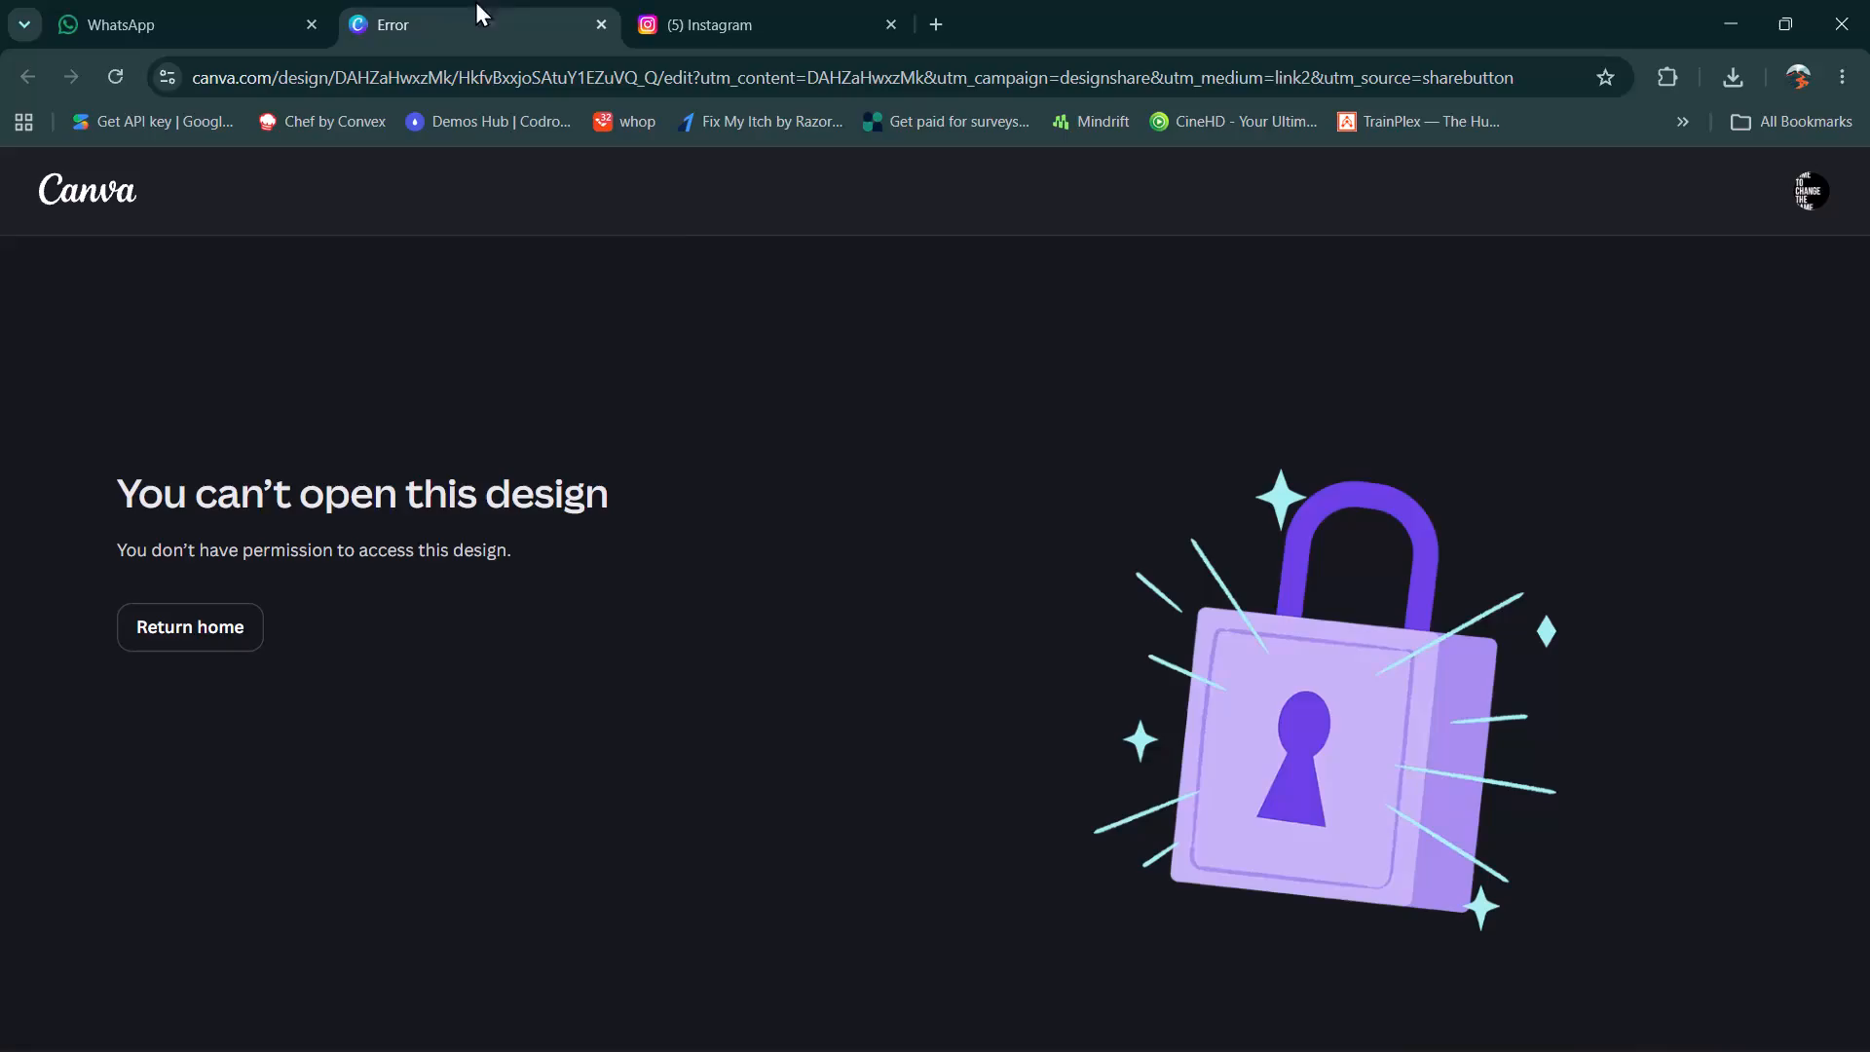
# Look through the teams and accounts available to the signed-in Canva account.
pyautogui.click(1829, 187)
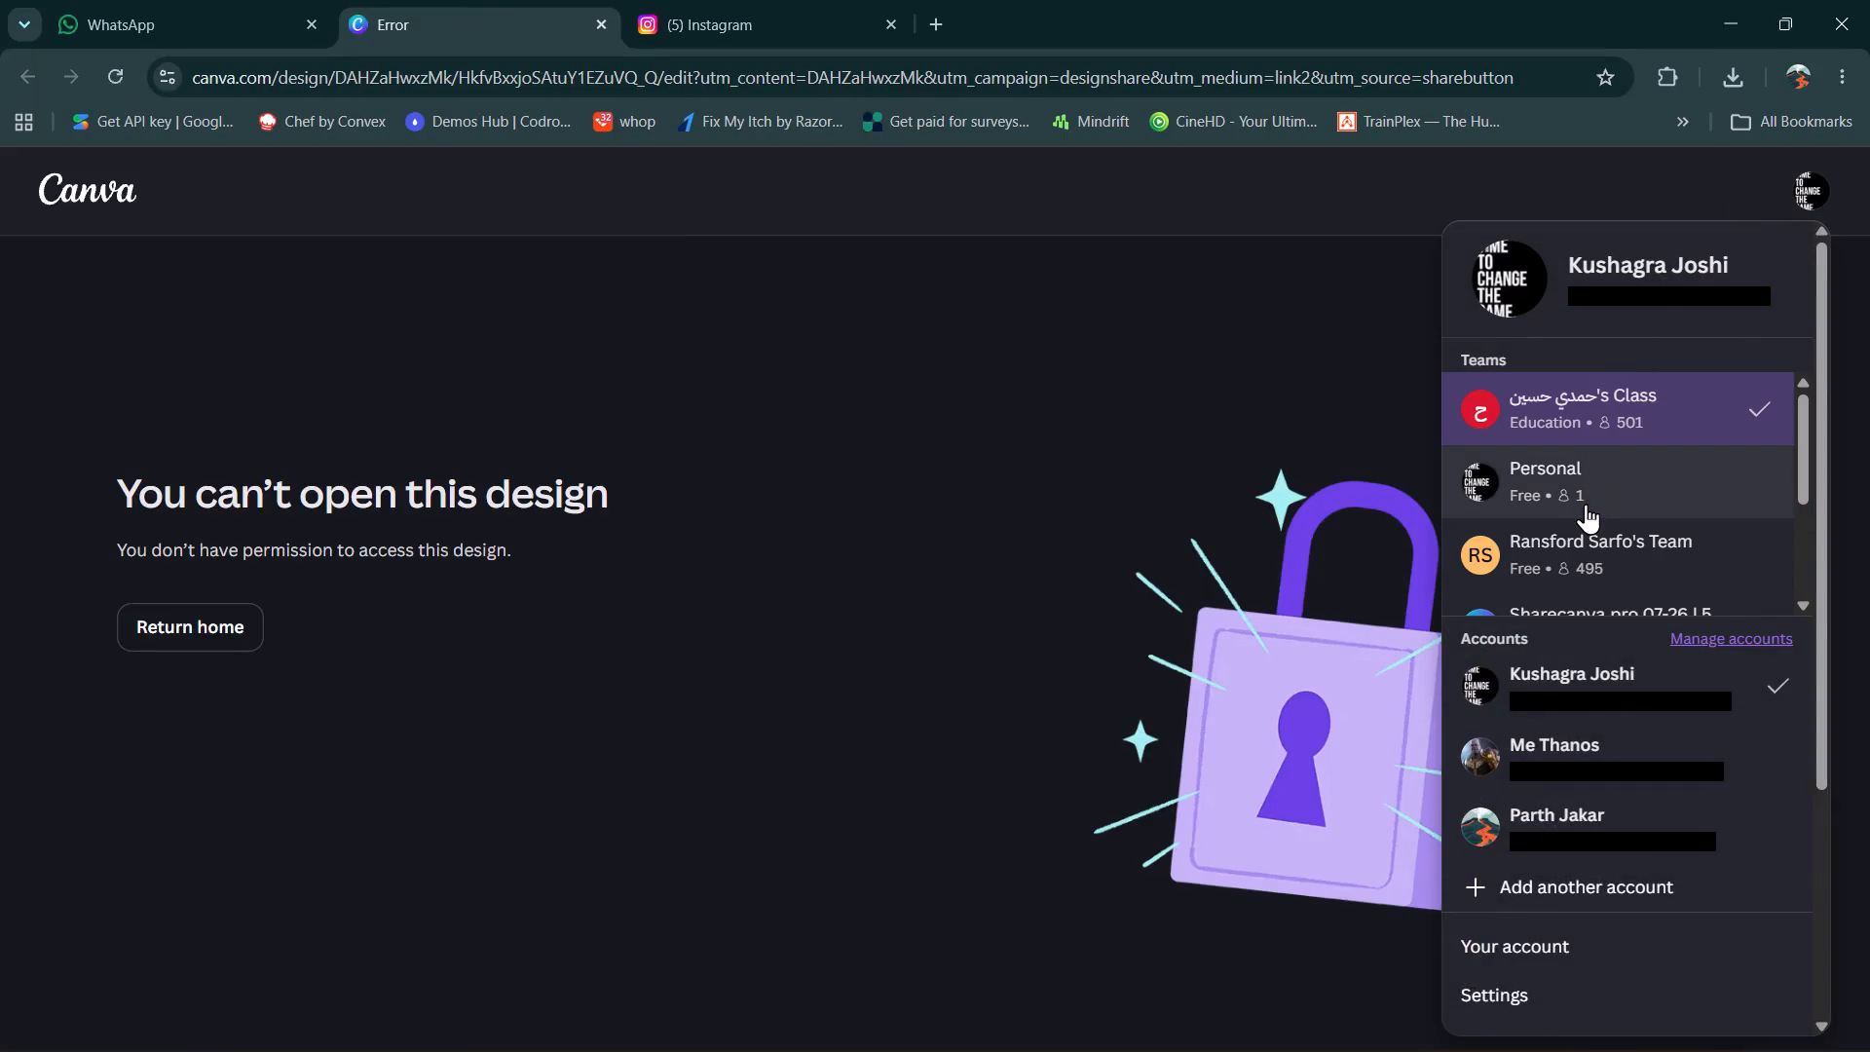
pyautogui.scroll(-2, 1576, 570)
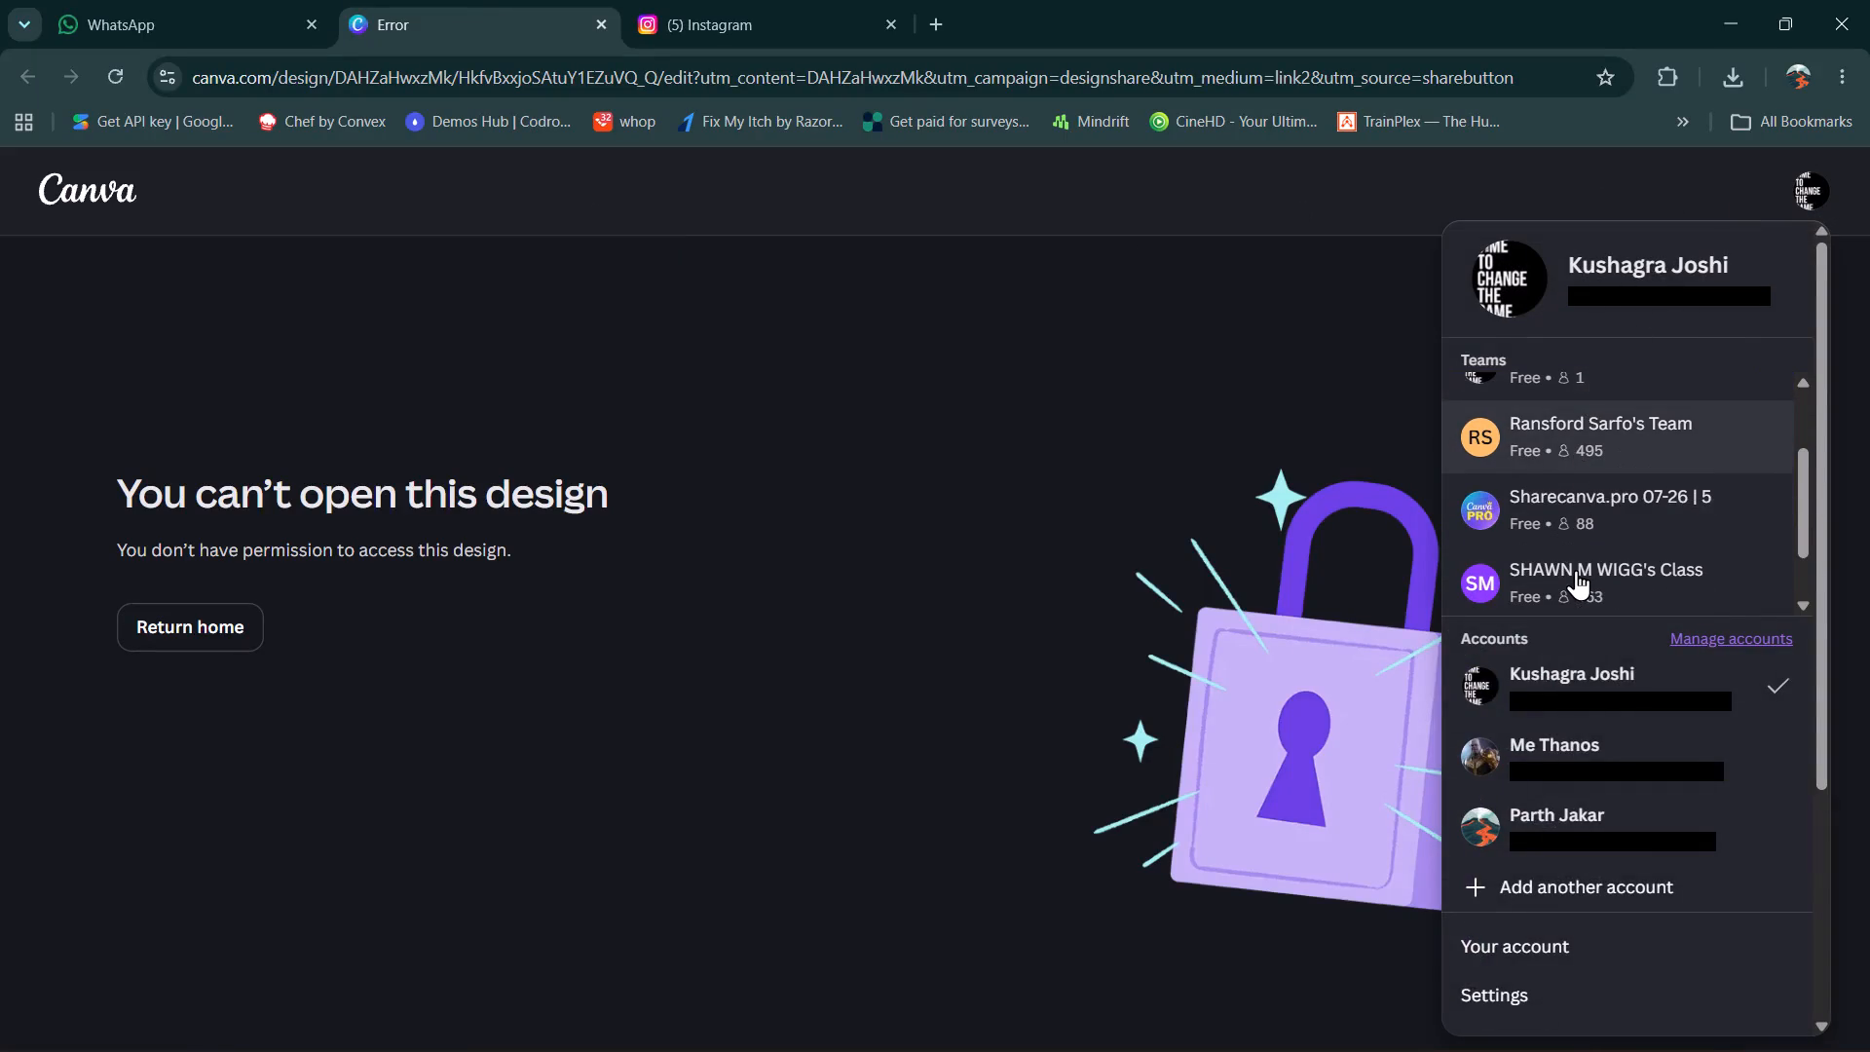
pyautogui.scroll(-1, 1576, 570)
pyautogui.scroll(5, 1576, 570)
pyautogui.scroll(-3, 1576, 570)
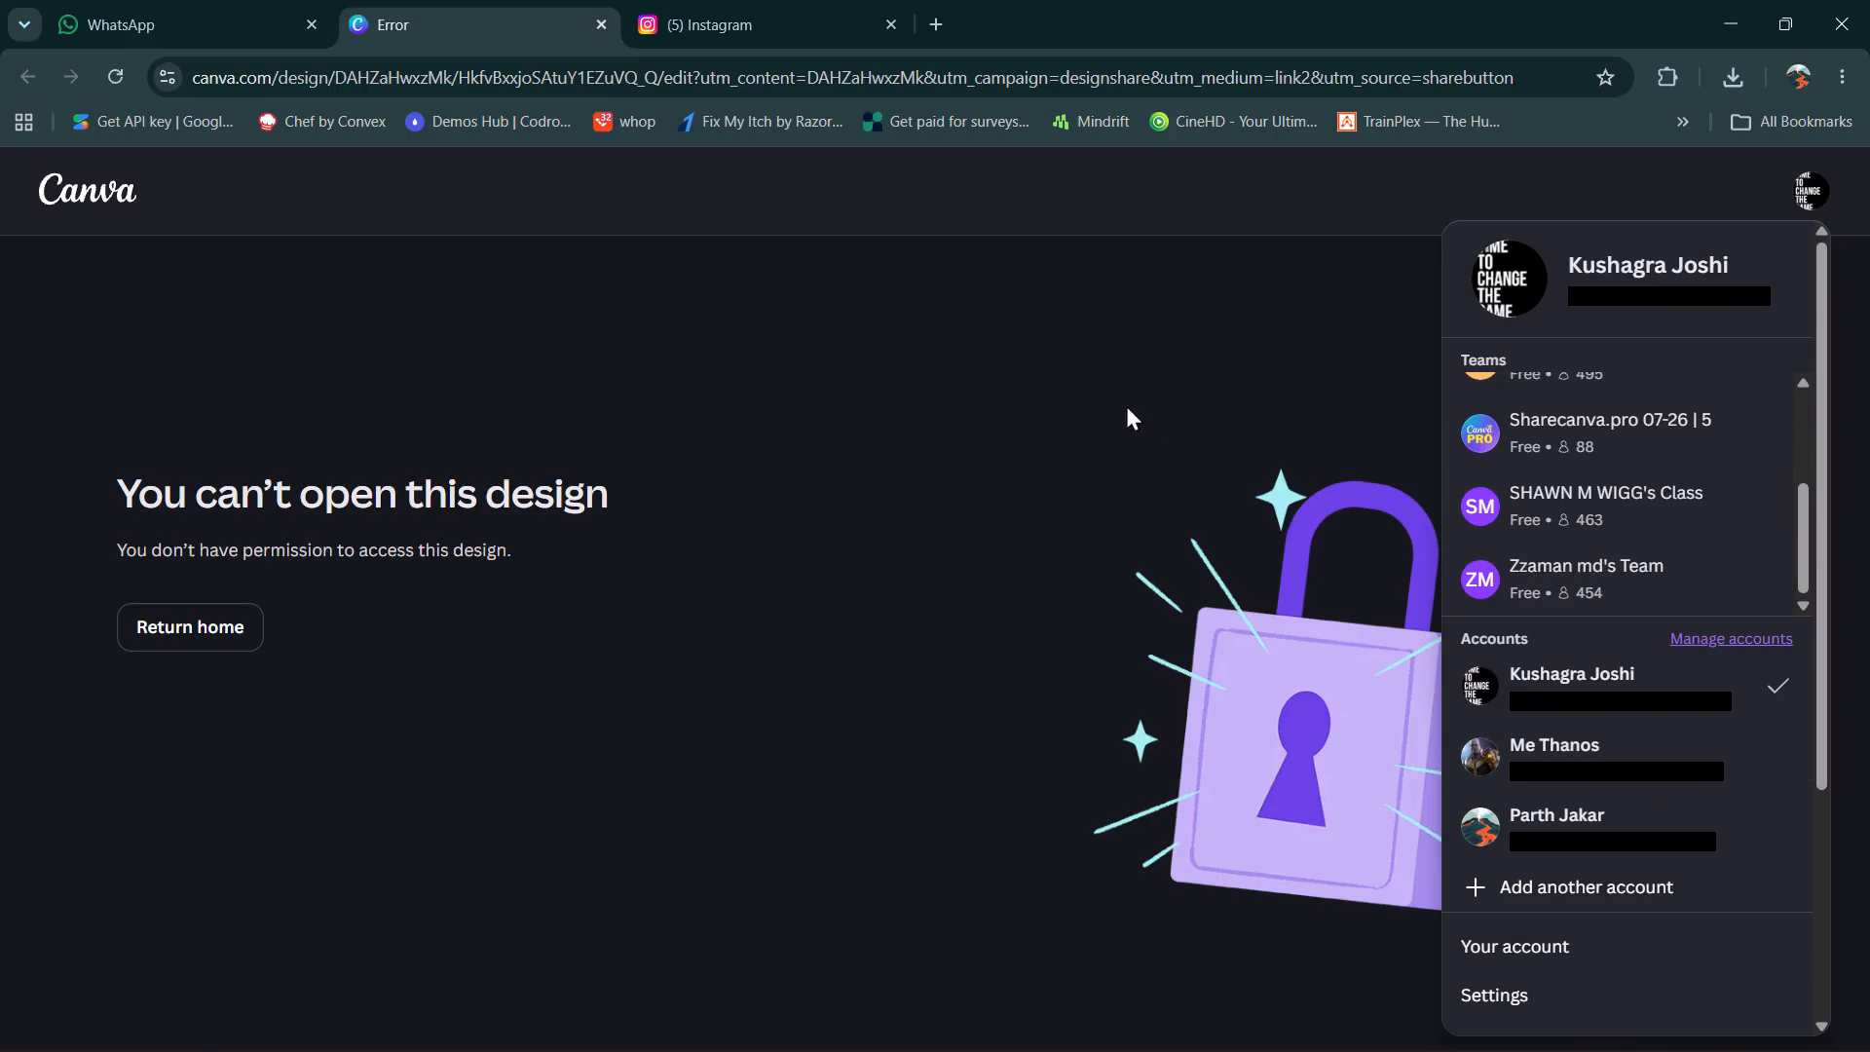
# Copy the blocked Canva design's link and open it in the other Chrome profile named Parth.
pyautogui.click(836, 70)
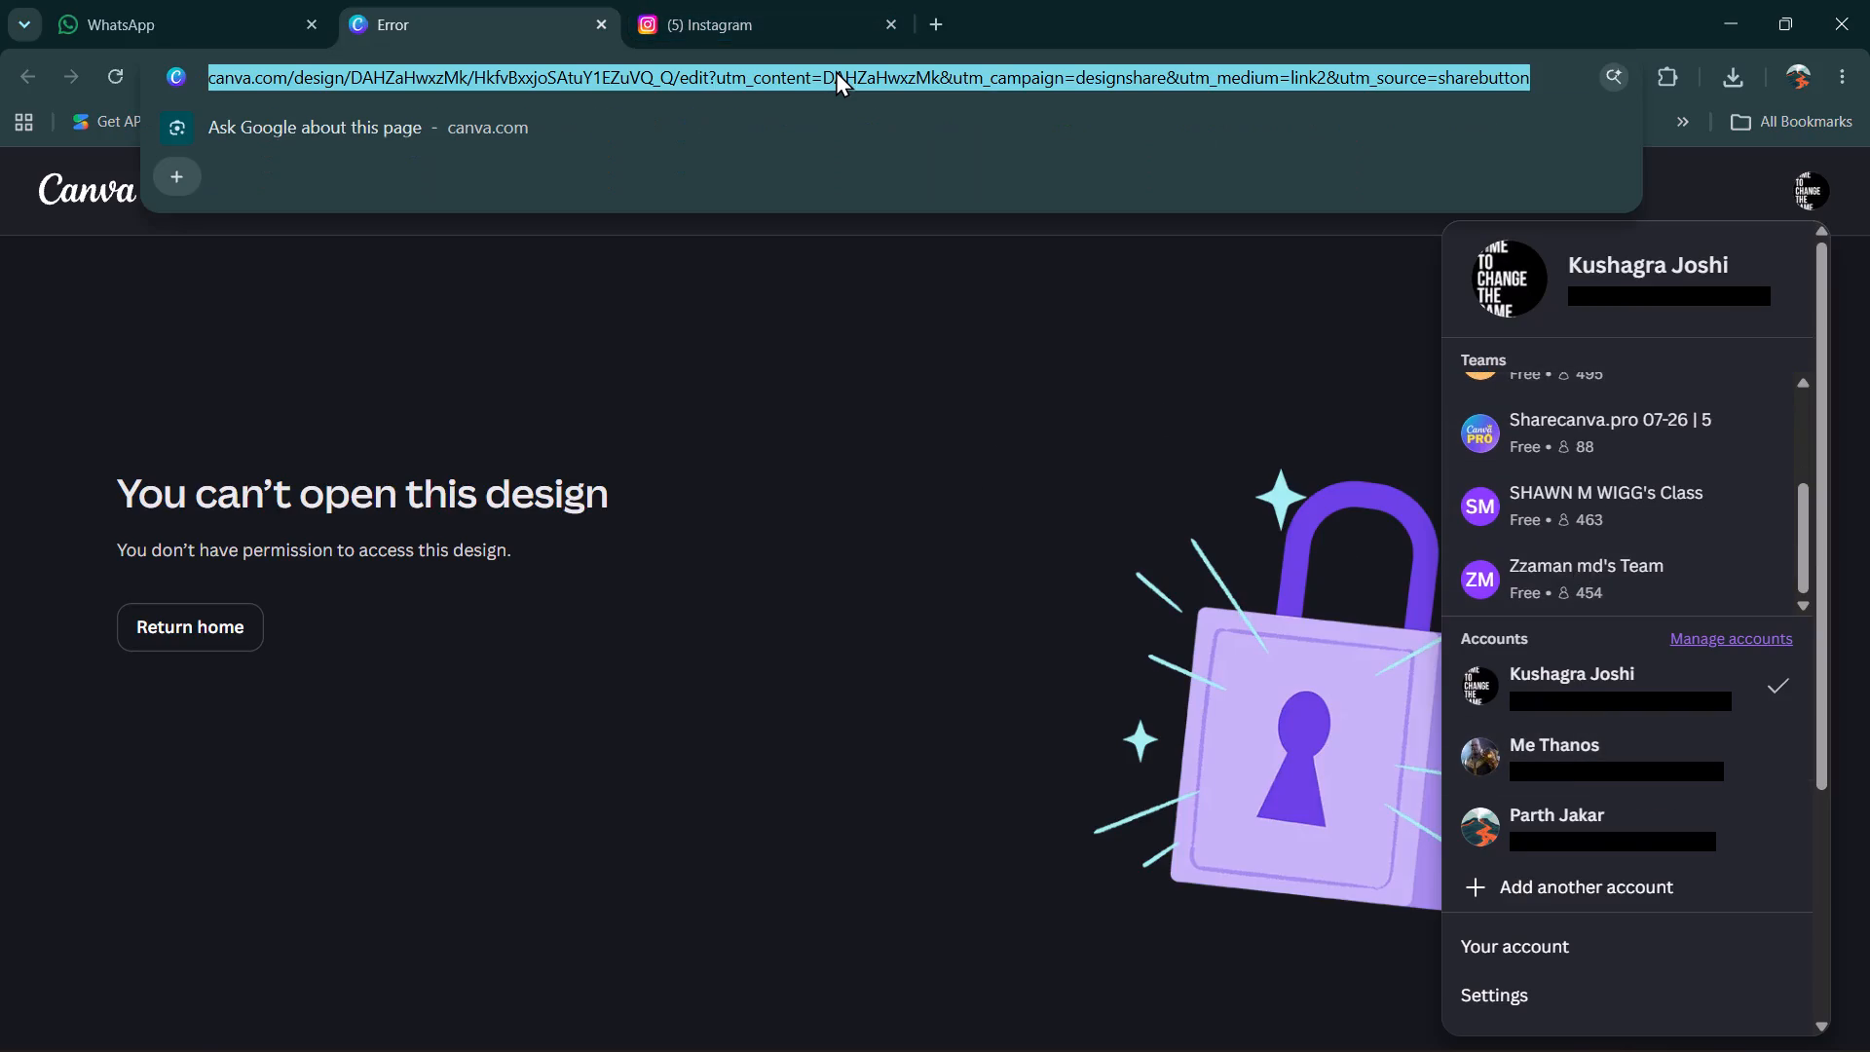
pyautogui.hotkey('ctrl', 'c')
pyautogui.click(1802, 67)
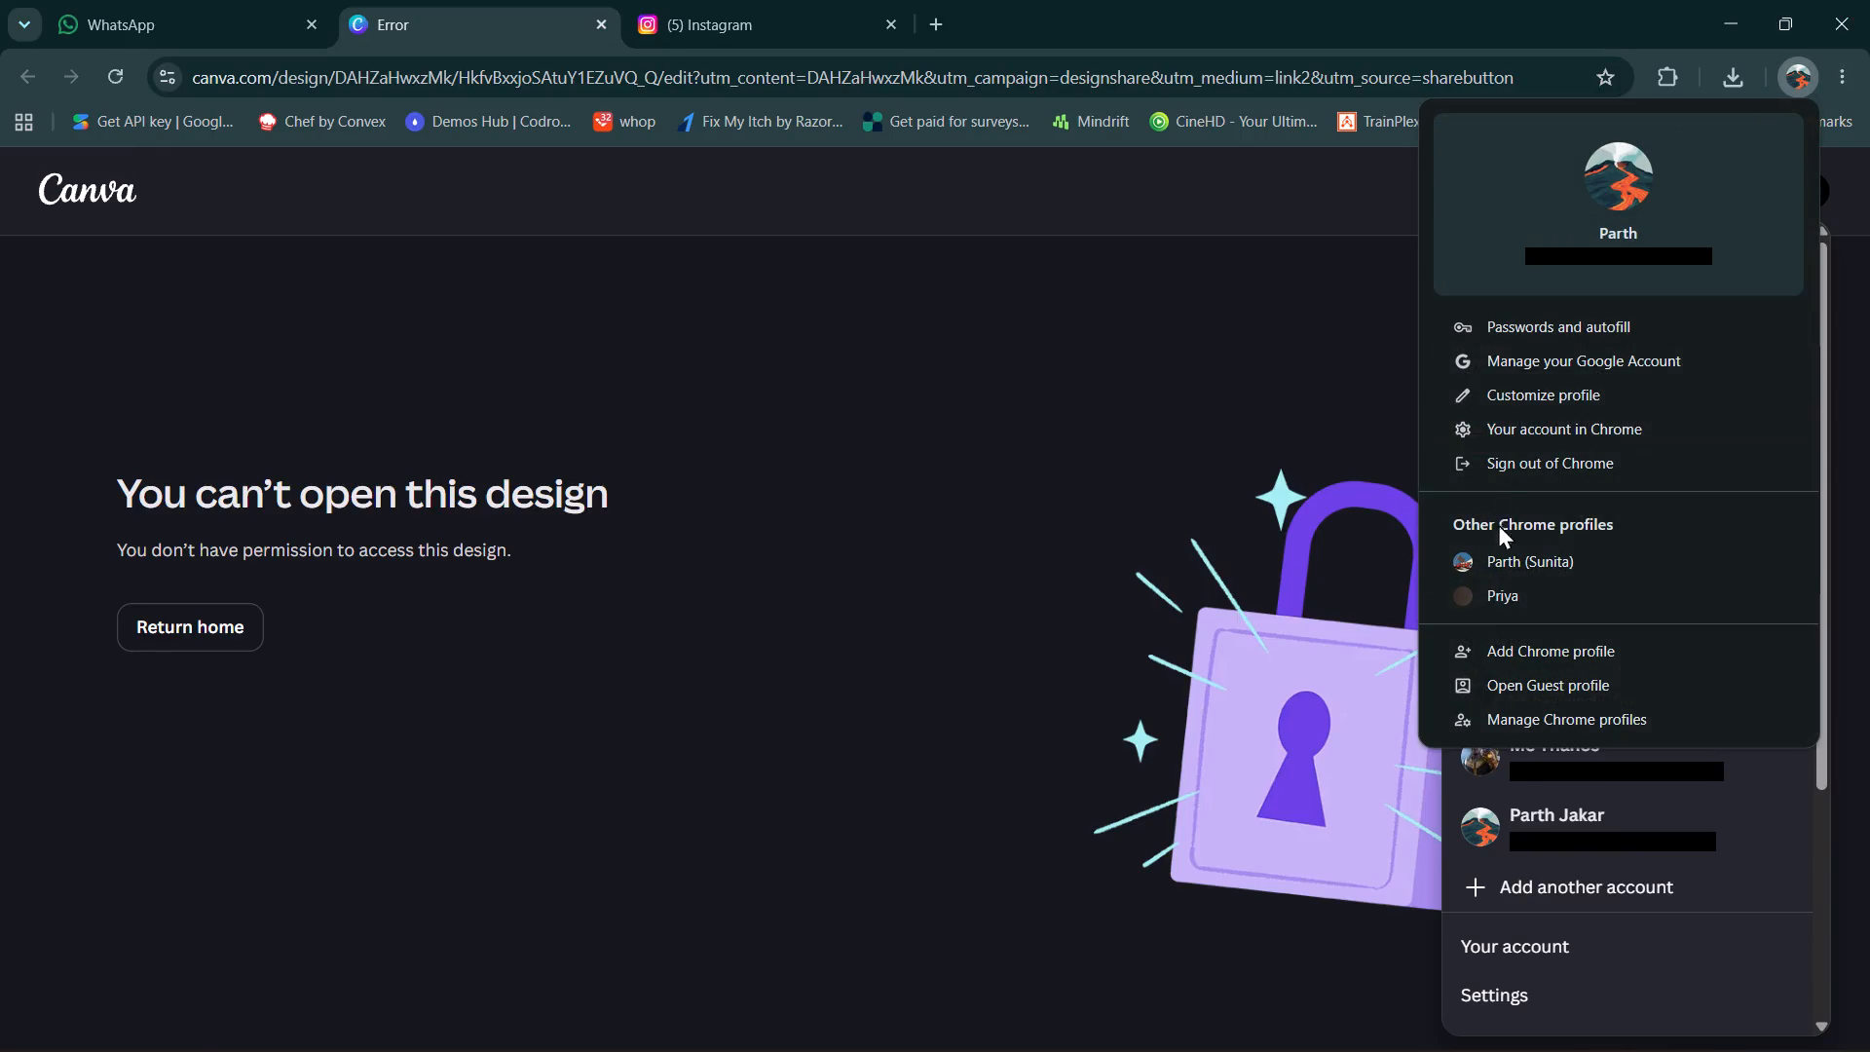
pyautogui.click(1502, 569)
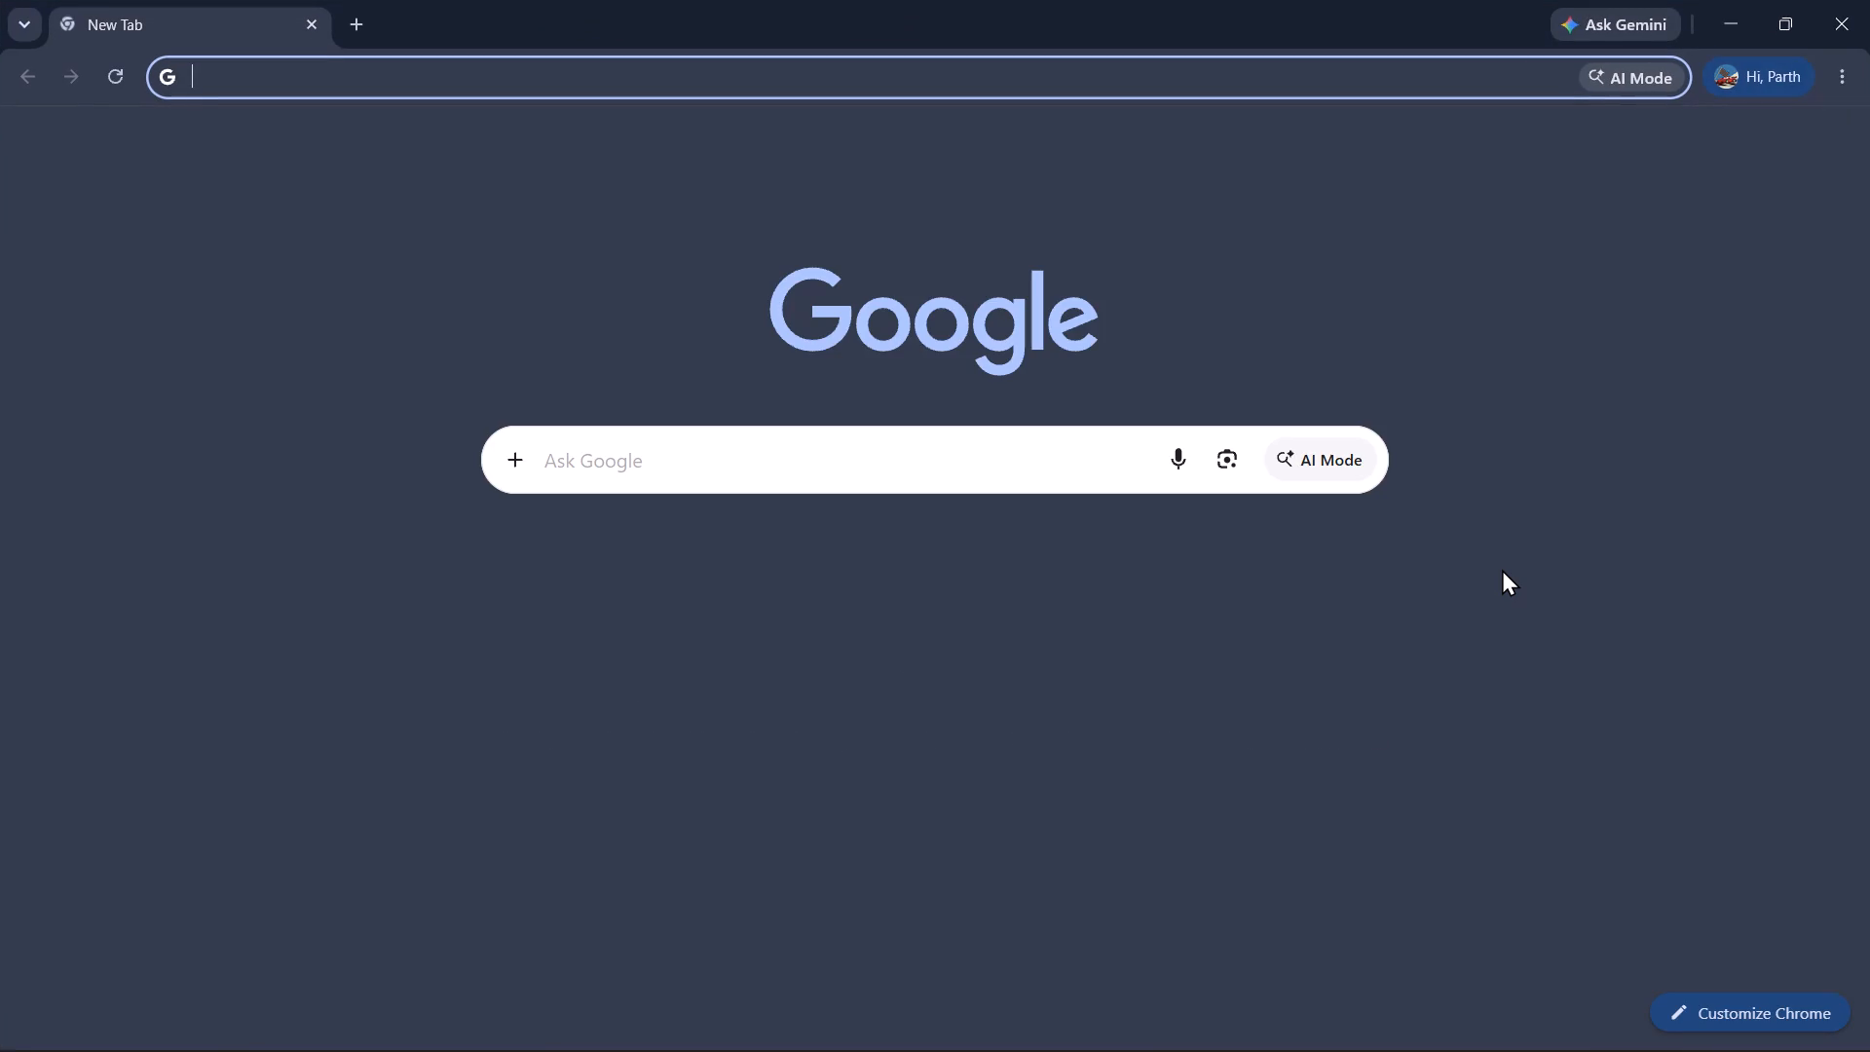
pyautogui.hotkey('ctrl', 'v')
pyautogui.press('Return')
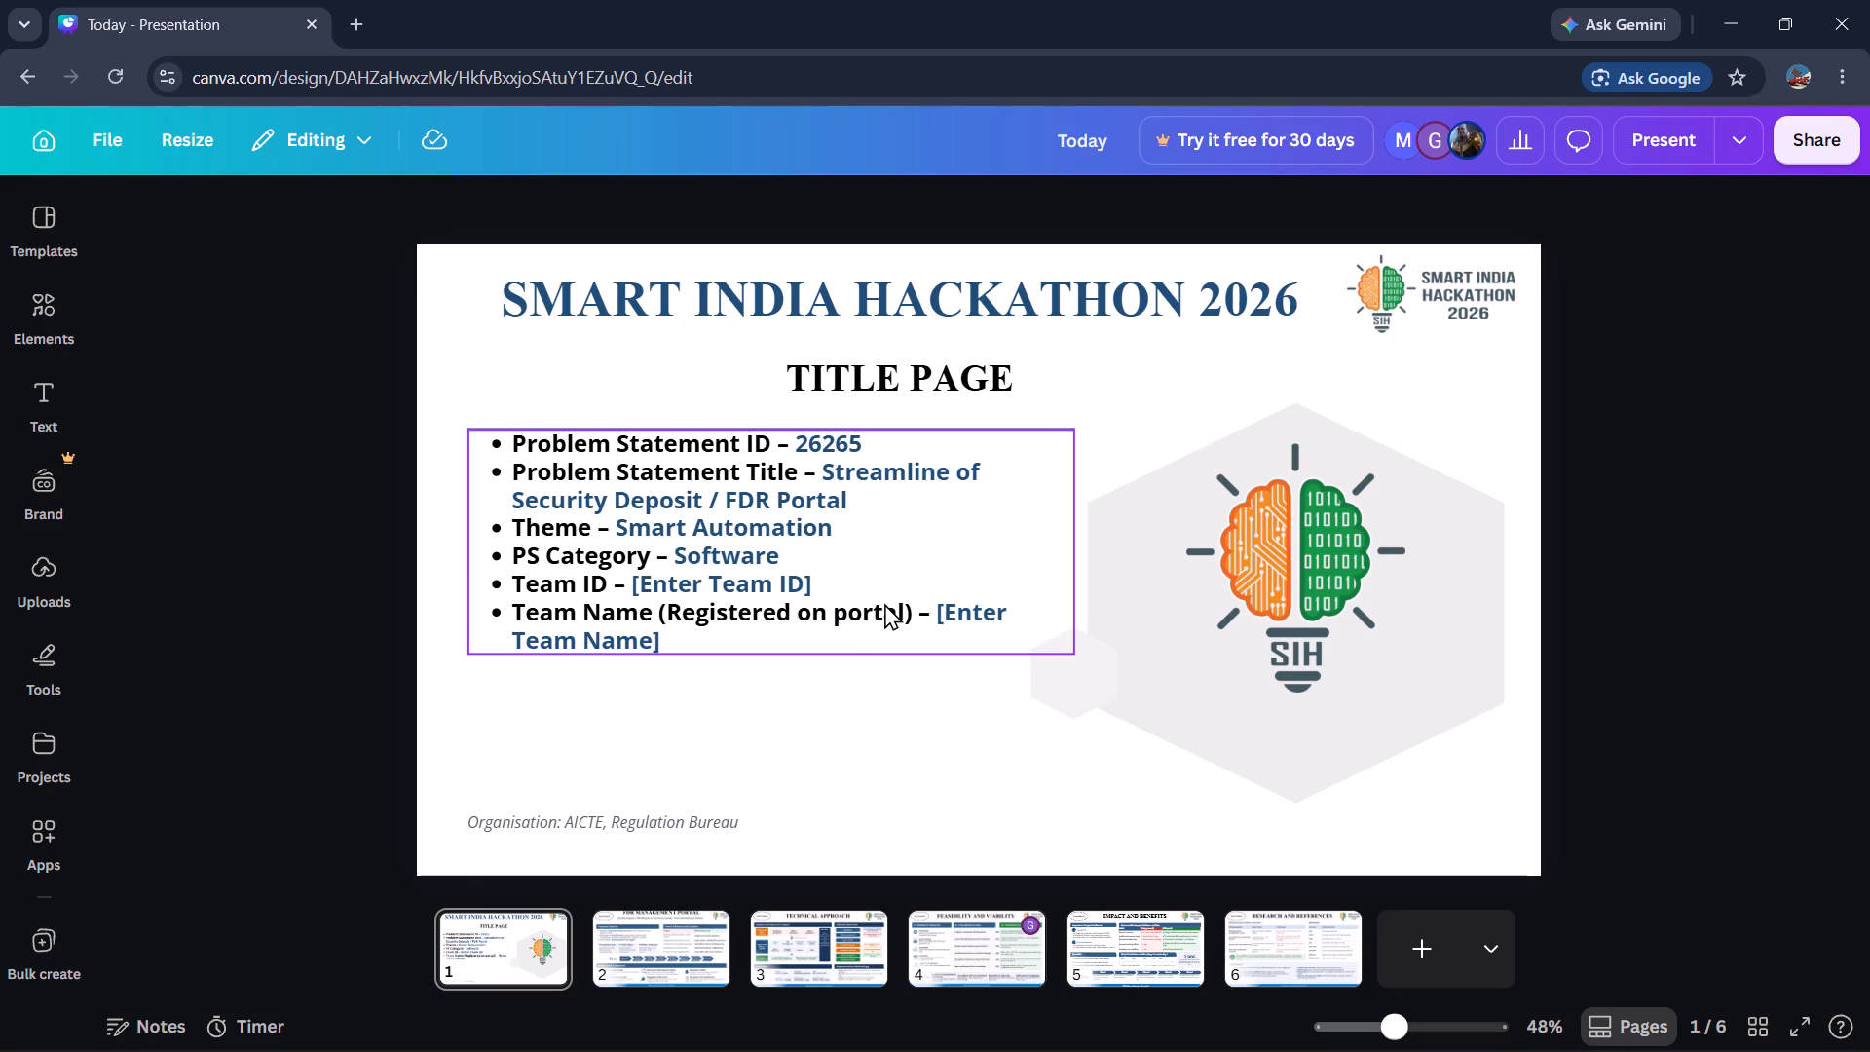
# Review the content and layout of the Smart India Hackathon 2026 presentation's slides, from the title page through Research and References.
pyautogui.press('Right')
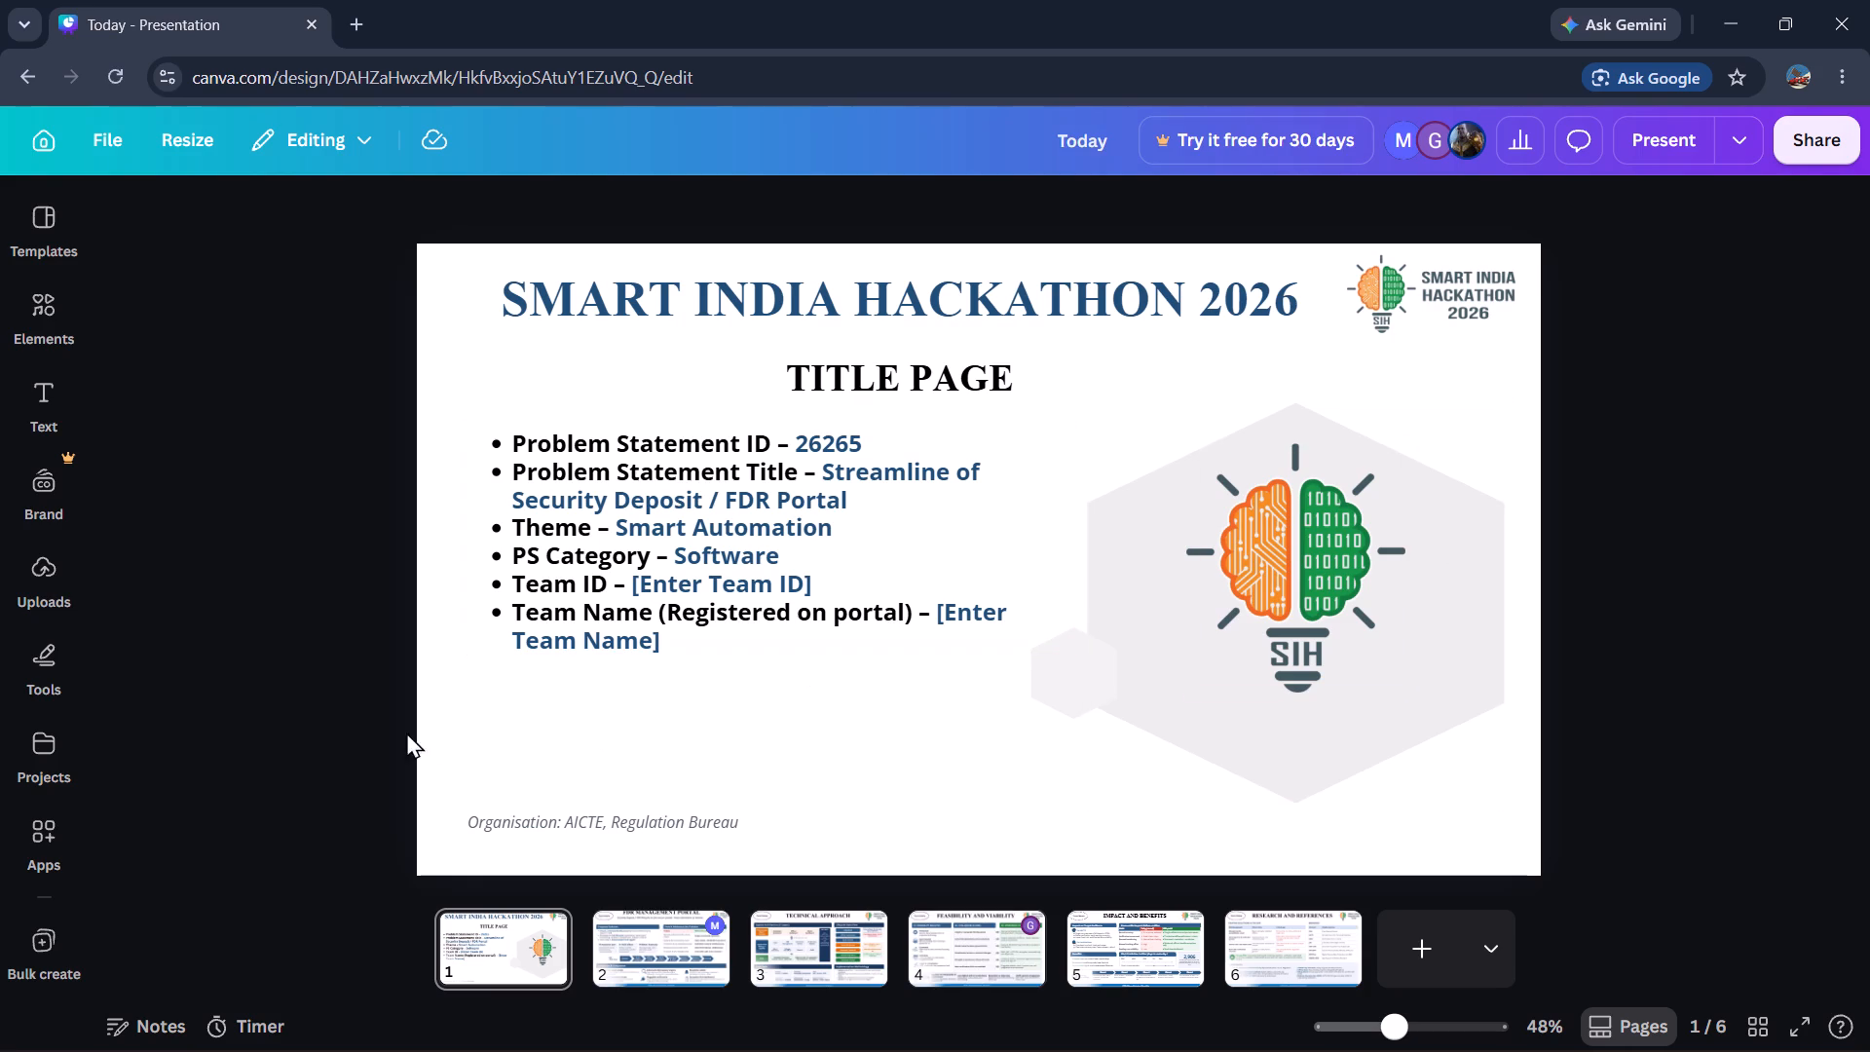
pyautogui.click(368, 691)
pyautogui.press('Right')
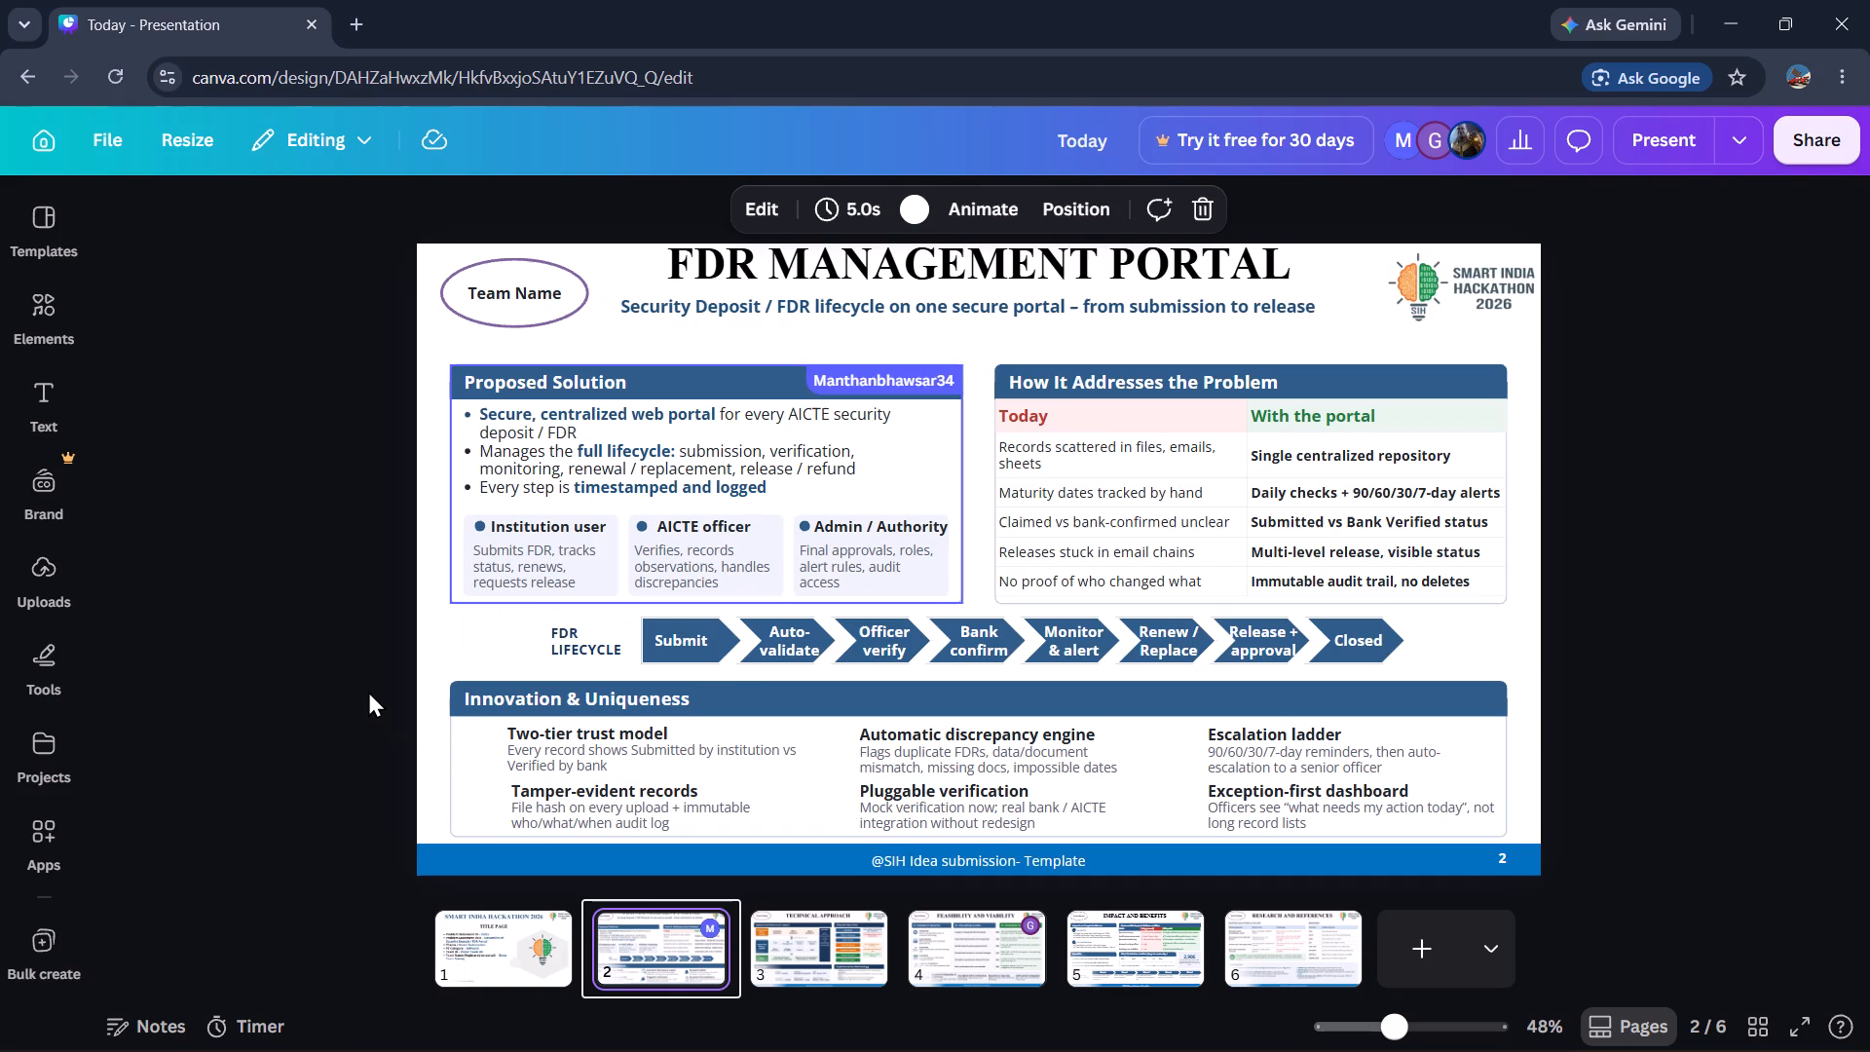
pyautogui.press('Right')
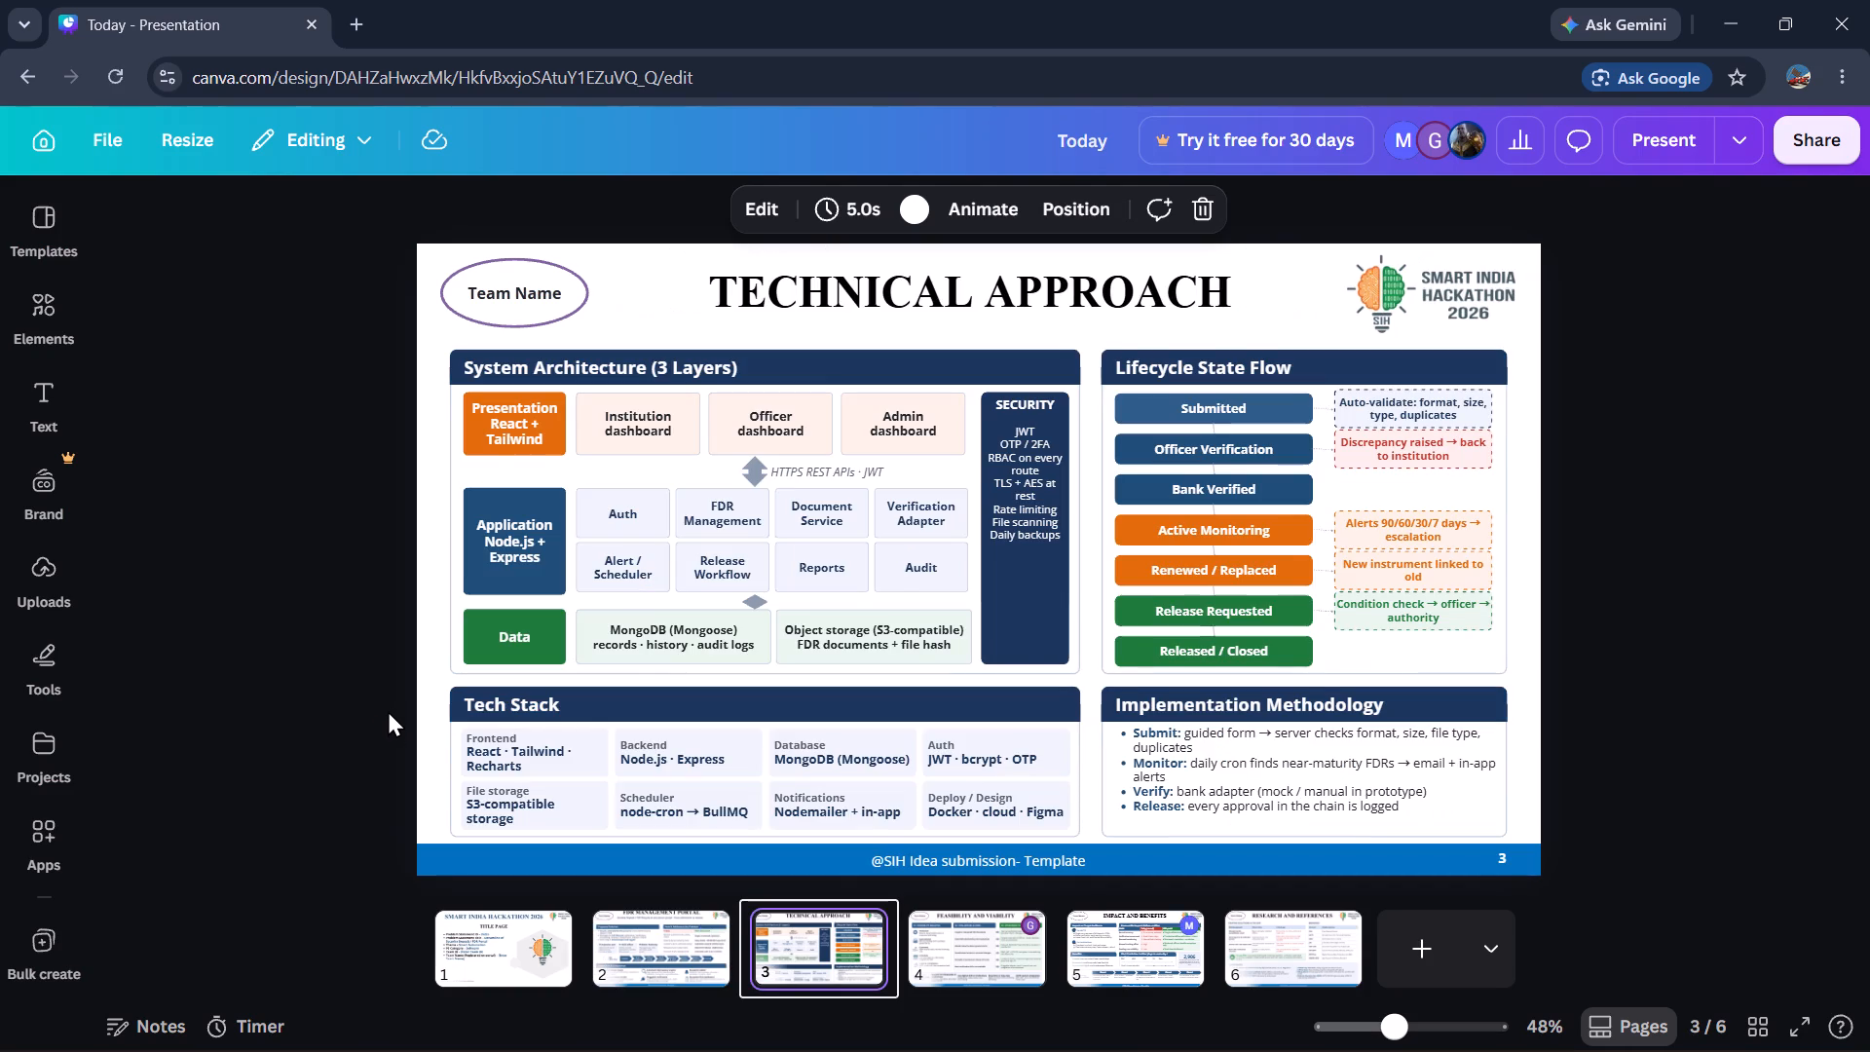
pyautogui.press('Right')
pyautogui.press('Left')
pyautogui.press('Right')
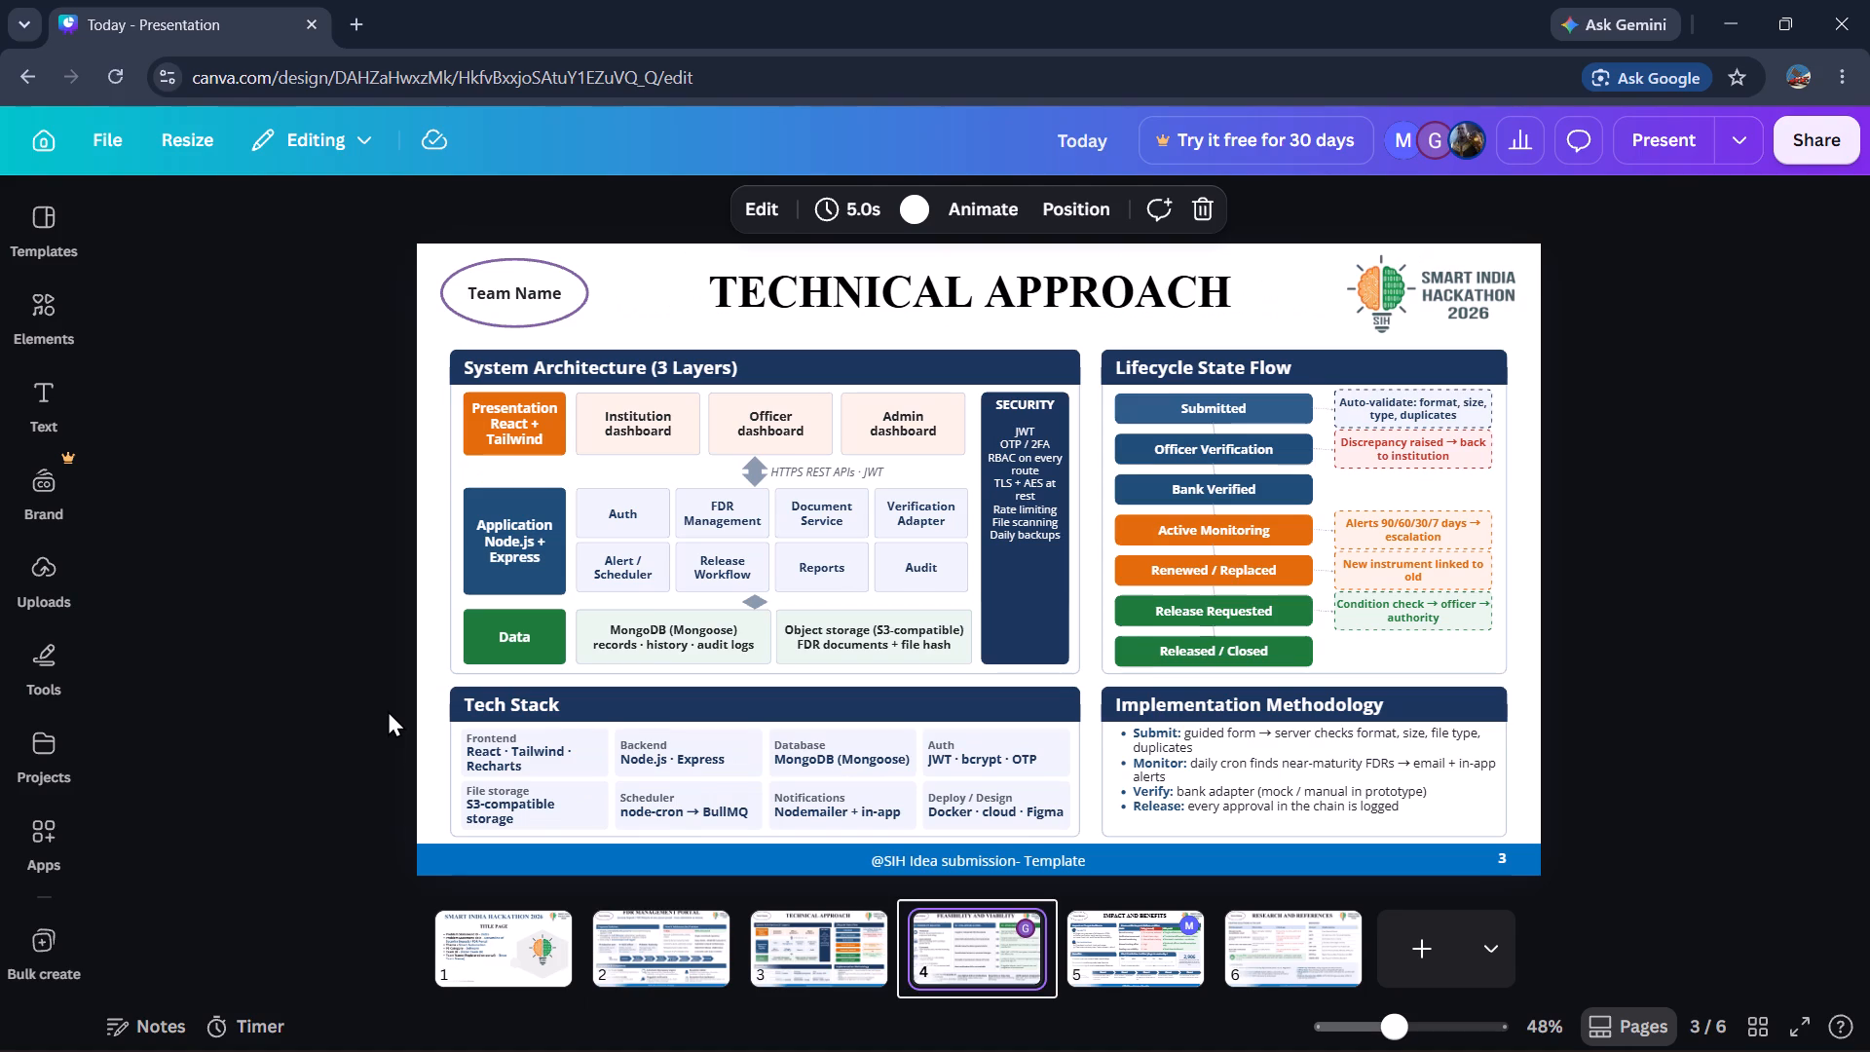
pyautogui.press('Right')
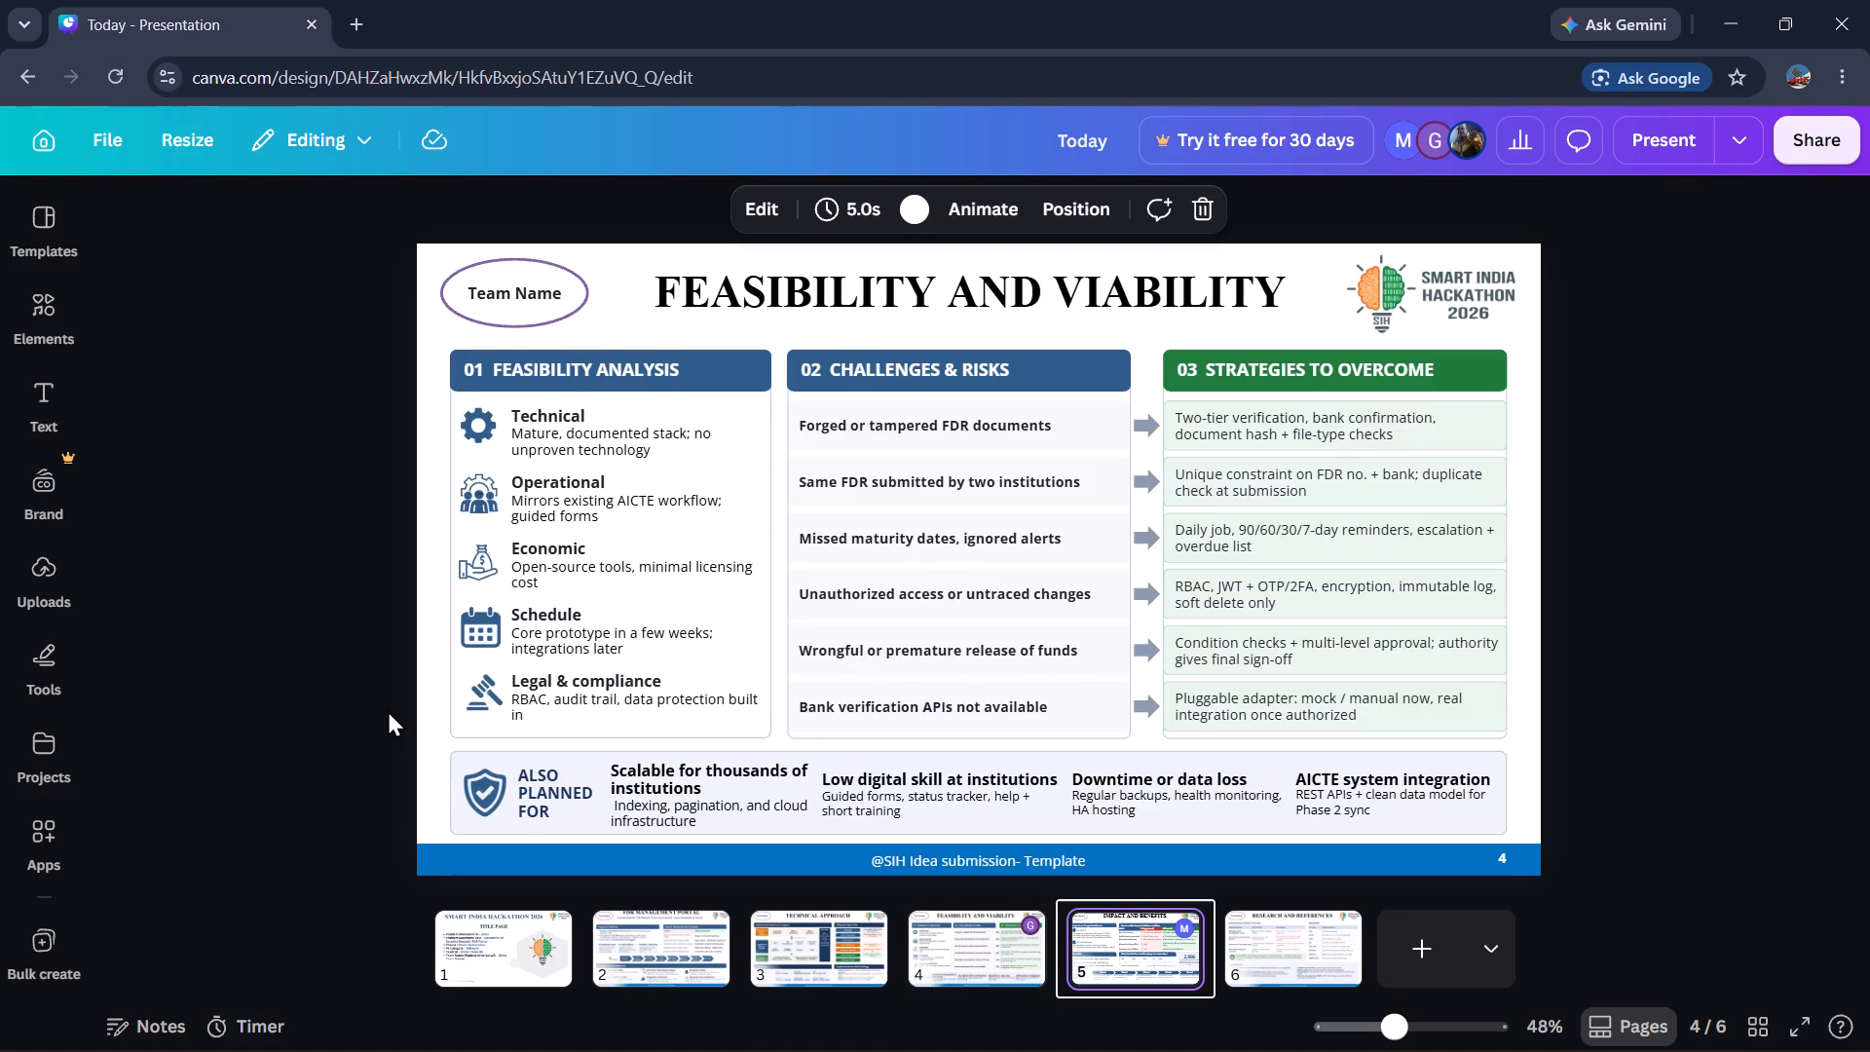
pyautogui.press('Left')
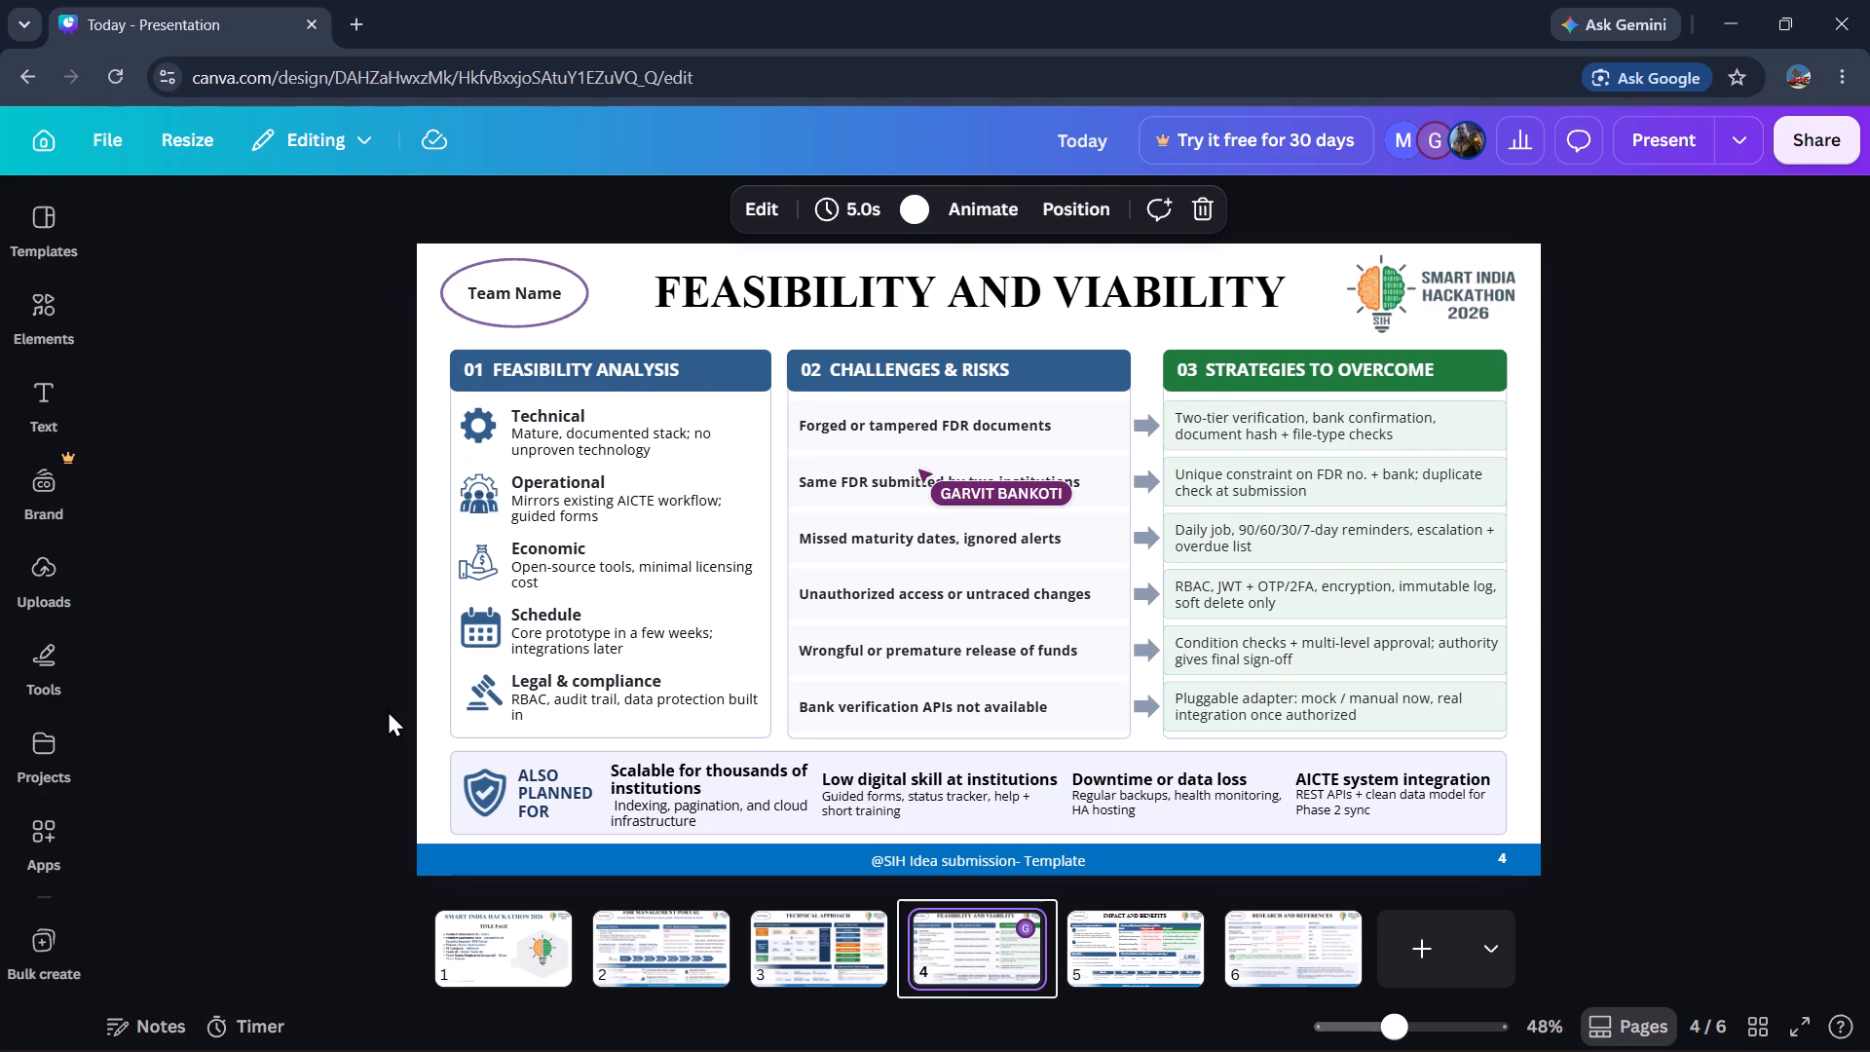
pyautogui.press('Right')
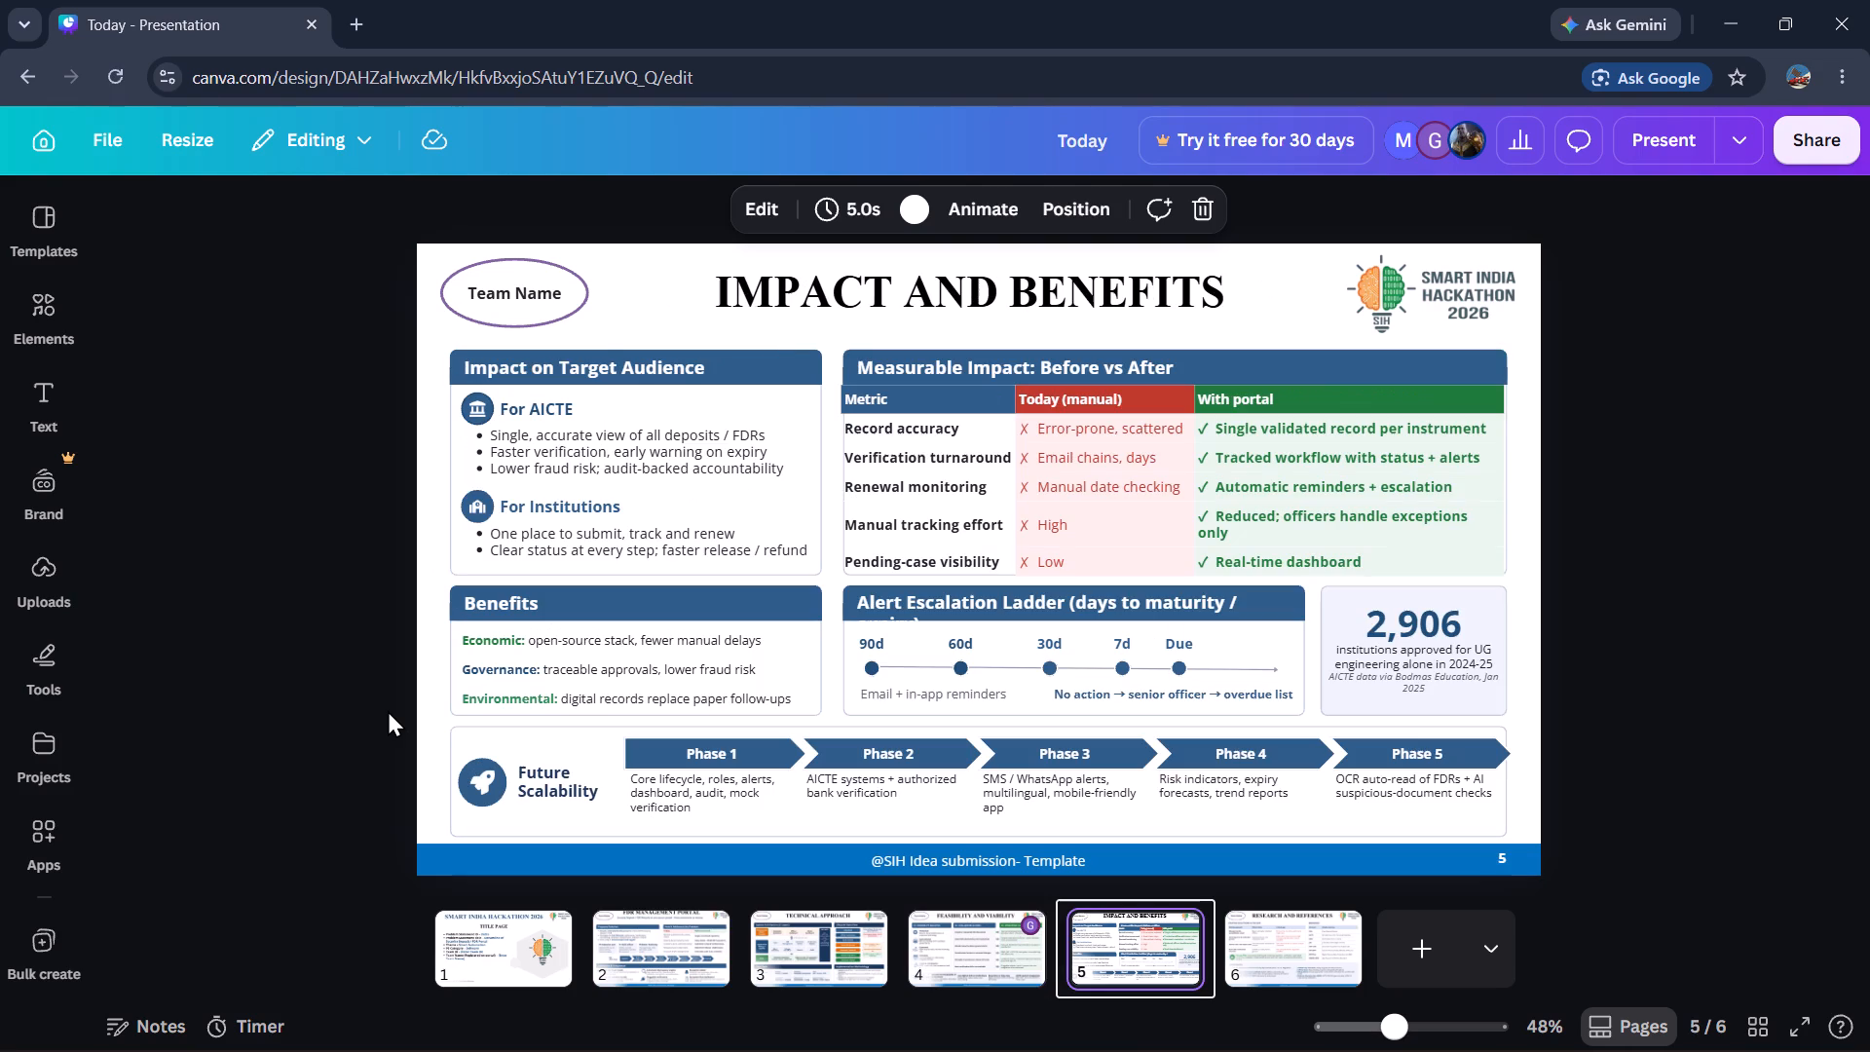
pyautogui.press('Right')
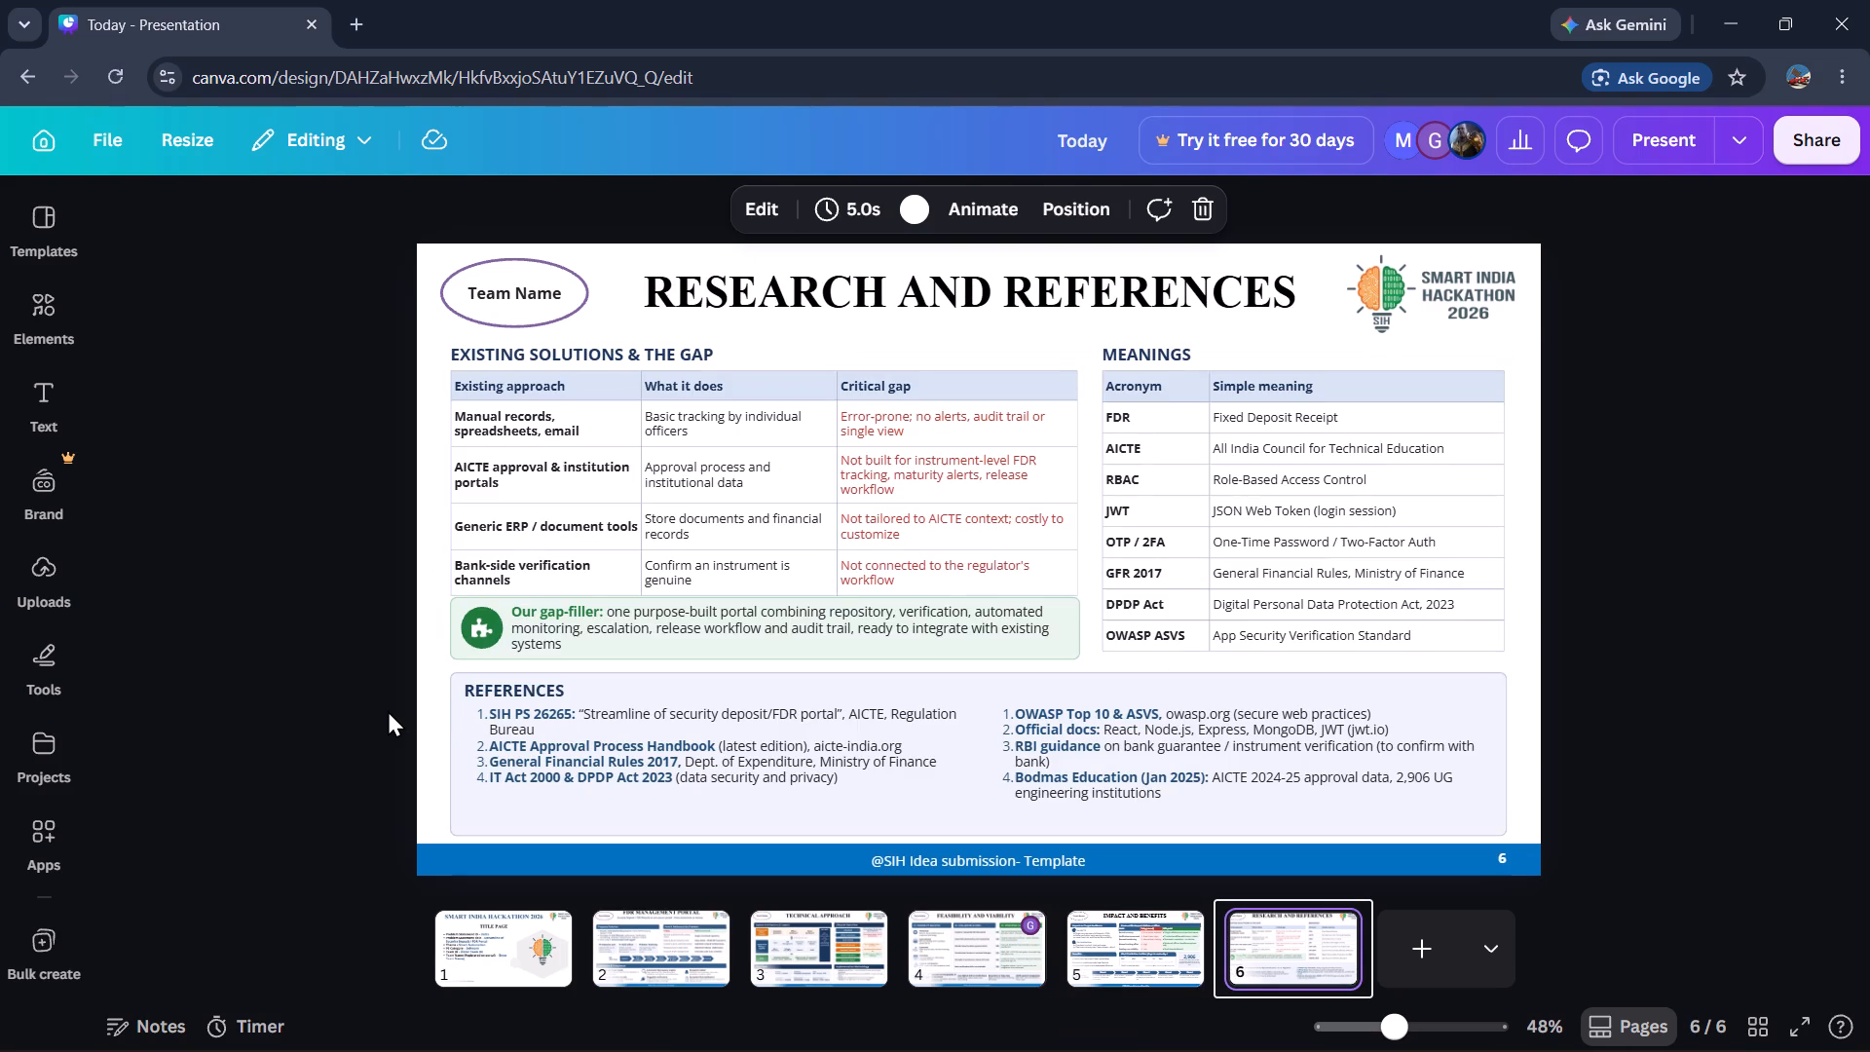
pyautogui.press('Left')
pyautogui.press('Left')
pyautogui.press('Right')
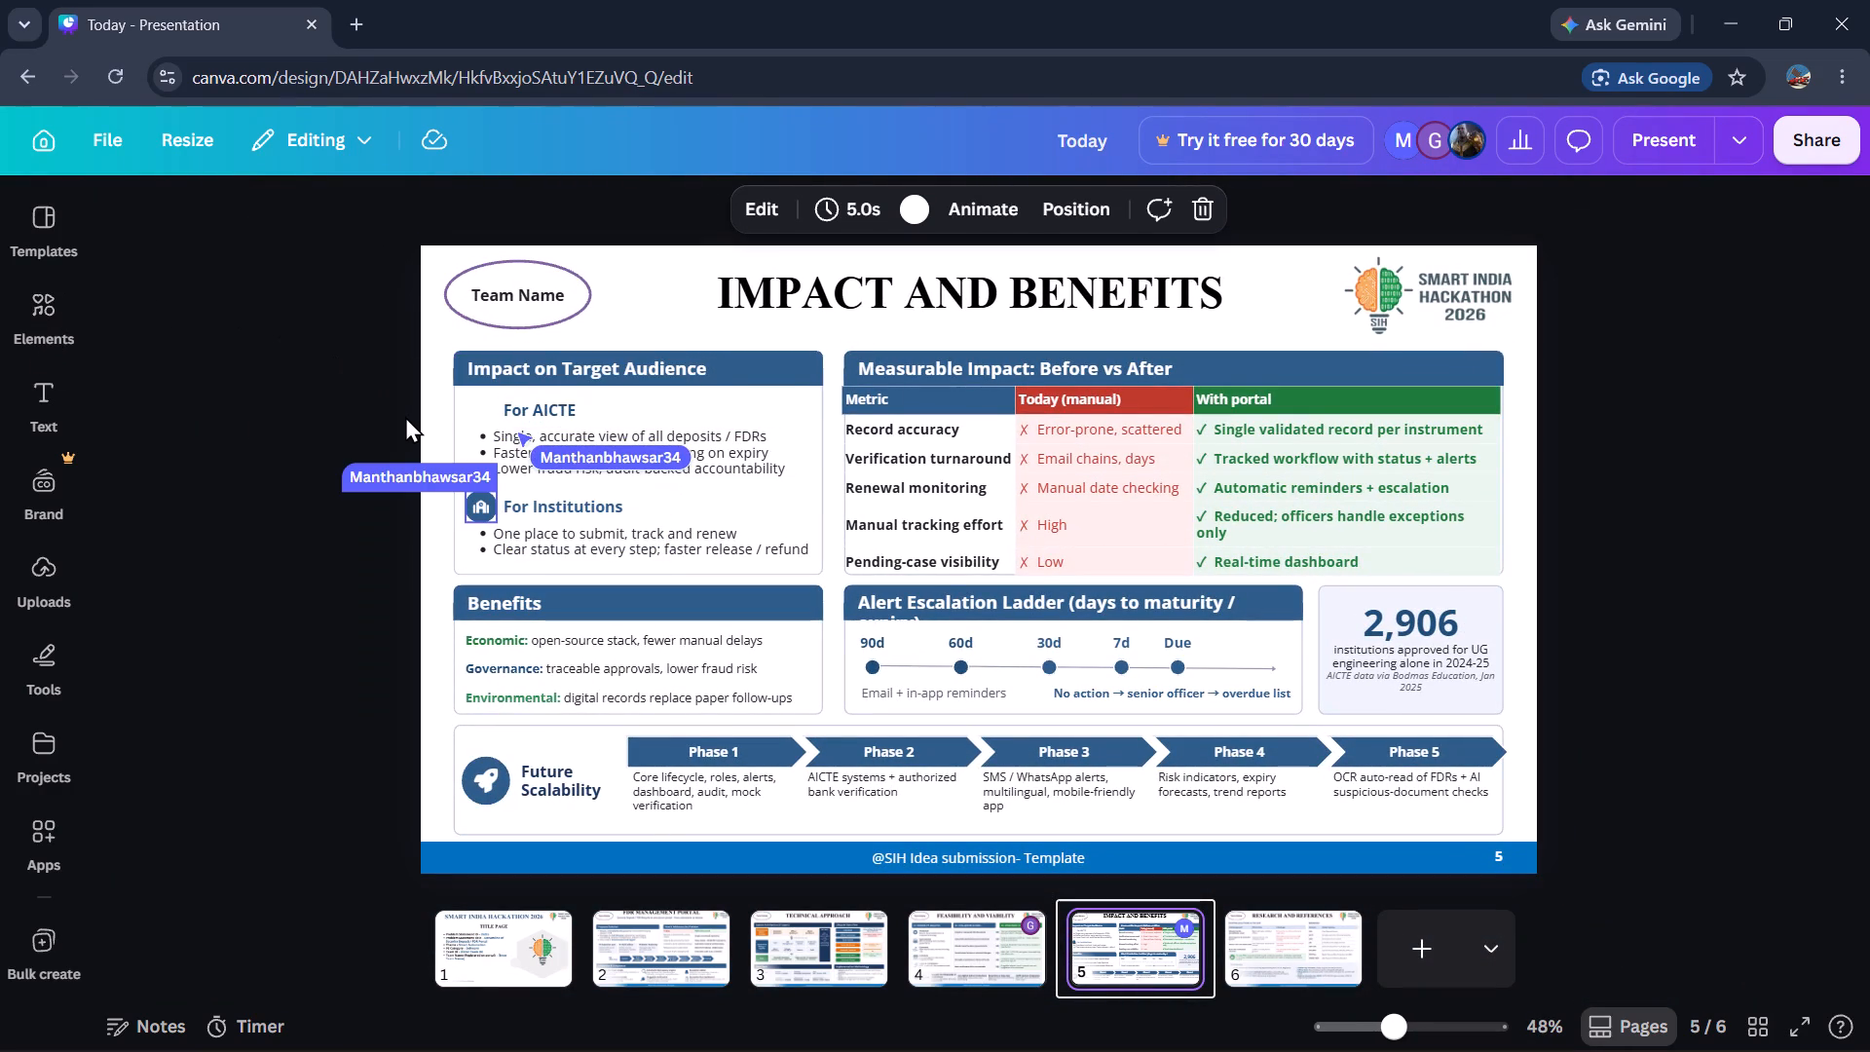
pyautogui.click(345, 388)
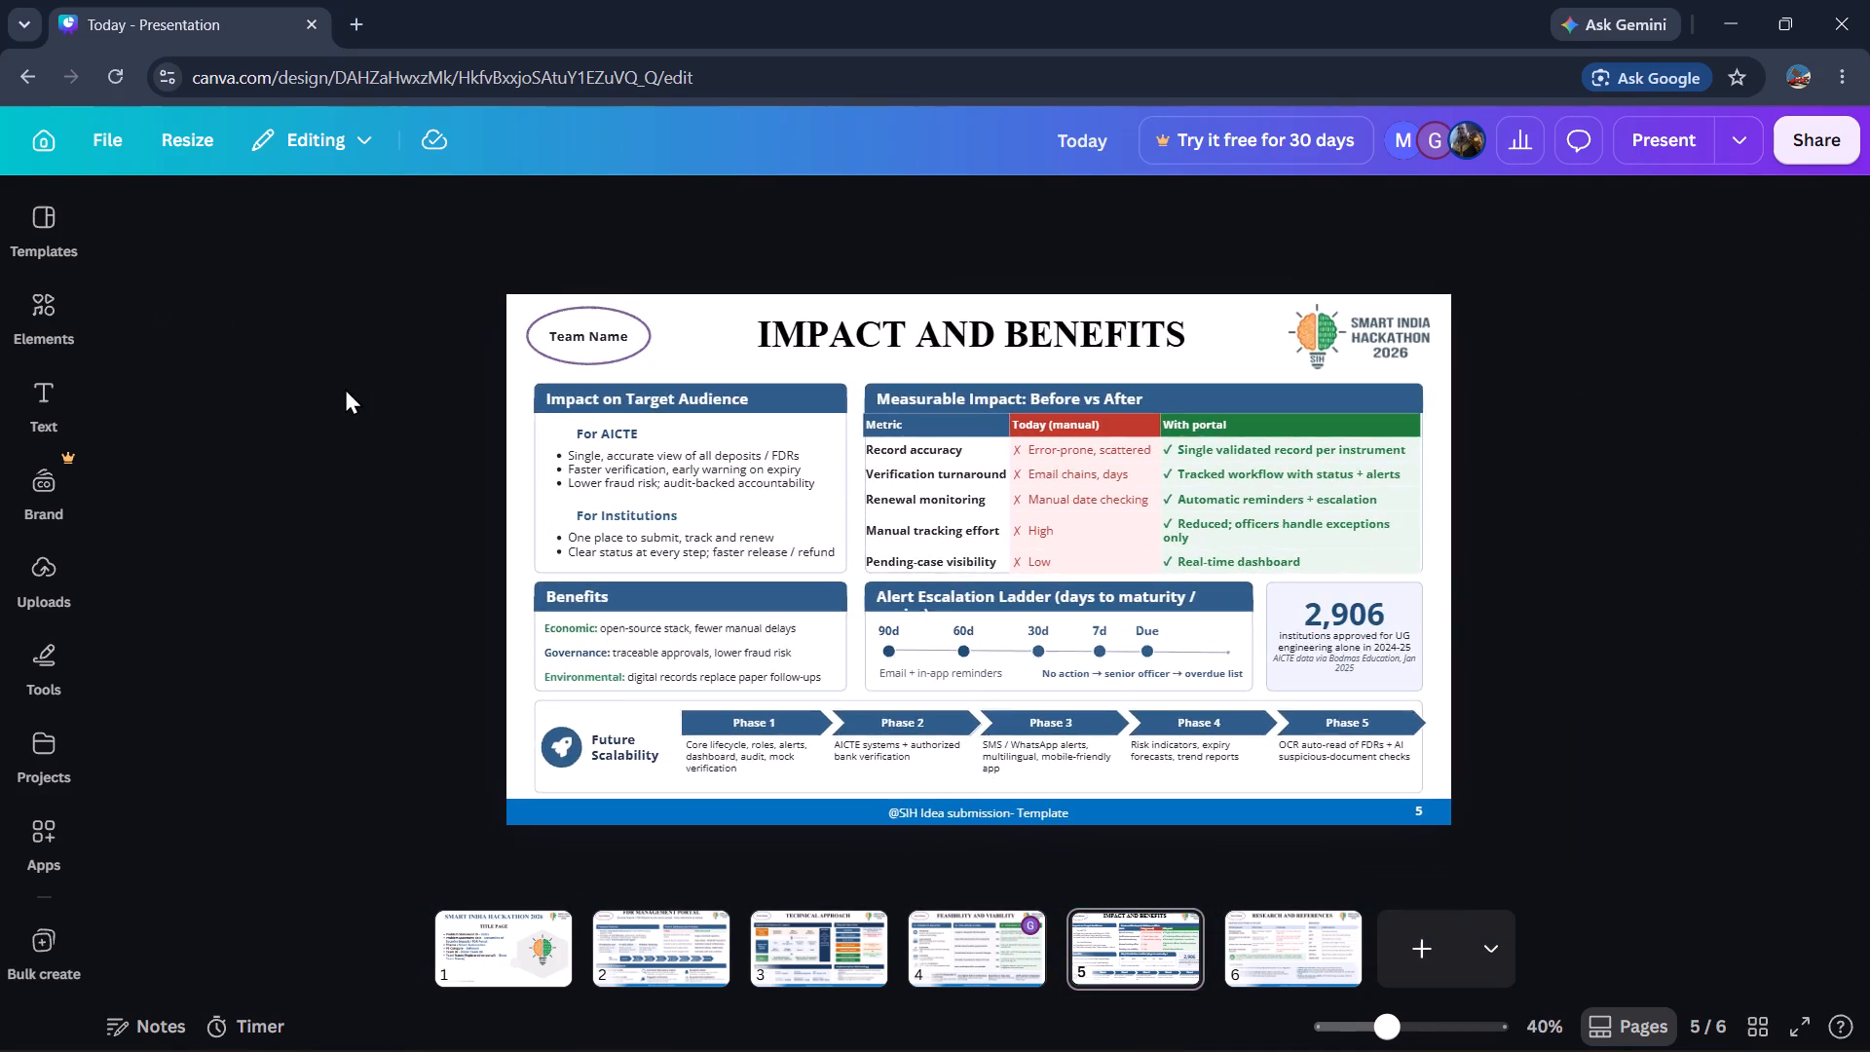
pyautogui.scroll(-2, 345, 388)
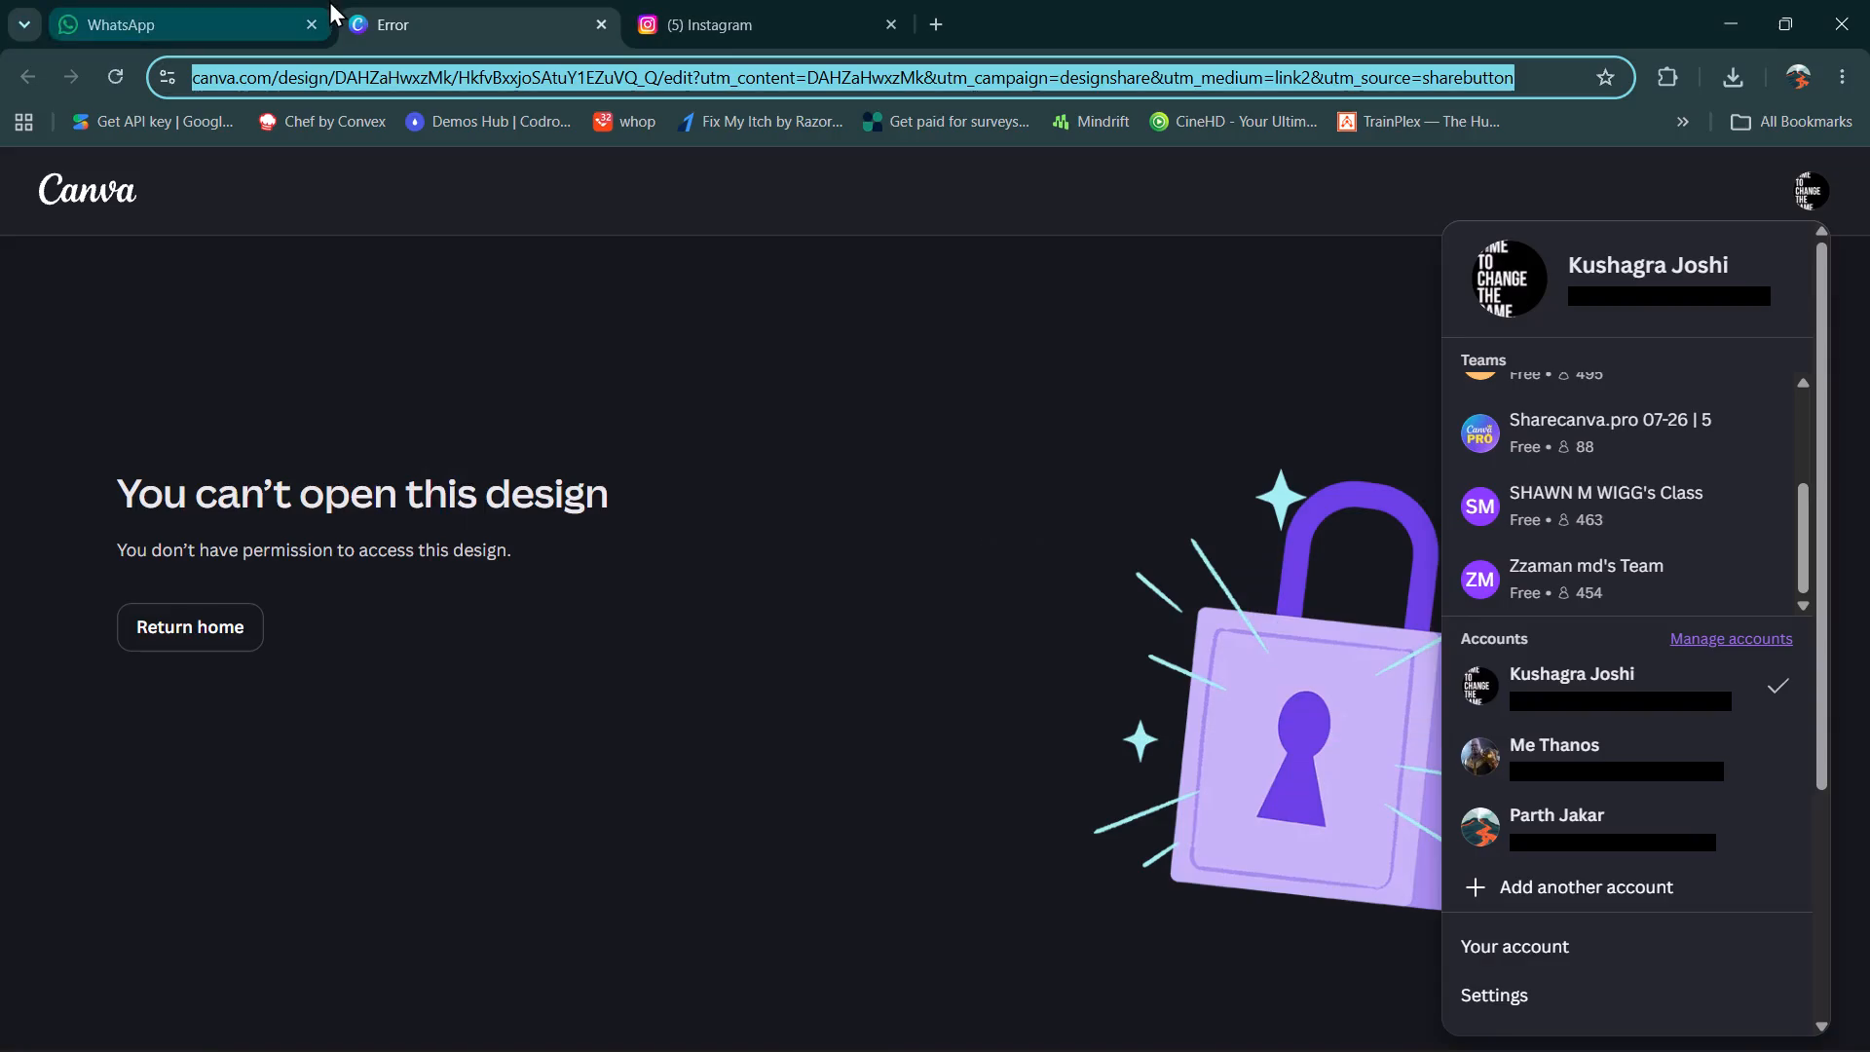
# Open a new browser tab in the Chrome window that holds the blocked Canva design.
pyautogui.click(938, 10)
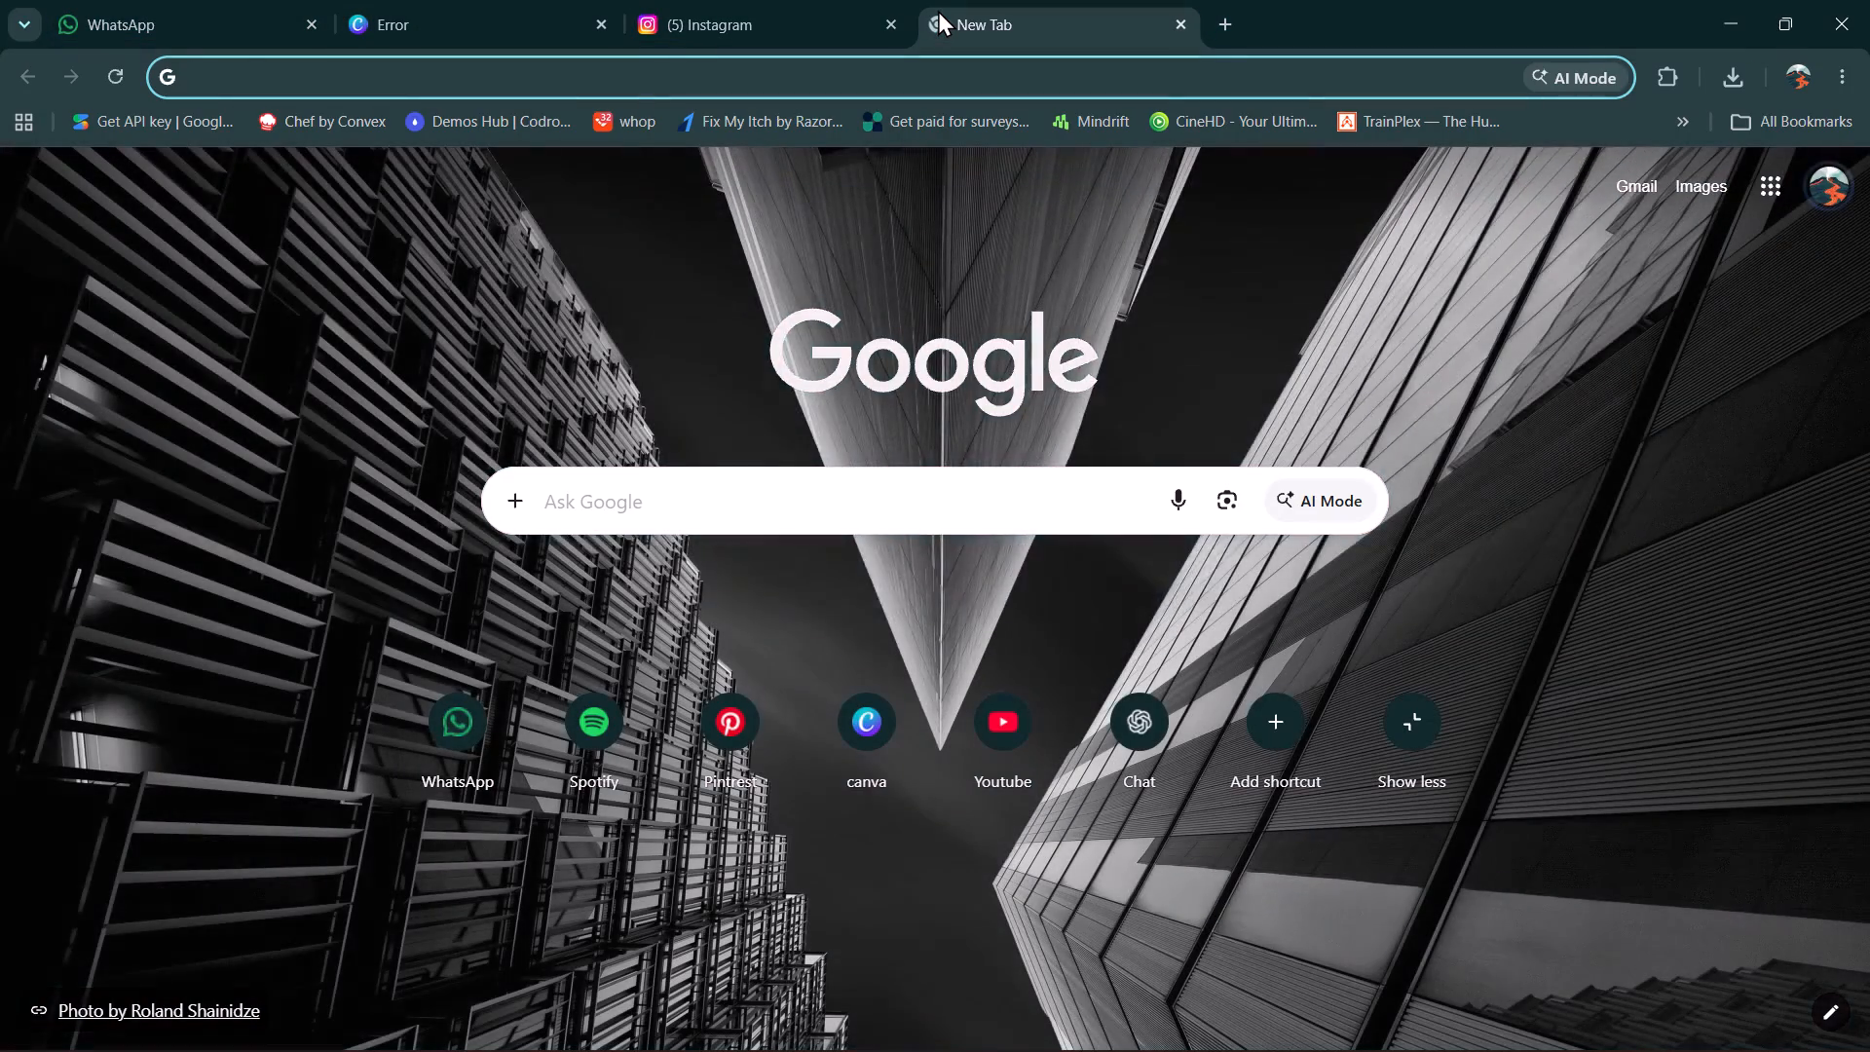
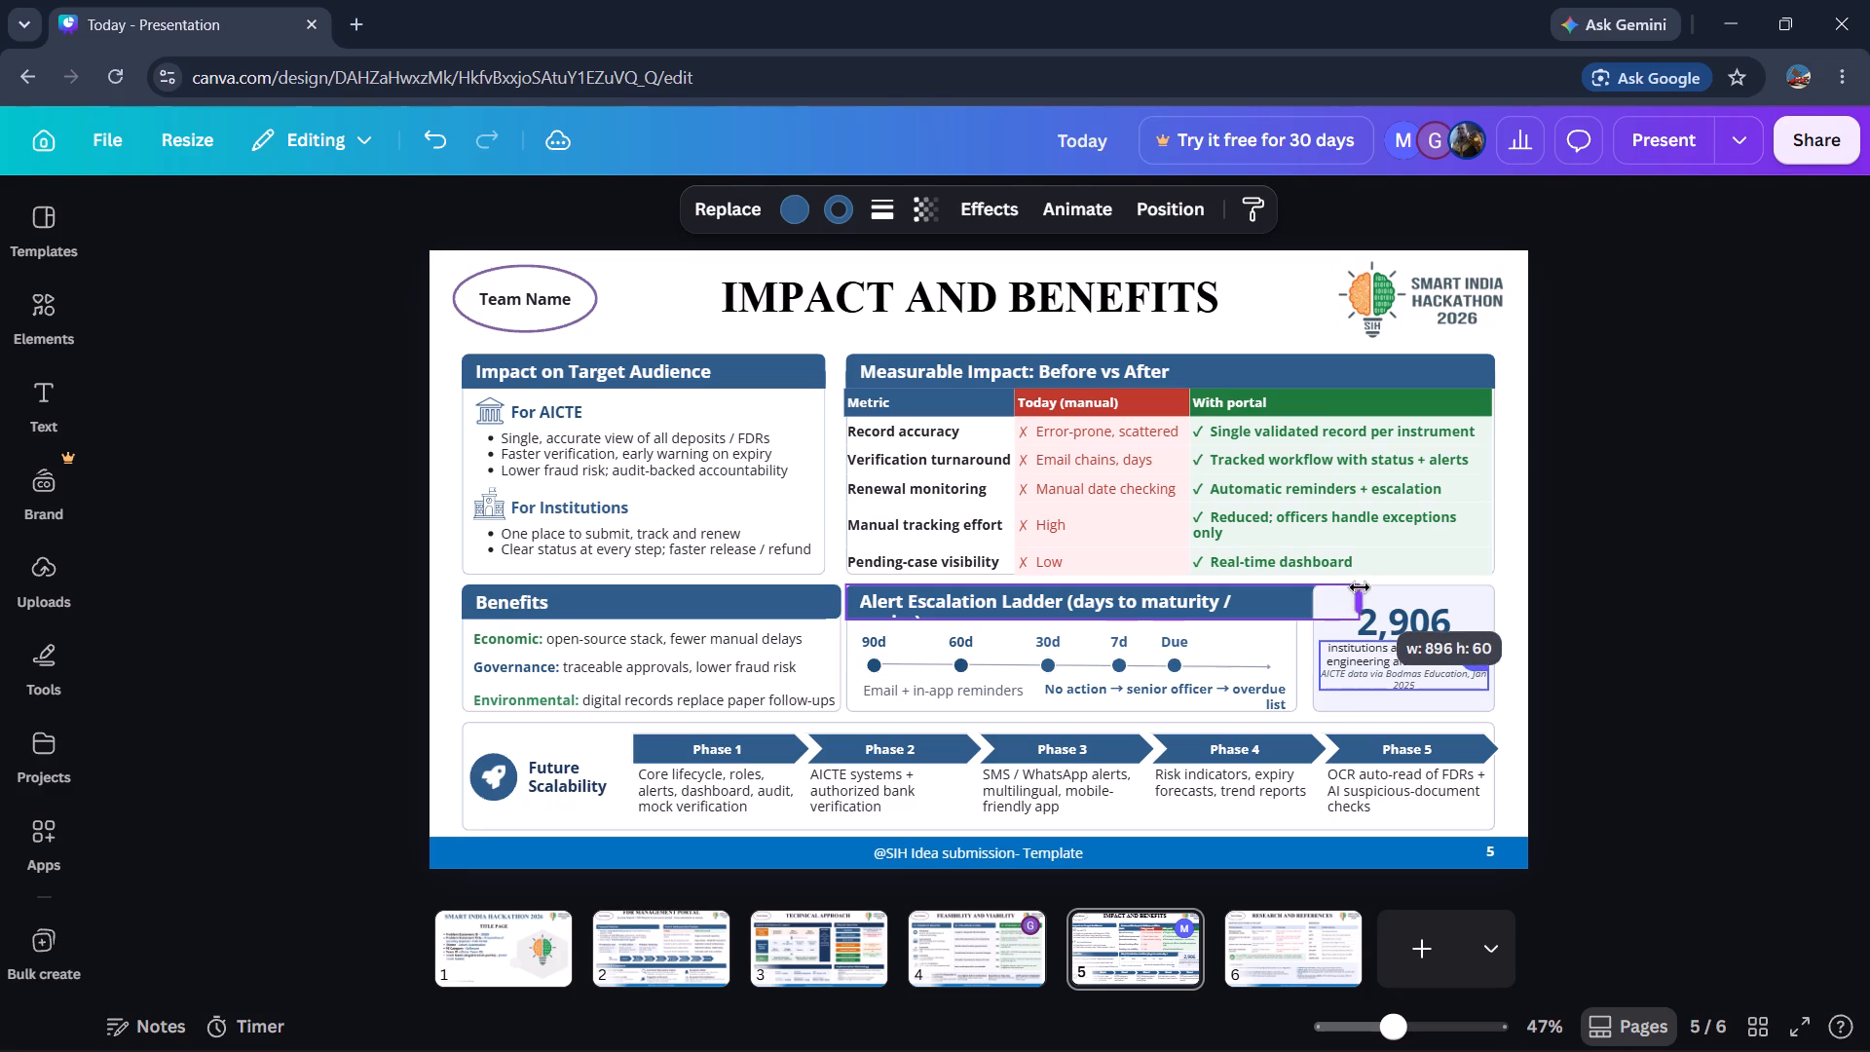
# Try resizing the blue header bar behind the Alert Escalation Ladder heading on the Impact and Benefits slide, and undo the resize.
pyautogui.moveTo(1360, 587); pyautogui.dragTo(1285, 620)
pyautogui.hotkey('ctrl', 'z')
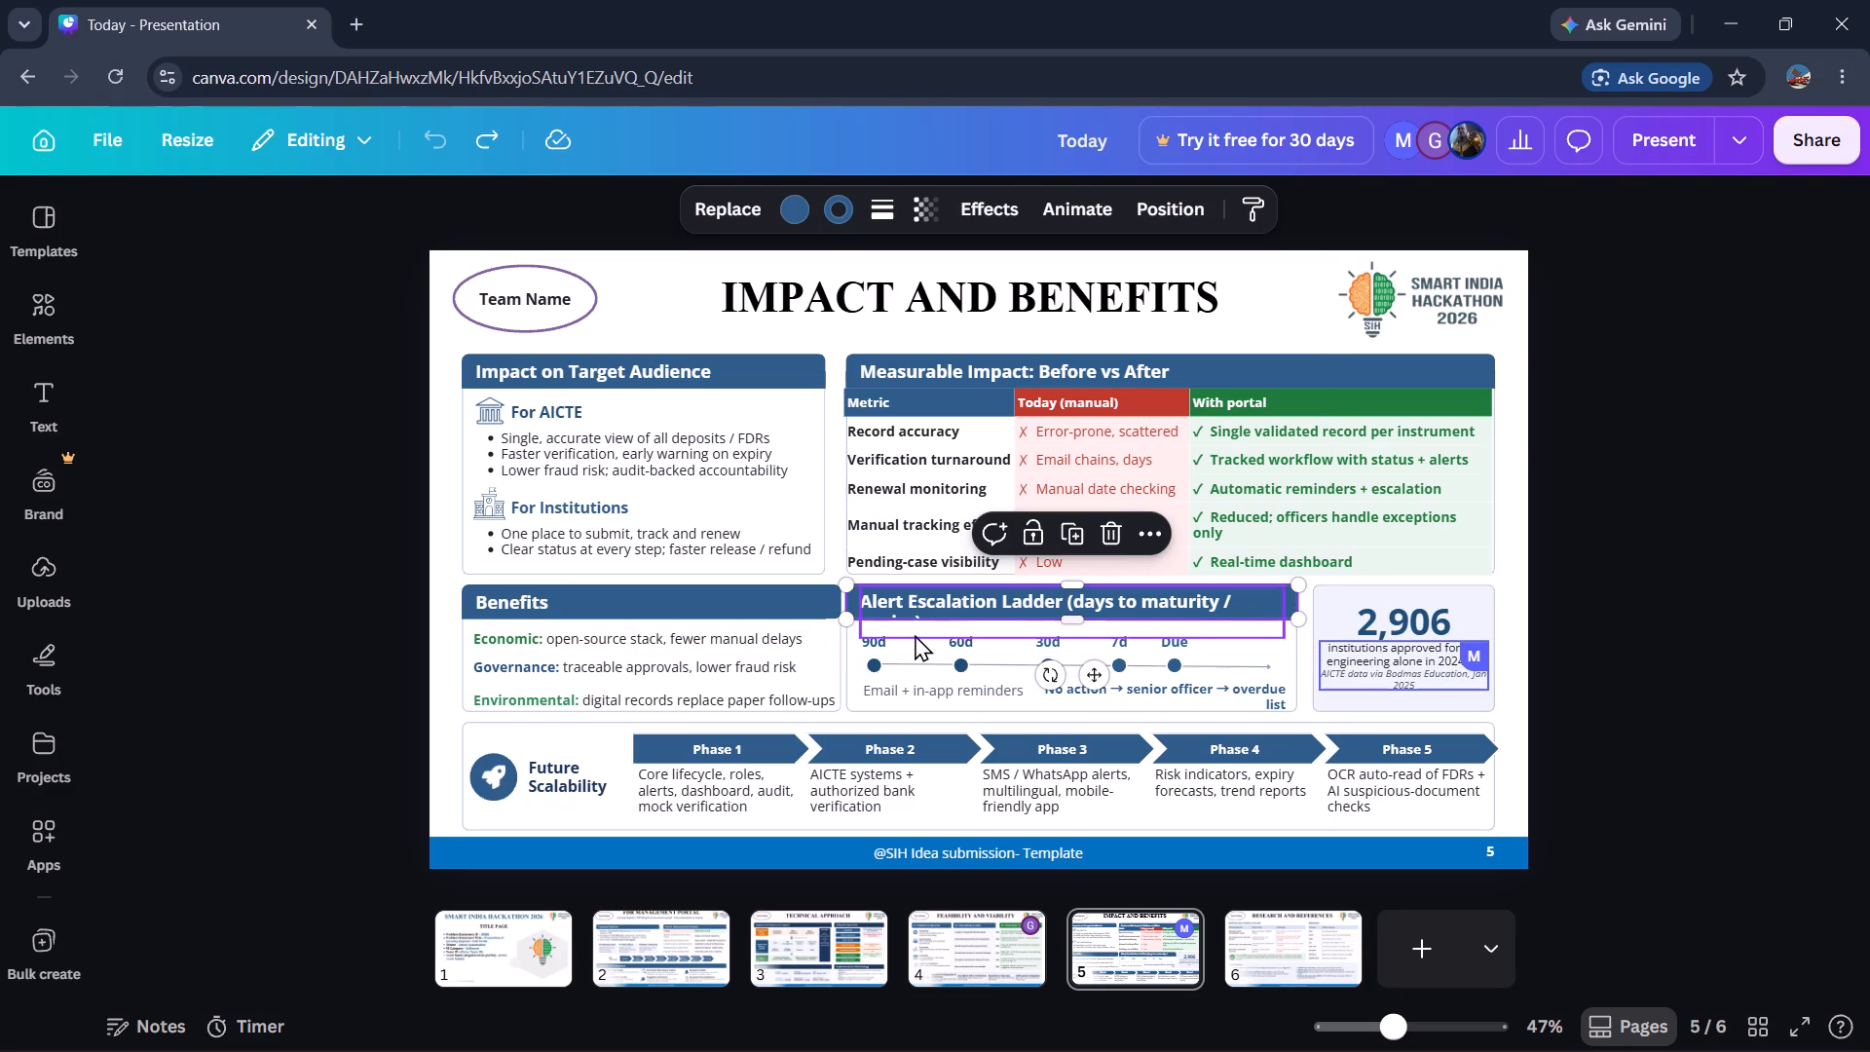
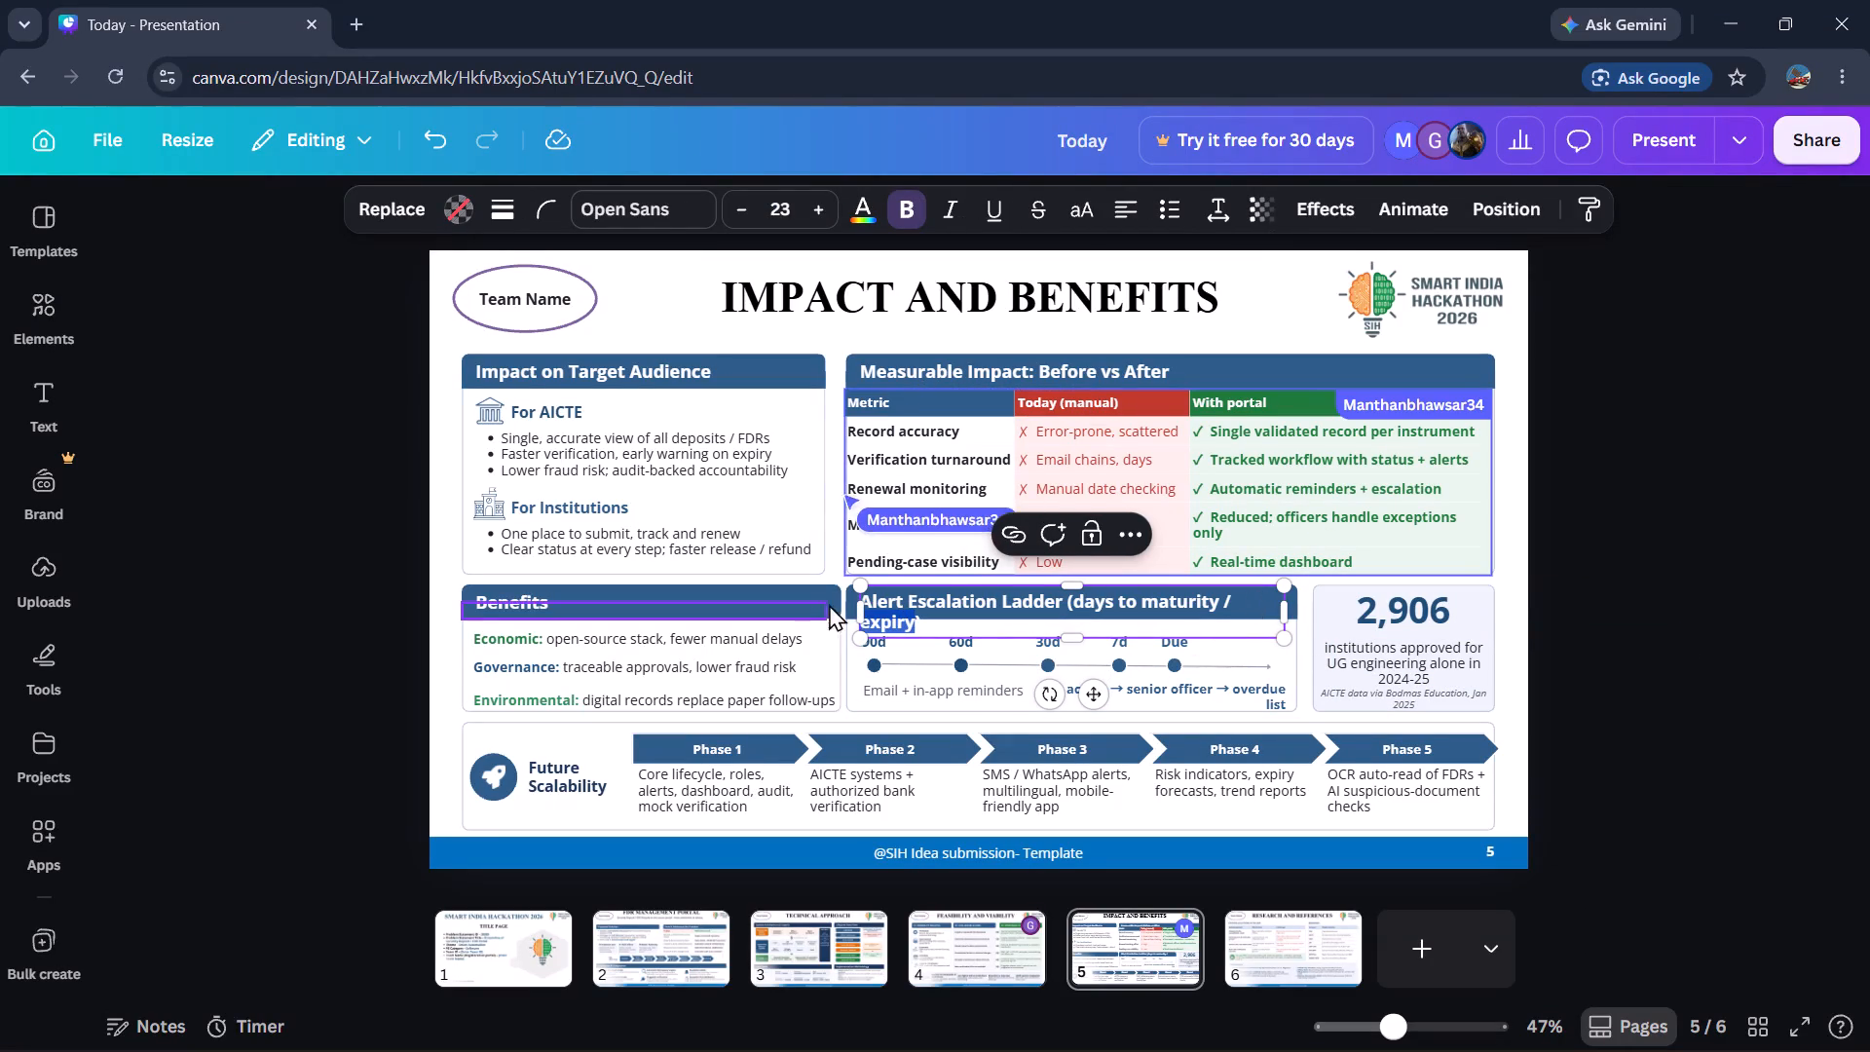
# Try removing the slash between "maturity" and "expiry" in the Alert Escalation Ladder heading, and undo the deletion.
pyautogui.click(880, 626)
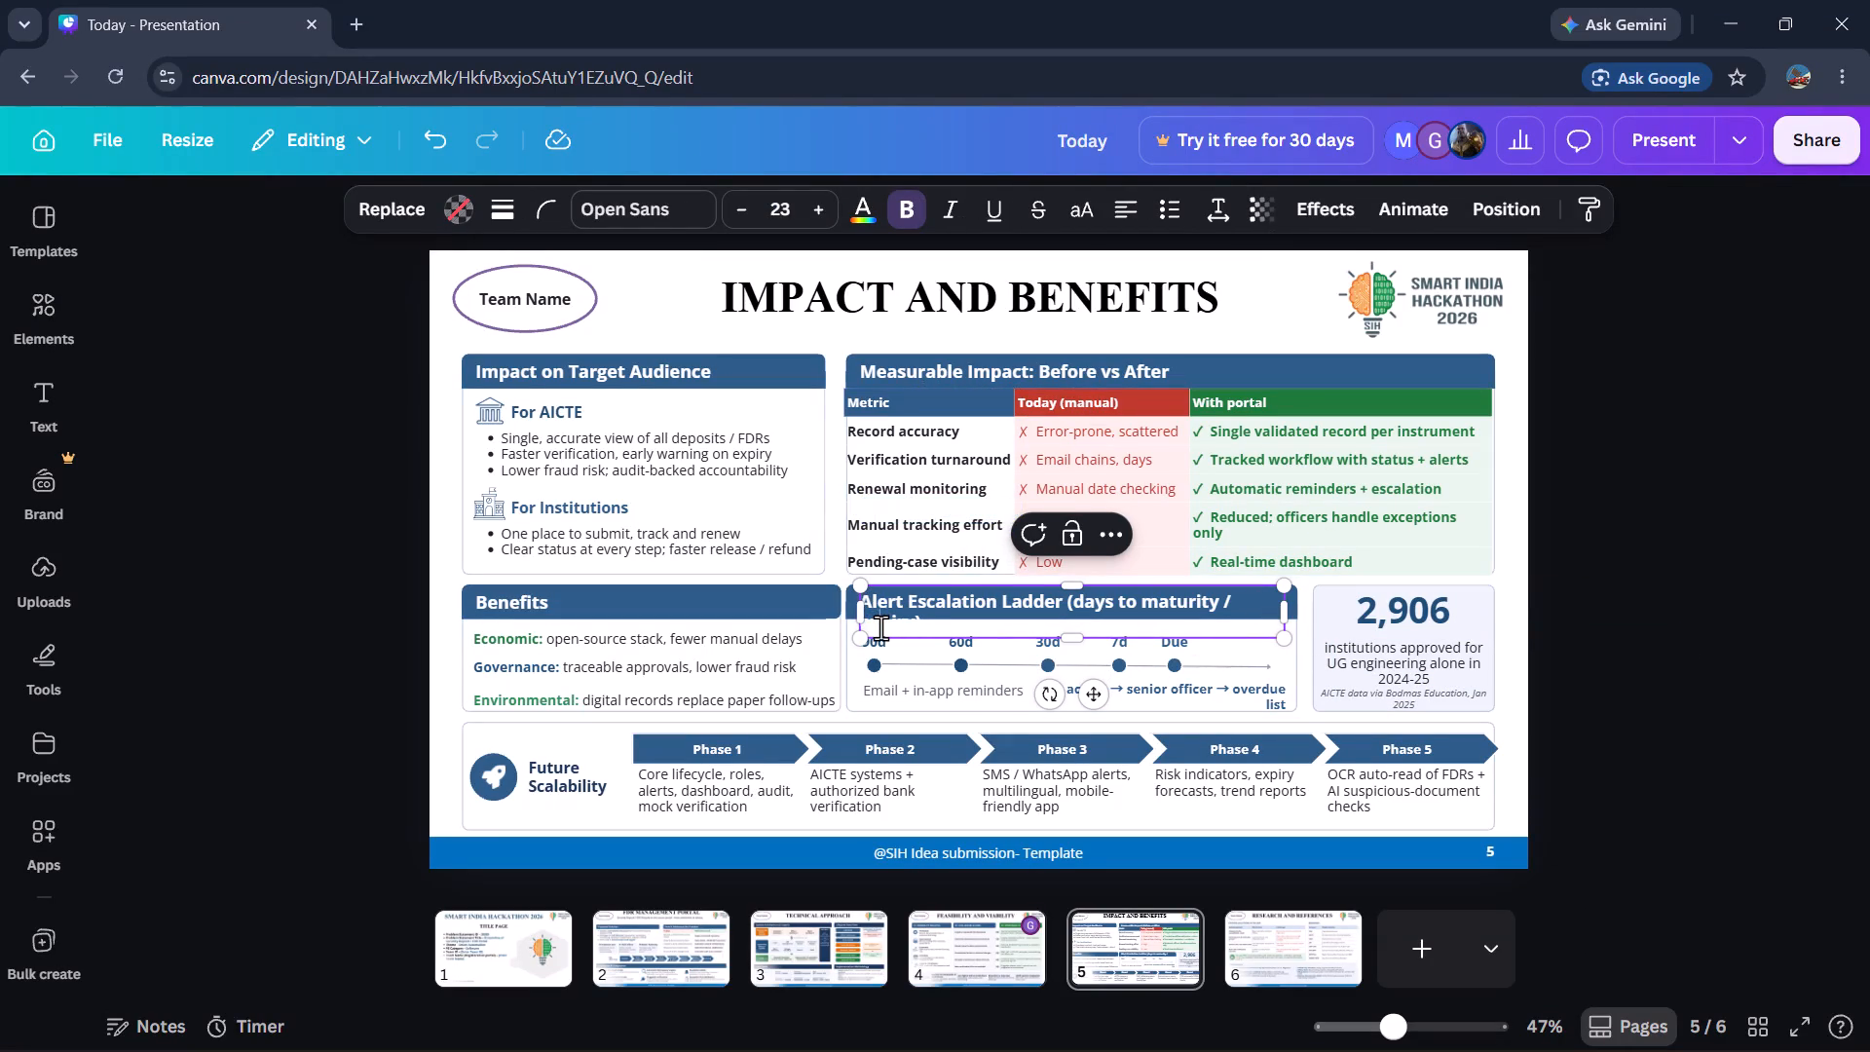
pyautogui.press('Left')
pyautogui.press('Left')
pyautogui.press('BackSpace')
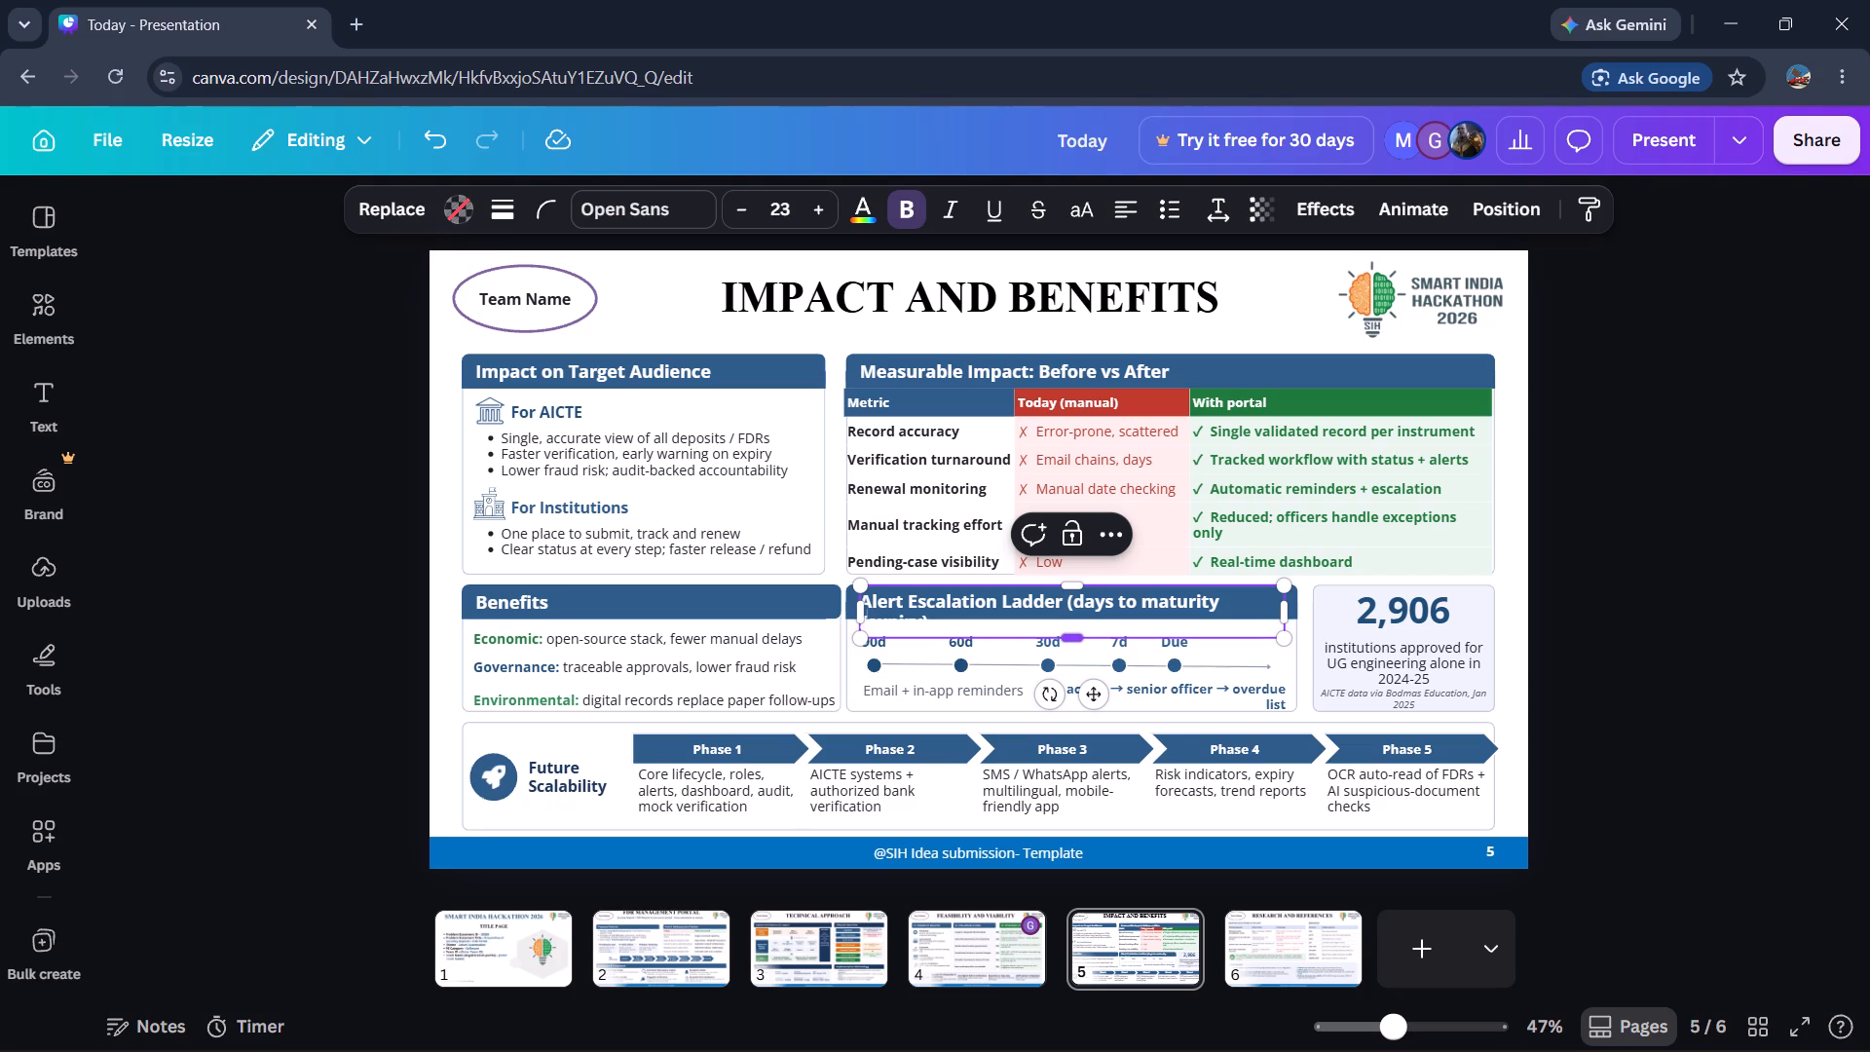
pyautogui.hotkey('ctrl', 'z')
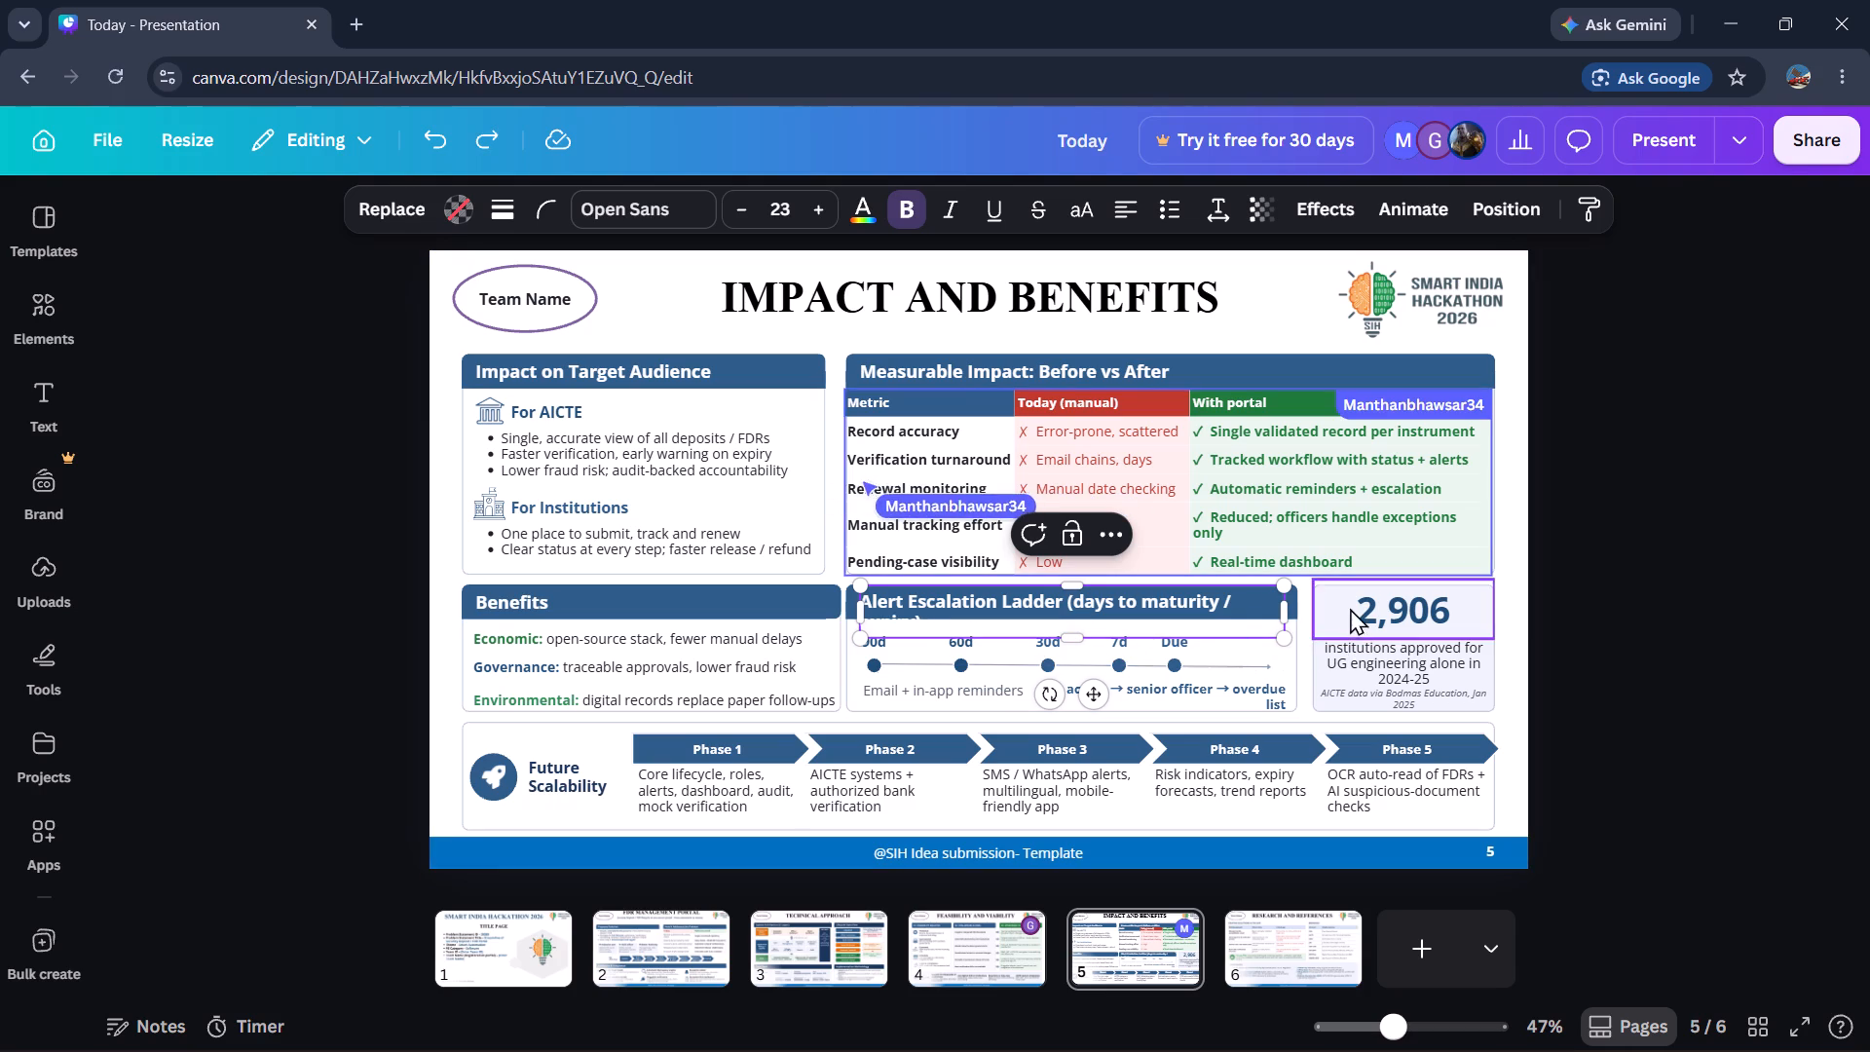
# Widen the Alert Escalation Ladder heading's text box so the whole heading fits on one line.
pyautogui.moveTo(1289, 607); pyautogui.dragTo(1312, 618)
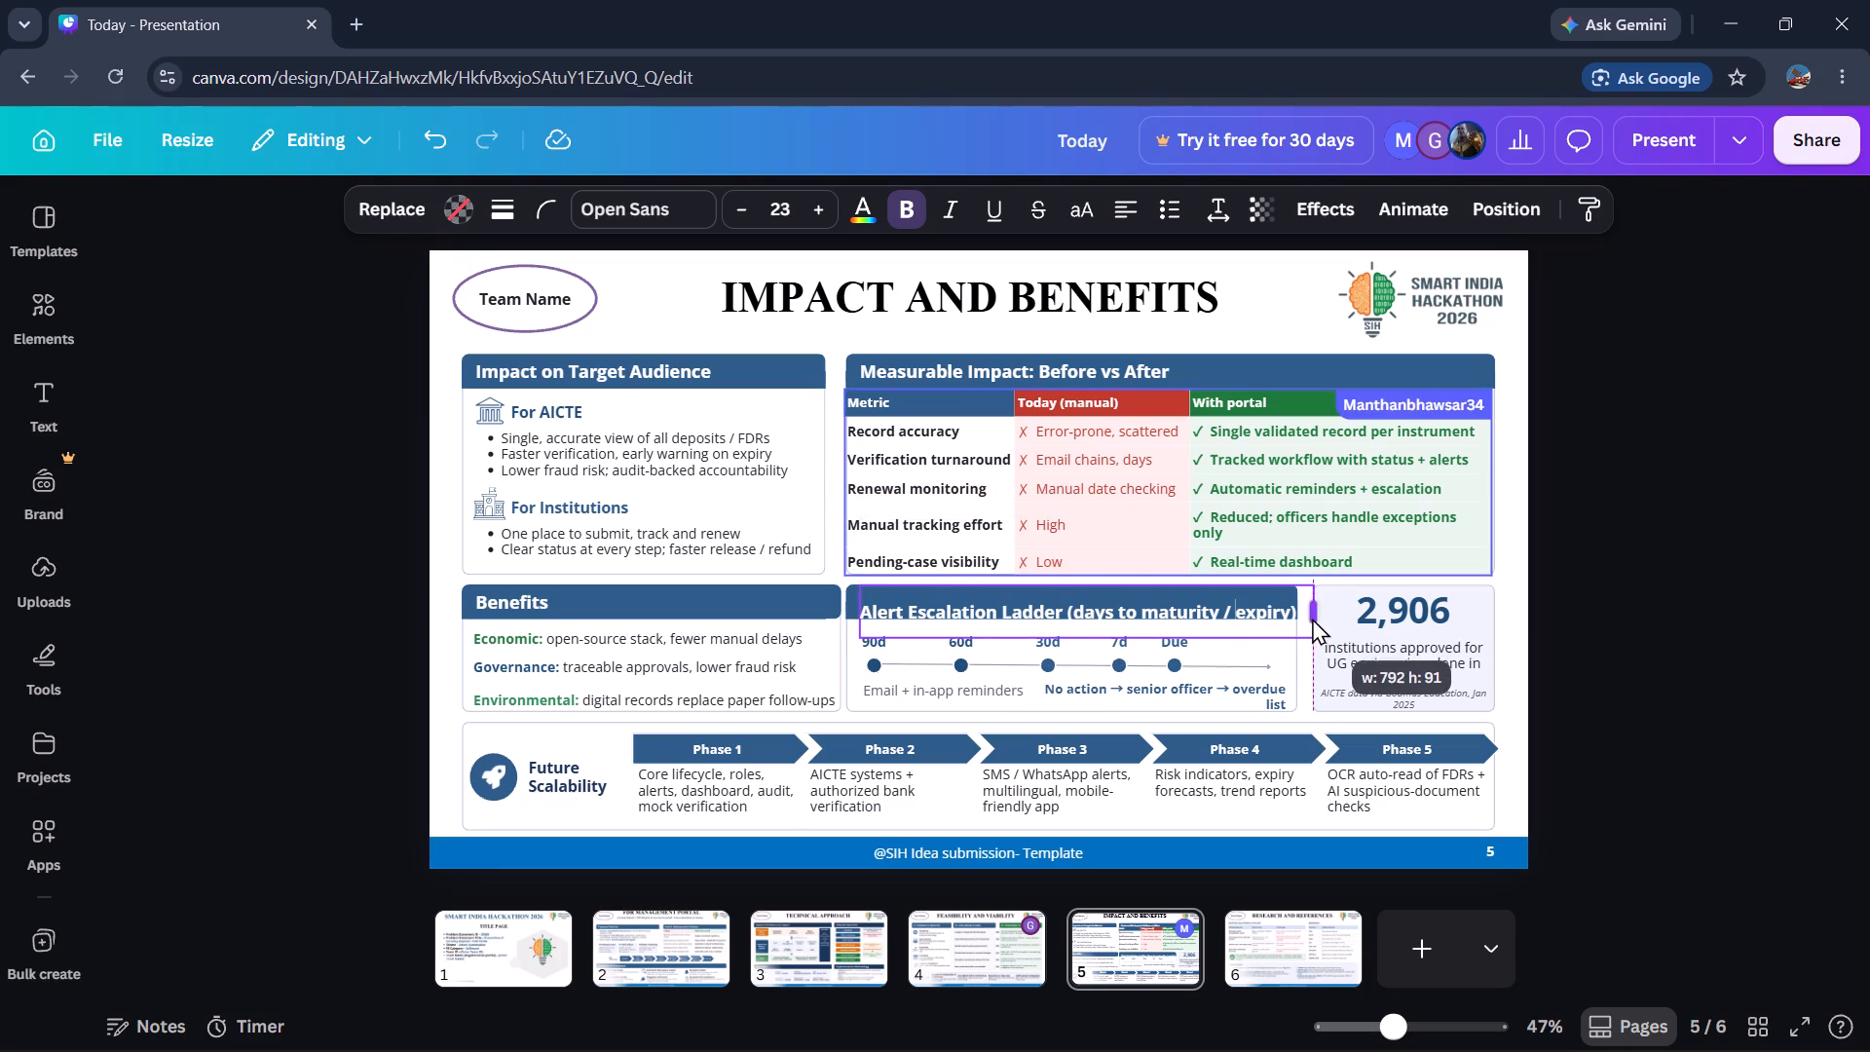
pyautogui.moveTo(1312, 618); pyautogui.dragTo(1307, 622)
pyautogui.click(1869, 647)
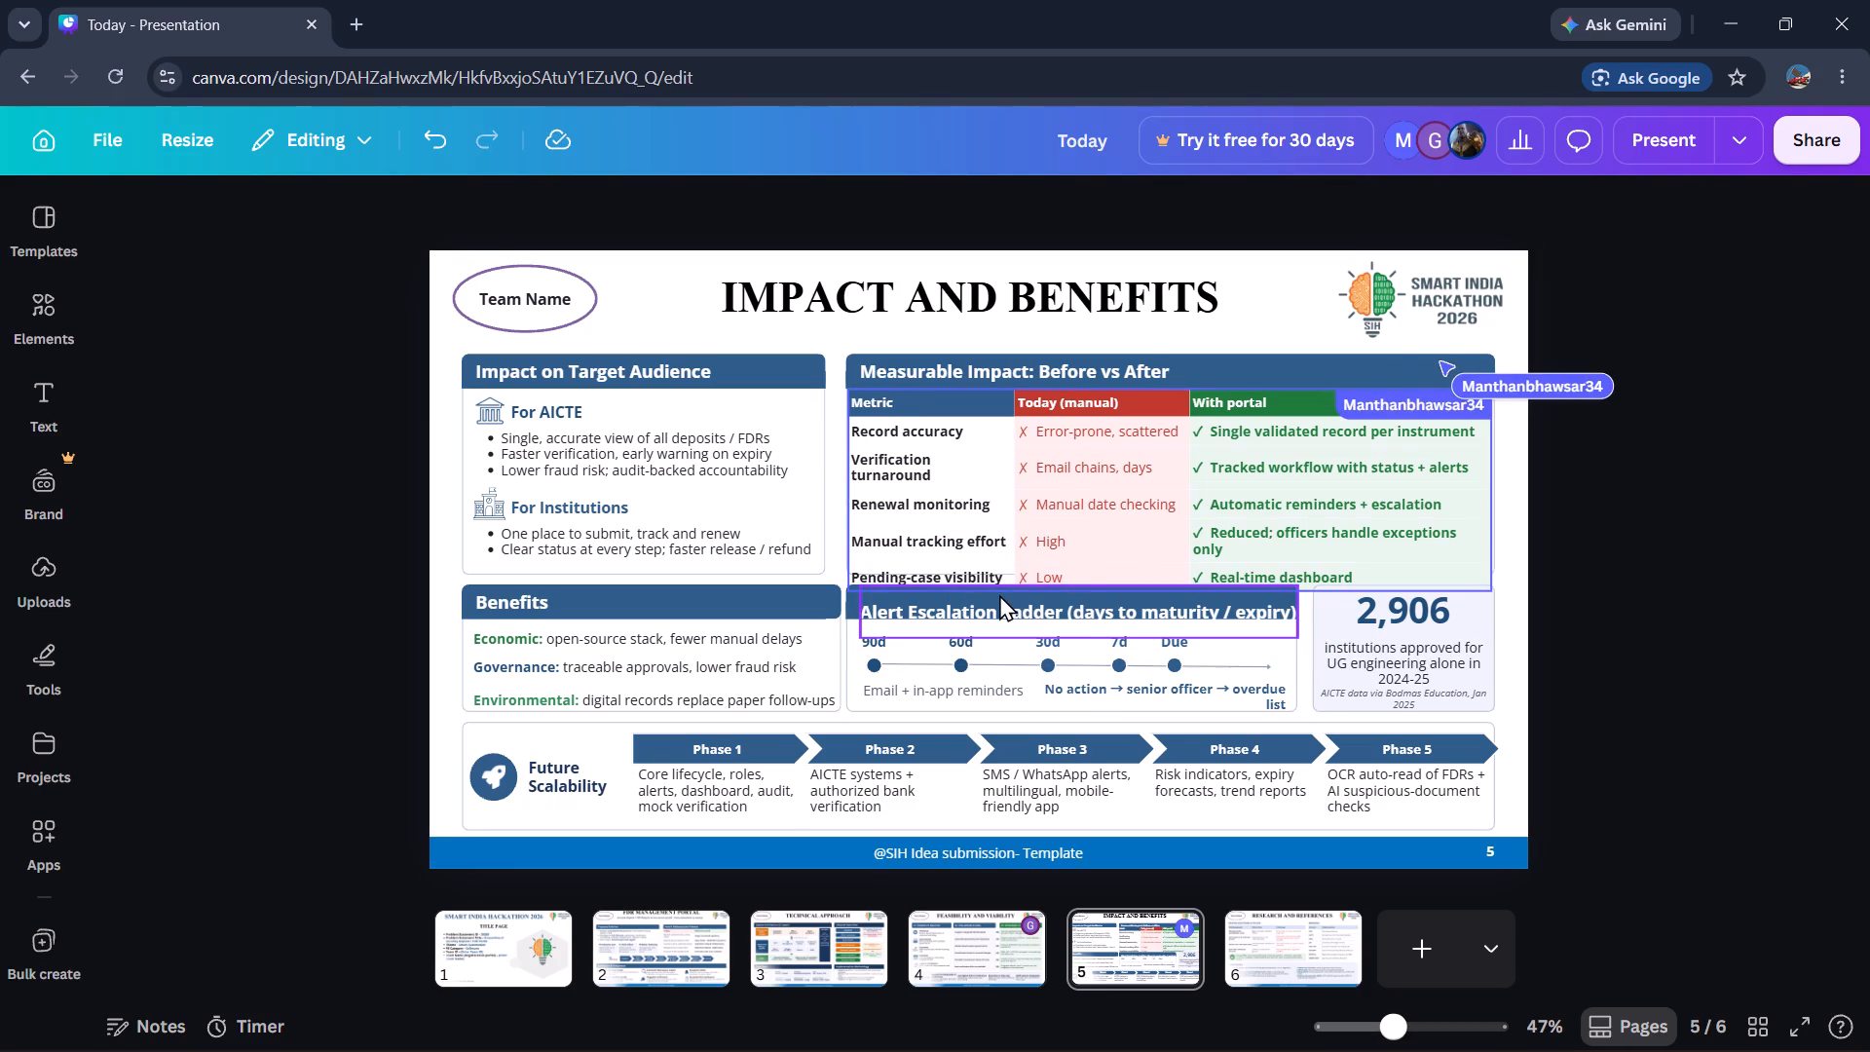
# Nudge the Alert Escalation Ladder heading up and to the left until it sits centred within its blue header bar.
pyautogui.click(1017, 603)
pyautogui.press('Up')
pyautogui.press('Up')
pyautogui.press('Up')
pyautogui.press('Up')
pyautogui.press('Up')
pyautogui.press('Up')
pyautogui.press('Up')
pyautogui.press('Up')
pyautogui.press('Up')
pyautogui.press('Up')
pyautogui.press('Up')
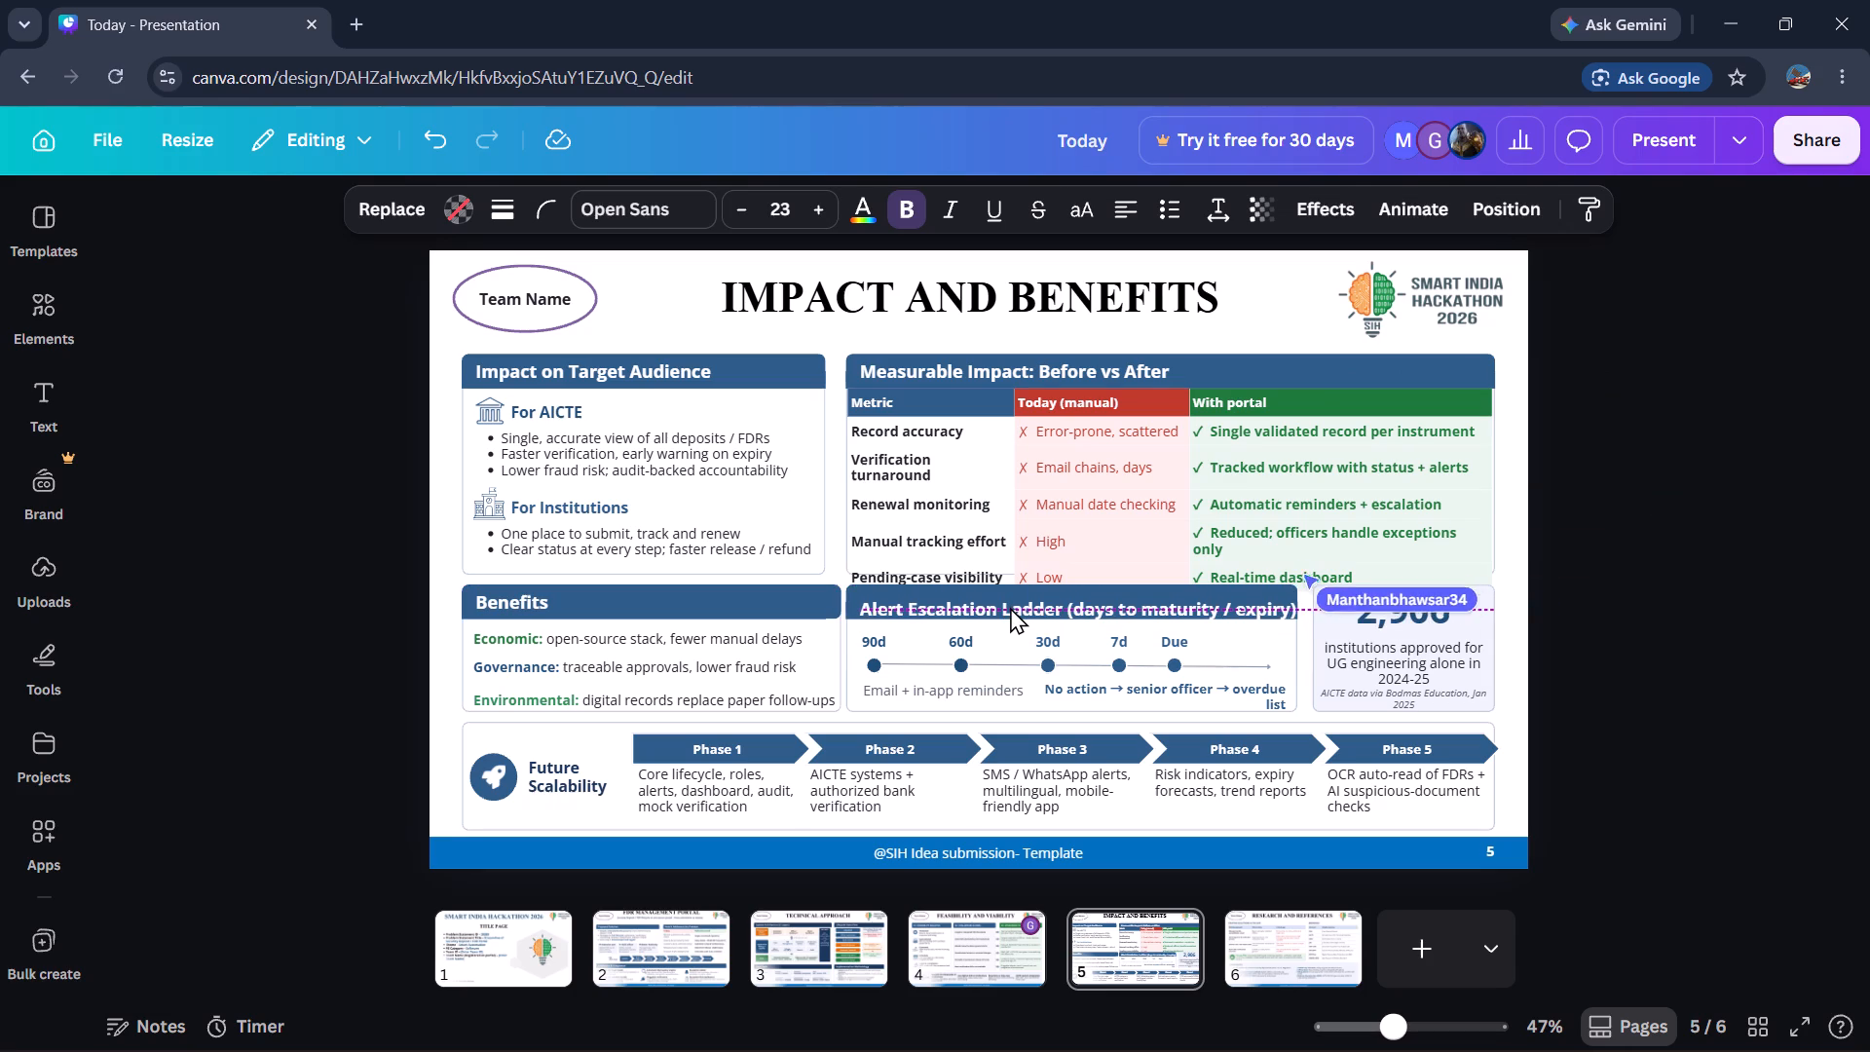
pyautogui.press('Left')
pyautogui.press('Left')
pyautogui.press('Left')
pyautogui.press('Left')
pyautogui.press('Left')
pyautogui.press('Left')
pyautogui.press('Left')
pyautogui.press('Left')
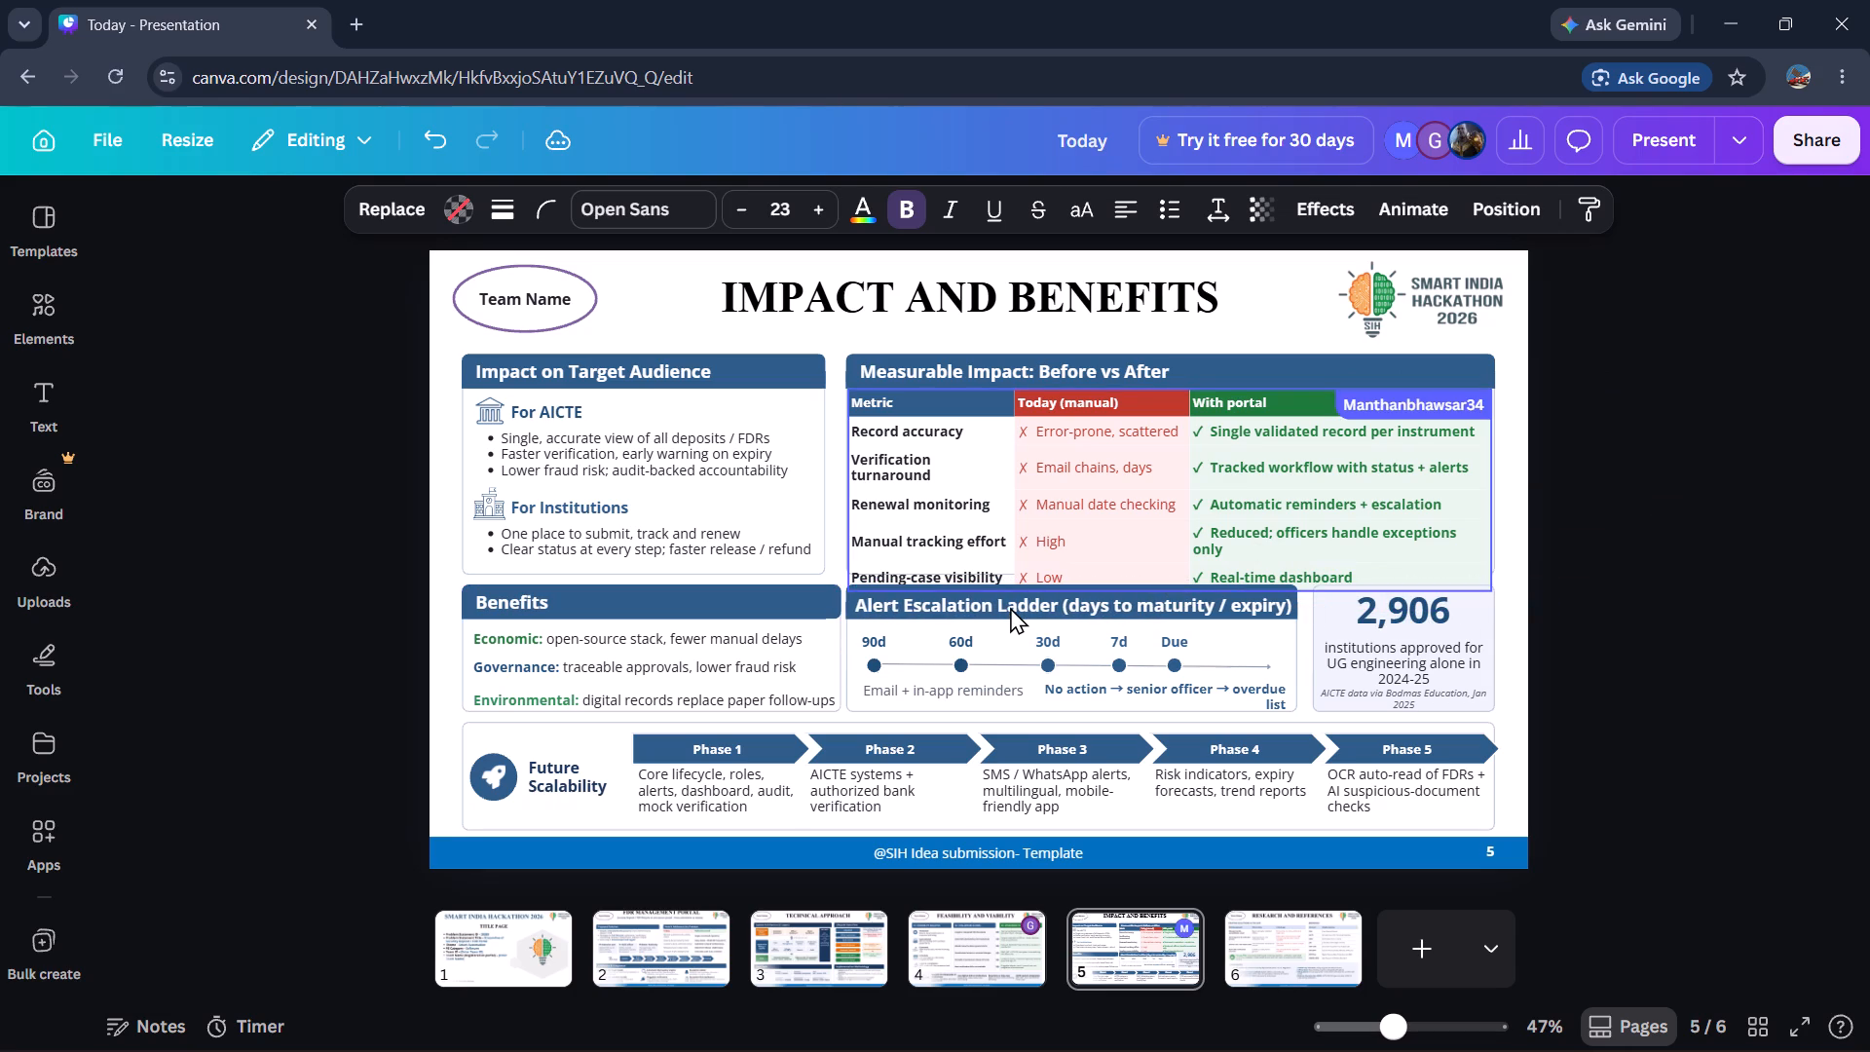
pyautogui.press('Left')
pyautogui.press('Up')
pyautogui.press('Up')
pyautogui.press('Left')
pyautogui.press('Left')
pyautogui.press('Up')
pyautogui.press('Up')
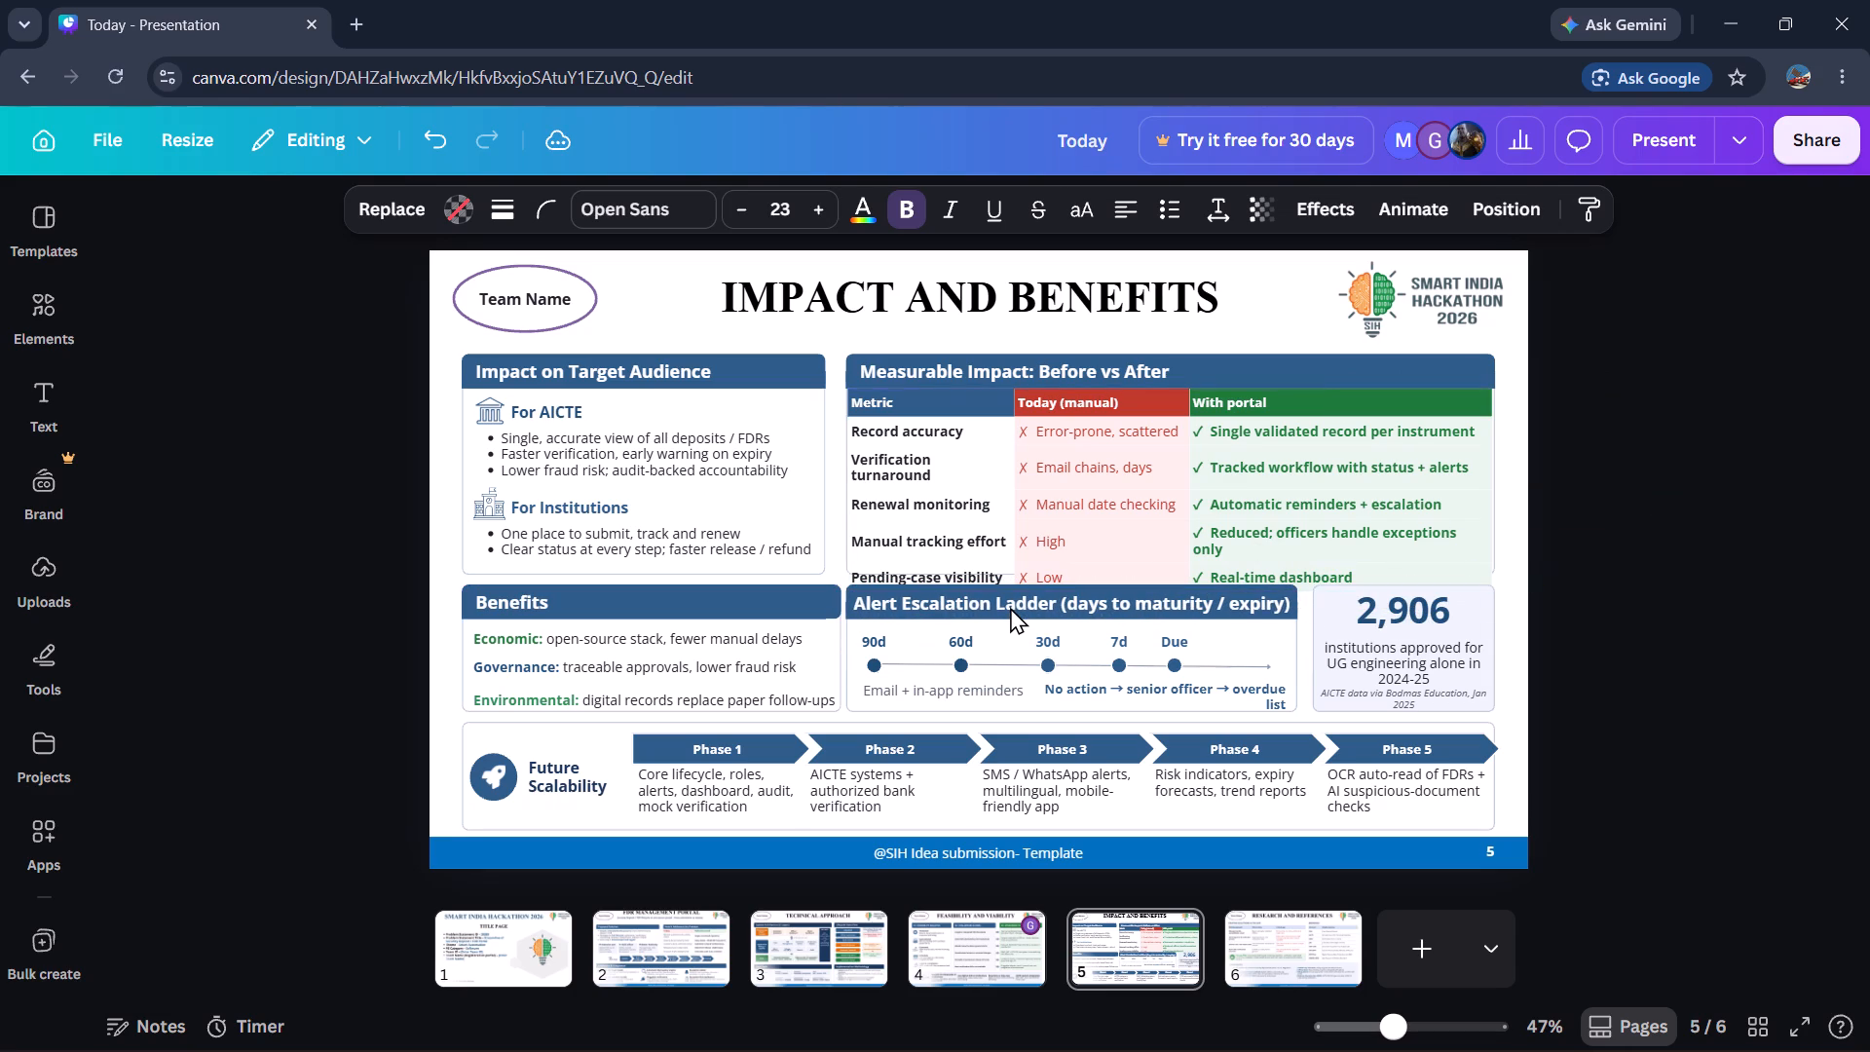
pyautogui.press('Up')
pyautogui.press('Up')
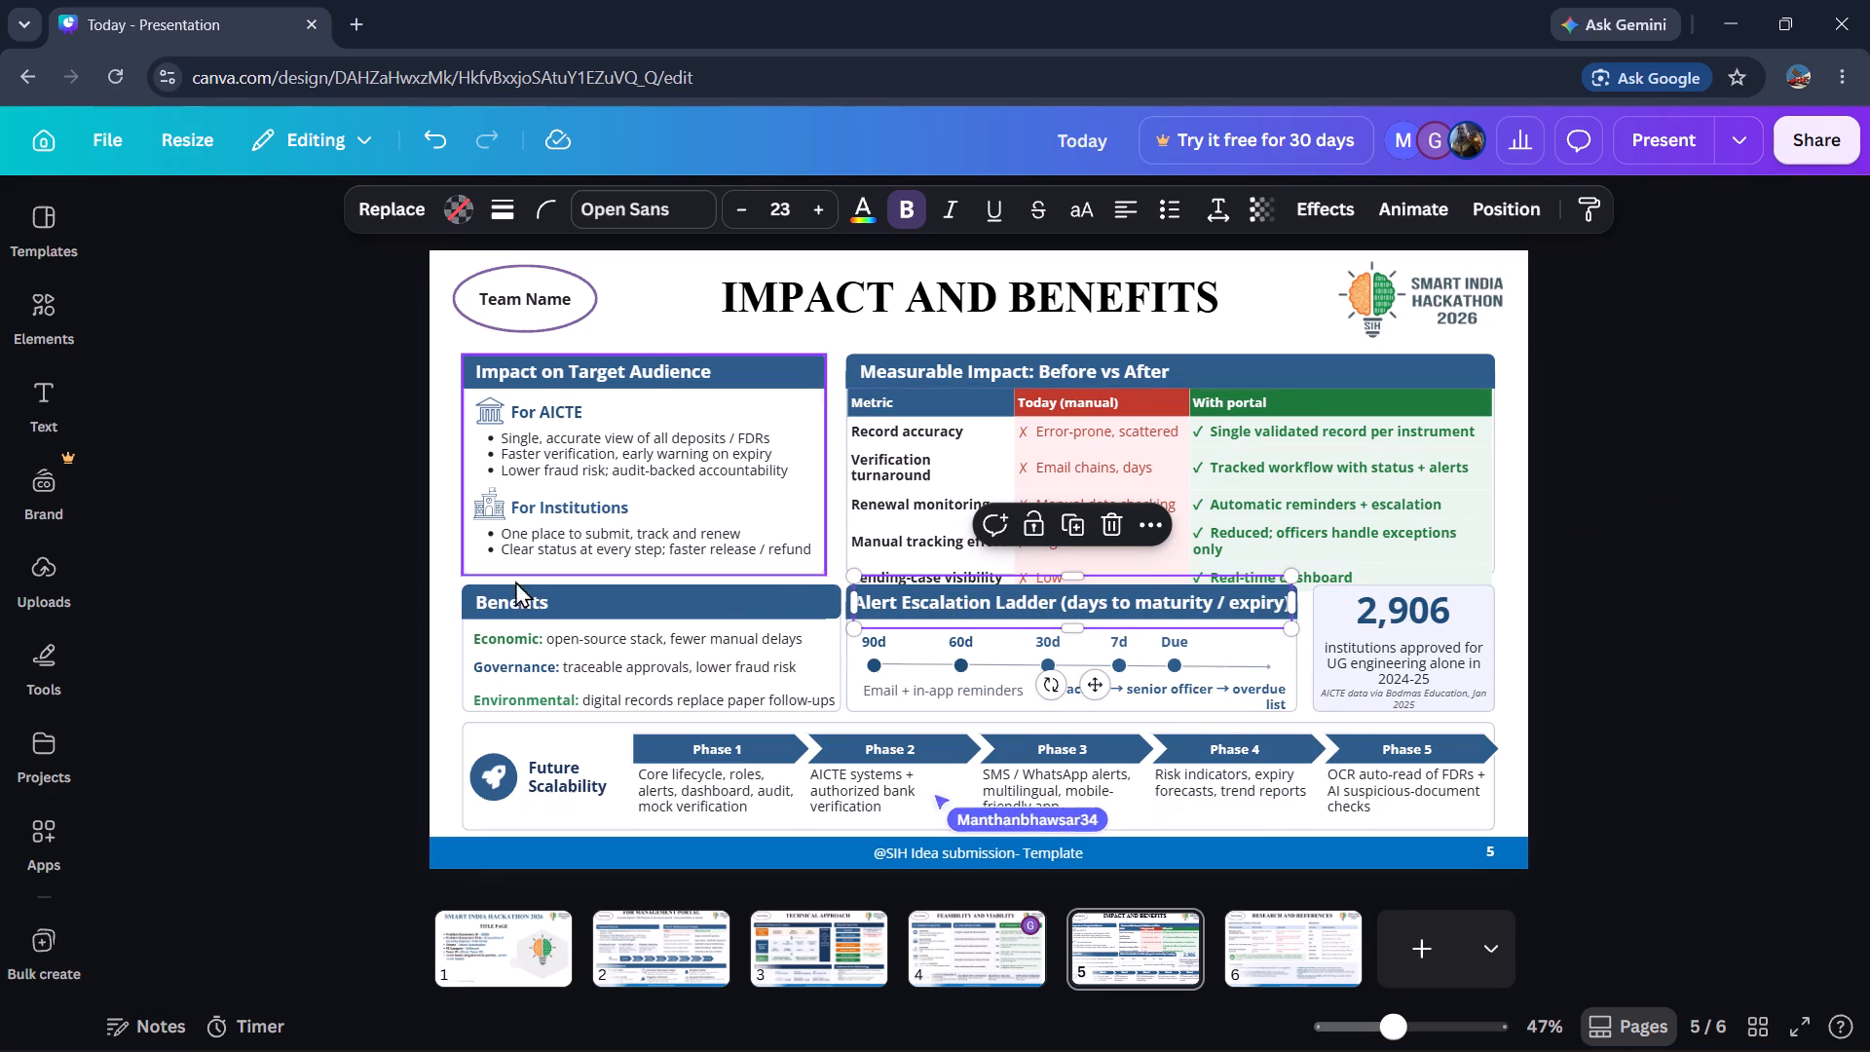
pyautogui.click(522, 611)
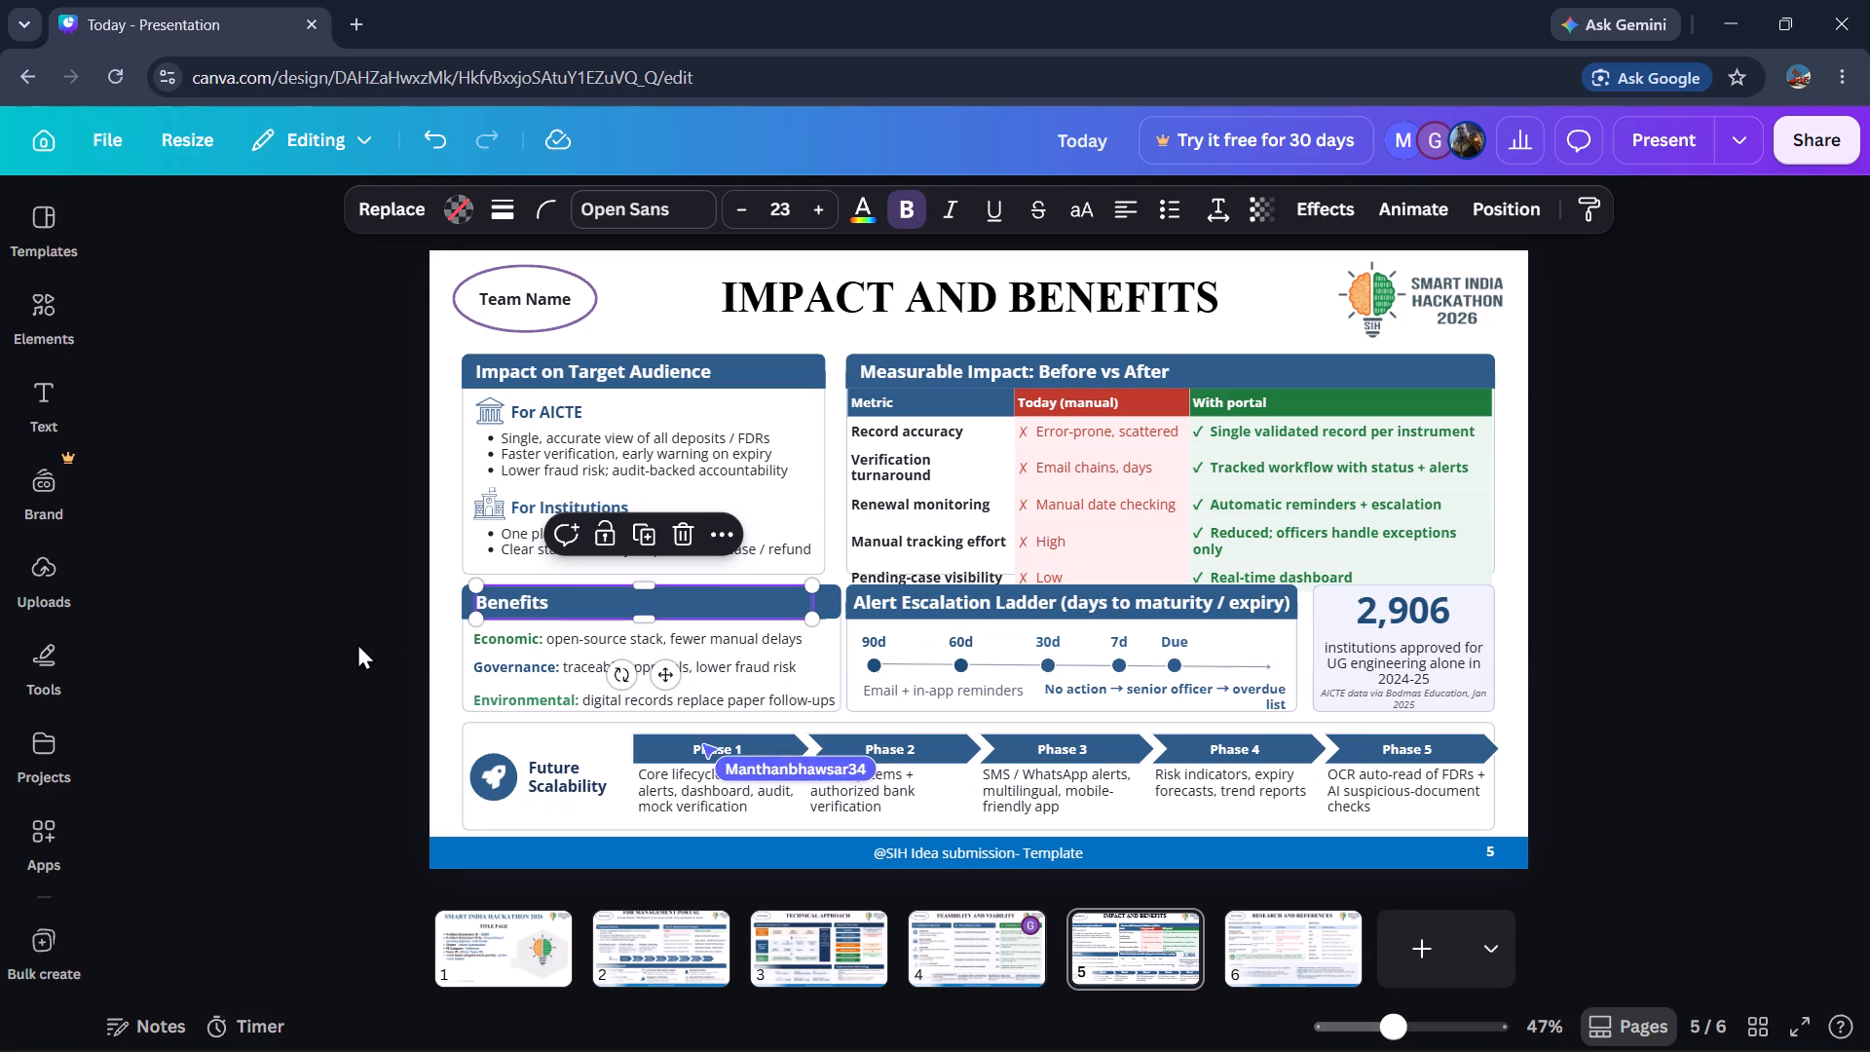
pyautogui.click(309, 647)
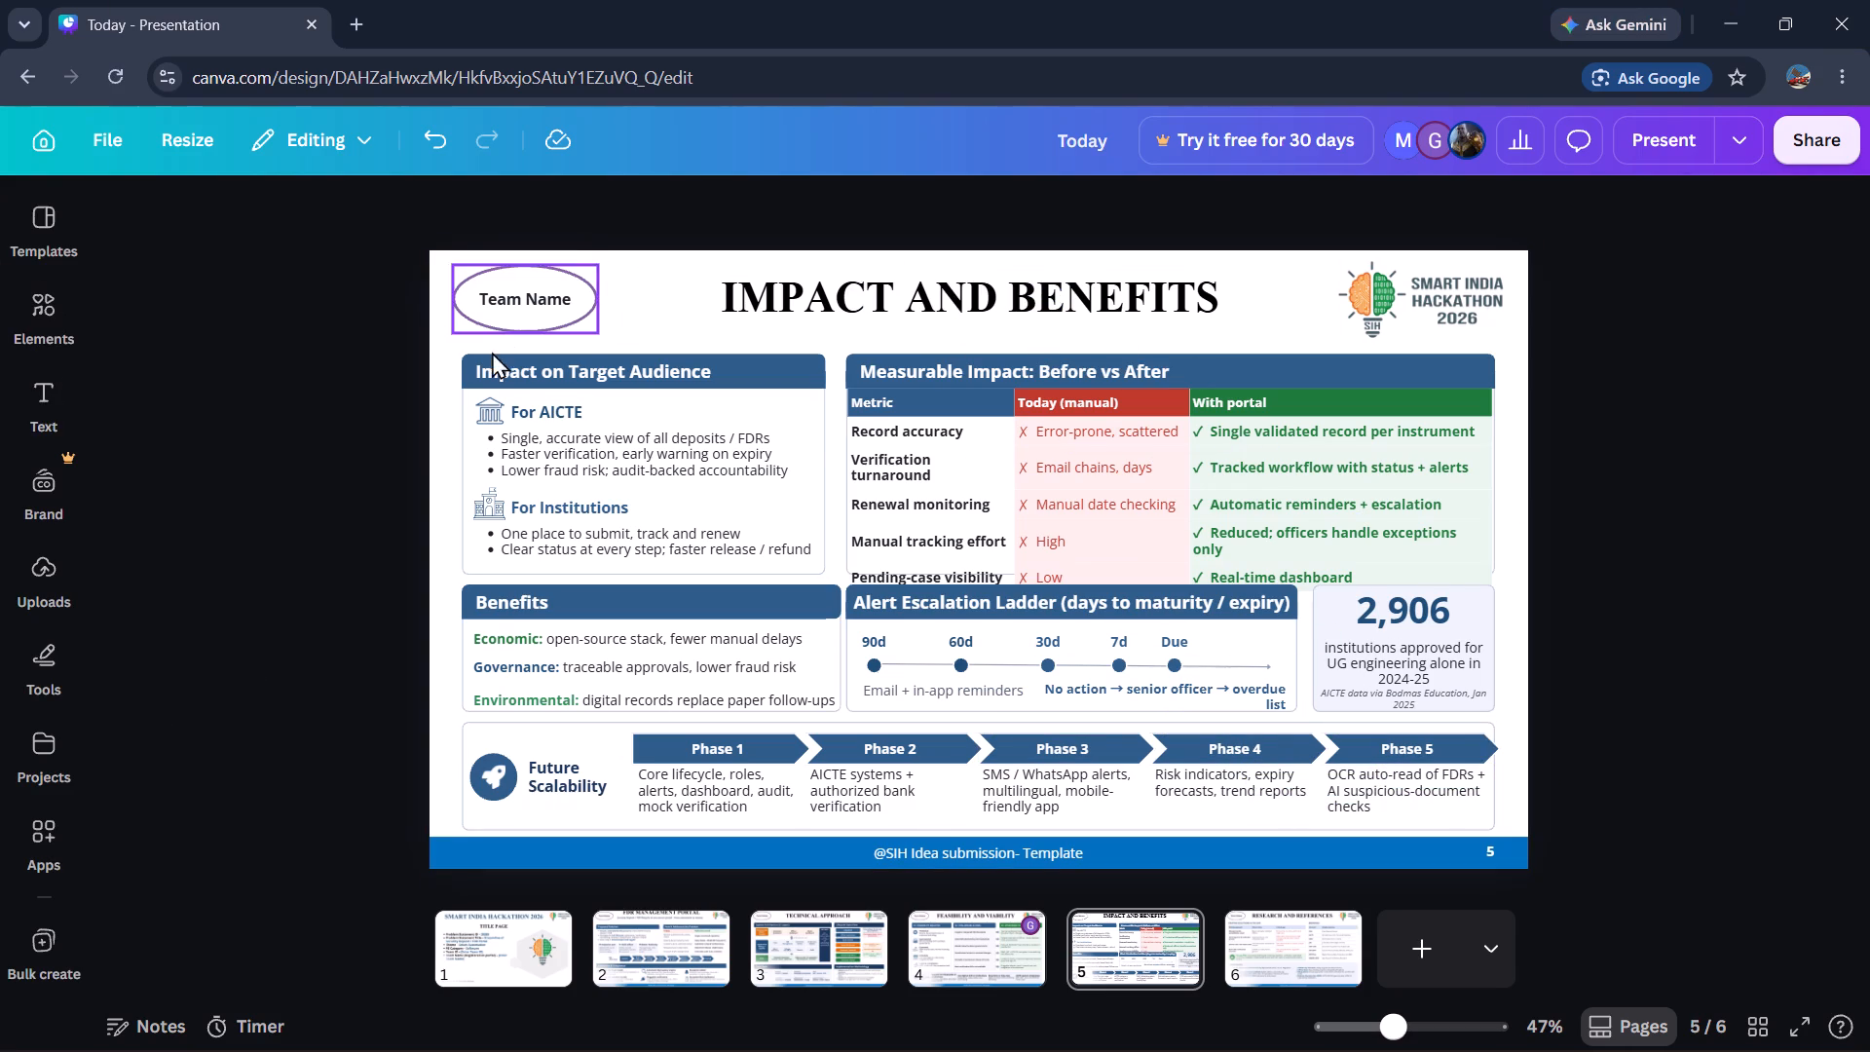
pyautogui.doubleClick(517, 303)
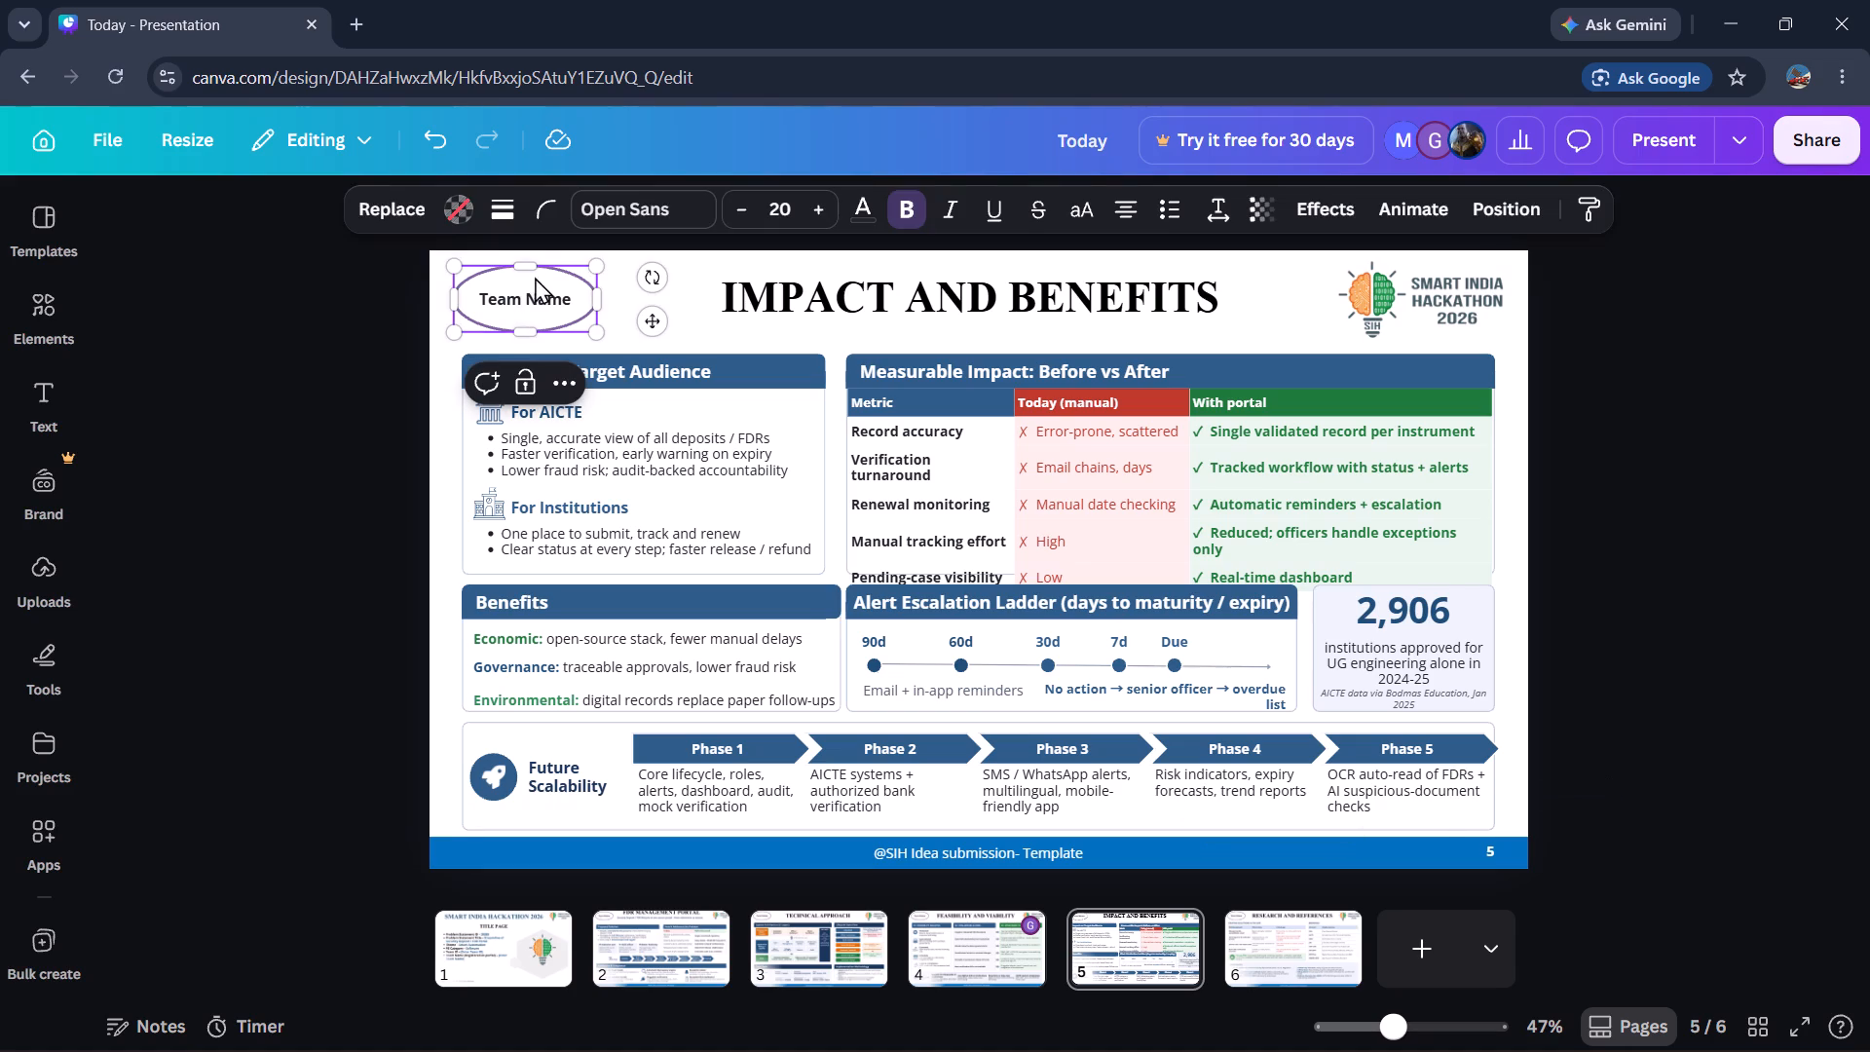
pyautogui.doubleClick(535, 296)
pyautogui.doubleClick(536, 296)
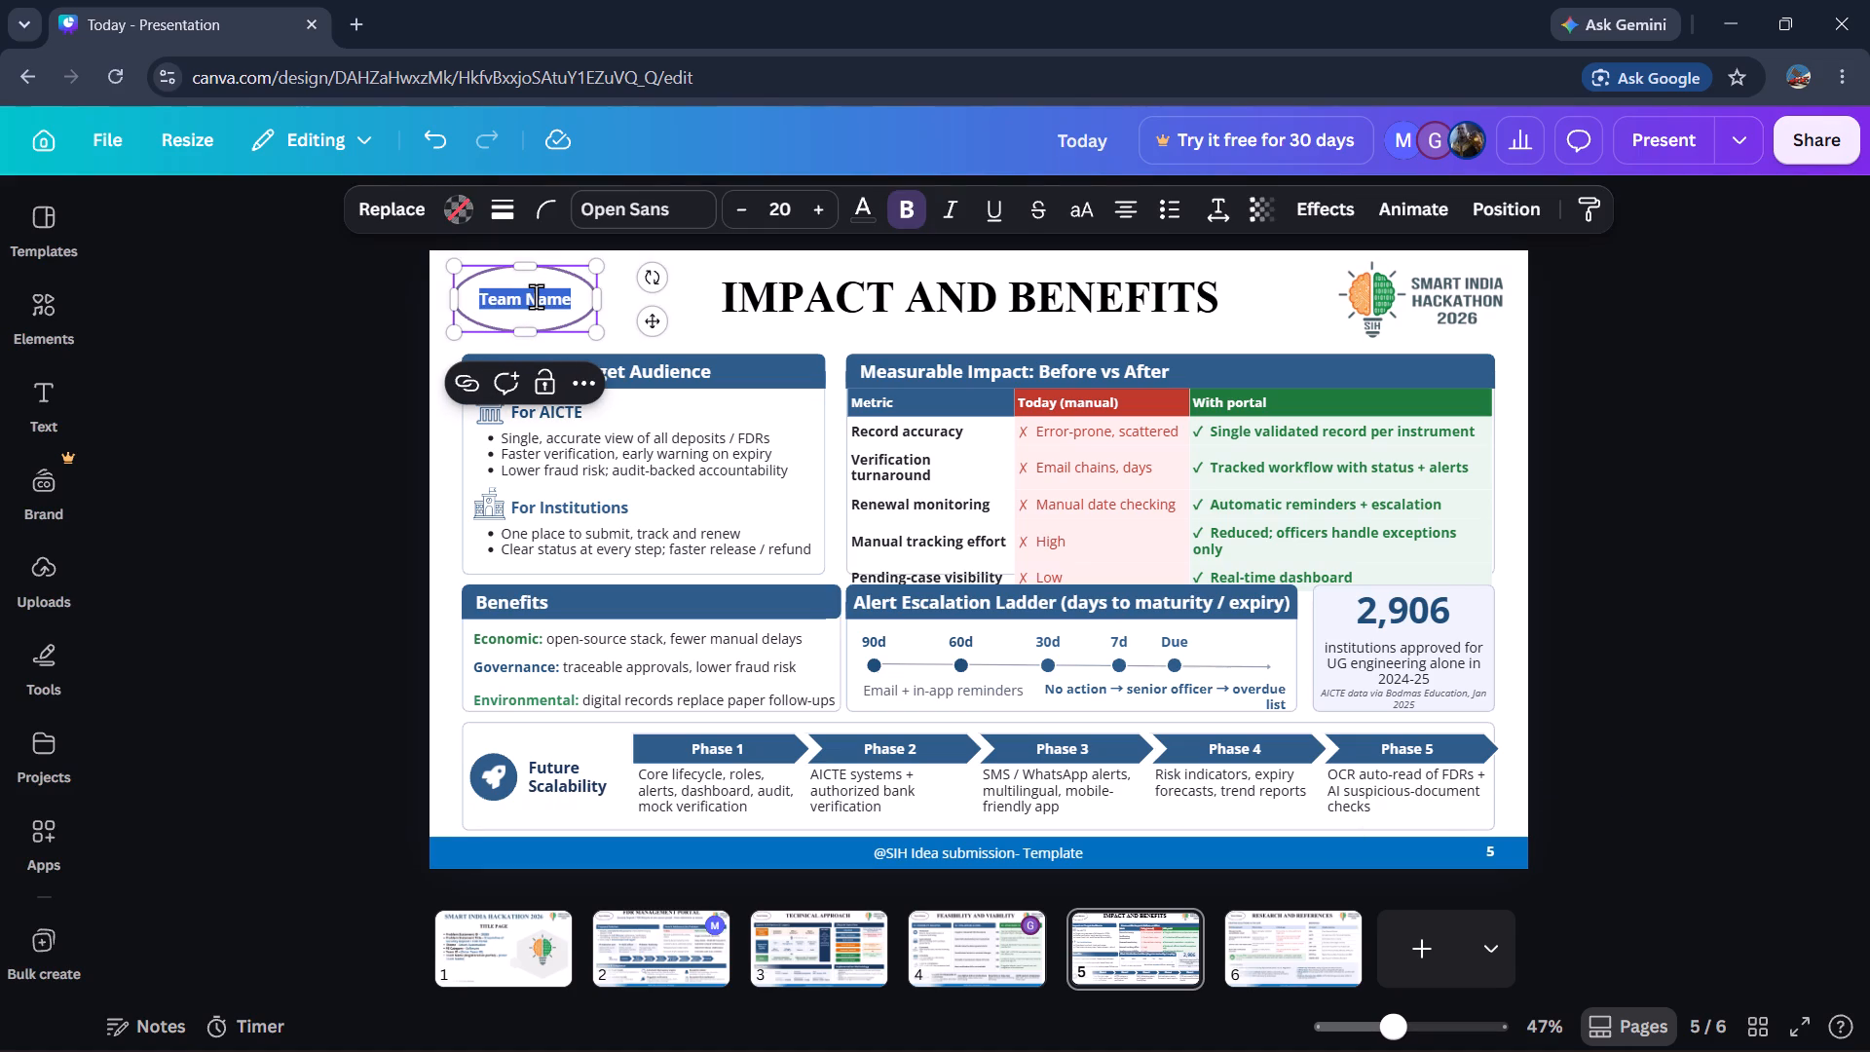
# On the title page slide, set the font size of the problem statement and team details list to 32.
pyautogui.click(689, 978)
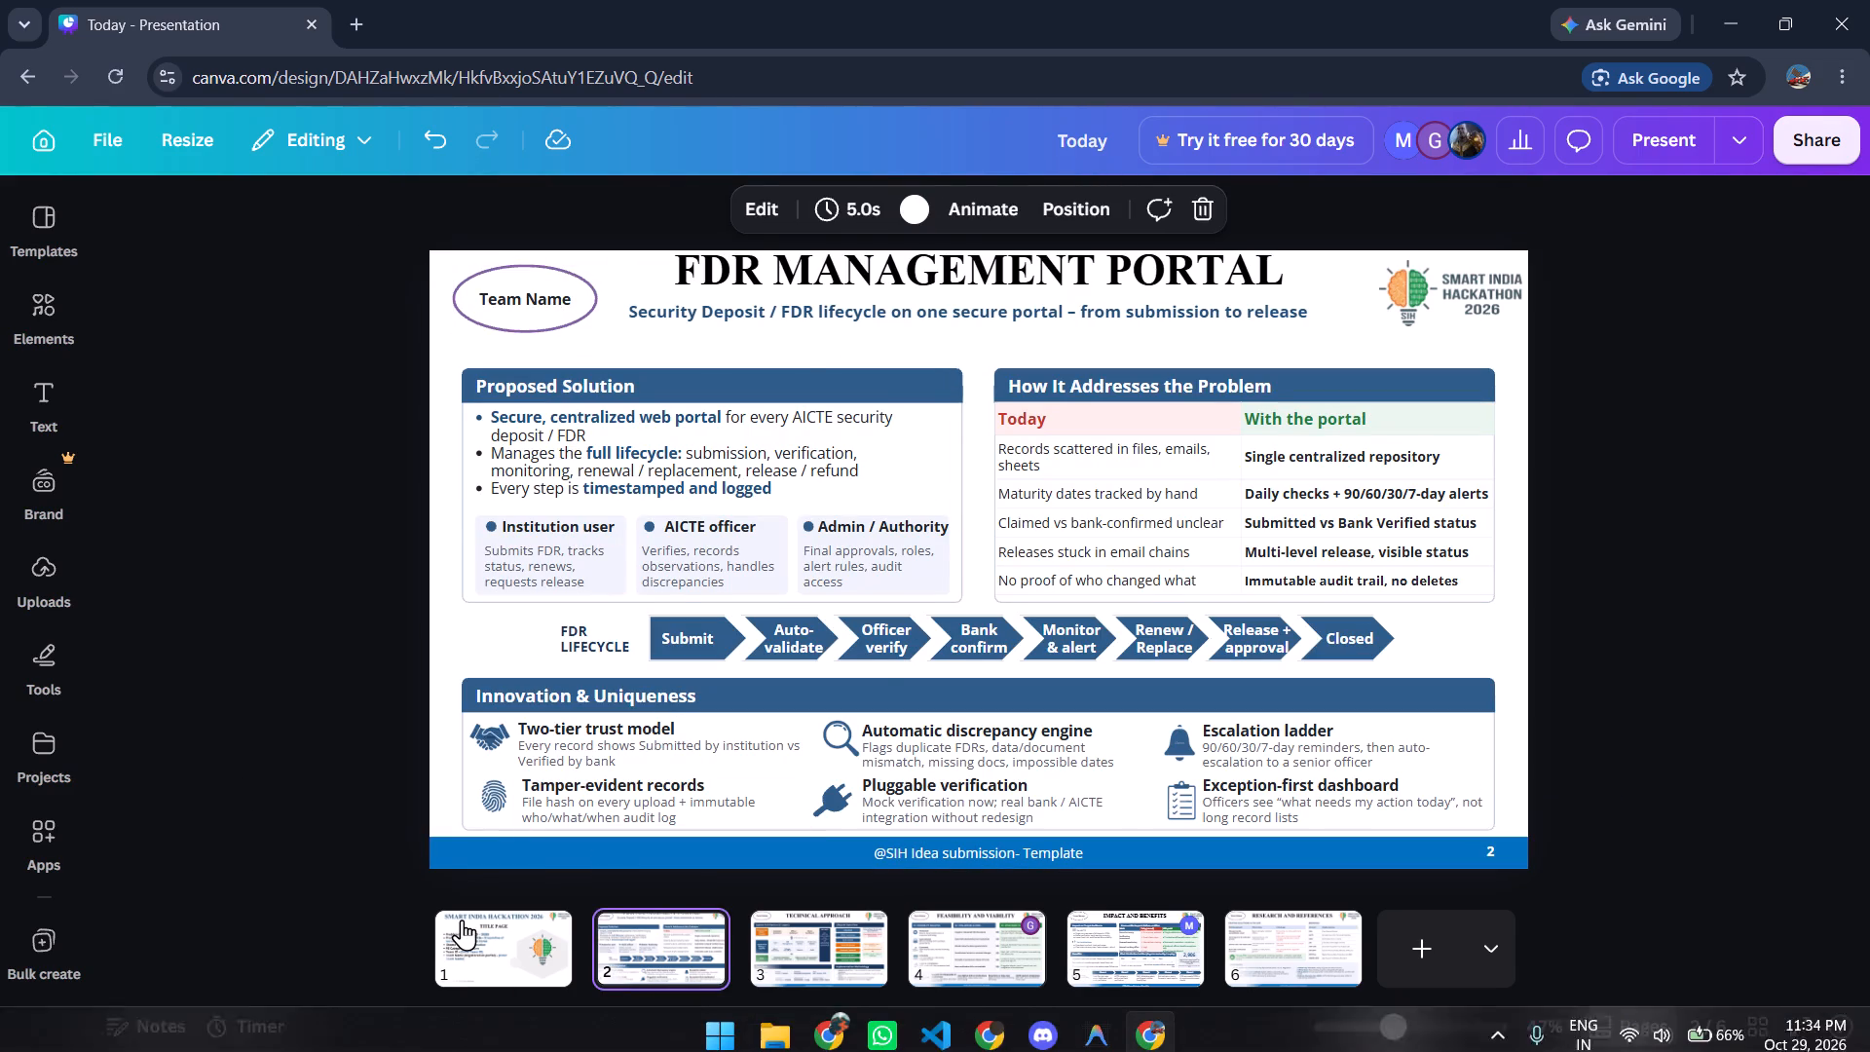
pyautogui.click(462, 920)
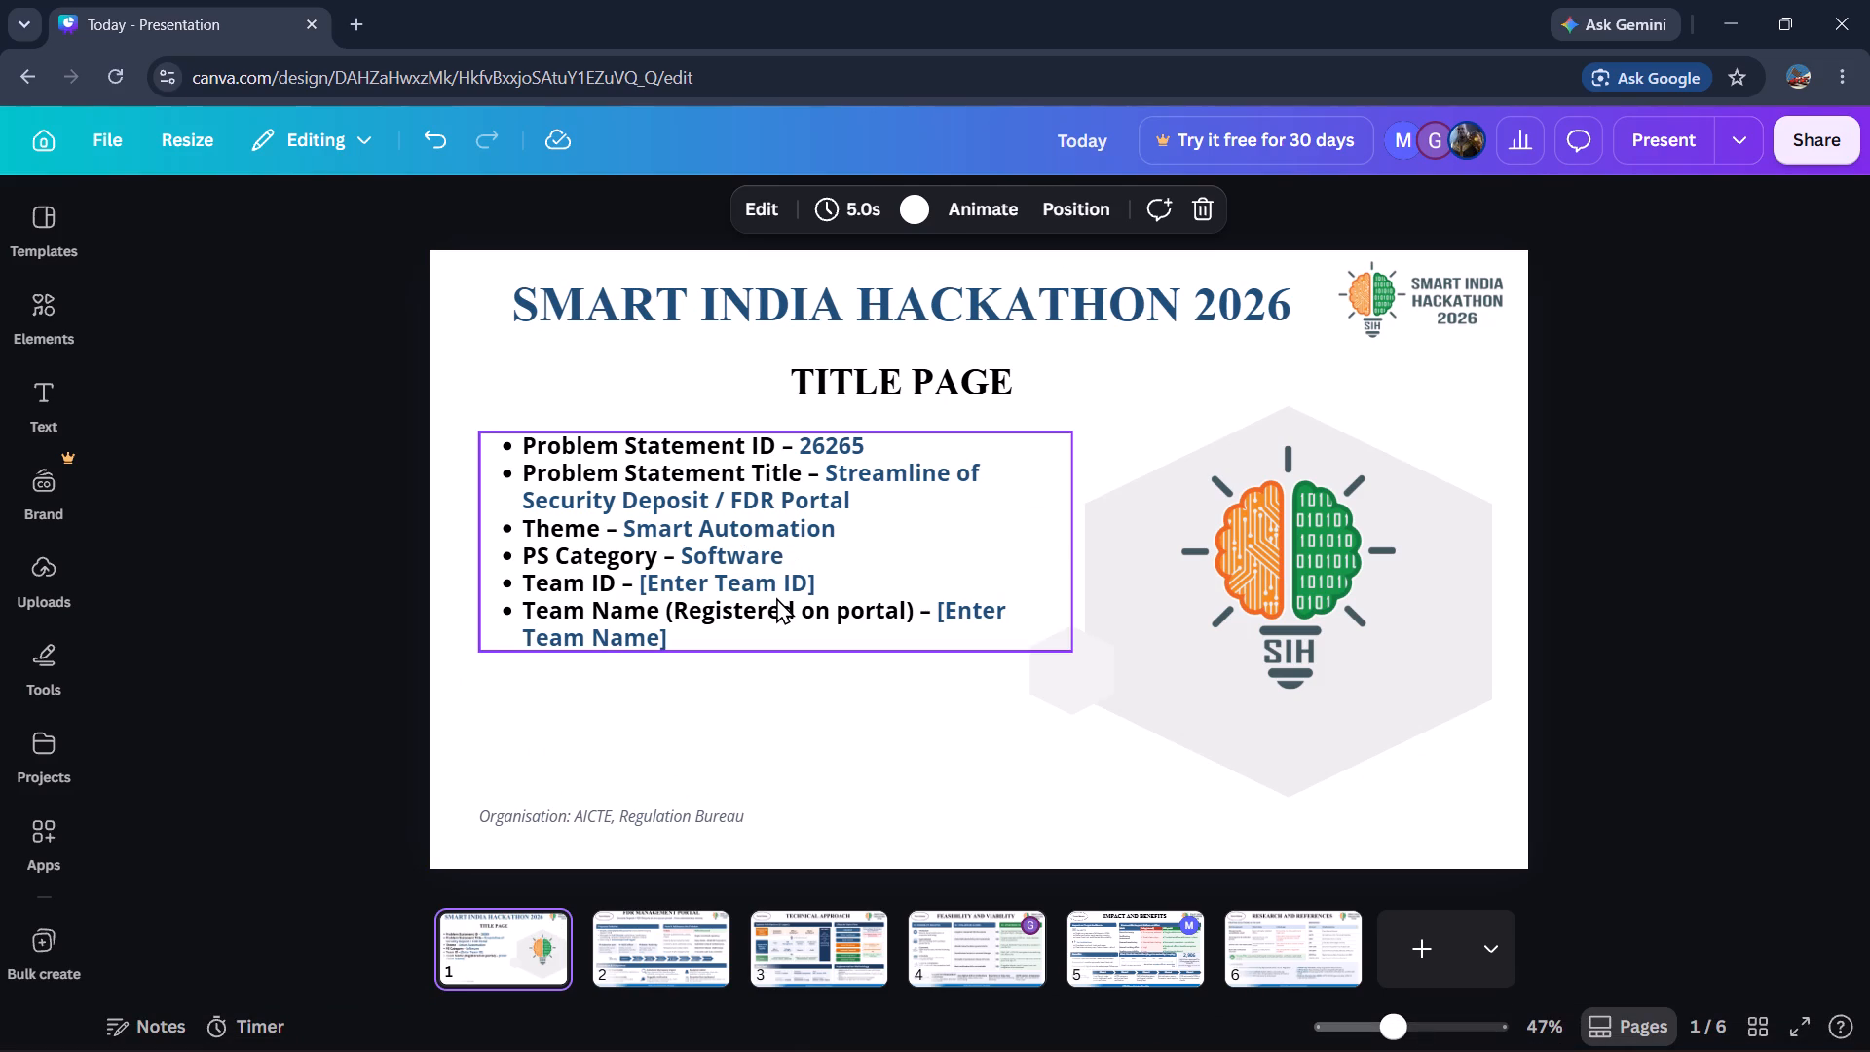
pyautogui.click(776, 597)
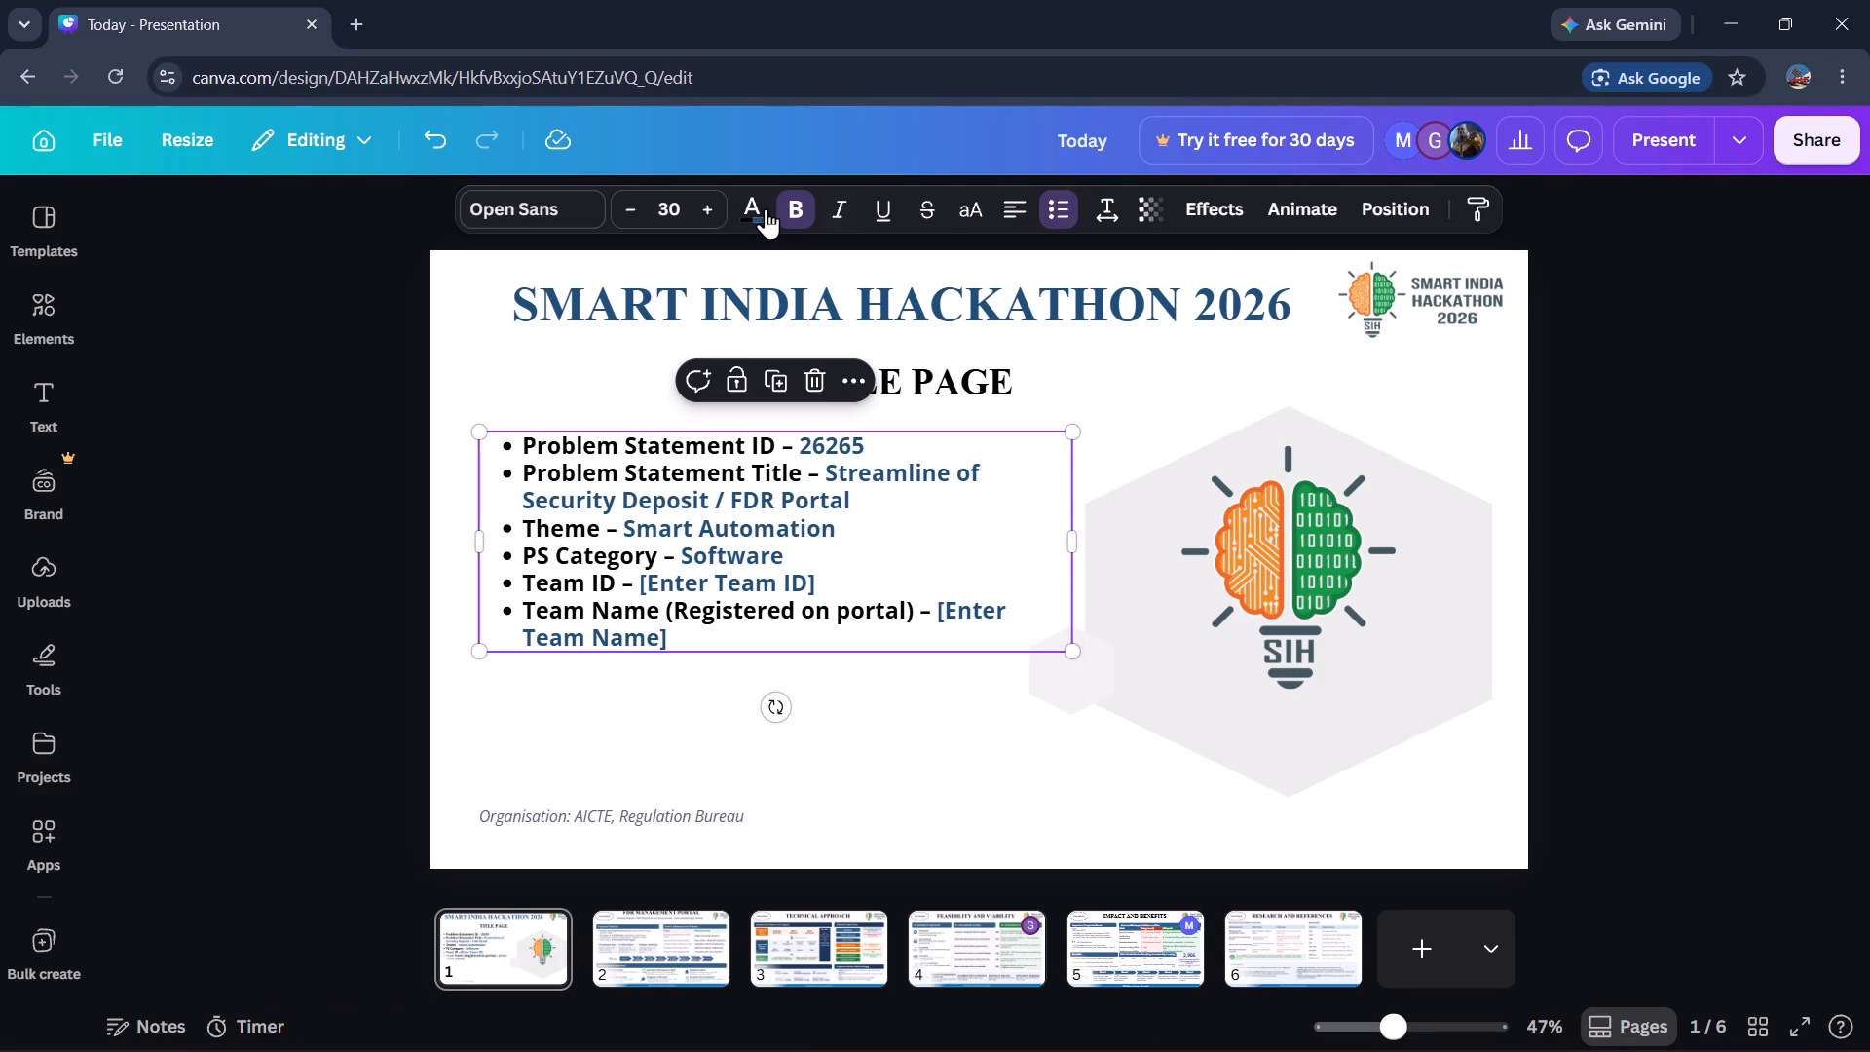
pyautogui.click(695, 215)
pyautogui.click(695, 217)
pyautogui.click(695, 217)
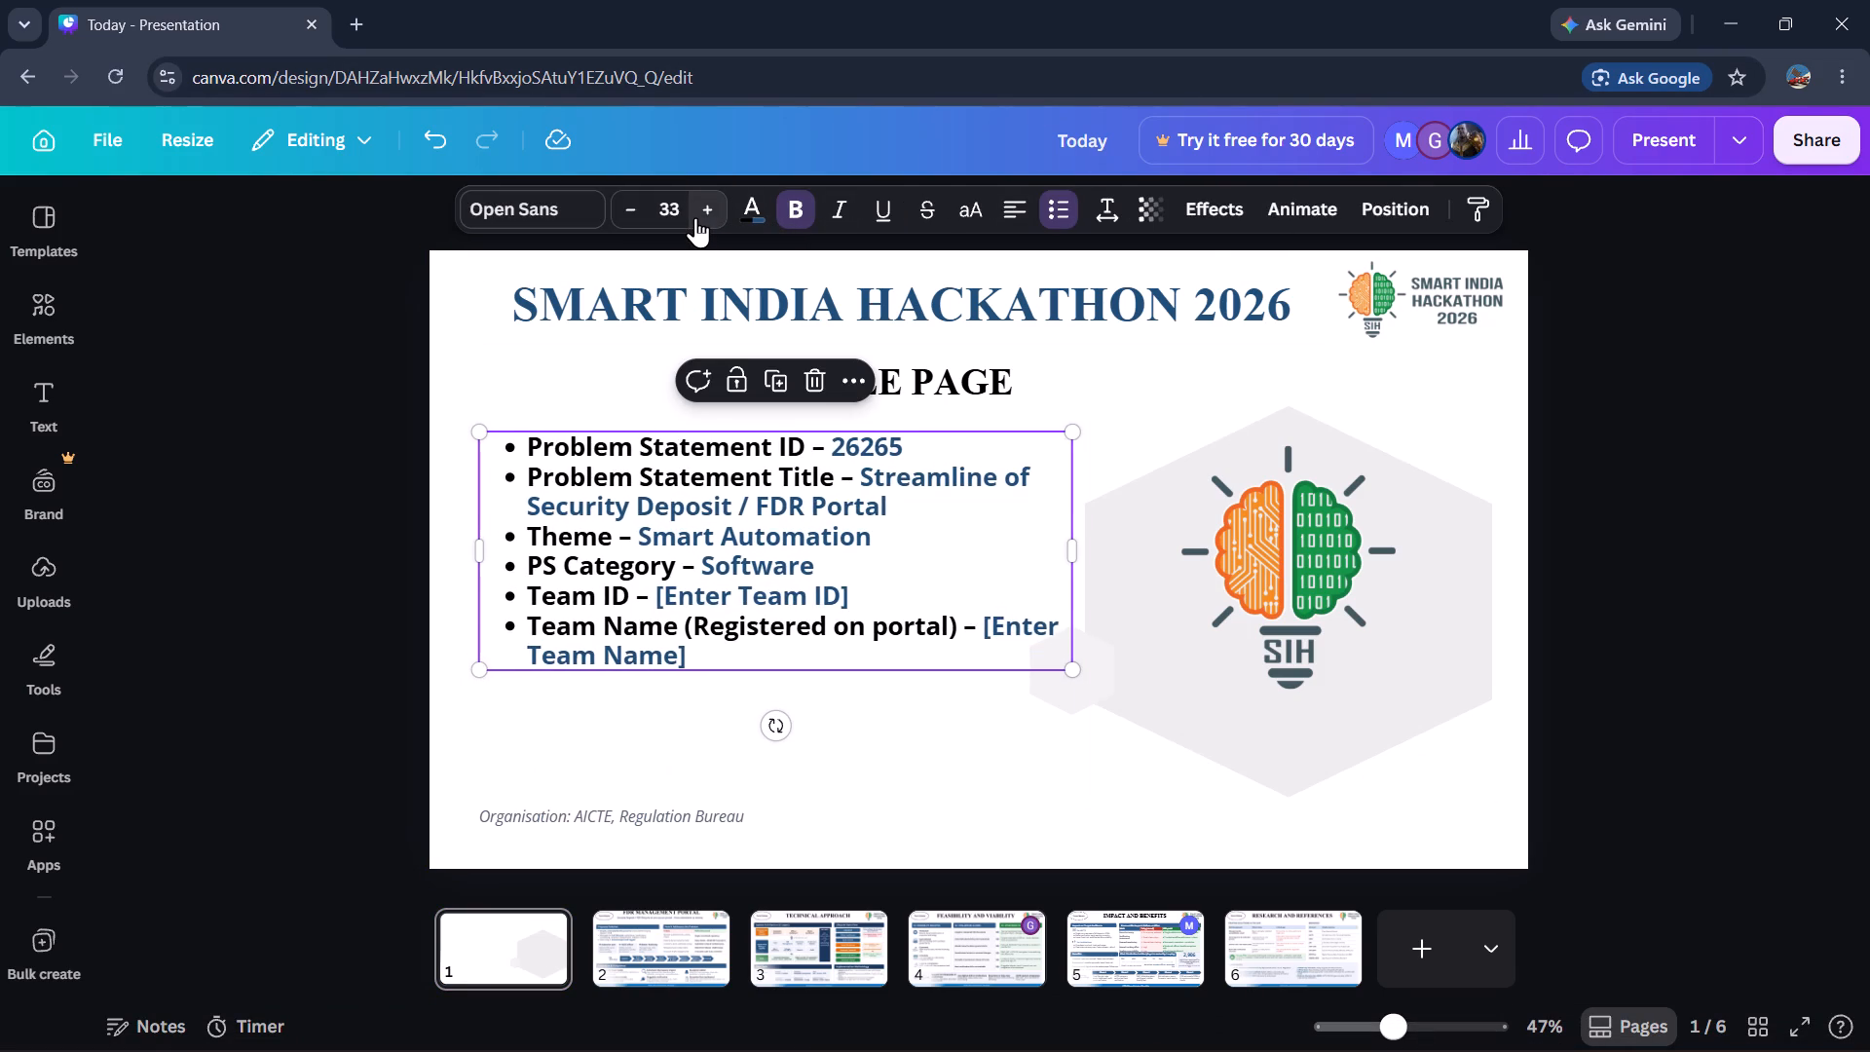
pyautogui.click(694, 218)
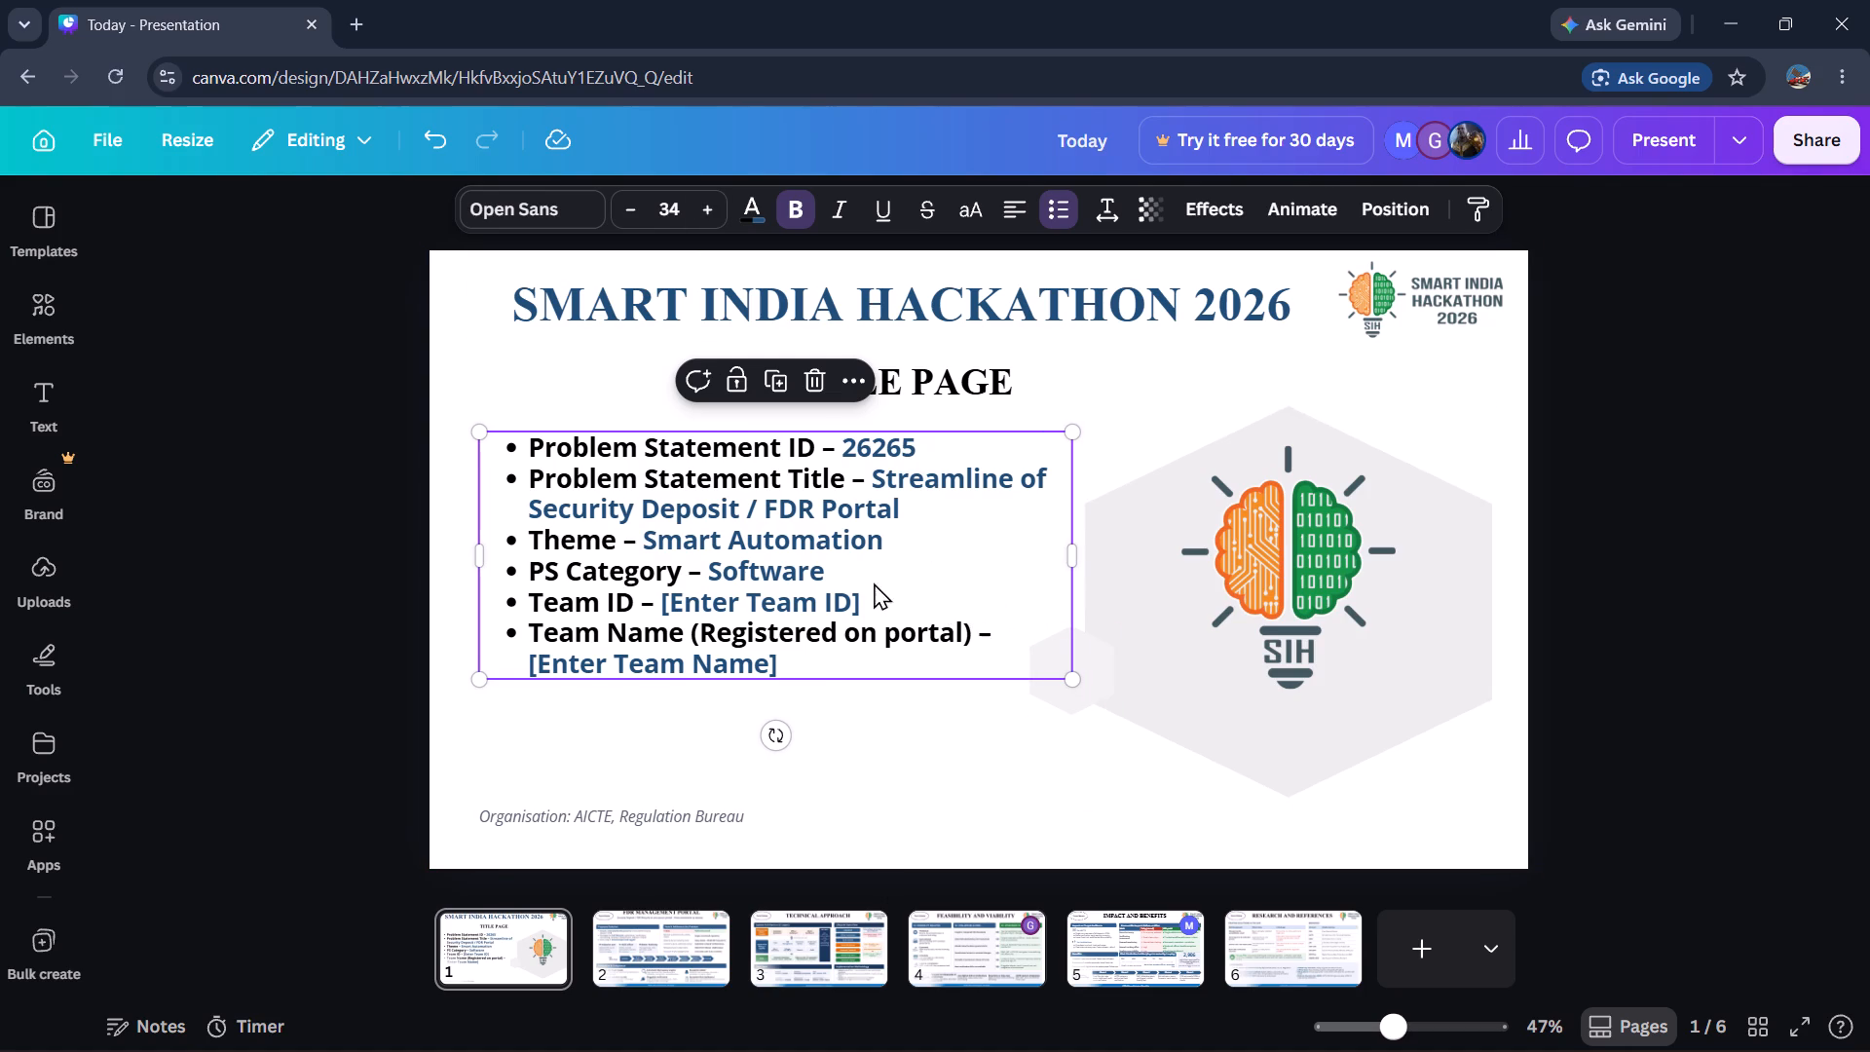
pyautogui.click(438, 144)
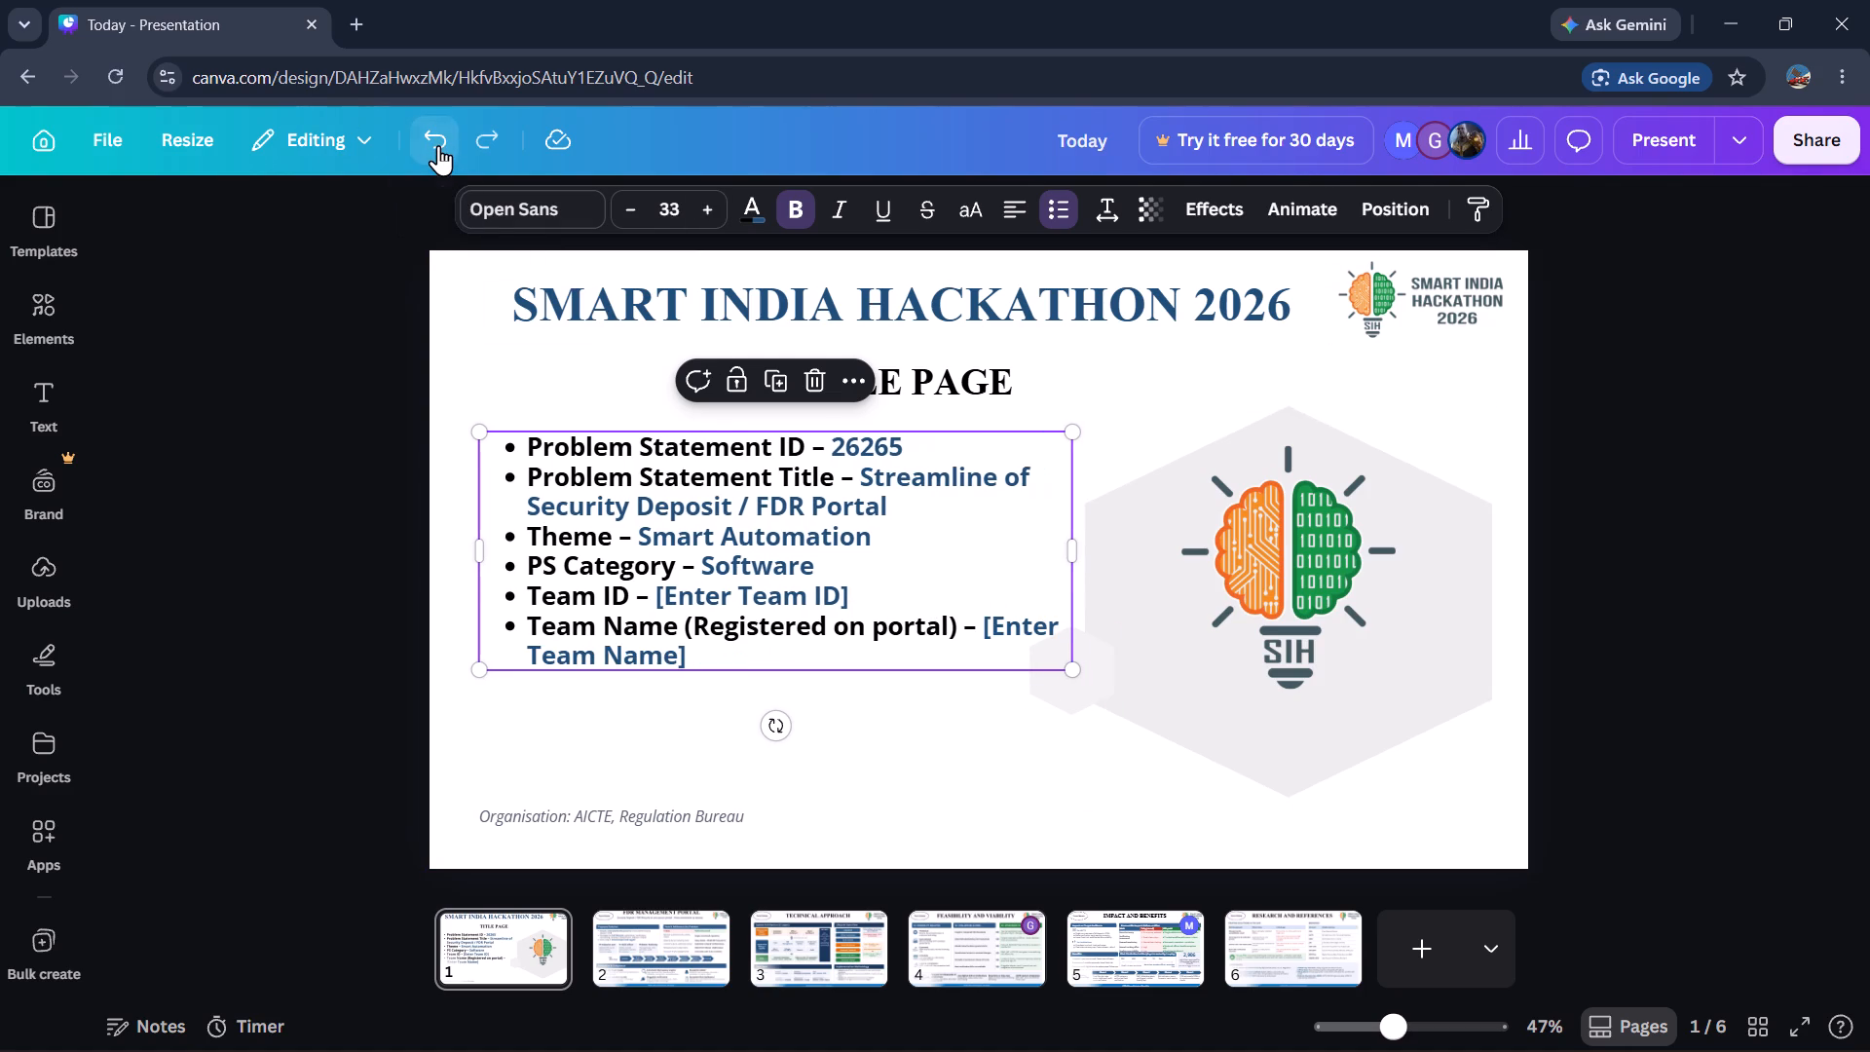
pyautogui.click(490, 123)
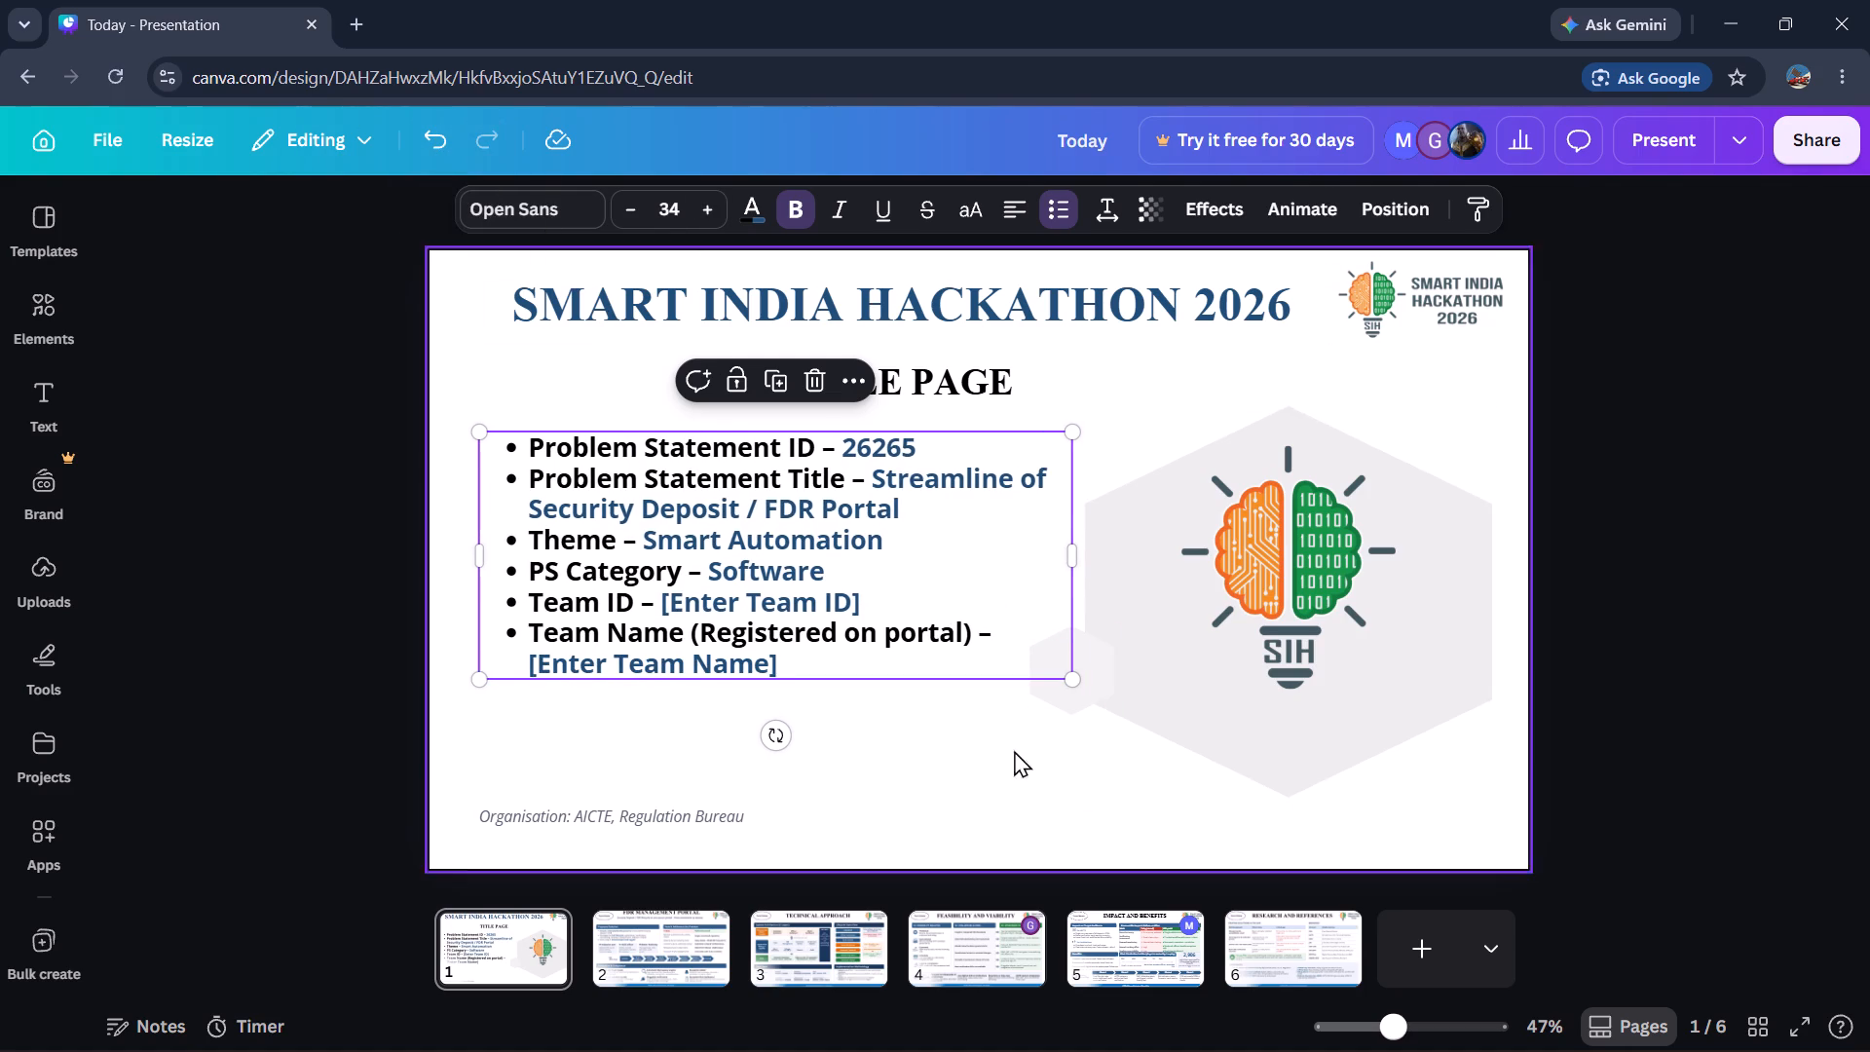
pyautogui.click(232, 582)
pyautogui.click(631, 503)
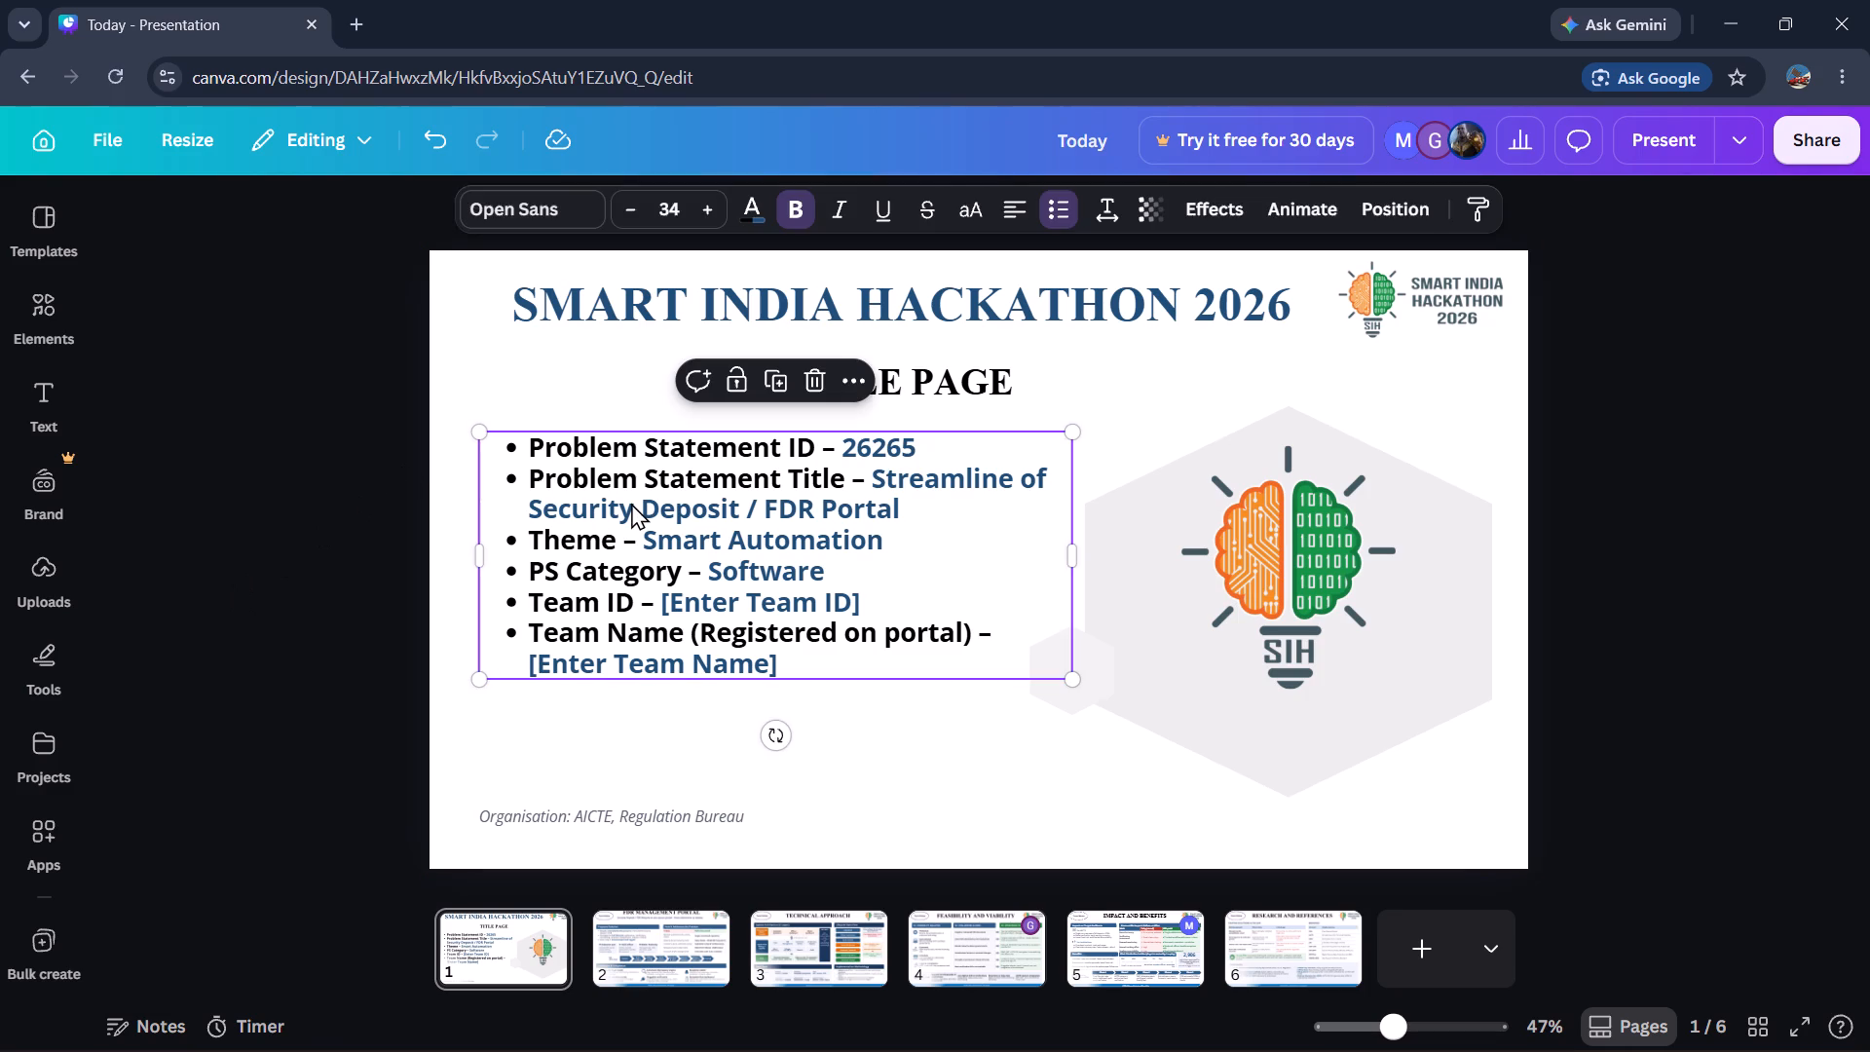
pyautogui.doubleClick(632, 202)
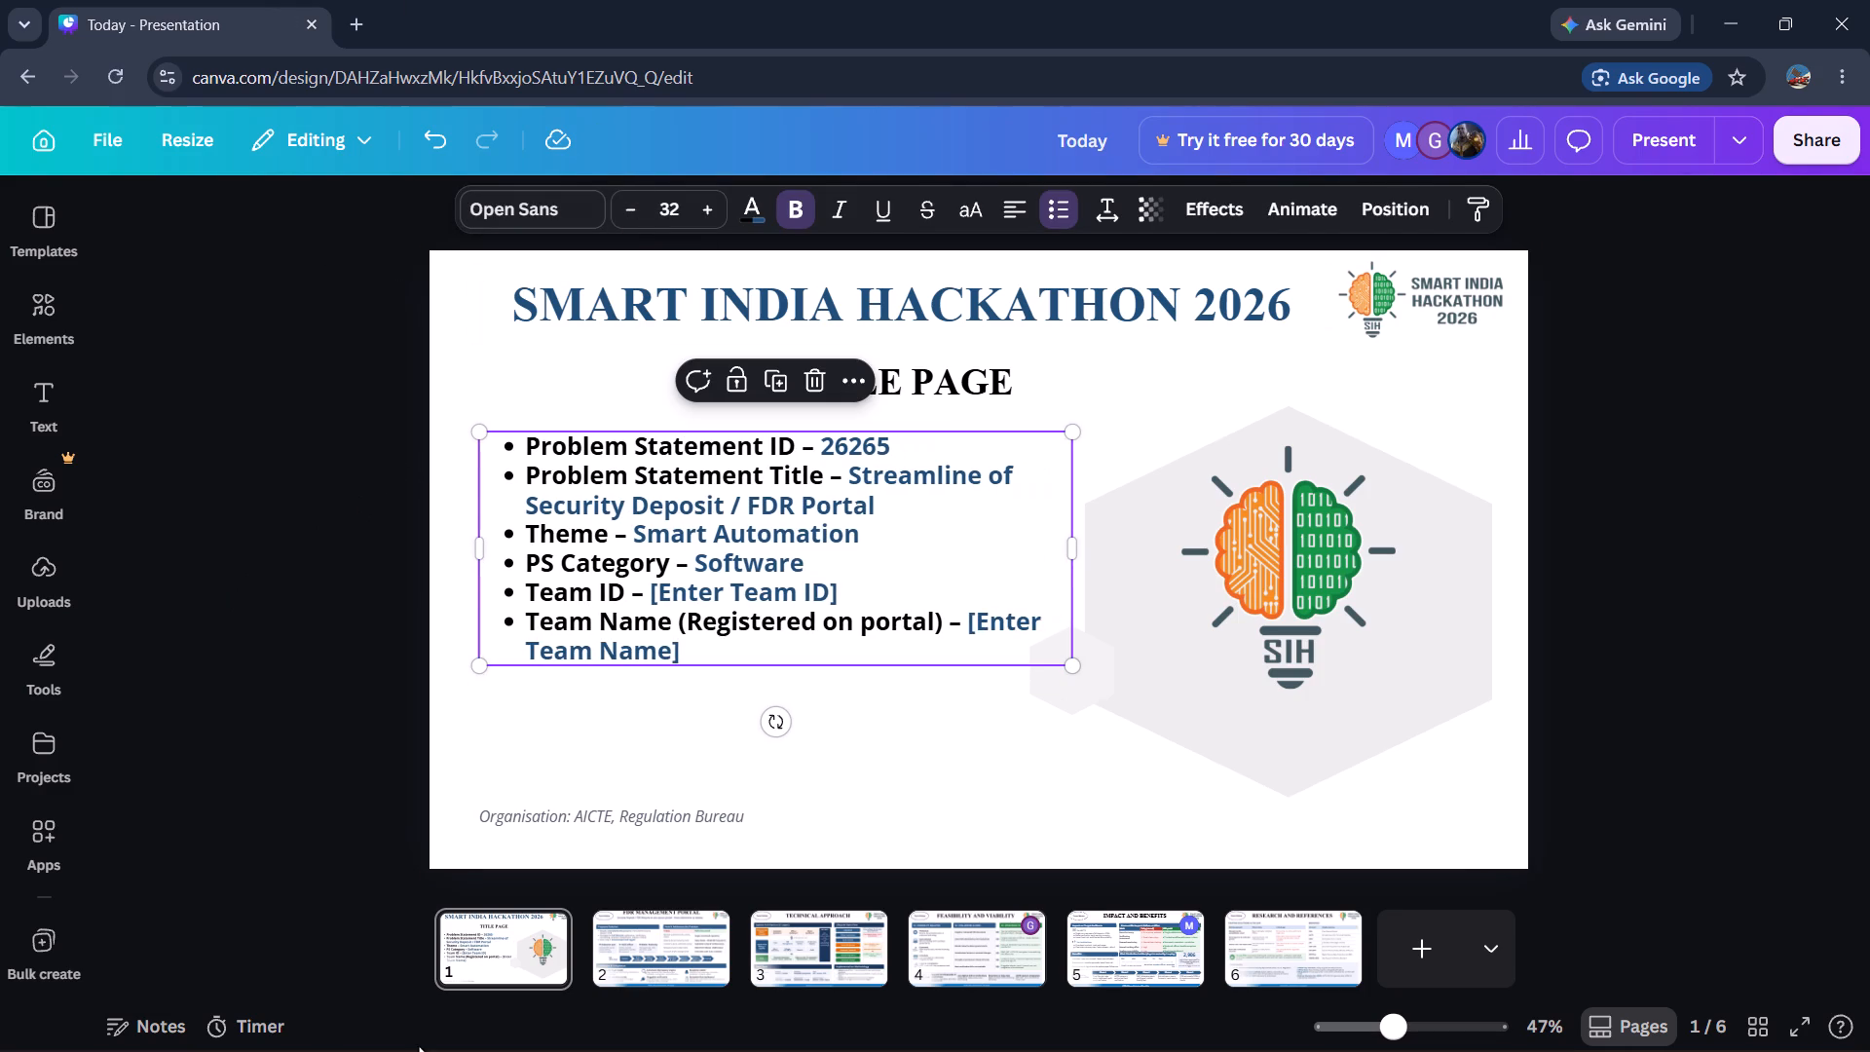
pyautogui.click(391, 574)
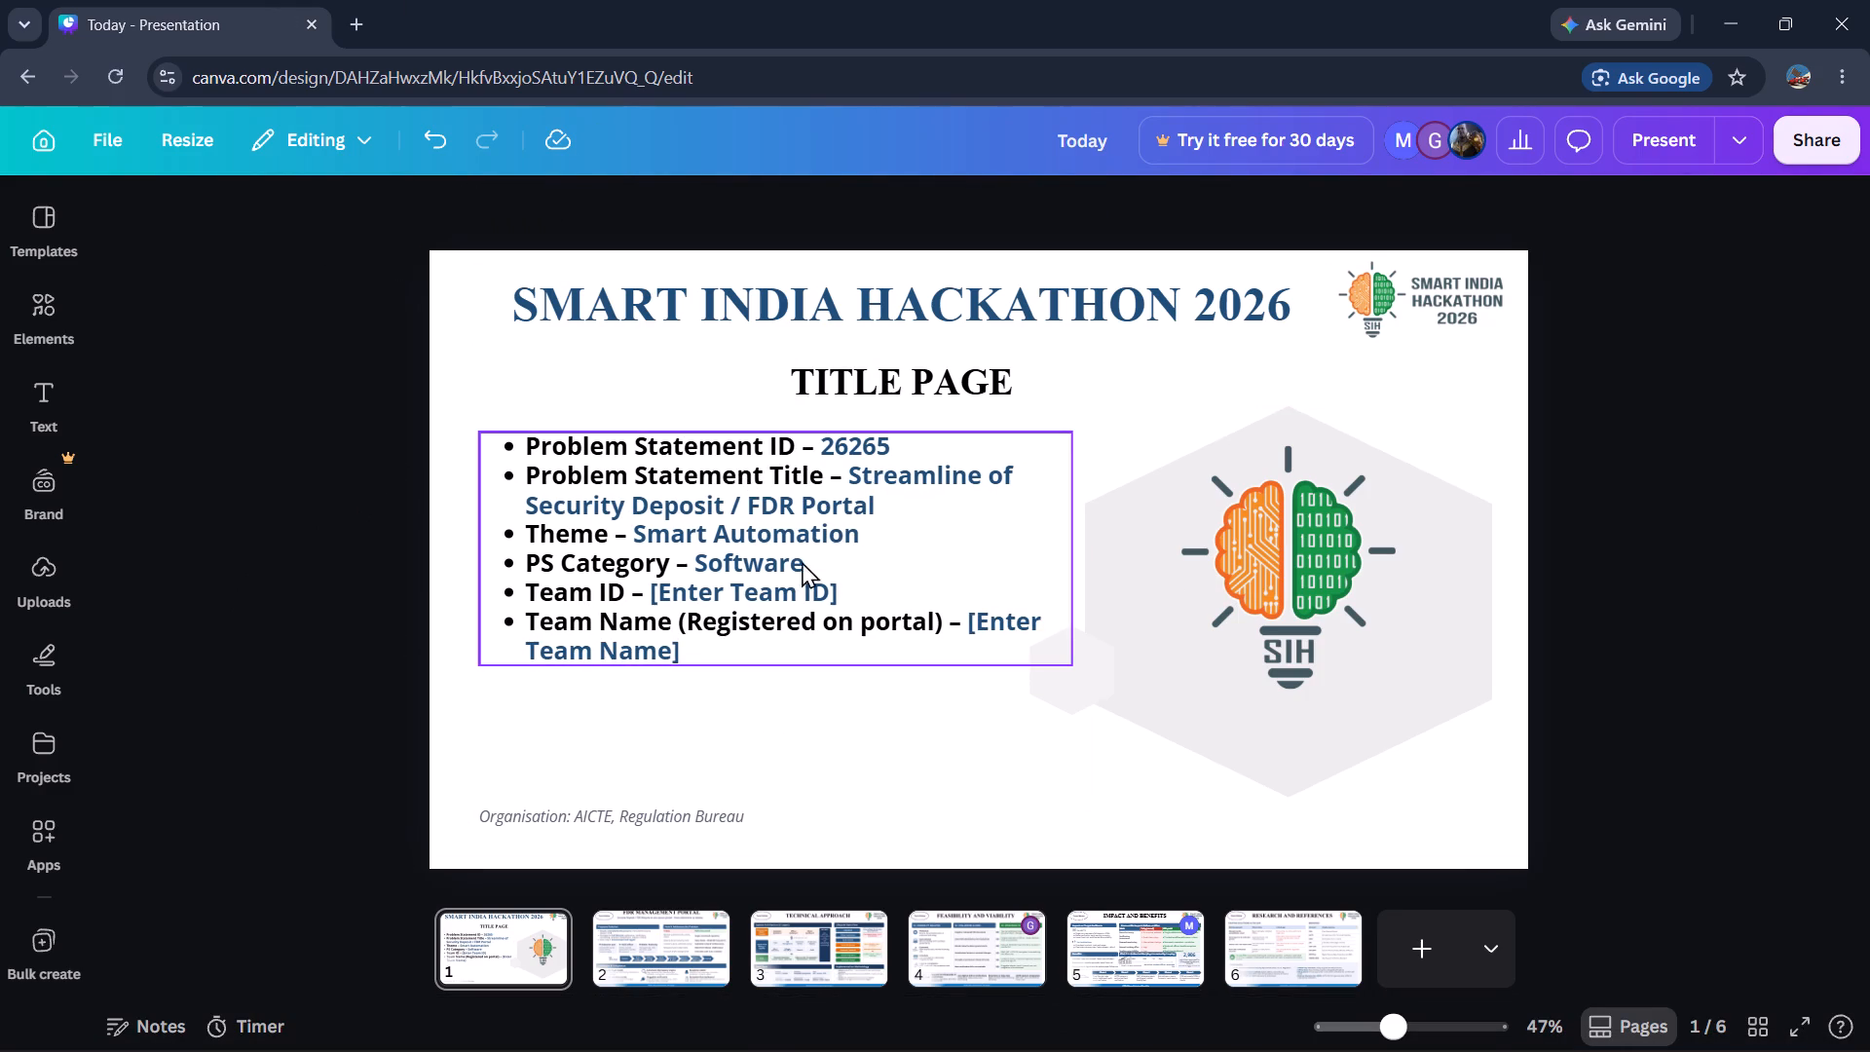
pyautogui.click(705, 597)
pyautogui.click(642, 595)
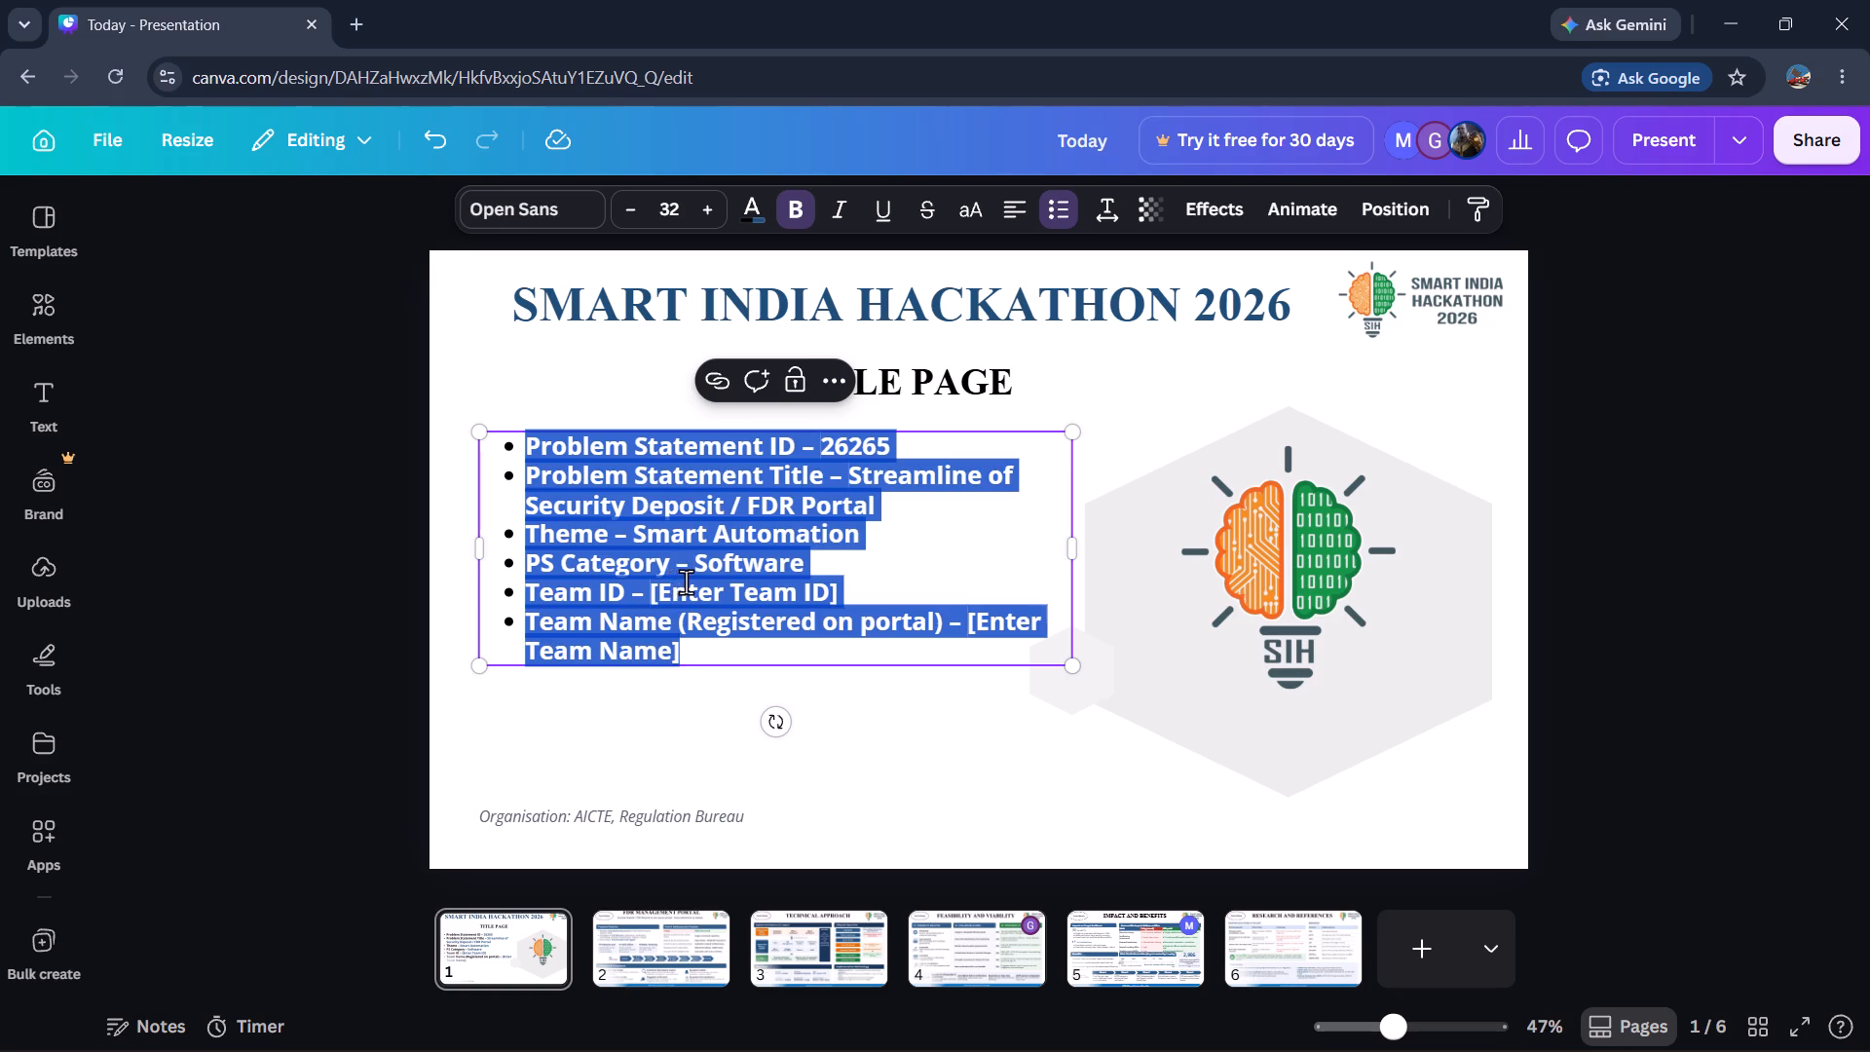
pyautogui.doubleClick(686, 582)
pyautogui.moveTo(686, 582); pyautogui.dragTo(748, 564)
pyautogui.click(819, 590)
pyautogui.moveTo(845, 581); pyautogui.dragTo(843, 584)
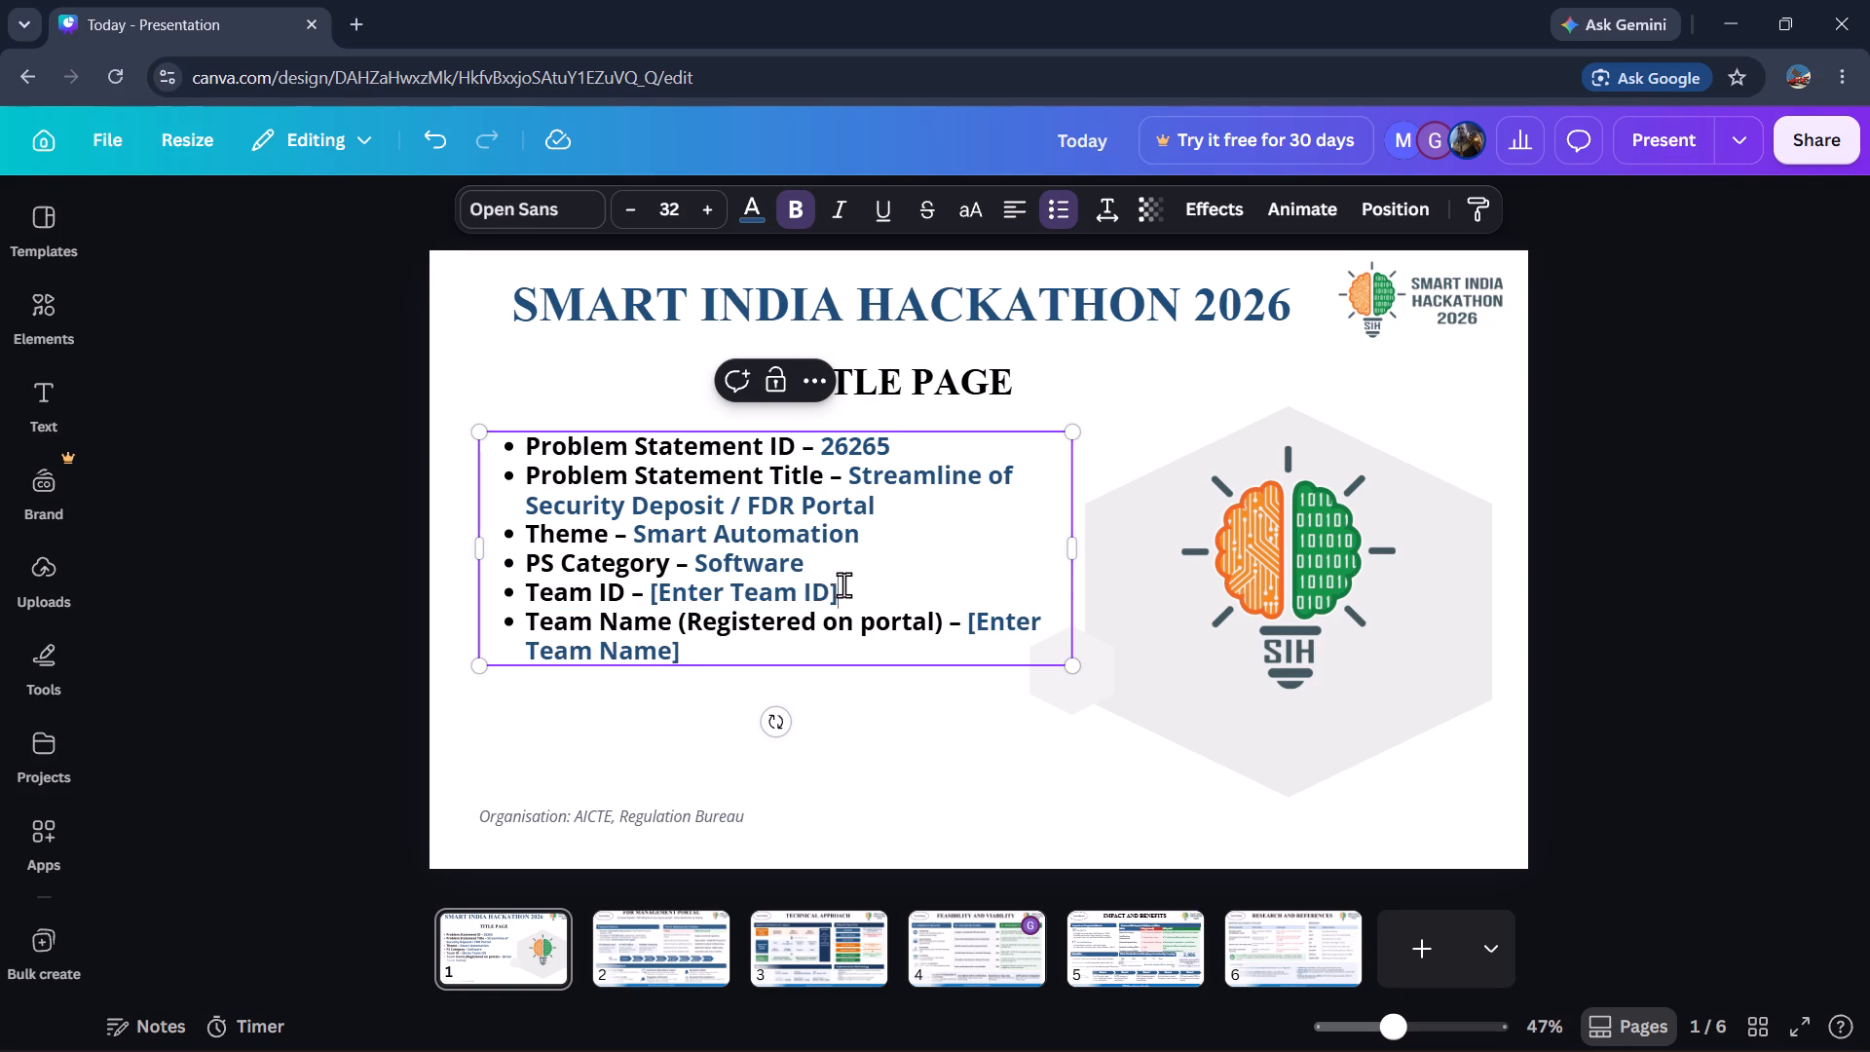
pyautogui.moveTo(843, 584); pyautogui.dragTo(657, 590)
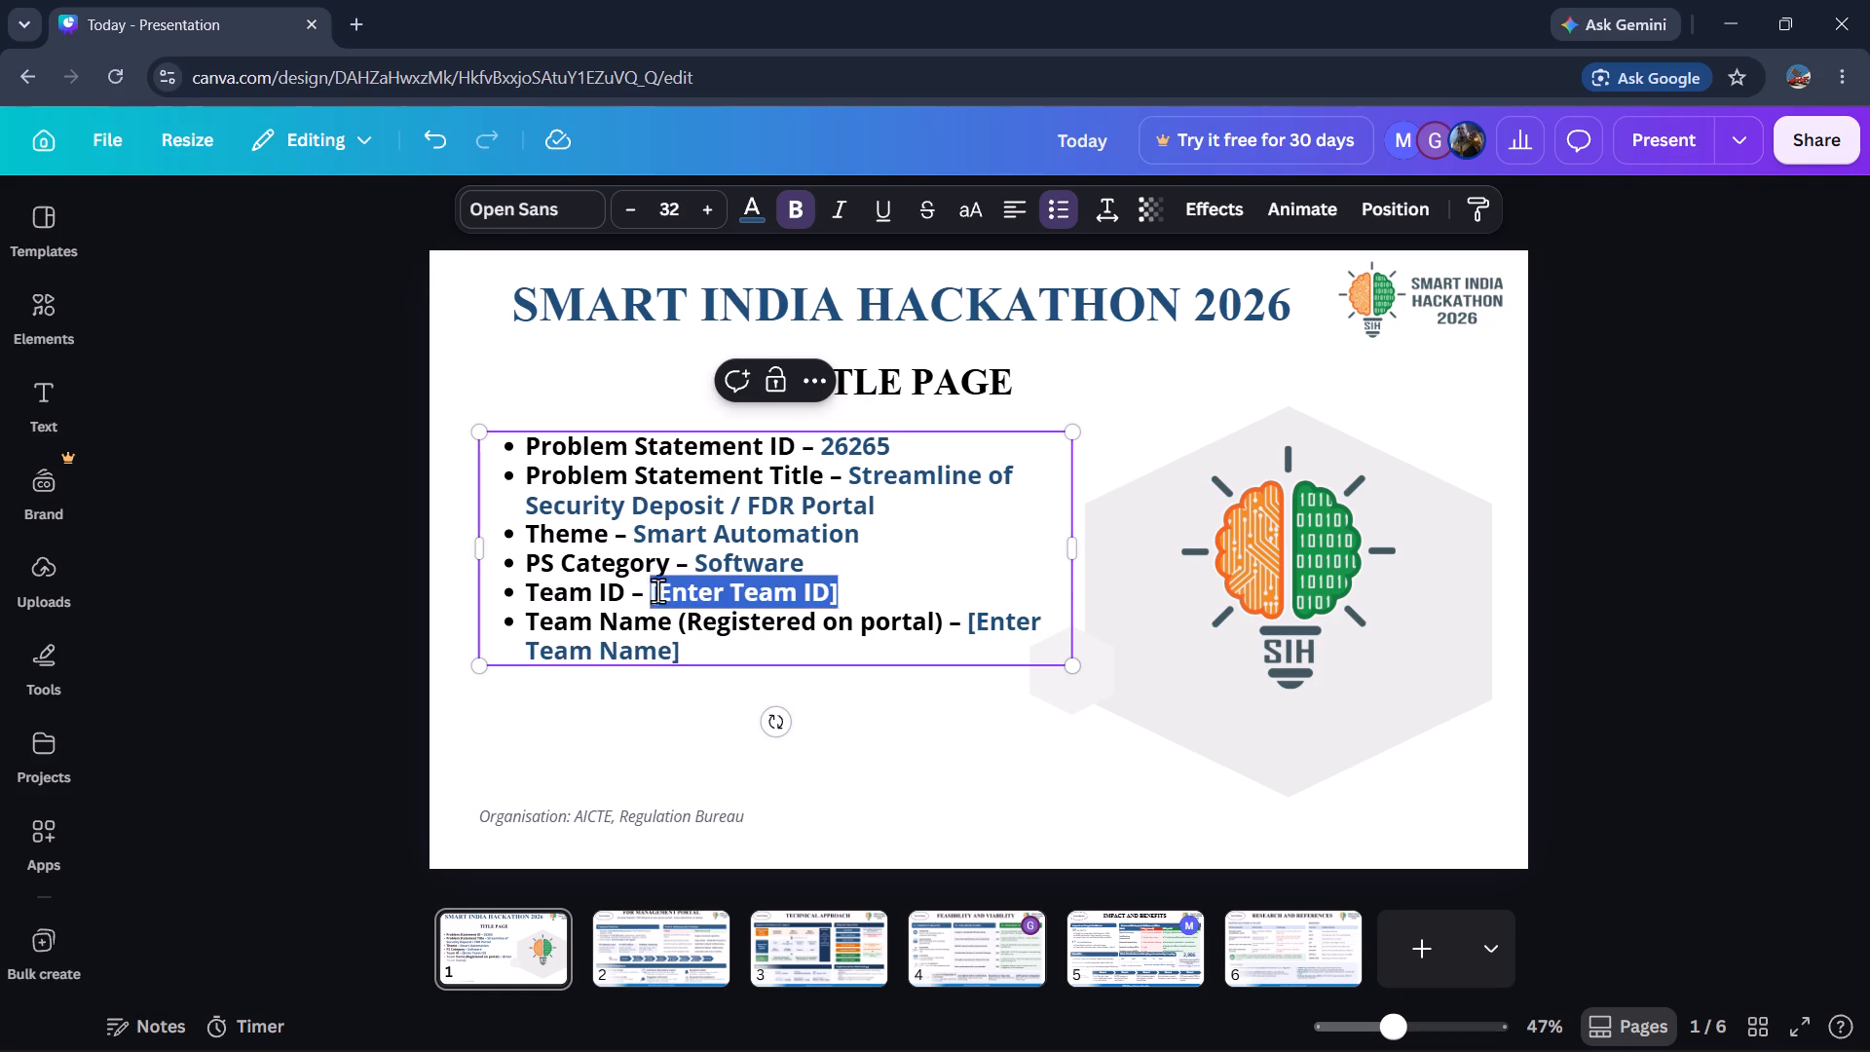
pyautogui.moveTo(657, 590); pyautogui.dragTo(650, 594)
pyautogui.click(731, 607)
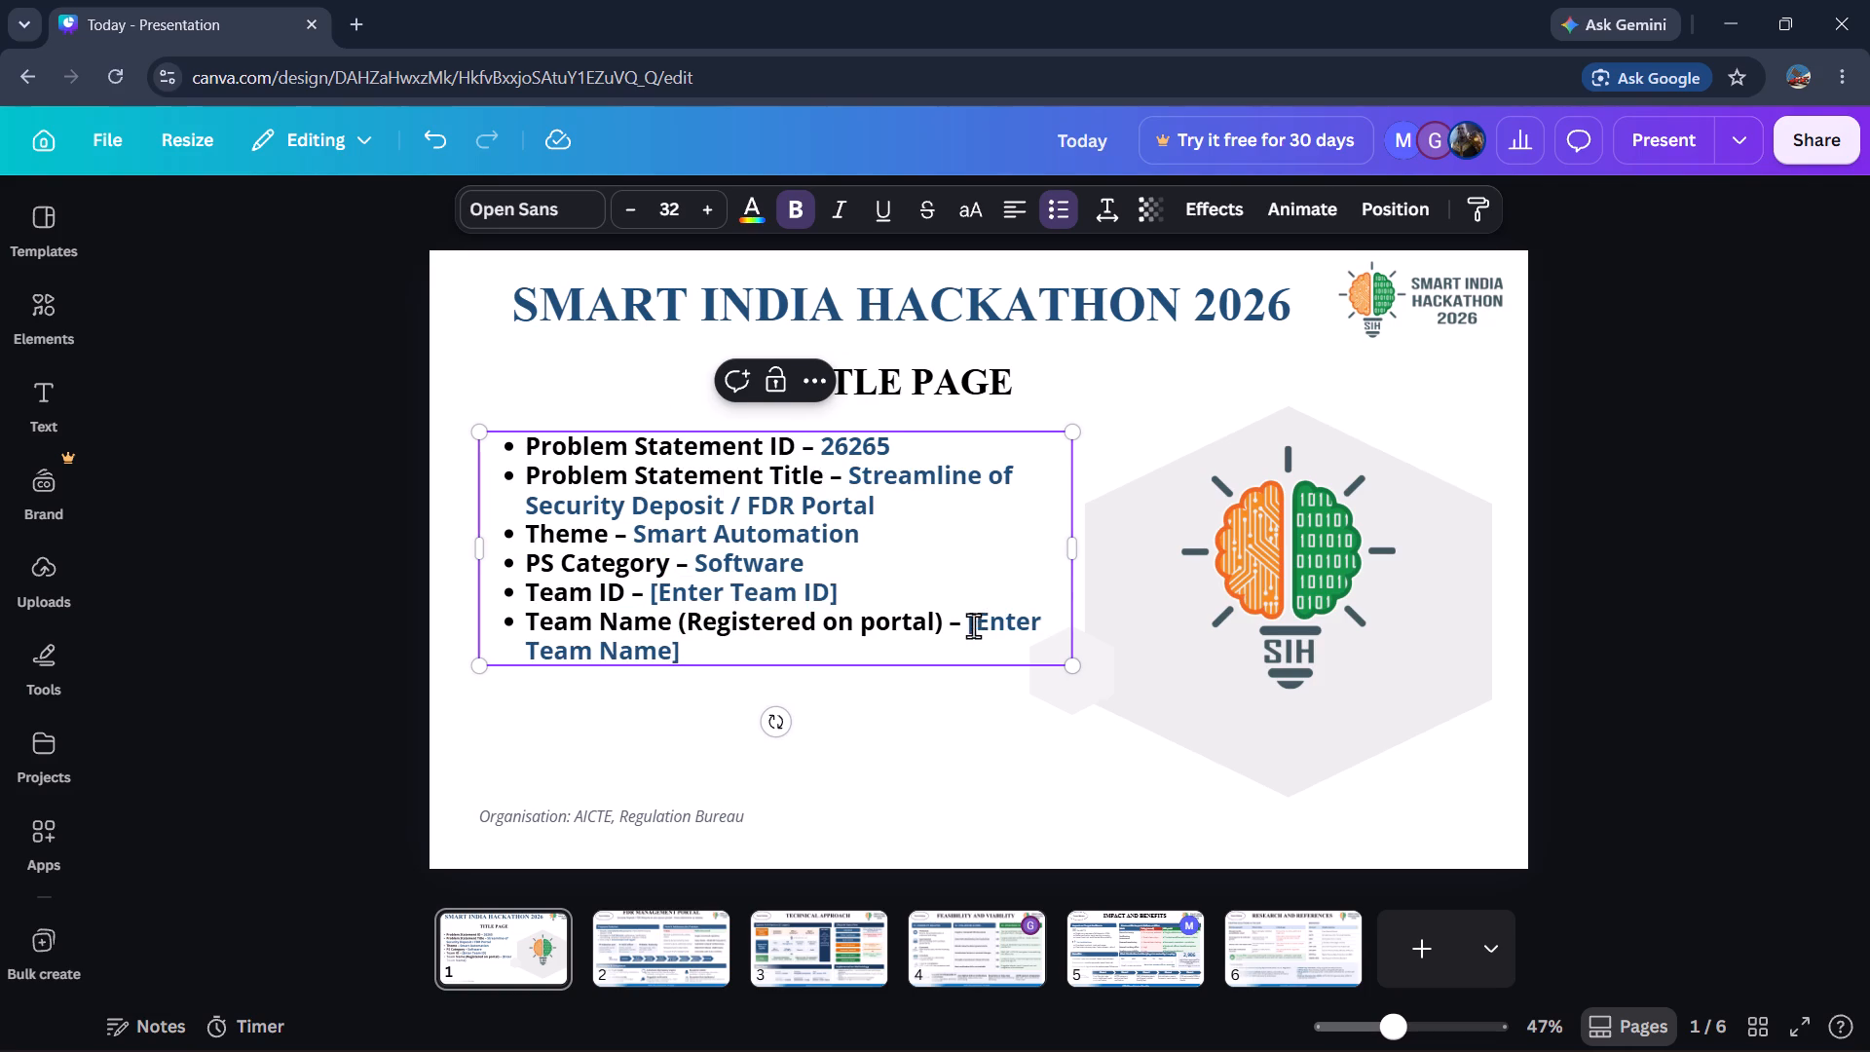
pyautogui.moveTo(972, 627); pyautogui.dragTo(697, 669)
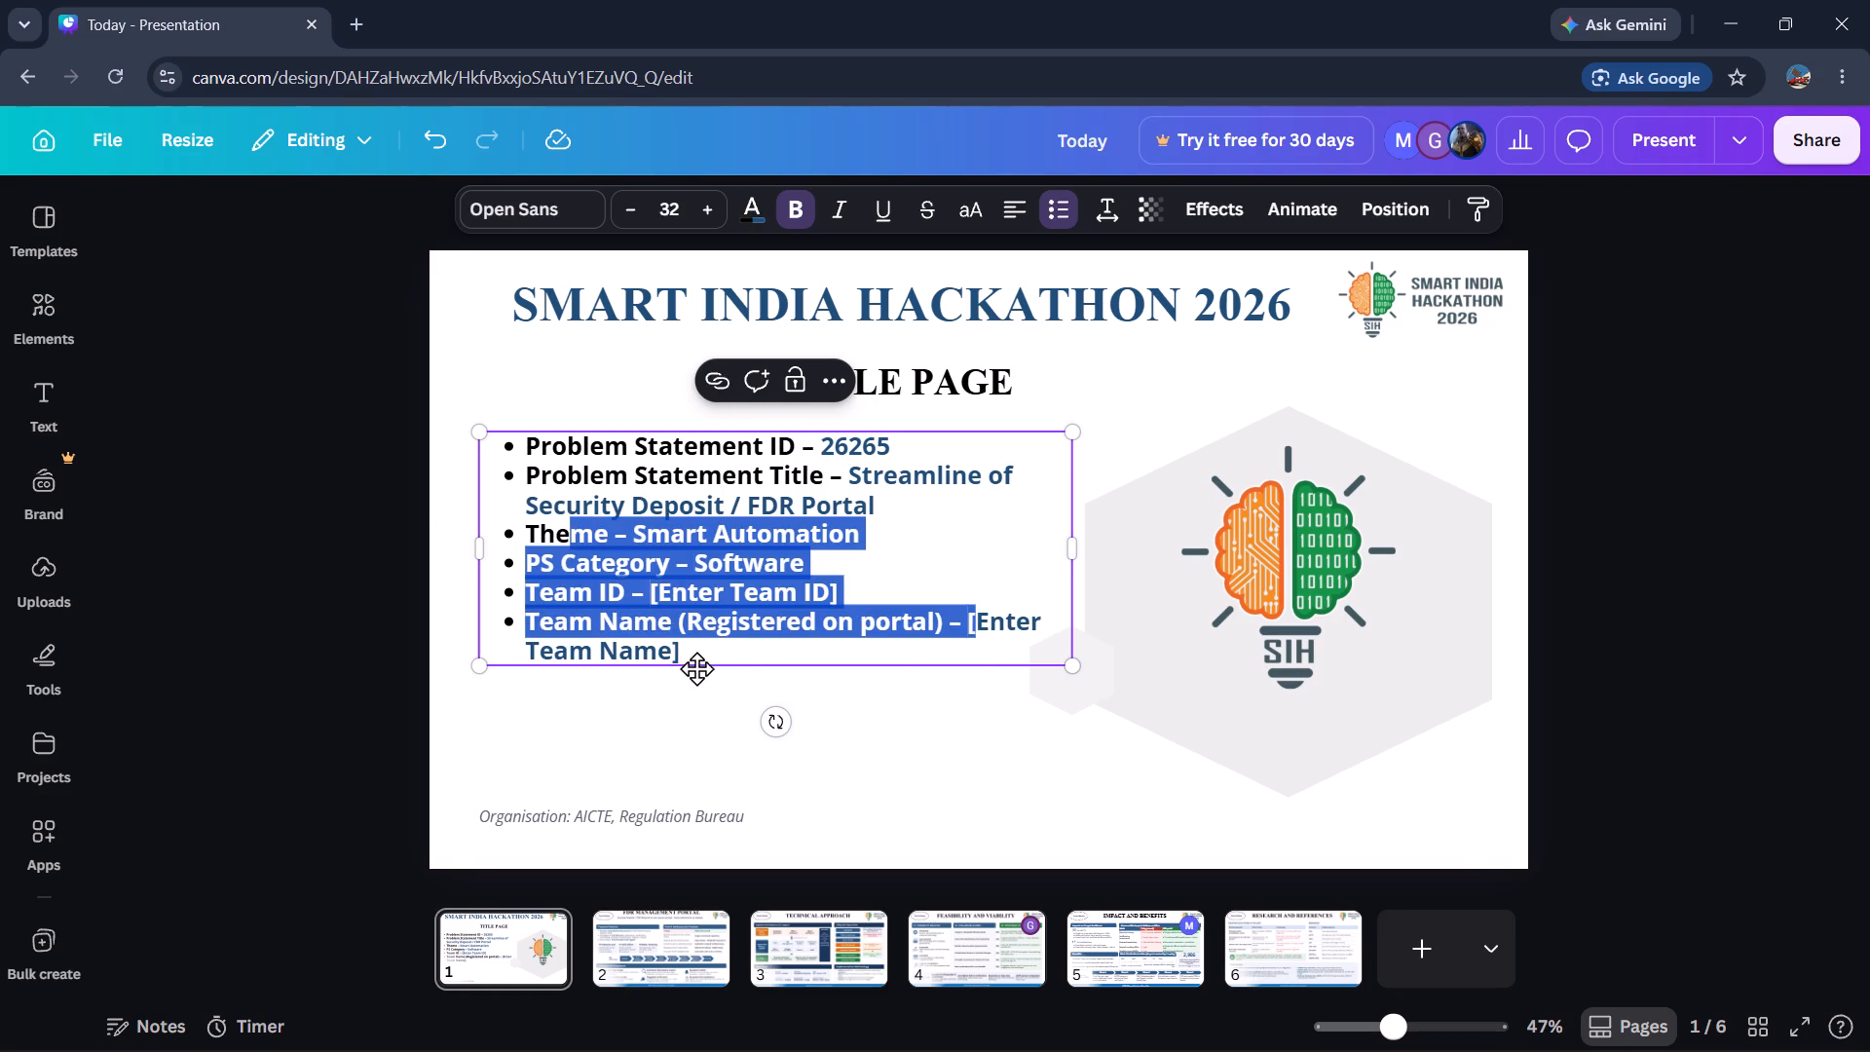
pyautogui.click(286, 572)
# Review the FDR Management Portal, Technical Approach, and Feasibility and Viability slides in turn.
pyautogui.click(661, 973)
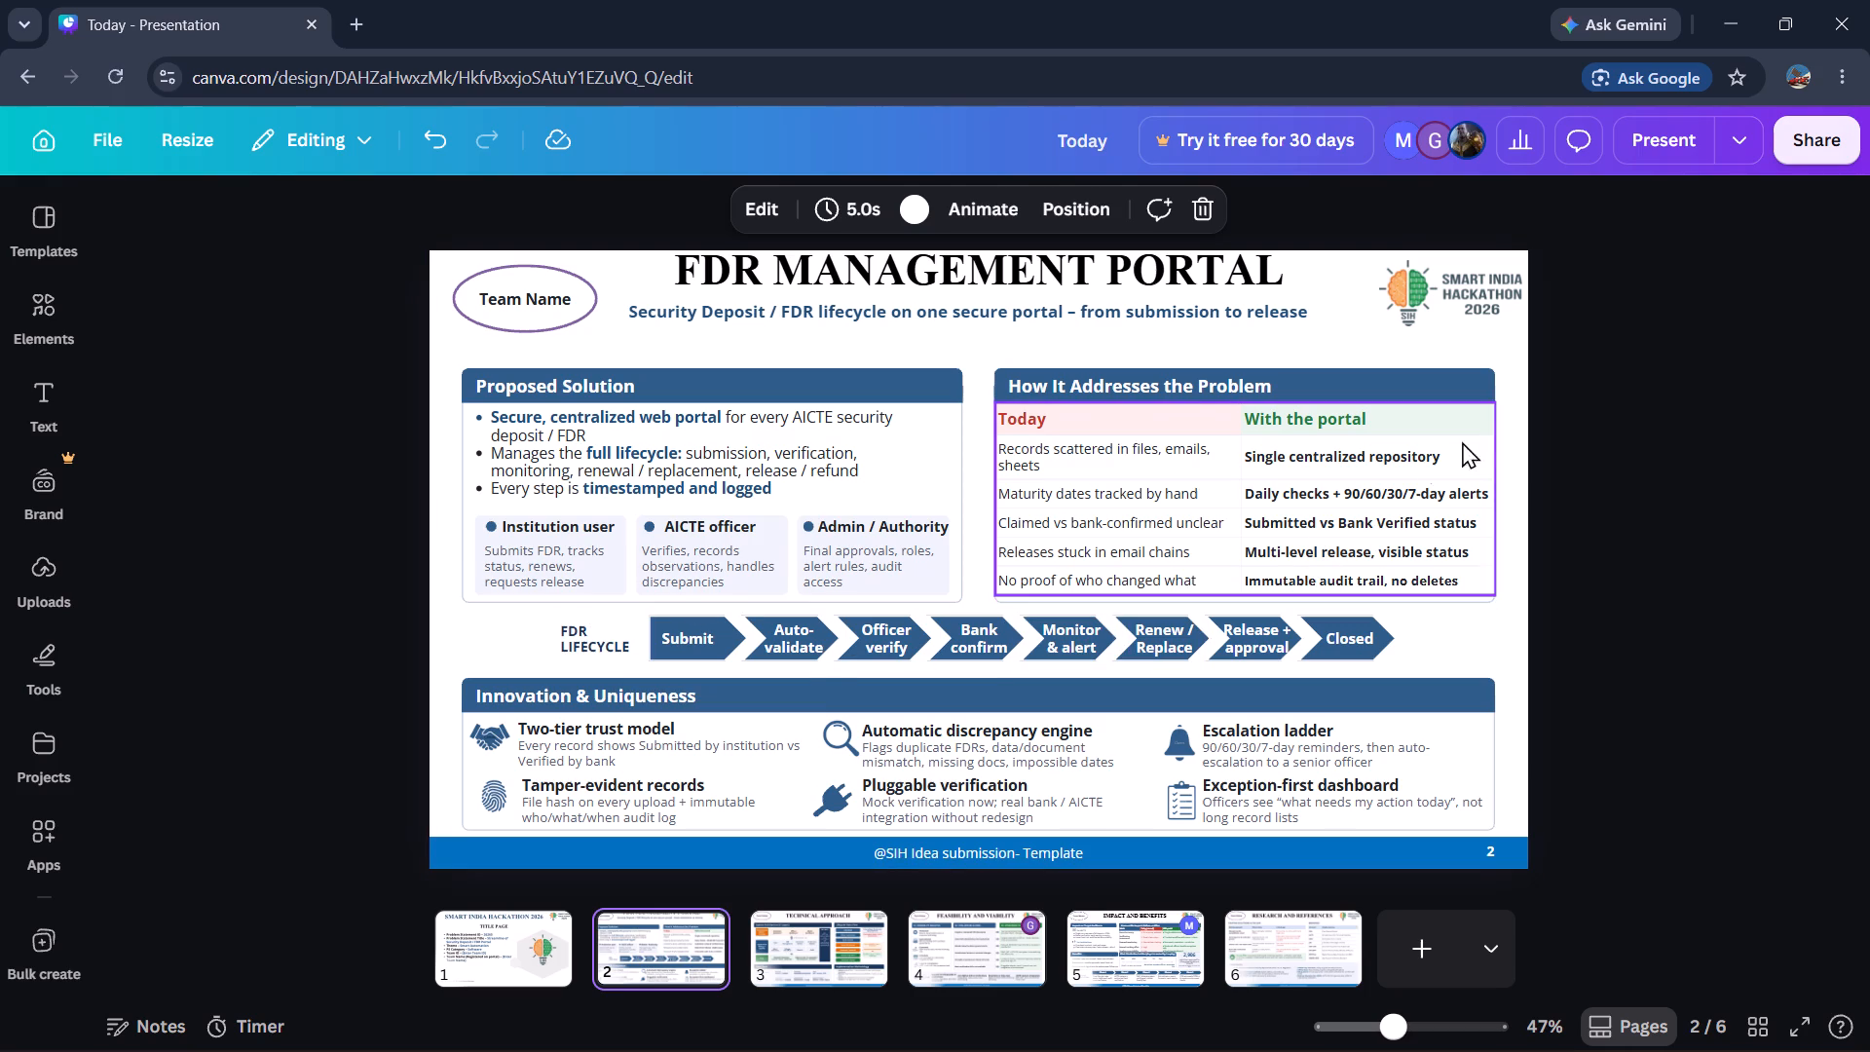
pyautogui.click(793, 944)
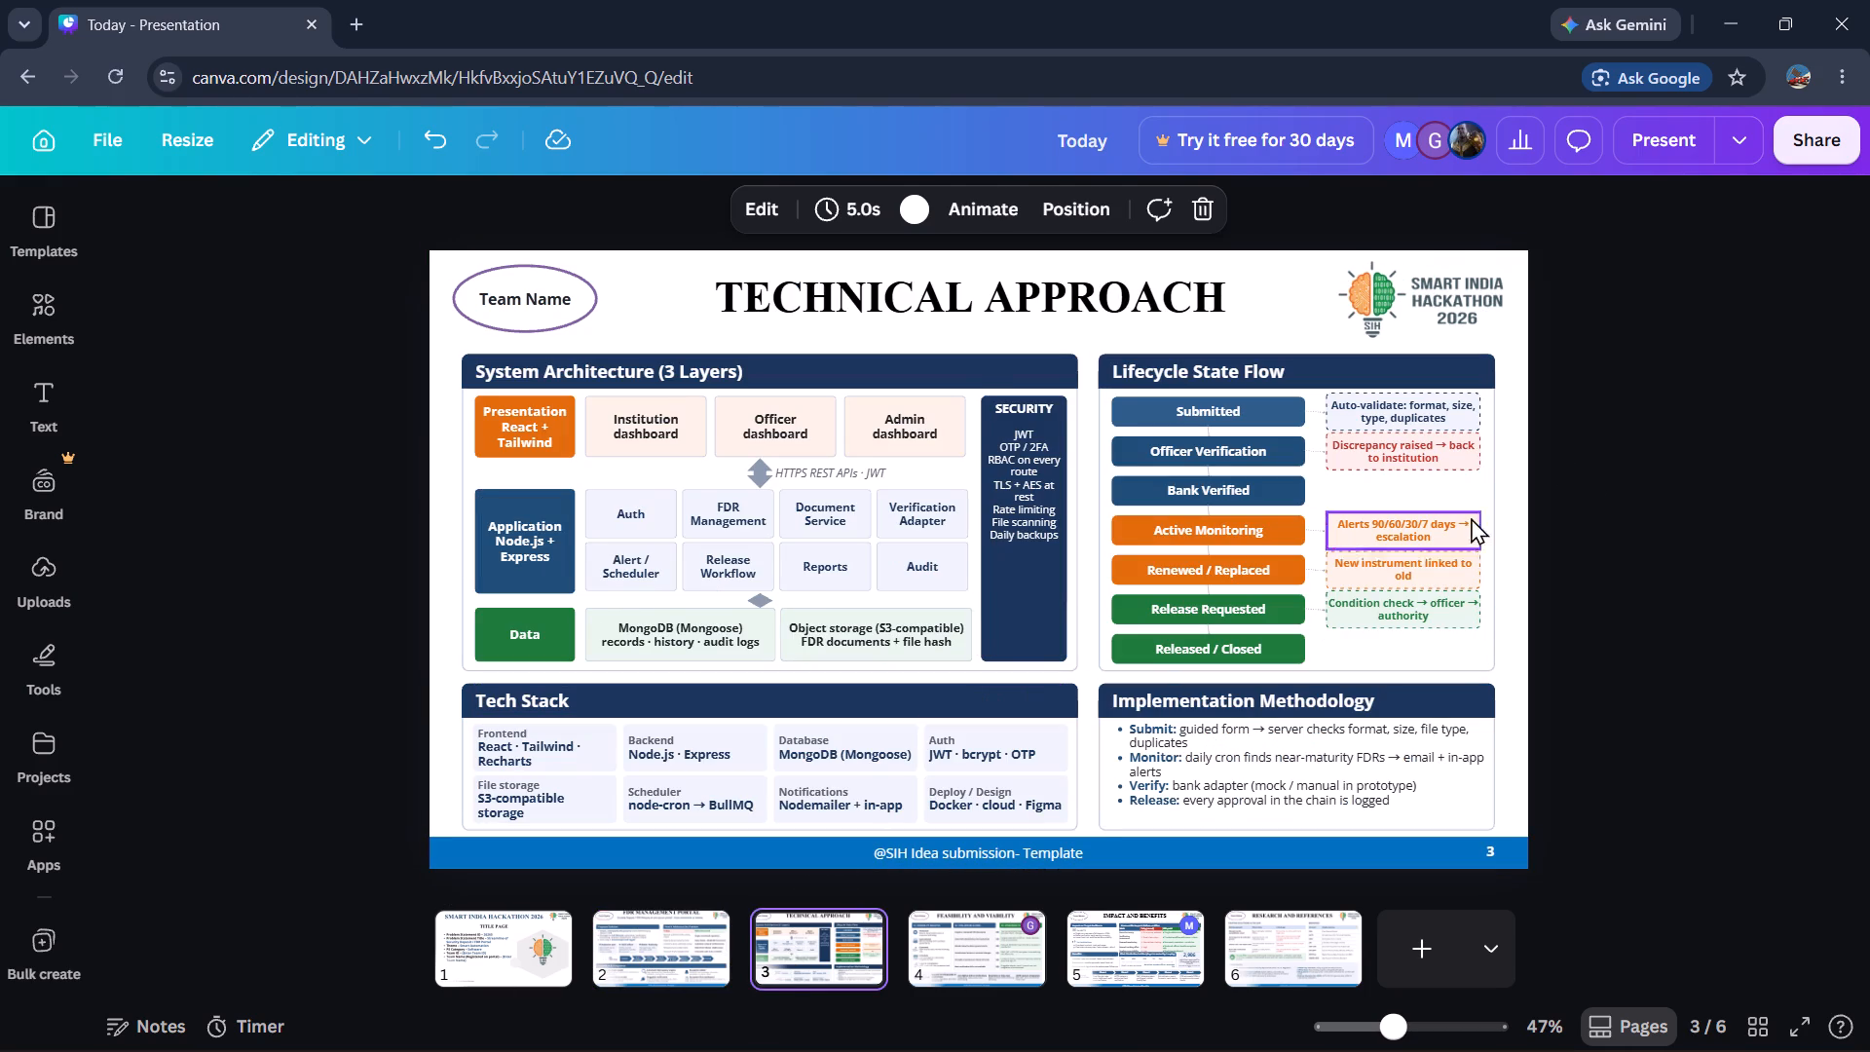
pyautogui.click(929, 986)
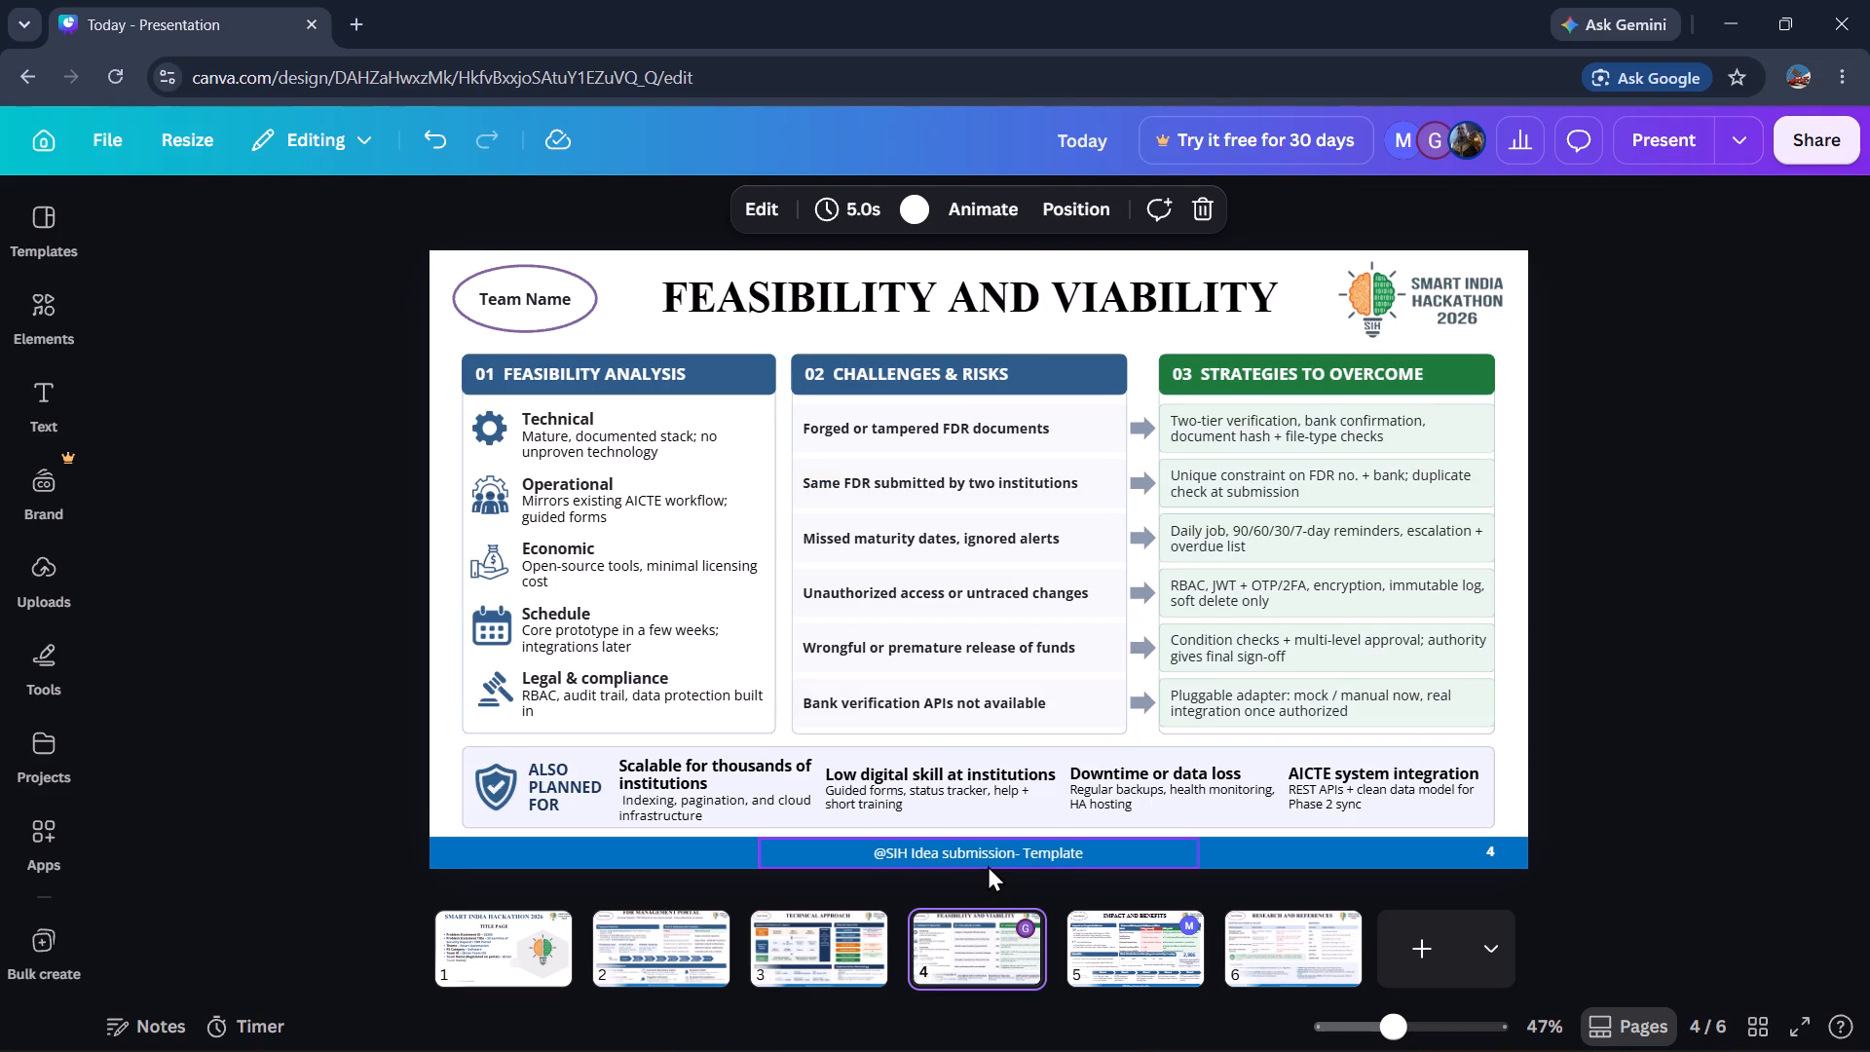
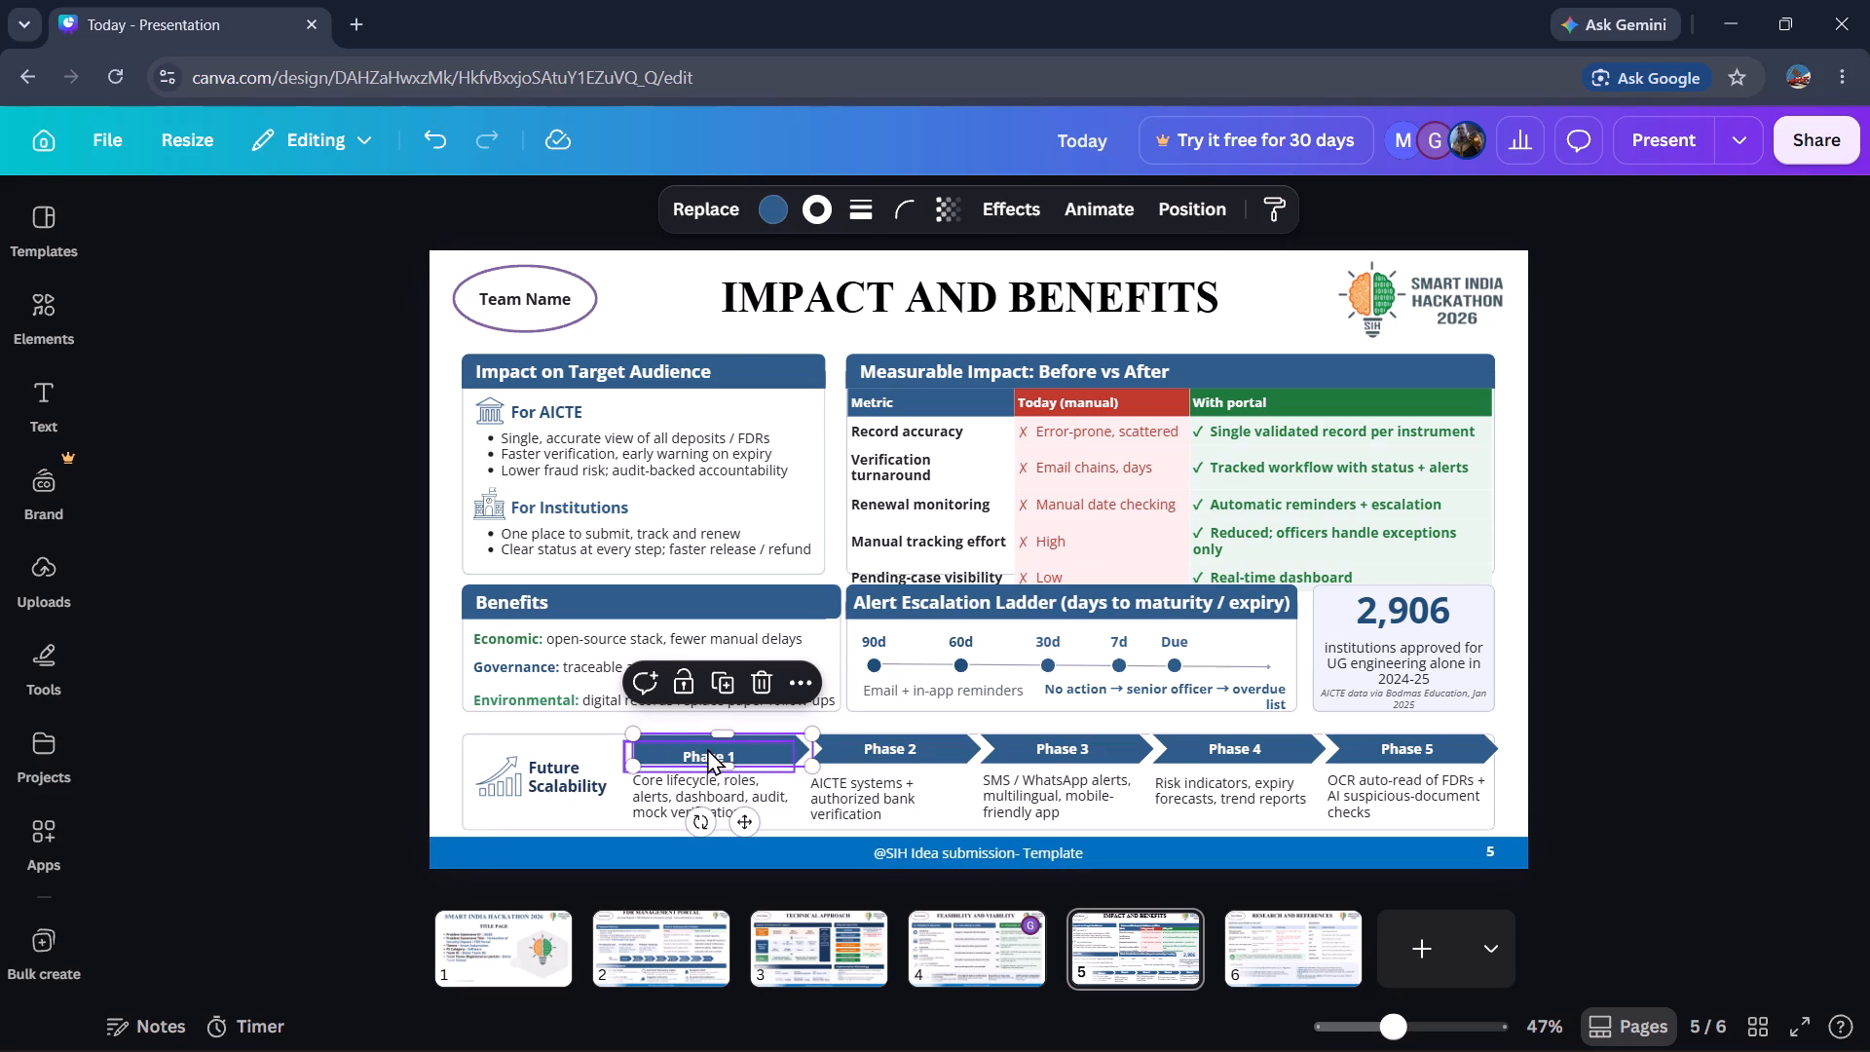
pyautogui.press('Up')
pyautogui.press('Up')
pyautogui.press('Up')
pyautogui.press('Up')
pyautogui.press('Up')
pyautogui.press('Up')
pyautogui.press('Up')
pyautogui.press('Up')
pyautogui.press('Up')
pyautogui.press('Up')
pyautogui.press('Up')
pyautogui.press('Right')
pyautogui.press('Right')
pyautogui.press('Right')
pyautogui.press('Right')
pyautogui.press('Right')
pyautogui.press('Right')
pyautogui.press('Right')
pyautogui.press('Right')
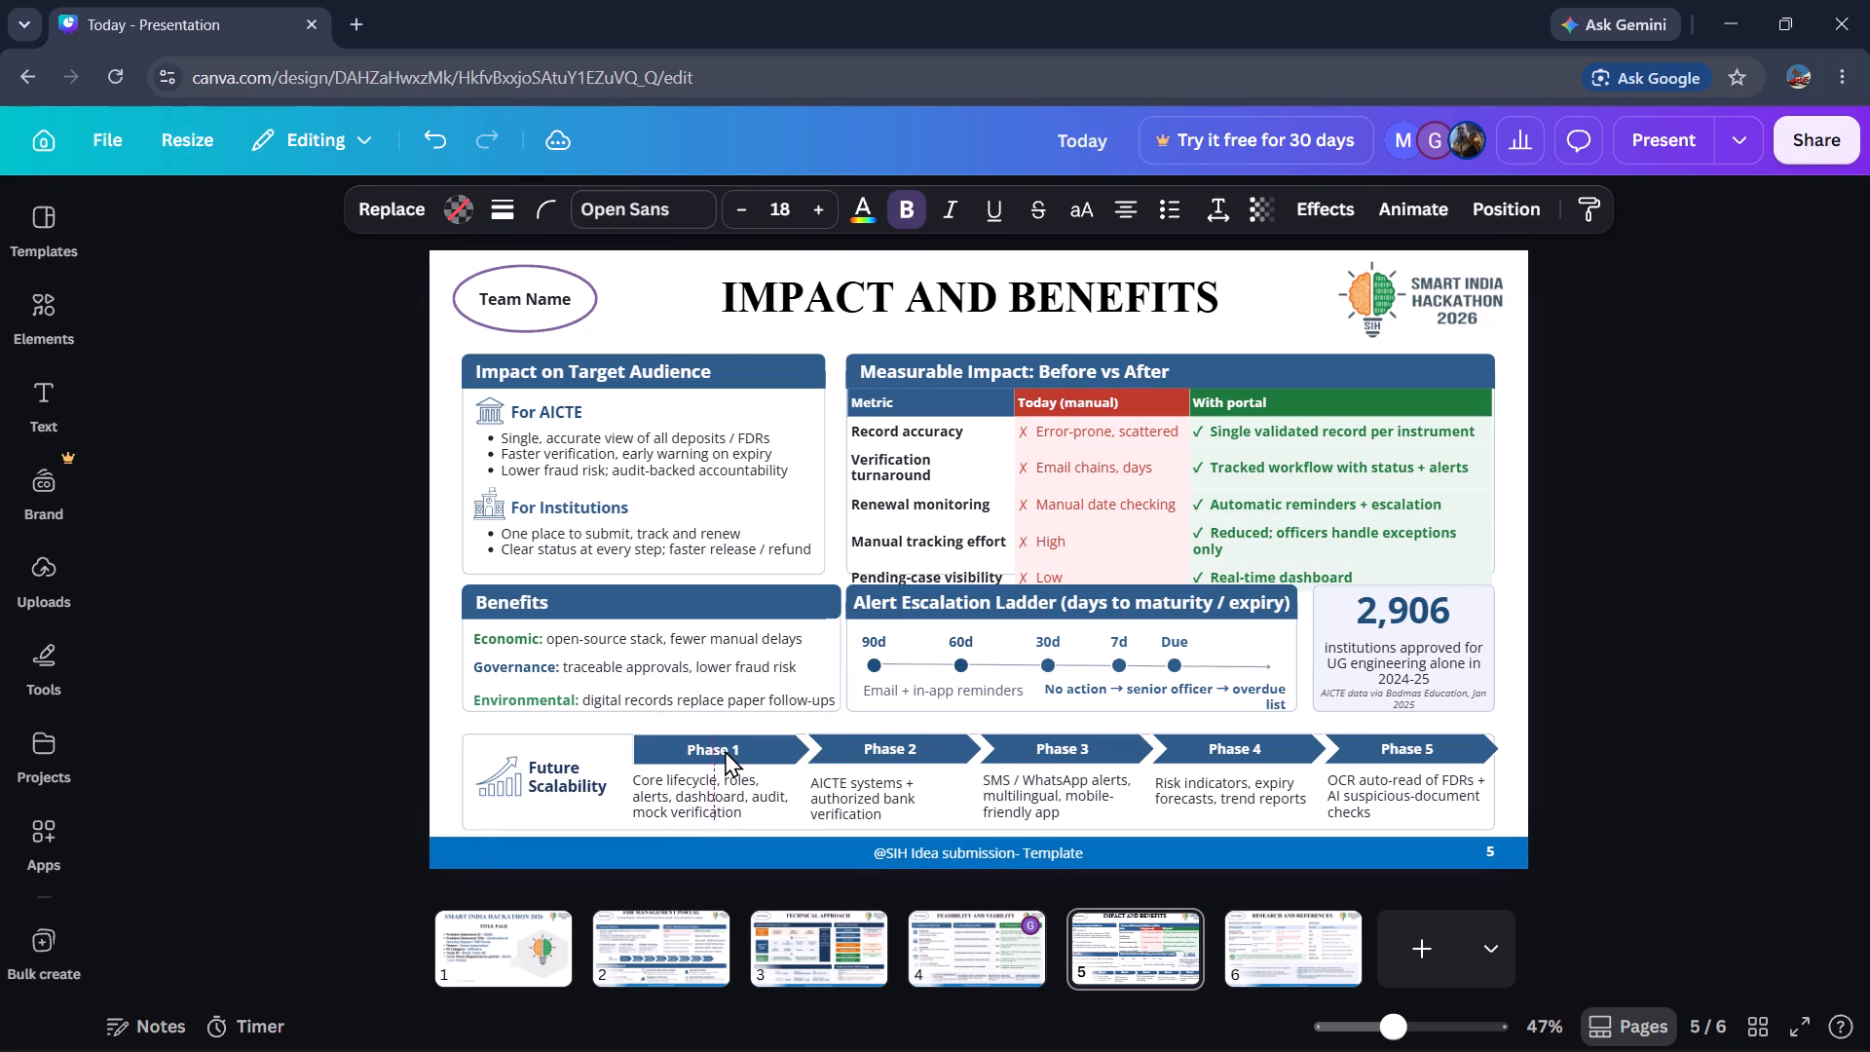
pyautogui.press('Right')
pyautogui.press('Up')
pyautogui.press('Right')
pyautogui.press('Right')
pyautogui.press('Right')
pyautogui.press('Right')
pyautogui.press('Right')
pyautogui.press('Right')
pyautogui.press('Right')
pyautogui.press('Right')
pyautogui.press('Right')
pyautogui.press('Right')
pyautogui.press('Right')
pyautogui.press('Right')
pyautogui.press('Right')
pyautogui.press('Right')
pyautogui.press('Right')
pyautogui.press('Right')
pyautogui.press('Left')
pyautogui.press('Left')
pyautogui.press('Left')
pyautogui.press('Left')
pyautogui.press('Left')
pyautogui.press('Left')
pyautogui.press('Left')
pyautogui.press('Left')
pyautogui.press('Left')
pyautogui.press('Left')
pyautogui.press('Down')
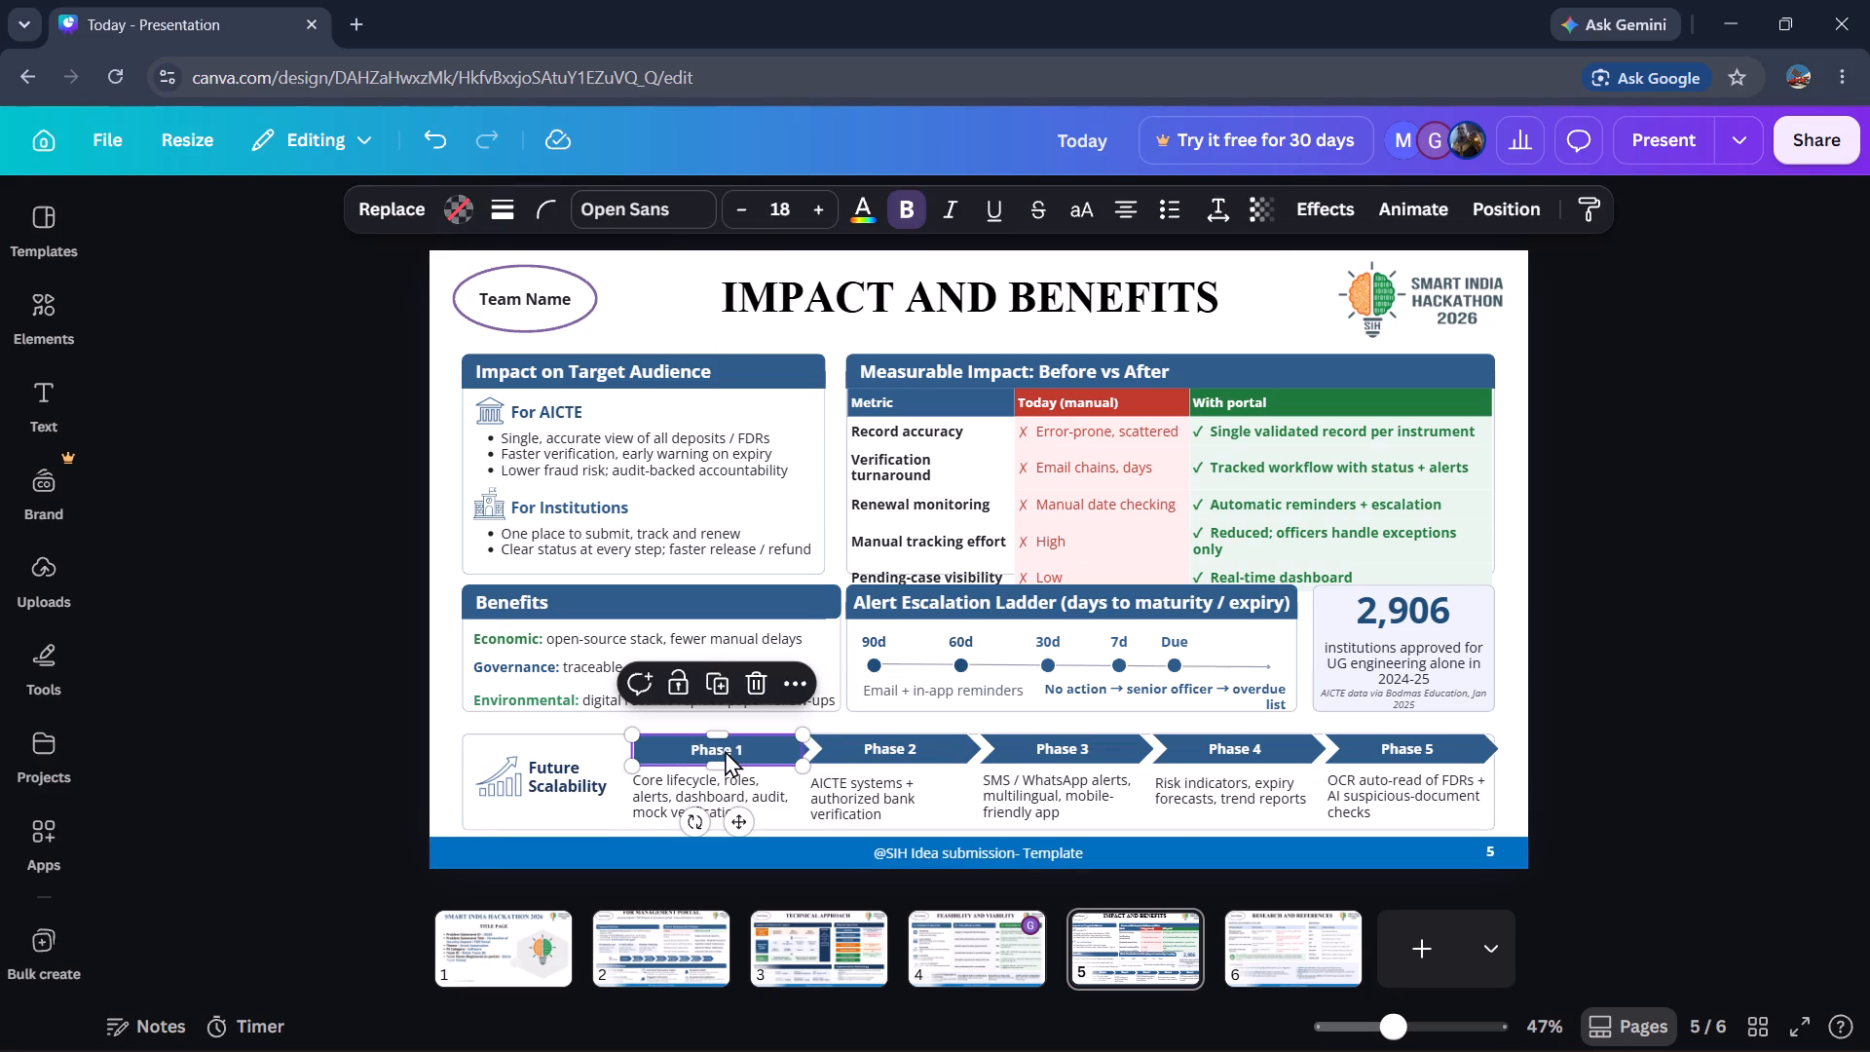
# Group the five Future Scalability phase arrows with their labels, leaving the section's background frame out of the group.
pyautogui.click(1825, 755)
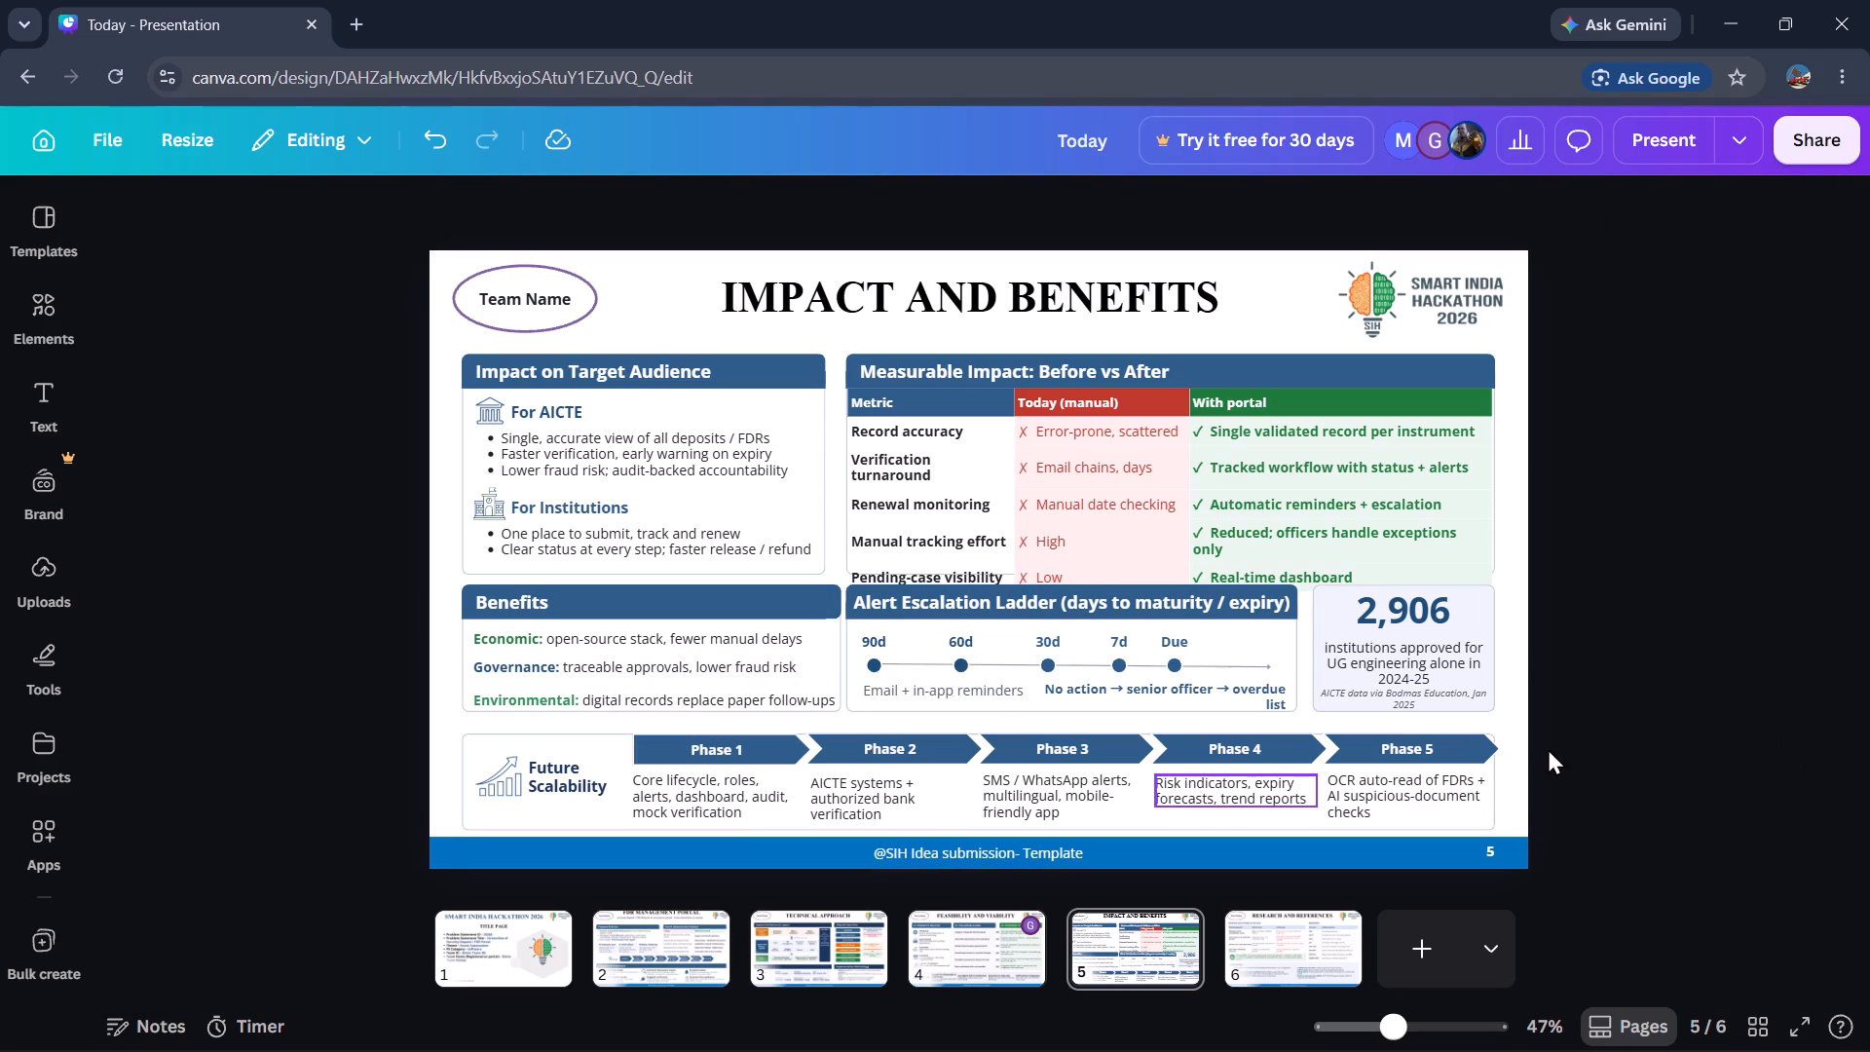
pyautogui.moveTo(1561, 735); pyautogui.dragTo(681, 764)
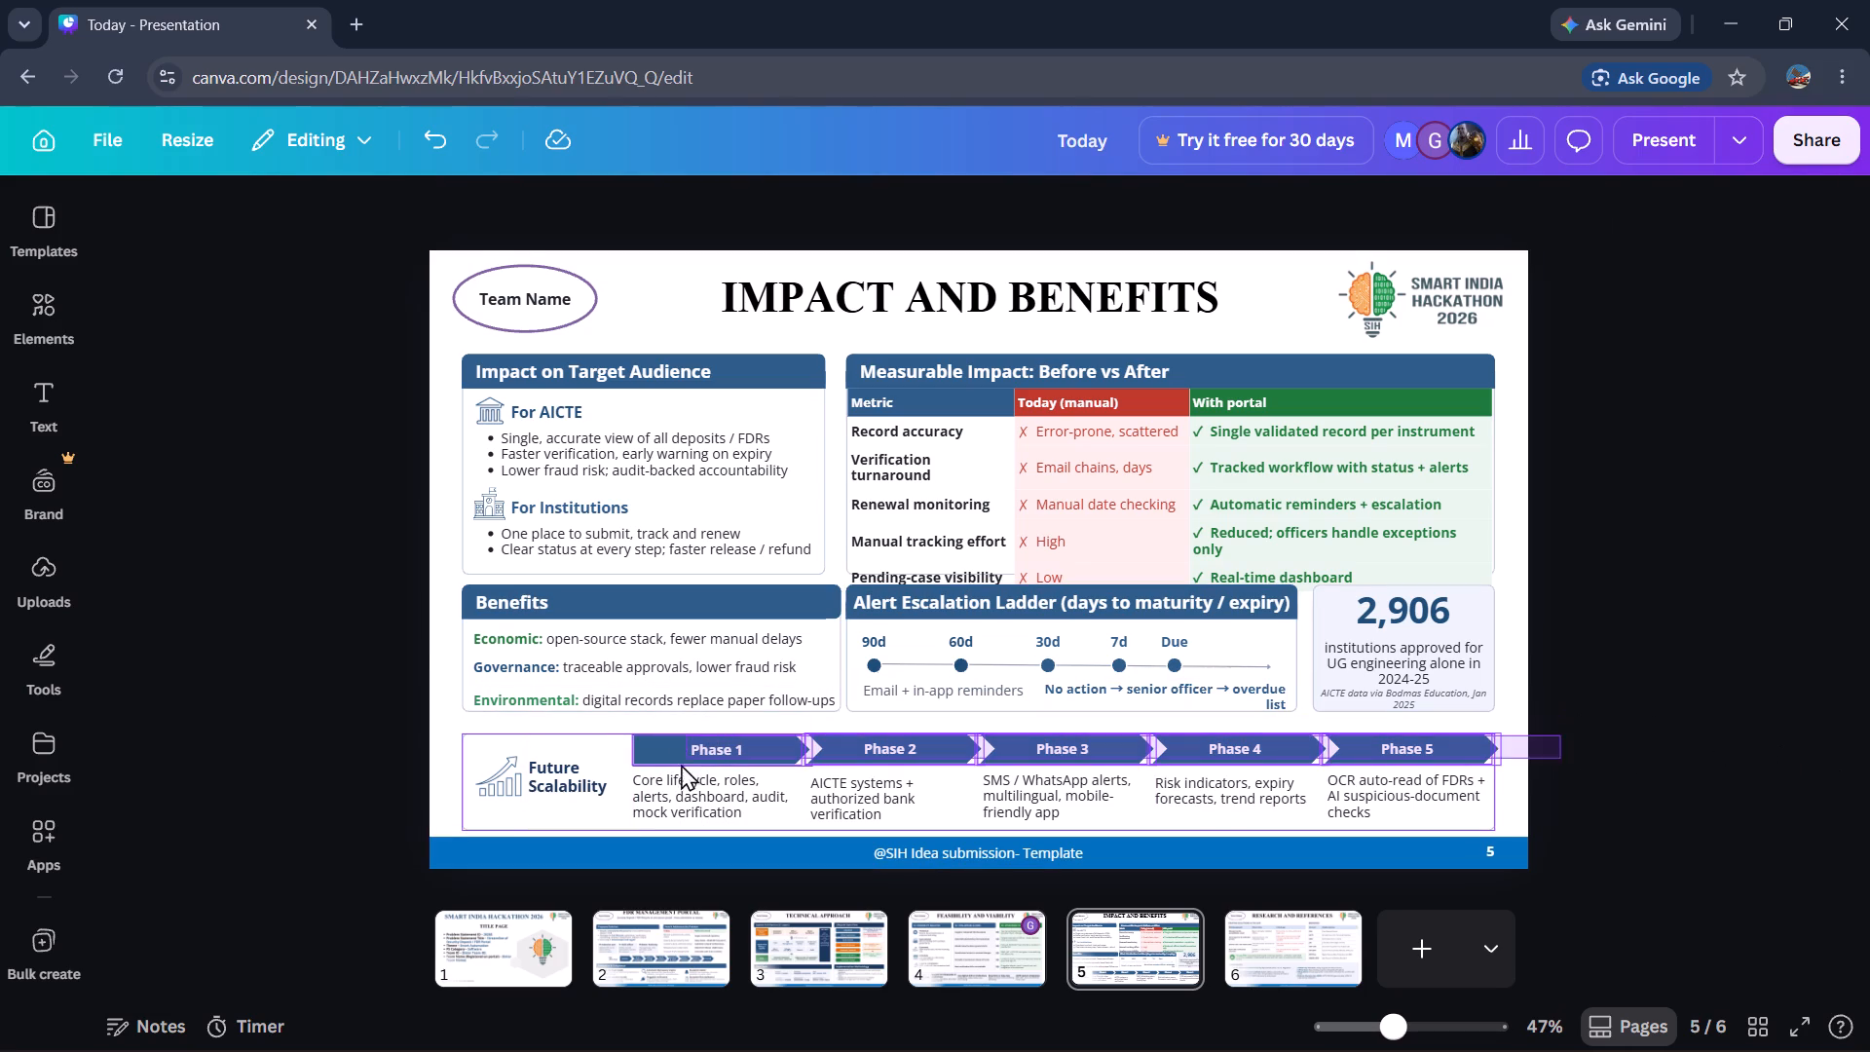
pyautogui.moveTo(681, 764); pyautogui.dragTo(669, 759)
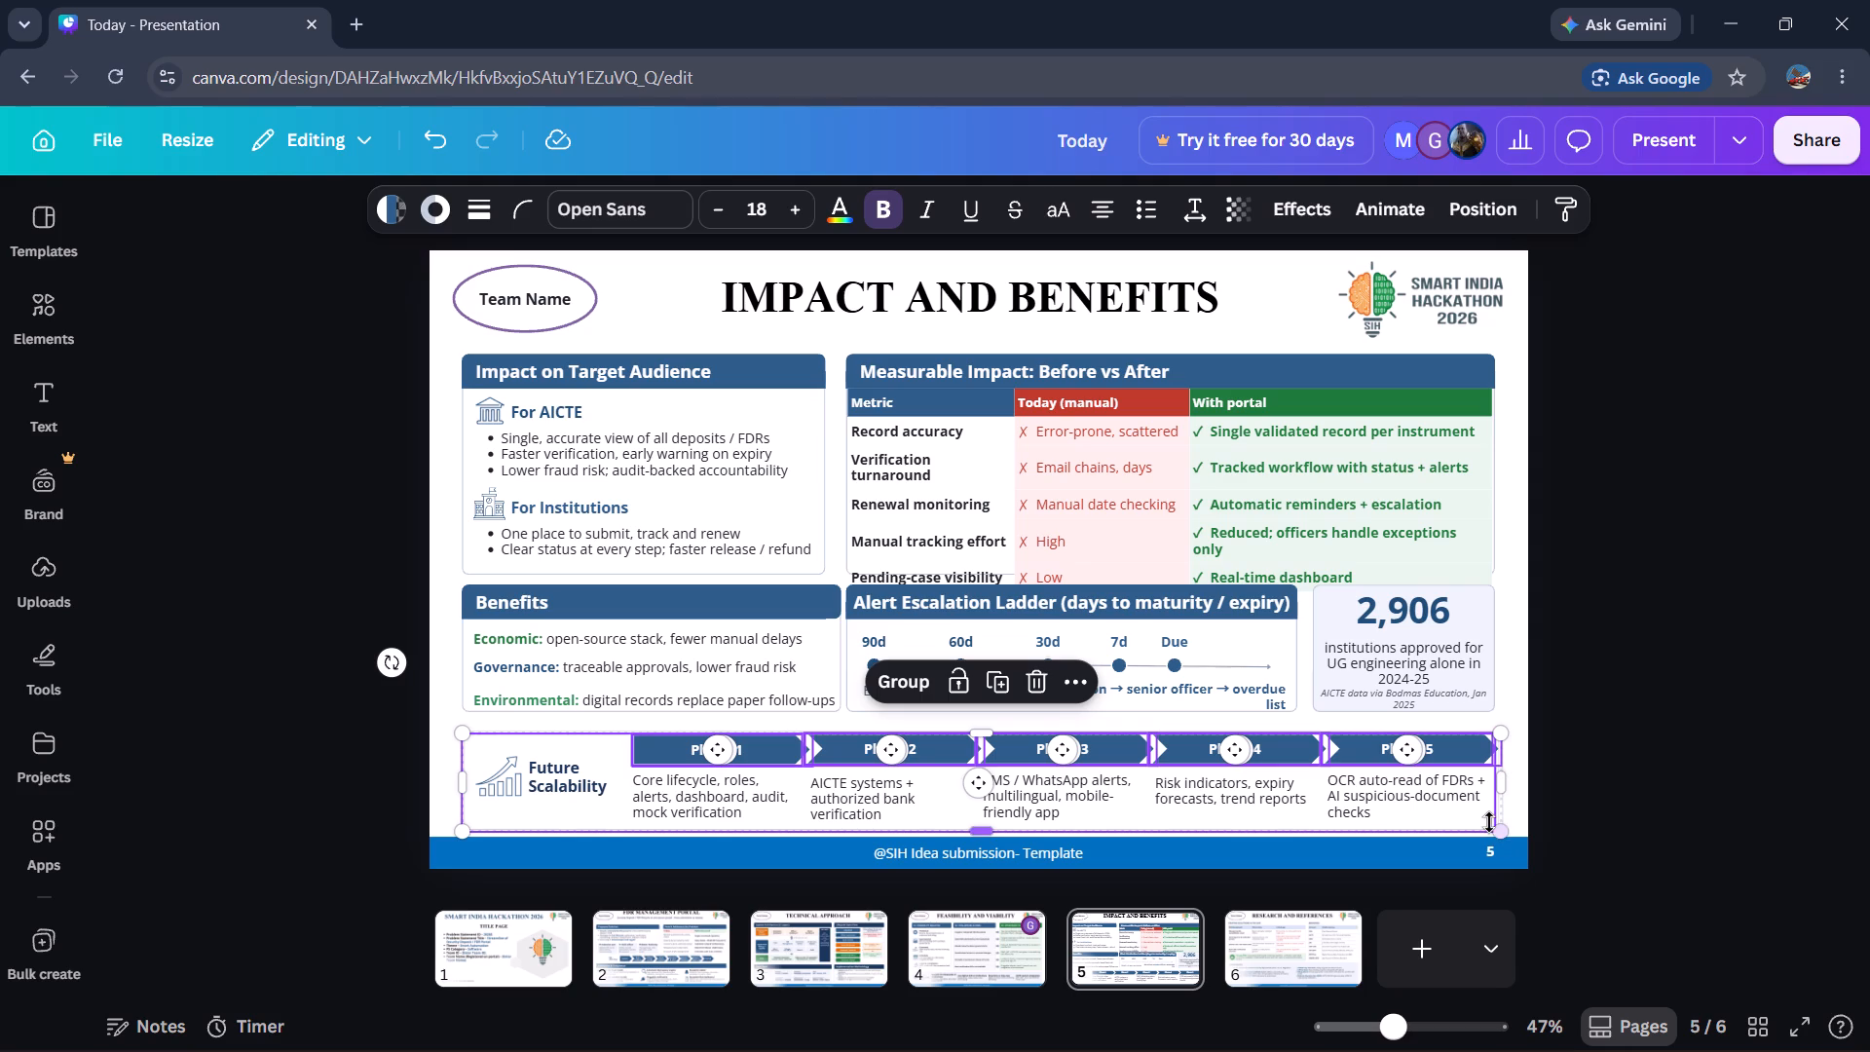
pyautogui.keyDown('shift'); pyautogui.click(1489, 815); pyautogui.keyUp('shift')
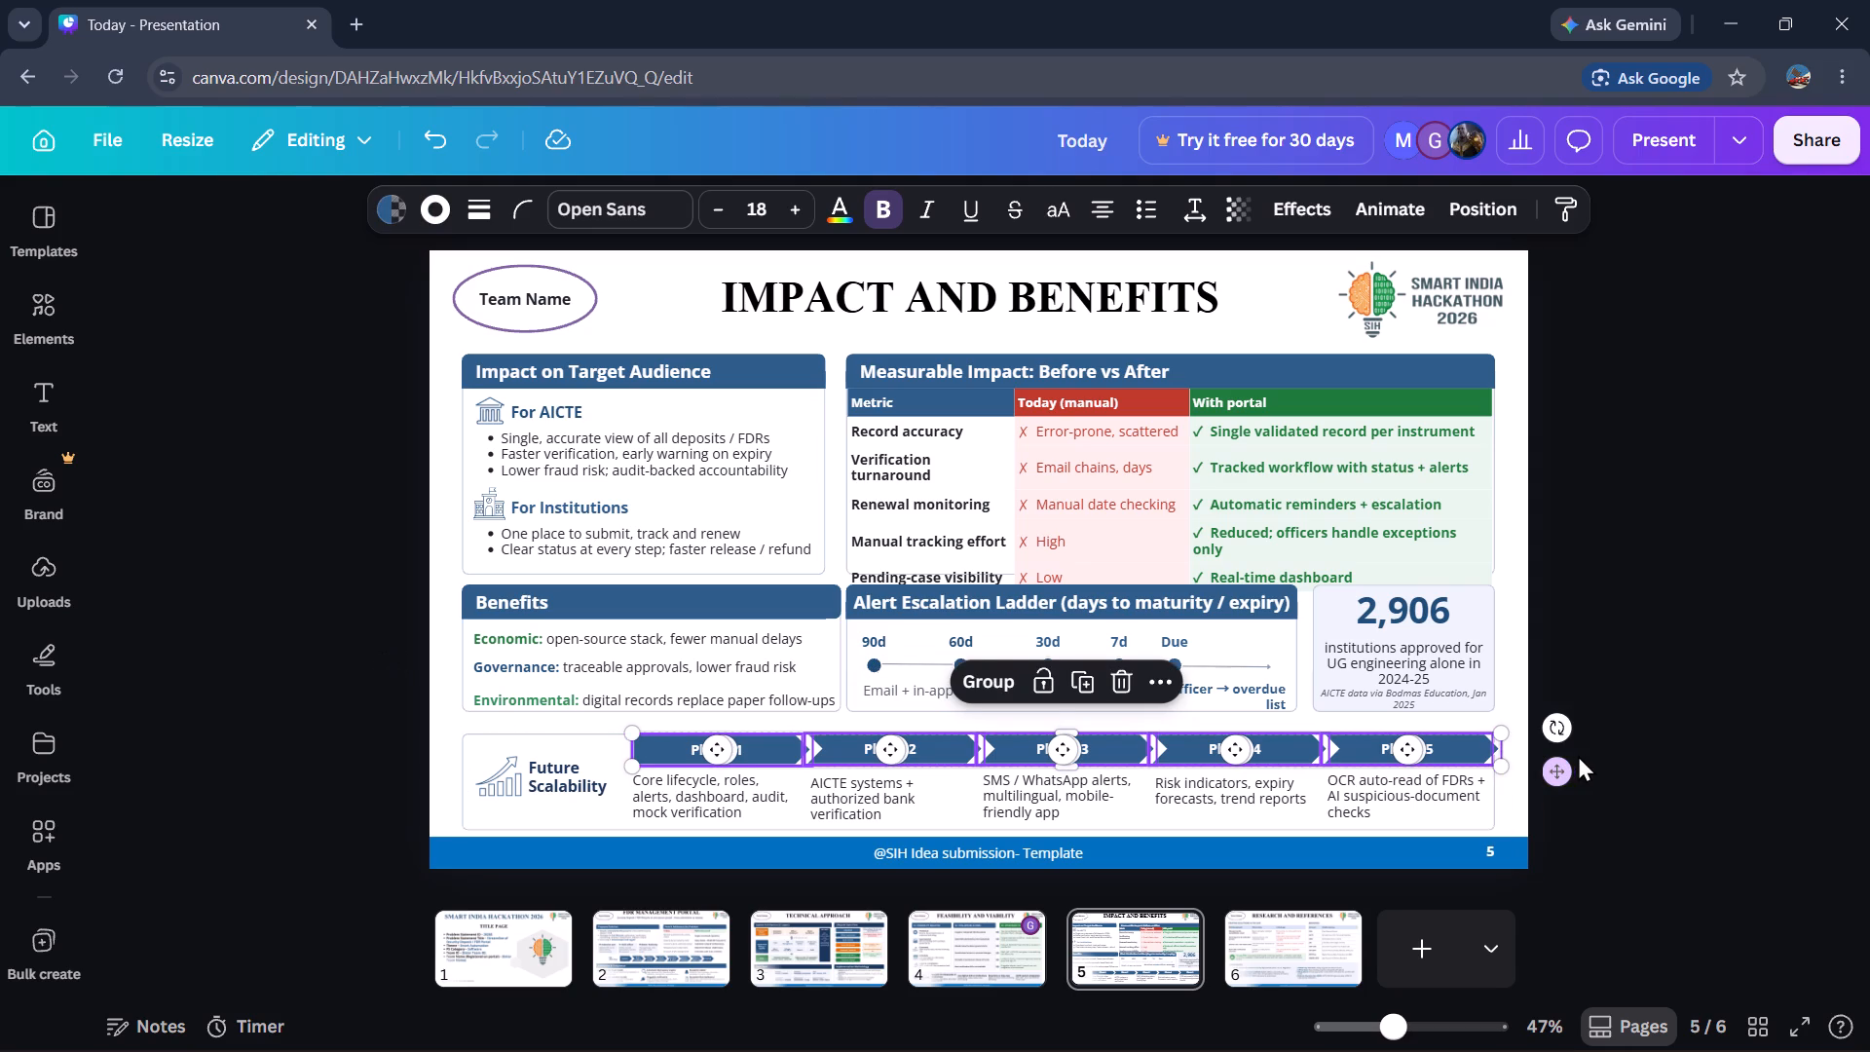
pyautogui.click(1007, 690)
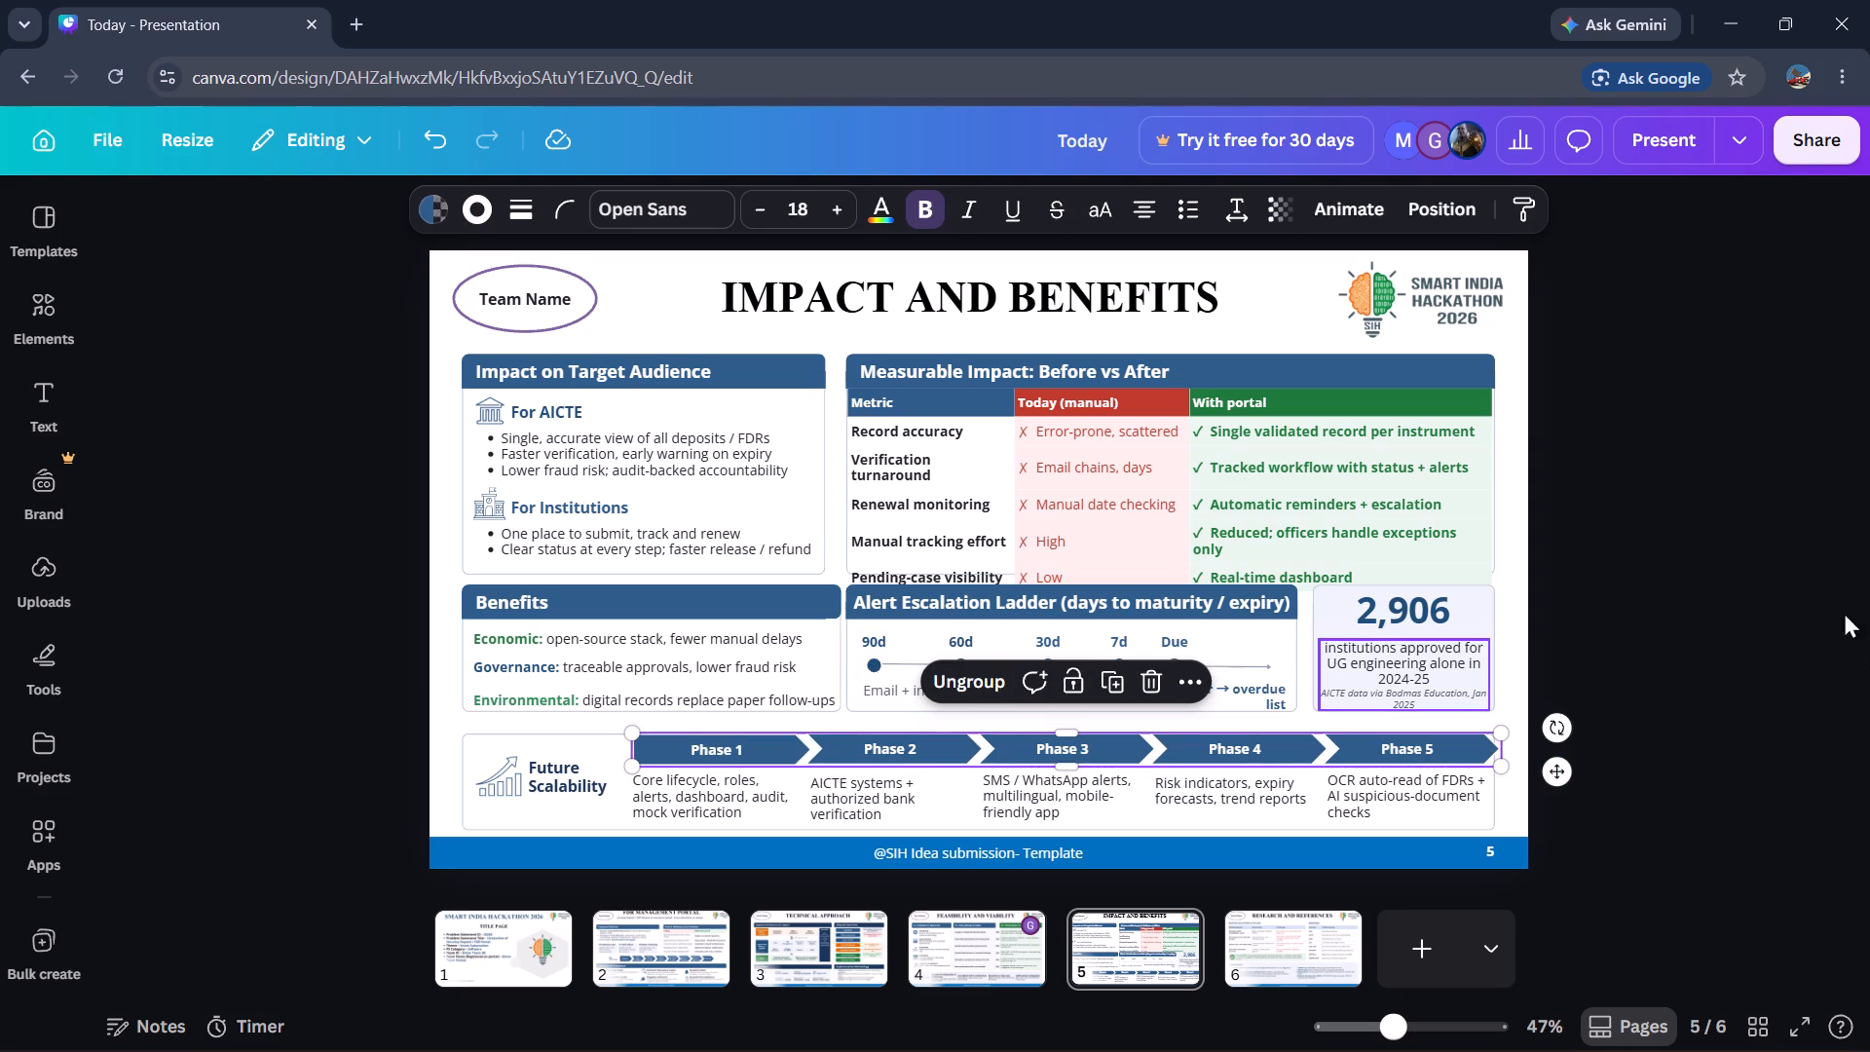
pyautogui.click(1675, 592)
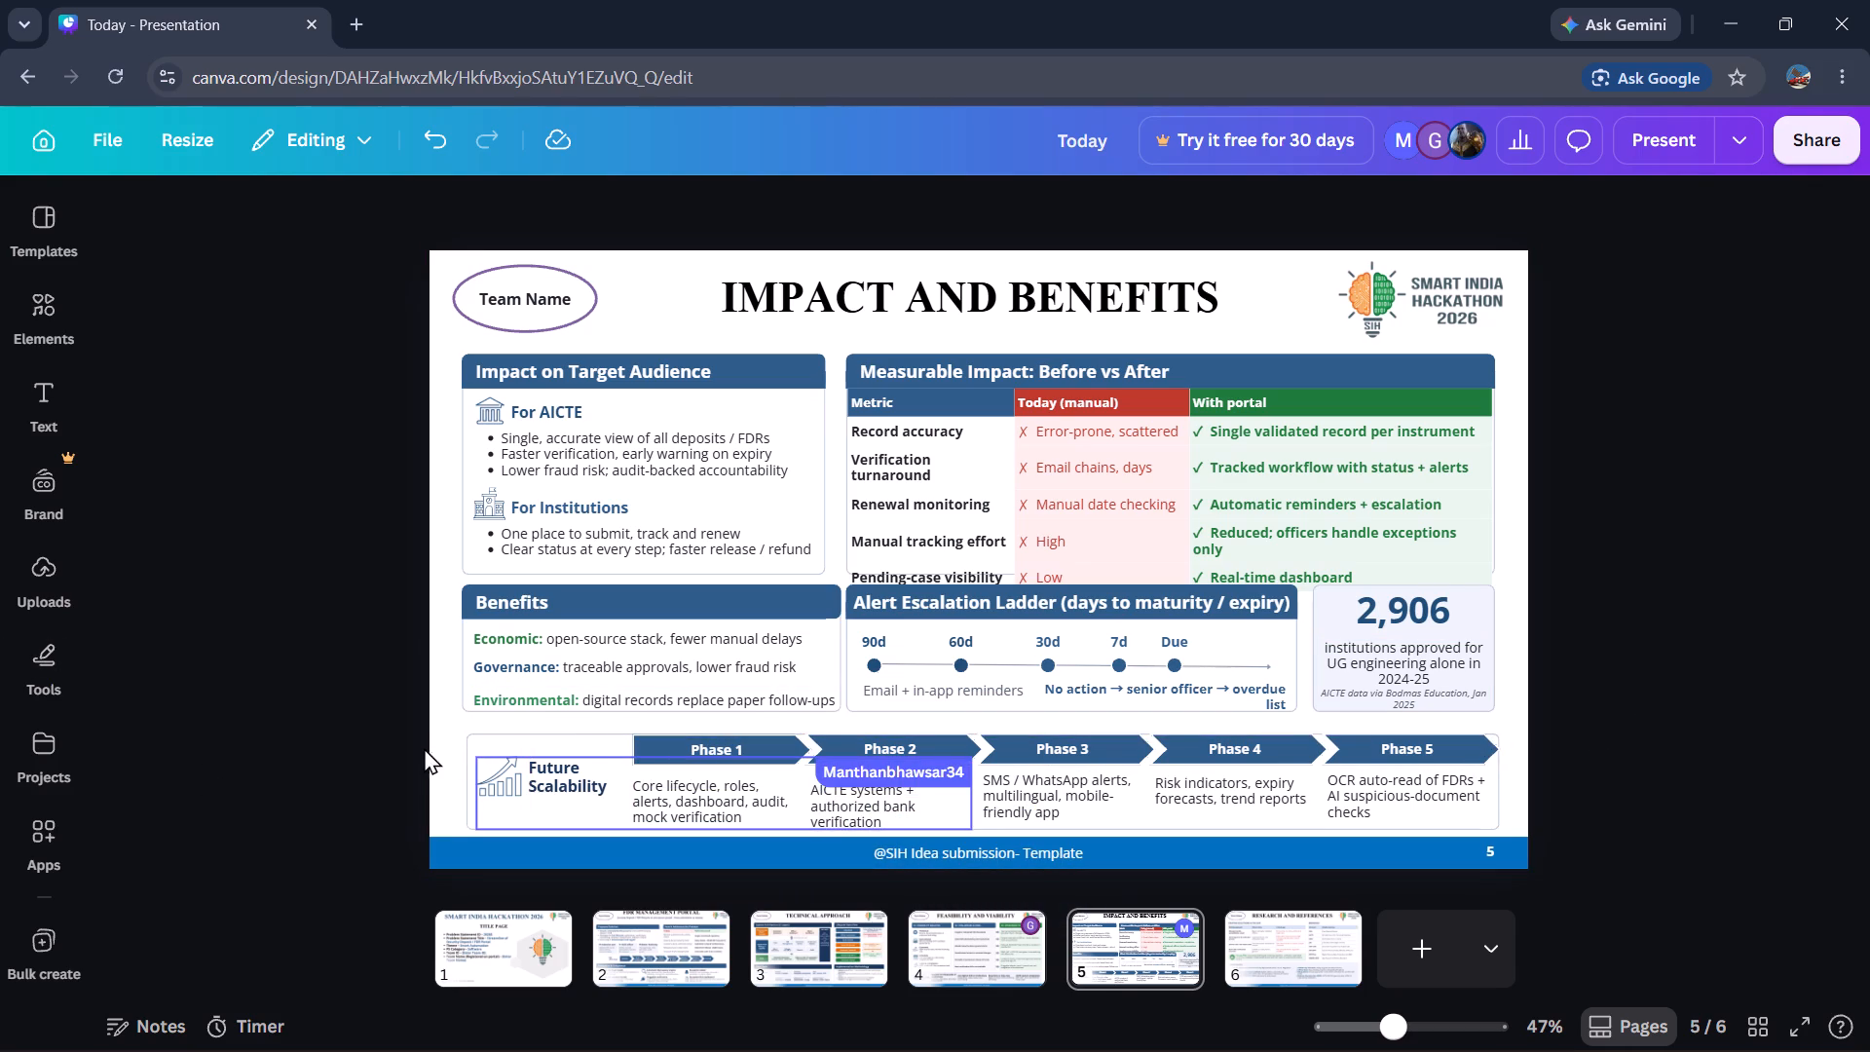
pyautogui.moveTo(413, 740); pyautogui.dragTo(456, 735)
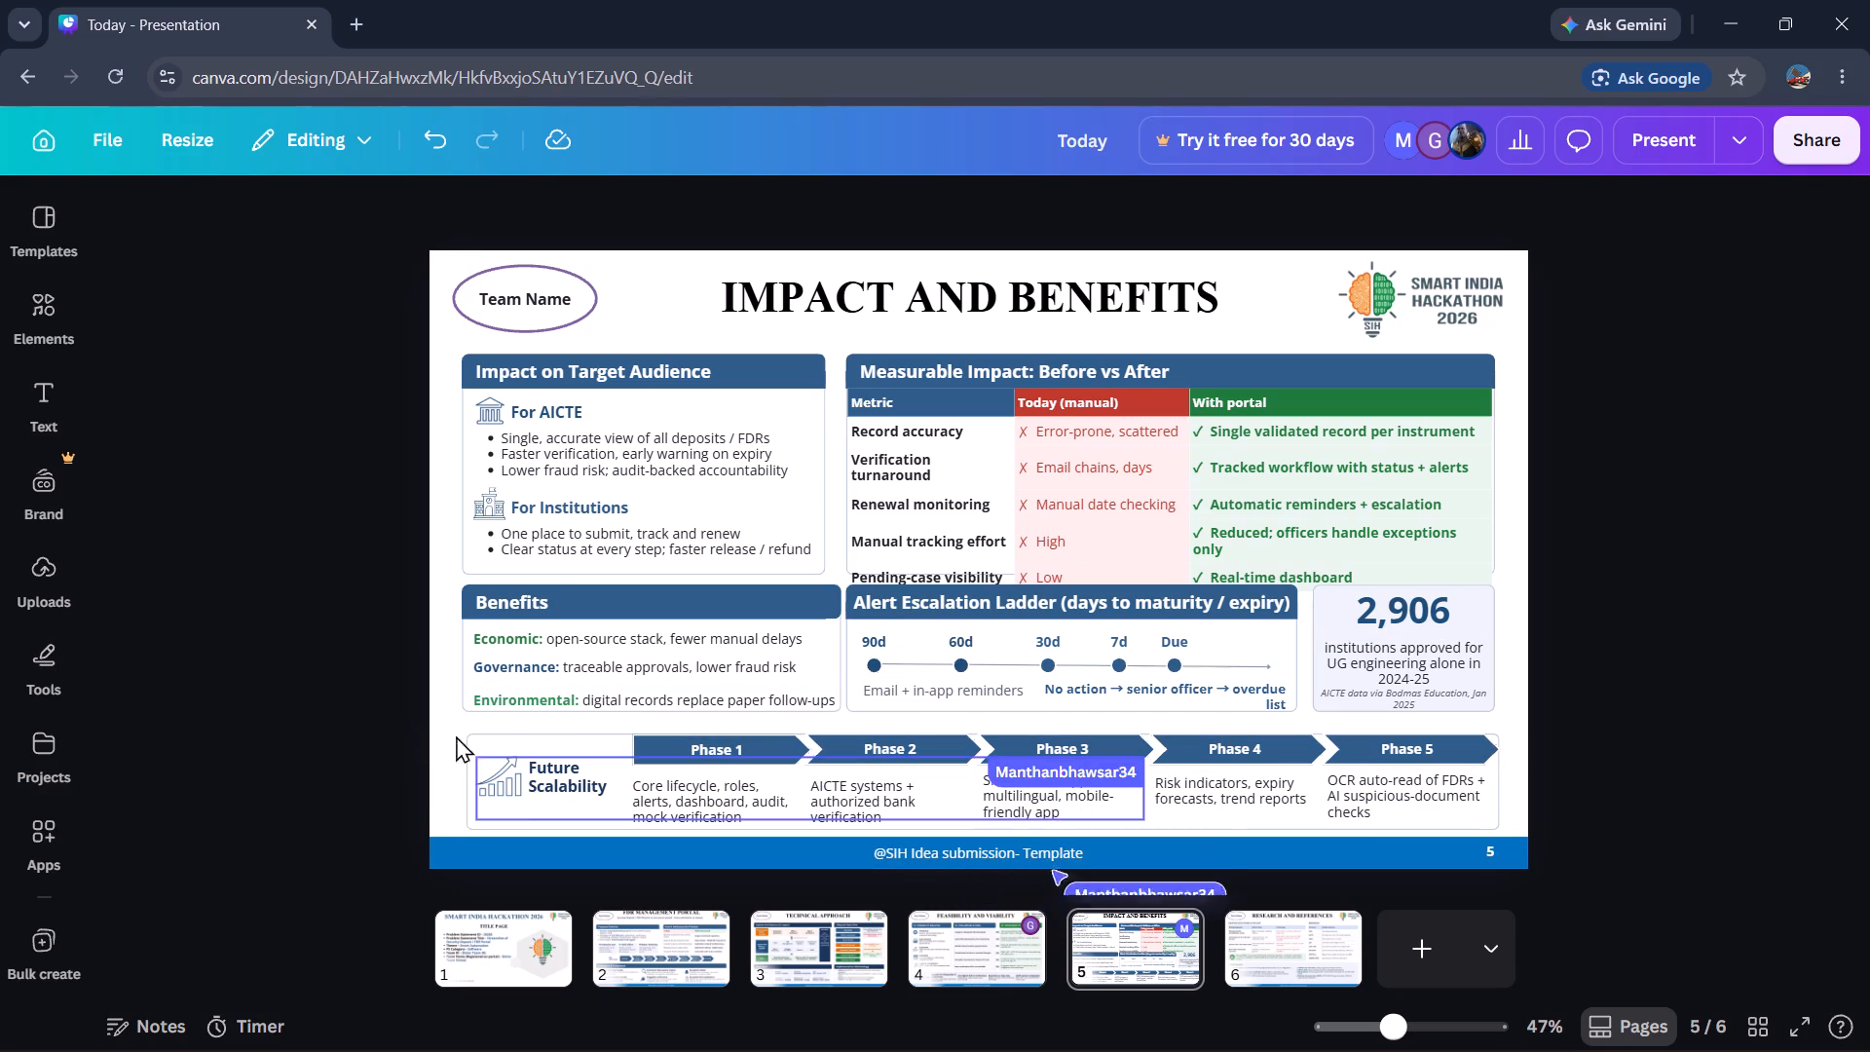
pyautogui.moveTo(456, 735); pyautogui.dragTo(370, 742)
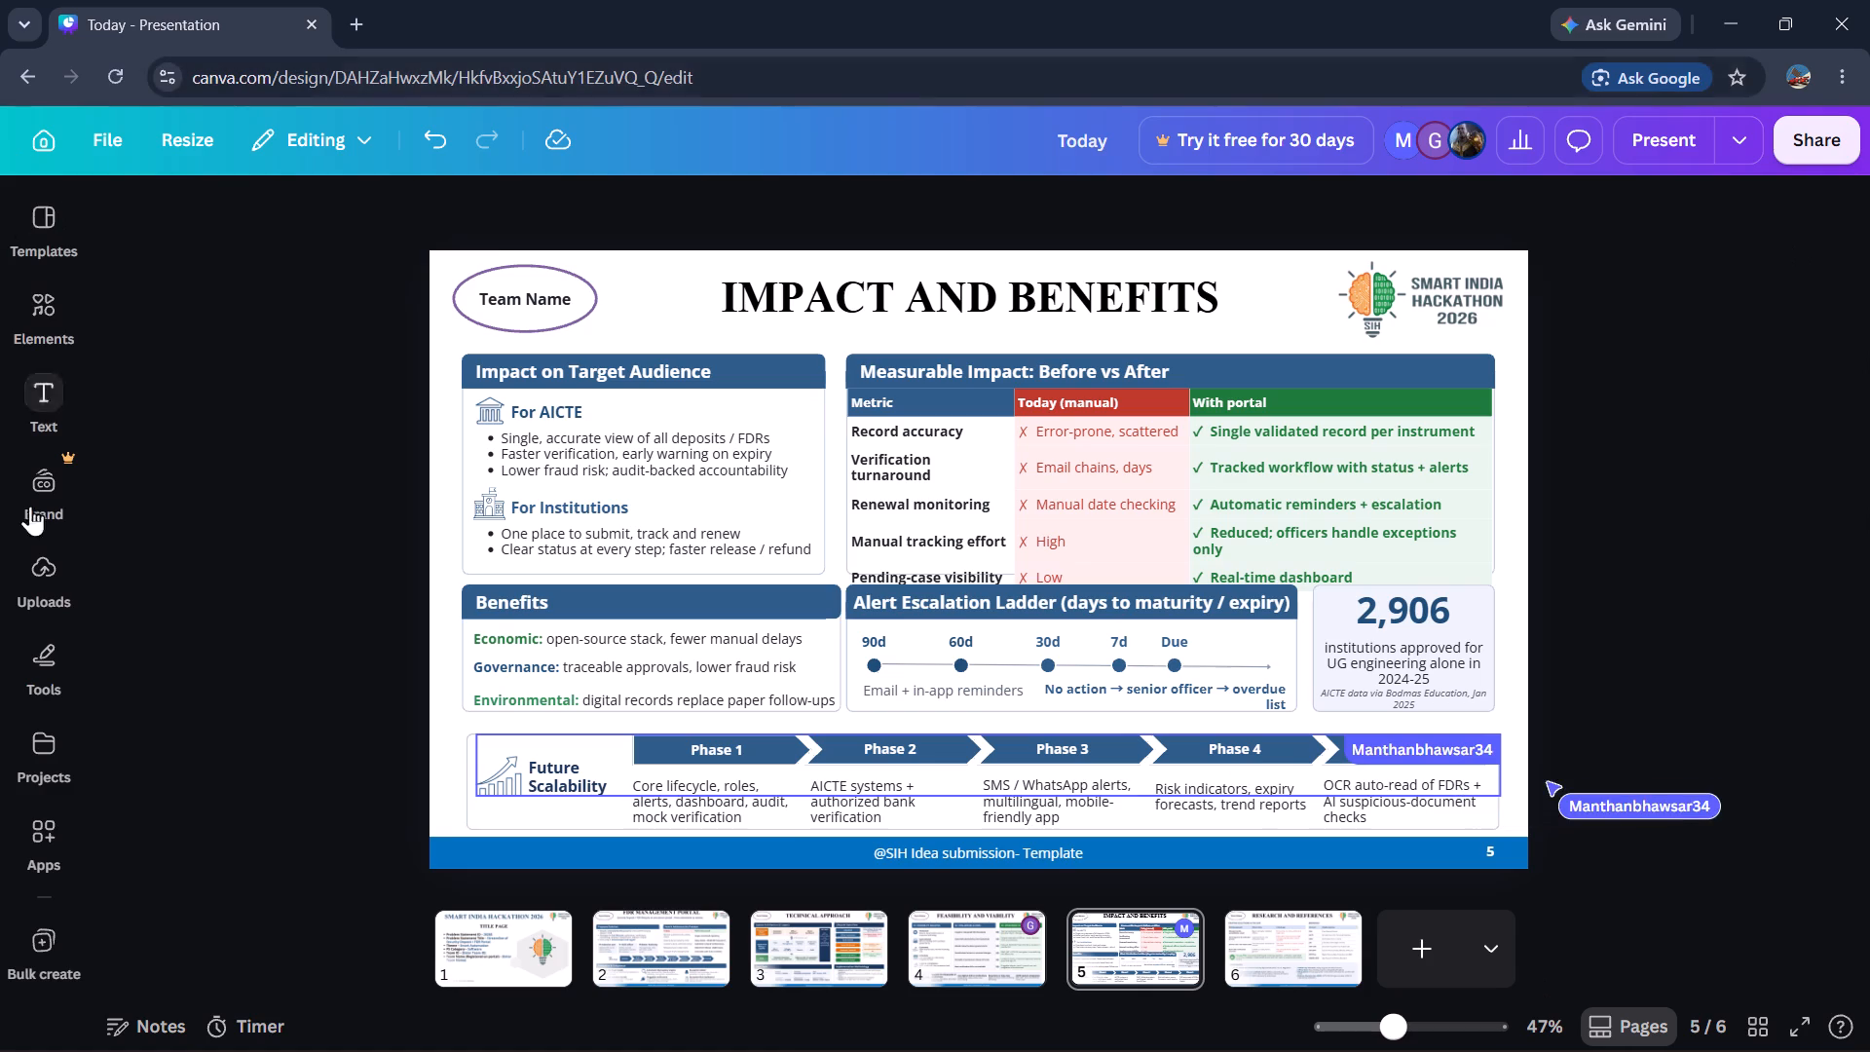
# Centre-align the text of all five phase descriptions in the Future Scalability section.
pyautogui.click(665, 813)
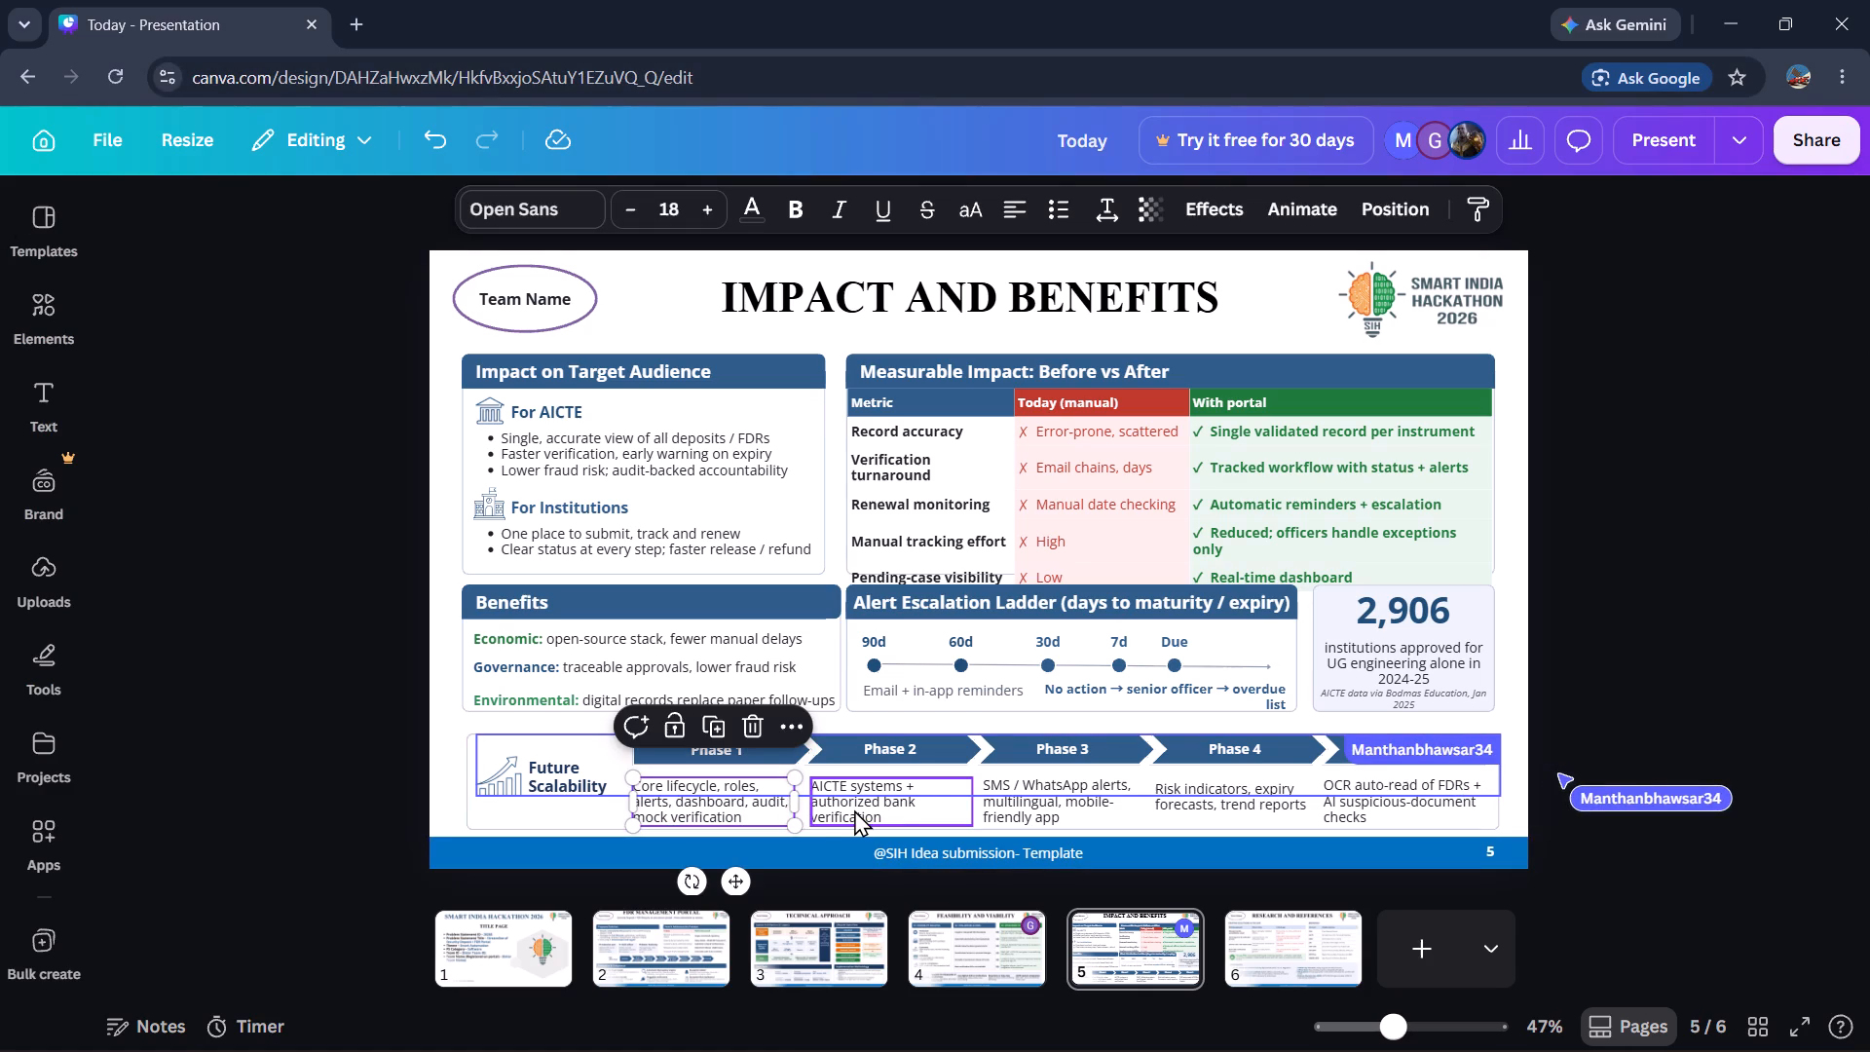
pyautogui.keyDown('shift'); pyautogui.click(853, 810); pyautogui.keyUp('shift')
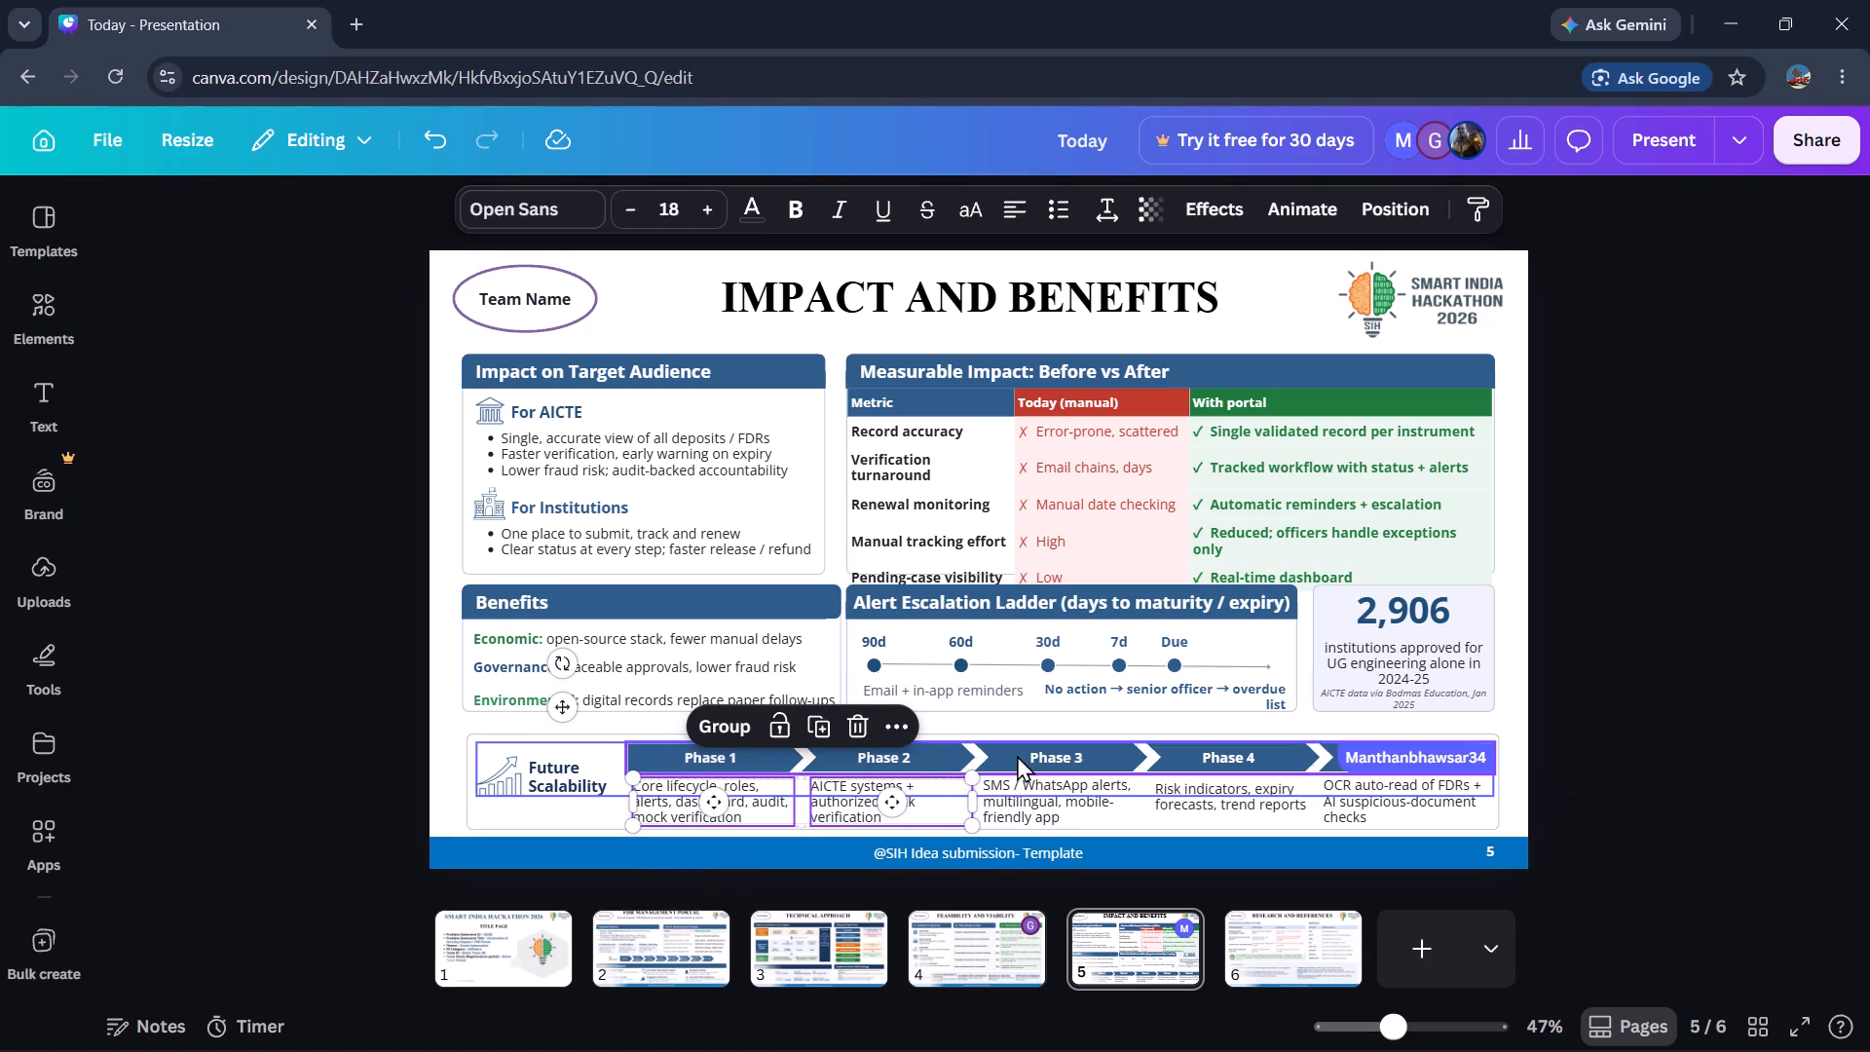
pyautogui.keyDown('shift'); pyautogui.click(1042, 815); pyautogui.keyUp('shift')
pyautogui.keyDown('shift'); pyautogui.click(1266, 805); pyautogui.keyUp('shift')
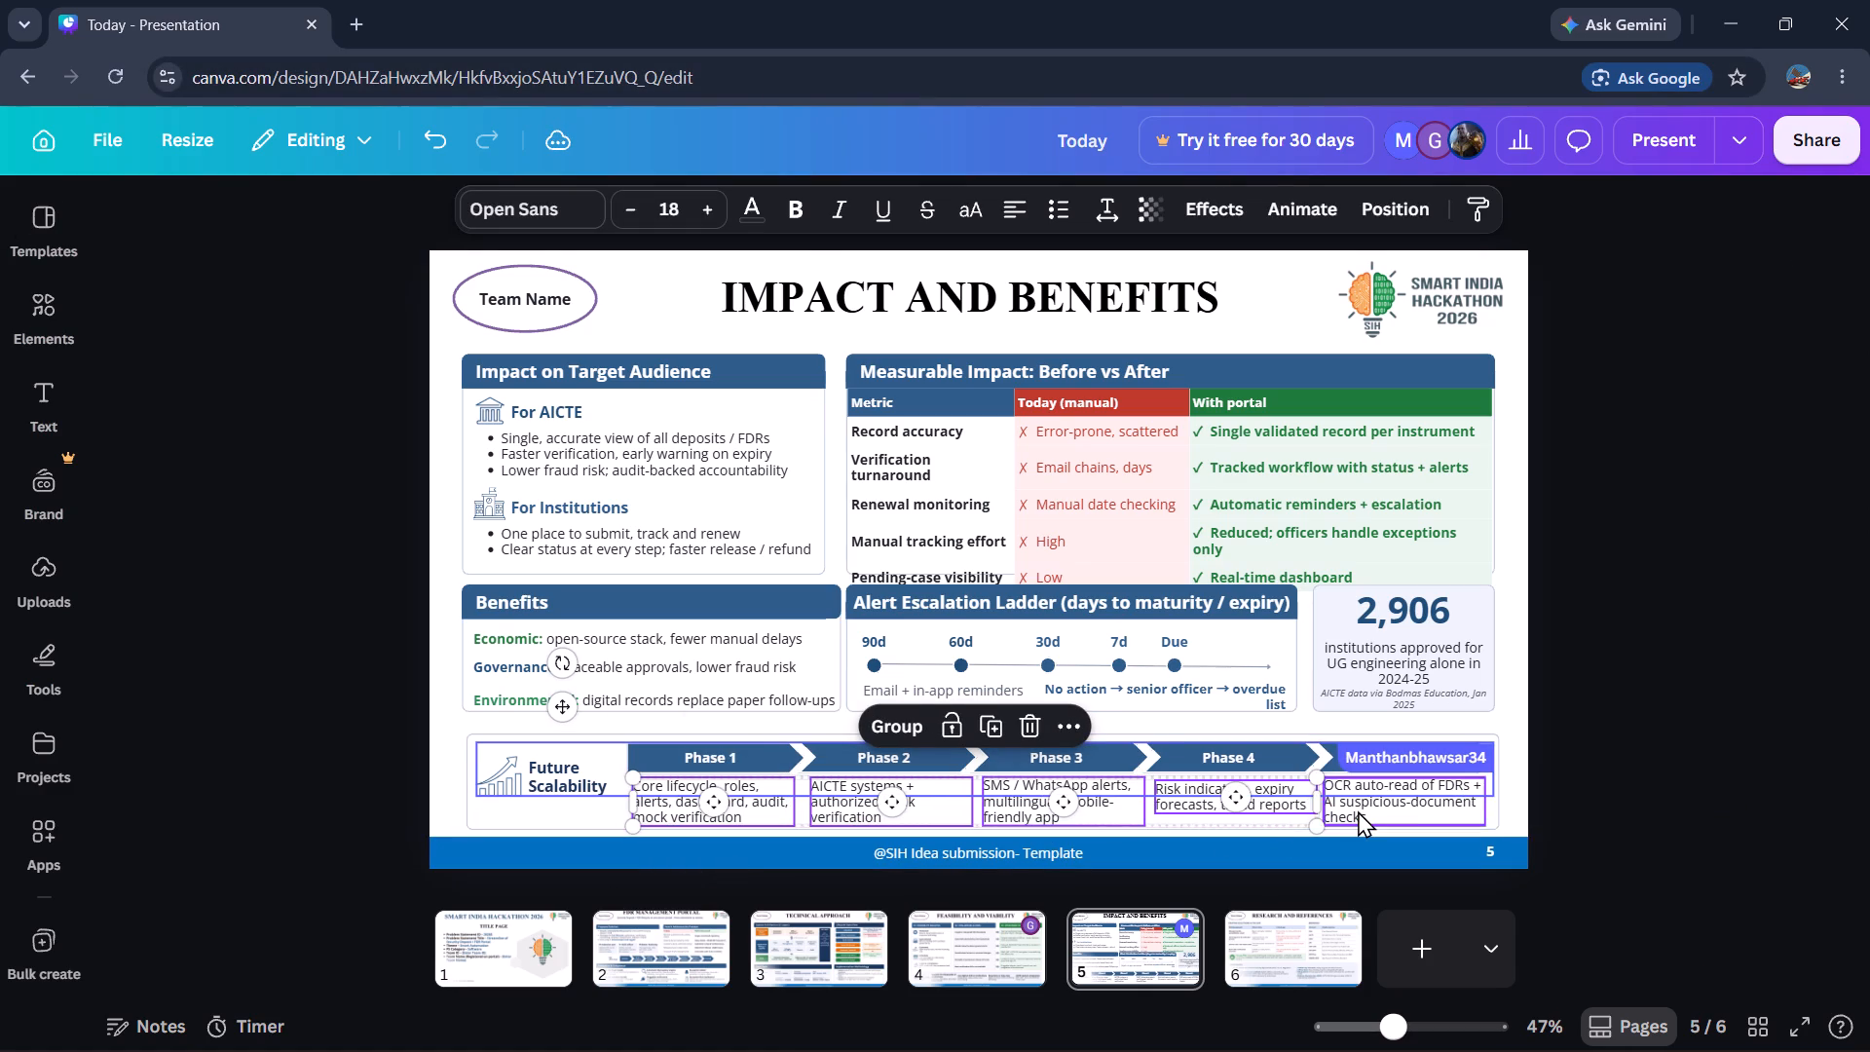
pyautogui.keyDown('shift'); pyautogui.click(1358, 810); pyautogui.keyUp('shift')
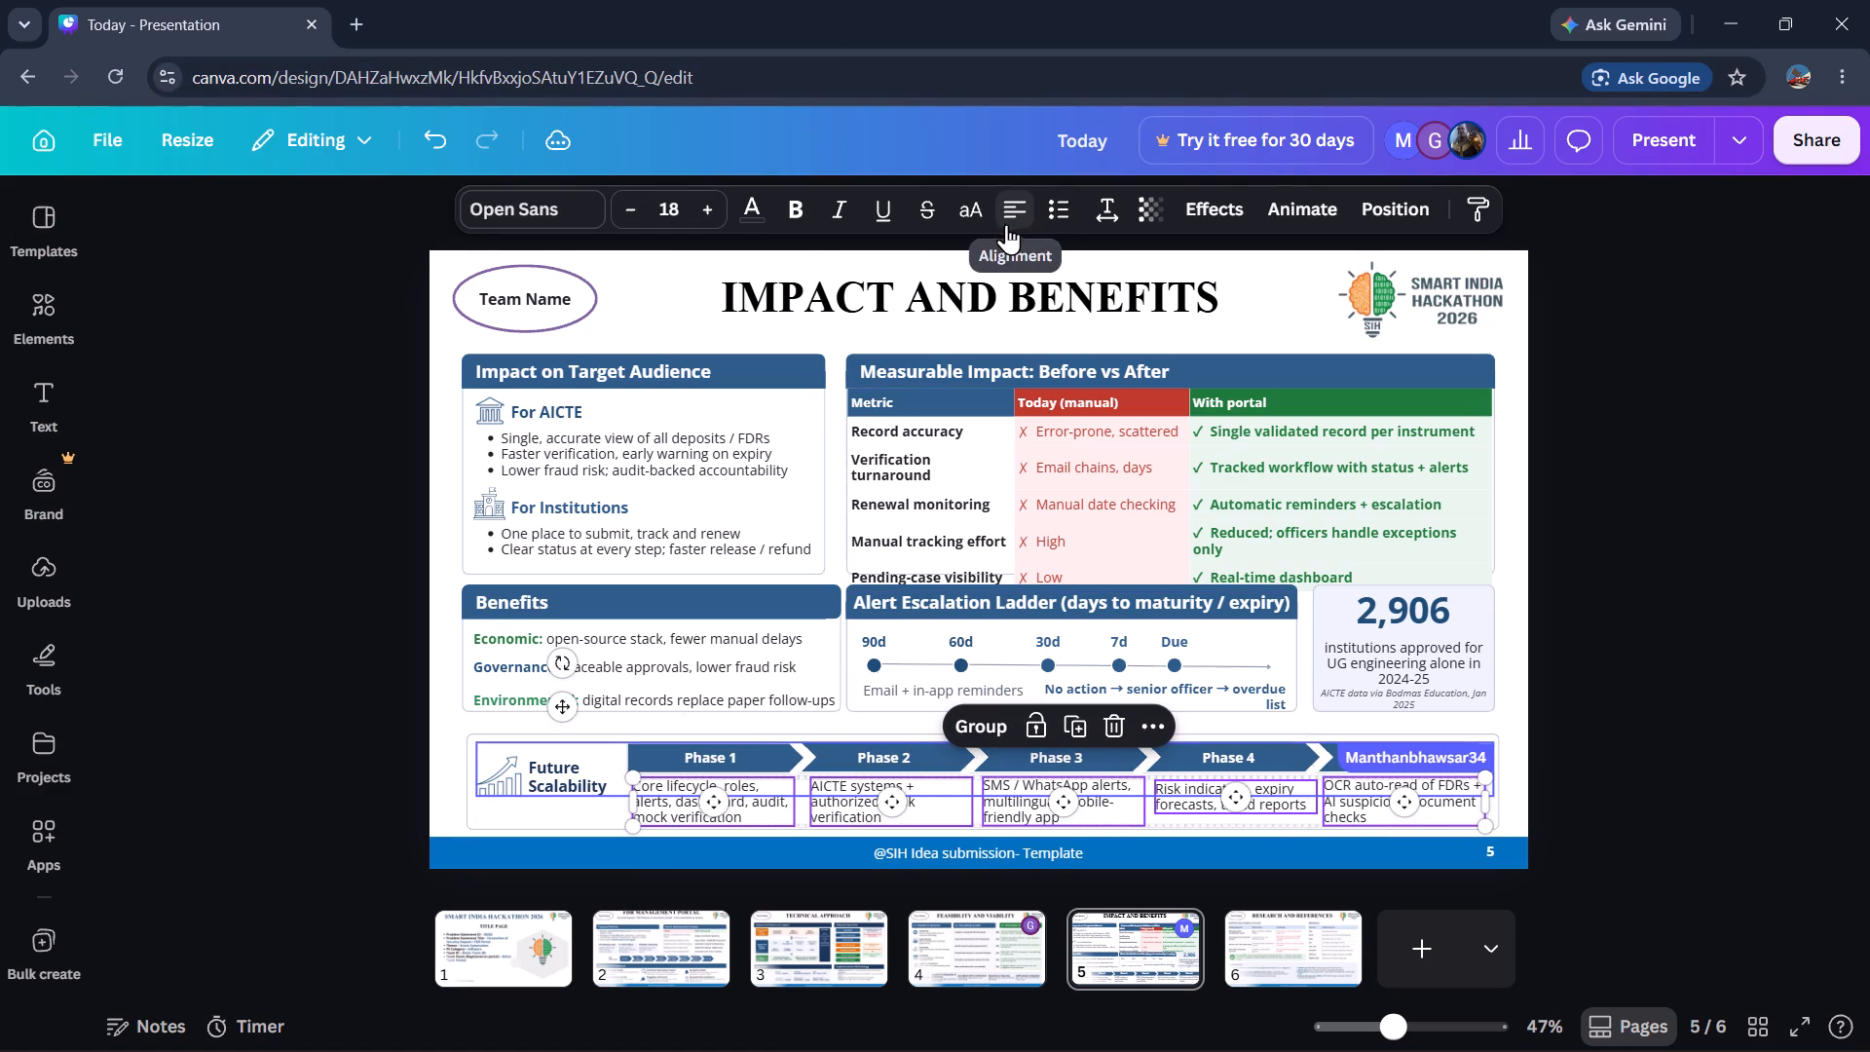
pyautogui.click(1006, 224)
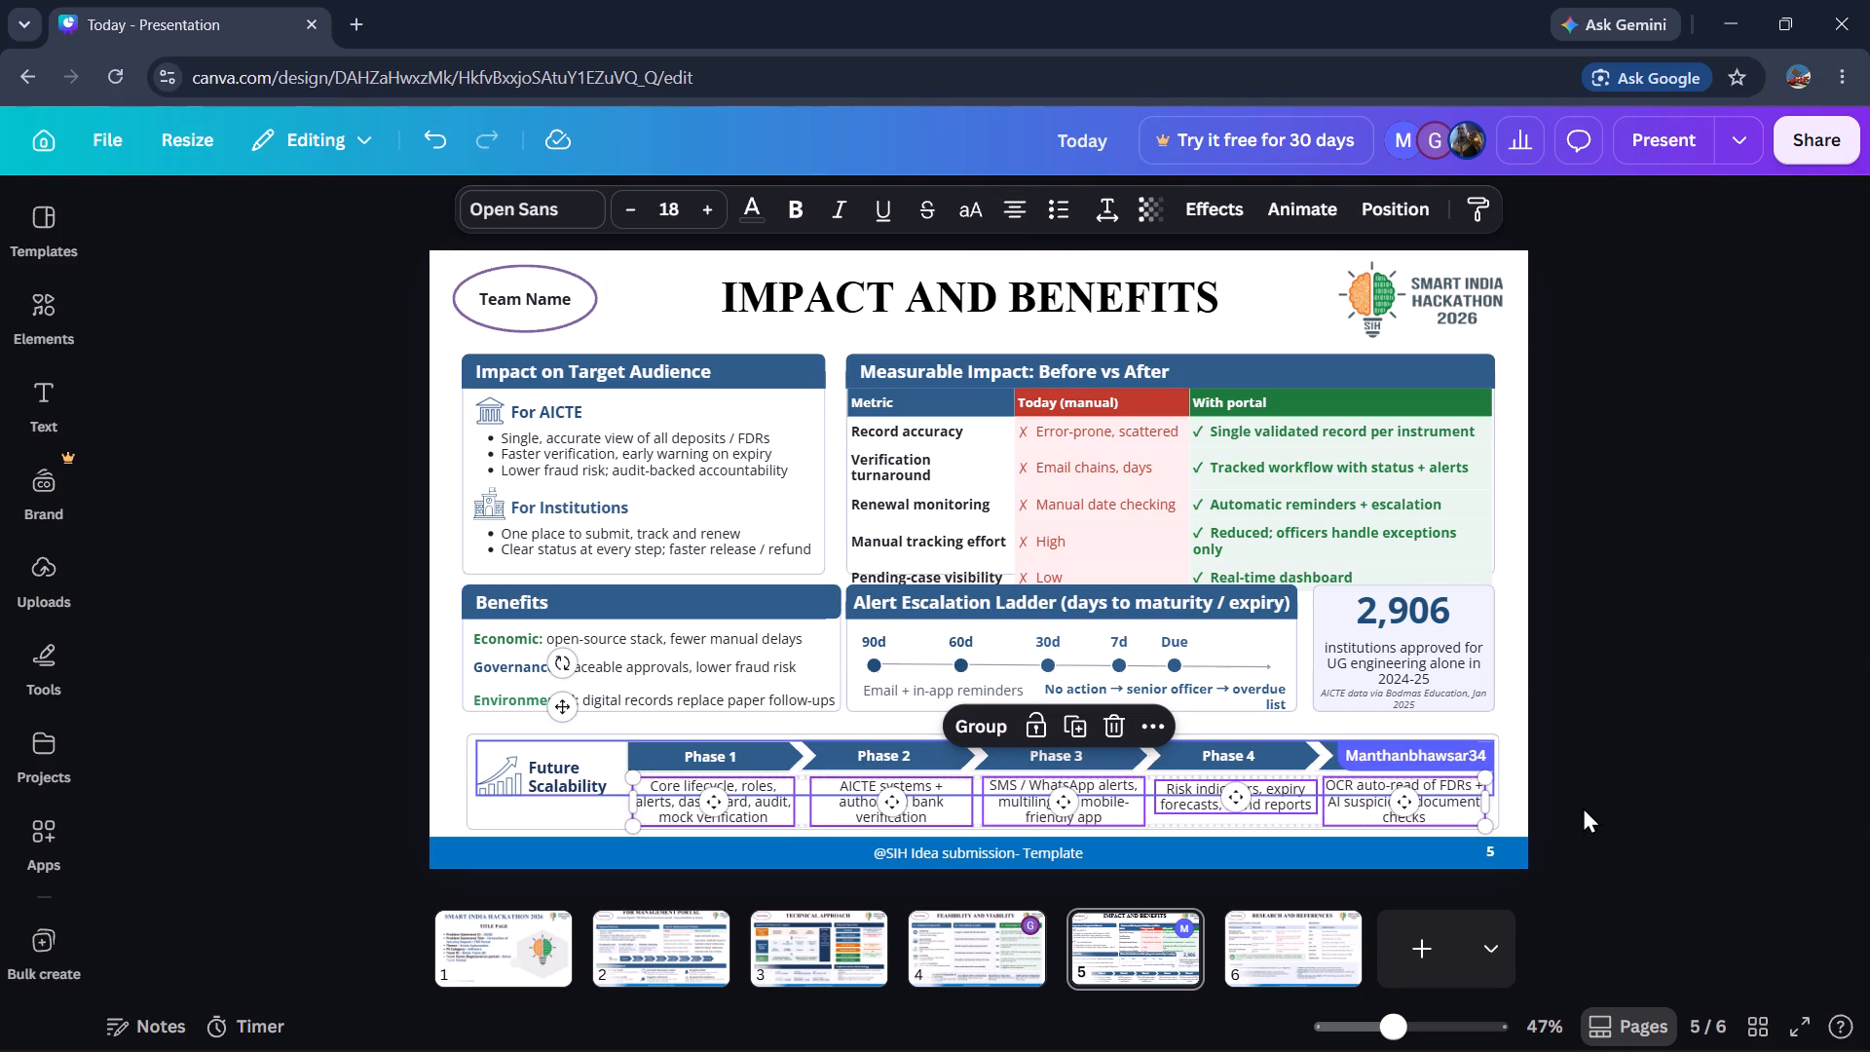
# Nudge the five phase descriptions up together so they sit closer beneath their phase arrows.
pyautogui.press('Up')
pyautogui.press('Up')
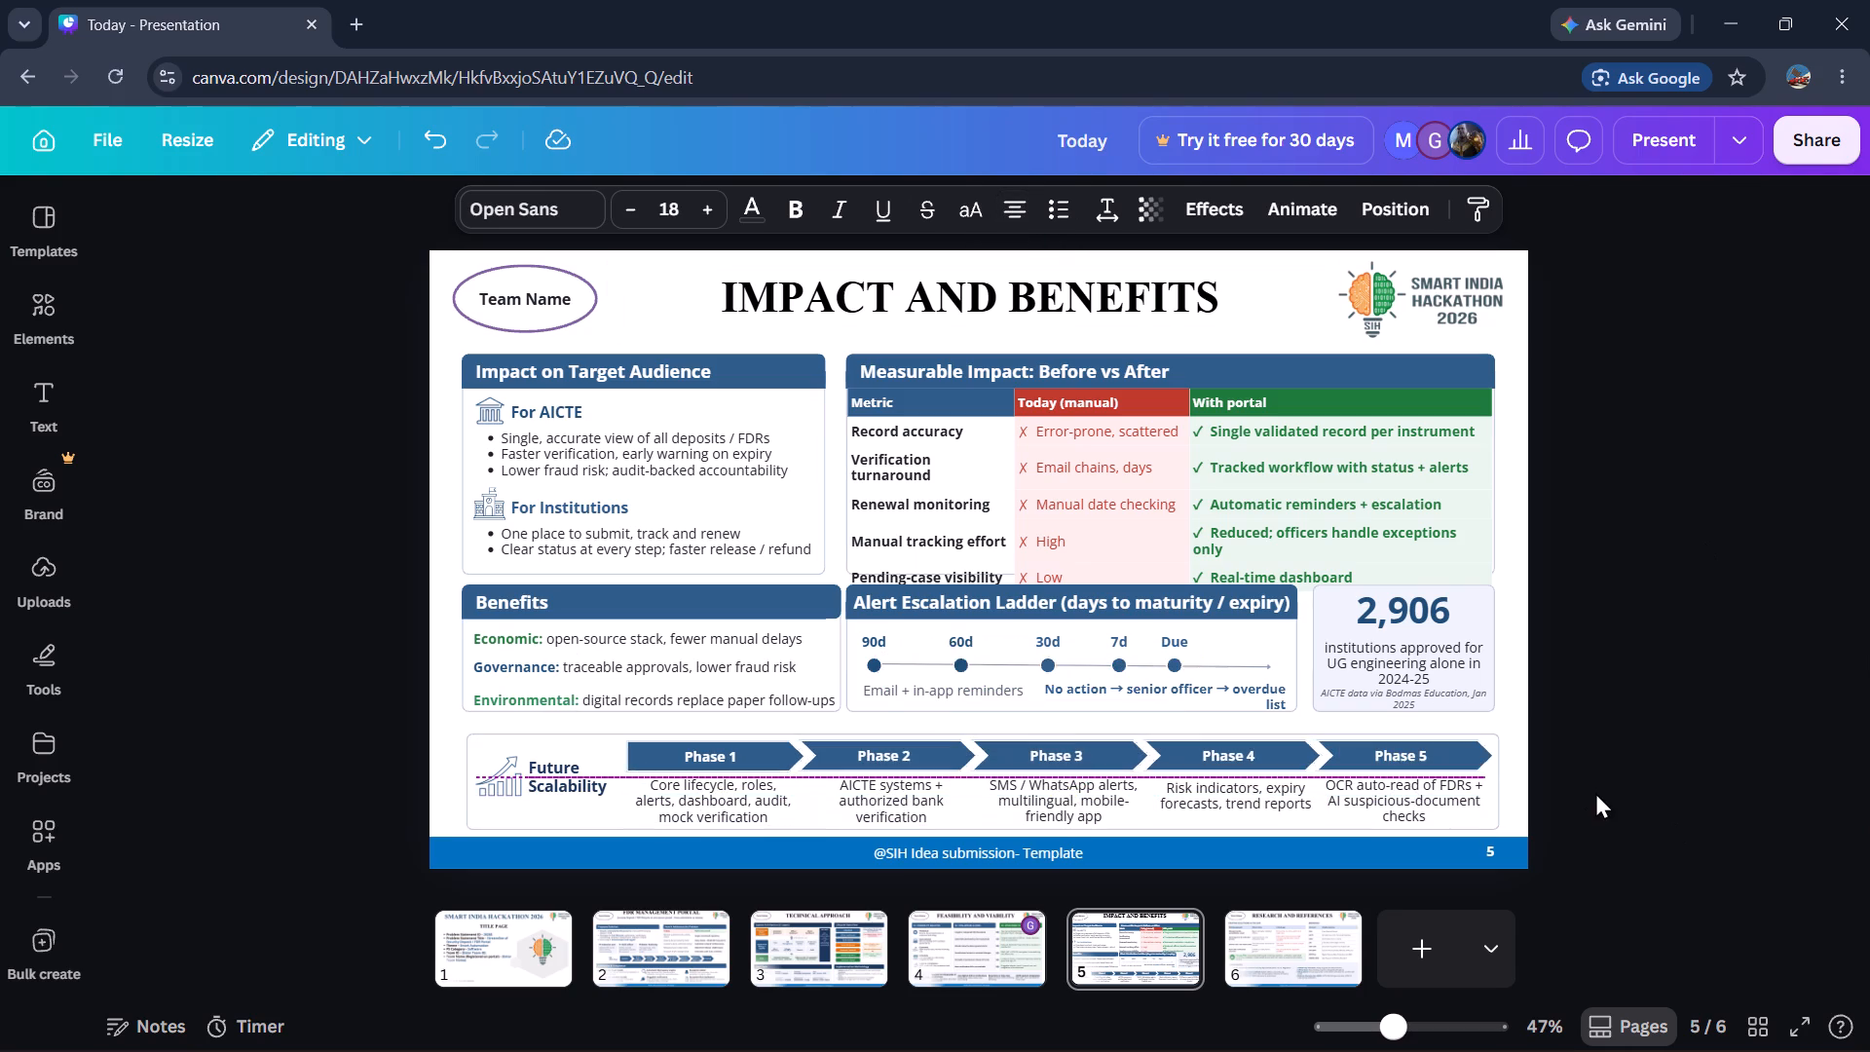
pyautogui.press('Up')
pyautogui.press('Up')
pyautogui.press('Up')
pyautogui.press('Up')
pyautogui.press('Up')
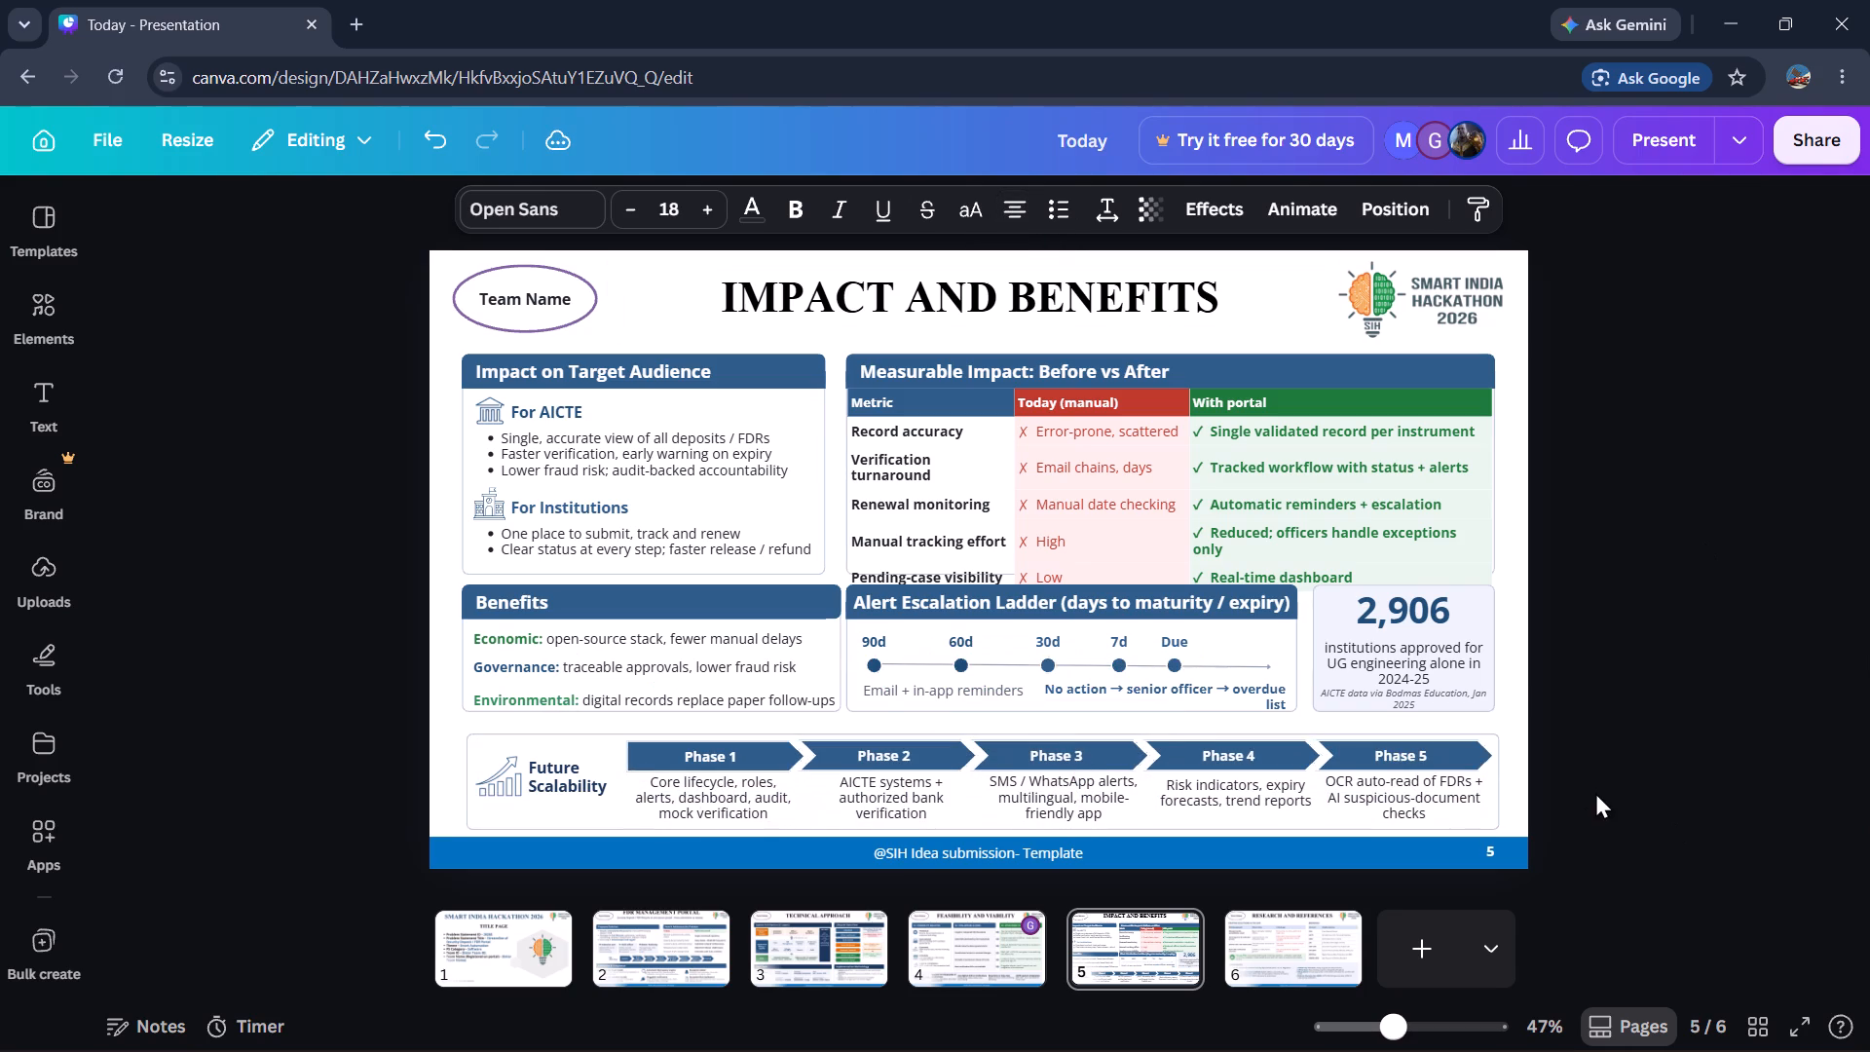
pyautogui.press('Up')
pyautogui.press('Up')
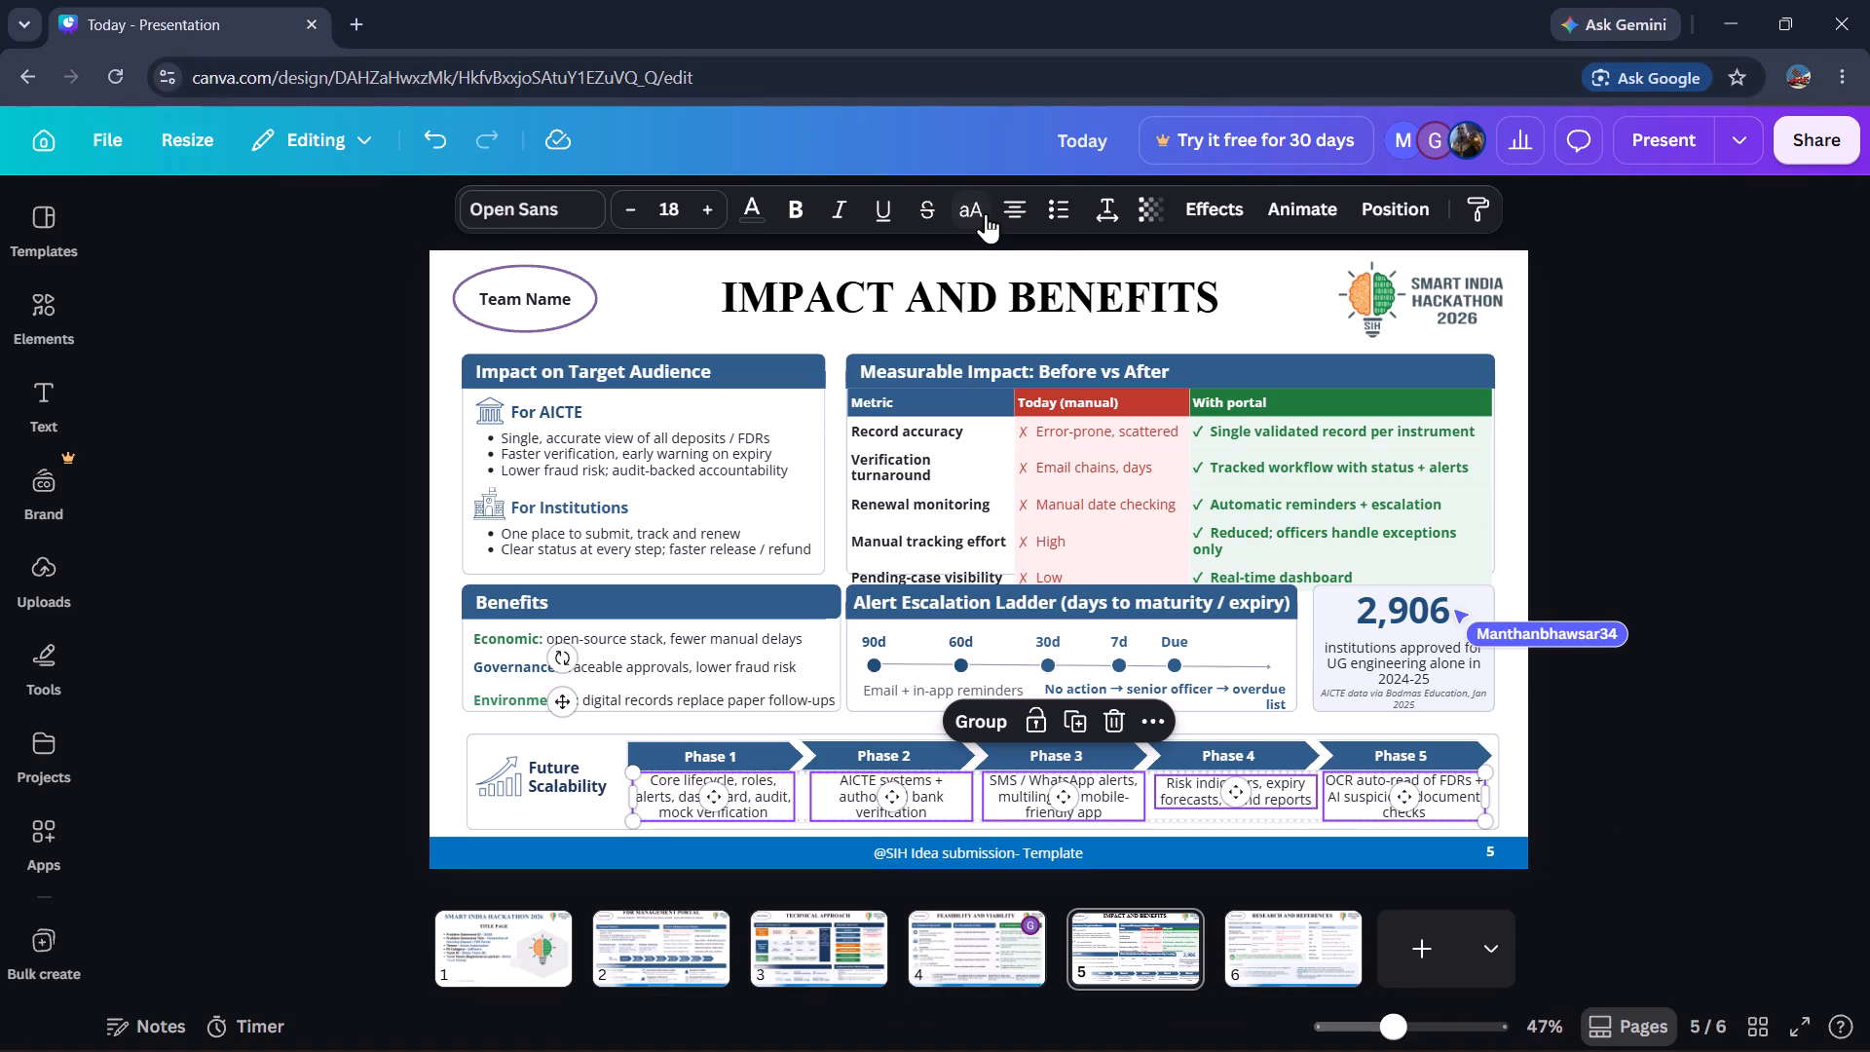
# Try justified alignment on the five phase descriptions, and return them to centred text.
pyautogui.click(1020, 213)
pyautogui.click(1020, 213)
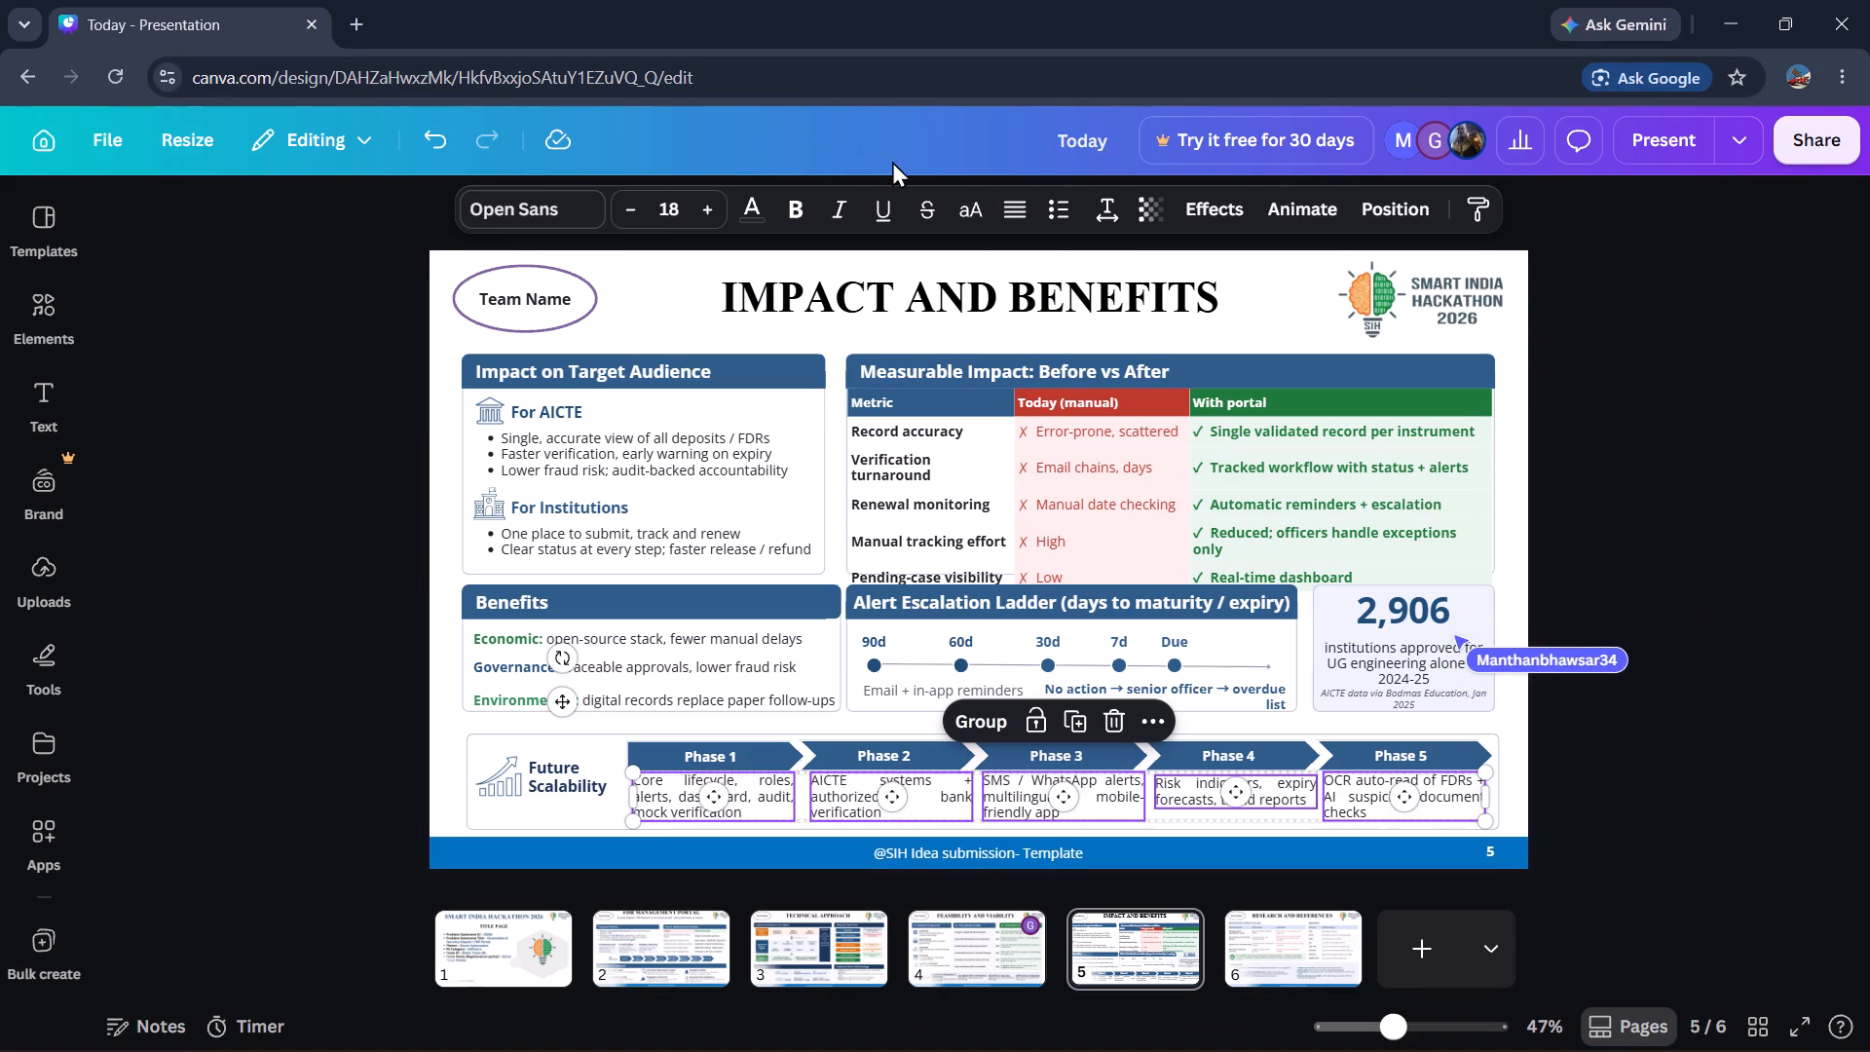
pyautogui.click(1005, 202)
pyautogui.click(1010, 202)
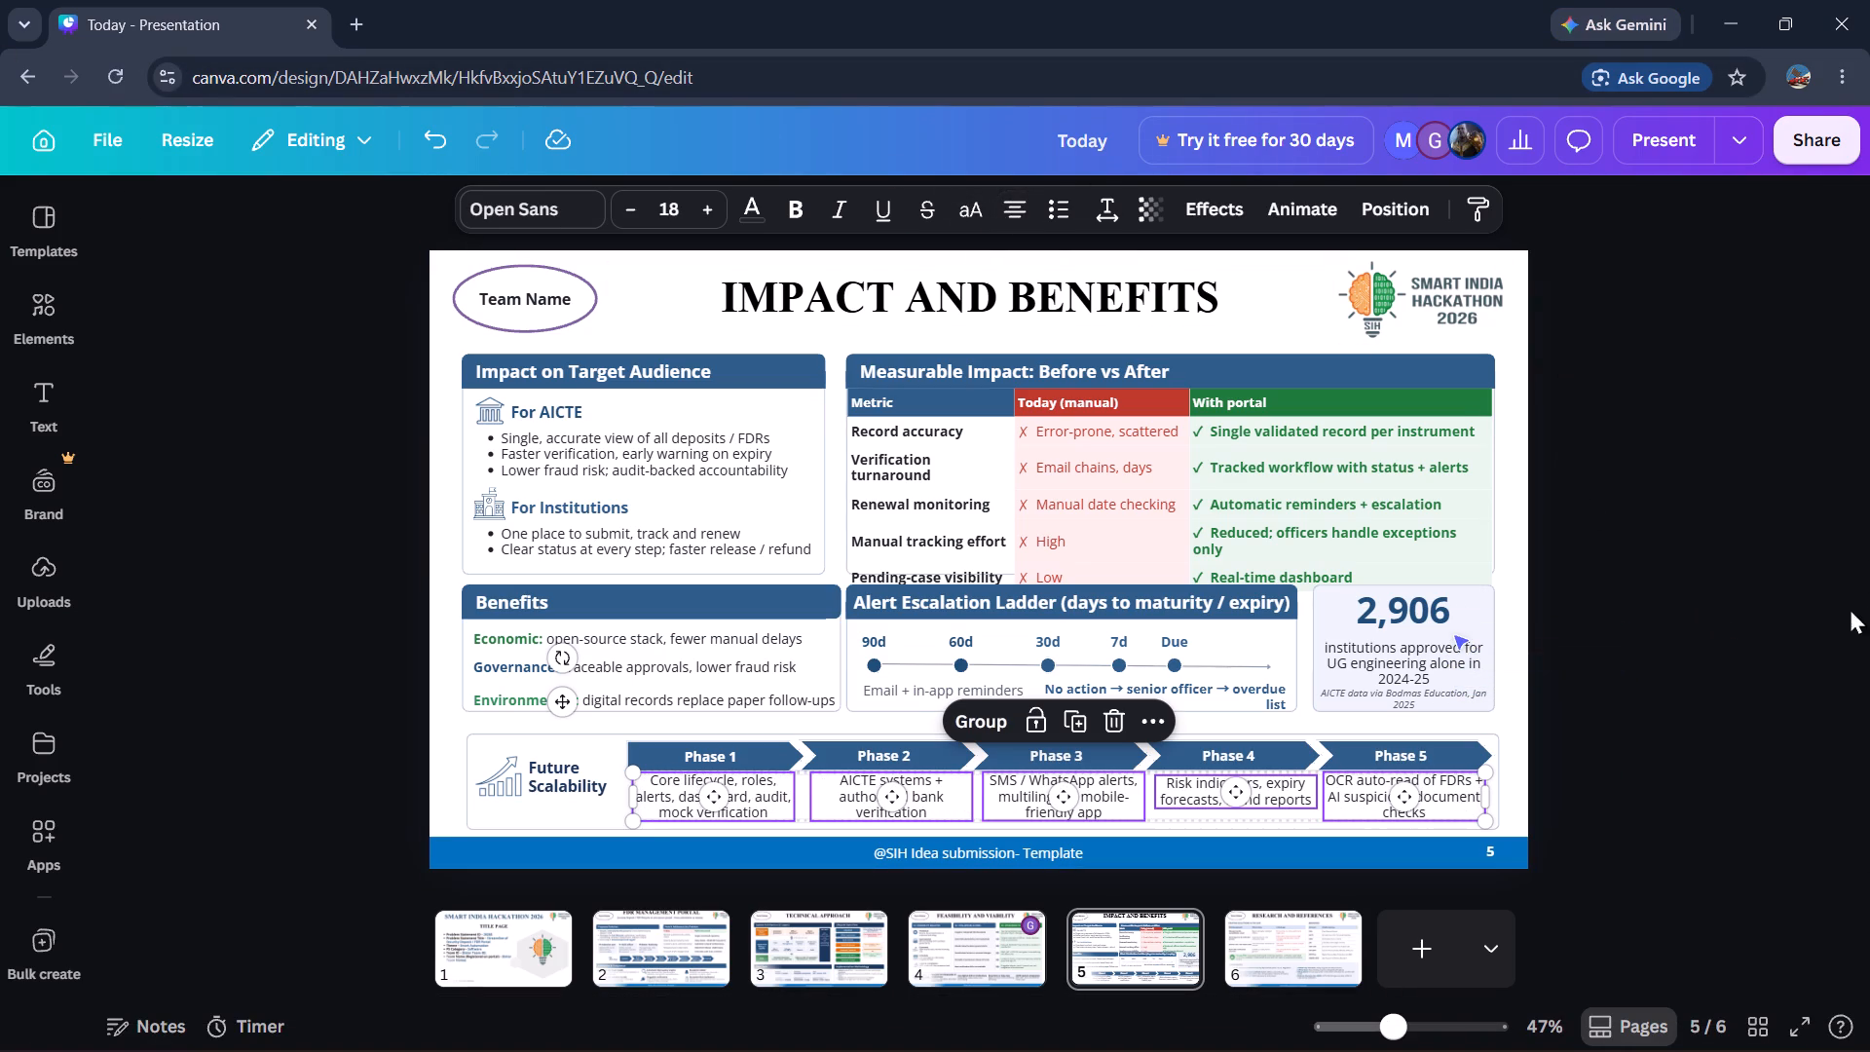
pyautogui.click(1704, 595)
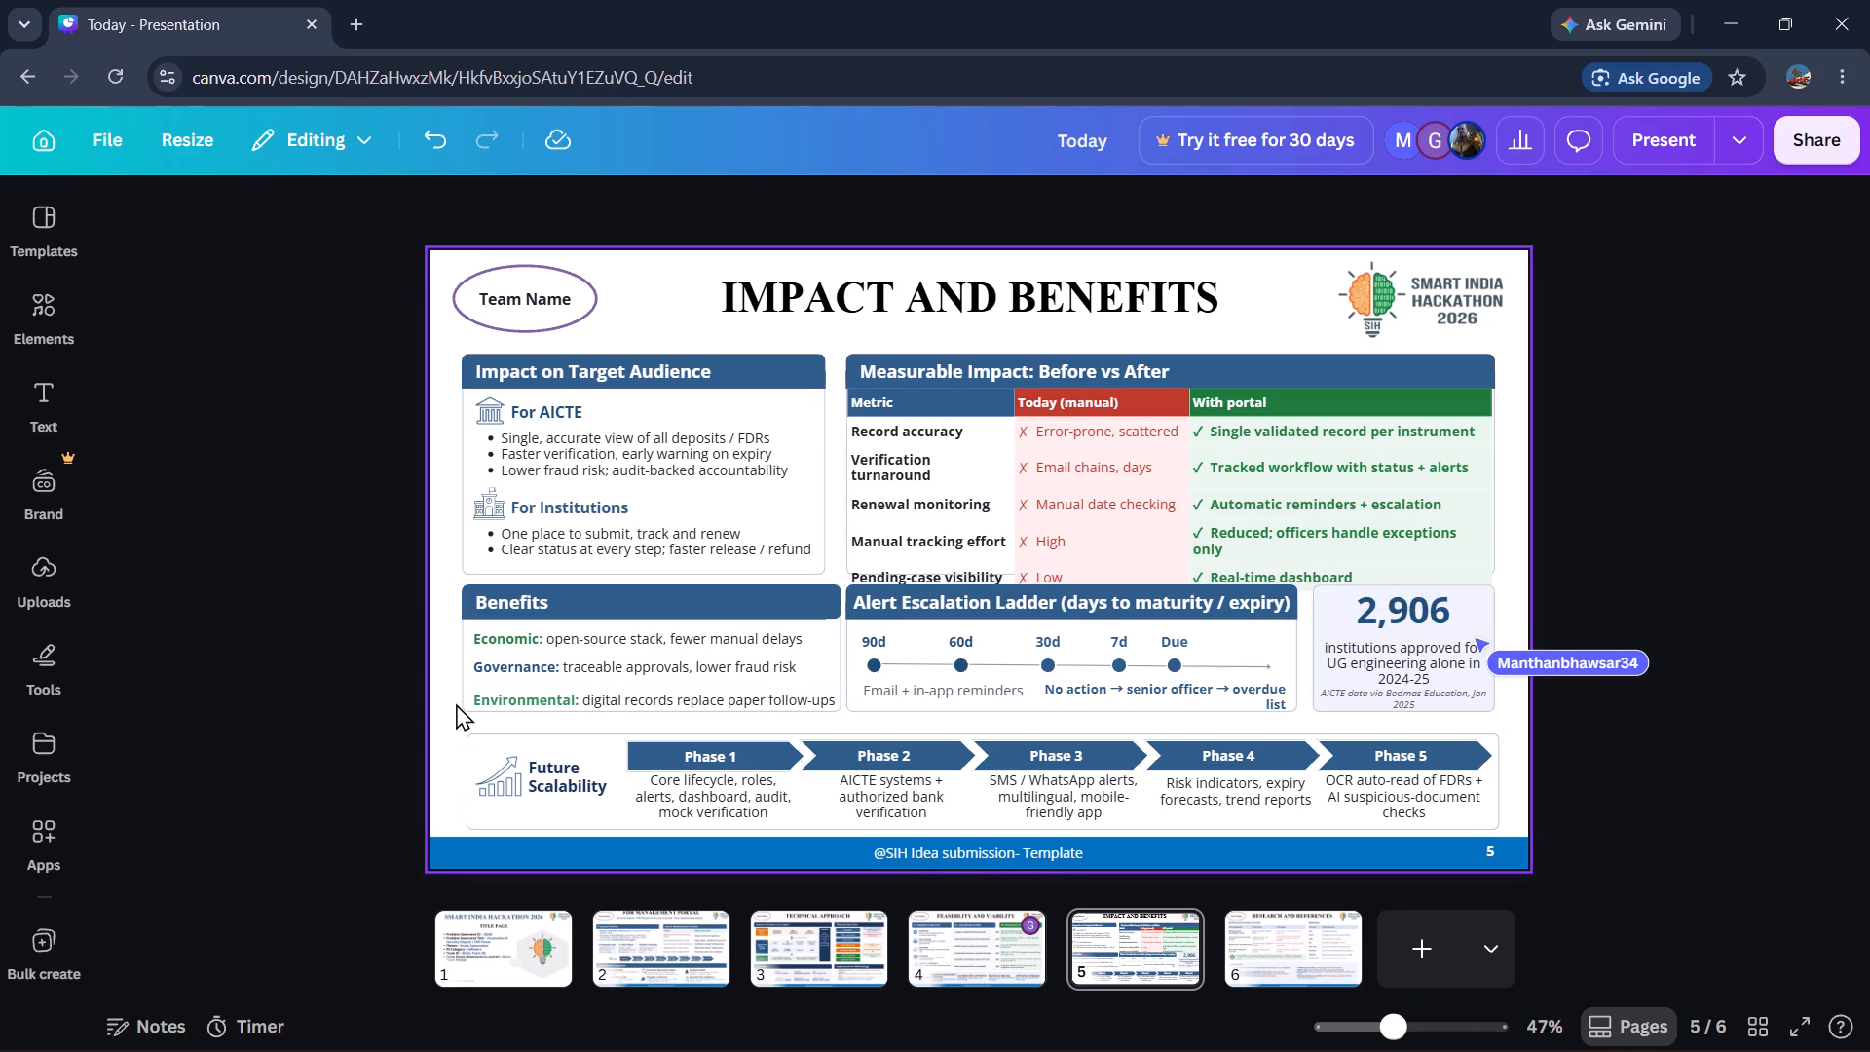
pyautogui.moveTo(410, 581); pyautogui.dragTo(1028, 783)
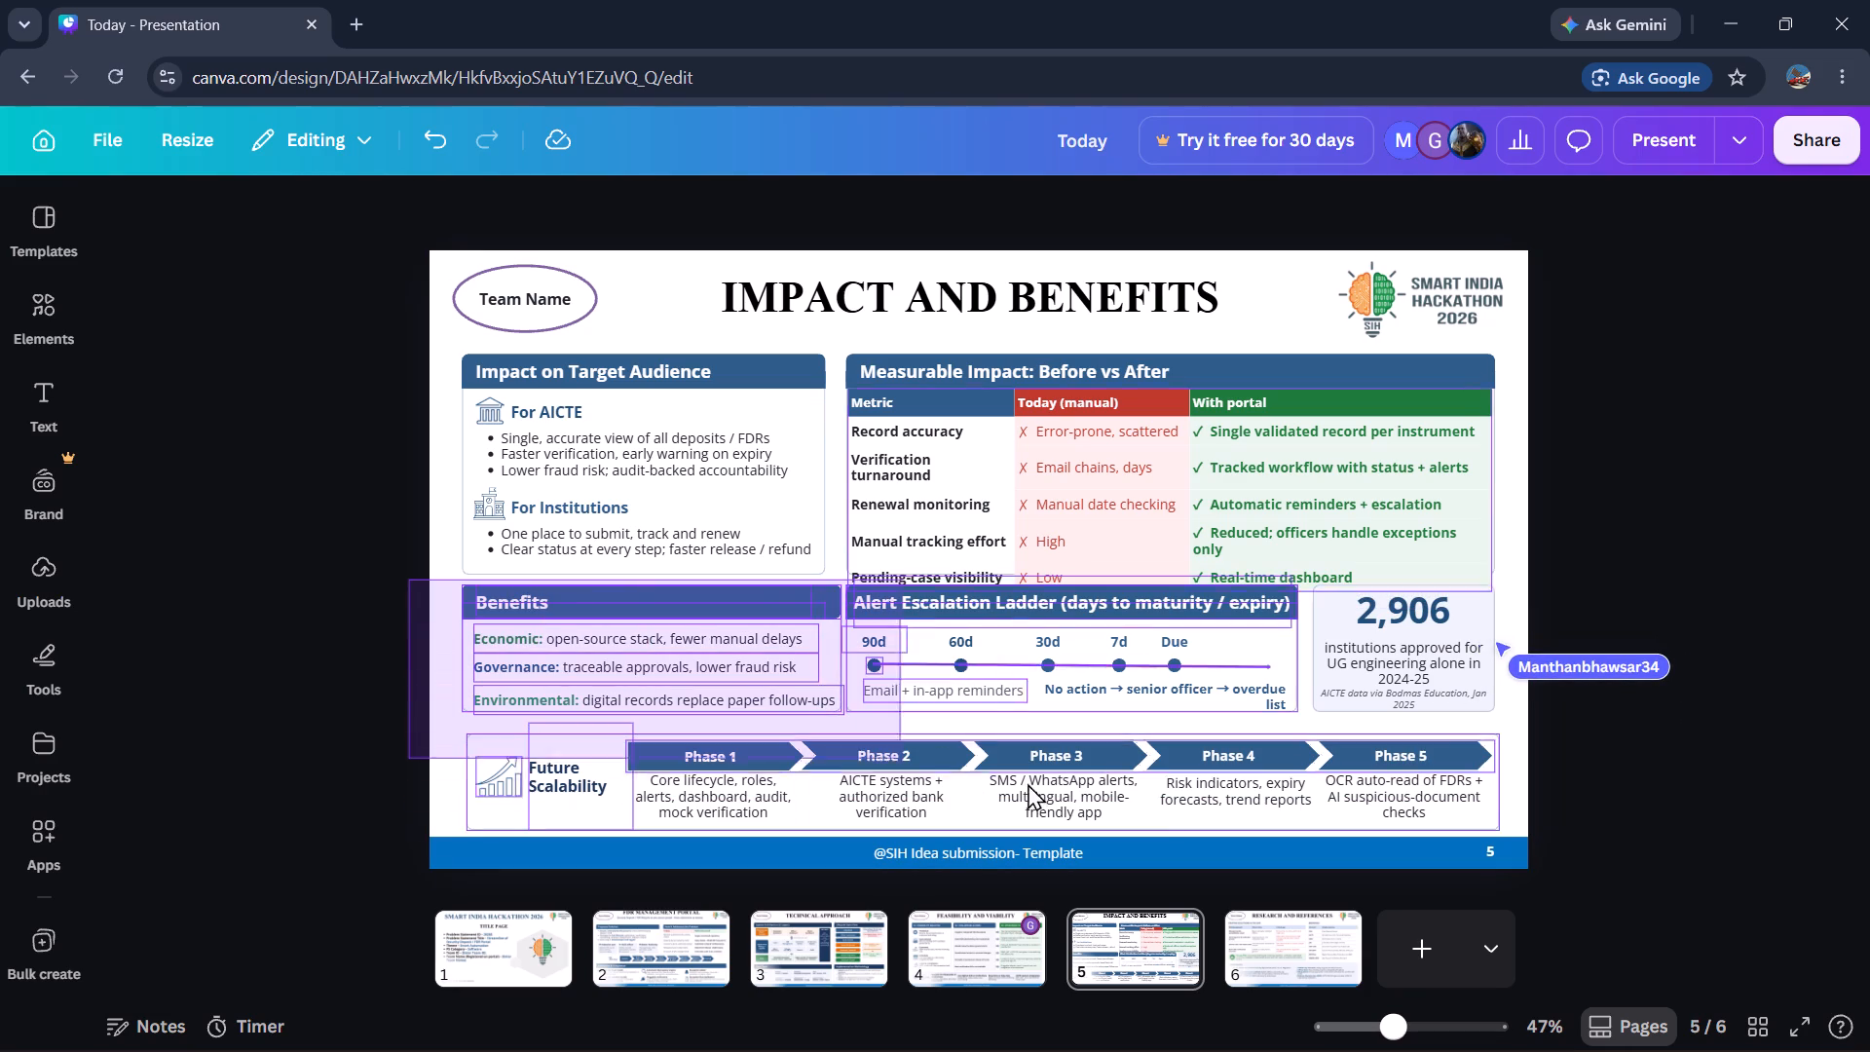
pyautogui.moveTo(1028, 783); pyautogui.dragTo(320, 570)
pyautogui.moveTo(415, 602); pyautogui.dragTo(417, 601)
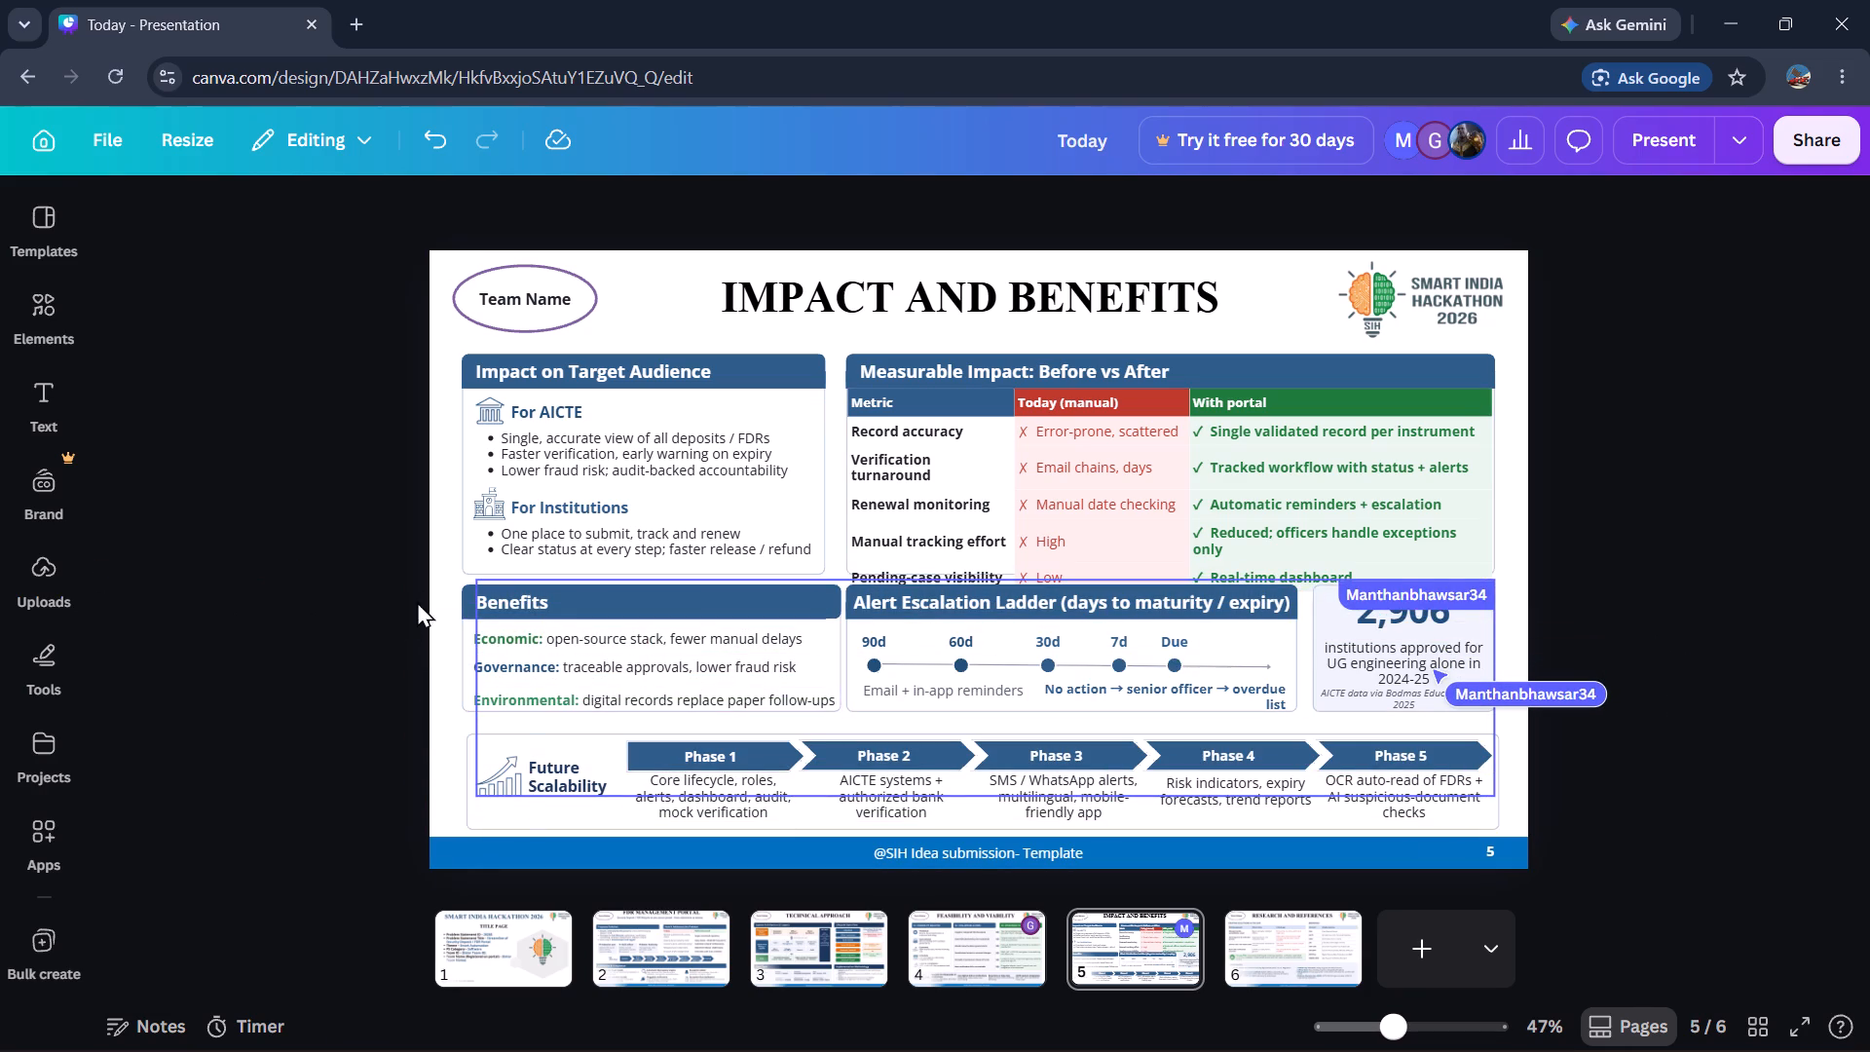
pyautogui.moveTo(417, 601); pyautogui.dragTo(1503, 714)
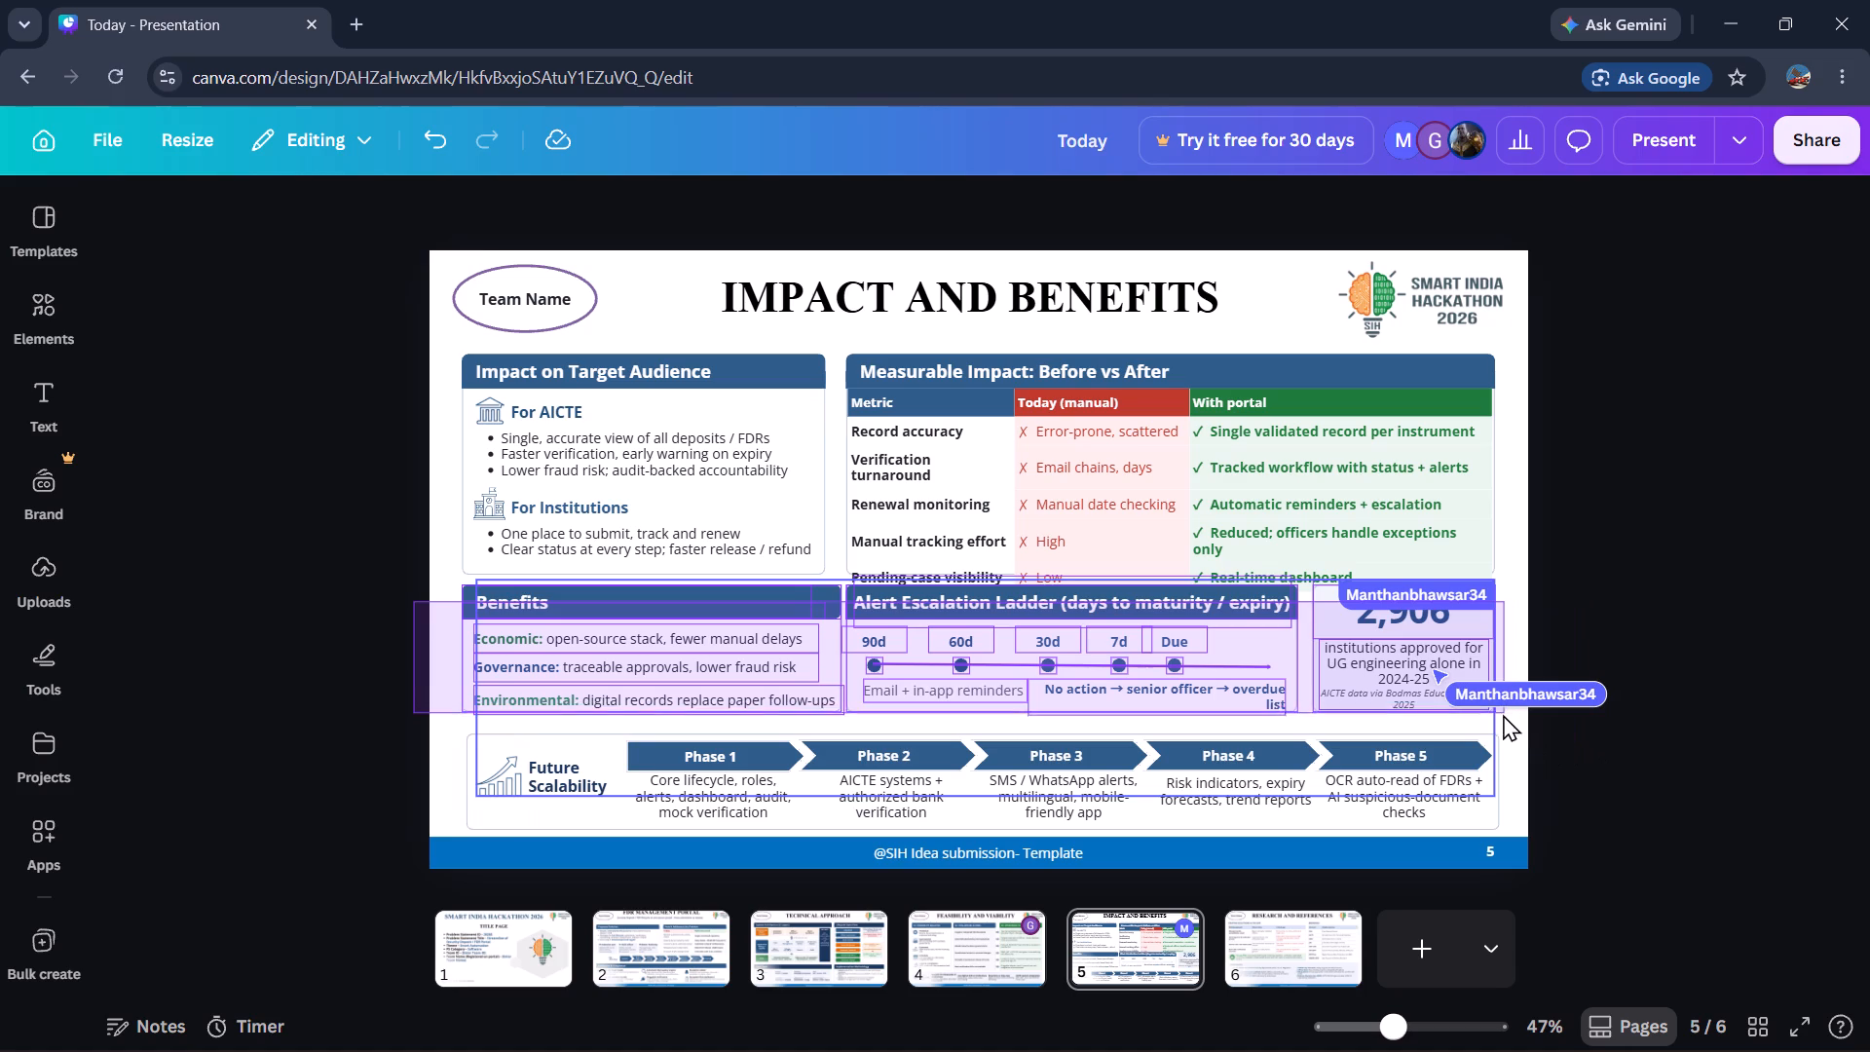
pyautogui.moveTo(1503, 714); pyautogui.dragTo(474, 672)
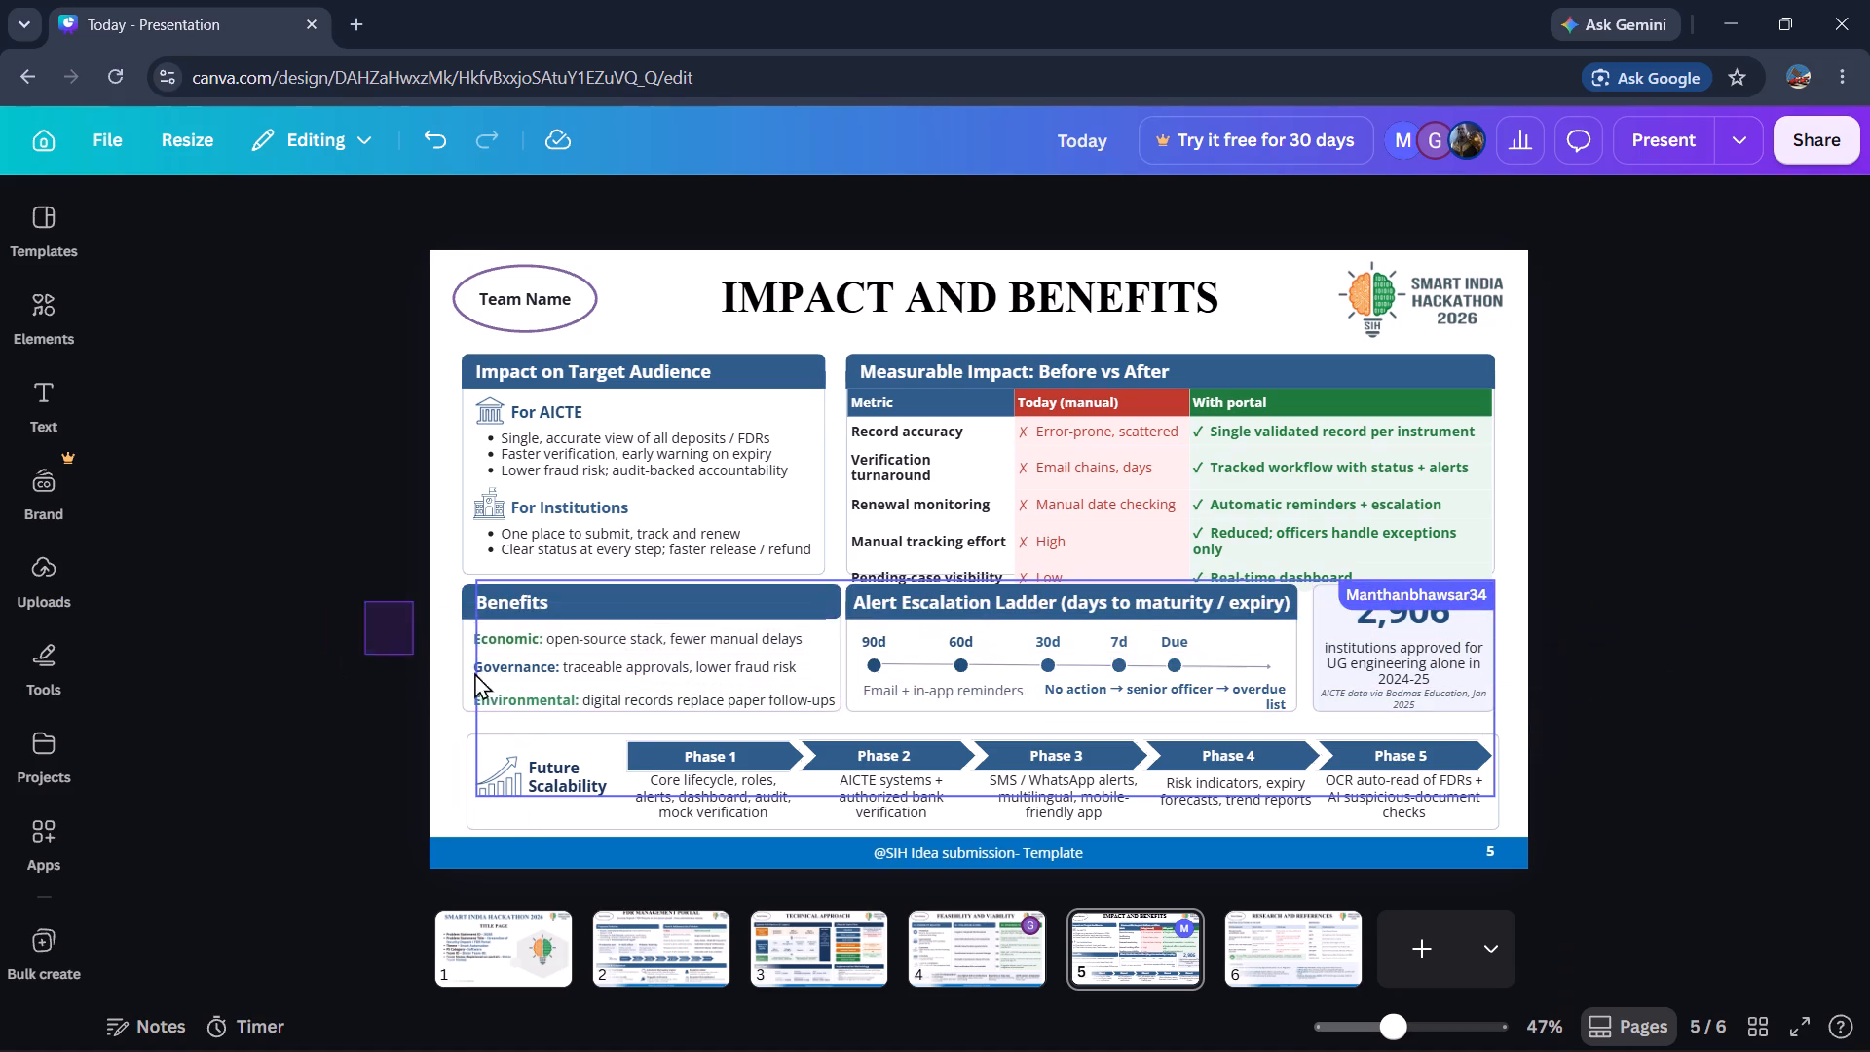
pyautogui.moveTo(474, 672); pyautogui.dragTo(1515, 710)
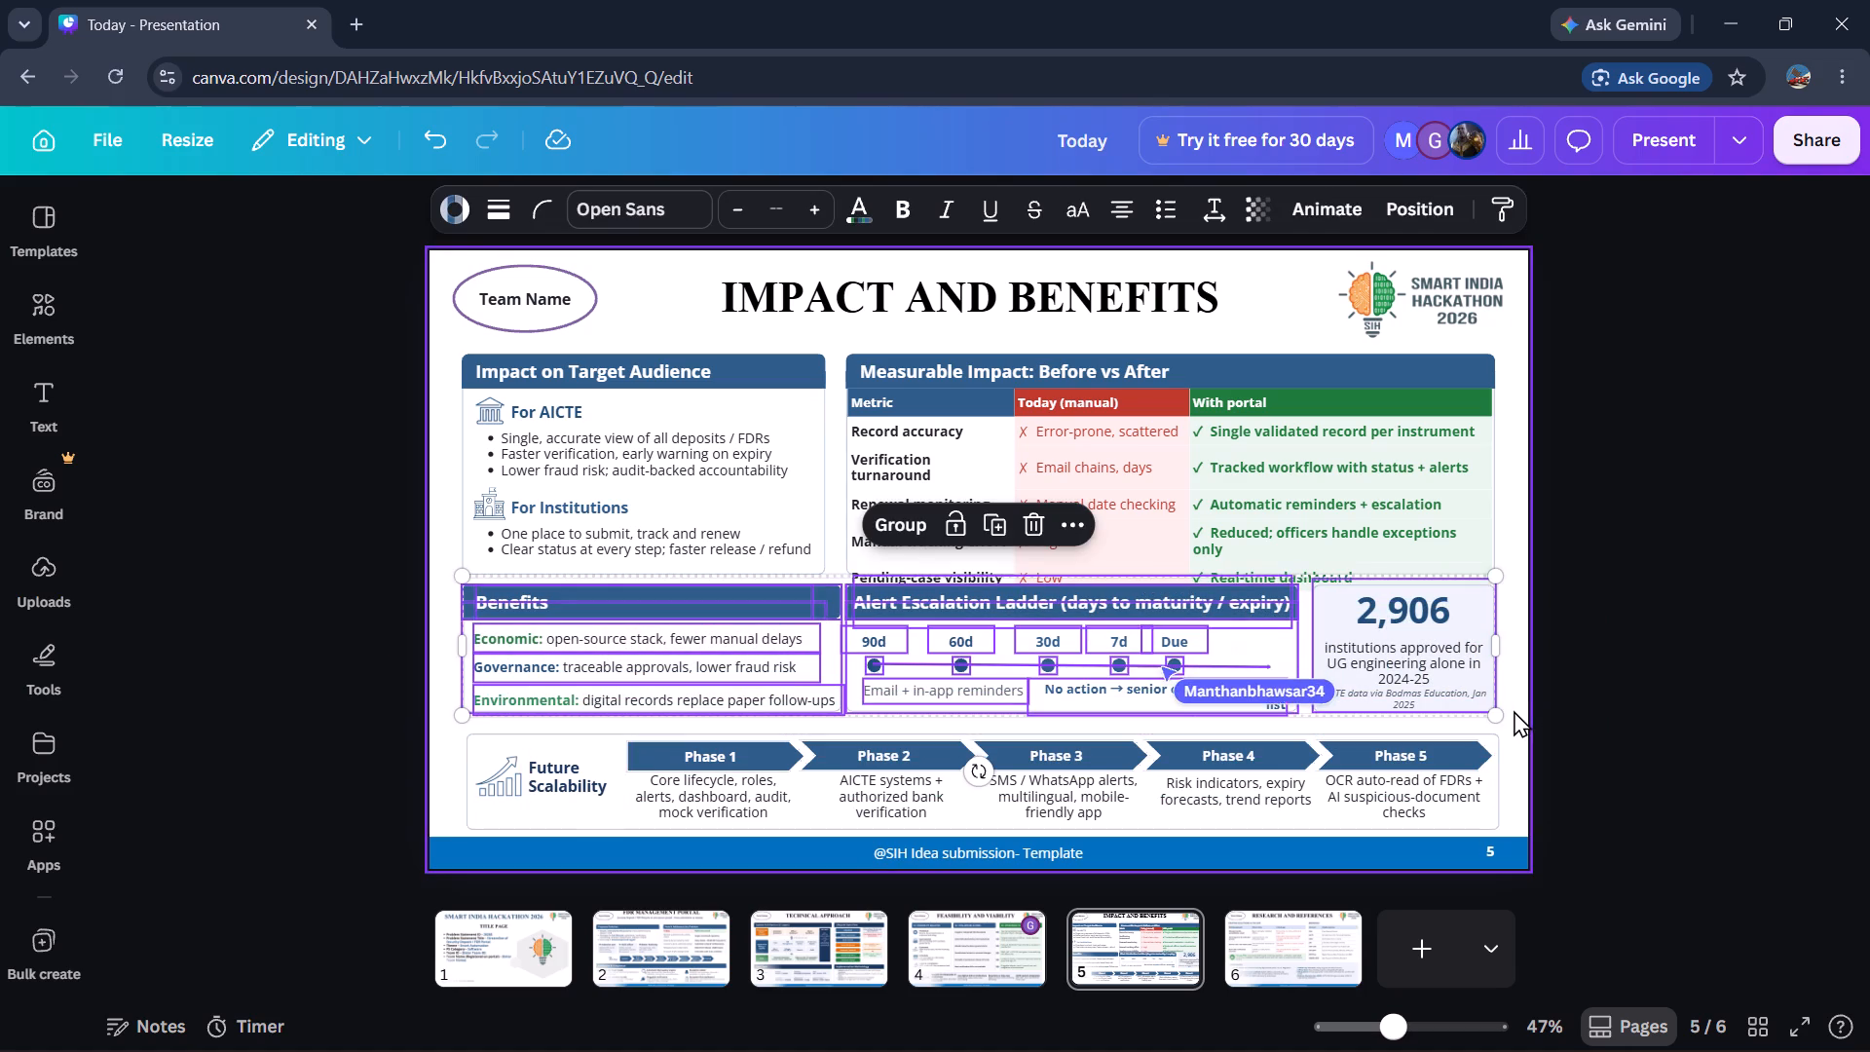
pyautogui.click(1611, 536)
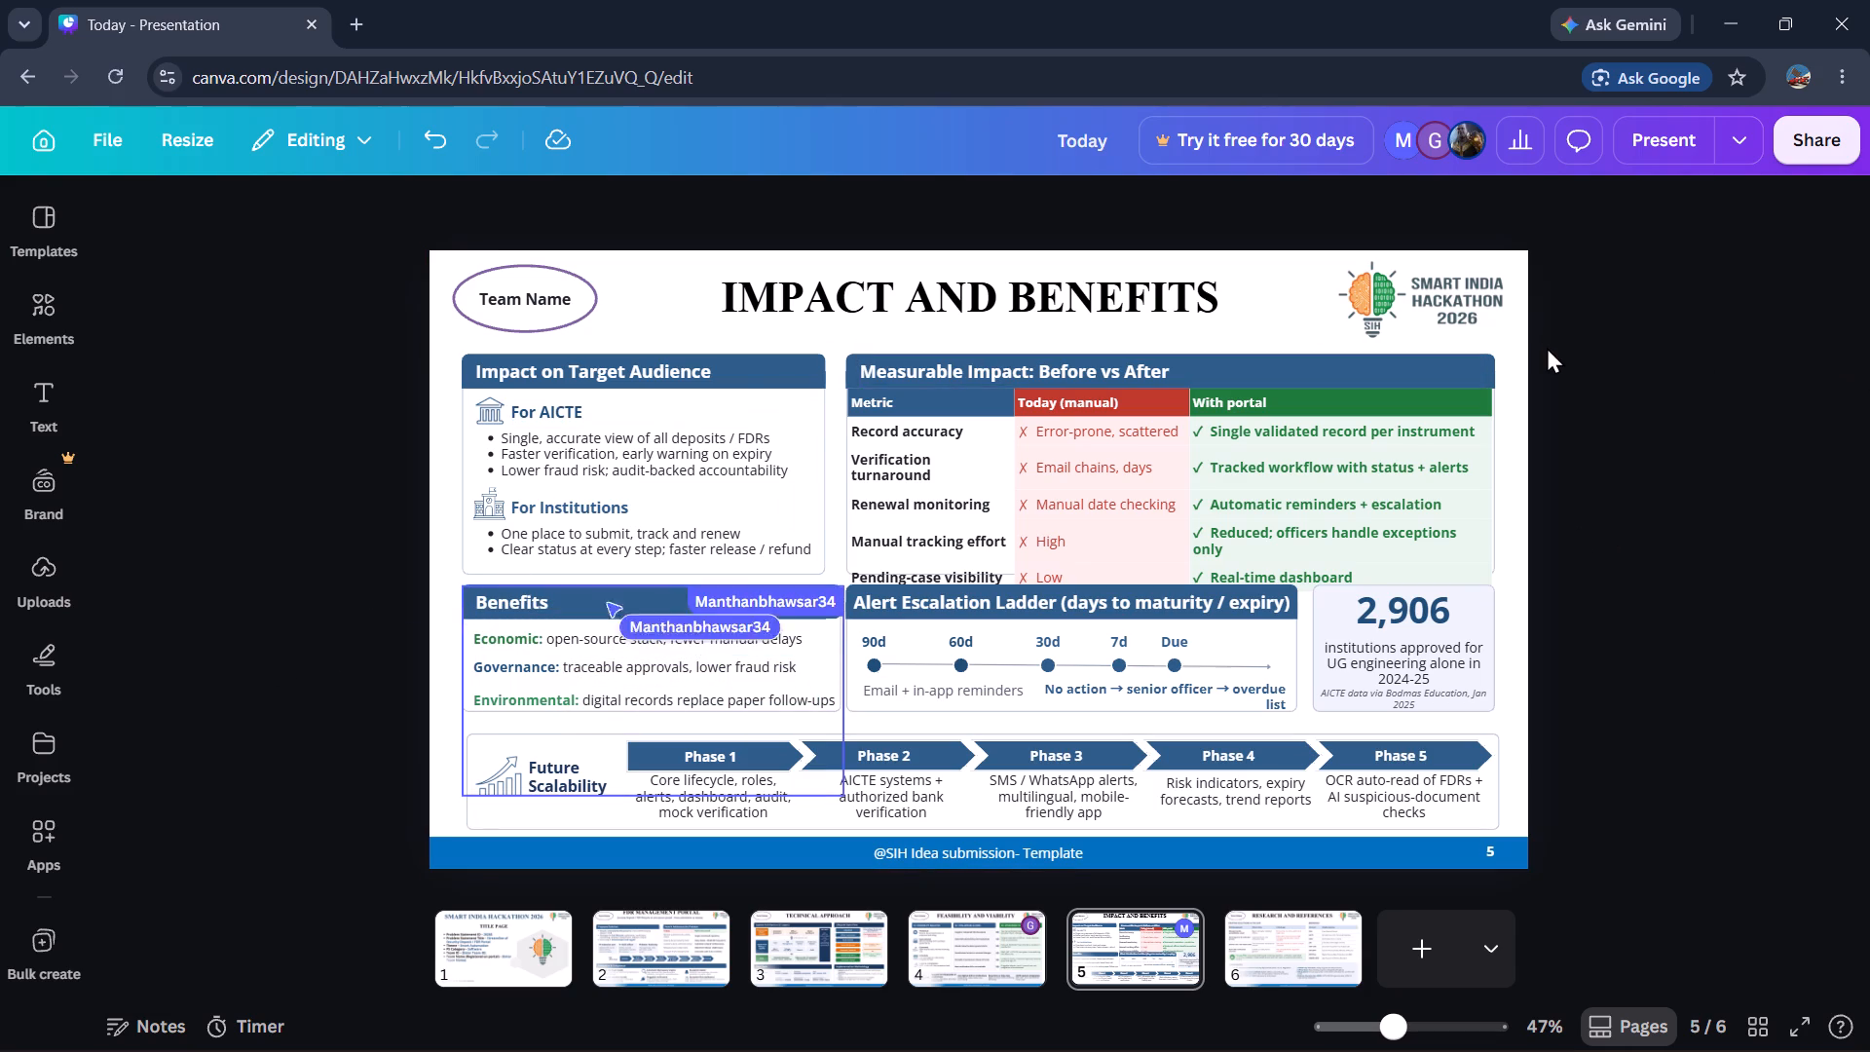
# Nudge the Measurable Impact heading, table and frame up together slightly, away from the Alert Escalation Ladder section.
pyautogui.moveTo(1545, 362); pyautogui.dragTo(867, 542)
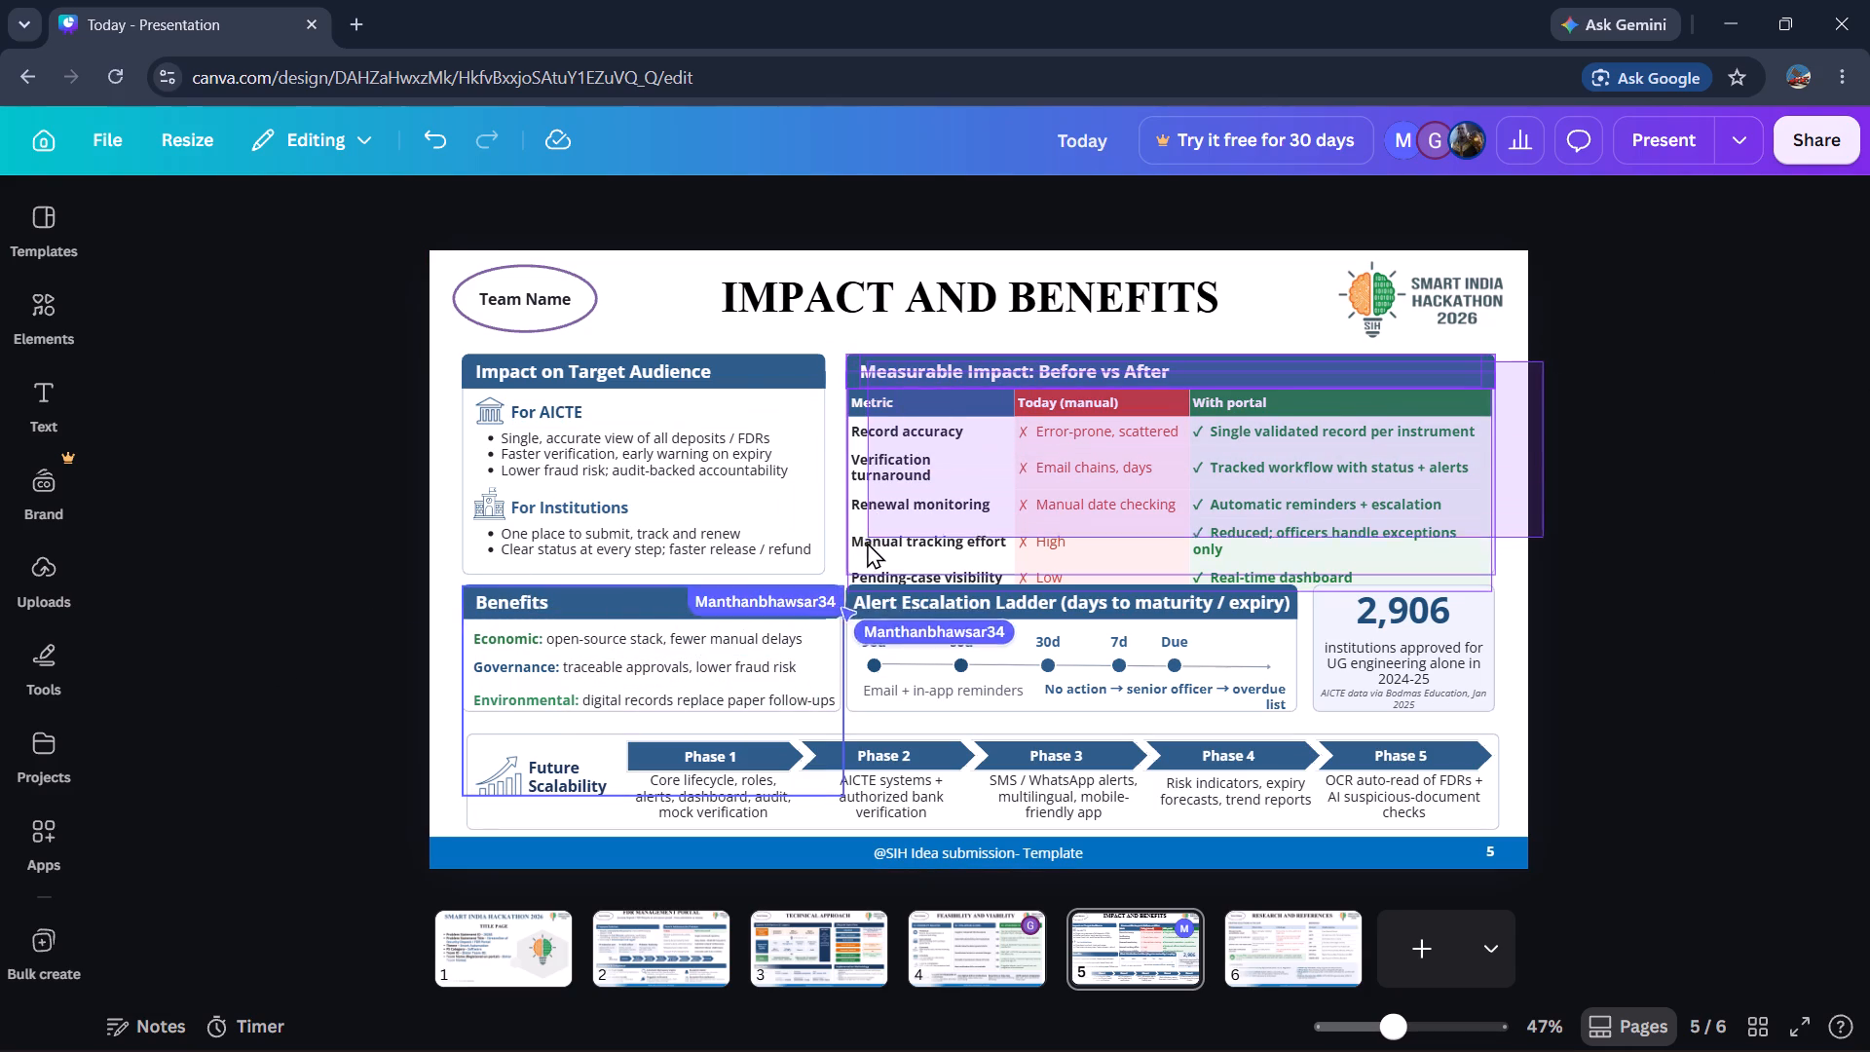
pyautogui.moveTo(867, 542); pyautogui.dragTo(868, 557)
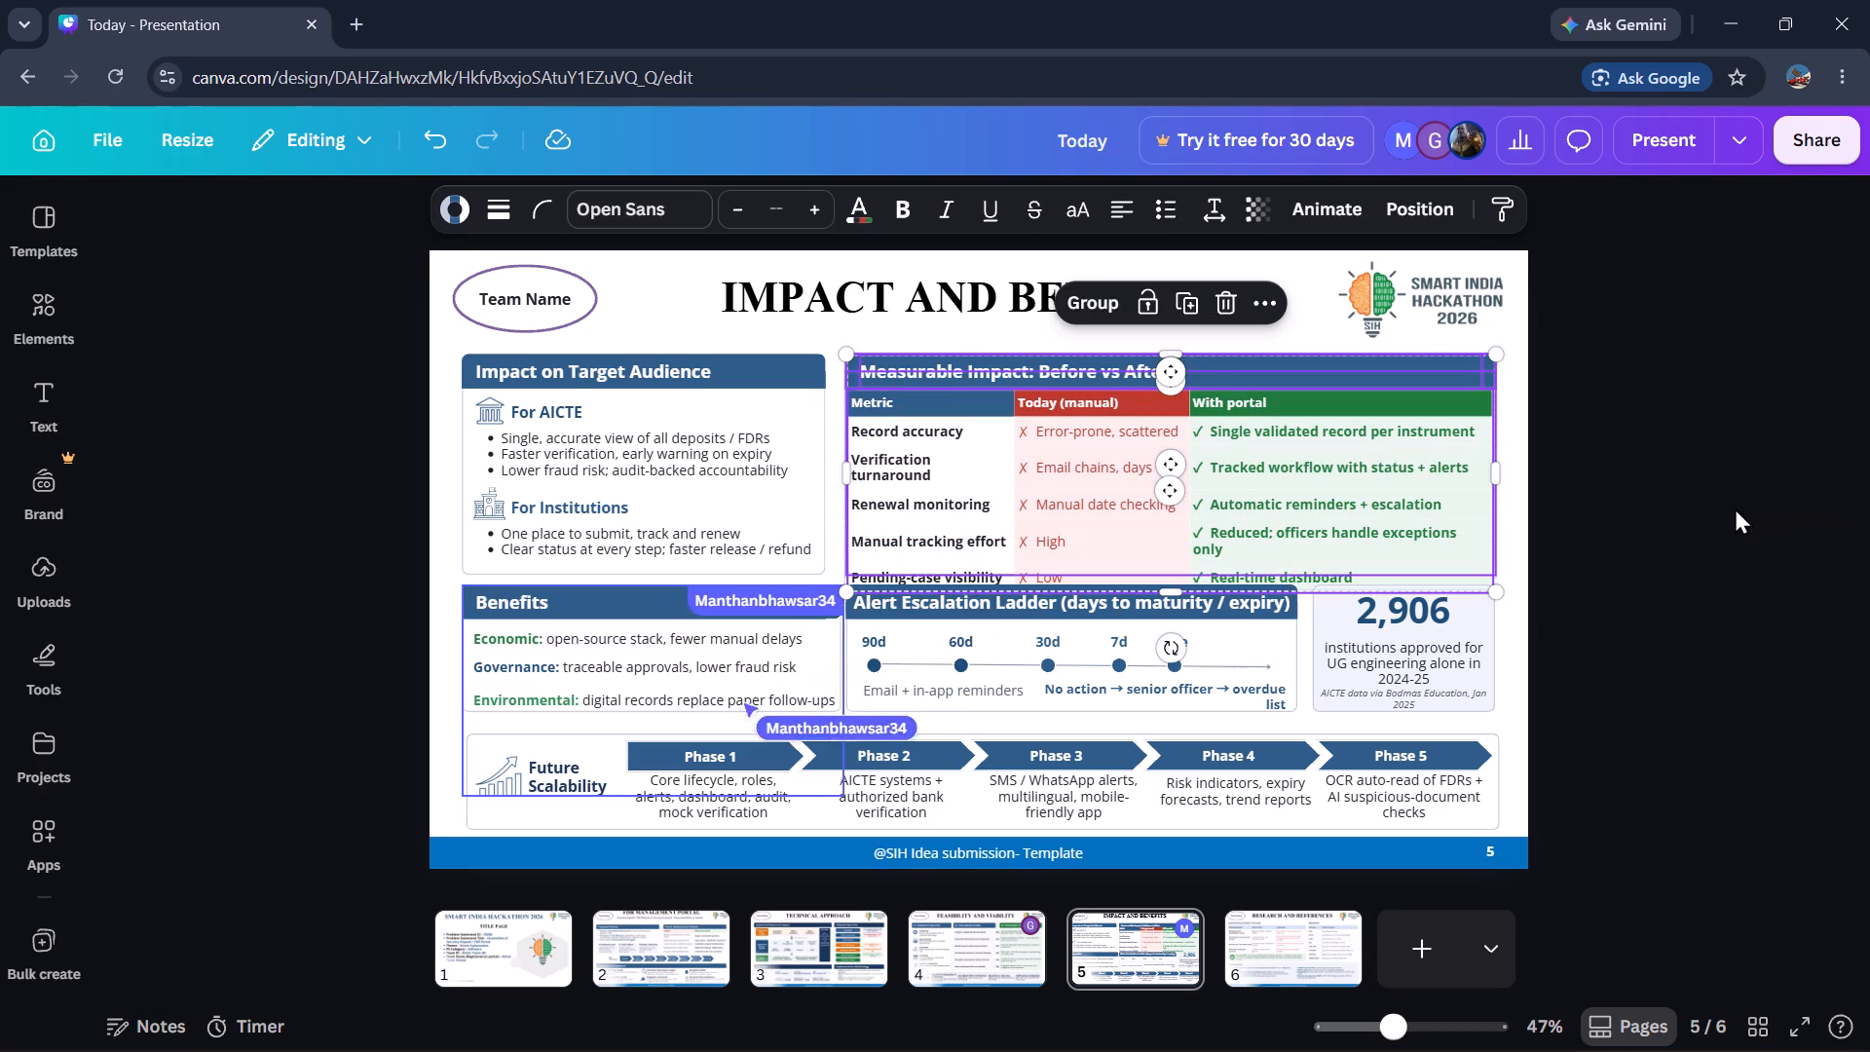
pyautogui.press('Up')
pyautogui.press('Up')
pyautogui.press('Up')
pyautogui.press('Up')
pyautogui.press('Up')
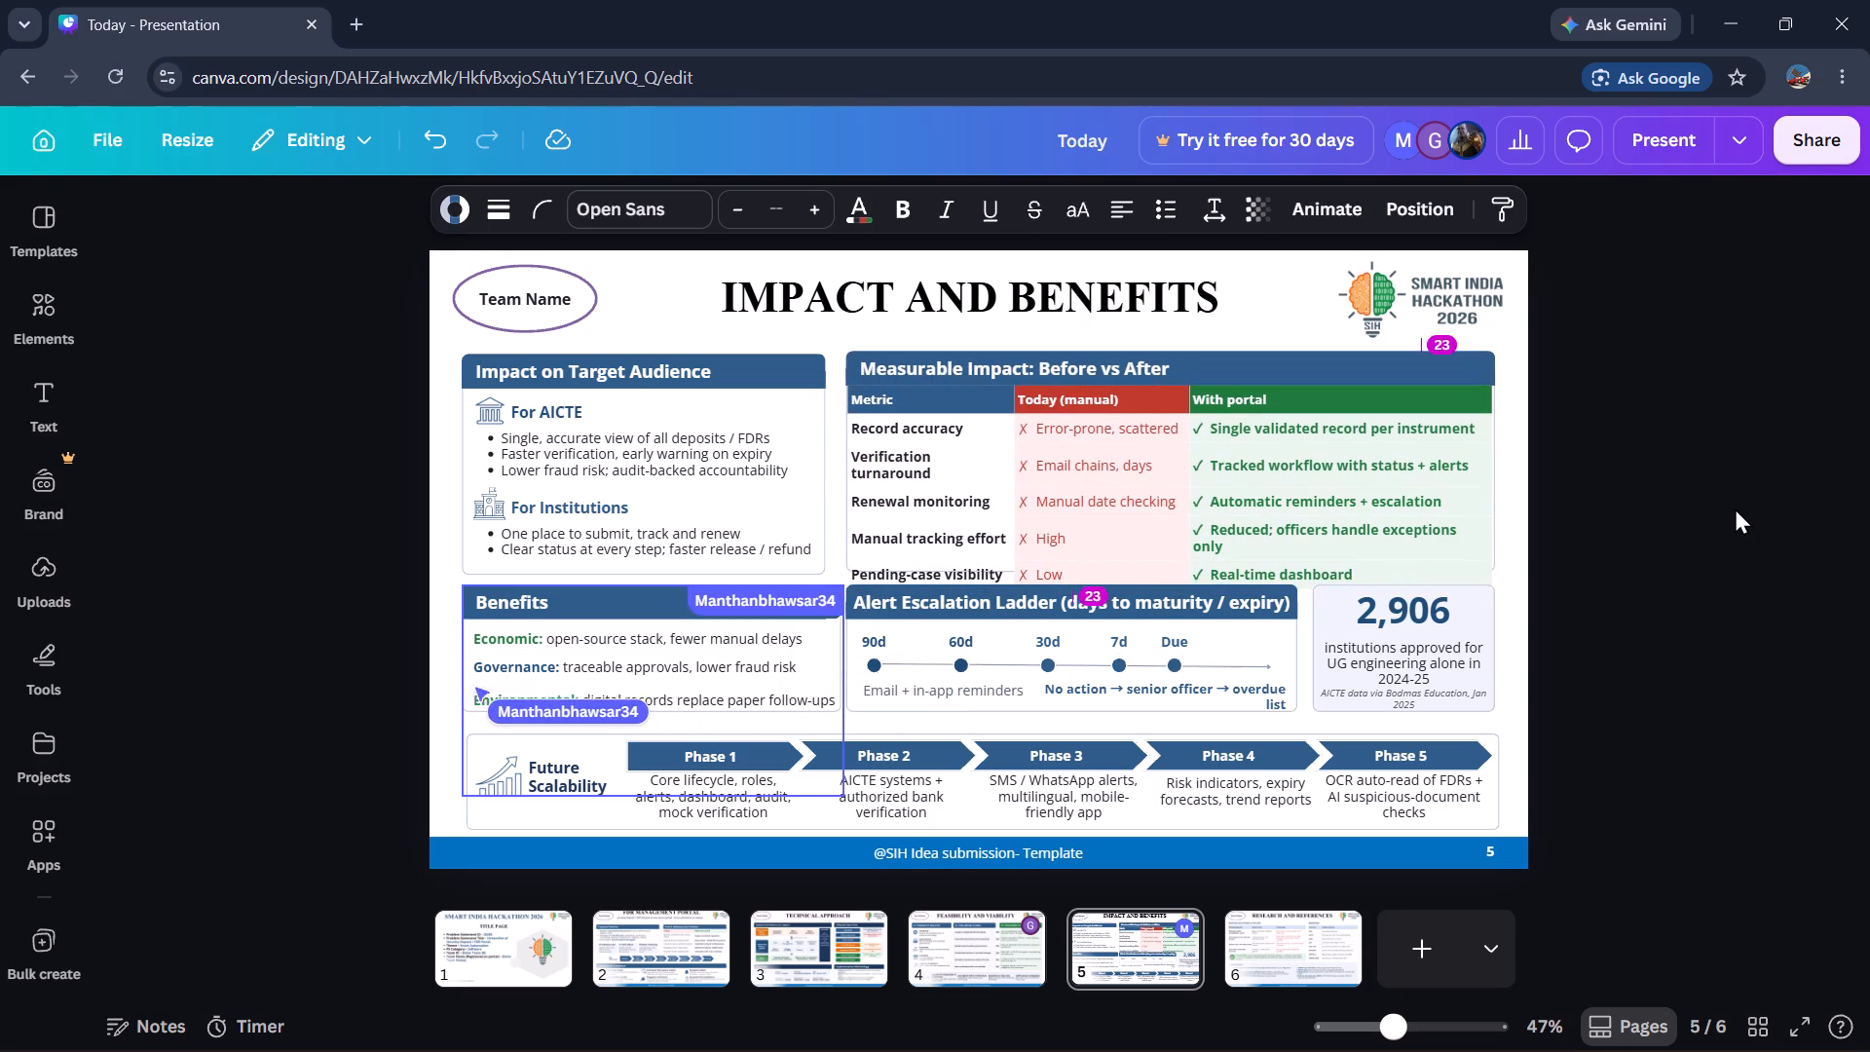
pyautogui.press('Down')
pyautogui.press('Up')
pyautogui.press('Down')
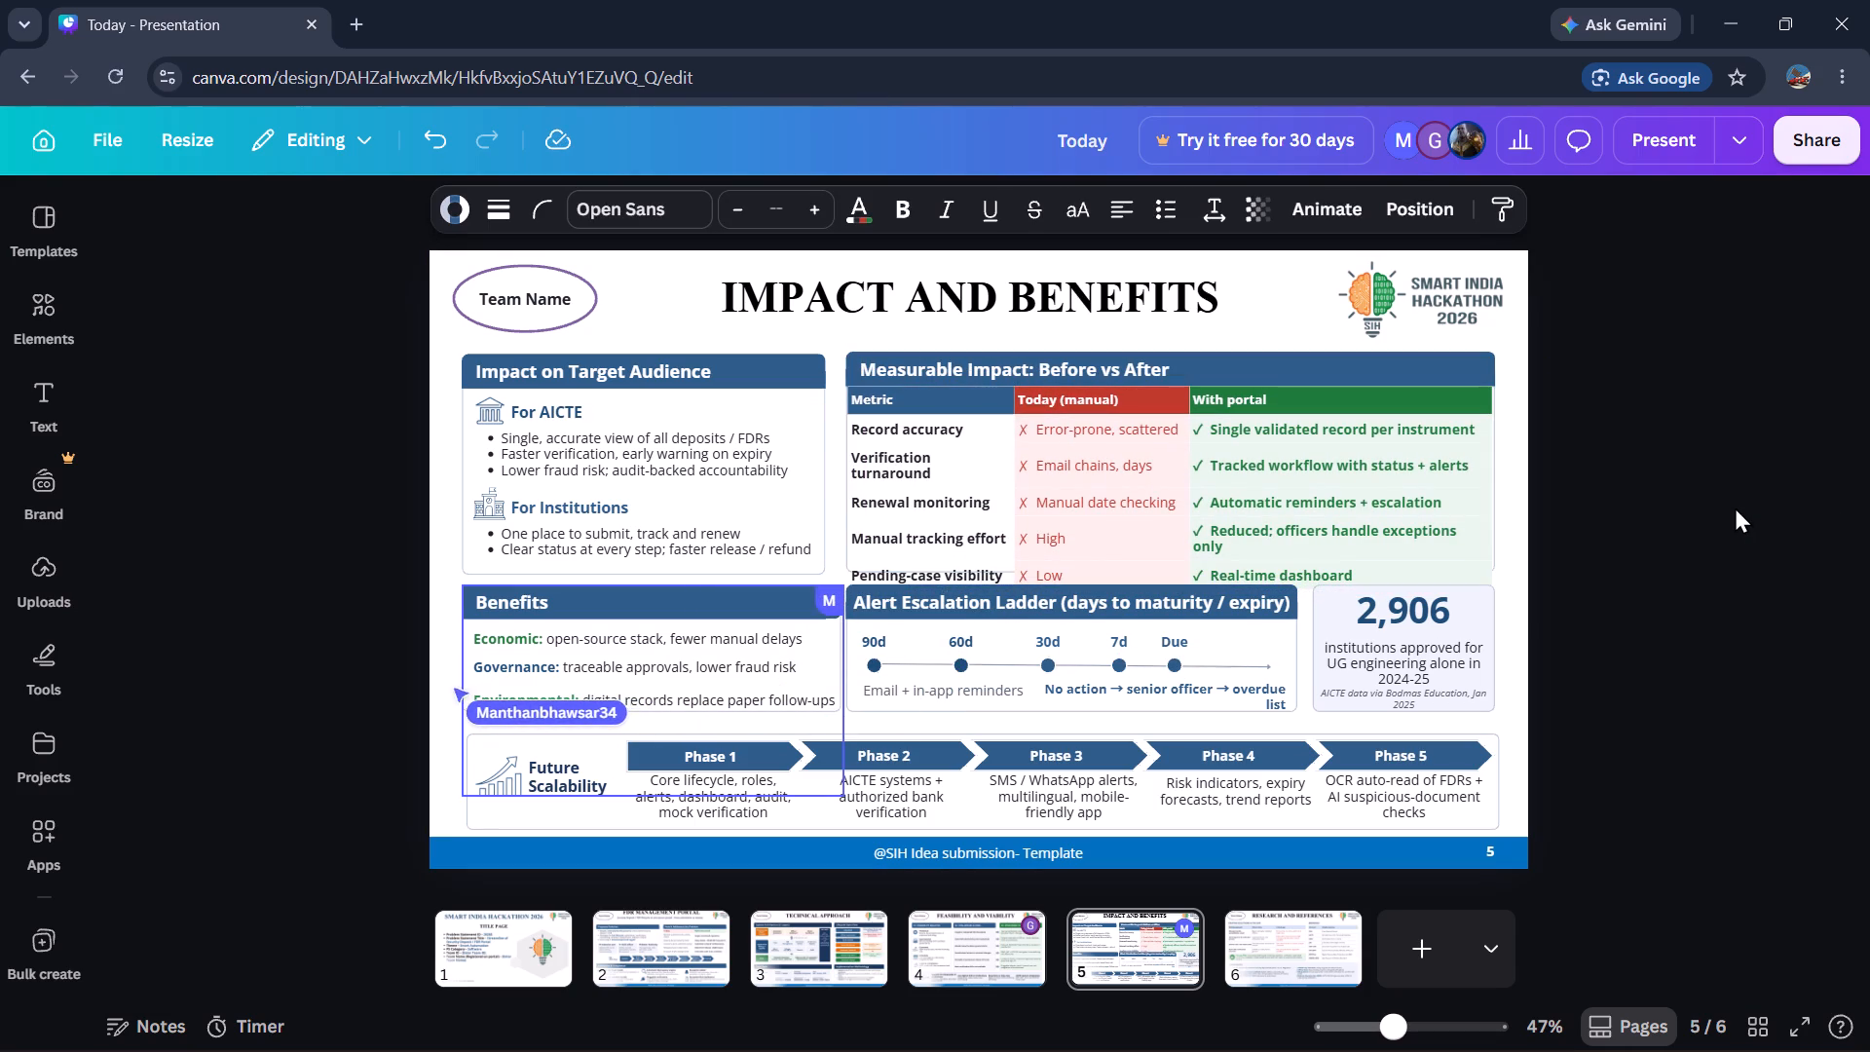
pyautogui.press('Down')
pyautogui.press('Up')
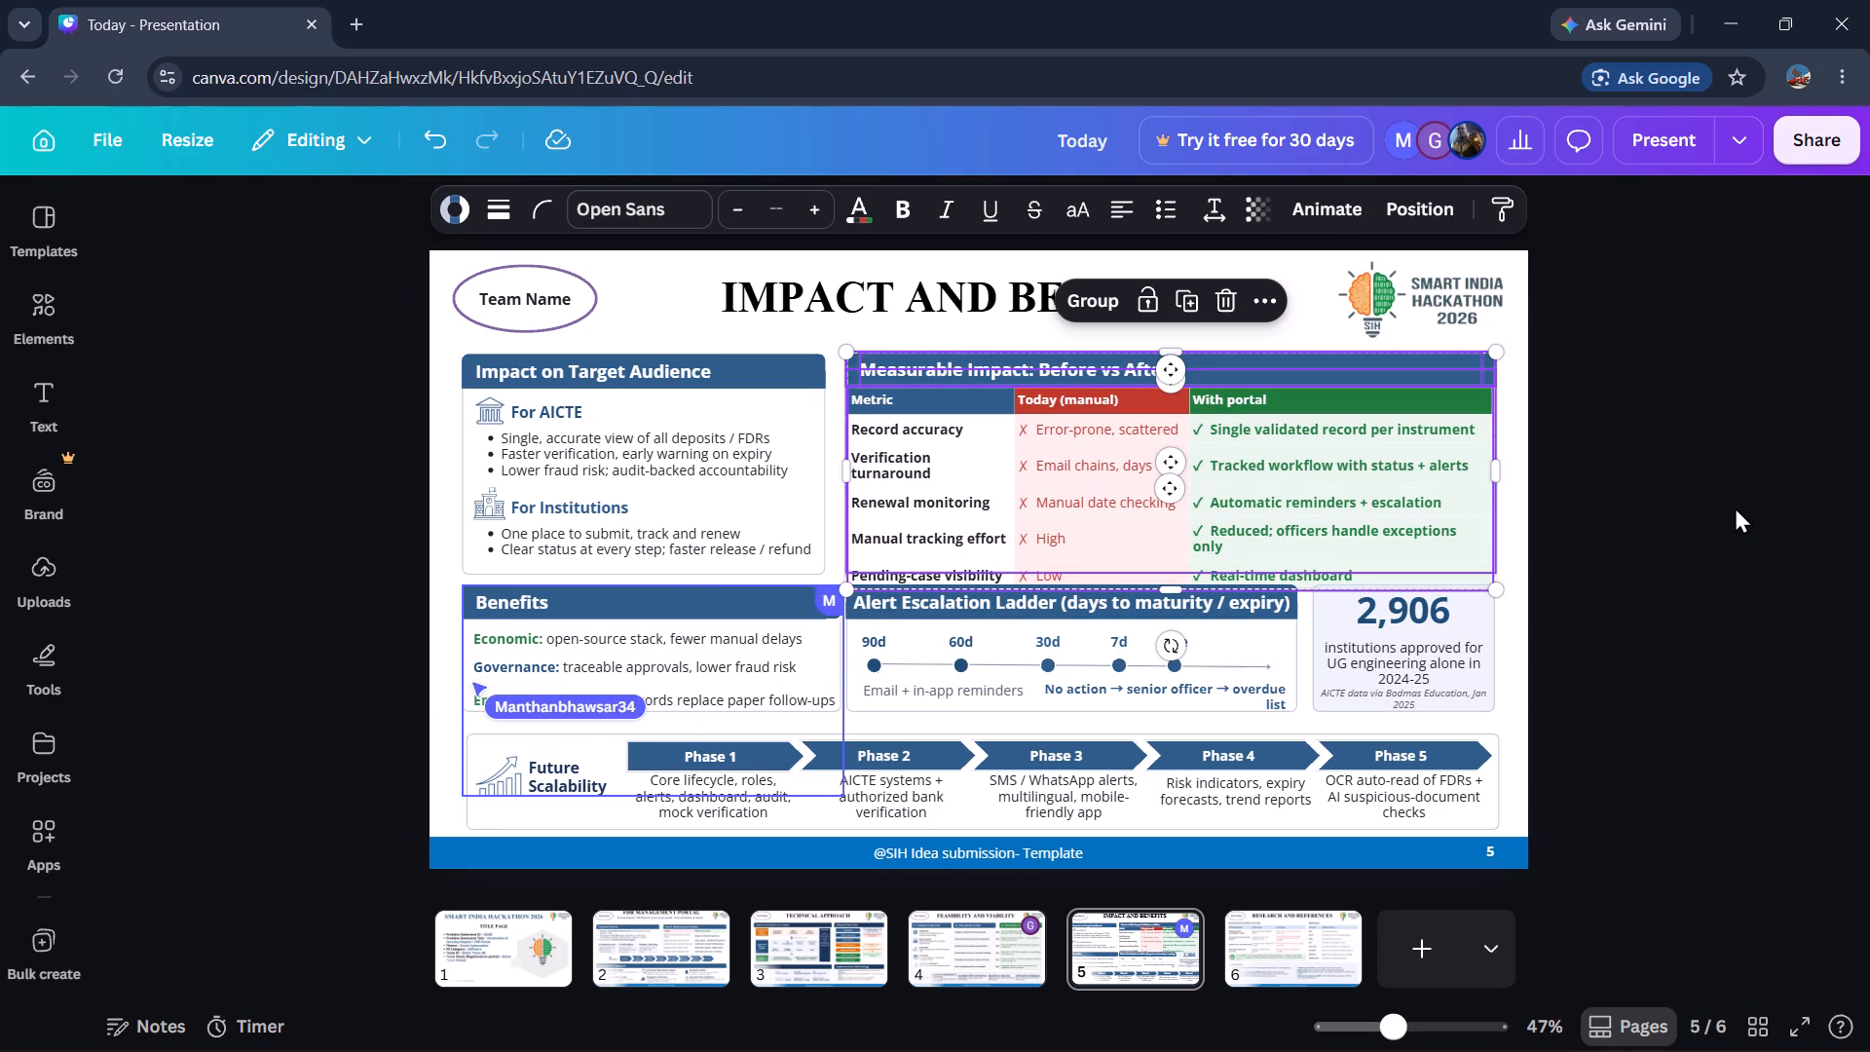
pyautogui.click(1627, 585)
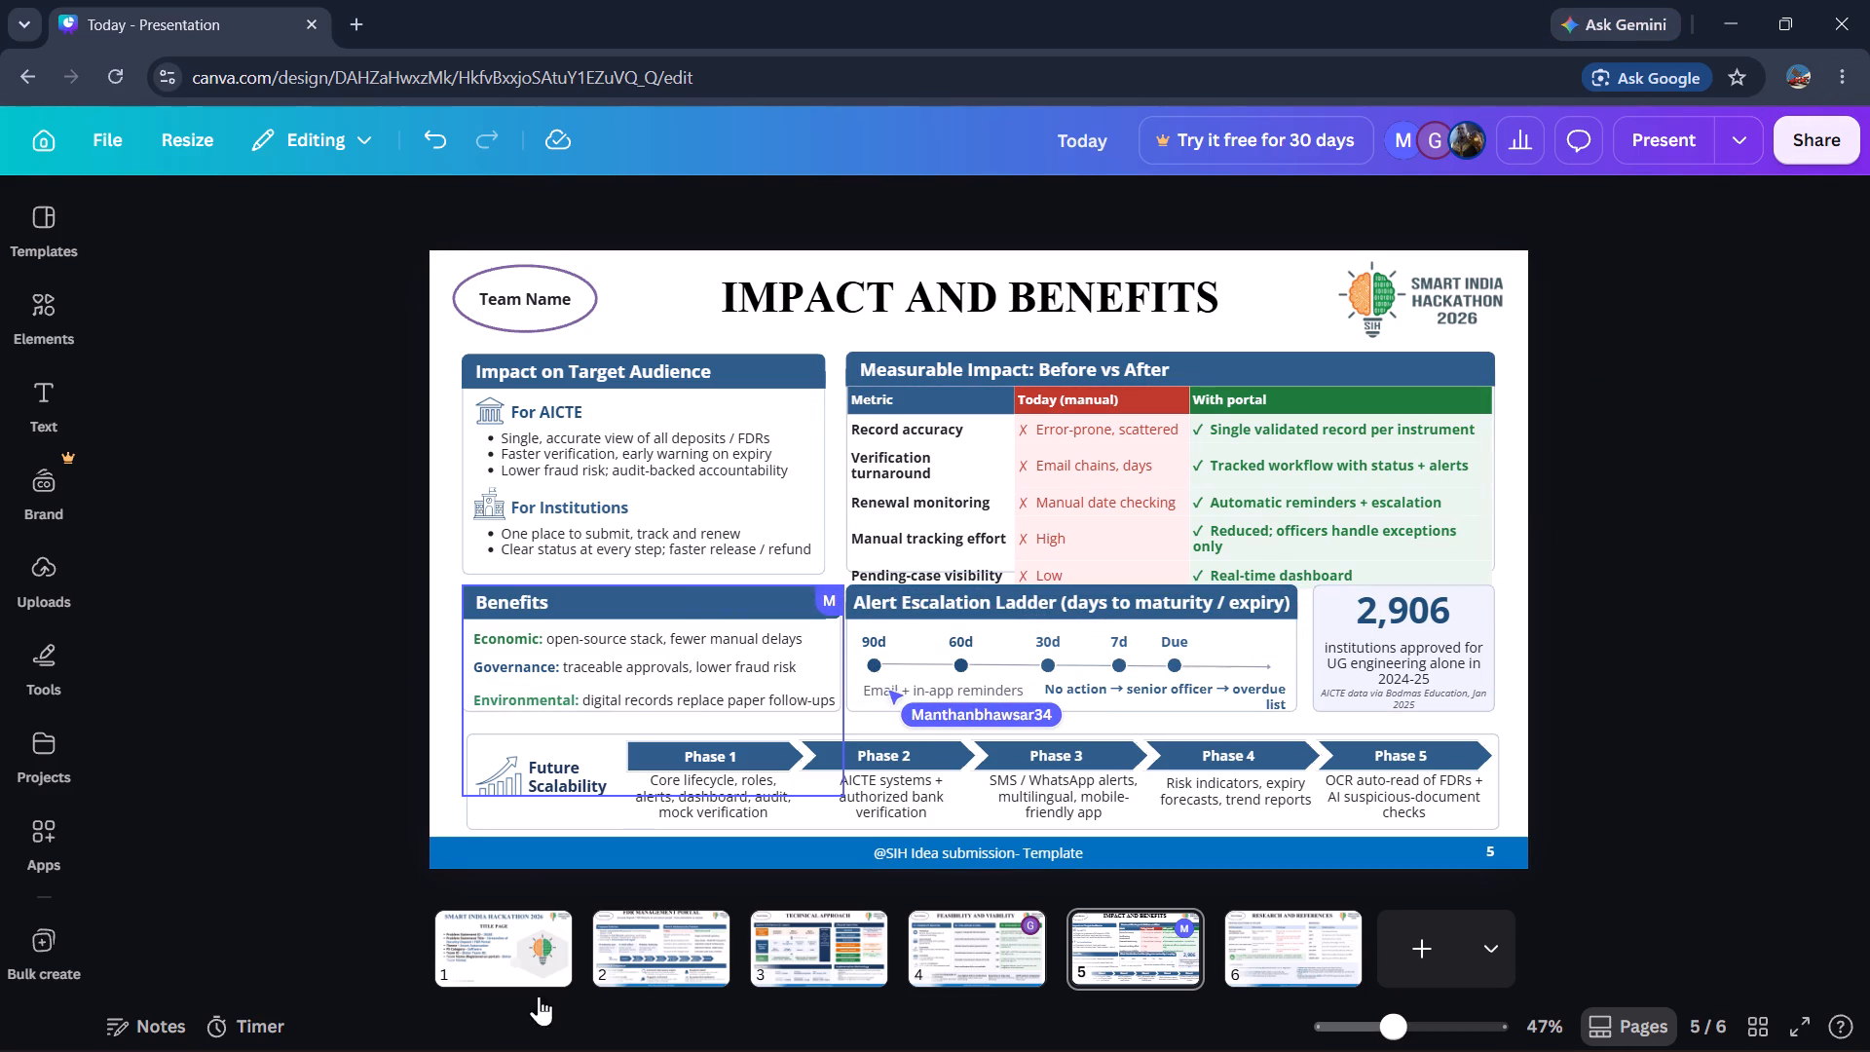
# On slide 2, centre-align the "Today" and "With the portal" header cells of the How It Addresses the Problem table.
pyautogui.click(818, 923)
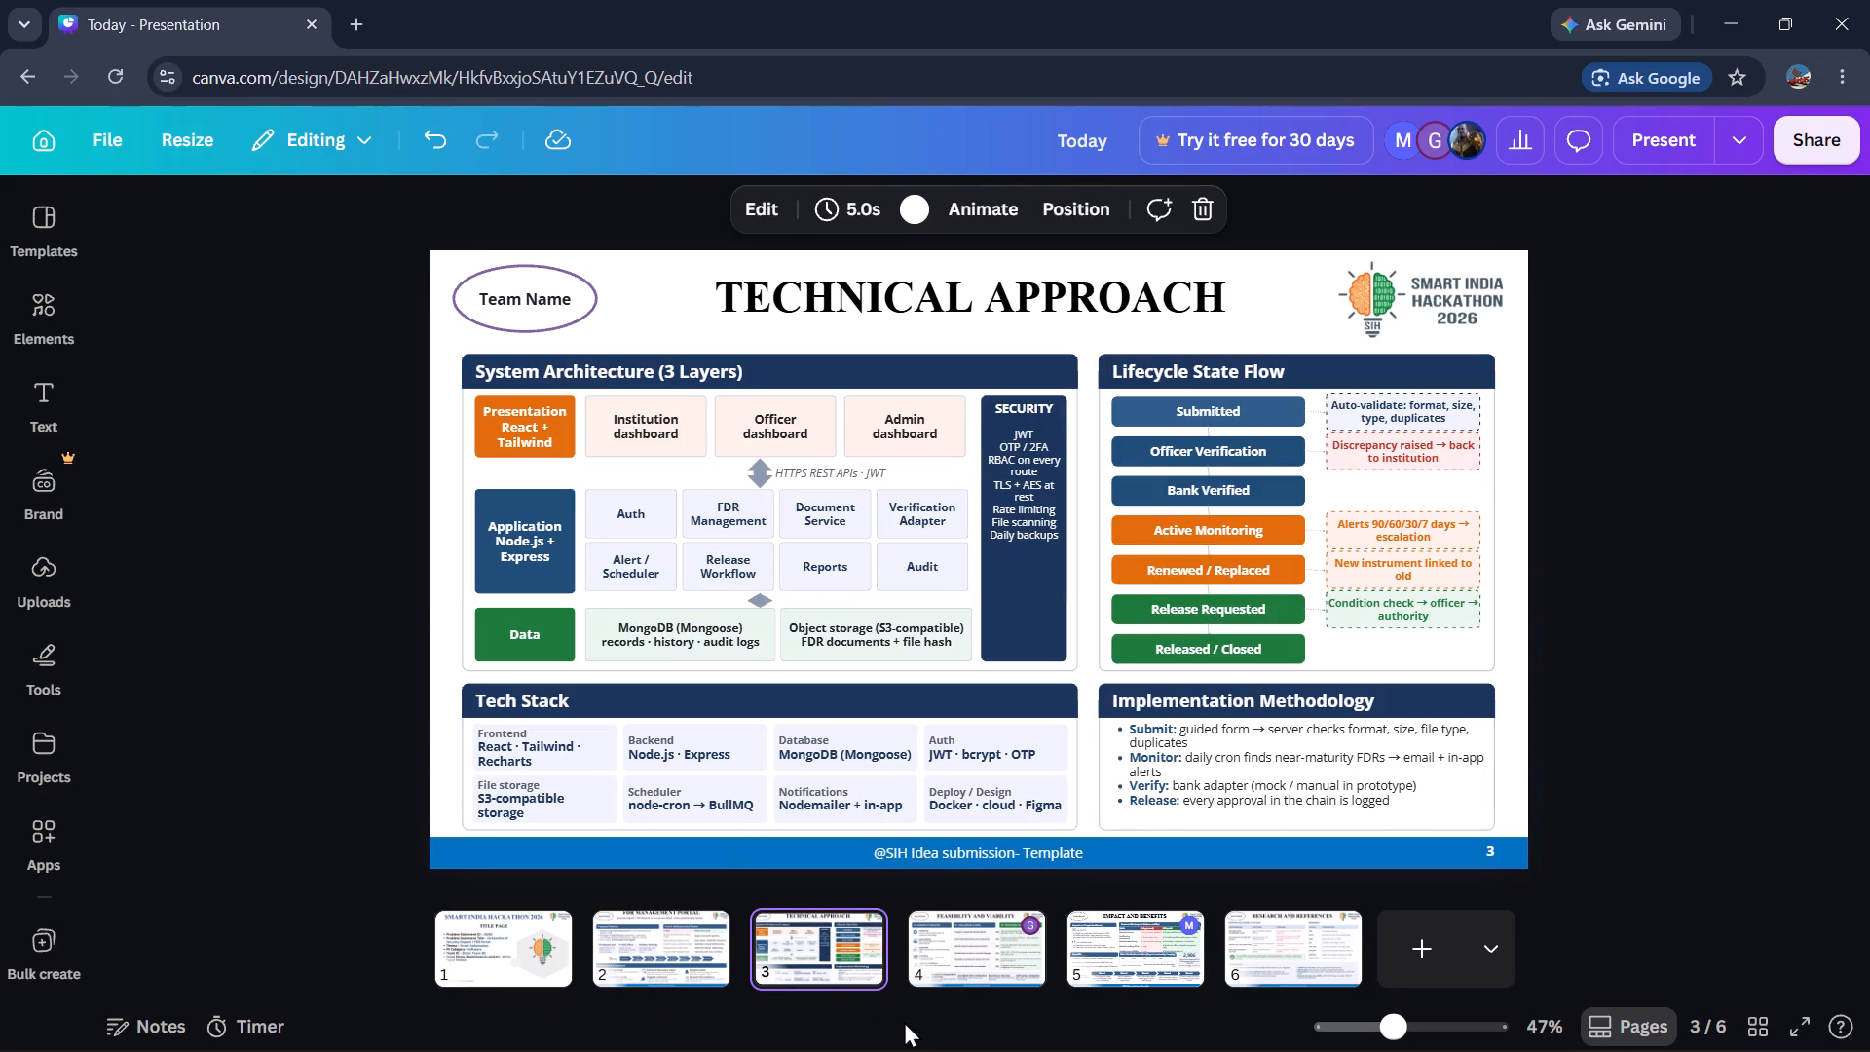
pyautogui.click(662, 990)
pyautogui.click(668, 906)
pyautogui.click(665, 948)
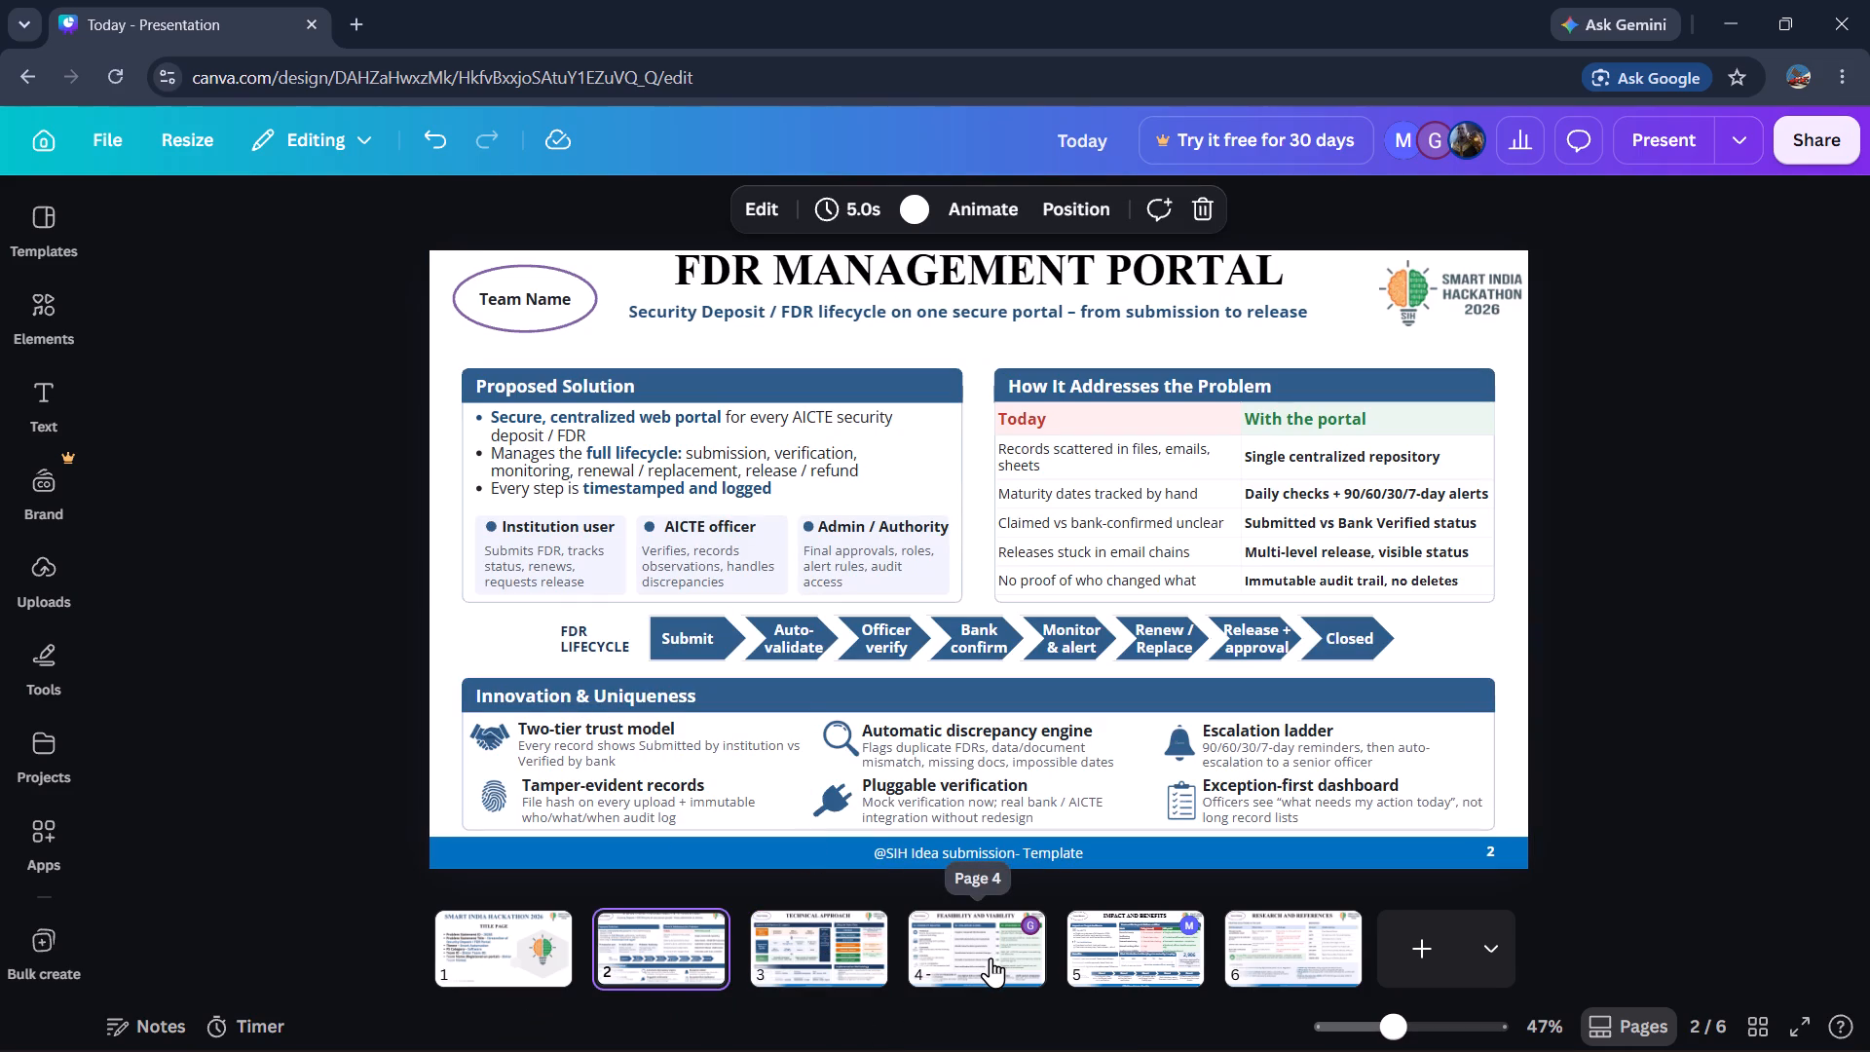
pyautogui.doubleClick(1013, 418)
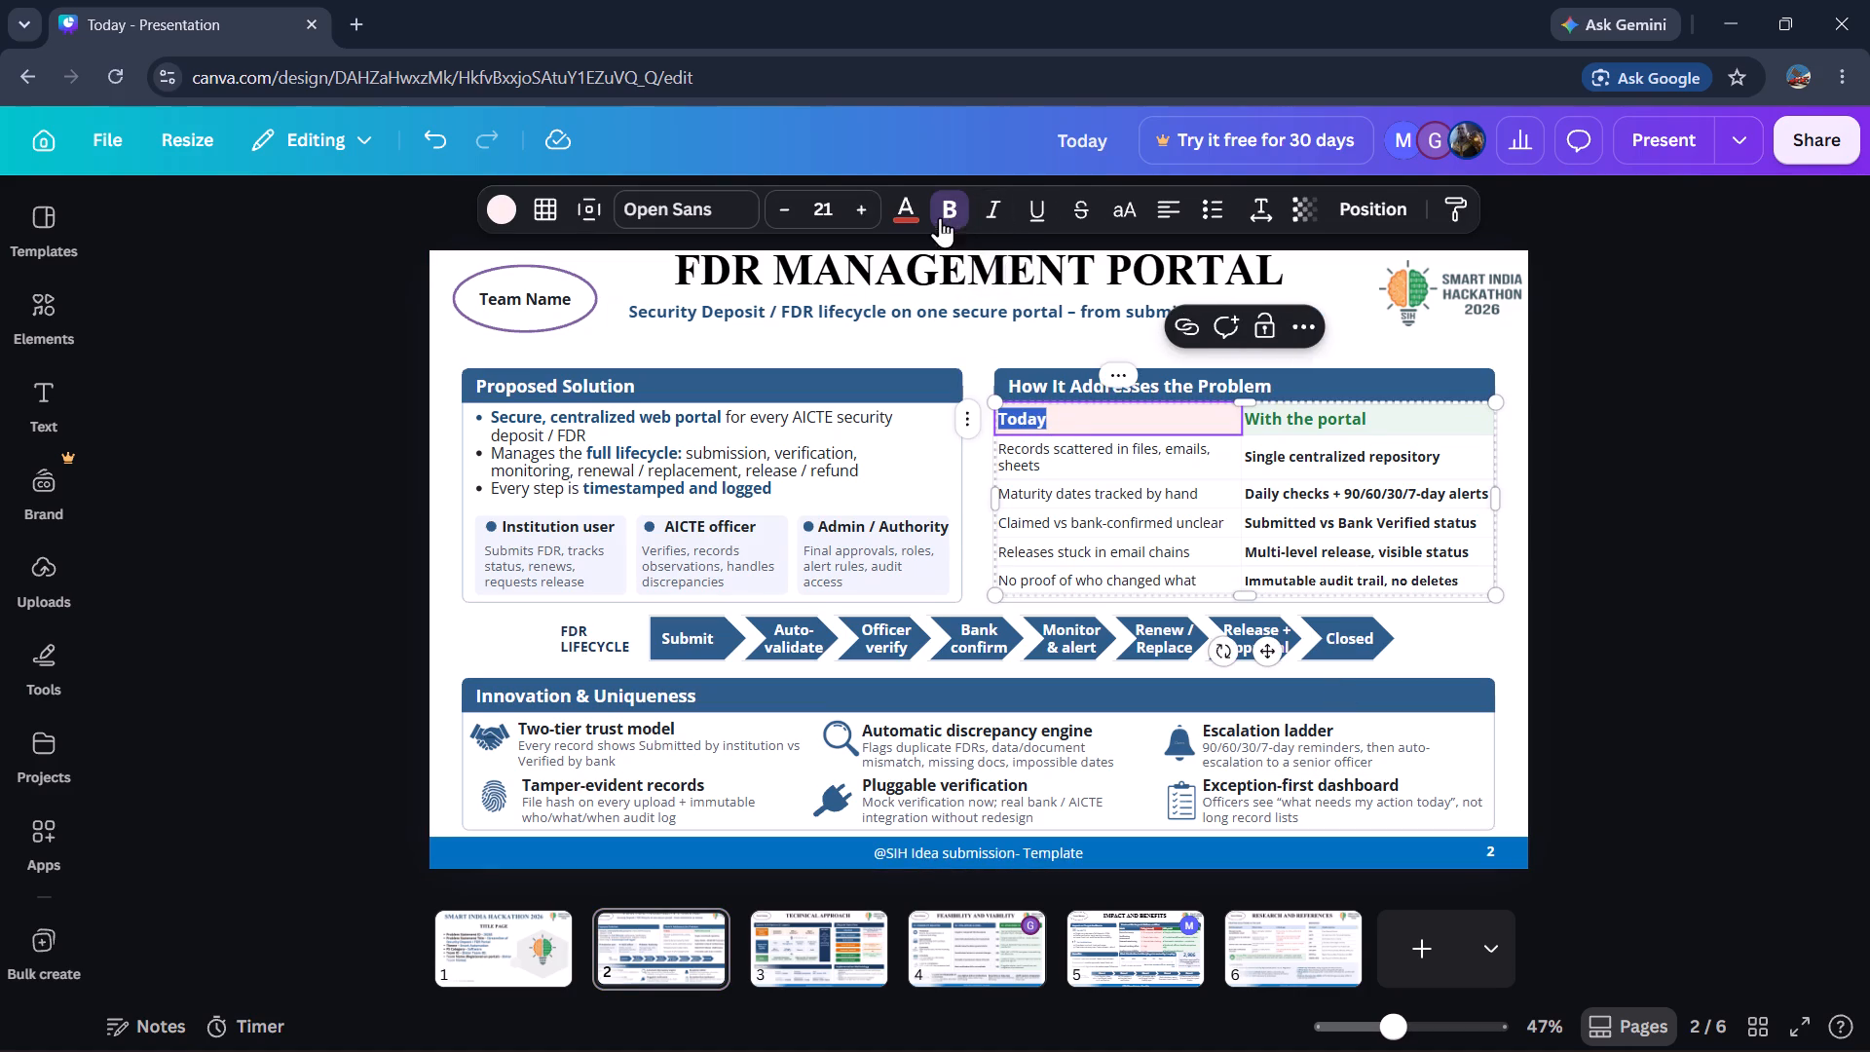
pyautogui.click(1189, 213)
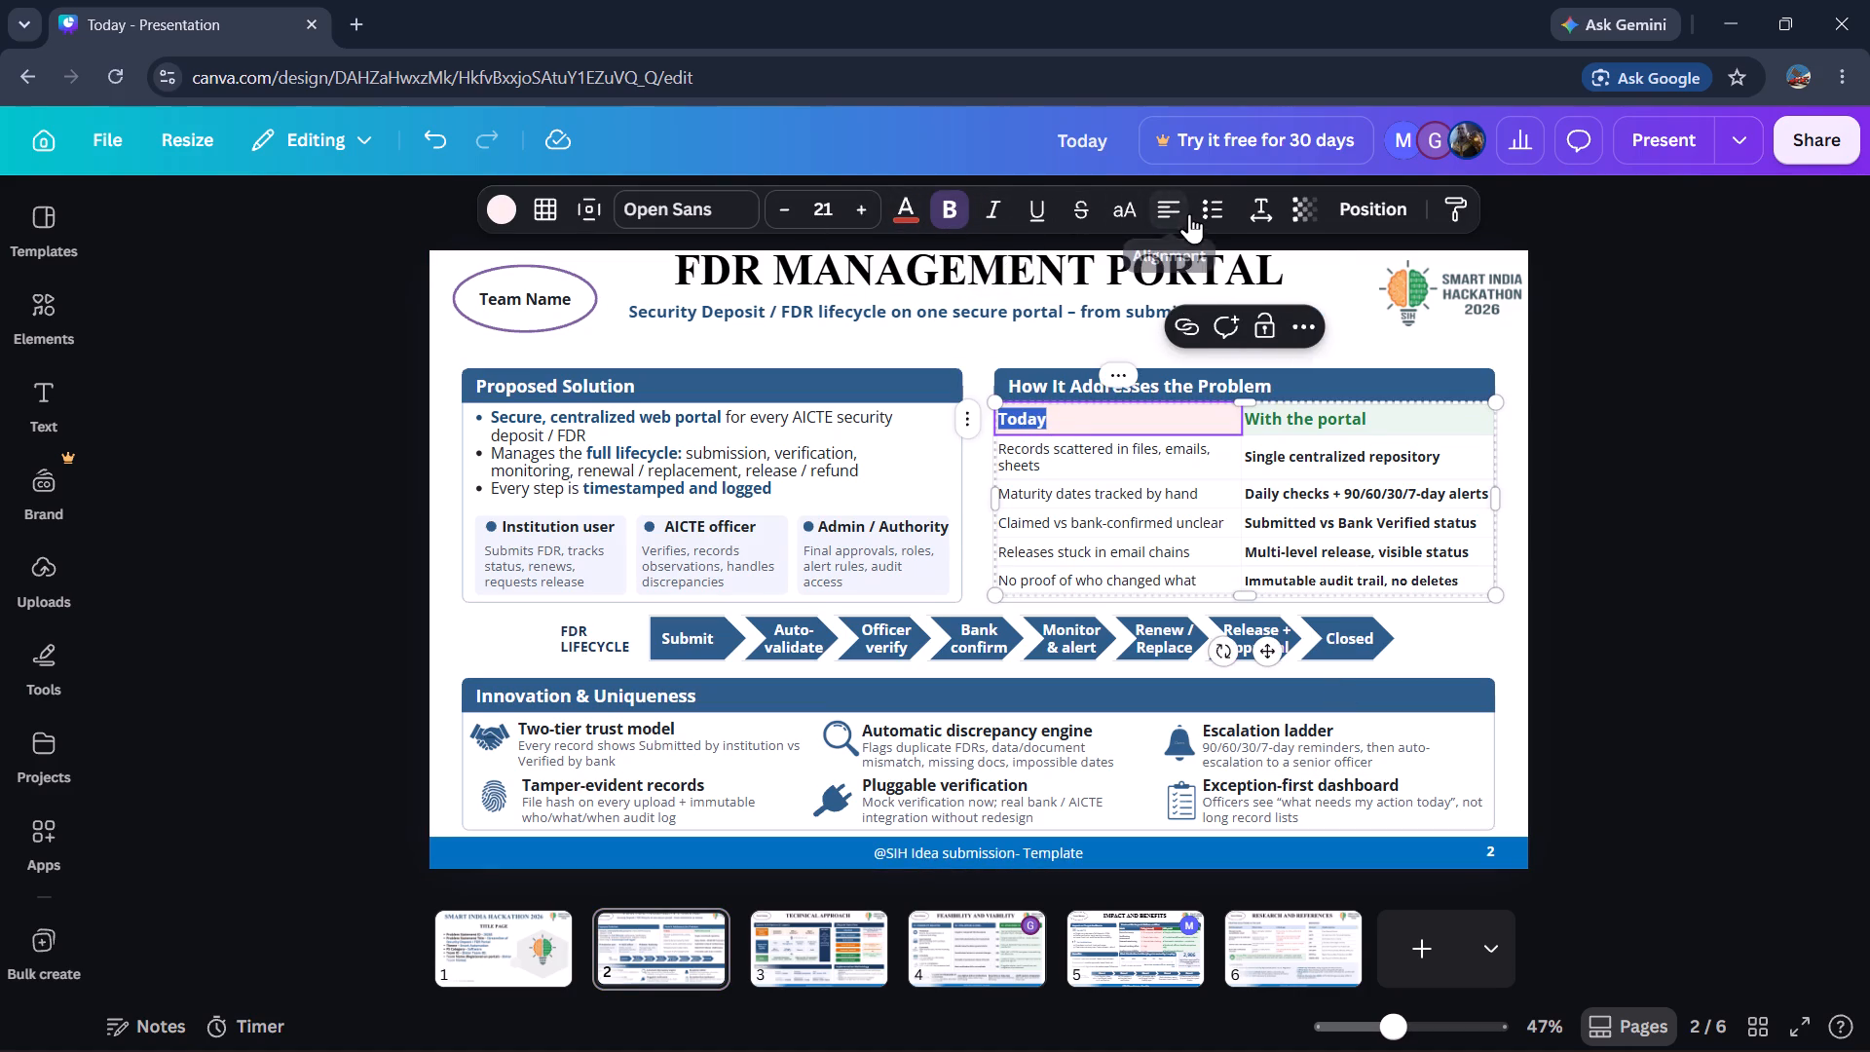
pyautogui.click(1169, 213)
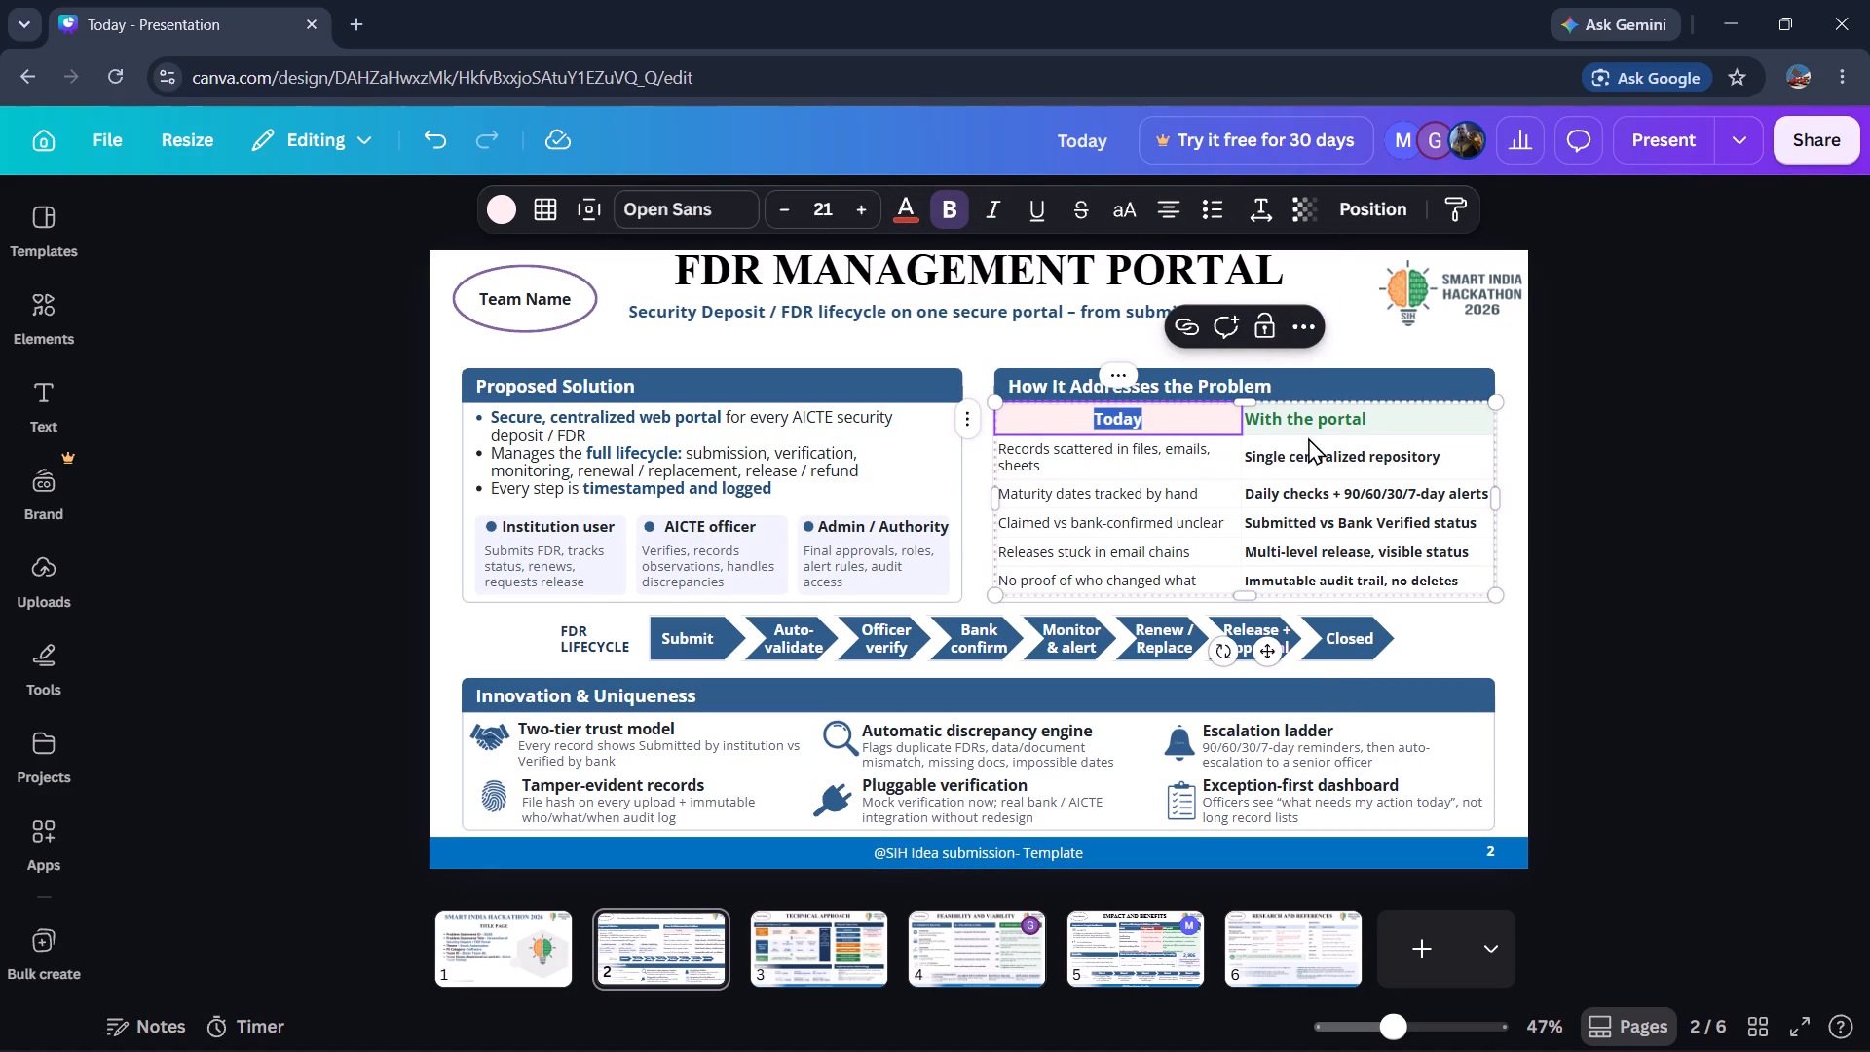
pyautogui.click(1309, 419)
pyautogui.click(1171, 213)
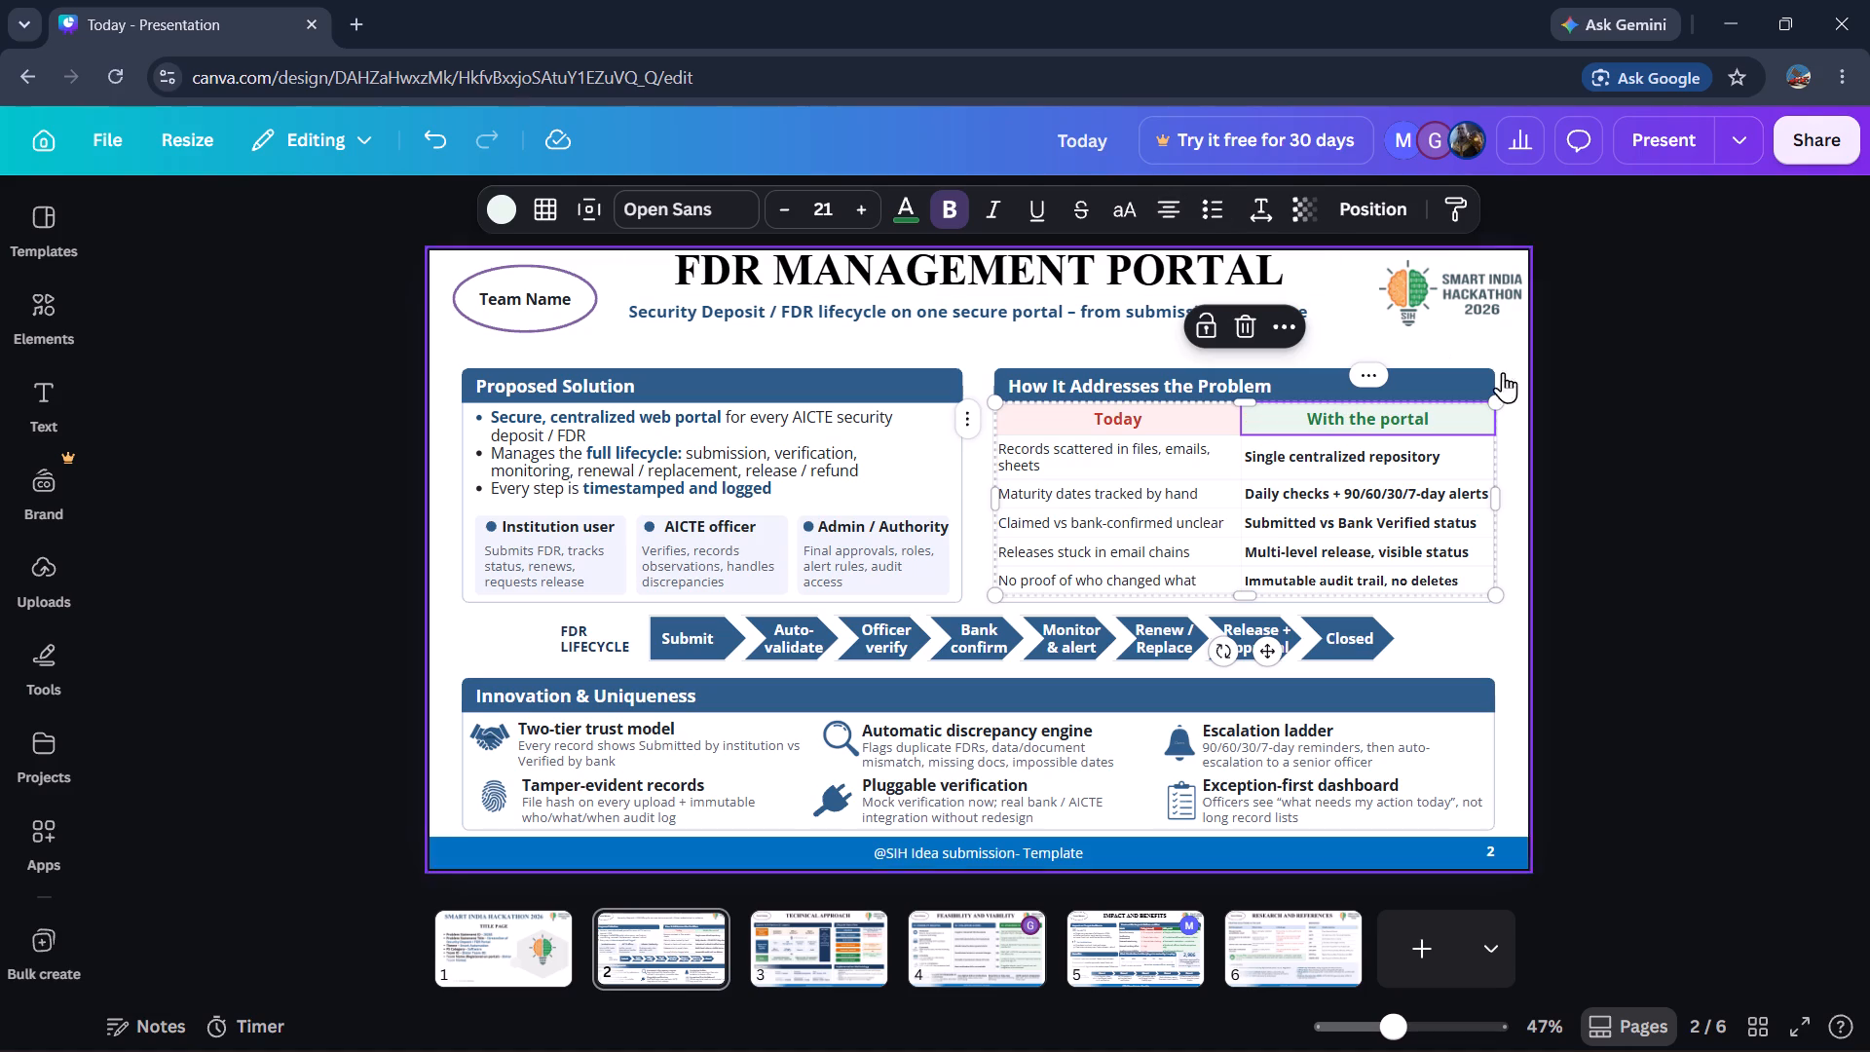
pyautogui.click(1639, 425)
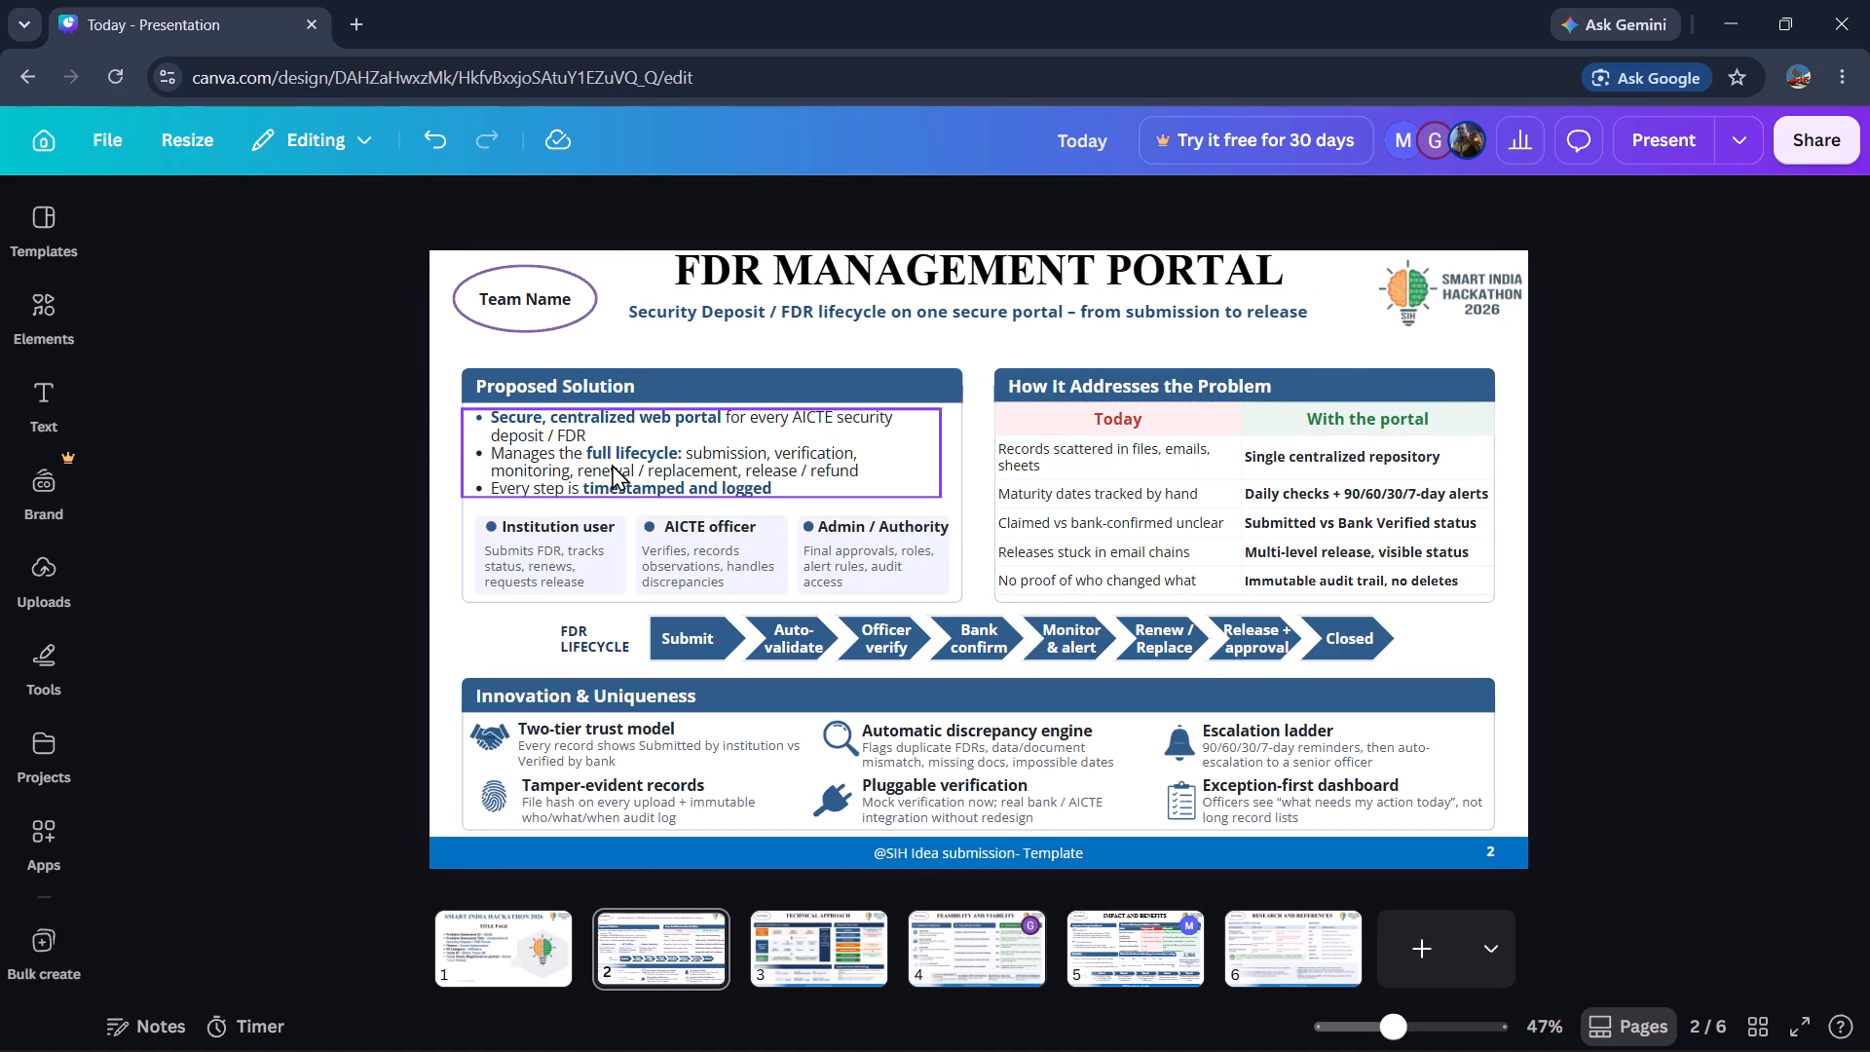
# Set the letter spacing of the Proposed Solution bullet text to 15.
pyautogui.click(730, 463)
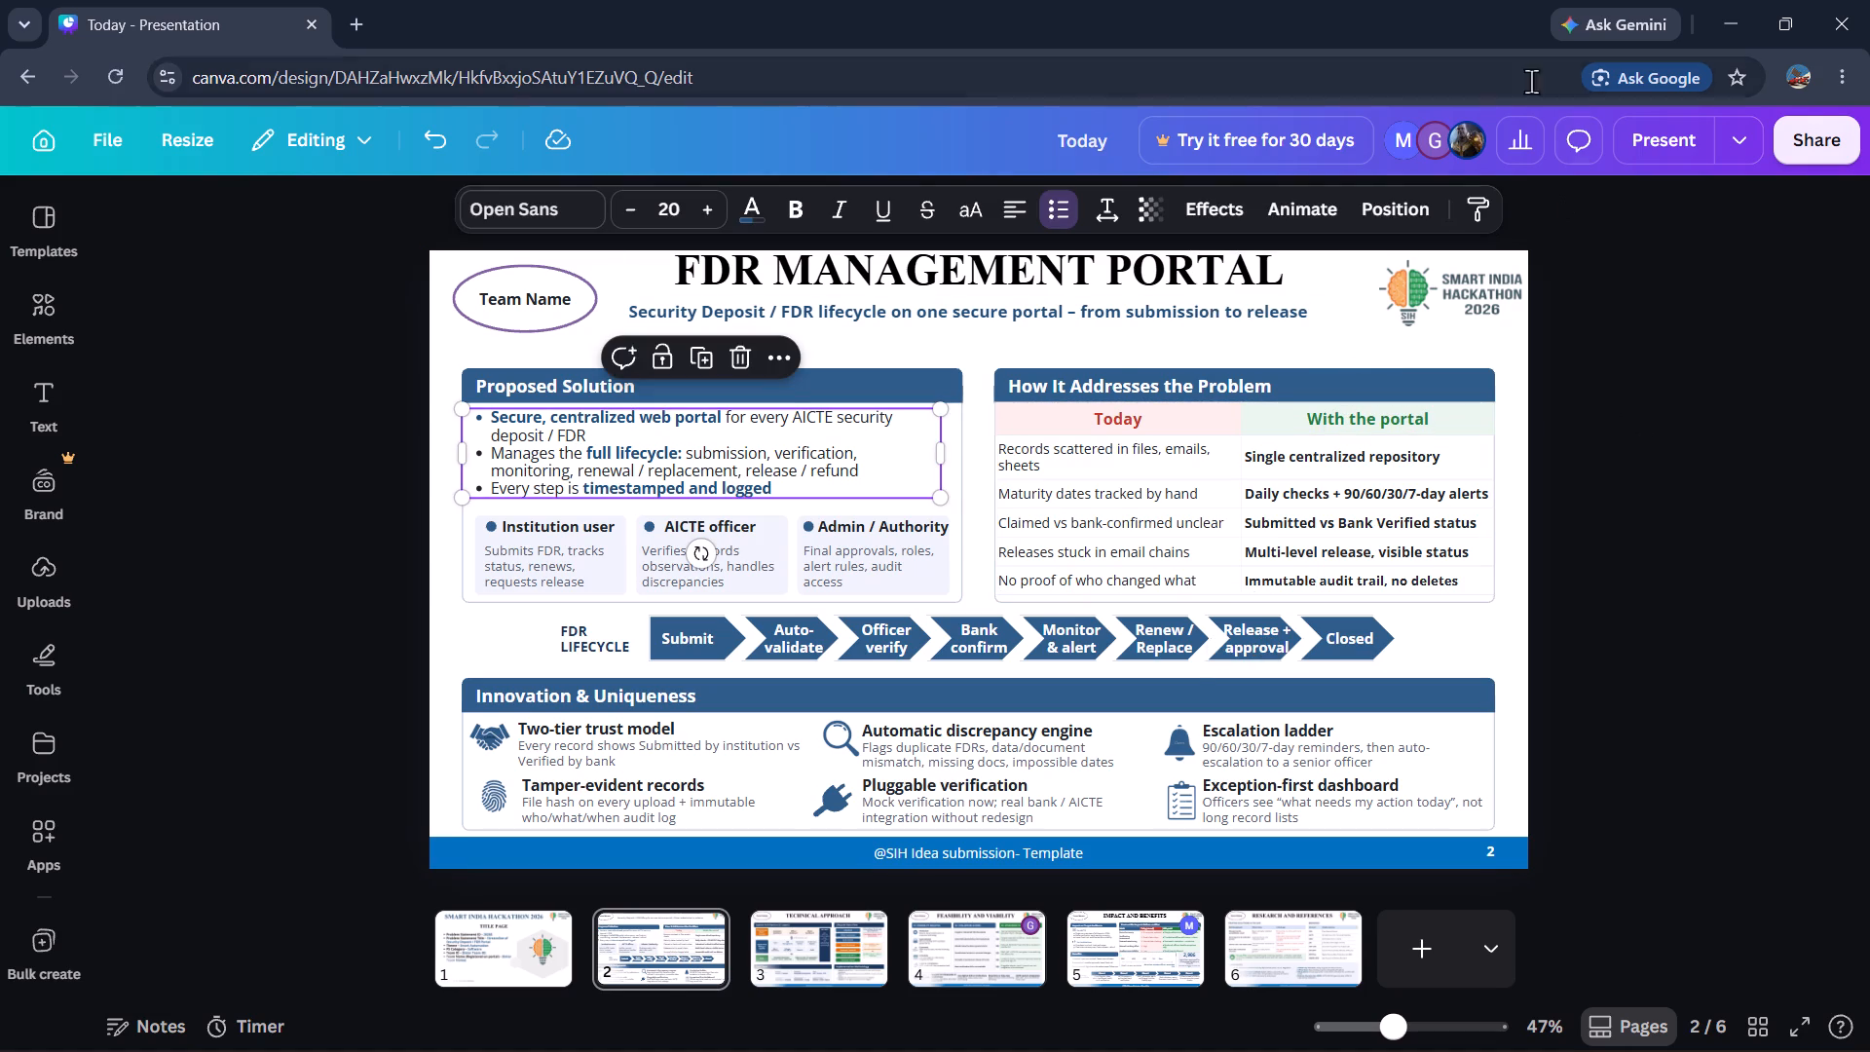
pyautogui.click(1115, 209)
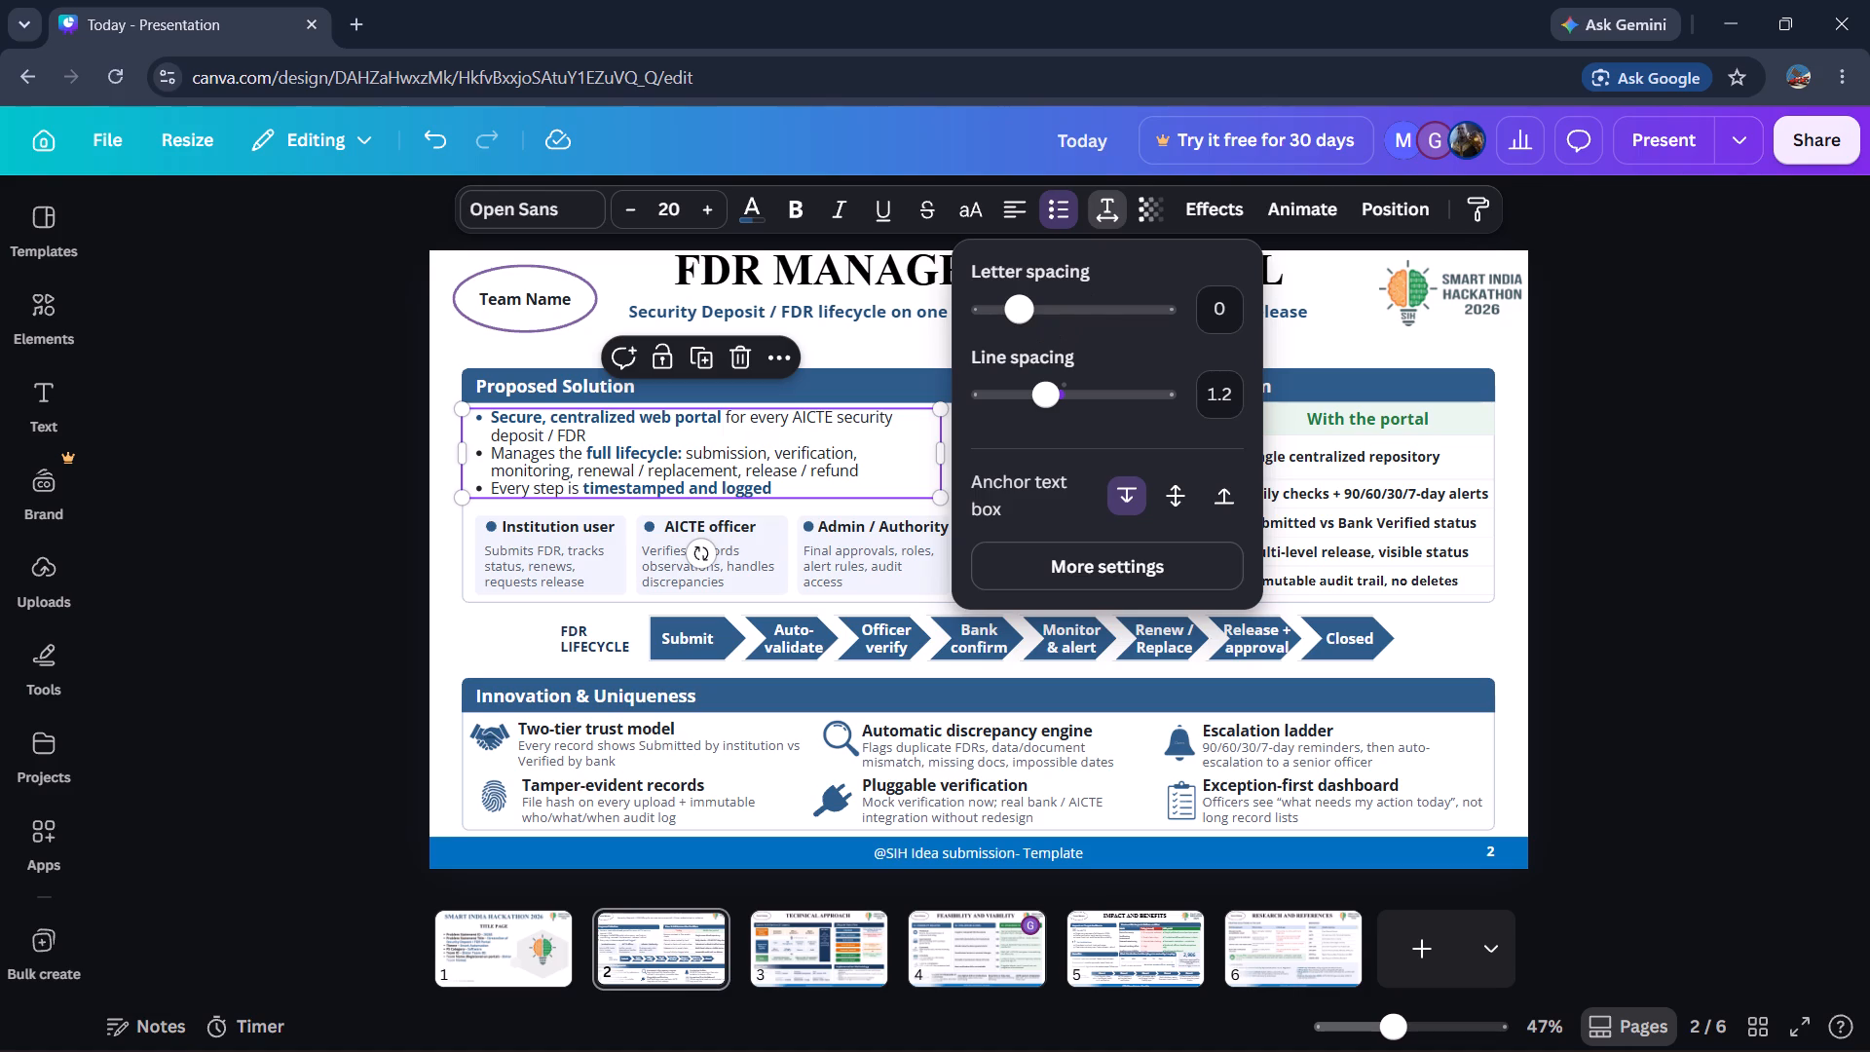
pyautogui.click(1026, 322)
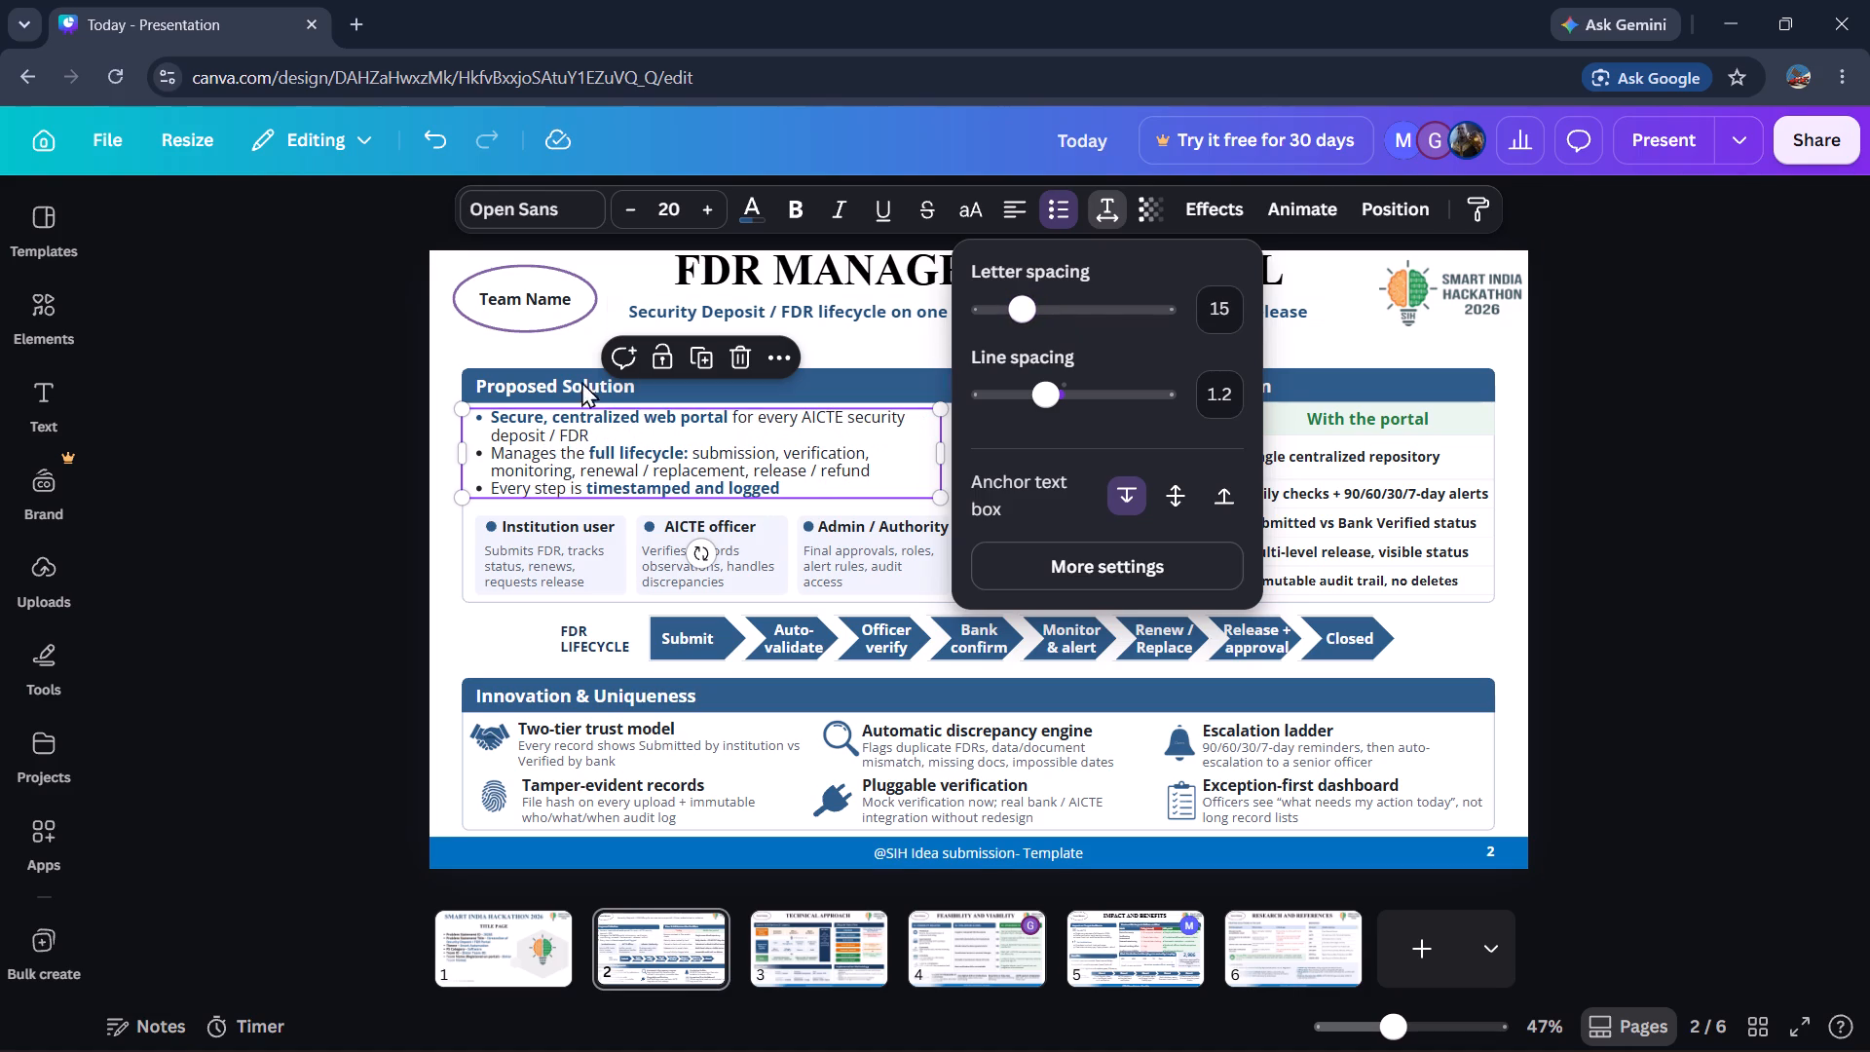
pyautogui.click(358, 495)
pyautogui.click(358, 496)
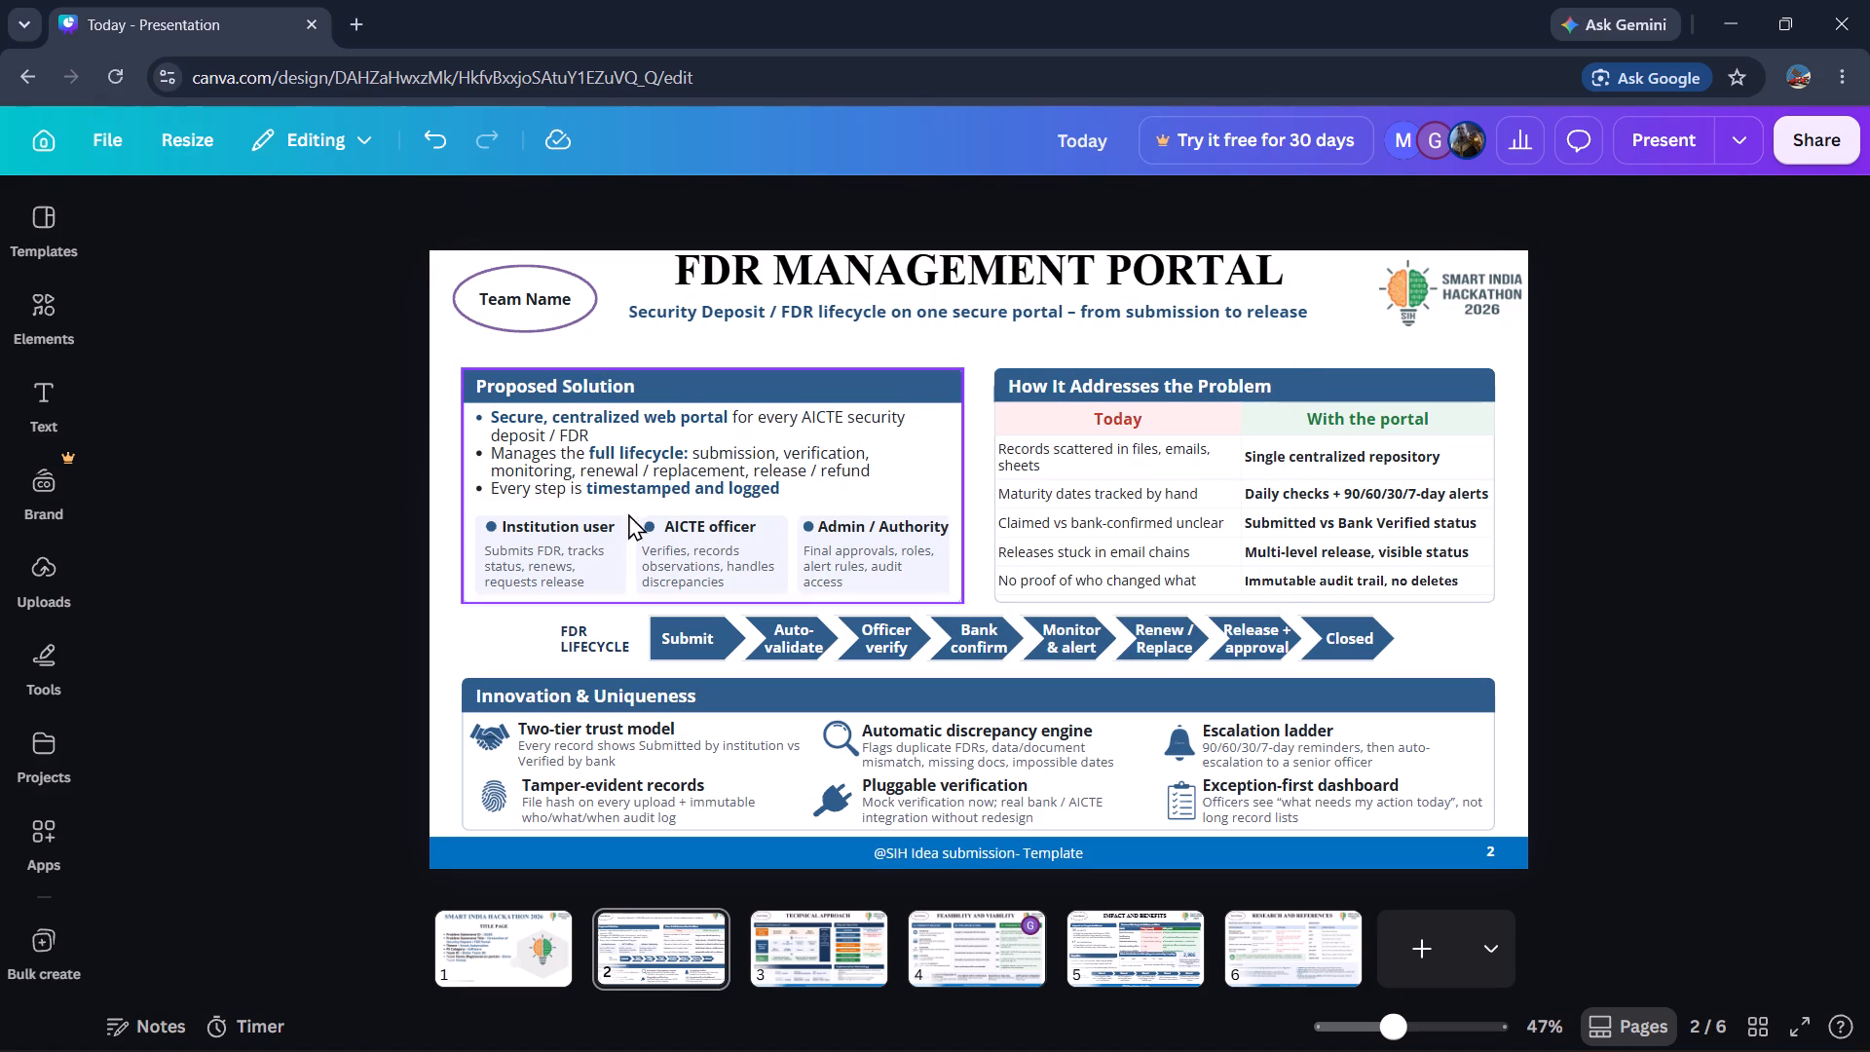
# Increase the line spacing of the Proposed Solution bullet text to about 1.3.
pyautogui.click(633, 468)
pyautogui.click(1091, 223)
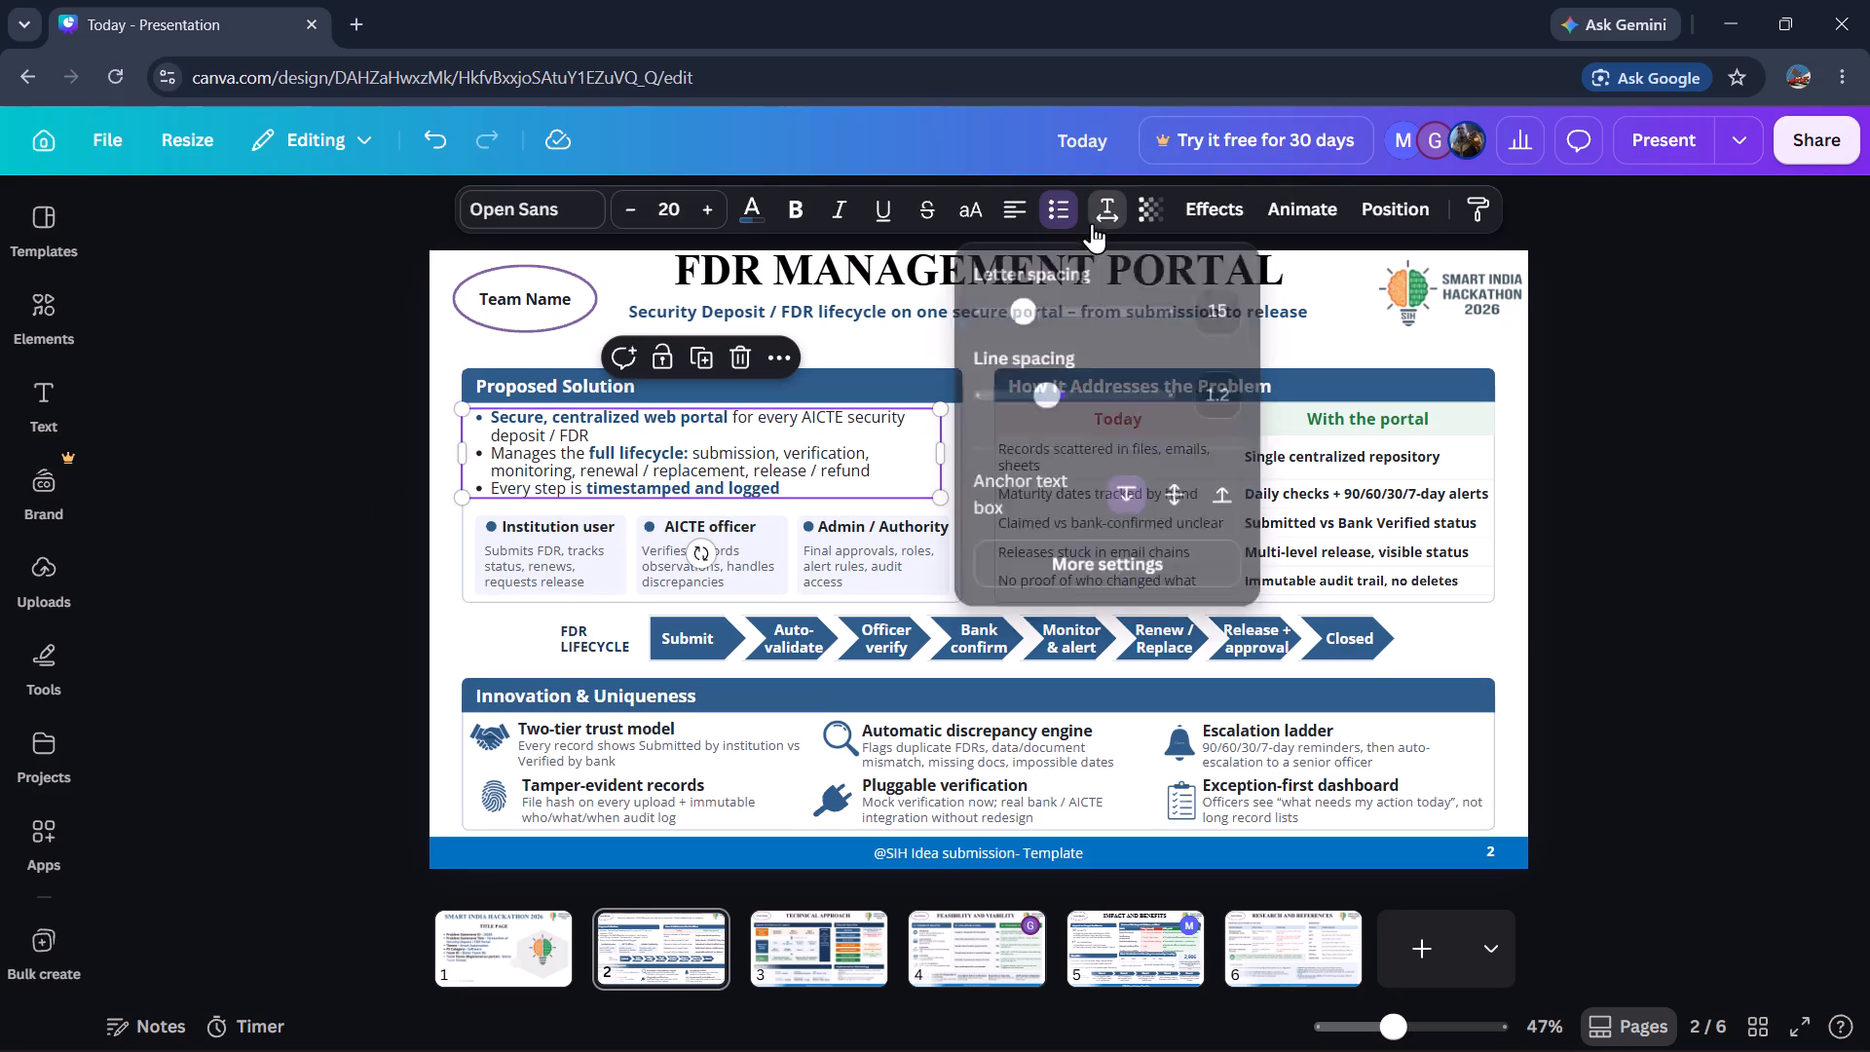
pyautogui.moveTo(1046, 394); pyautogui.dragTo(1055, 394)
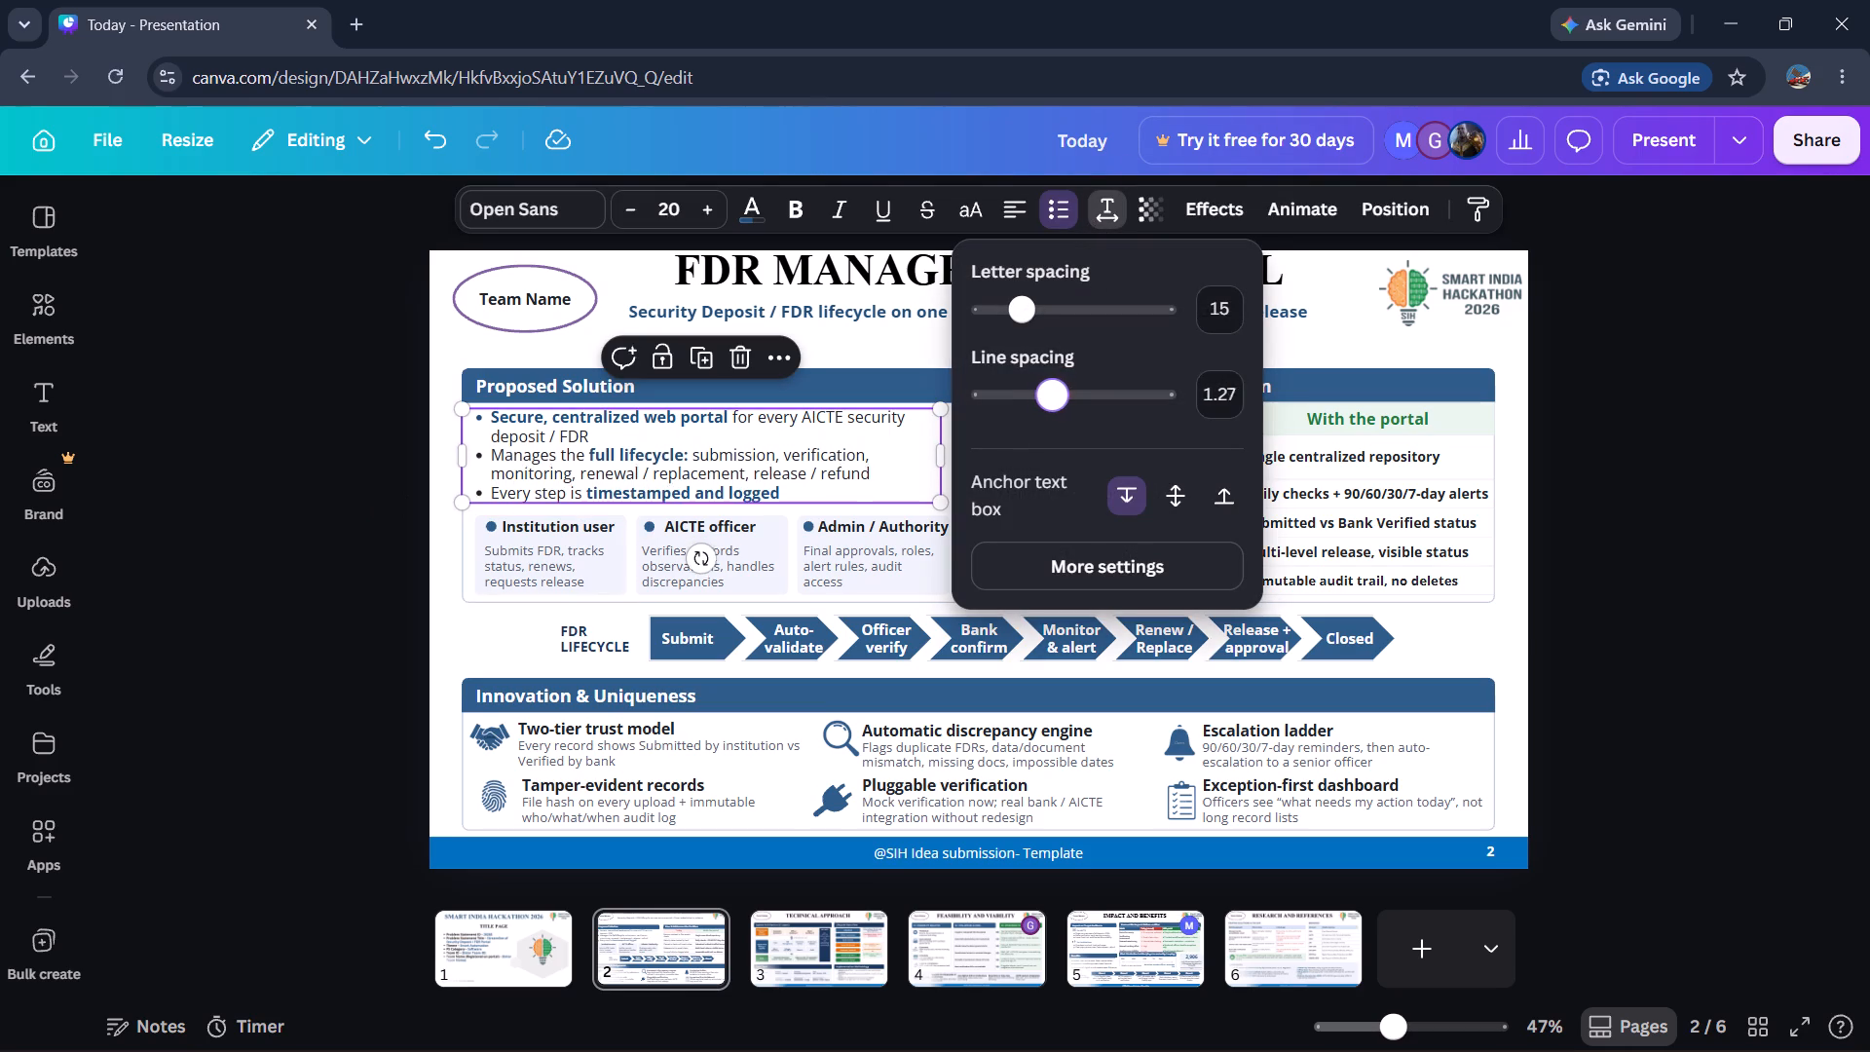
pyautogui.moveTo(1055, 394); pyautogui.dragTo(1059, 393)
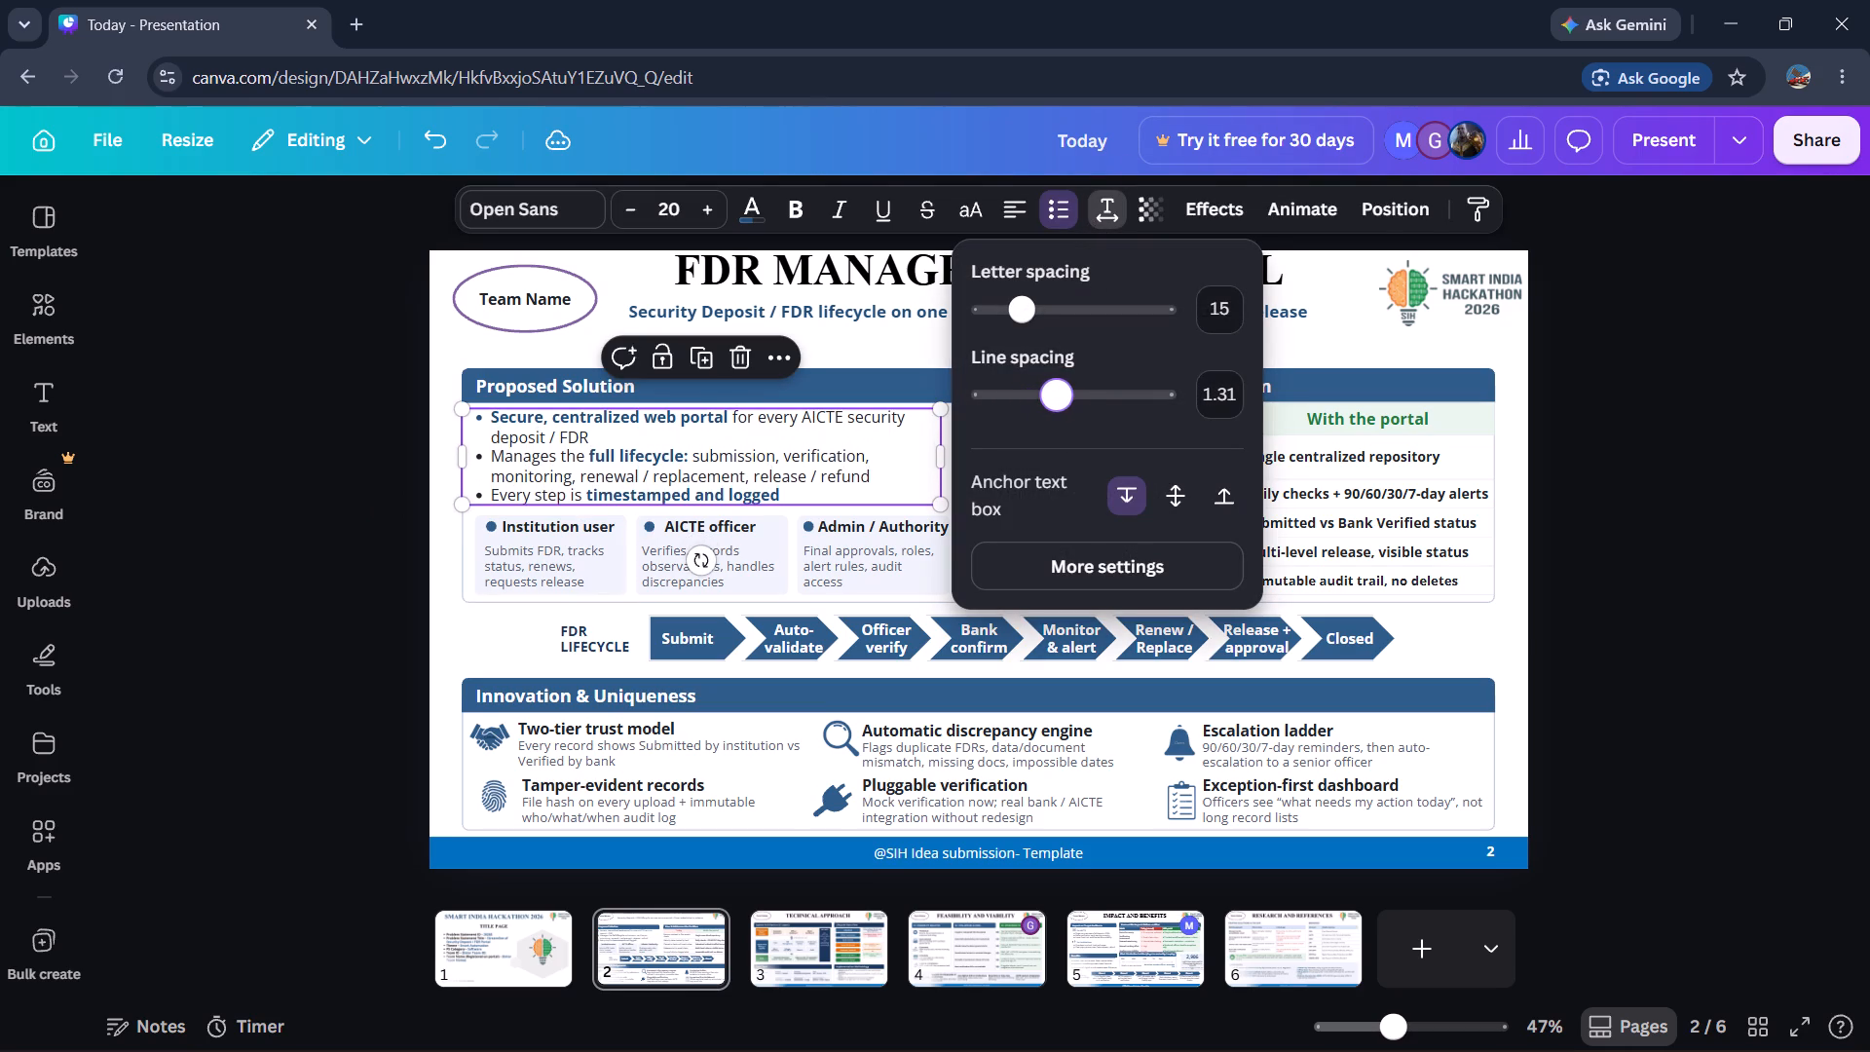
pyautogui.moveTo(1059, 393); pyautogui.dragTo(1058, 393)
pyautogui.click(358, 518)
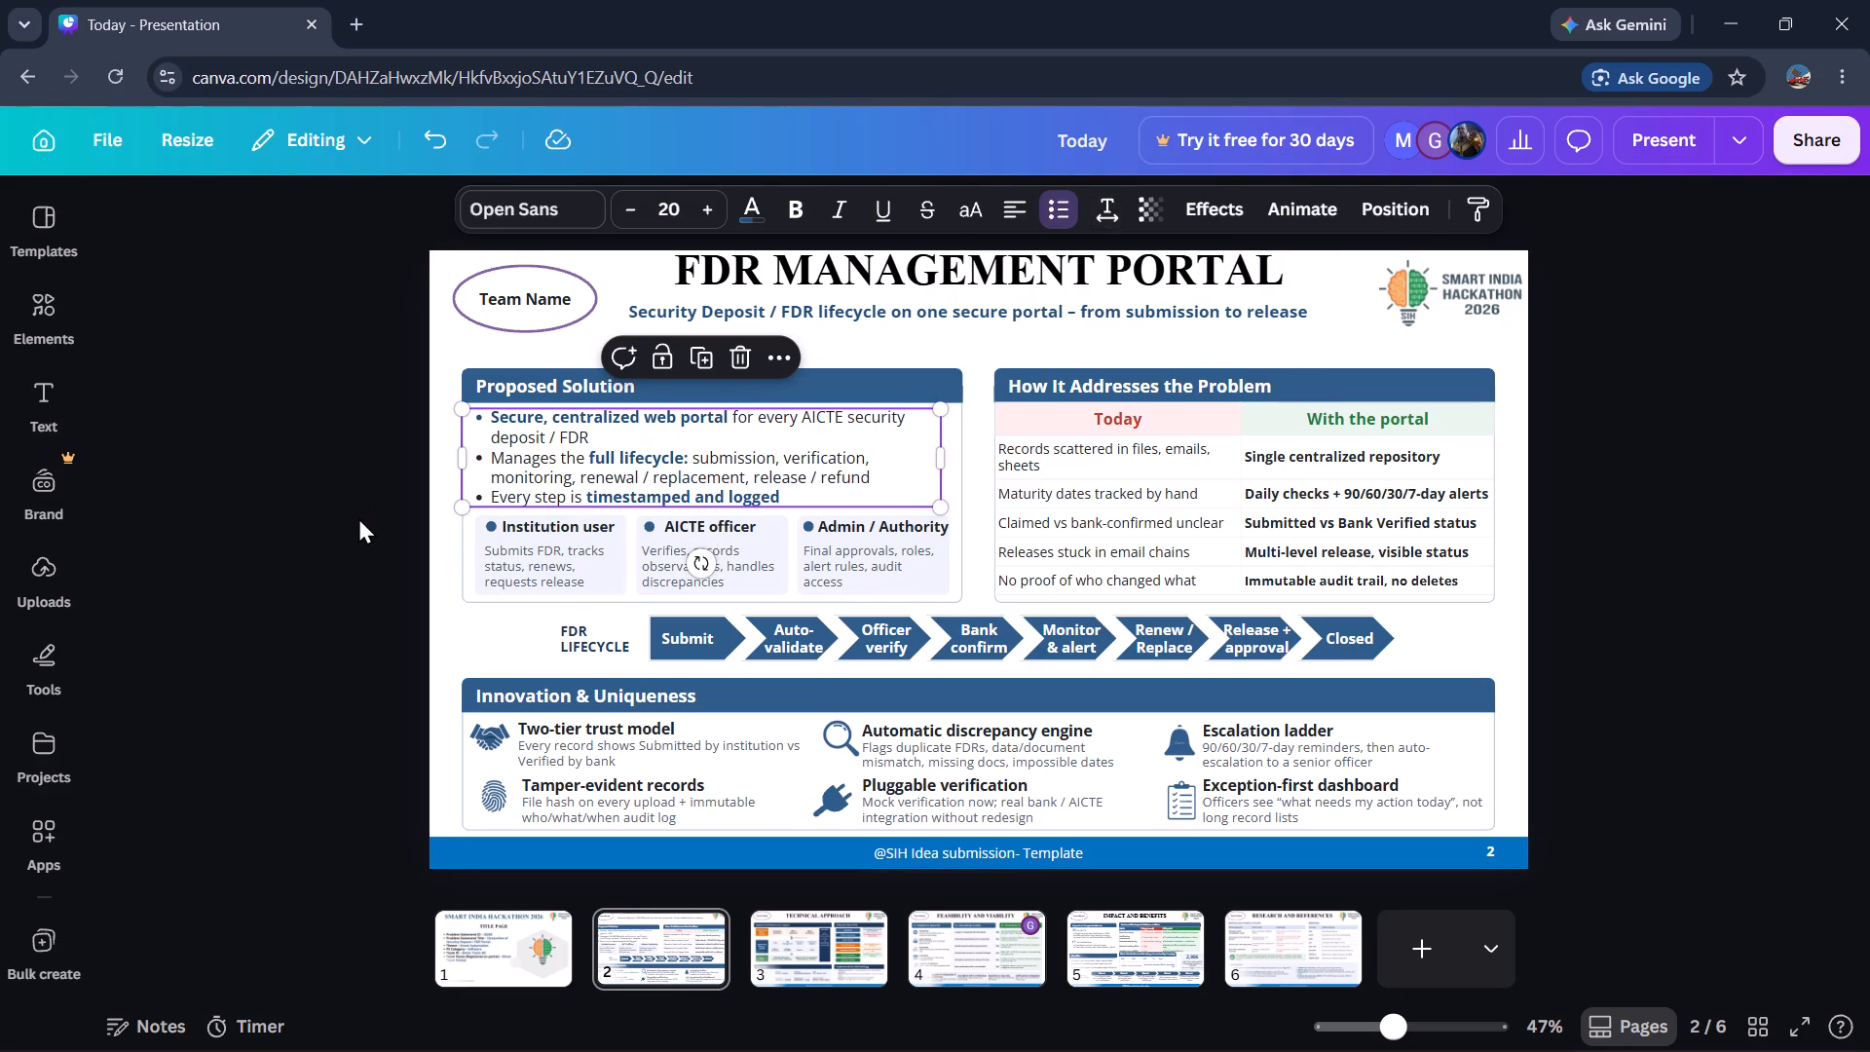
pyautogui.click(358, 517)
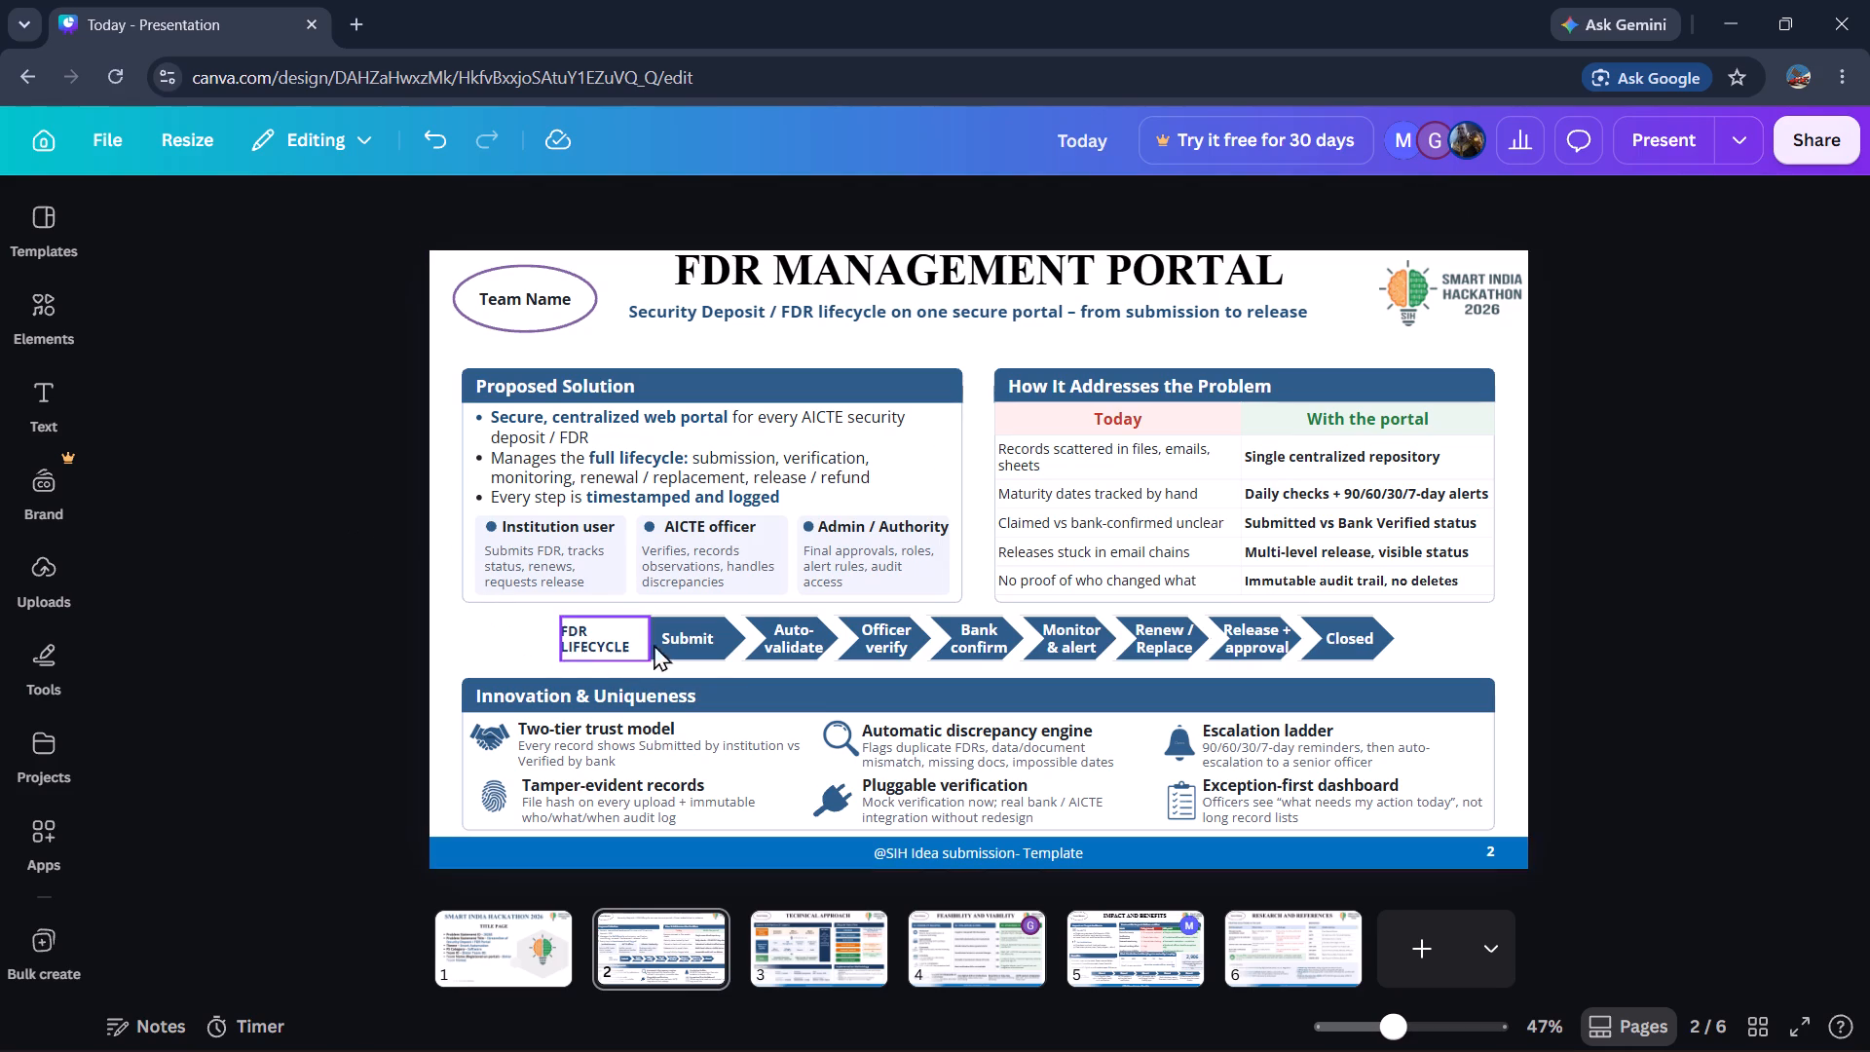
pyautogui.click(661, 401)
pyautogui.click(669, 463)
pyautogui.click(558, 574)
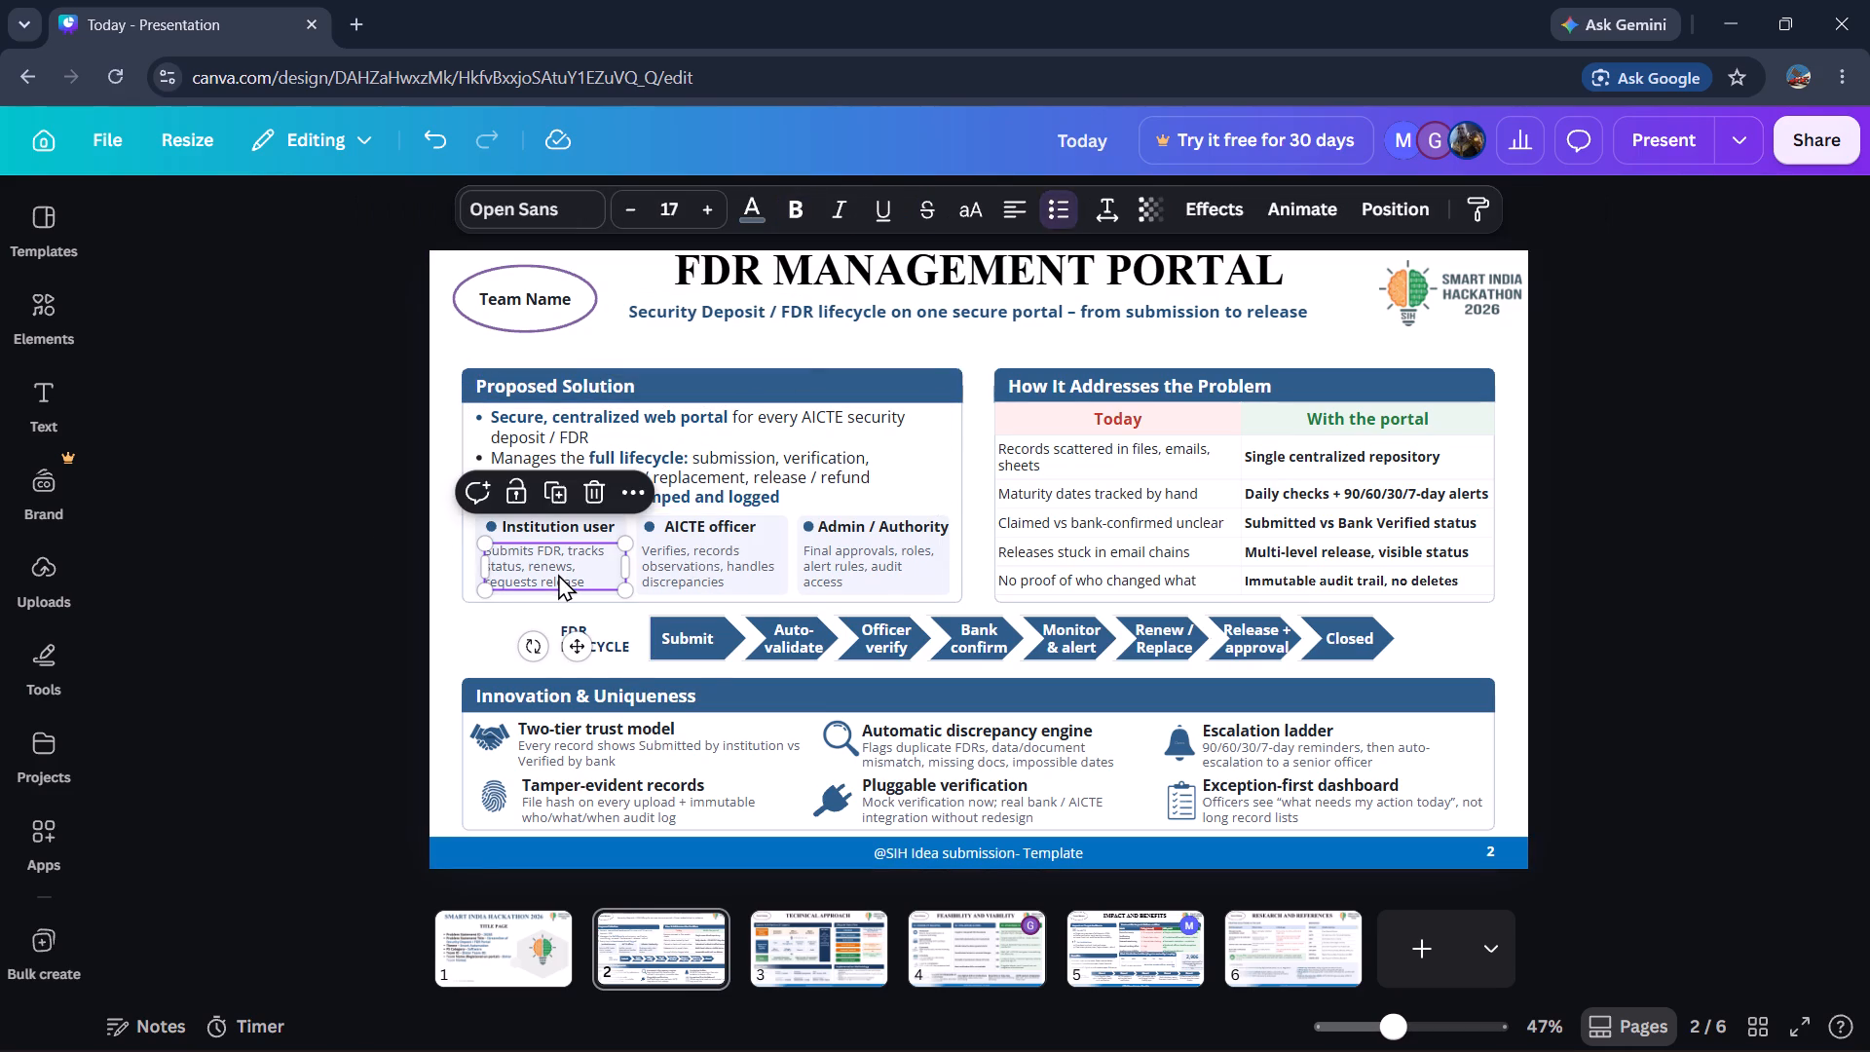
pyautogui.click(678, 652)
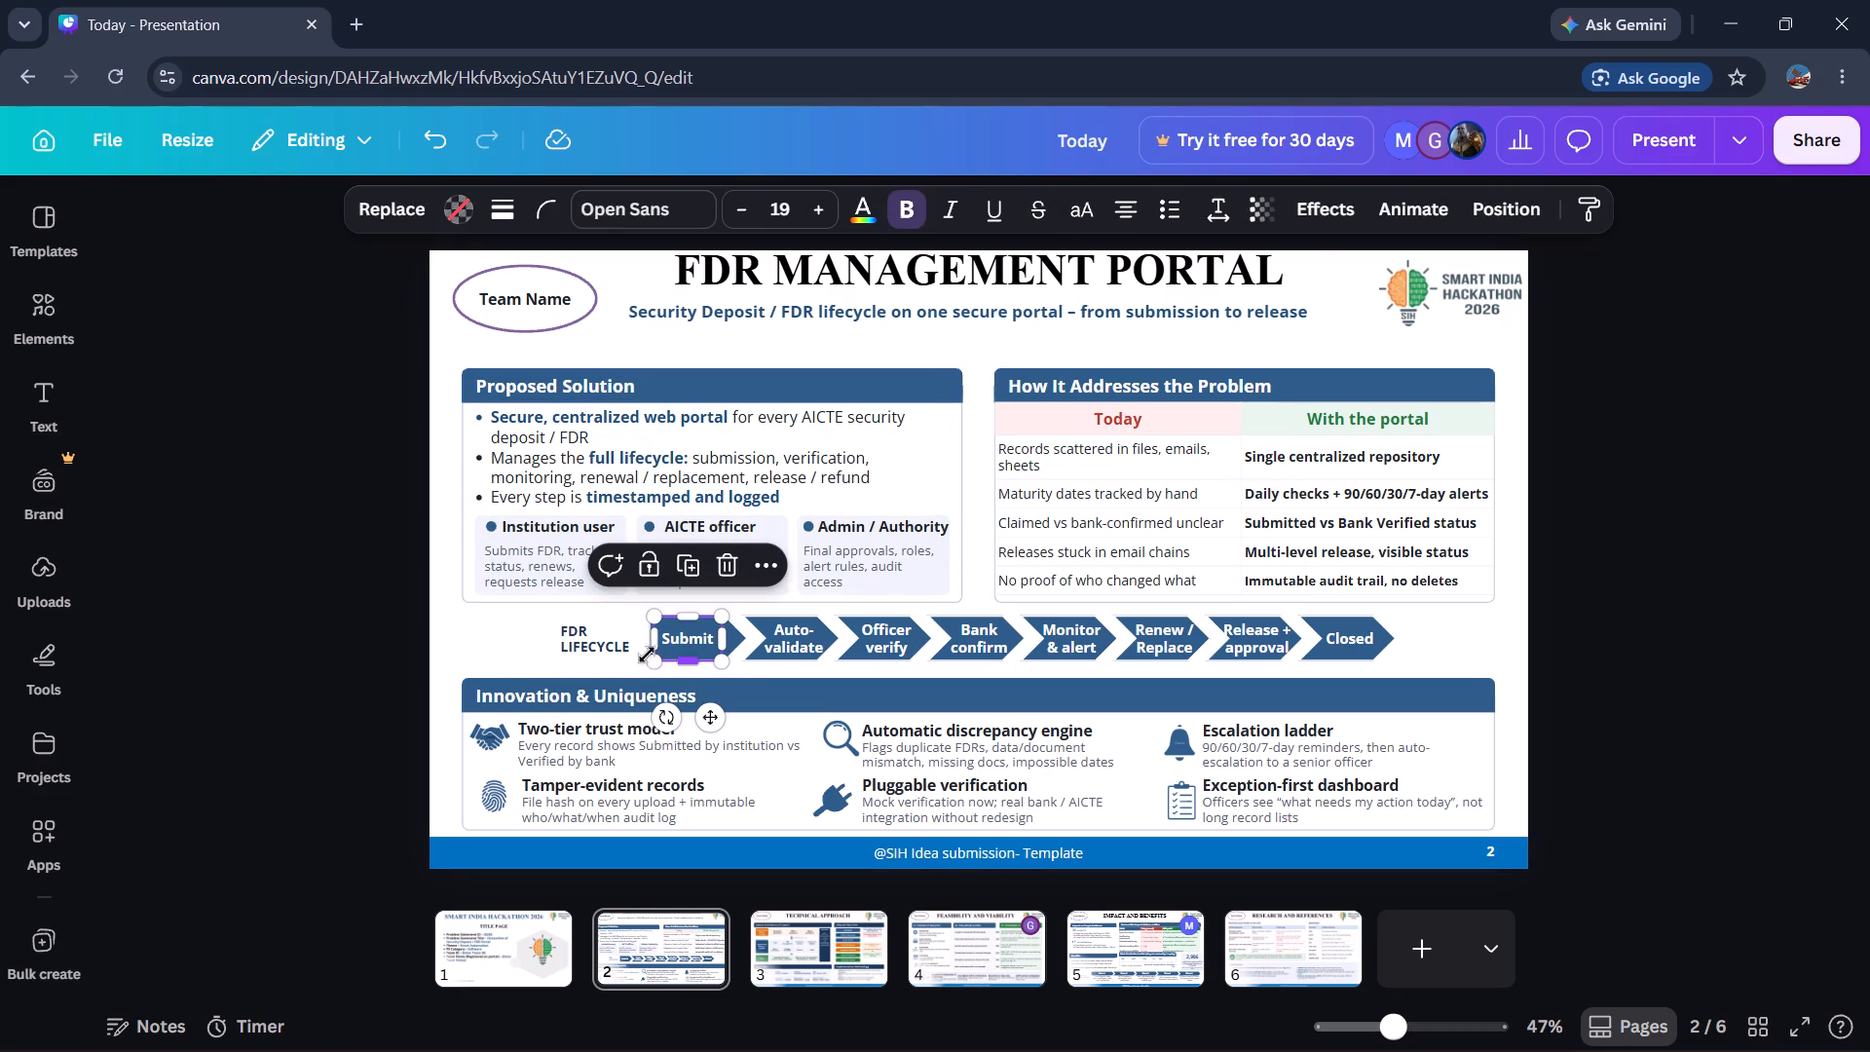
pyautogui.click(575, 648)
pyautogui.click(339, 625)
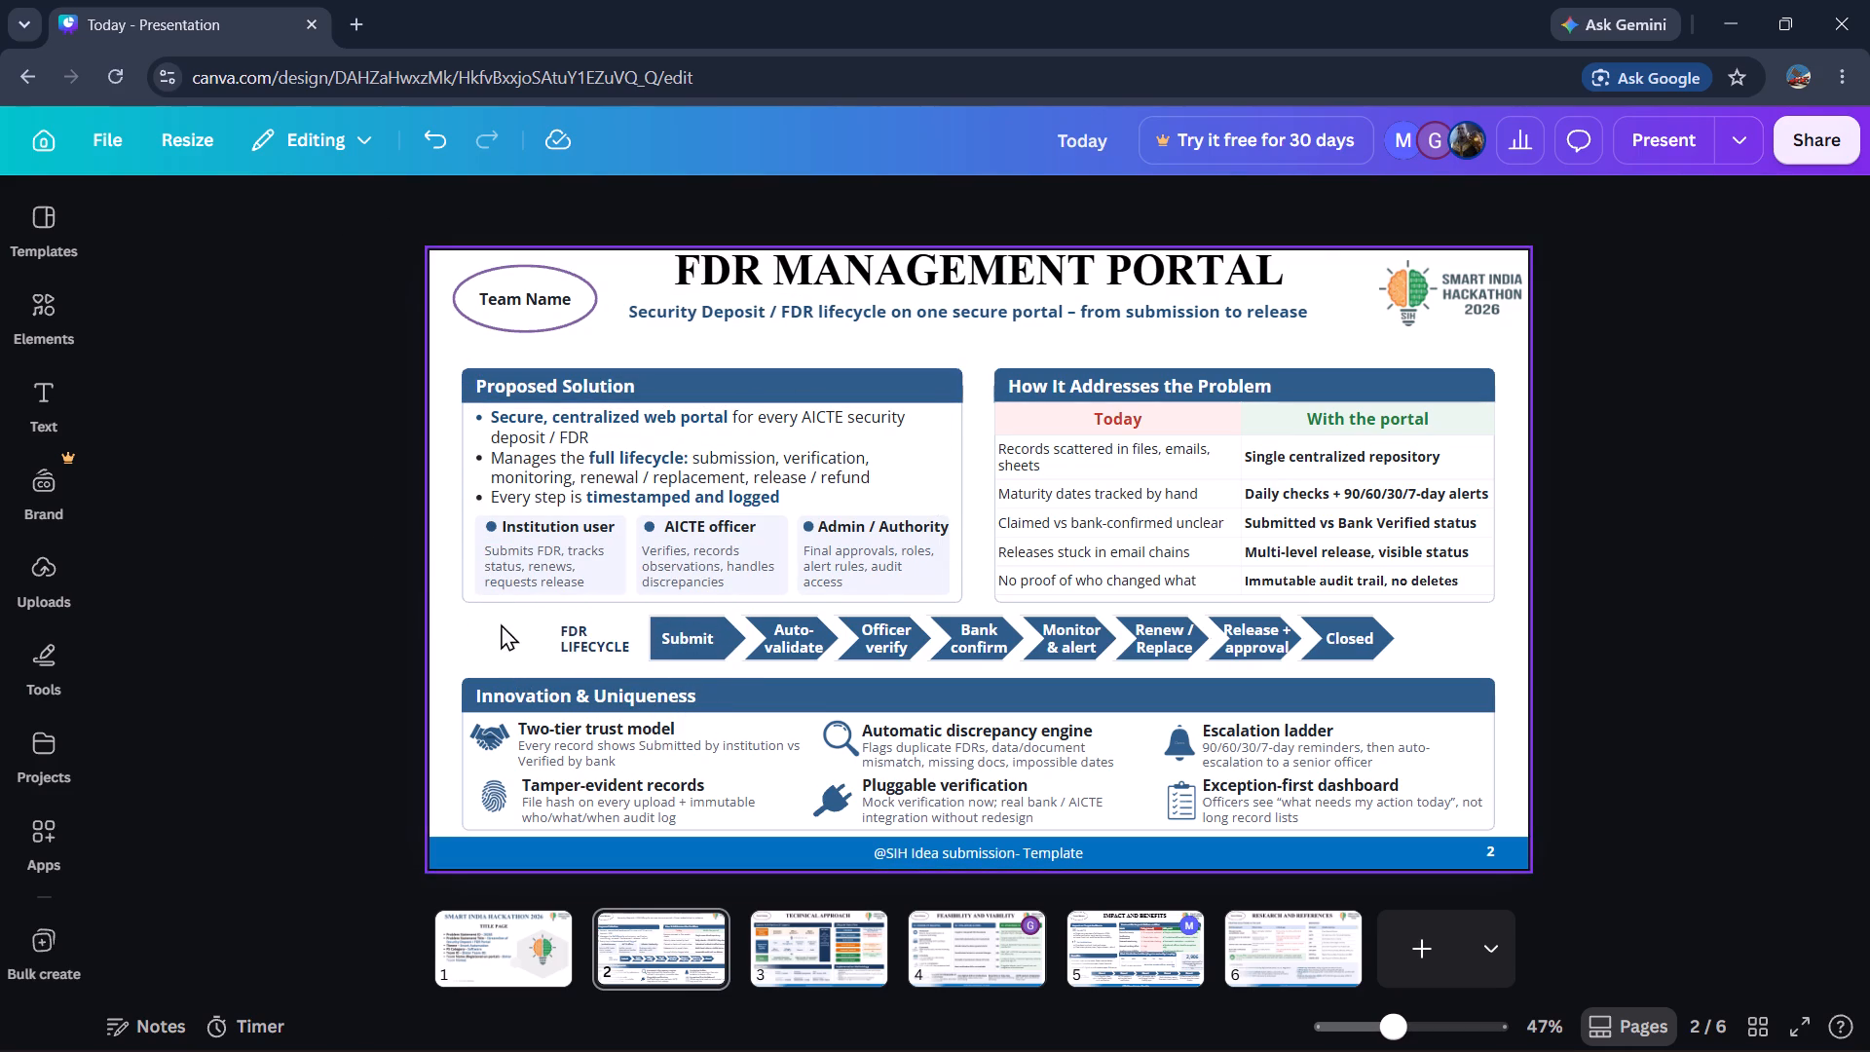
# Right-align the "FDR LIFECYCLE" label beside the Submit arrow.
pyautogui.click(572, 642)
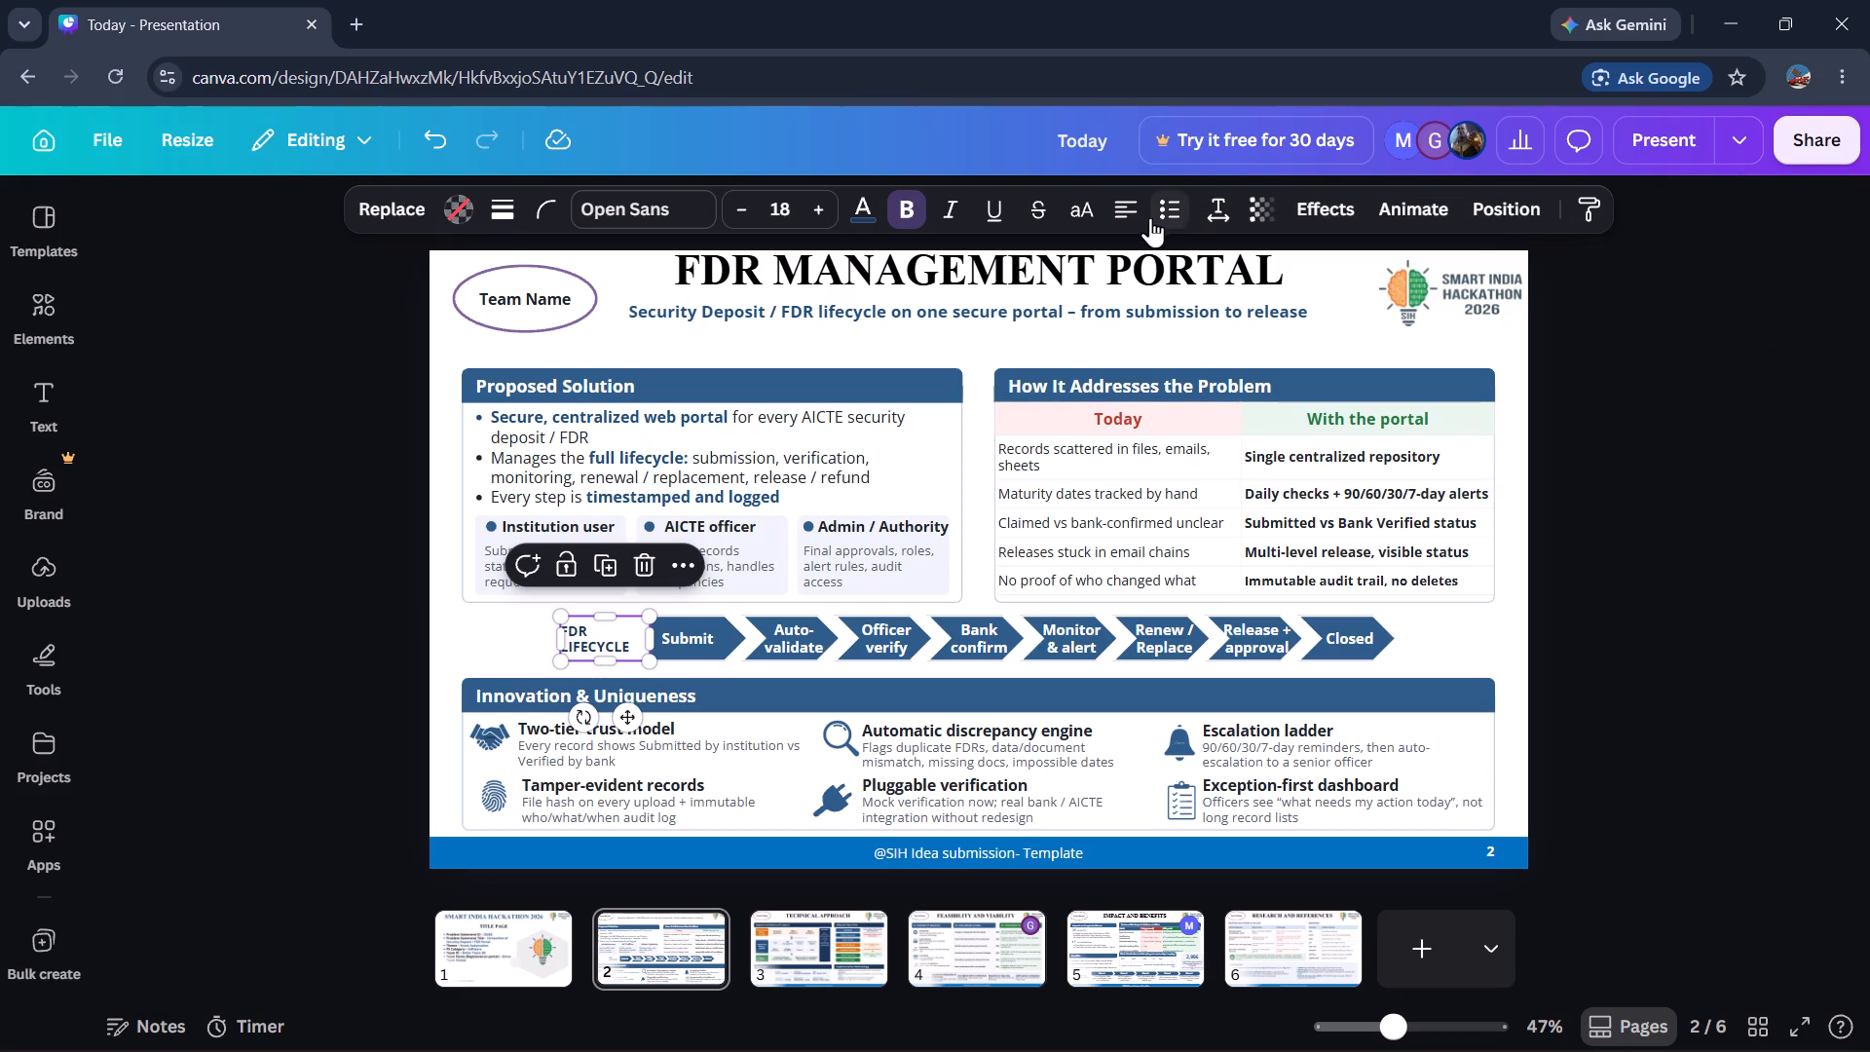
pyautogui.doubleClick(1125, 214)
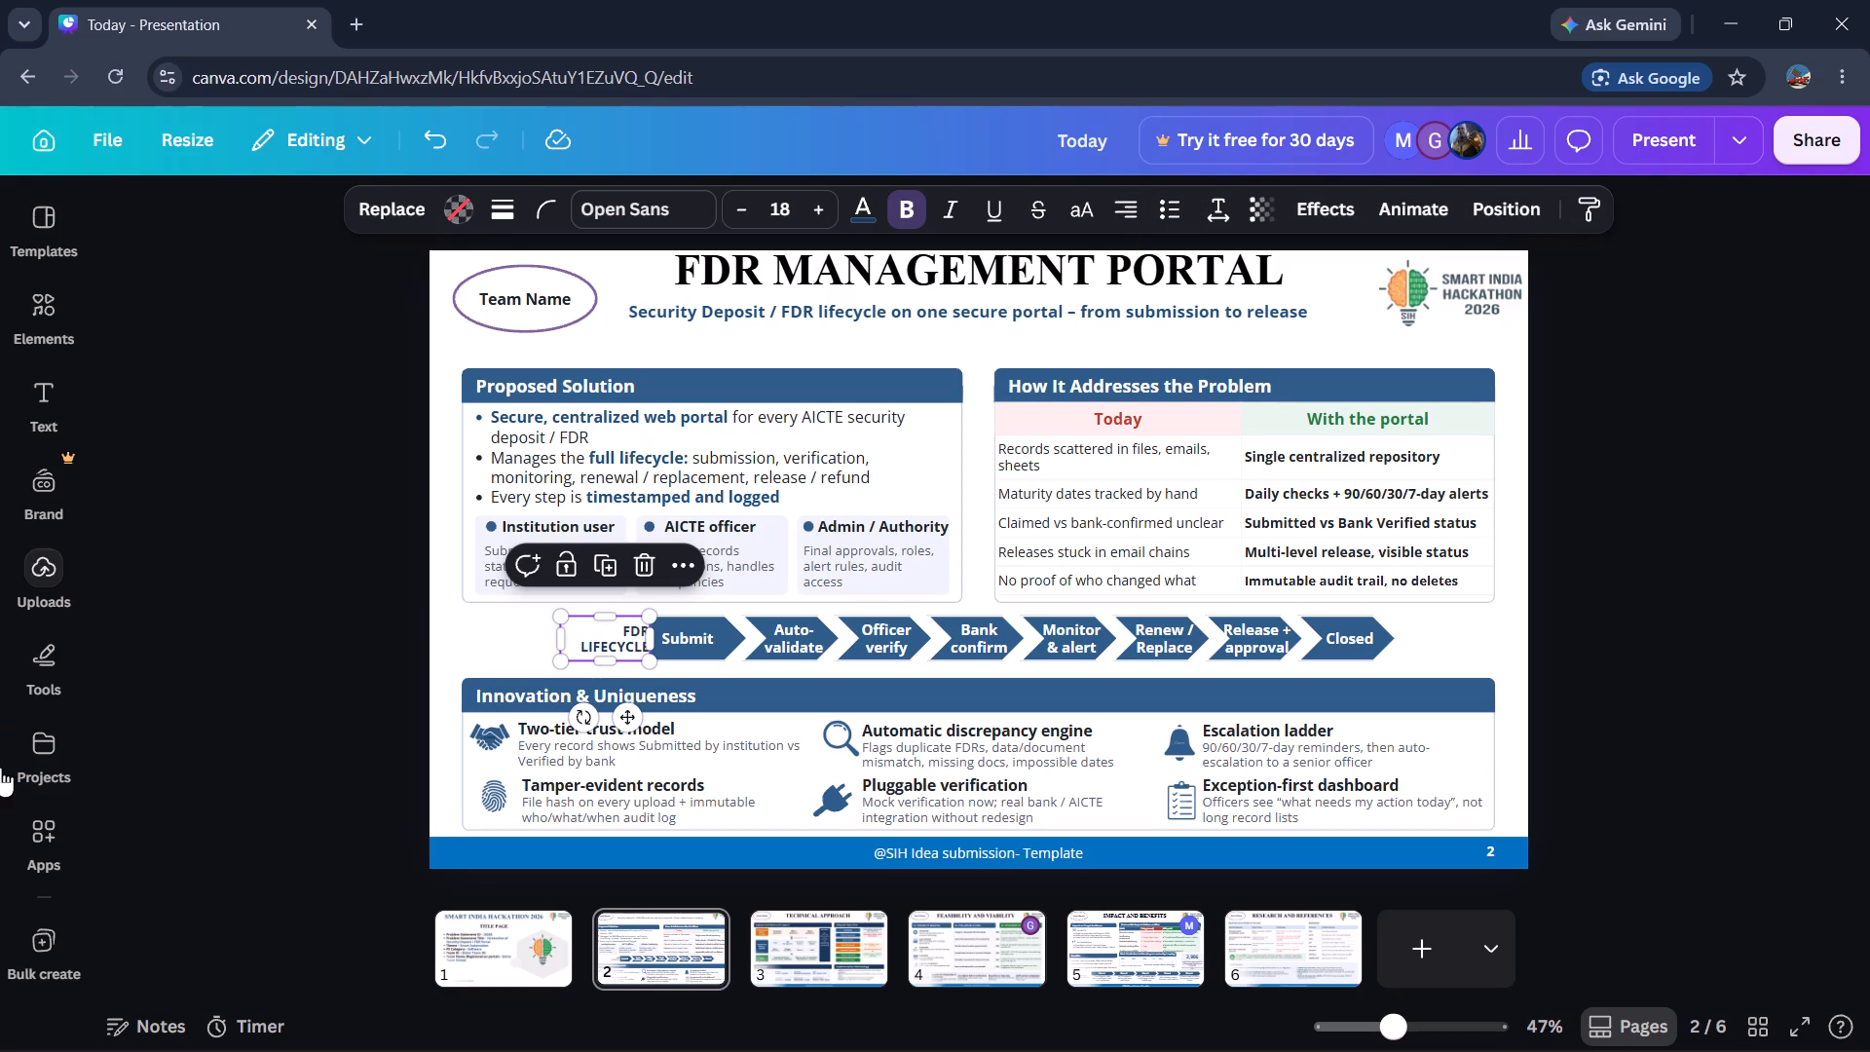
pyautogui.click(485, 550)
pyautogui.click(340, 600)
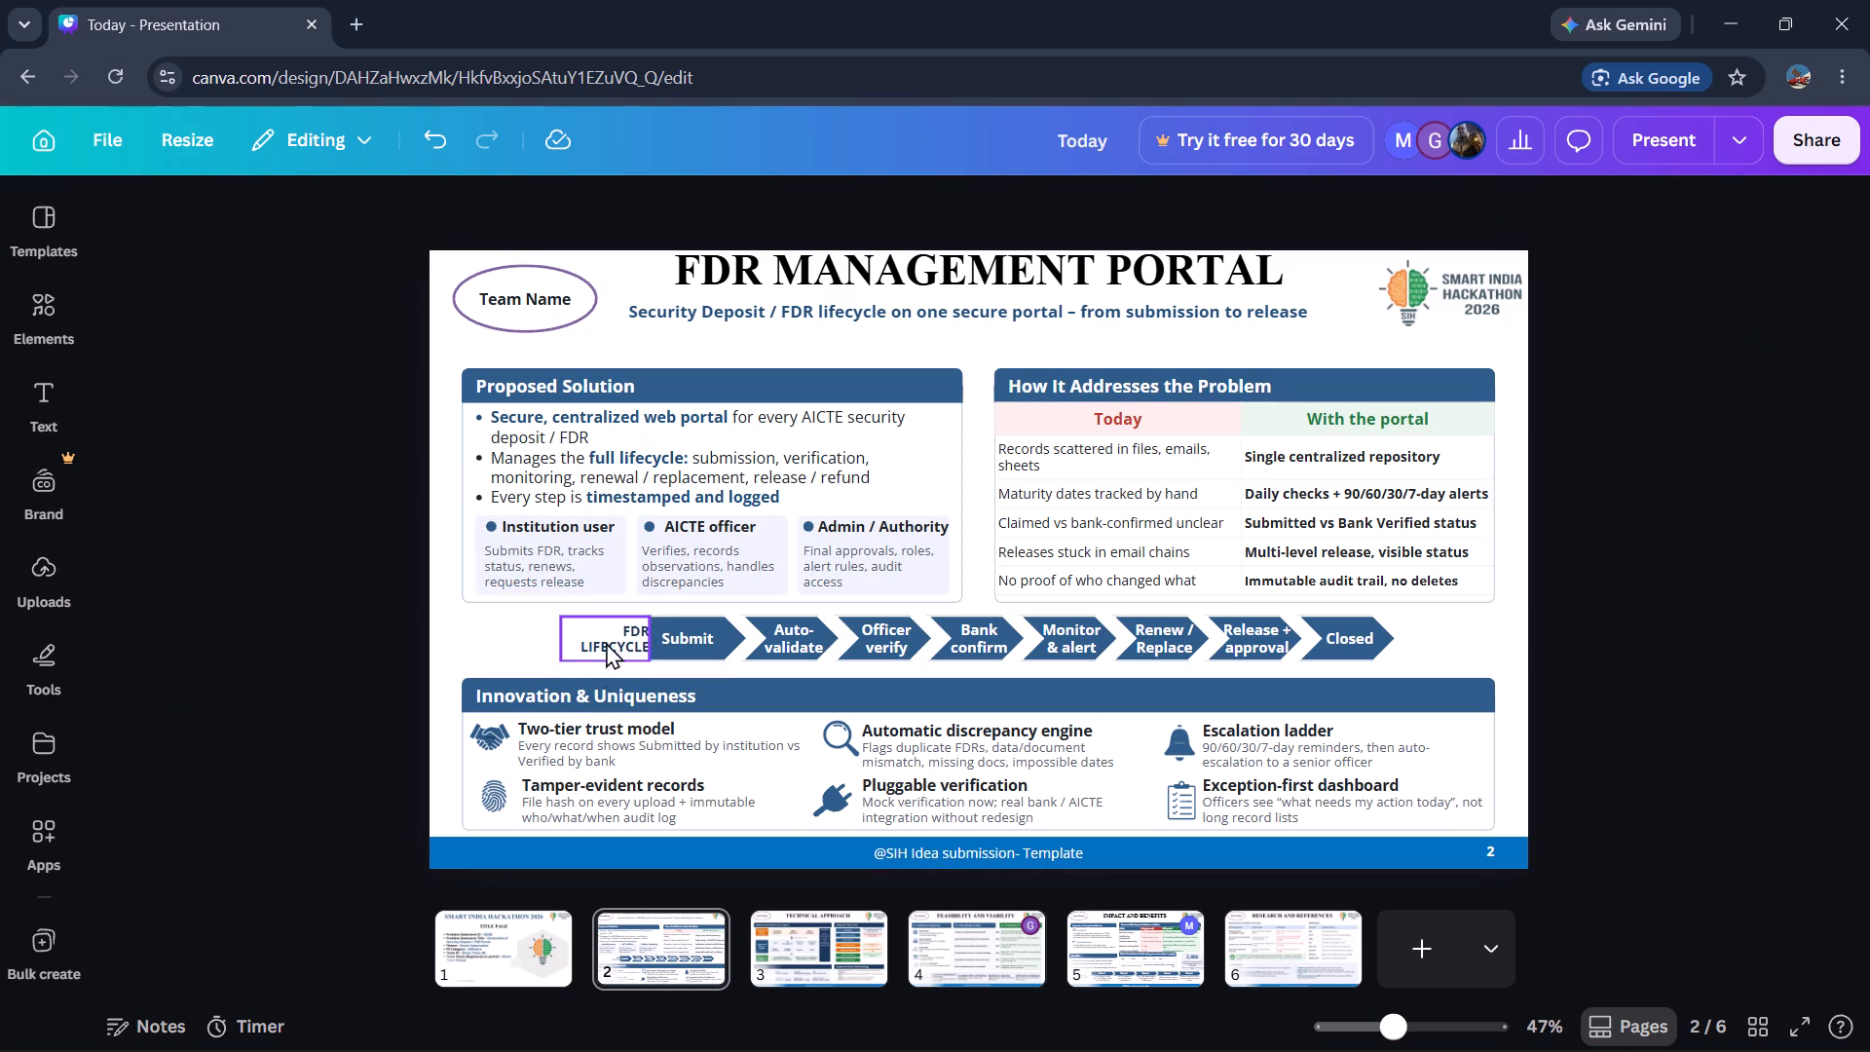
# Centre-align the "FDR LIFECYCLE" label beside the Submit arrow on slide 2.
pyautogui.click(609, 634)
pyautogui.click(1133, 212)
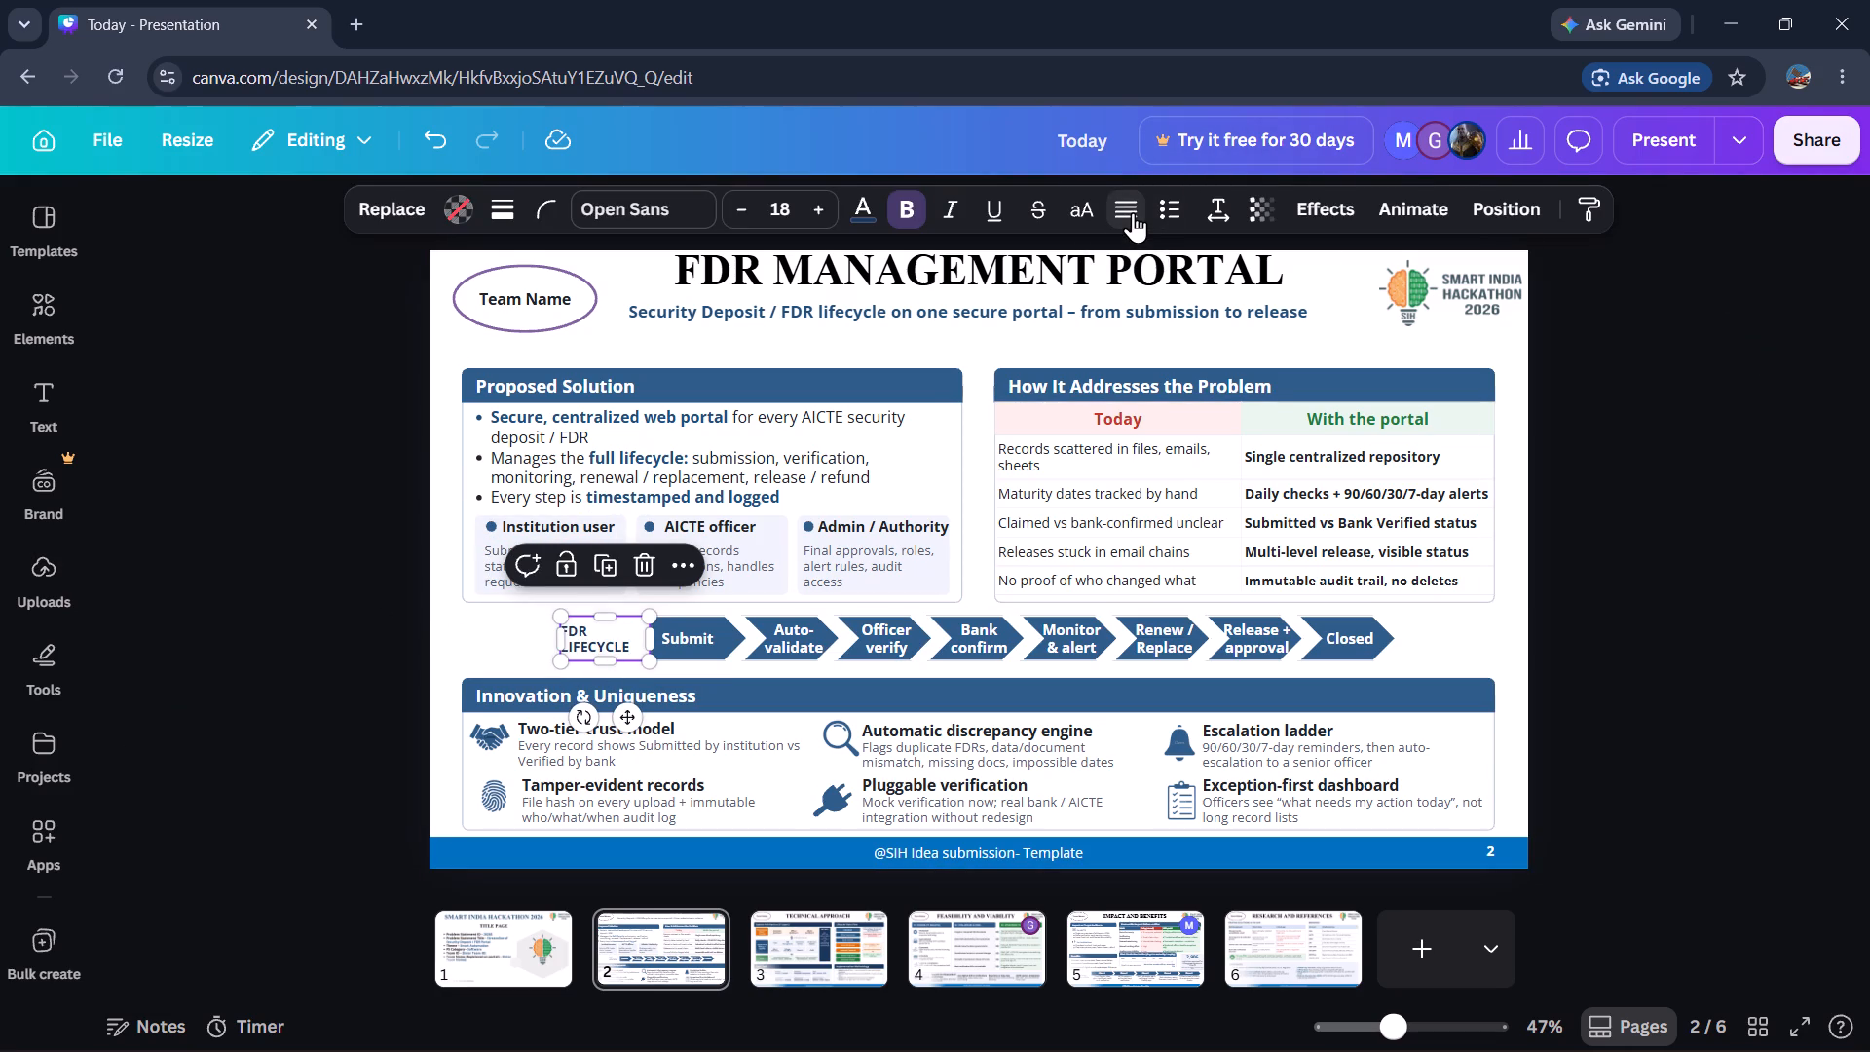
pyautogui.click(1133, 213)
pyautogui.click(1133, 213)
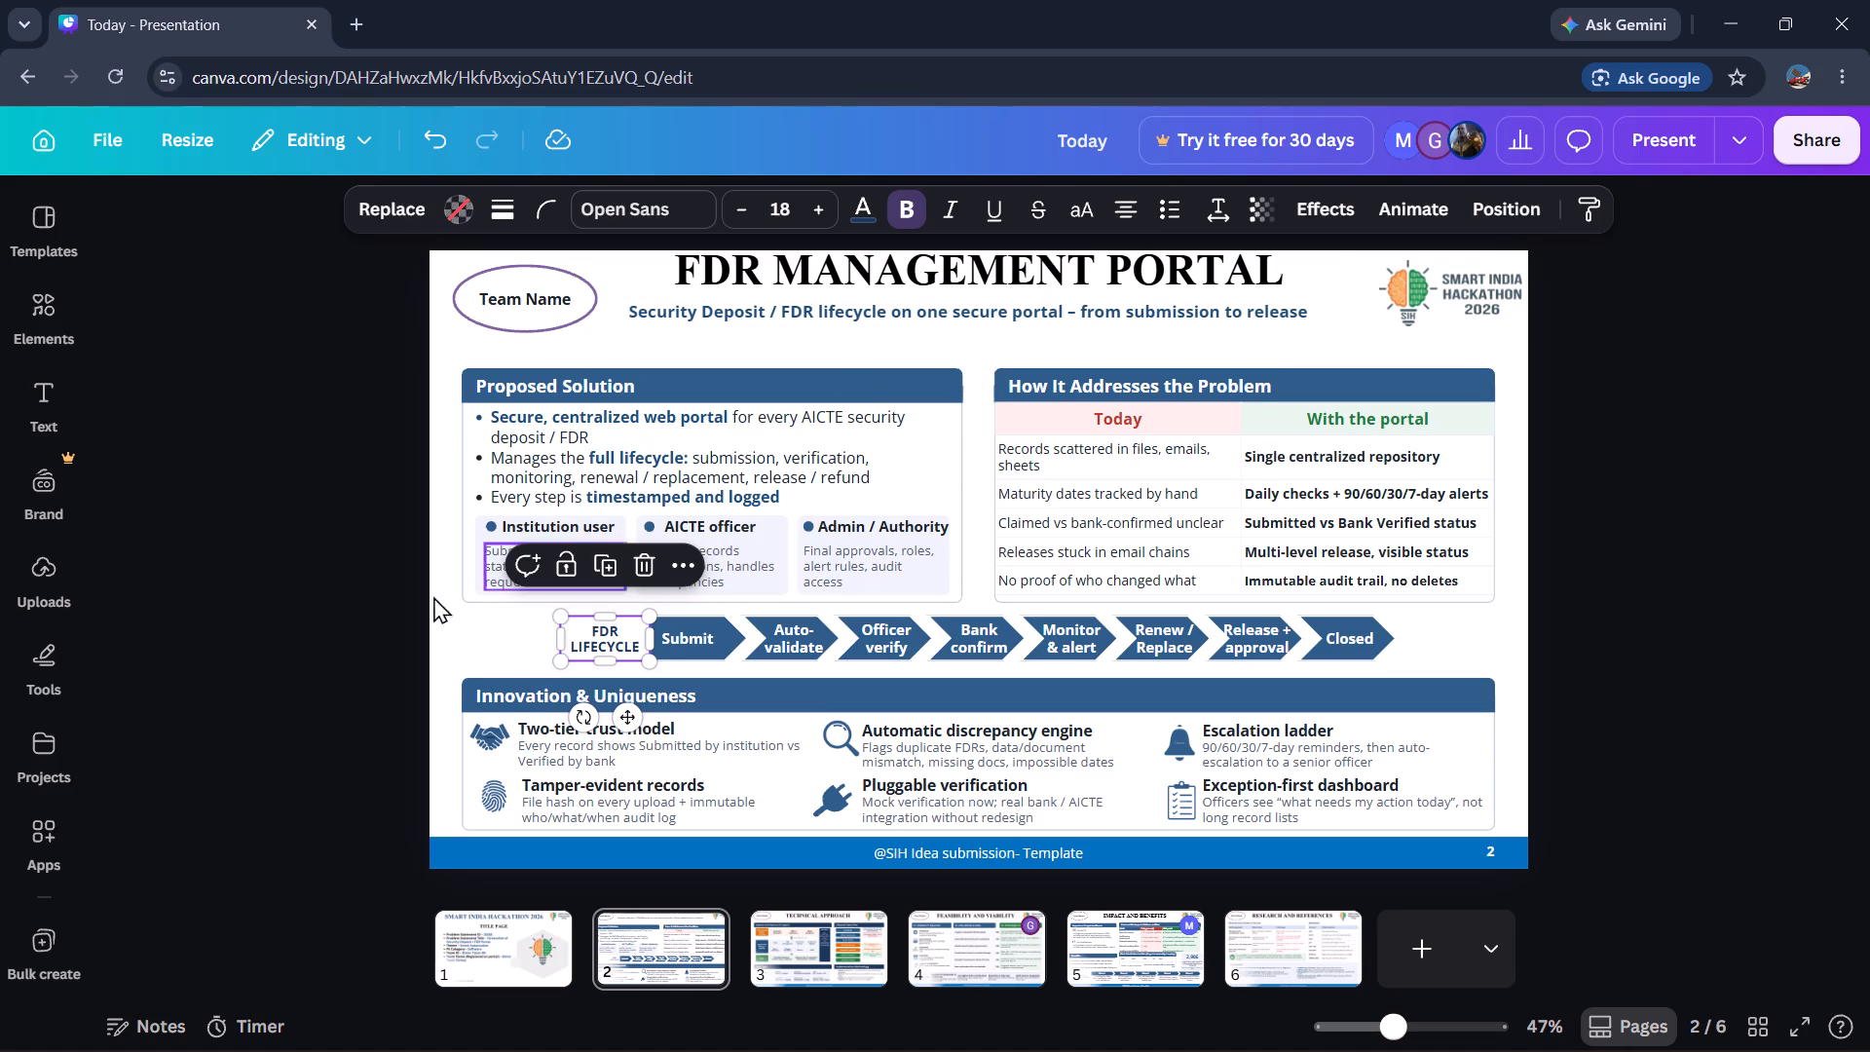
pyautogui.click(235, 648)
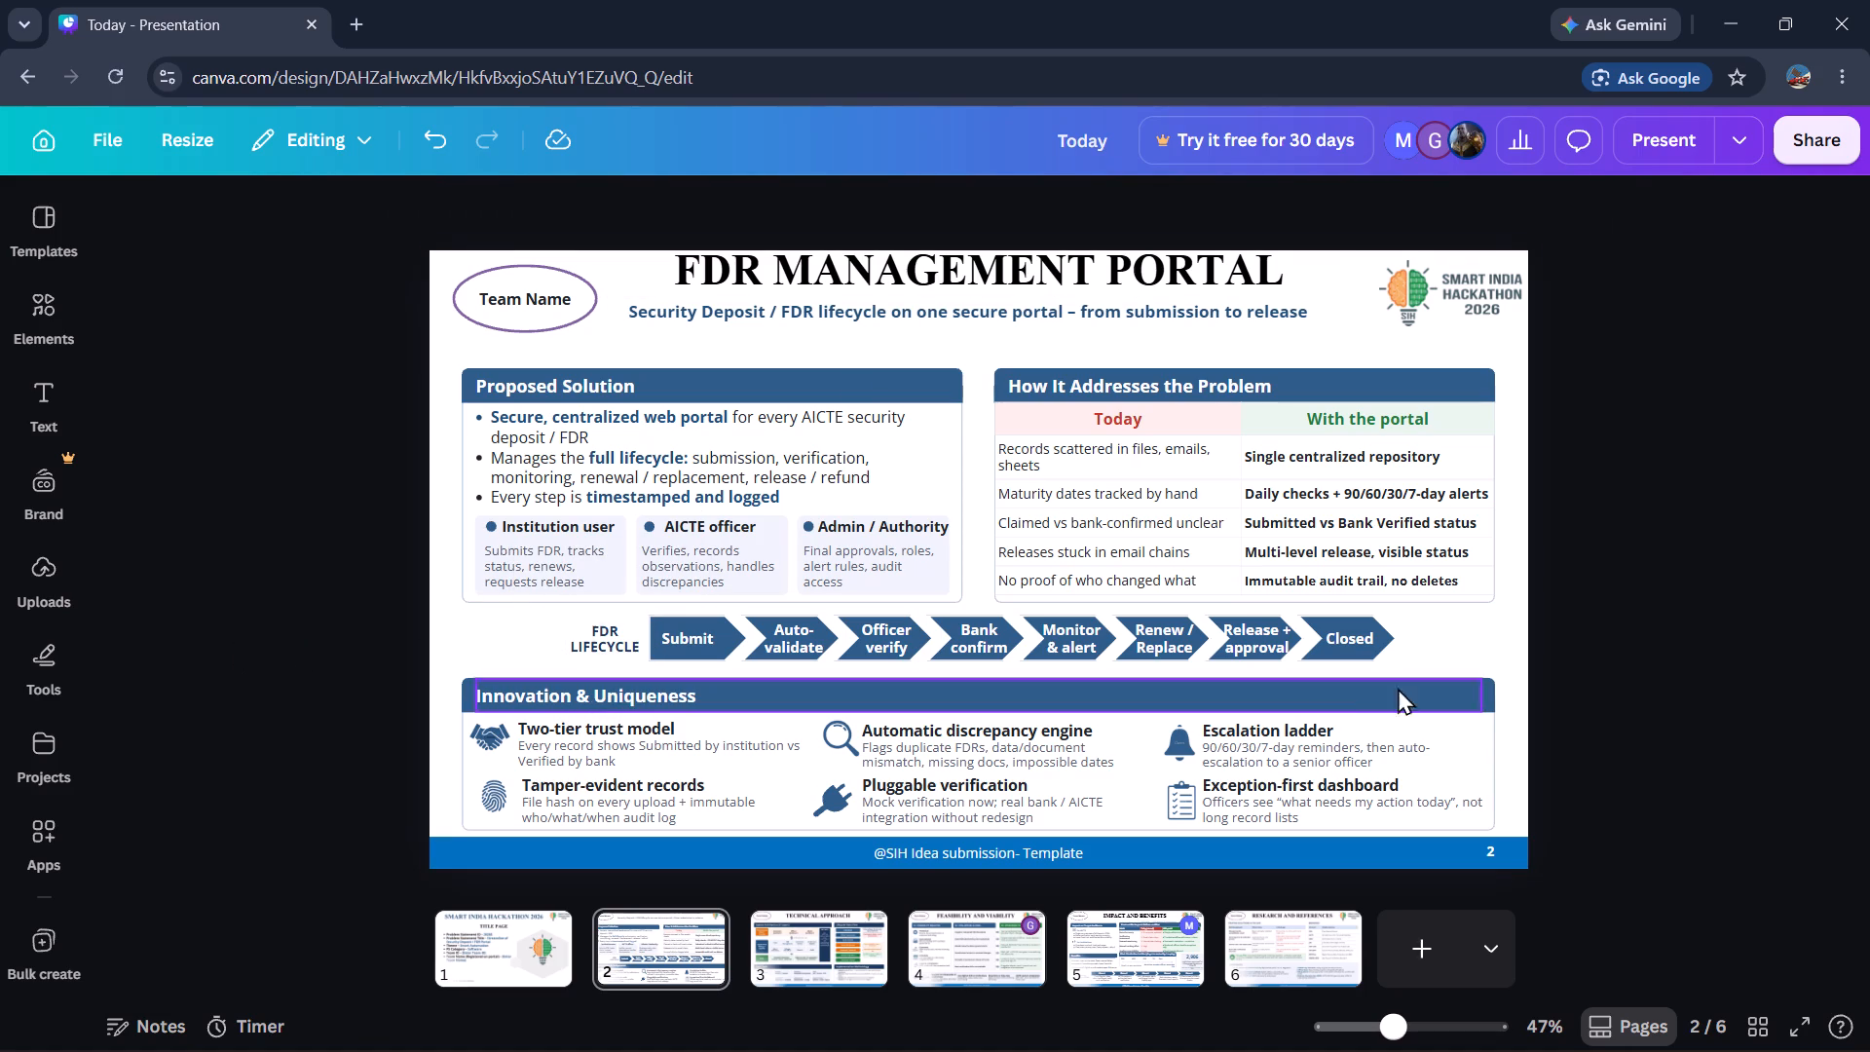
# Widen the "Release + approval" arrow in the FDR lifecycle row to about 194.
pyautogui.click(1292, 633)
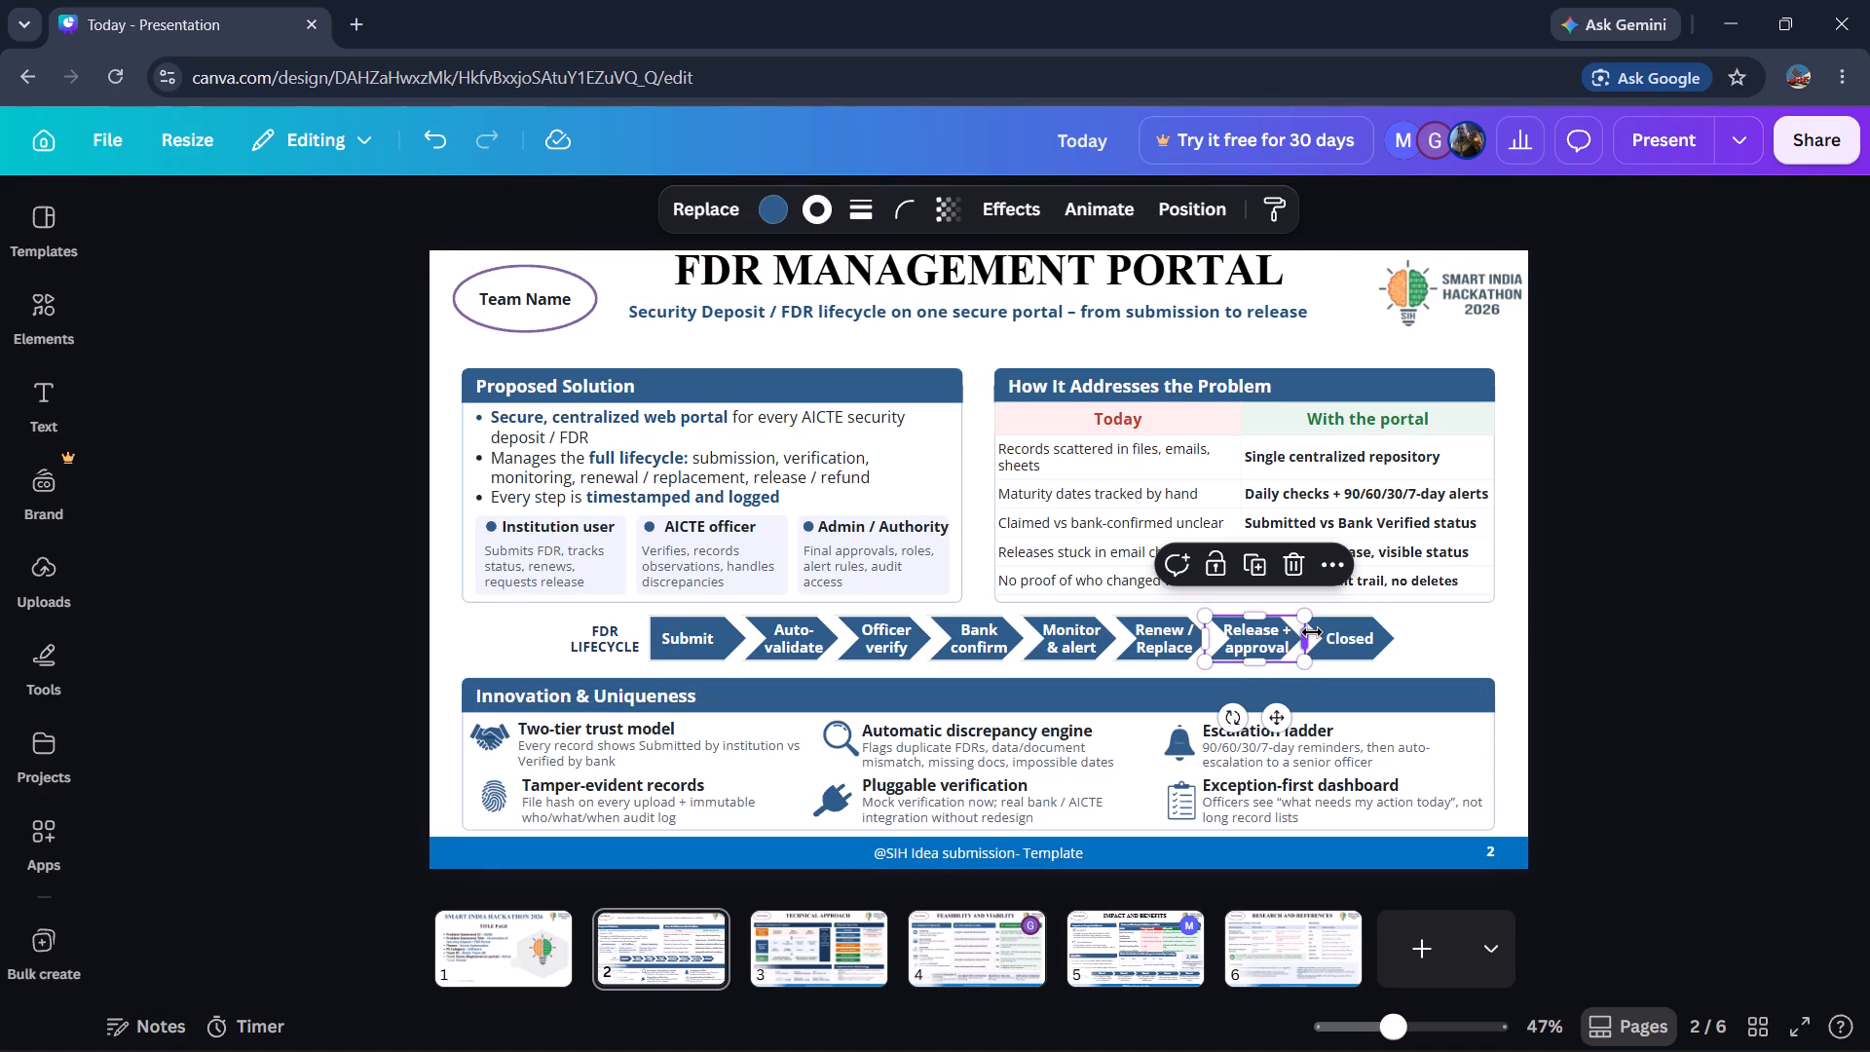
pyautogui.click(1313, 634)
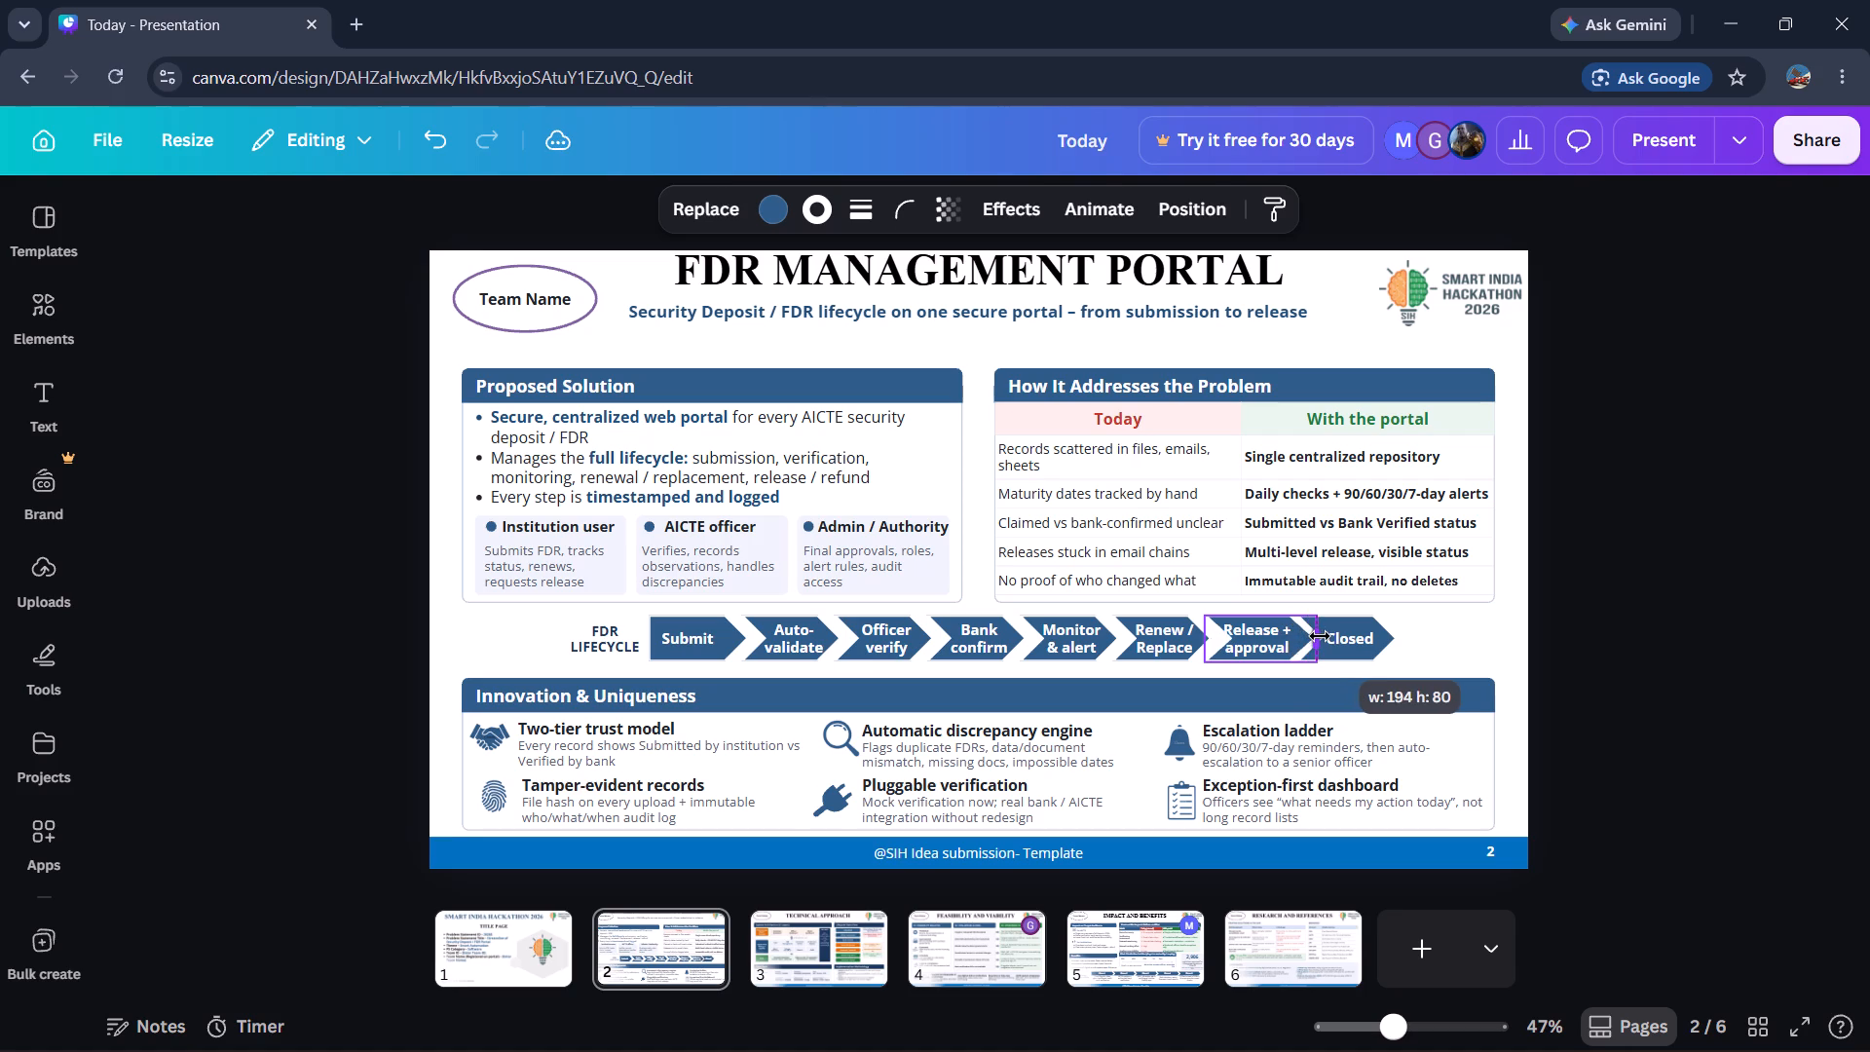
pyautogui.click(1766, 562)
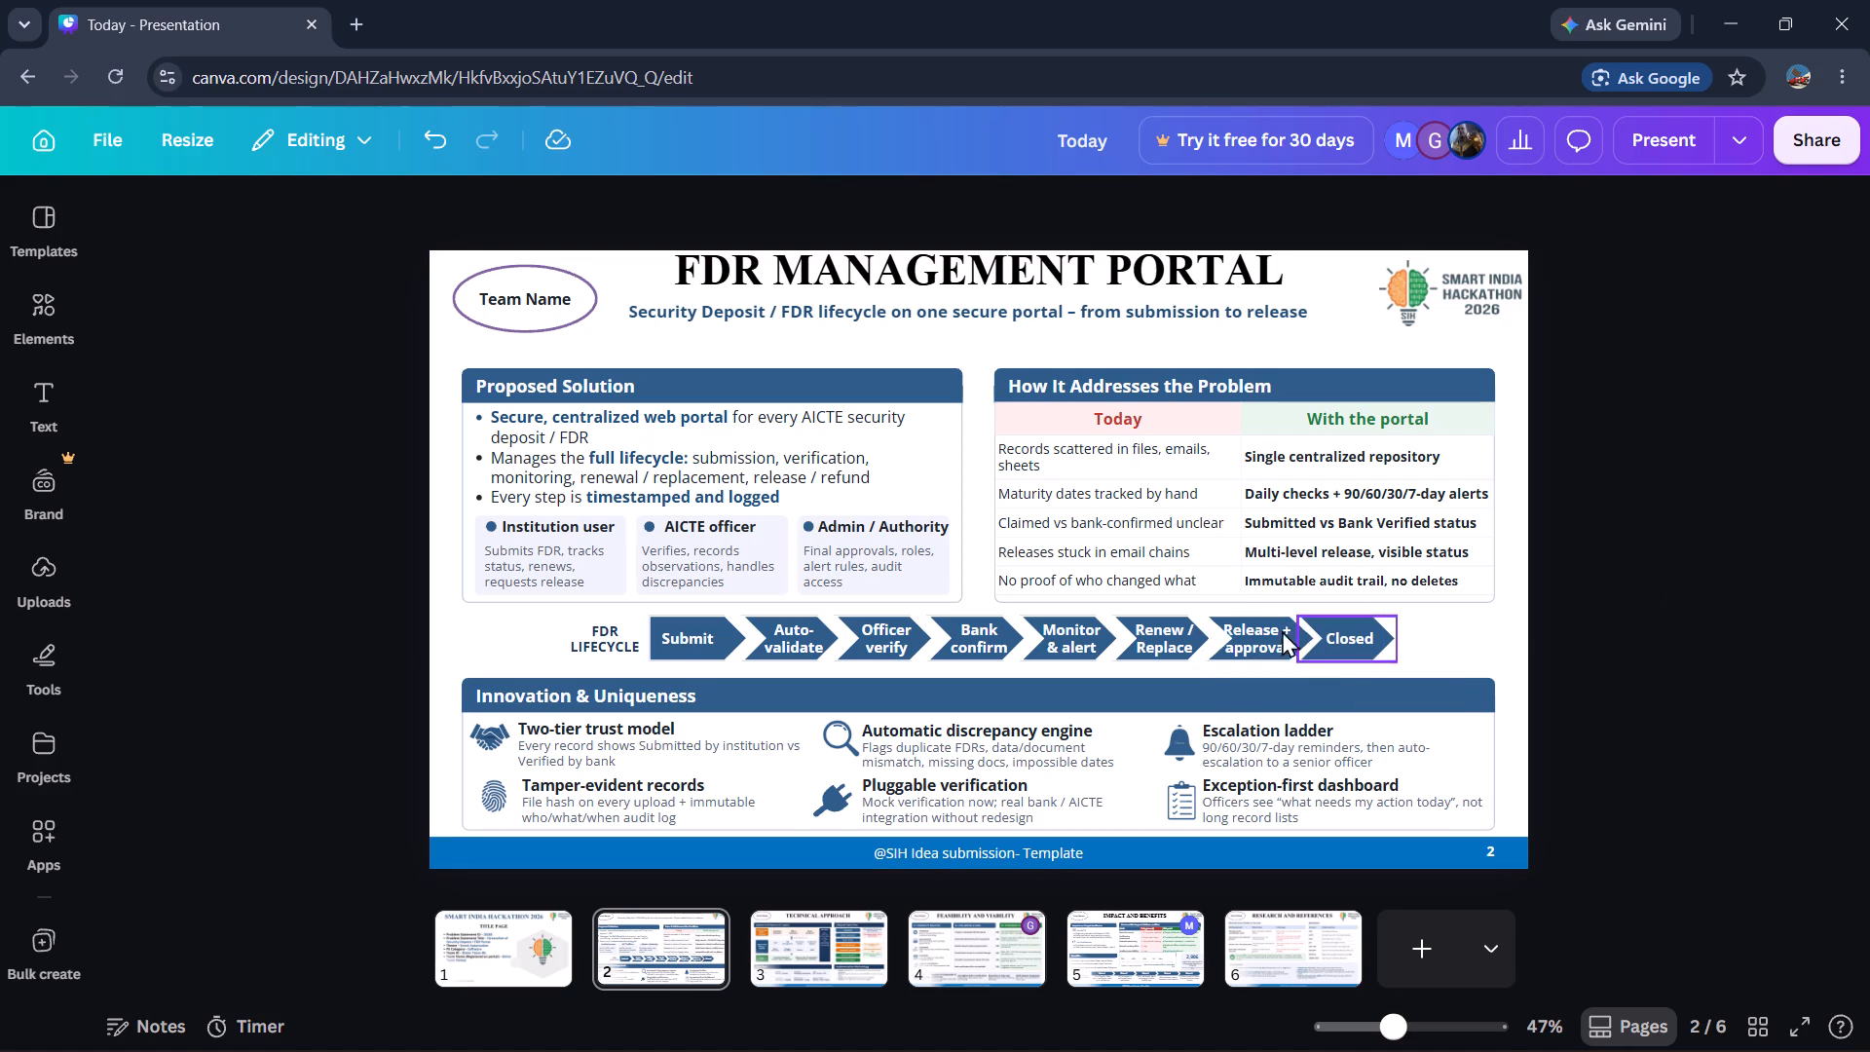
# Nudge the "Release + approval" text slightly right so it sits centred within its arrow.
pyautogui.click(1256, 631)
pyautogui.press('Right')
pyautogui.press('Right')
pyautogui.press('Right')
pyautogui.press('Right')
pyautogui.press('Right')
pyautogui.press('Right')
pyautogui.press('Right')
pyautogui.press('Right')
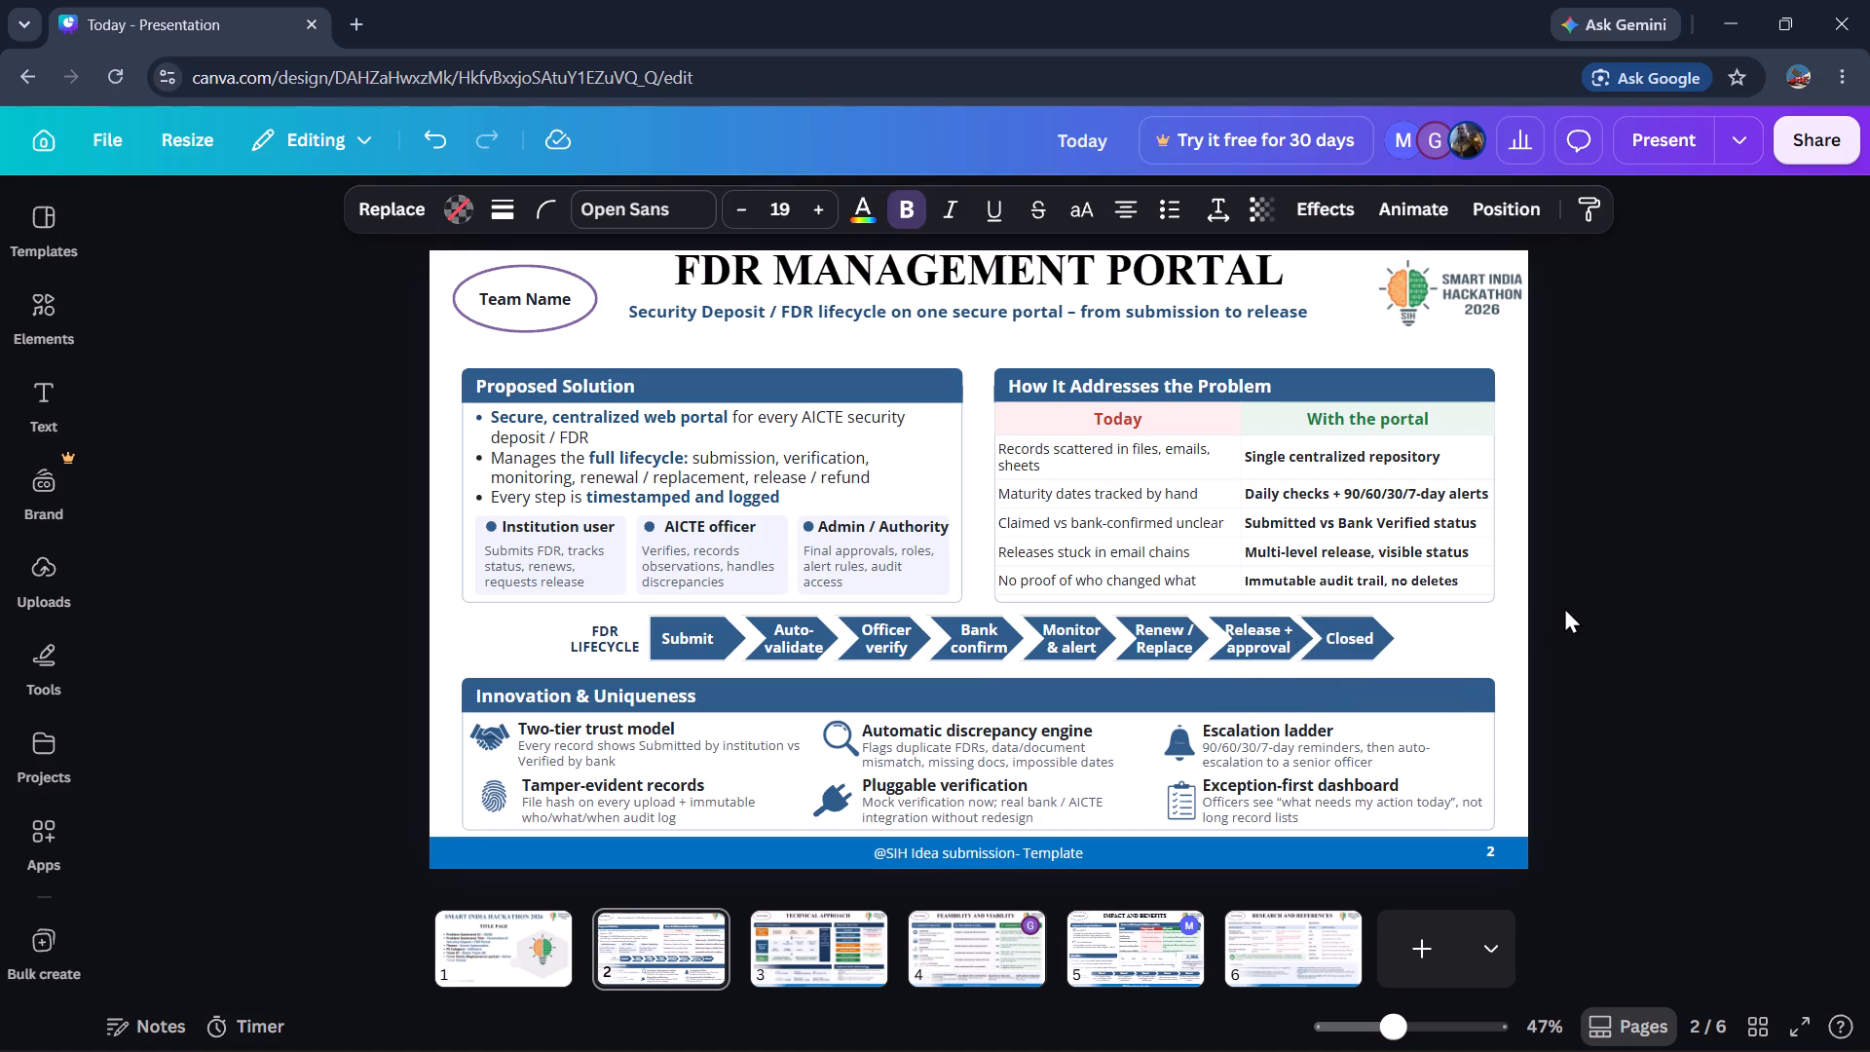
pyautogui.click(1666, 613)
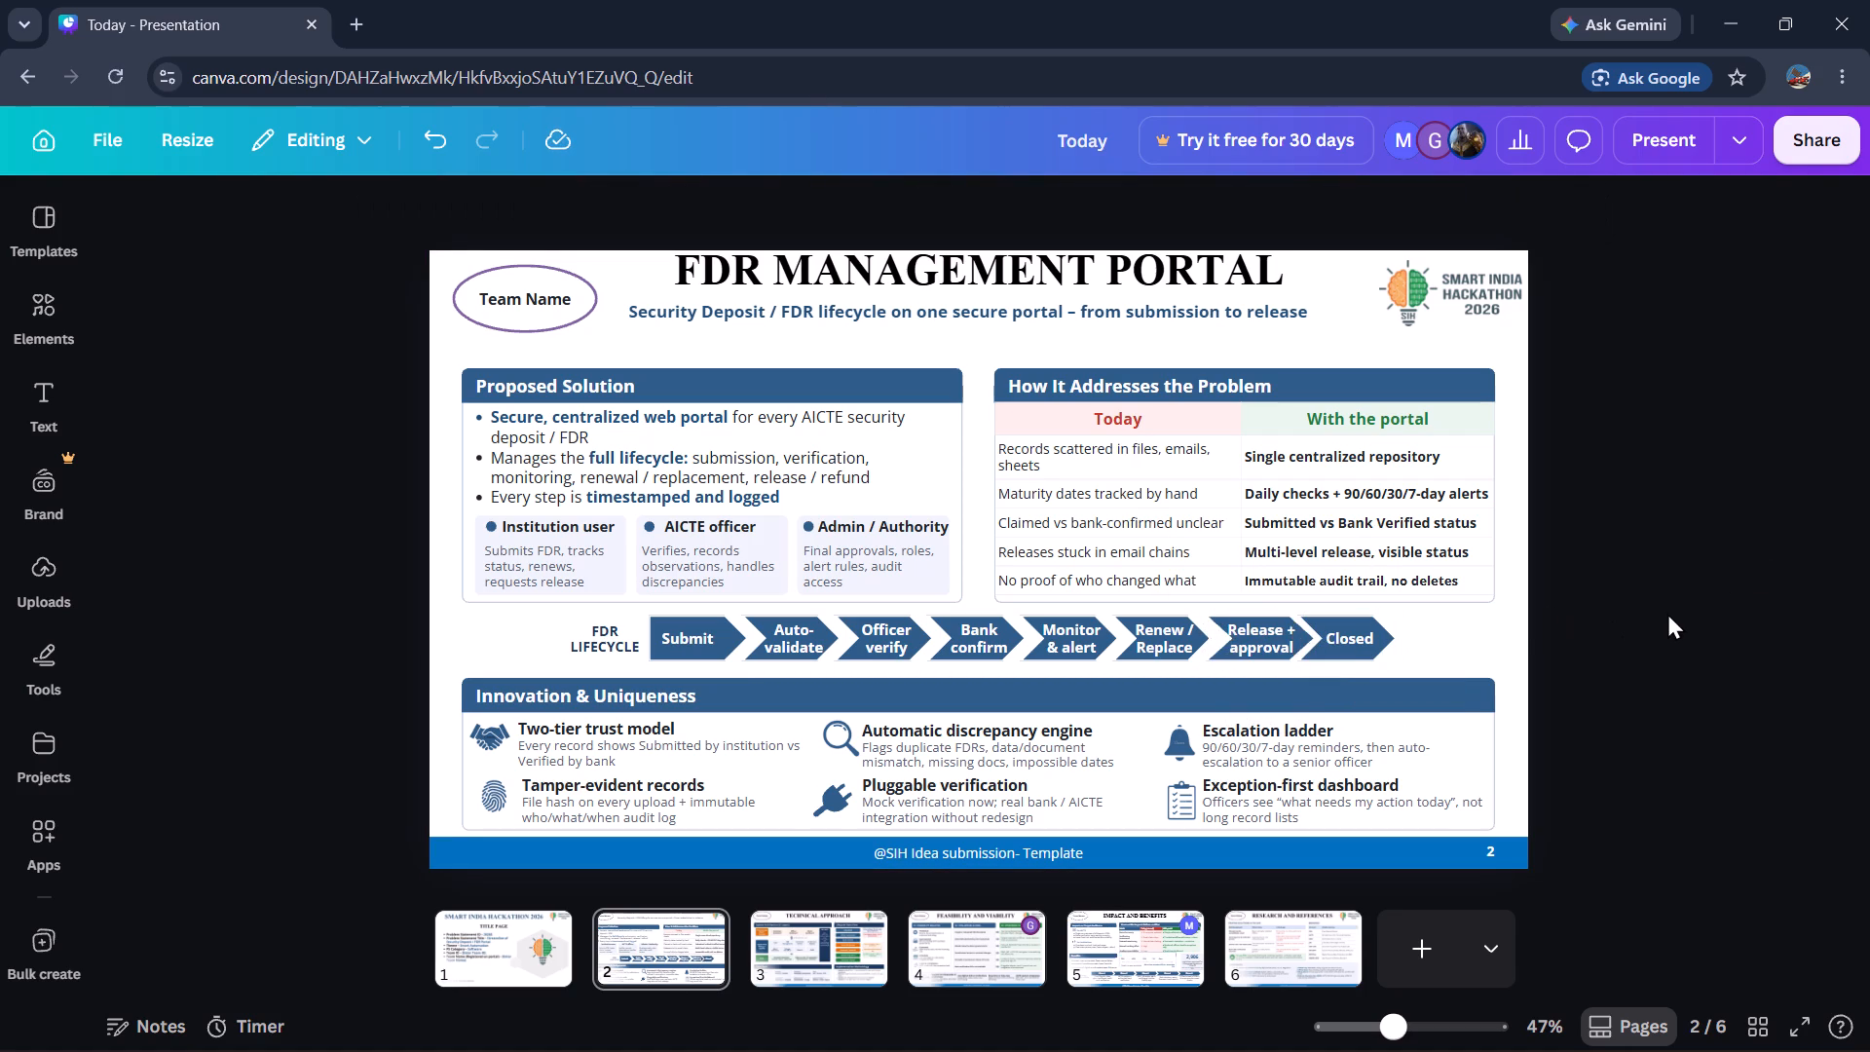
# Shift the "Closed" arrow together with its label slightly right, matching the spacing between the other lifecycle arrows.
pyautogui.click(1362, 637)
pyautogui.click(1253, 641)
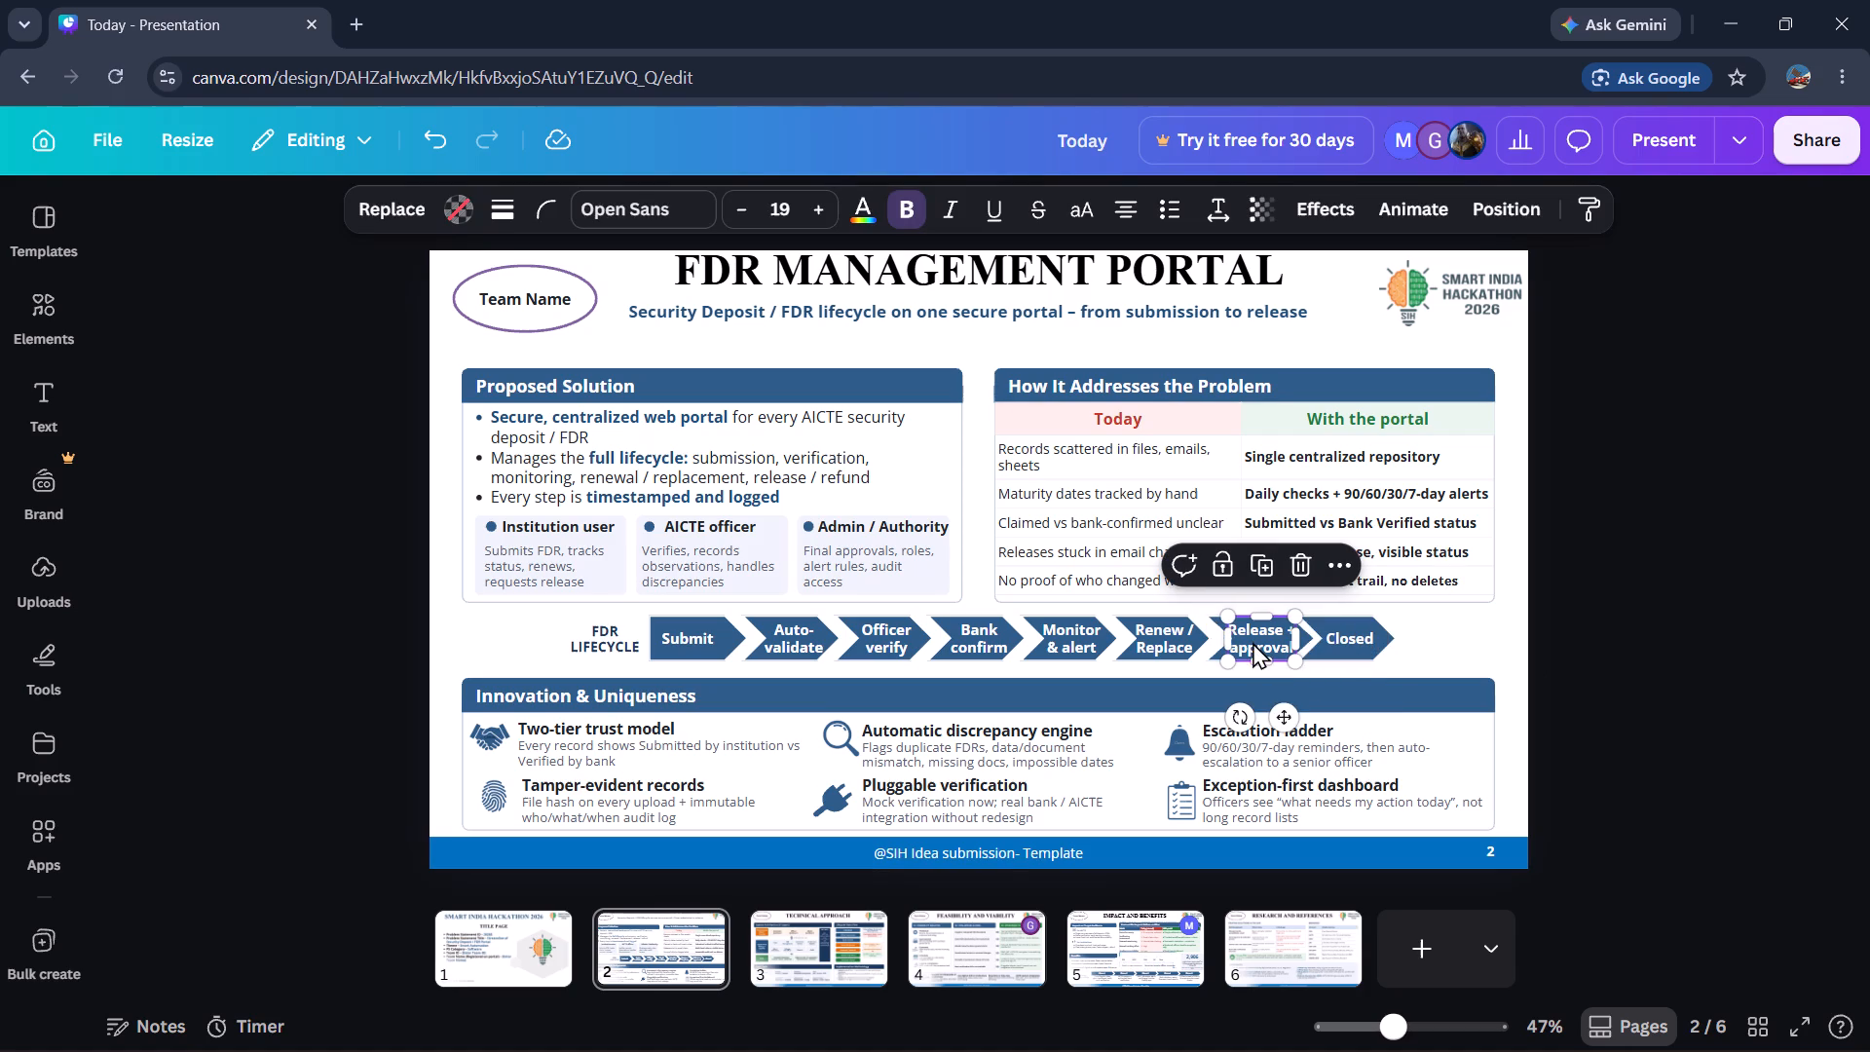
pyautogui.click(800, 625)
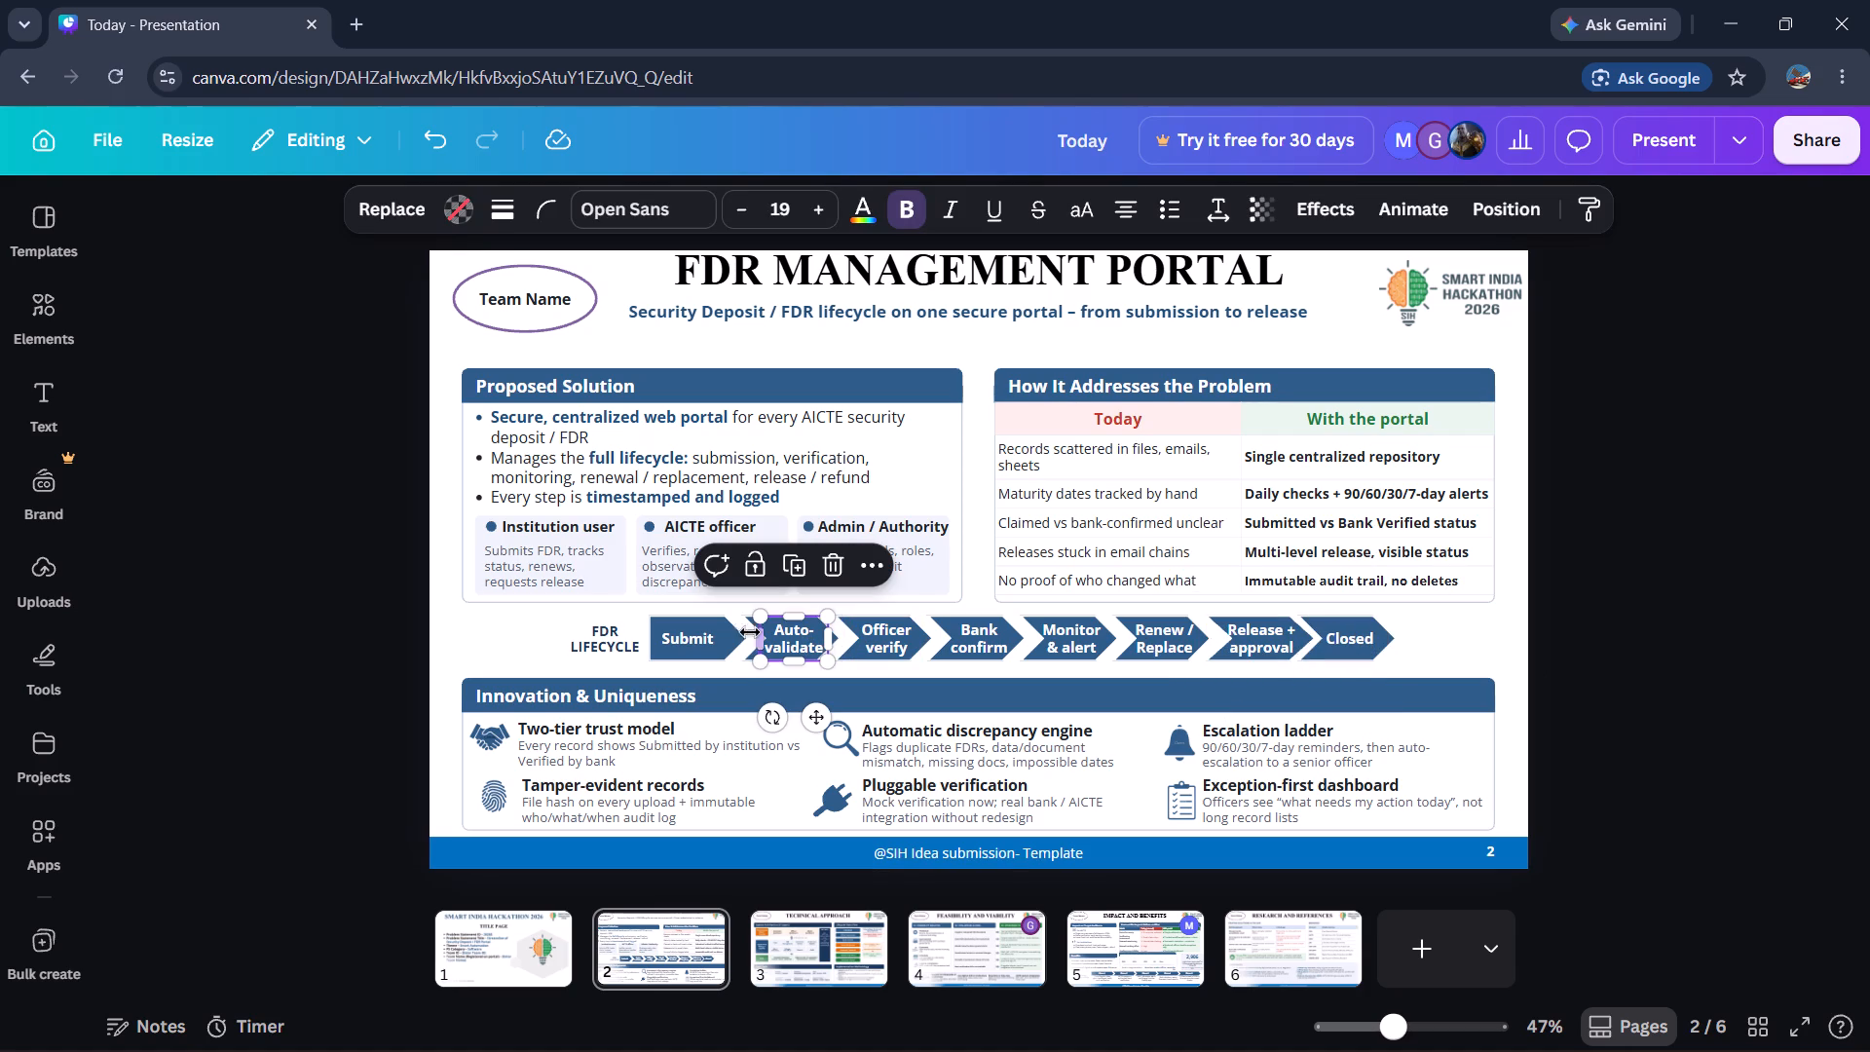
pyautogui.click(1380, 620)
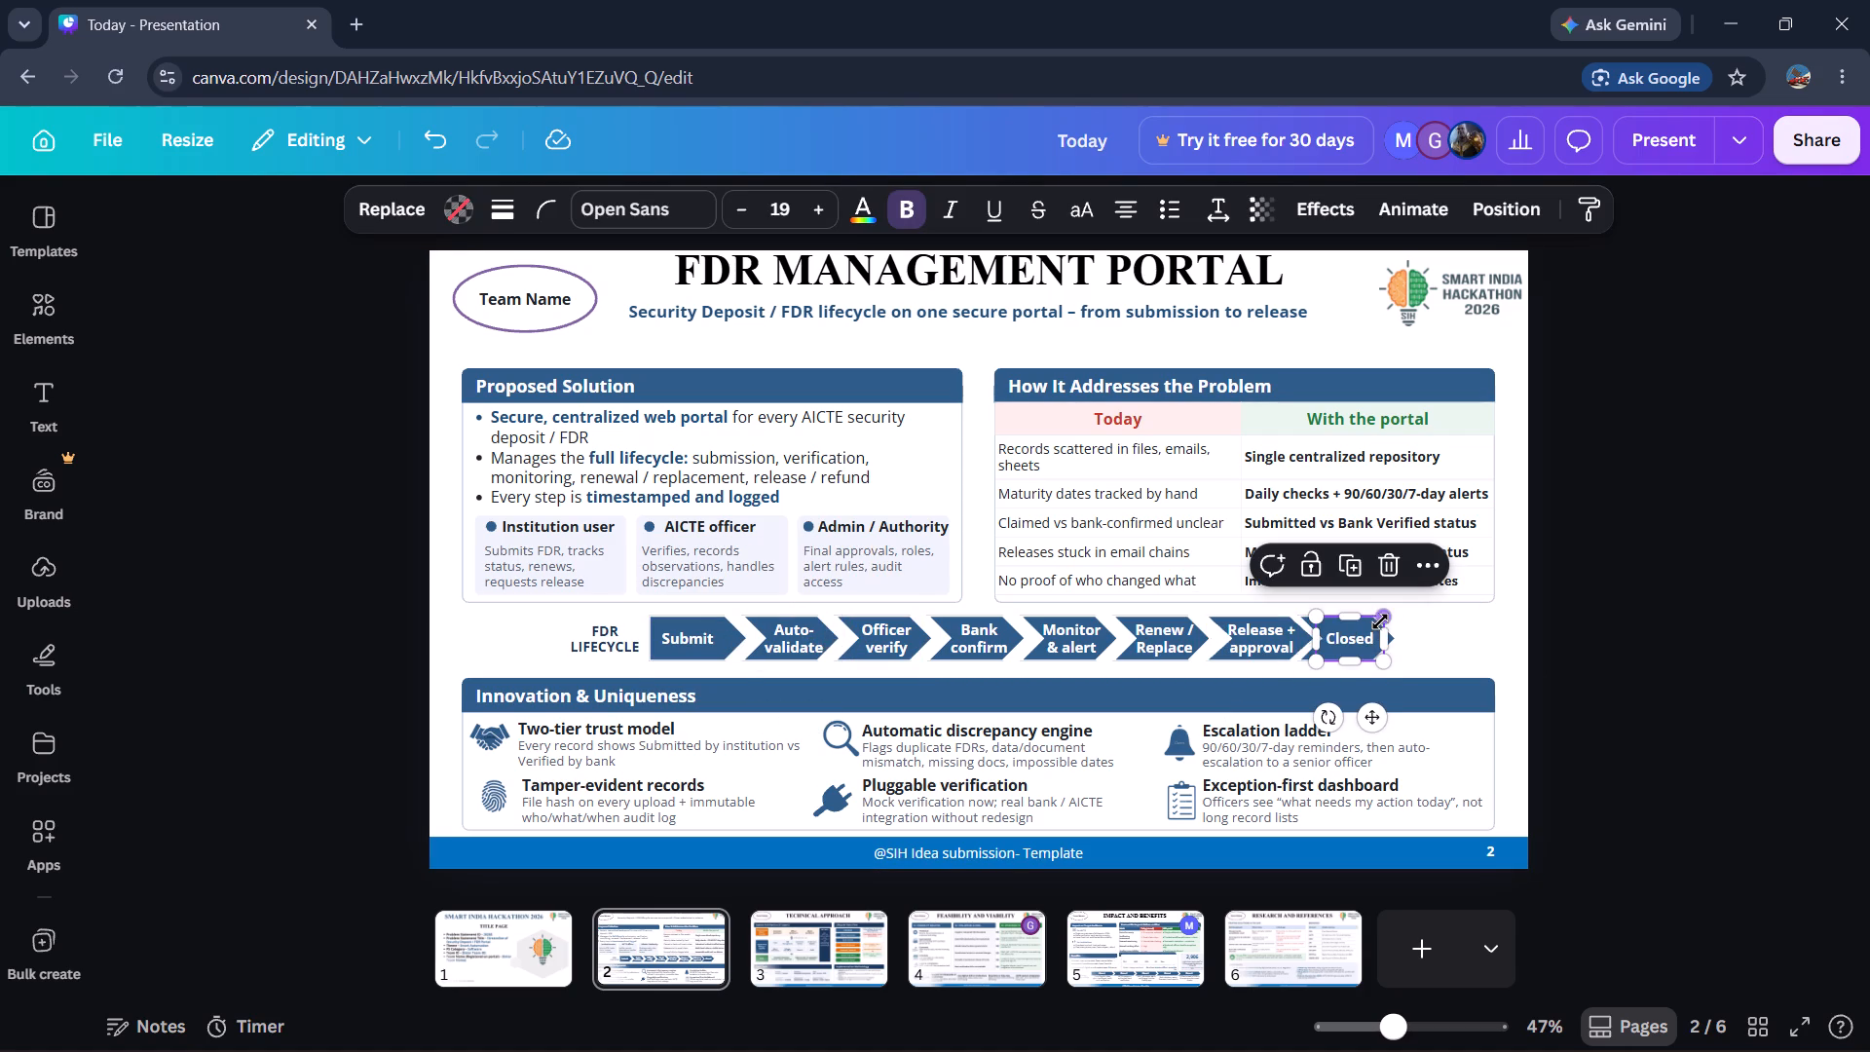
pyautogui.click(1410, 633)
pyautogui.click(1392, 638)
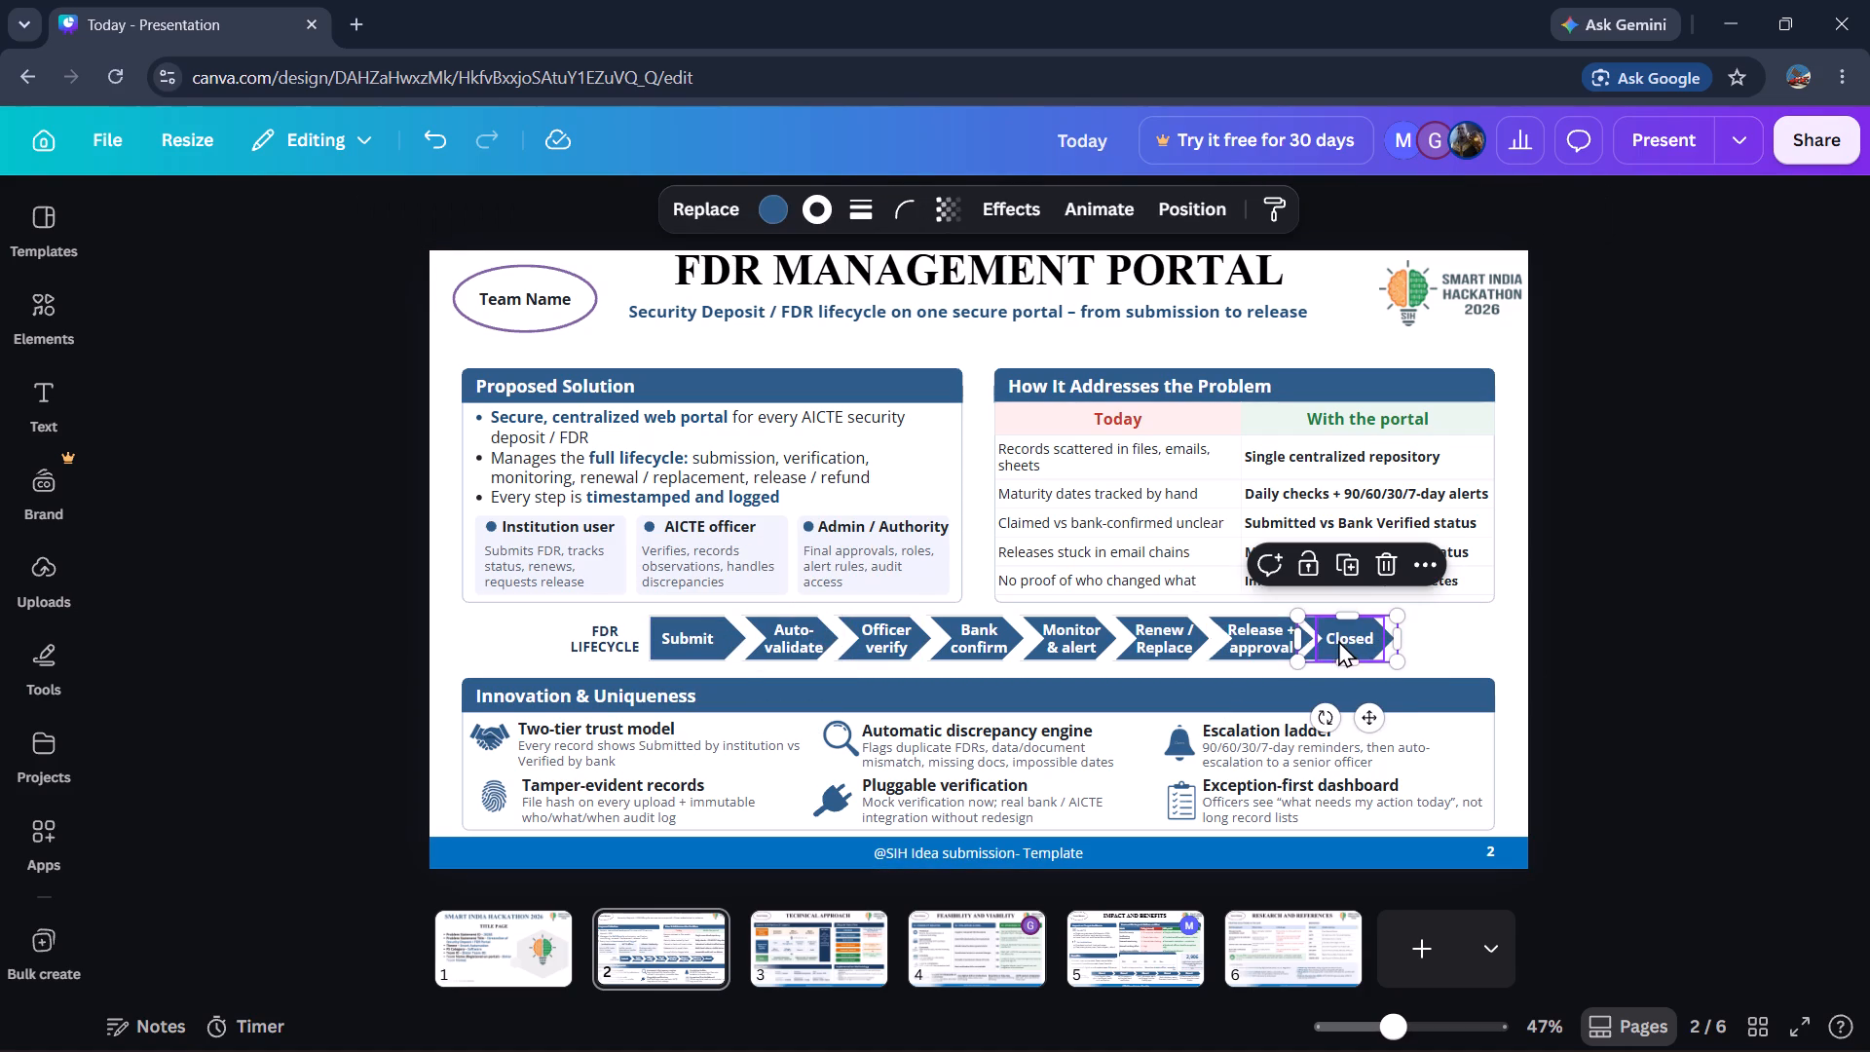
pyautogui.keyDown('shift'); pyautogui.click(1356, 630); pyautogui.keyUp('shift')
pyautogui.press('Right')
pyautogui.press('Right')
pyautogui.press('Right')
pyautogui.press('Right')
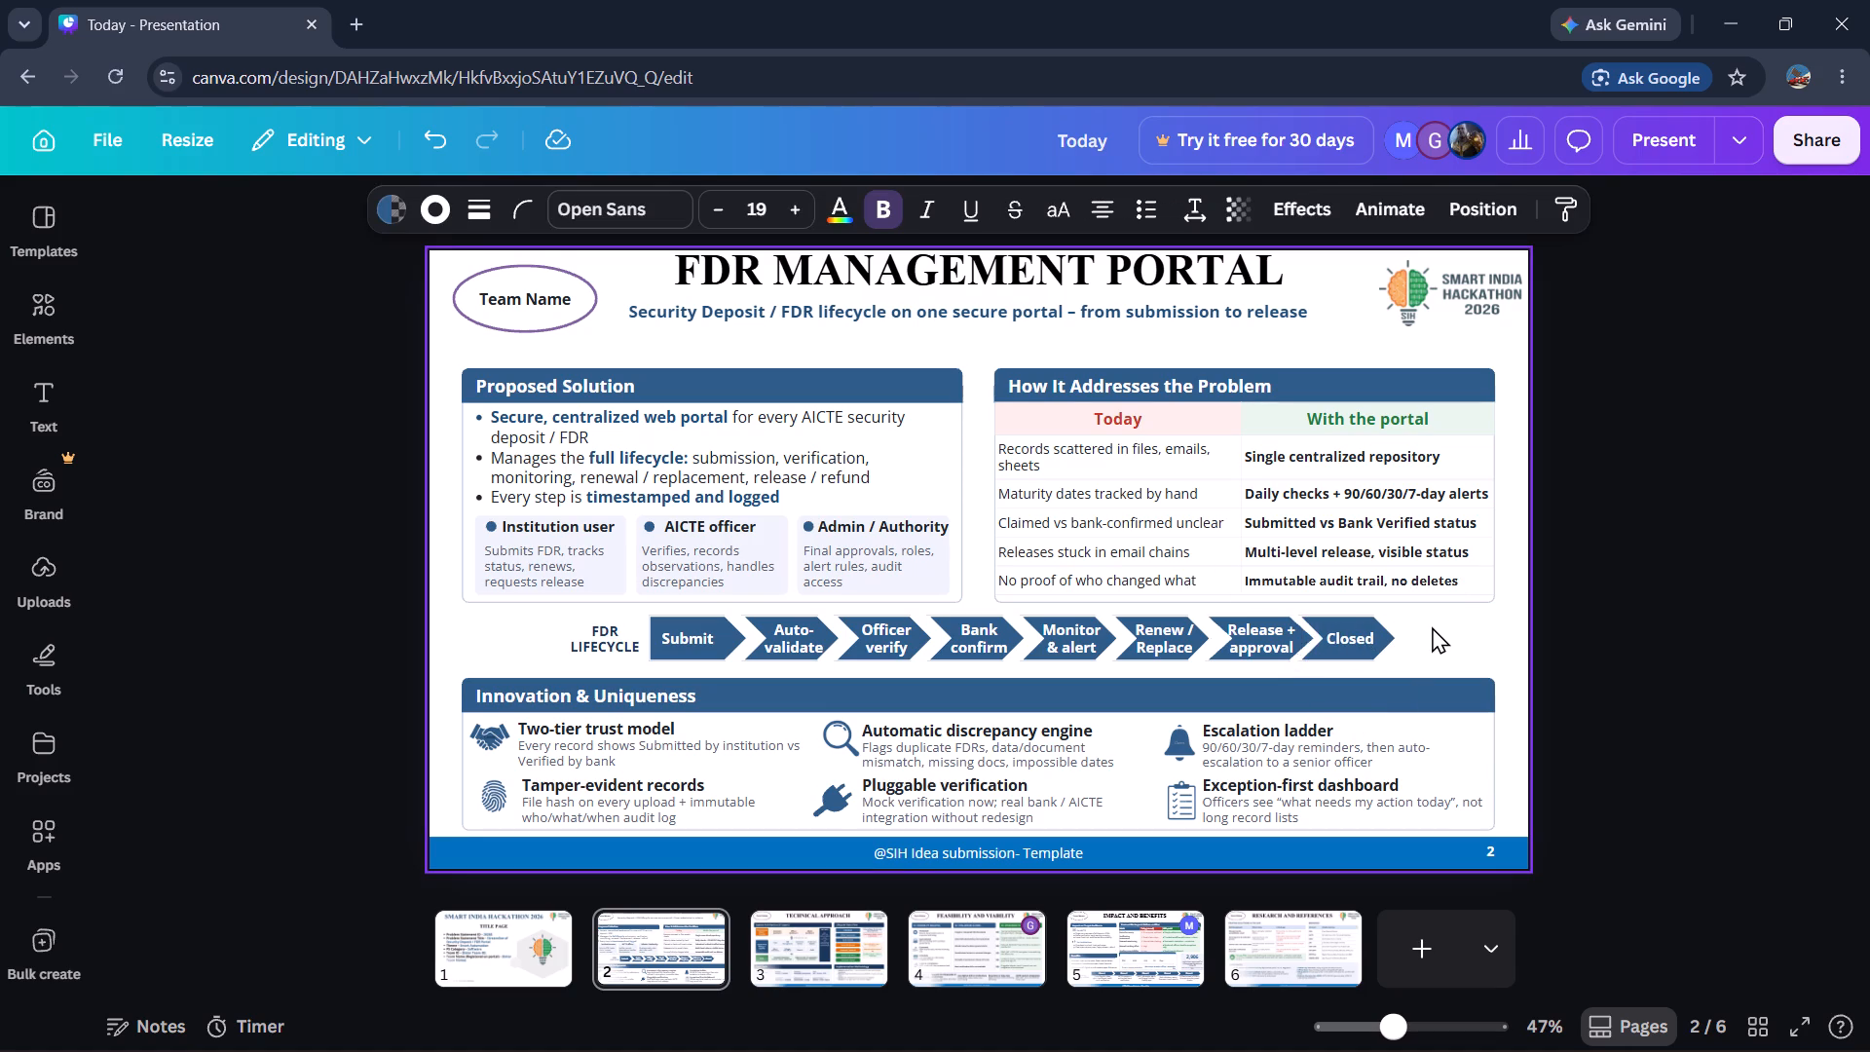
pyautogui.press('Right')
pyautogui.press('Right')
pyautogui.press('Right')
pyautogui.press('Right')
pyautogui.press('Right')
pyautogui.press('Right')
pyautogui.press('Right')
pyautogui.press('Right')
pyautogui.press('Right')
pyautogui.press('Right')
pyautogui.press('Right')
pyautogui.press('Right')
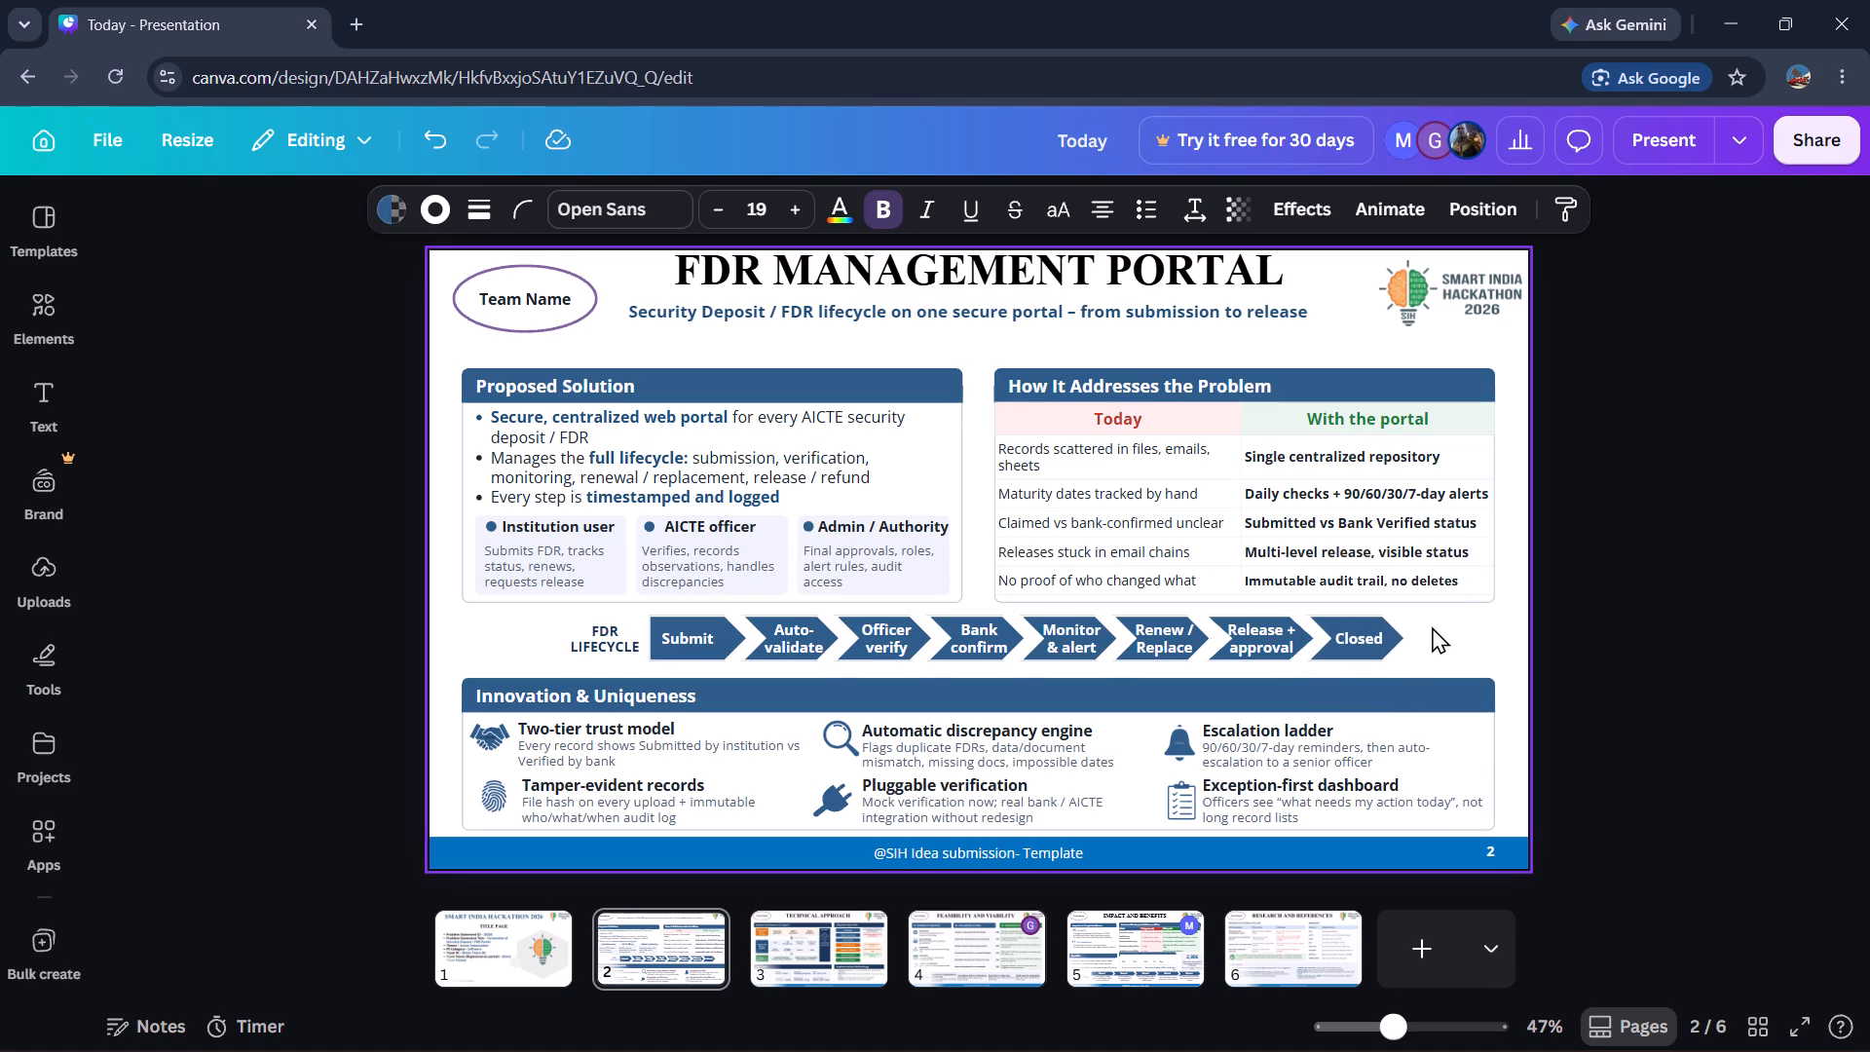
pyautogui.press('Left')
pyautogui.press('Left')
pyautogui.press('Left')
pyautogui.press('Left')
pyautogui.press('Left')
pyautogui.press('Left')
pyautogui.press('Left')
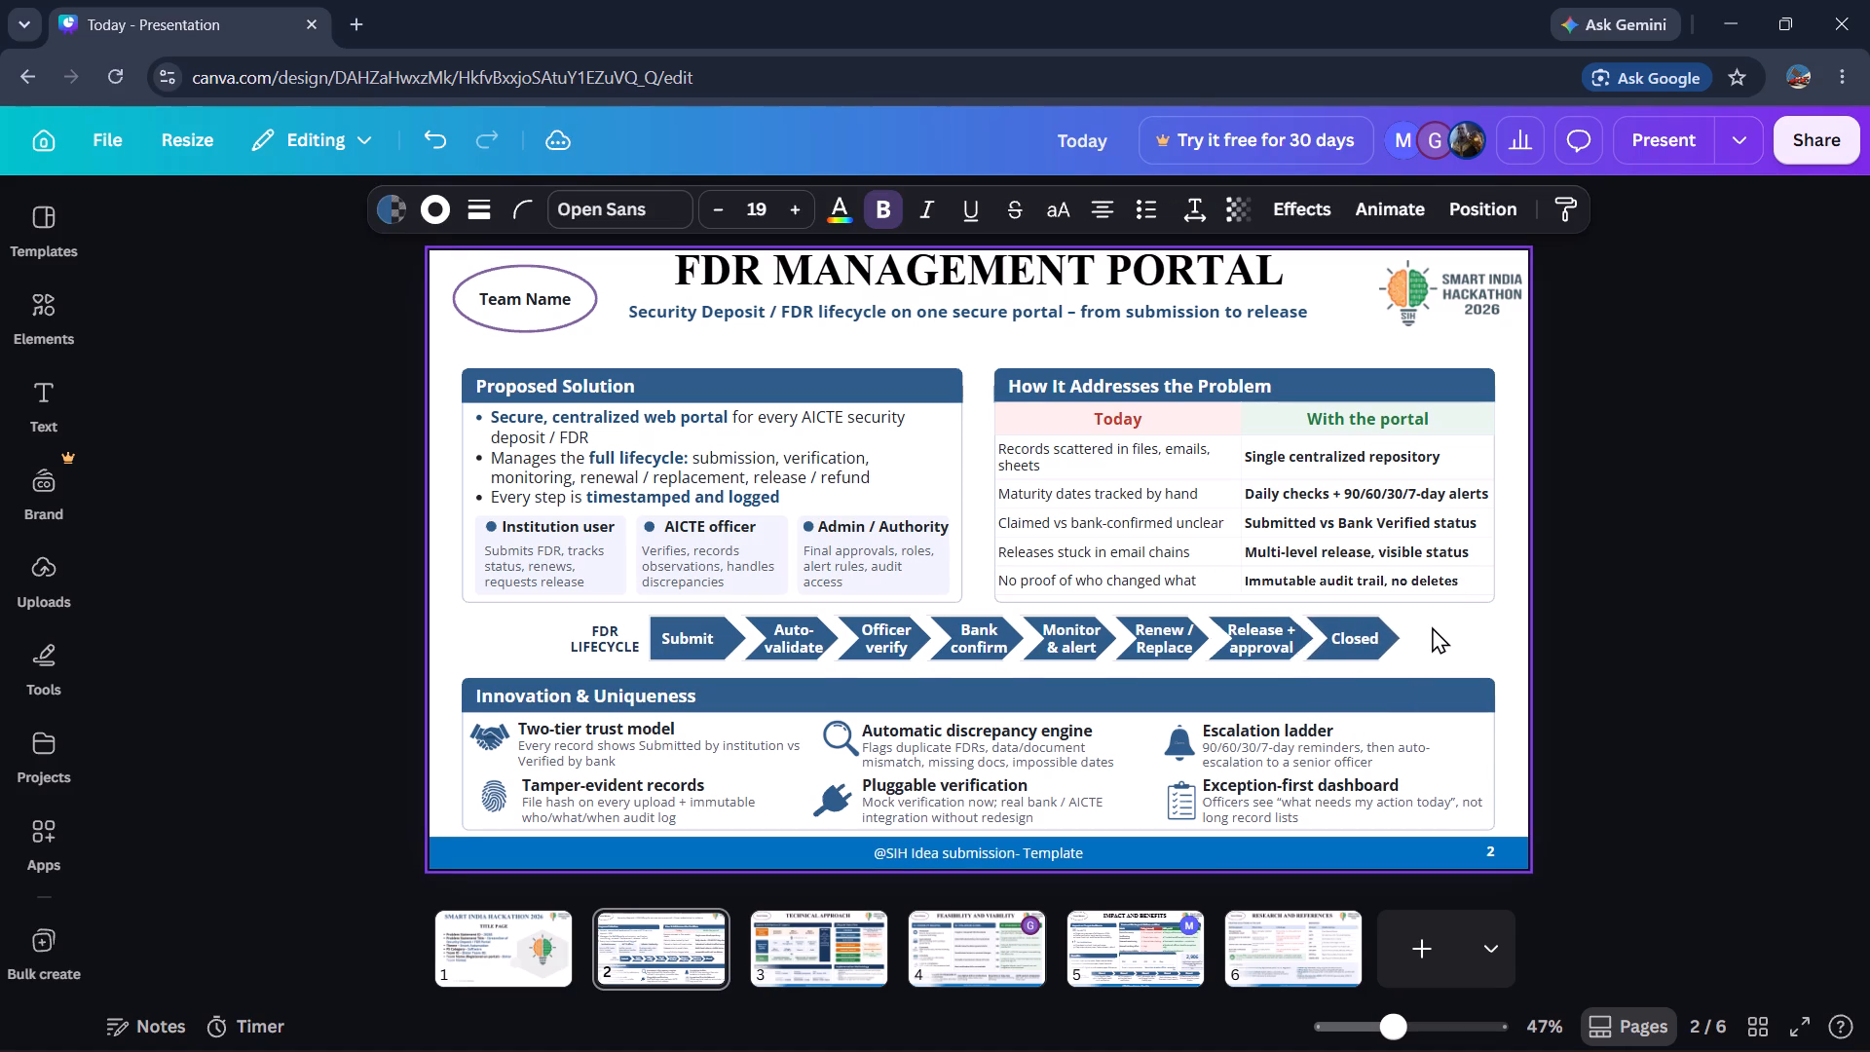
pyautogui.press('Right')
pyautogui.press('Right')
pyautogui.press('Right')
pyautogui.press('Right')
pyautogui.press('Right')
pyautogui.press('Right')
pyautogui.press('Right')
pyautogui.press('Right')
pyautogui.press('Right')
pyautogui.press('Right')
pyautogui.press('Right')
pyautogui.press('Right')
pyautogui.press('Right')
pyautogui.press('Right')
pyautogui.press('Right')
pyautogui.press('Left')
pyautogui.press('Left')
pyautogui.press('Left')
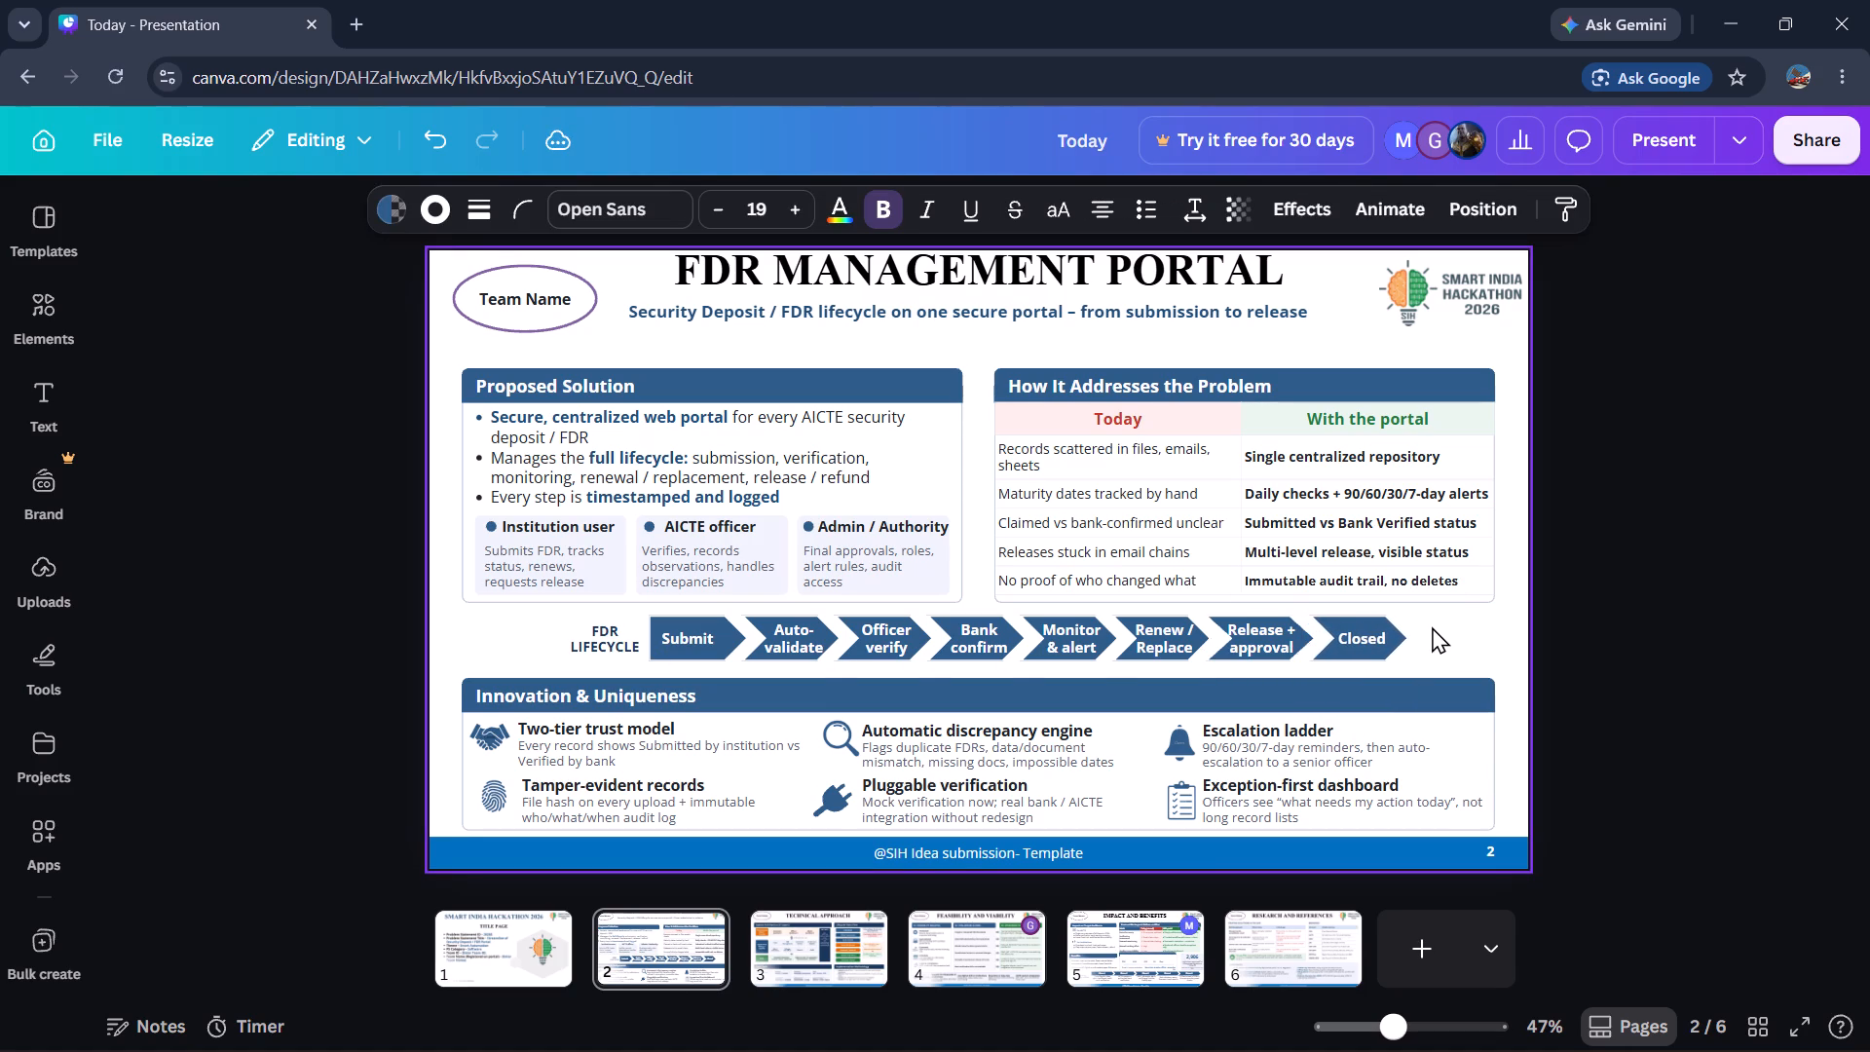
pyautogui.press('Left')
pyautogui.press('Left')
pyautogui.press('Left')
pyautogui.press('Left')
pyautogui.click(1645, 599)
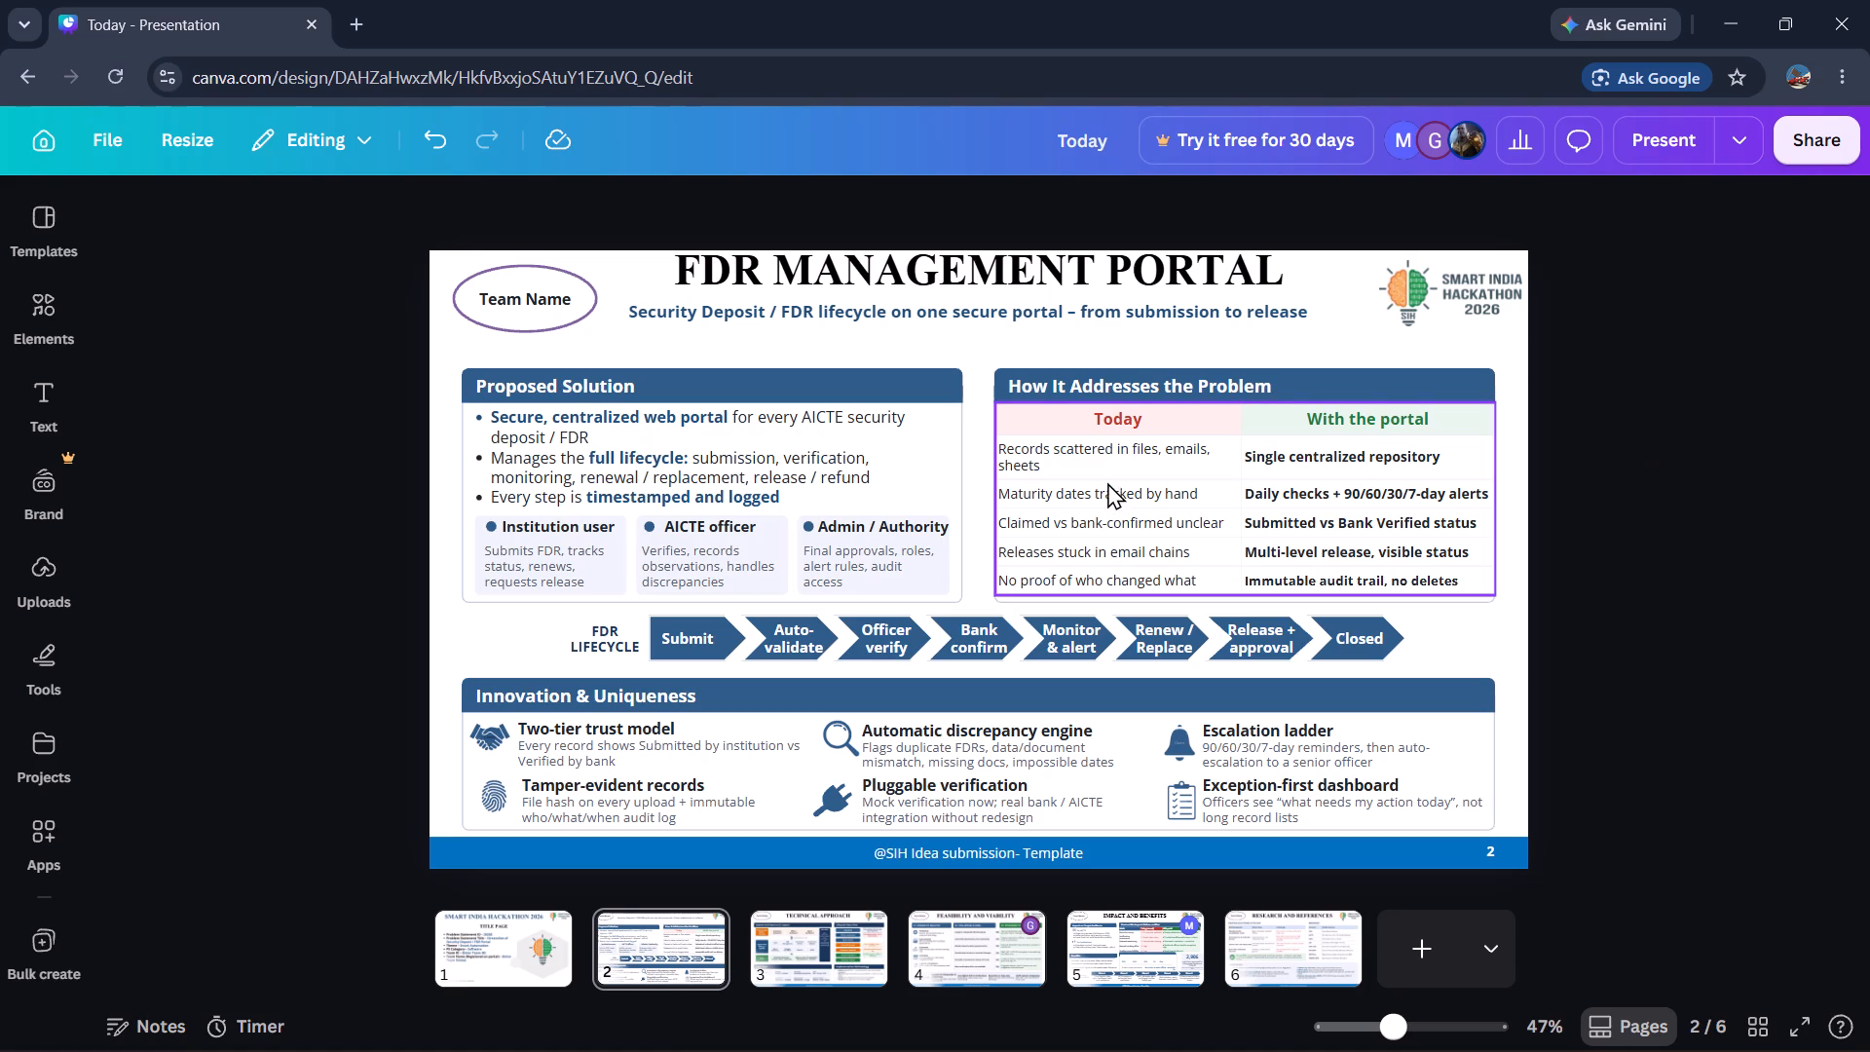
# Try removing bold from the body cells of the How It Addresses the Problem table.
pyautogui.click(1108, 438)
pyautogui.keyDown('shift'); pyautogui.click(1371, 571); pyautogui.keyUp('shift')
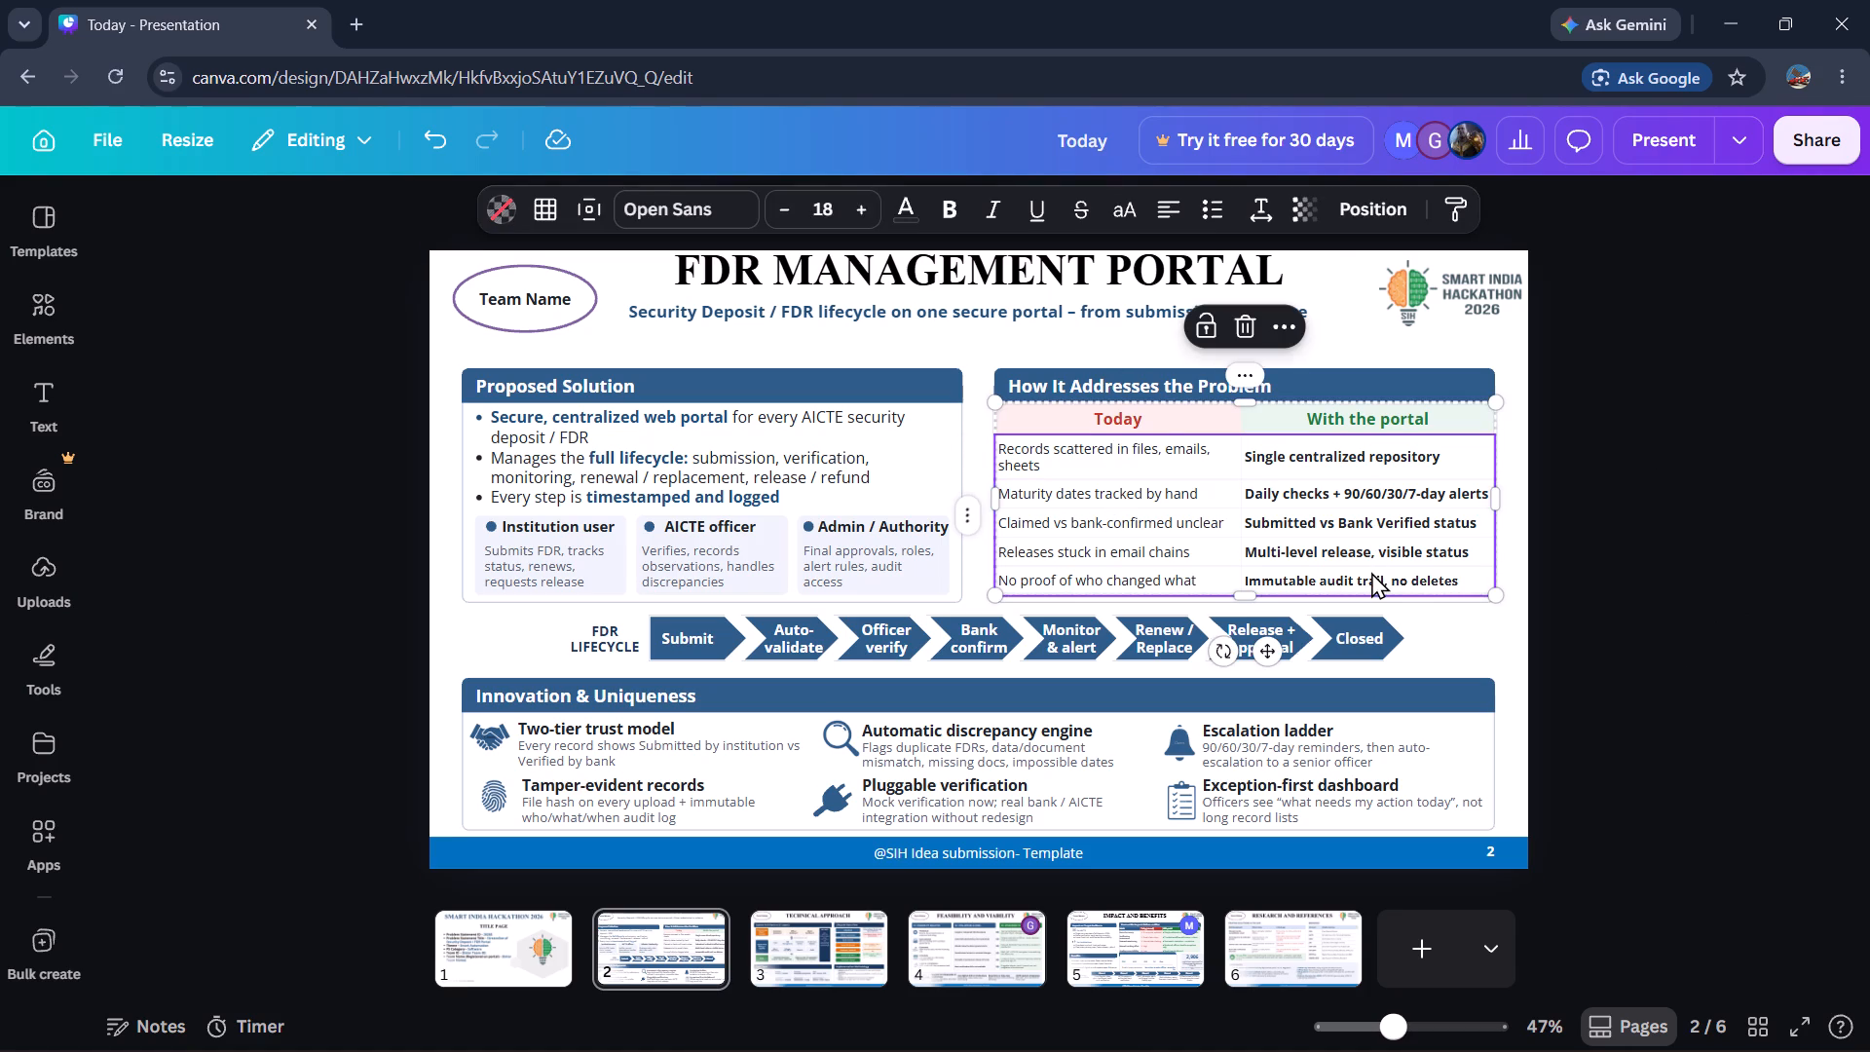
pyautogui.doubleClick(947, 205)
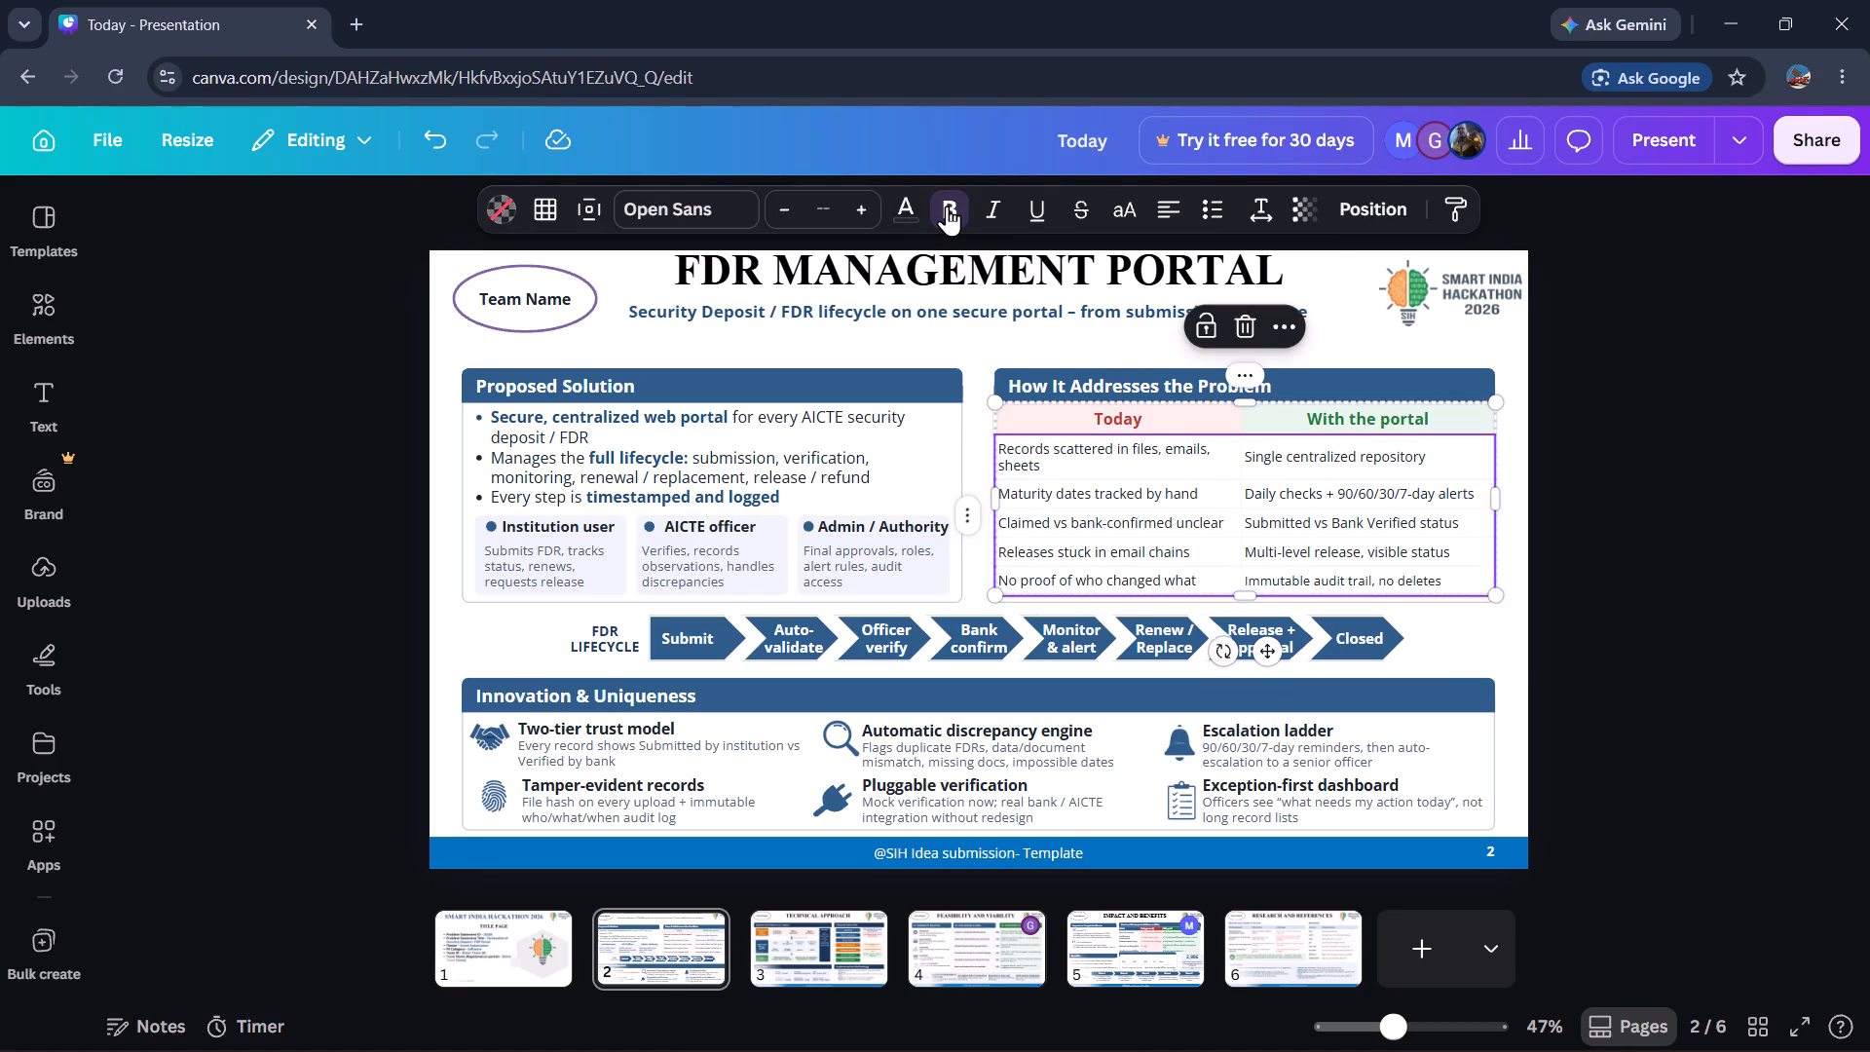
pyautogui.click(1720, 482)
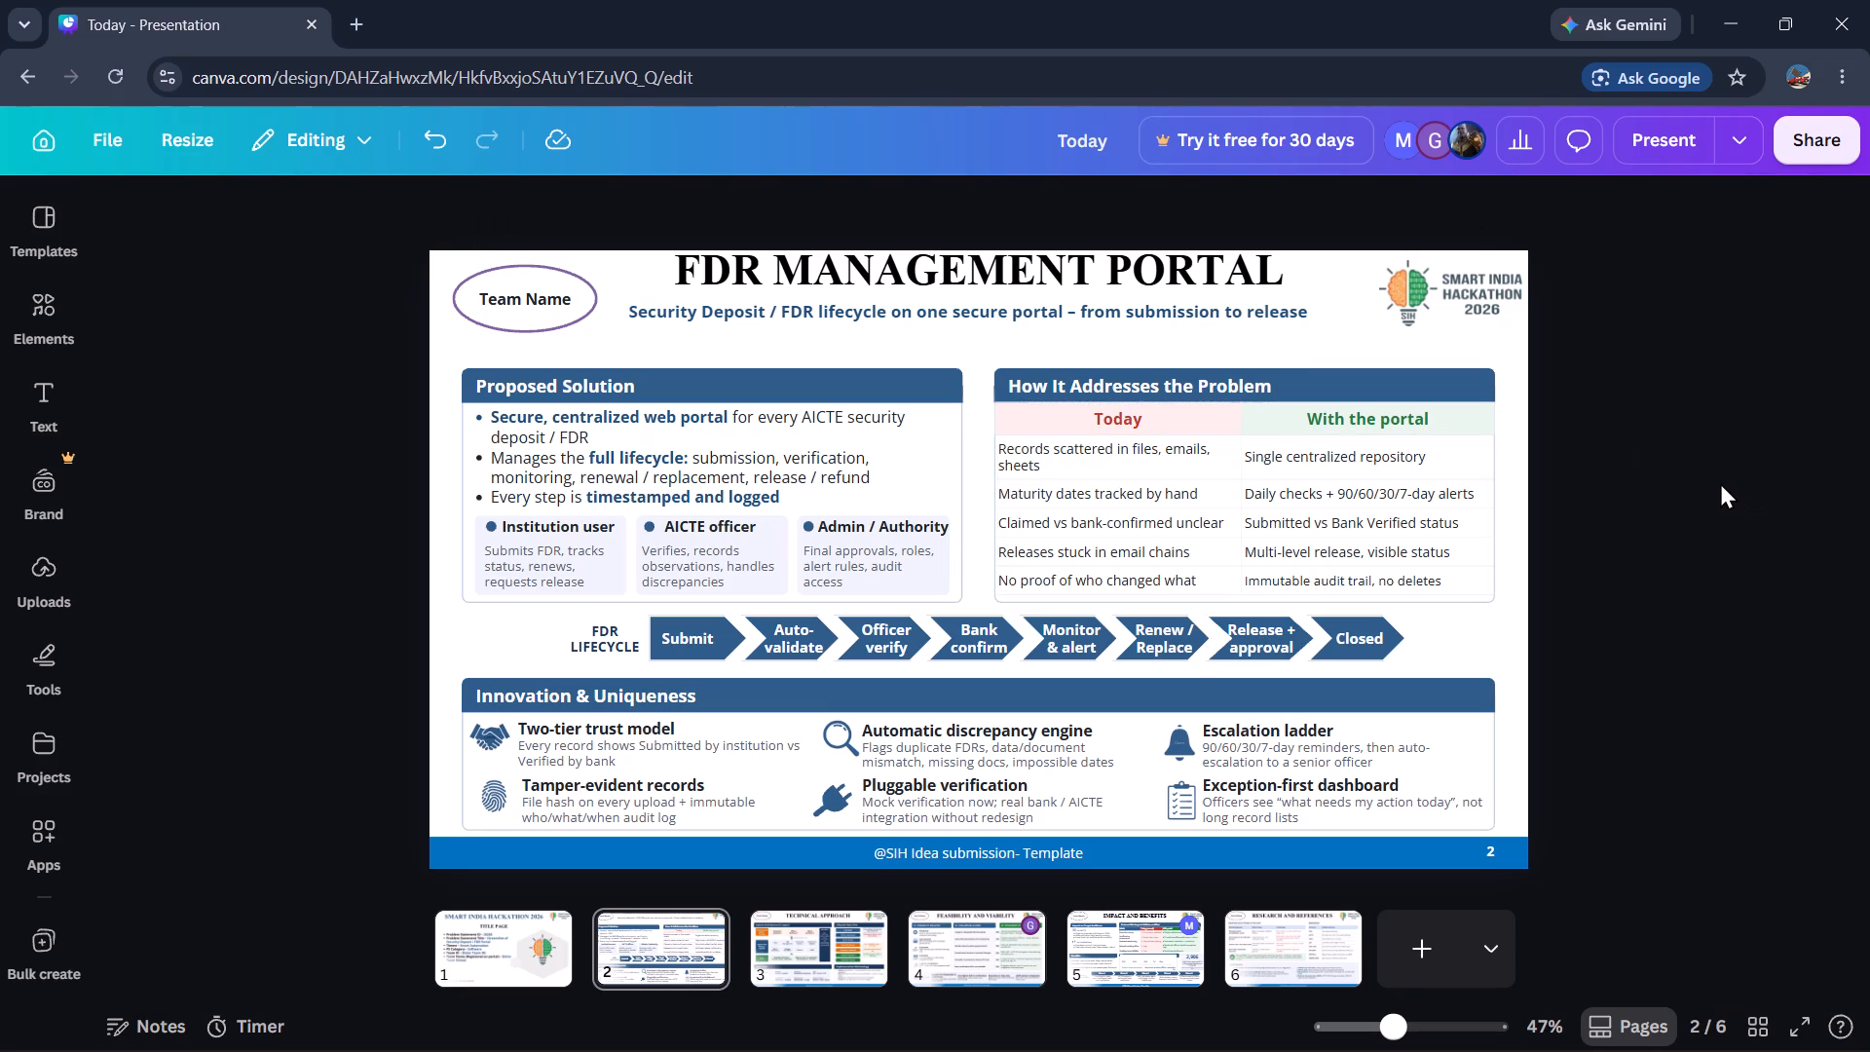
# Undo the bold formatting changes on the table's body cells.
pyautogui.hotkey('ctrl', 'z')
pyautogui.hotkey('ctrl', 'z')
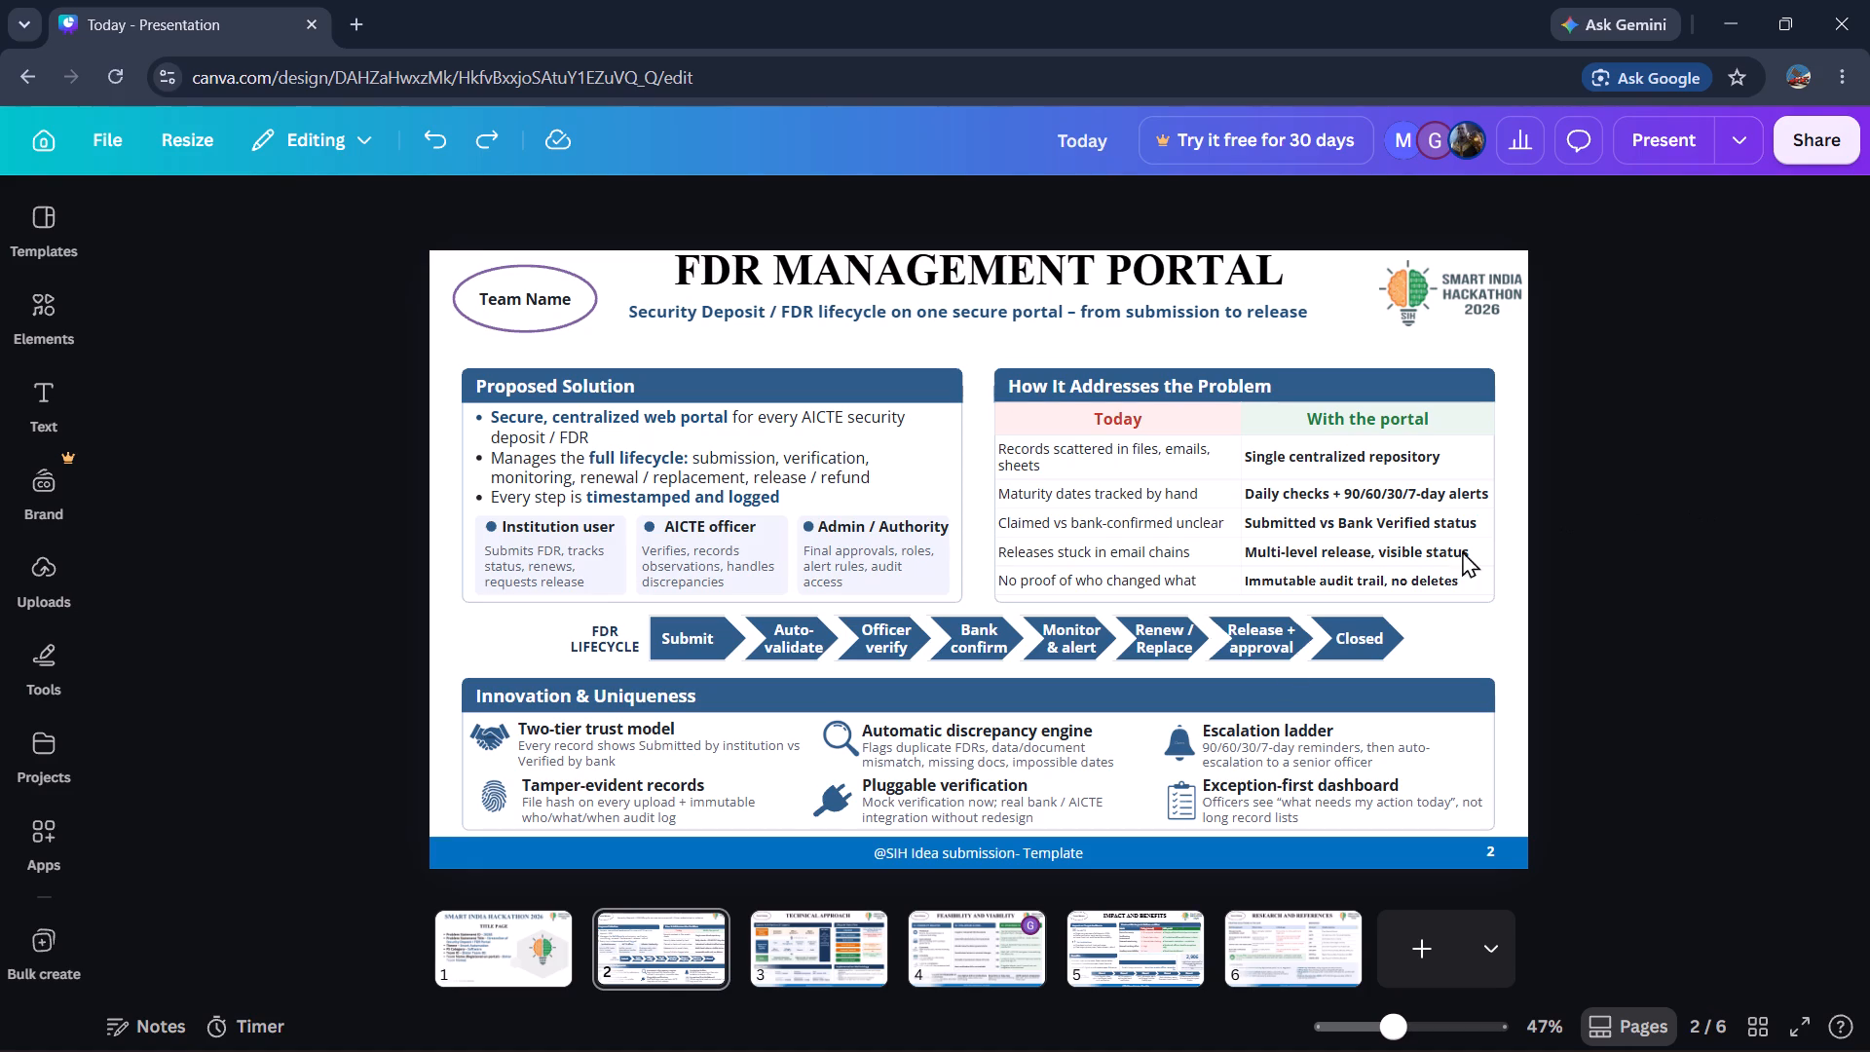
# Review the layout of the other slides, comparing the two numbered reference lists on the Research and References slide.
pyautogui.click(501, 944)
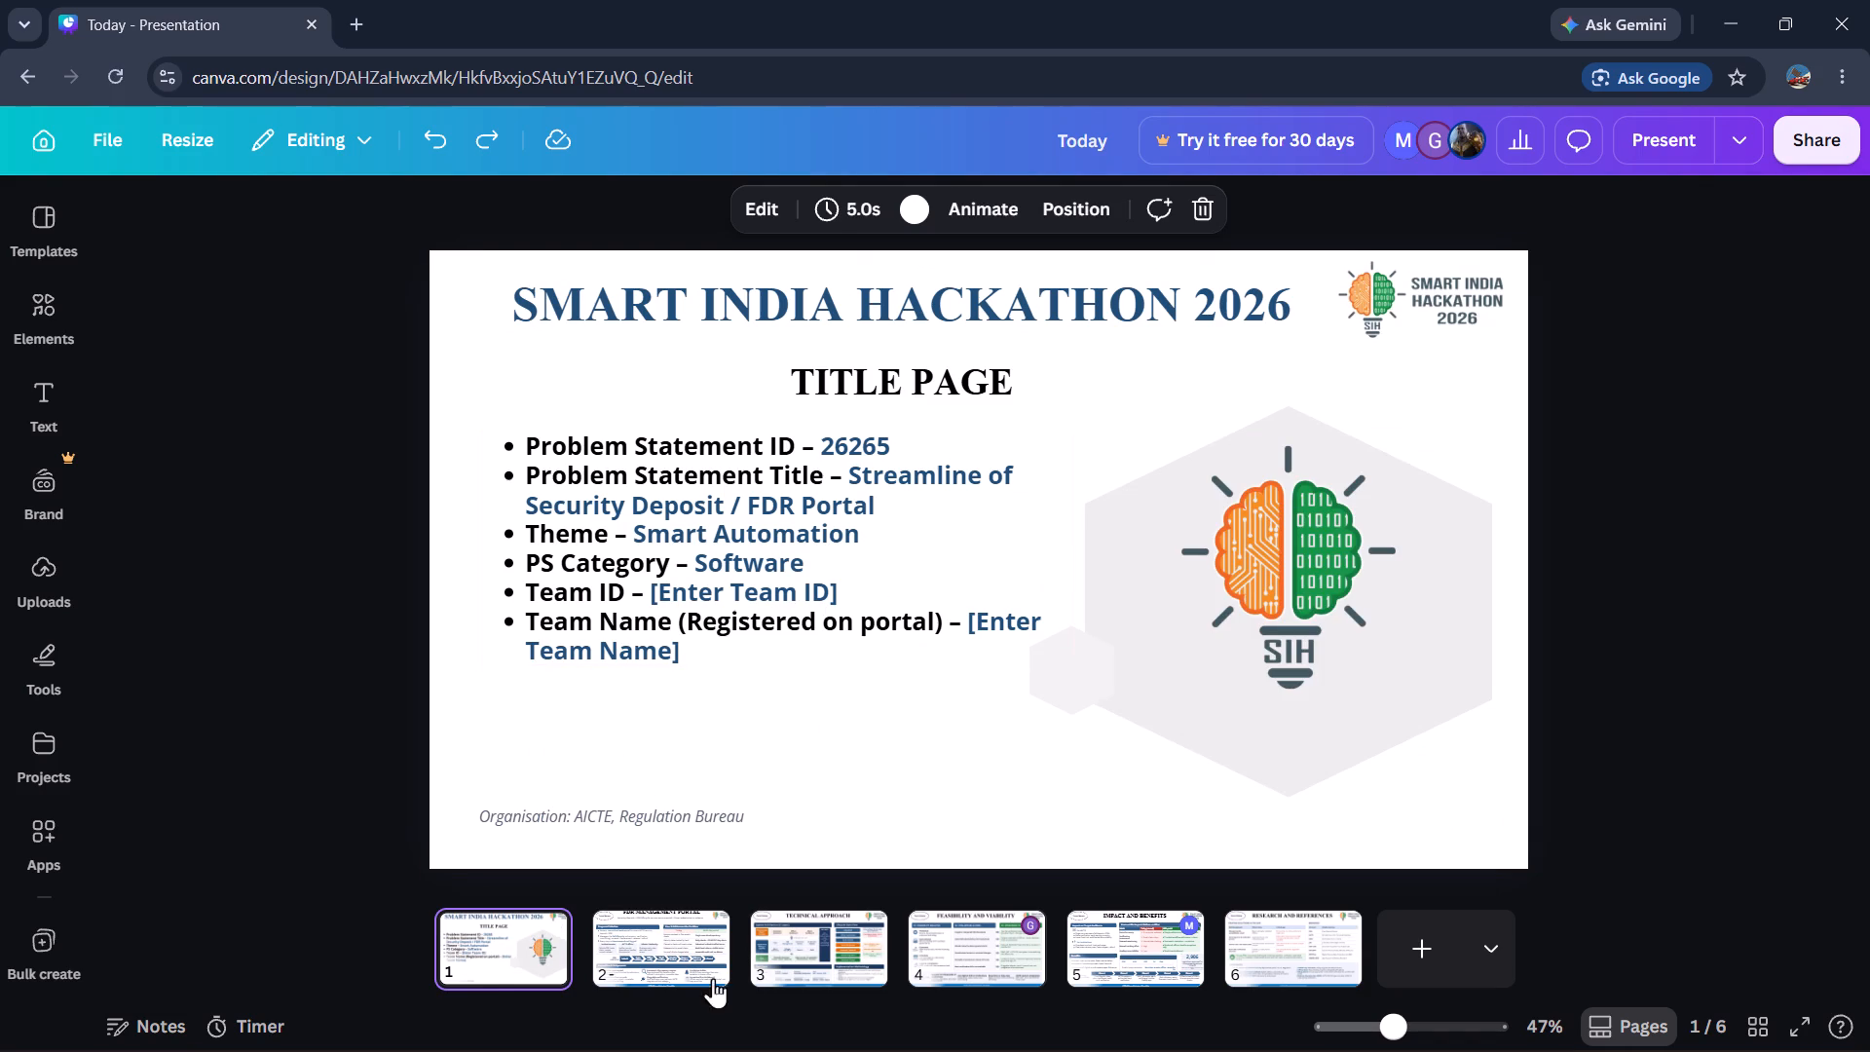
pyautogui.click(814, 951)
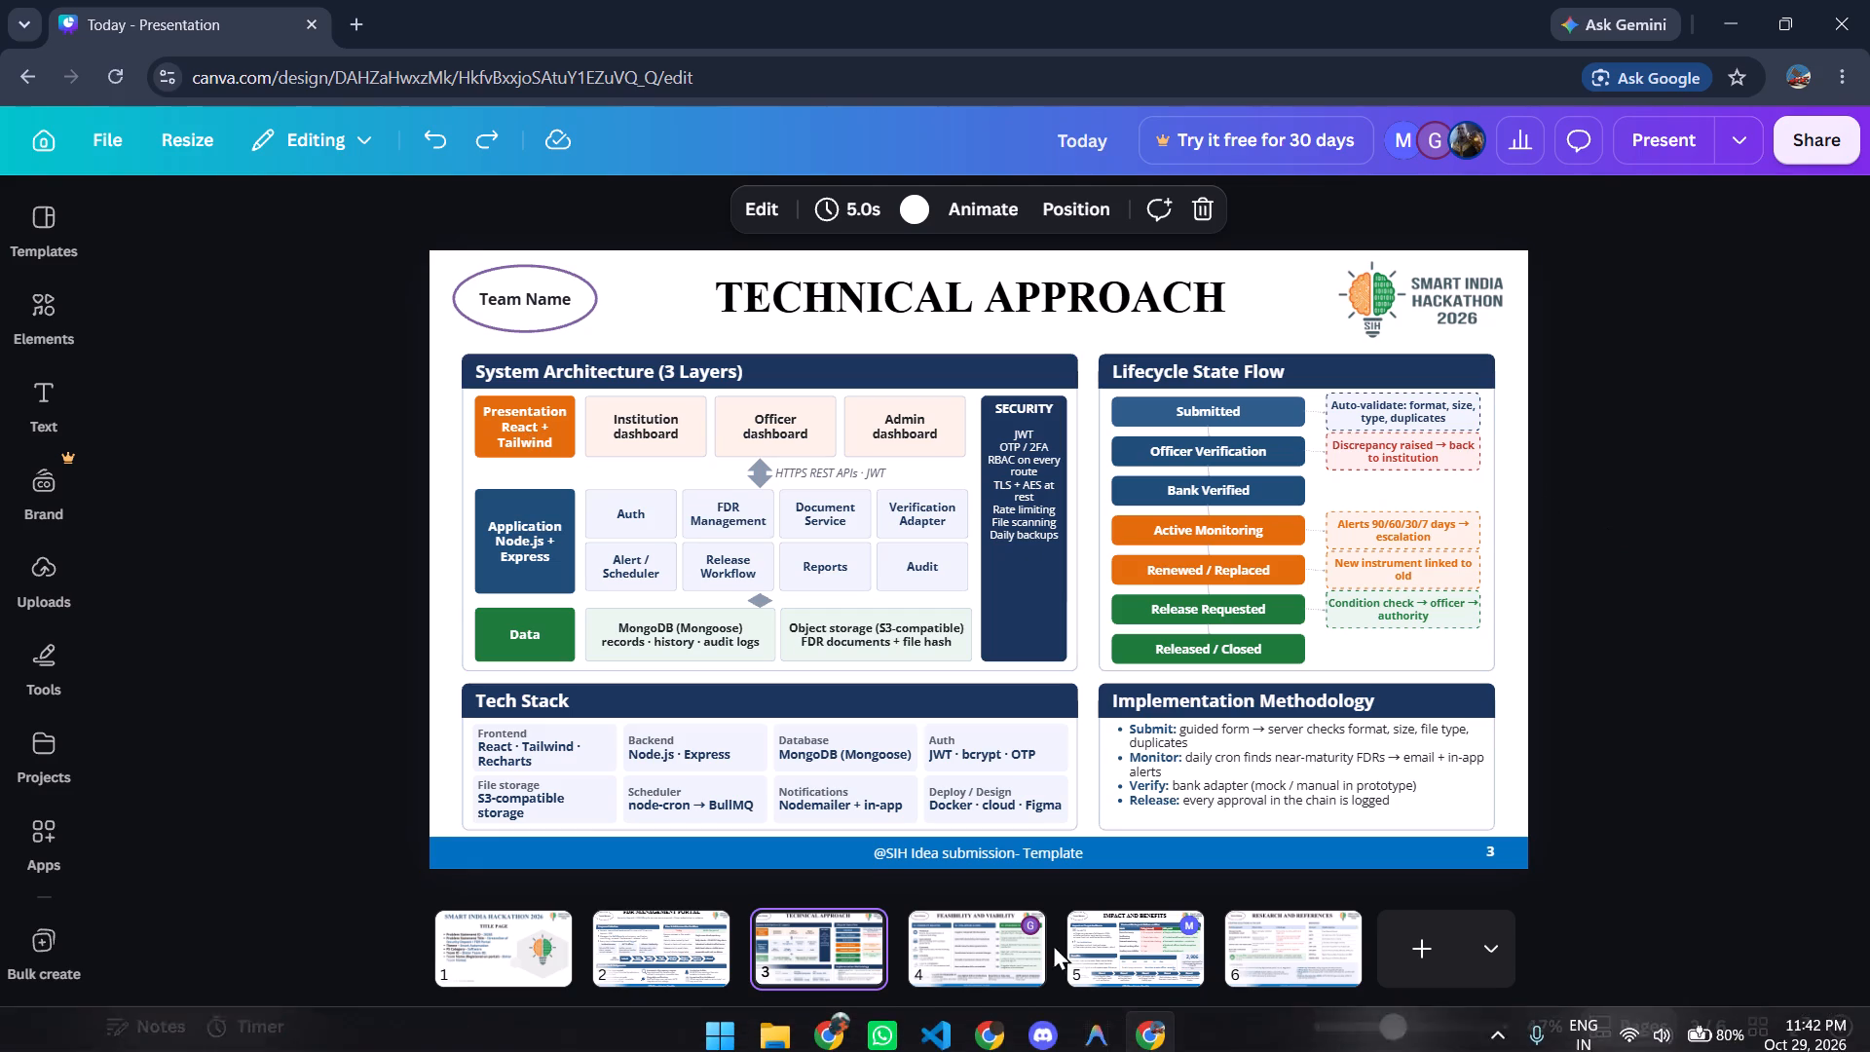
pyautogui.click(975, 934)
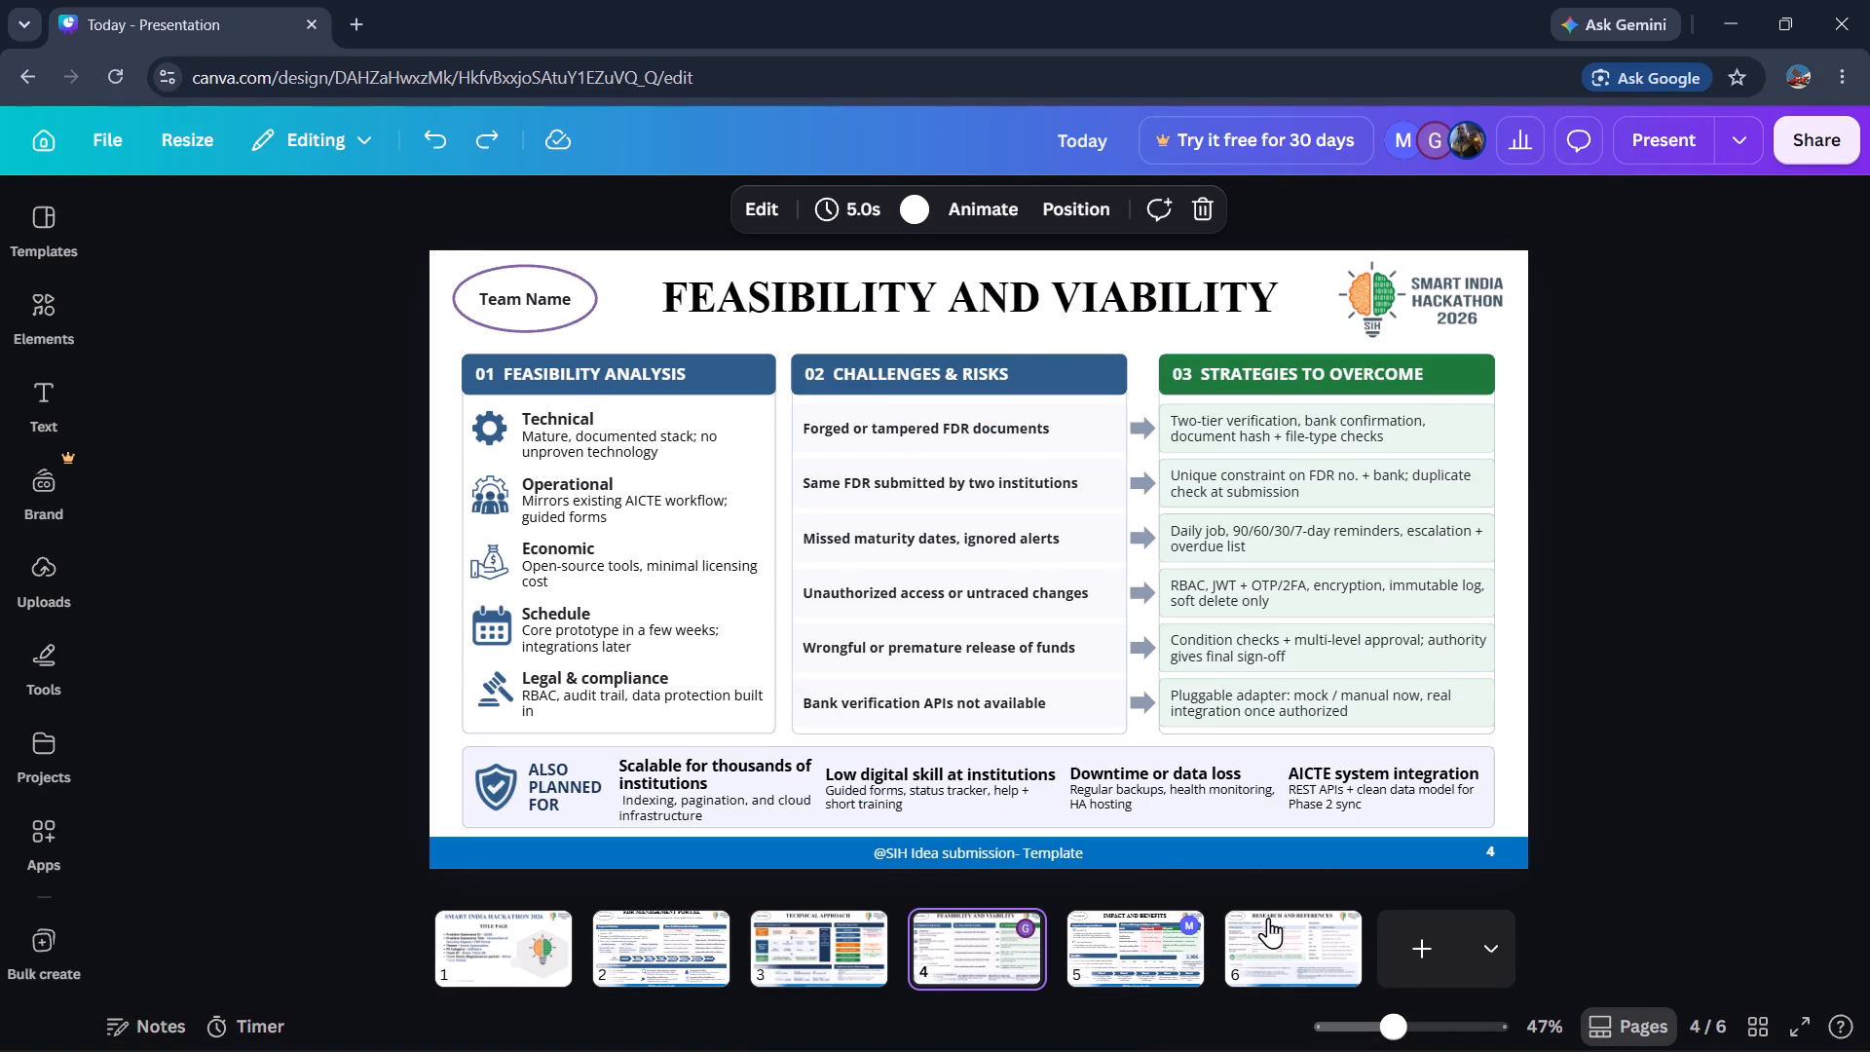
pyautogui.click(1279, 918)
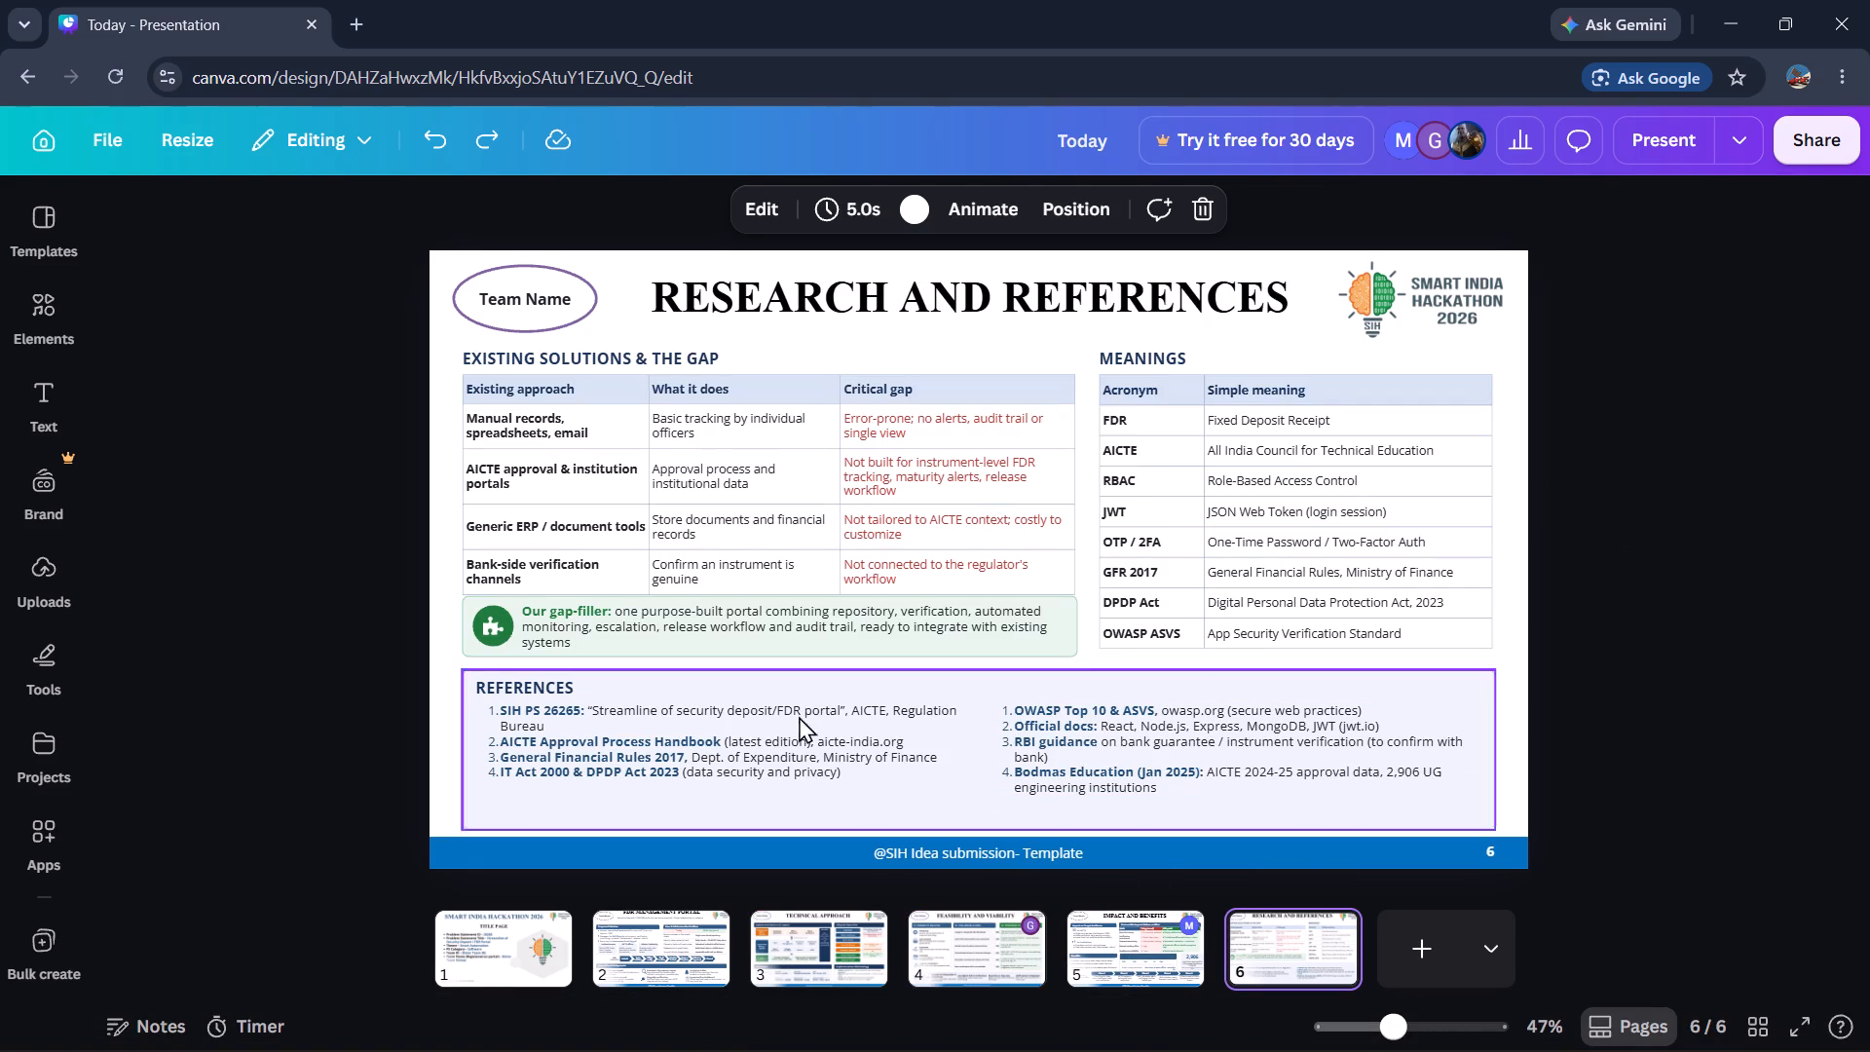
pyautogui.click(652, 710)
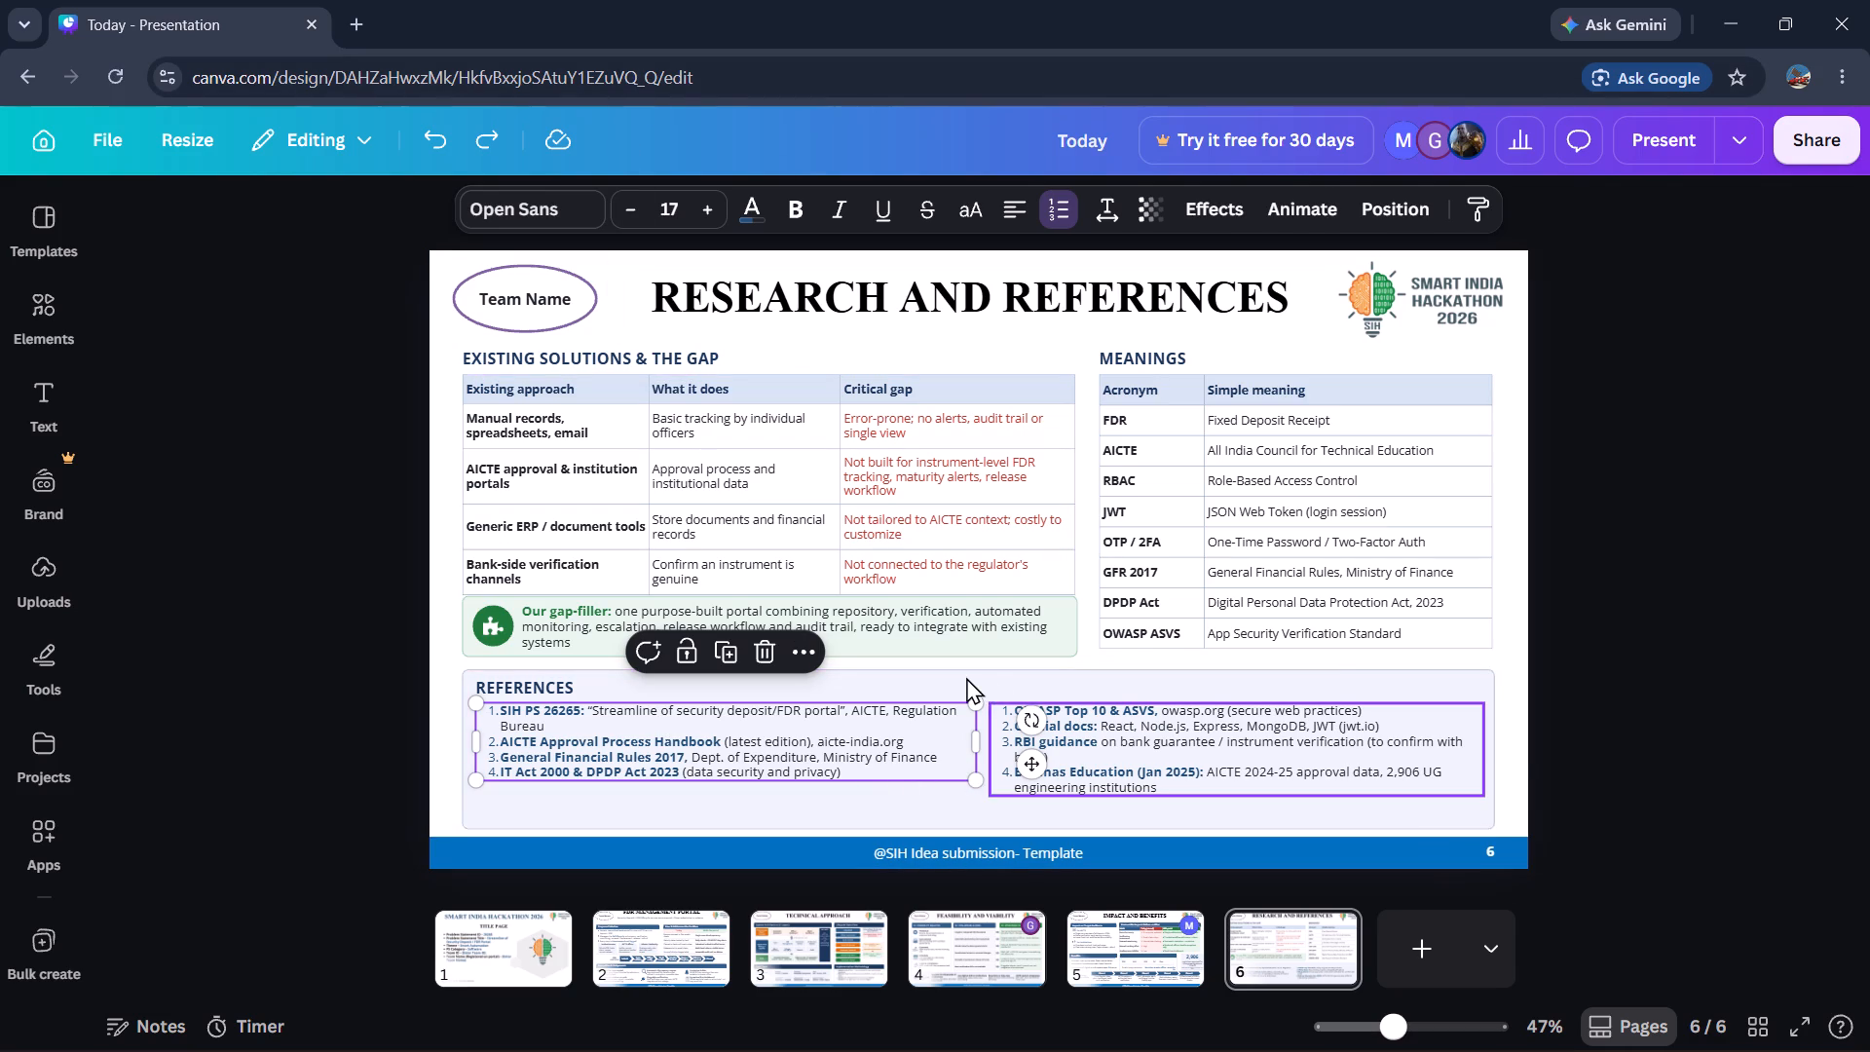
pyautogui.click(1094, 729)
pyautogui.click(870, 749)
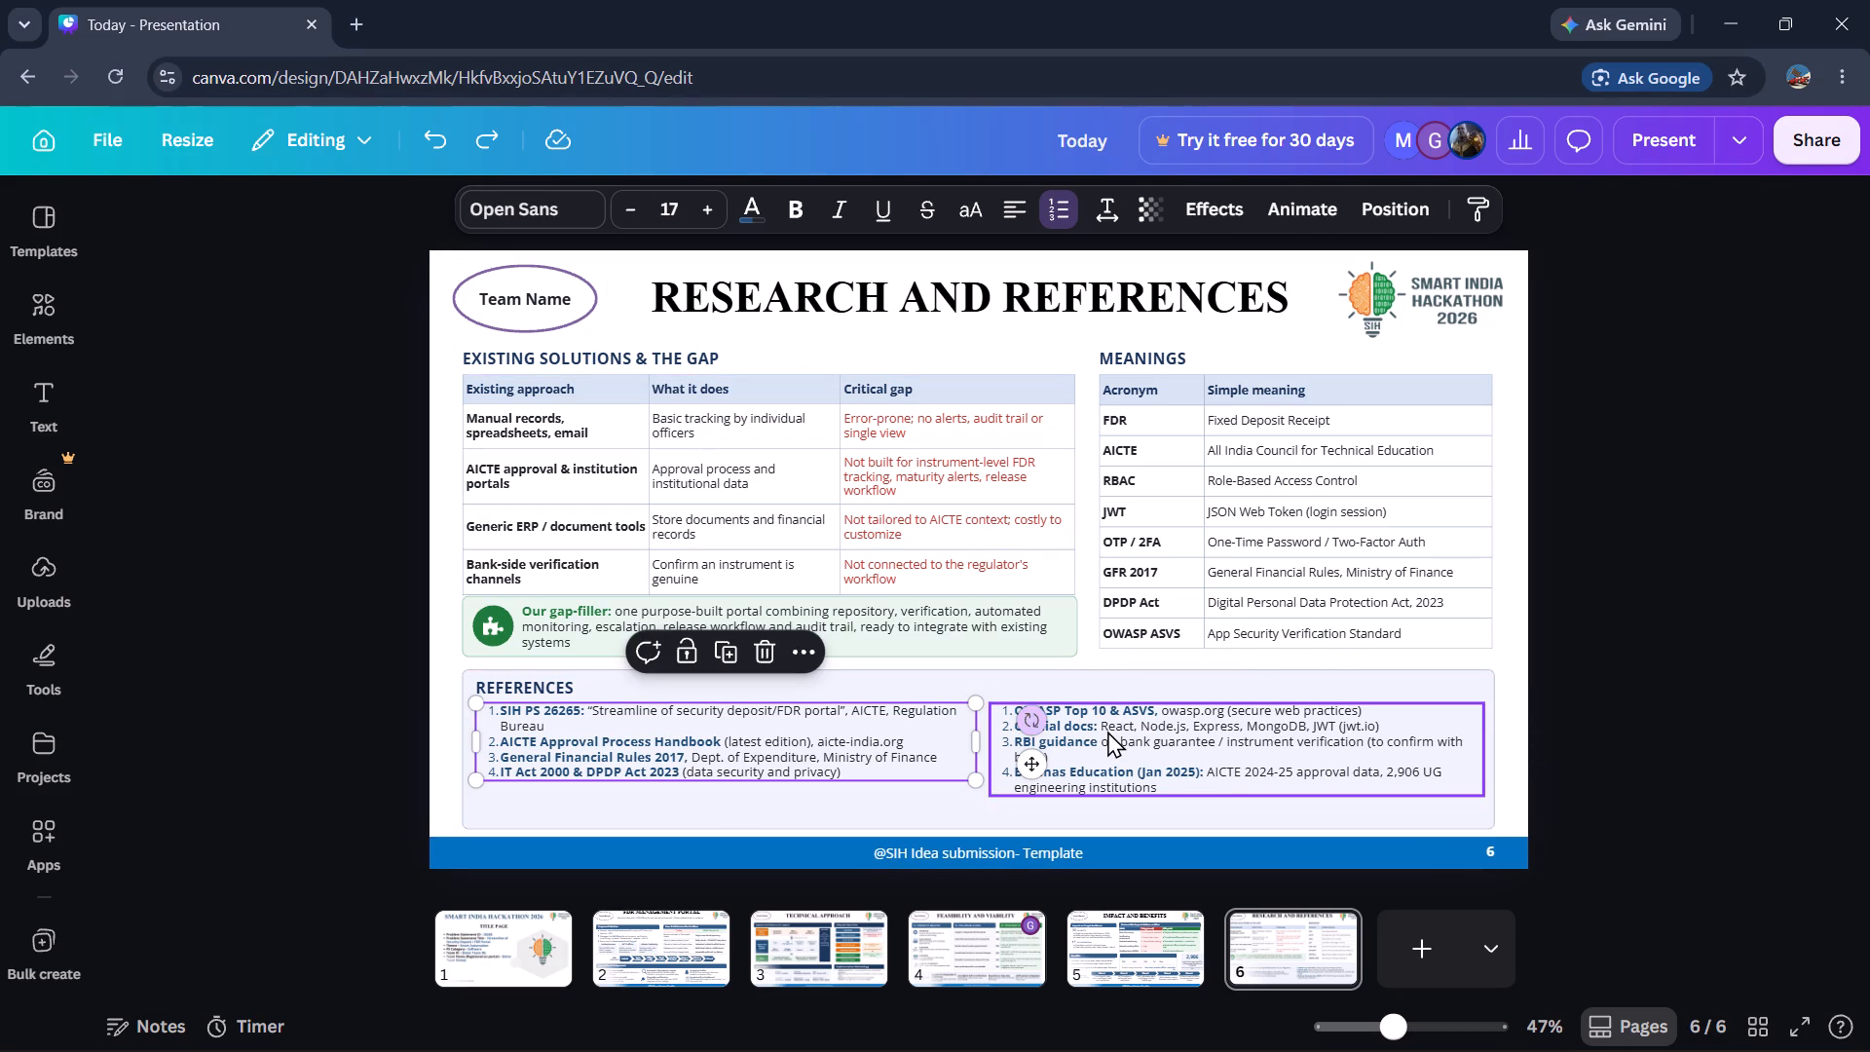
pyautogui.click(1107, 731)
pyautogui.click(925, 752)
pyautogui.click(1131, 711)
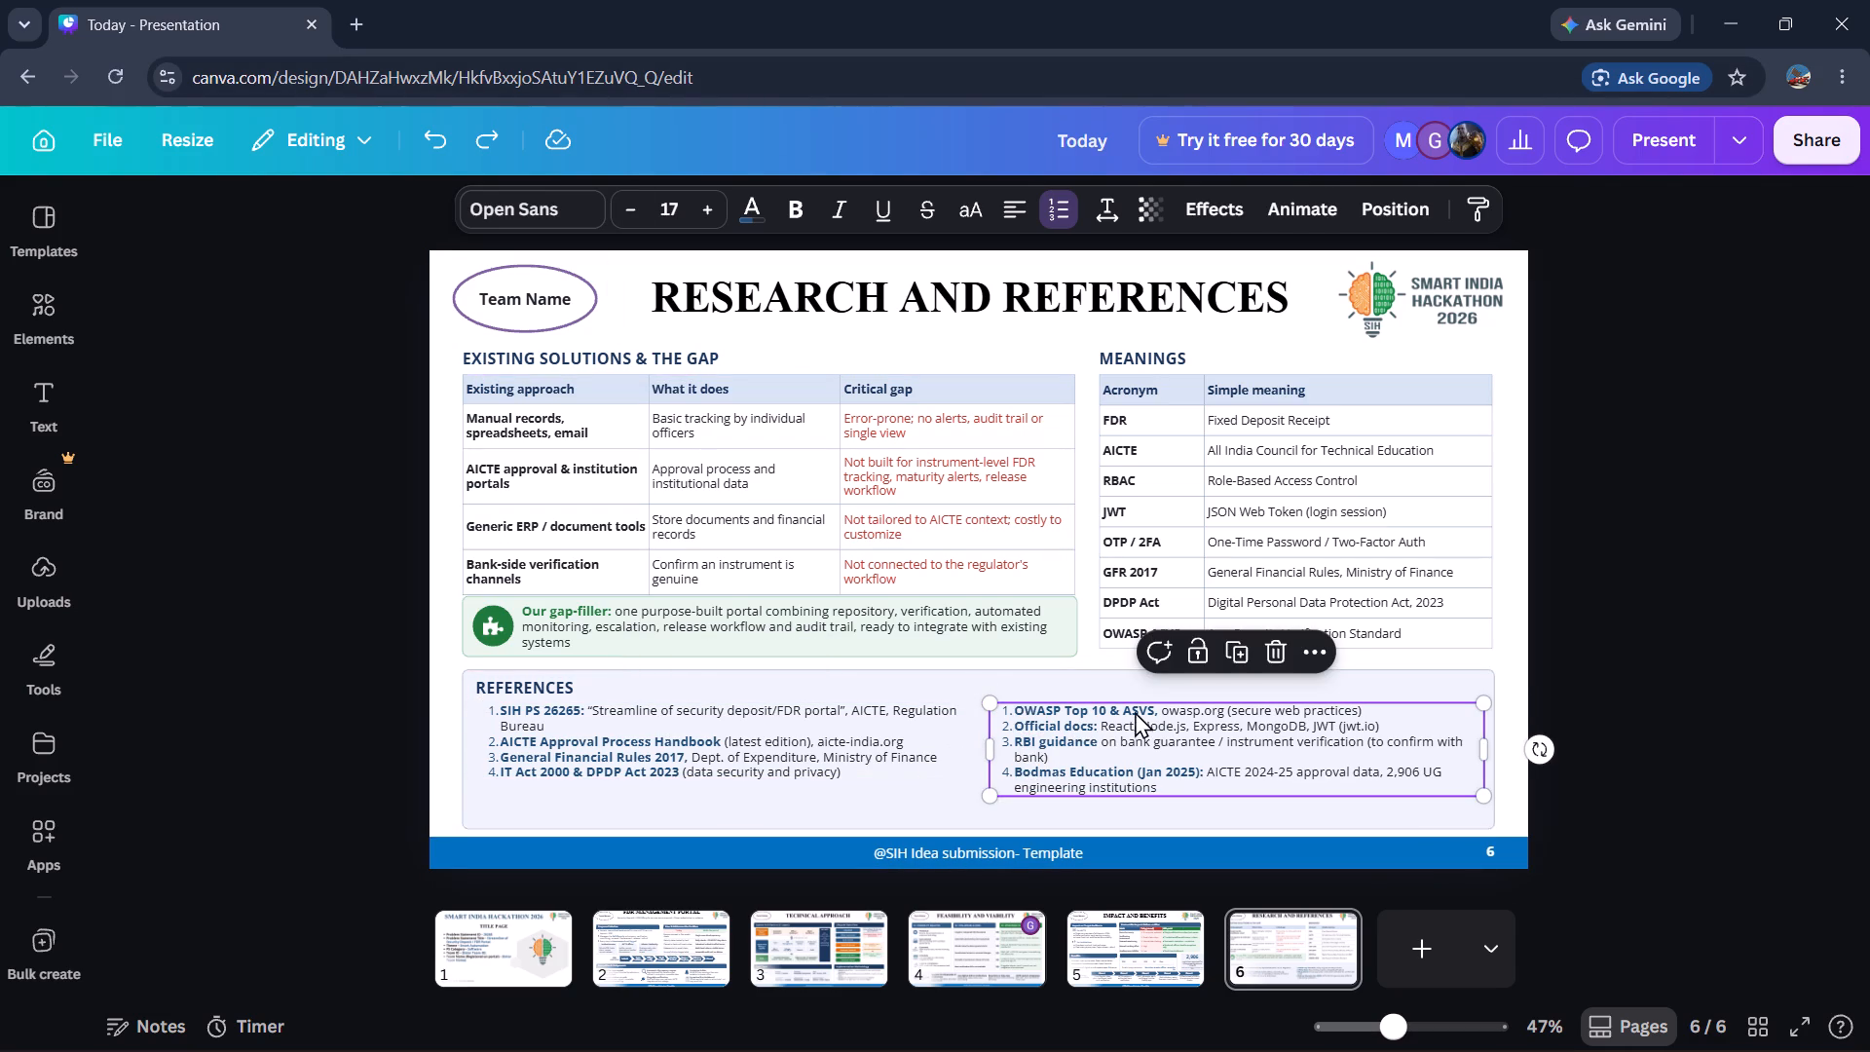
pyautogui.click(862, 752)
pyautogui.click(1133, 947)
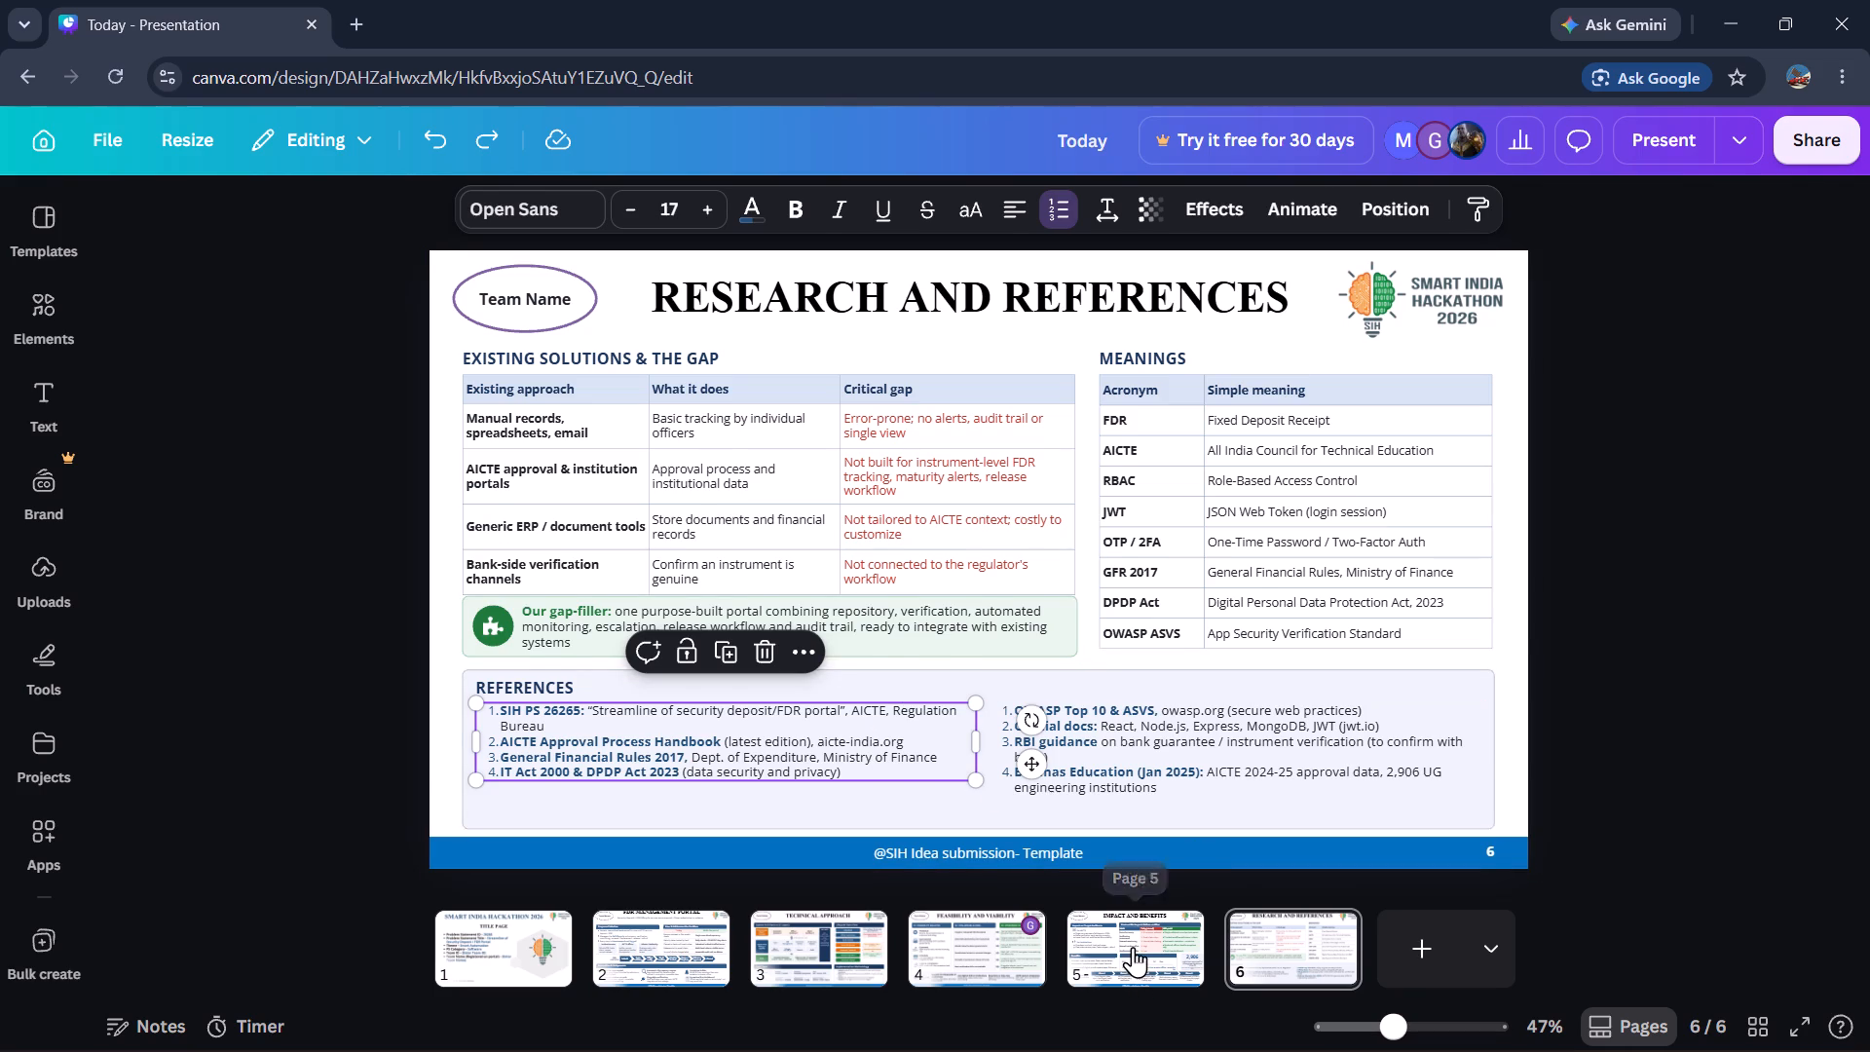
pyautogui.click(952, 947)
pyautogui.click(1093, 918)
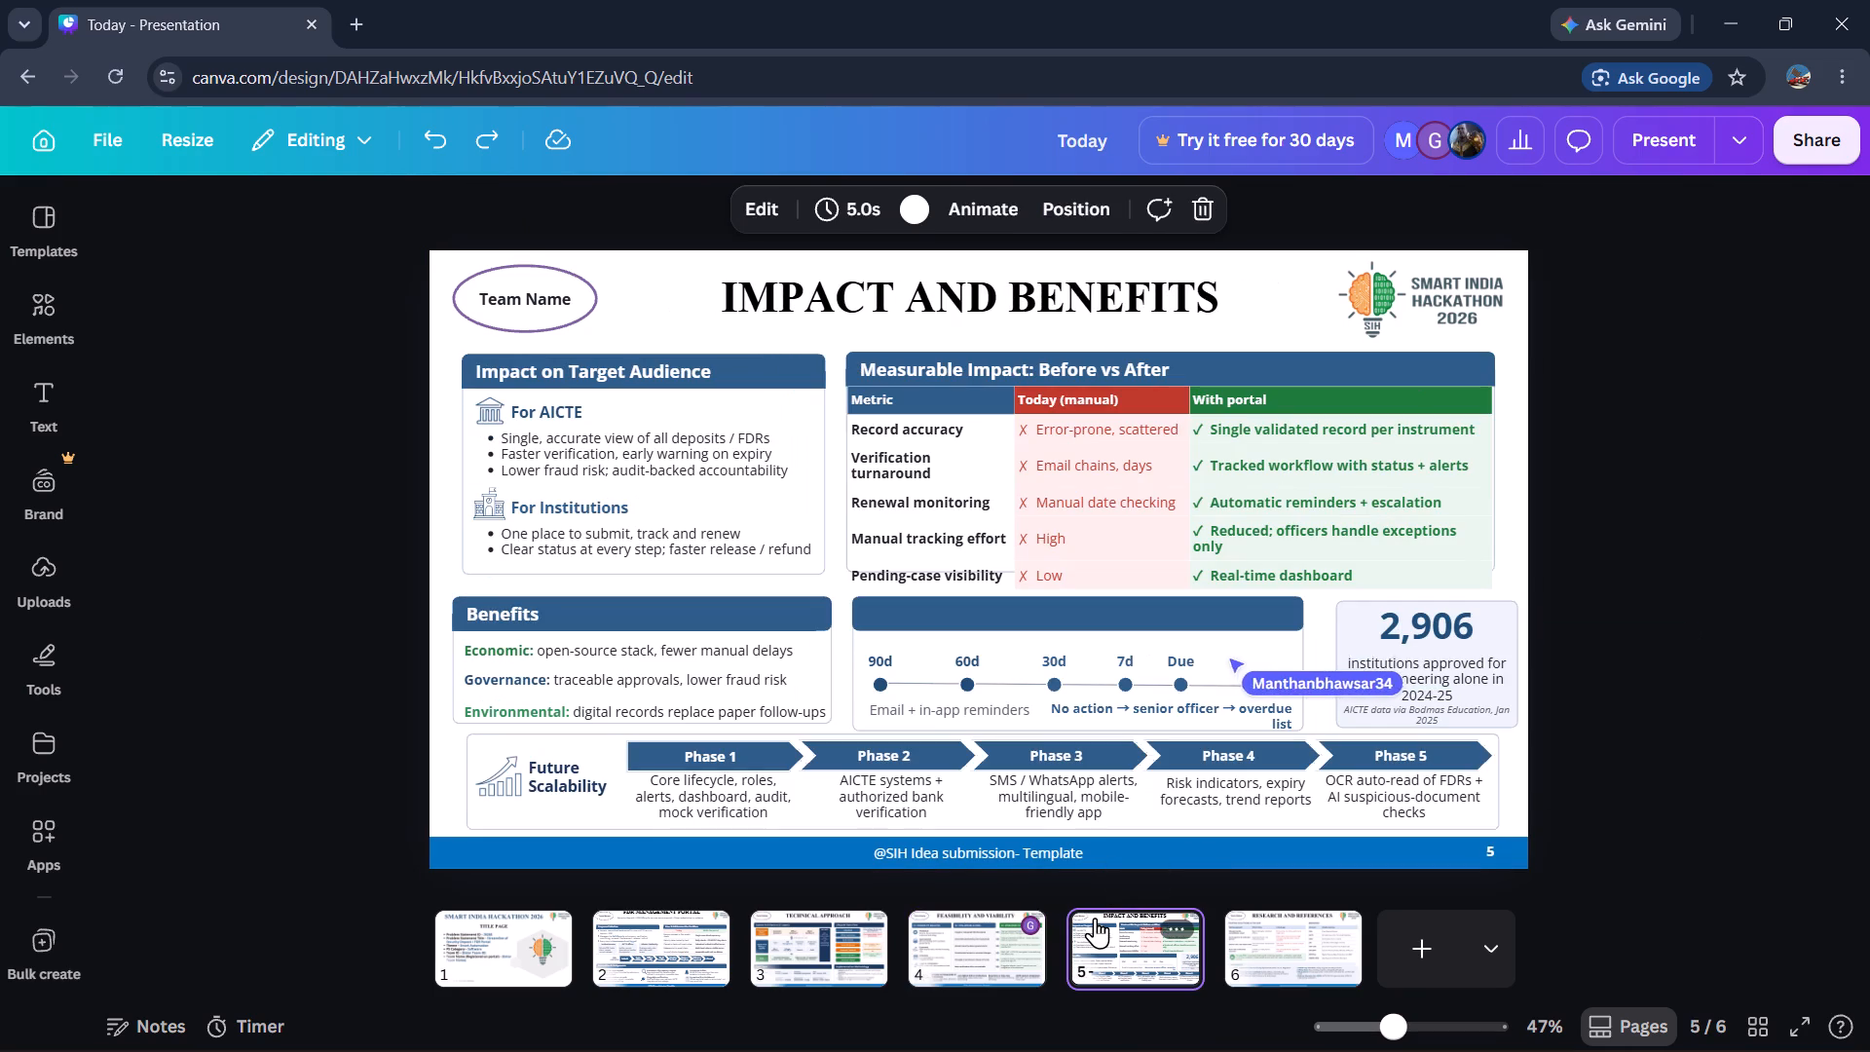
# On slide 4, set the "ALSO PLANNED FOR" label's text alignment to justified.
pyautogui.click(944, 956)
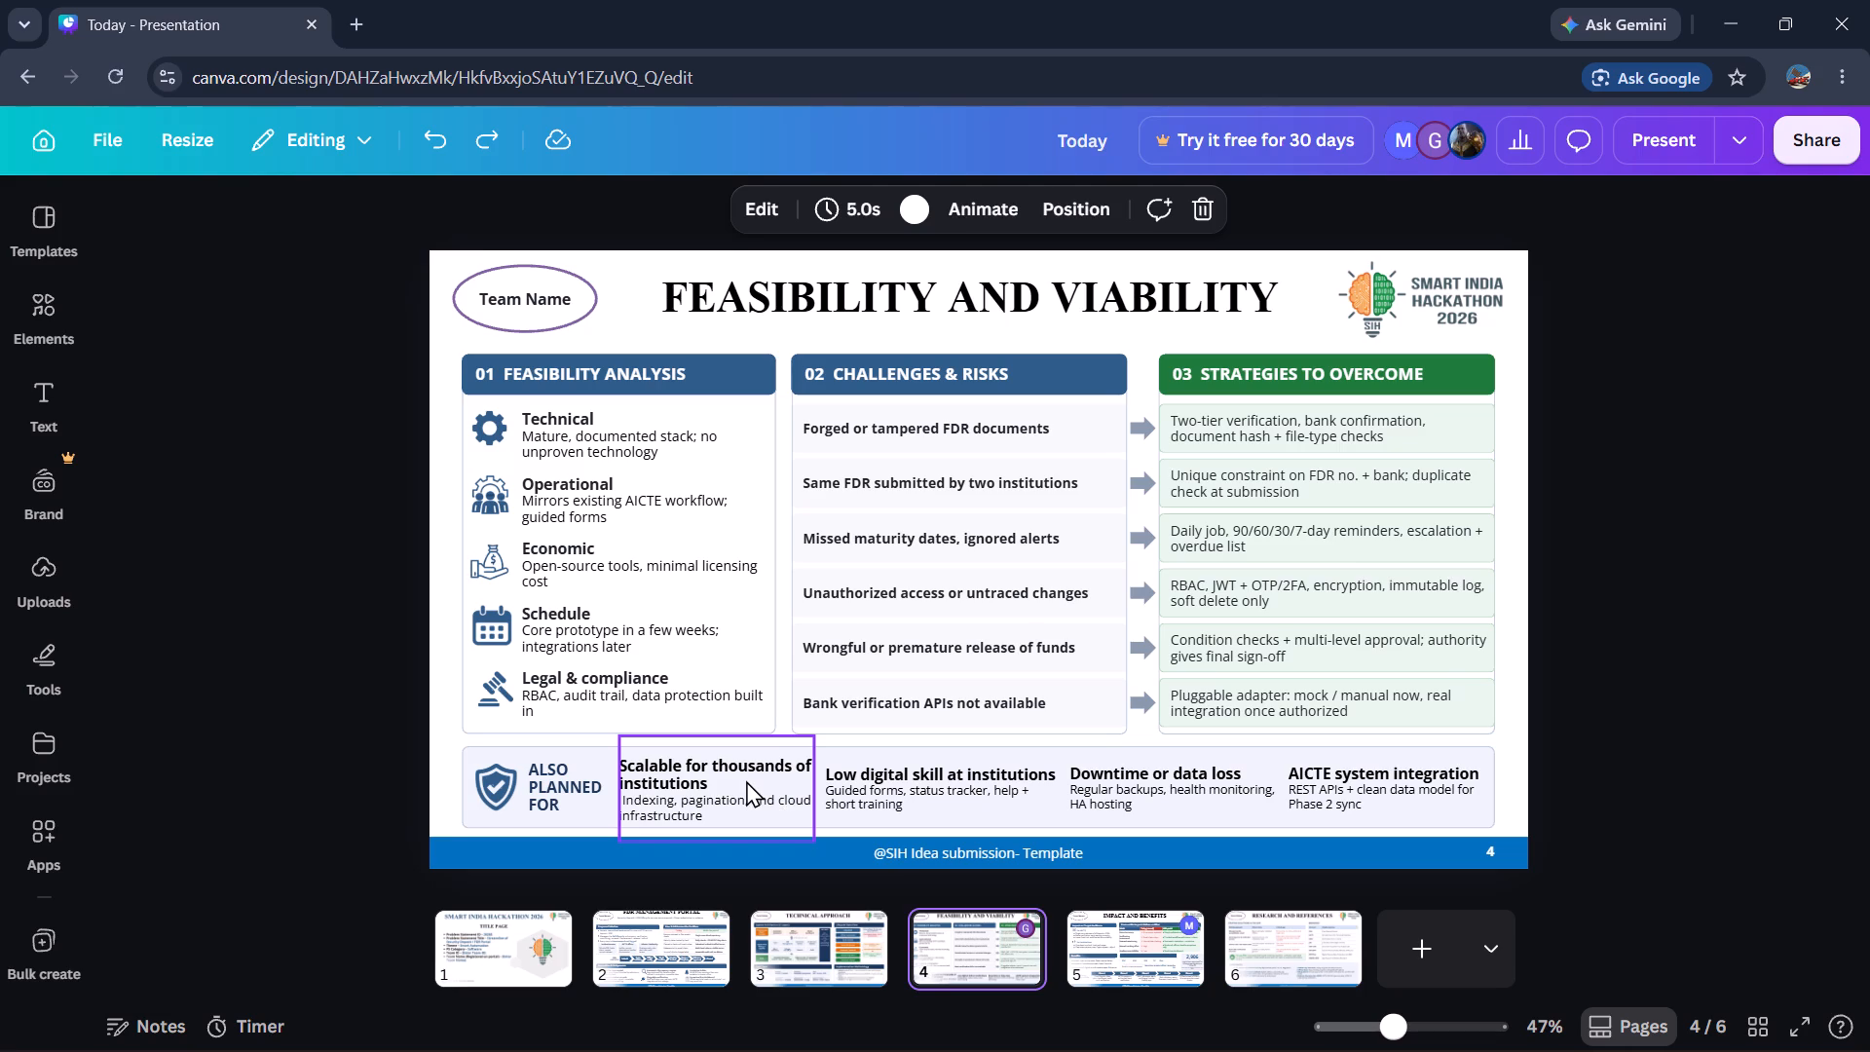
pyautogui.click(1591, 734)
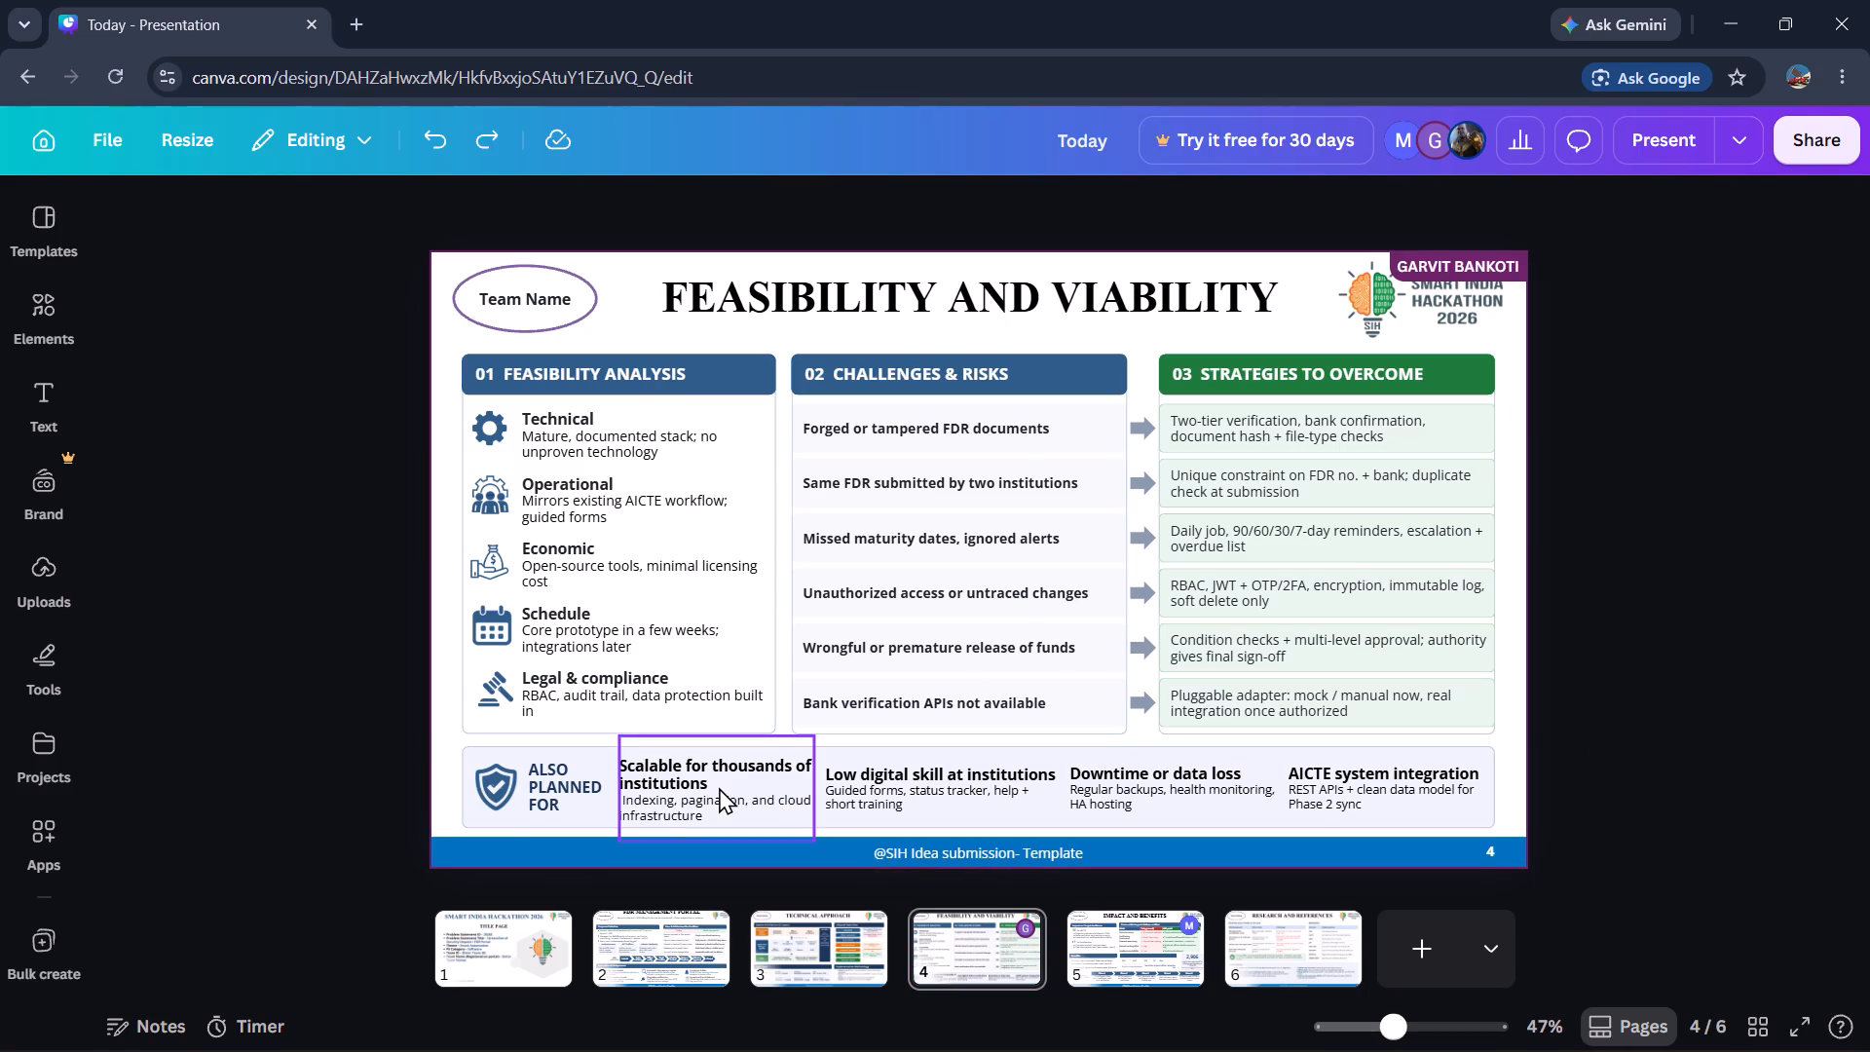
pyautogui.click(559, 804)
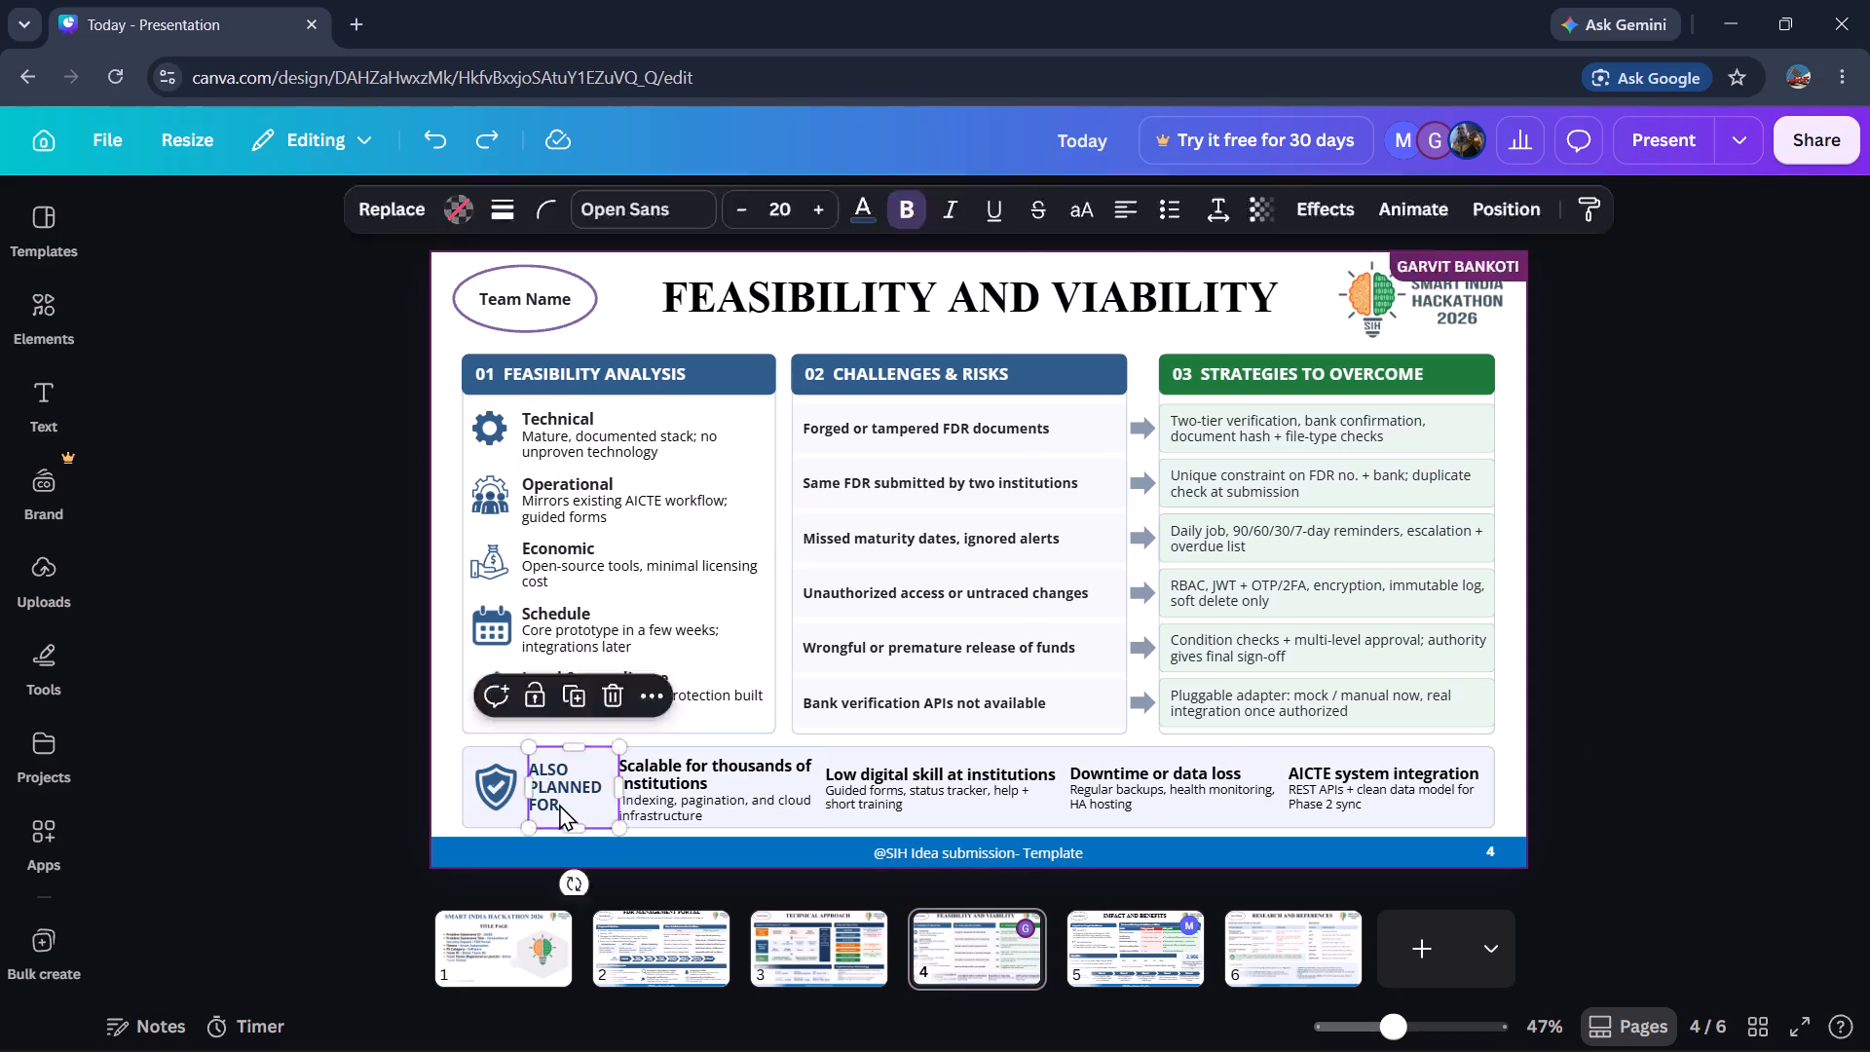
pyautogui.click(1127, 201)
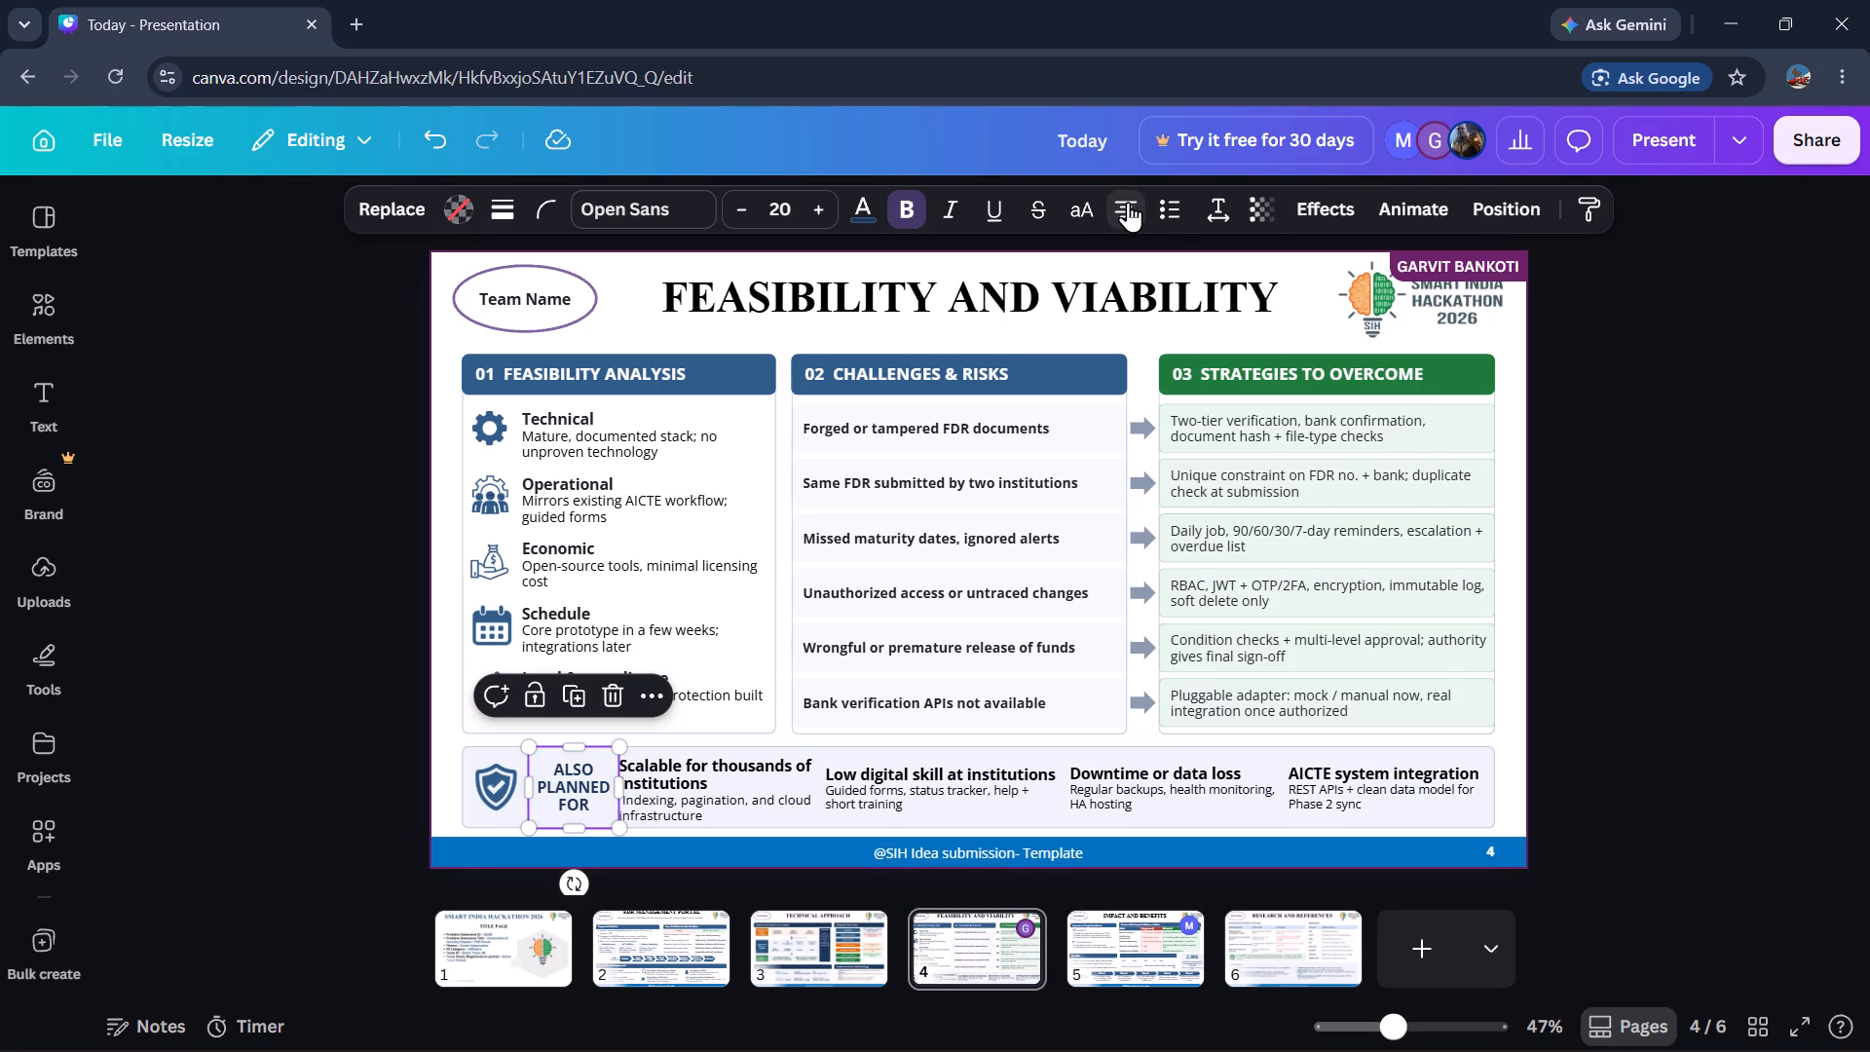
pyautogui.click(1127, 202)
pyautogui.click(1128, 203)
pyautogui.click(317, 645)
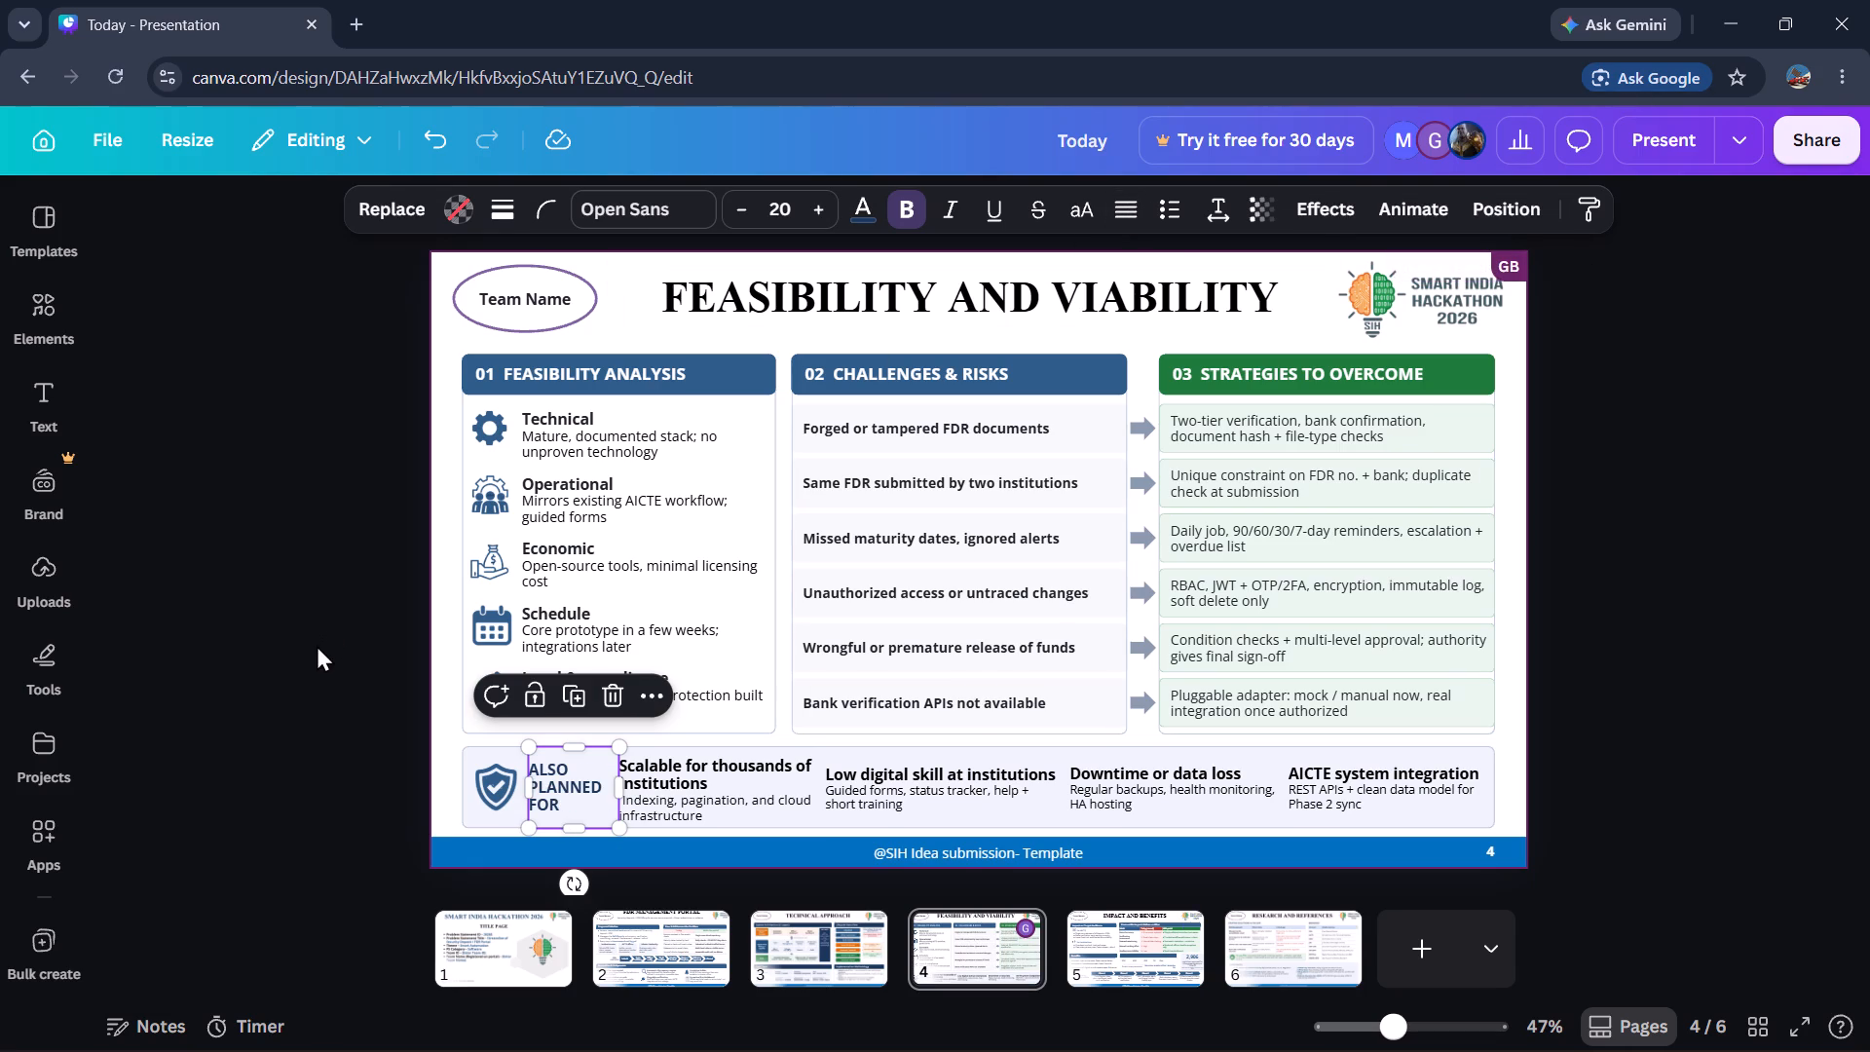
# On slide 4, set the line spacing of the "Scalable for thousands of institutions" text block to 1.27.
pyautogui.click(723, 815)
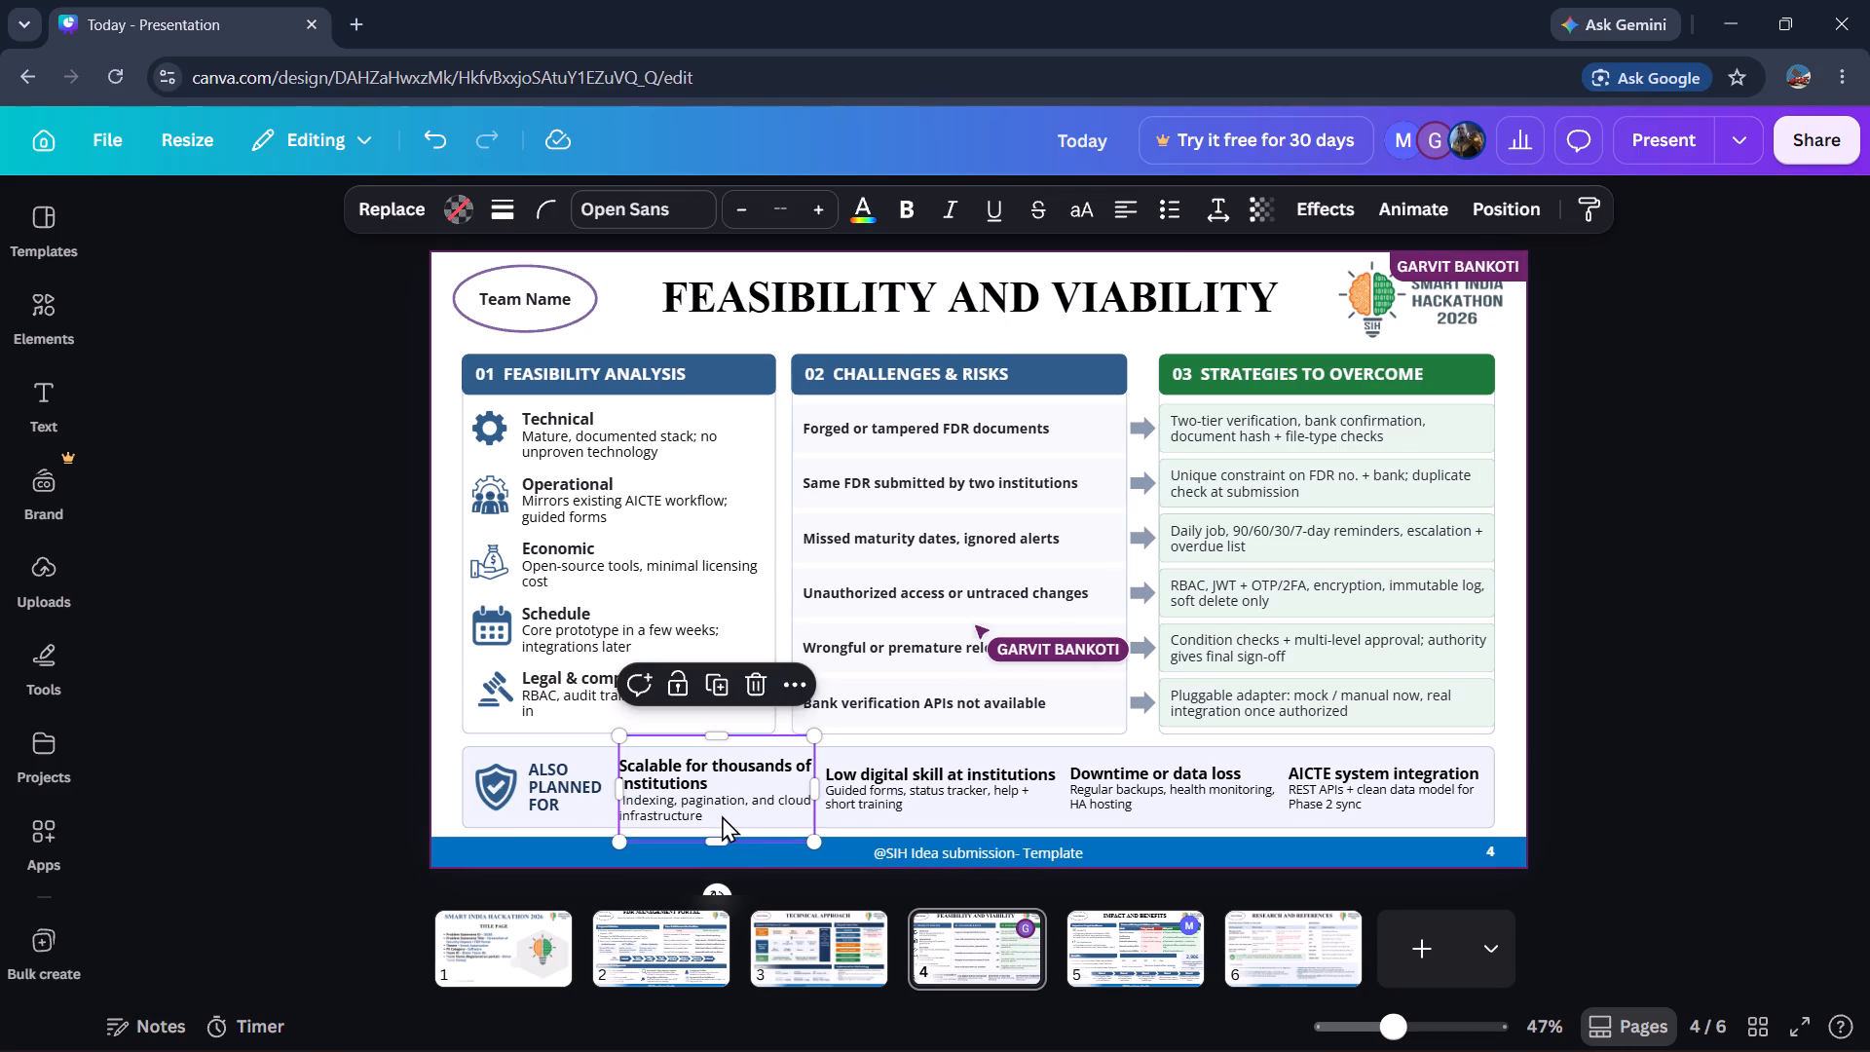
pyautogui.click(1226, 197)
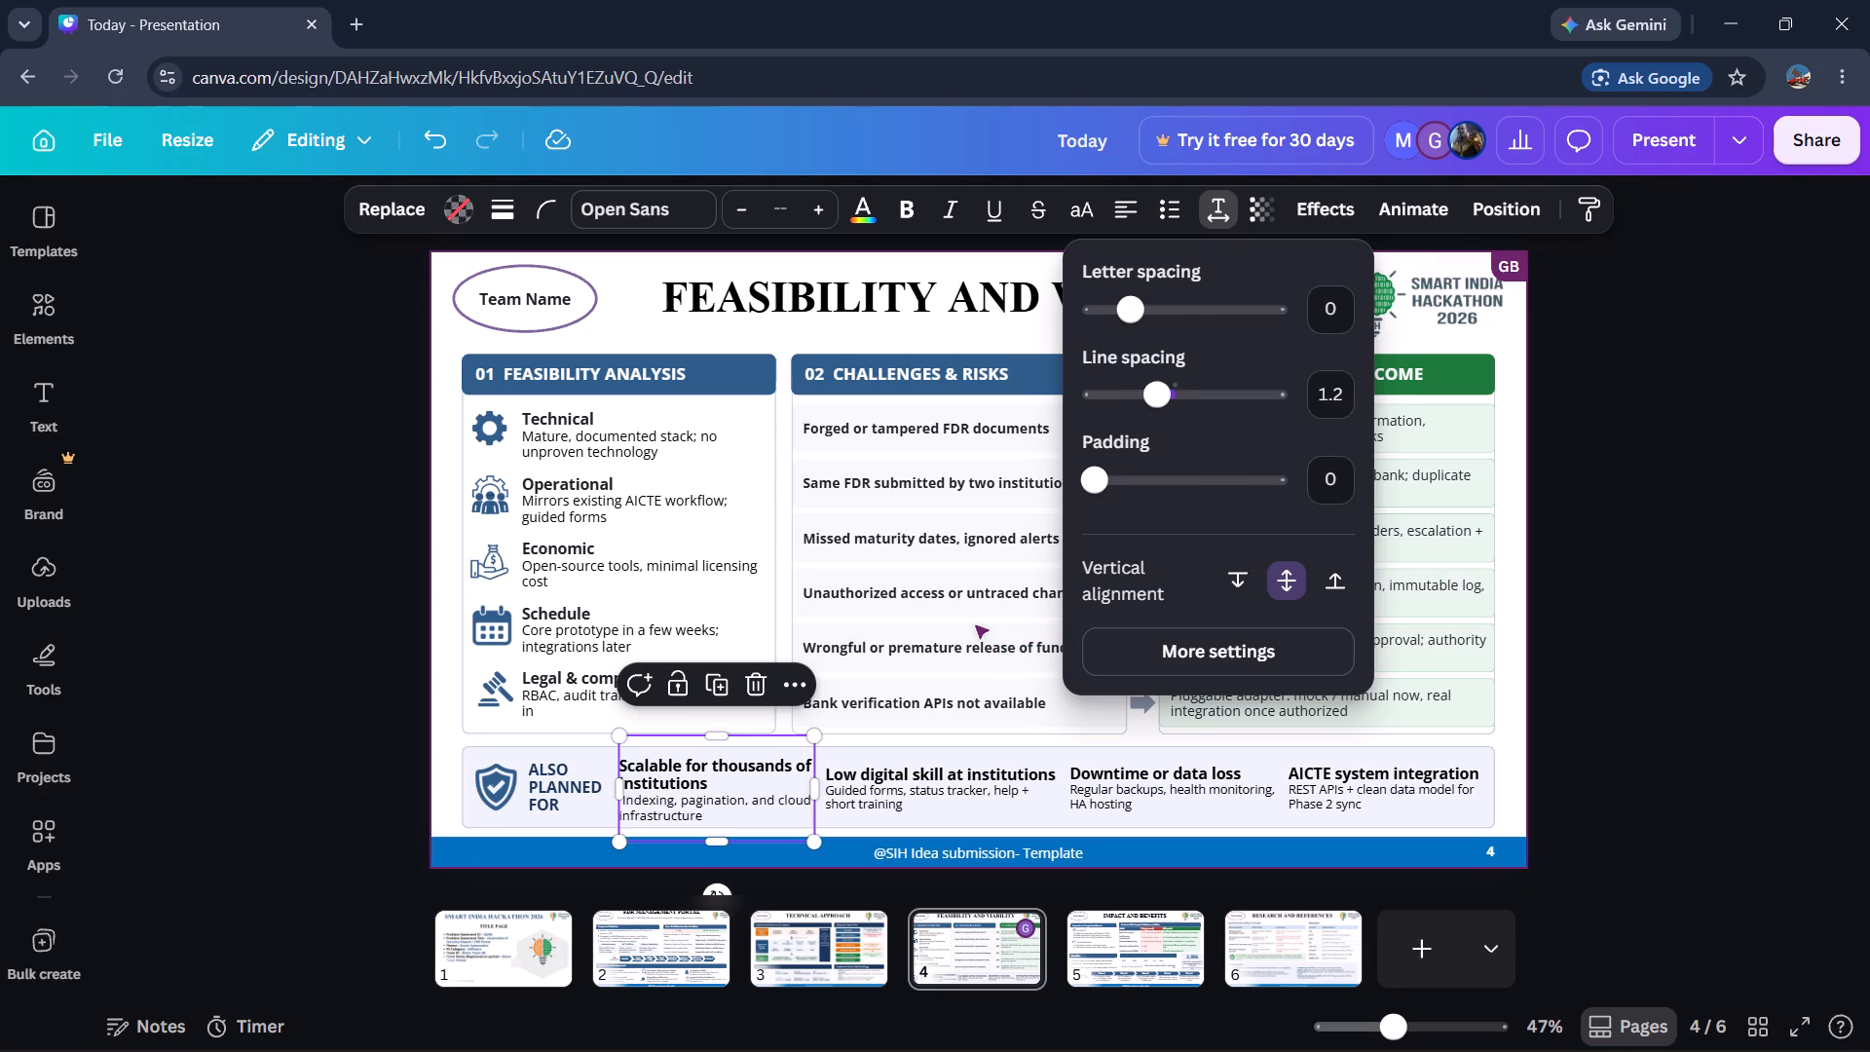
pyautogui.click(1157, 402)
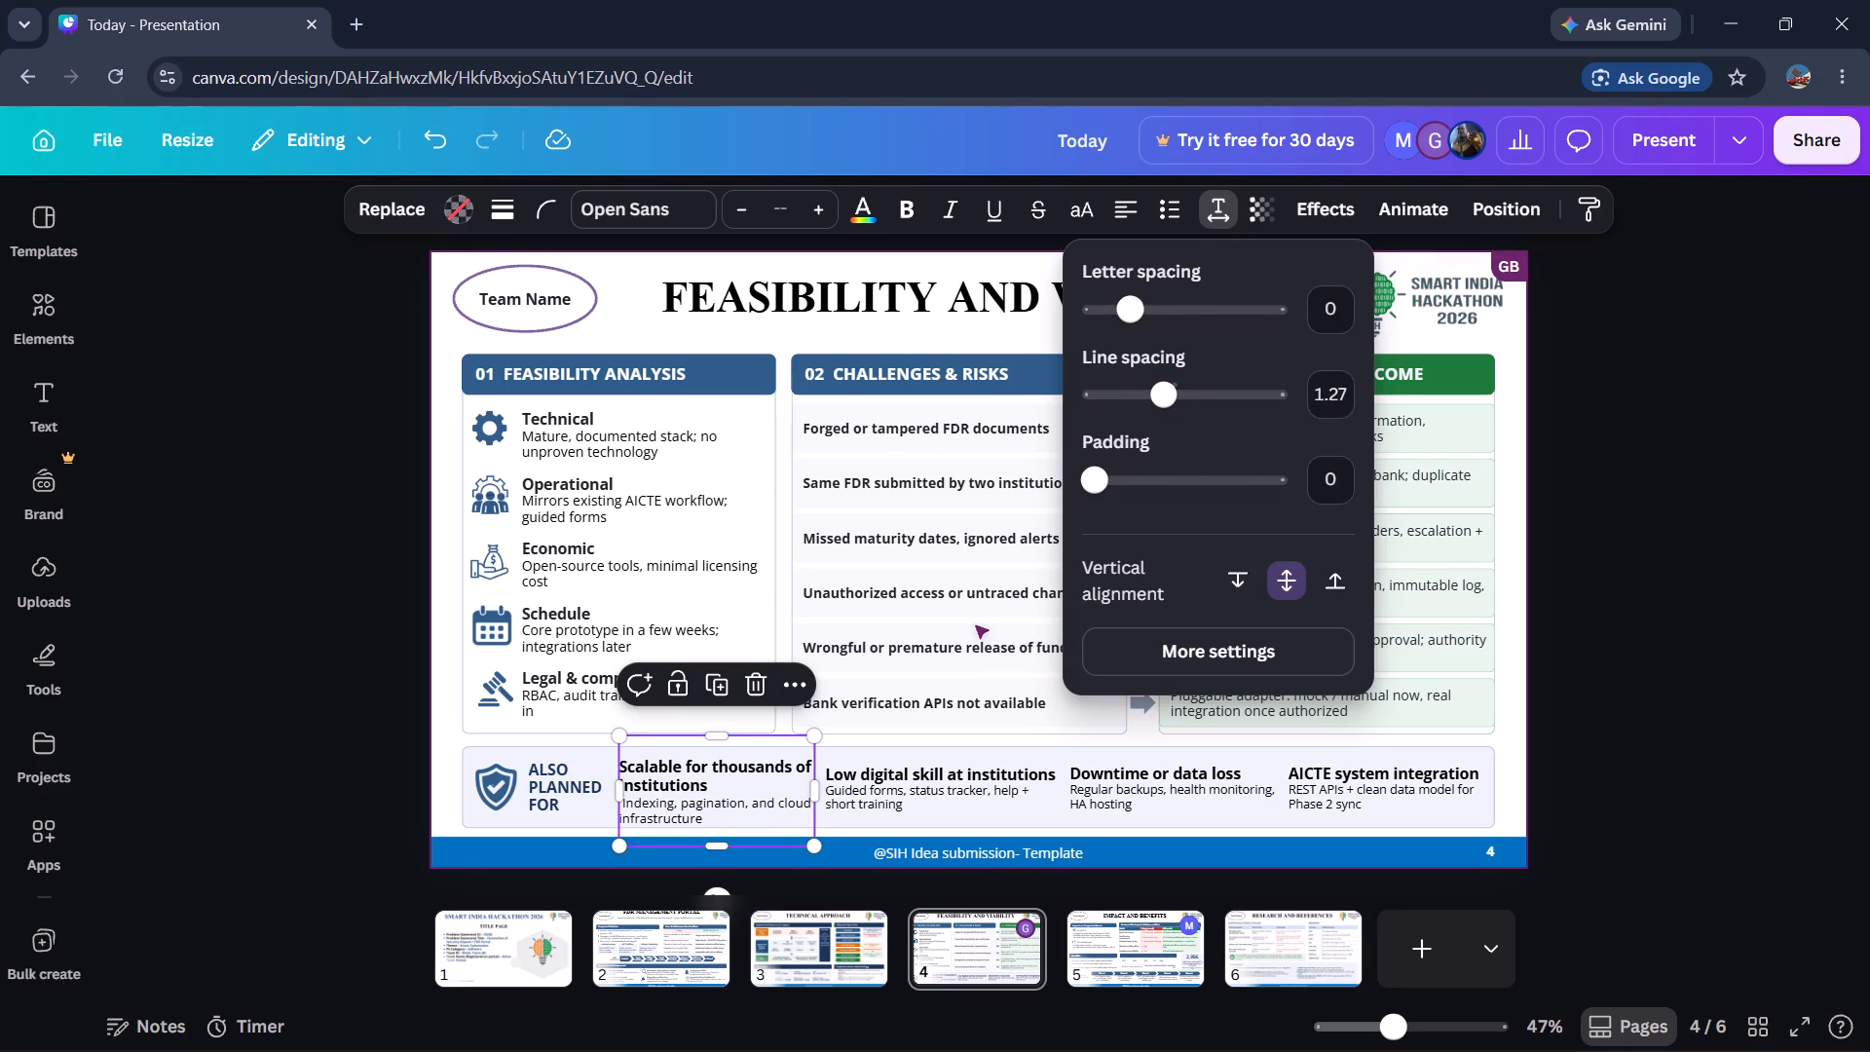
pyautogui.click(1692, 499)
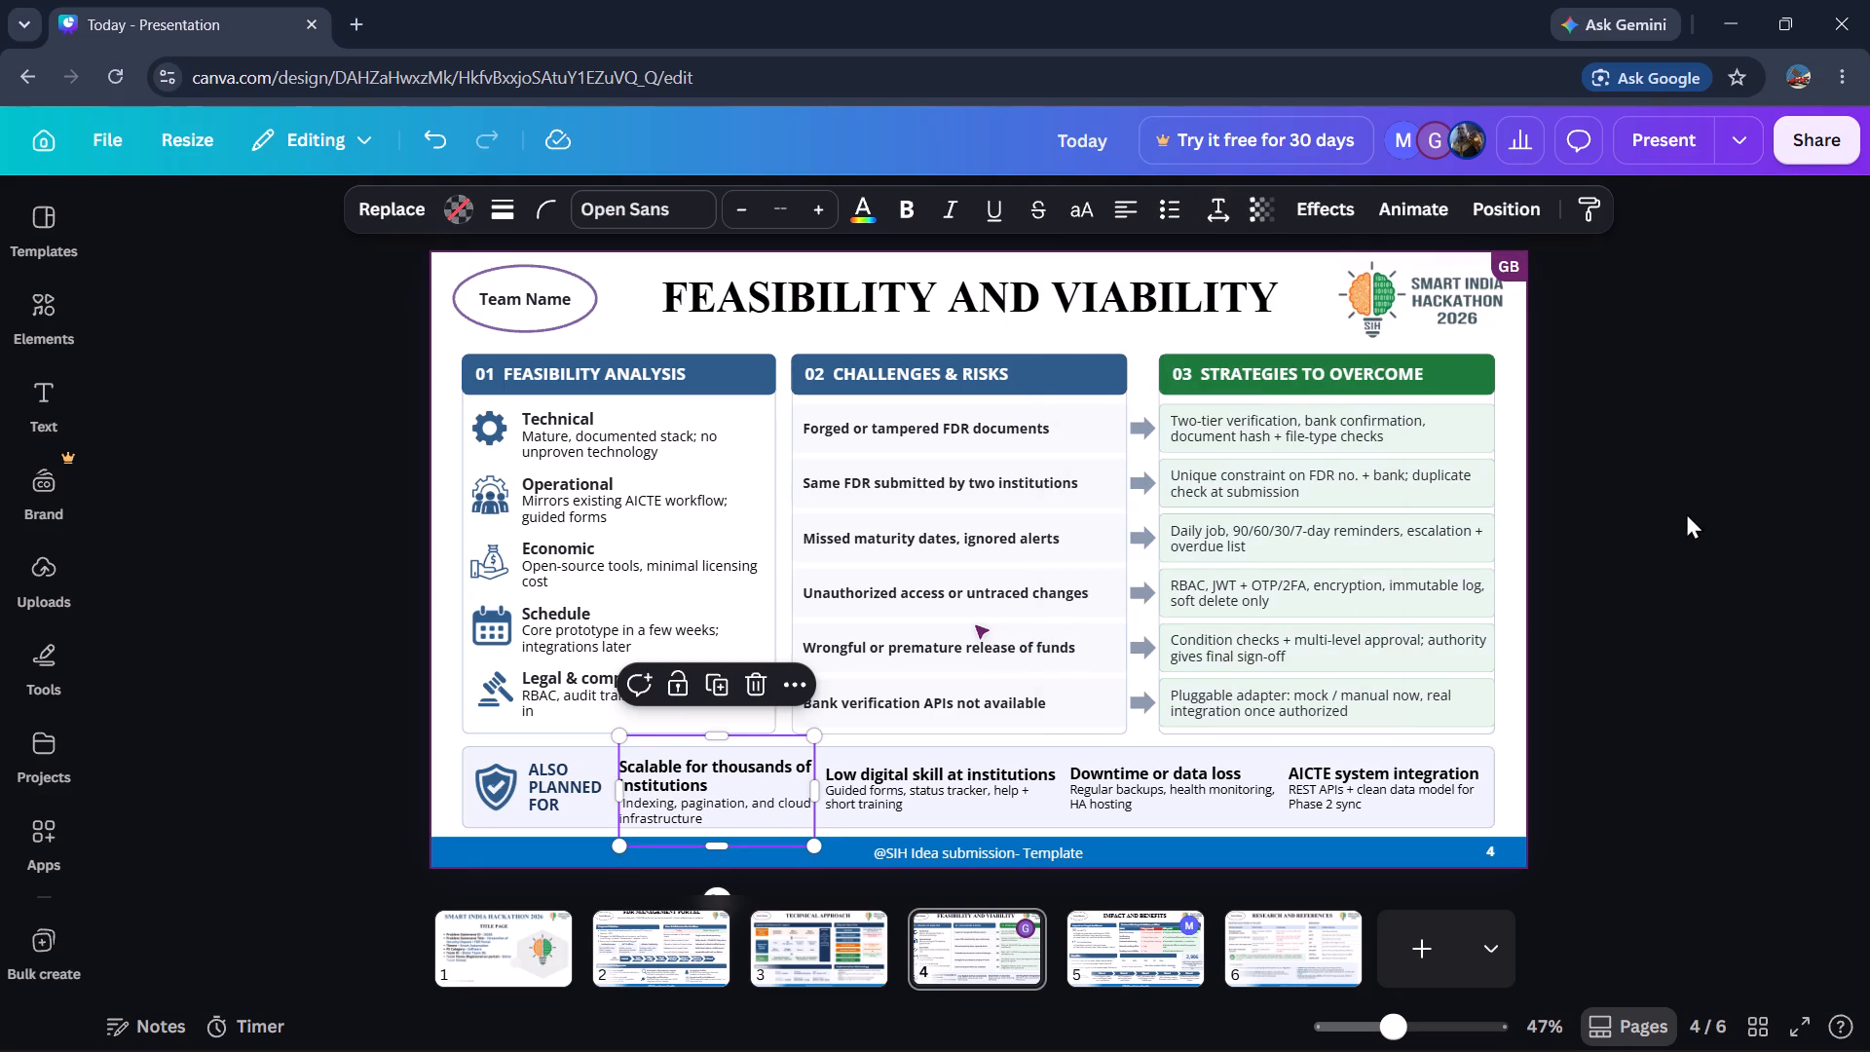
# Select all four text blocks beside "ALSO PLANNED FOR" and centre-align their text.
pyautogui.keyDown('shift'); pyautogui.click(879, 782); pyautogui.keyUp('shift')
pyautogui.keyDown('shift'); pyautogui.click(1168, 750); pyautogui.keyUp('shift')
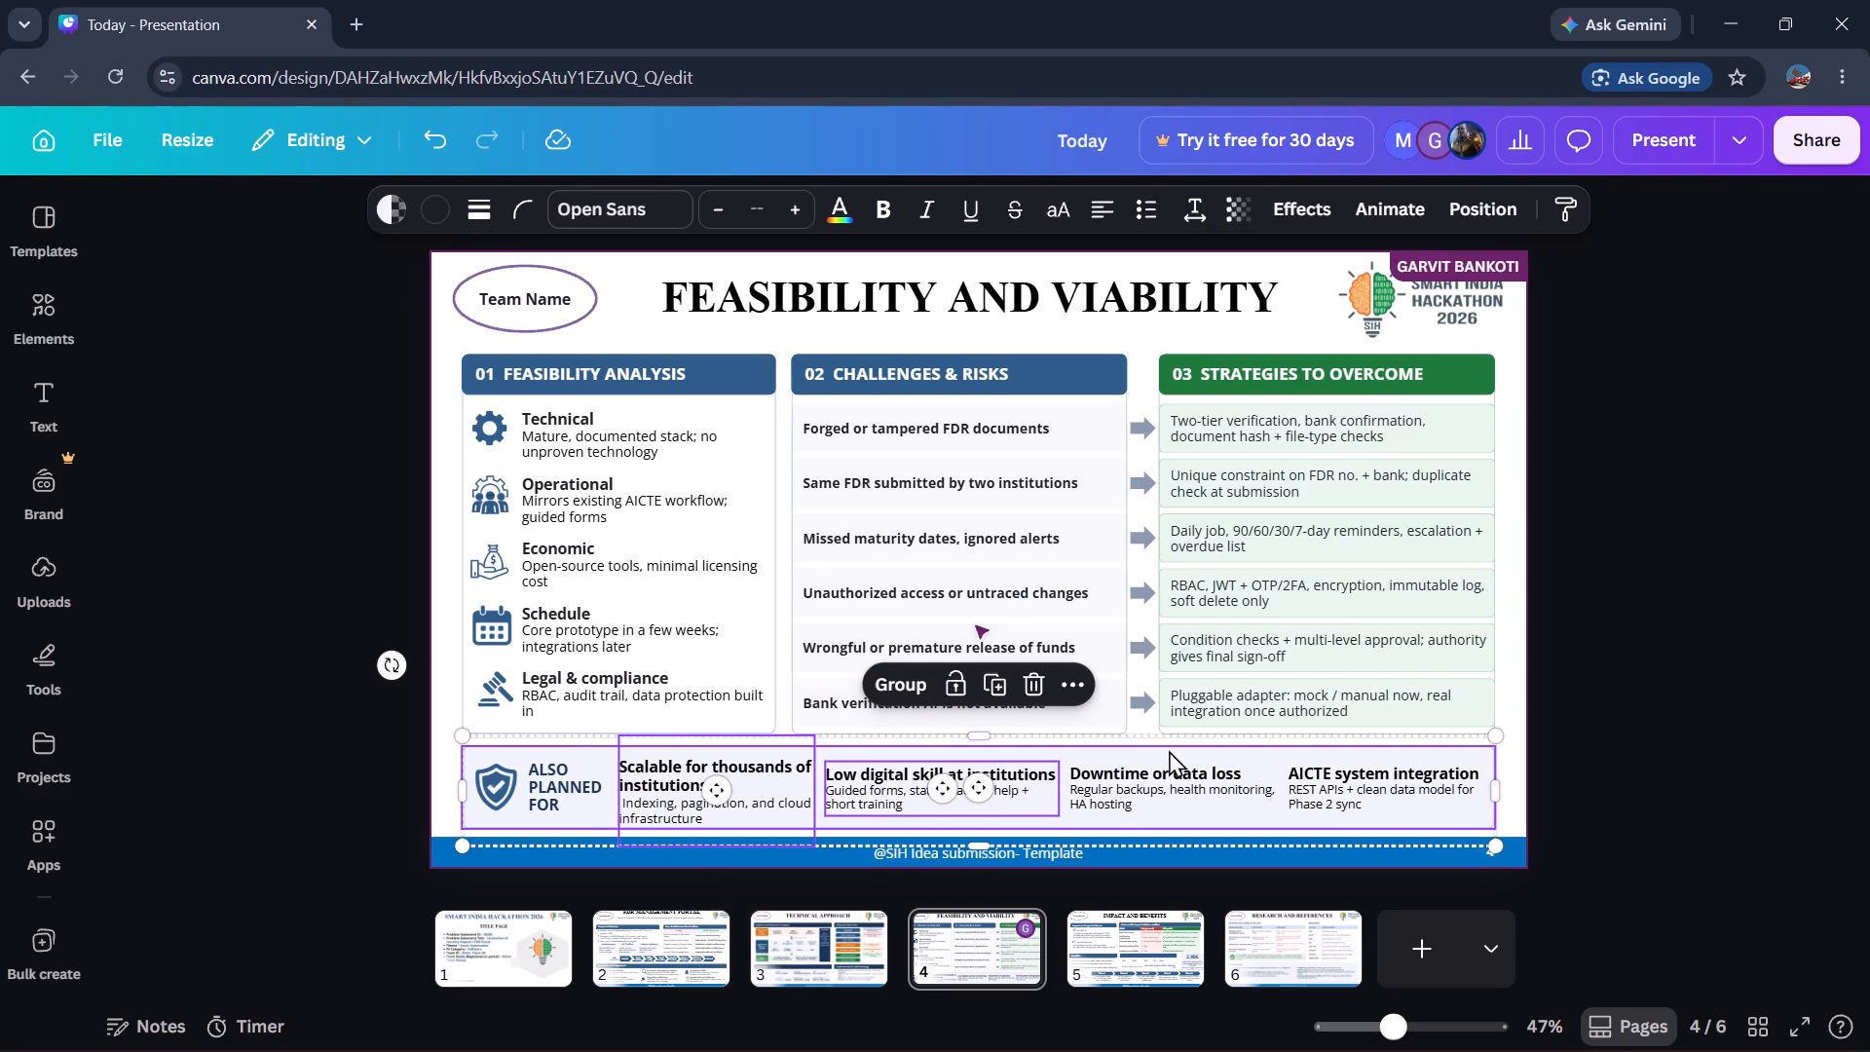
pyautogui.keyDown('shift'); pyautogui.click(1179, 791); pyautogui.keyUp('shift')
pyautogui.keyDown('shift'); pyautogui.click(1269, 745); pyautogui.keyUp('shift')
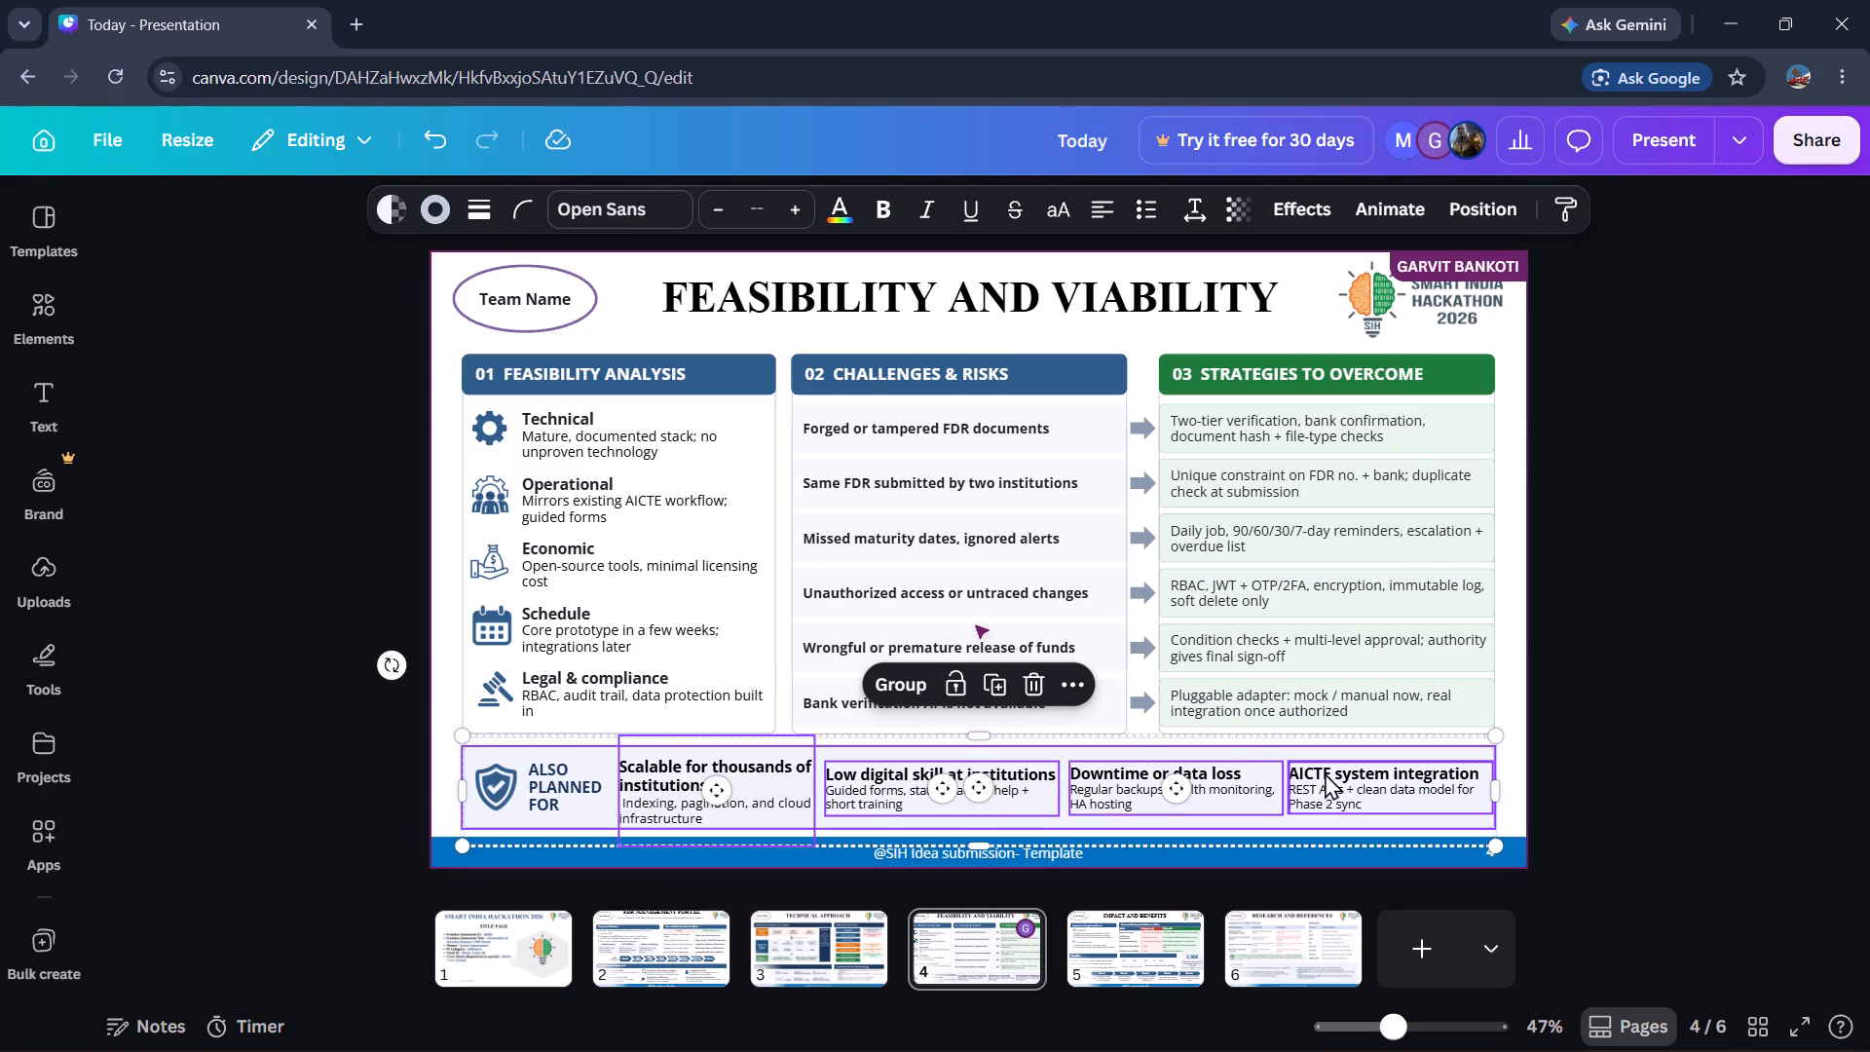
pyautogui.keyDown('shift'); pyautogui.click(1325, 773); pyautogui.keyUp('shift')
pyautogui.keyDown('shift'); pyautogui.click(1305, 754); pyautogui.keyUp('shift')
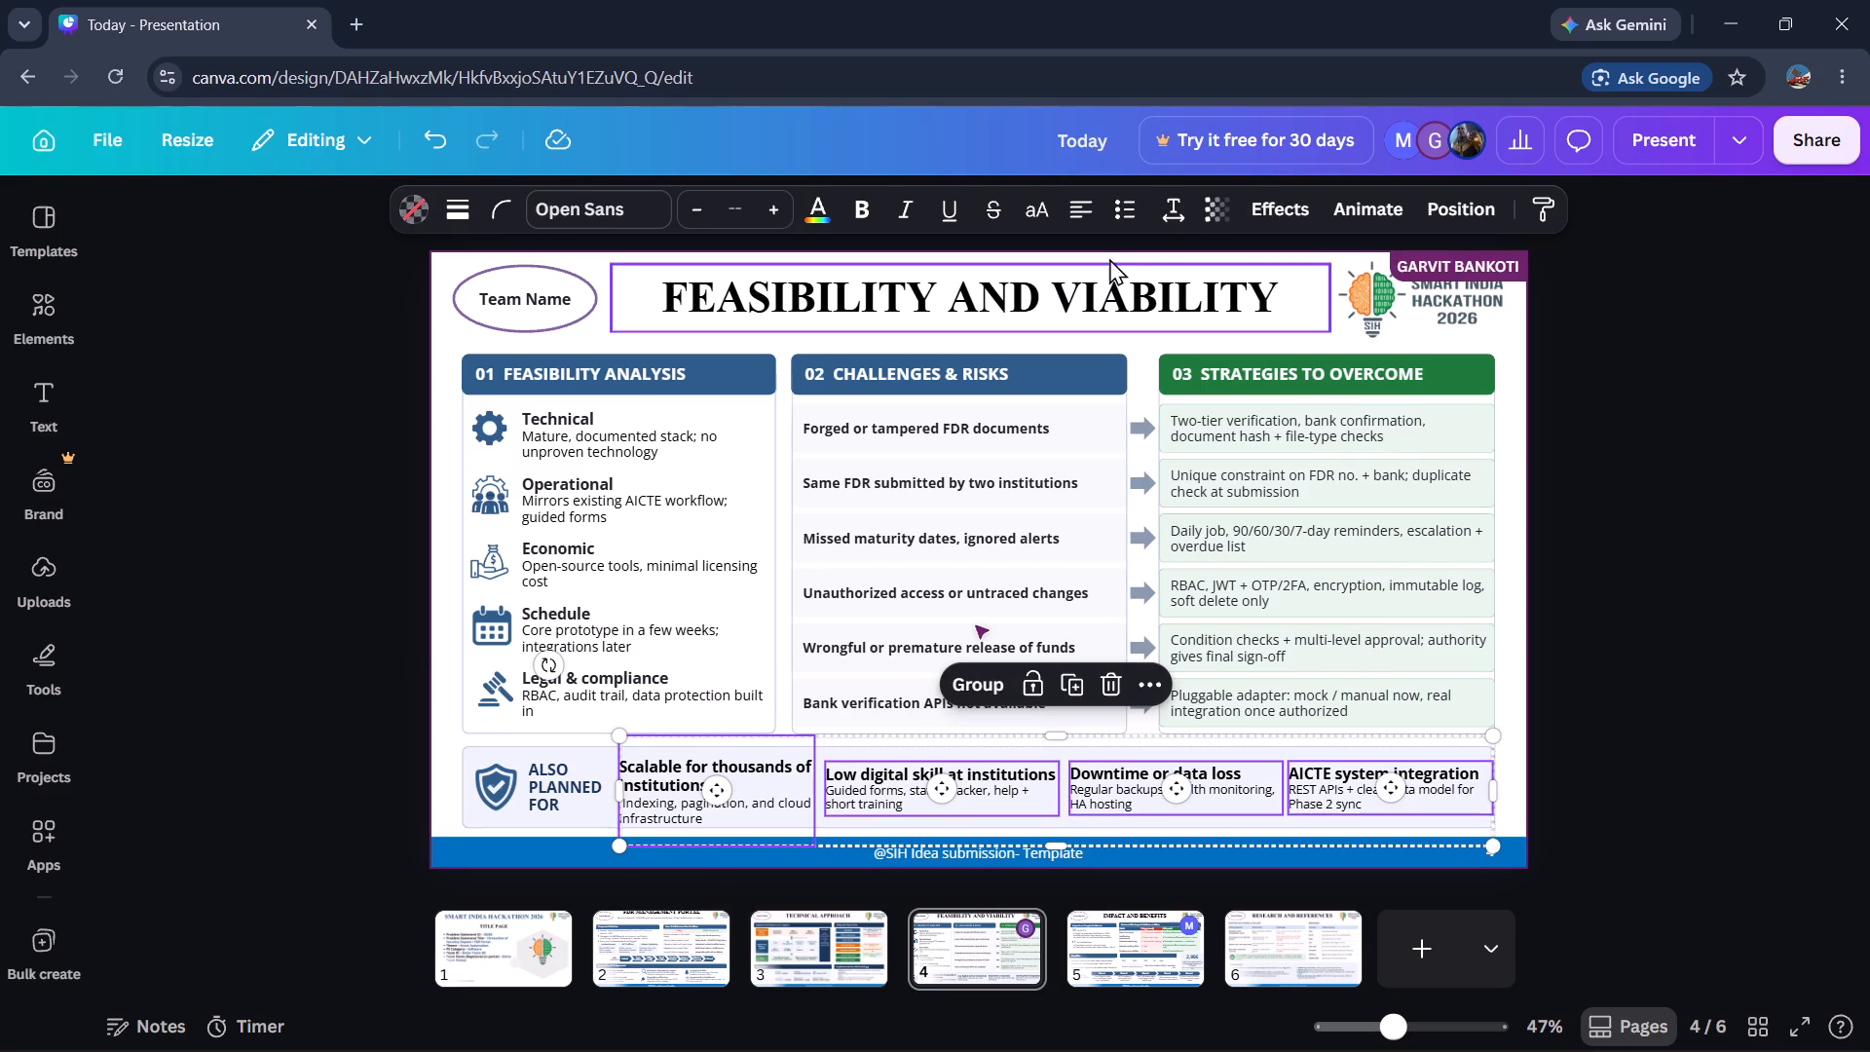
pyautogui.click(1076, 221)
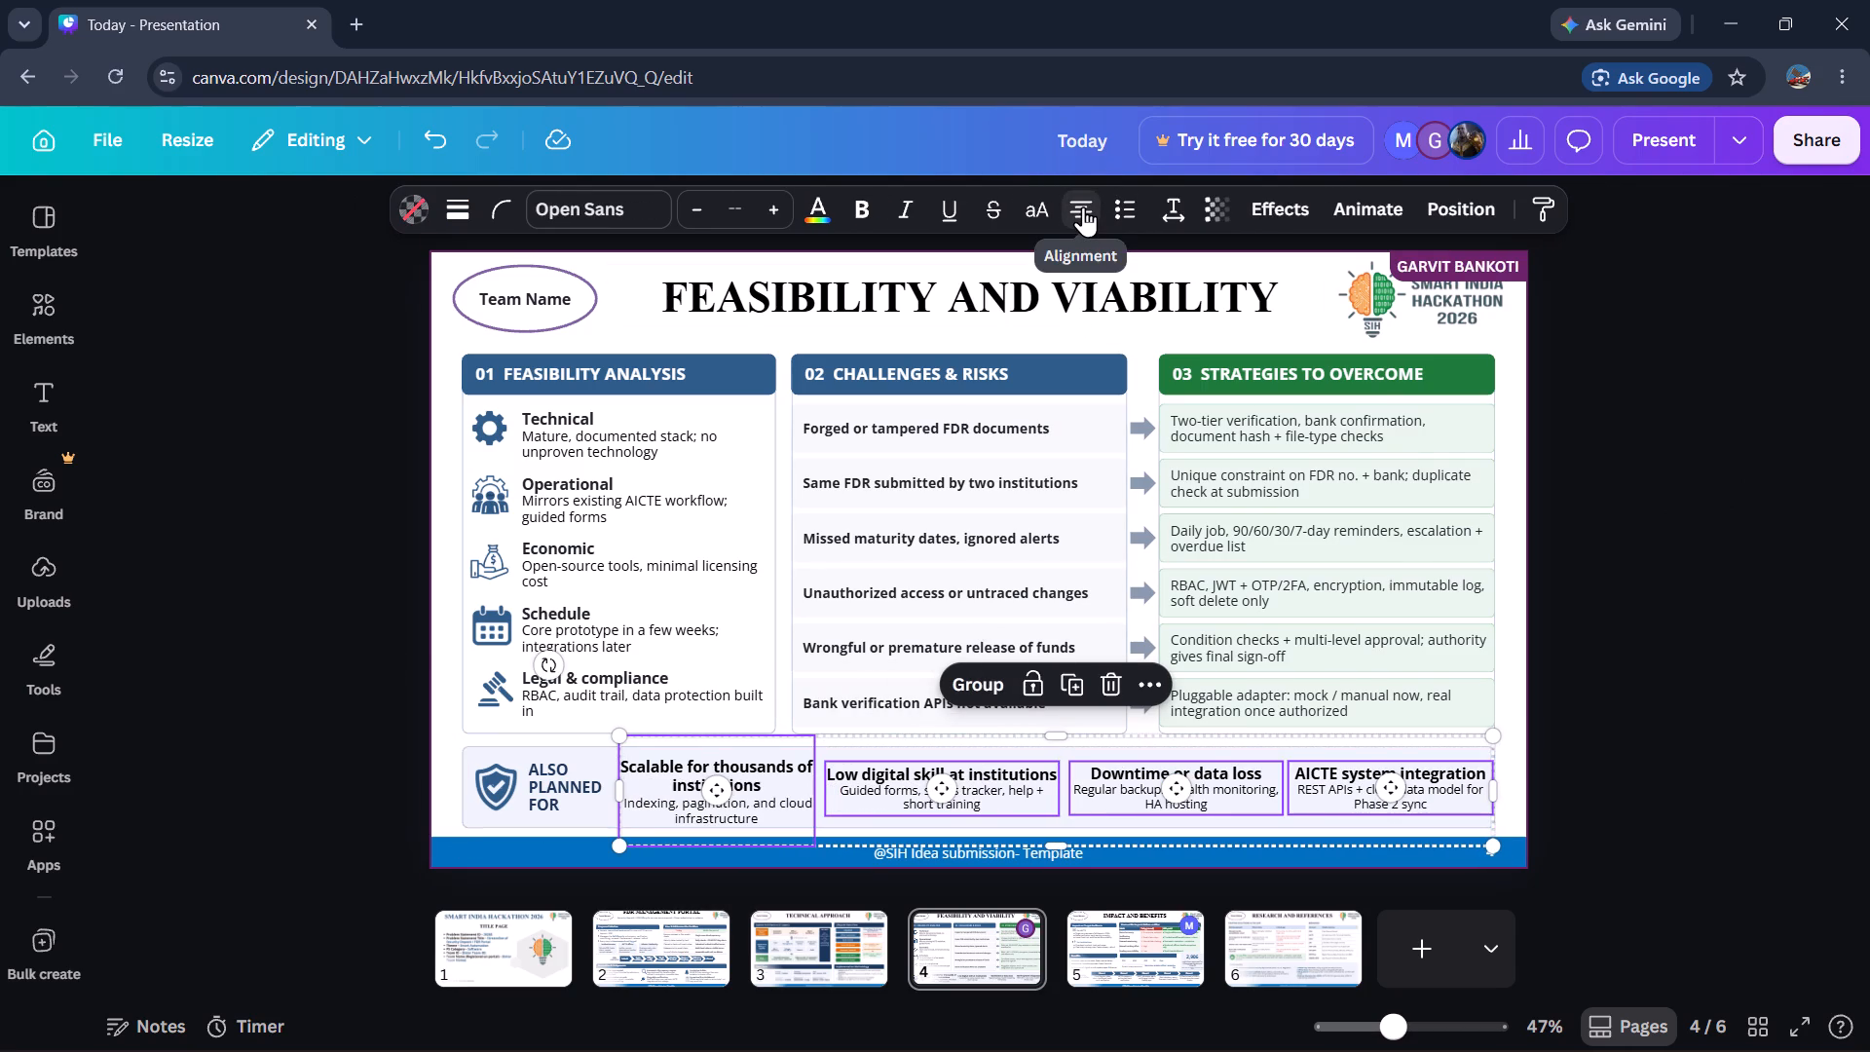
pyautogui.click(1083, 207)
pyautogui.click(1083, 207)
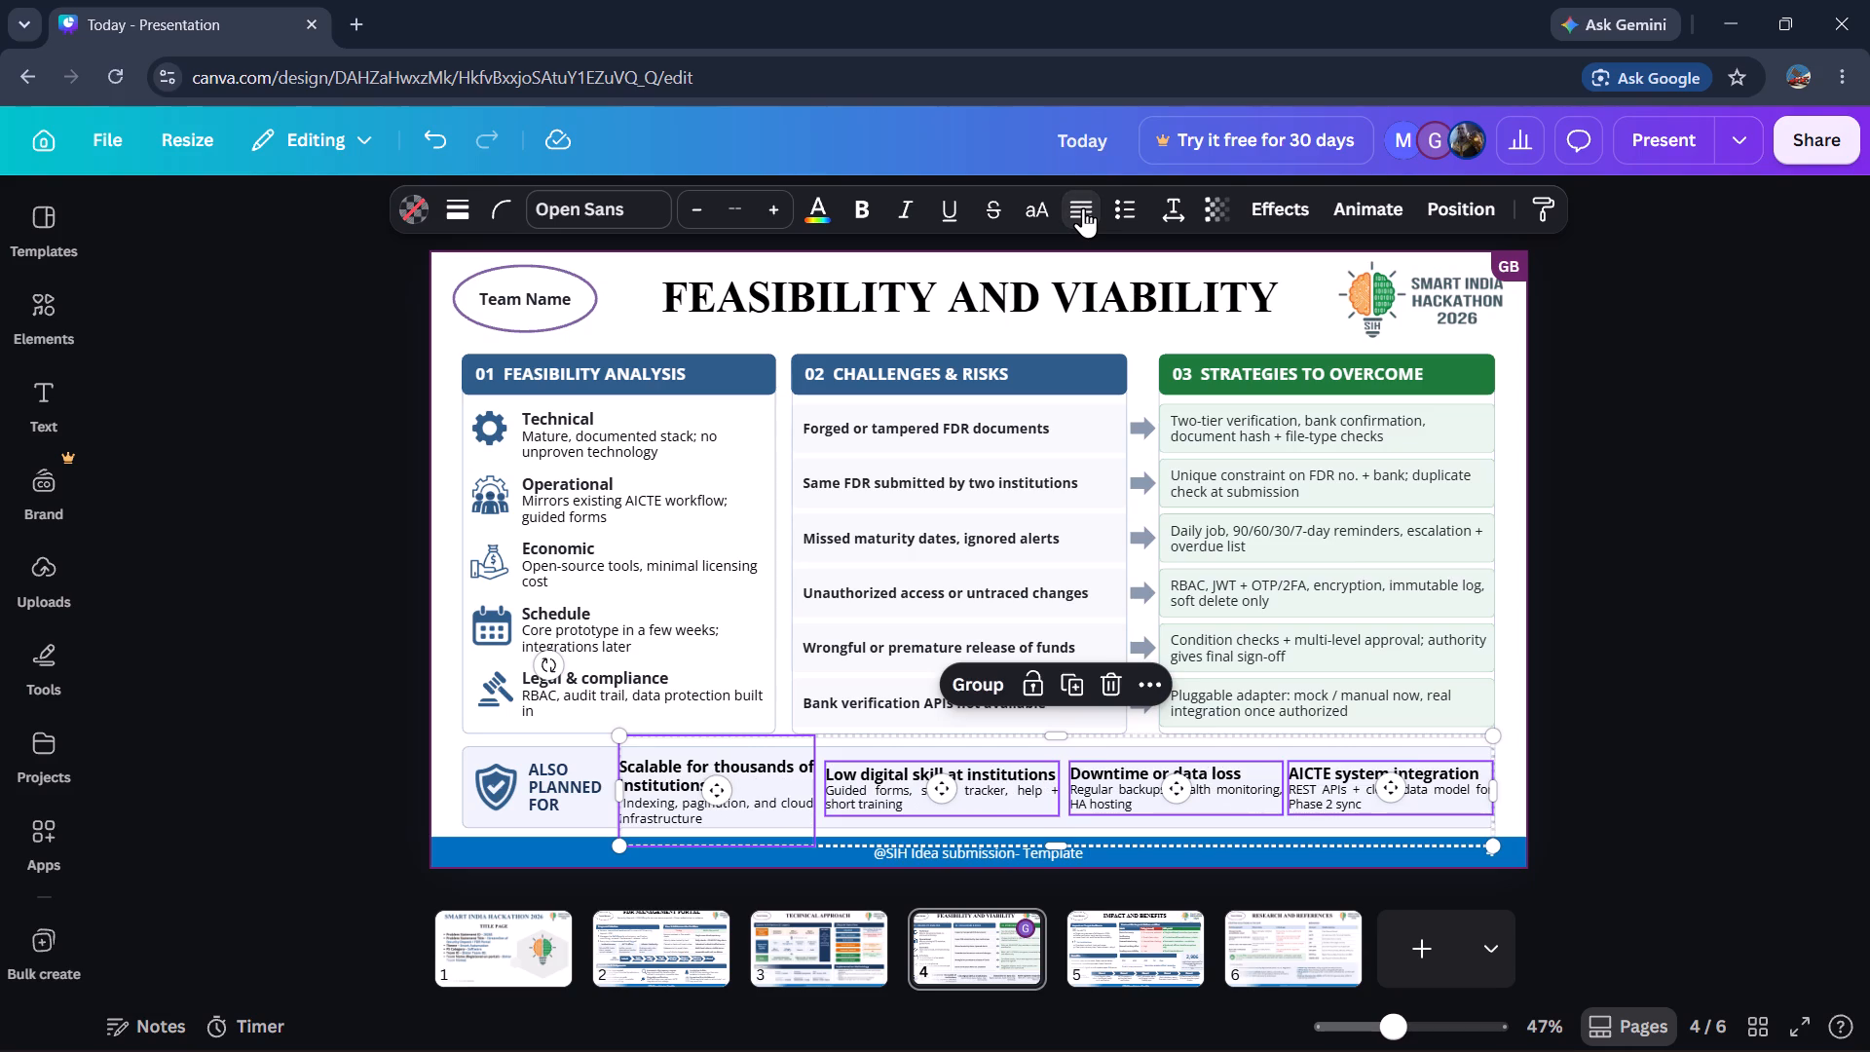
pyautogui.click(1083, 207)
pyautogui.click(1083, 207)
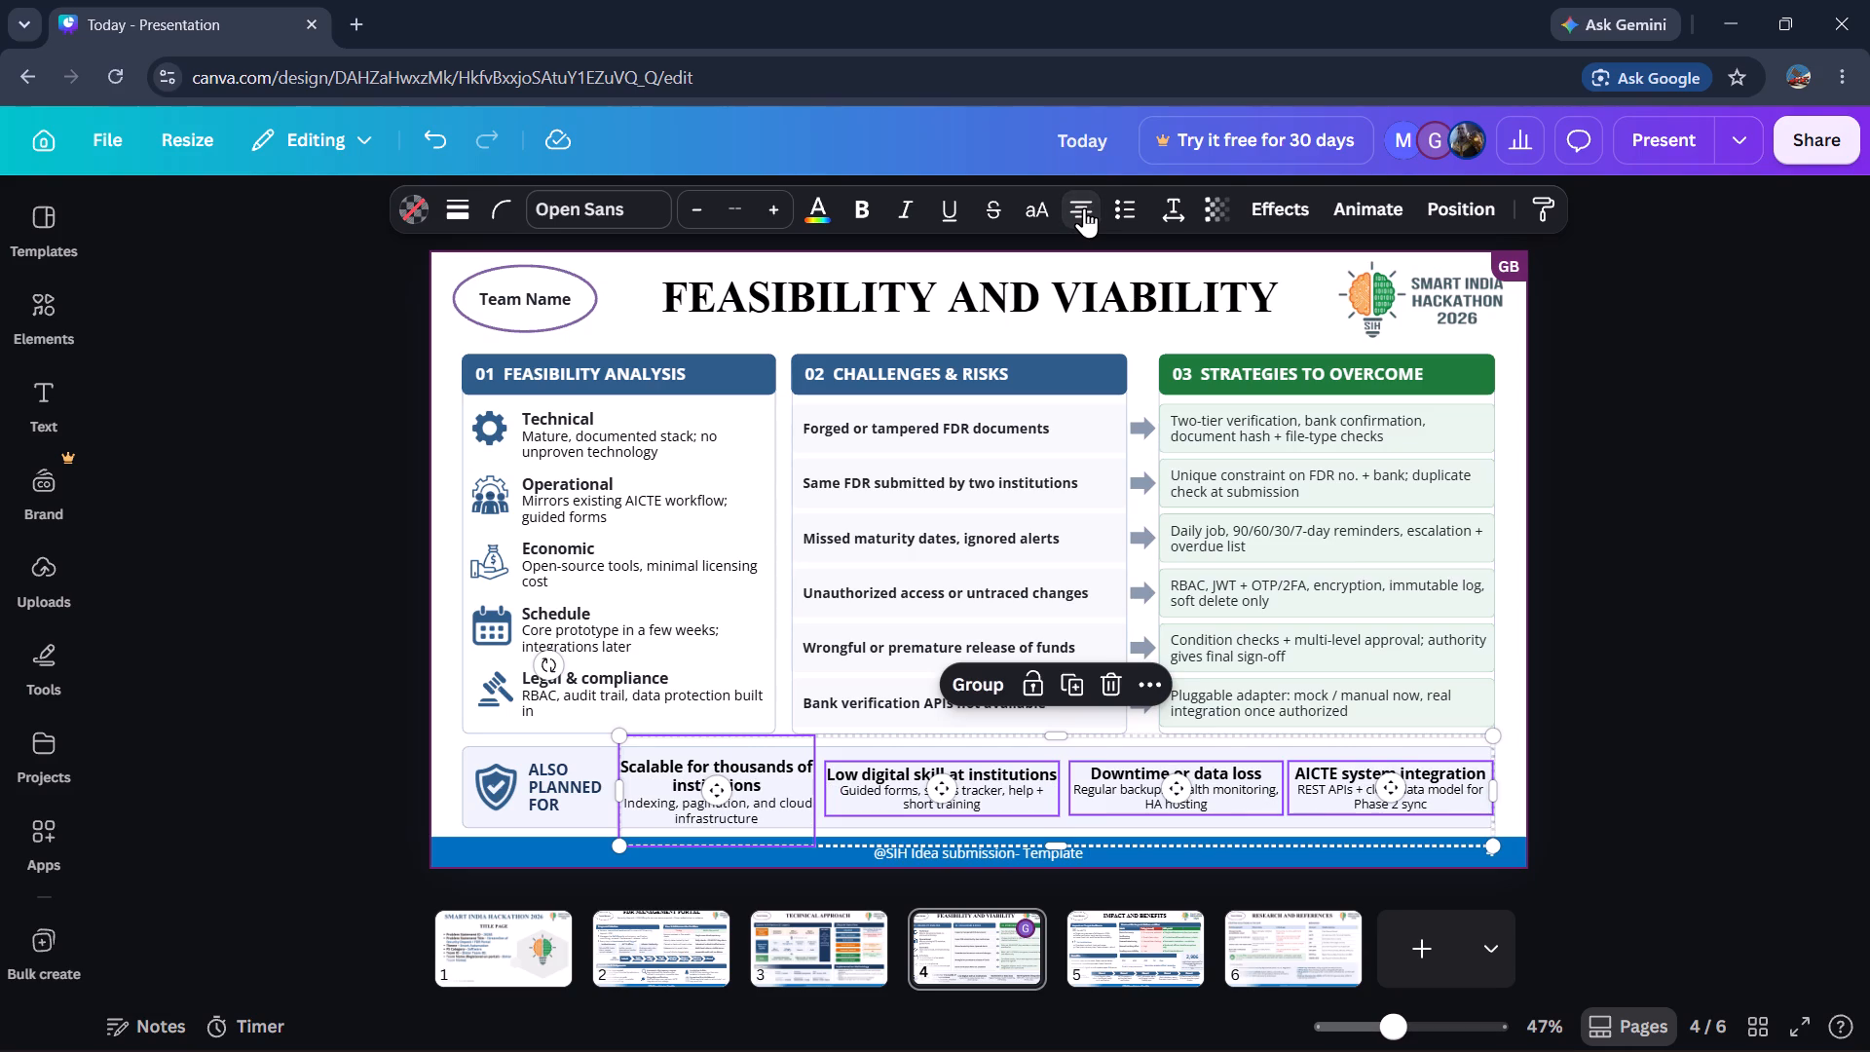
# Set the letter spacing of the four selected planned-for text blocks to 5.
pyautogui.click(1167, 219)
pyautogui.moveTo(1096, 319); pyautogui.dragTo(1094, 319)
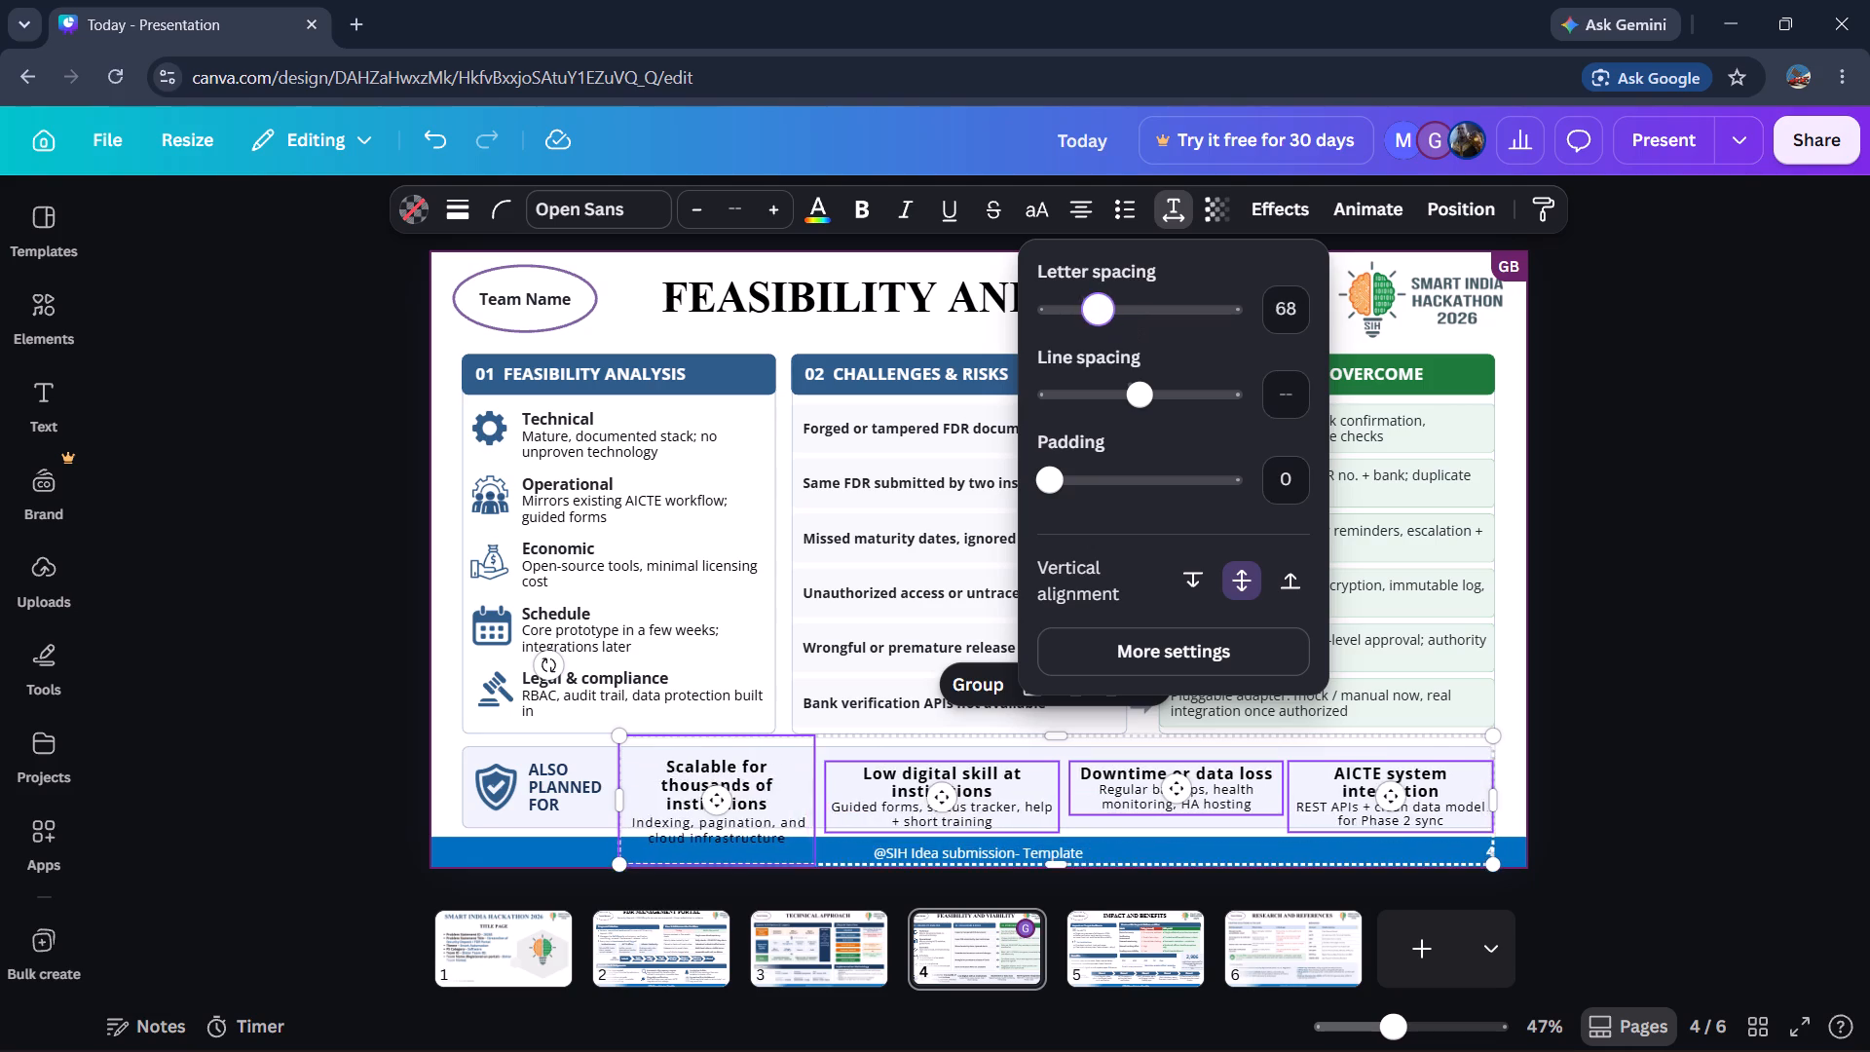
pyautogui.moveTo(1094, 319); pyautogui.dragTo(1082, 321)
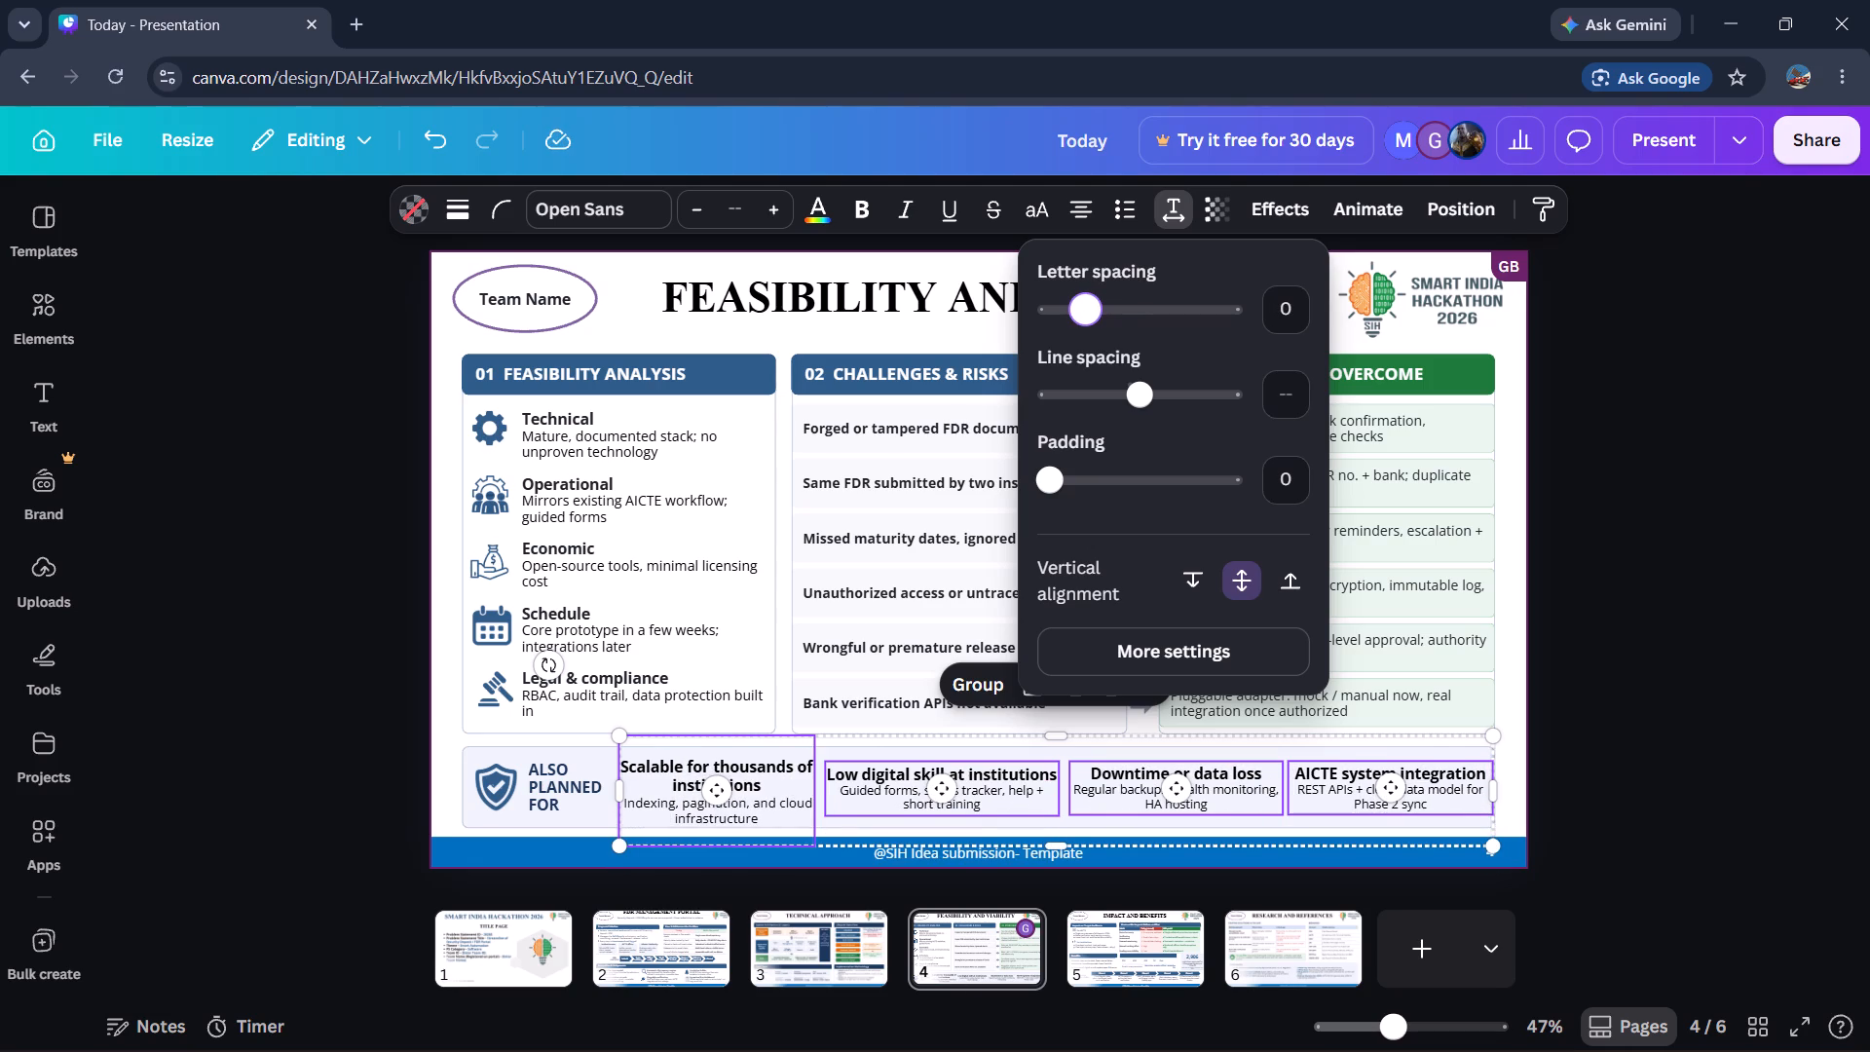
pyautogui.moveTo(1082, 321); pyautogui.dragTo(1087, 317)
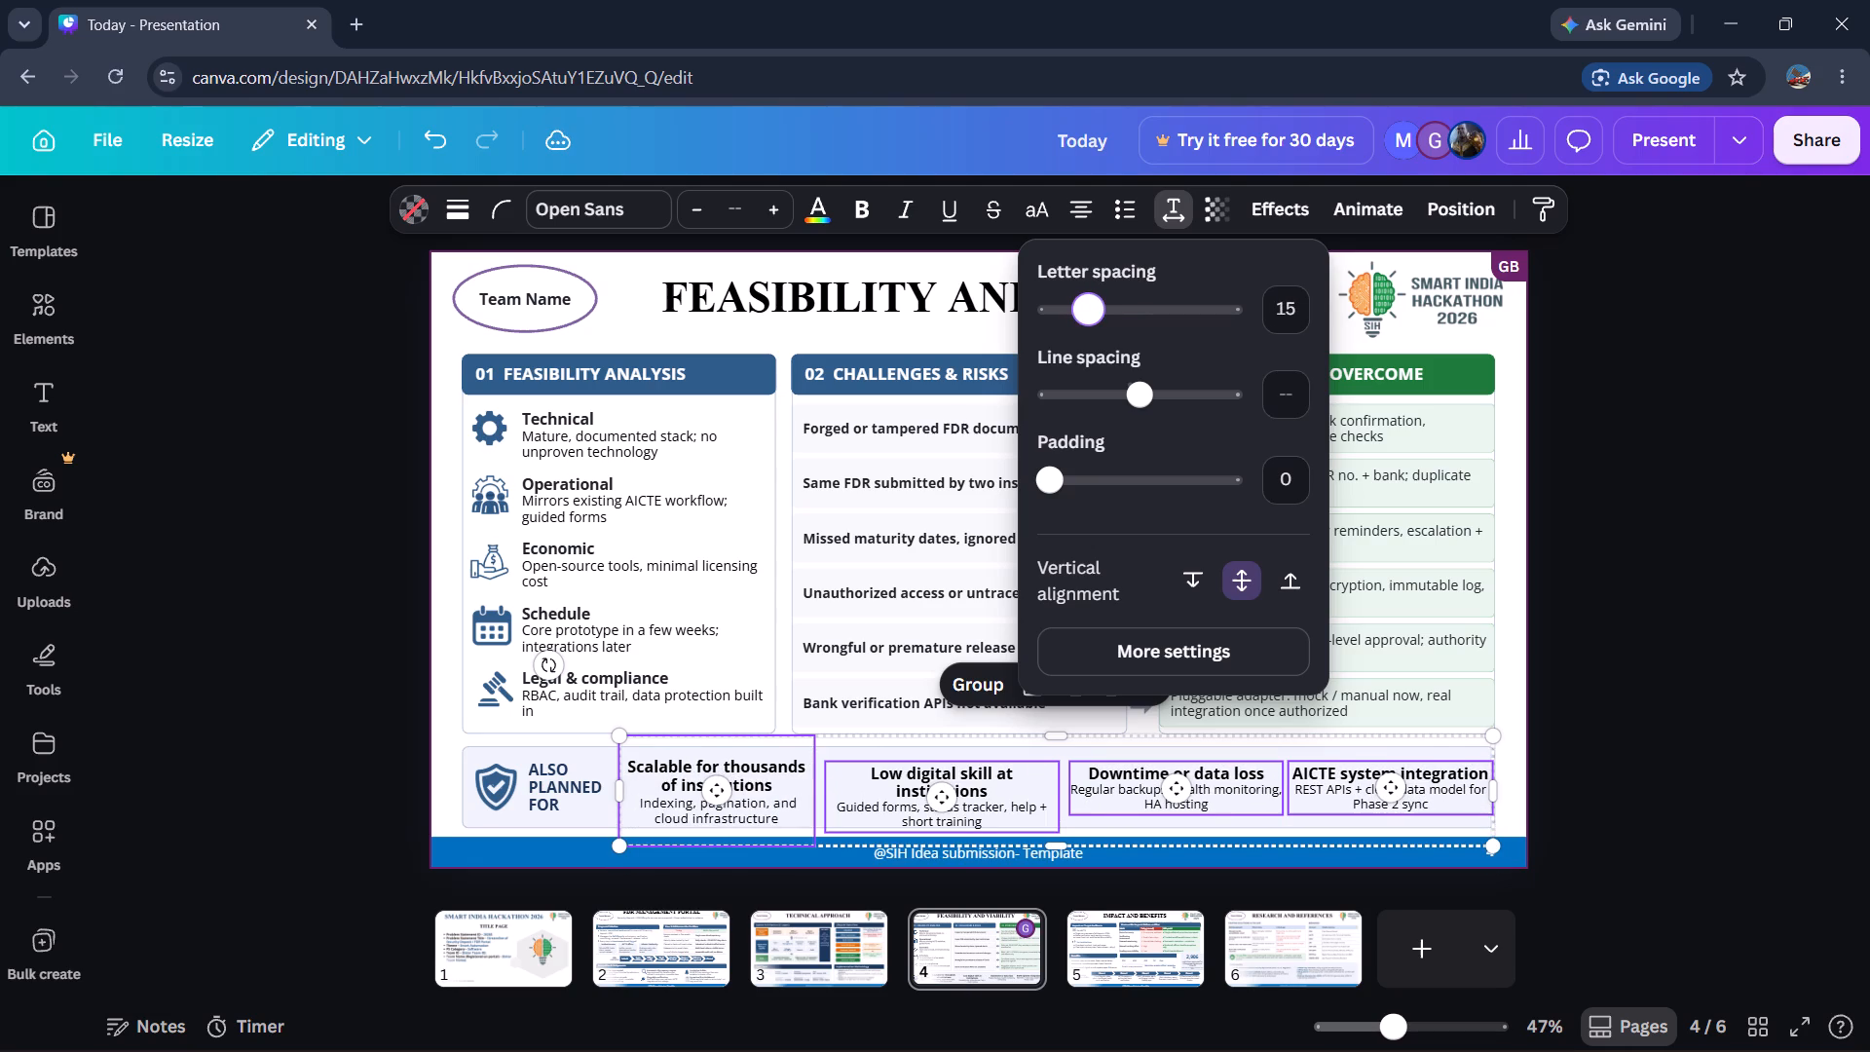
pyautogui.moveTo(1087, 317); pyautogui.dragTo(1085, 317)
# Set the line spacing of the four planned-for text blocks to 1.35 and deselect them.
pyautogui.moveTo(1144, 394); pyautogui.dragTo(1137, 396)
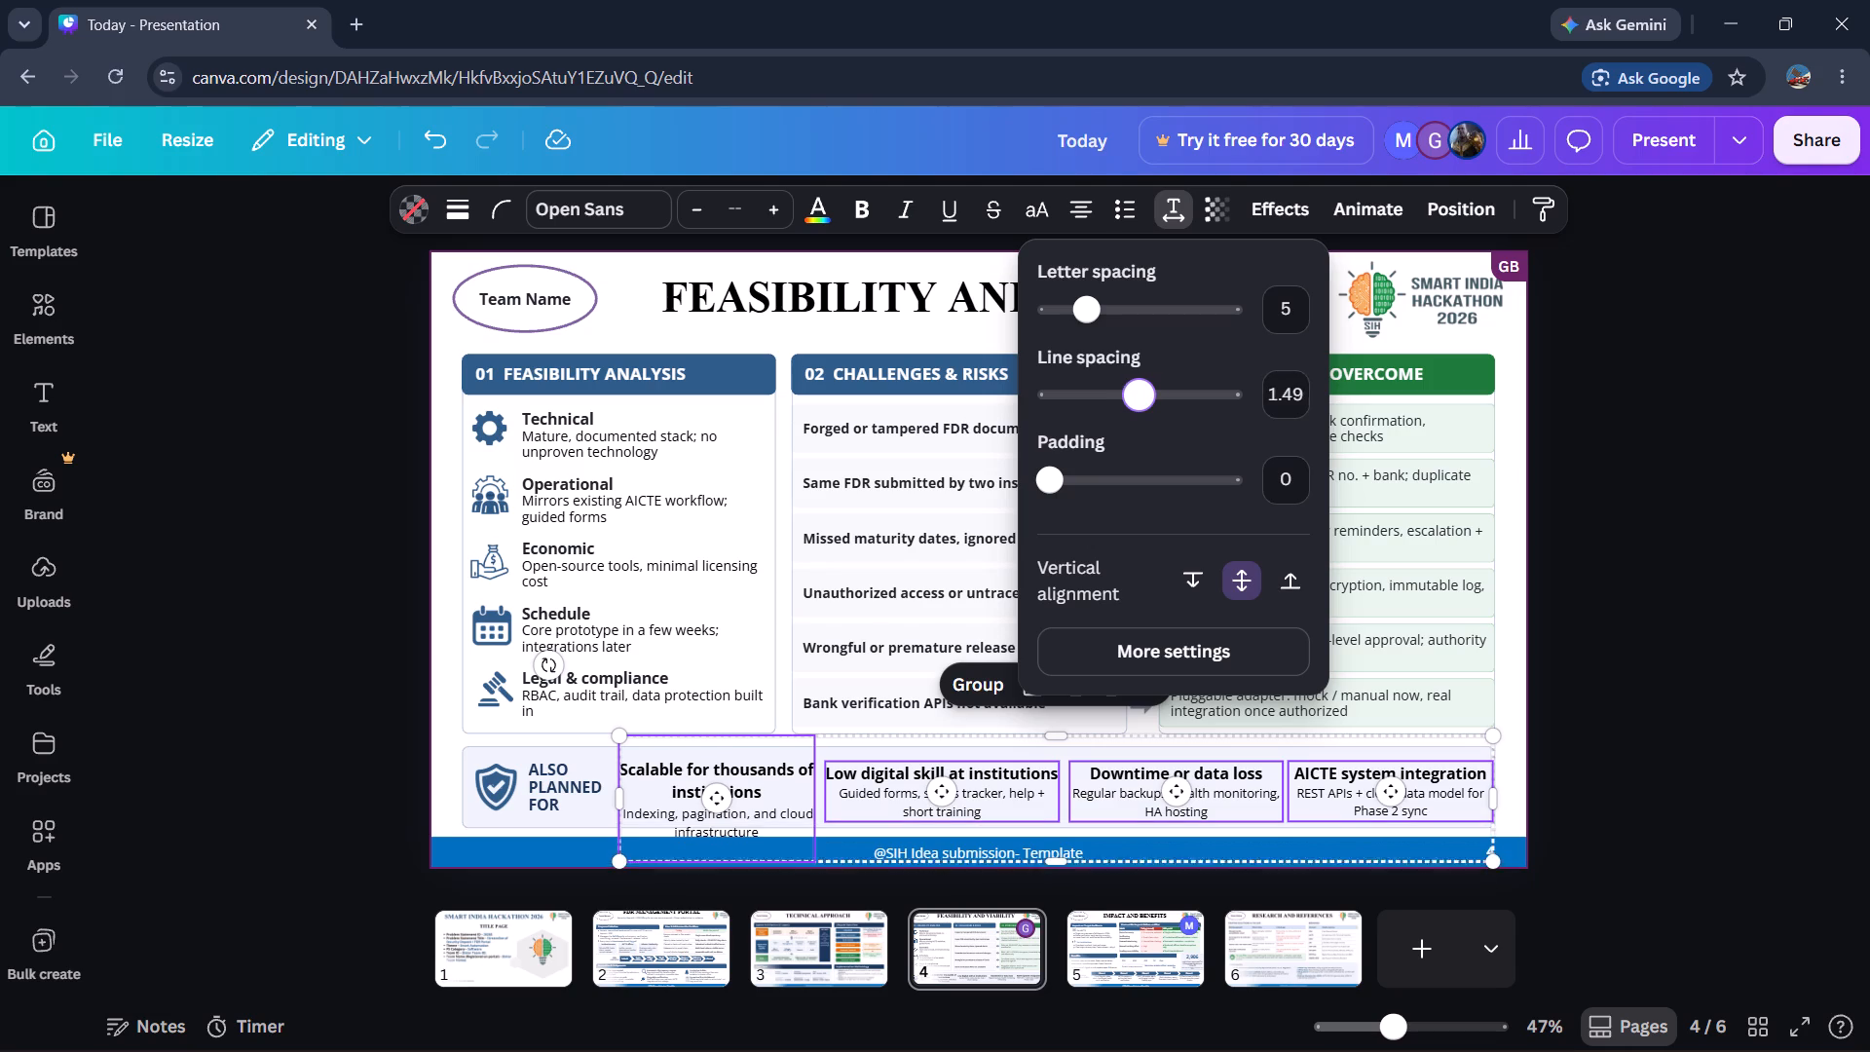
pyautogui.moveTo(1137, 396); pyautogui.dragTo(1126, 397)
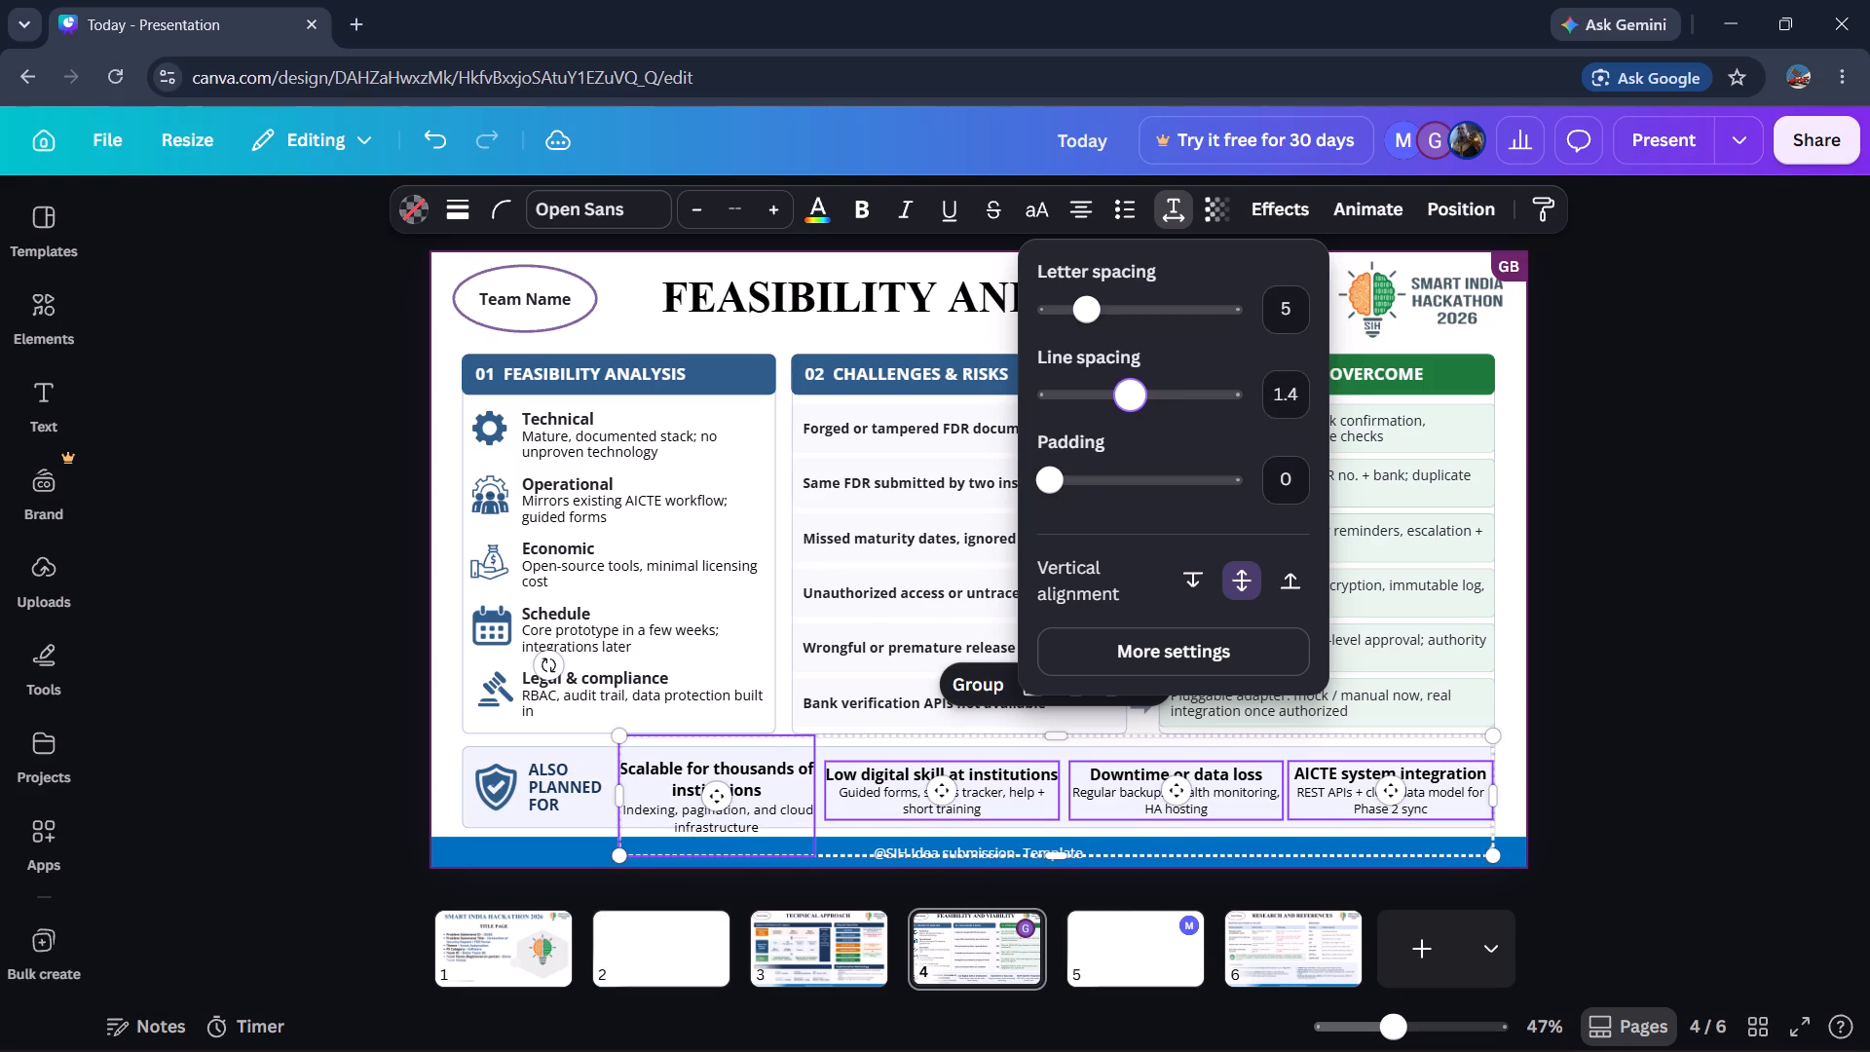
pyautogui.moveTo(1126, 397); pyautogui.dragTo(1141, 394)
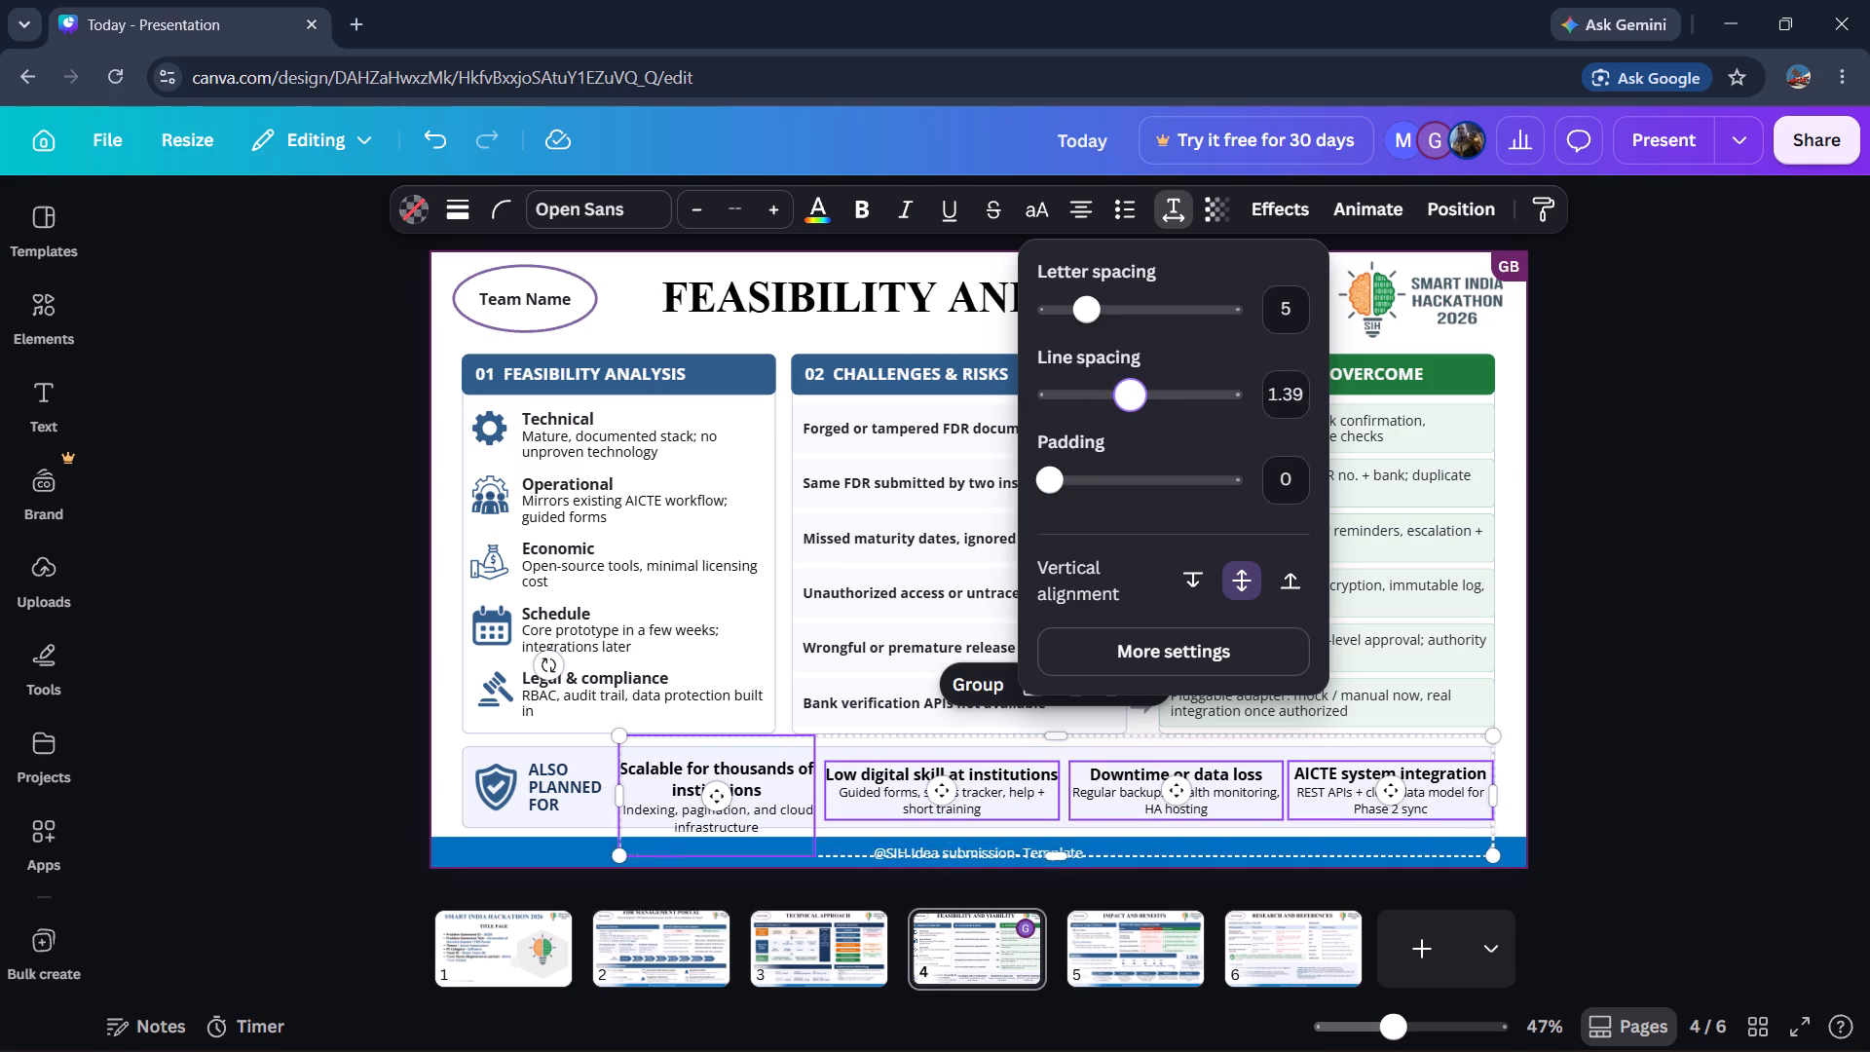
pyautogui.moveTo(1141, 394); pyautogui.dragTo(1144, 403)
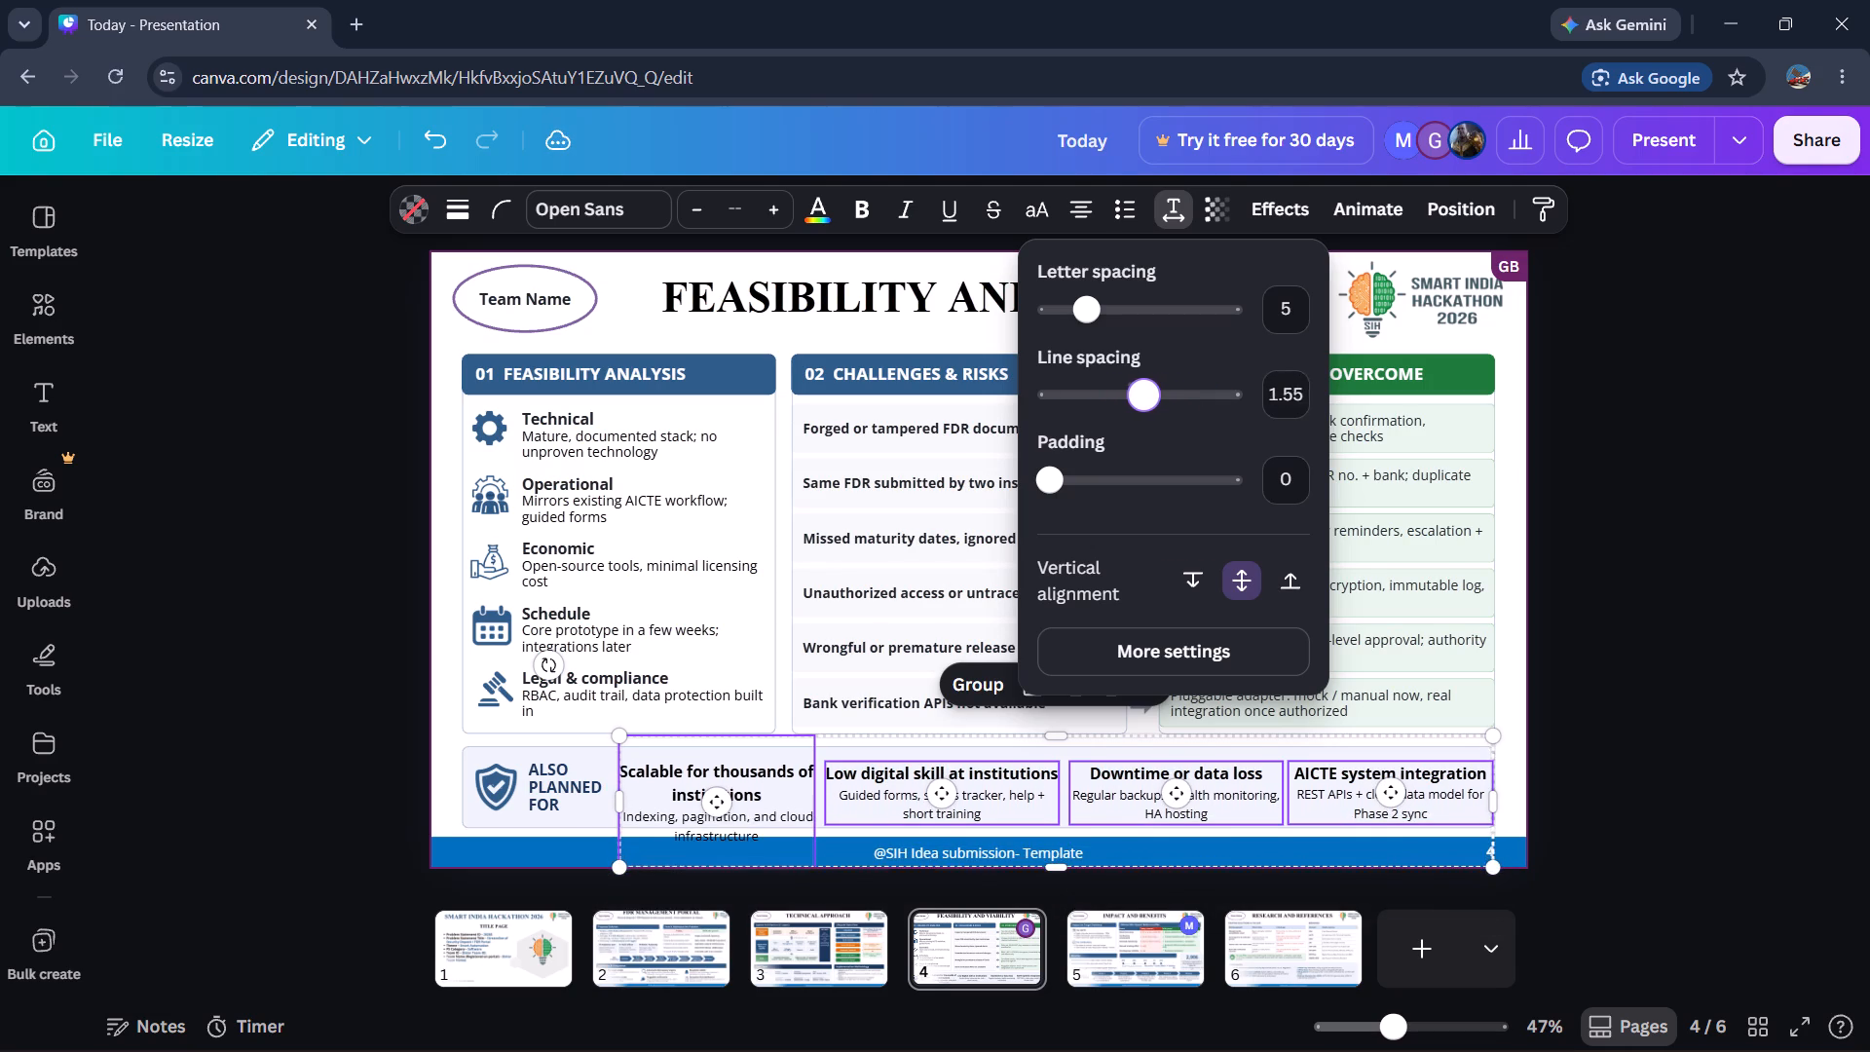
pyautogui.moveTo(1144, 403); pyautogui.dragTo(1133, 406)
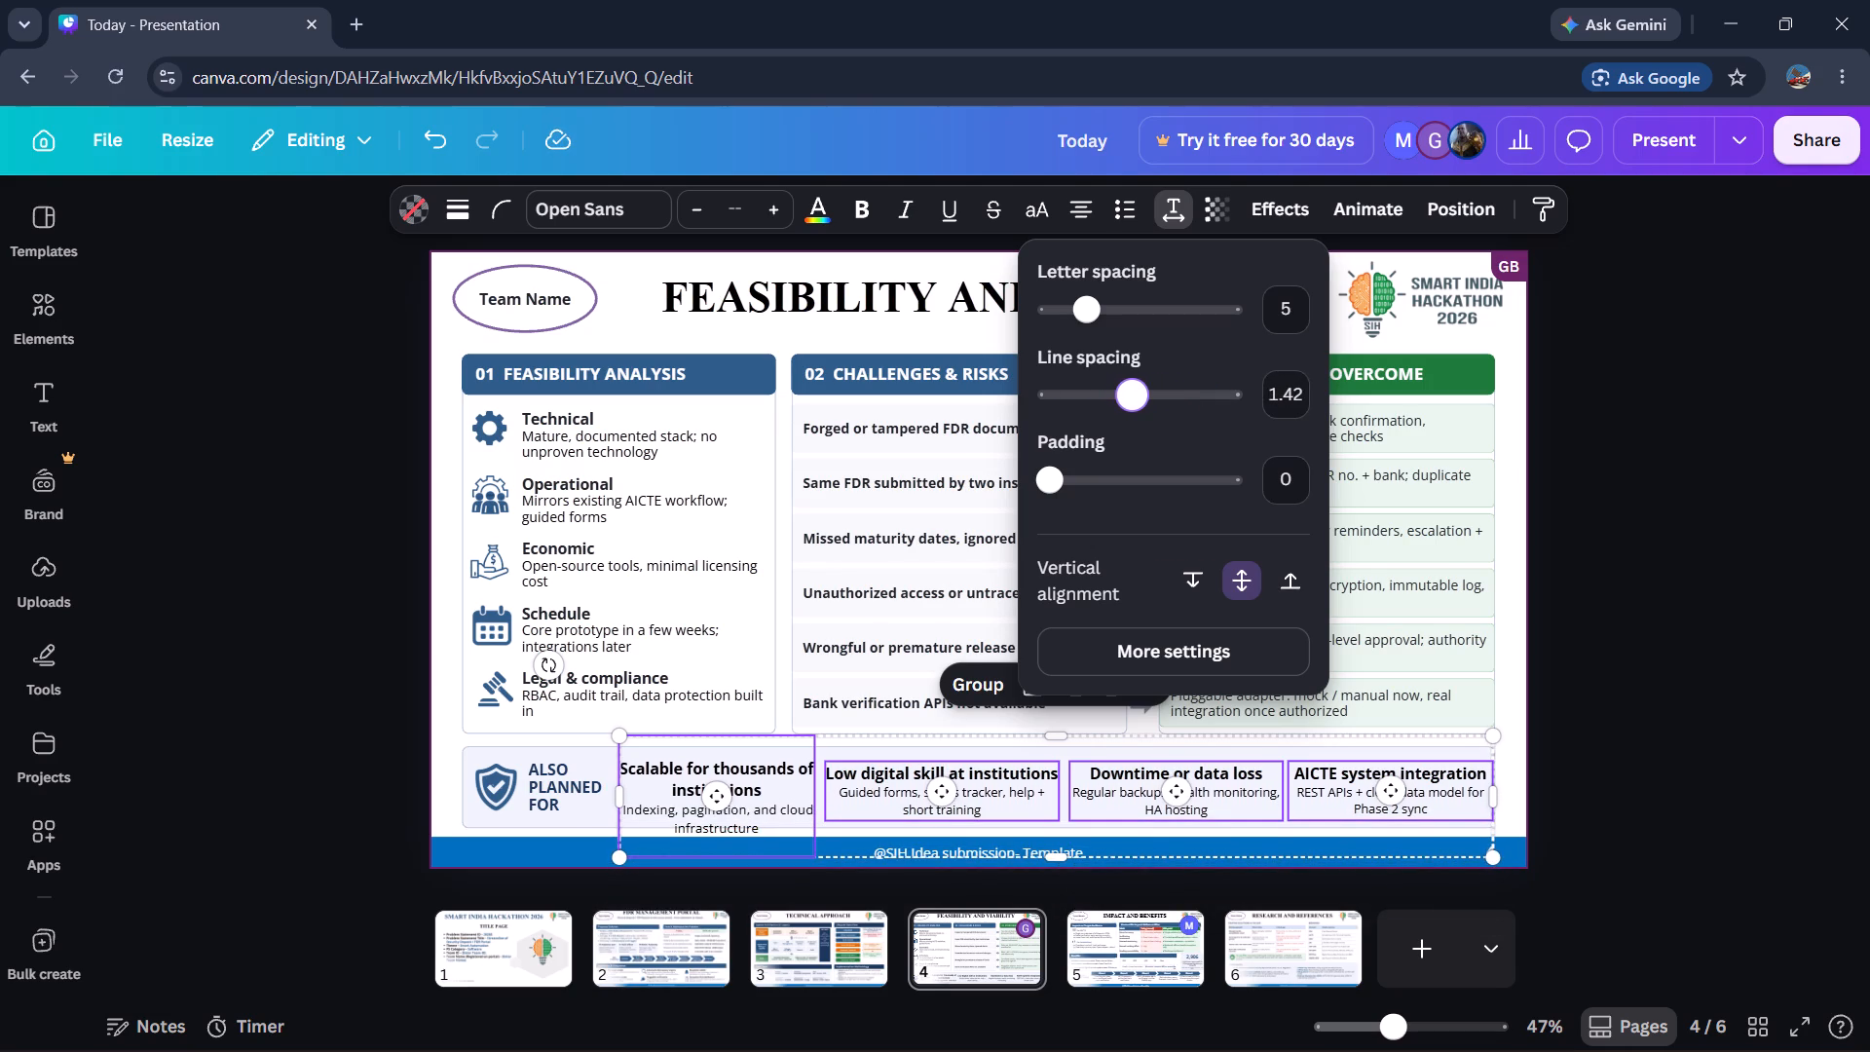
pyautogui.moveTo(1133, 406); pyautogui.dragTo(1116, 412)
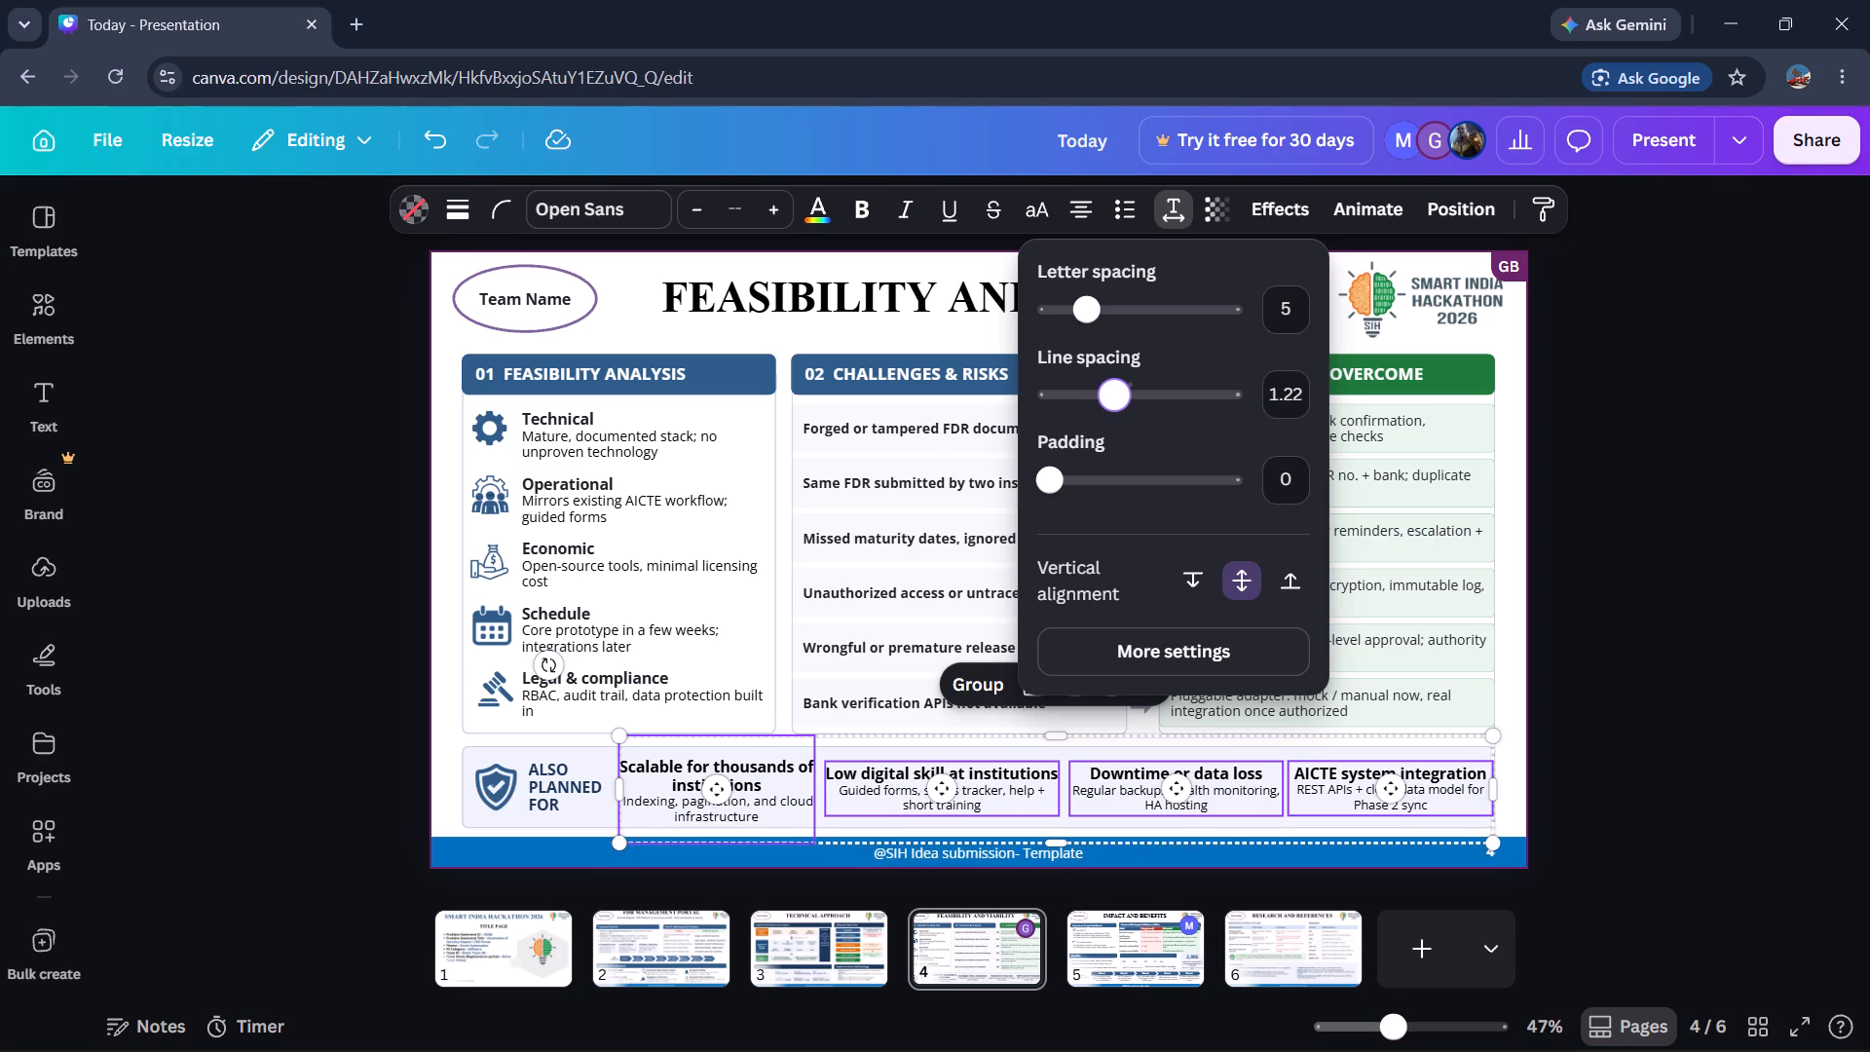
pyautogui.moveTo(1116, 412); pyautogui.dragTo(1131, 406)
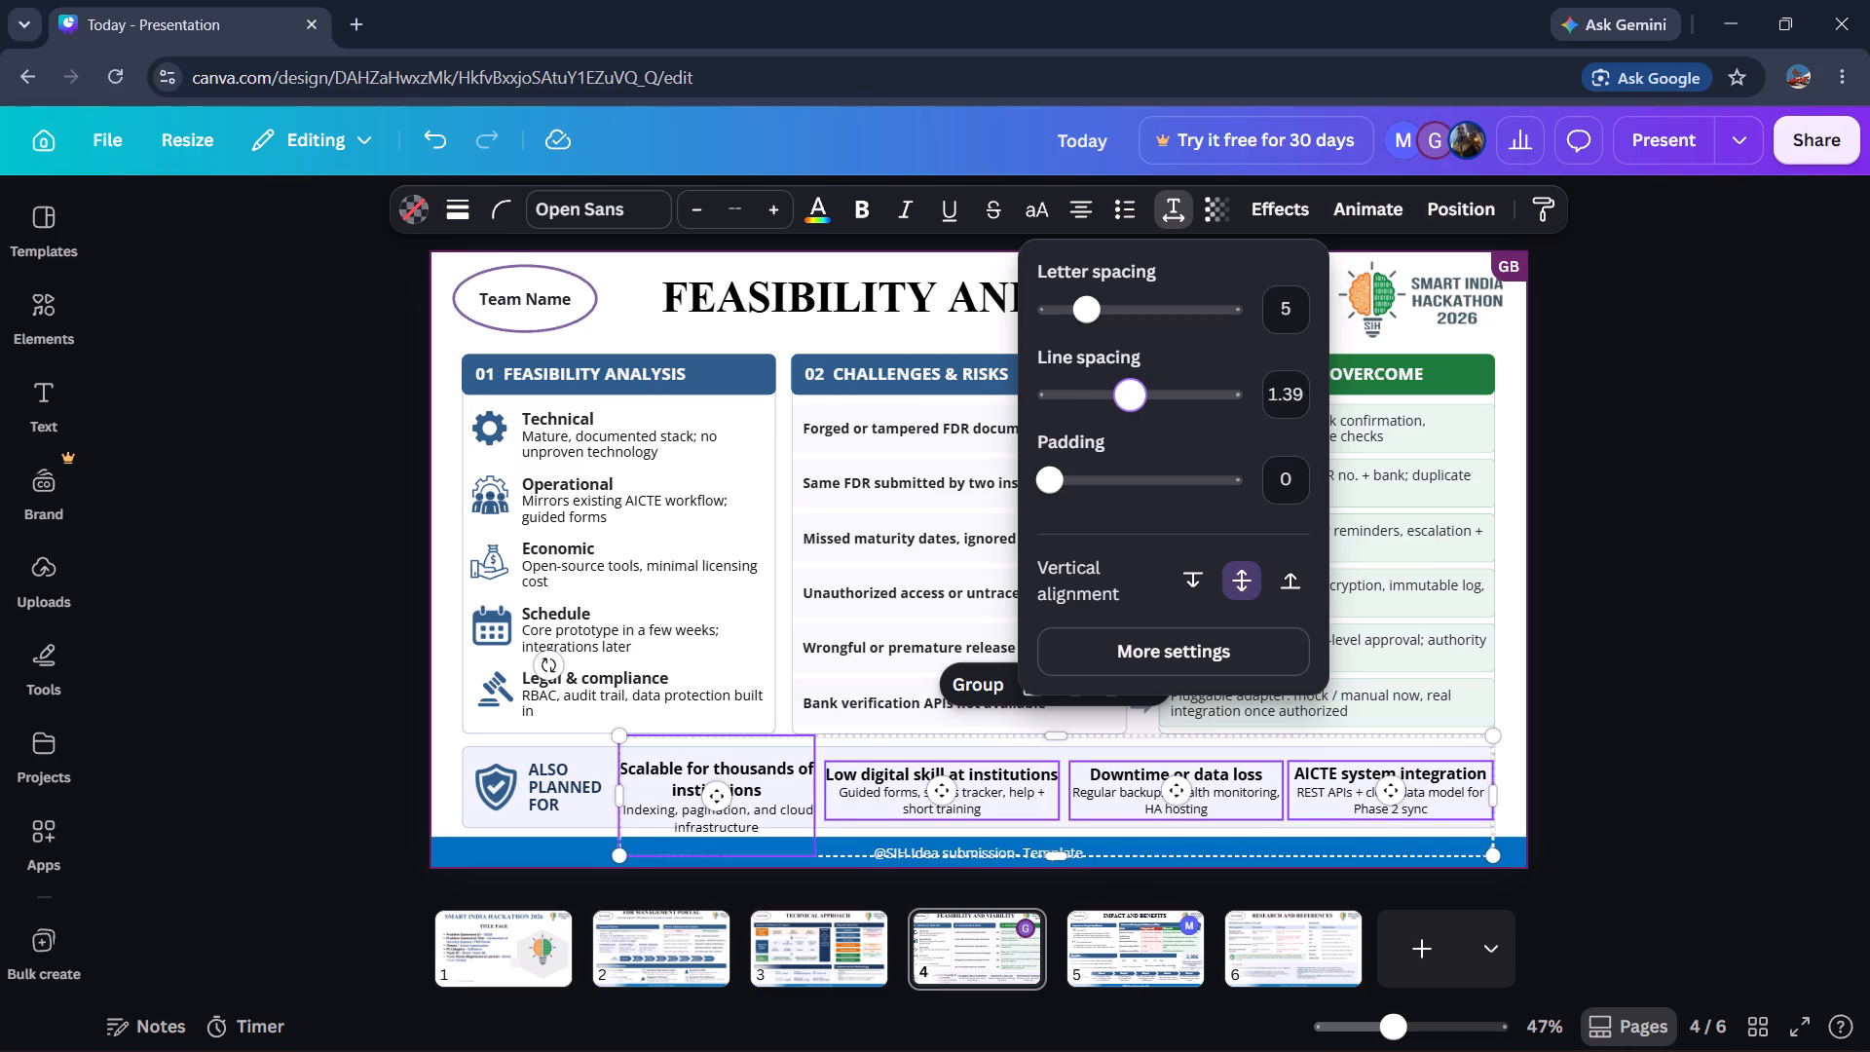
pyautogui.moveTo(1131, 406); pyautogui.dragTo(1126, 406)
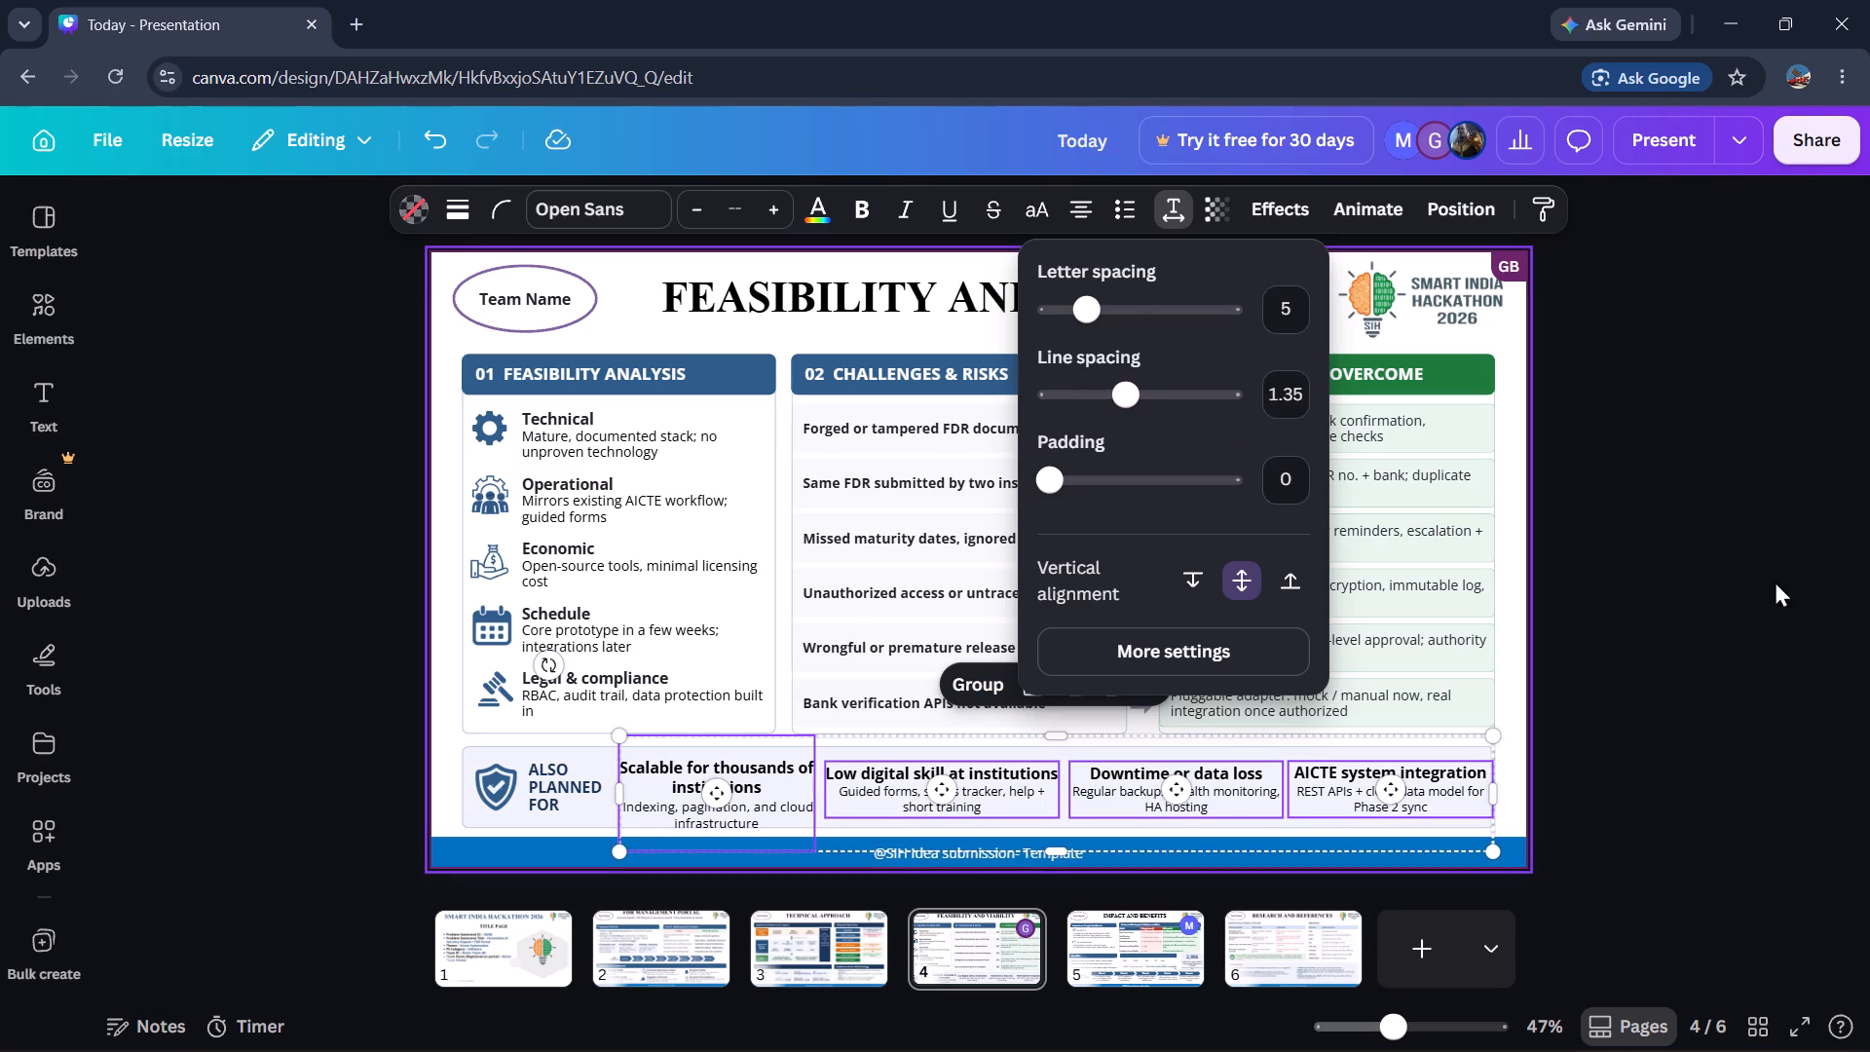
pyautogui.click(1668, 620)
pyautogui.click(1636, 631)
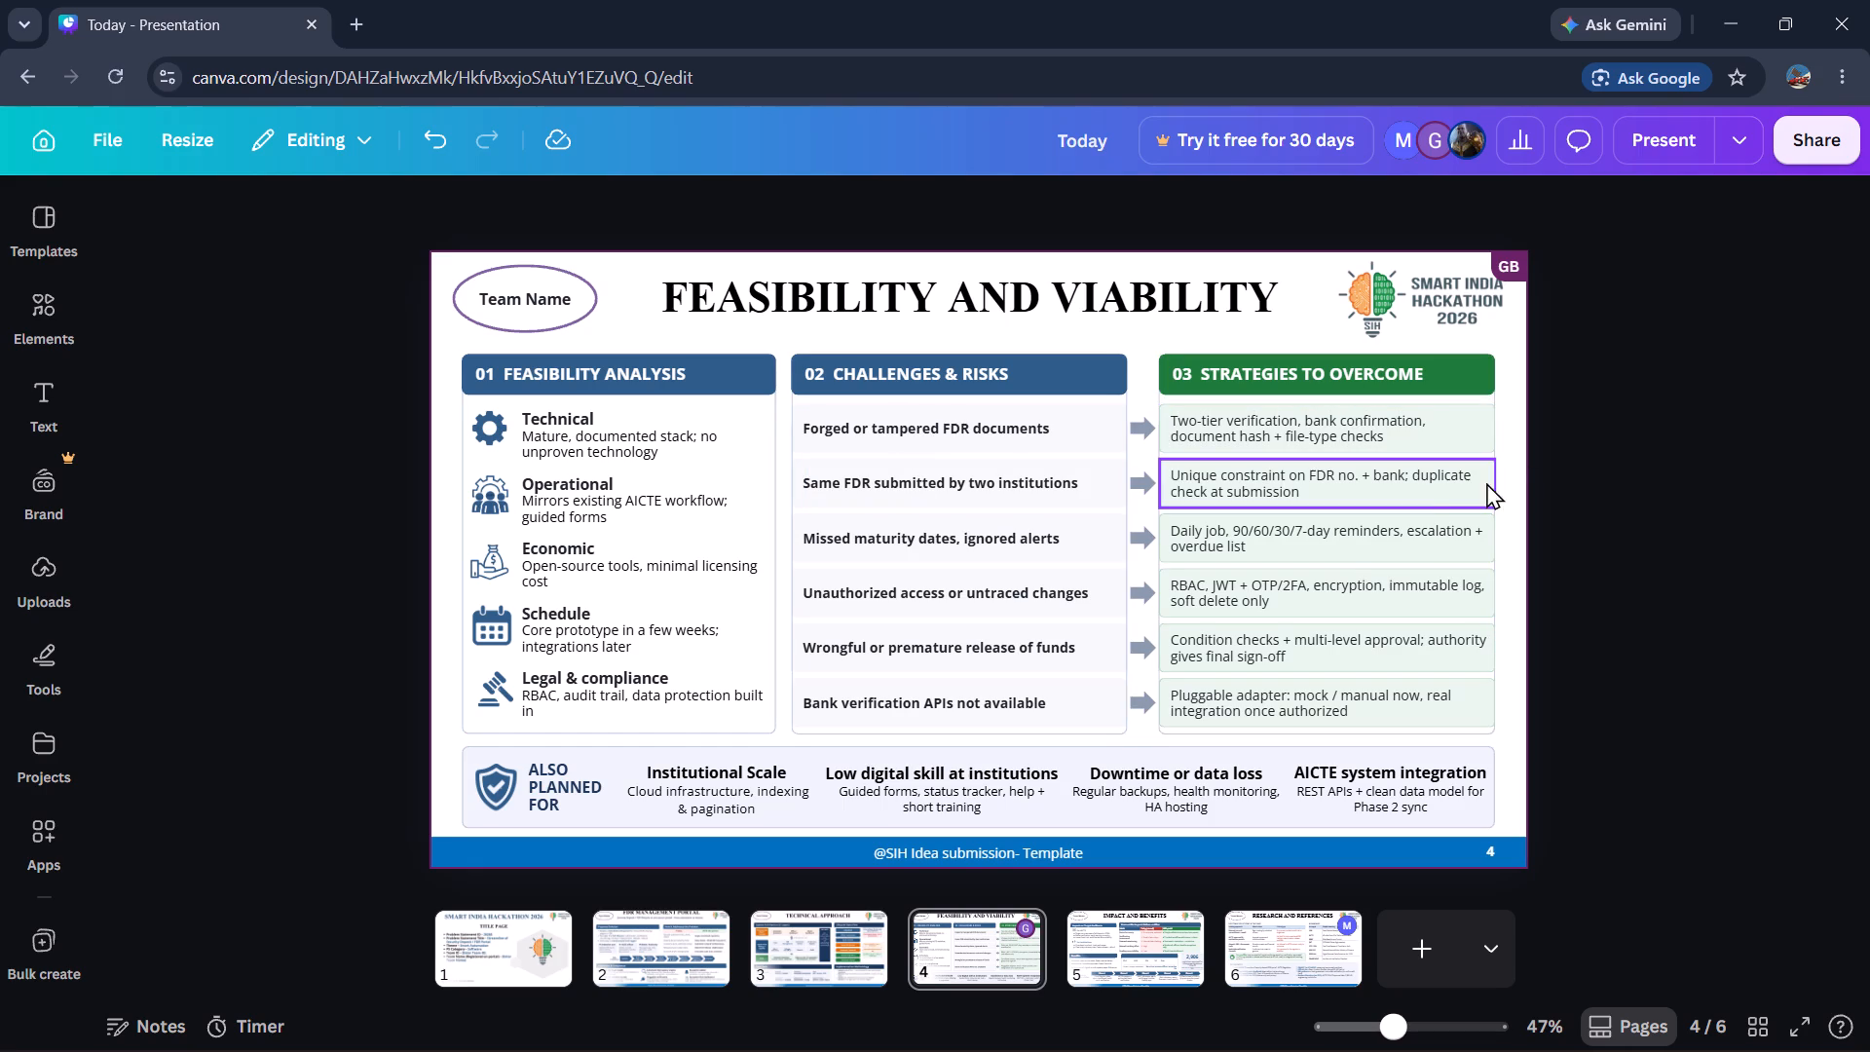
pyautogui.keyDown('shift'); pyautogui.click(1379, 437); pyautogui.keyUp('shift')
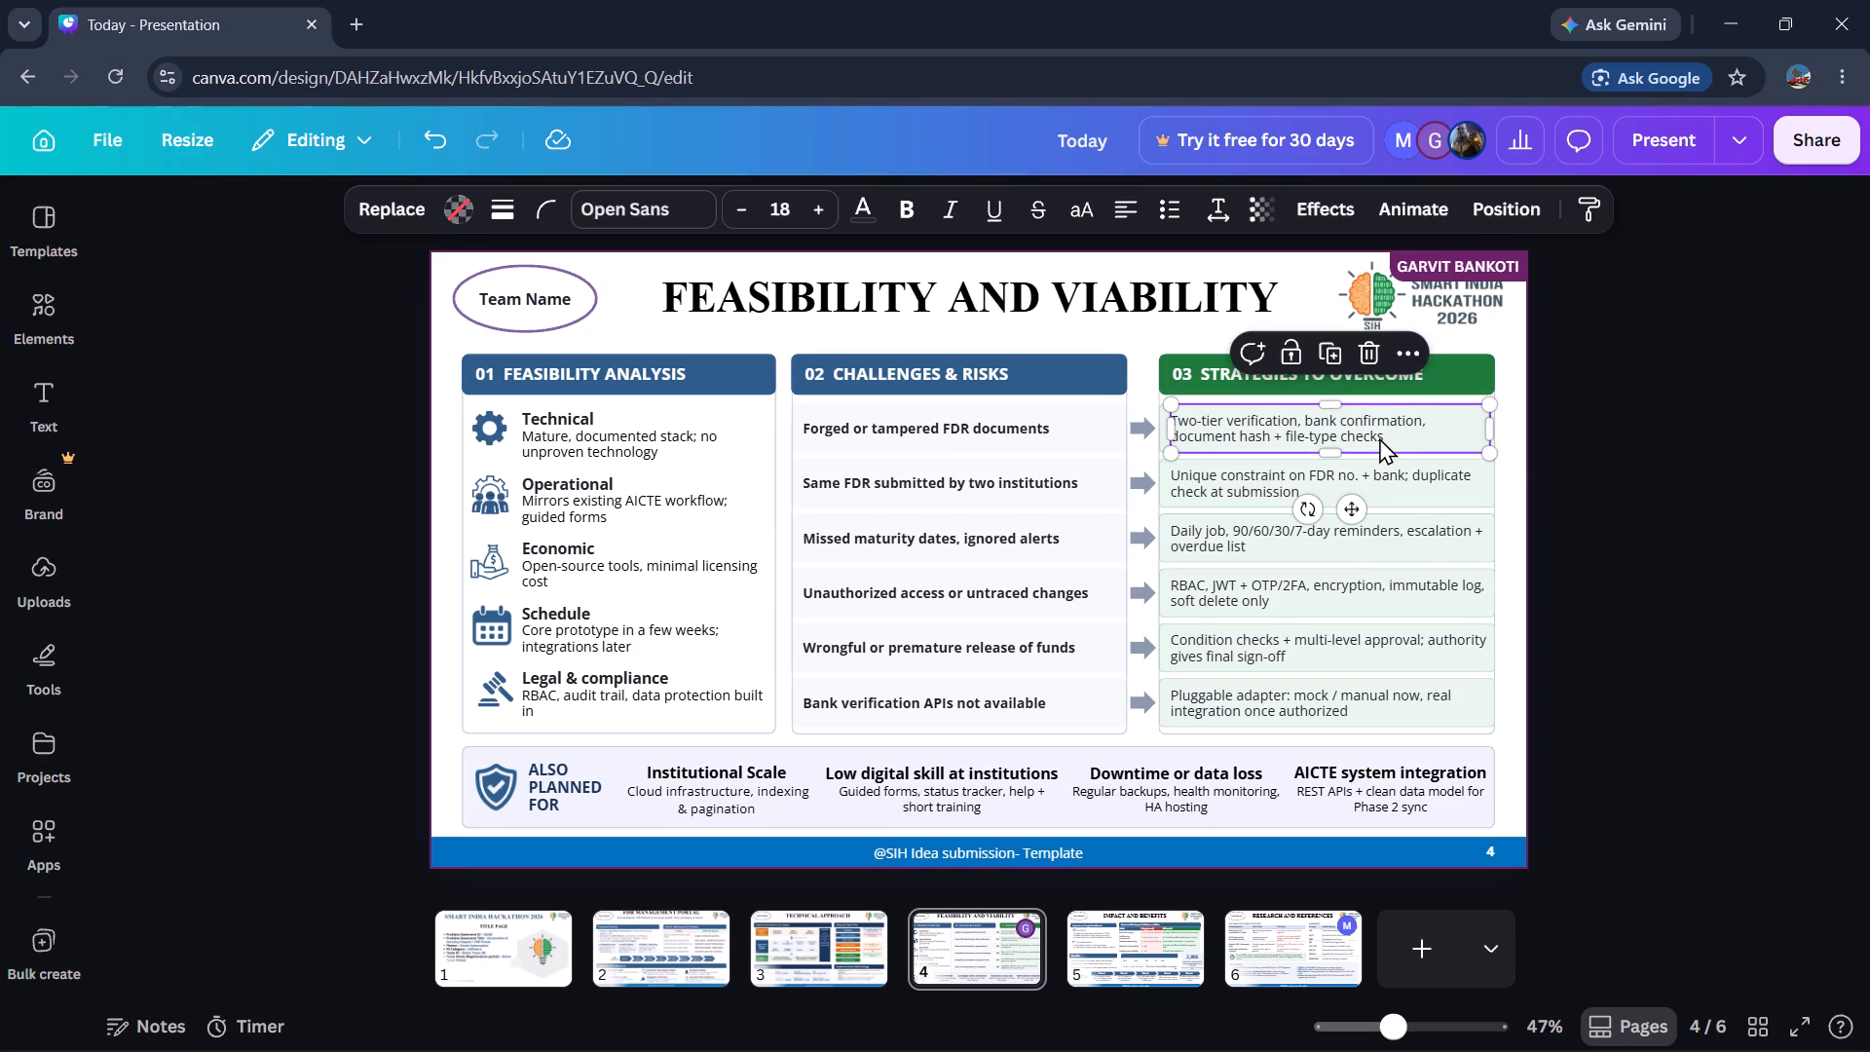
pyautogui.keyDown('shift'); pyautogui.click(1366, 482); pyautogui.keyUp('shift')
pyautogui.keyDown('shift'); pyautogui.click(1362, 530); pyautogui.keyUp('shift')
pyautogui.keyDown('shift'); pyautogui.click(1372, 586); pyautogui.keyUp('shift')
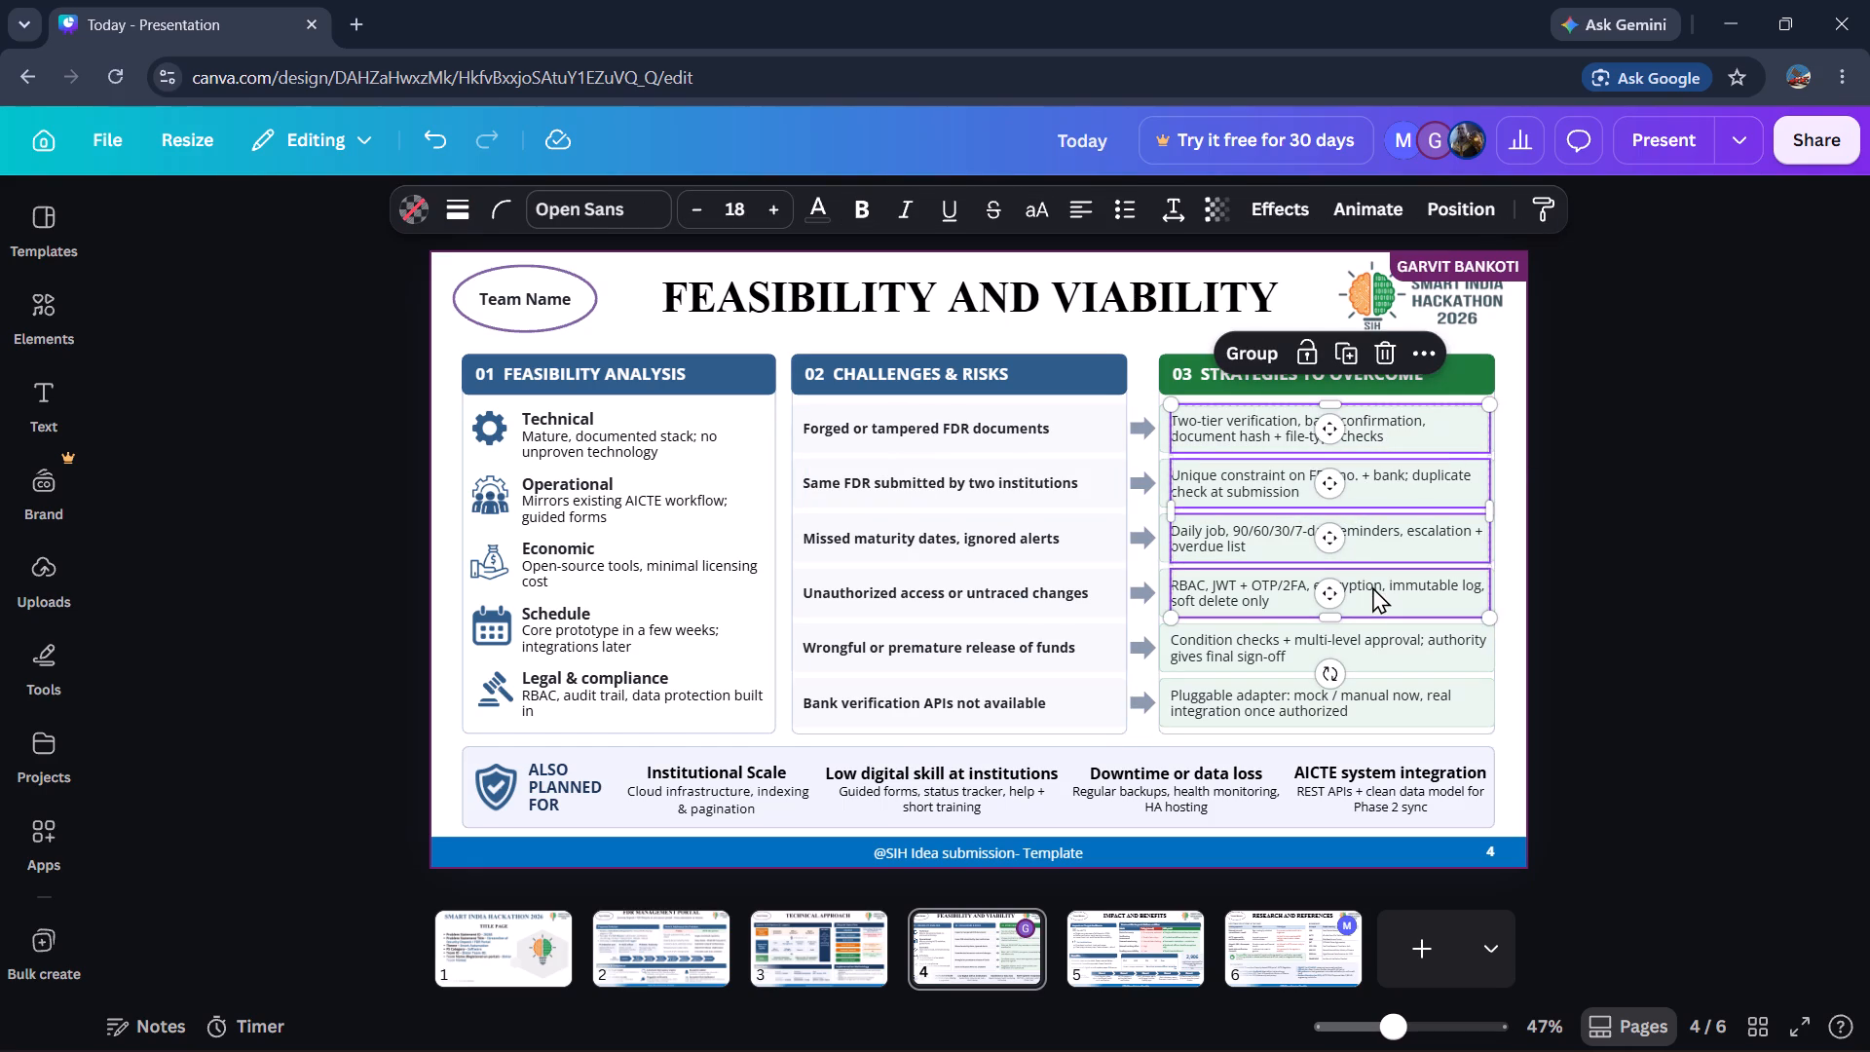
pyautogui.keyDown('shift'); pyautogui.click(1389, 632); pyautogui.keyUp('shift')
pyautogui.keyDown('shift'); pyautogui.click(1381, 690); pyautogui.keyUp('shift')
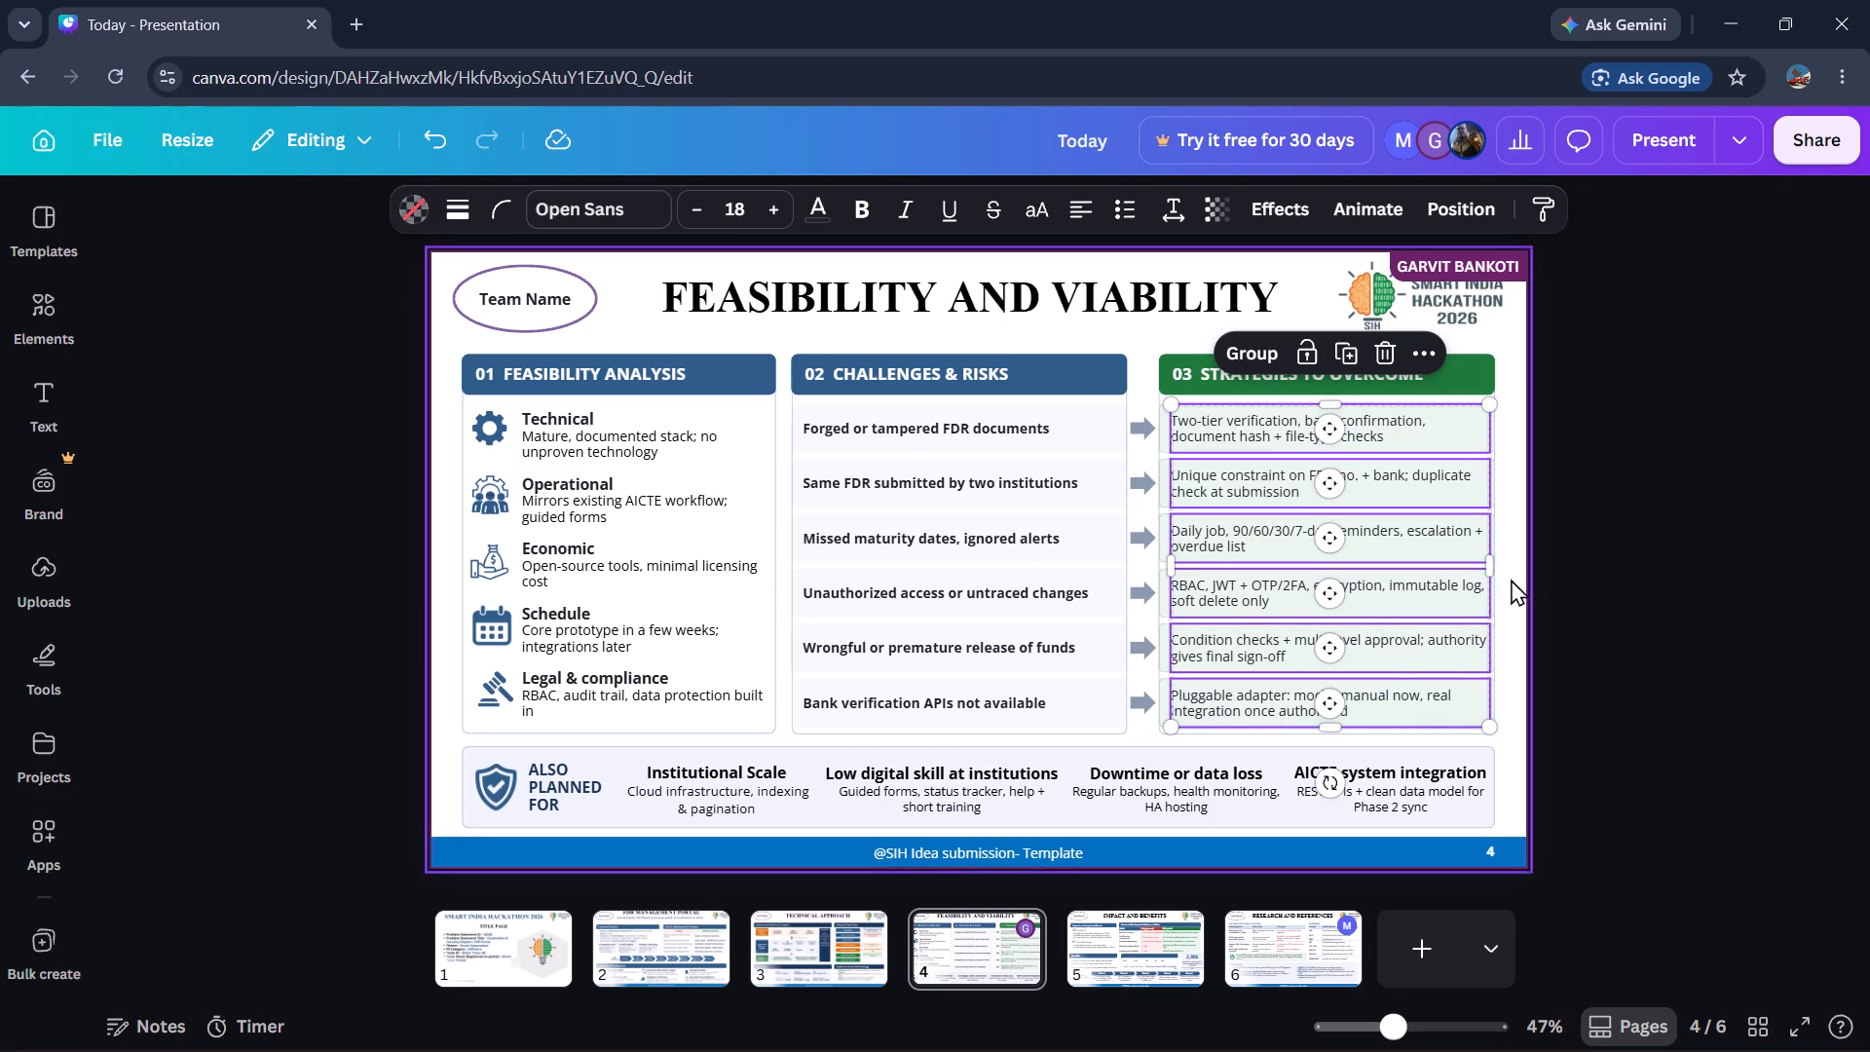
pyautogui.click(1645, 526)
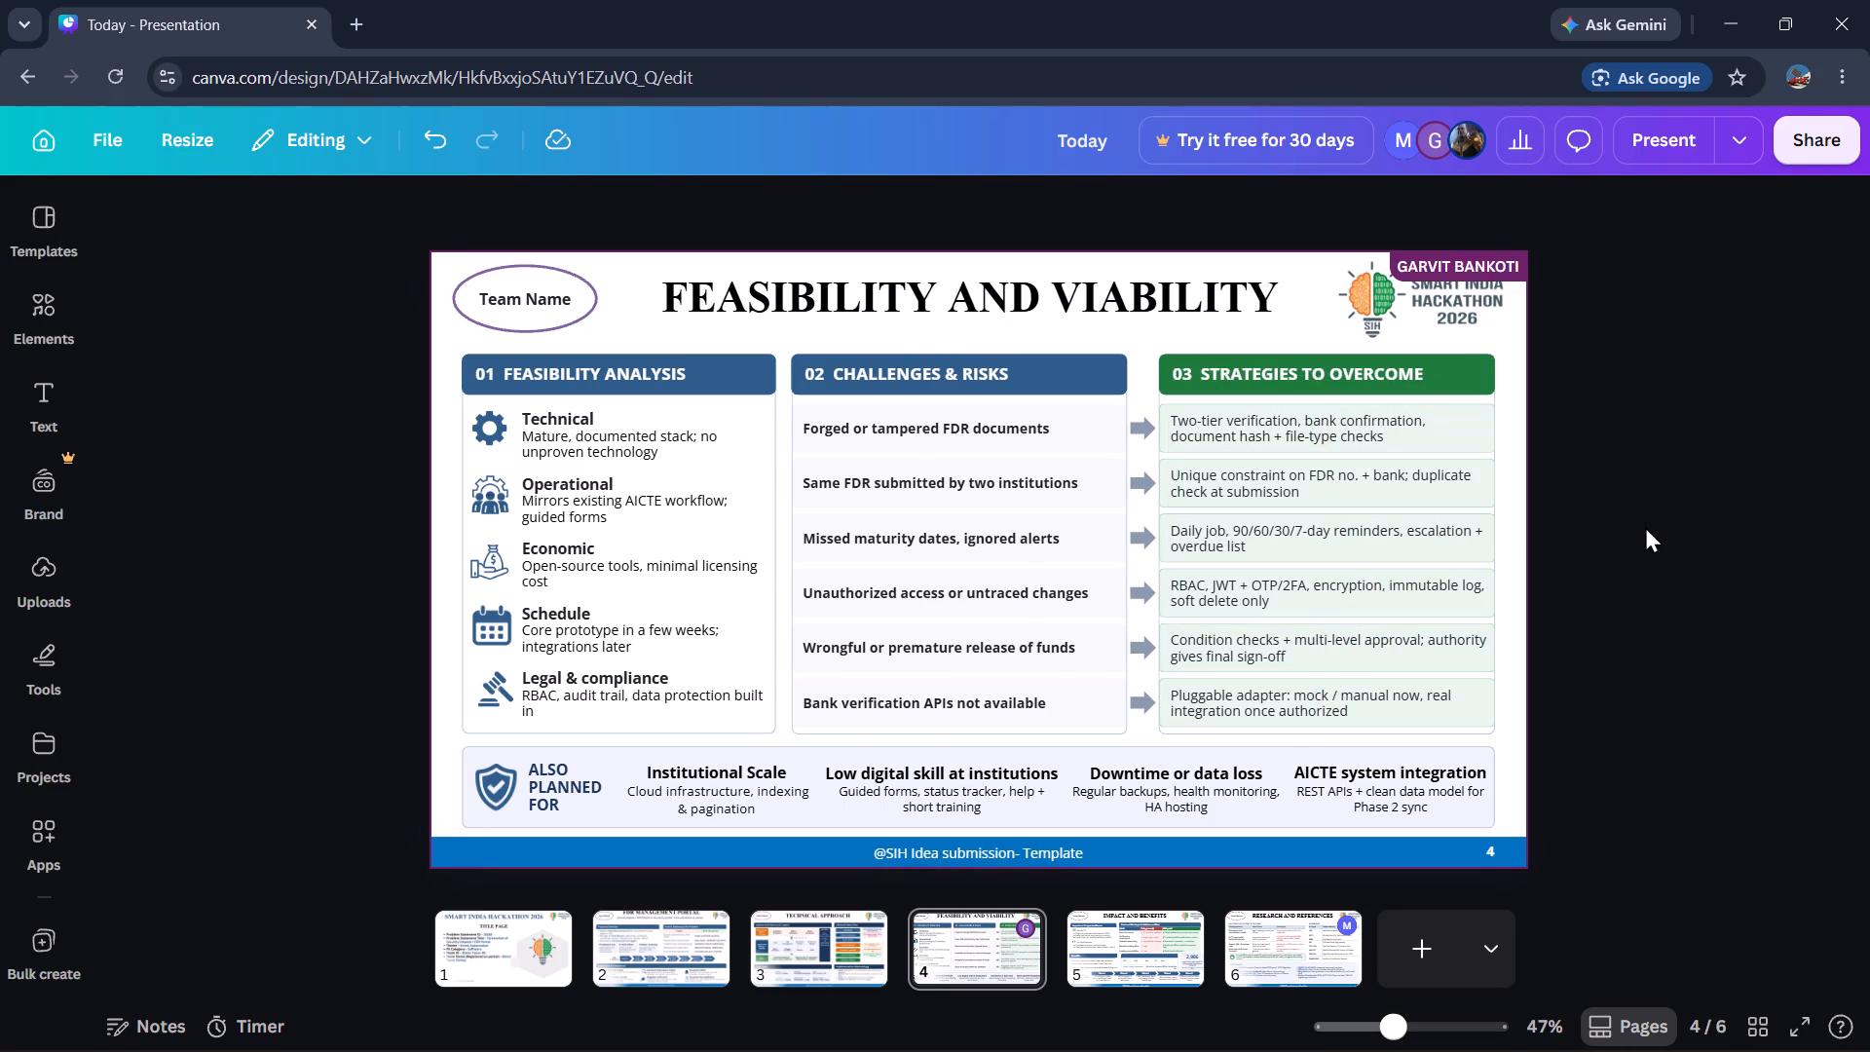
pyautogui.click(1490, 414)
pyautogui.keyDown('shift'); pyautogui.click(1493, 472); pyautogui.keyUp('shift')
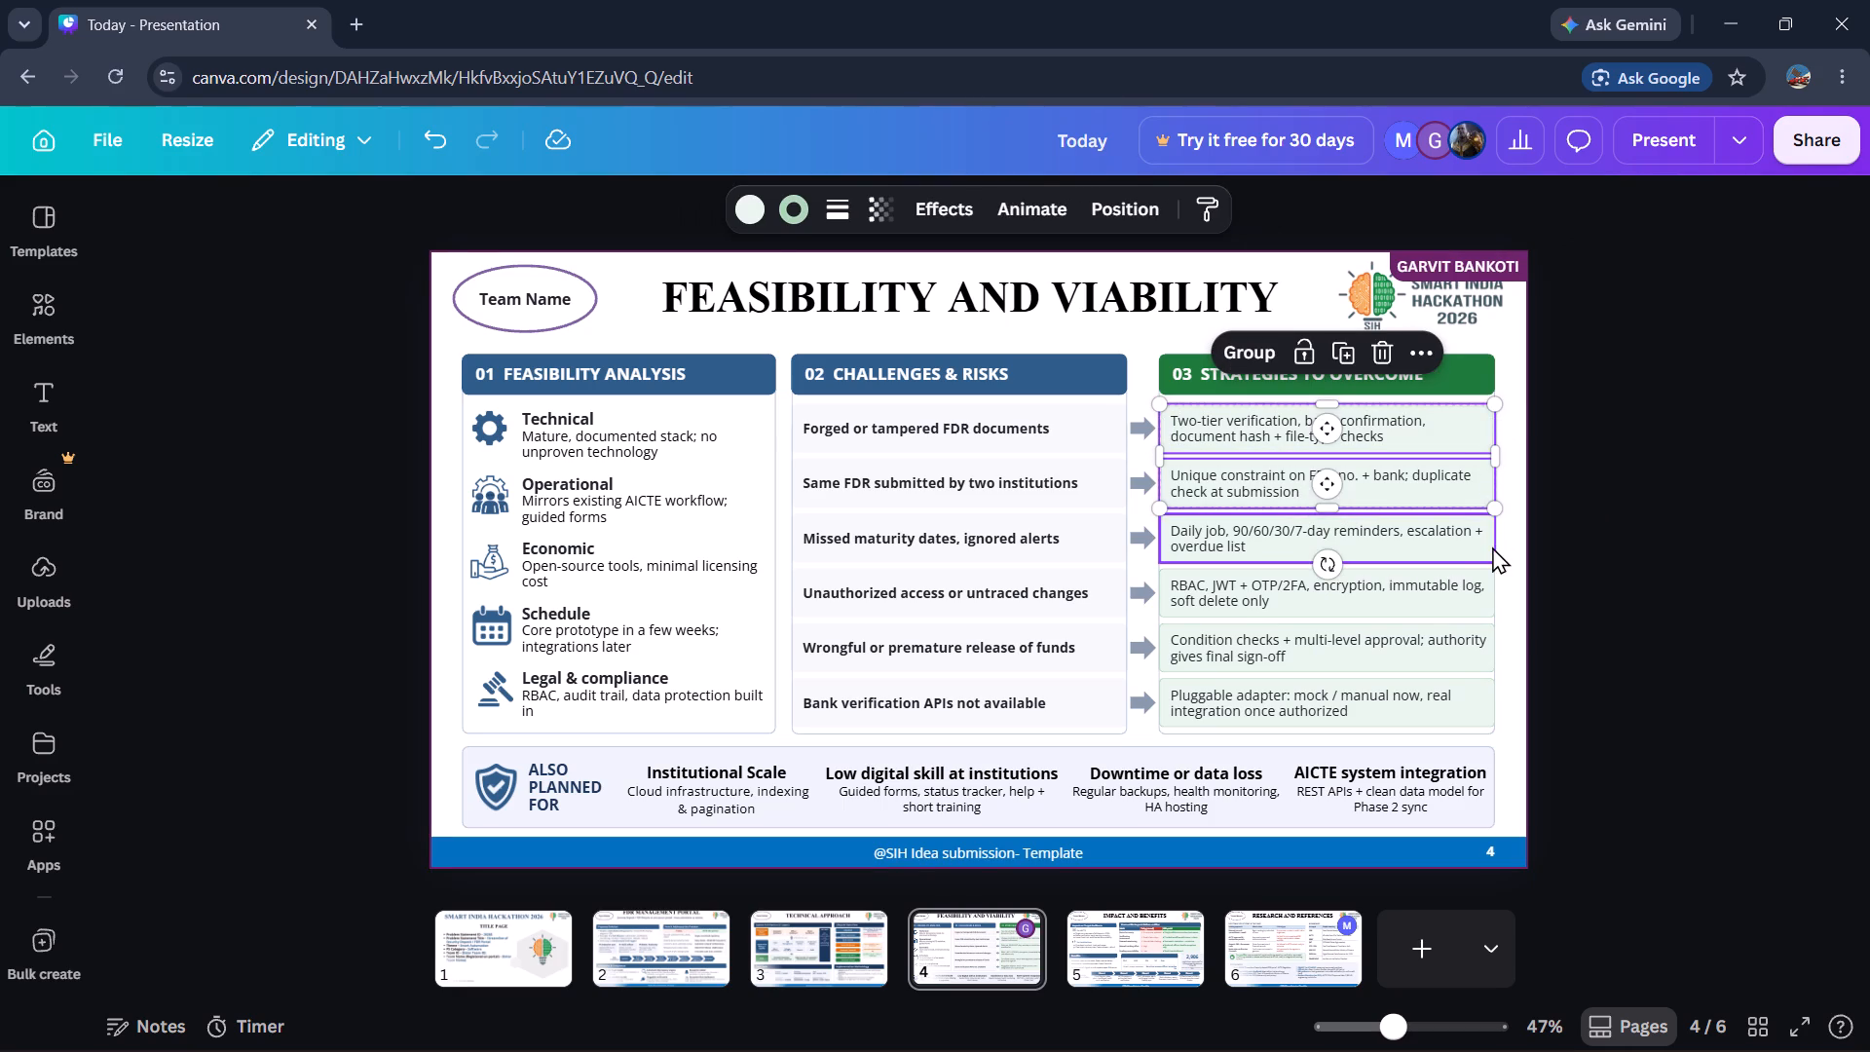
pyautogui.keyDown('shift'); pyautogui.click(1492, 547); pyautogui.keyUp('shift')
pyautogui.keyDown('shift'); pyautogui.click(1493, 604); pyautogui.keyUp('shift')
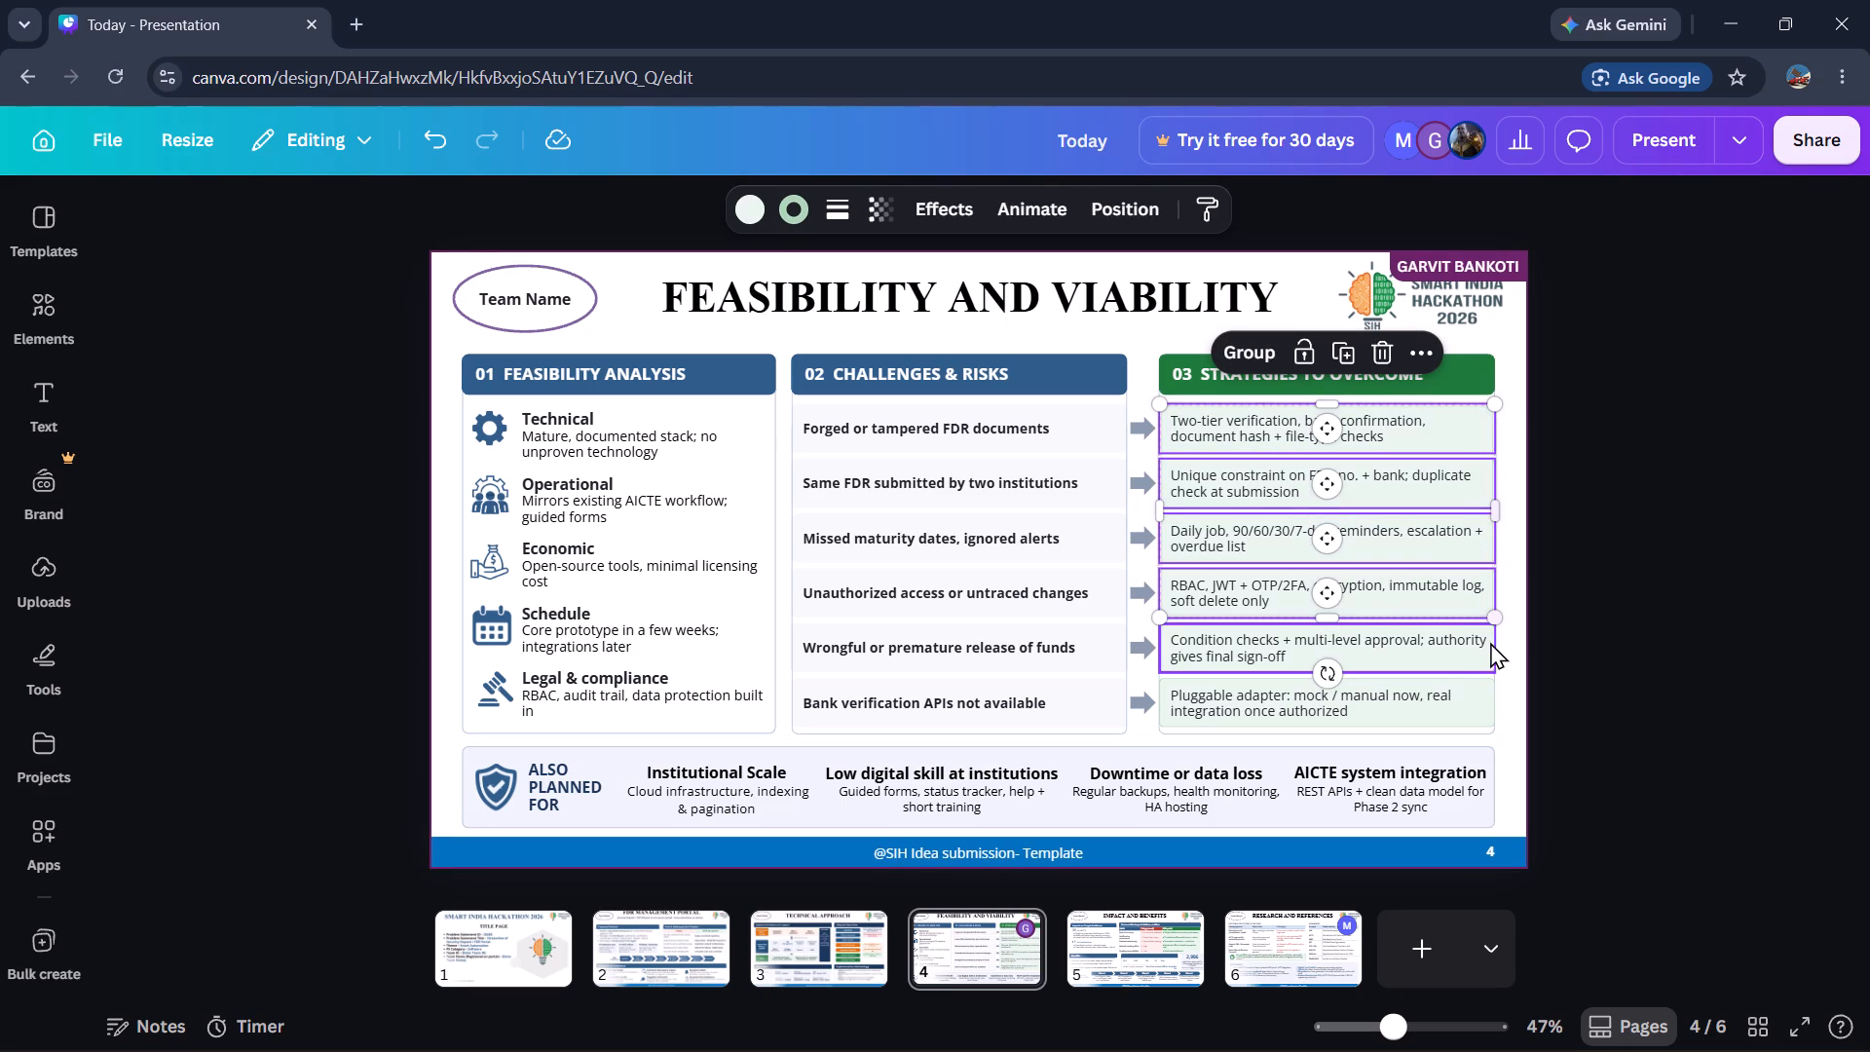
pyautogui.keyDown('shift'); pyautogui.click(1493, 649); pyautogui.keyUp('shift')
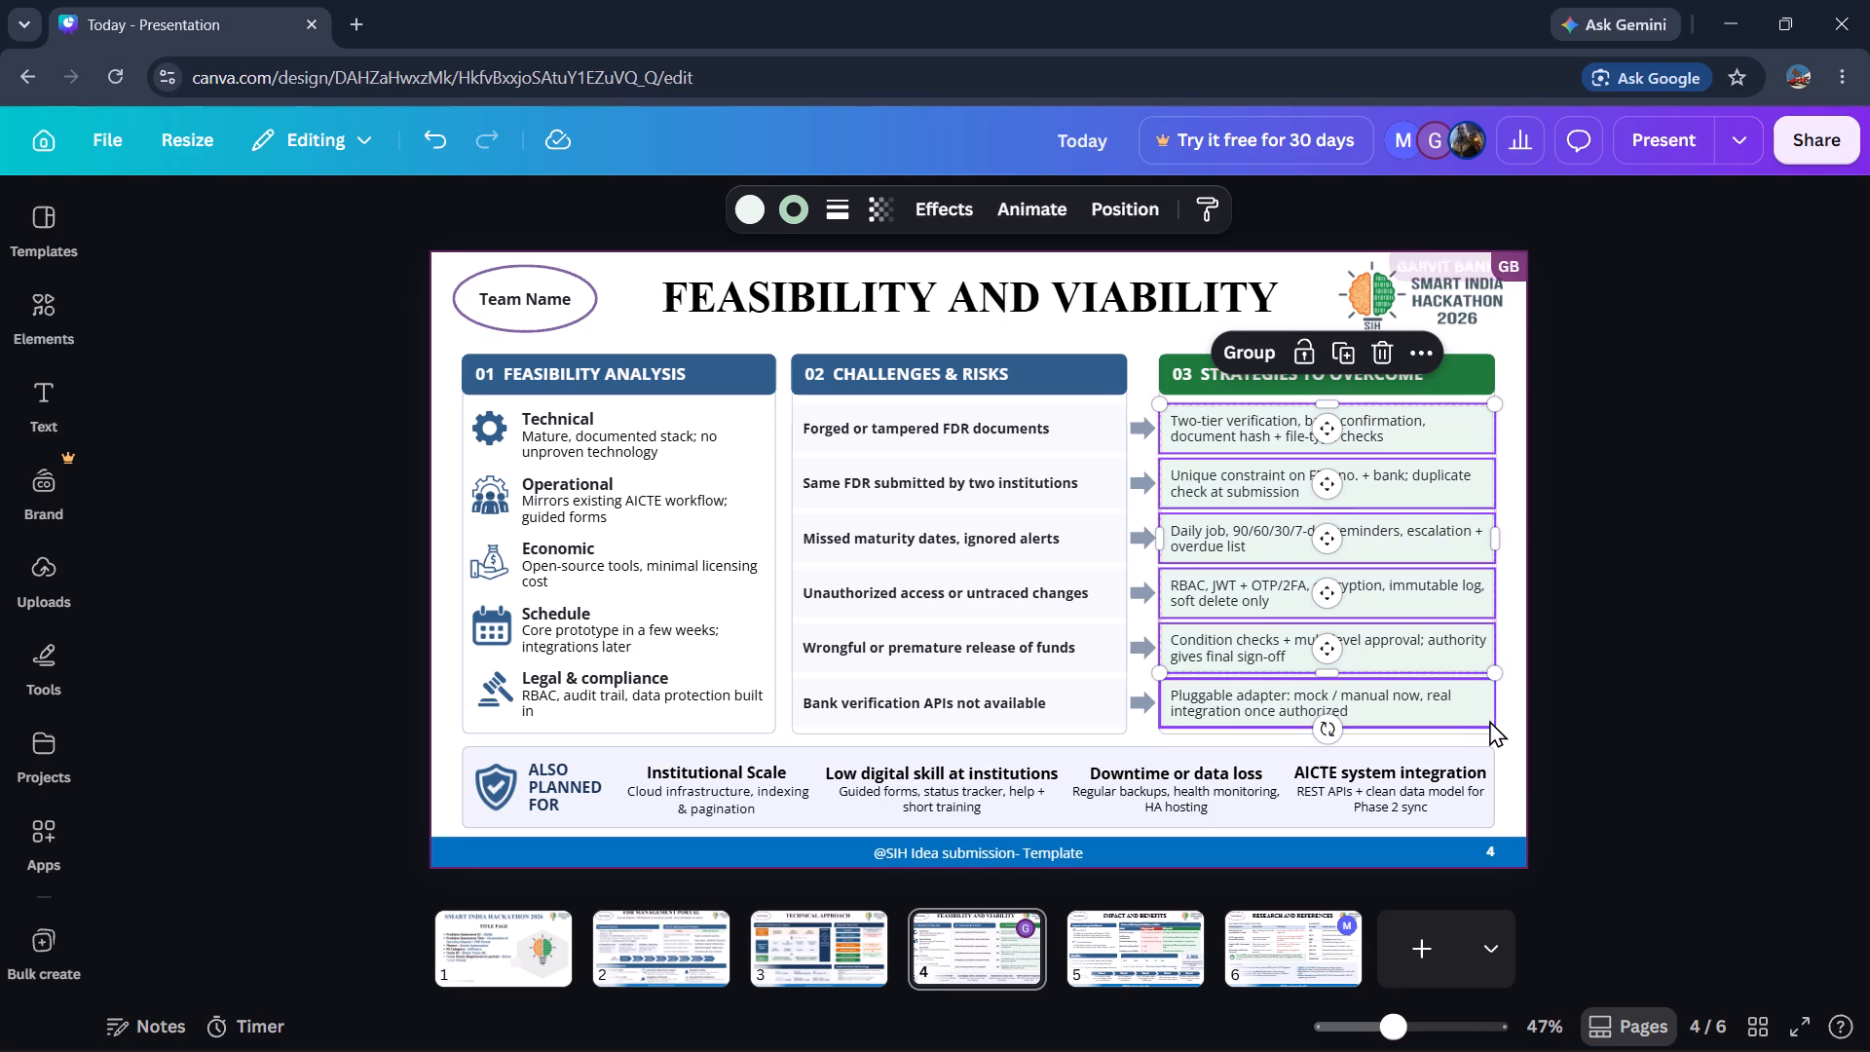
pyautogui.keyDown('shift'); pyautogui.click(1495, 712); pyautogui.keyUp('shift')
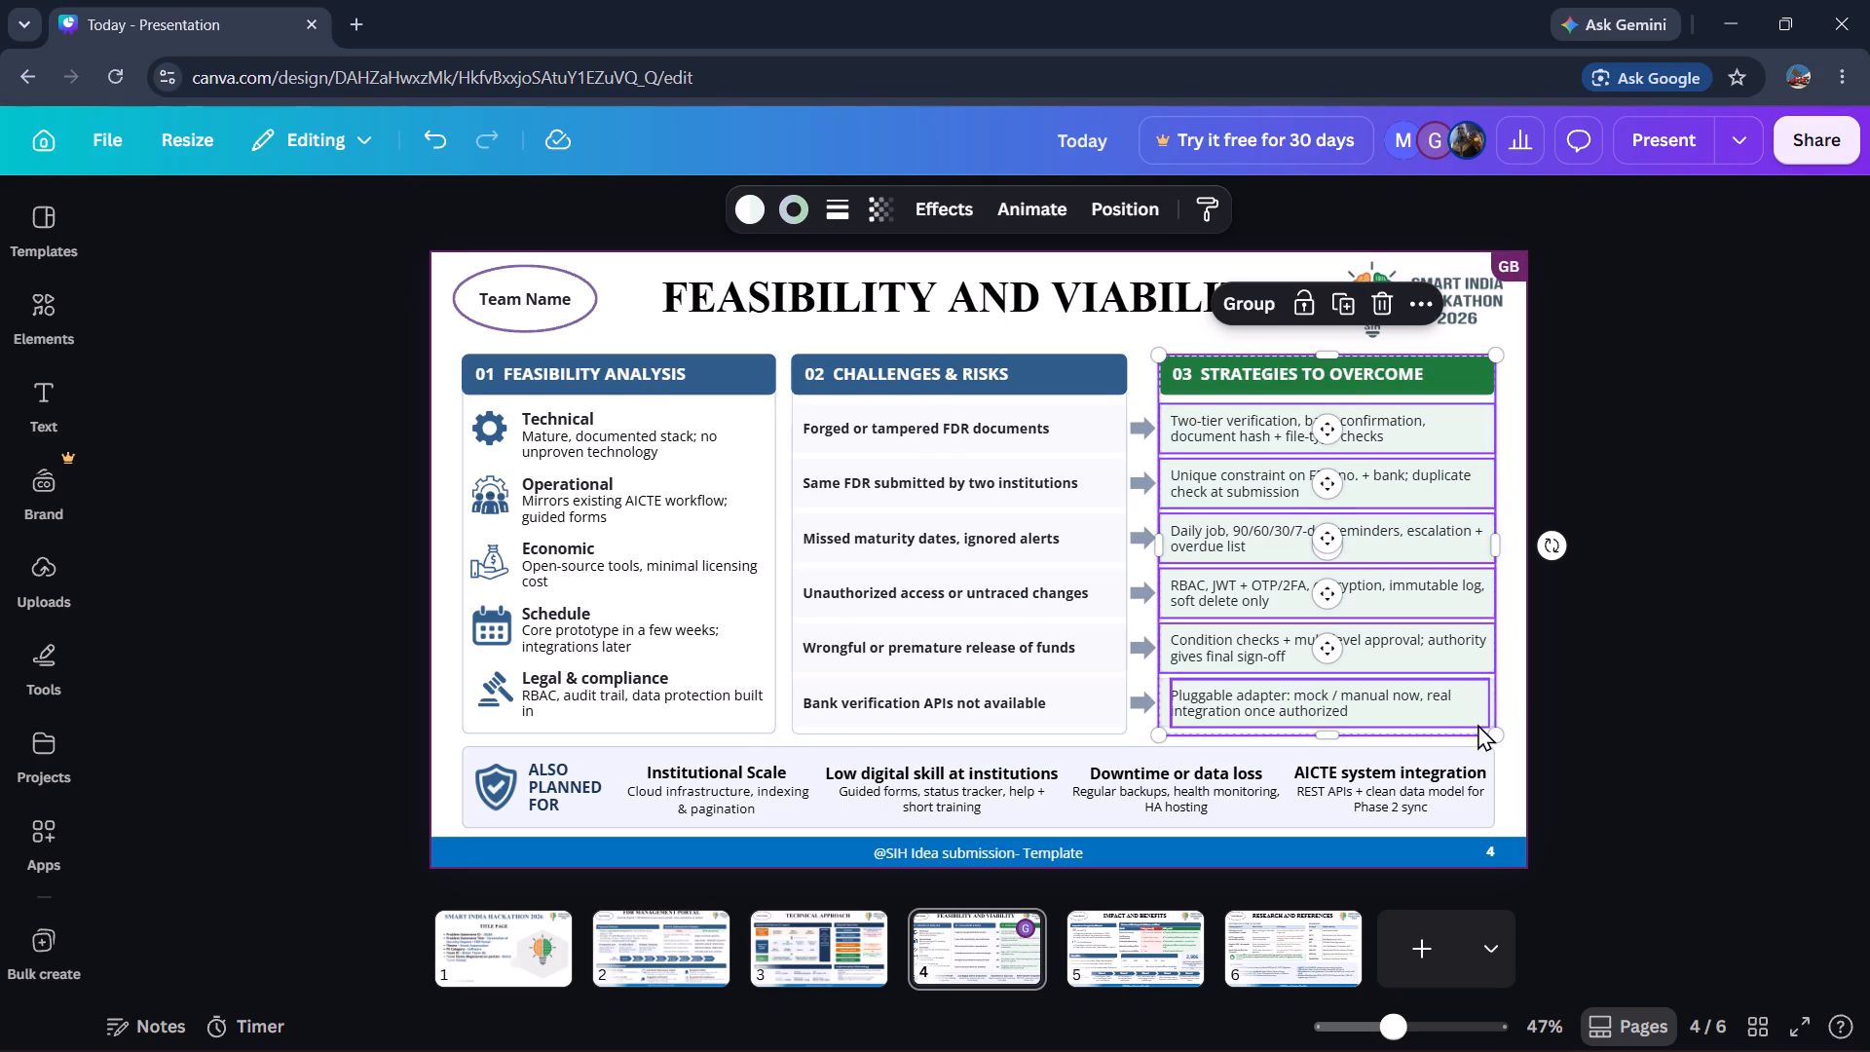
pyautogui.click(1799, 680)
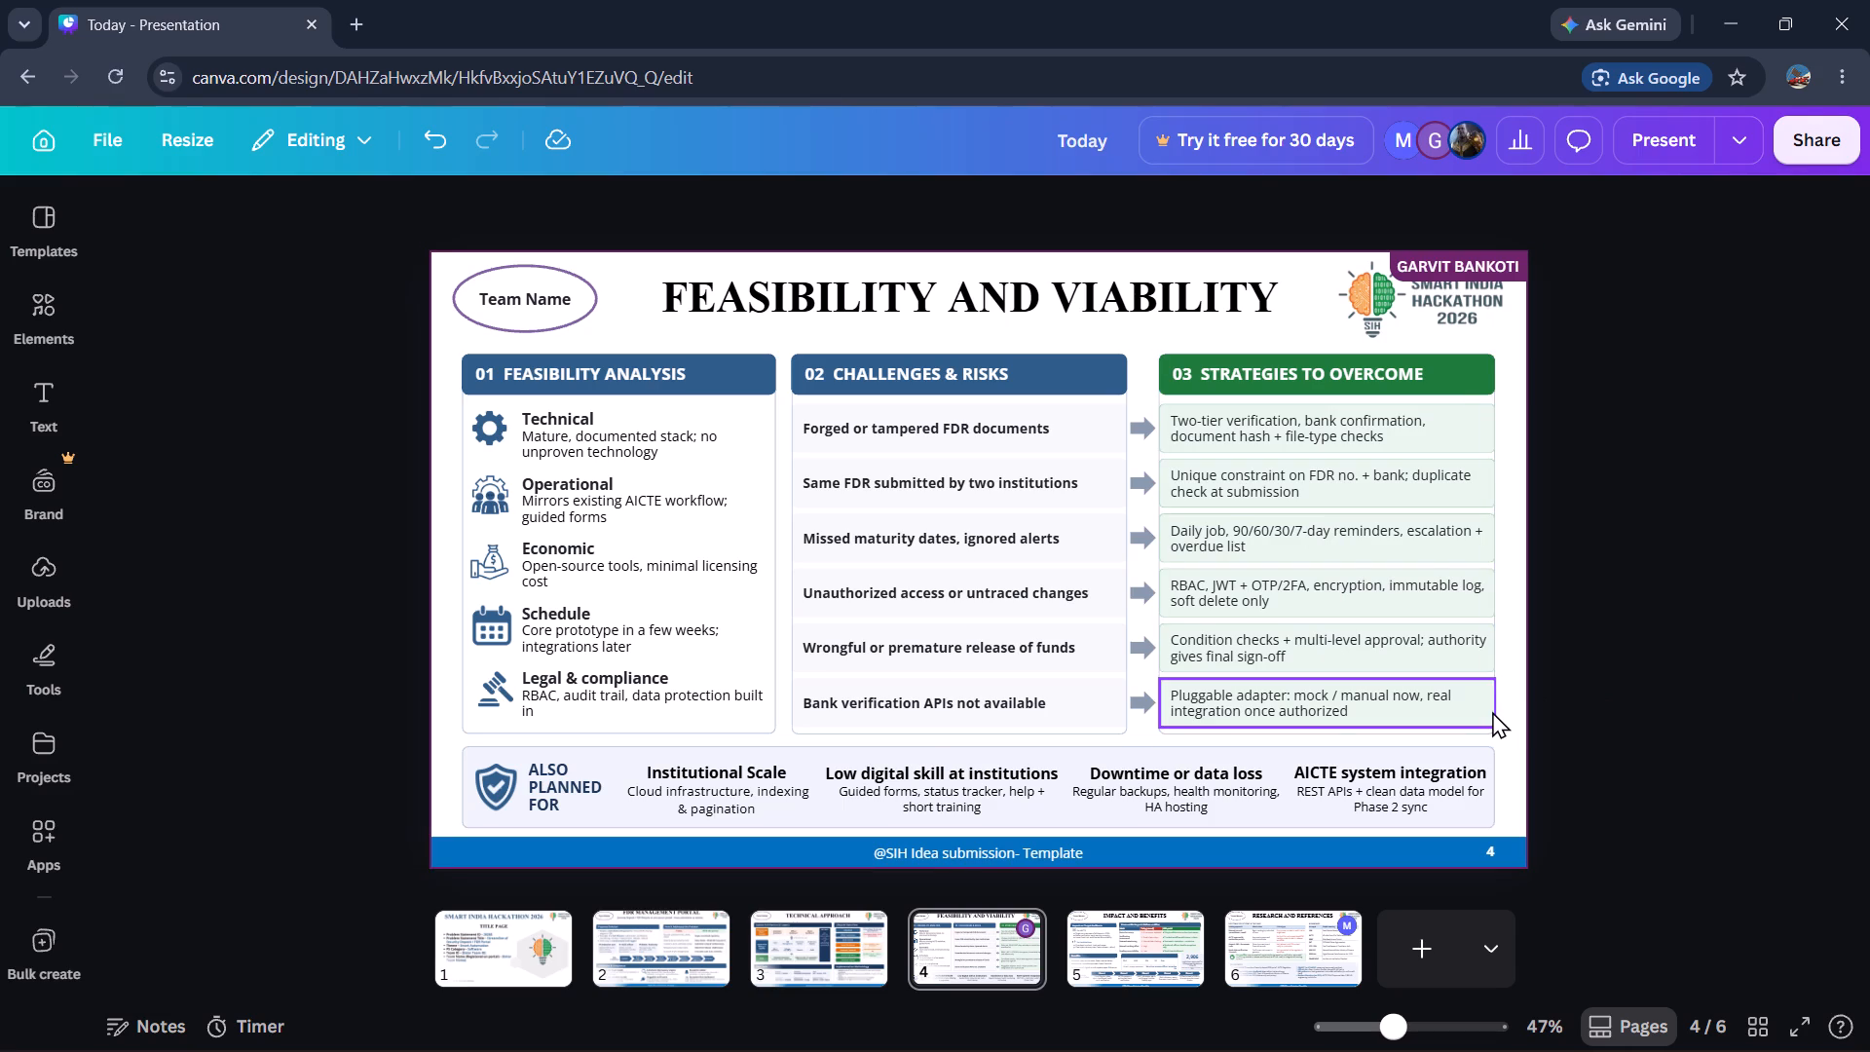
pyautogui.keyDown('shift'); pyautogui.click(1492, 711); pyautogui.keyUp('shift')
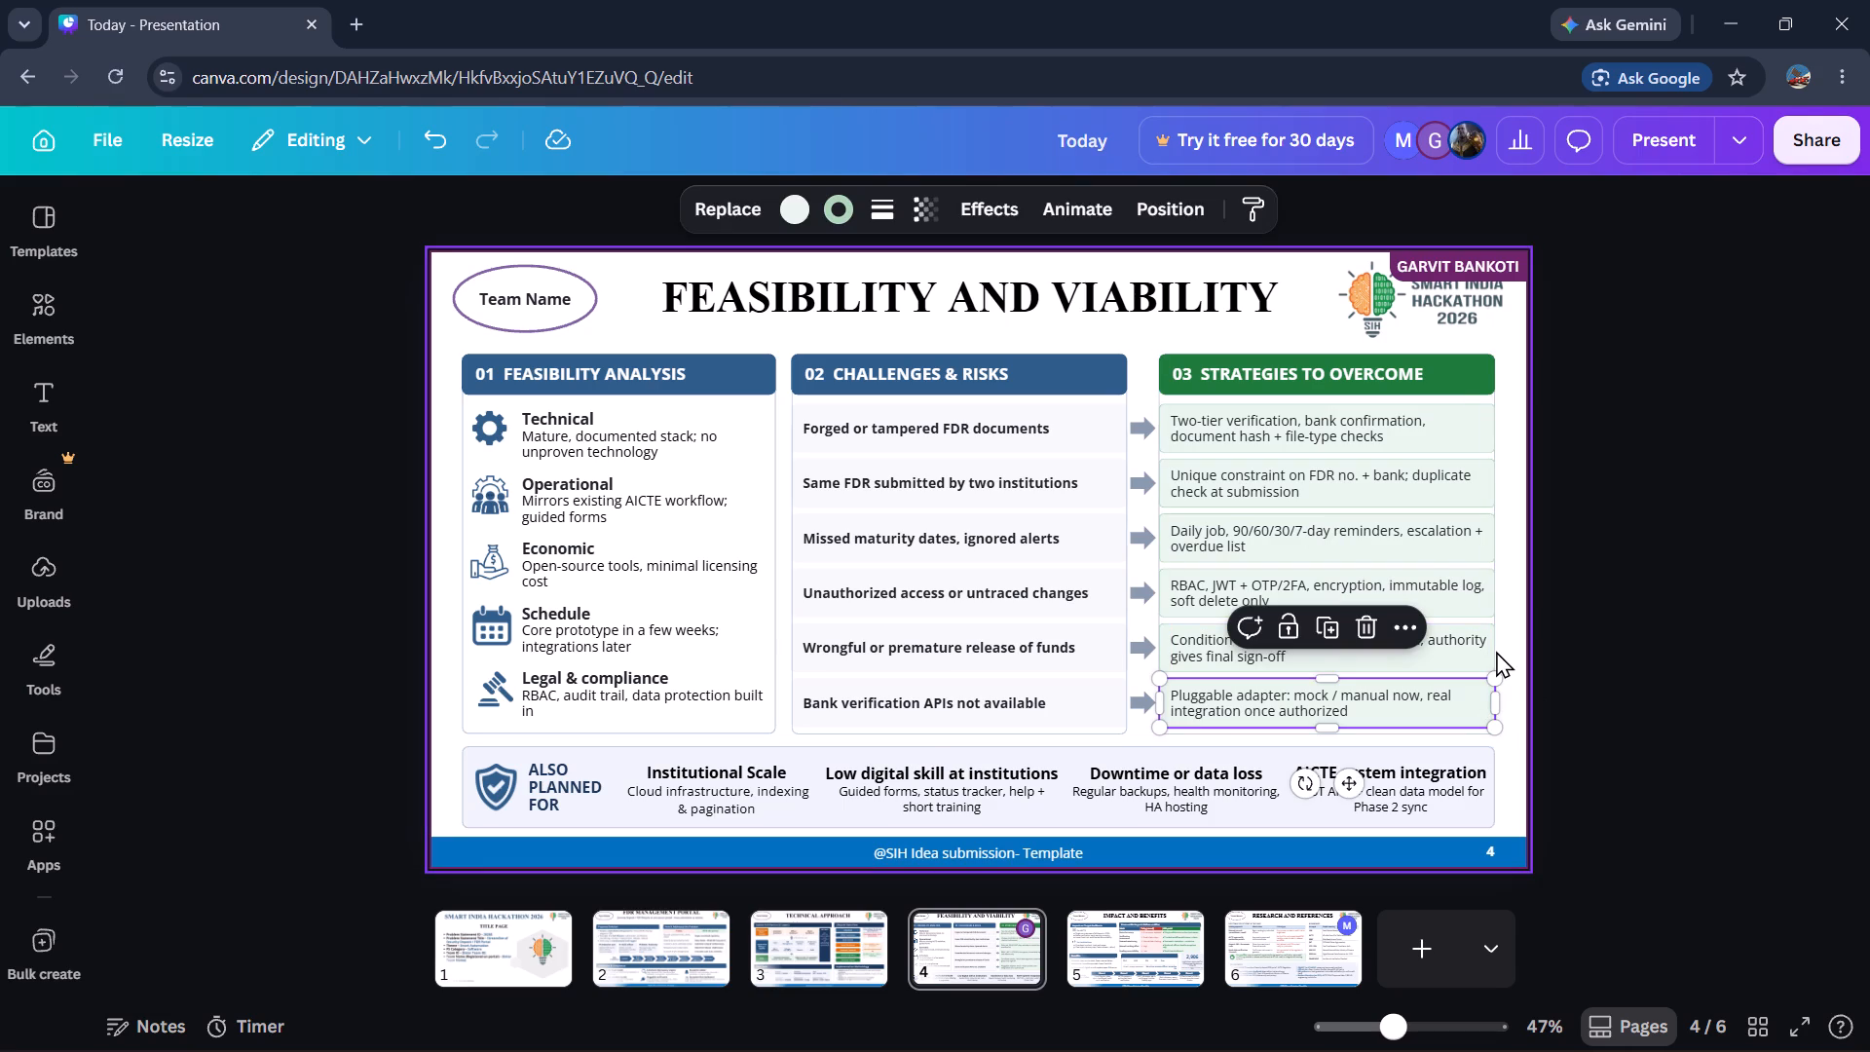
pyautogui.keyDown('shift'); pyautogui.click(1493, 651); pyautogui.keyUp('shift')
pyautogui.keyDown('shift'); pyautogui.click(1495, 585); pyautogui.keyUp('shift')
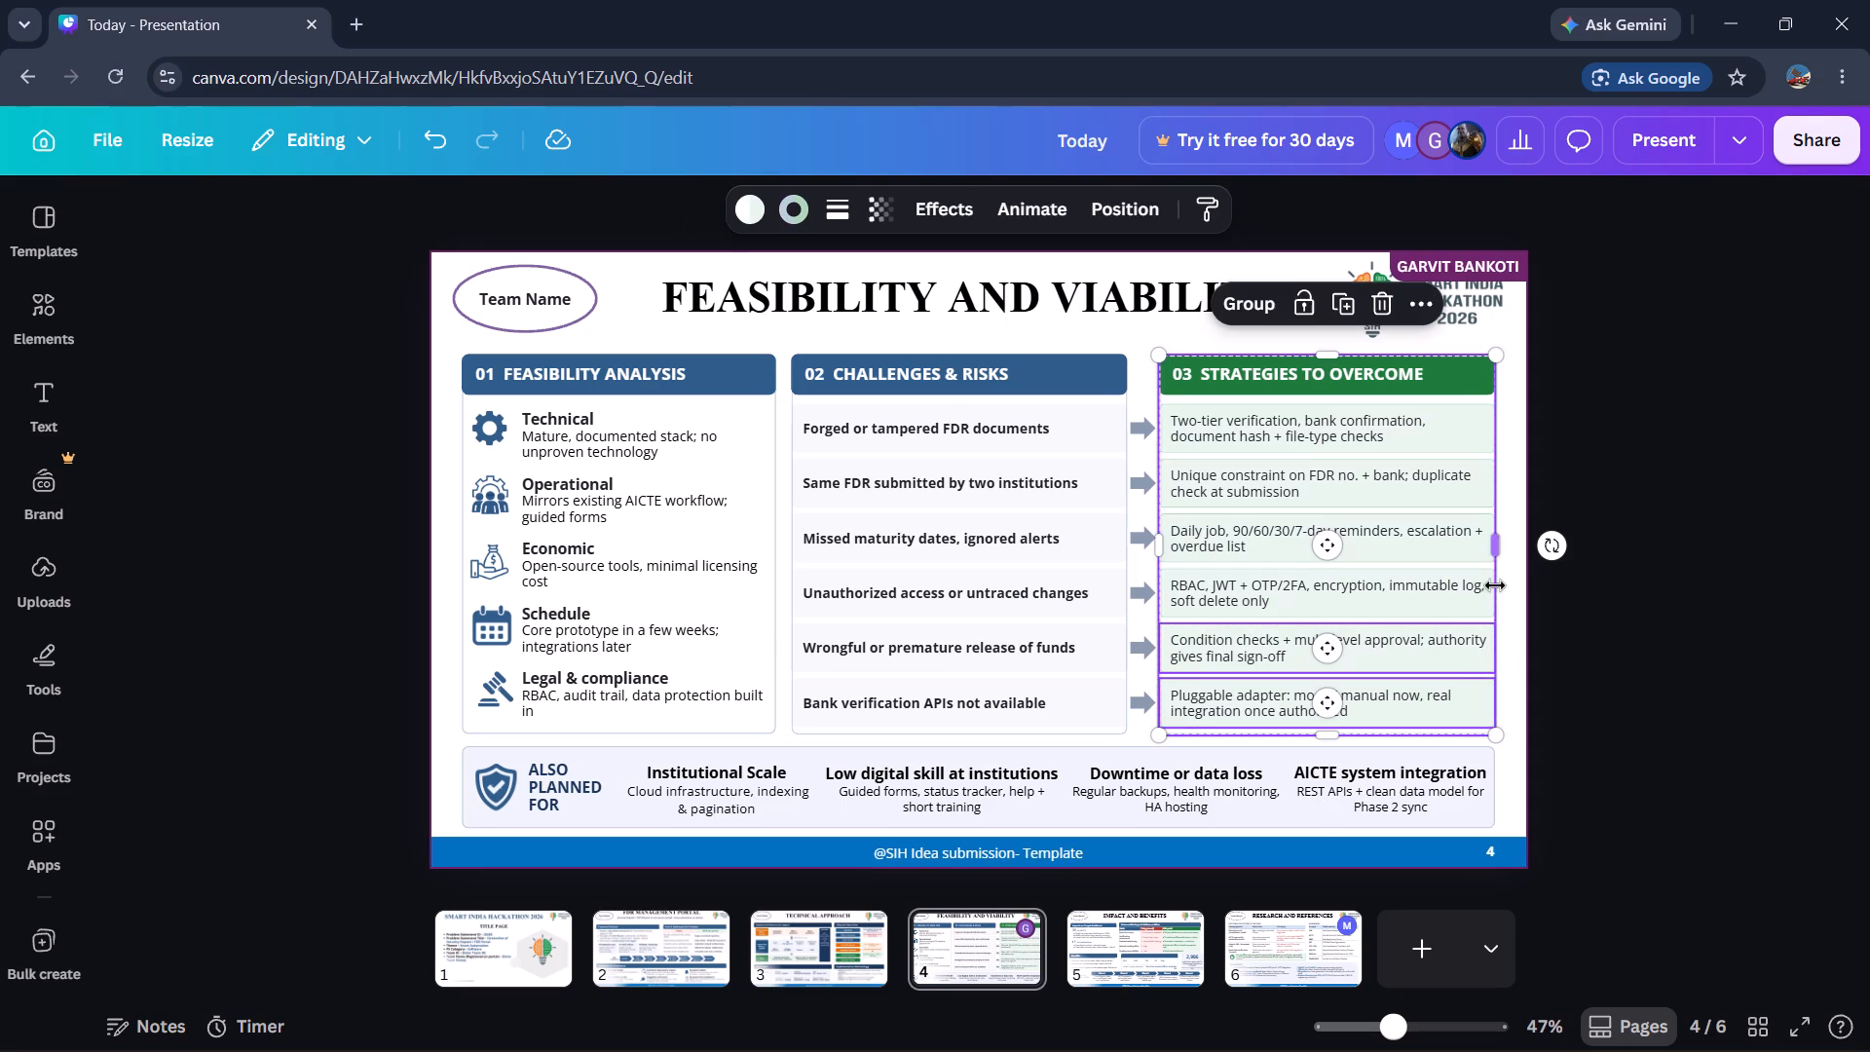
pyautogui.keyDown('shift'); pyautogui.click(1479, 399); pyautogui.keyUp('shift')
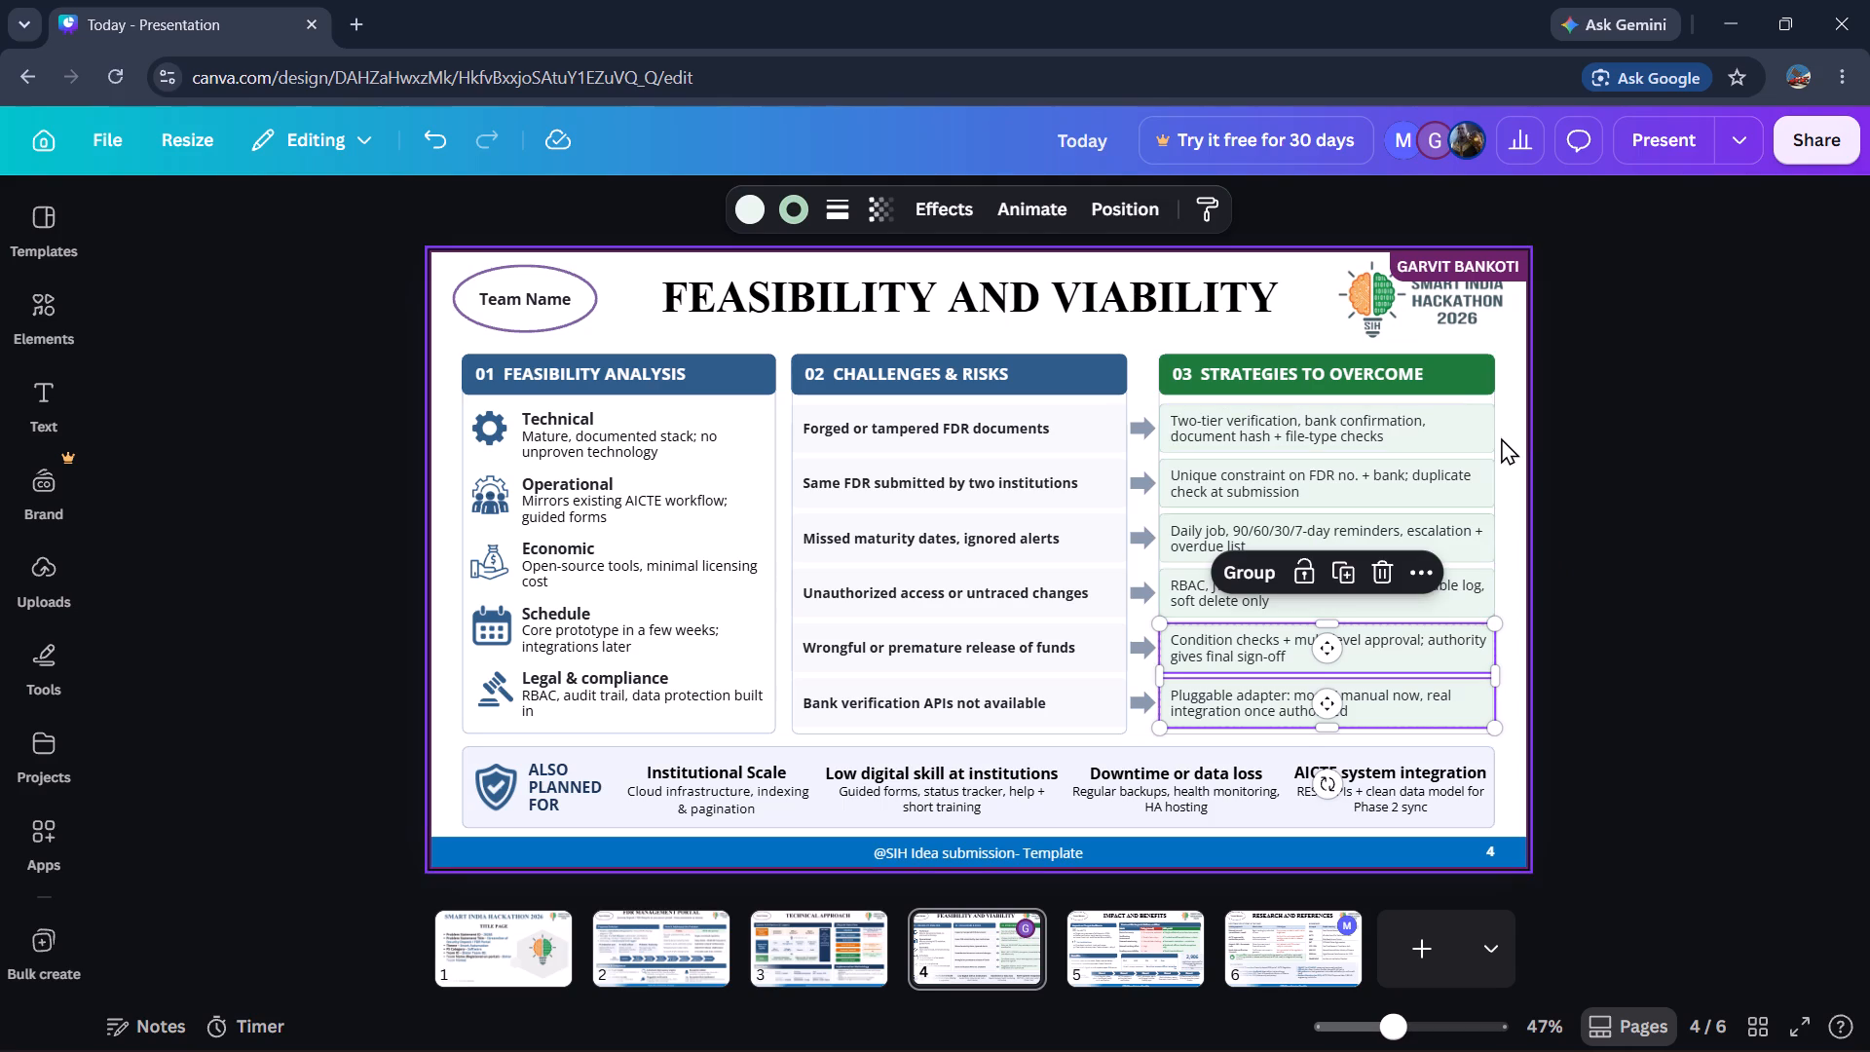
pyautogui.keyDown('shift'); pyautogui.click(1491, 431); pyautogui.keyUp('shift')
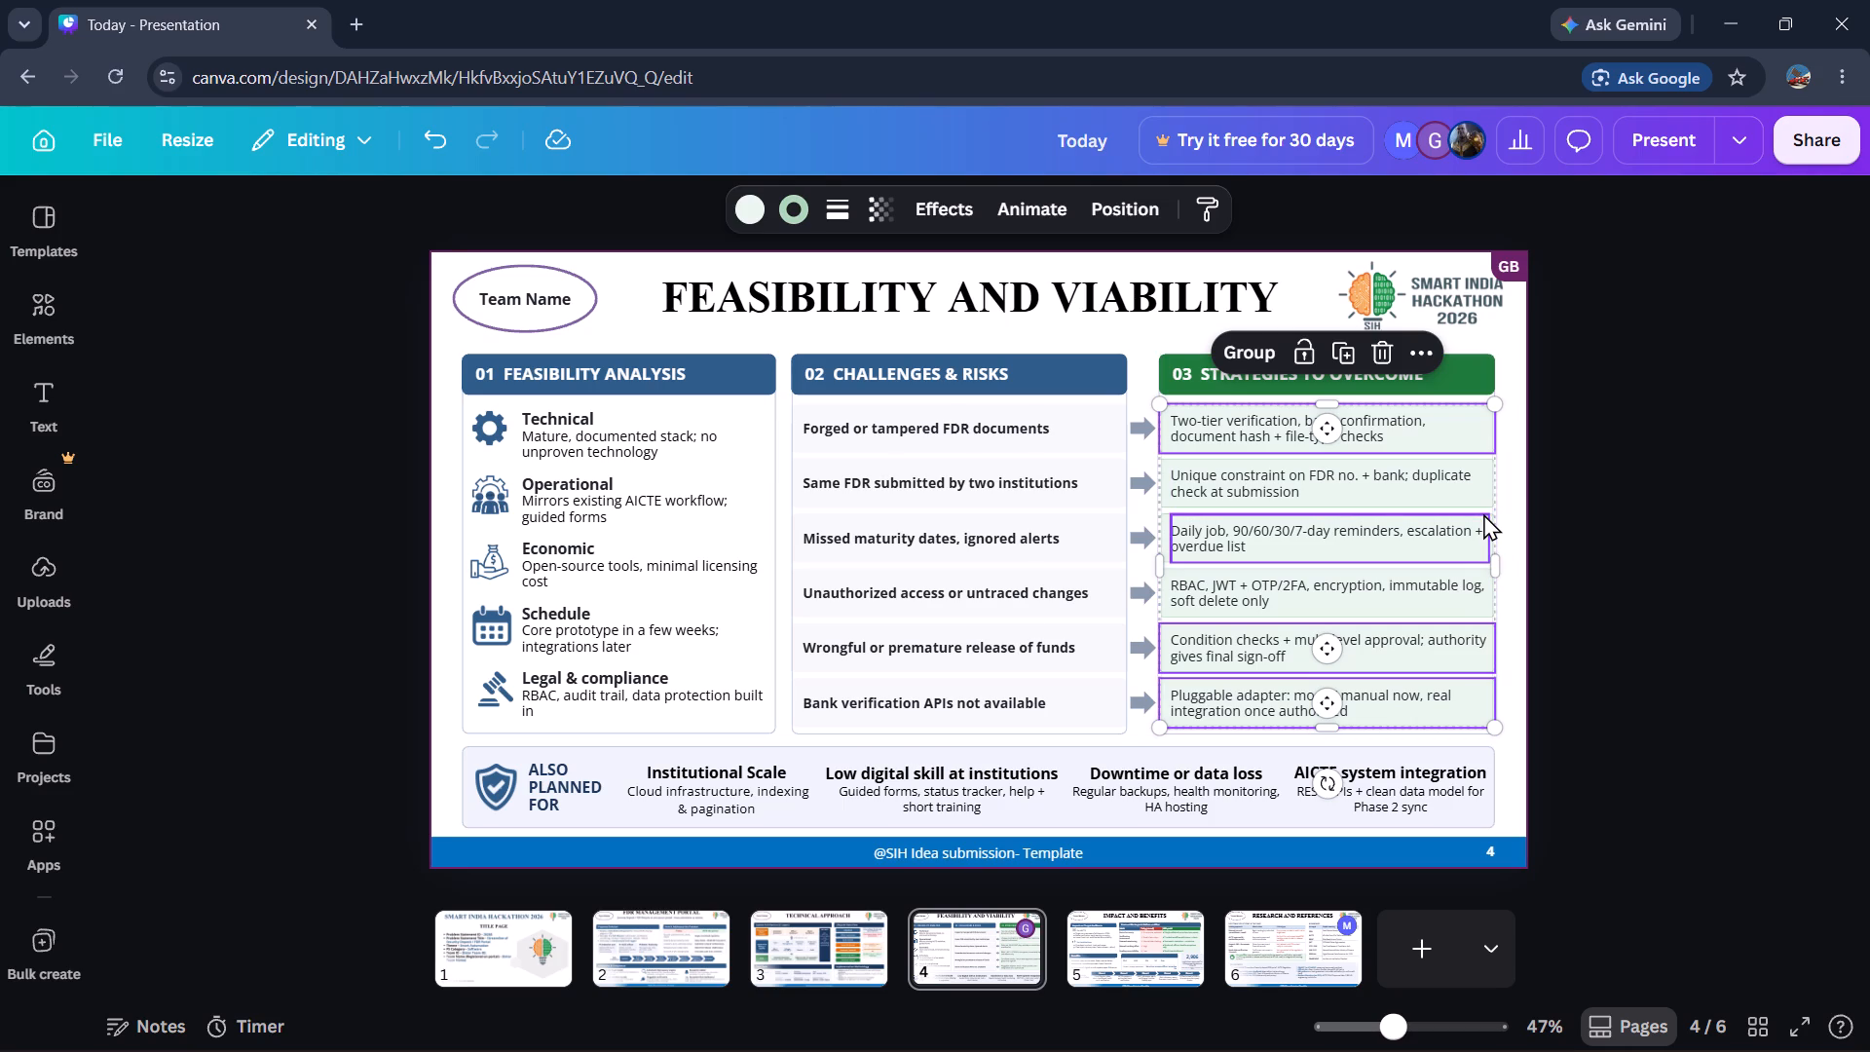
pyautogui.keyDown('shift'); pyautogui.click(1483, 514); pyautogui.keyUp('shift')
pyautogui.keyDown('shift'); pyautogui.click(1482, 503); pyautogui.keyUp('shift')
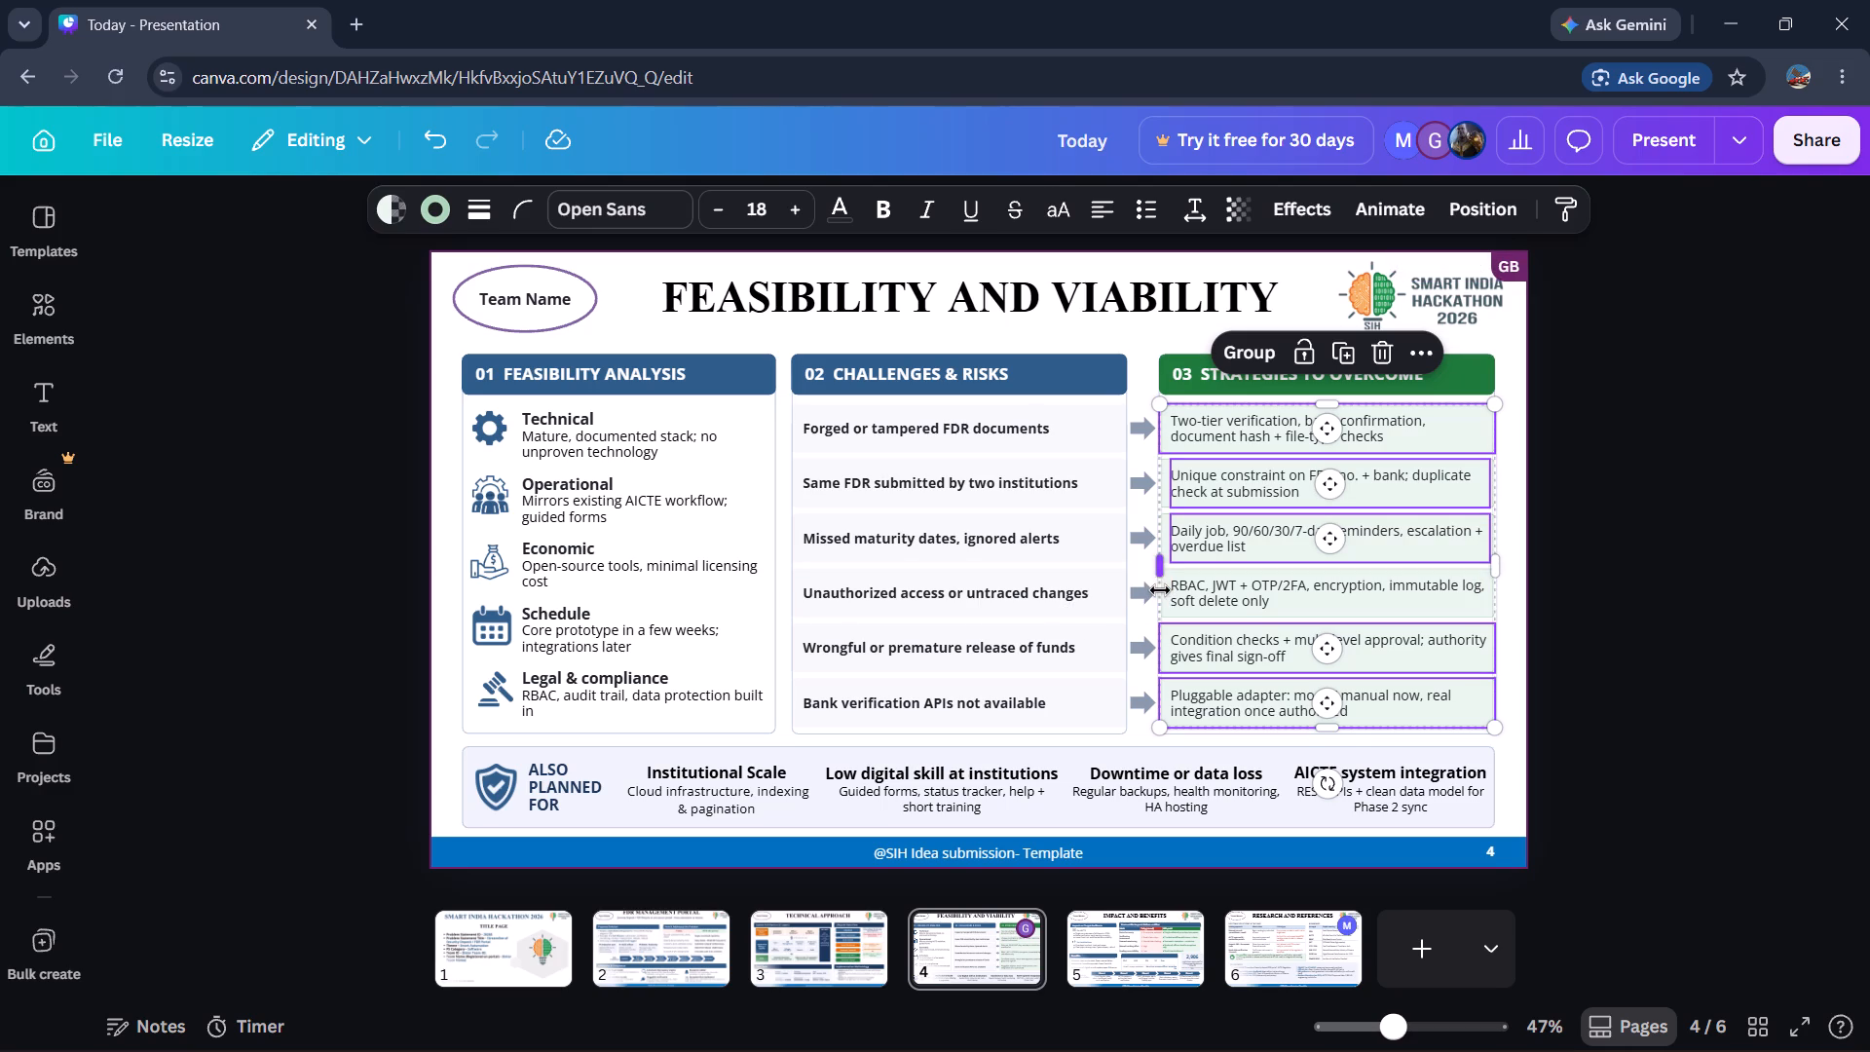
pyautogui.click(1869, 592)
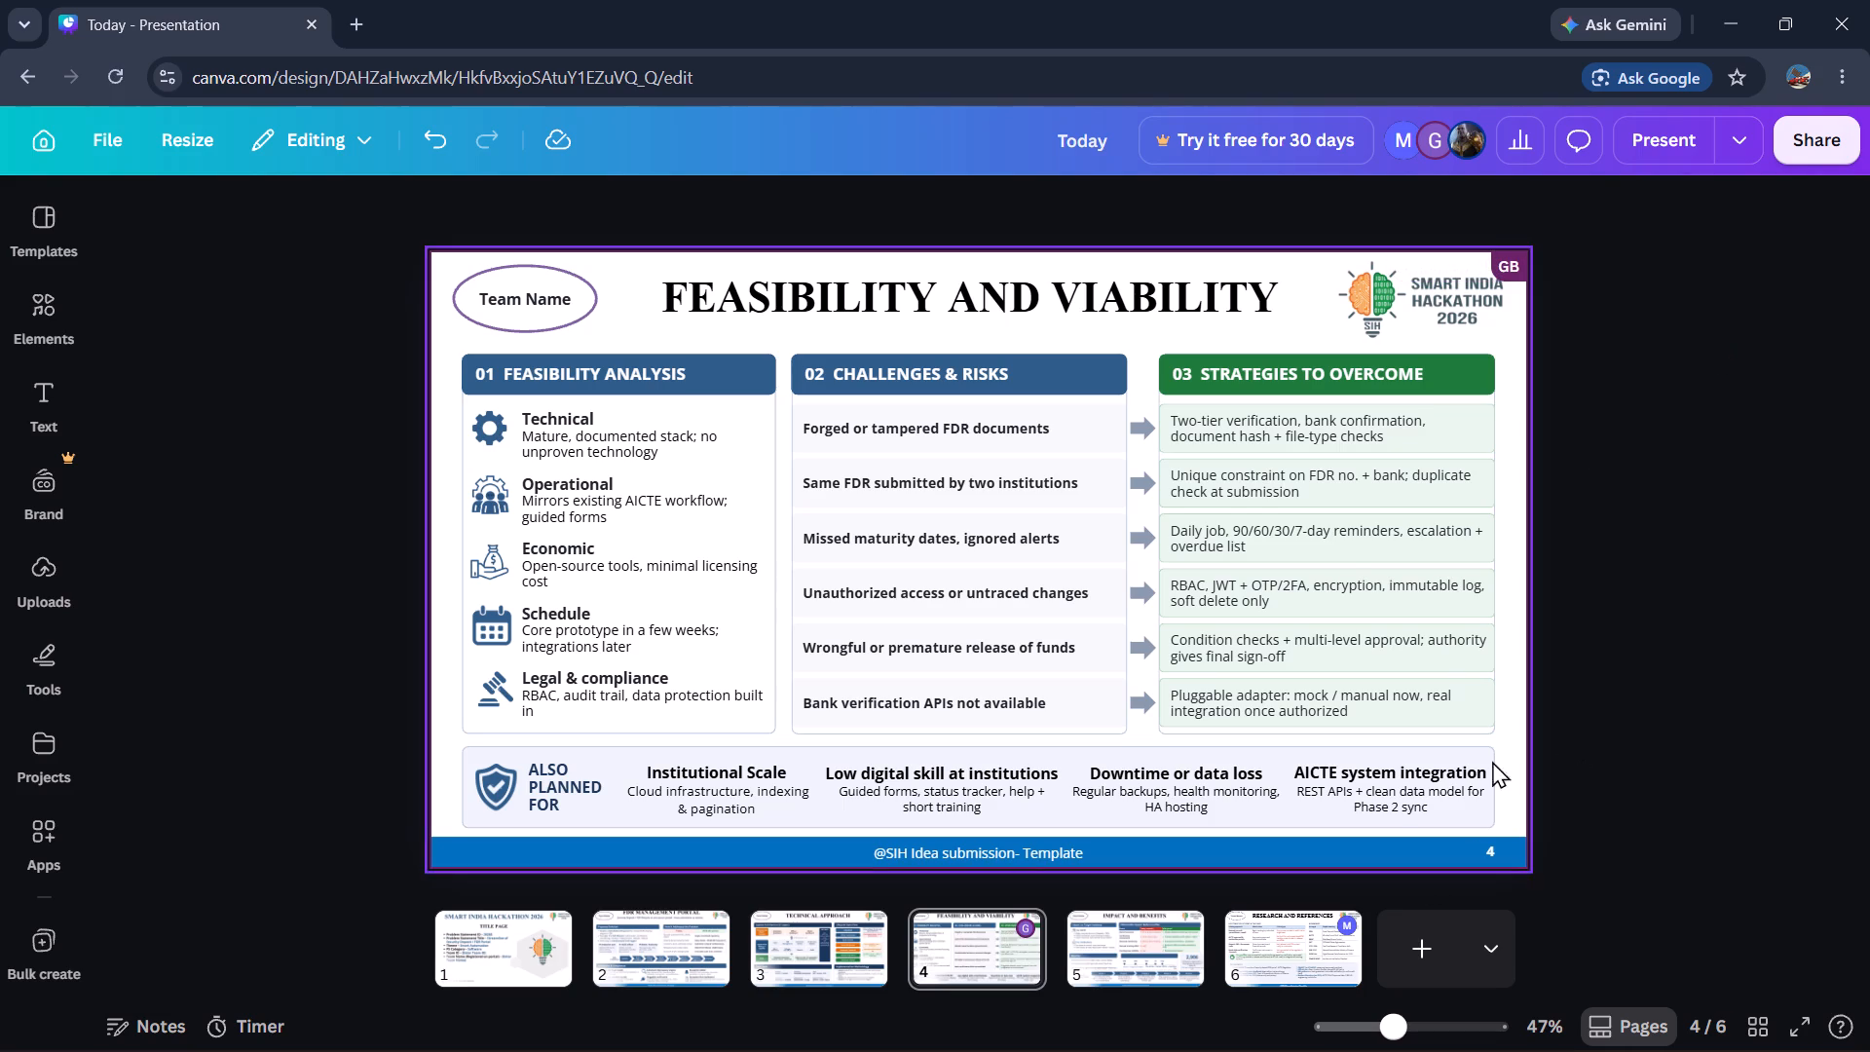
# Left-align the text of all four planned-for blocks, from "Institutional Scale" to "AICTE system integration".
pyautogui.keyDown('shift'); pyautogui.click(1370, 795); pyautogui.keyUp('shift')
pyautogui.keyDown('shift'); pyautogui.click(1104, 785); pyautogui.keyUp('shift')
pyautogui.keyDown('shift'); pyautogui.click(893, 782); pyautogui.keyUp('shift')
pyautogui.keyDown('shift'); pyautogui.click(657, 768); pyautogui.keyUp('shift')
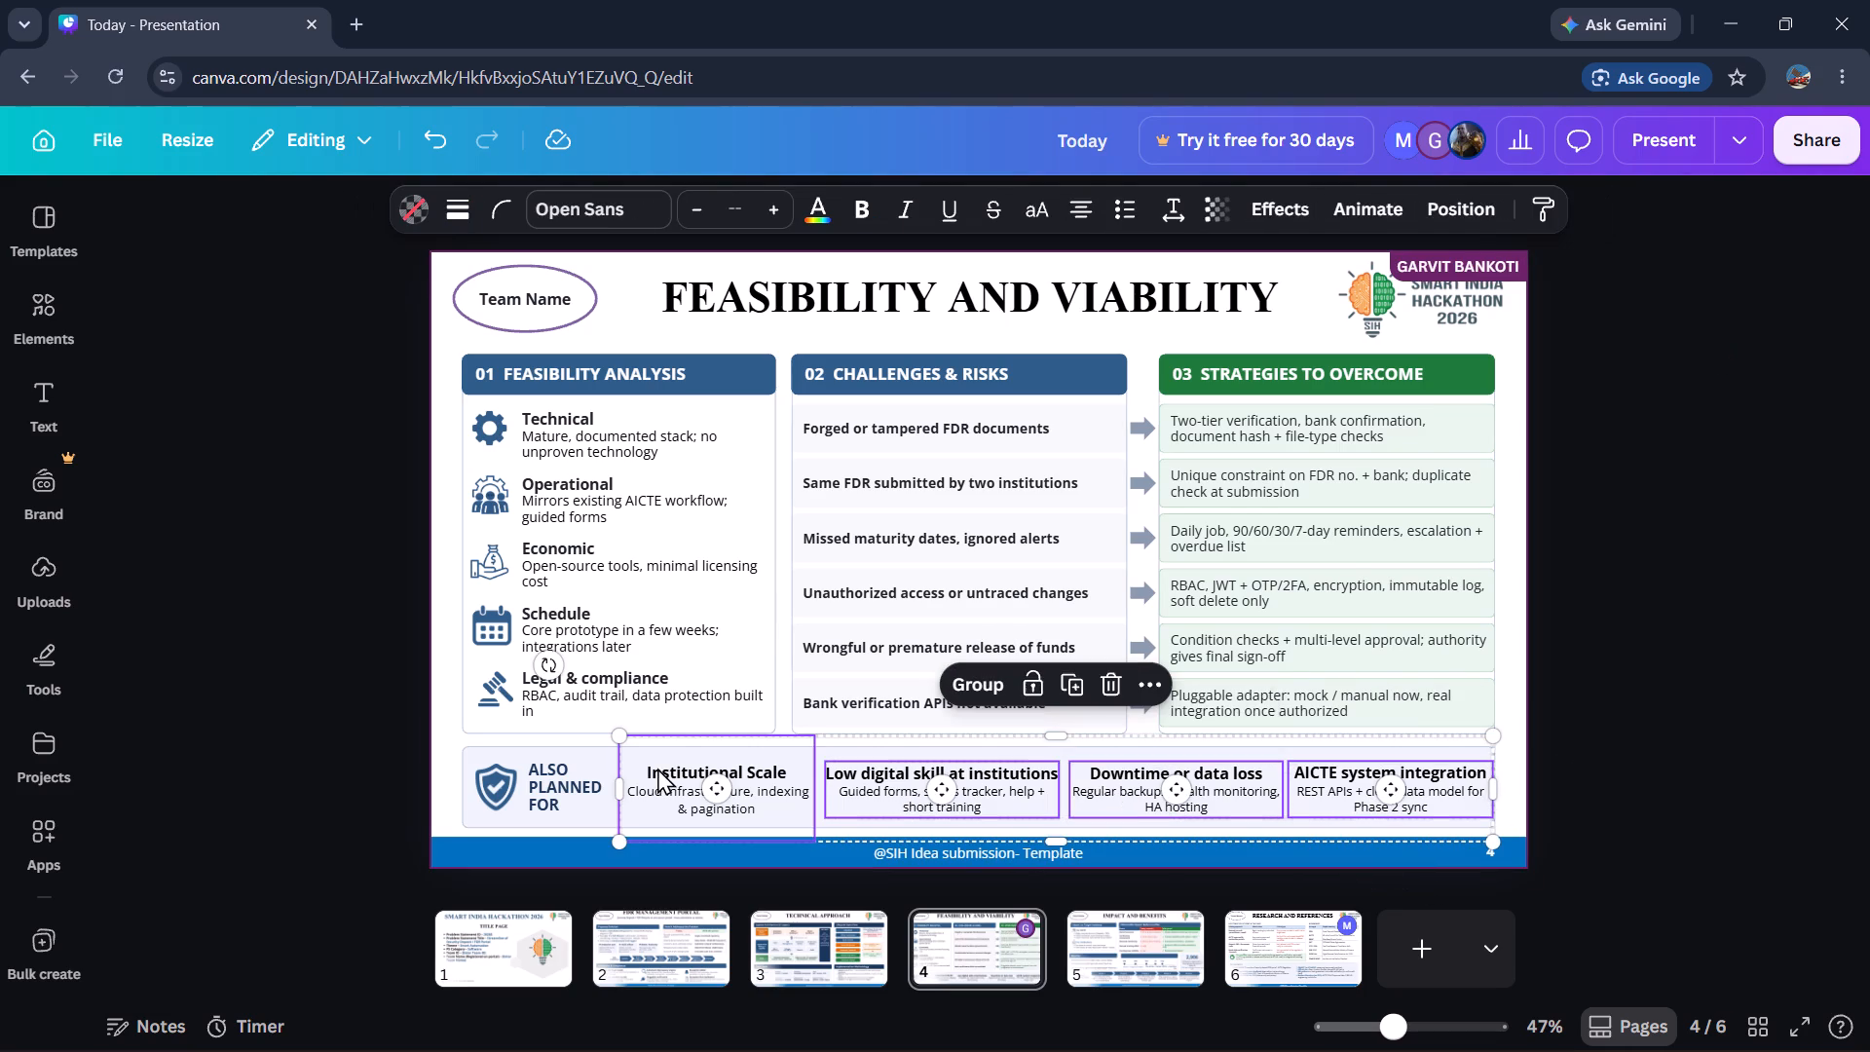
pyautogui.click(1088, 213)
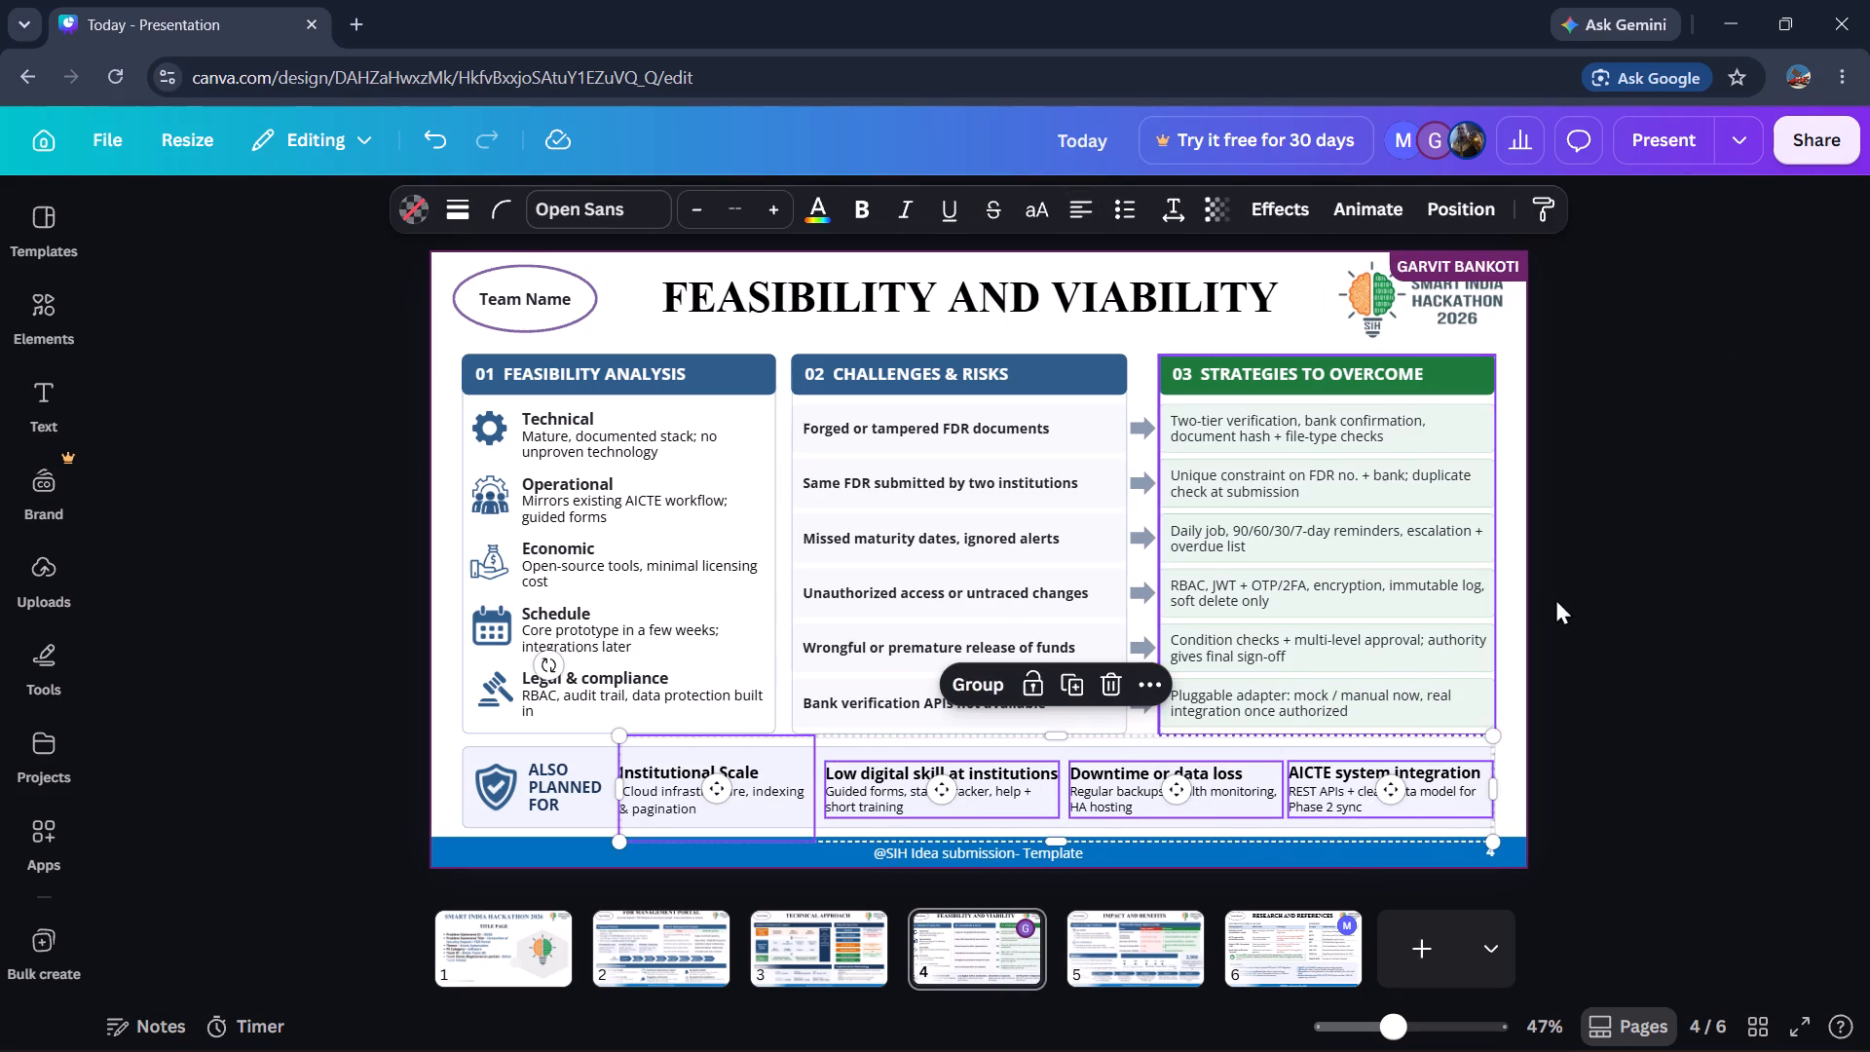
# Deselect the four planned-for text blocks on the Feasibility and Viability slide.
pyautogui.click(1606, 618)
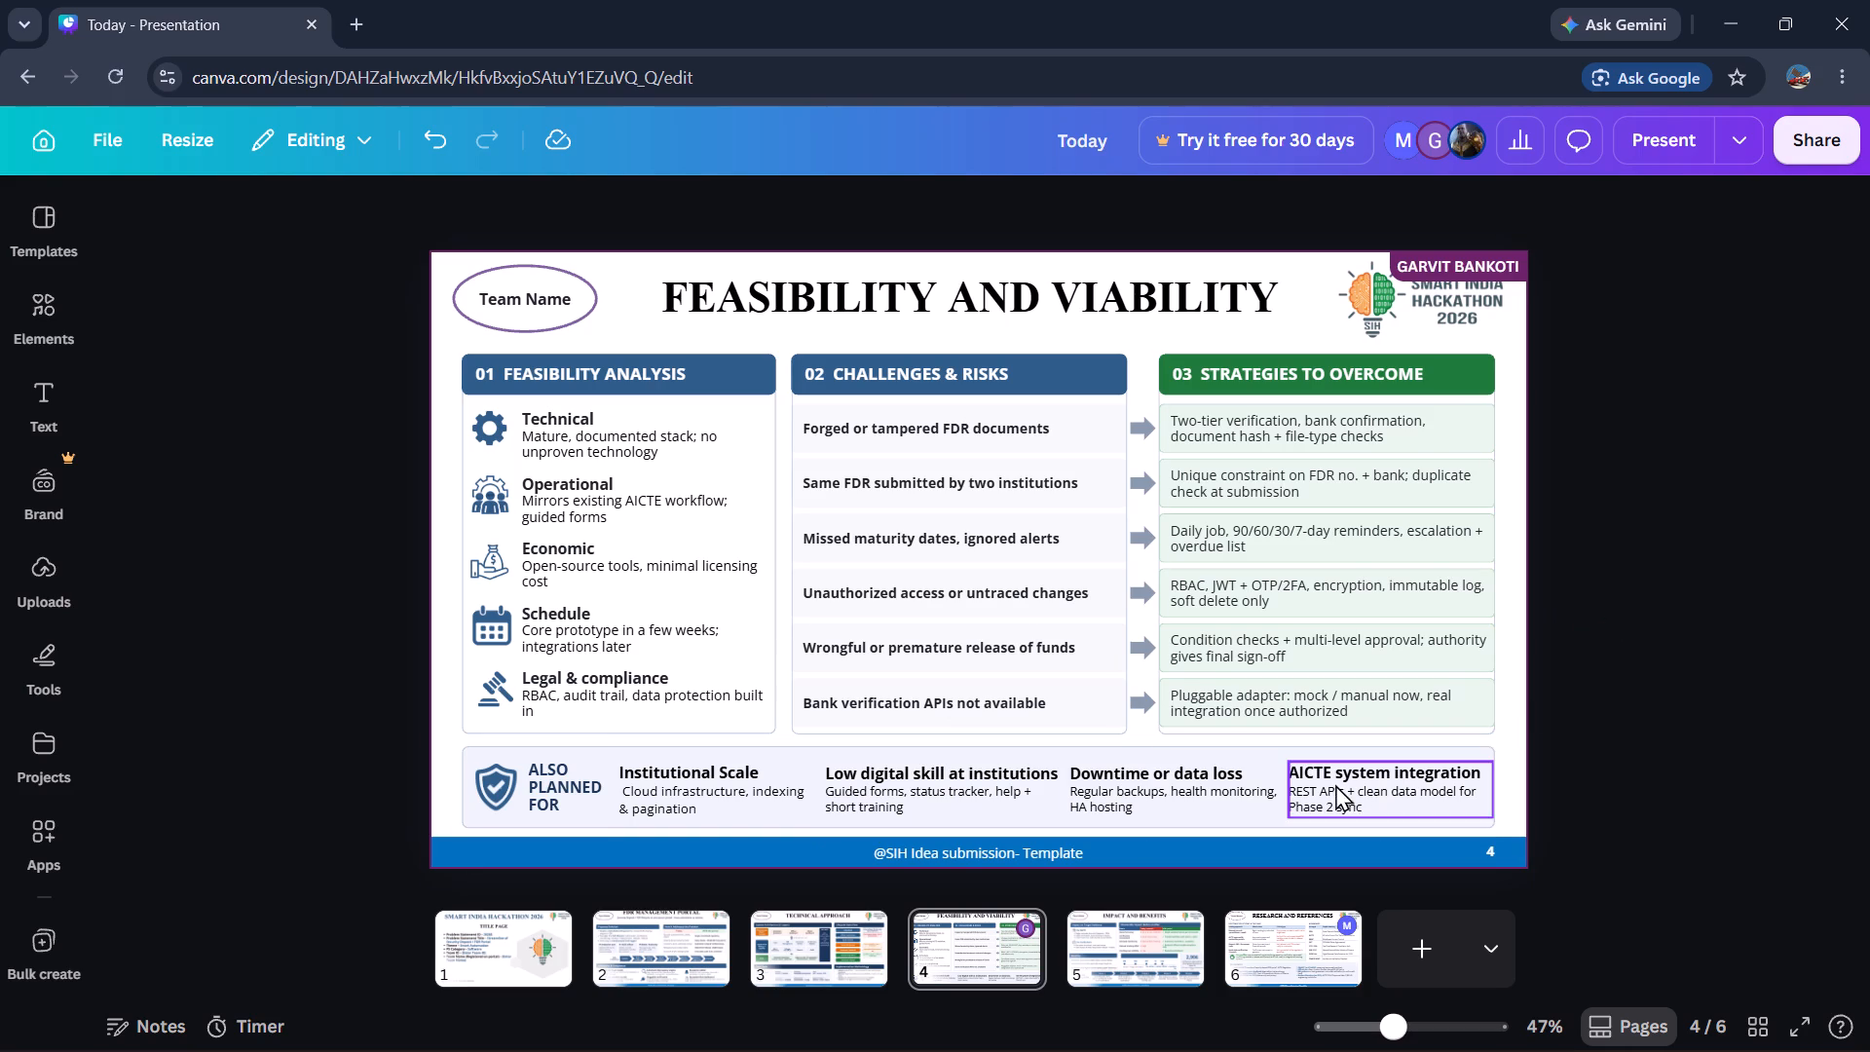
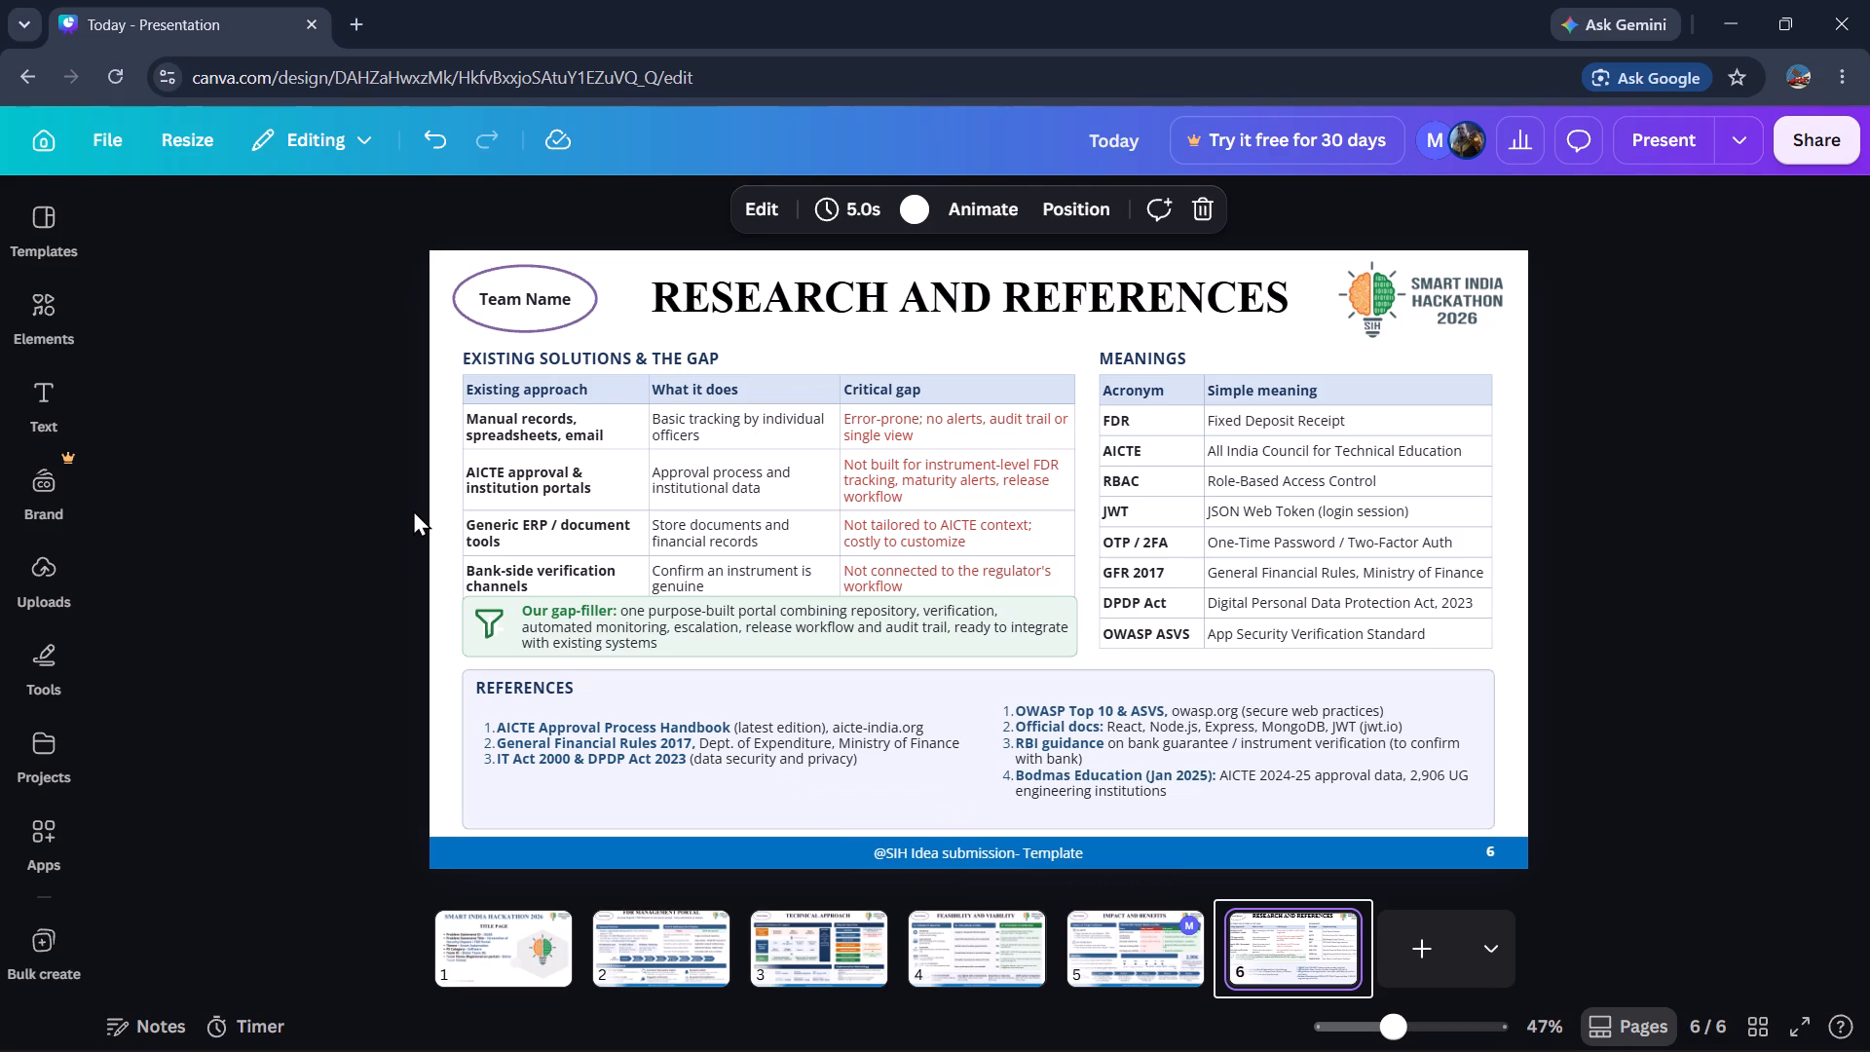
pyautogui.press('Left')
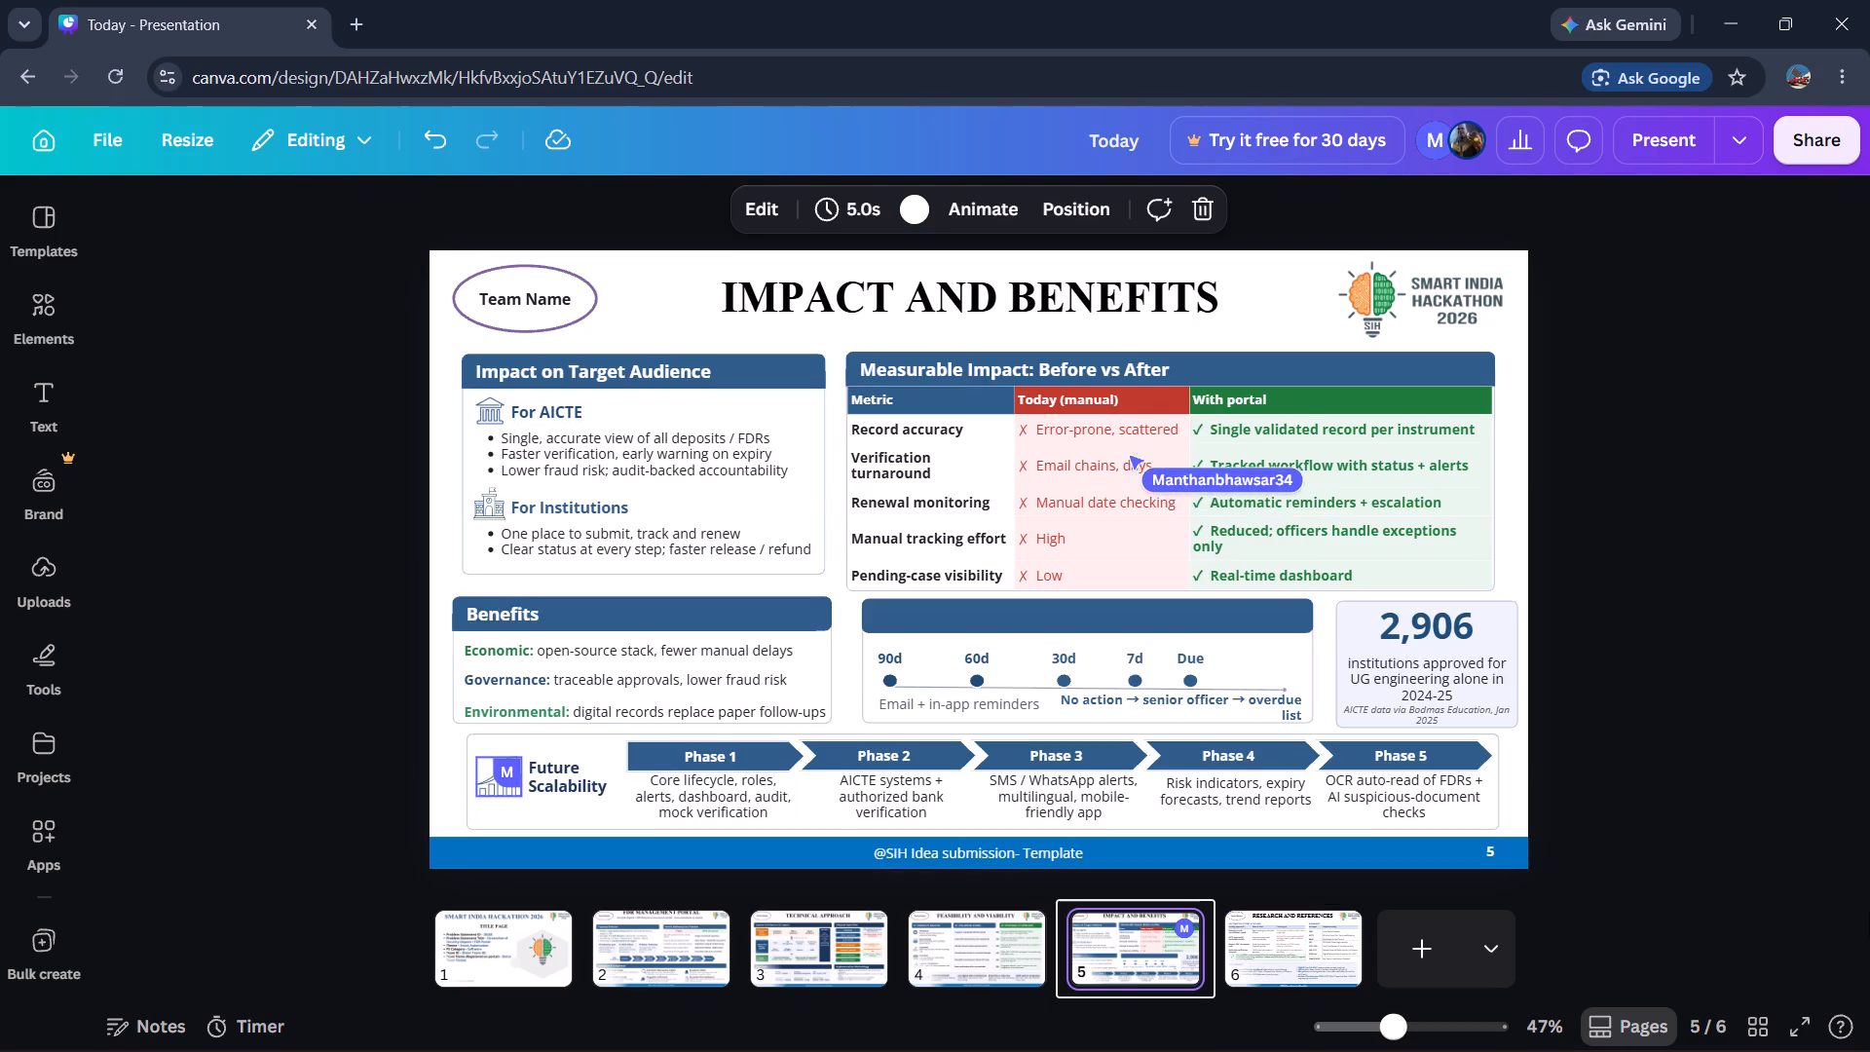
# Centre-align the header row text (Metric, Today (manual), With portal) of slide 5's Measurable Impact table.
pyautogui.click(1121, 402)
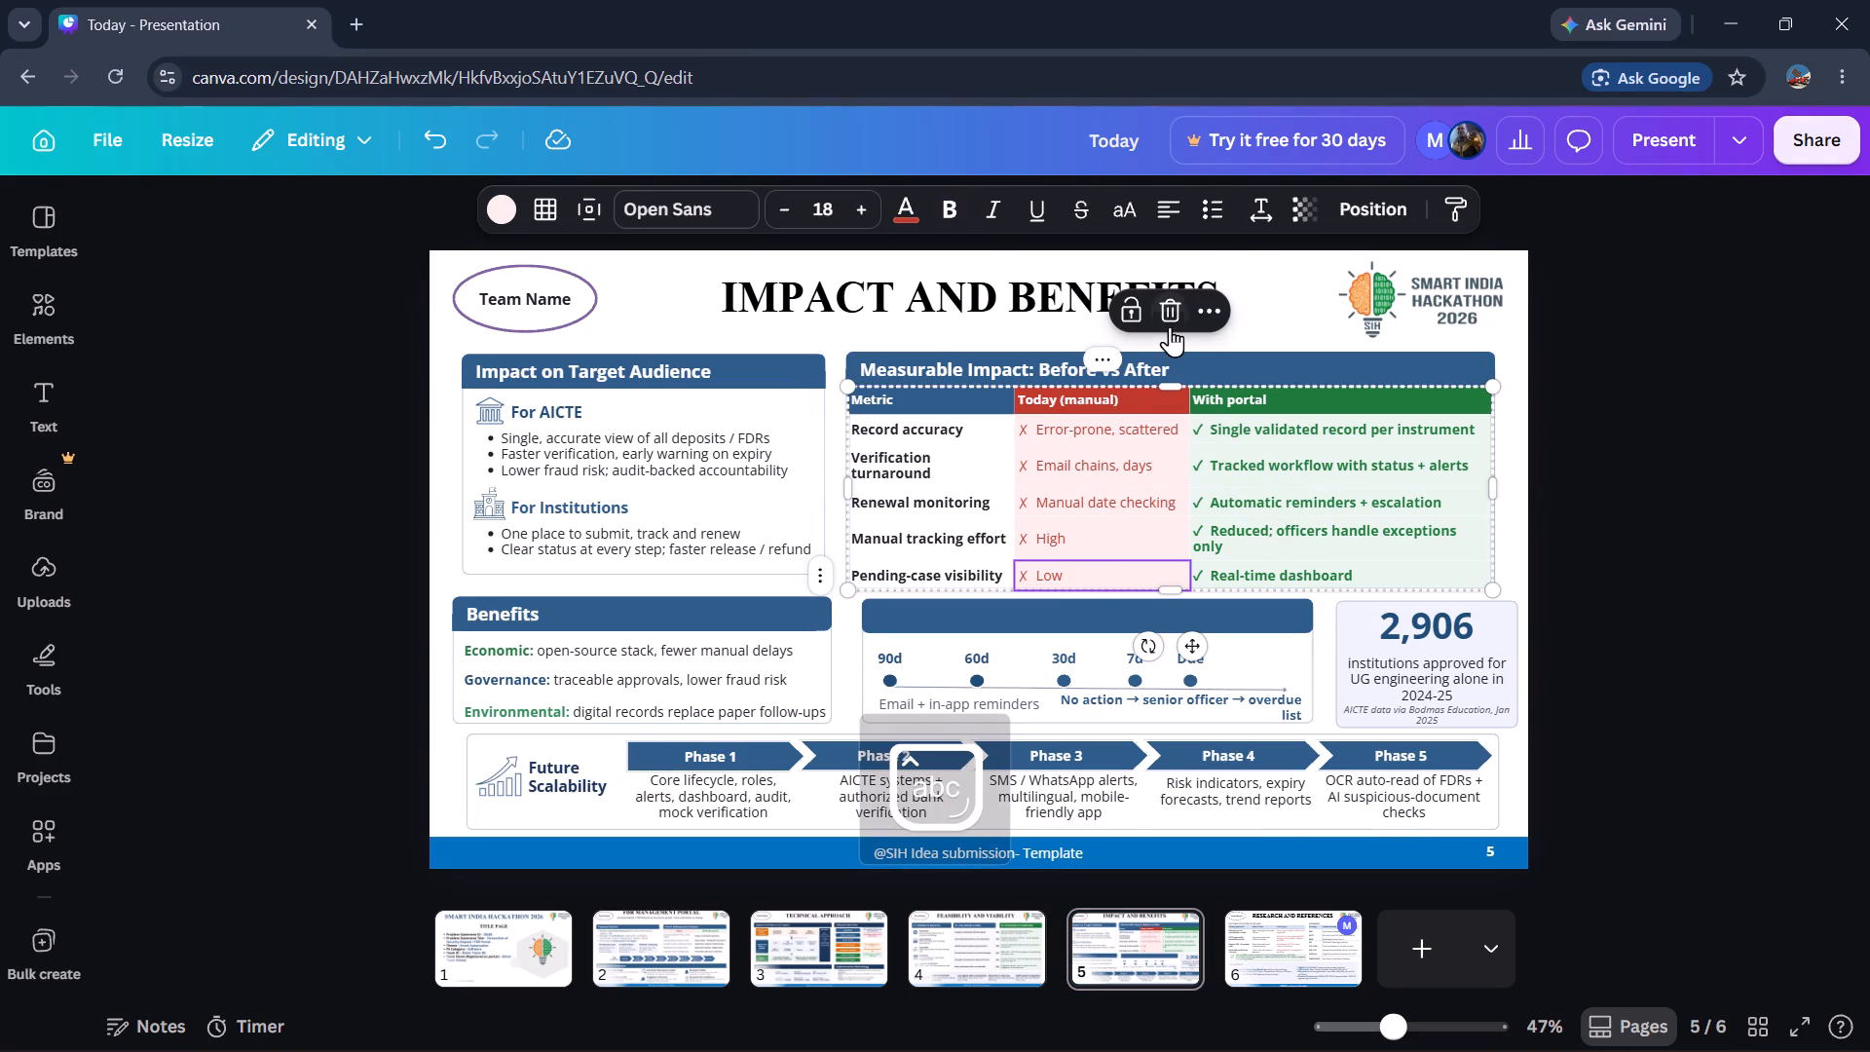
pyautogui.keyDown('shift'); pyautogui.click(1154, 410); pyautogui.keyUp('shift')
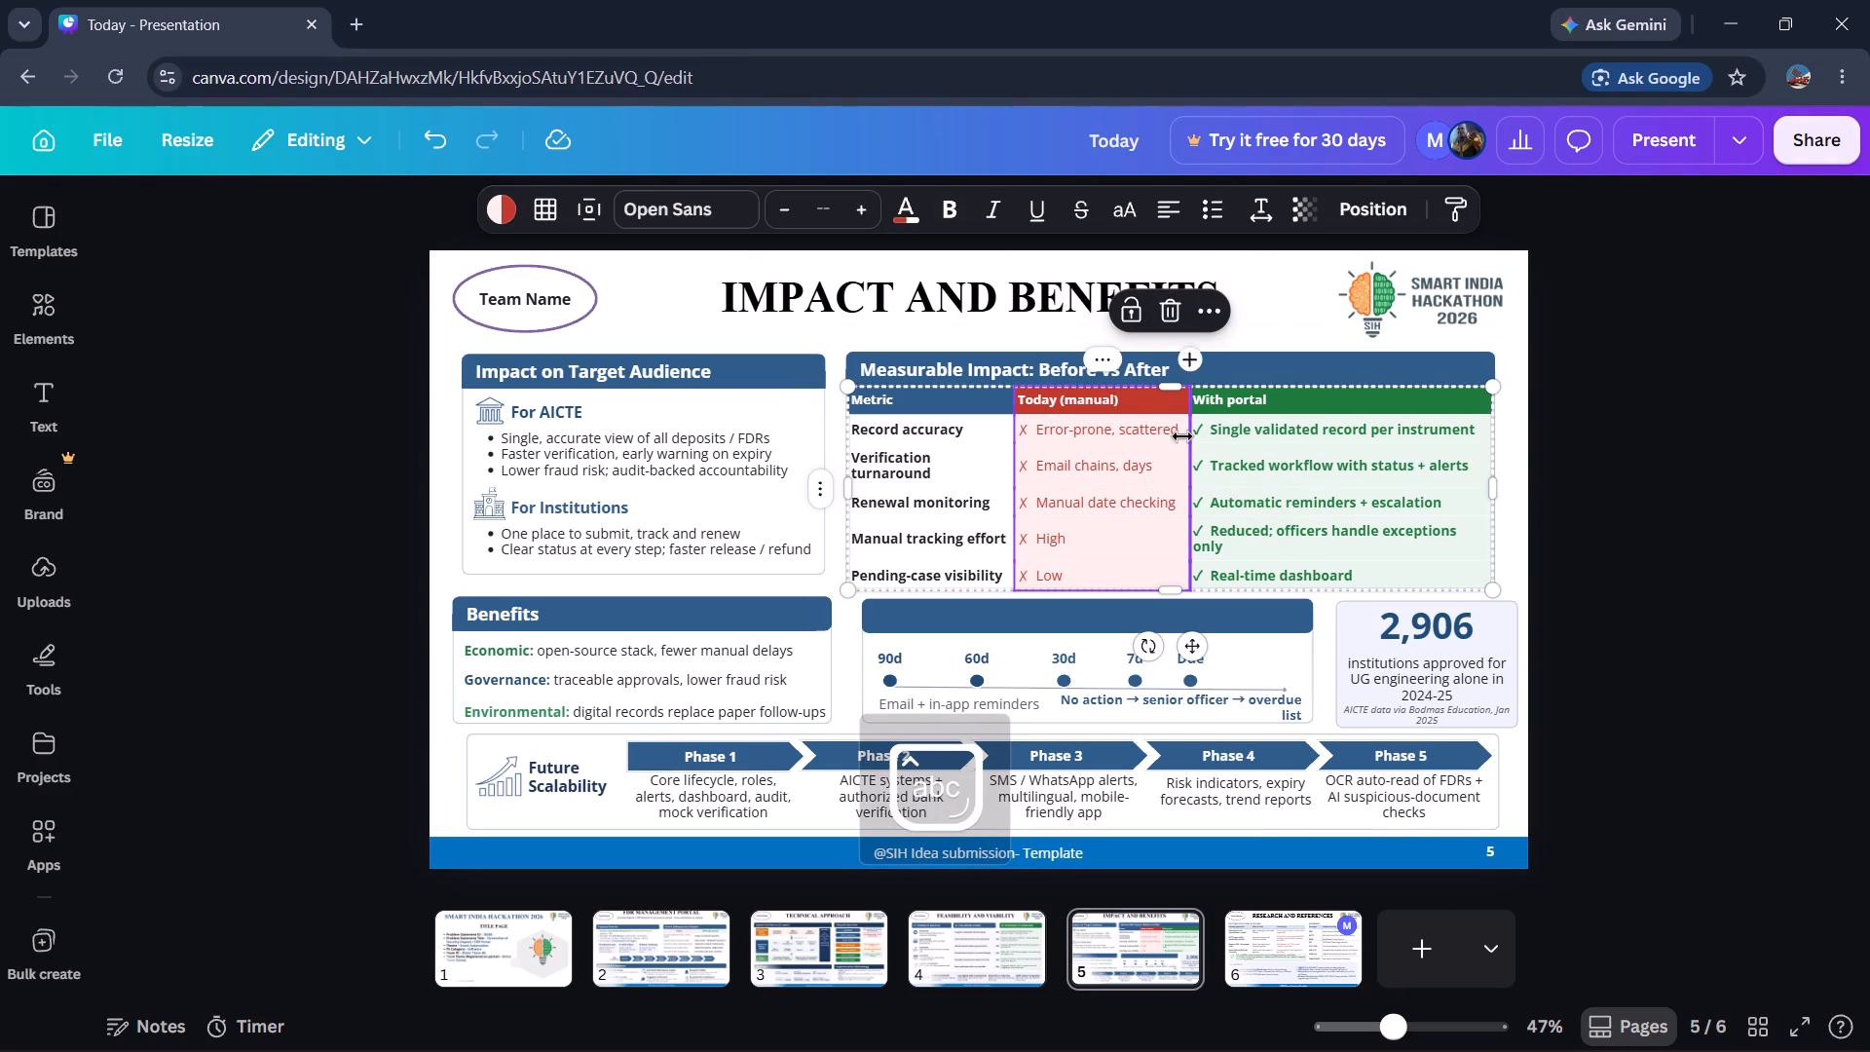
pyautogui.click(1677, 398)
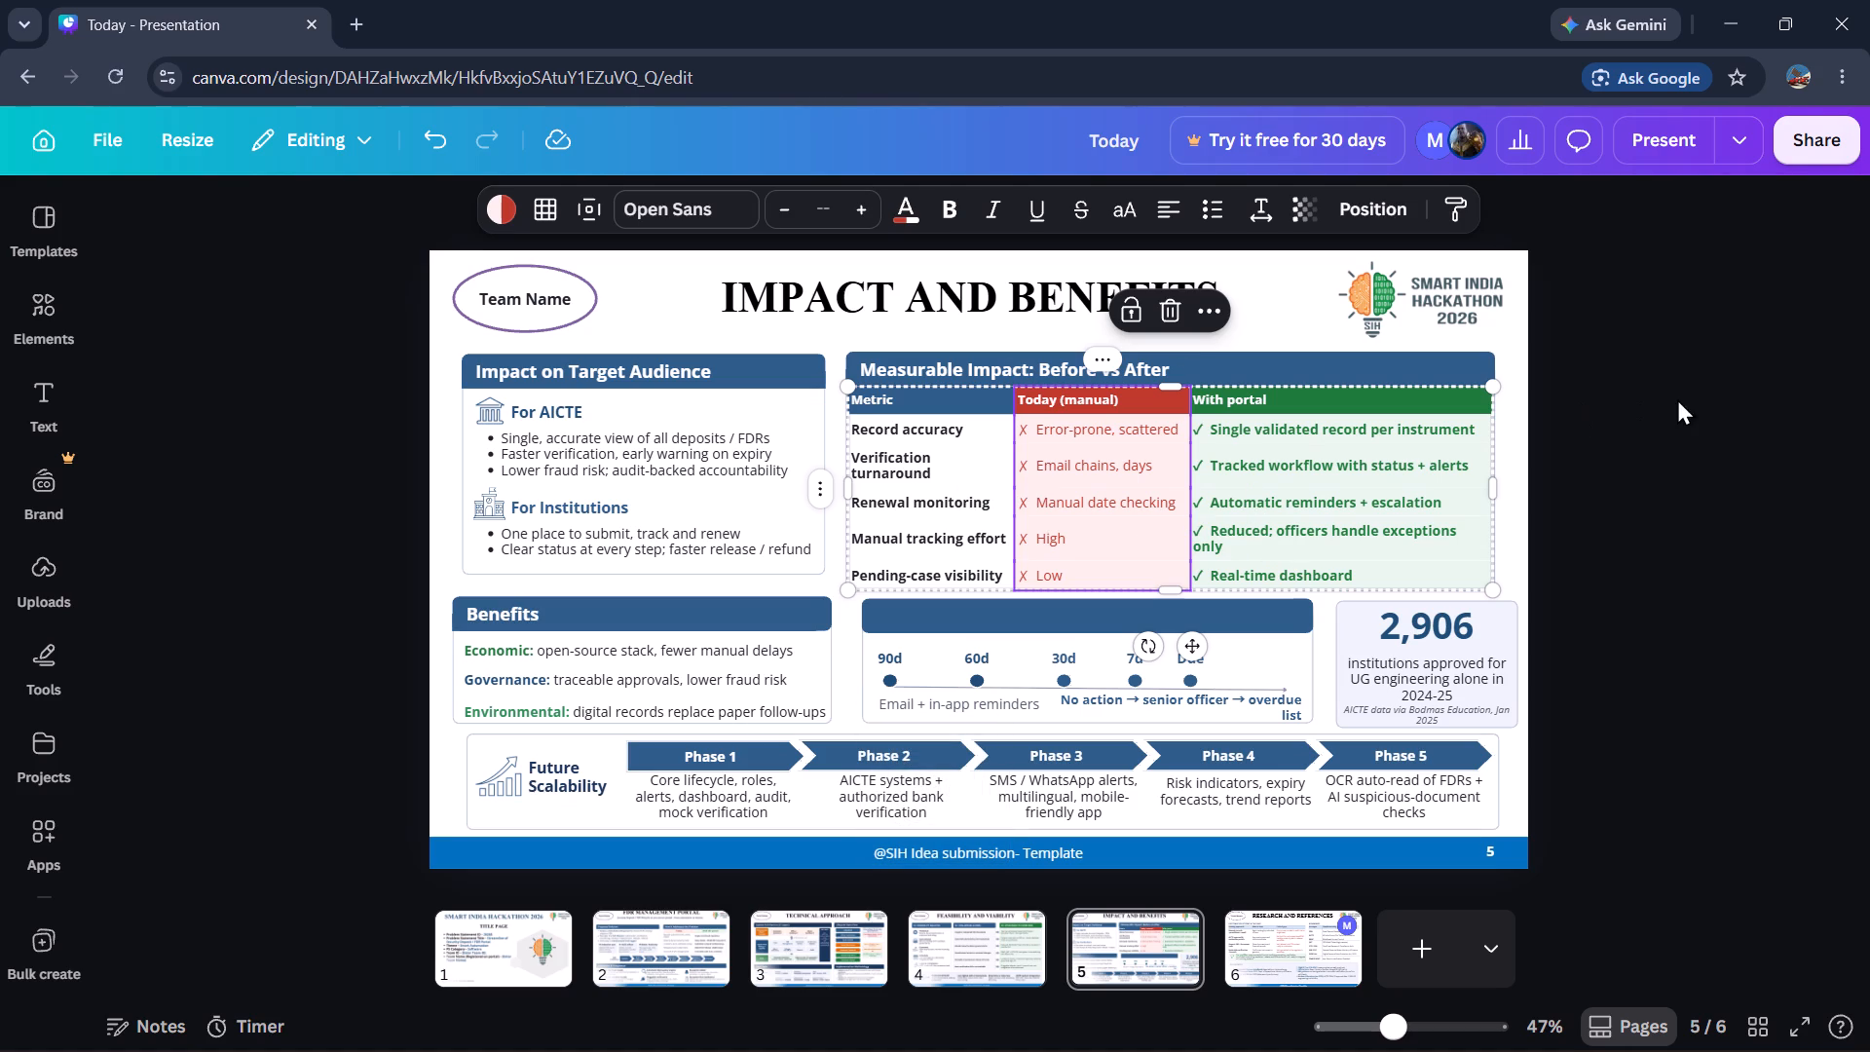
pyautogui.click(1225, 395)
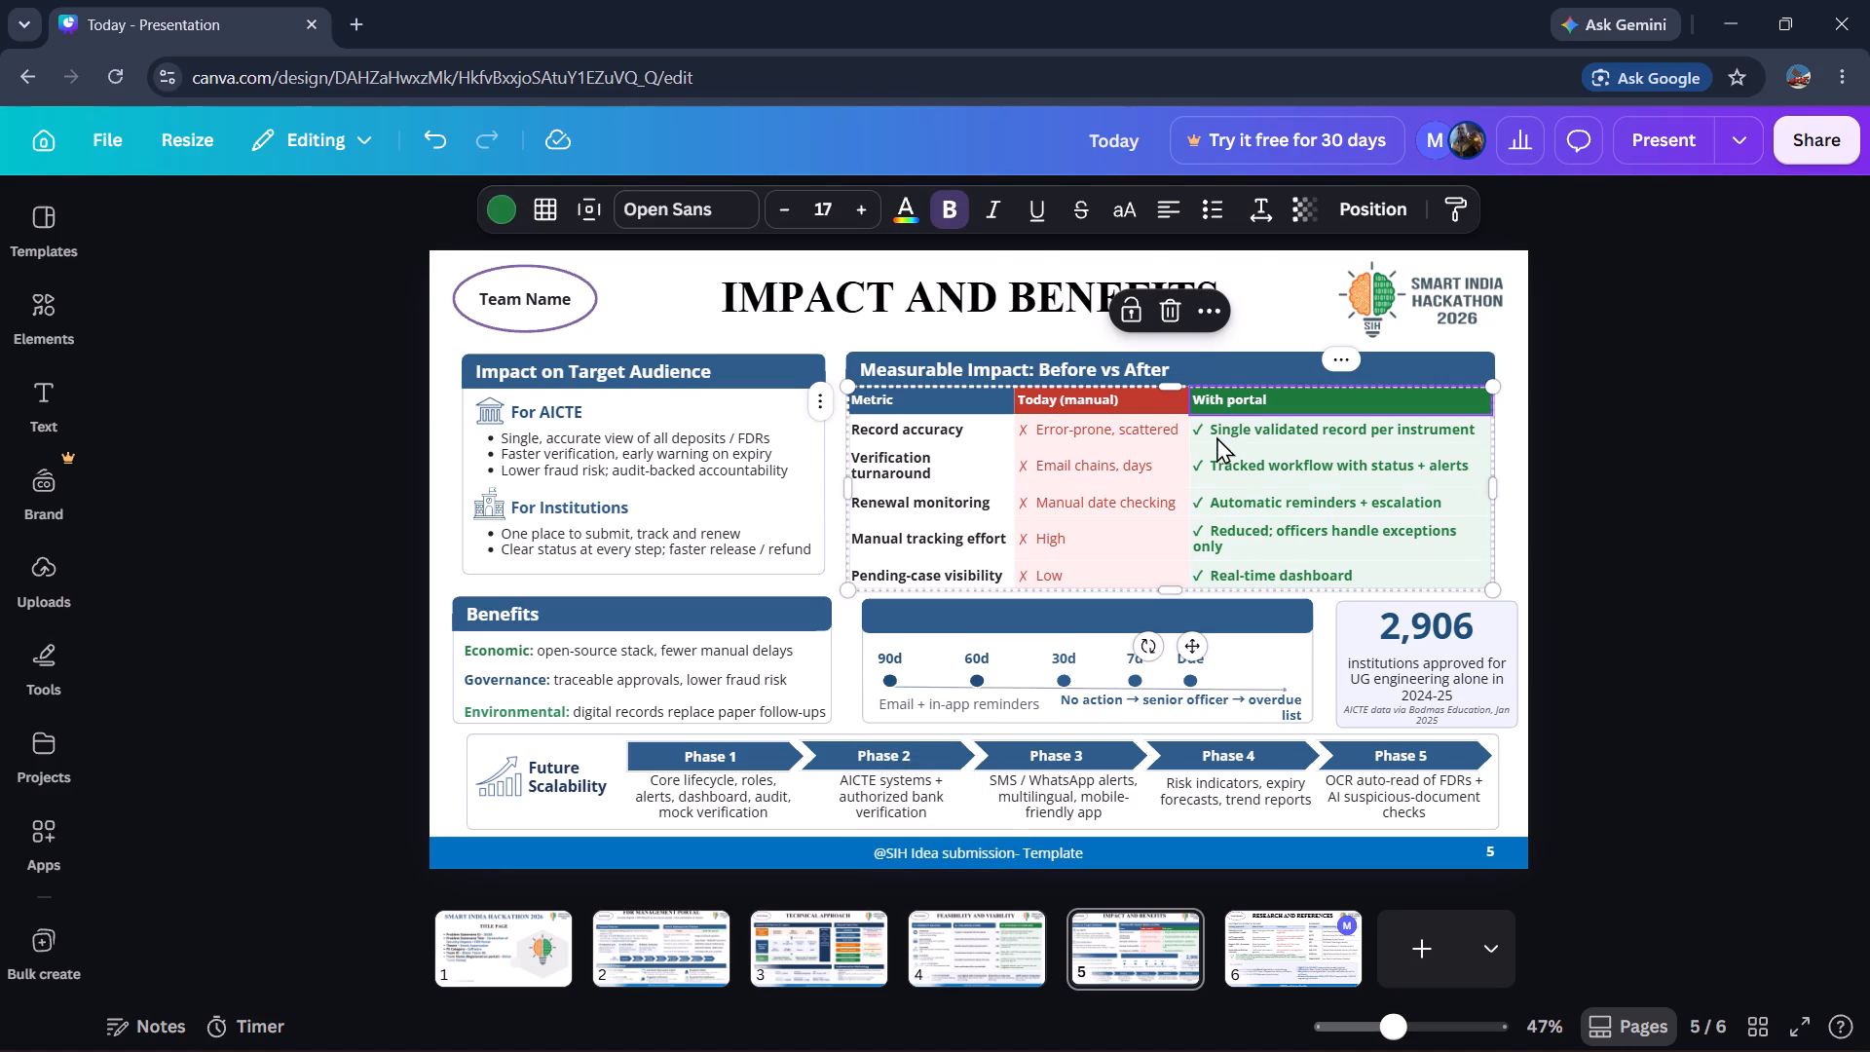
pyautogui.click(1215, 434)
pyautogui.click(1240, 401)
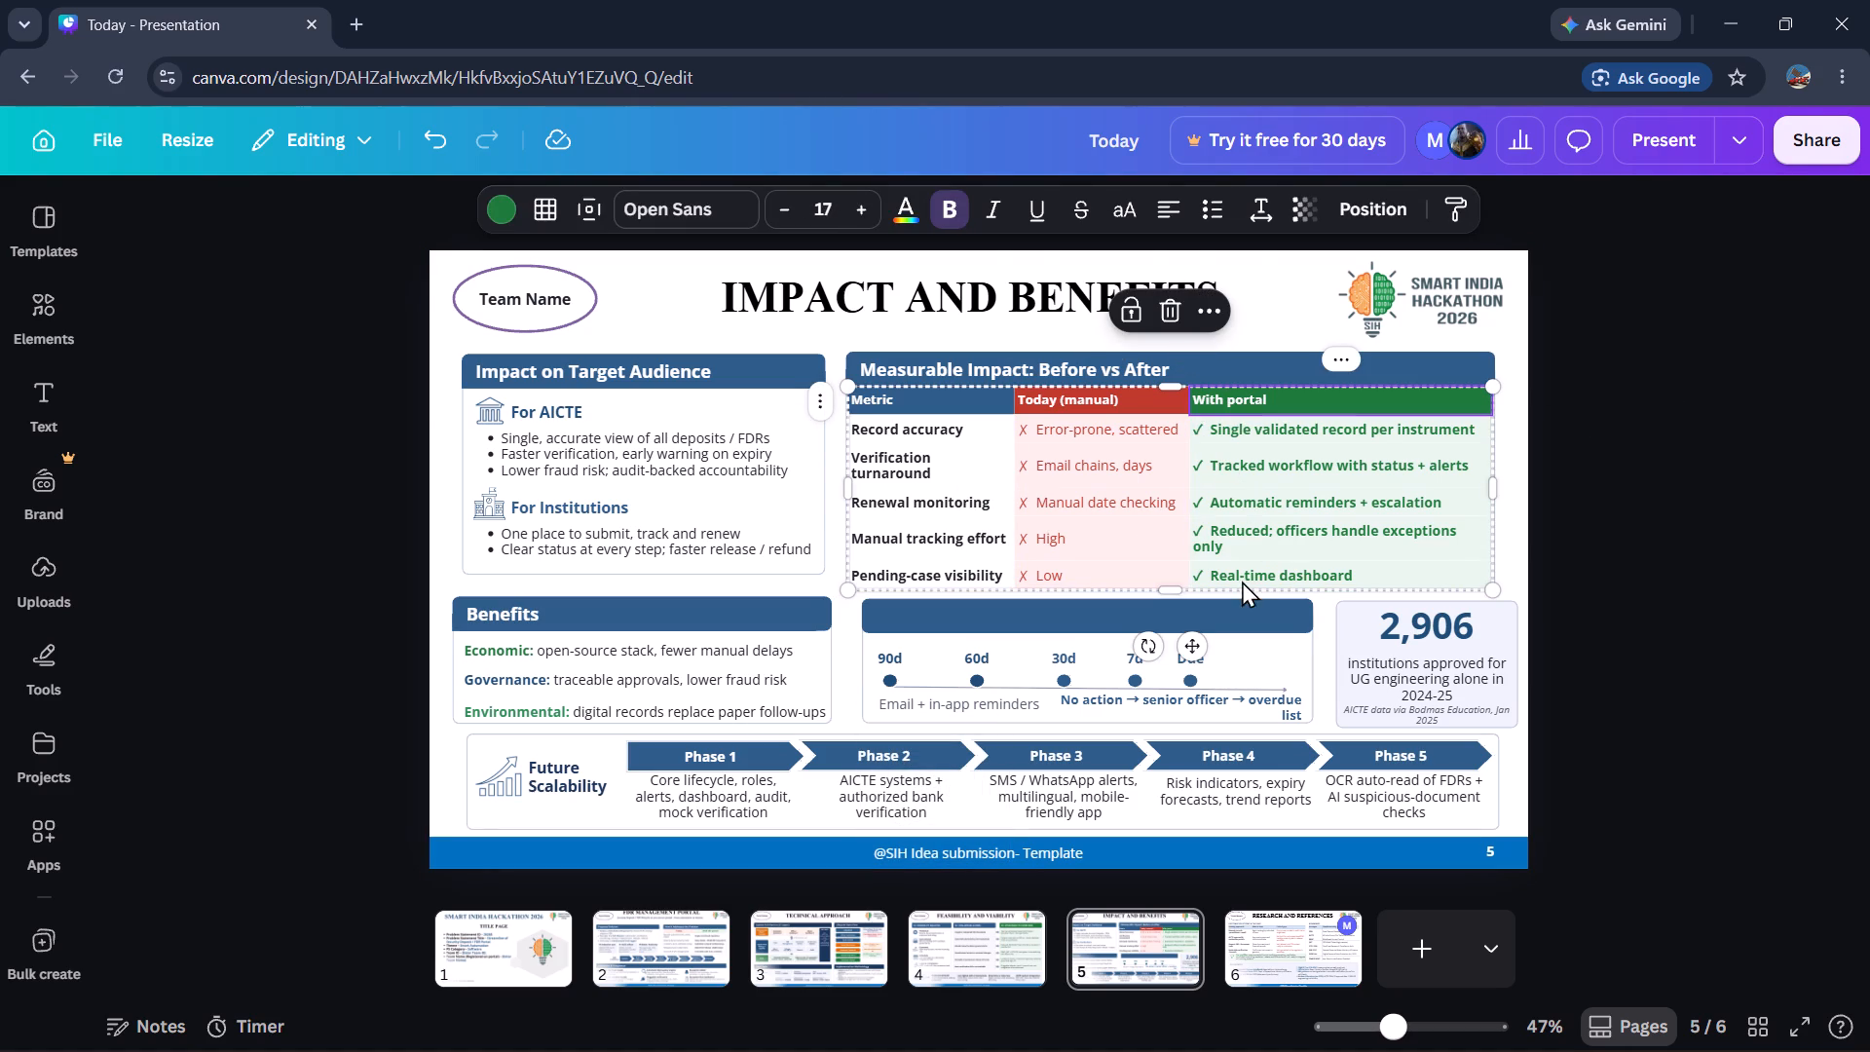
pyautogui.keyDown('shift'); pyautogui.click(1243, 573); pyautogui.keyUp('shift')
pyautogui.click(1250, 408)
pyautogui.keyDown('shift'); pyautogui.click(924, 399); pyautogui.keyUp('shift')
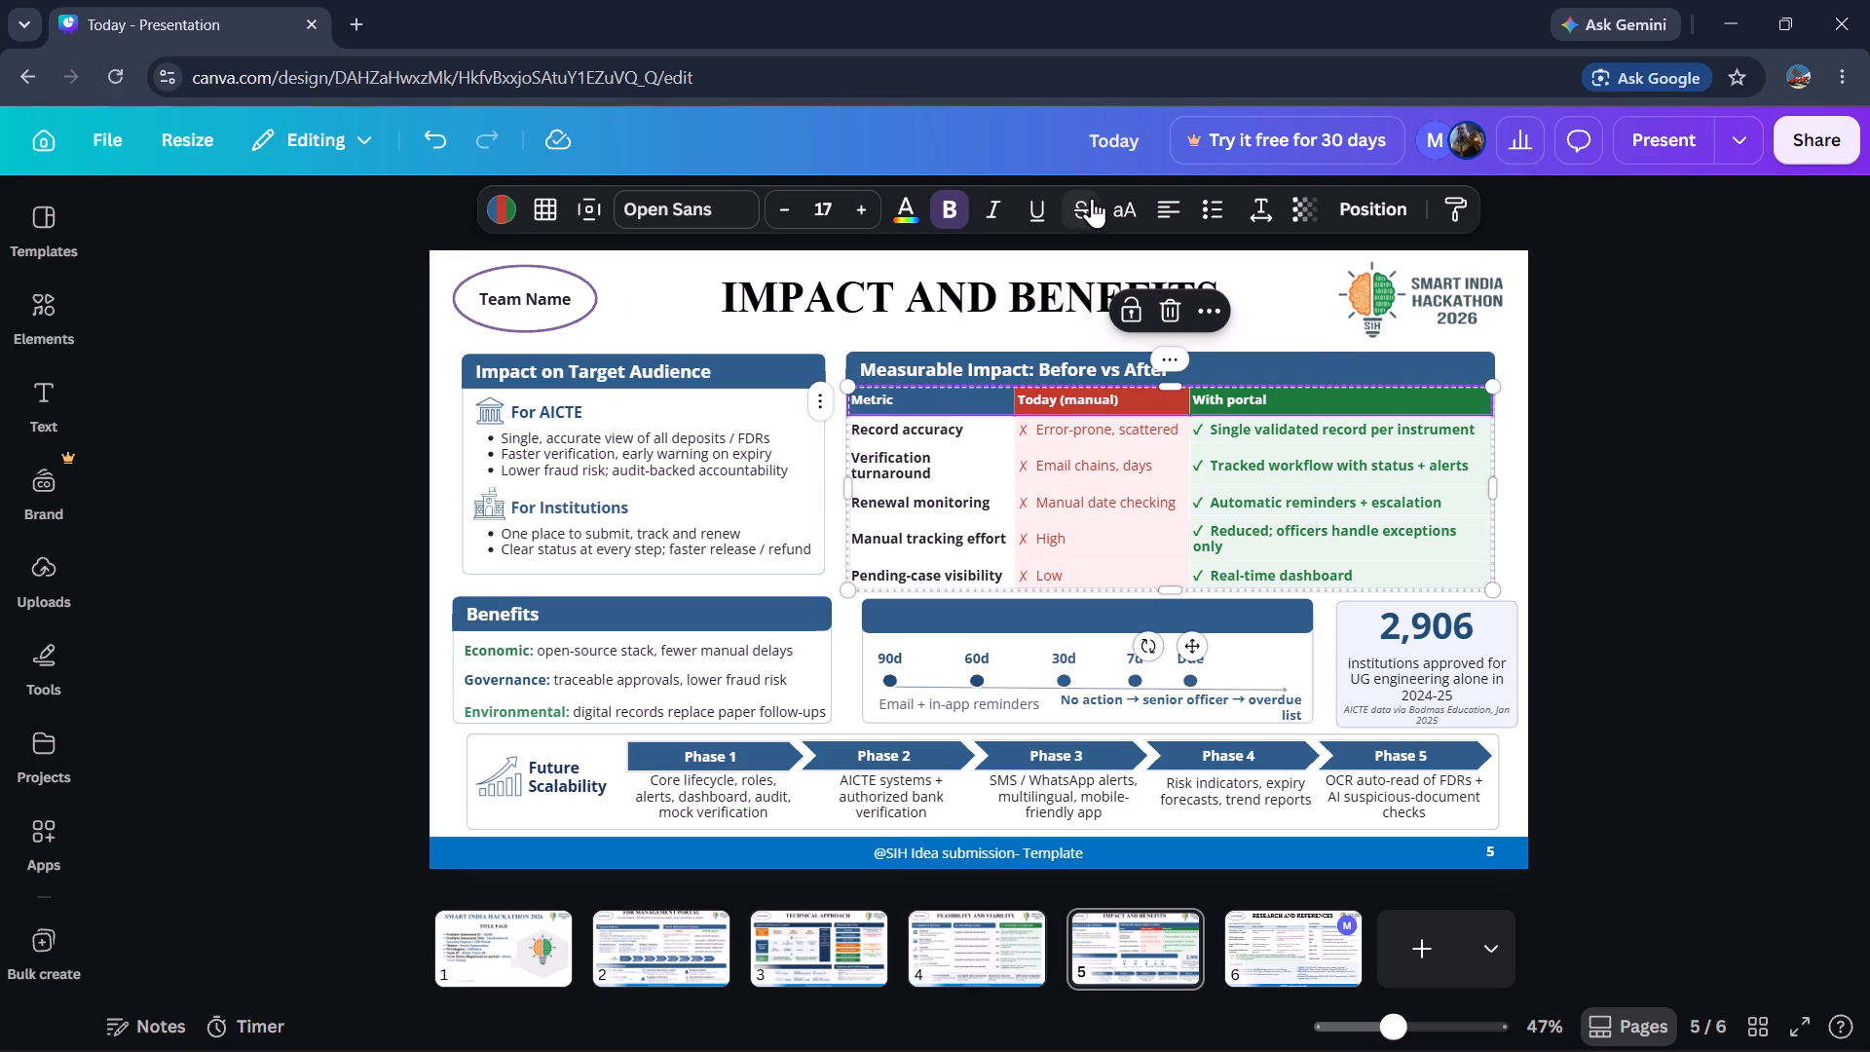
pyautogui.click(1173, 210)
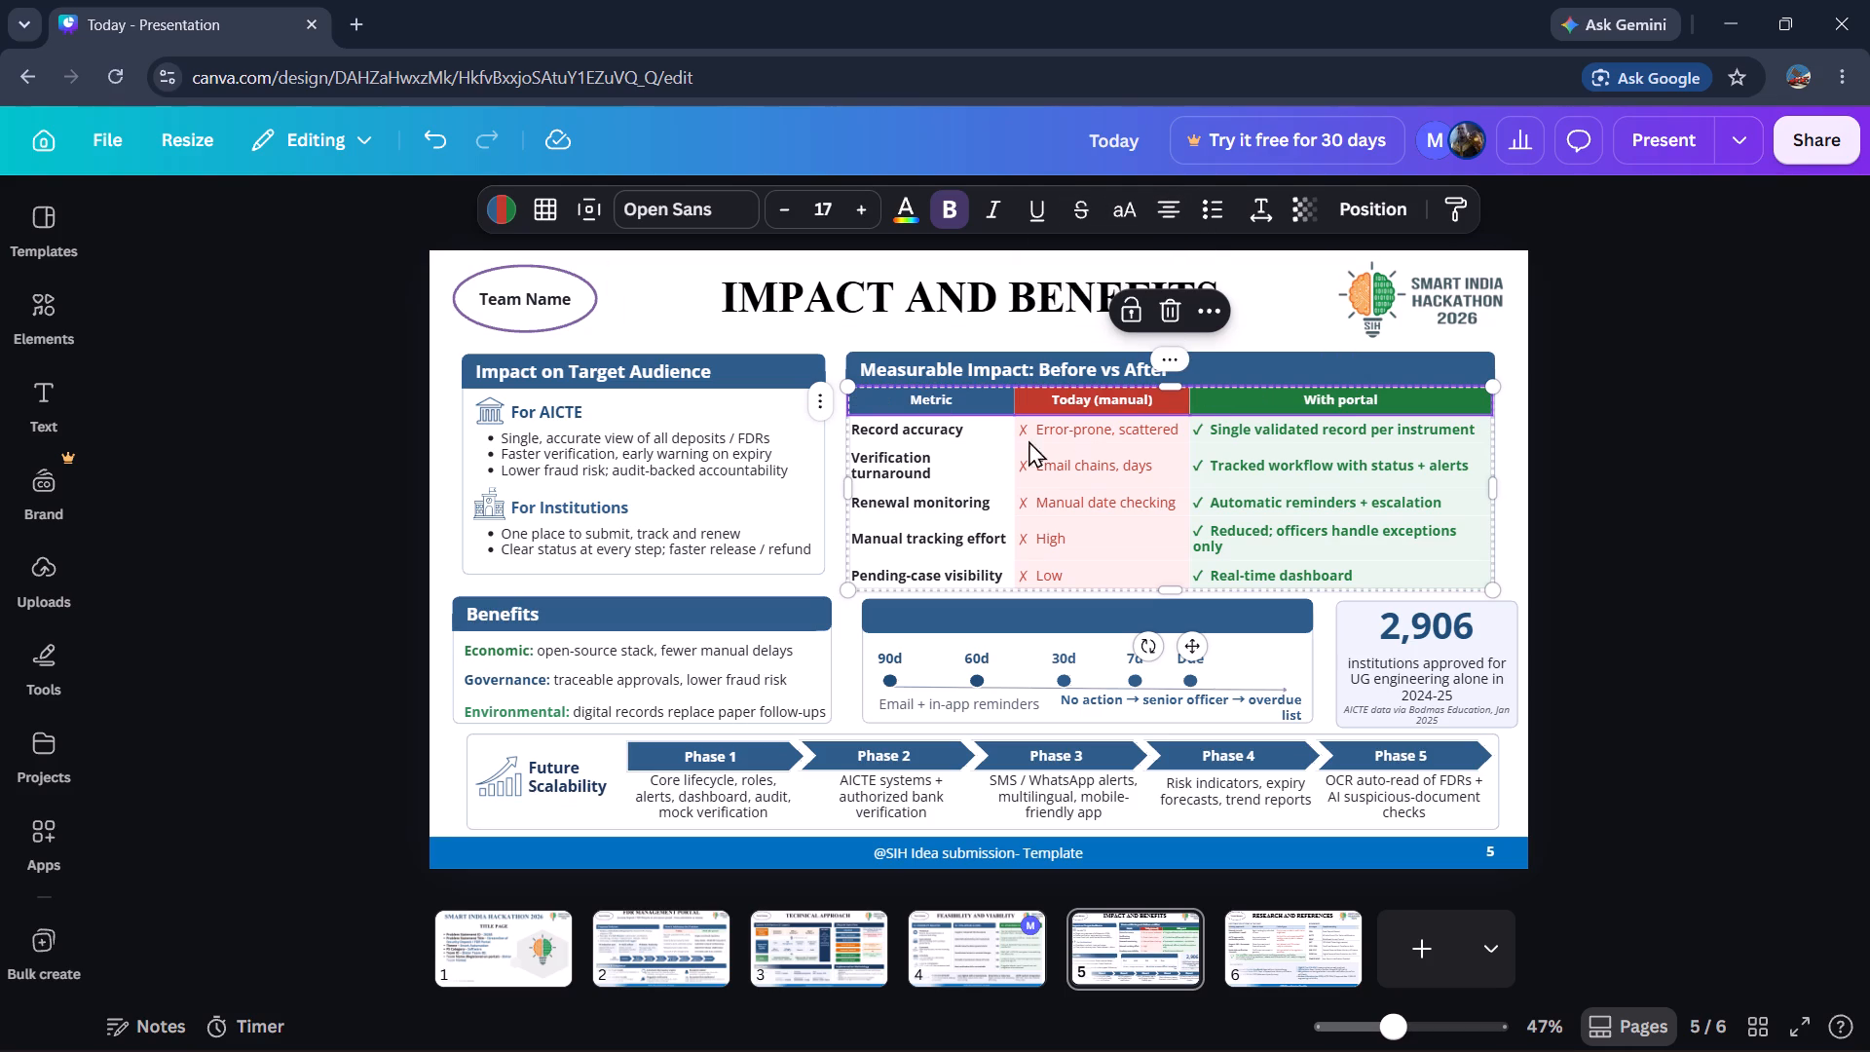
# Select the body rows of the Measurable Impact table and set table spacing to 1 and cell spacing to 4.
pyautogui.click(925, 434)
pyautogui.keyDown('shift'); pyautogui.click(1254, 569); pyautogui.keyUp('shift')
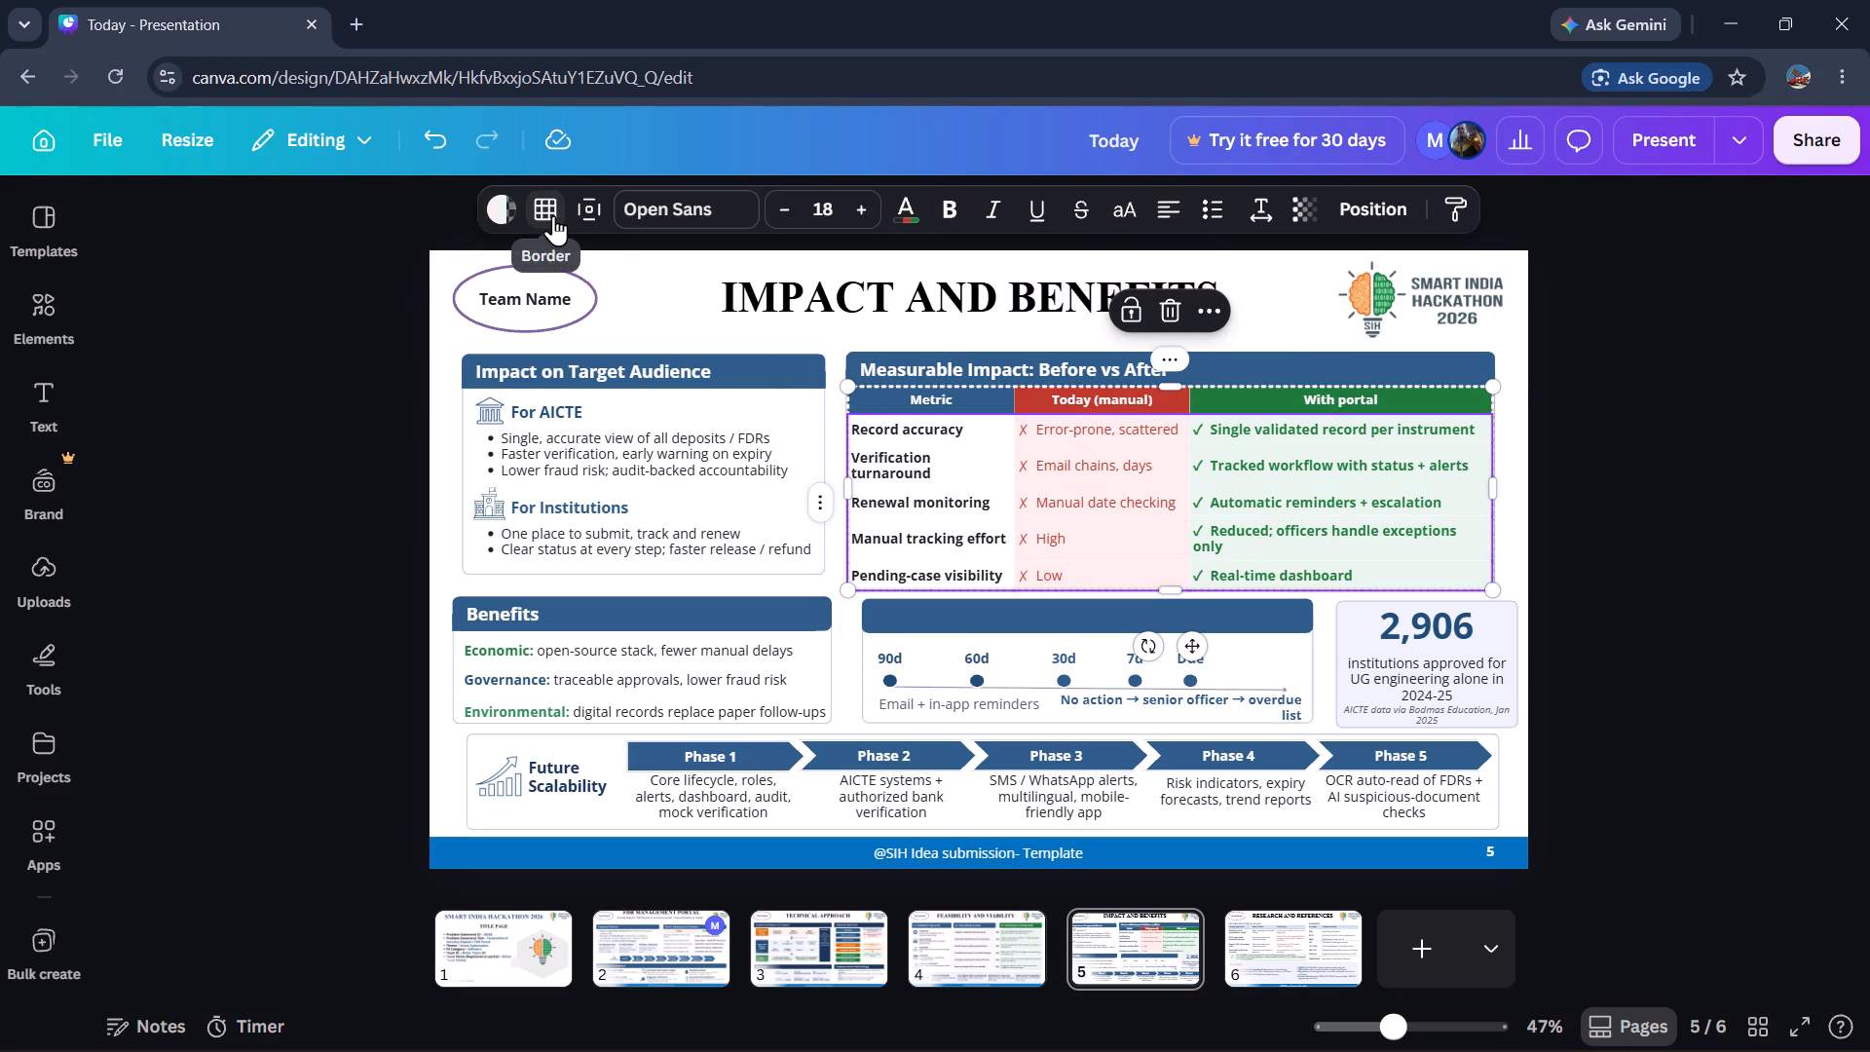
pyautogui.click(580, 211)
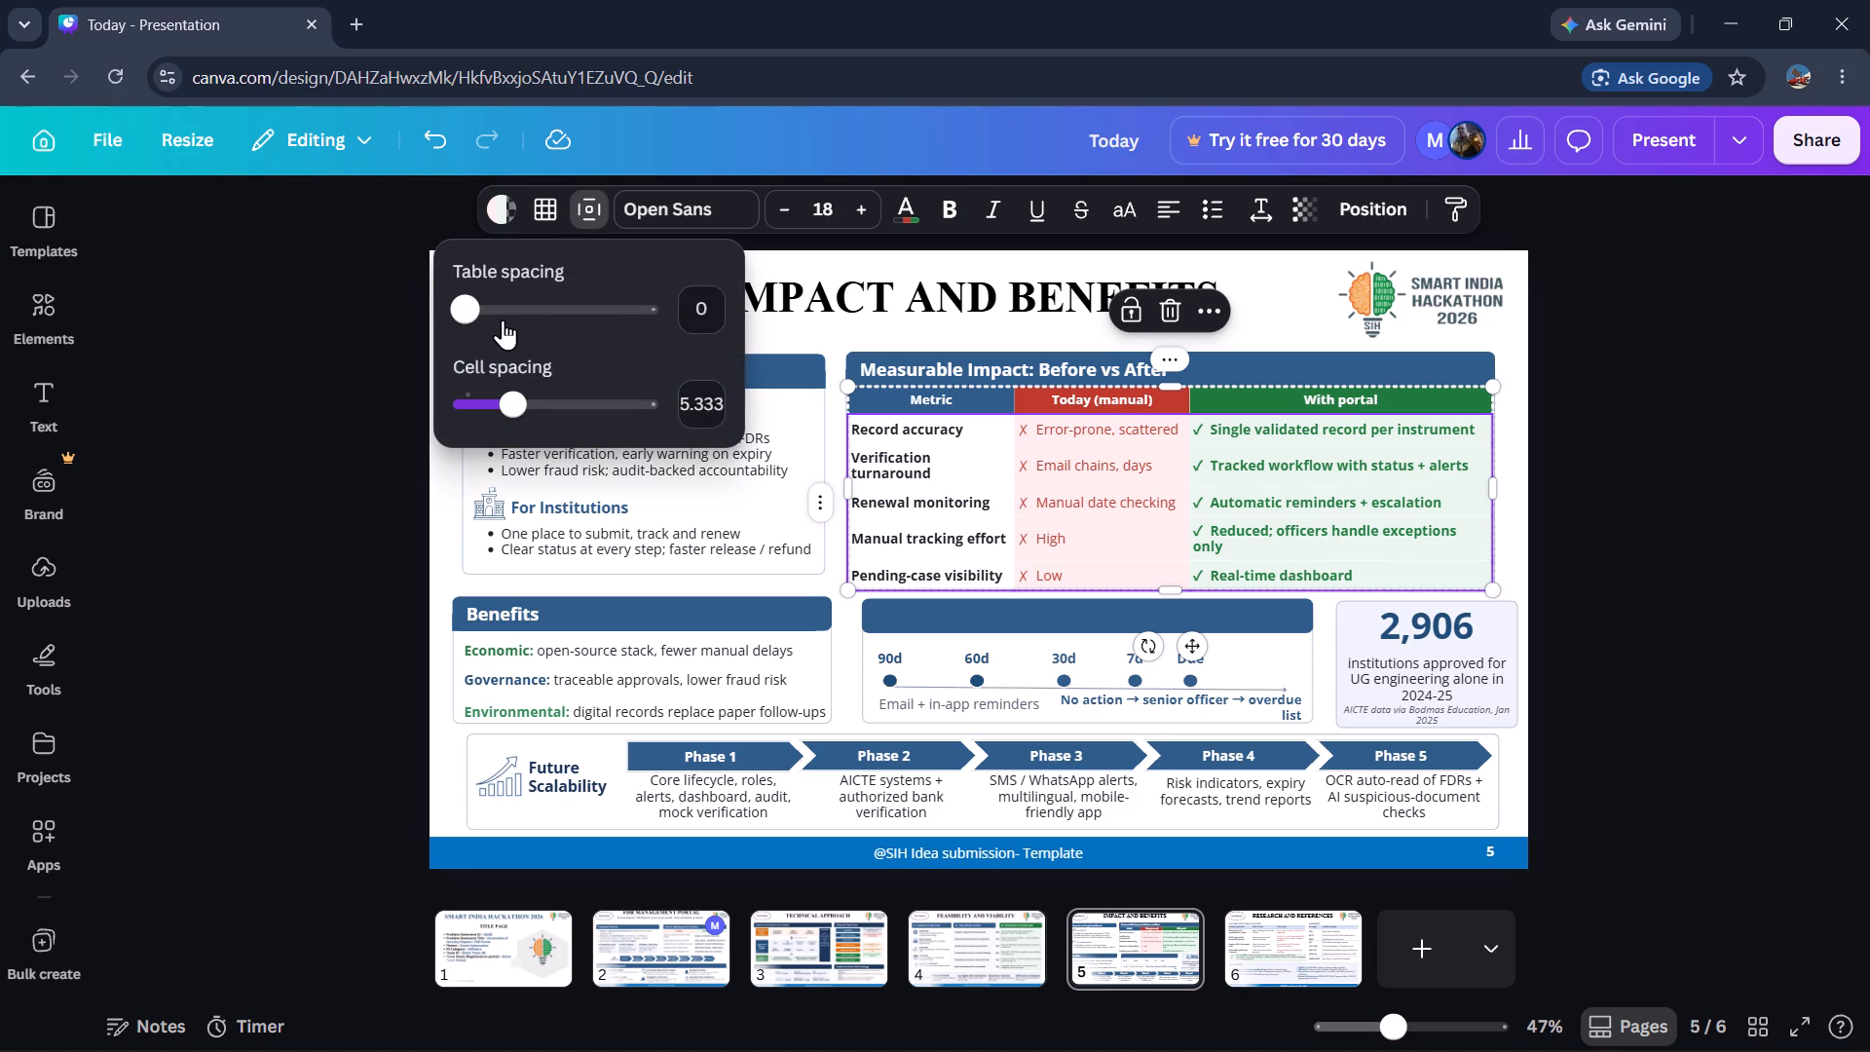
pyautogui.moveTo(472, 315); pyautogui.dragTo(458, 318)
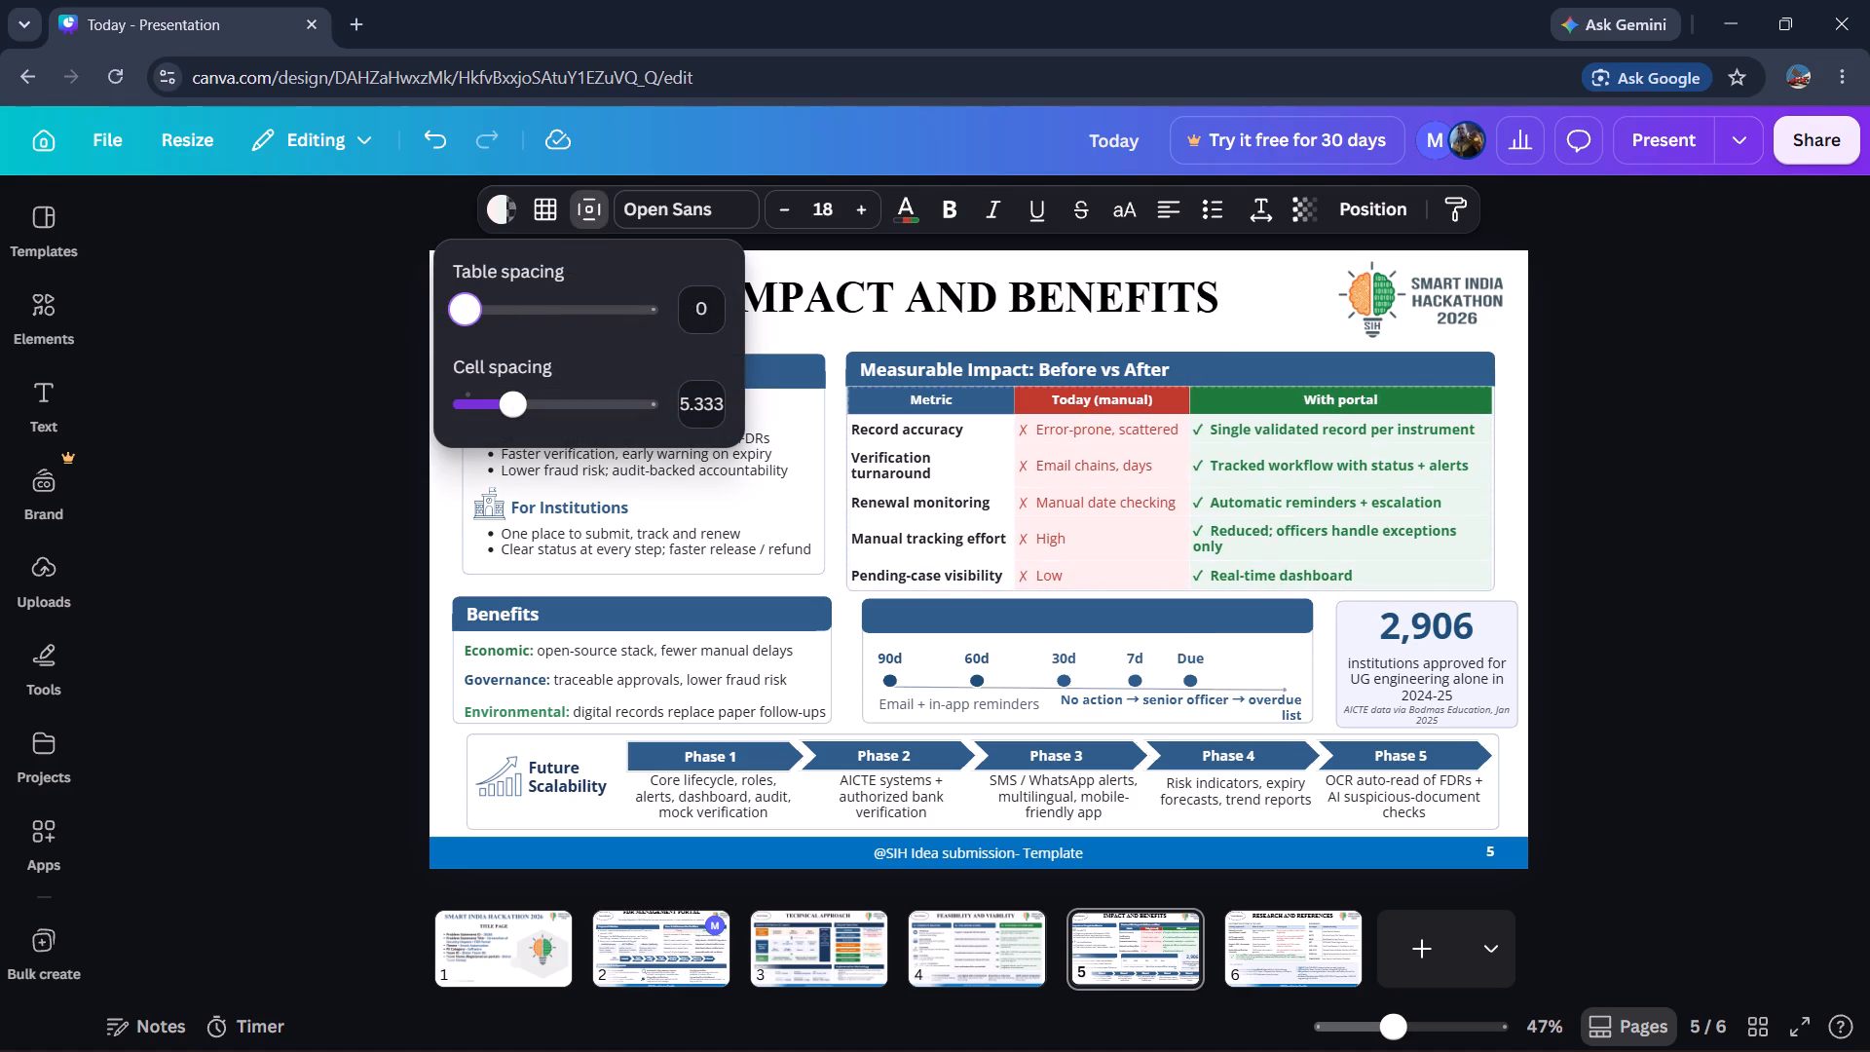
pyautogui.moveTo(458, 318); pyautogui.dragTo(466, 311)
pyautogui.moveTo(466, 311); pyautogui.dragTo(470, 305)
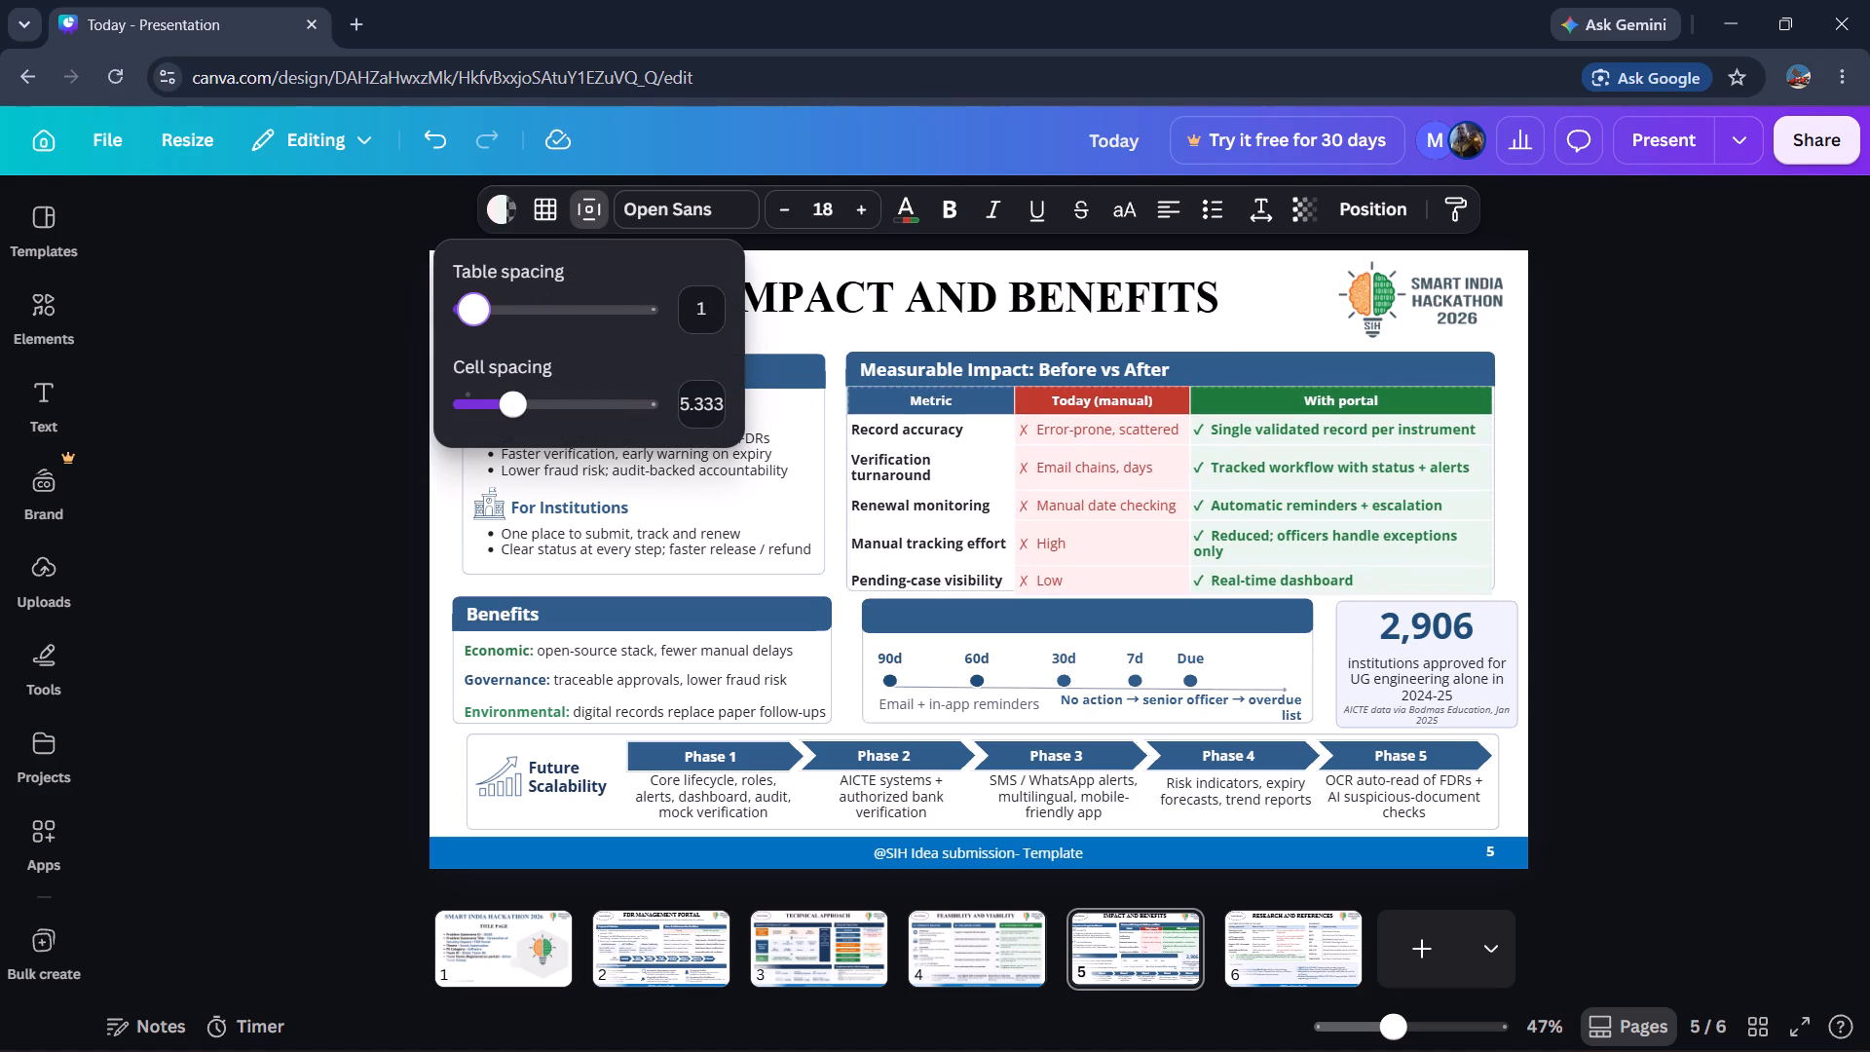
pyautogui.moveTo(470, 305); pyautogui.dragTo(473, 304)
pyautogui.click(506, 415)
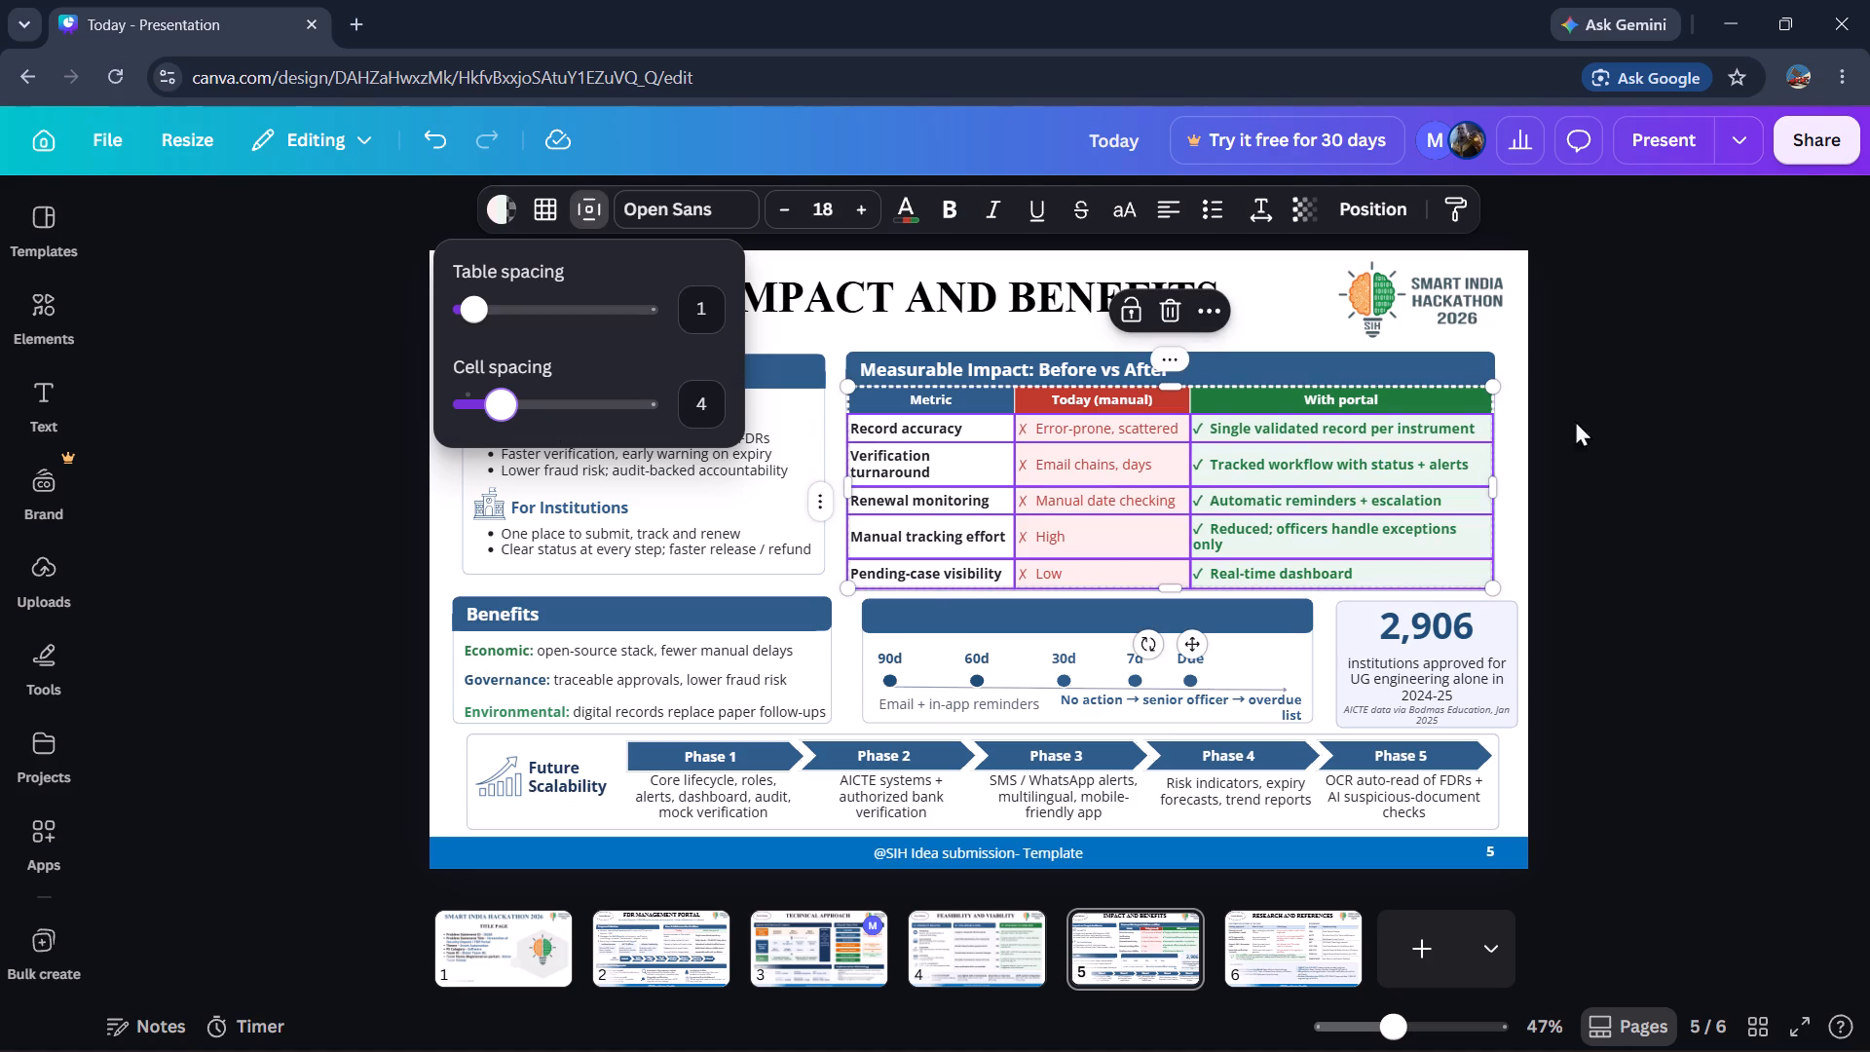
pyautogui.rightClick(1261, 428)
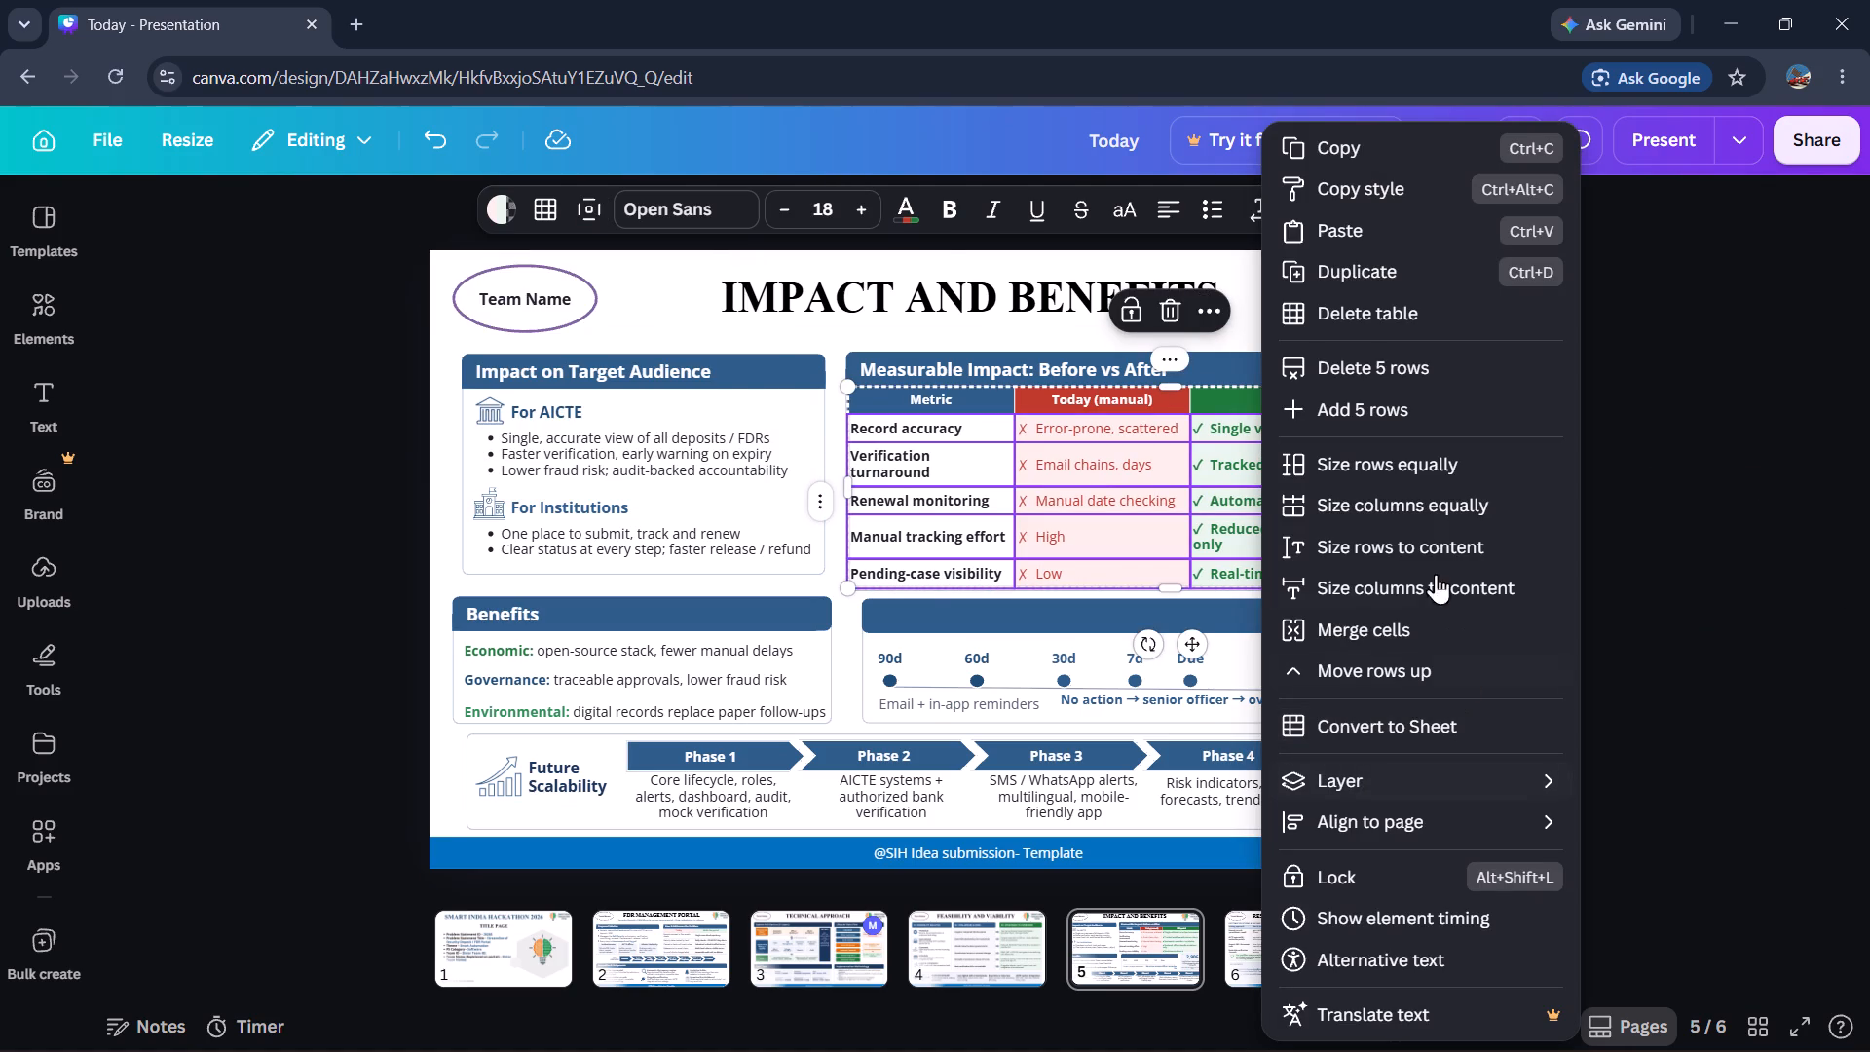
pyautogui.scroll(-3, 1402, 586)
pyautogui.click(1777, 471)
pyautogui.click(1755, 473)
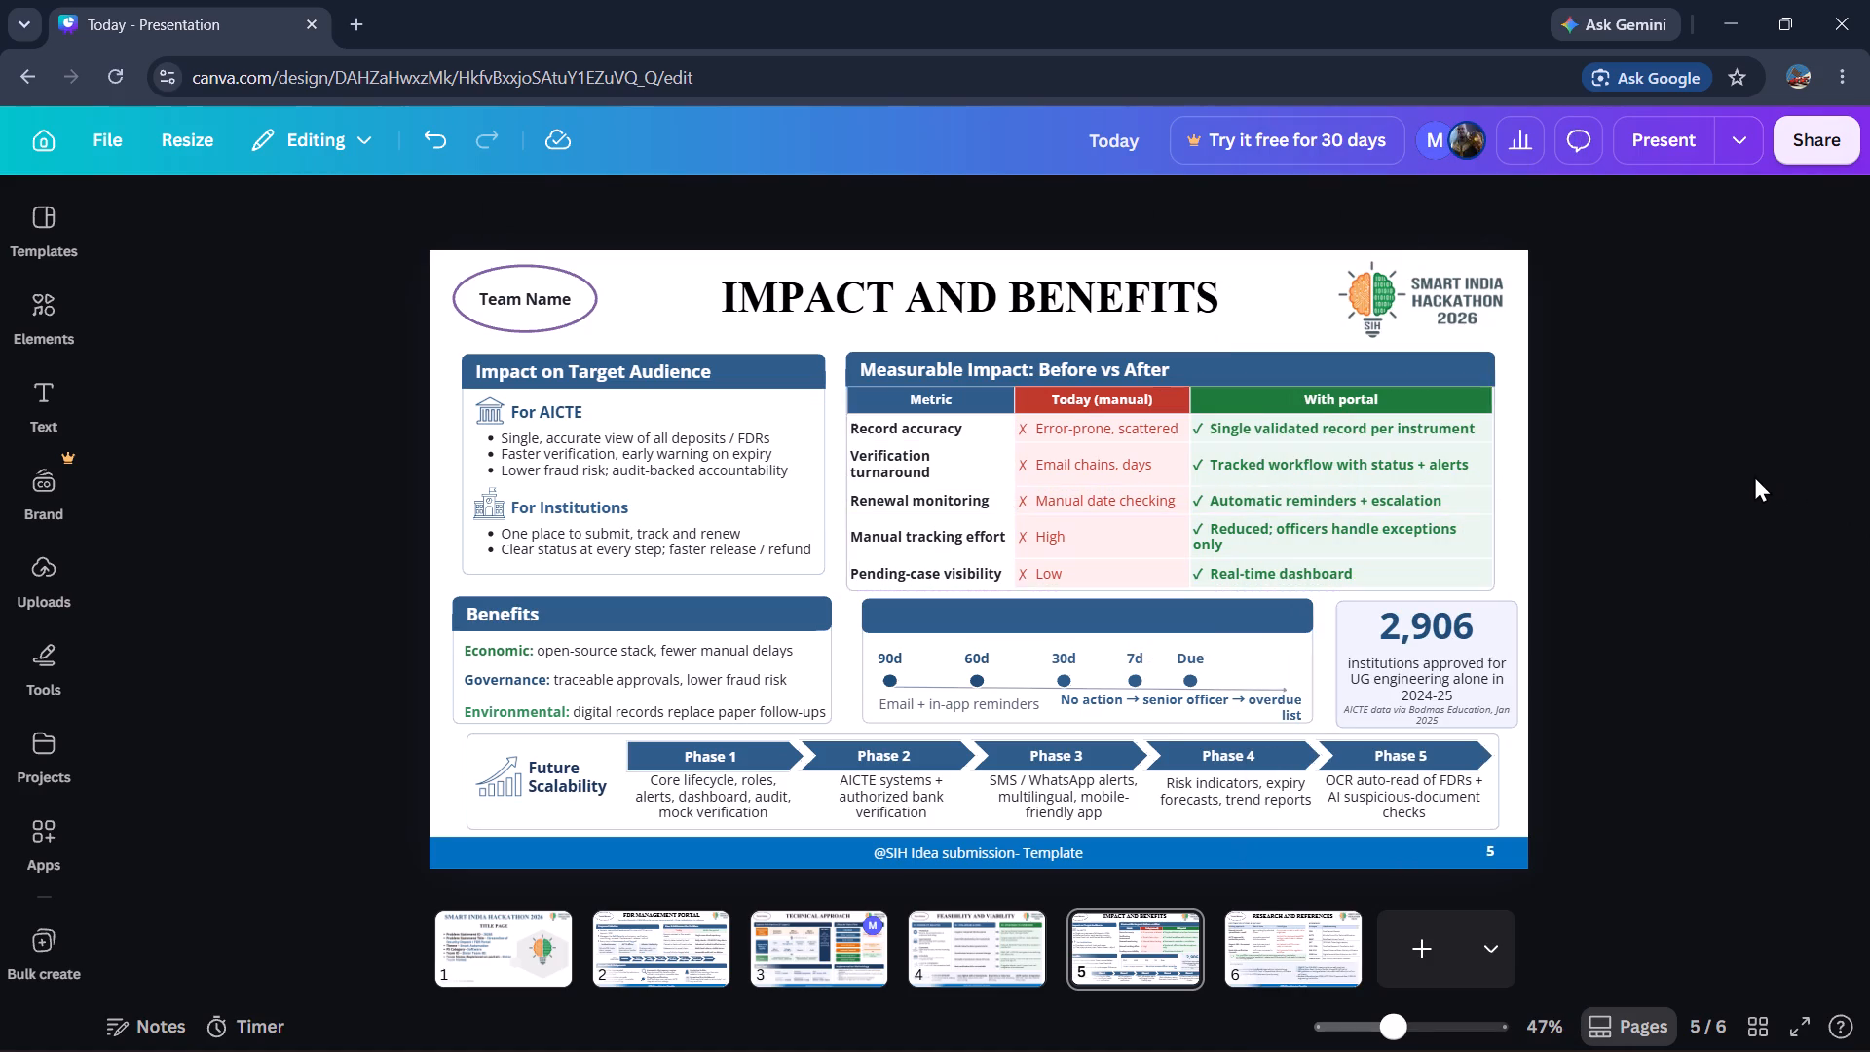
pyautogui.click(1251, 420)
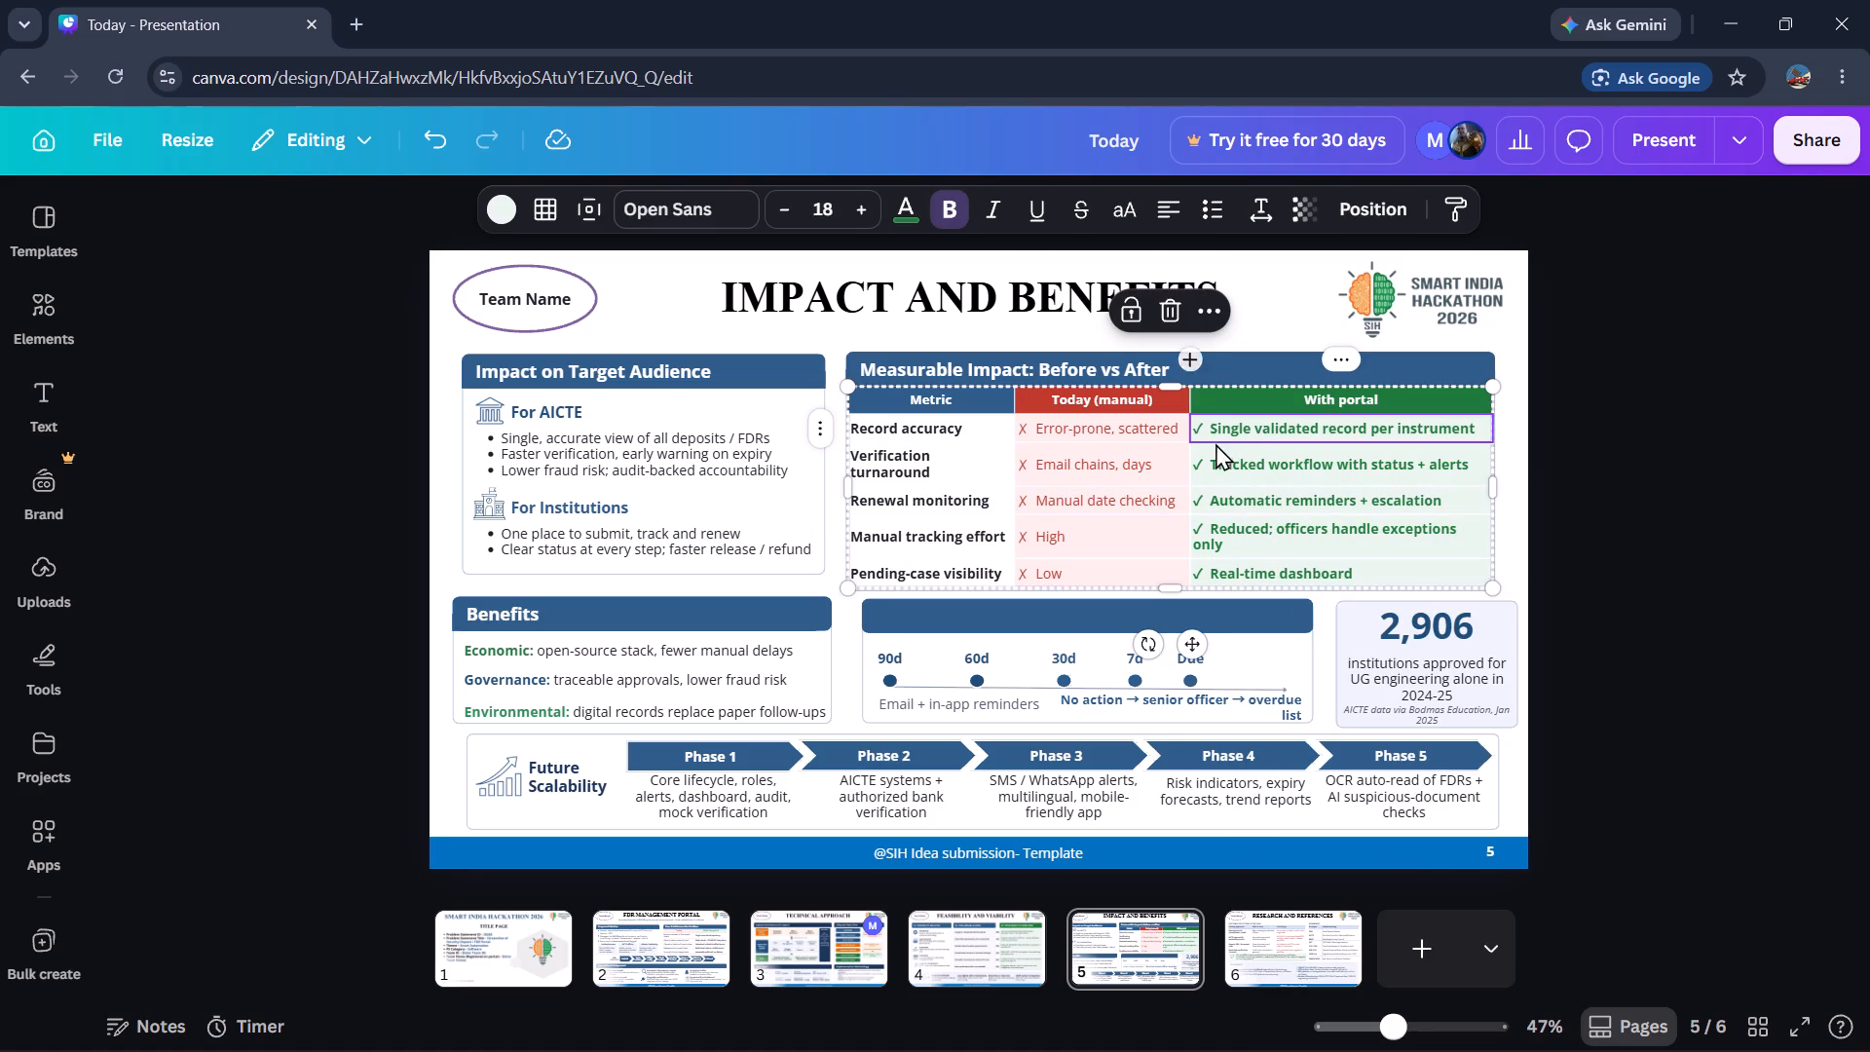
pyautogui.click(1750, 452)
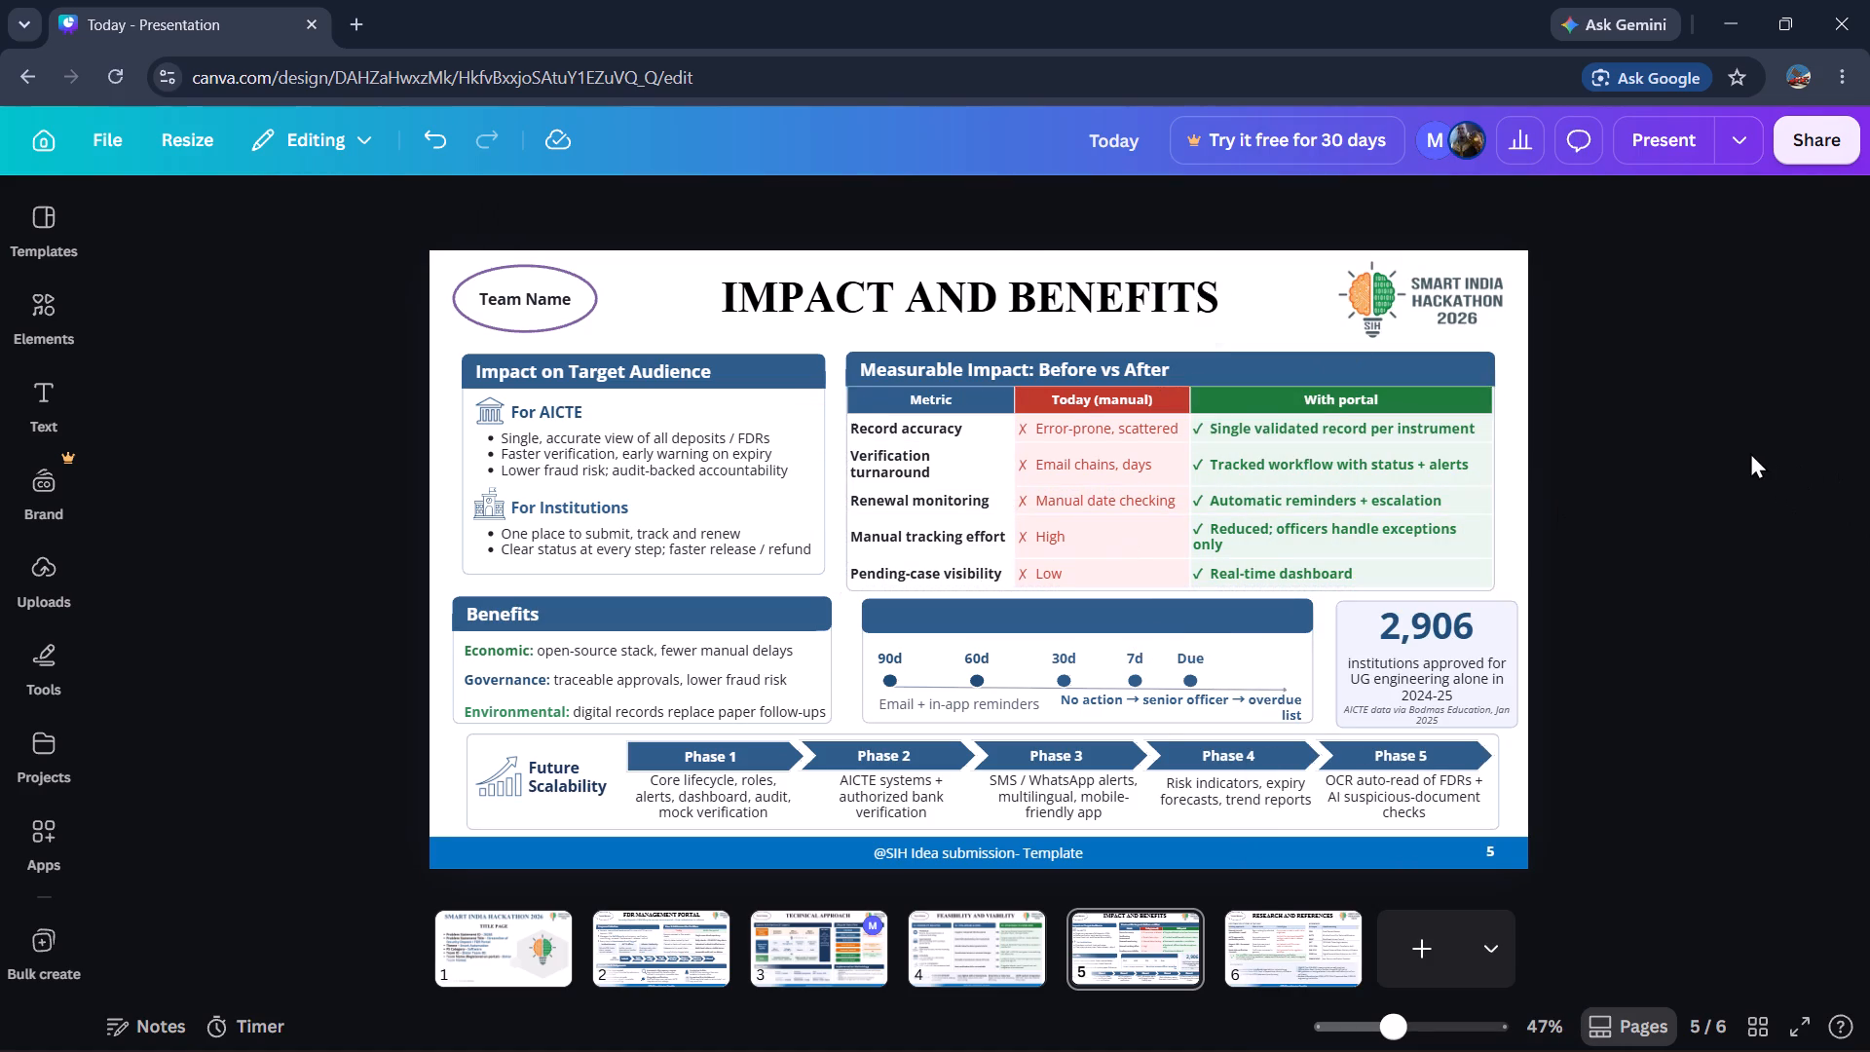
# Centre-align the Metric column's cells from "Record accuracy" to "Pending-case visibility" and deselect the table.
pyautogui.click(982, 432)
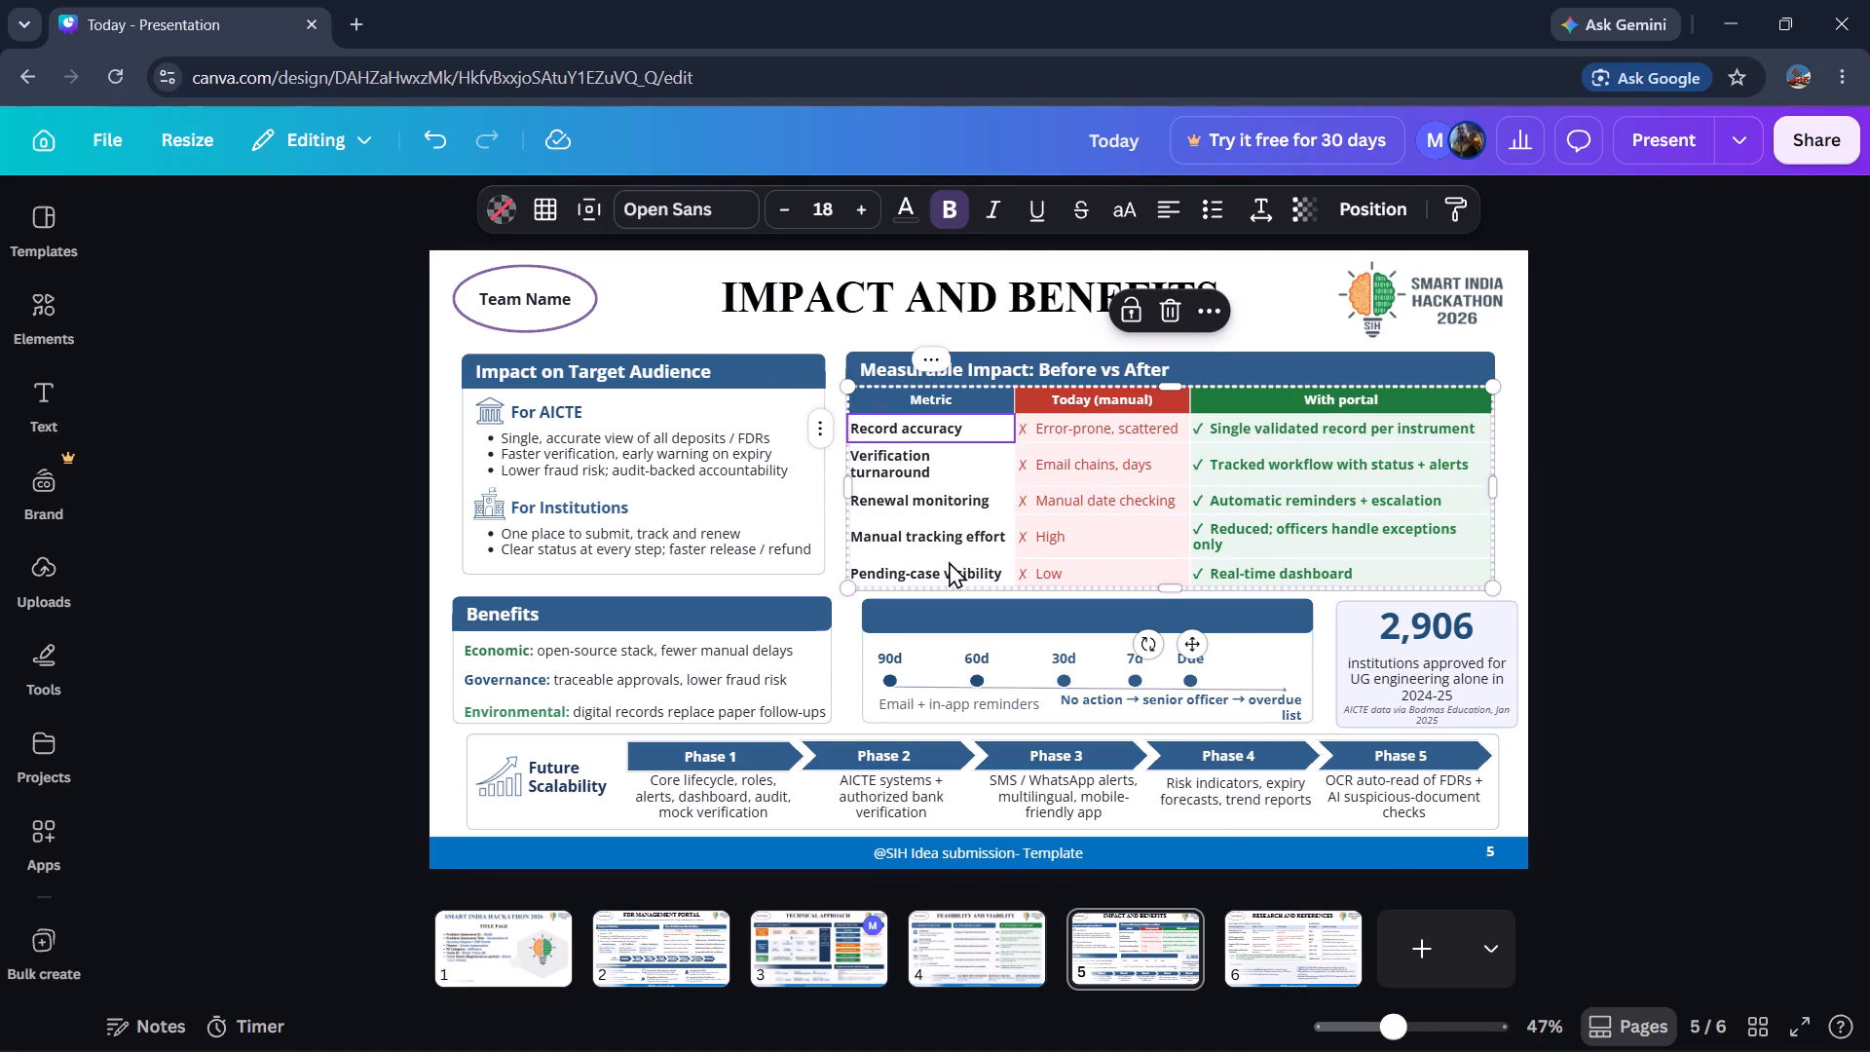
pyautogui.keyDown('shift'); pyautogui.click(949, 567); pyautogui.keyUp('shift')
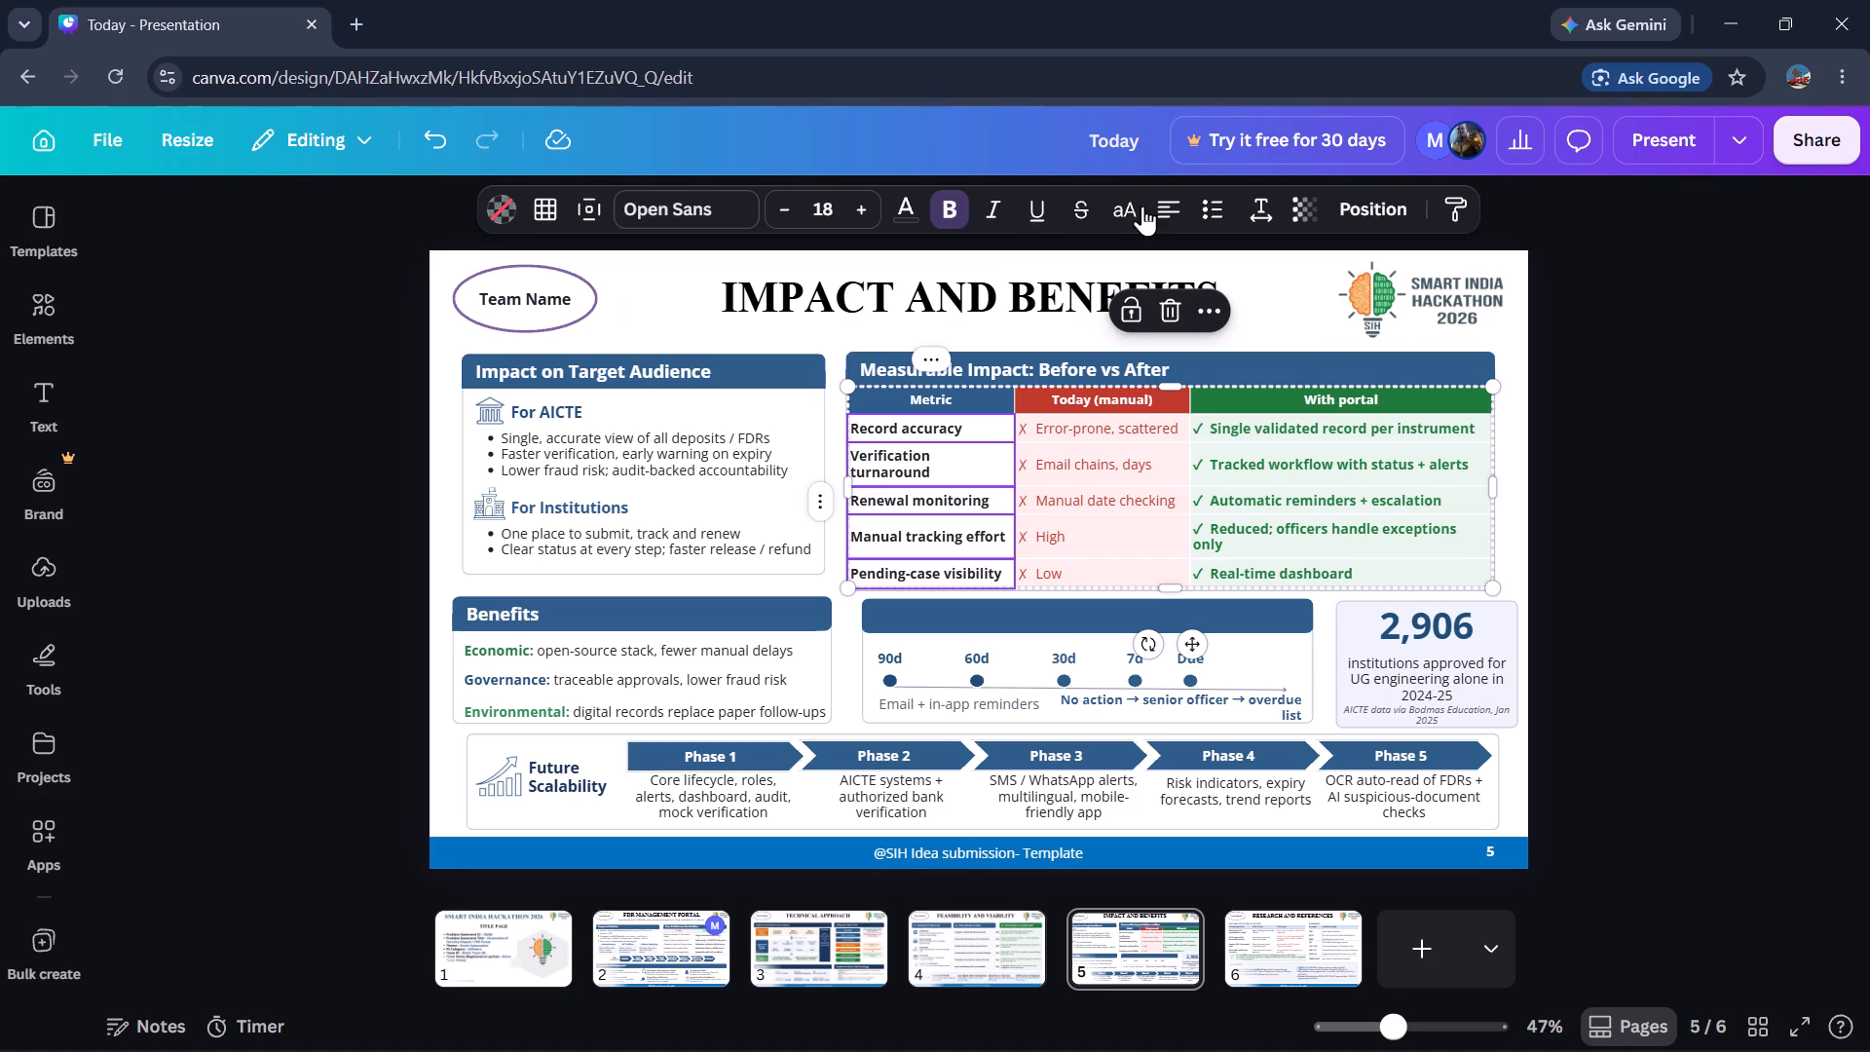
pyautogui.click(1160, 211)
pyautogui.click(1771, 546)
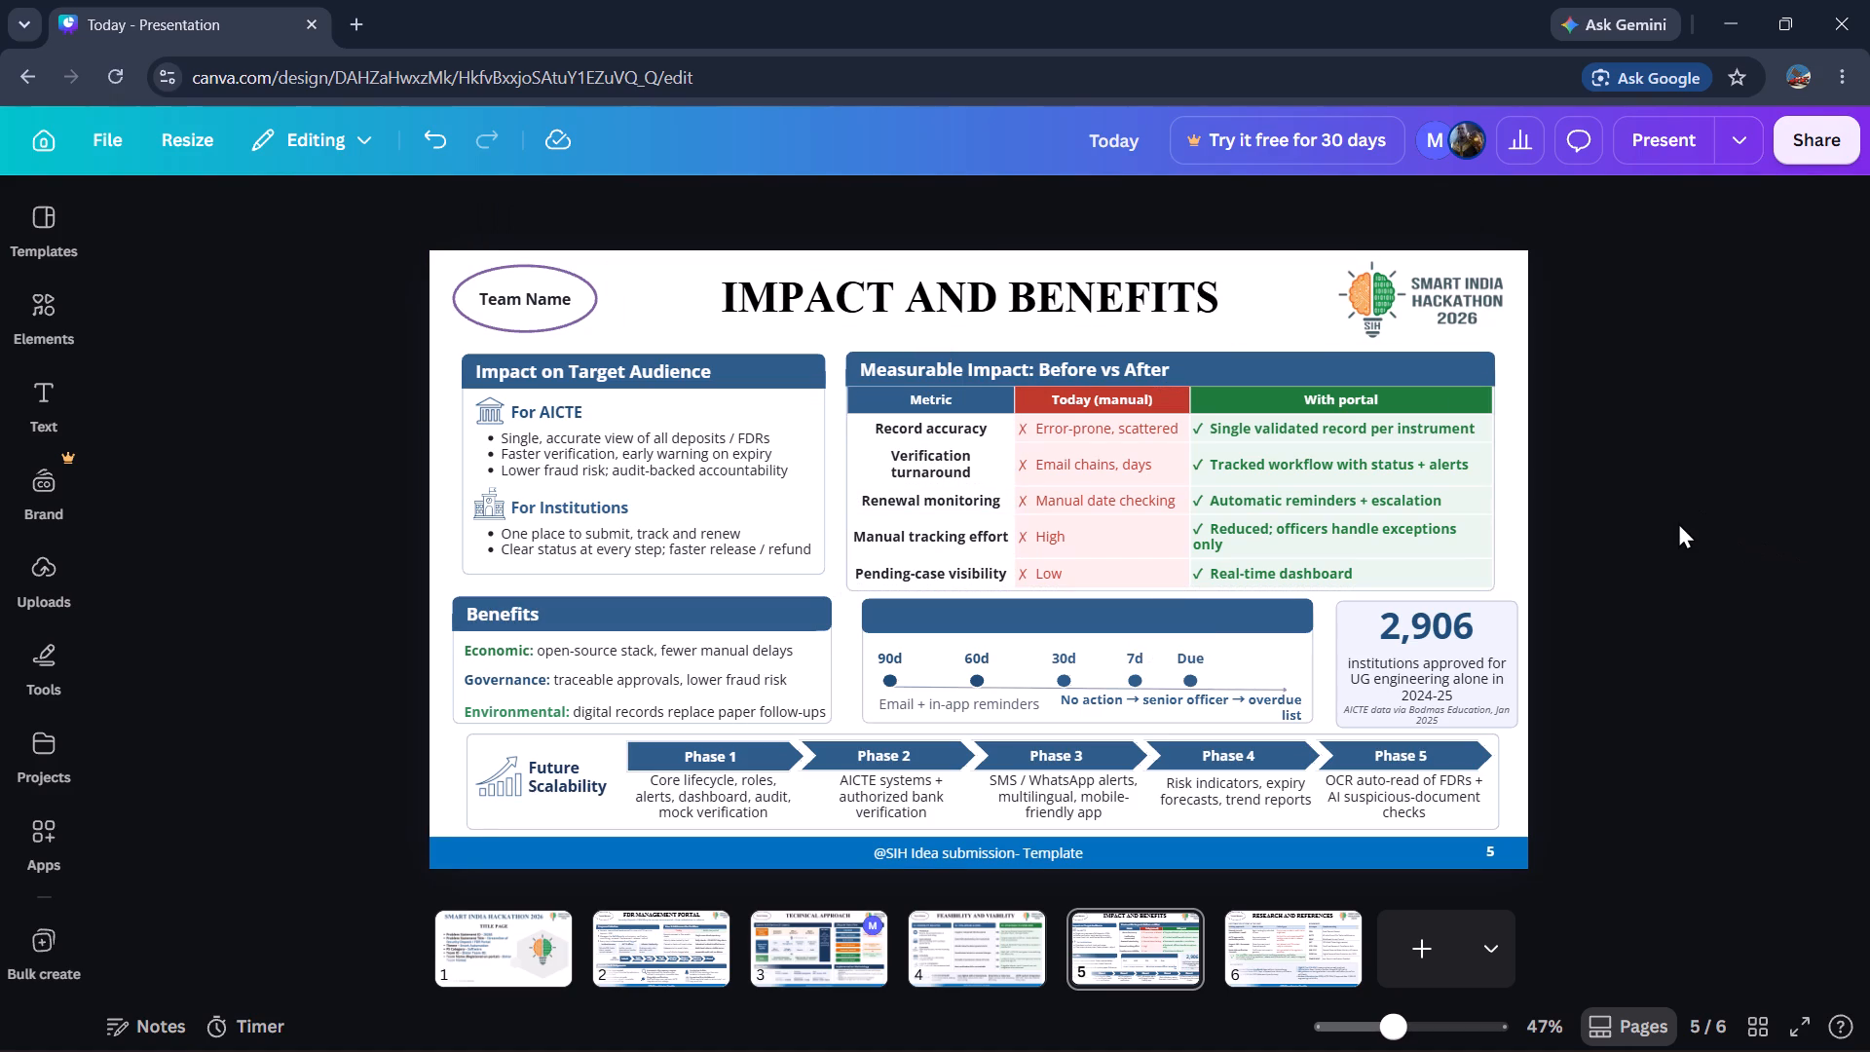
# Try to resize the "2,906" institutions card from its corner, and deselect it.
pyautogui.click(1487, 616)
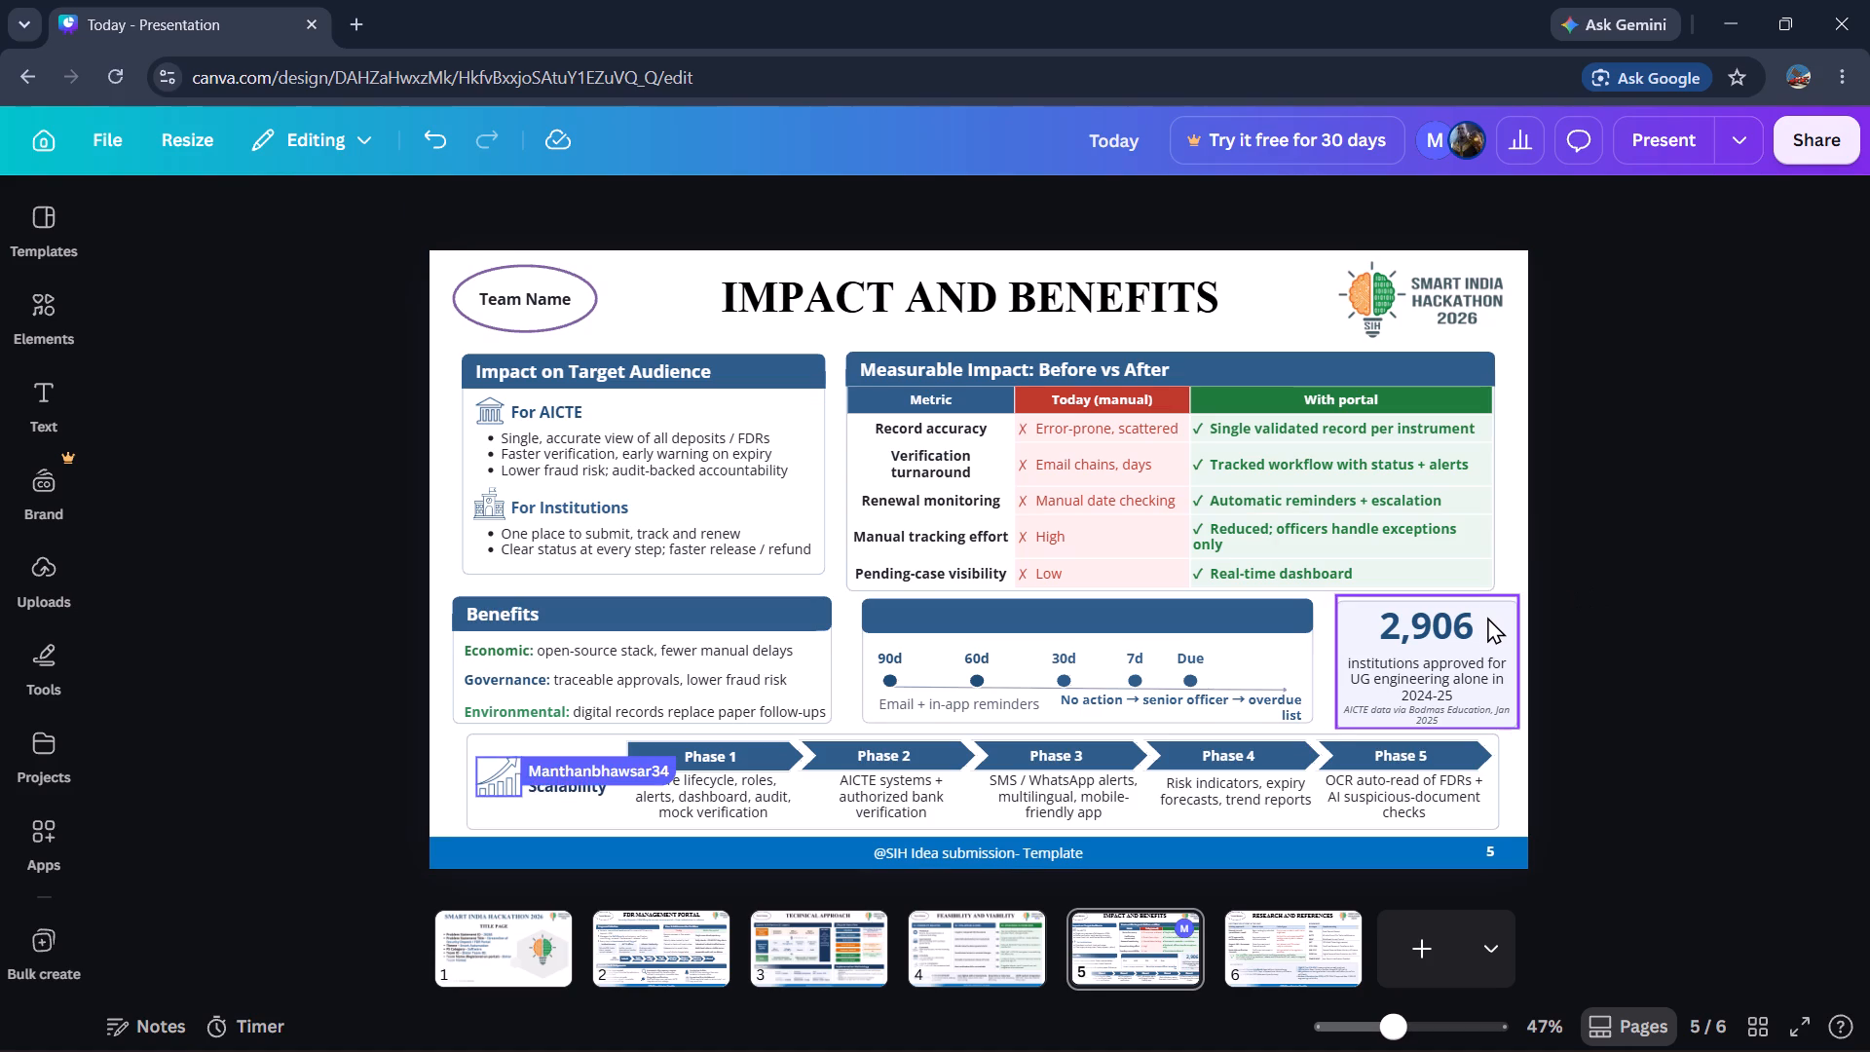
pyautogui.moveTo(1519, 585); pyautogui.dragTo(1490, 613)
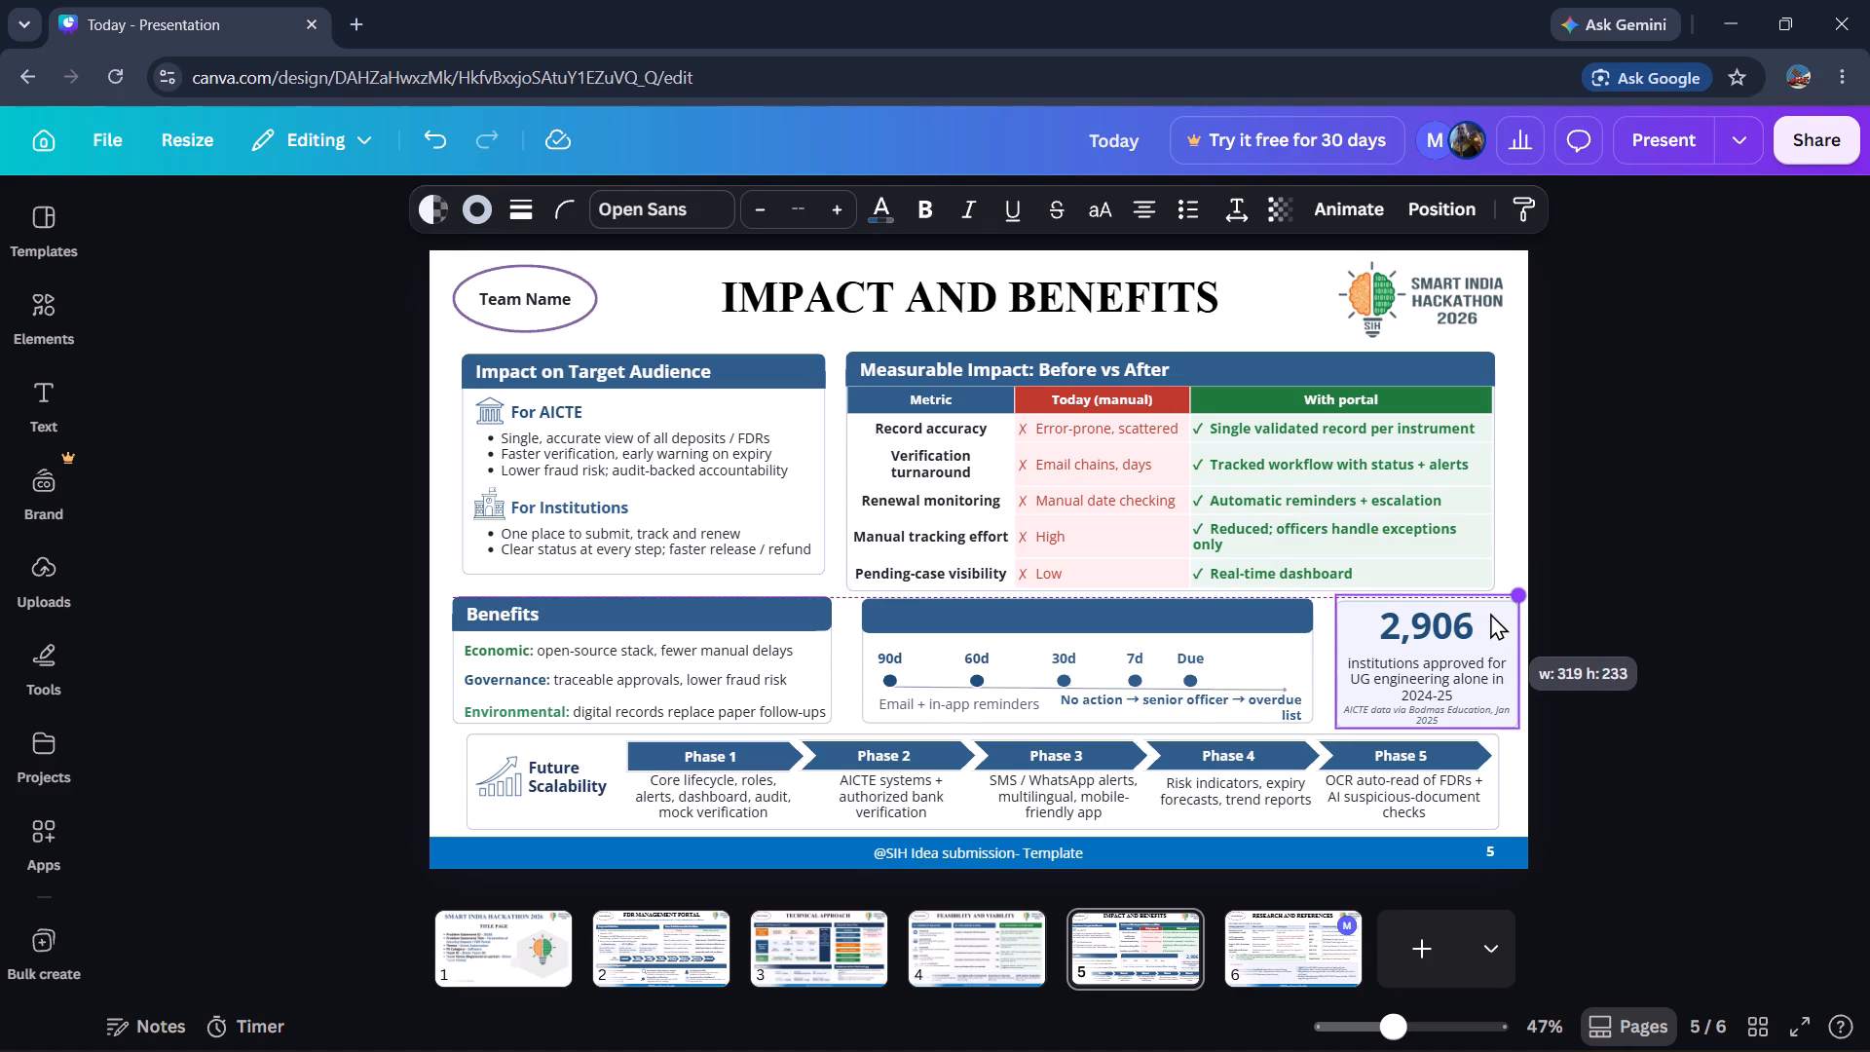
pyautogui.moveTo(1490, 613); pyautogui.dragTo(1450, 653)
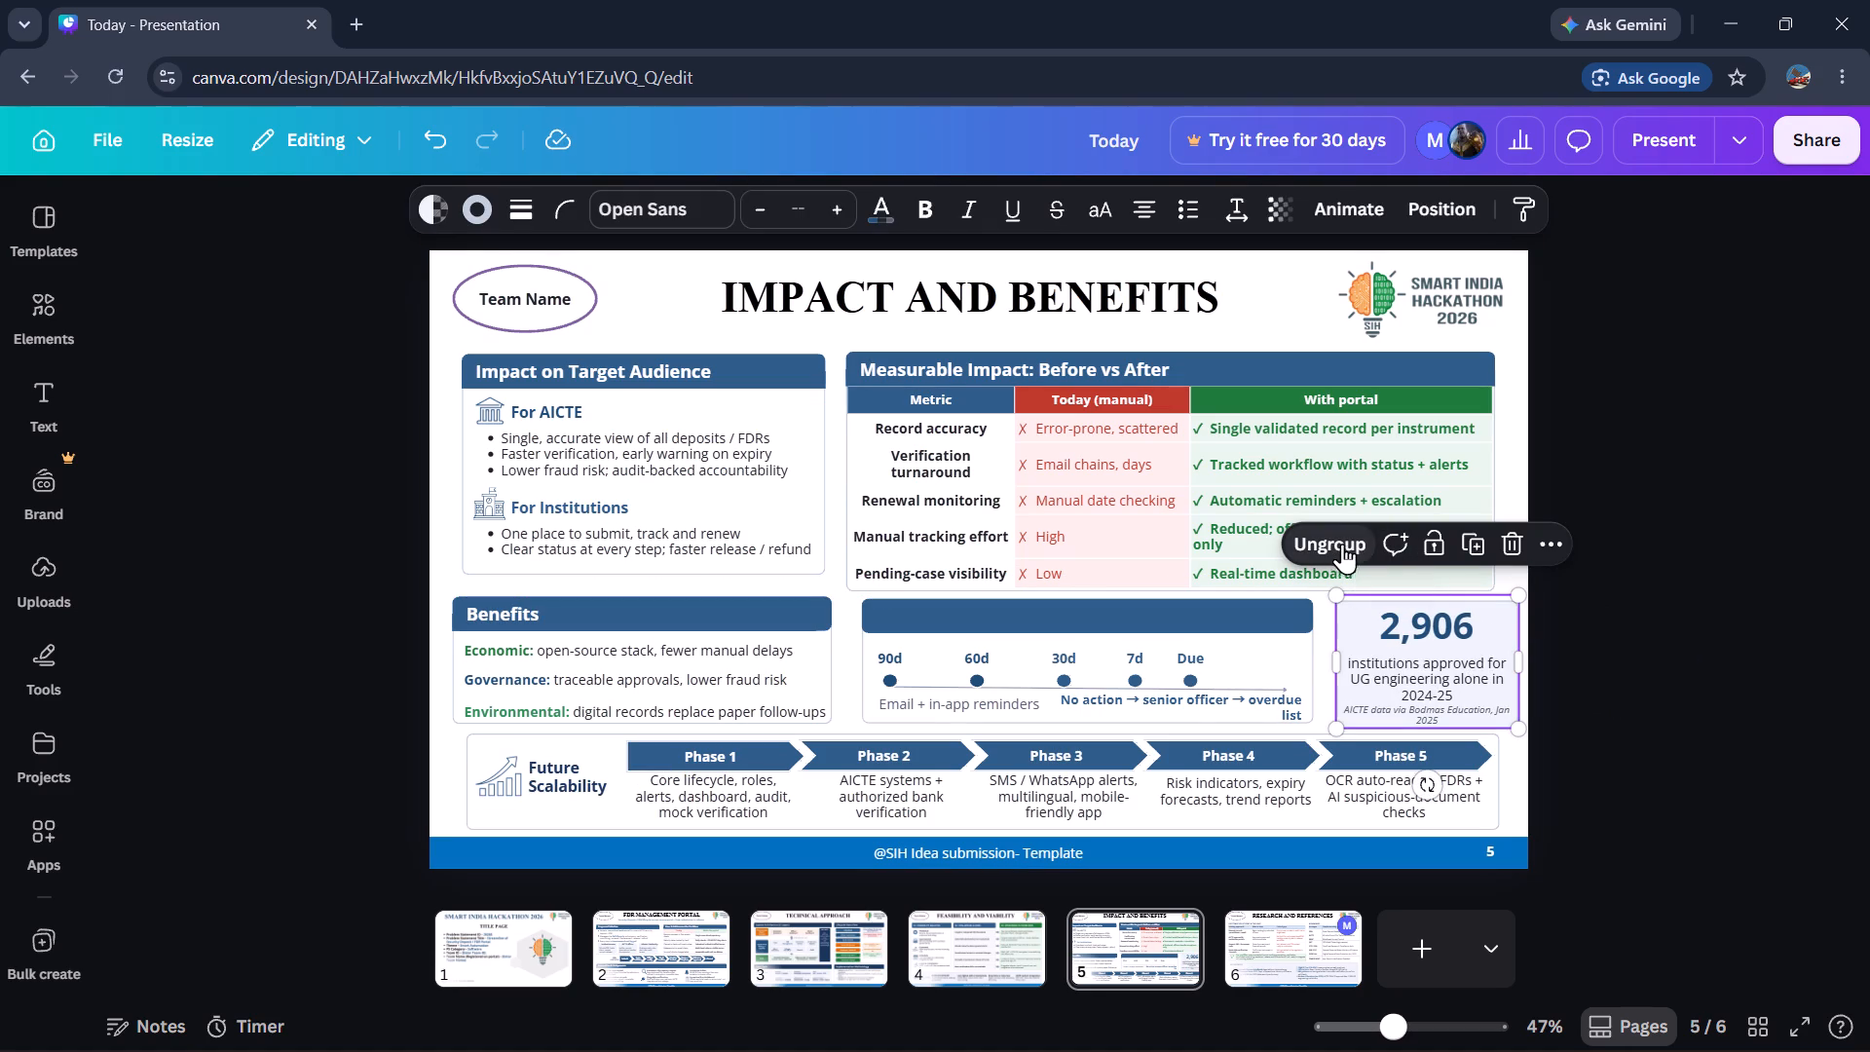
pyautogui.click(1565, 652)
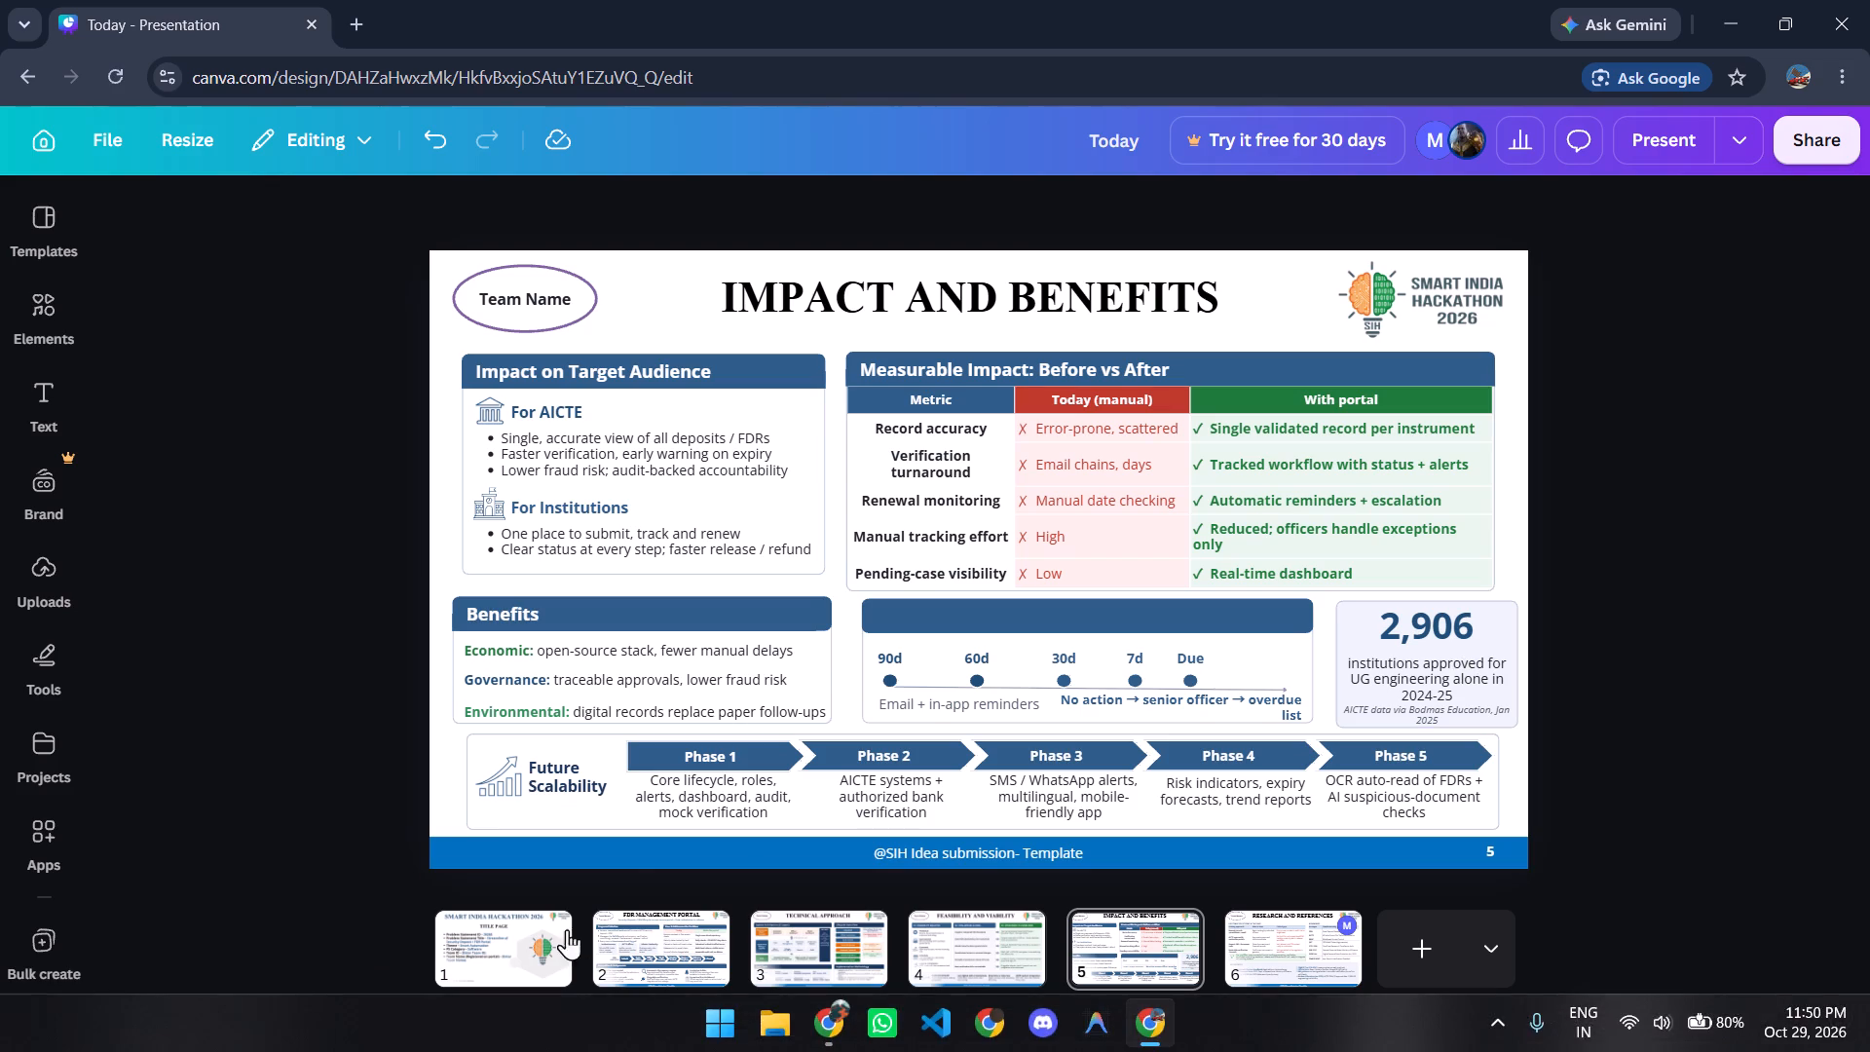
# On slide 2, widen the background box of the "Admin / Authority" card to about 275.
pyautogui.click(645, 938)
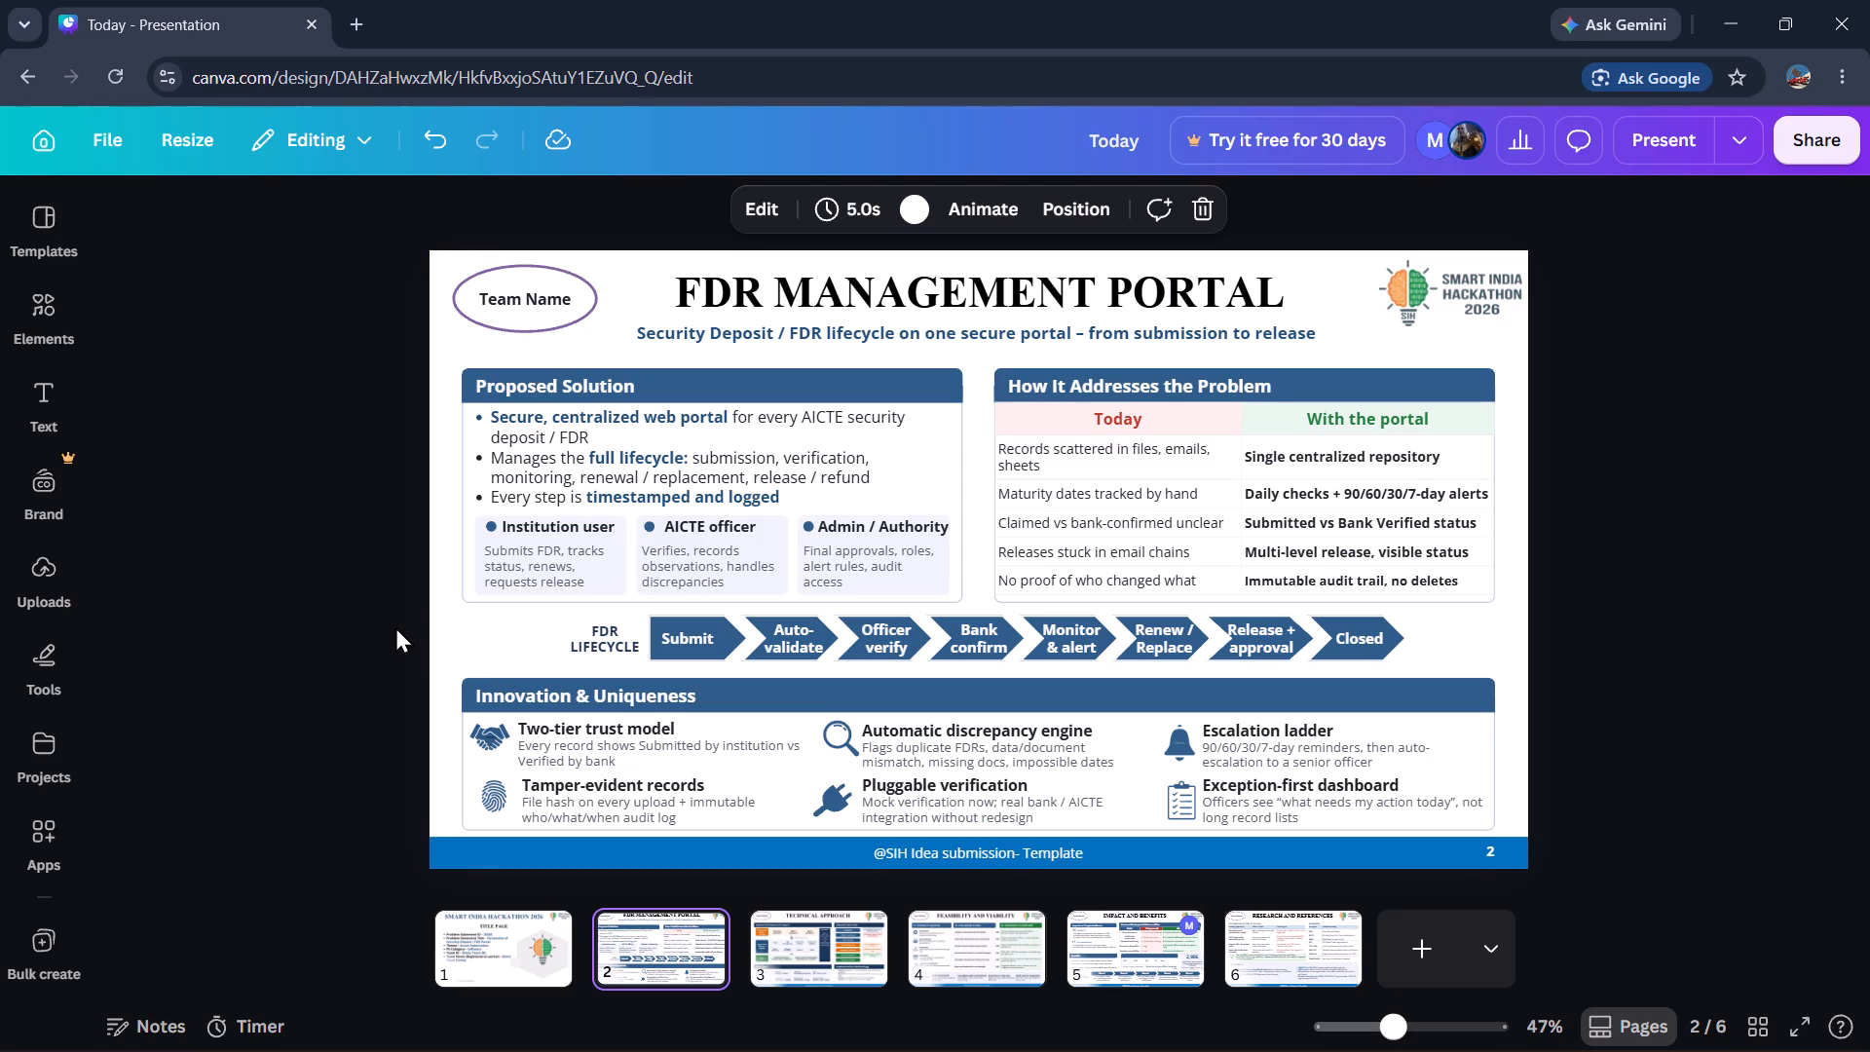
pyautogui.moveTo(388, 619); pyautogui.dragTo(1487, 662)
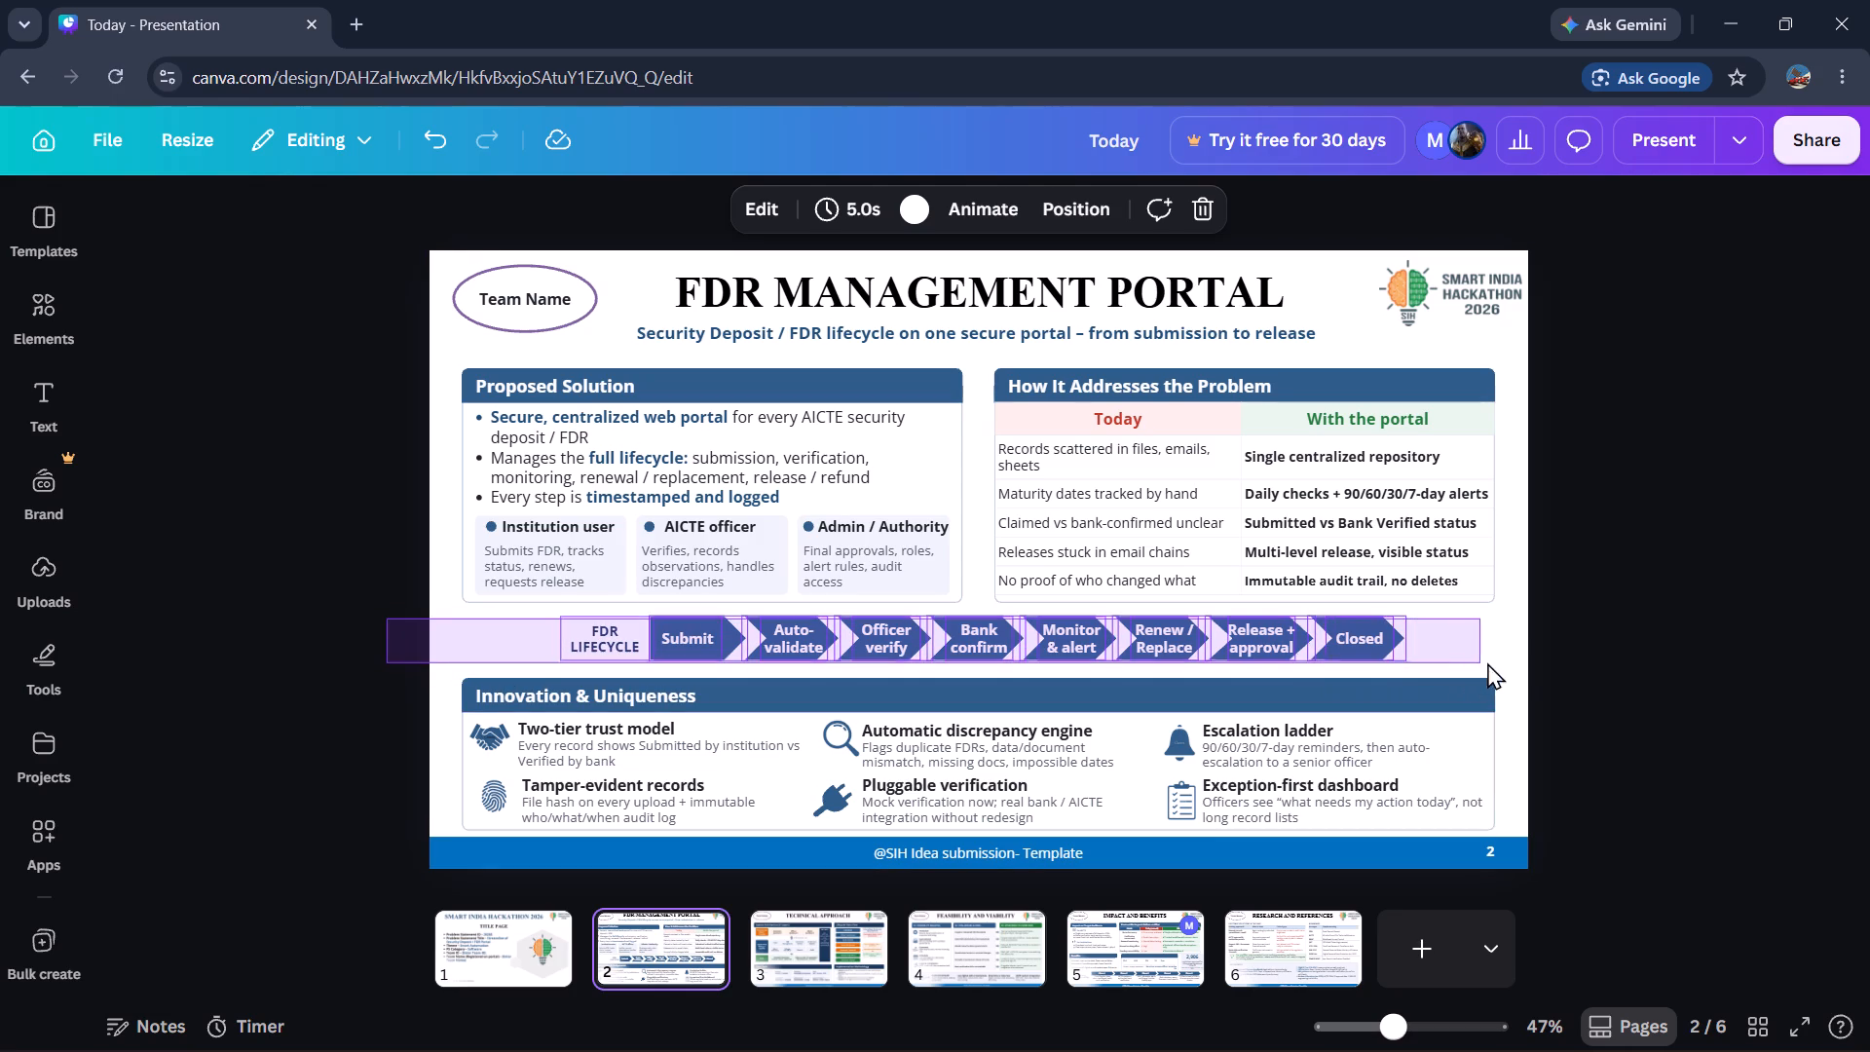
pyautogui.moveTo(1487, 662); pyautogui.dragTo(1581, 655)
pyautogui.click(1581, 655)
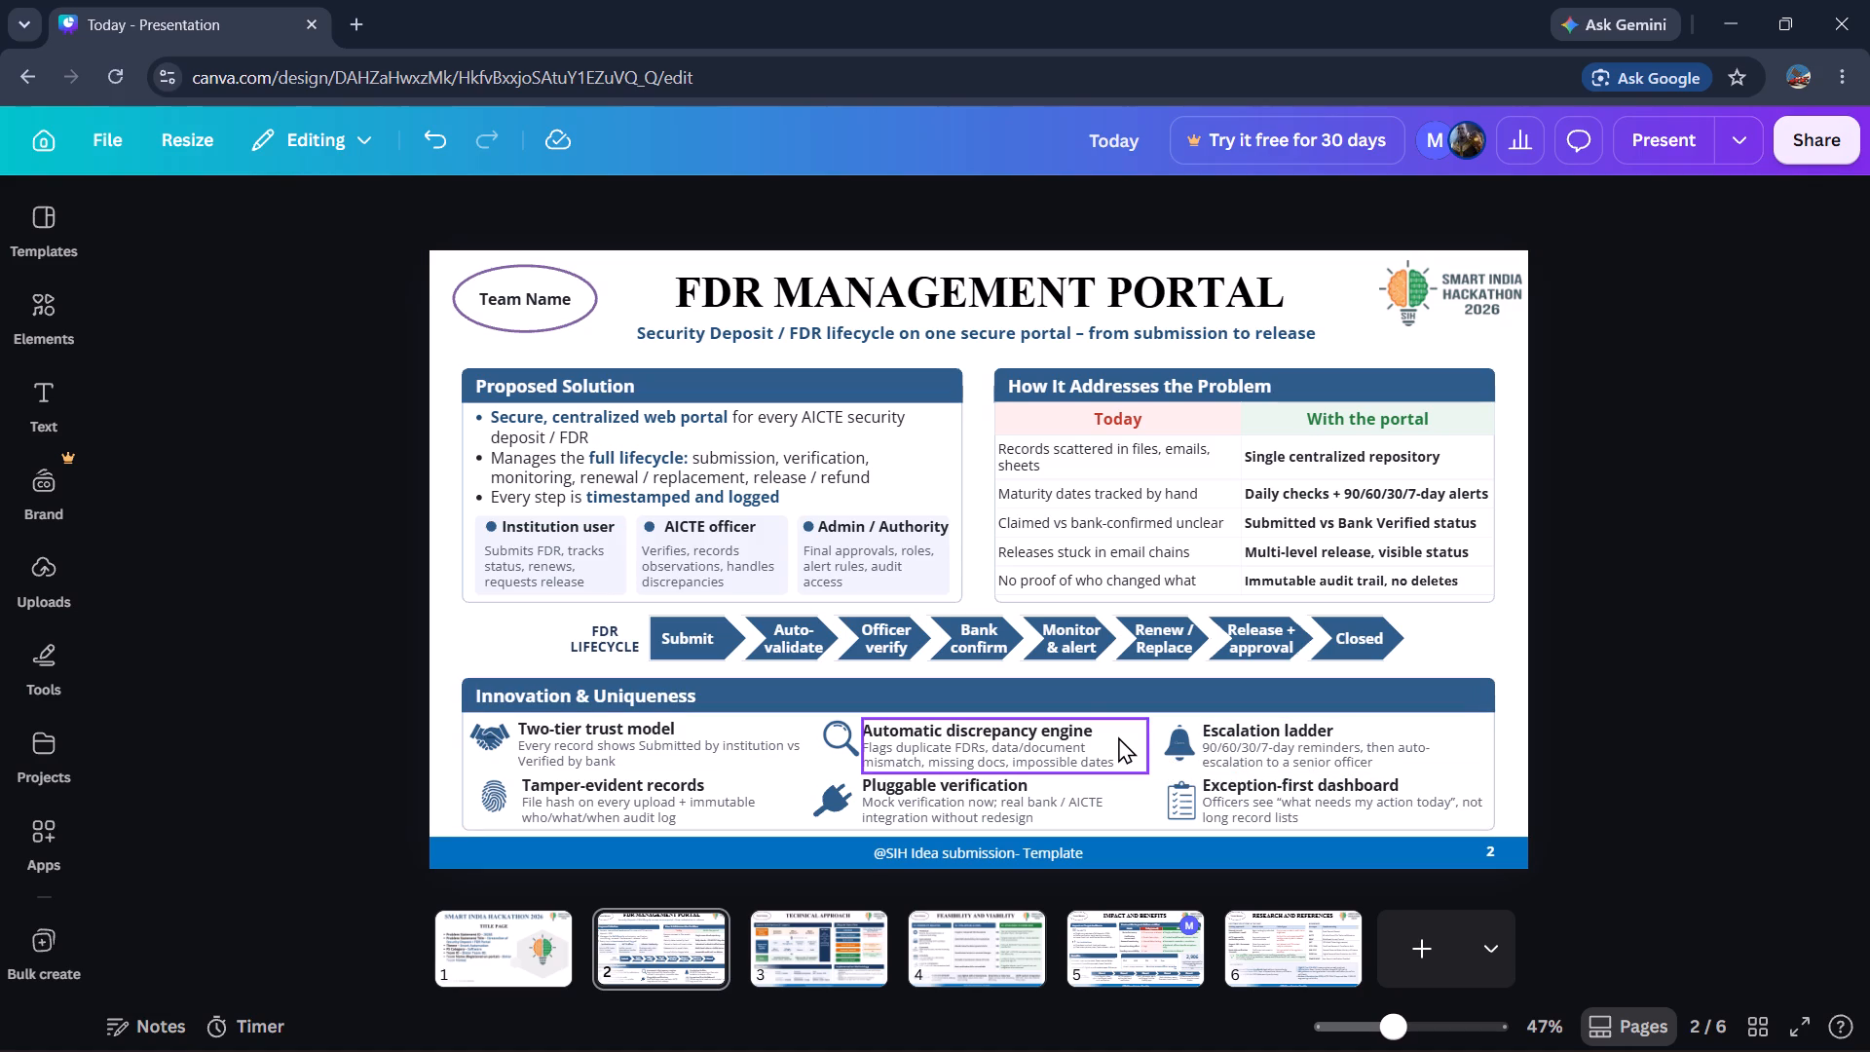
pyautogui.click(947, 561)
pyautogui.click(953, 559)
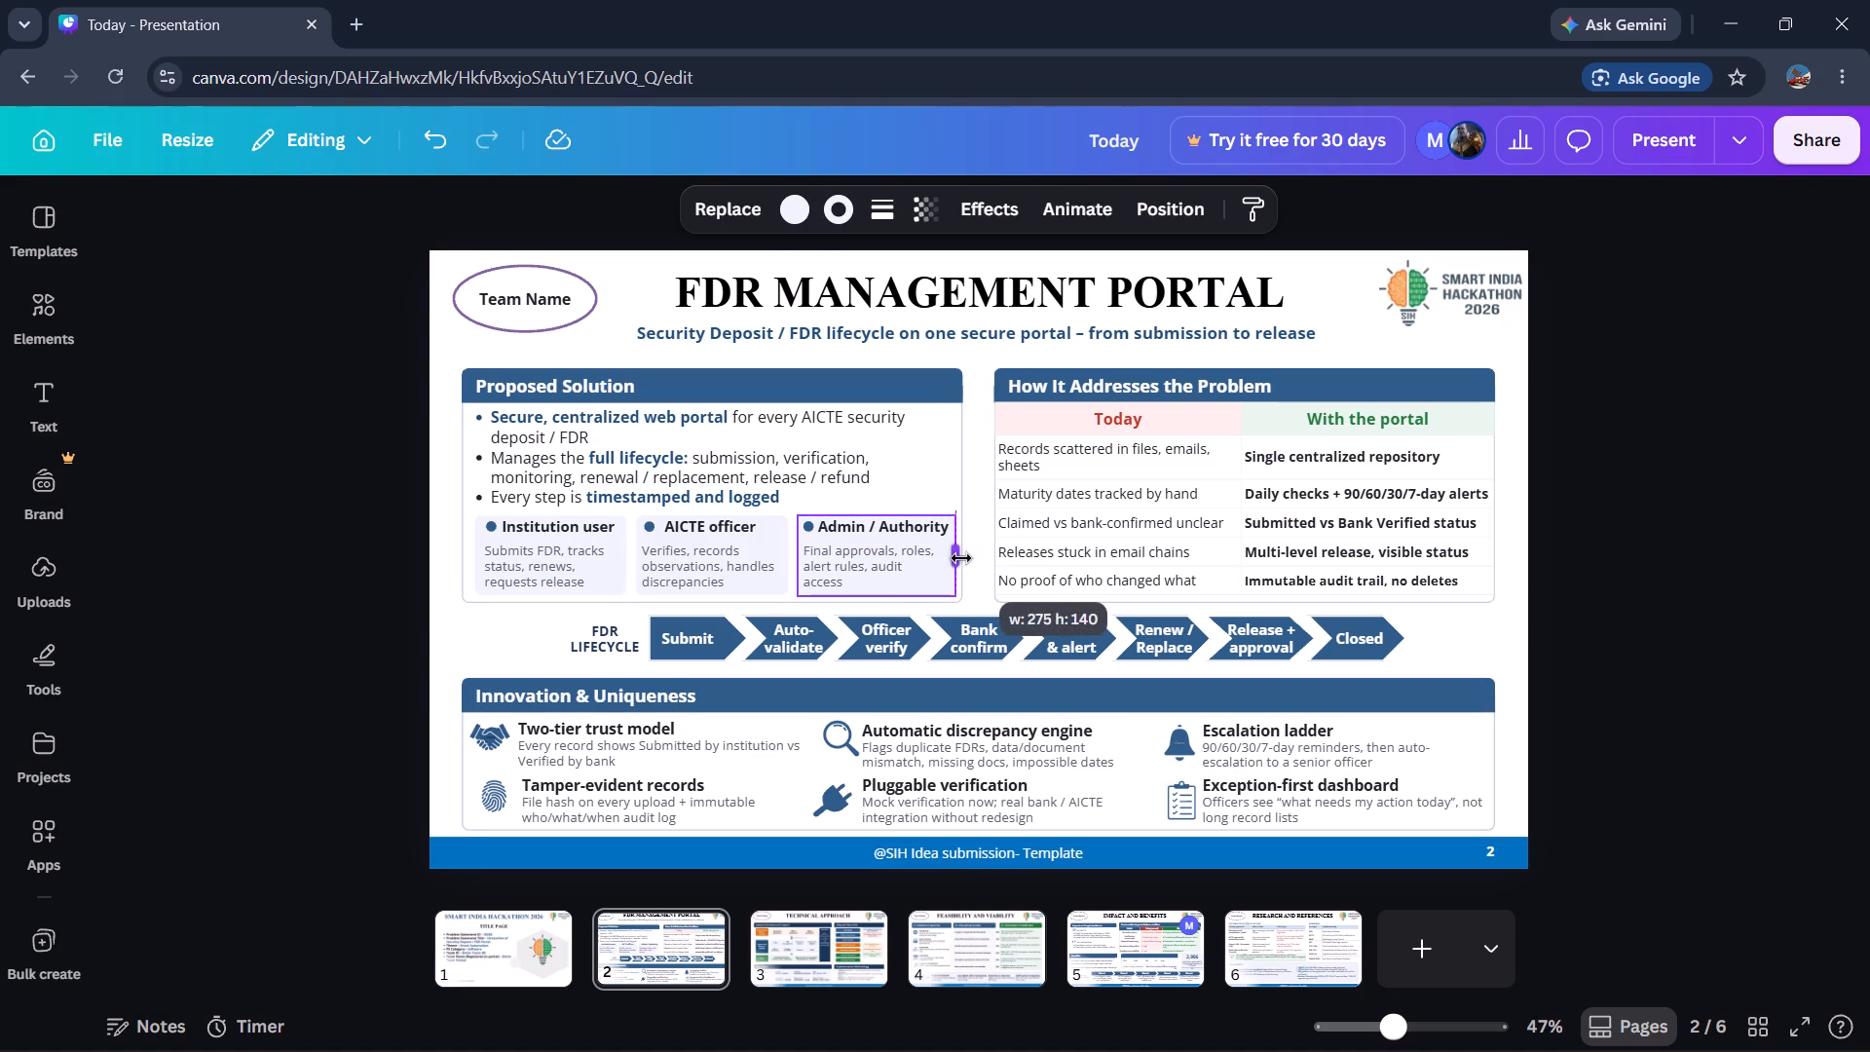
pyautogui.click(393, 578)
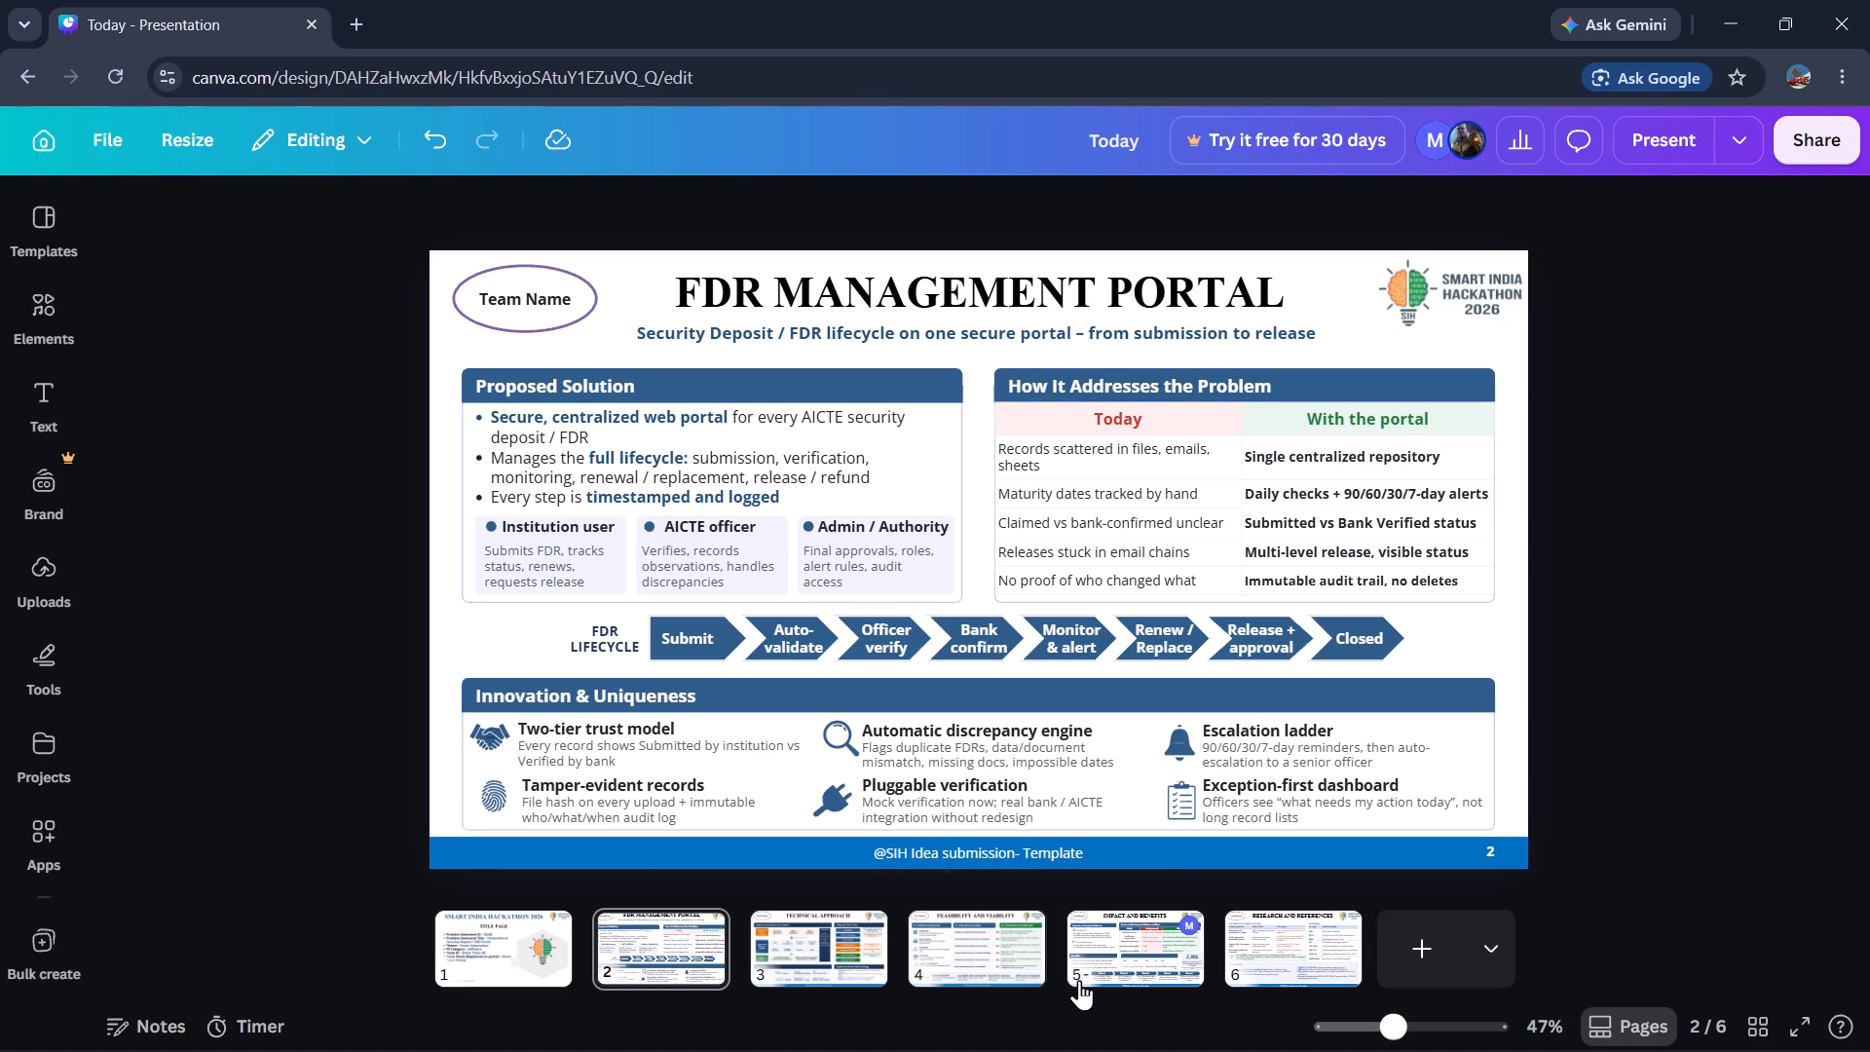
# On slide 6, resize the green background box behind the "Our gap-filler" note to about 1,073 wide and 94 high.
pyautogui.click(1132, 959)
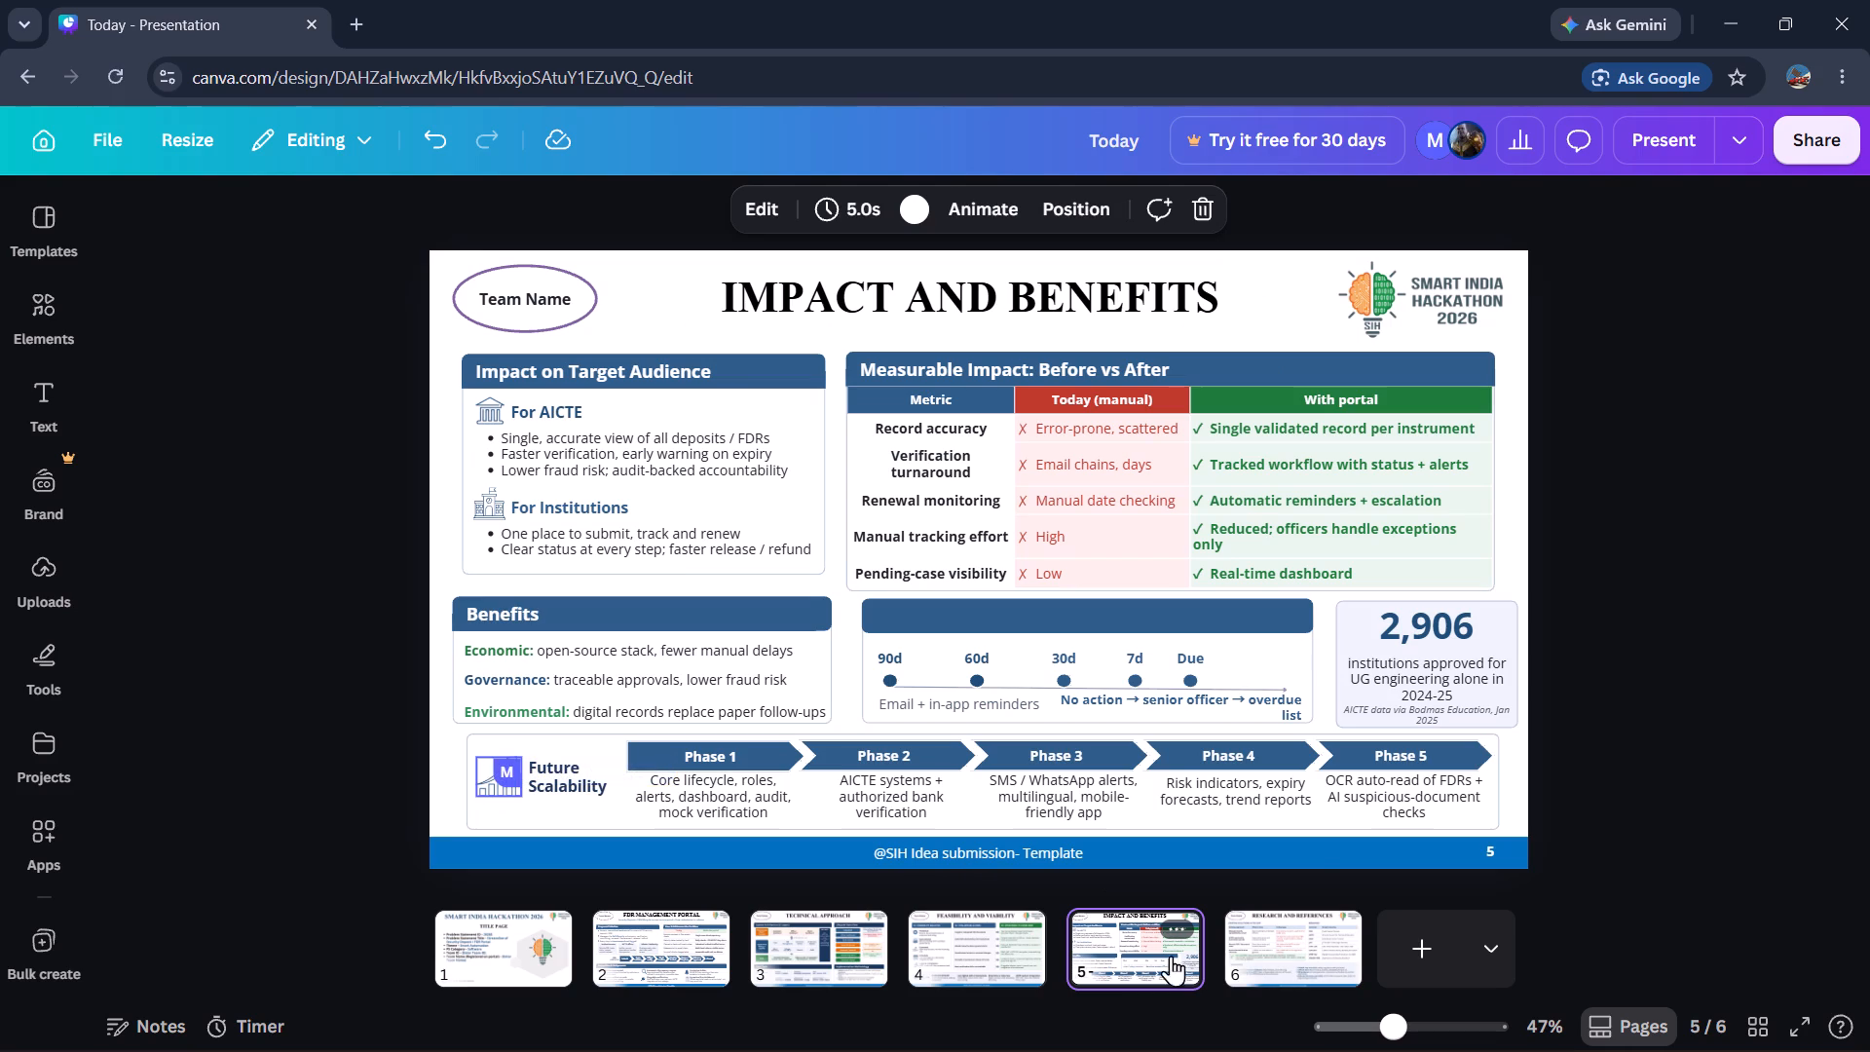
pyautogui.click(1254, 955)
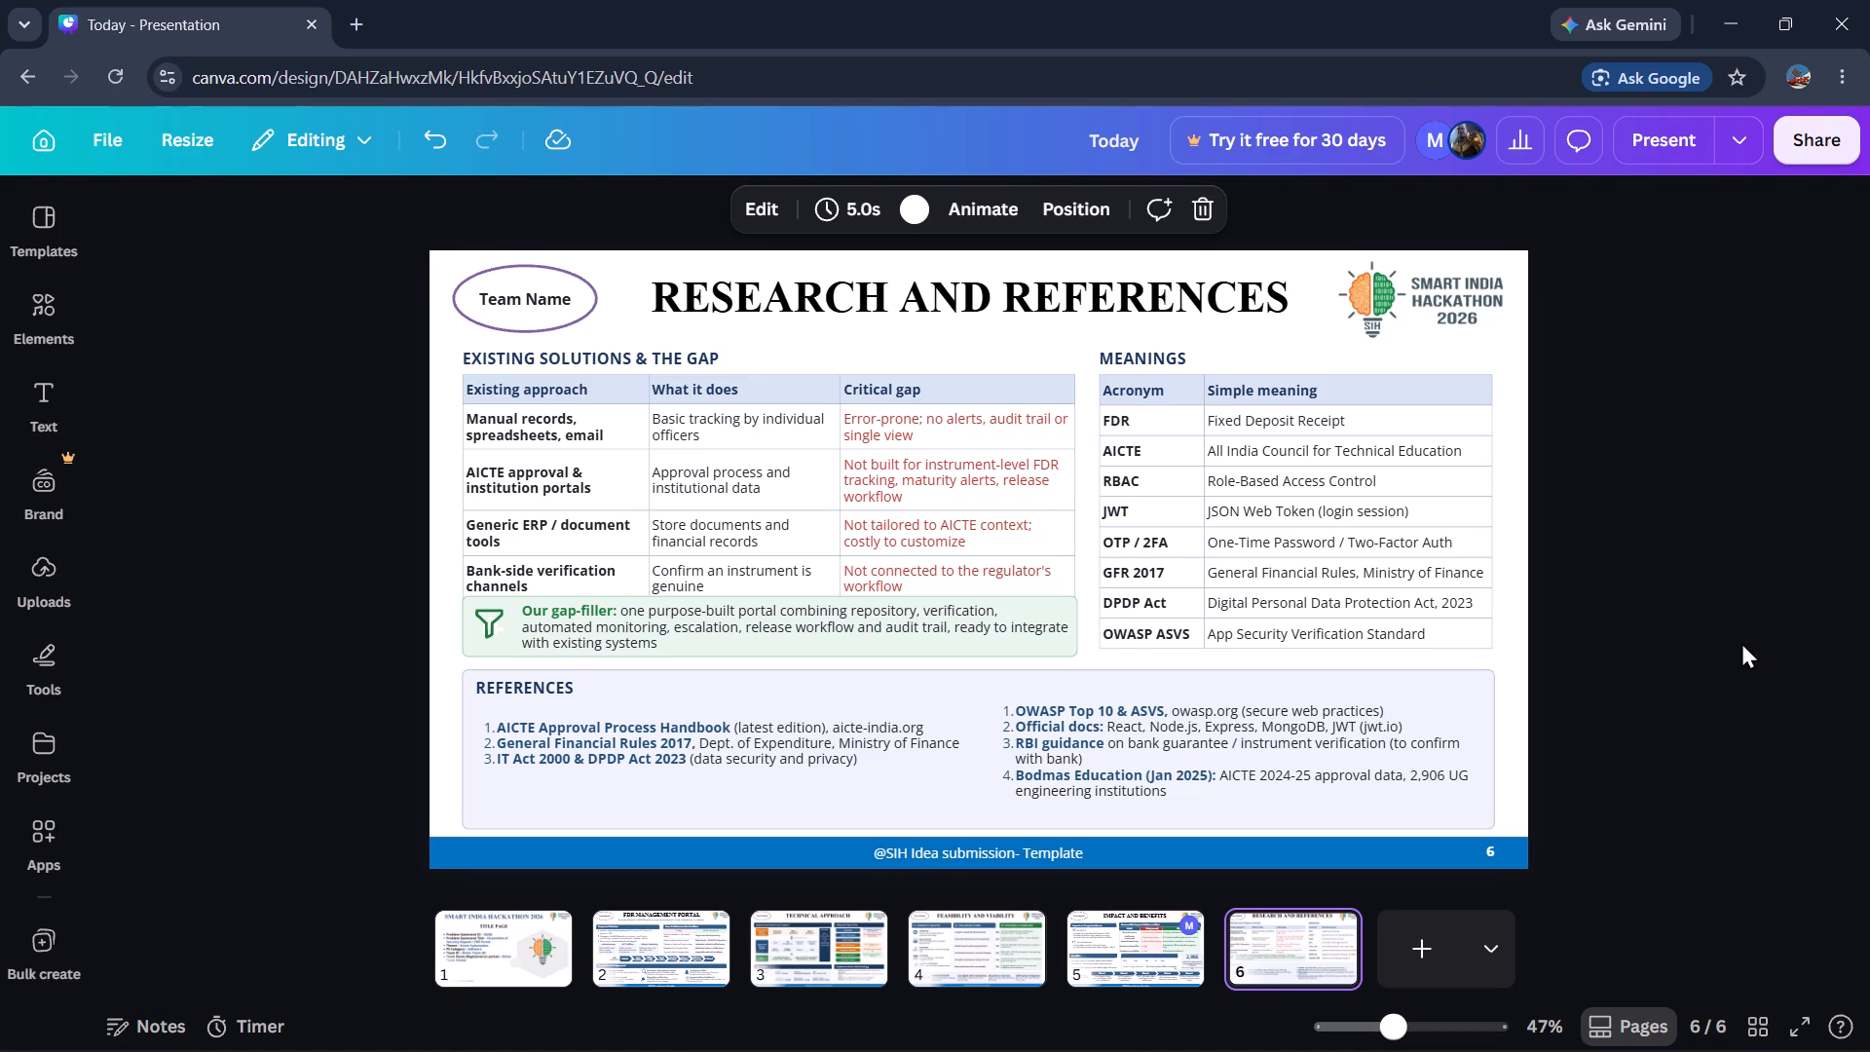
pyautogui.click(1075, 648)
pyautogui.click(1086, 624)
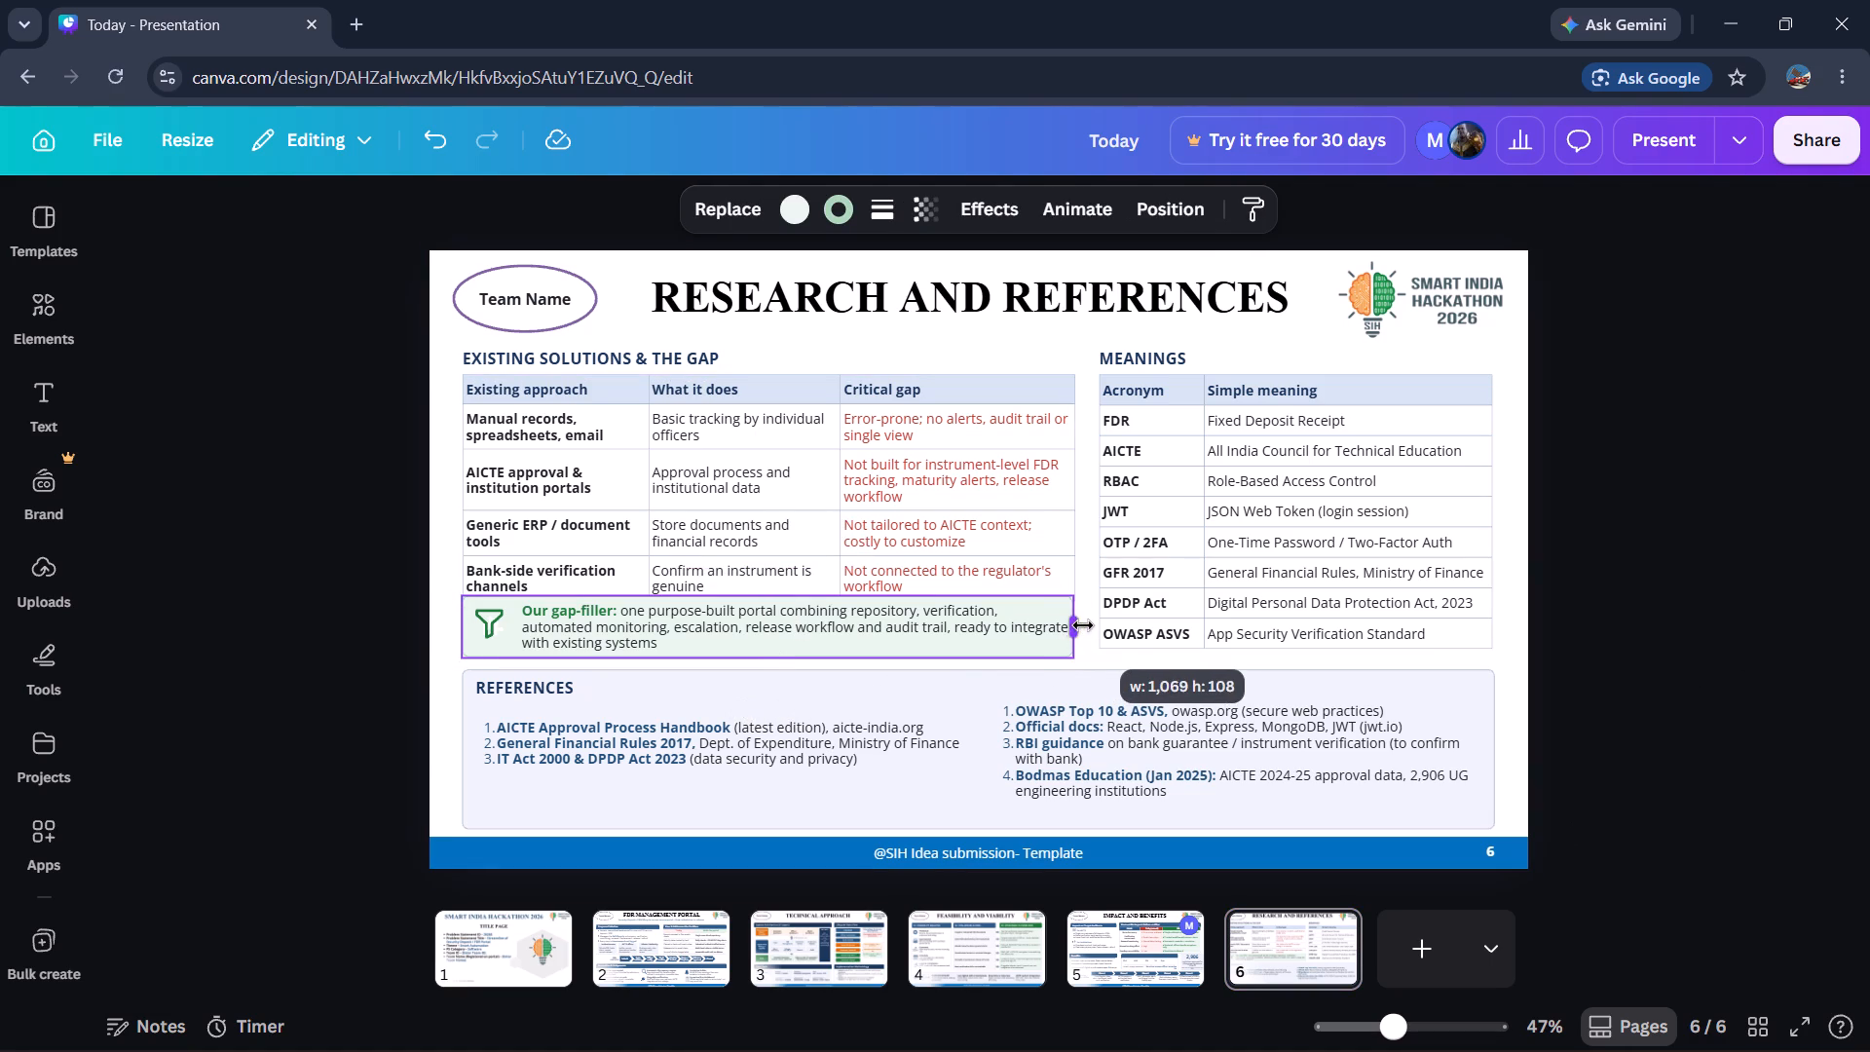
pyautogui.click(1115, 628)
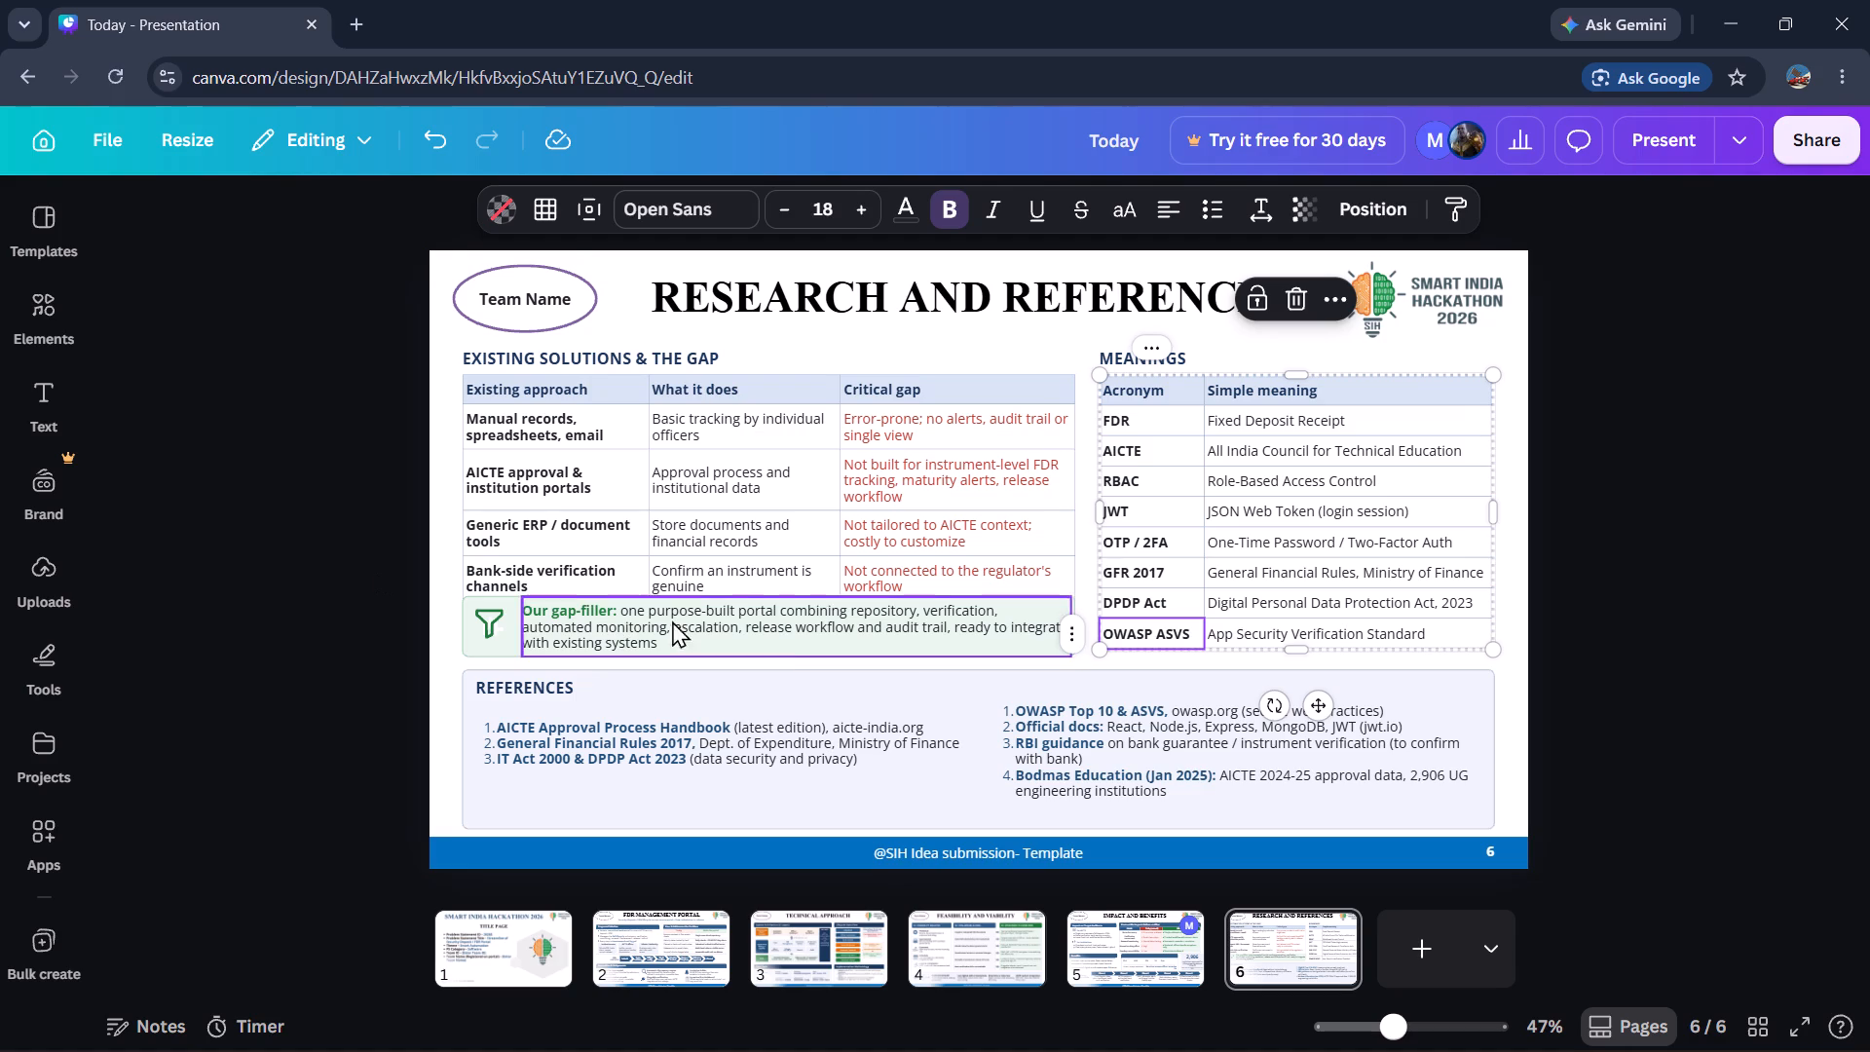
pyautogui.click(971, 638)
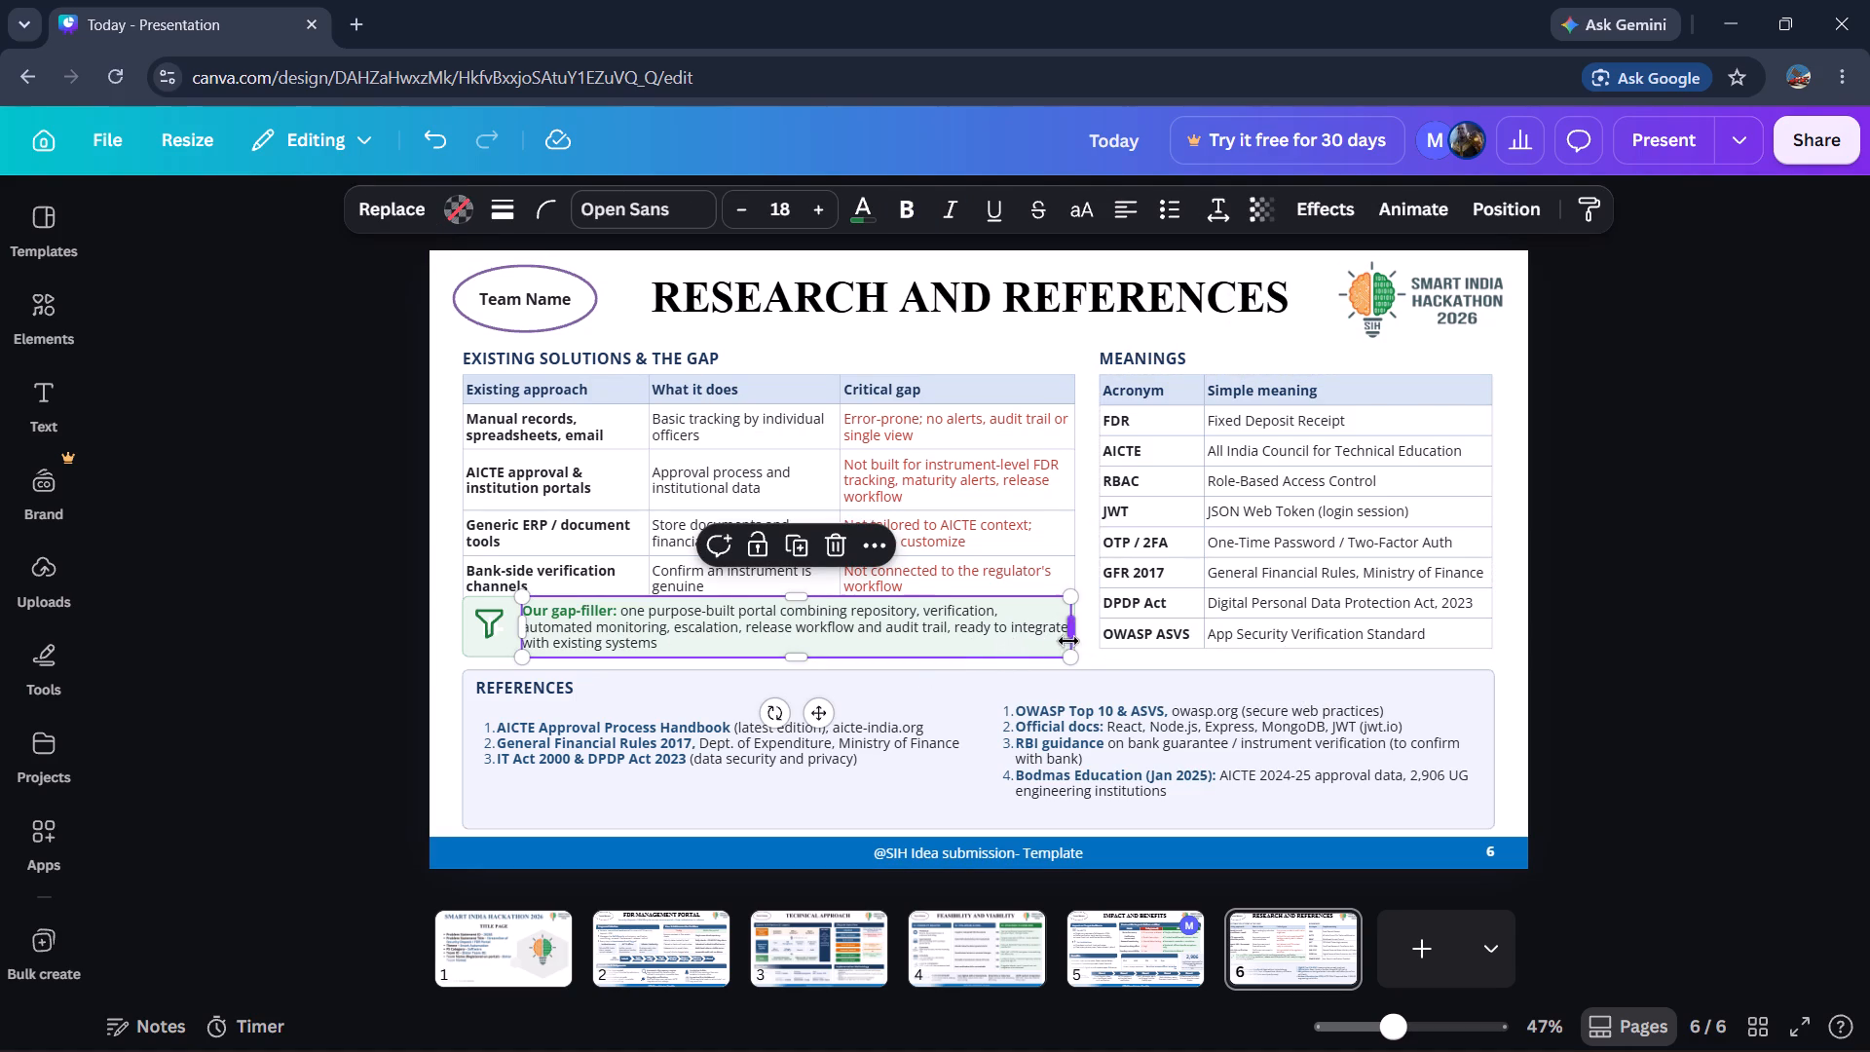
pyautogui.click(427, 649)
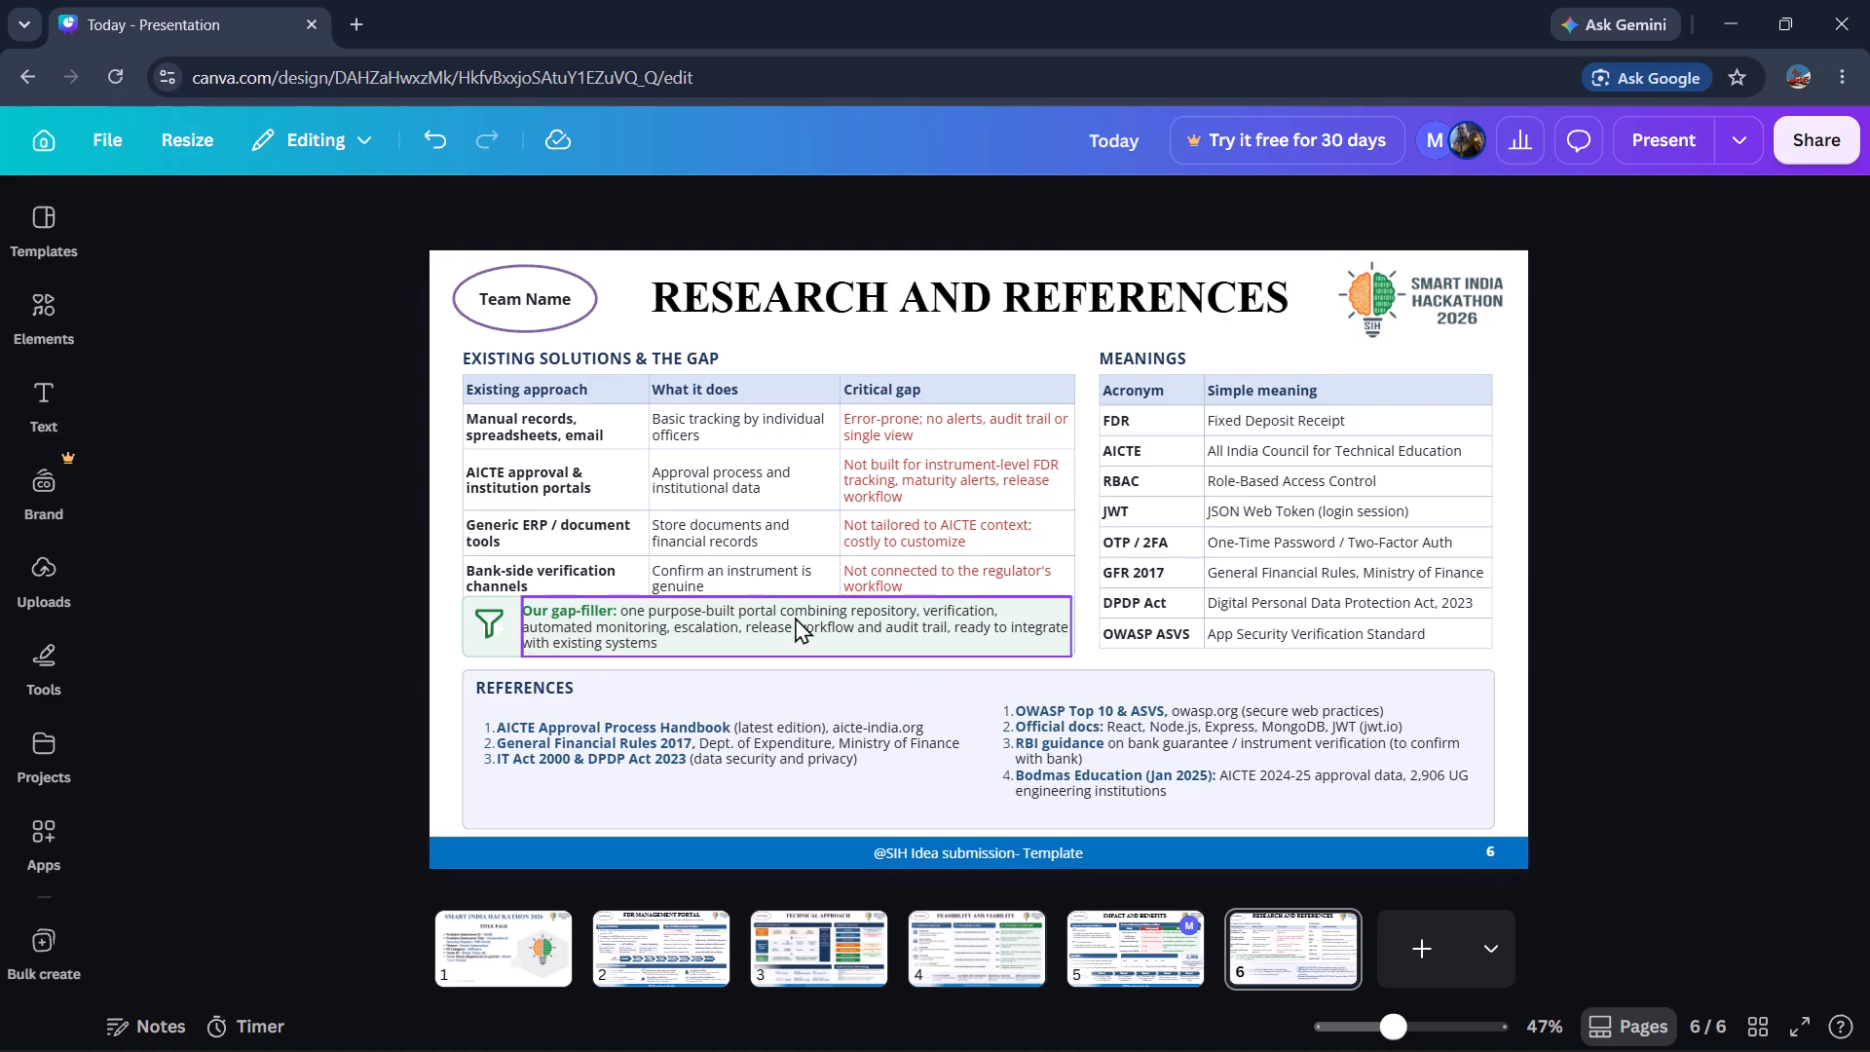
pyautogui.click(506, 656)
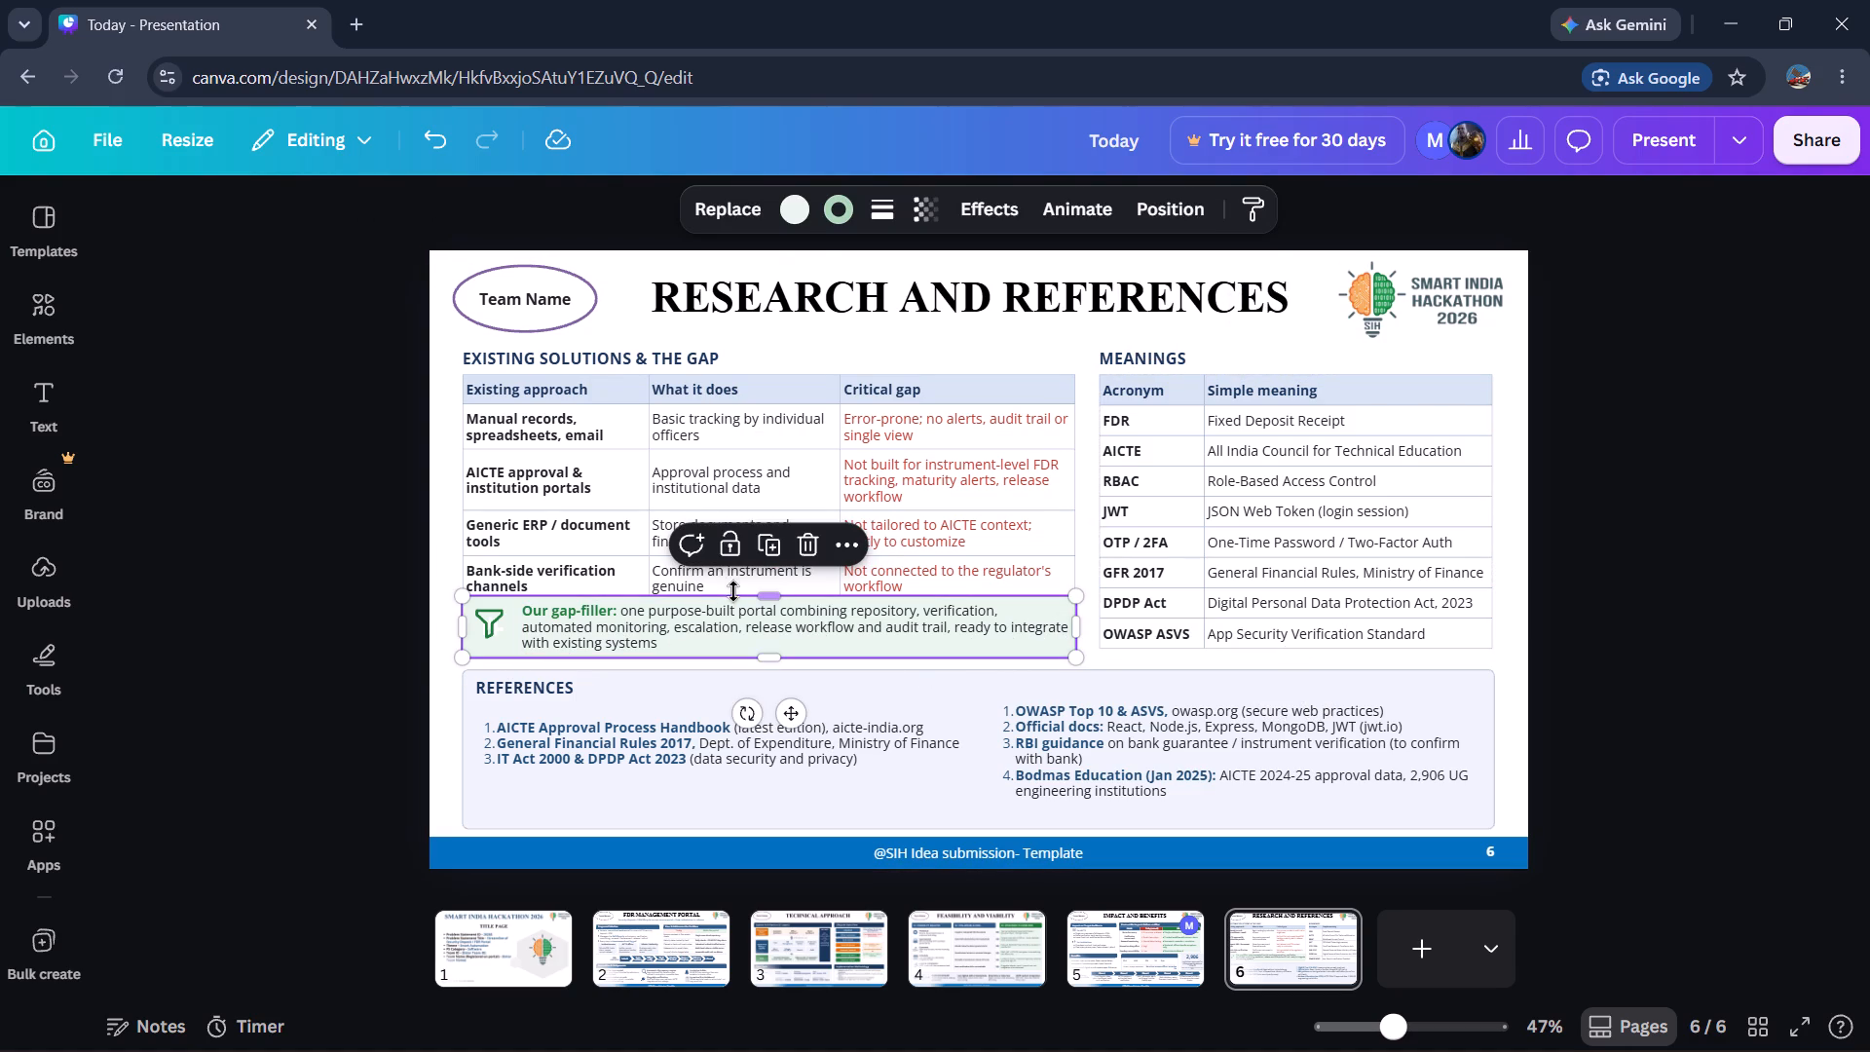
pyautogui.moveTo(767, 593); pyautogui.dragTo(762, 601)
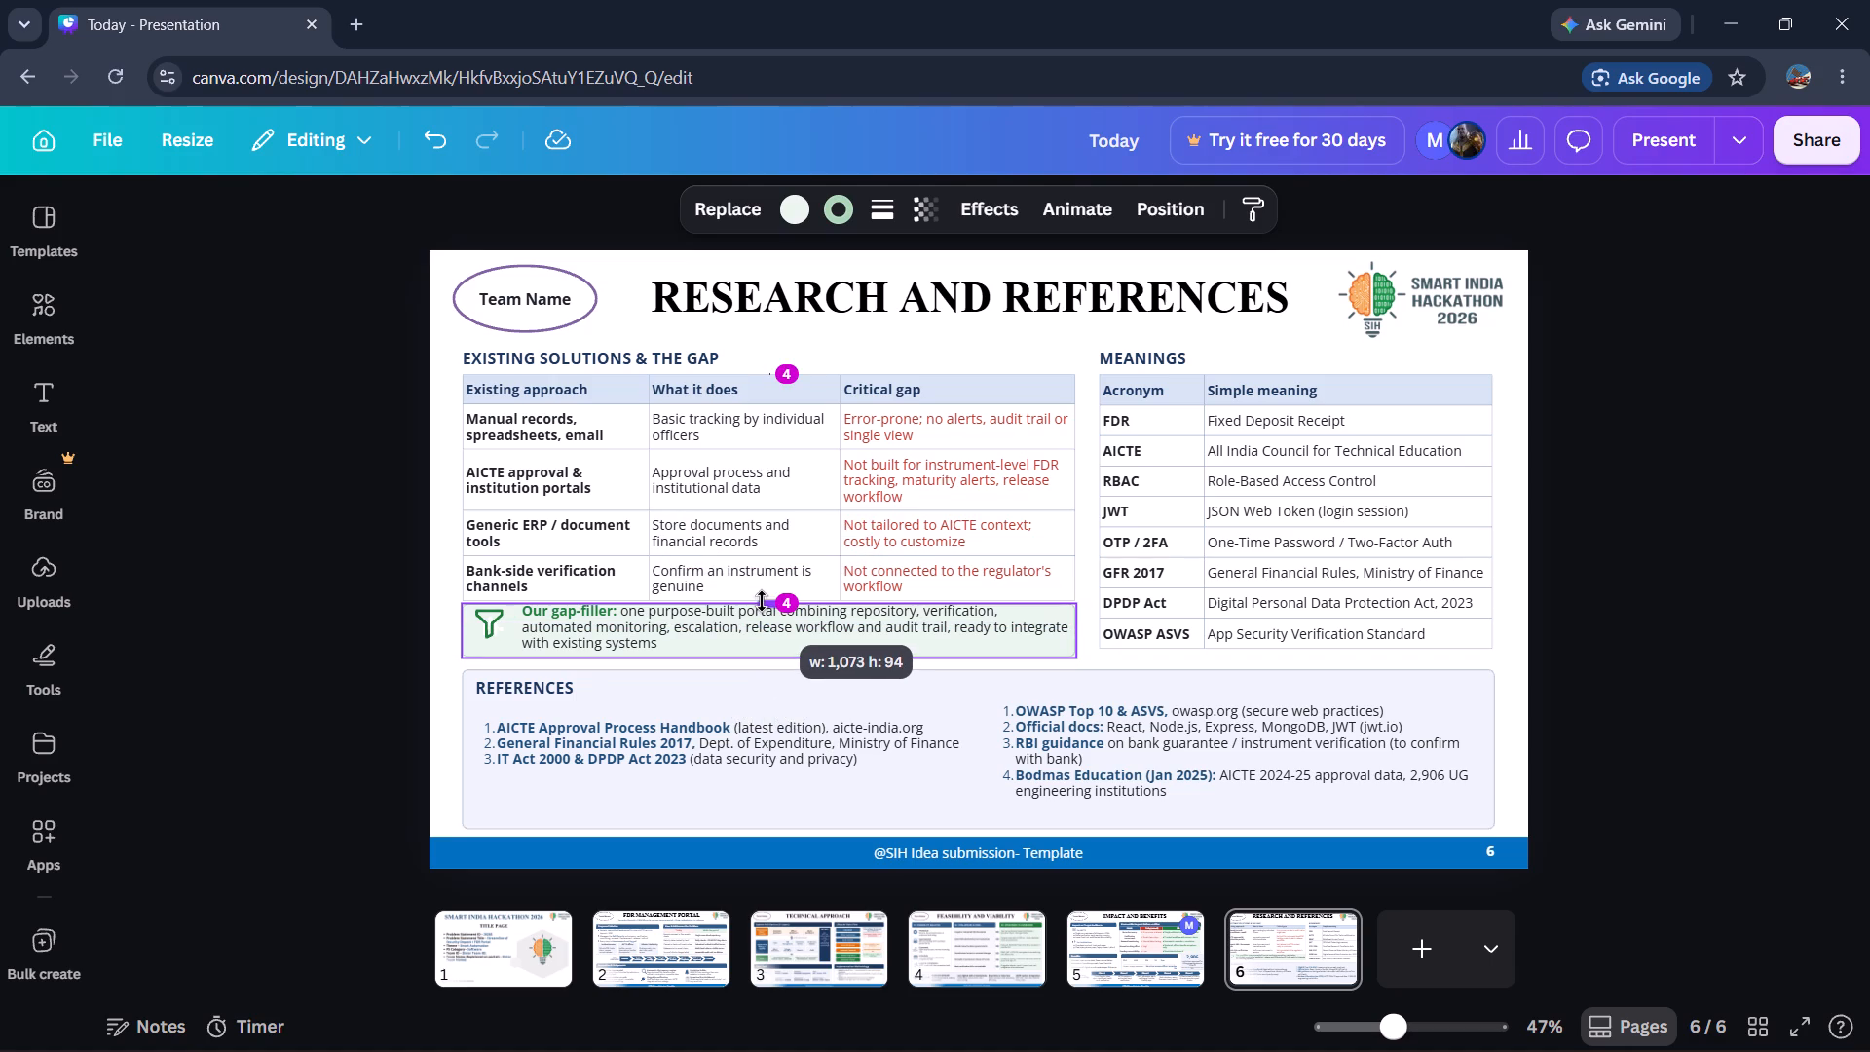
pyautogui.moveTo(762, 601); pyautogui.dragTo(759, 601)
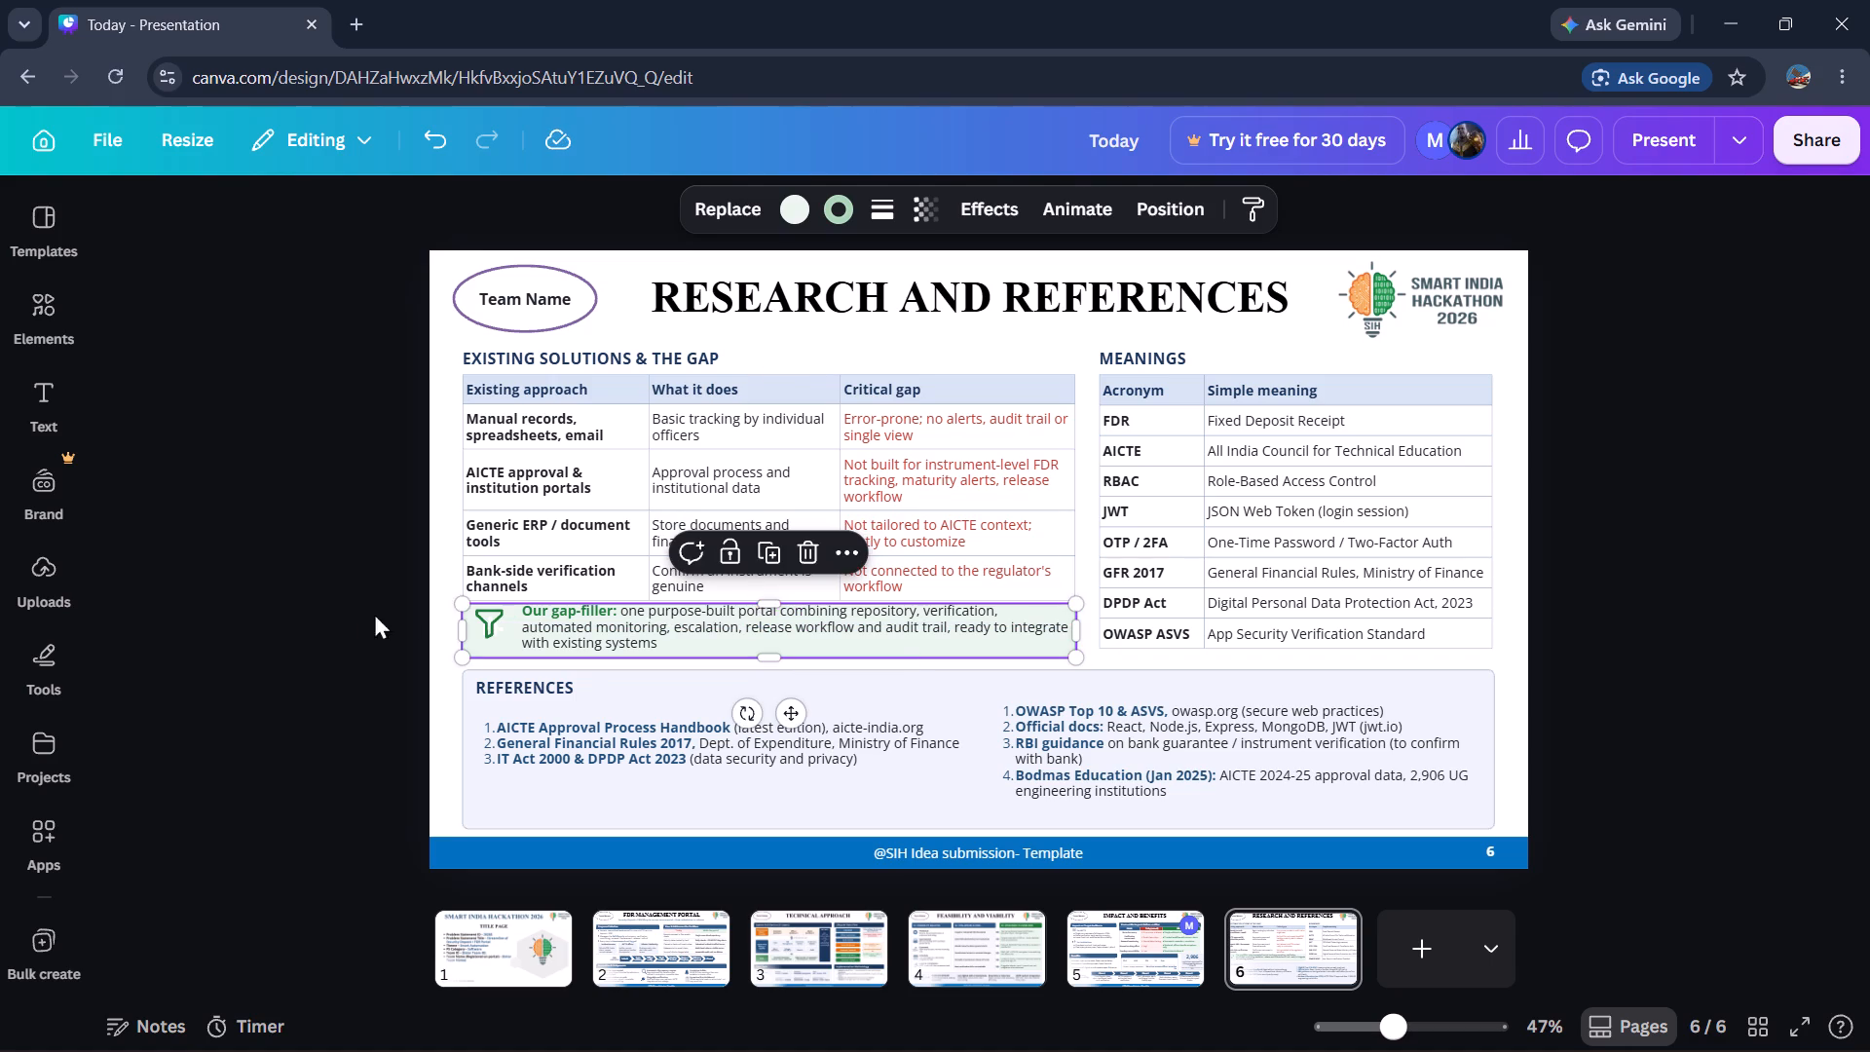
pyautogui.click(341, 620)
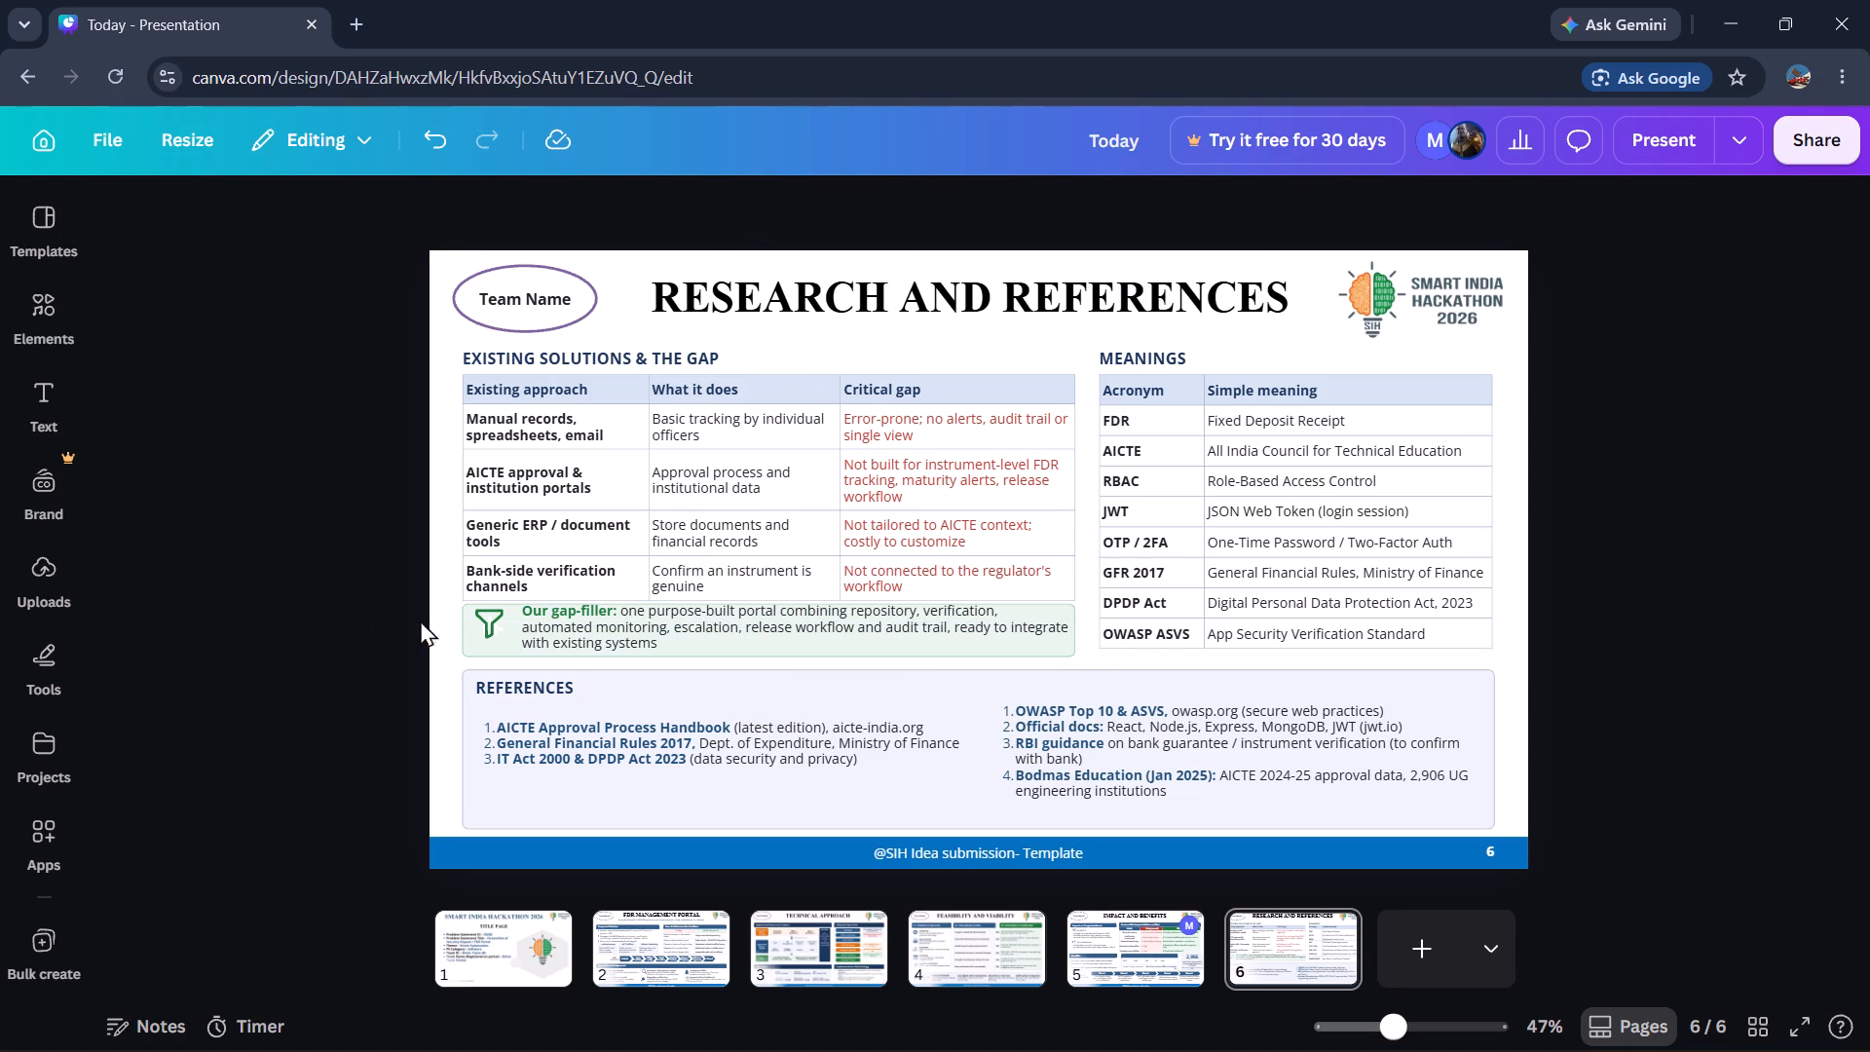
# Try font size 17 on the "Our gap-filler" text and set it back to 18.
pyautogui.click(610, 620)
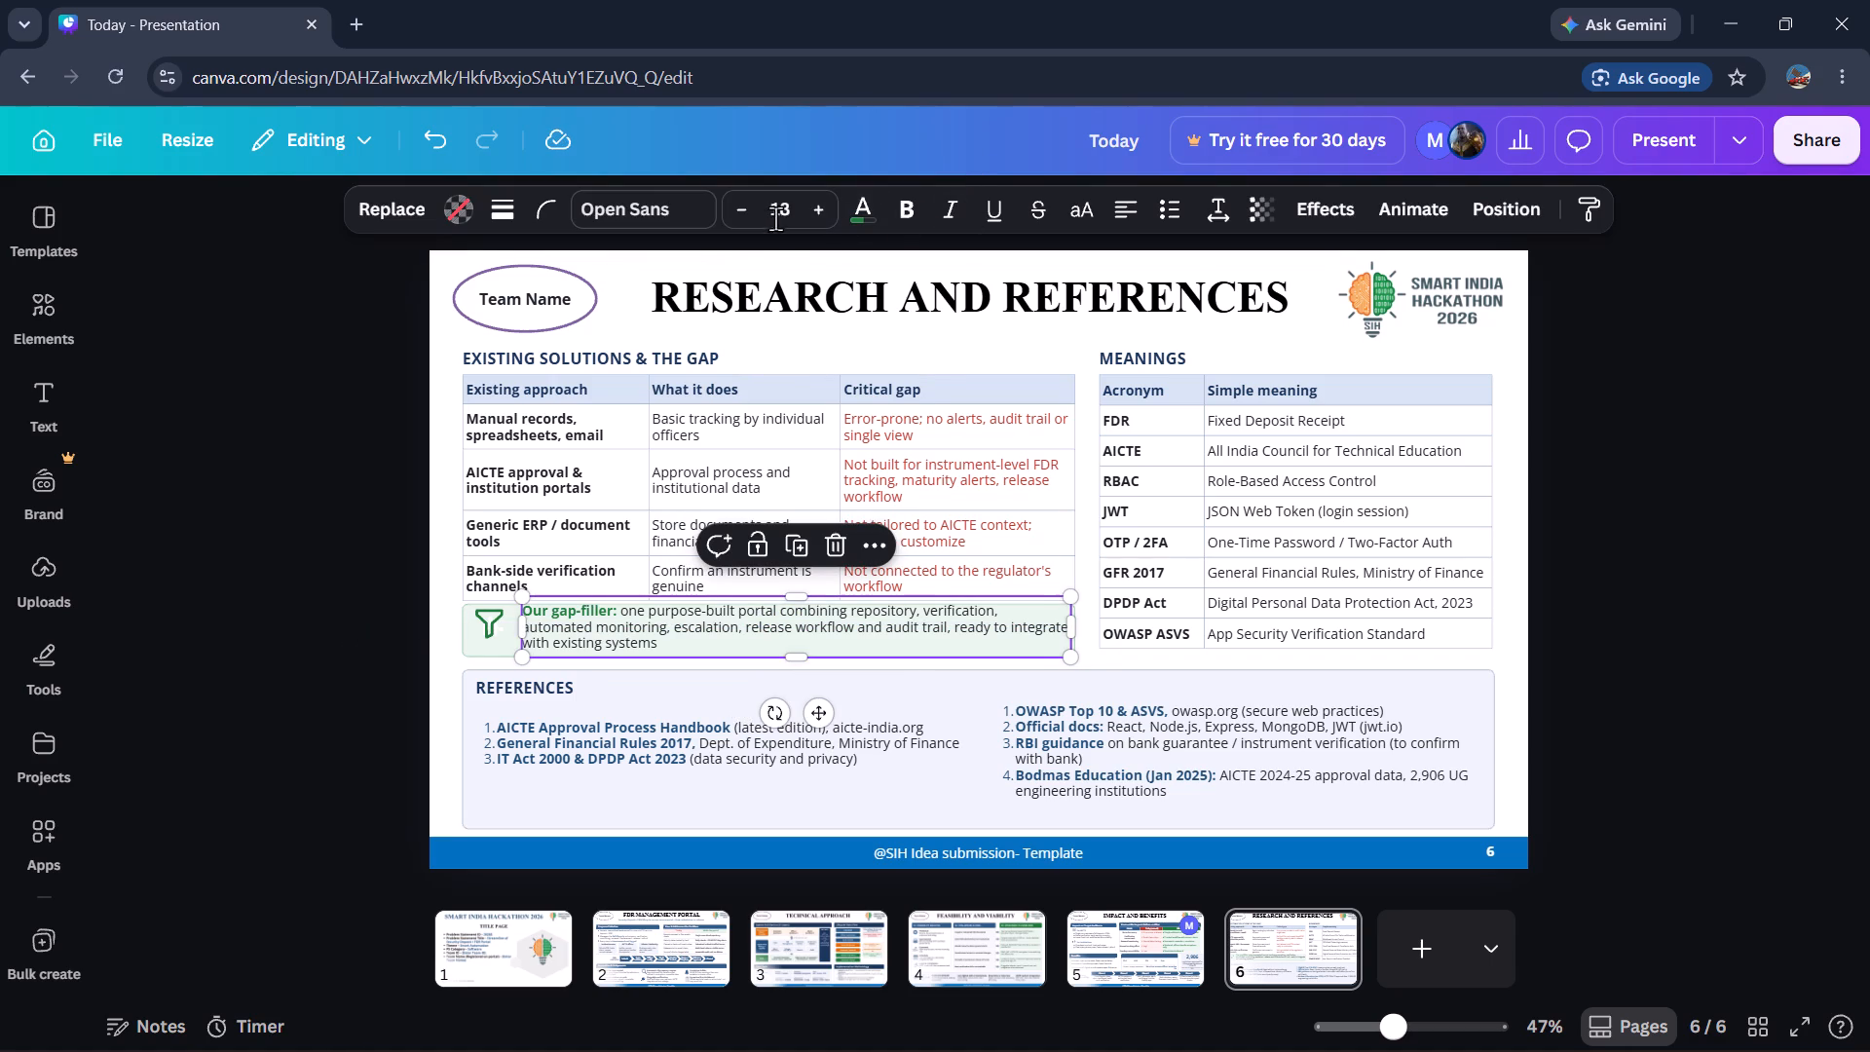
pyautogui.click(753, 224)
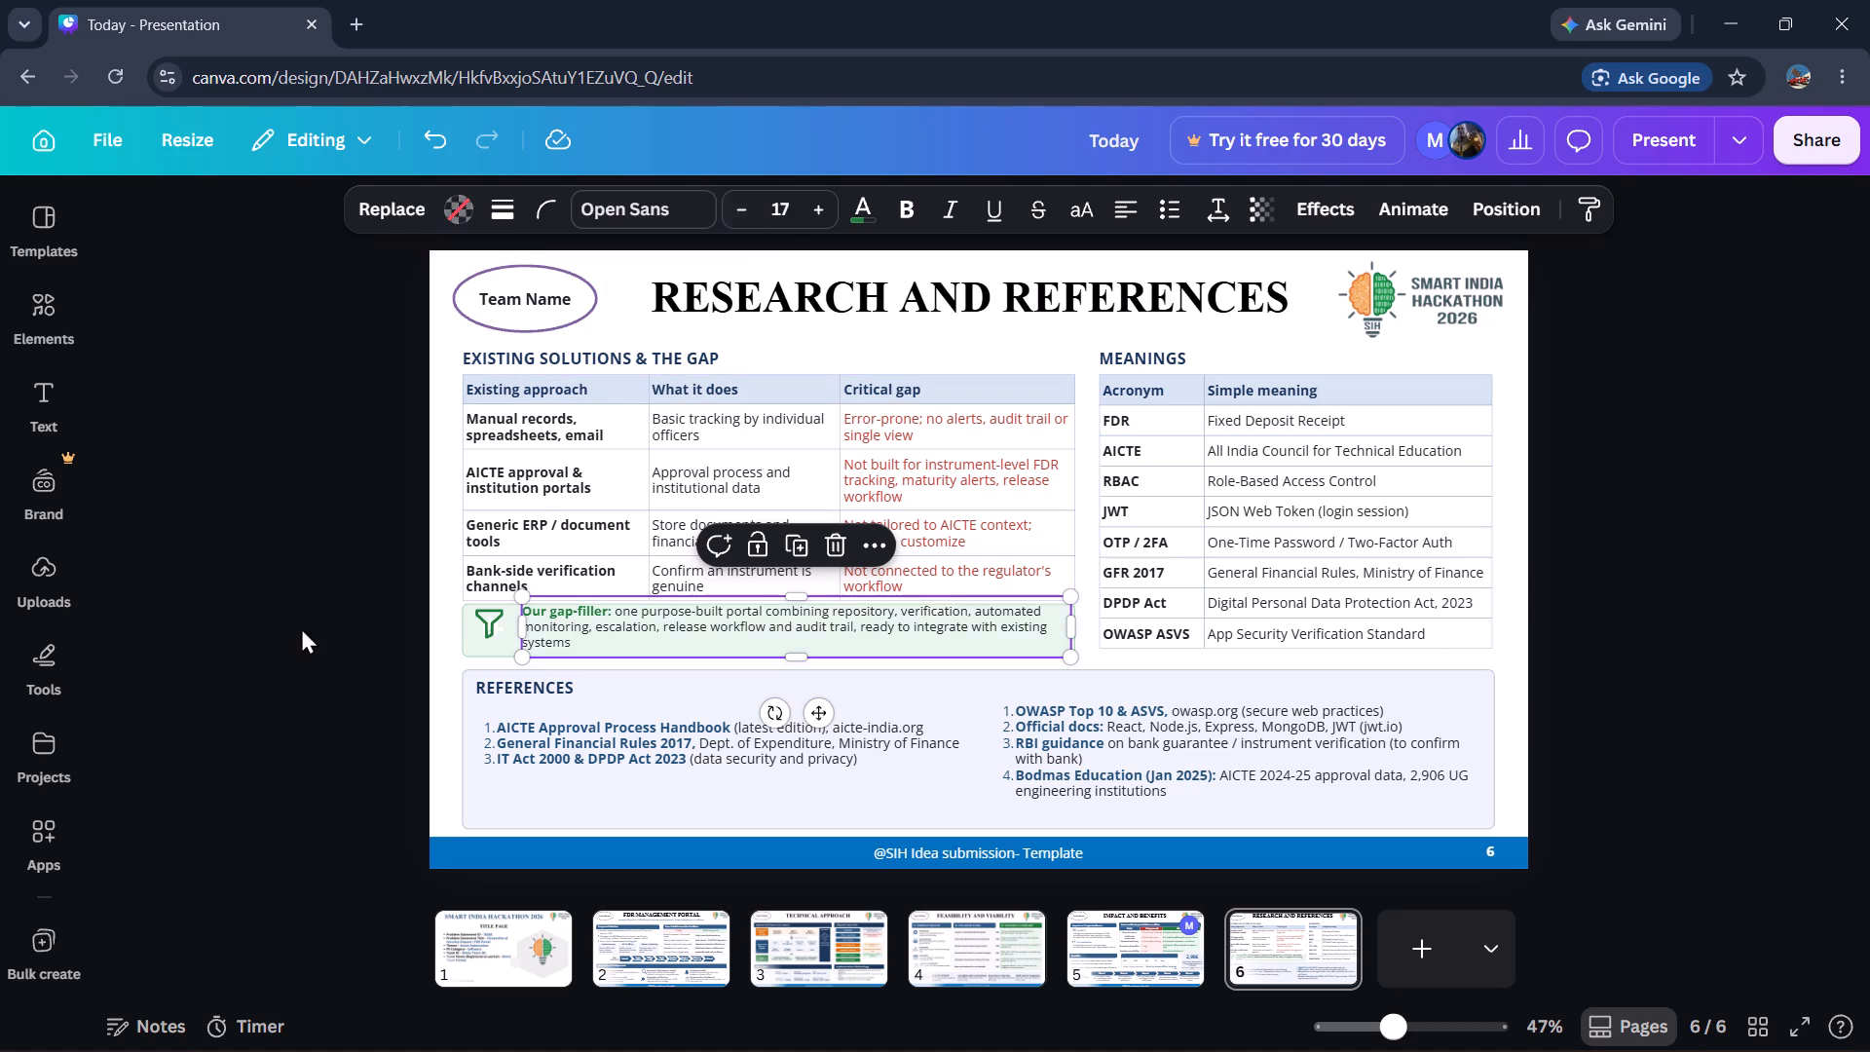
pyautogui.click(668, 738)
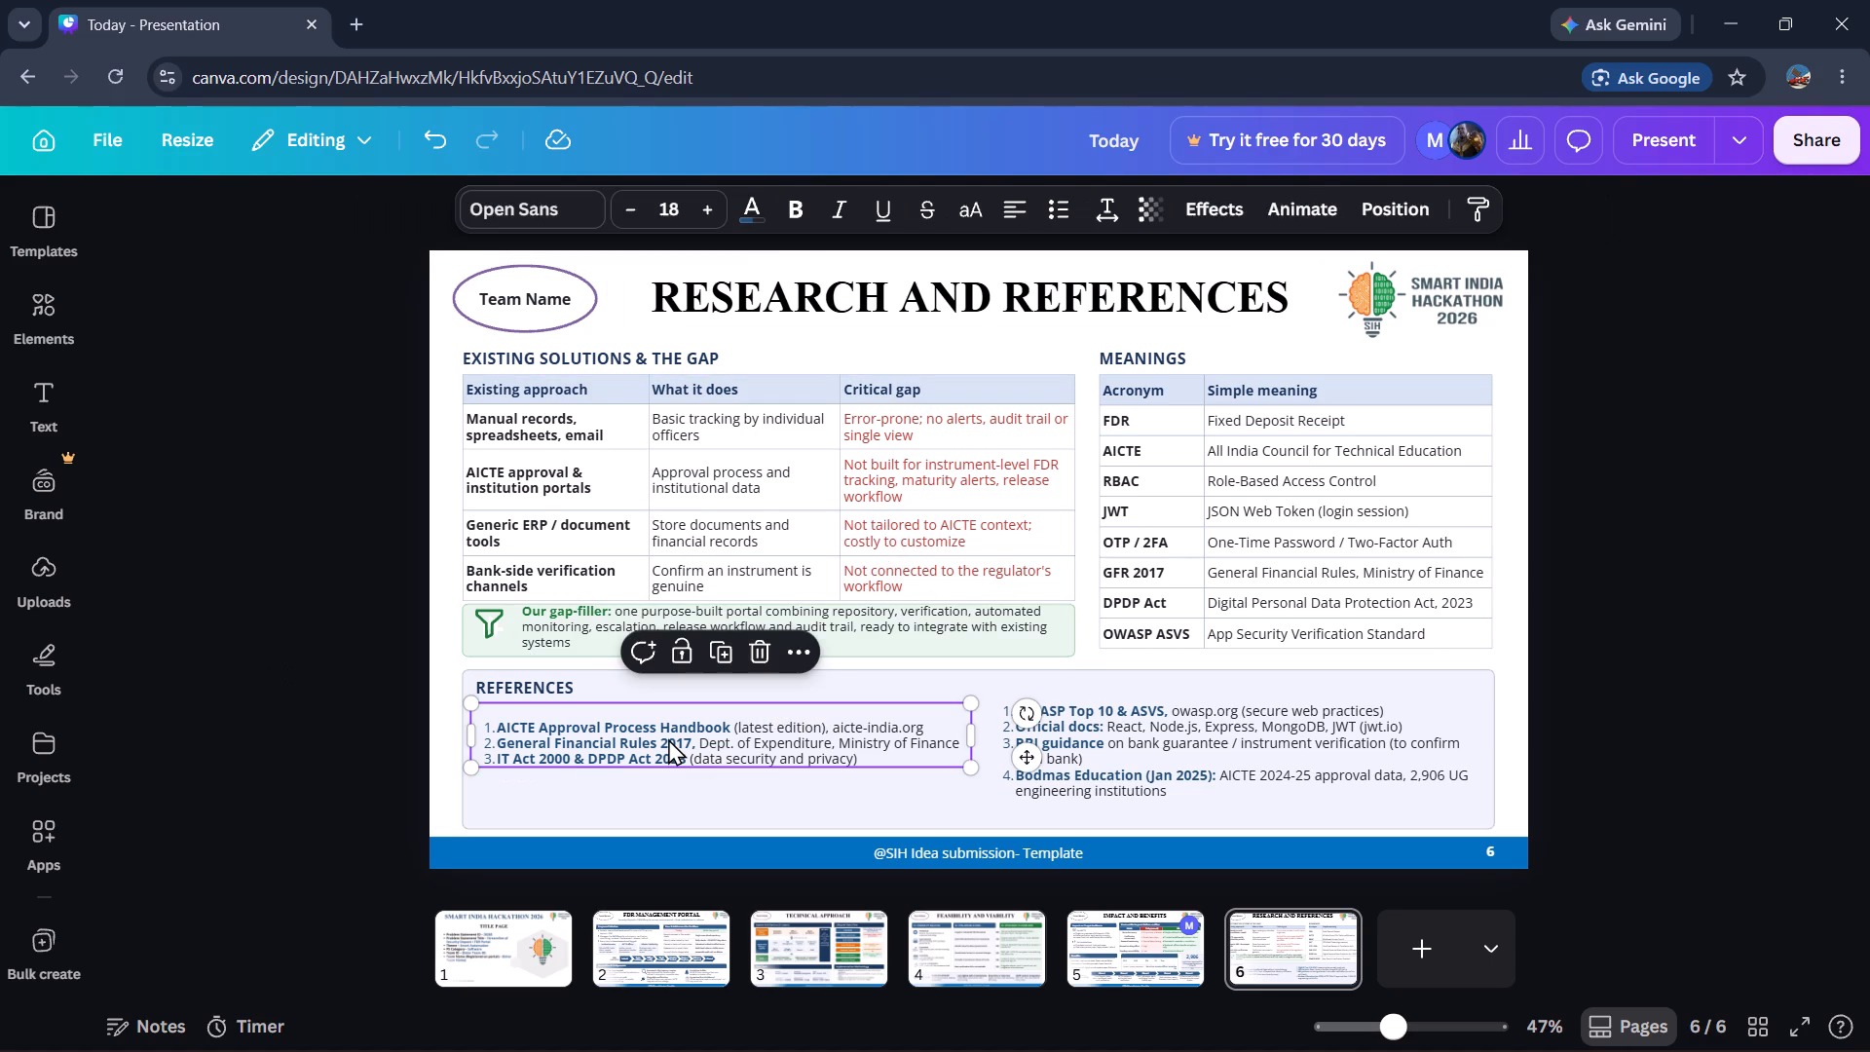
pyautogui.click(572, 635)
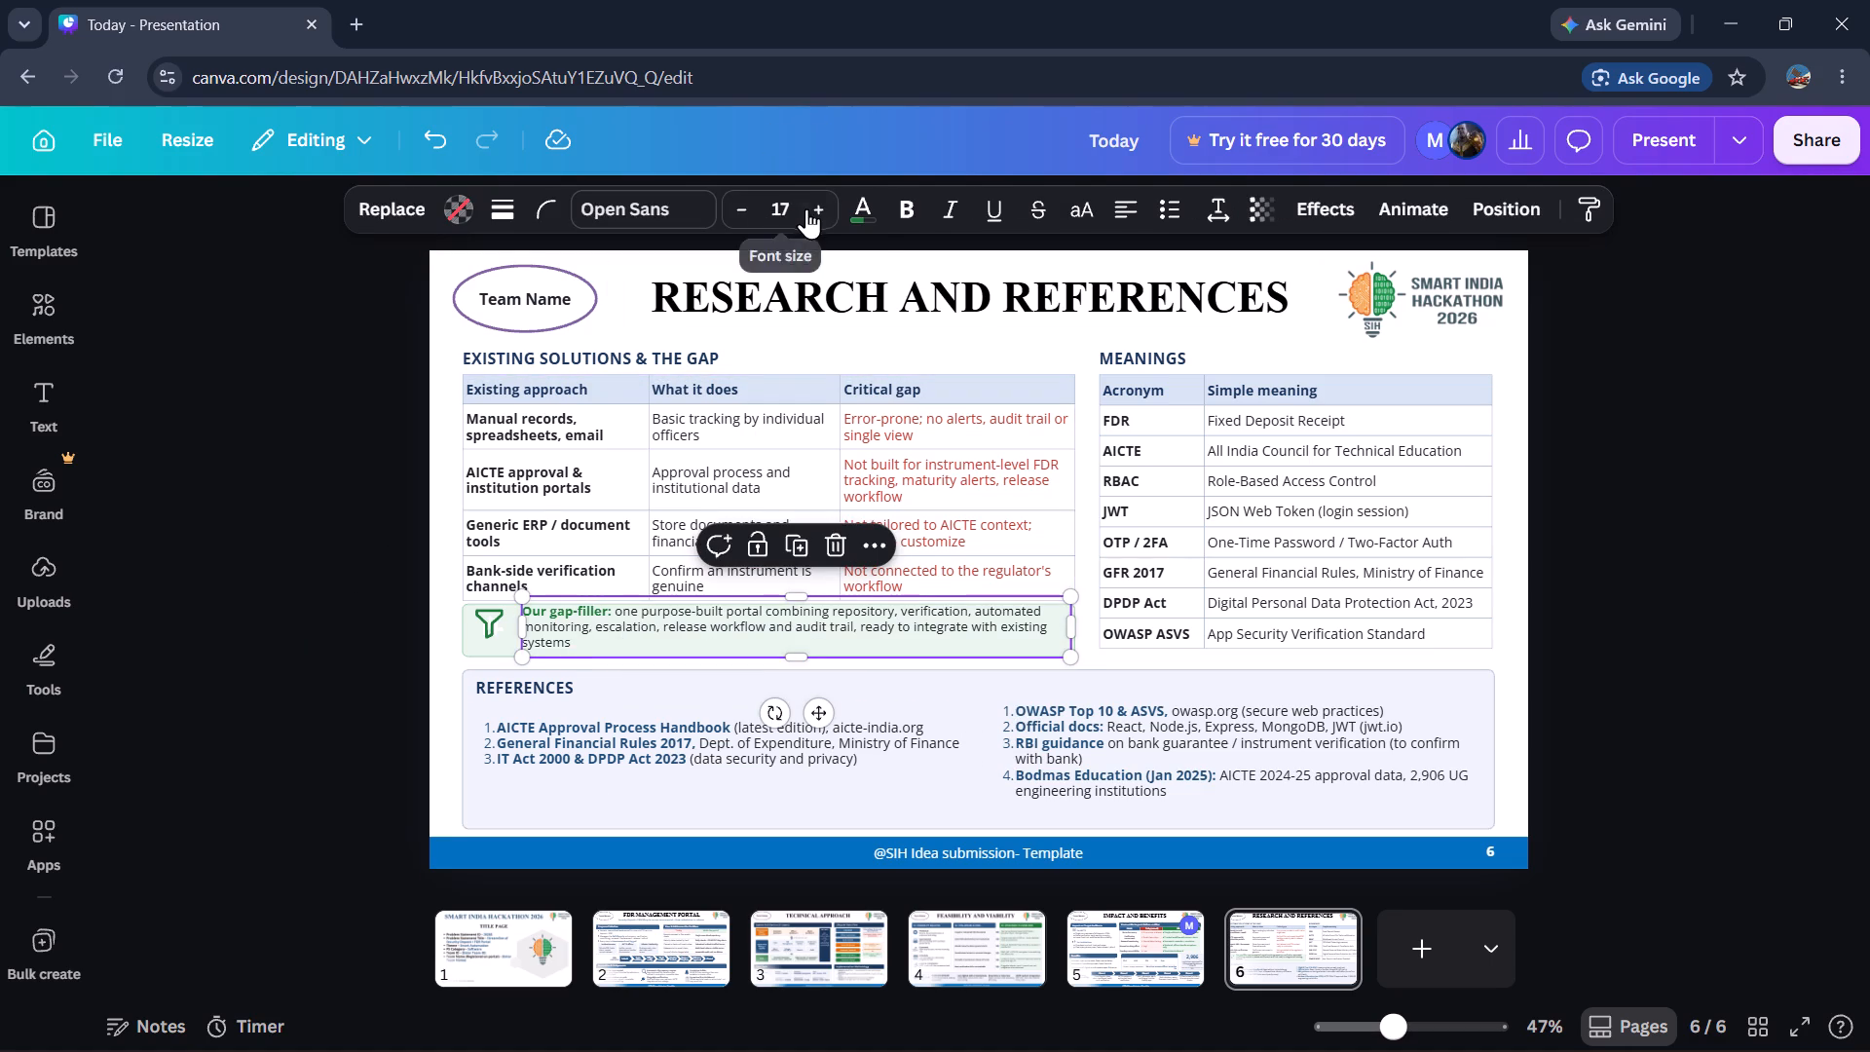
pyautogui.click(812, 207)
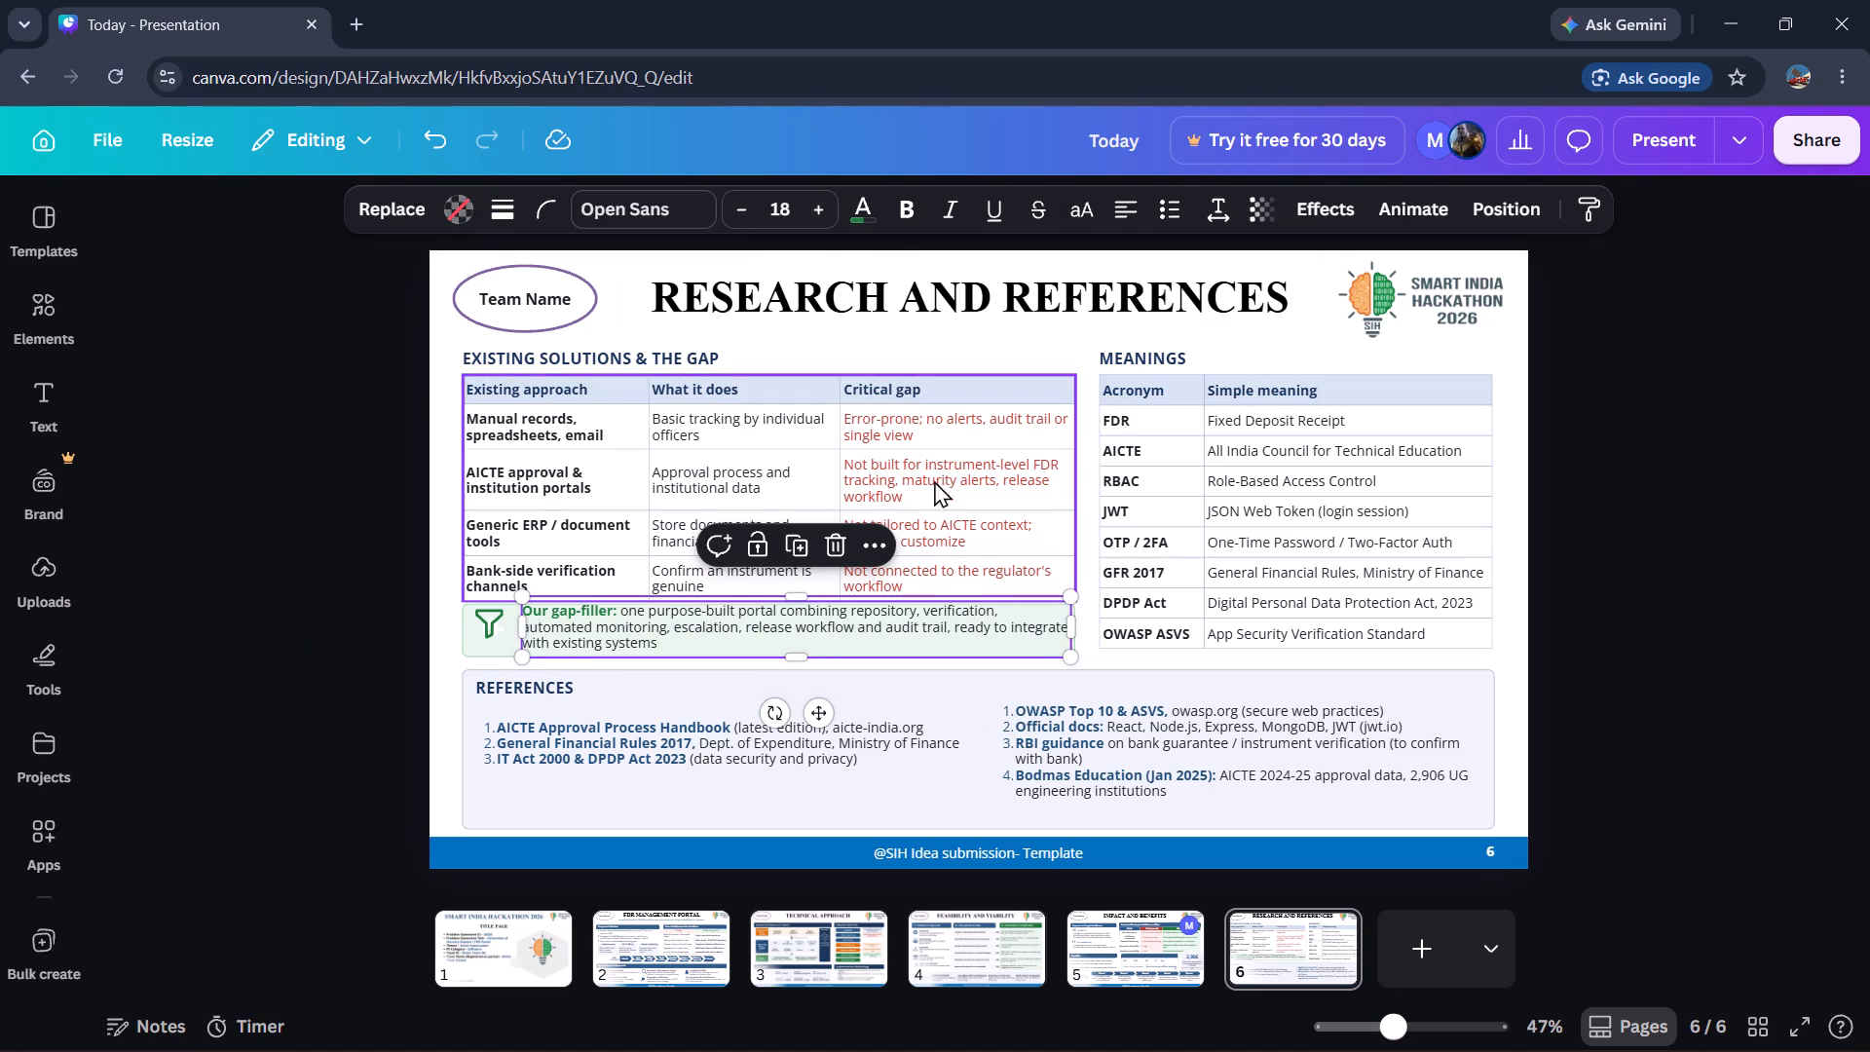
# Widen the "Our gap-filler" text box slightly past the right edge of its green background, and deselect it.
pyautogui.moveTo(1077, 619); pyautogui.dragTo(1057, 622)
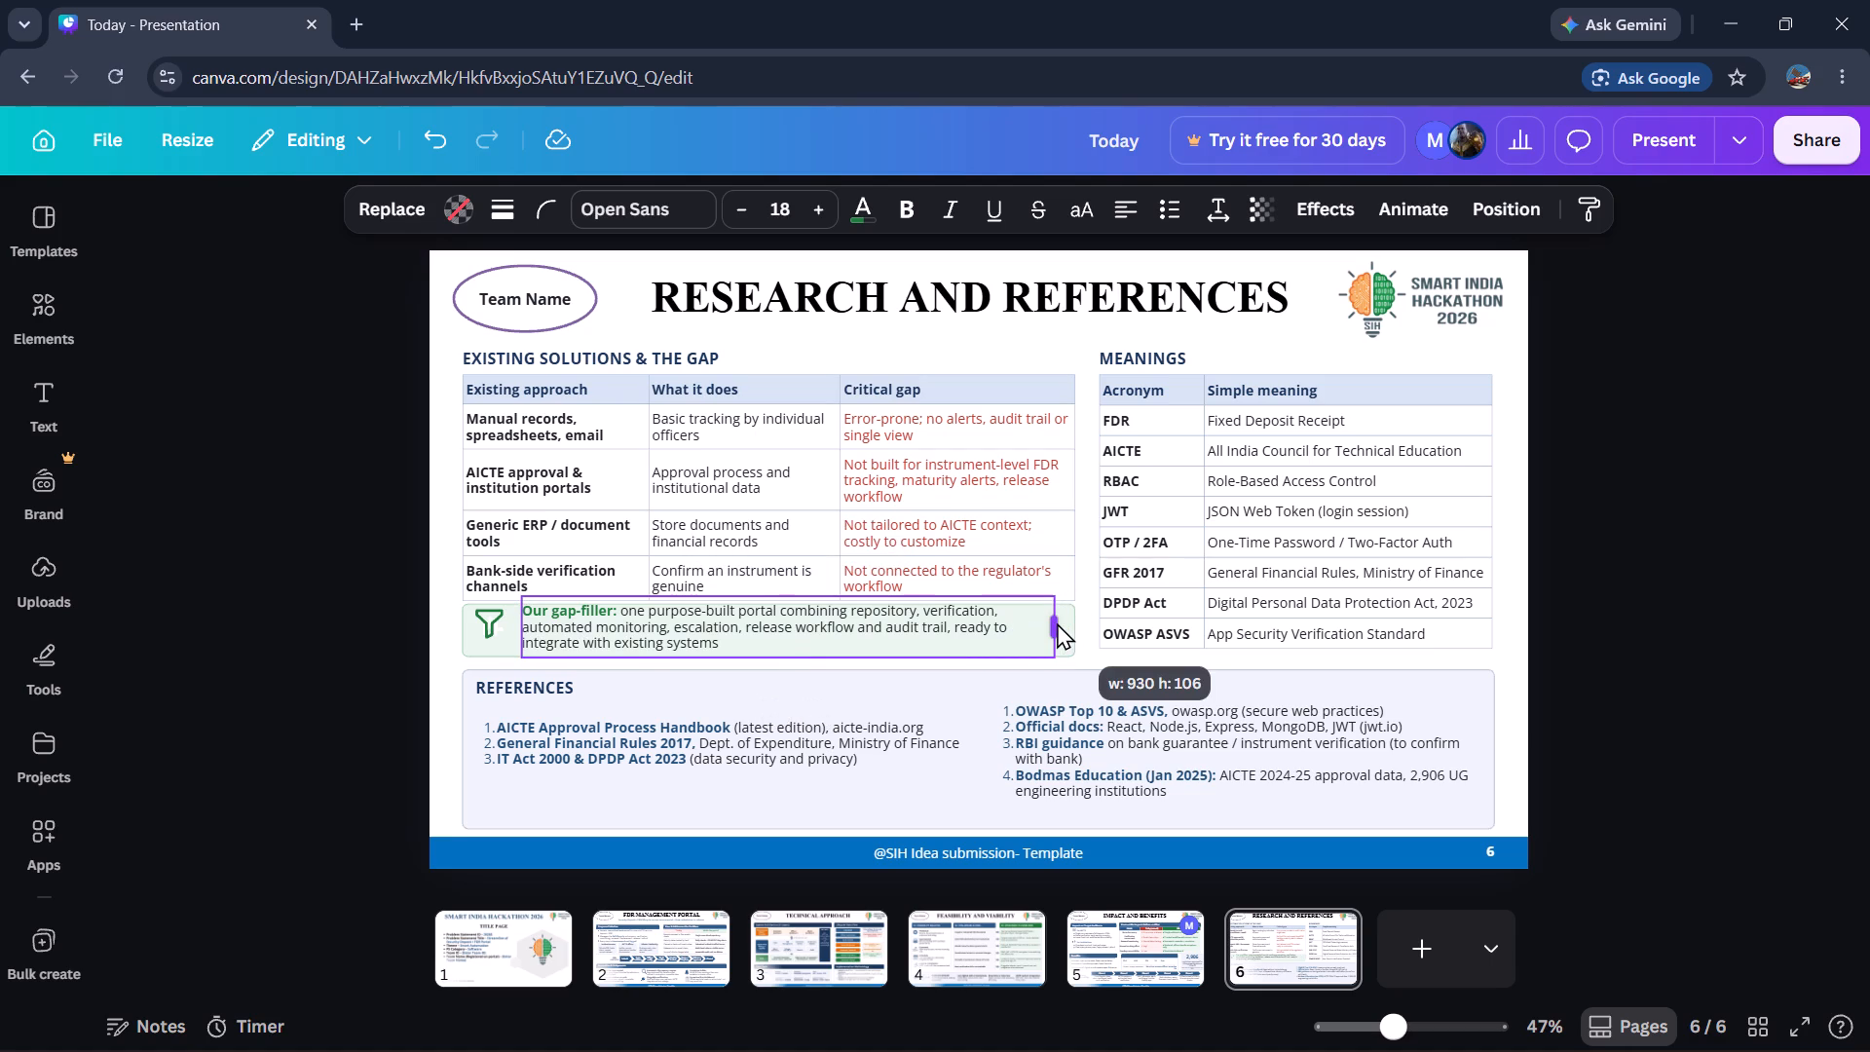
pyautogui.moveTo(1057, 622); pyautogui.dragTo(1092, 624)
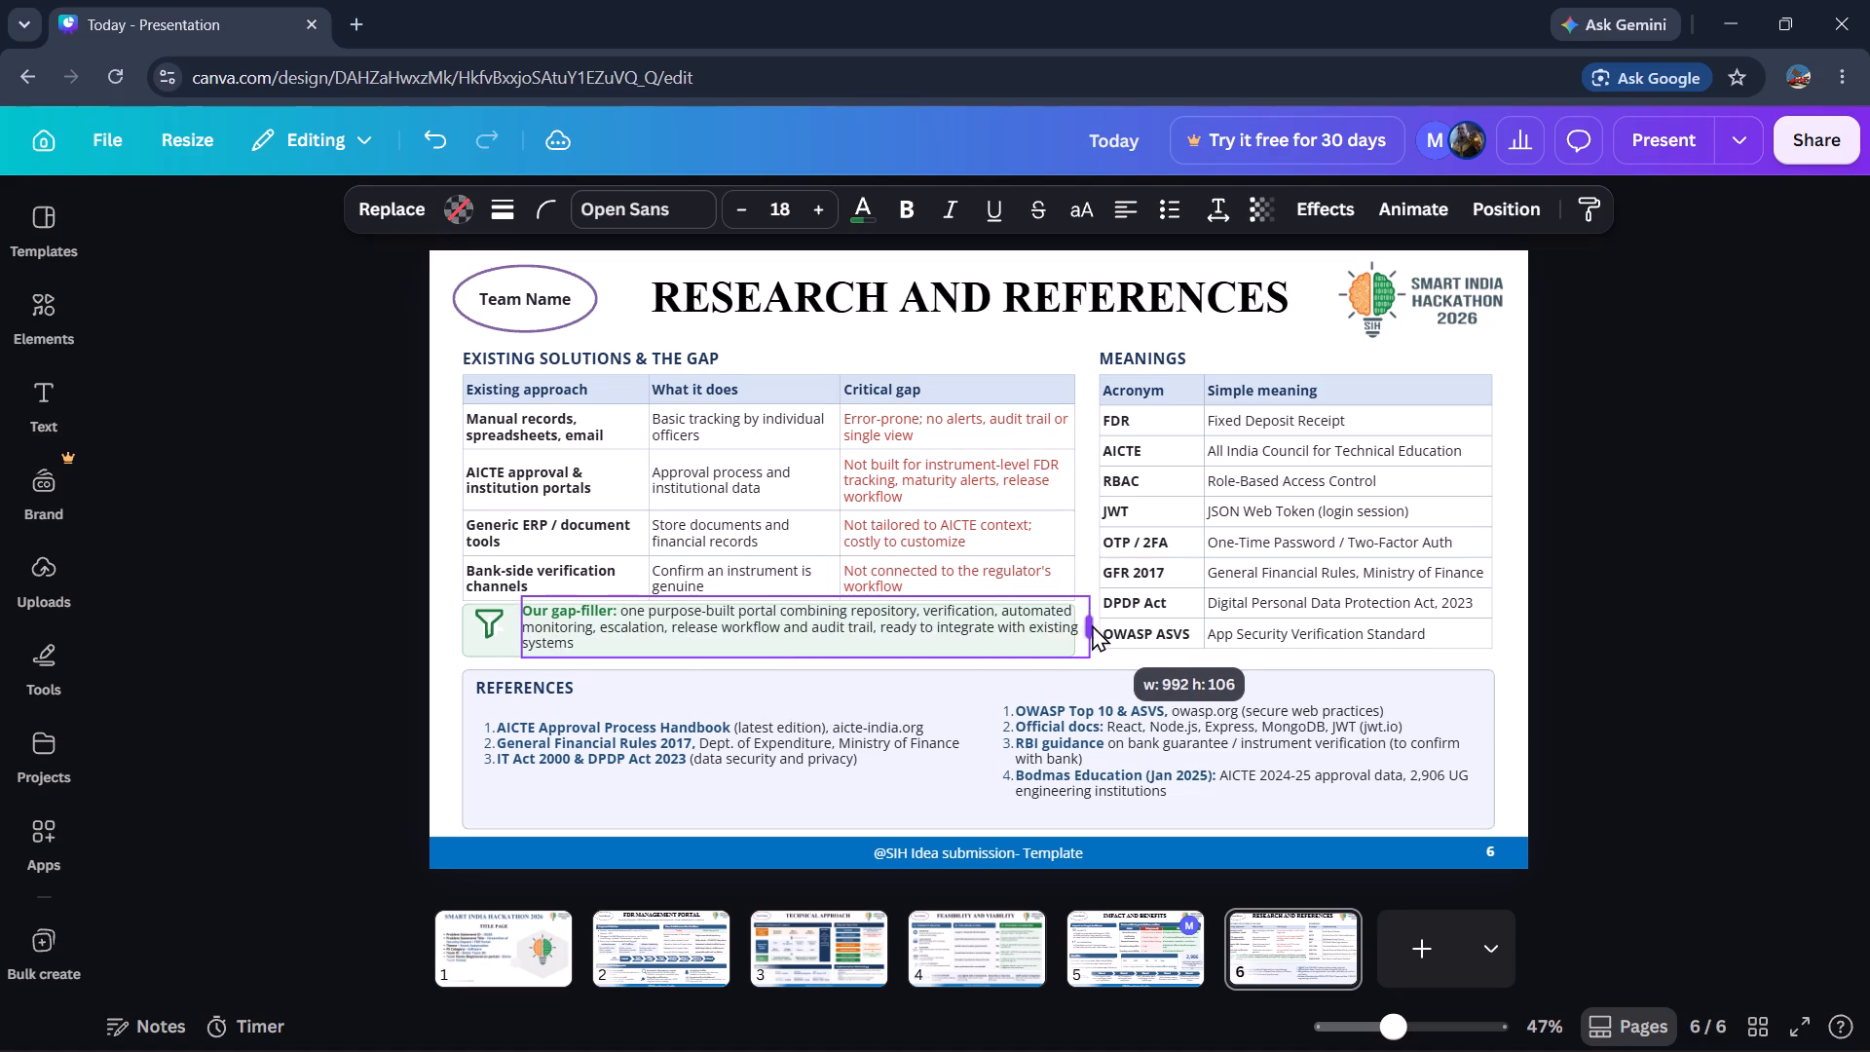
pyautogui.moveTo(1092, 624); pyautogui.dragTo(1086, 632)
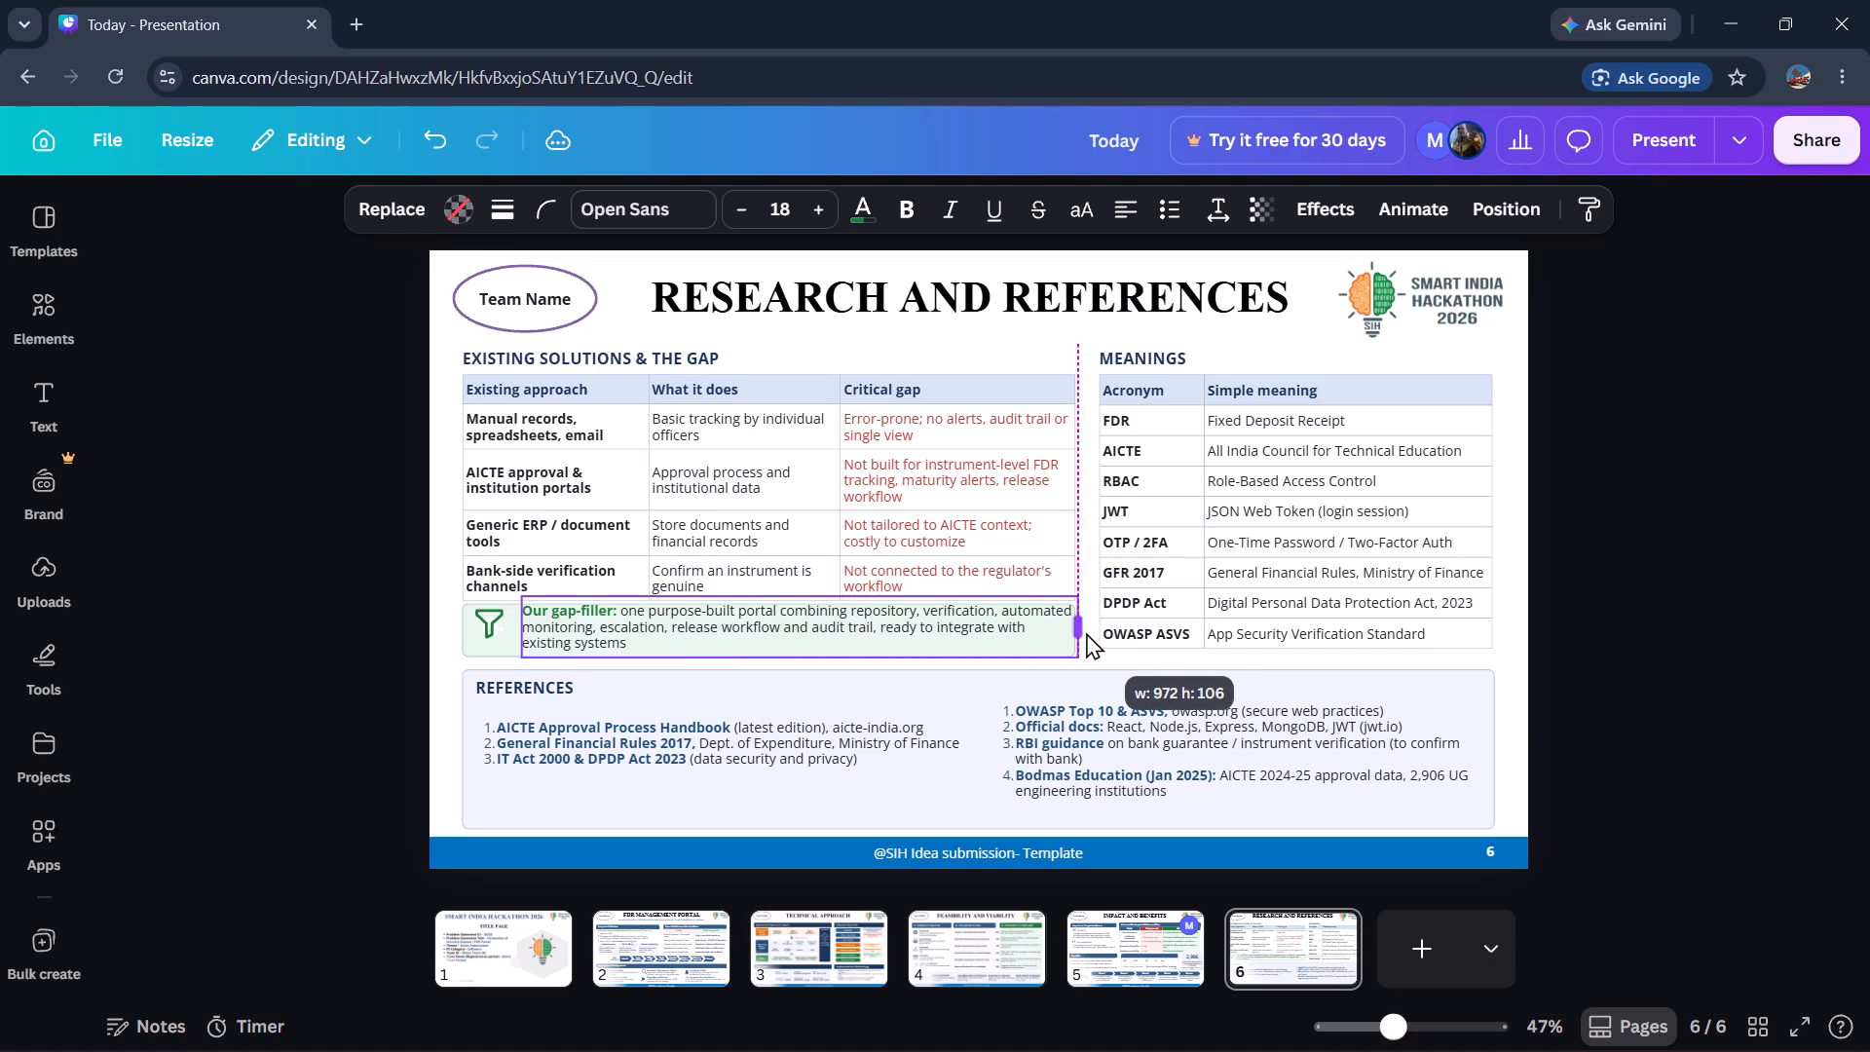
pyautogui.moveTo(1086, 632); pyautogui.dragTo(1089, 633)
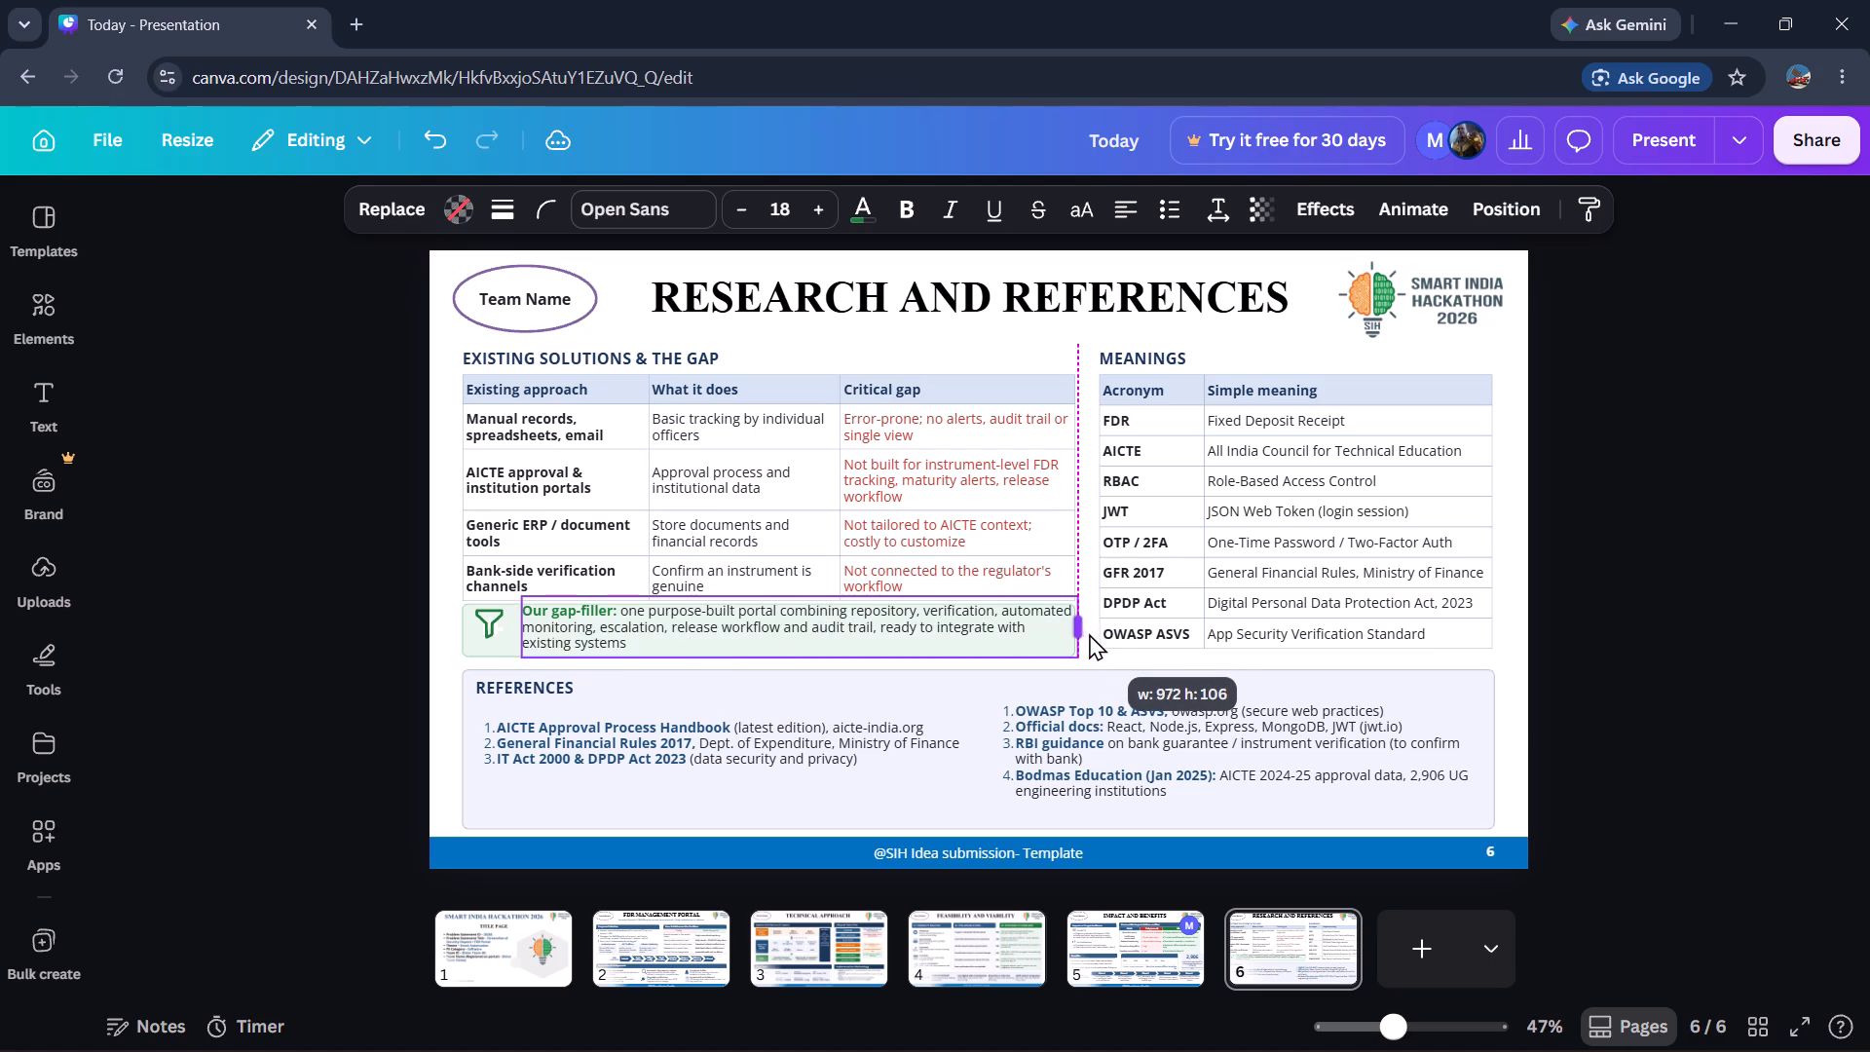
pyautogui.moveTo(1089, 633); pyautogui.dragTo(1091, 633)
pyautogui.click(426, 662)
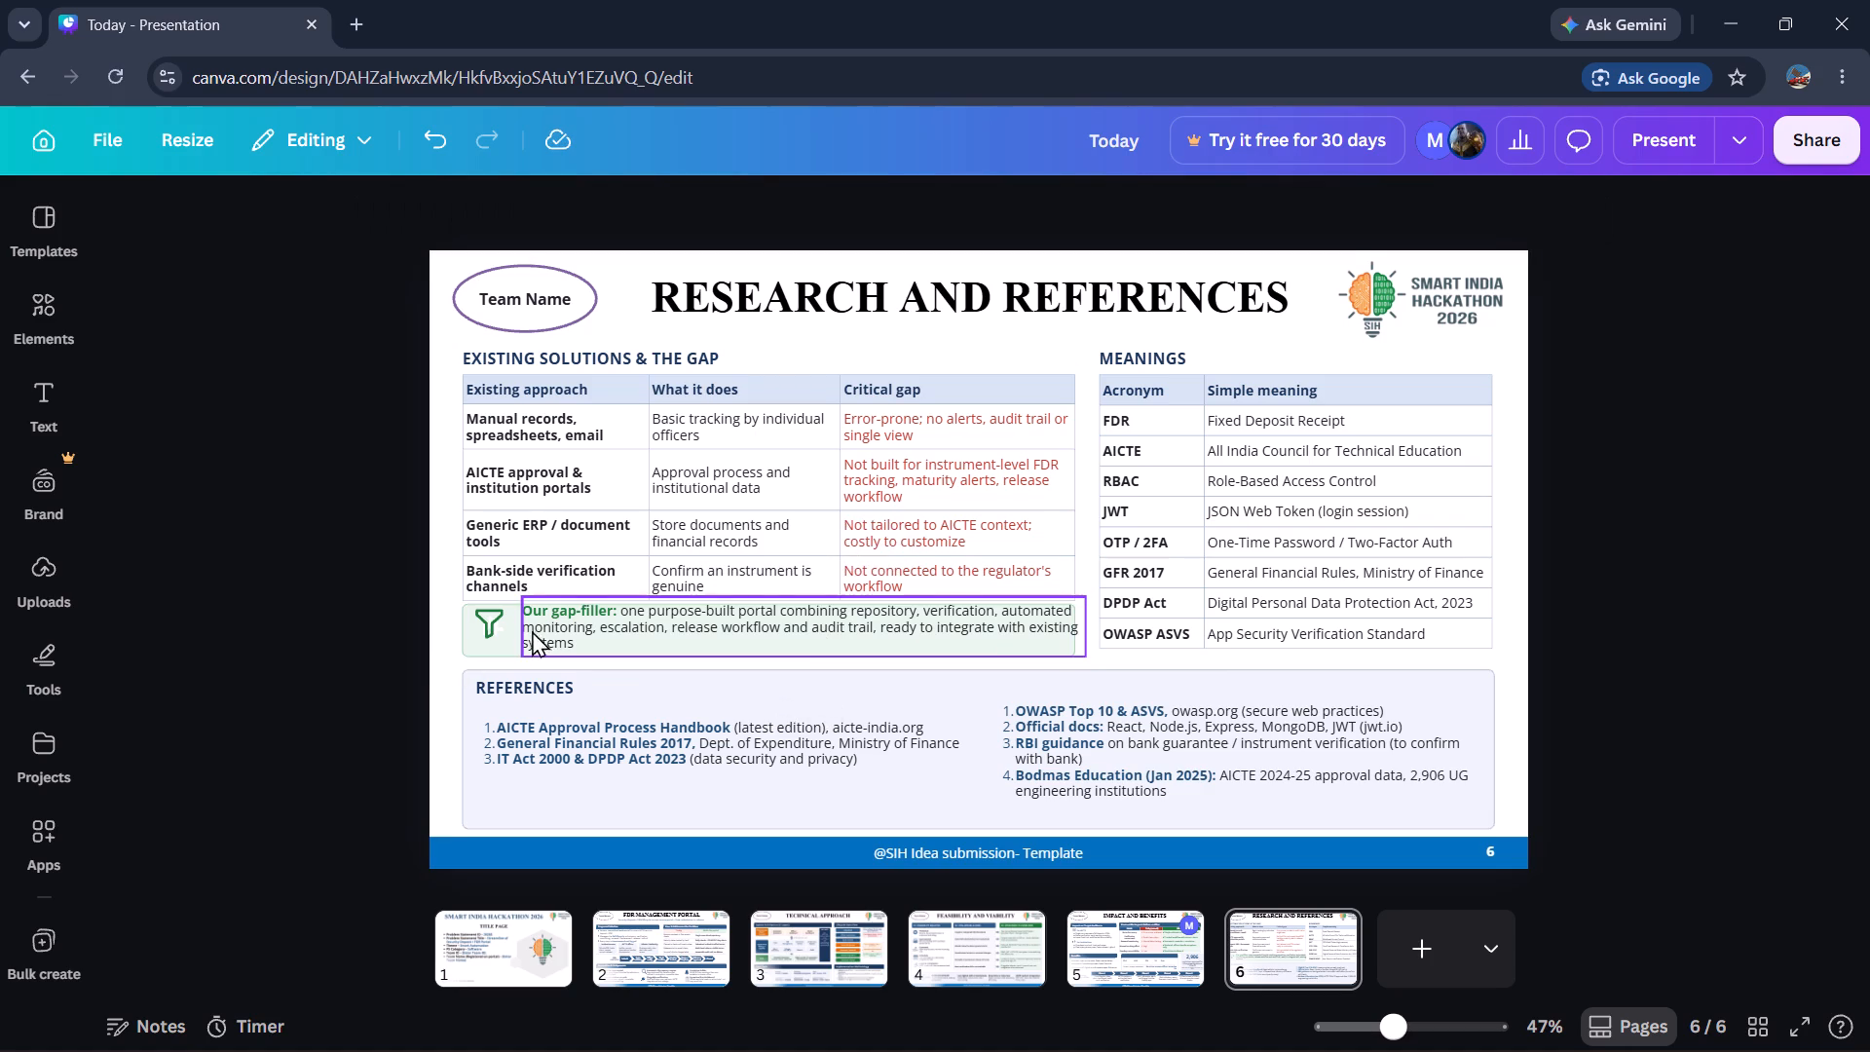
# Nudge the "Our gap-filler" text slightly down and to the left so its lines sit inside the green box.
pyautogui.click(591, 614)
pyautogui.press('Down')
pyautogui.press('Down')
pyautogui.press('Down')
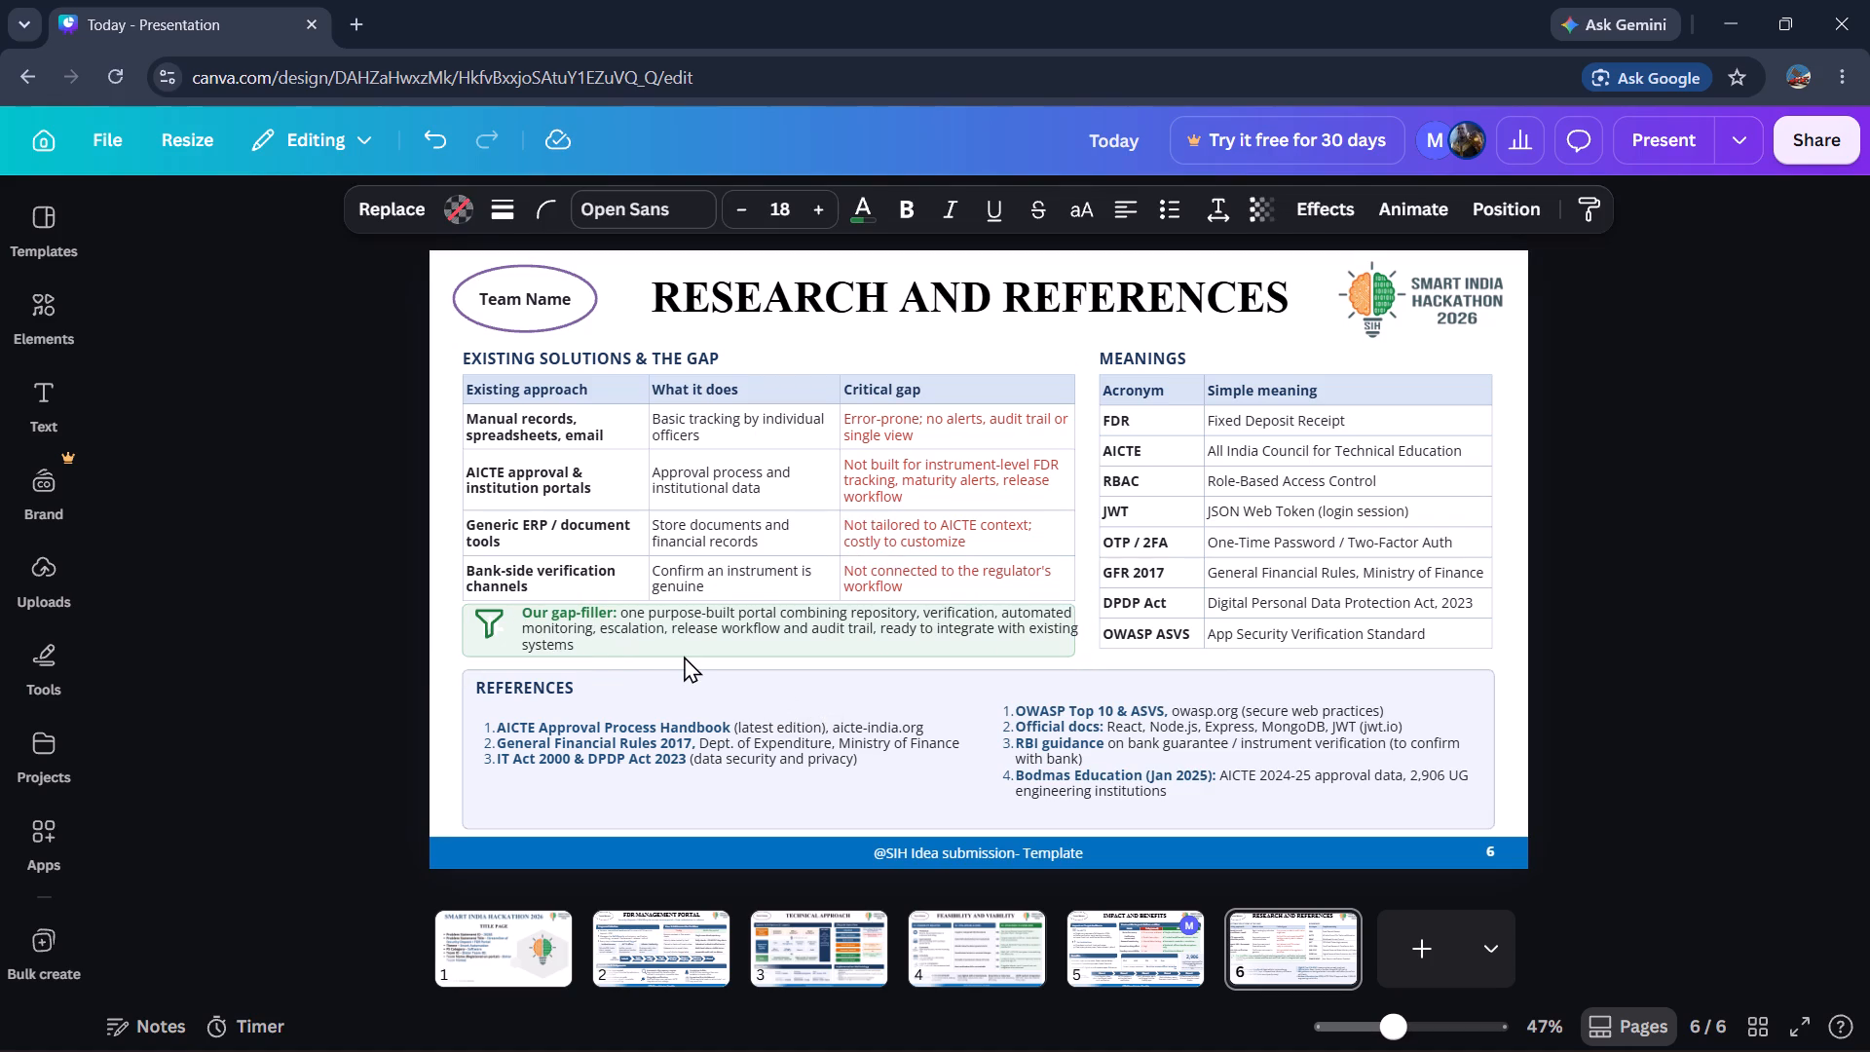
pyautogui.press('Left')
pyautogui.press('Left')
pyautogui.press('Left')
pyautogui.press('Left')
pyautogui.press('Left')
pyautogui.press('Left')
pyautogui.press('Left')
pyautogui.press('Left')
pyautogui.press('Left')
pyautogui.press('Left')
pyautogui.press('Left')
pyautogui.press('Left')
pyautogui.press('Left')
pyautogui.press('Left')
pyautogui.press('Left')
pyautogui.press('Left')
pyautogui.press('Left')
pyautogui.press('Left')
pyautogui.press('Left')
pyautogui.press('Left')
pyautogui.press('Left')
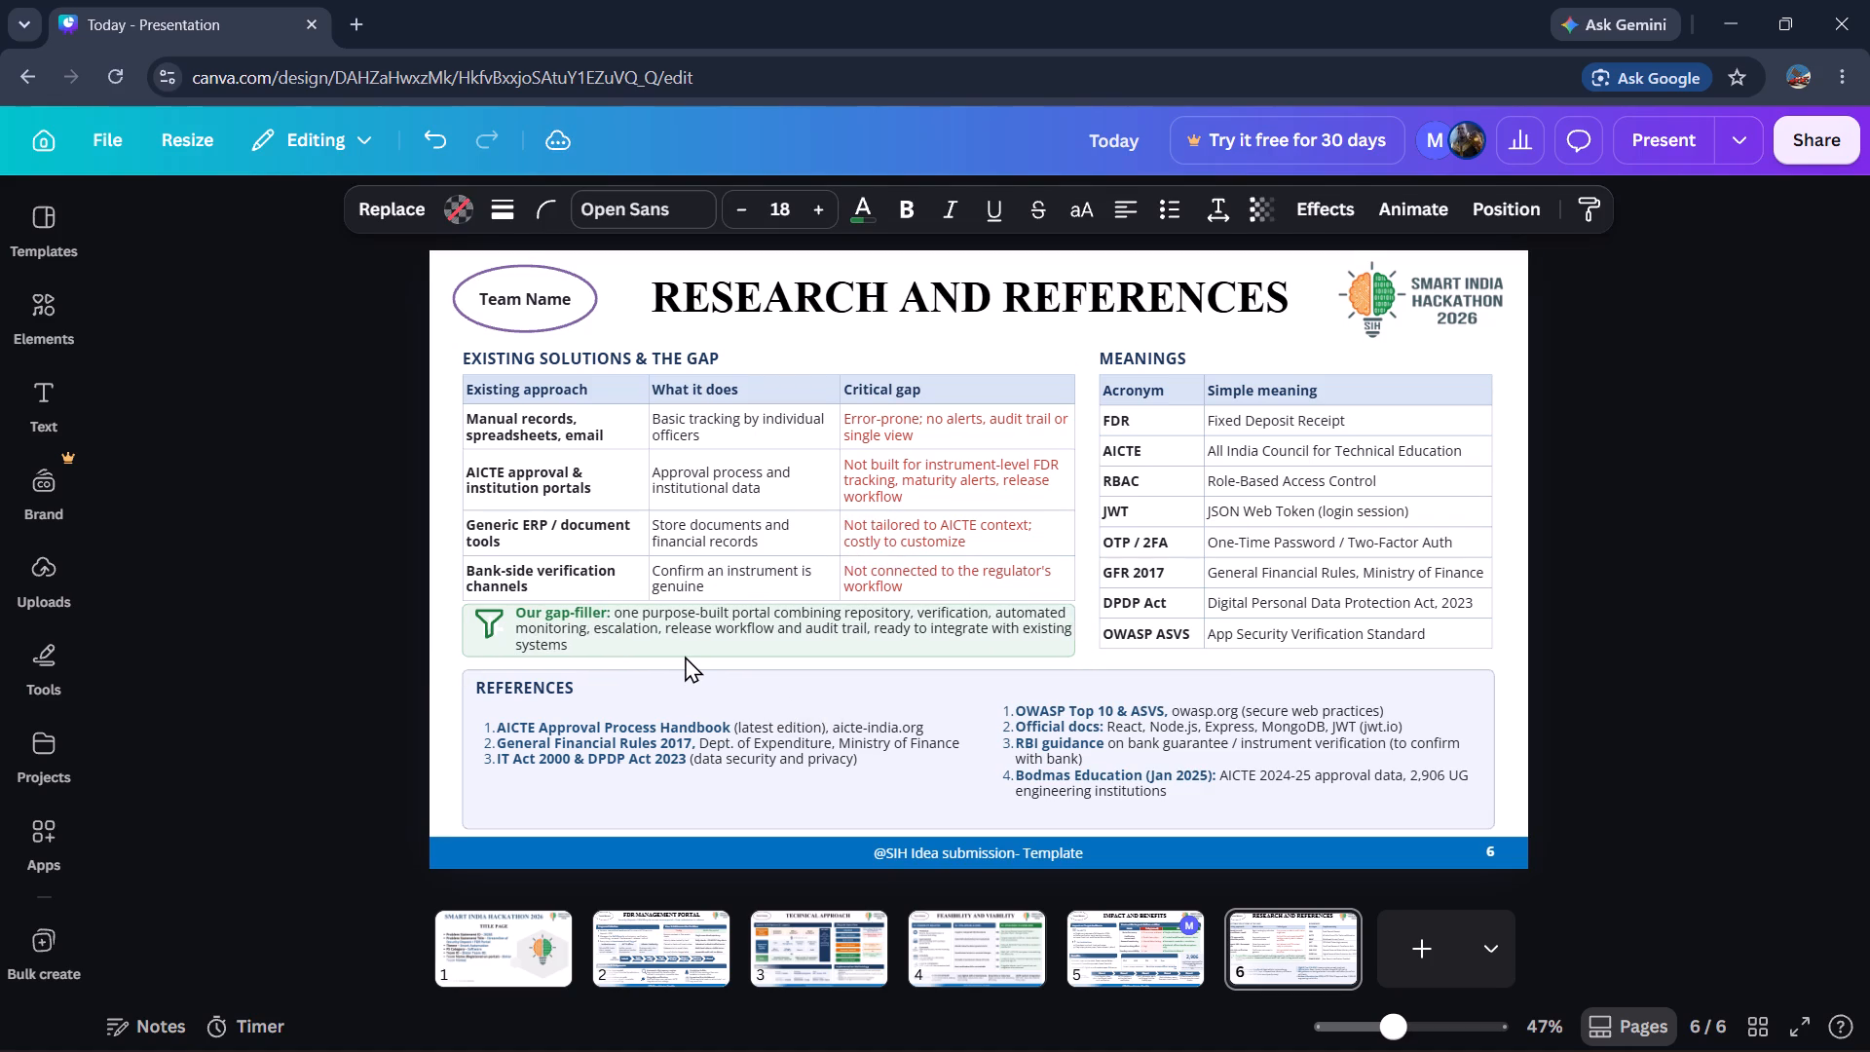
pyautogui.press('Right')
pyautogui.press('Right')
pyautogui.press('Right')
pyautogui.press('Right')
pyautogui.press('Right')
pyautogui.press('Right')
pyautogui.press('Down')
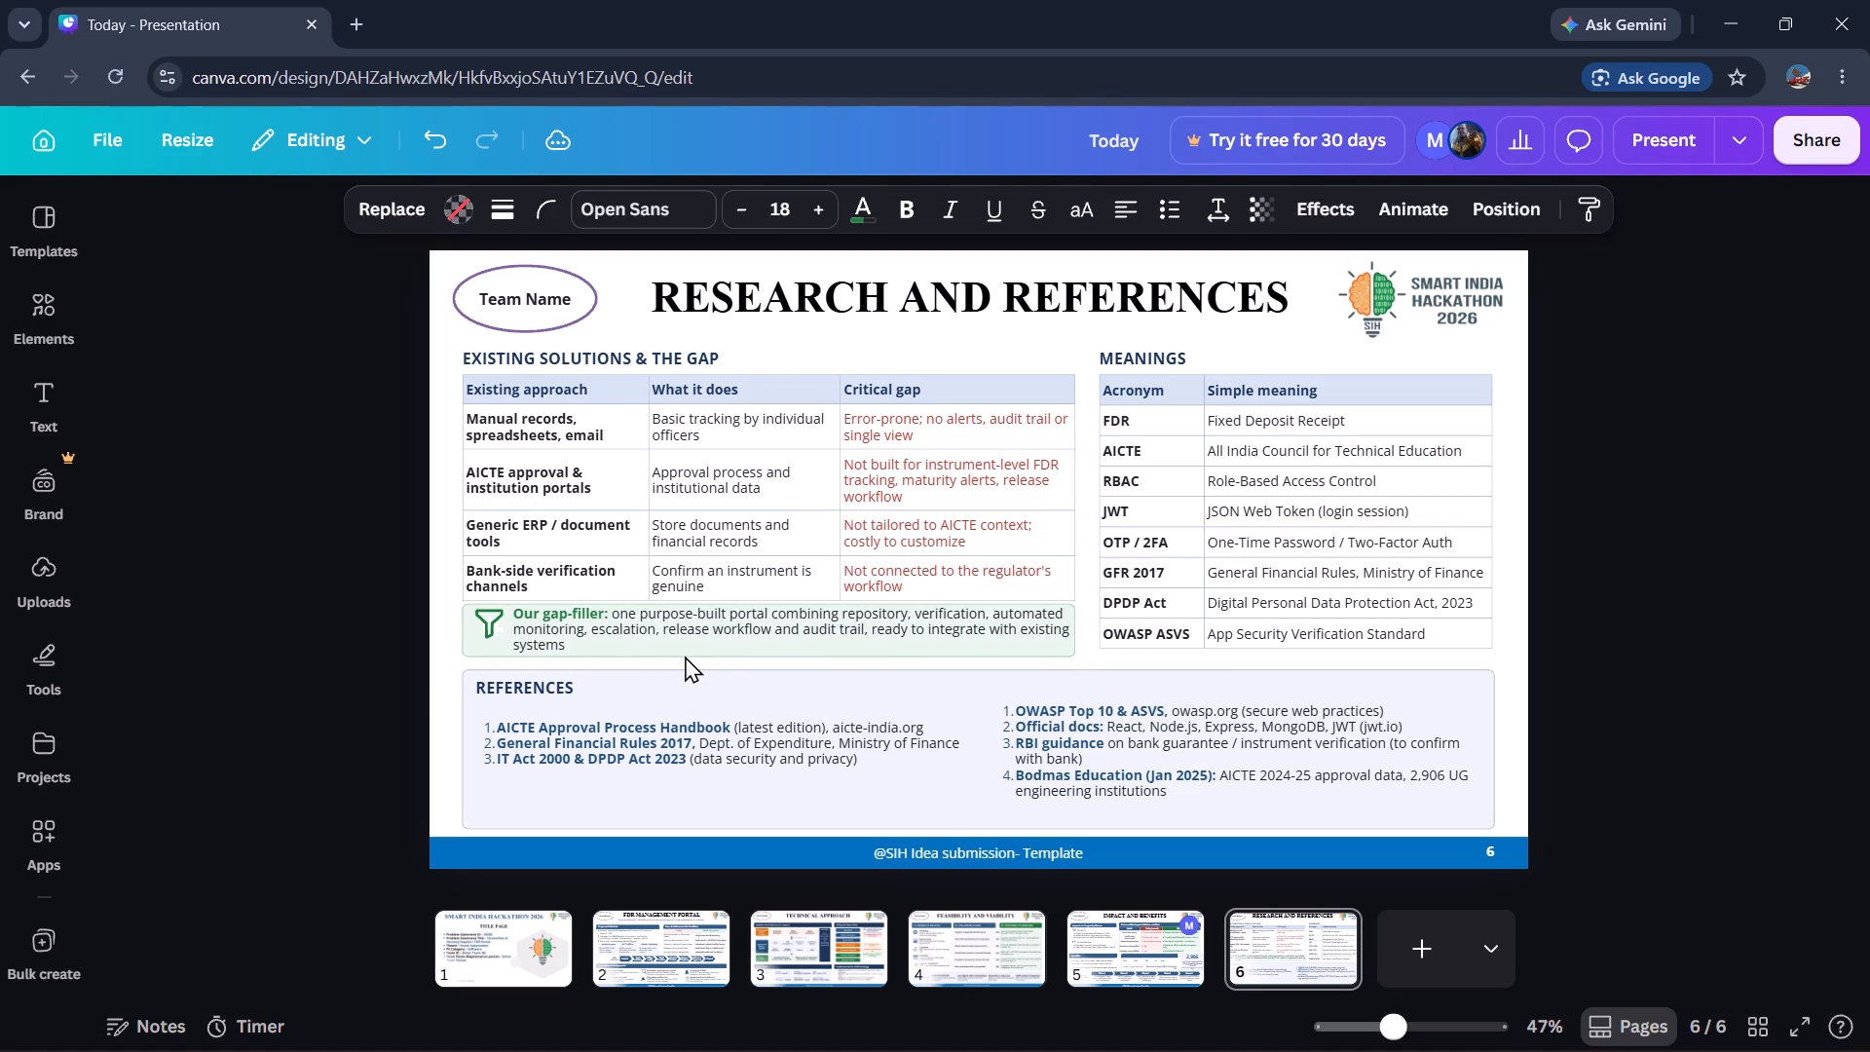
pyautogui.click(393, 653)
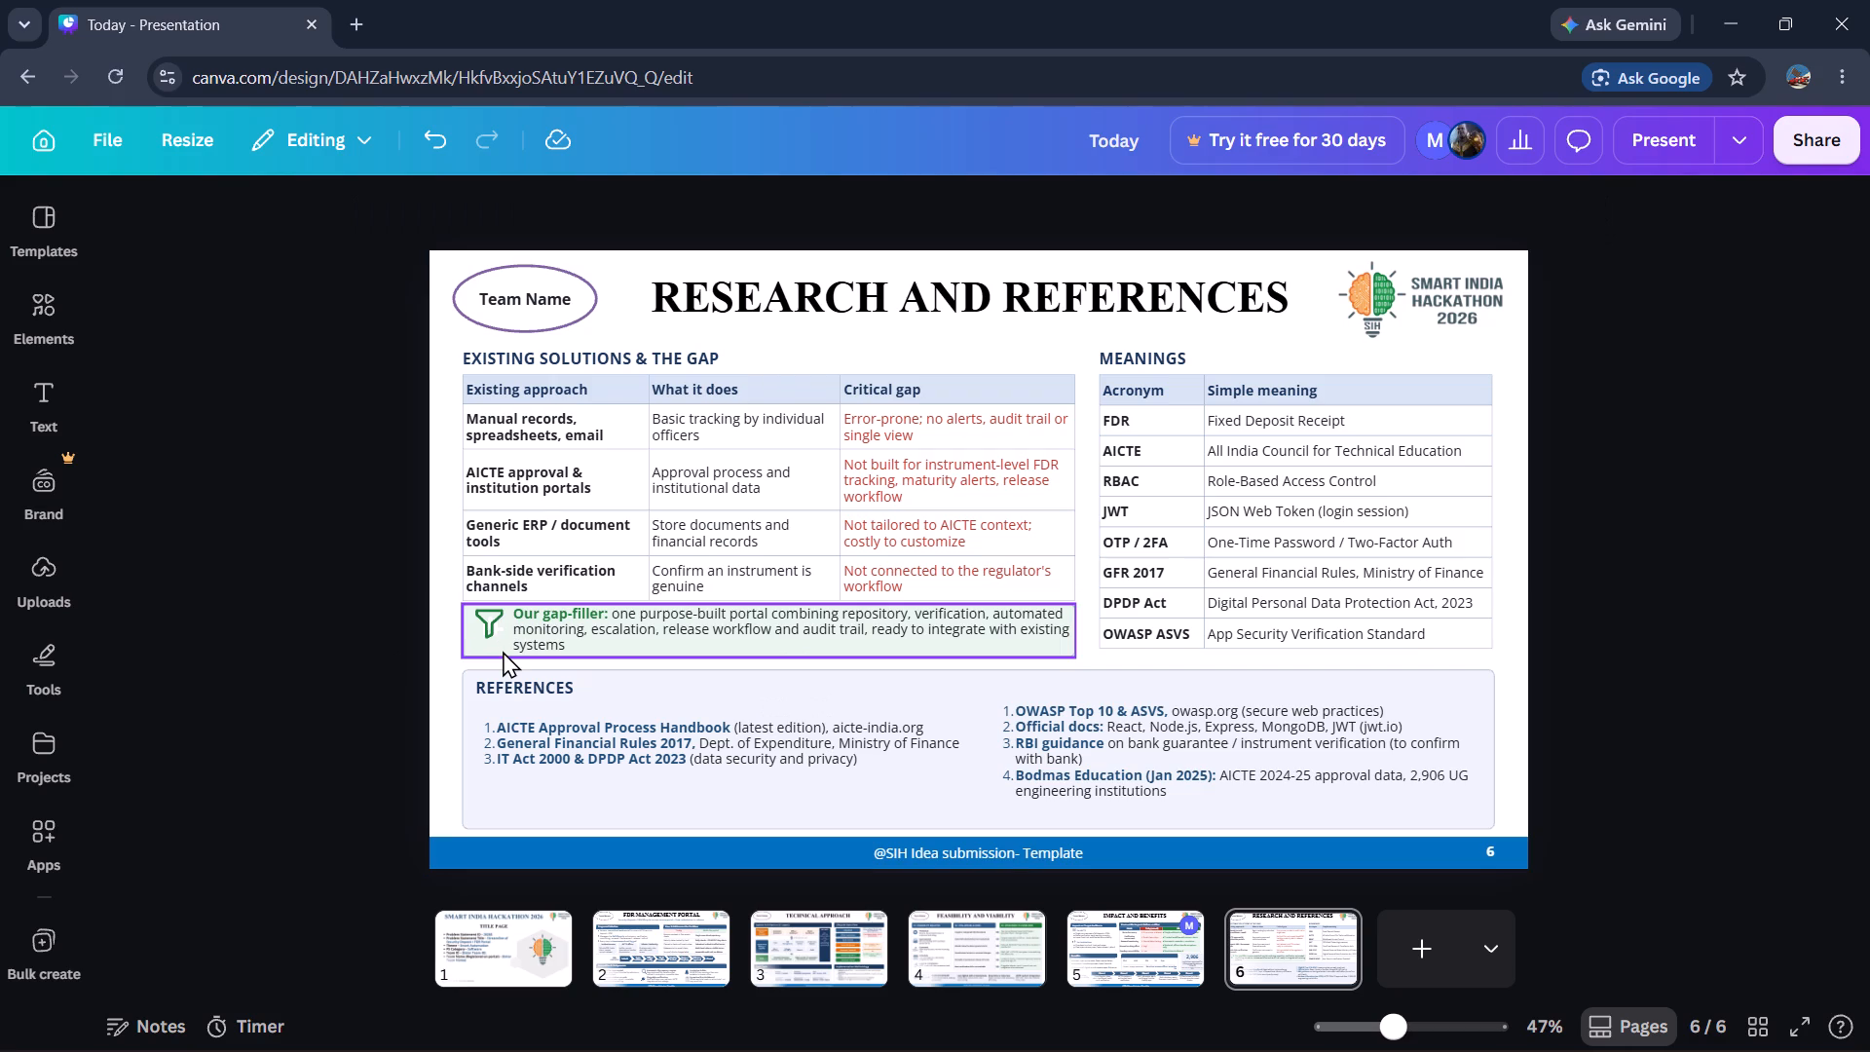
# Send the funnel icon in the gap-filler box backward and delete the stray white image and its empty frame covering it.
pyautogui.scroll(1, 503, 652)
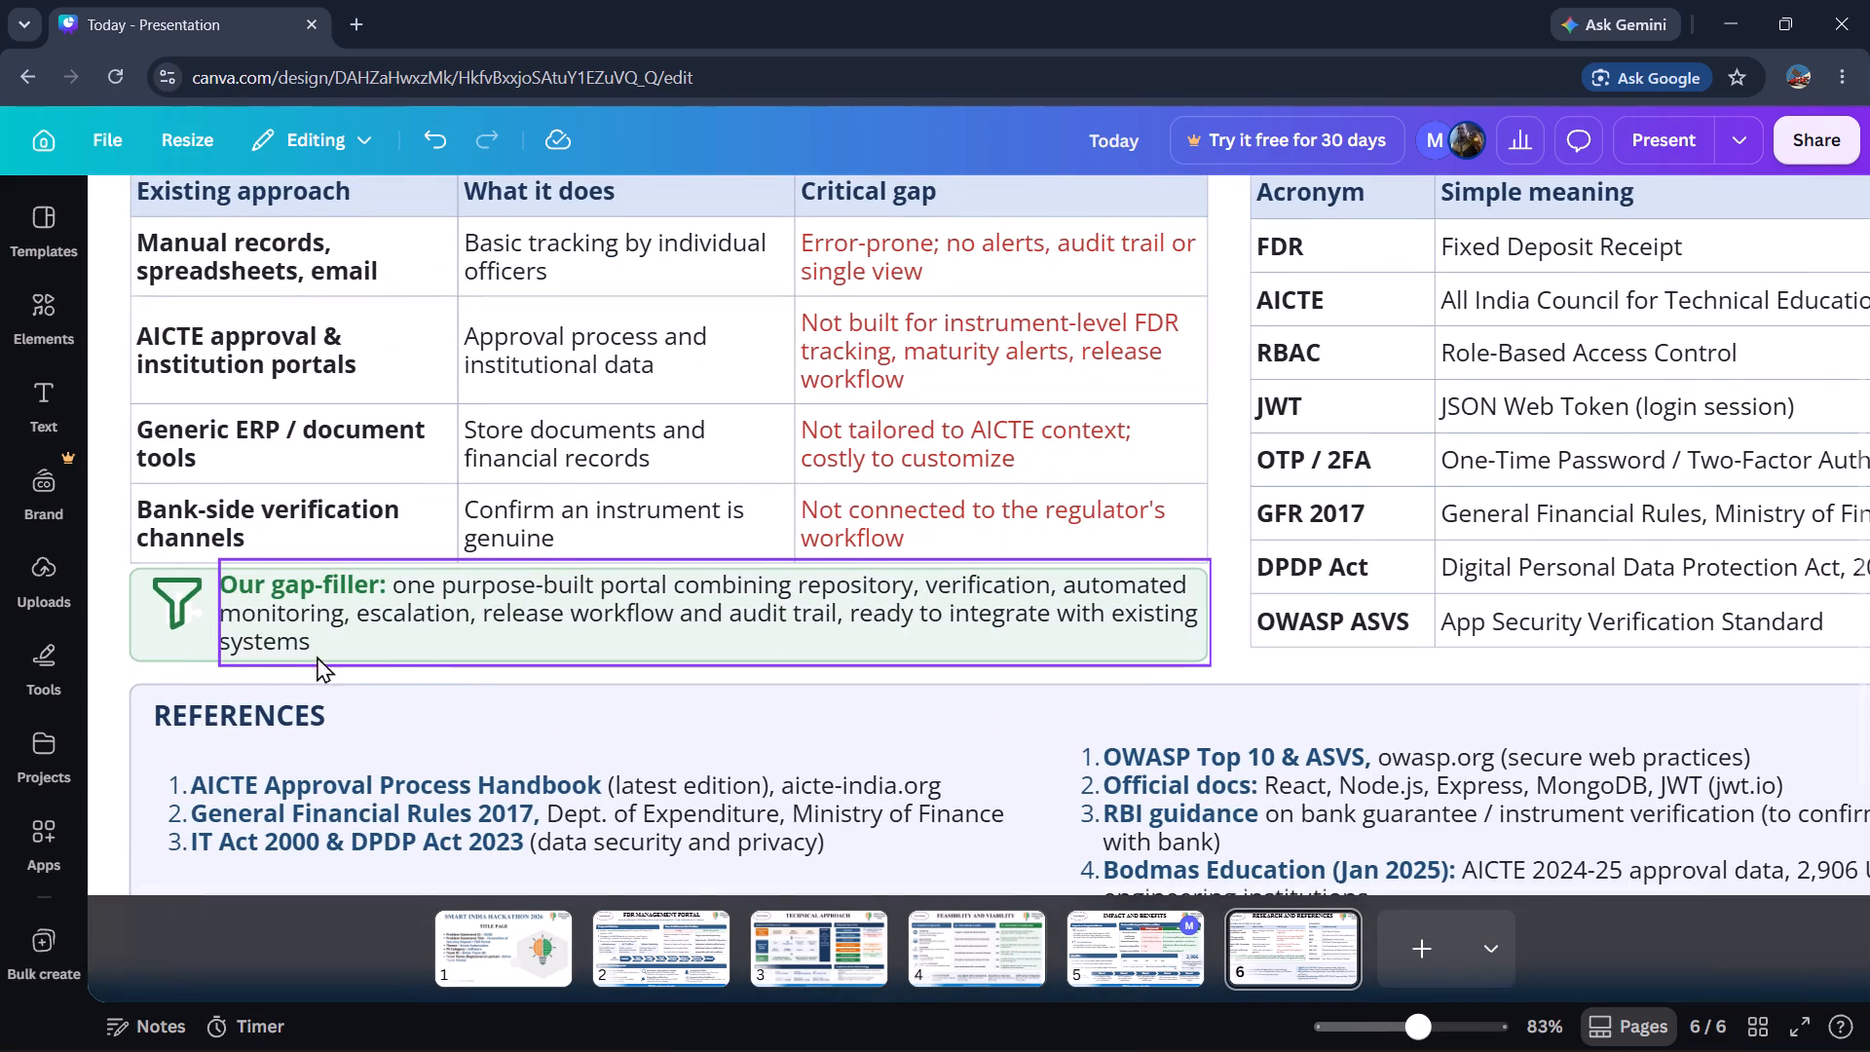
pyautogui.hscroll(1, 155, 584)
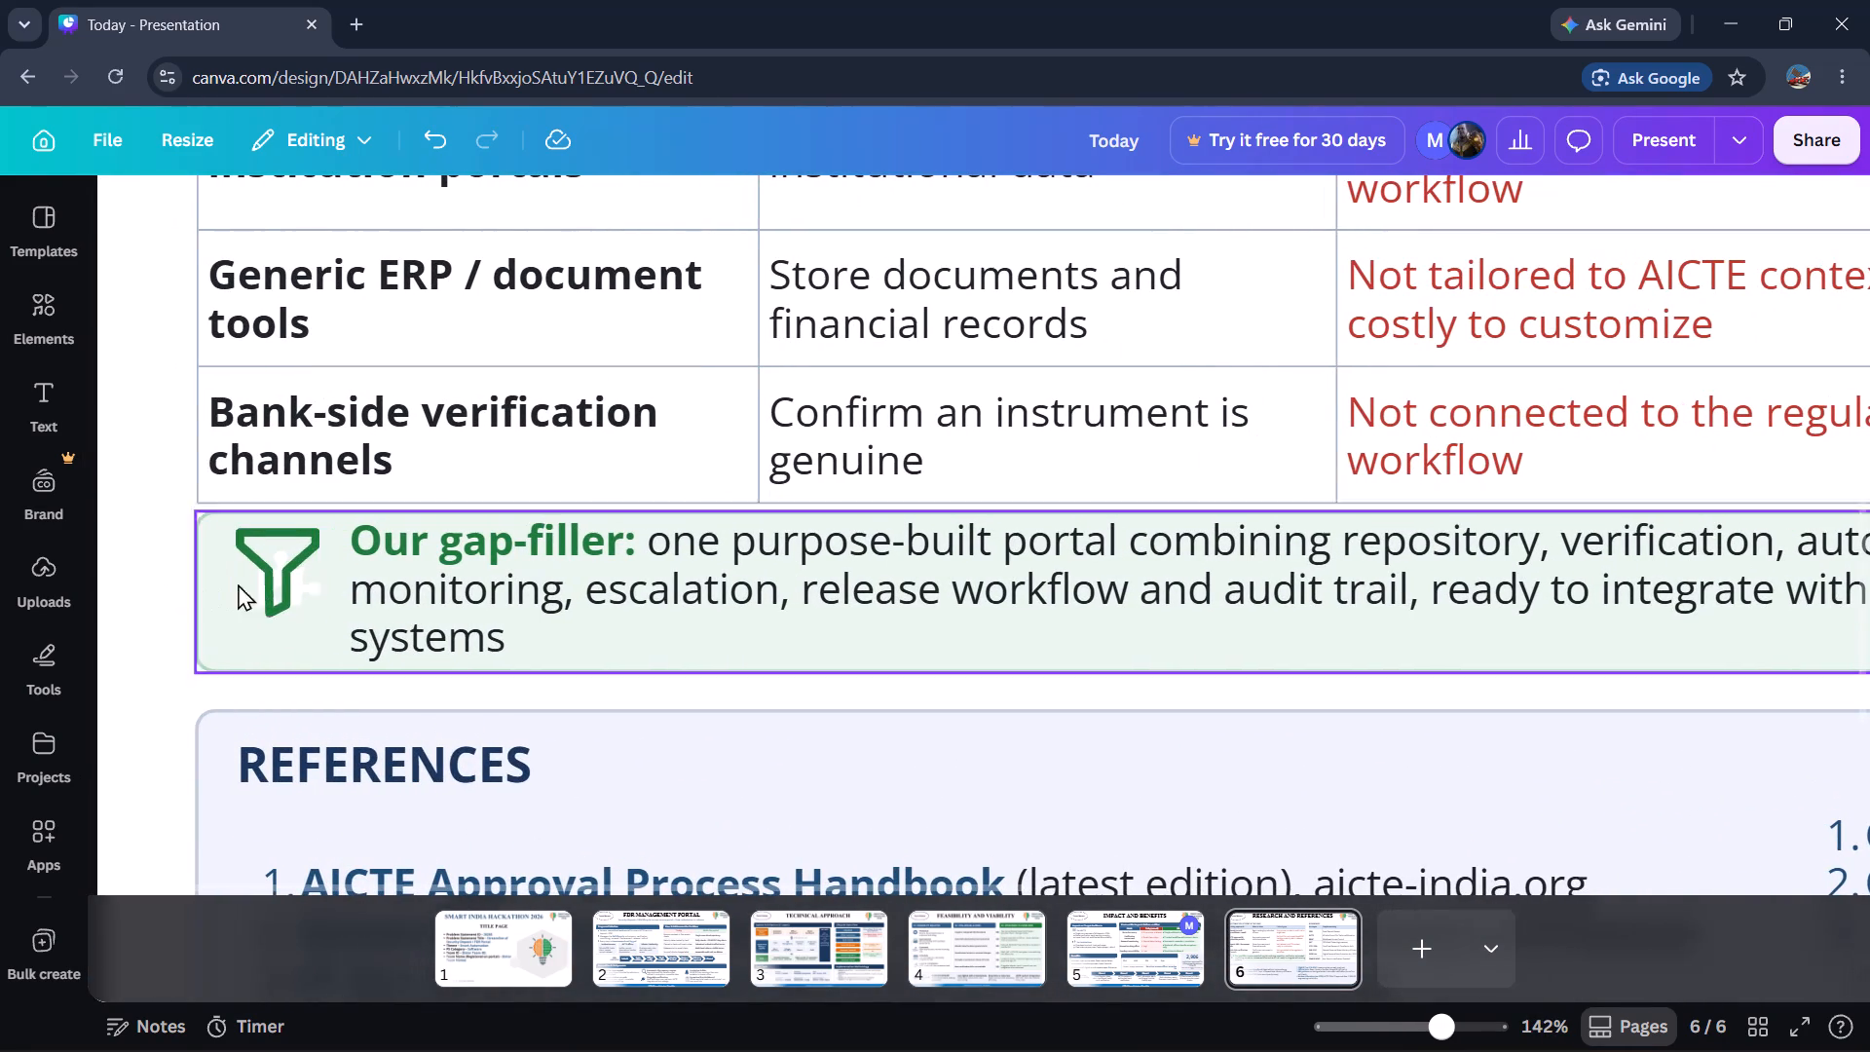
pyautogui.moveTo(285, 561); pyautogui.dragTo(393, 585)
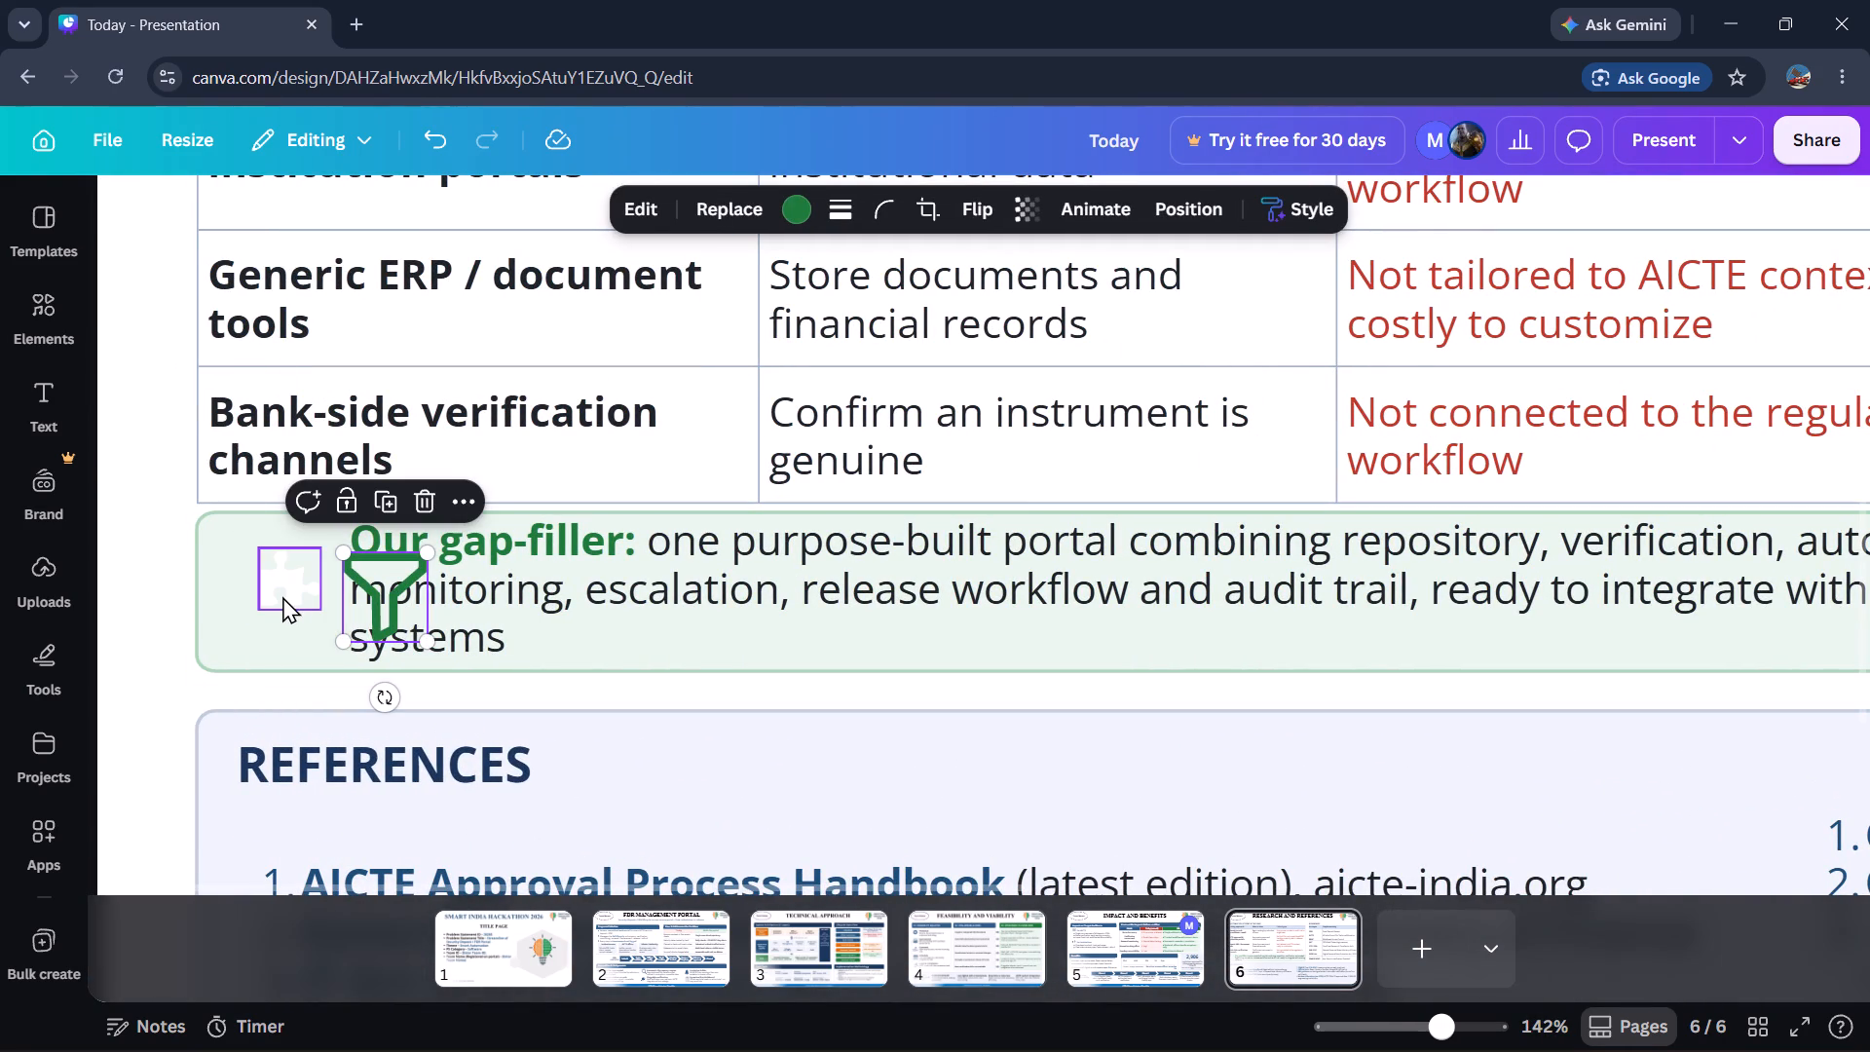
pyautogui.hotkey('ctrl', 'z')
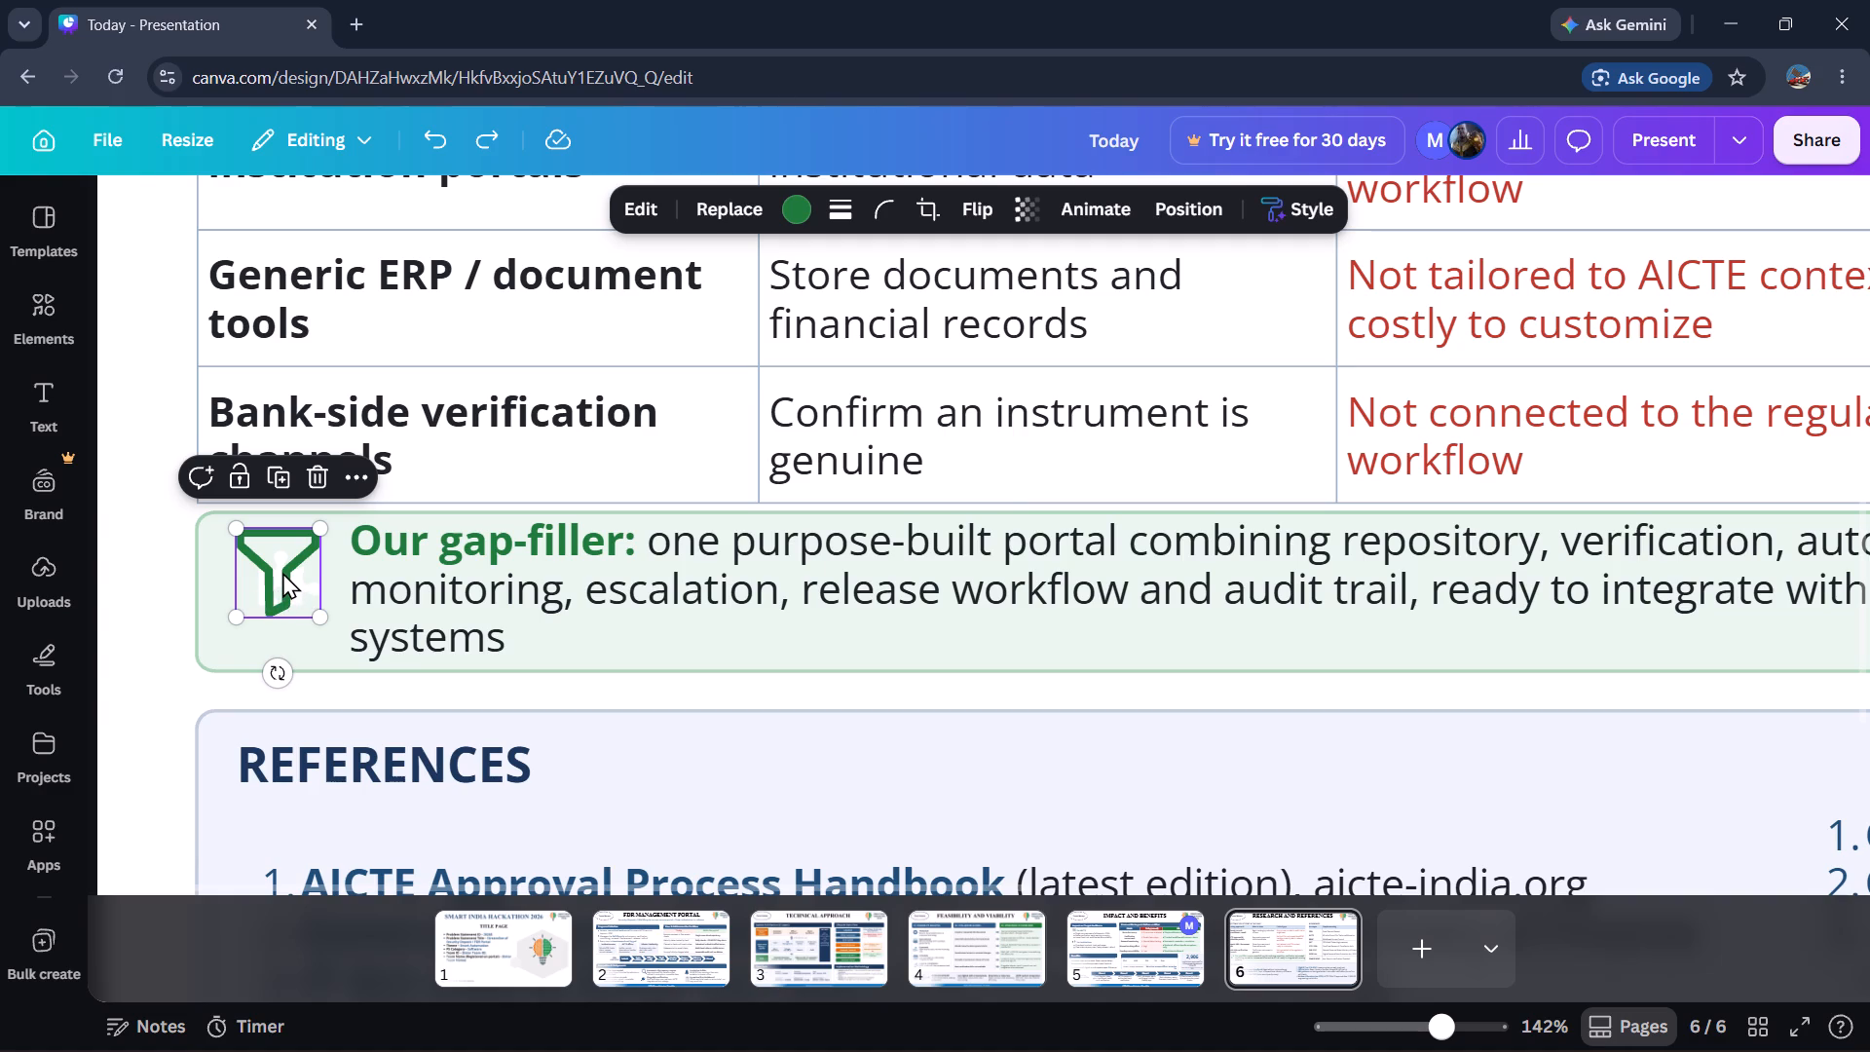
pyautogui.hotkey('ctrl', '[')
pyautogui.click(282, 572)
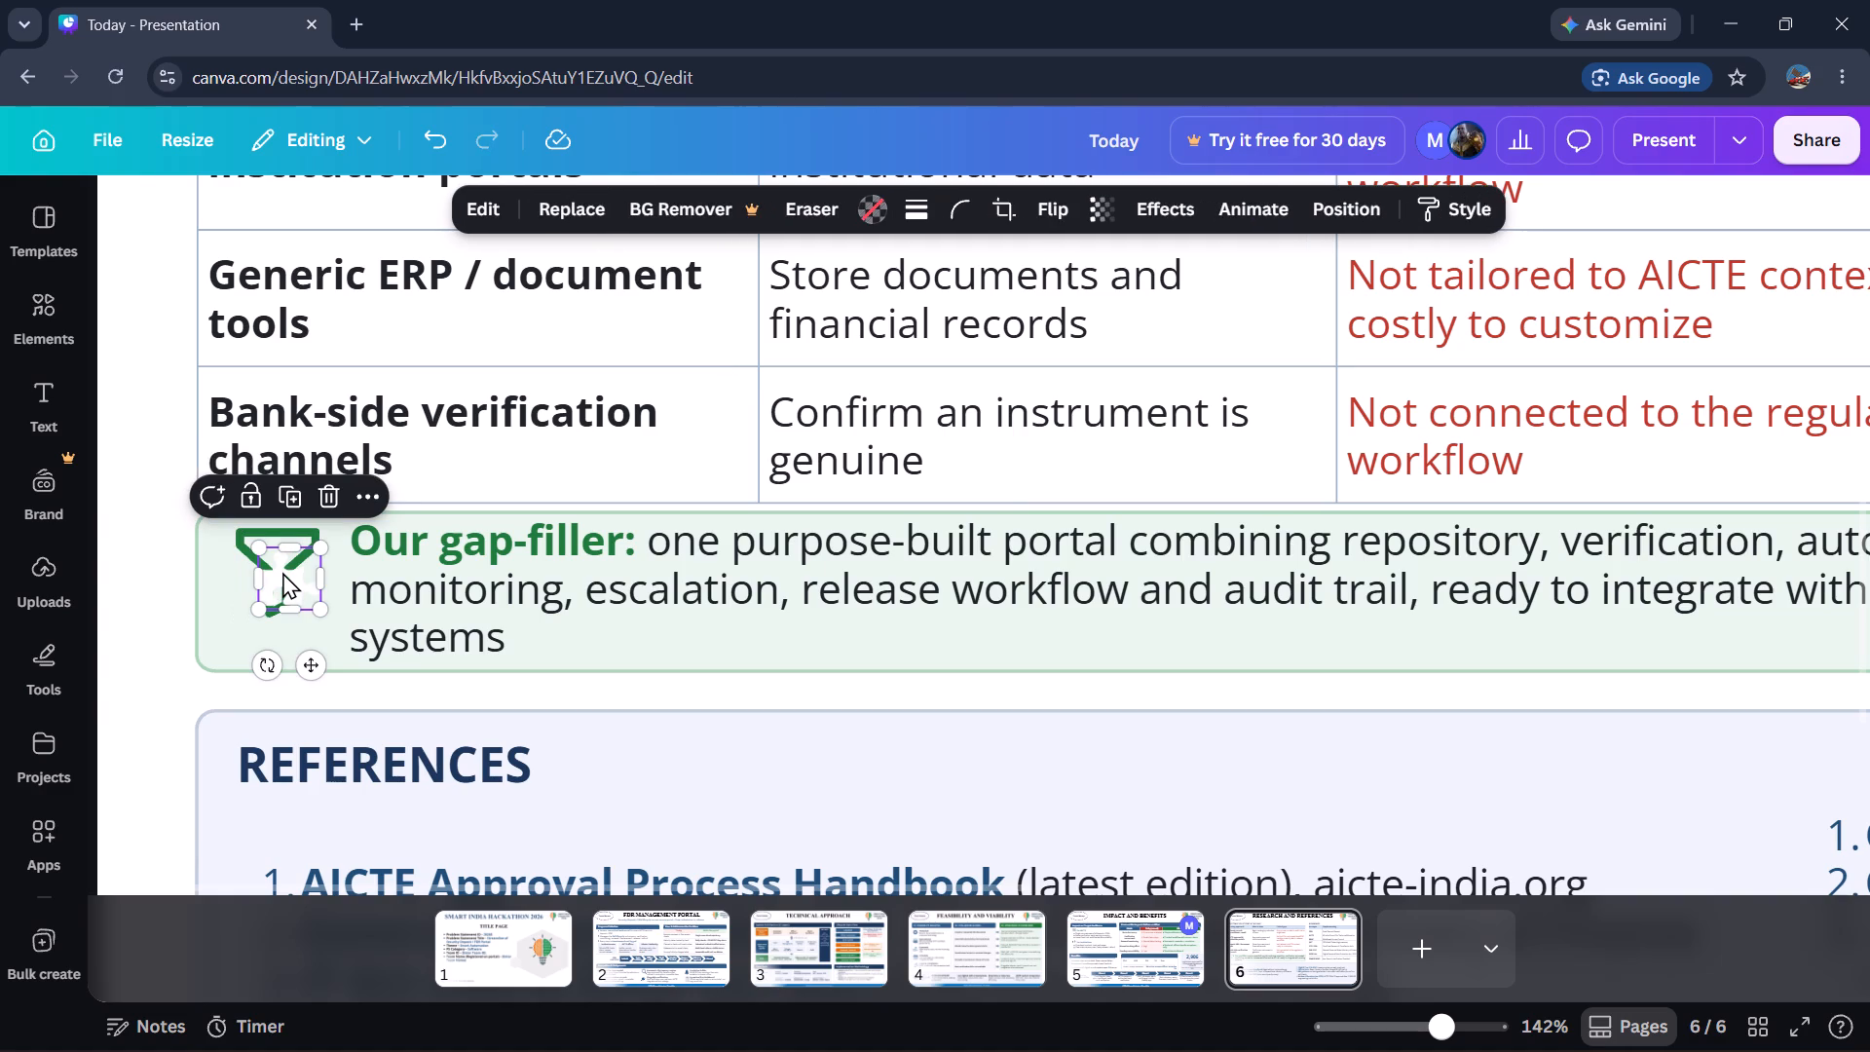
pyautogui.press('Delete')
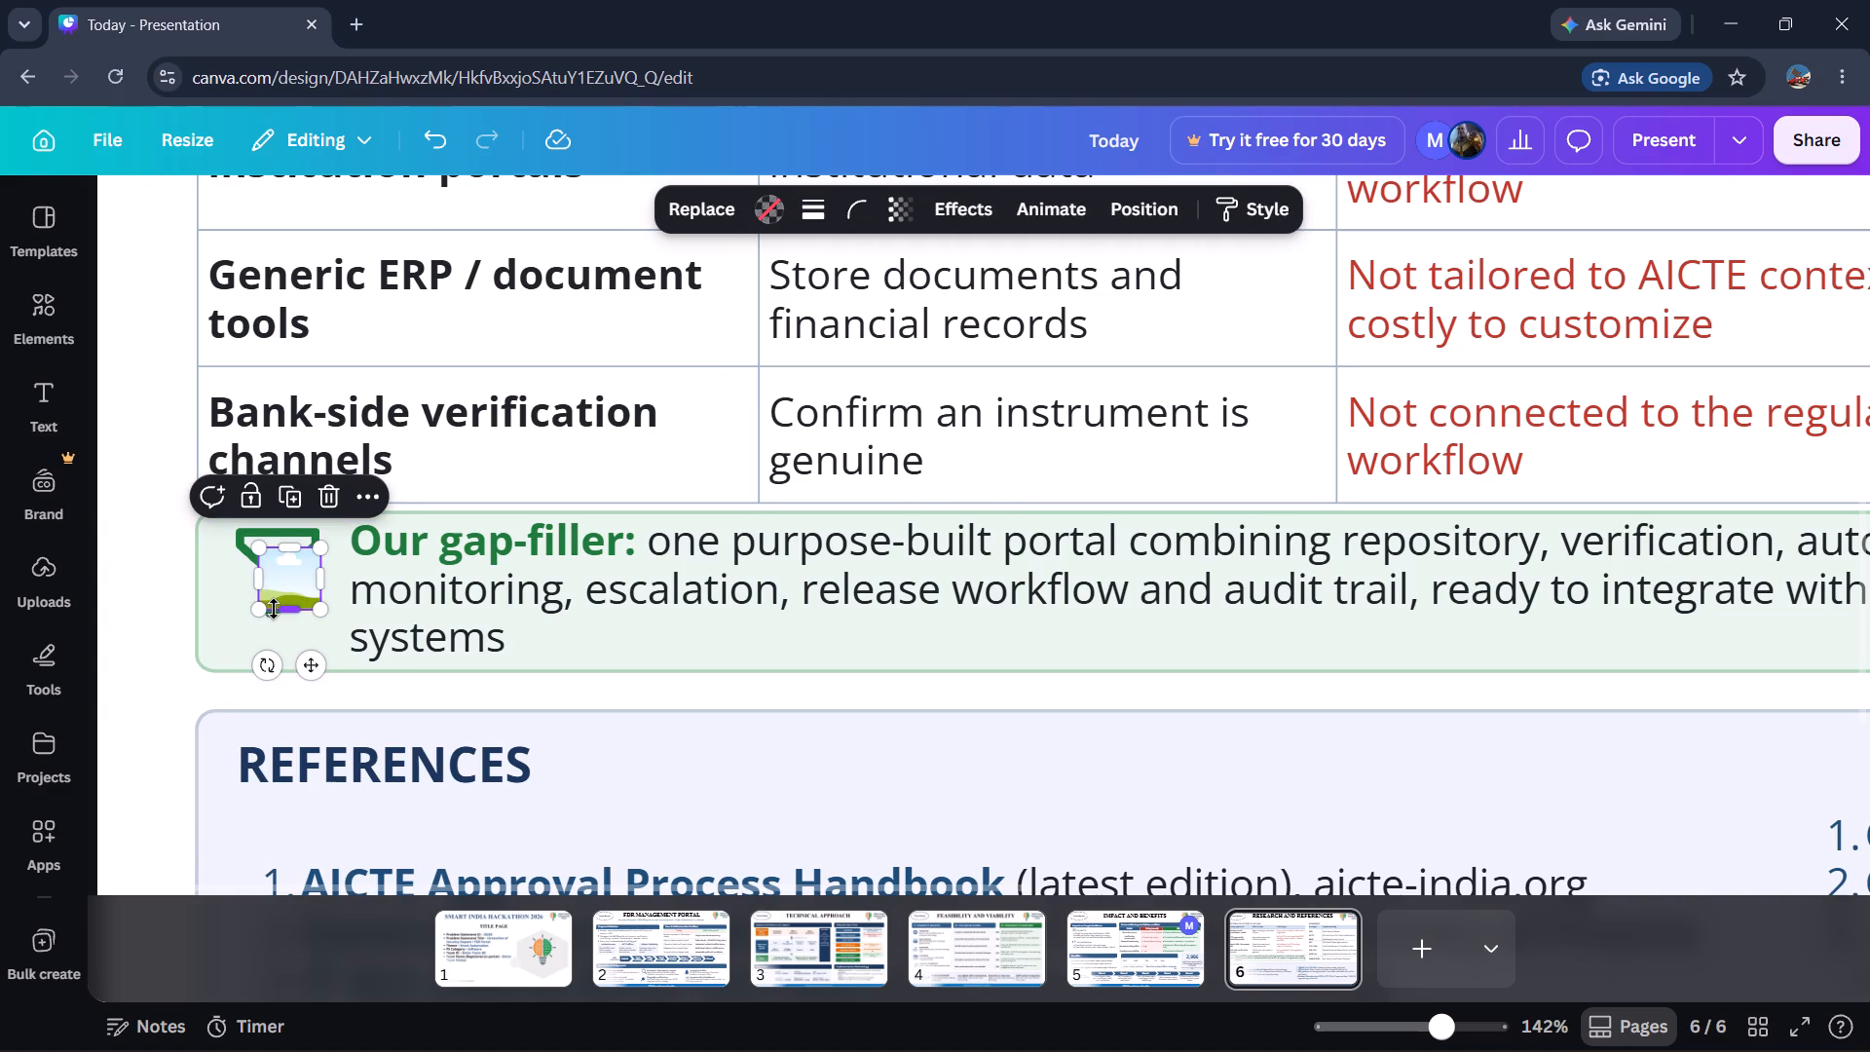
pyautogui.press('Delete')
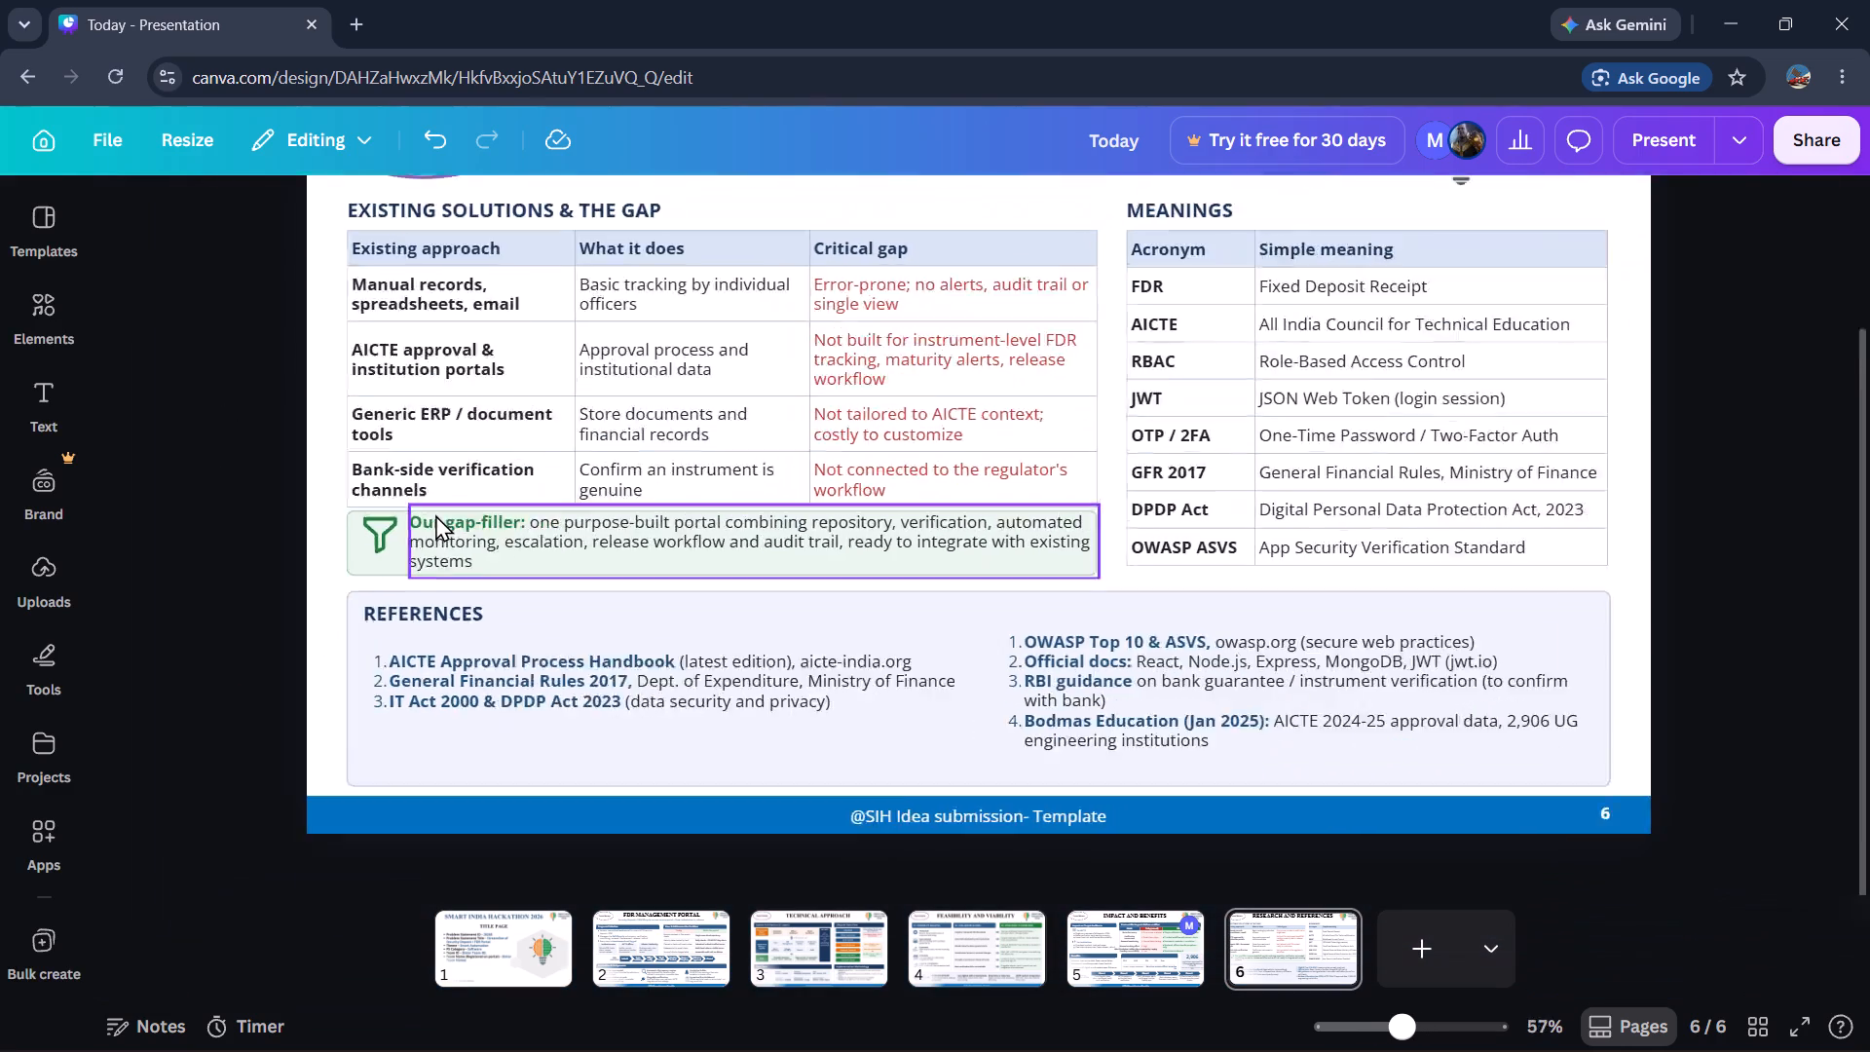
pyautogui.click(365, 528)
pyautogui.scroll(1, 365, 529)
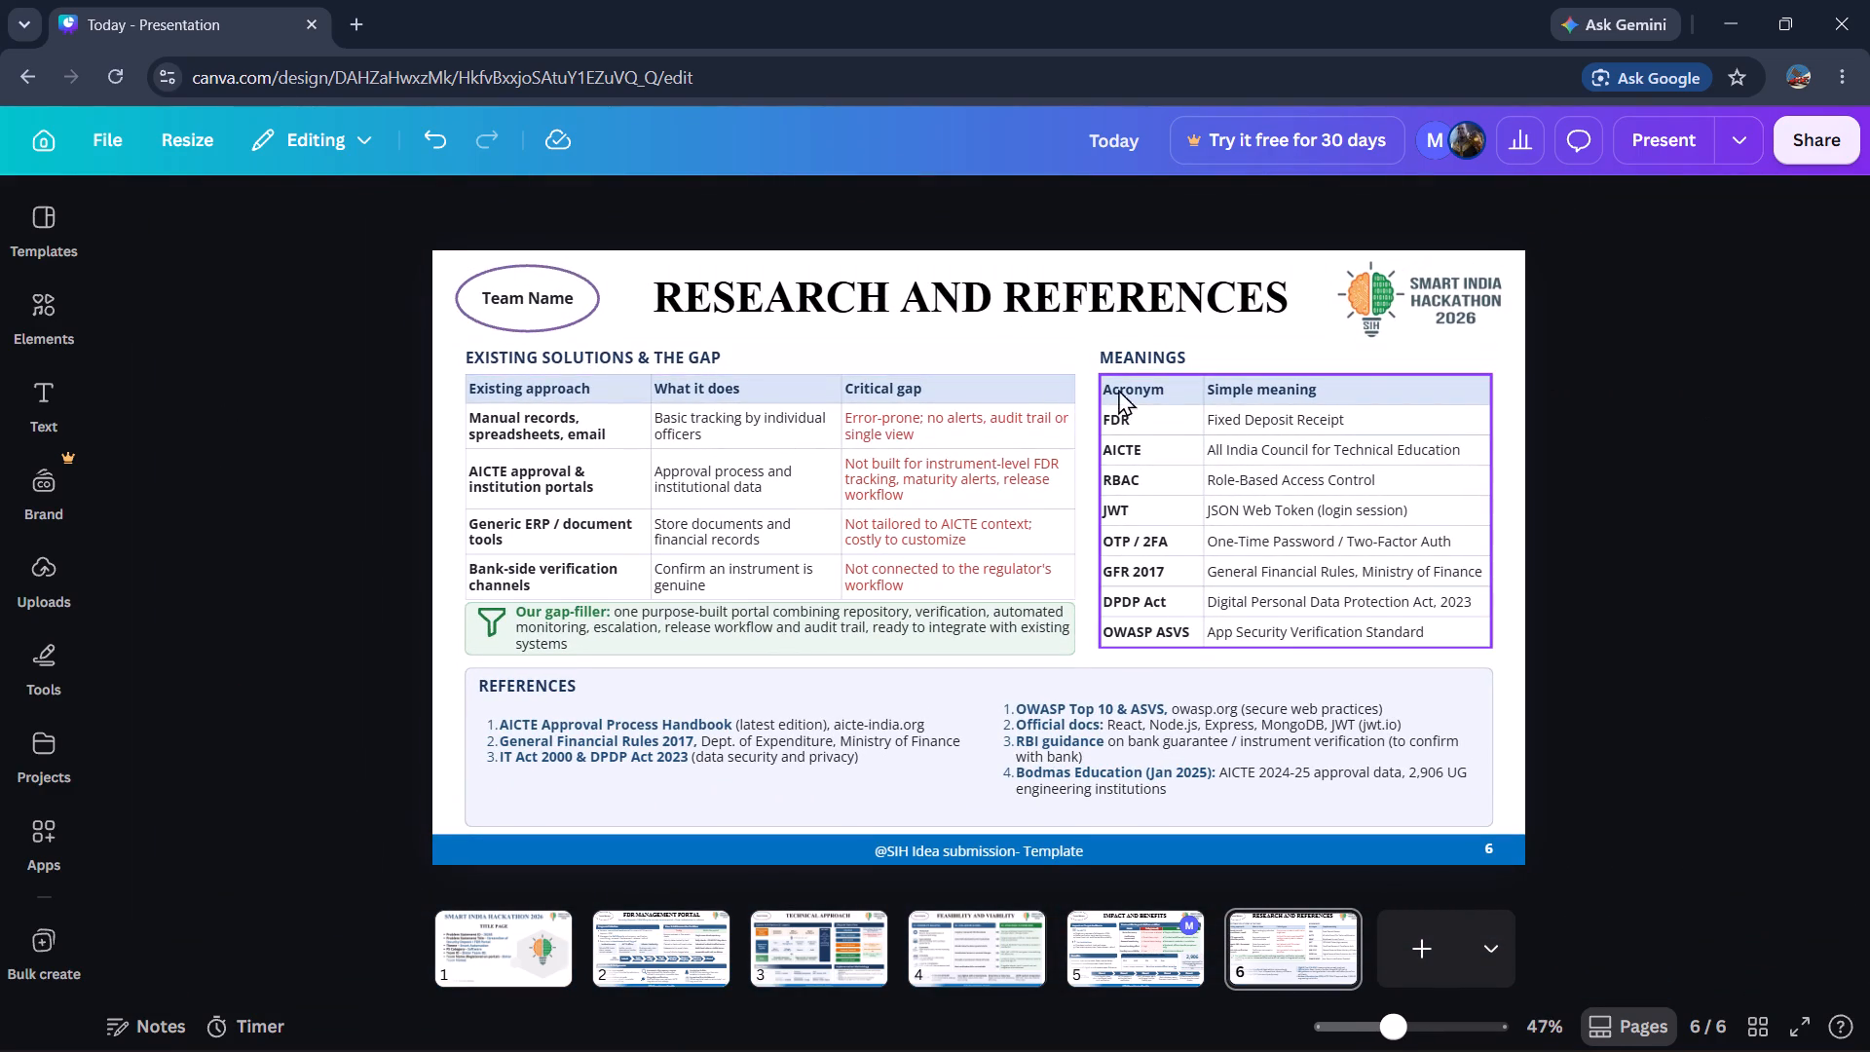
# Centre-align the "Acronym" and "Simple meaning" header cells of the Meanings table.
pyautogui.click(1144, 382)
pyautogui.keyDown('shift'); pyautogui.click(1242, 388); pyautogui.keyUp('shift')
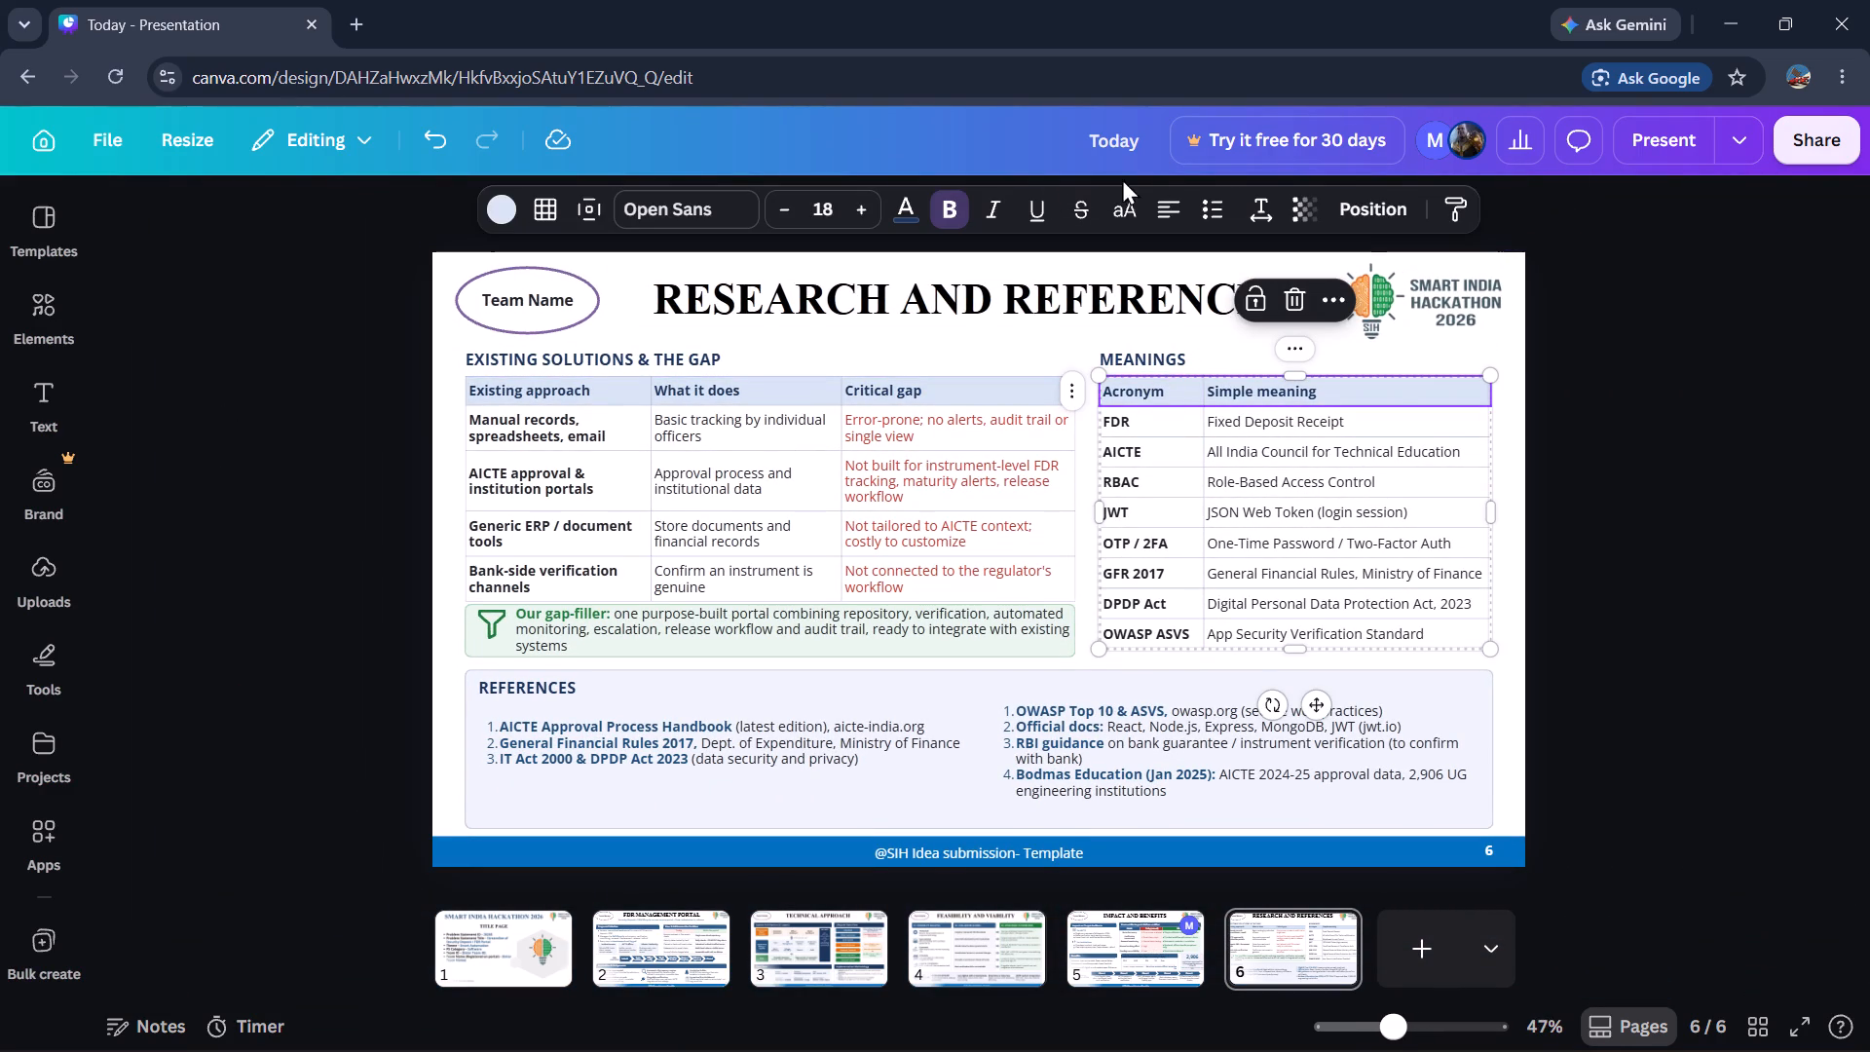
pyautogui.click(1178, 203)
# Centre-align the header row of the Existing Solutions & the Gap table, from "Existing approach" to "Critical gap".
pyautogui.click(920, 383)
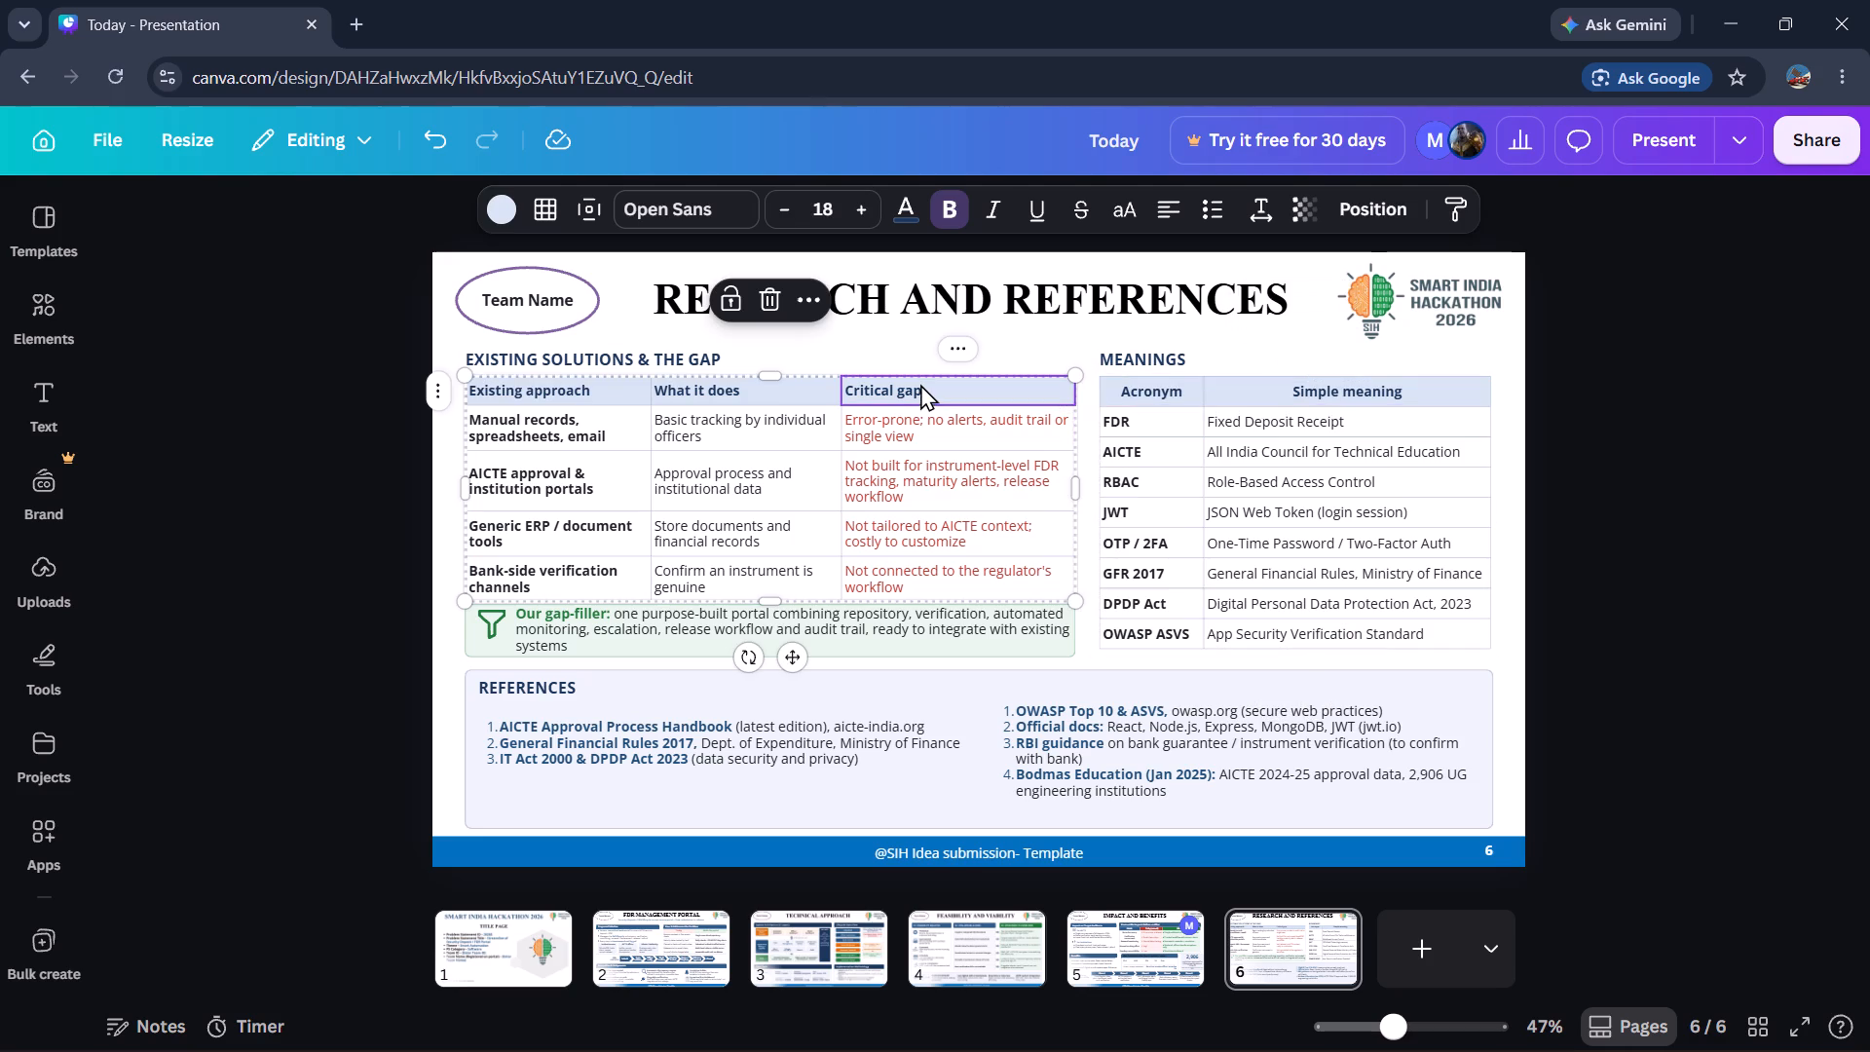
pyautogui.keyDown('shift'); pyautogui.click(525, 383); pyautogui.keyUp('shift')
pyautogui.click(1174, 196)
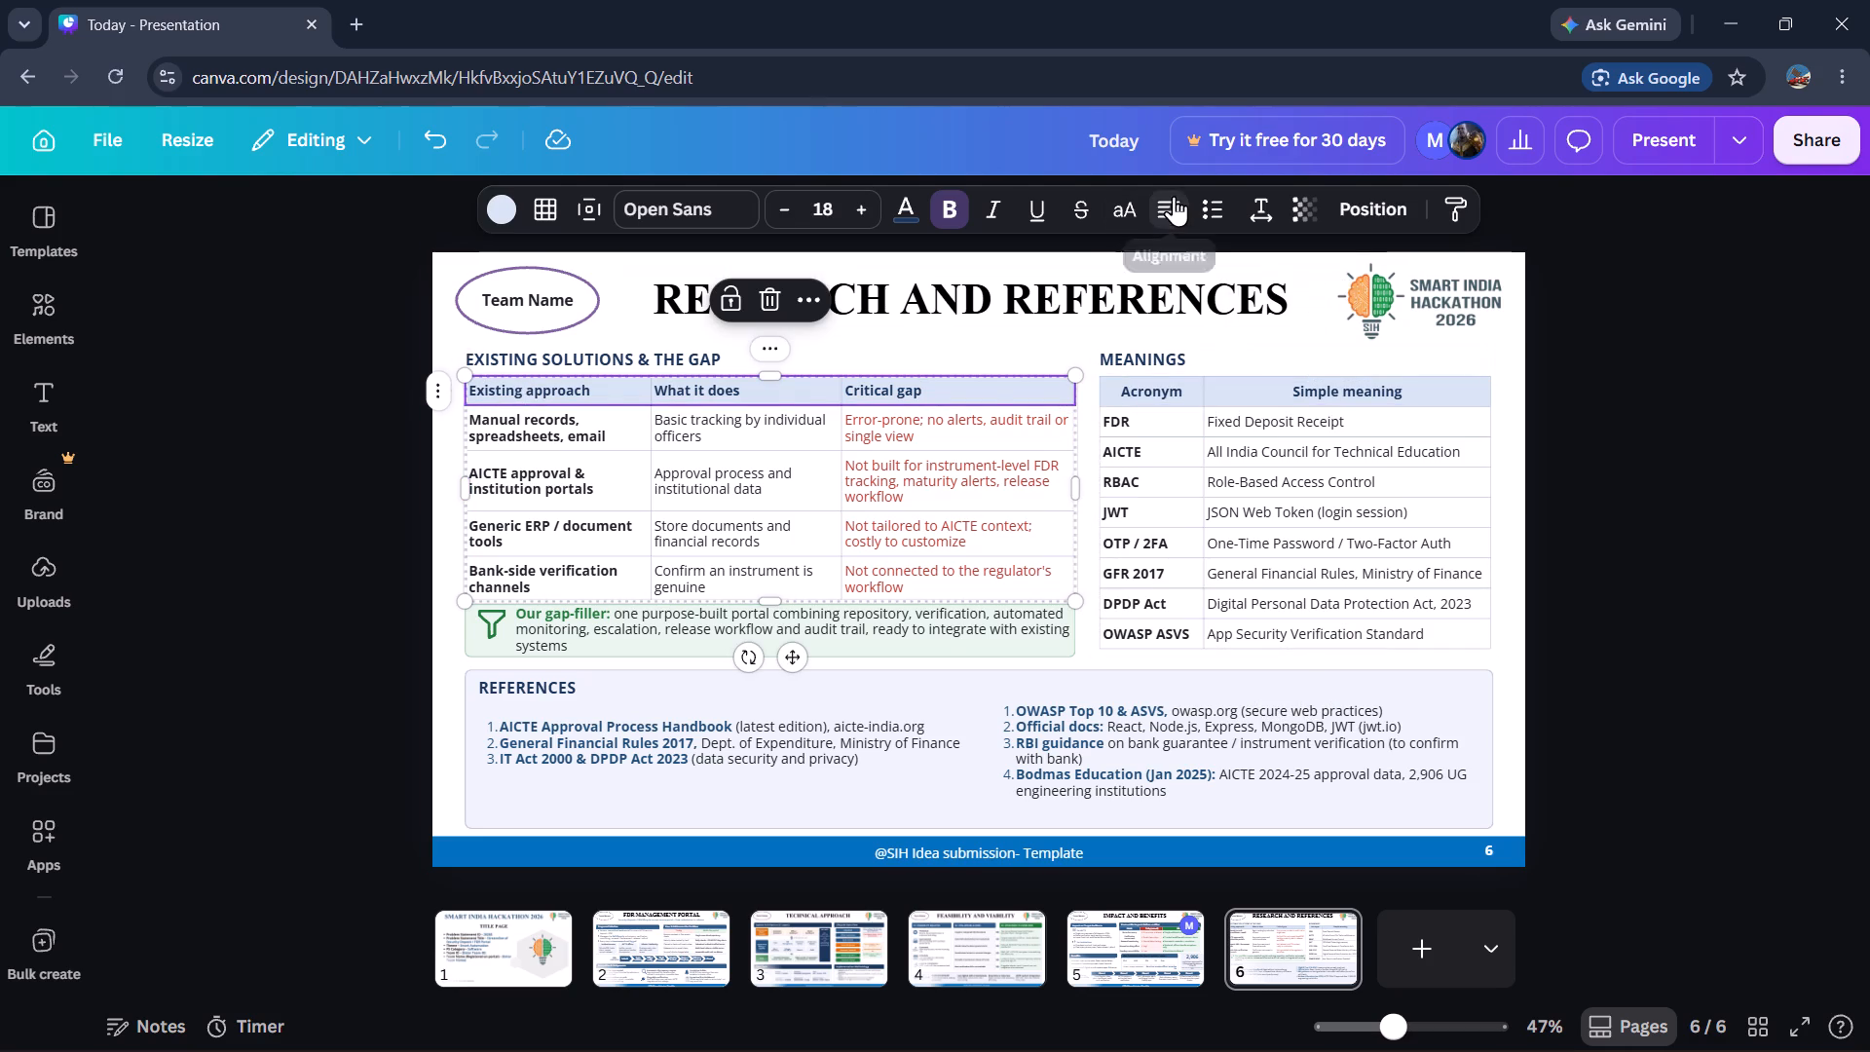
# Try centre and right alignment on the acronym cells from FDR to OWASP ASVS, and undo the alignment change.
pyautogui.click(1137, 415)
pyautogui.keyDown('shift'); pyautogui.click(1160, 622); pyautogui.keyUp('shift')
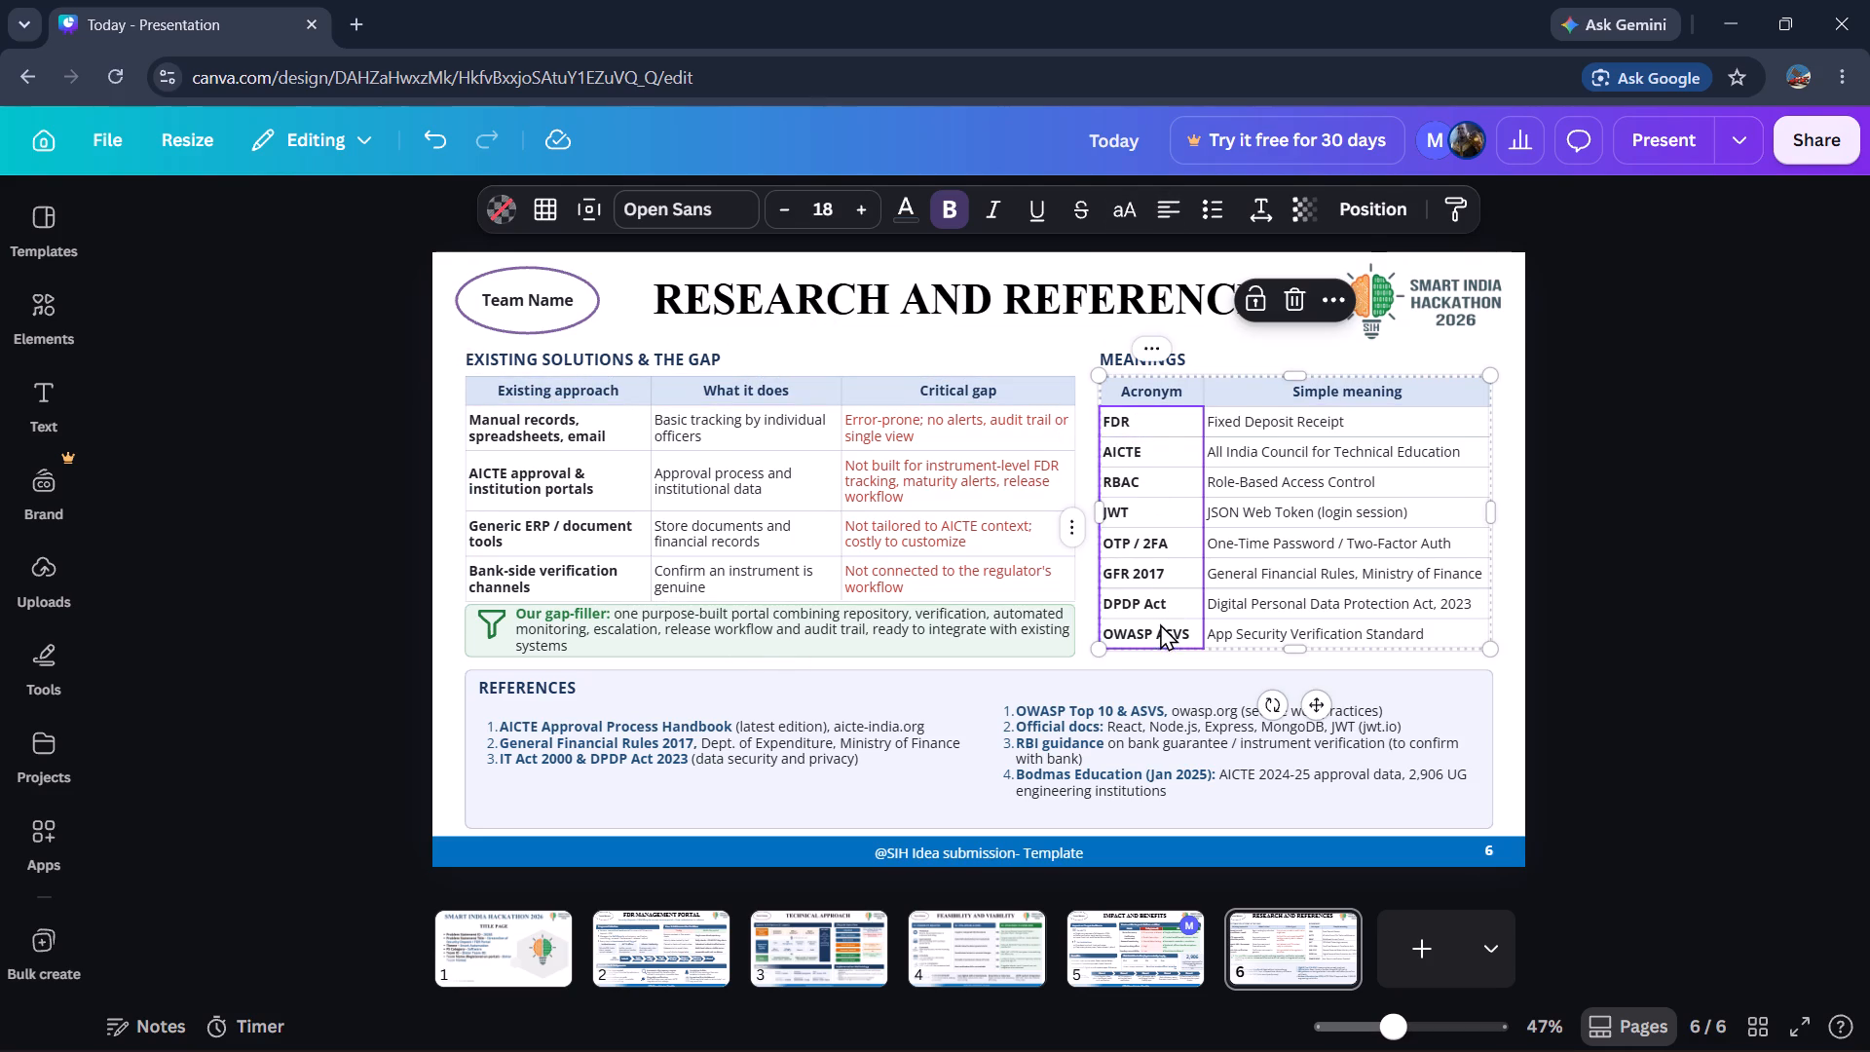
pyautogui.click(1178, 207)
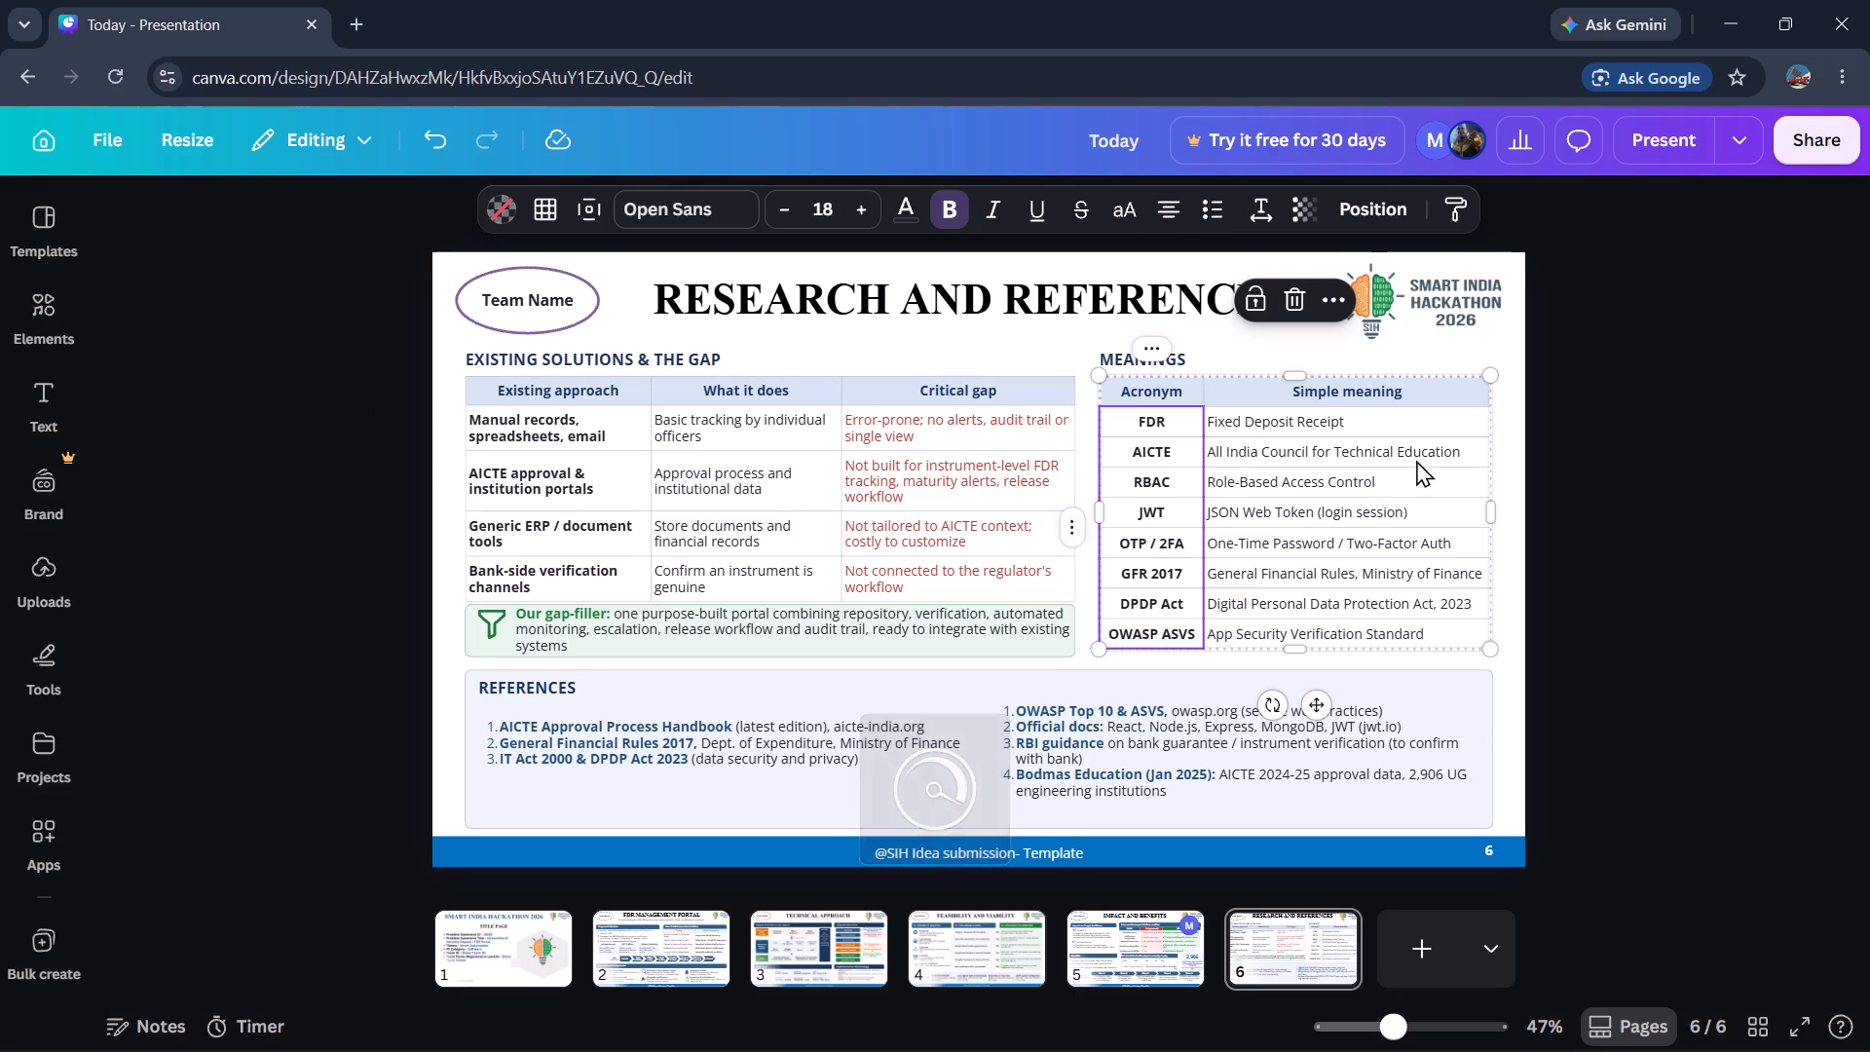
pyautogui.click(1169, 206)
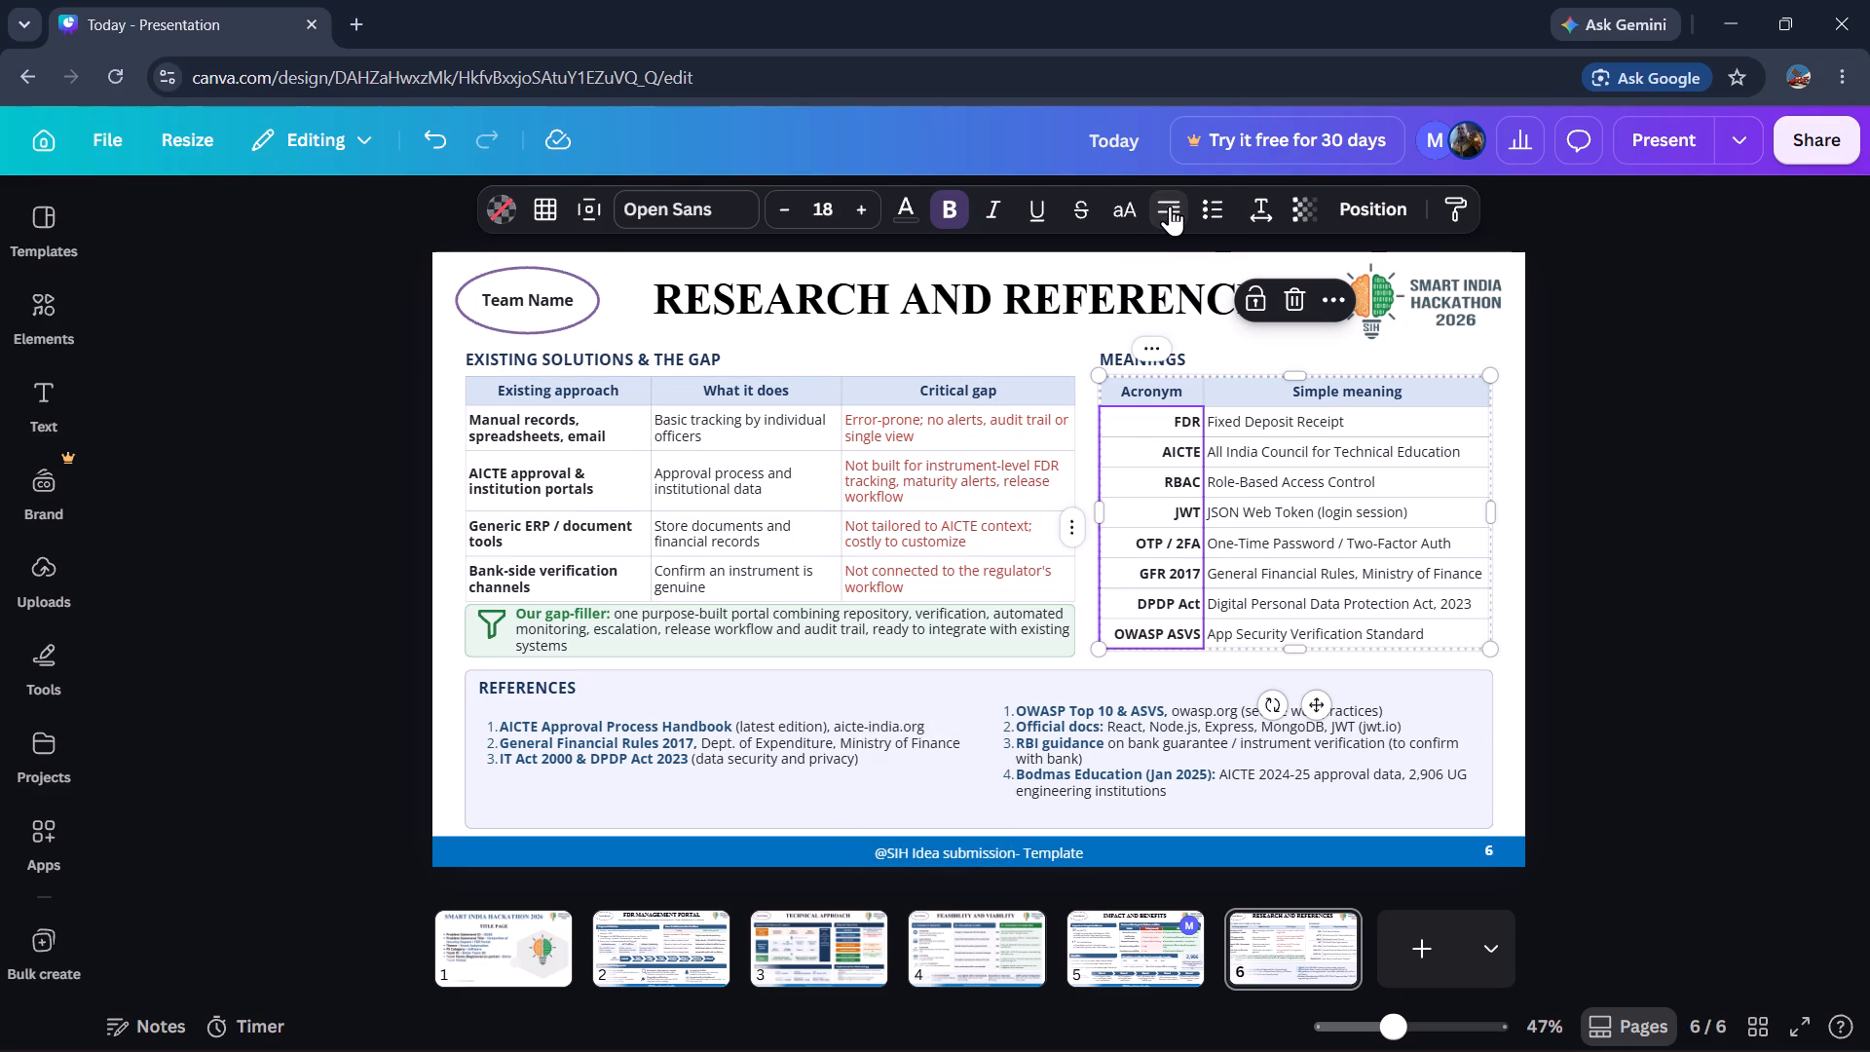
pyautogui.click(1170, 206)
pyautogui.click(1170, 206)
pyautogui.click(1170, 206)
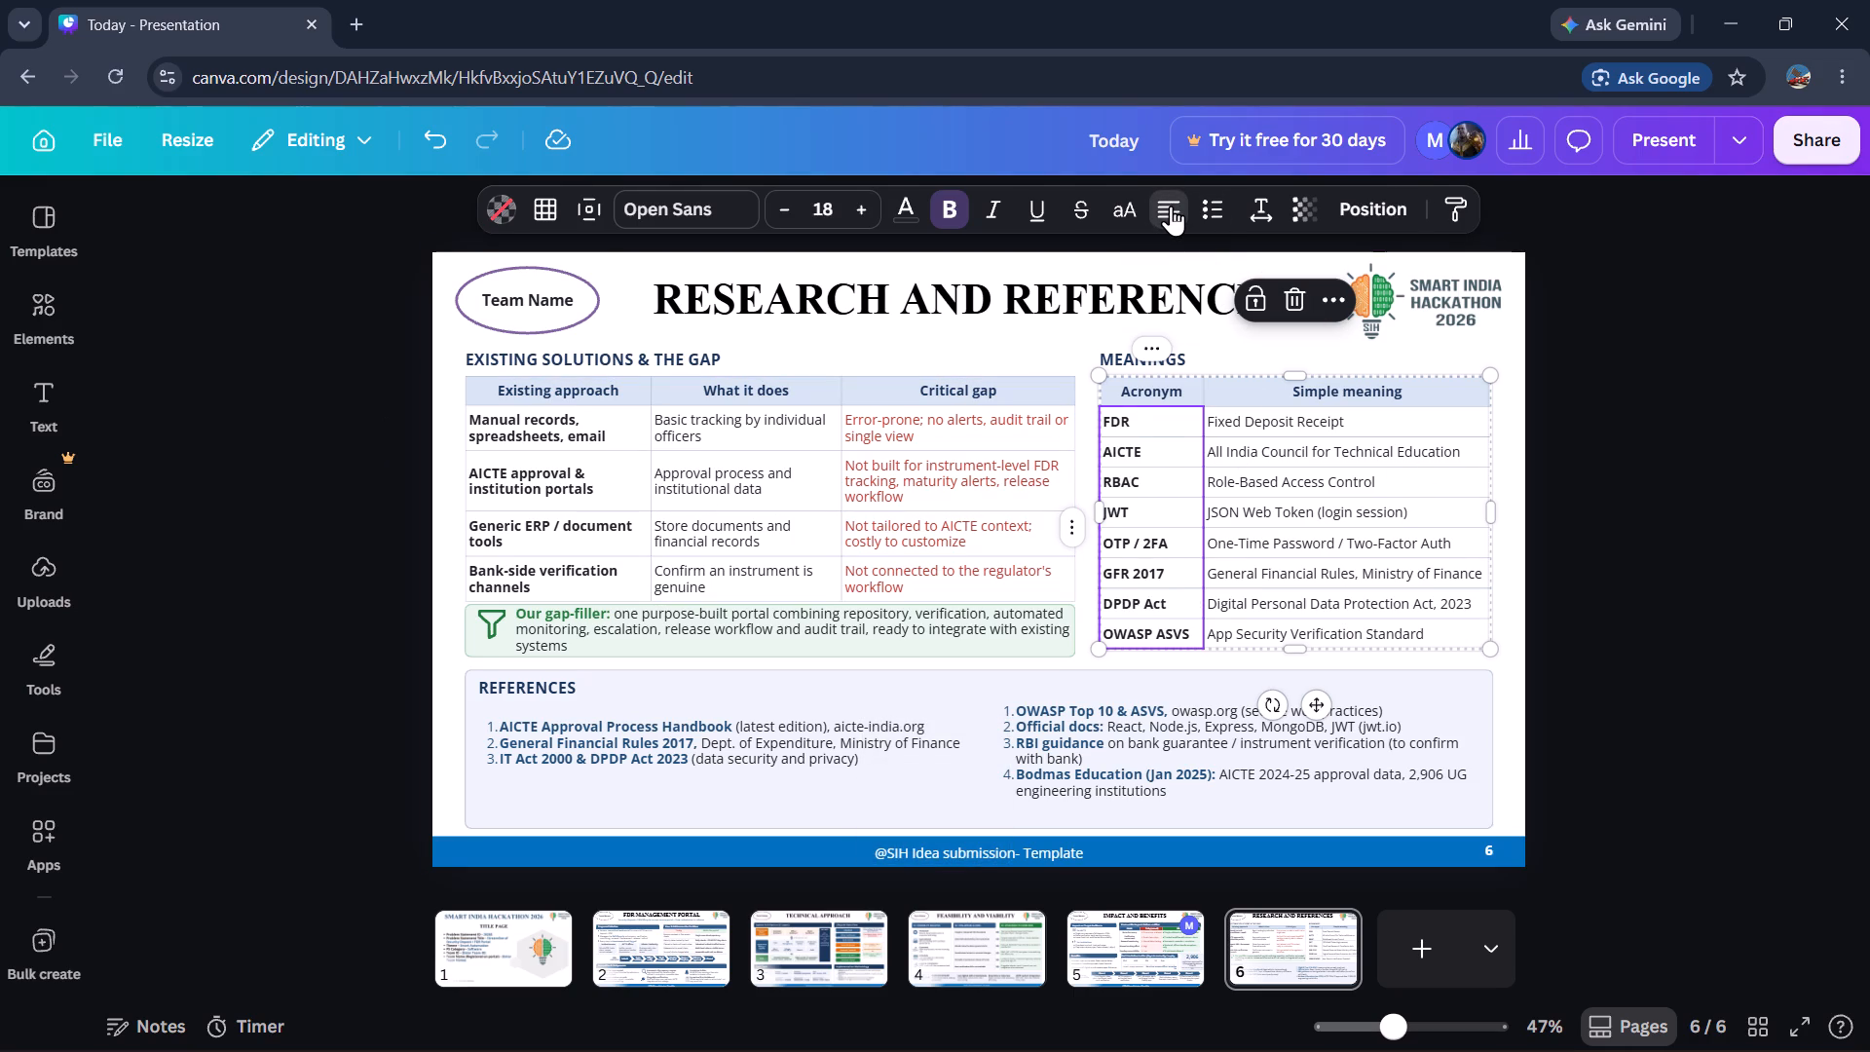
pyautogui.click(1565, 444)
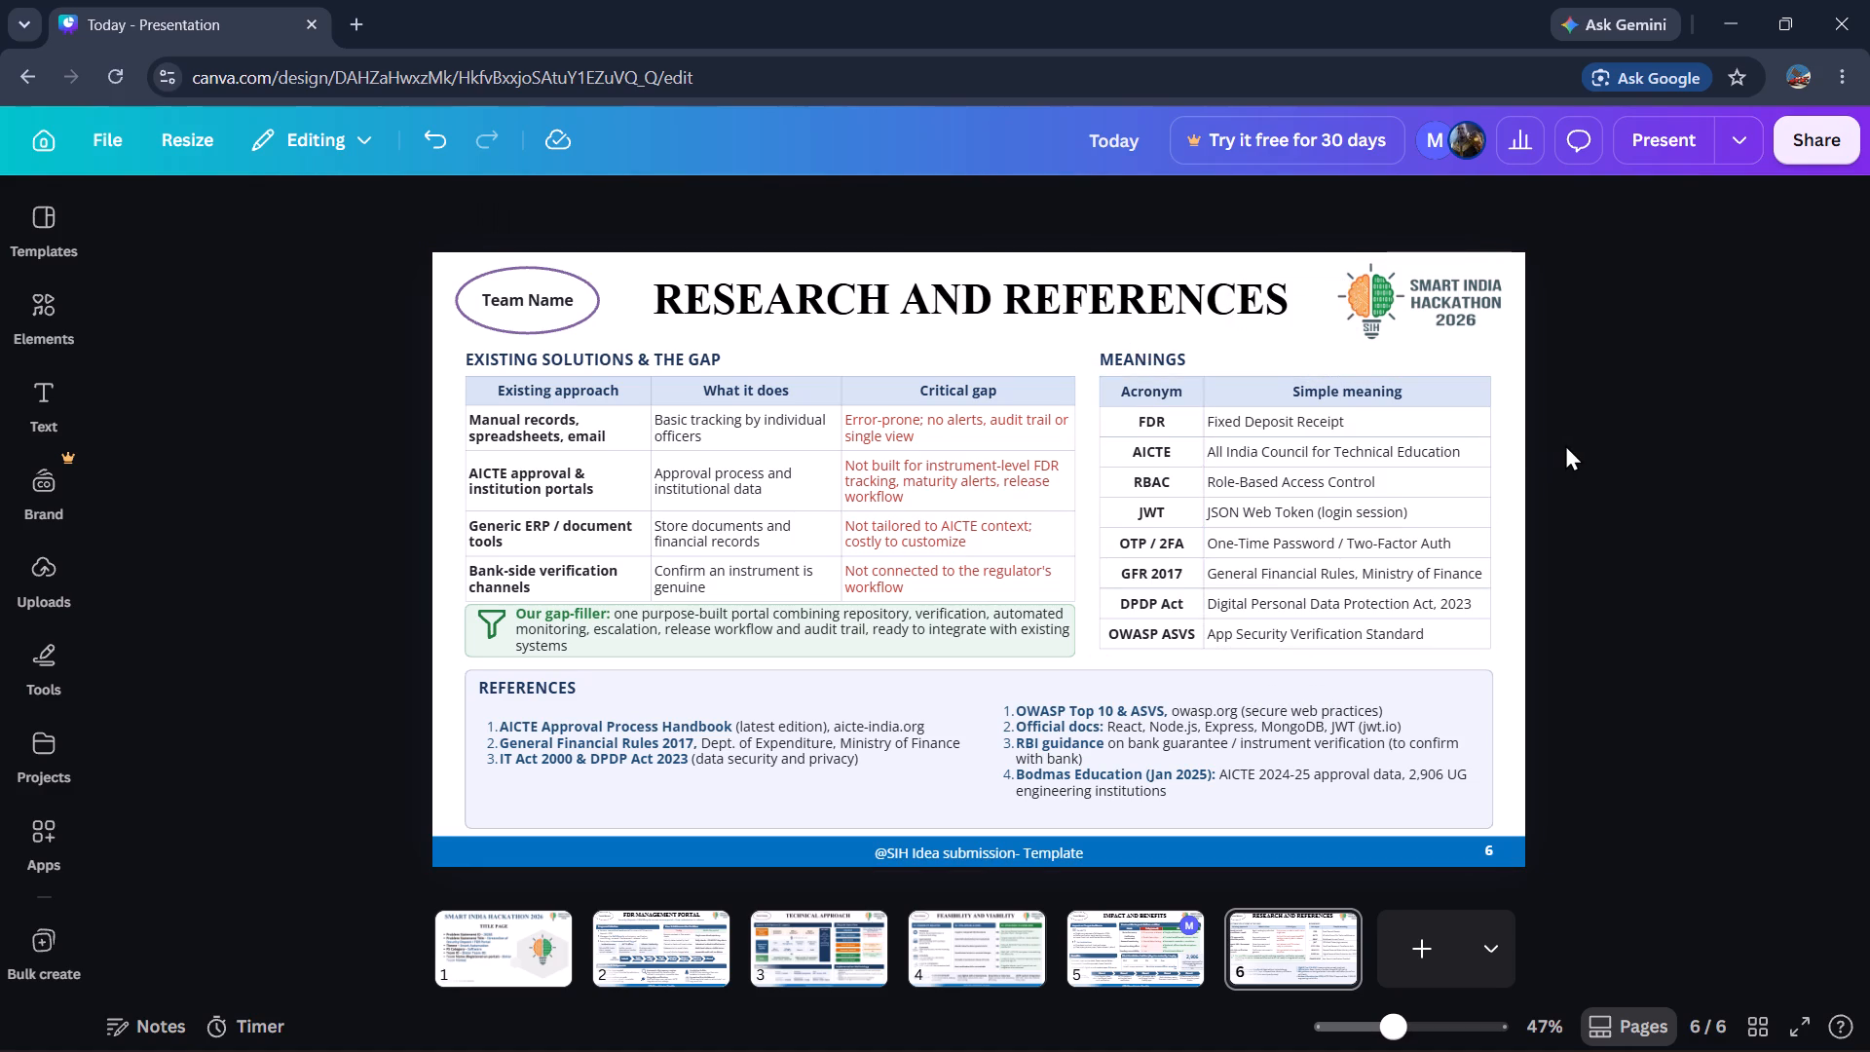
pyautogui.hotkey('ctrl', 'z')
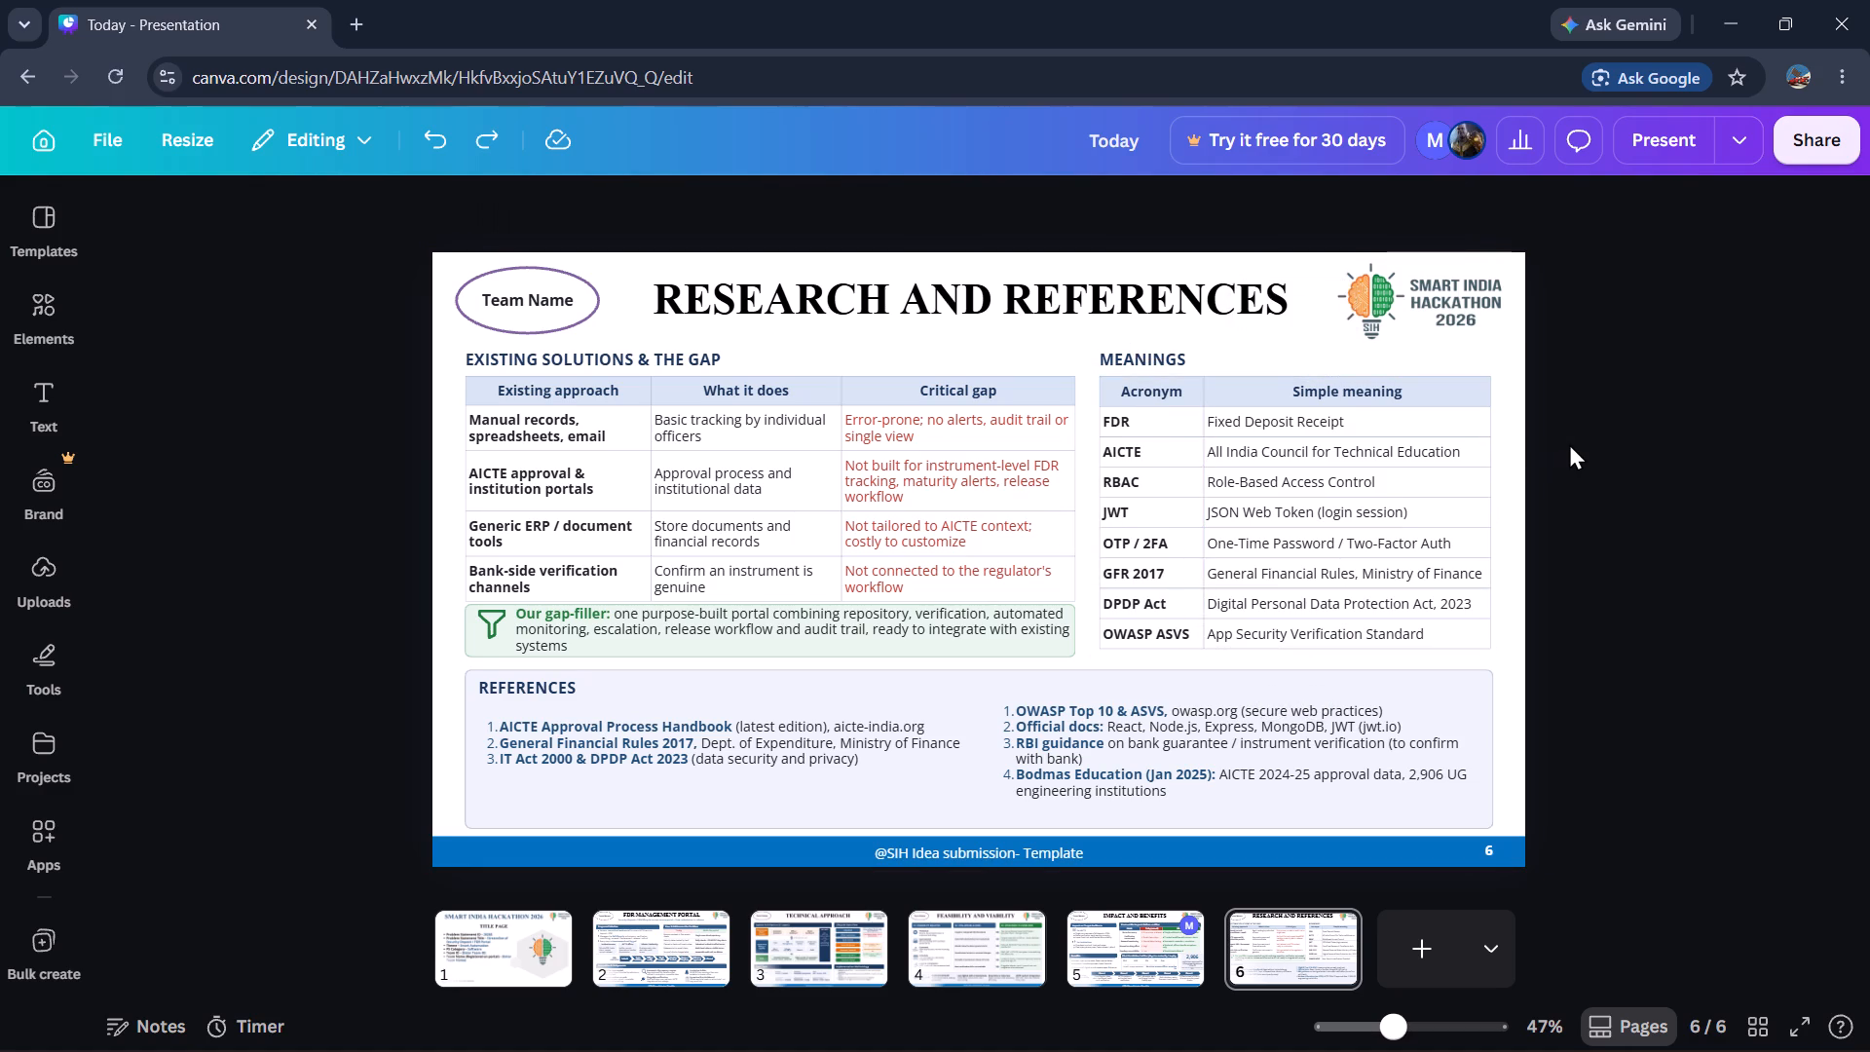
# Set the cell spacing to 6 for the FDR to OWASP ASVS cells of the Meanings table, keeping table spacing at 0.
pyautogui.click(1130, 421)
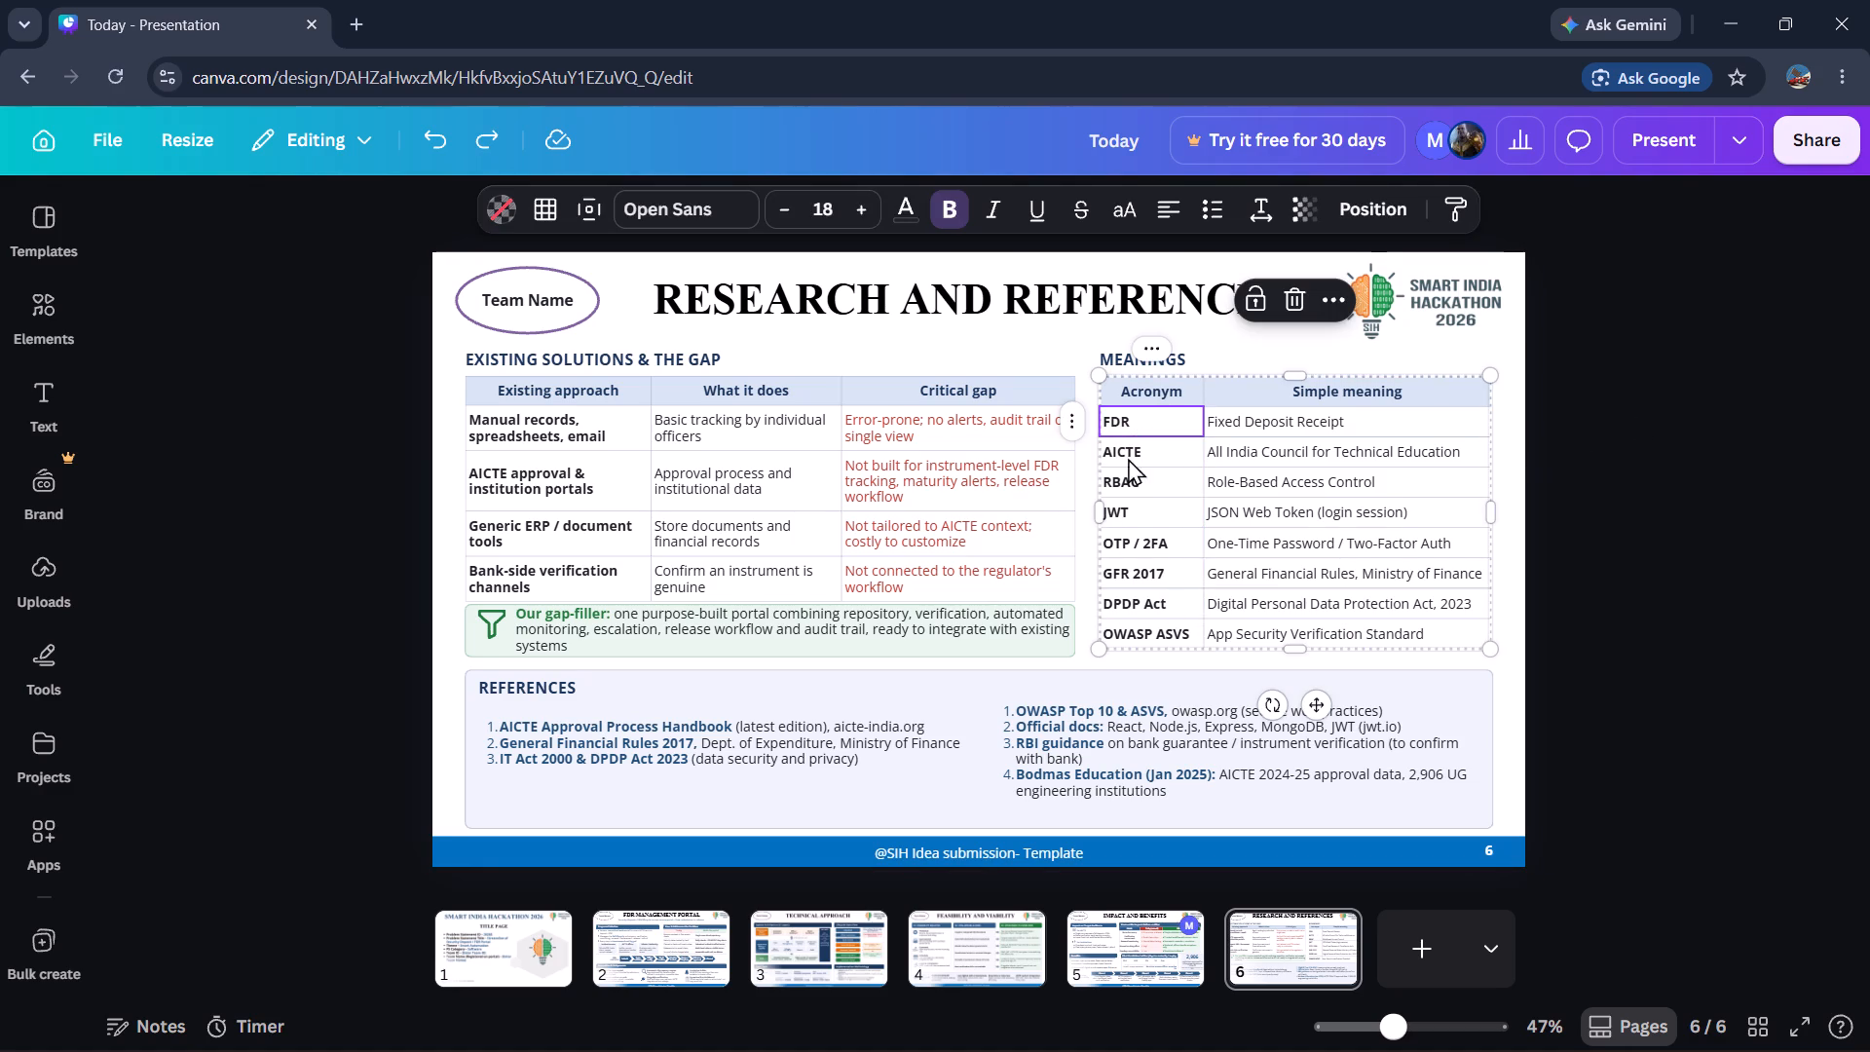
pyautogui.keyDown('shift'); pyautogui.click(1156, 620); pyautogui.keyUp('shift')
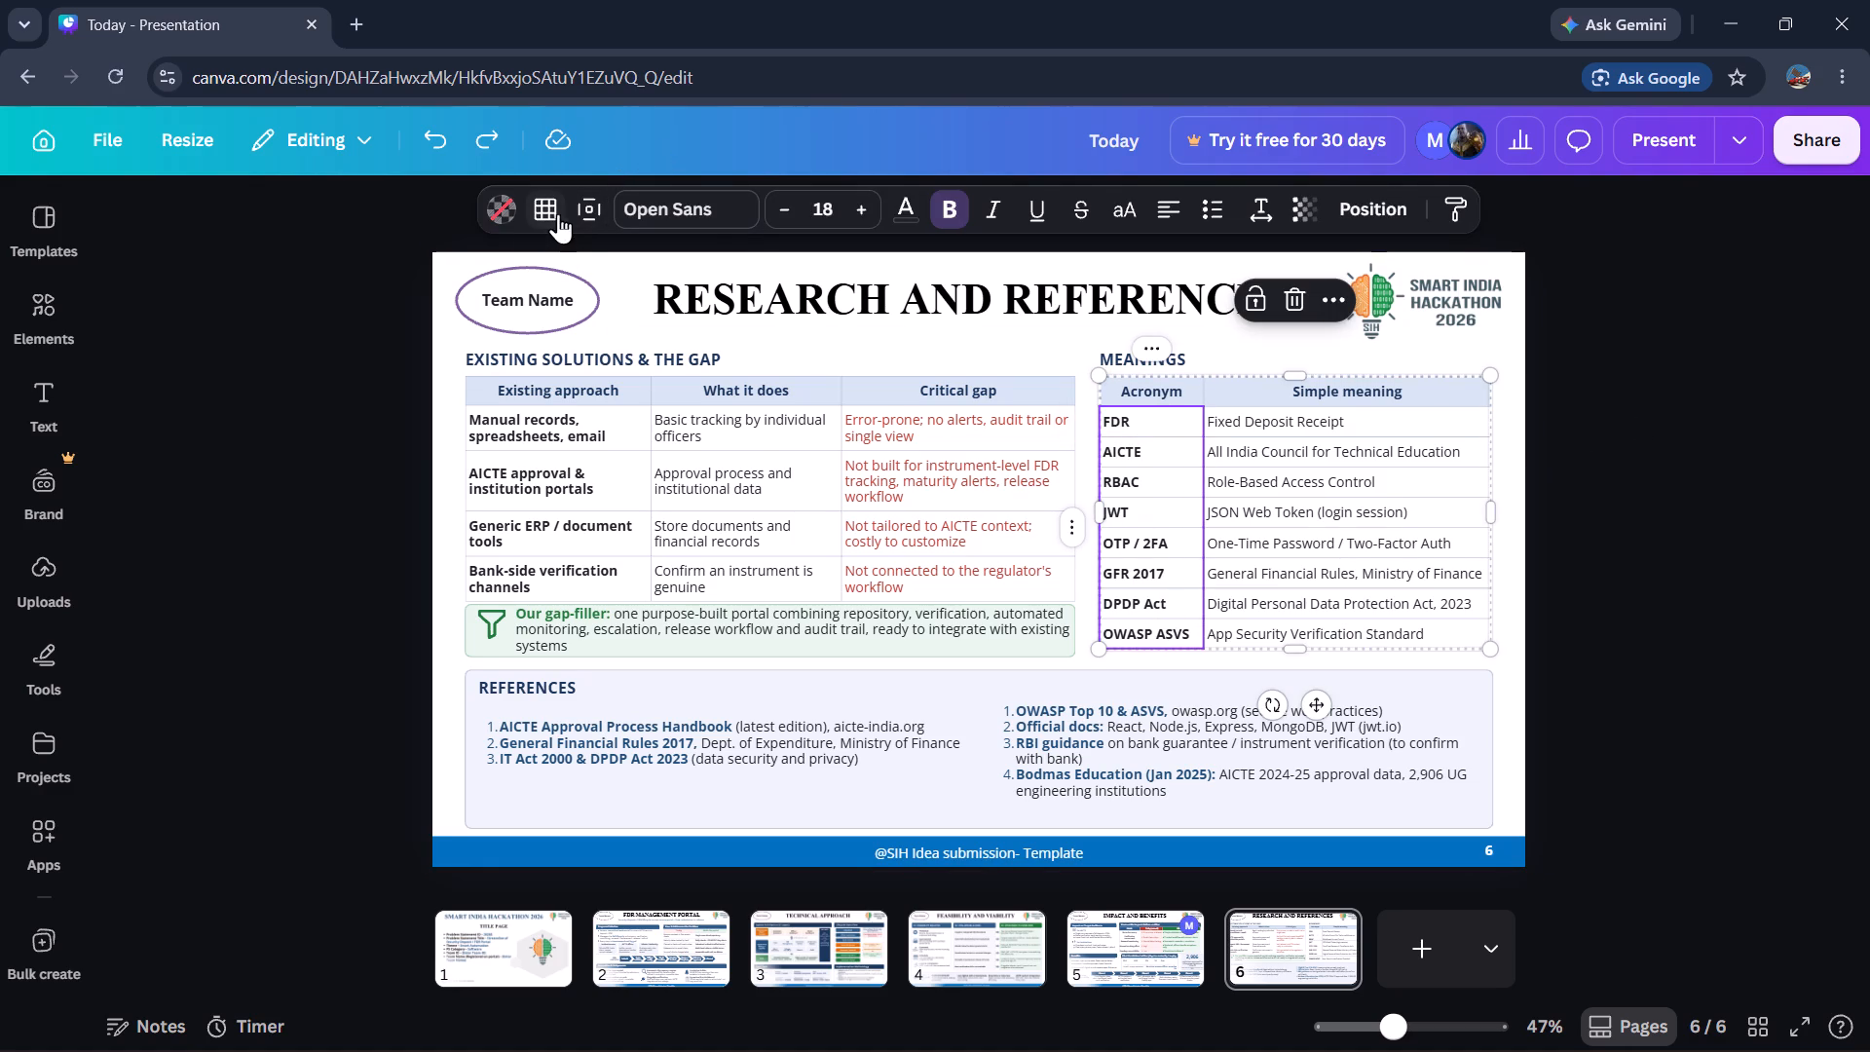
pyautogui.click(551, 215)
pyautogui.click(581, 207)
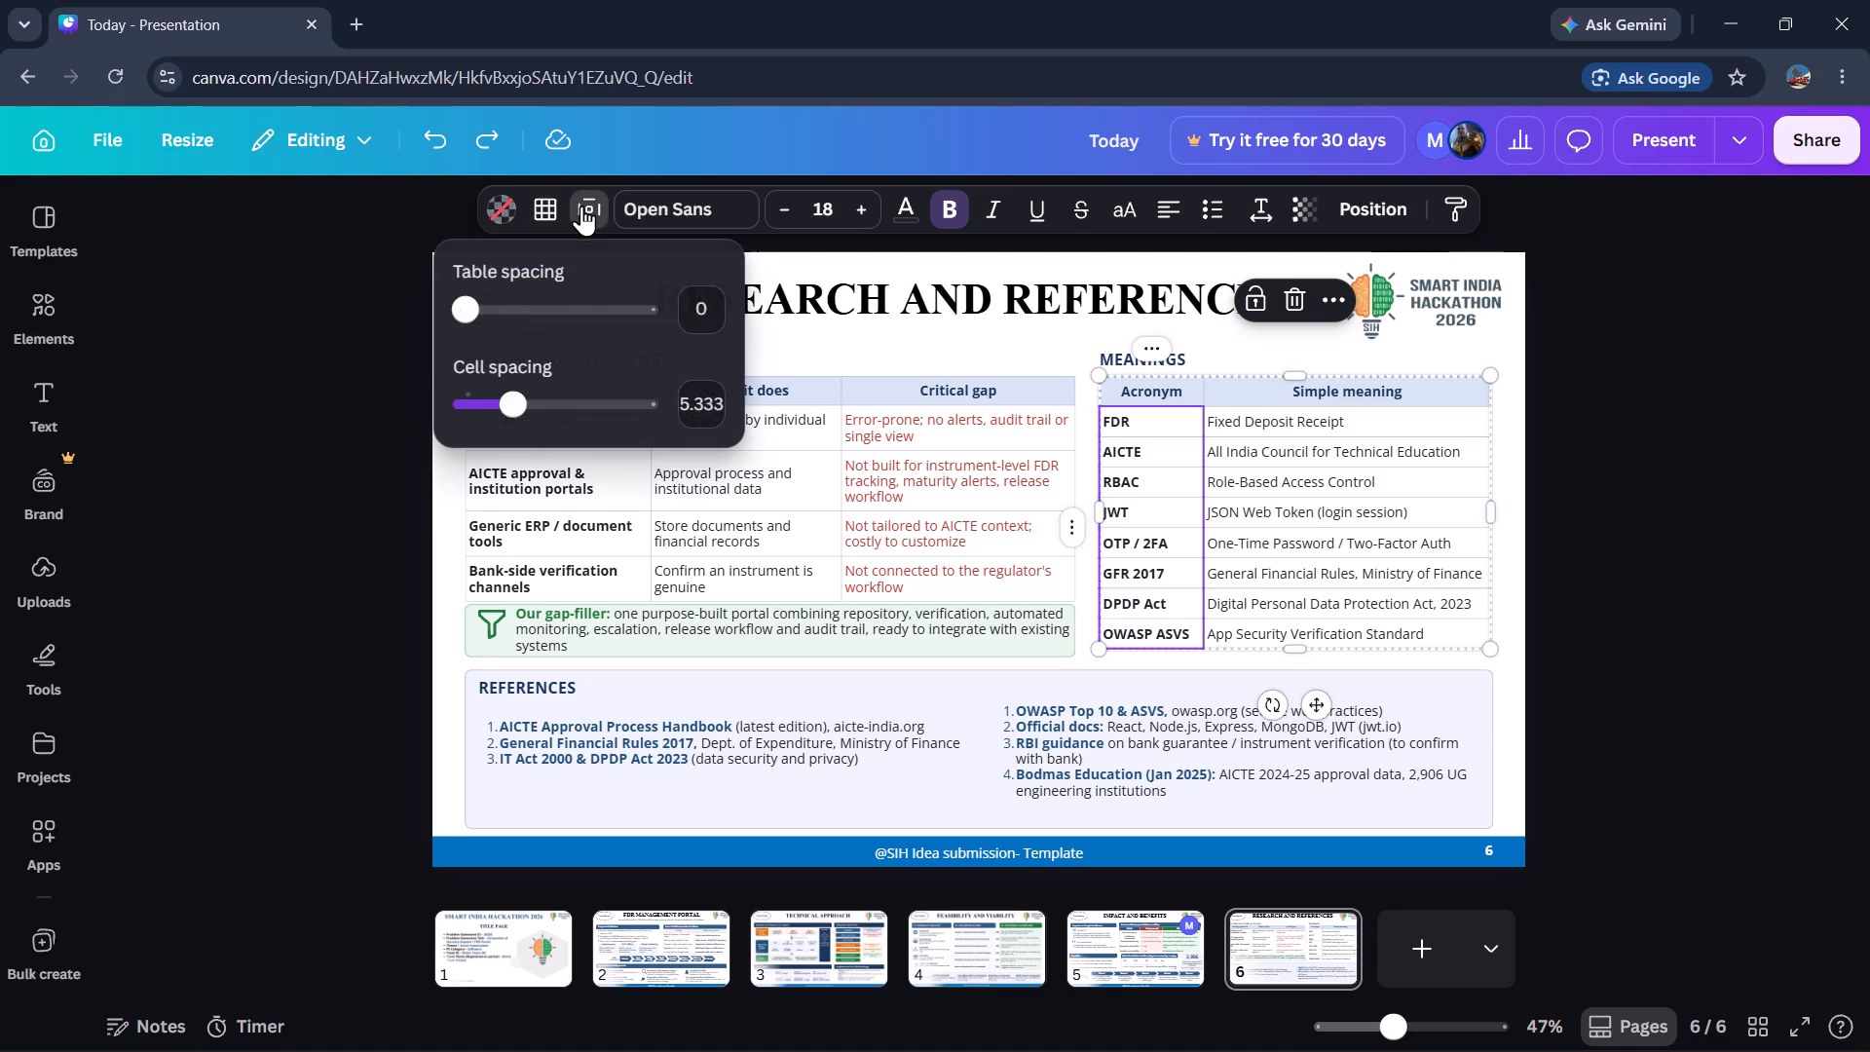
pyautogui.moveTo(470, 323); pyautogui.dragTo(478, 323)
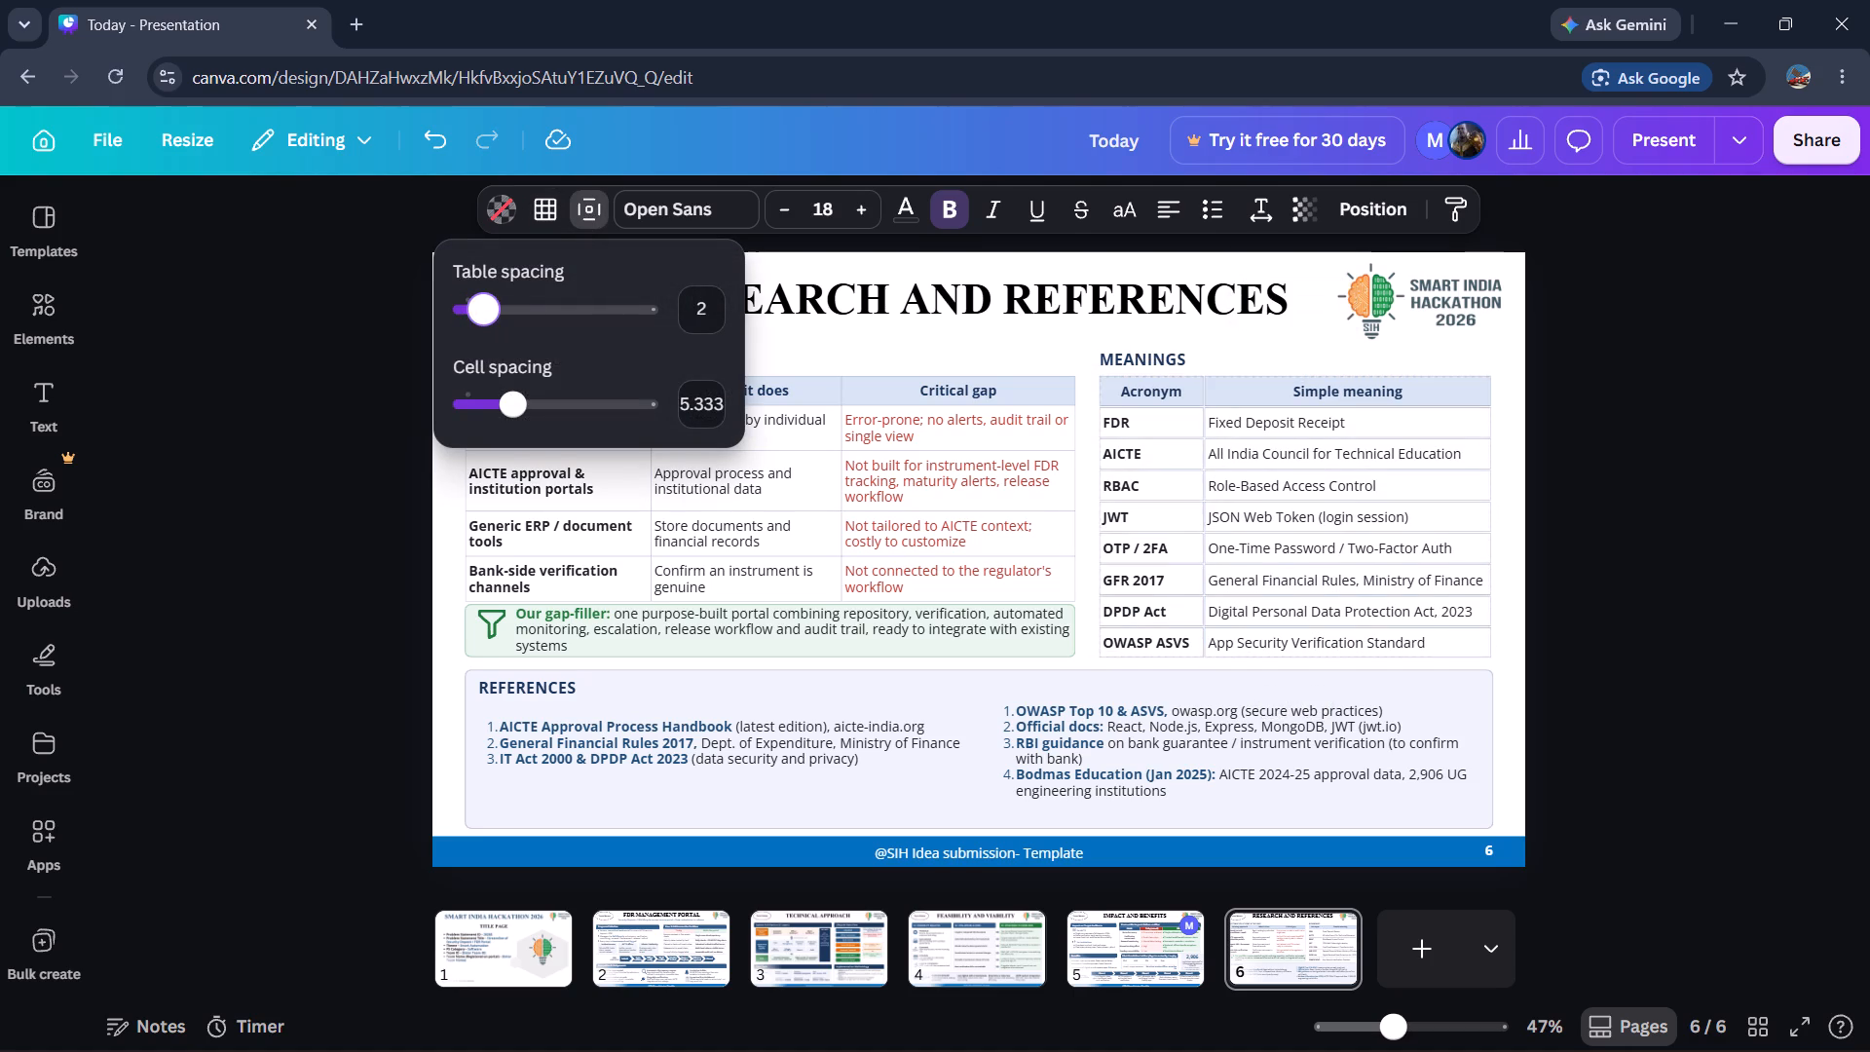
pyautogui.moveTo(478, 323); pyautogui.dragTo(446, 331)
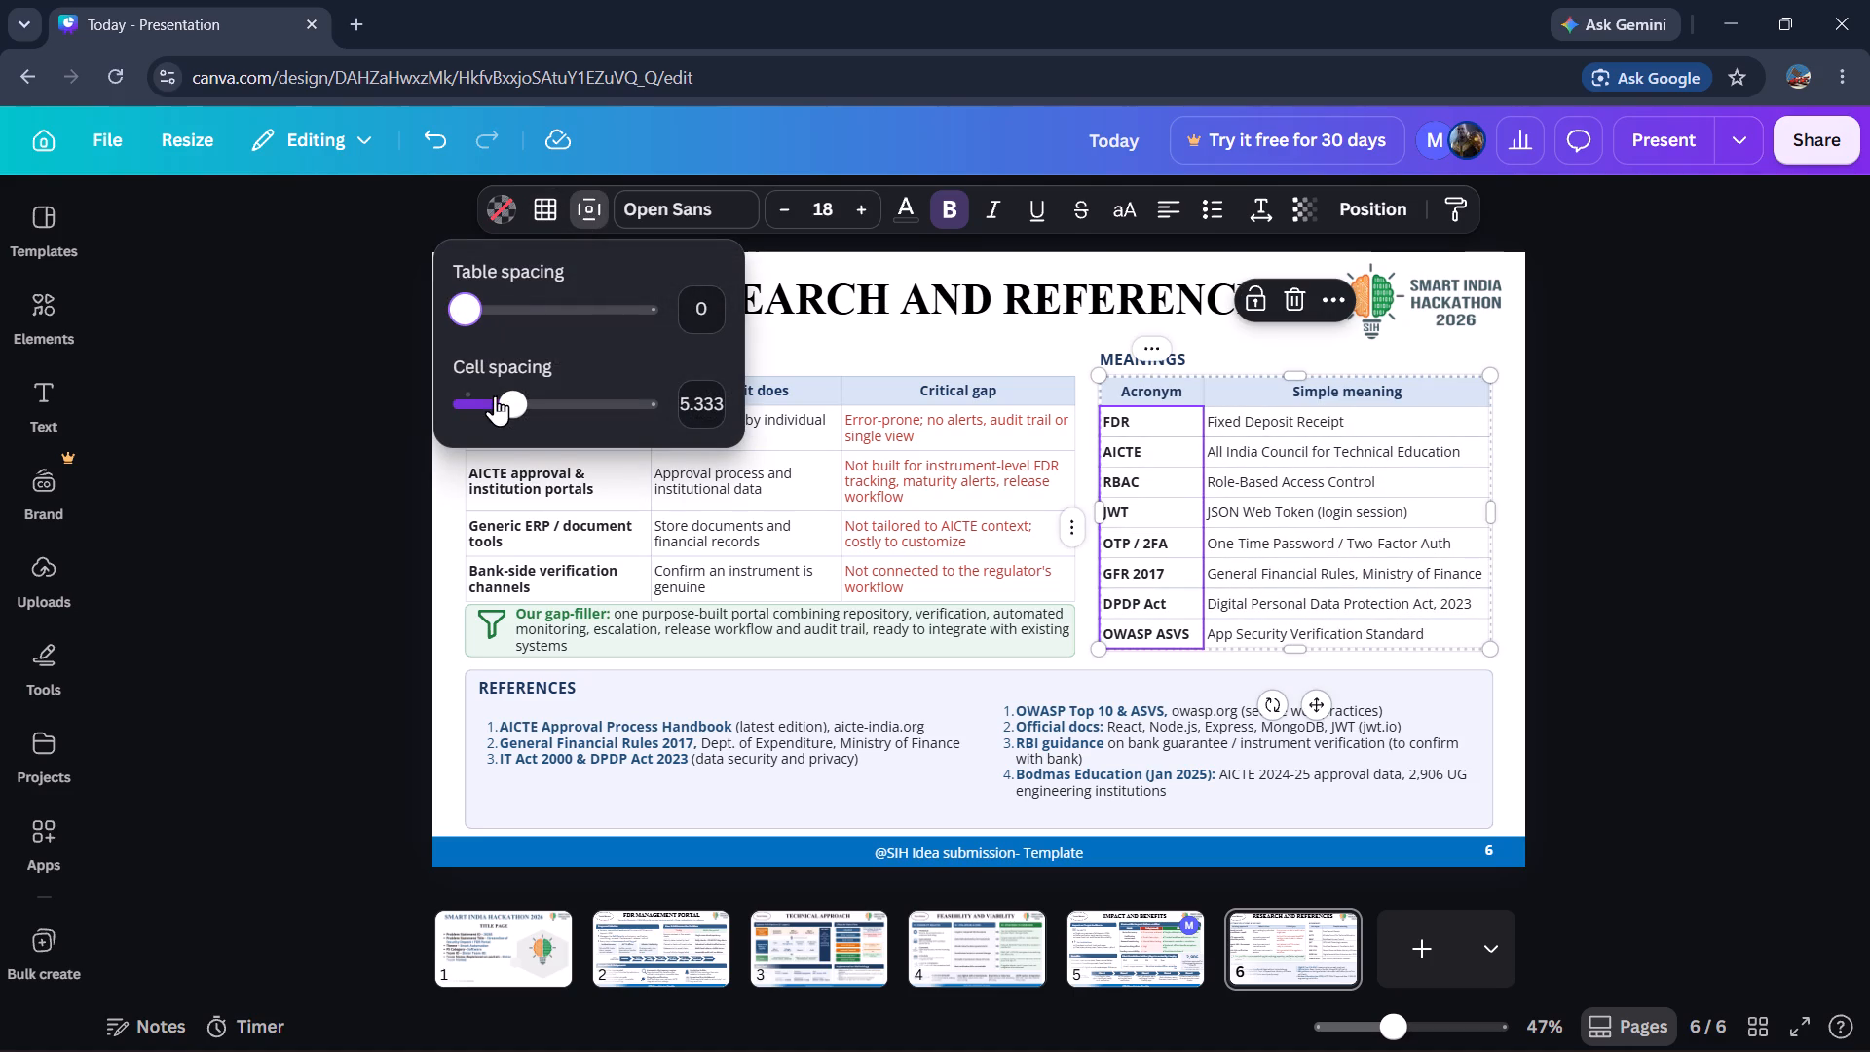
pyautogui.click(511, 395)
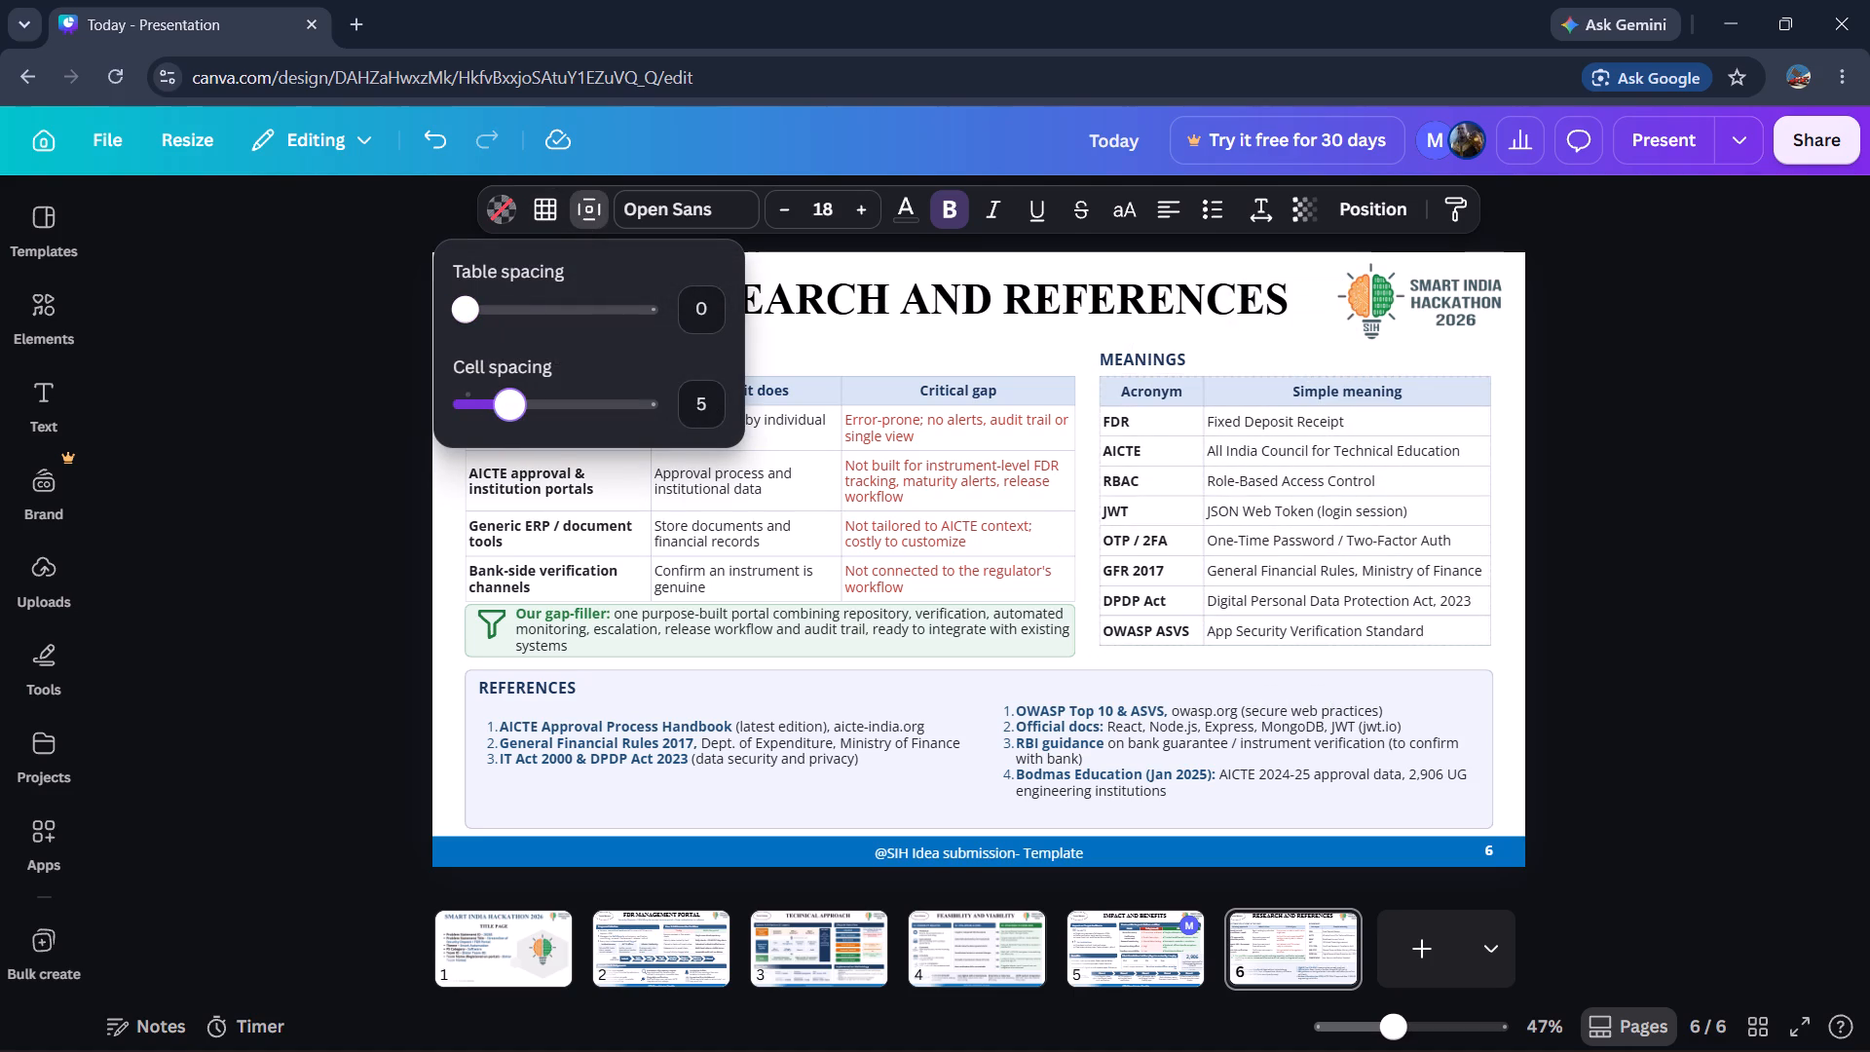
pyautogui.moveTo(505, 395); pyautogui.dragTo(522, 394)
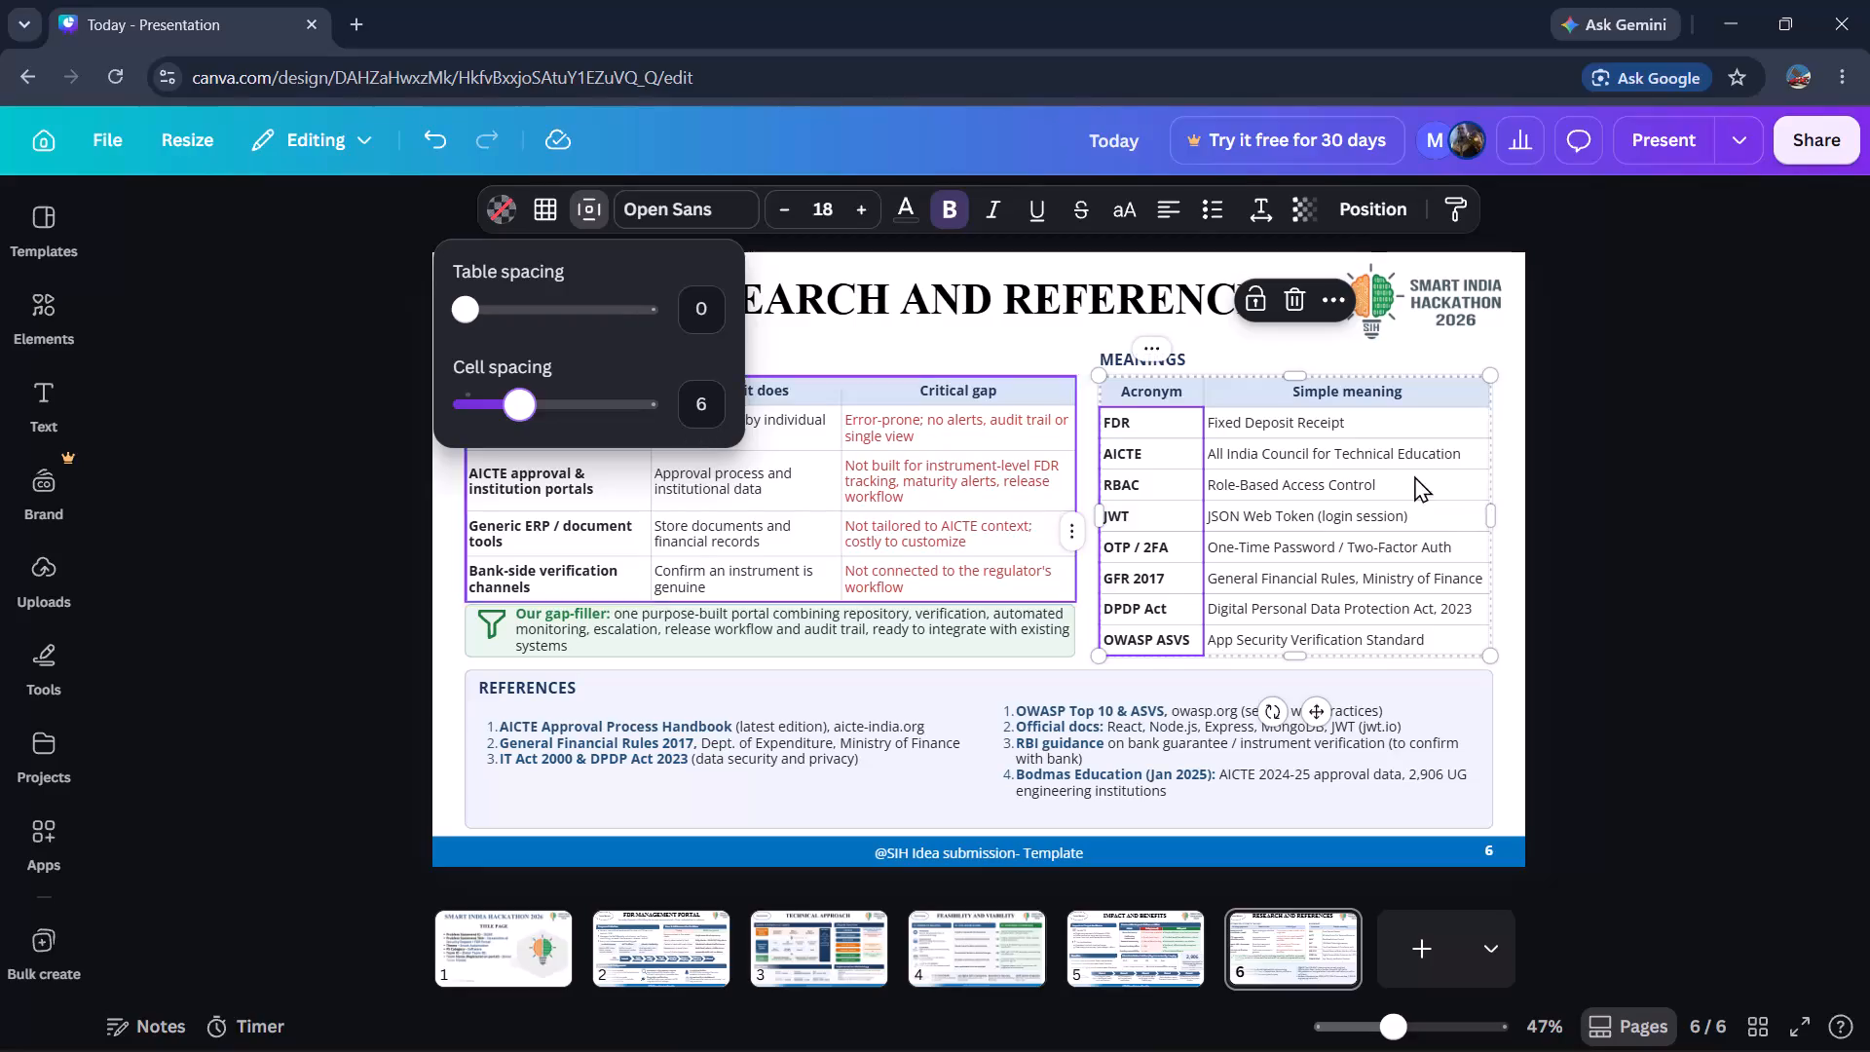
pyautogui.click(1739, 436)
pyautogui.click(1738, 435)
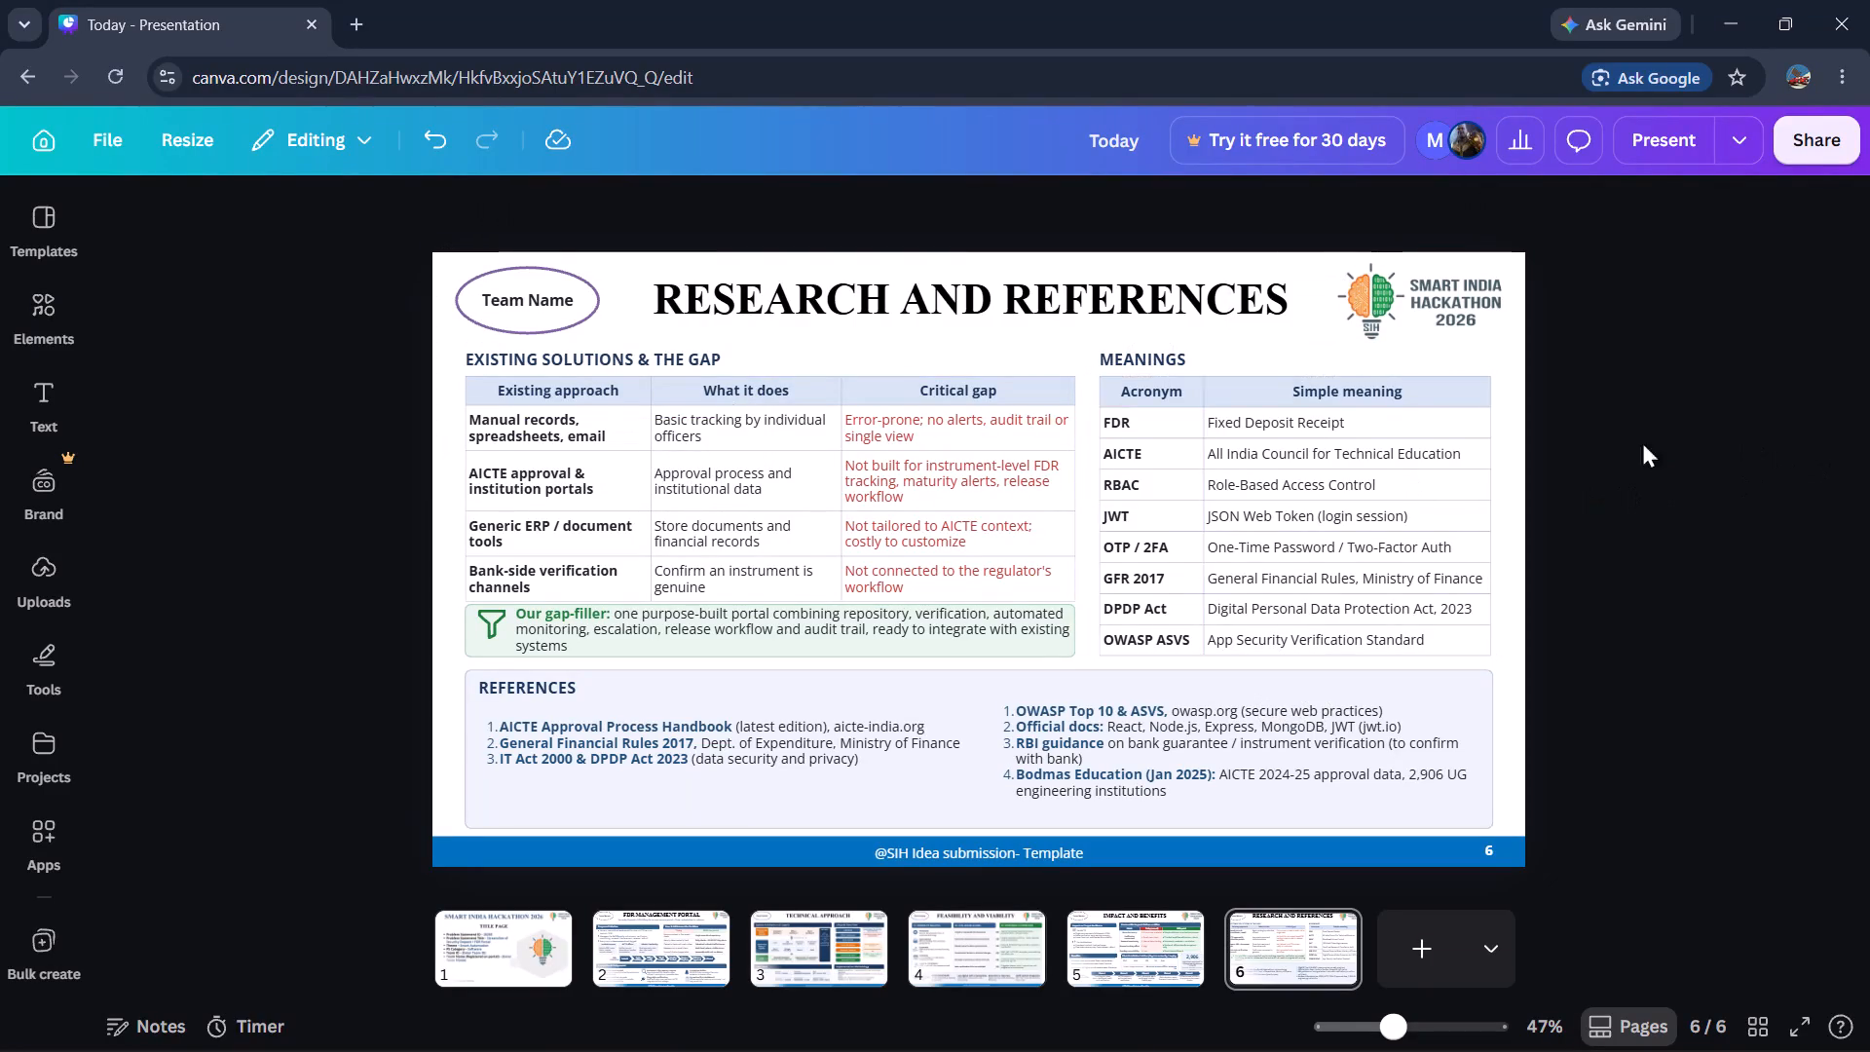
# Nudge the green gap-filler box, with its funnel icon and text, slightly down away from the table above.
pyautogui.moveTo(405, 609); pyautogui.dragTo(577, 634)
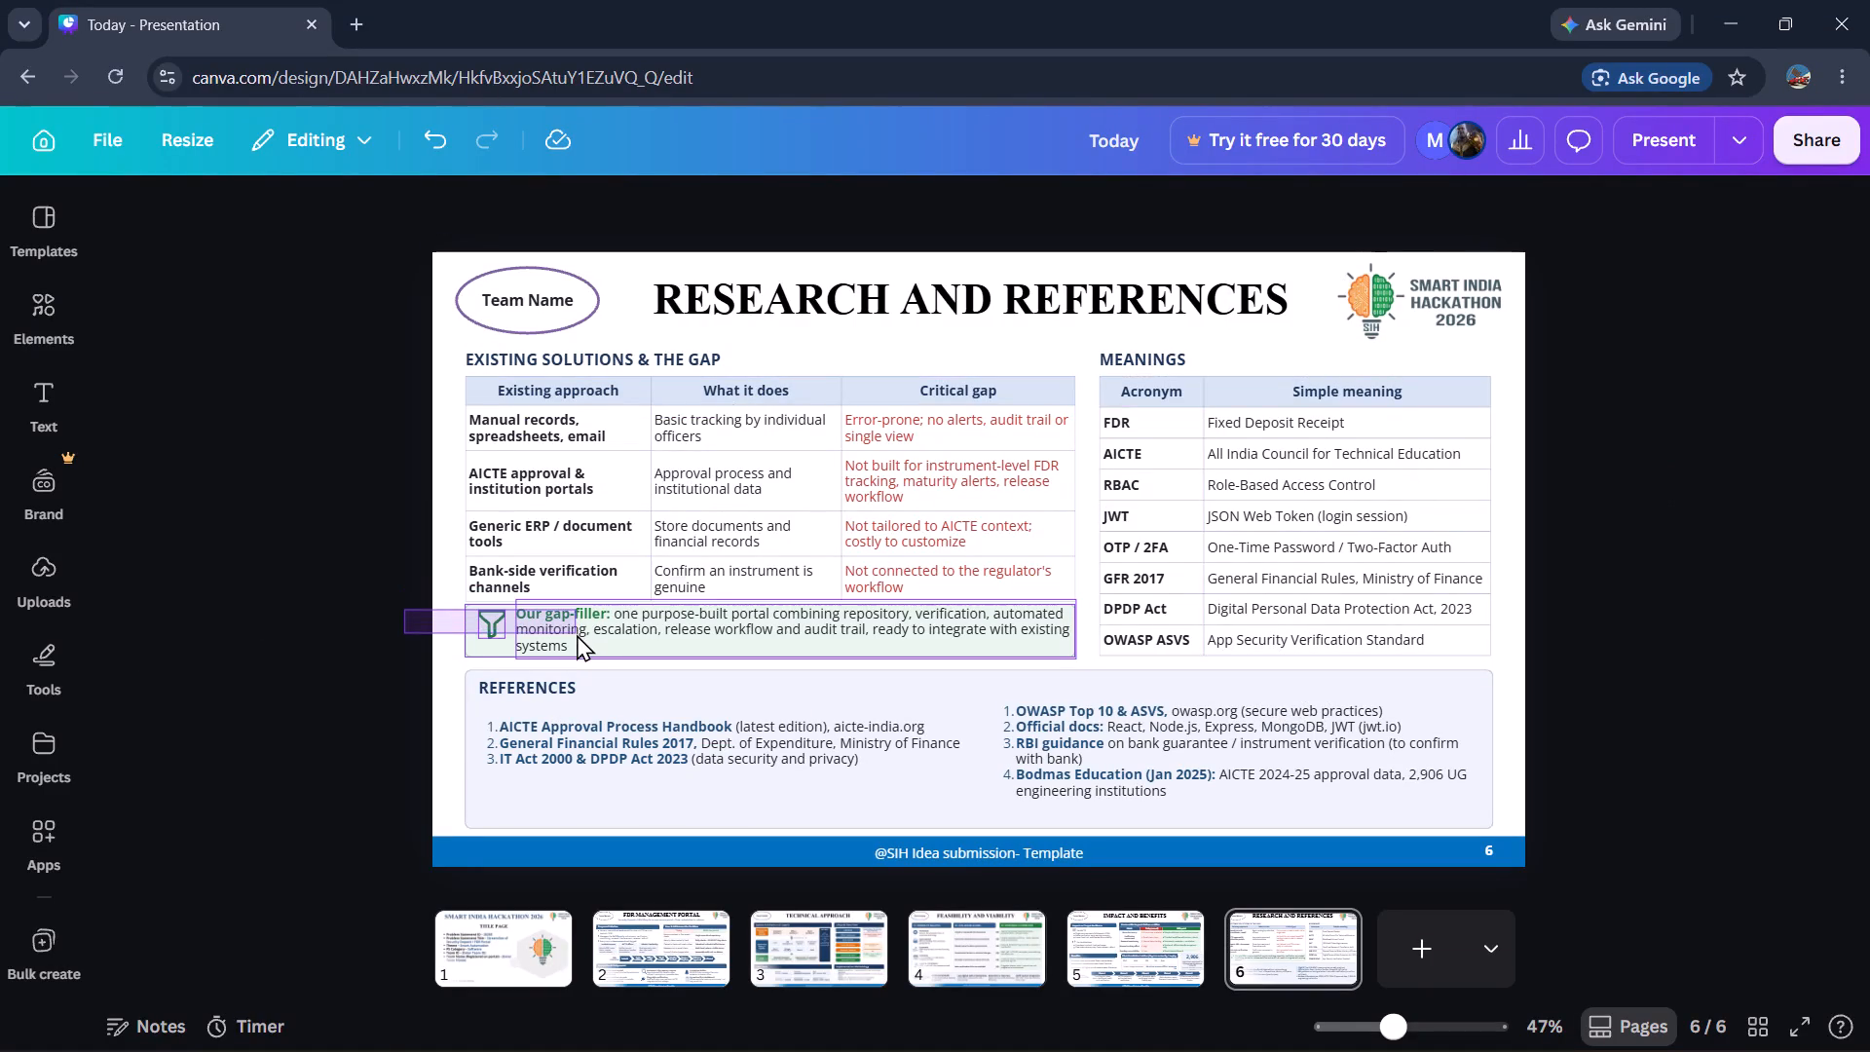
pyautogui.press('Down')
pyautogui.press('Down')
pyautogui.press('Down')
pyautogui.press('Down')
pyautogui.press('Down')
pyautogui.press('Down')
pyautogui.press('Down')
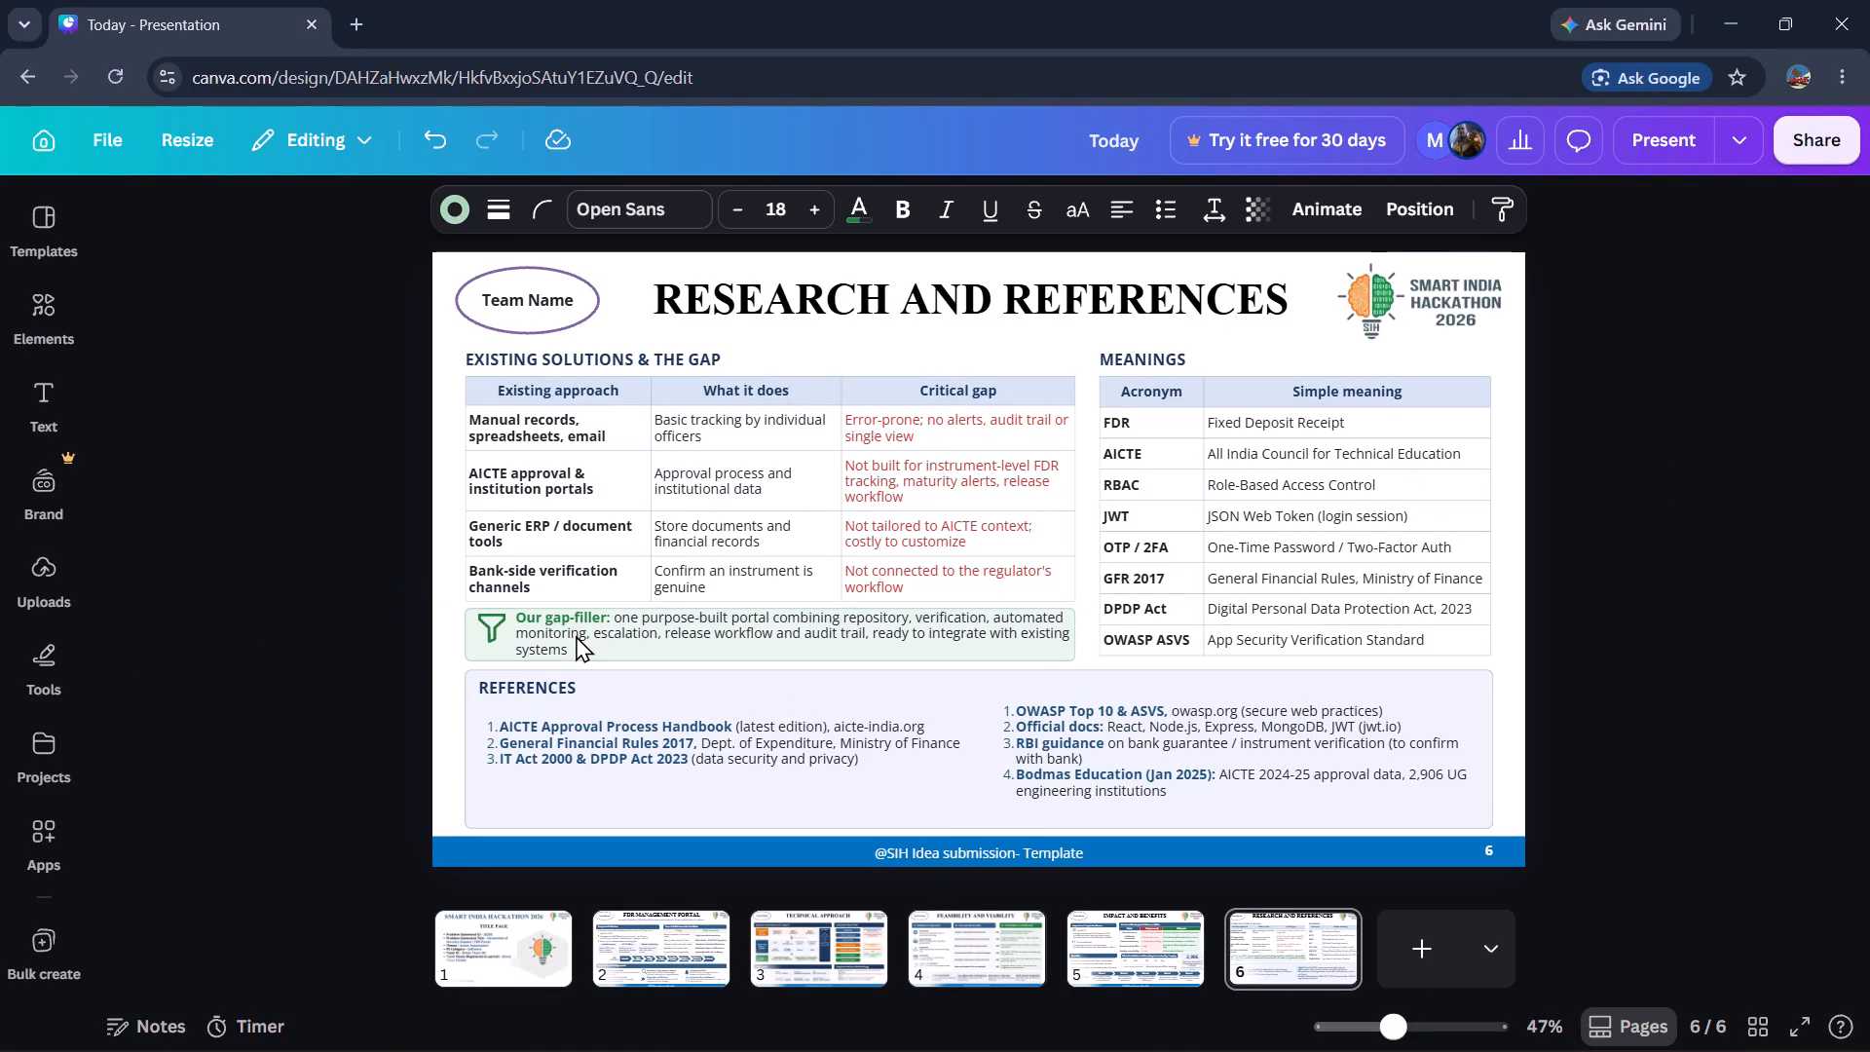
pyautogui.press('Down')
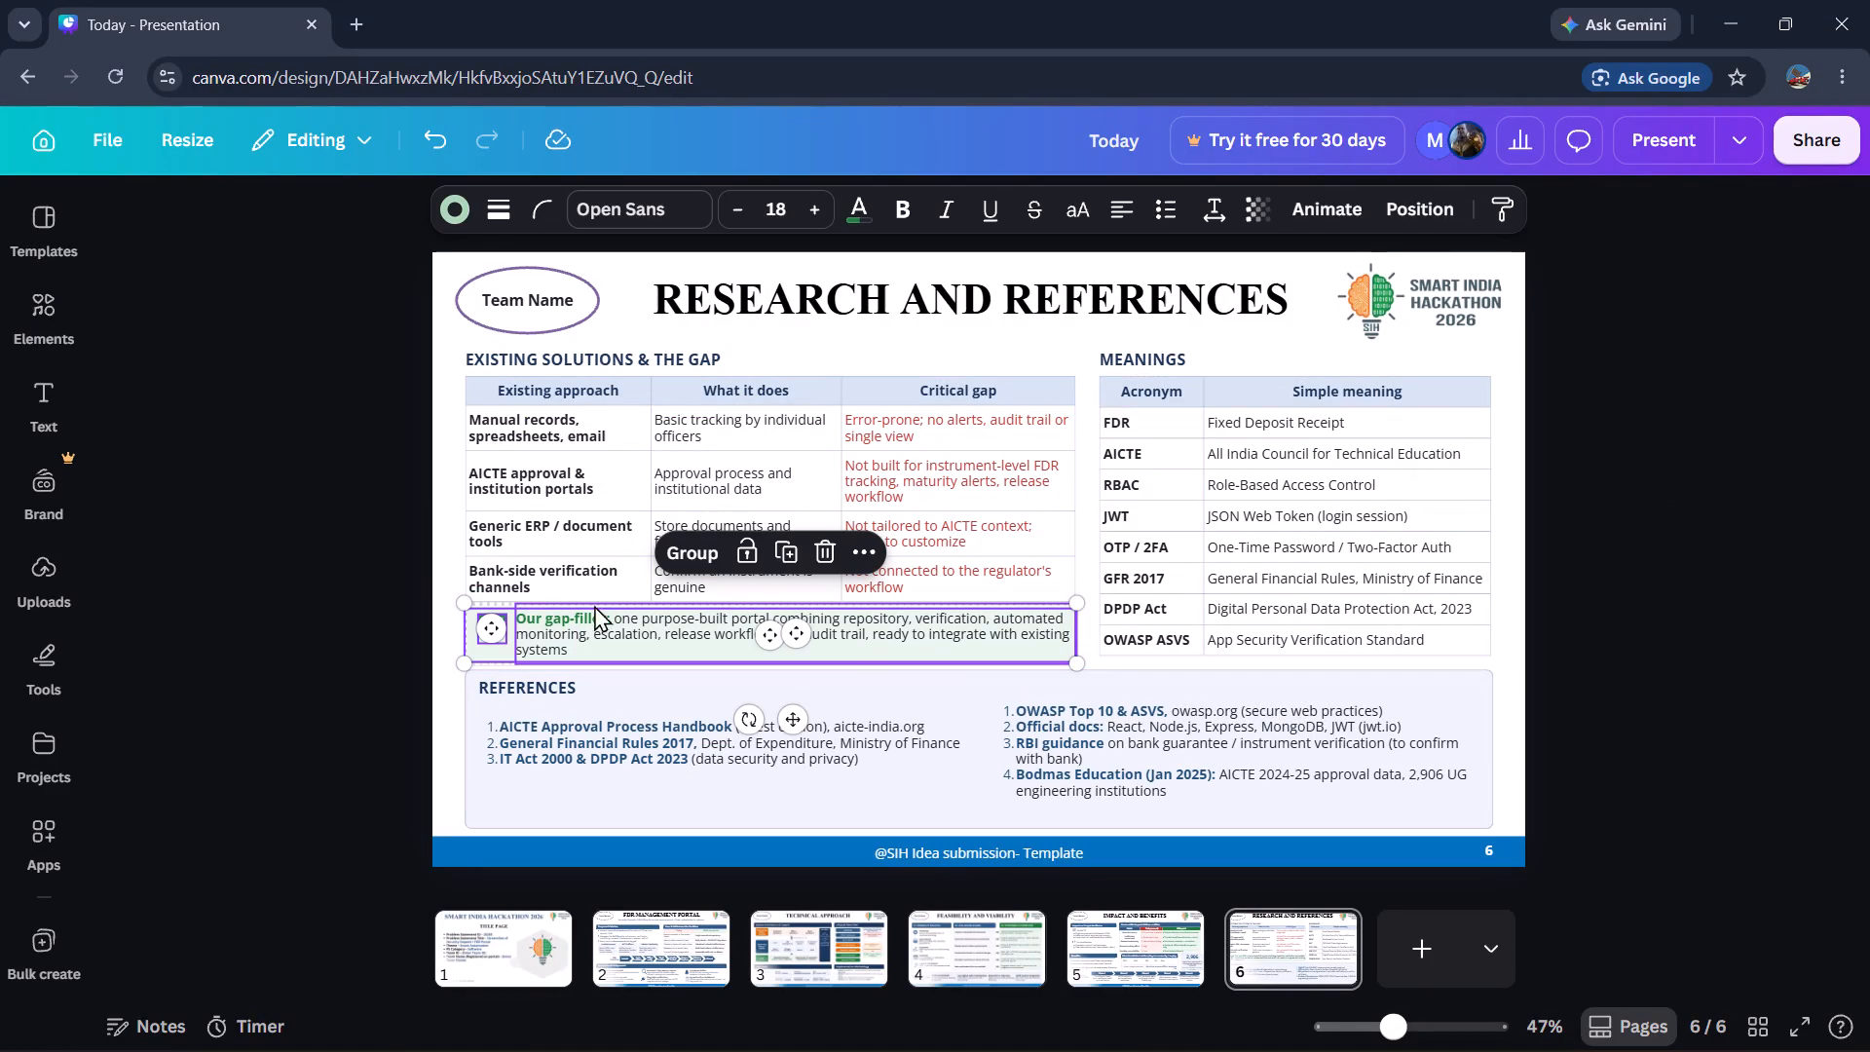
pyautogui.press('Up')
pyautogui.click(264, 590)
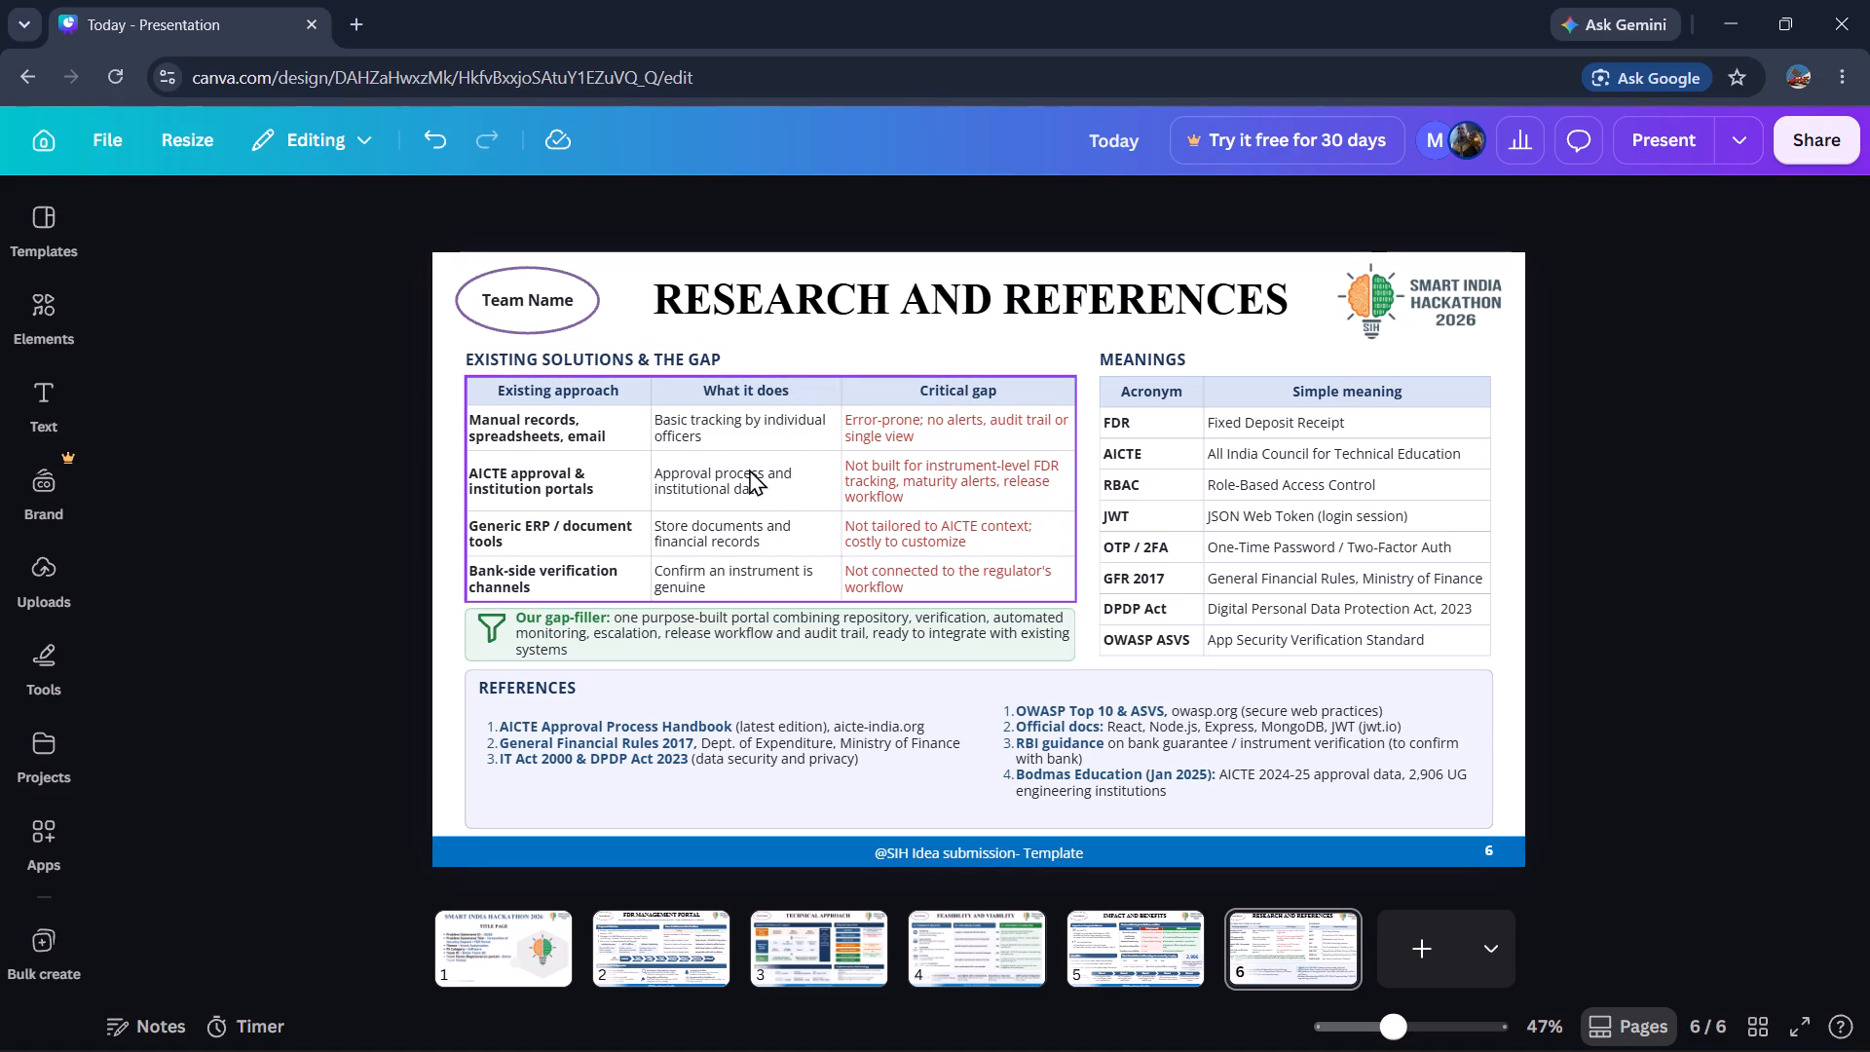
# On slide 1, replace the [Enter Team Name] placeholder with "TimTim".
pyautogui.click(499, 960)
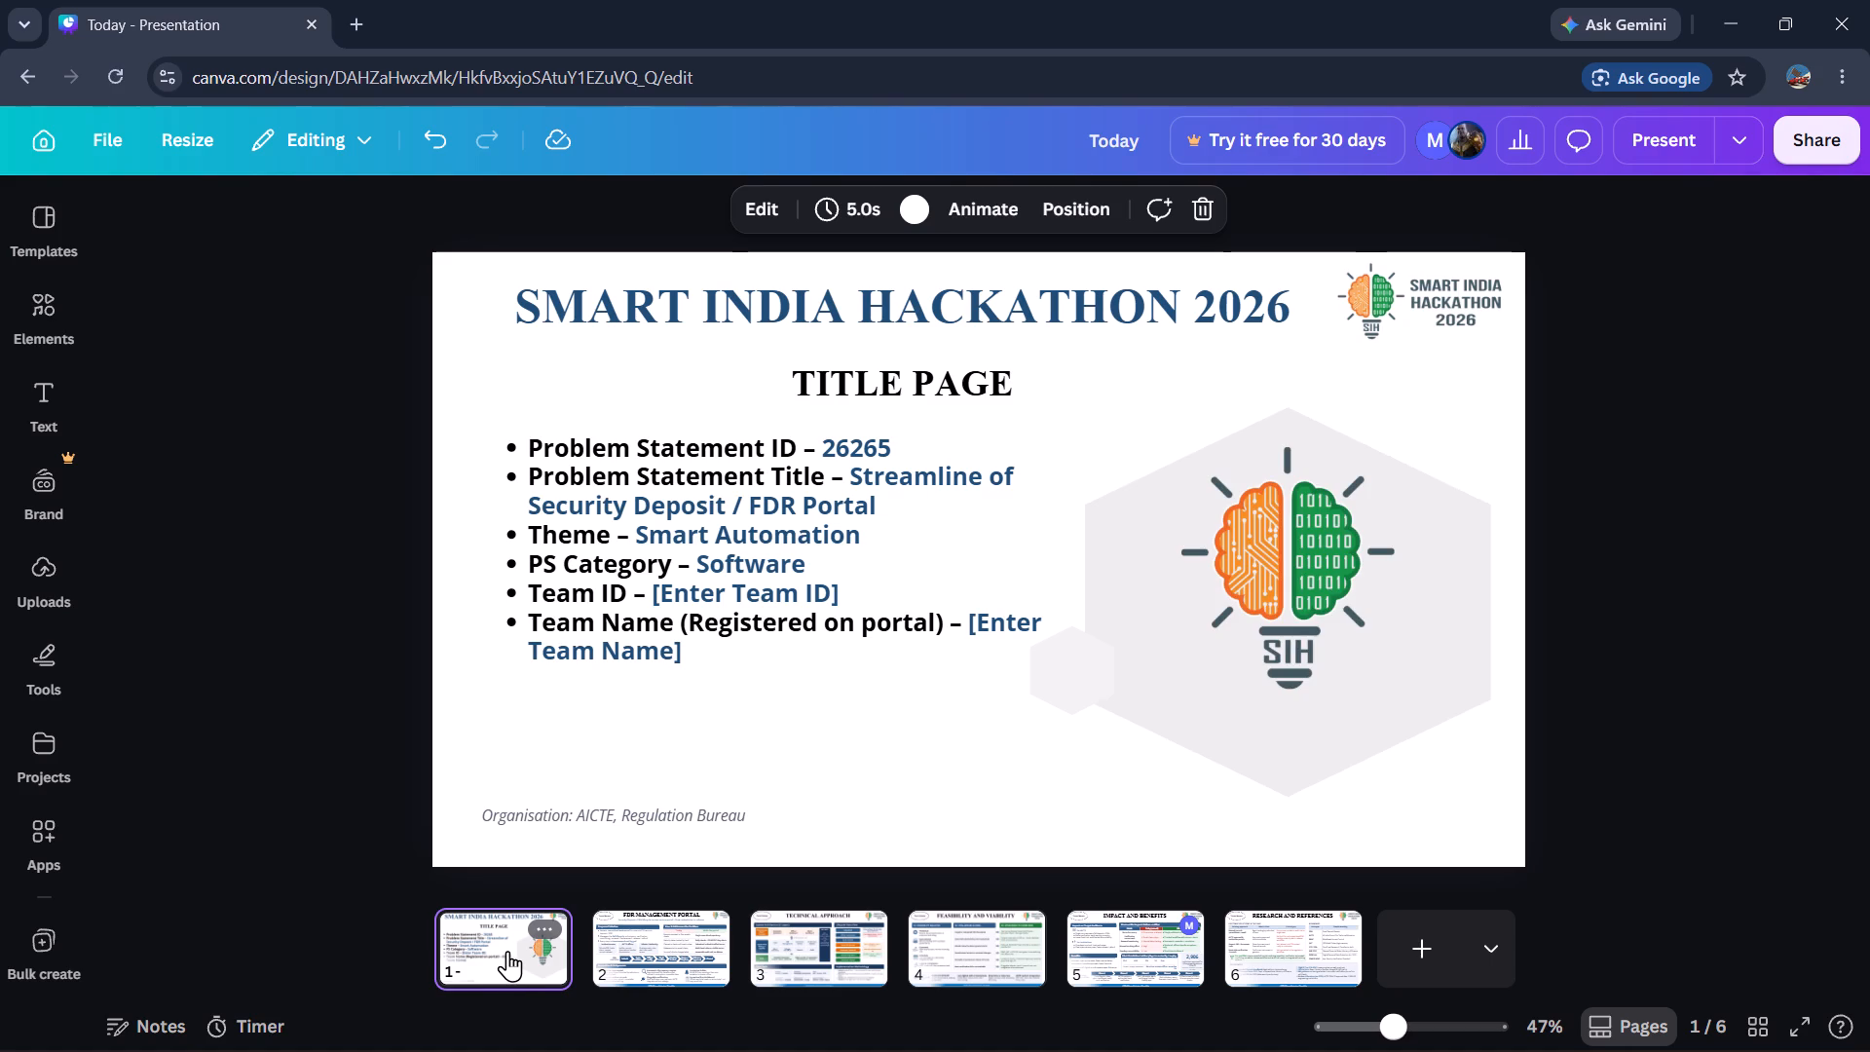
pyautogui.click(1001, 629)
pyautogui.click(1001, 606)
pyautogui.tripleClick(987, 630)
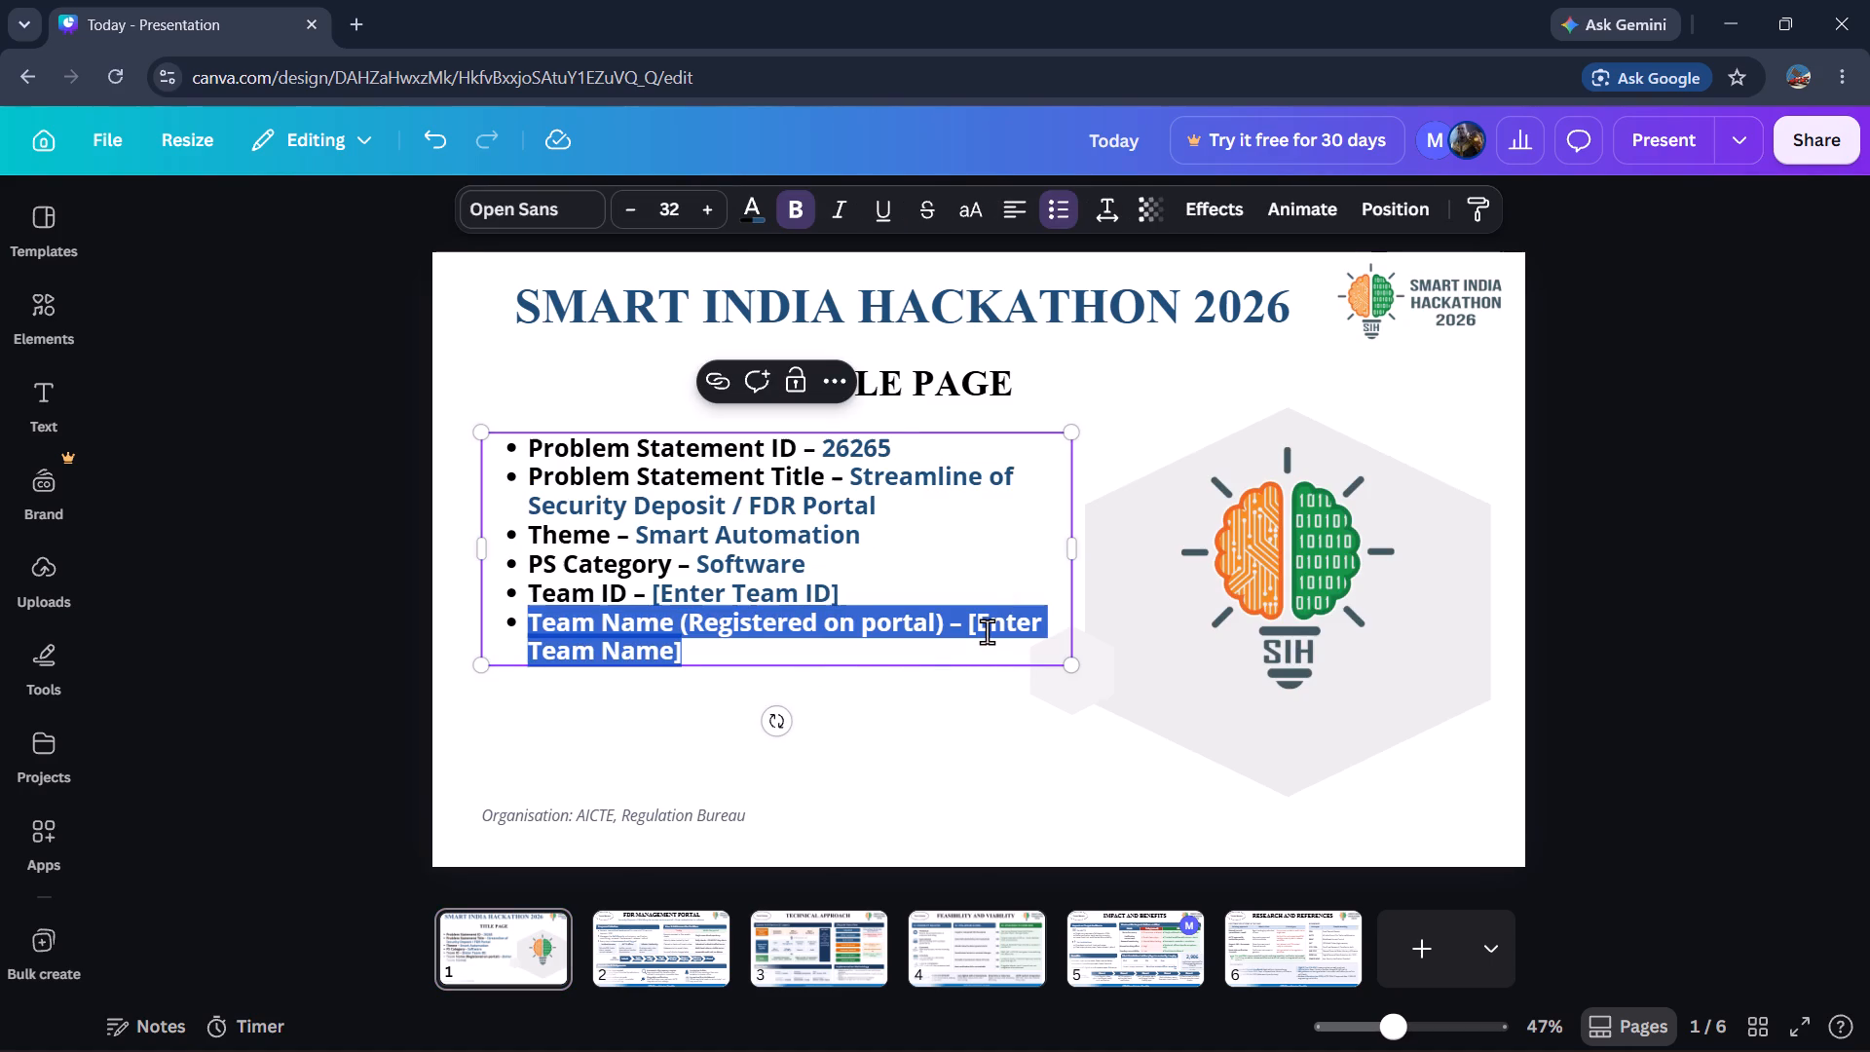
pyautogui.click(926, 735)
pyautogui.doubleClick(994, 617)
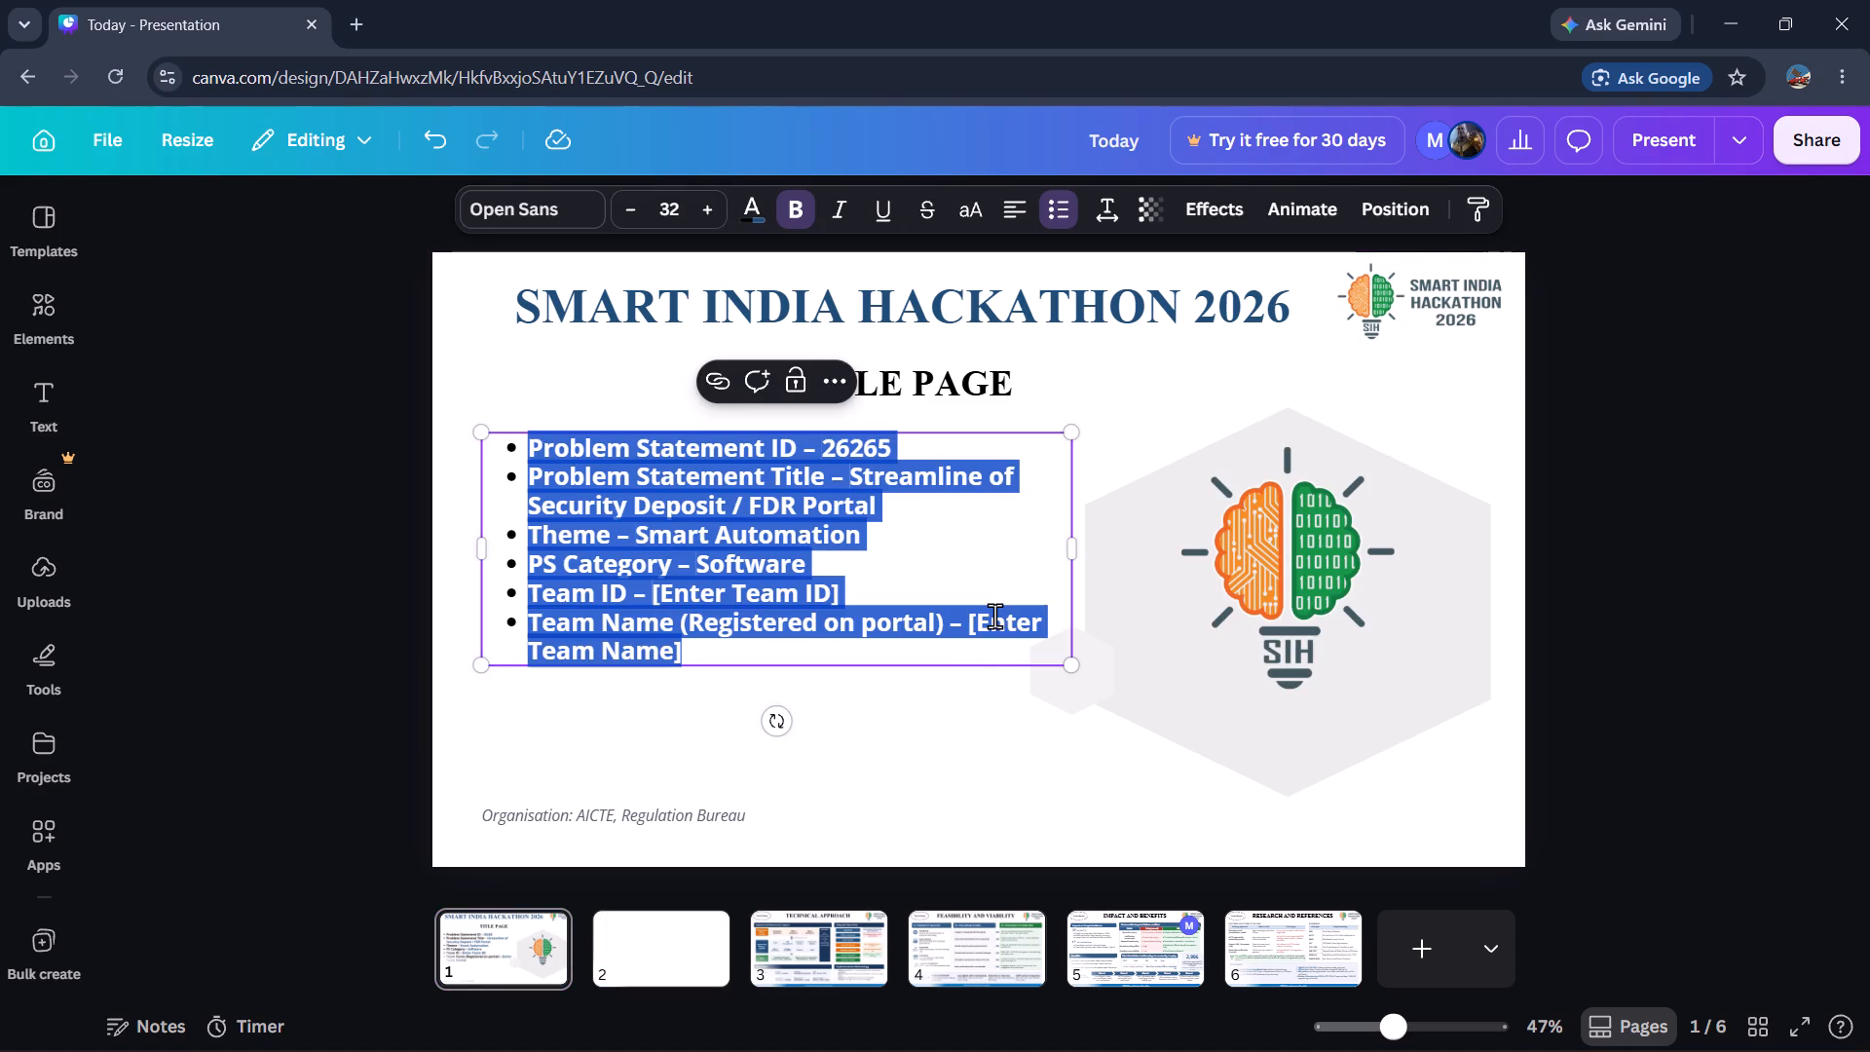
pyautogui.click(643, 636)
pyautogui.click(660, 644)
pyautogui.moveTo(660, 644); pyautogui.dragTo(597, 665)
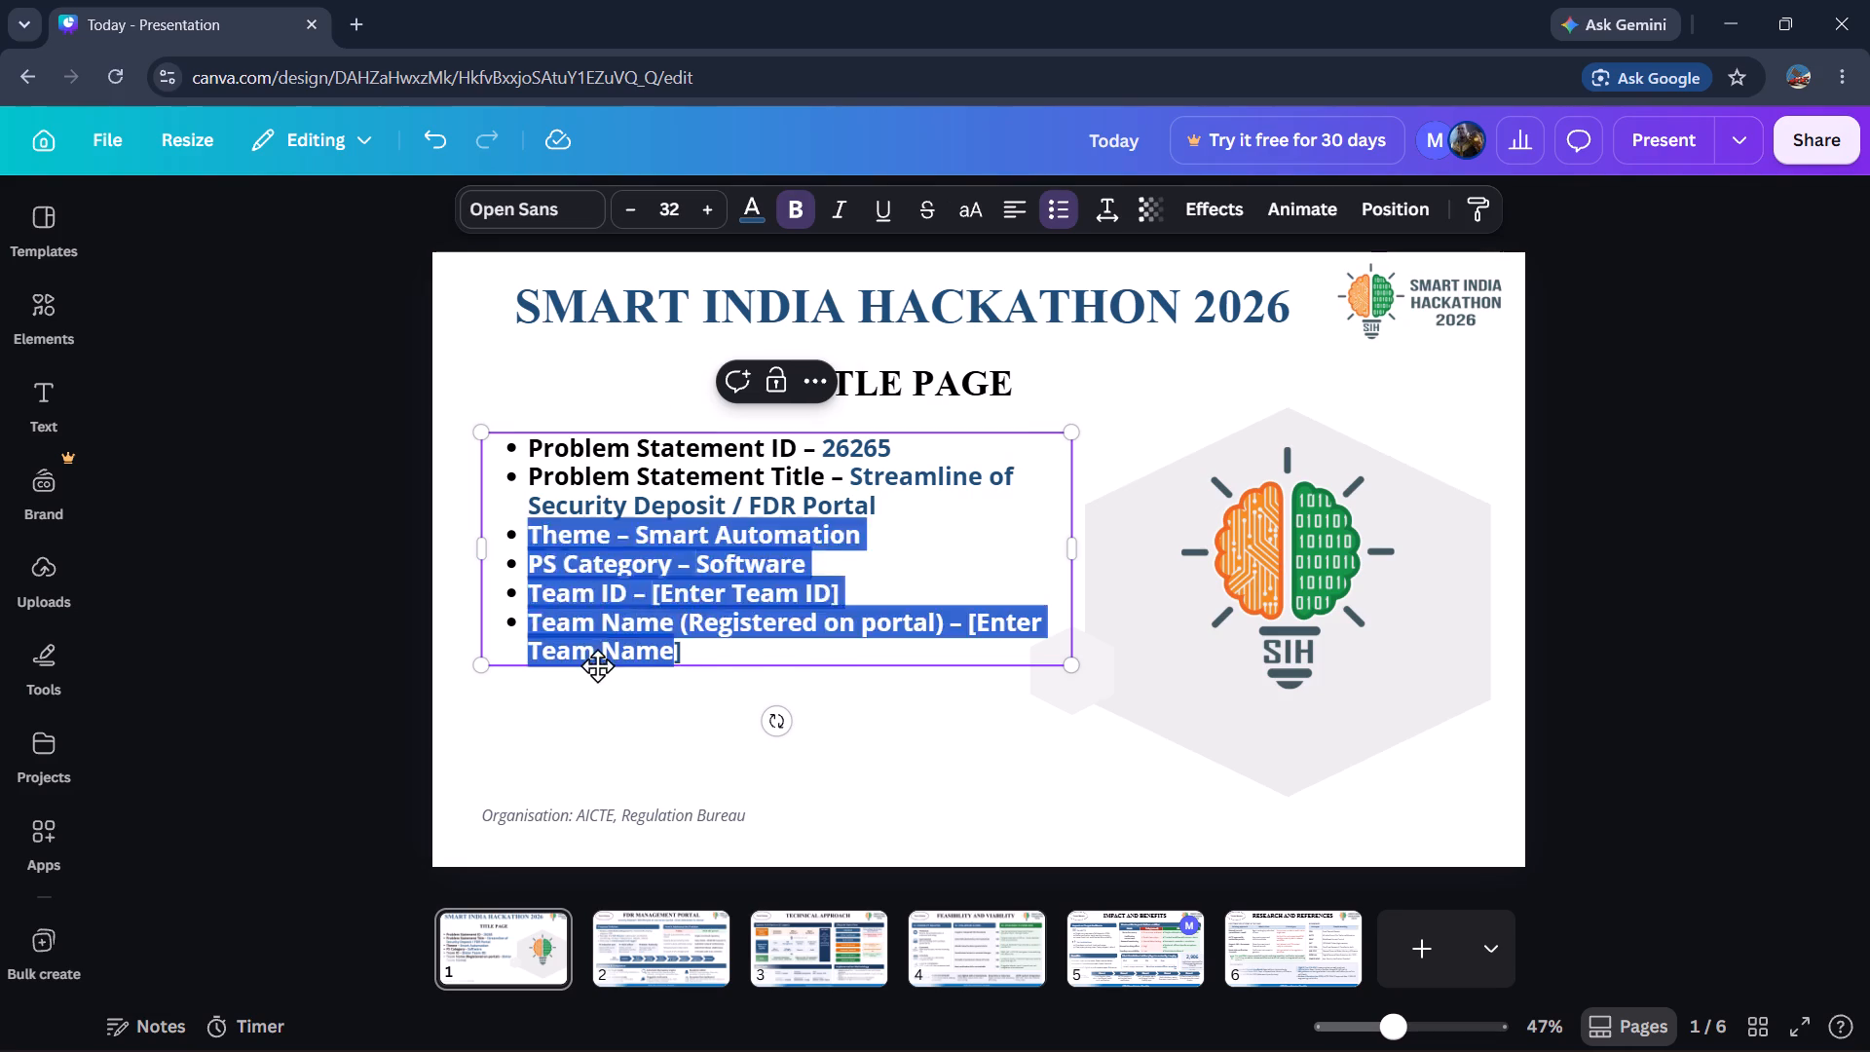
pyautogui.moveTo(597, 665); pyautogui.dragTo(973, 637)
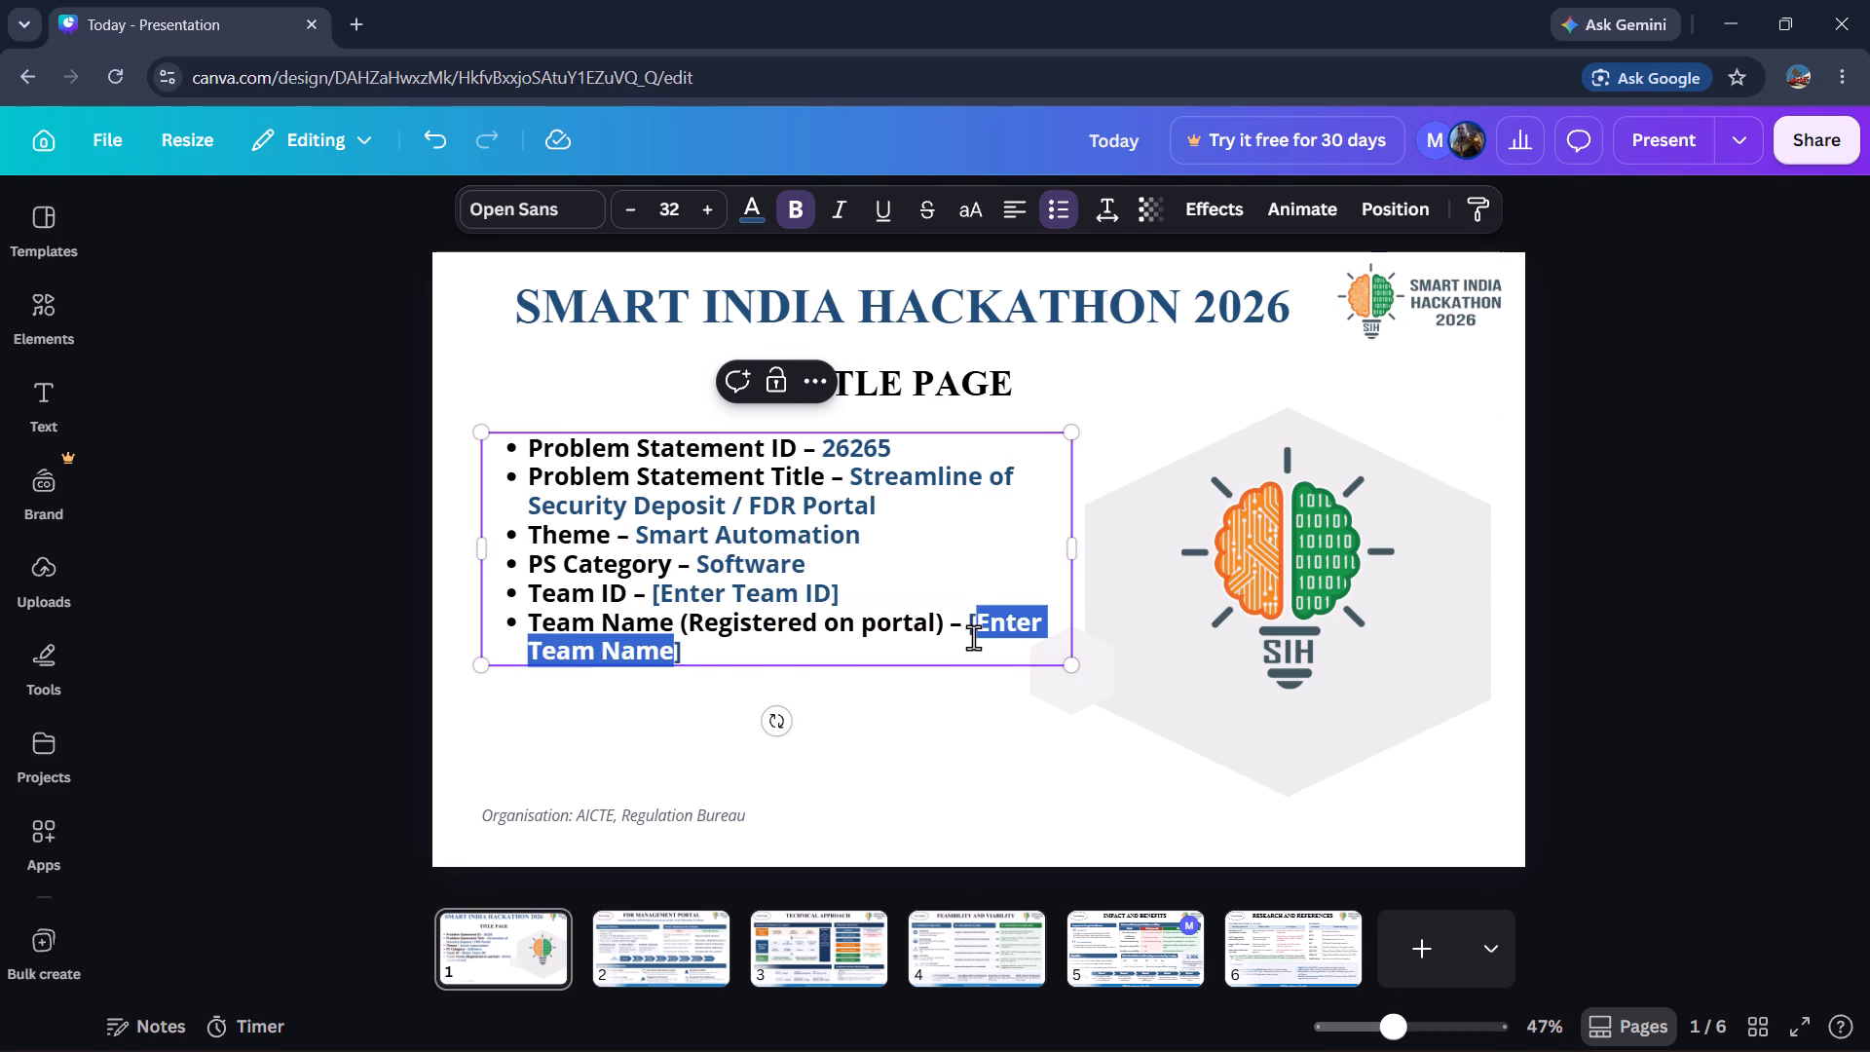
pyautogui.moveTo(973, 637); pyautogui.dragTo(972, 635)
pyautogui.moveTo(735, 655); pyautogui.dragTo(895, 577)
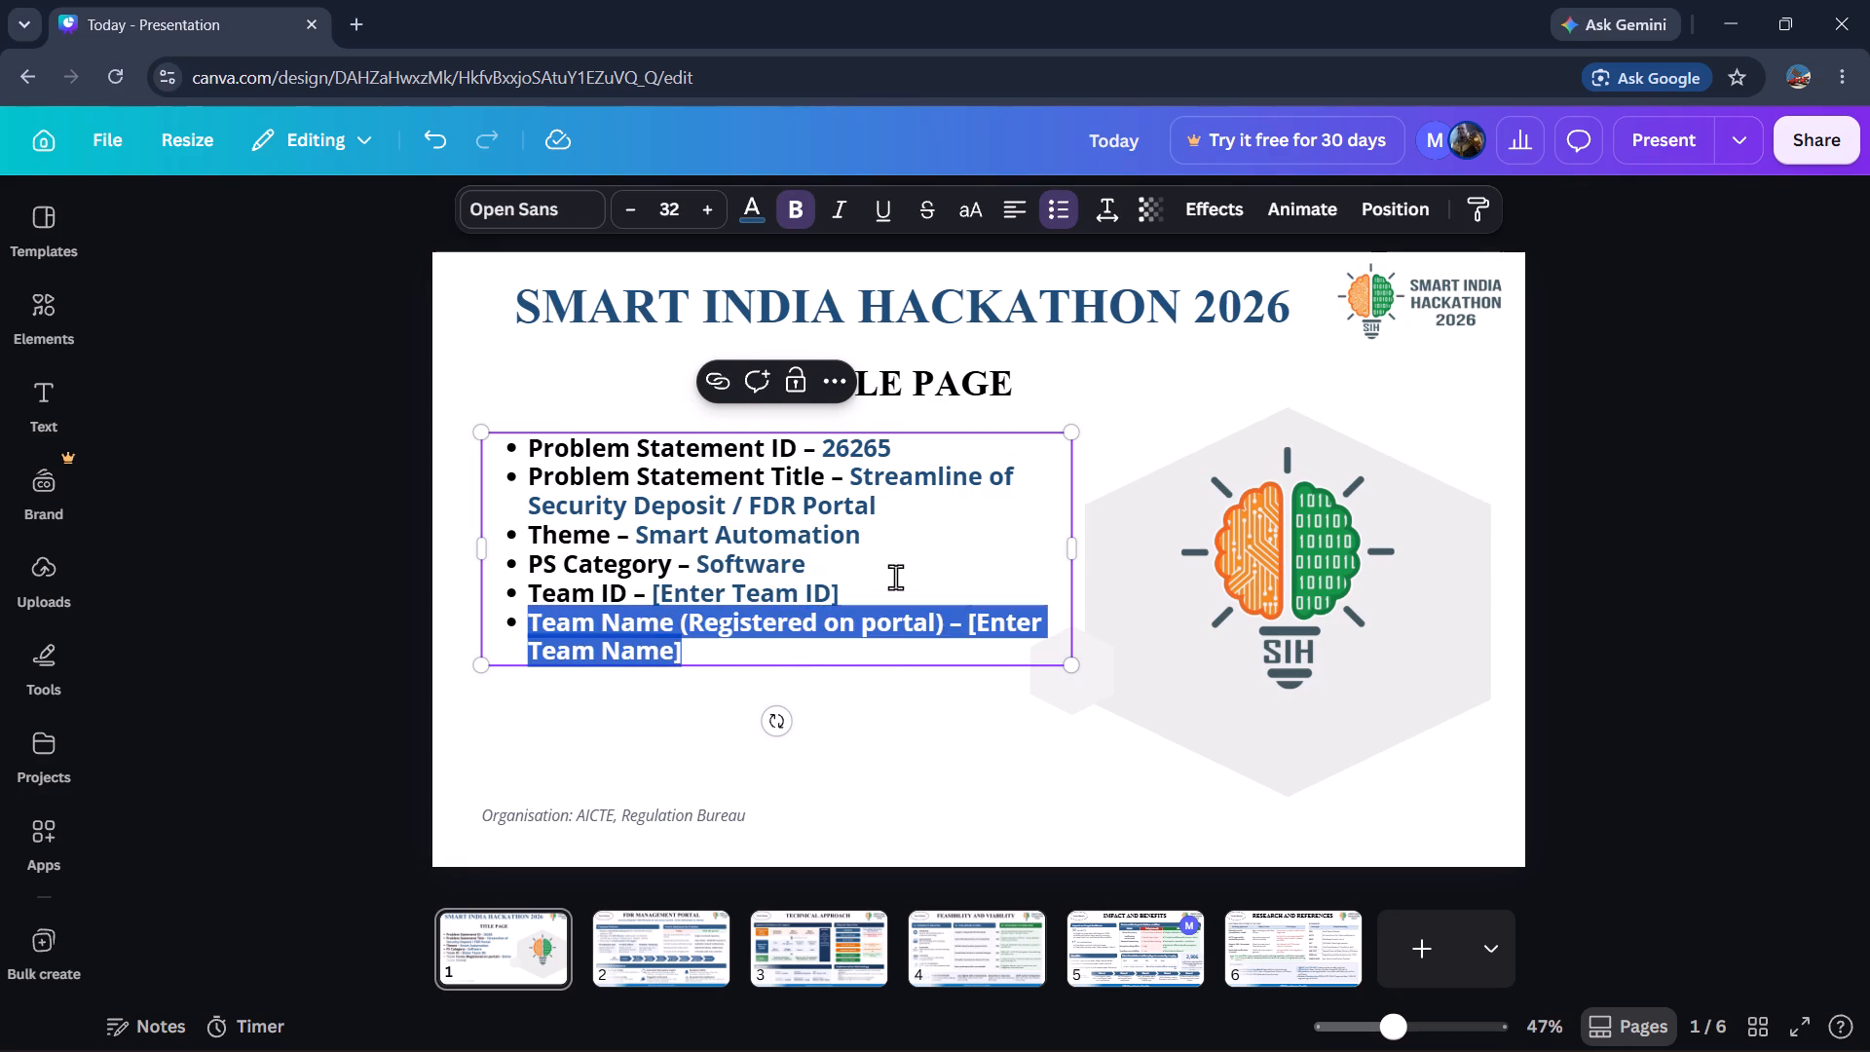
pyautogui.moveTo(895, 577); pyautogui.dragTo(971, 617)
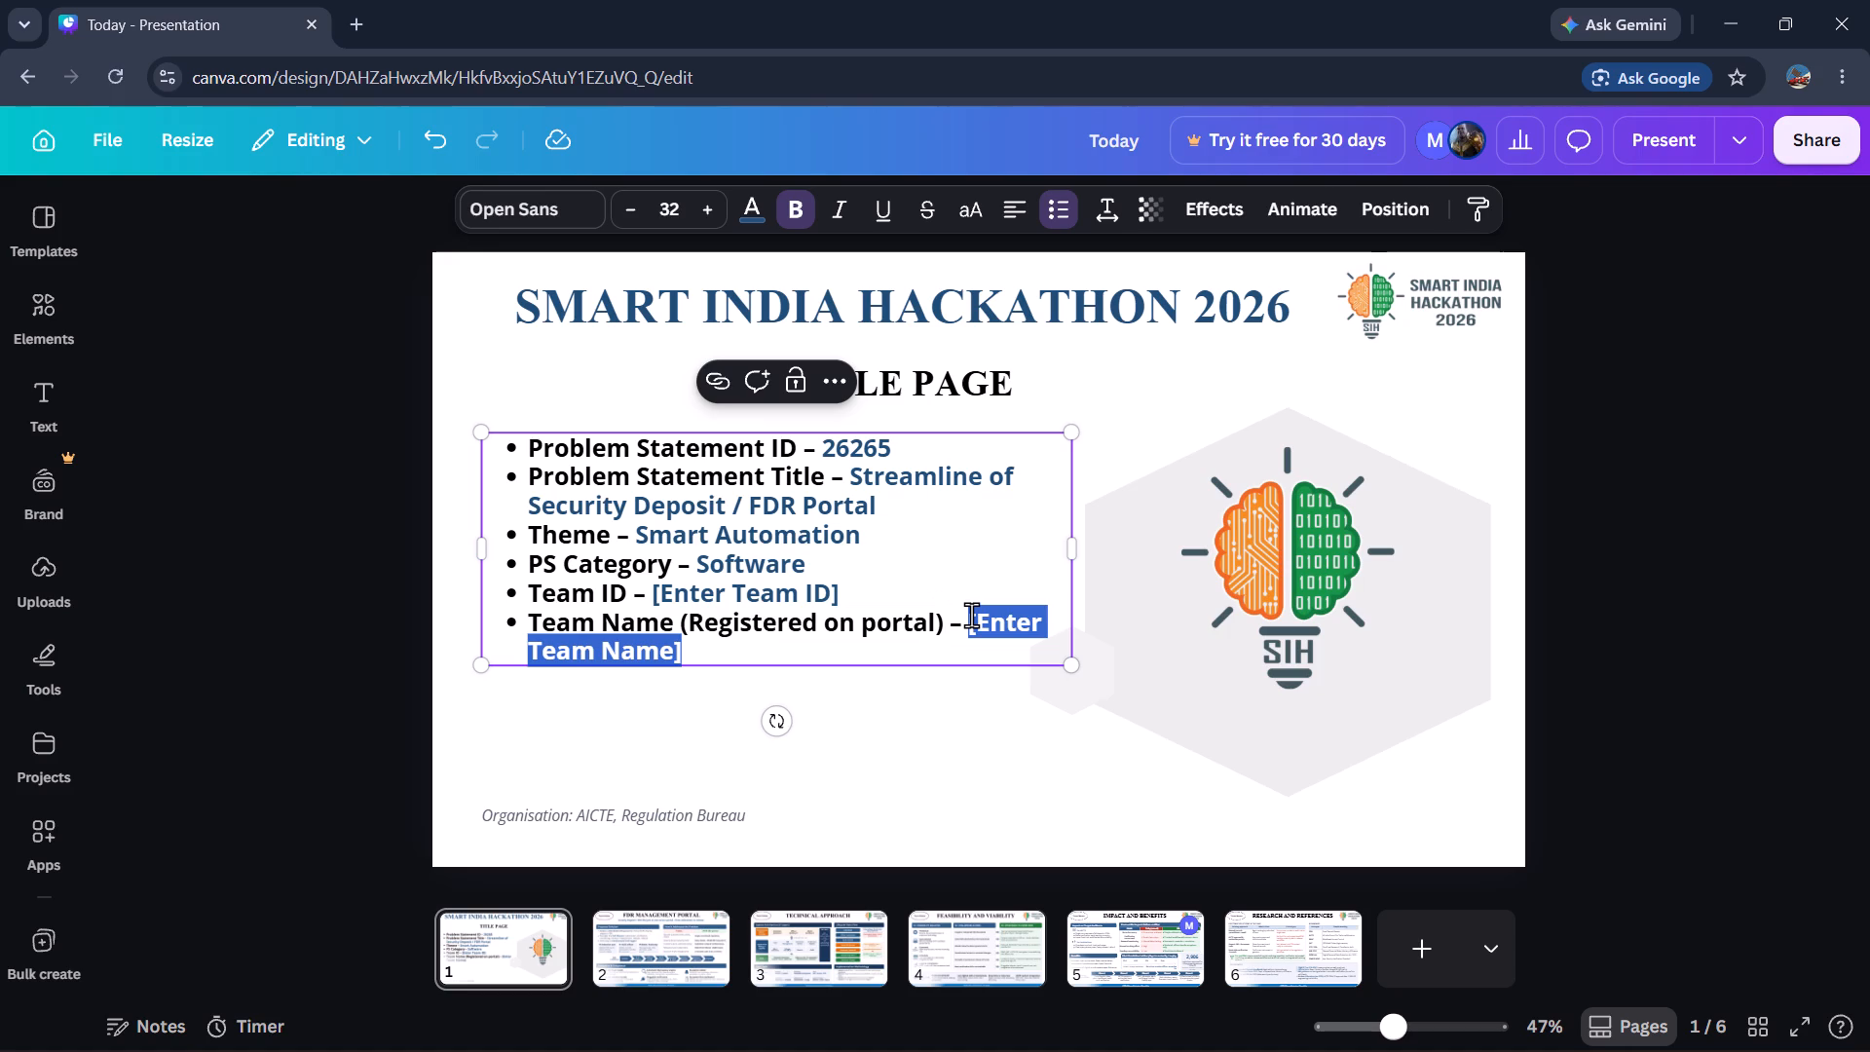
pyautogui.write('TImTIm')
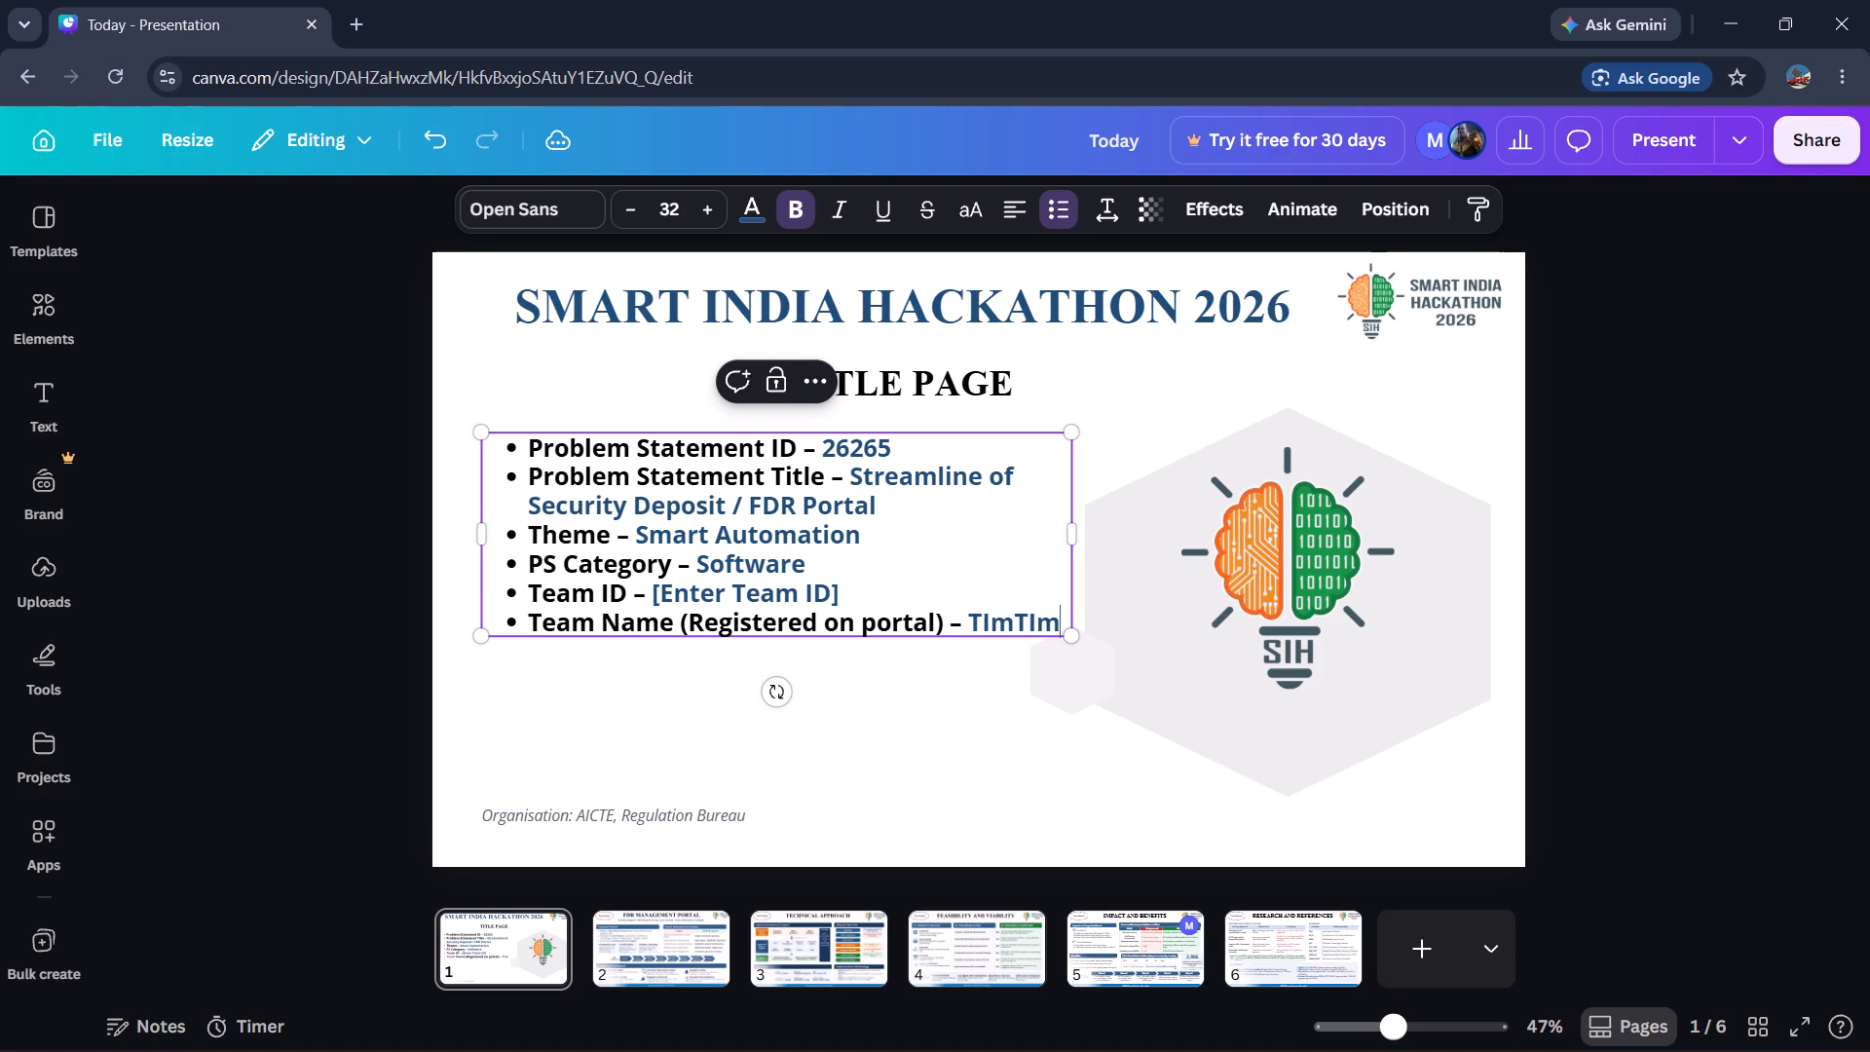
pyautogui.press('BackSpace')
pyautogui.press('BackSpace')
pyautogui.press('BackSpace')
pyautogui.press('BackSpace')
pyautogui.press('BackSpace')
pyautogui.write('imTIm')
pyautogui.press('BackSpace')
pyautogui.press('BackSpace')
pyautogui.write('im')
pyautogui.click(301, 739)
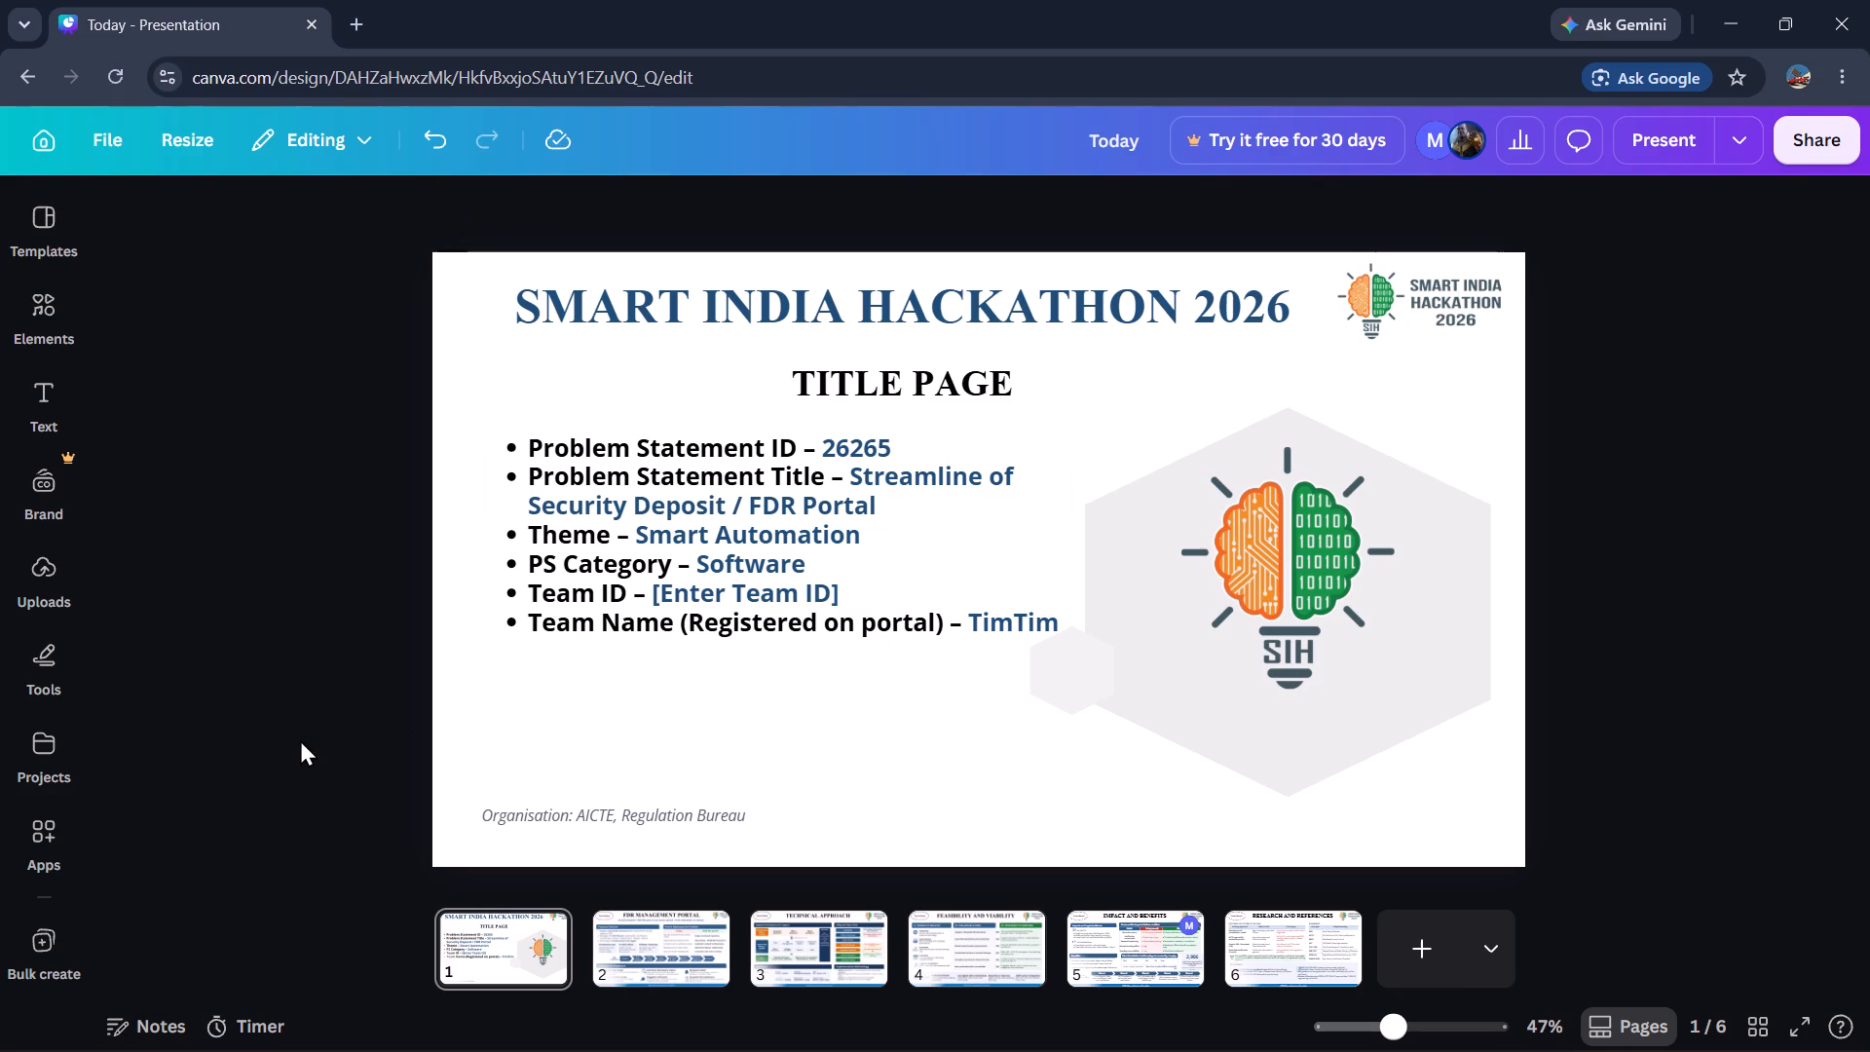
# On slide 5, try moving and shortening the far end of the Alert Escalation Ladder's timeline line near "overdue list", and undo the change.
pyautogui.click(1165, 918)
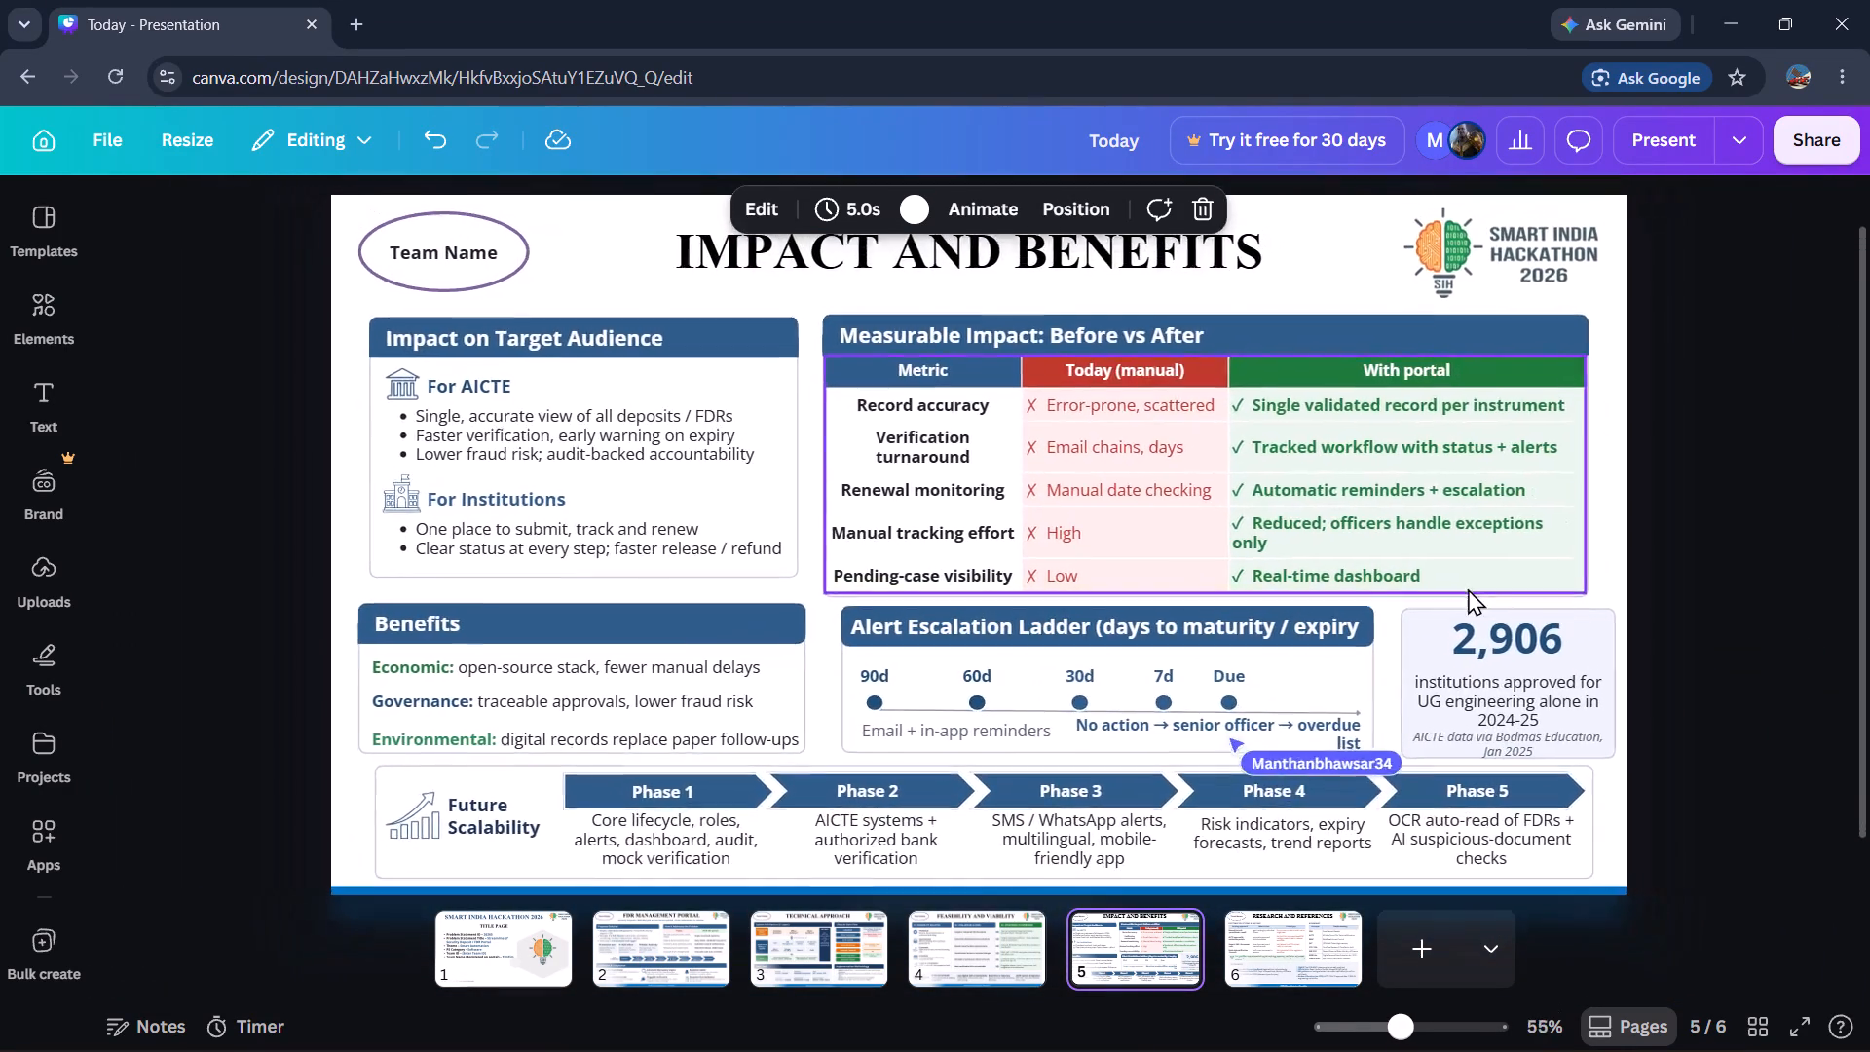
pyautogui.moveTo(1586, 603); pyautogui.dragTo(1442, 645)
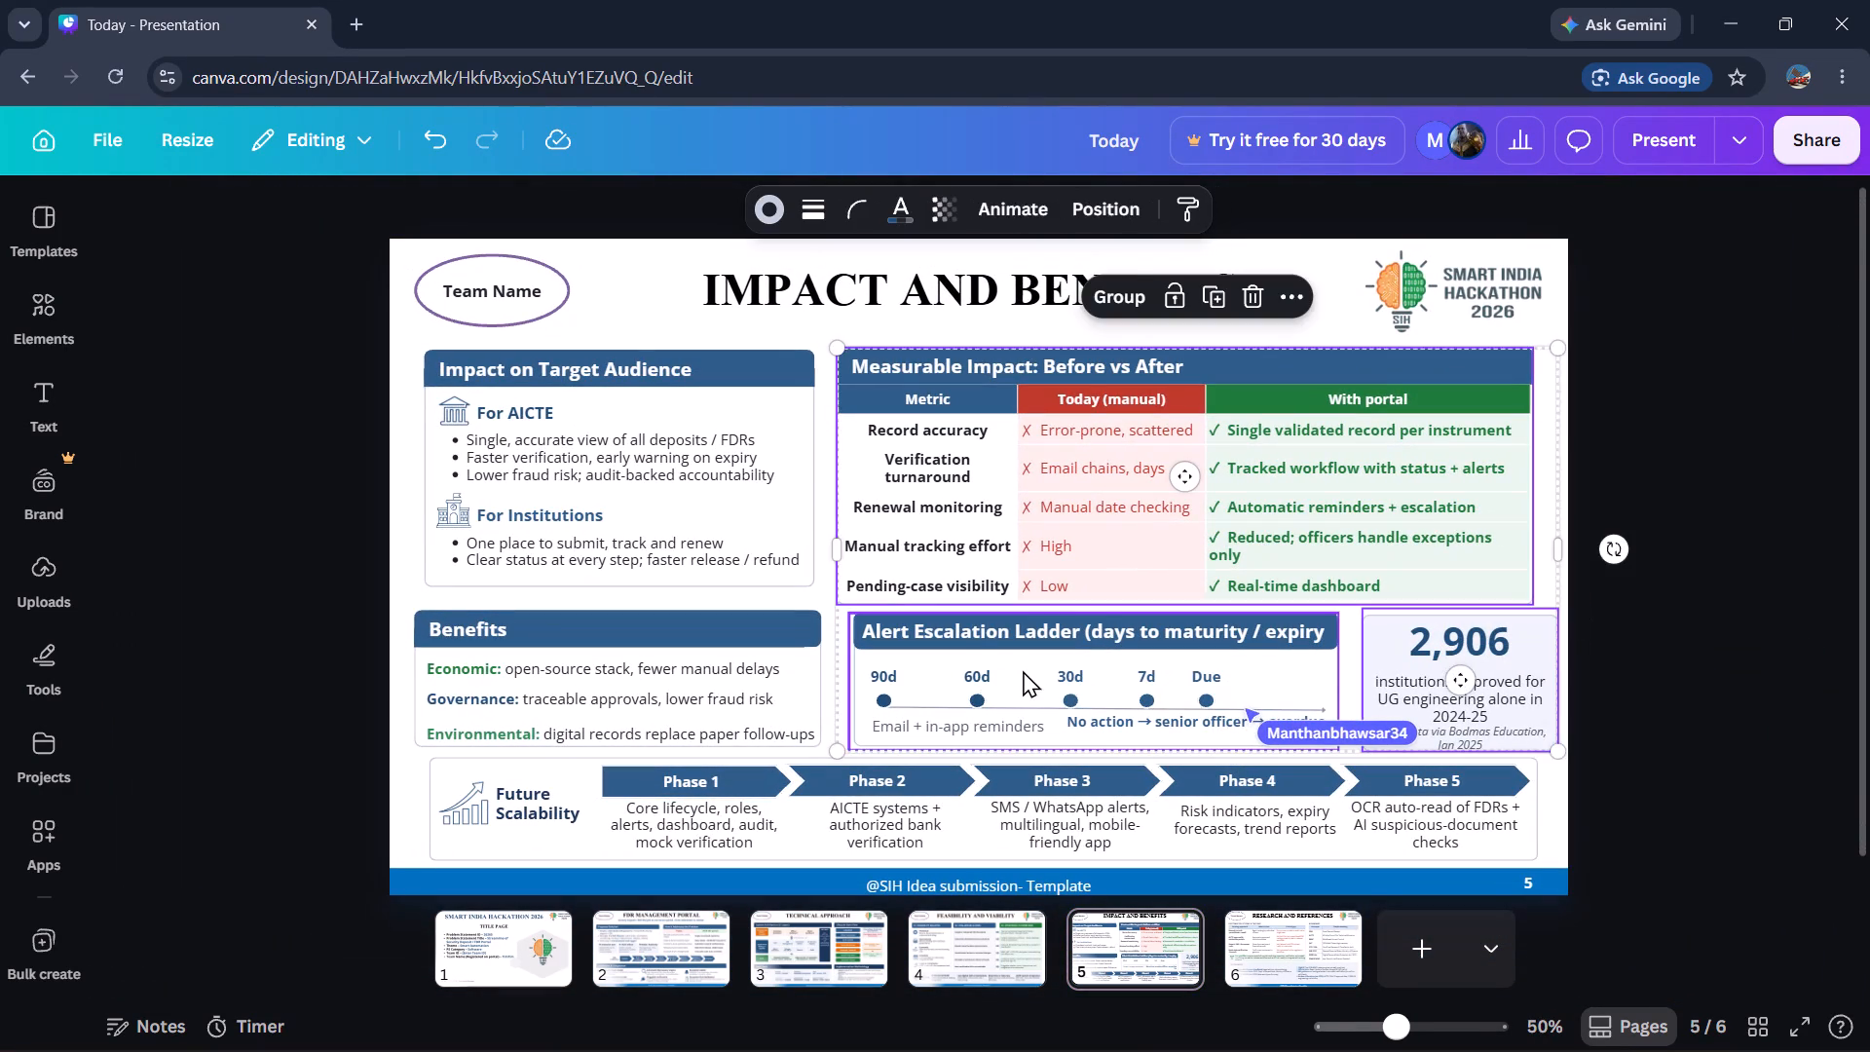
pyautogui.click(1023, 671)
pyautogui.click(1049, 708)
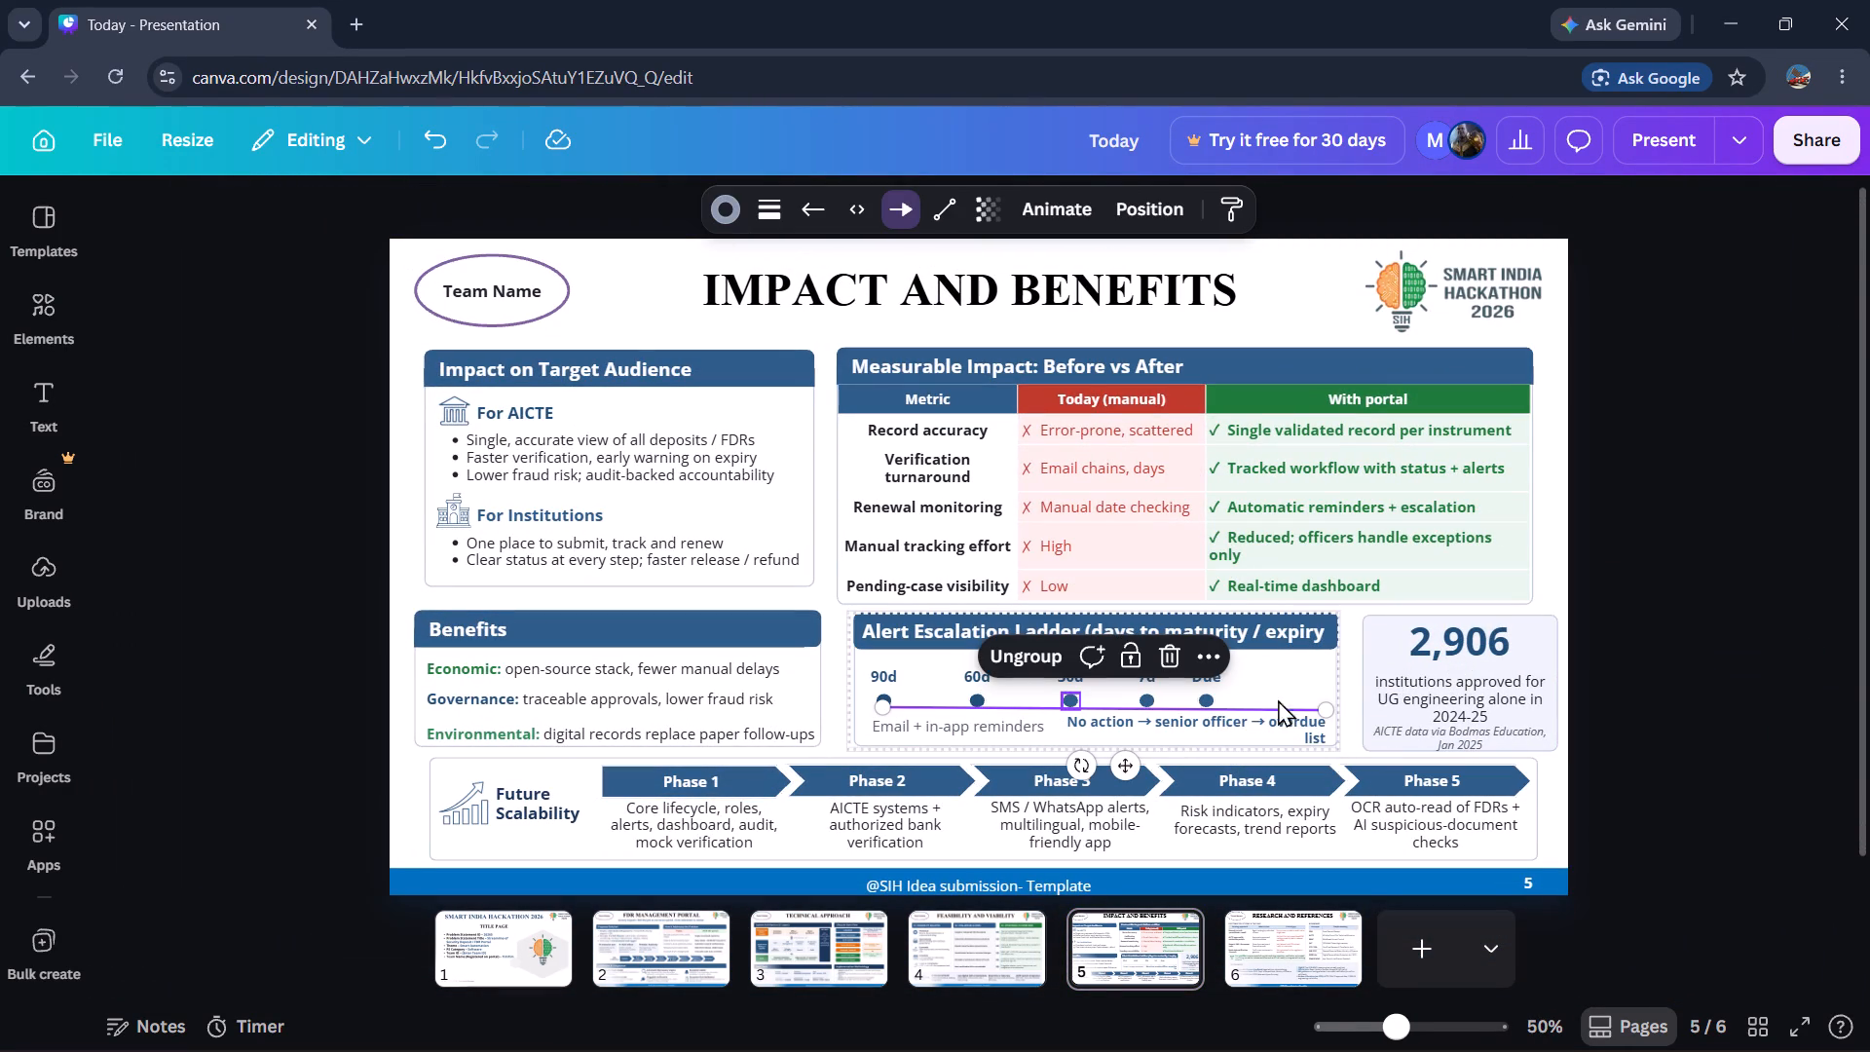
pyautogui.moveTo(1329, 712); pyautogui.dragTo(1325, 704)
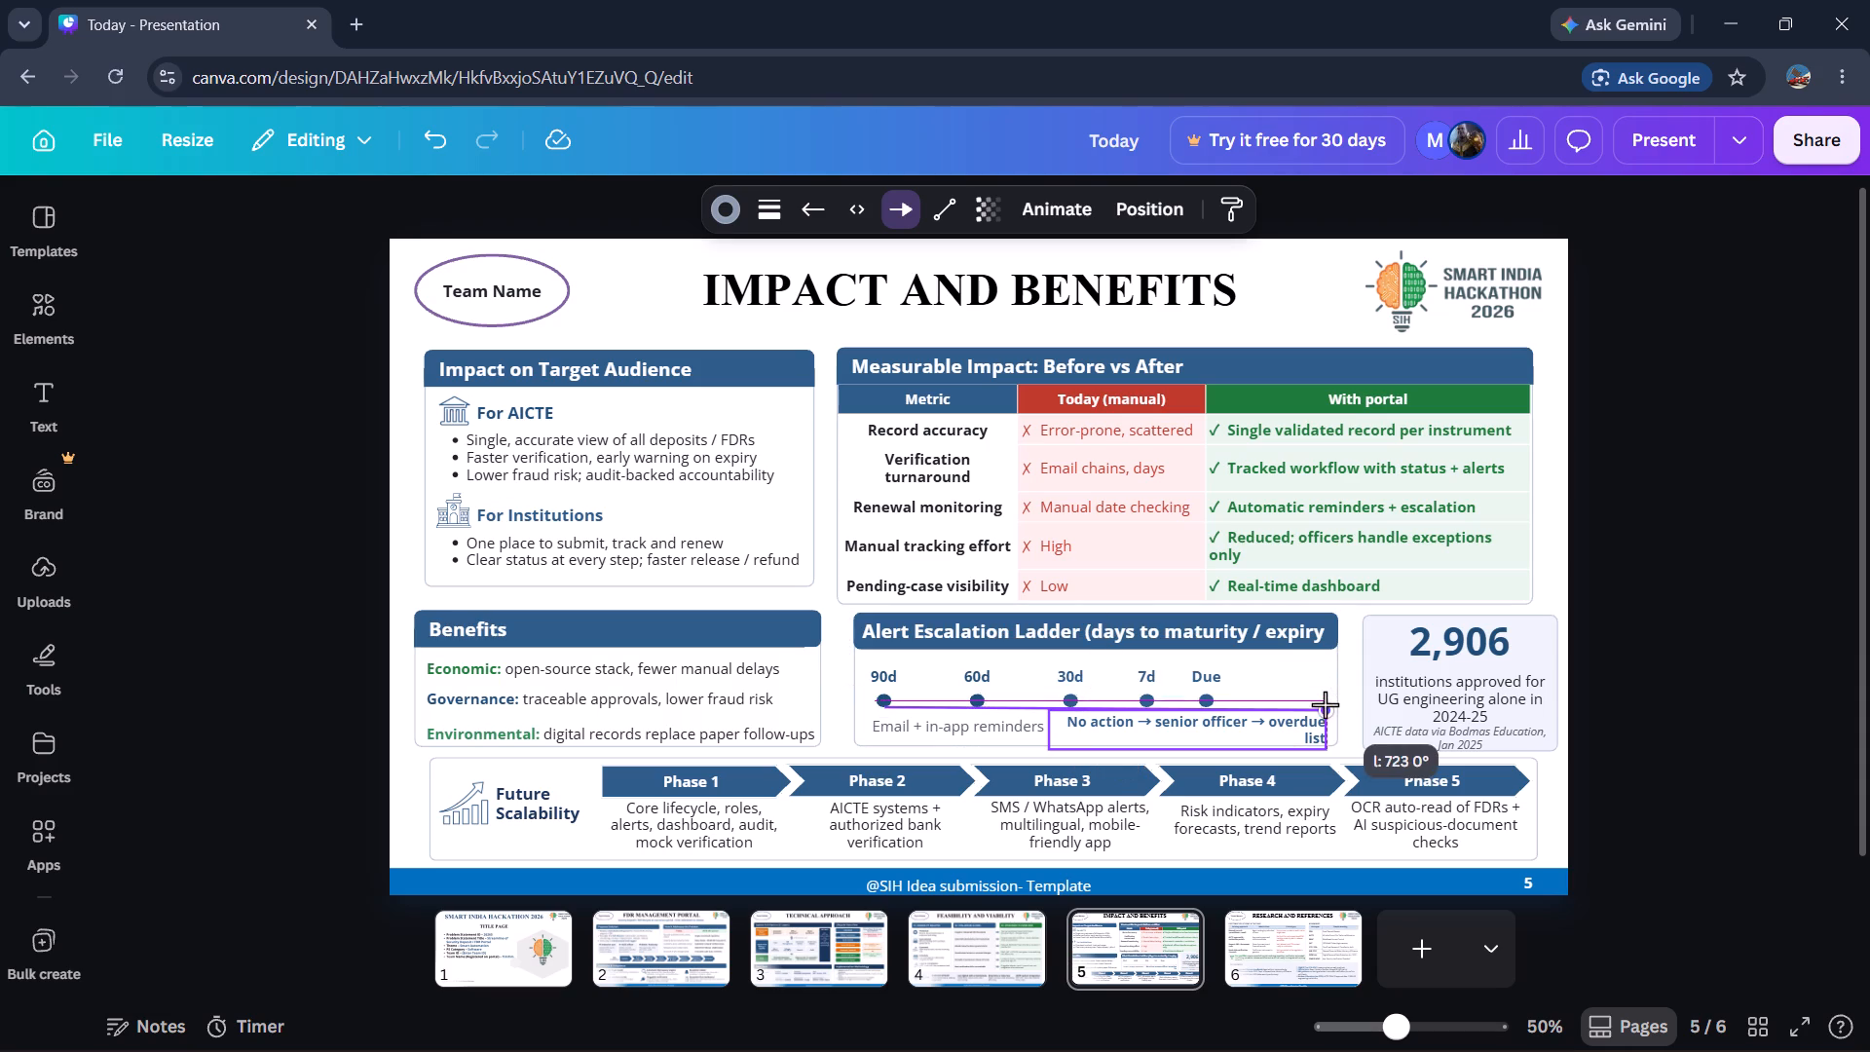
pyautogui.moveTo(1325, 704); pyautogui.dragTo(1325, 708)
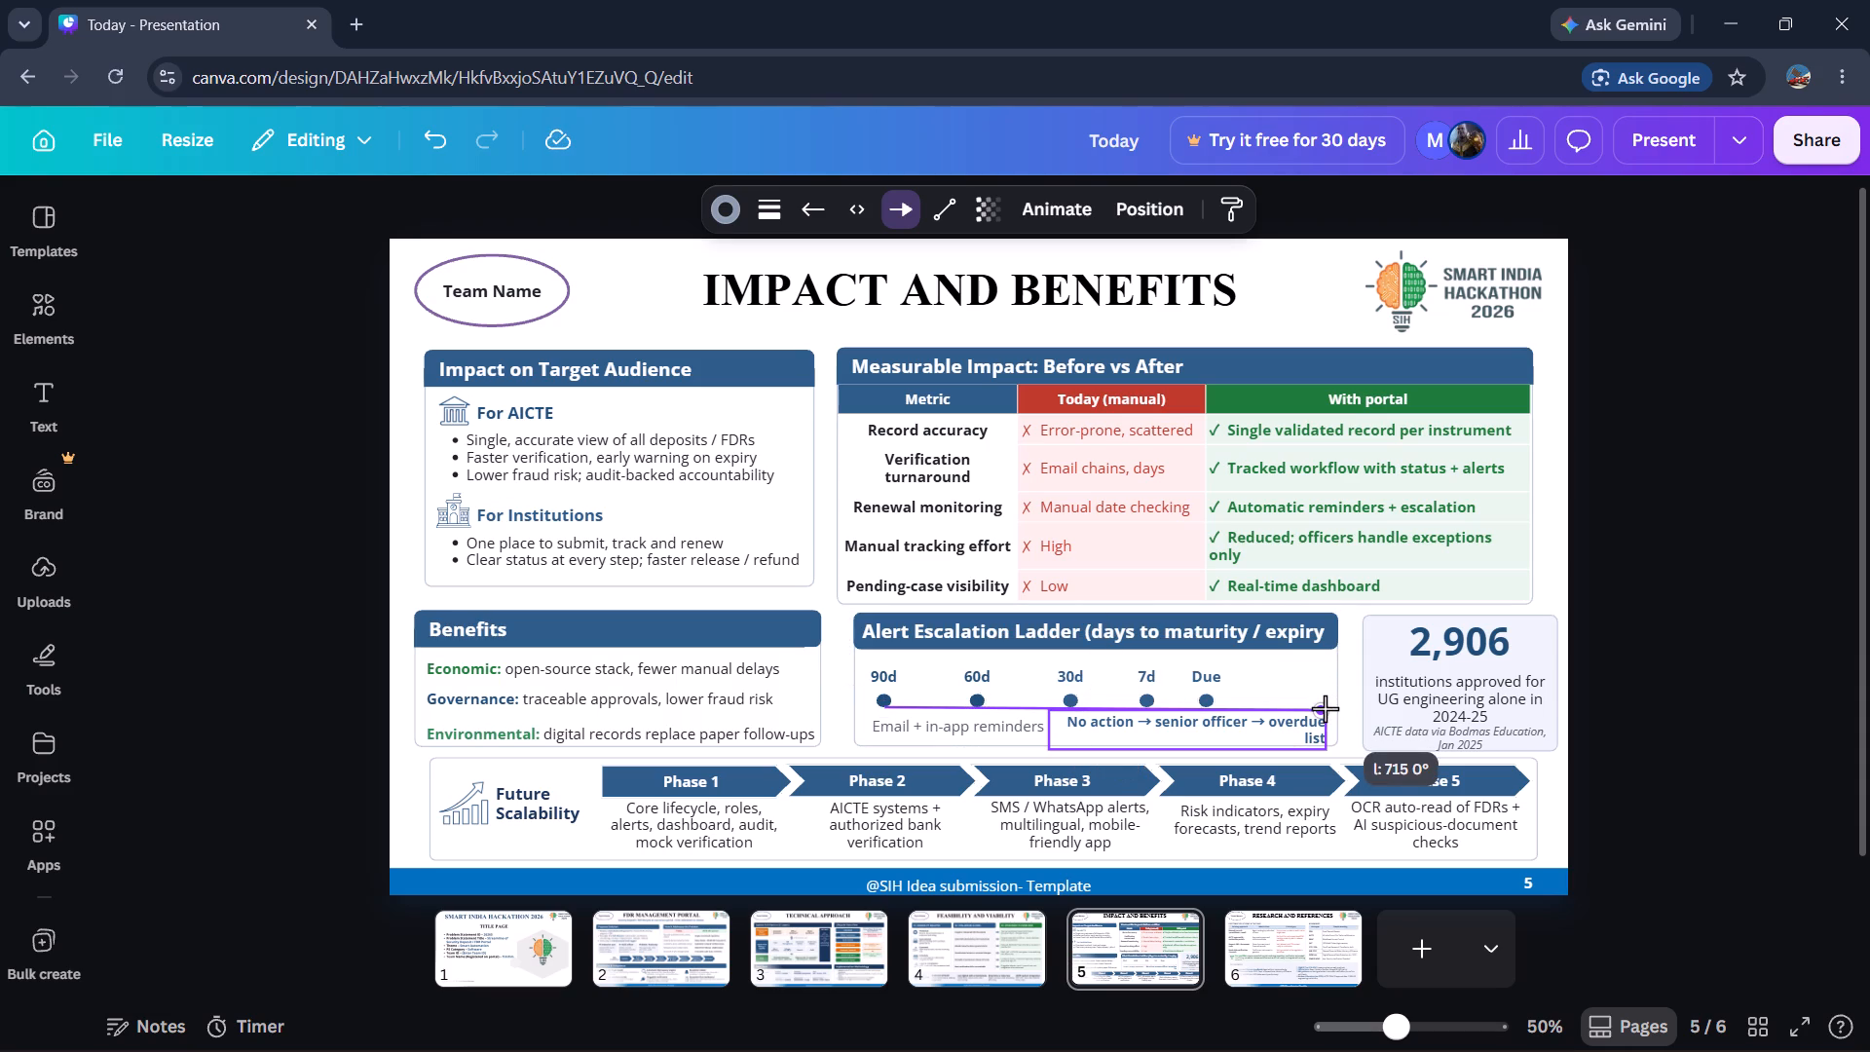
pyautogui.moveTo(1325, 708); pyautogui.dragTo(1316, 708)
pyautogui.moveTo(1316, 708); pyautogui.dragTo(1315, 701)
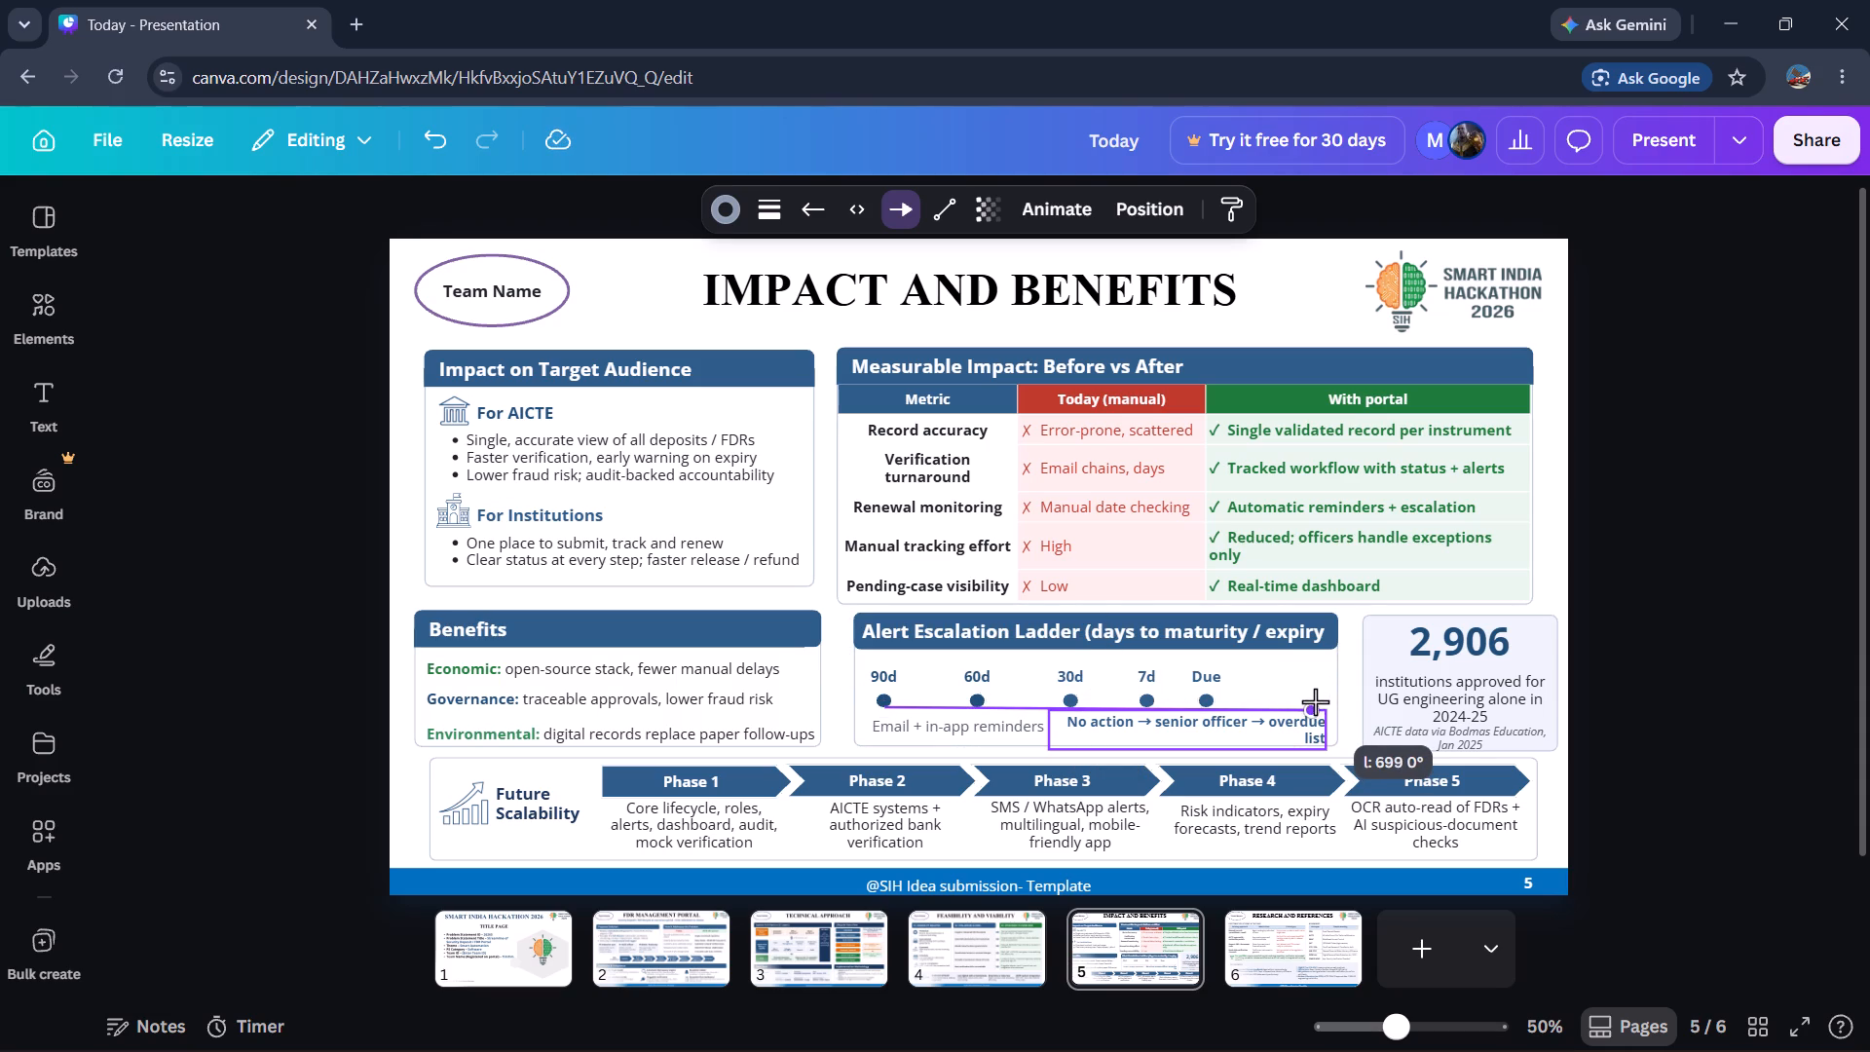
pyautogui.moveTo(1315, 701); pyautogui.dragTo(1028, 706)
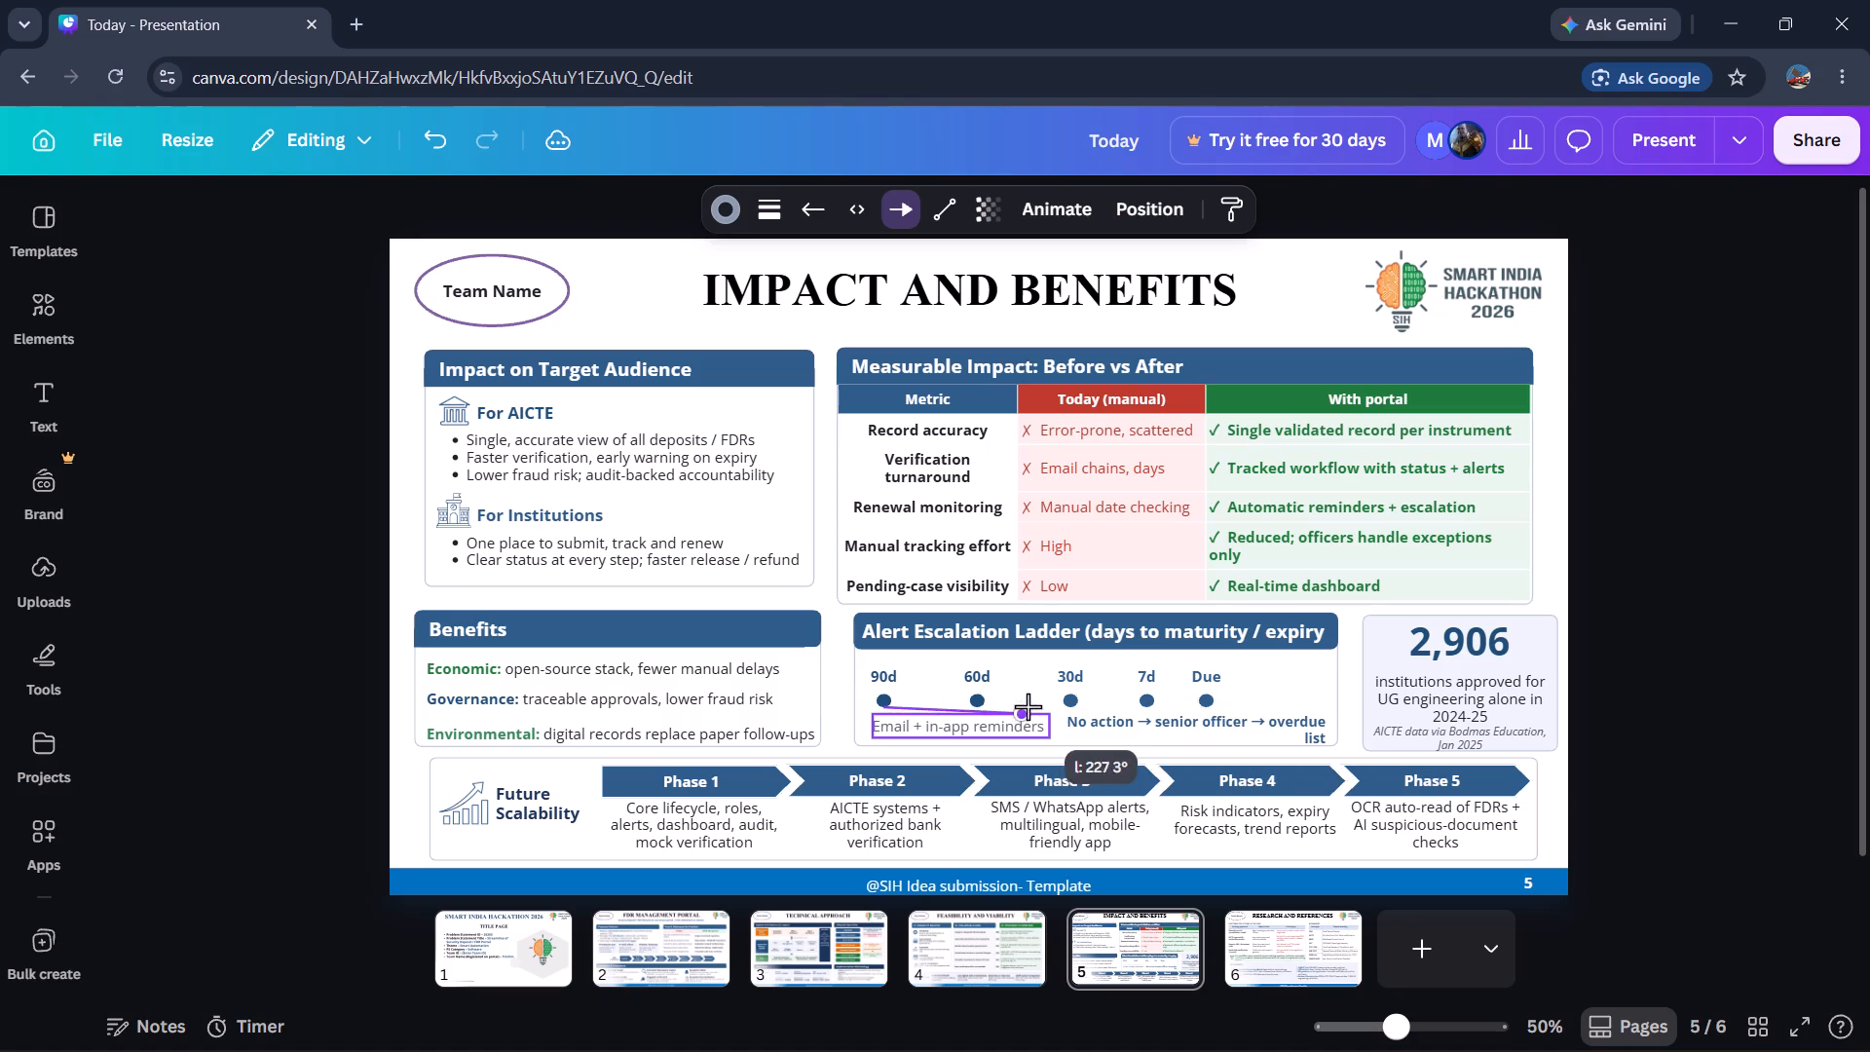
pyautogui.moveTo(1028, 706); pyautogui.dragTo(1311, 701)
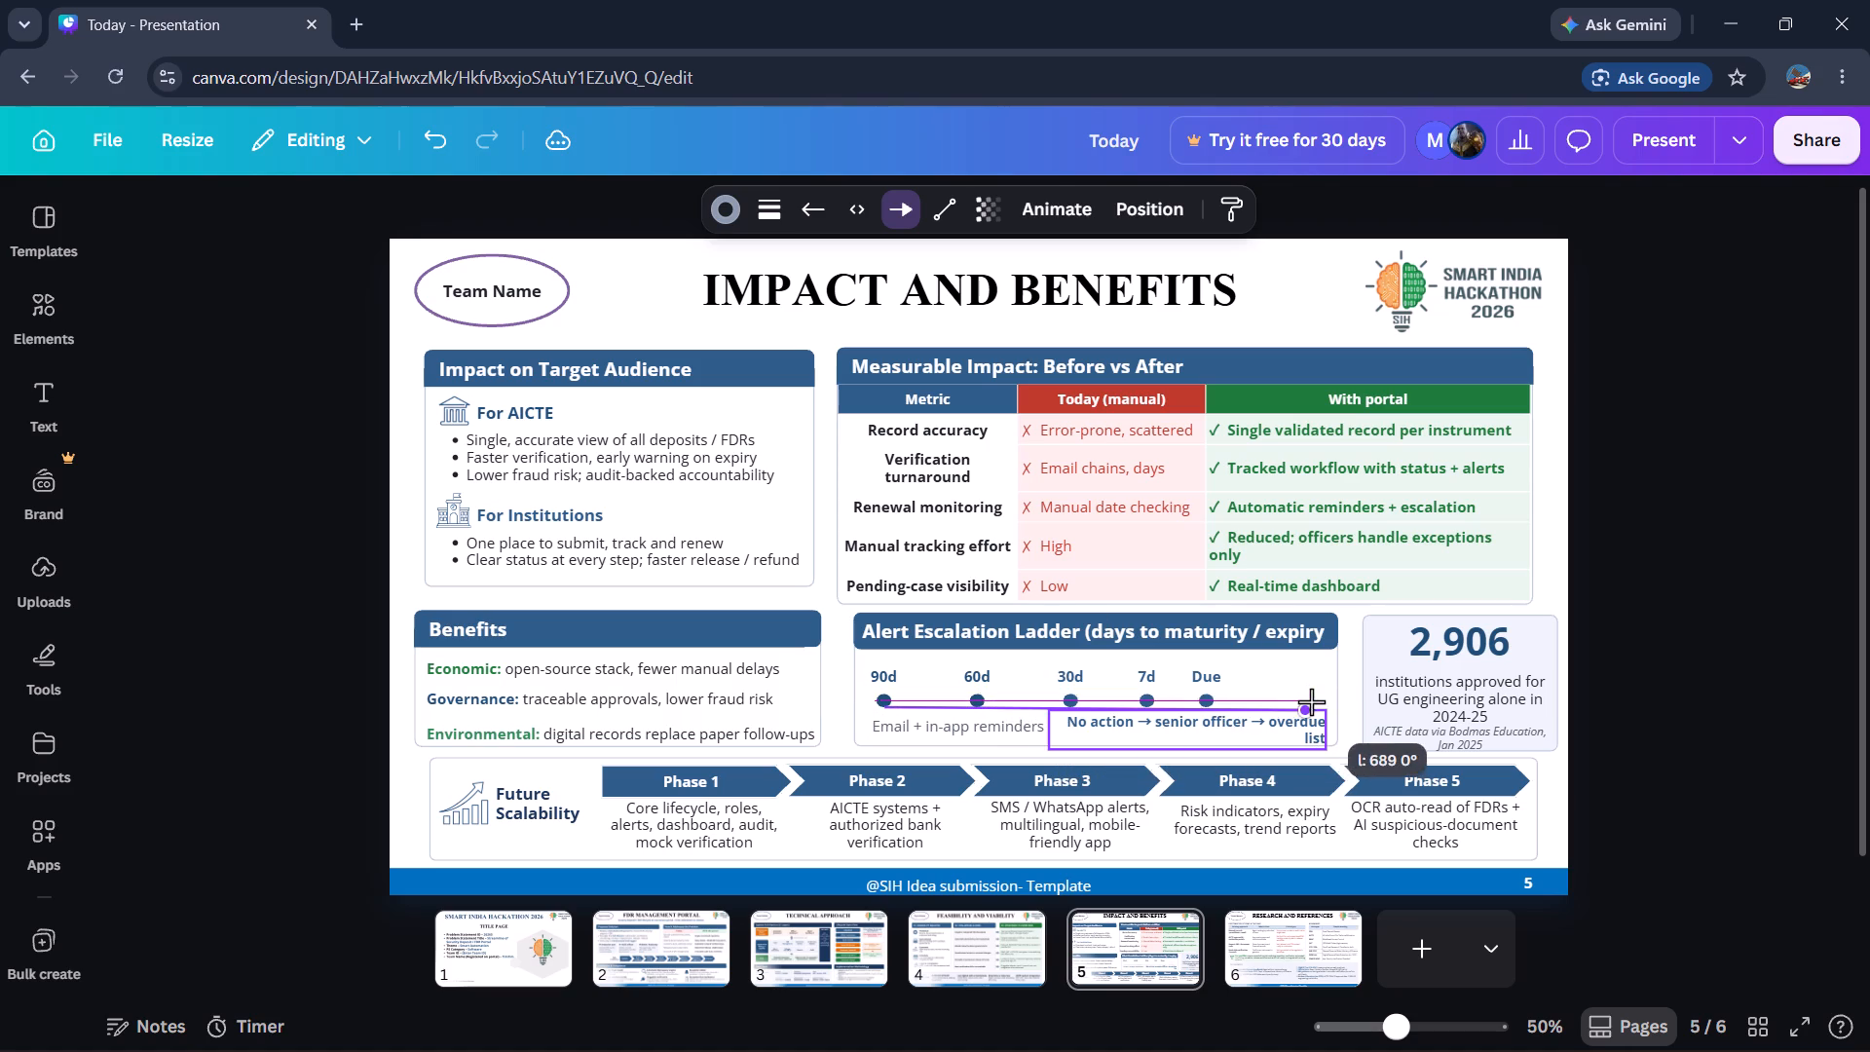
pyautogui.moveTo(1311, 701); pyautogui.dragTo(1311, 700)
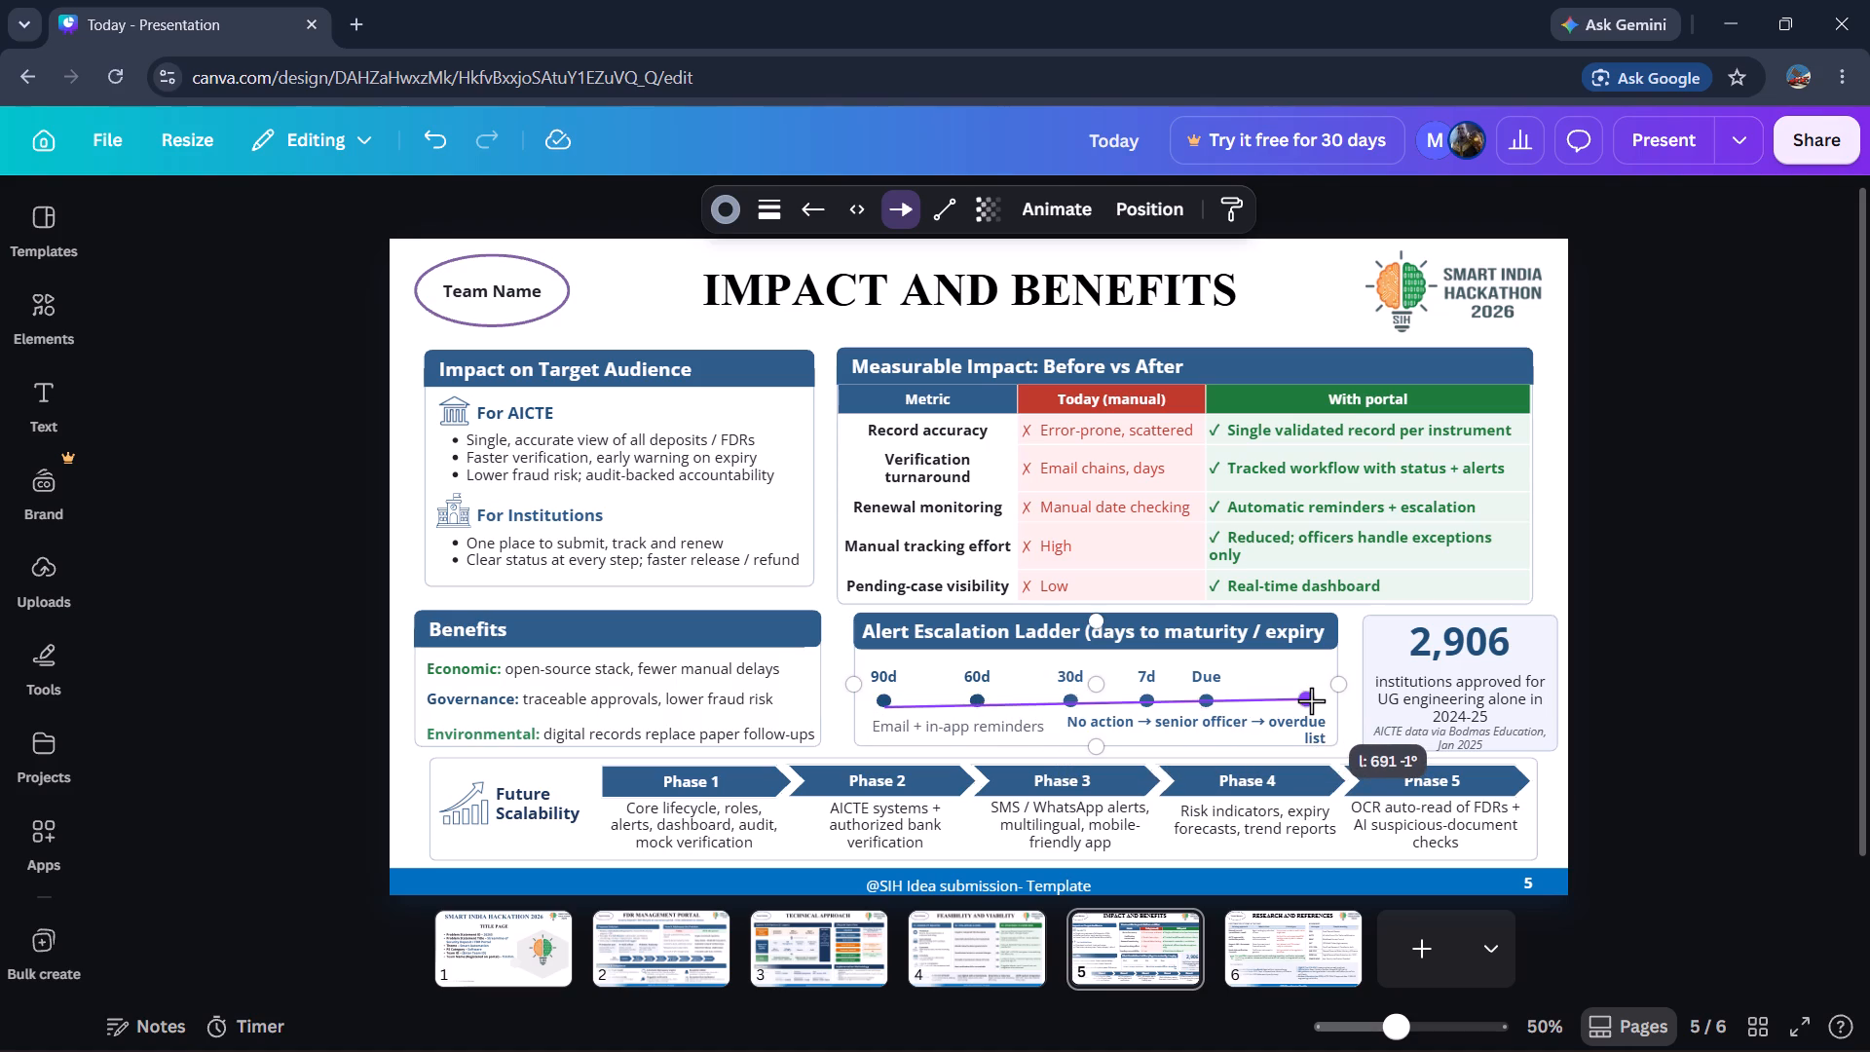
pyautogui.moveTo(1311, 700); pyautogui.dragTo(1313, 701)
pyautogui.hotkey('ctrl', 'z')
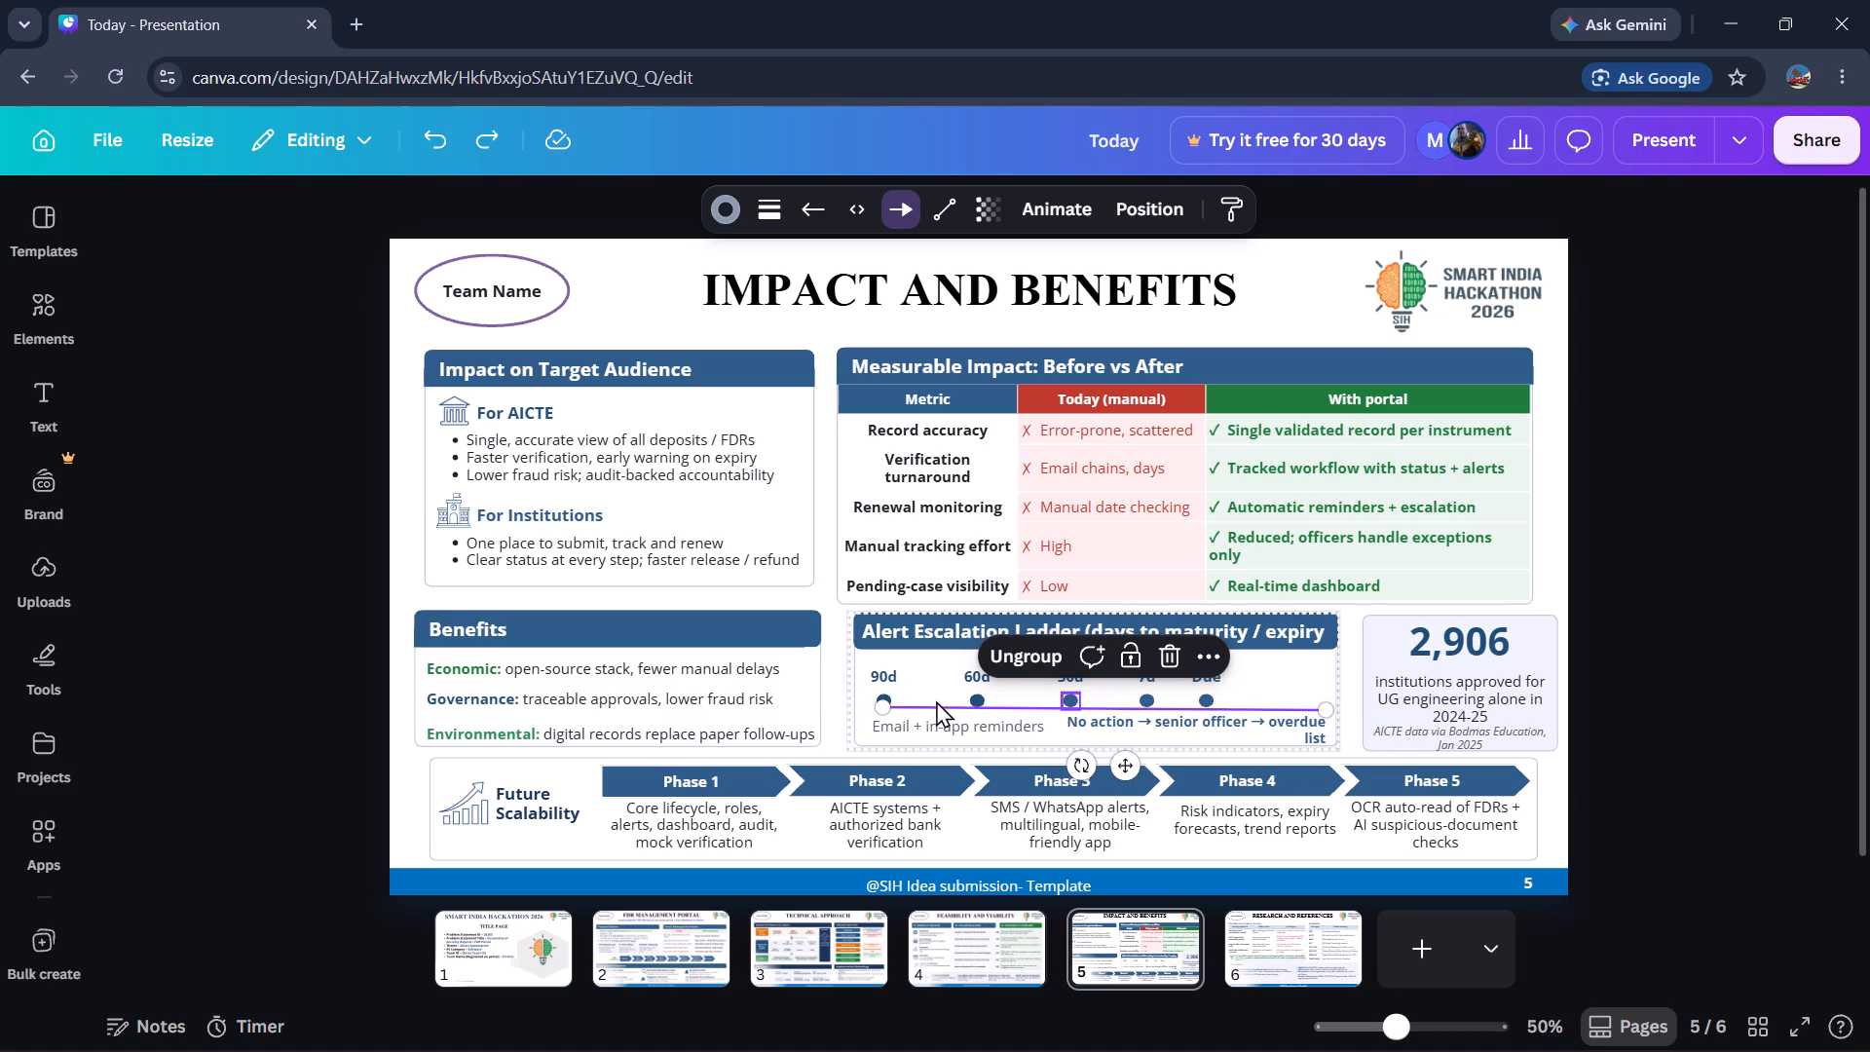
# Extend the timeline line's starting end slightly outward past the 90d dot in the Alert Escalation Ladder, keeping the line roughly horizontal.
pyautogui.moveTo(883, 702); pyautogui.dragTo(885, 708)
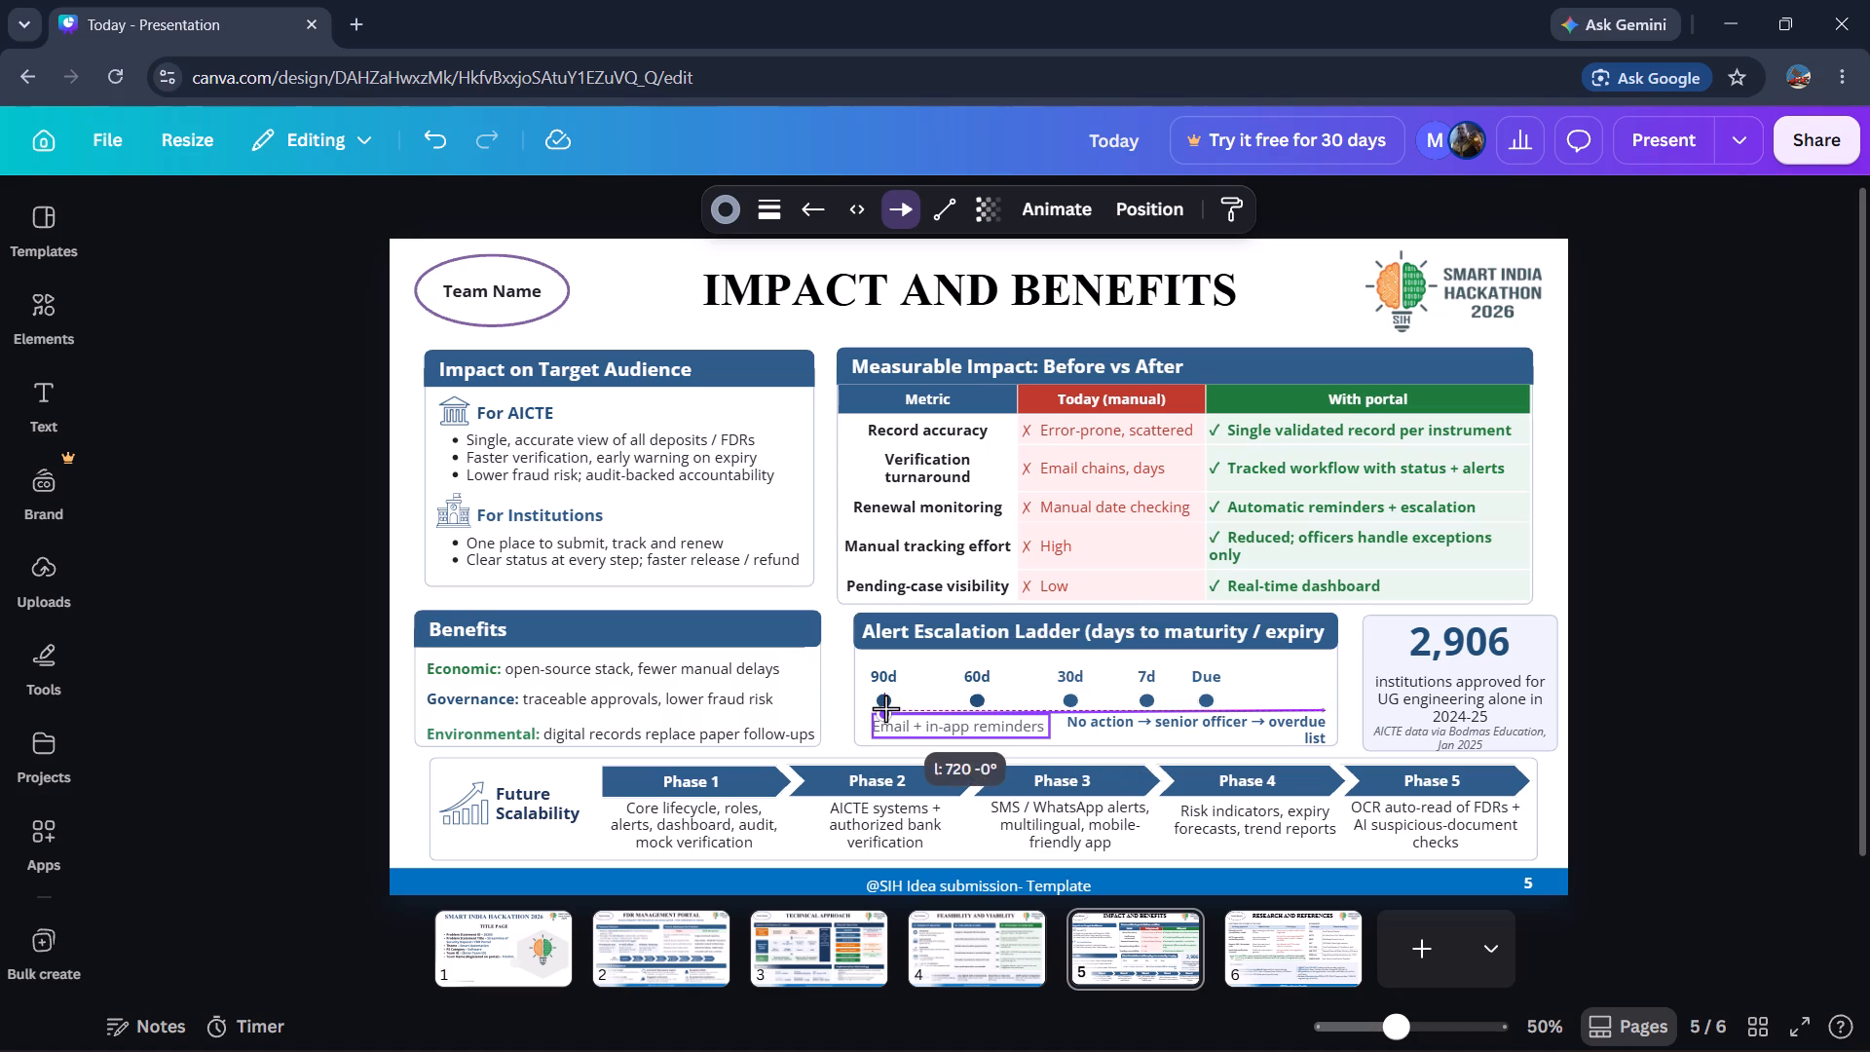
pyautogui.moveTo(885, 708); pyautogui.dragTo(885, 699)
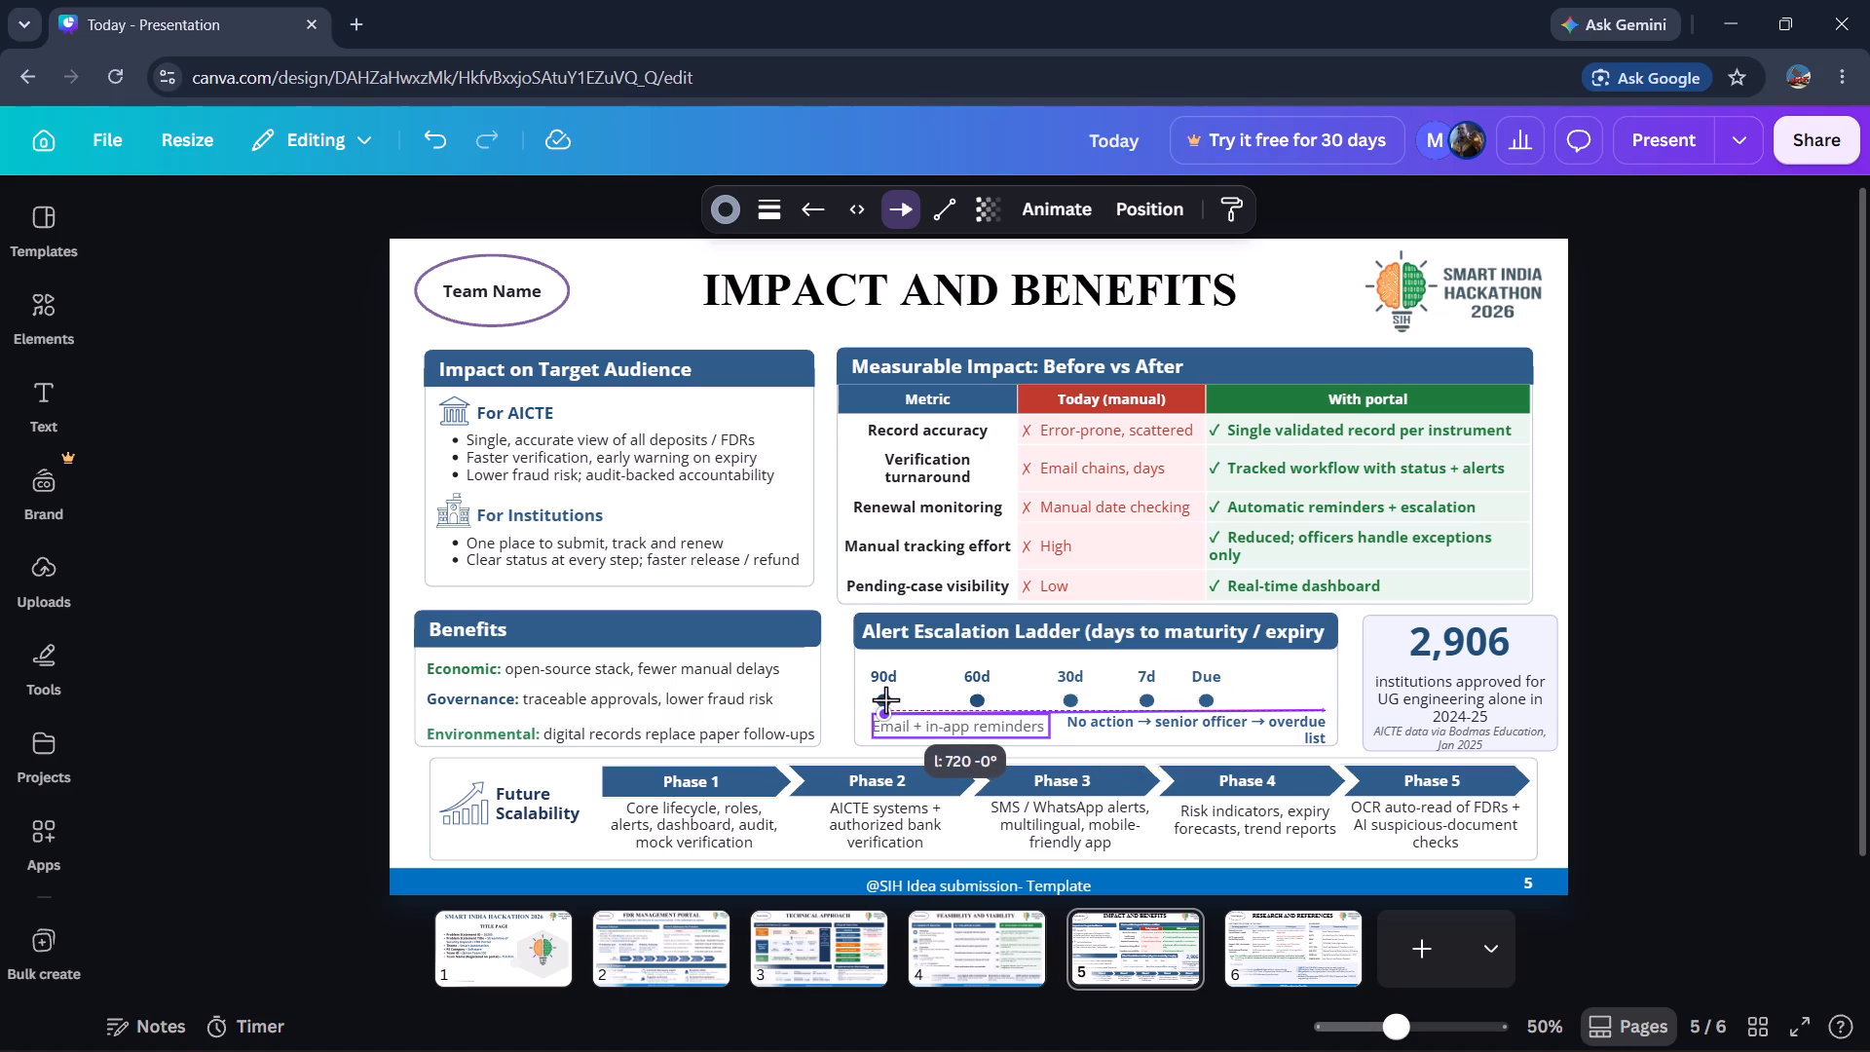
pyautogui.moveTo(885, 699); pyautogui.dragTo(883, 704)
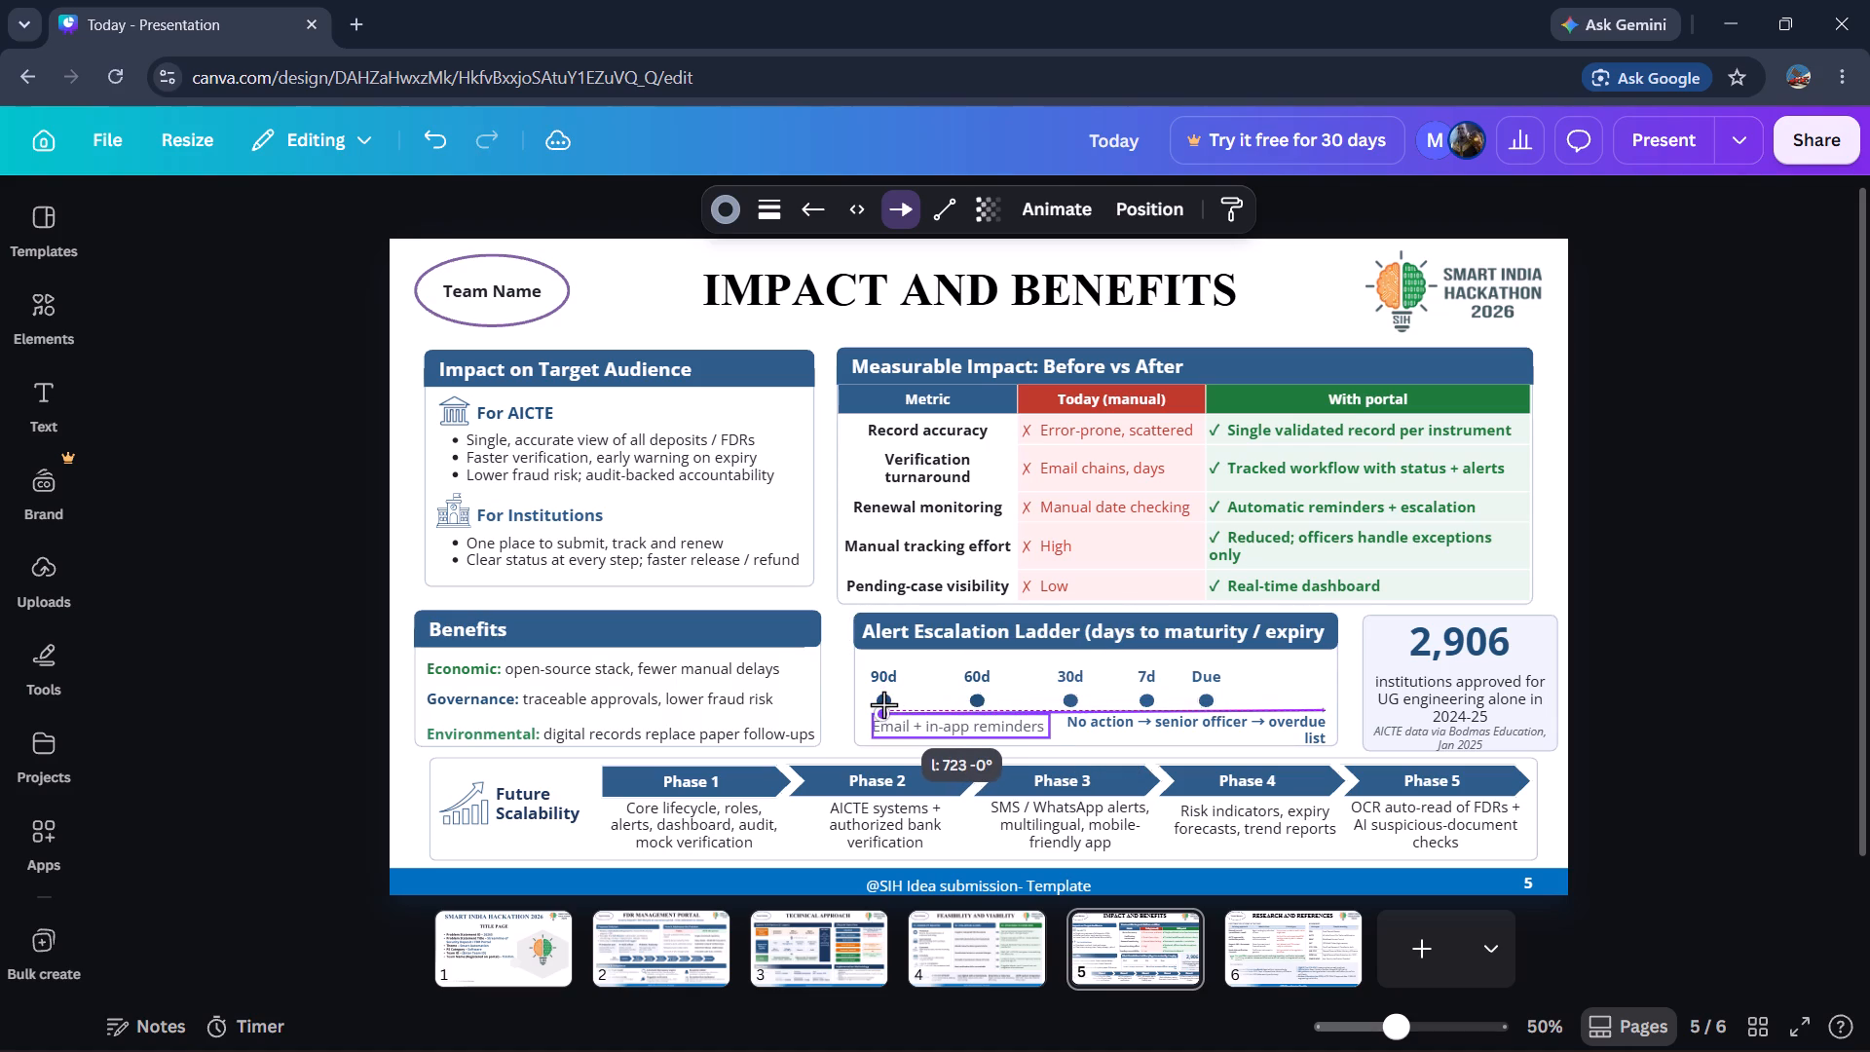
pyautogui.moveTo(883, 704); pyautogui.dragTo(882, 704)
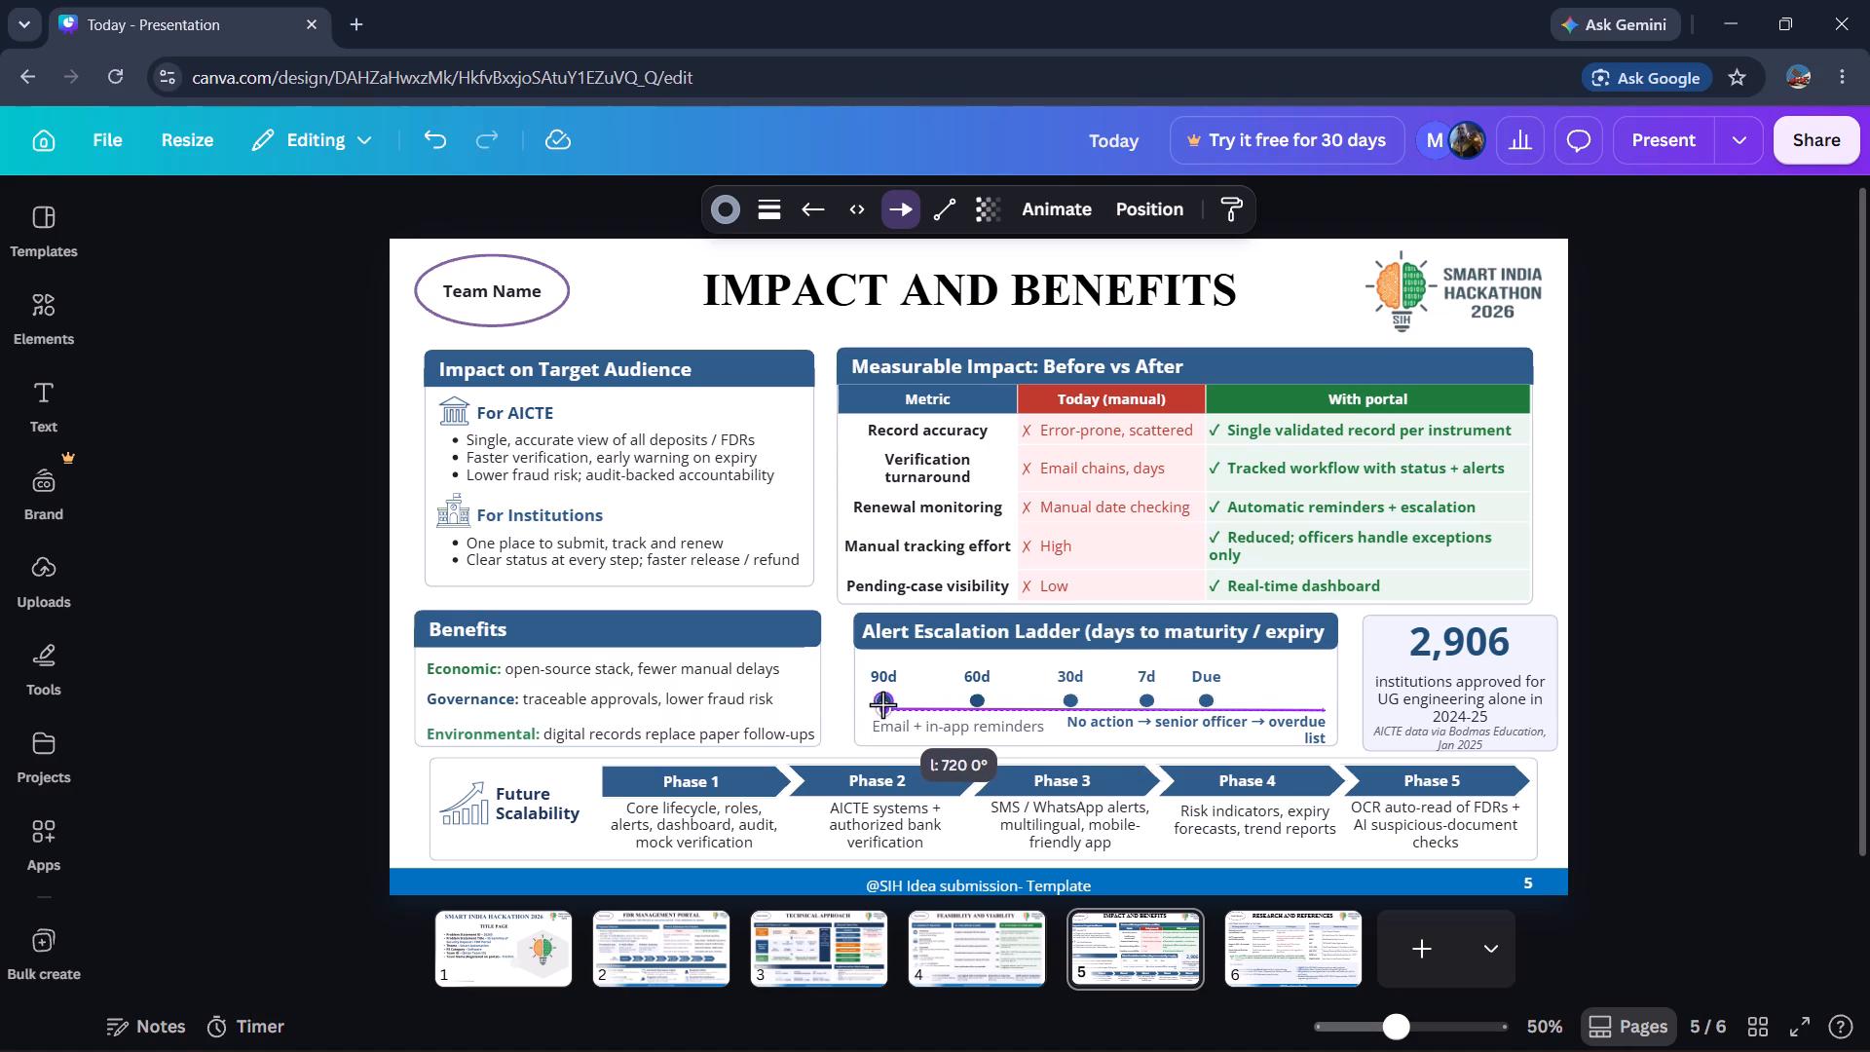
pyautogui.moveTo(882, 704); pyautogui.dragTo(880, 711)
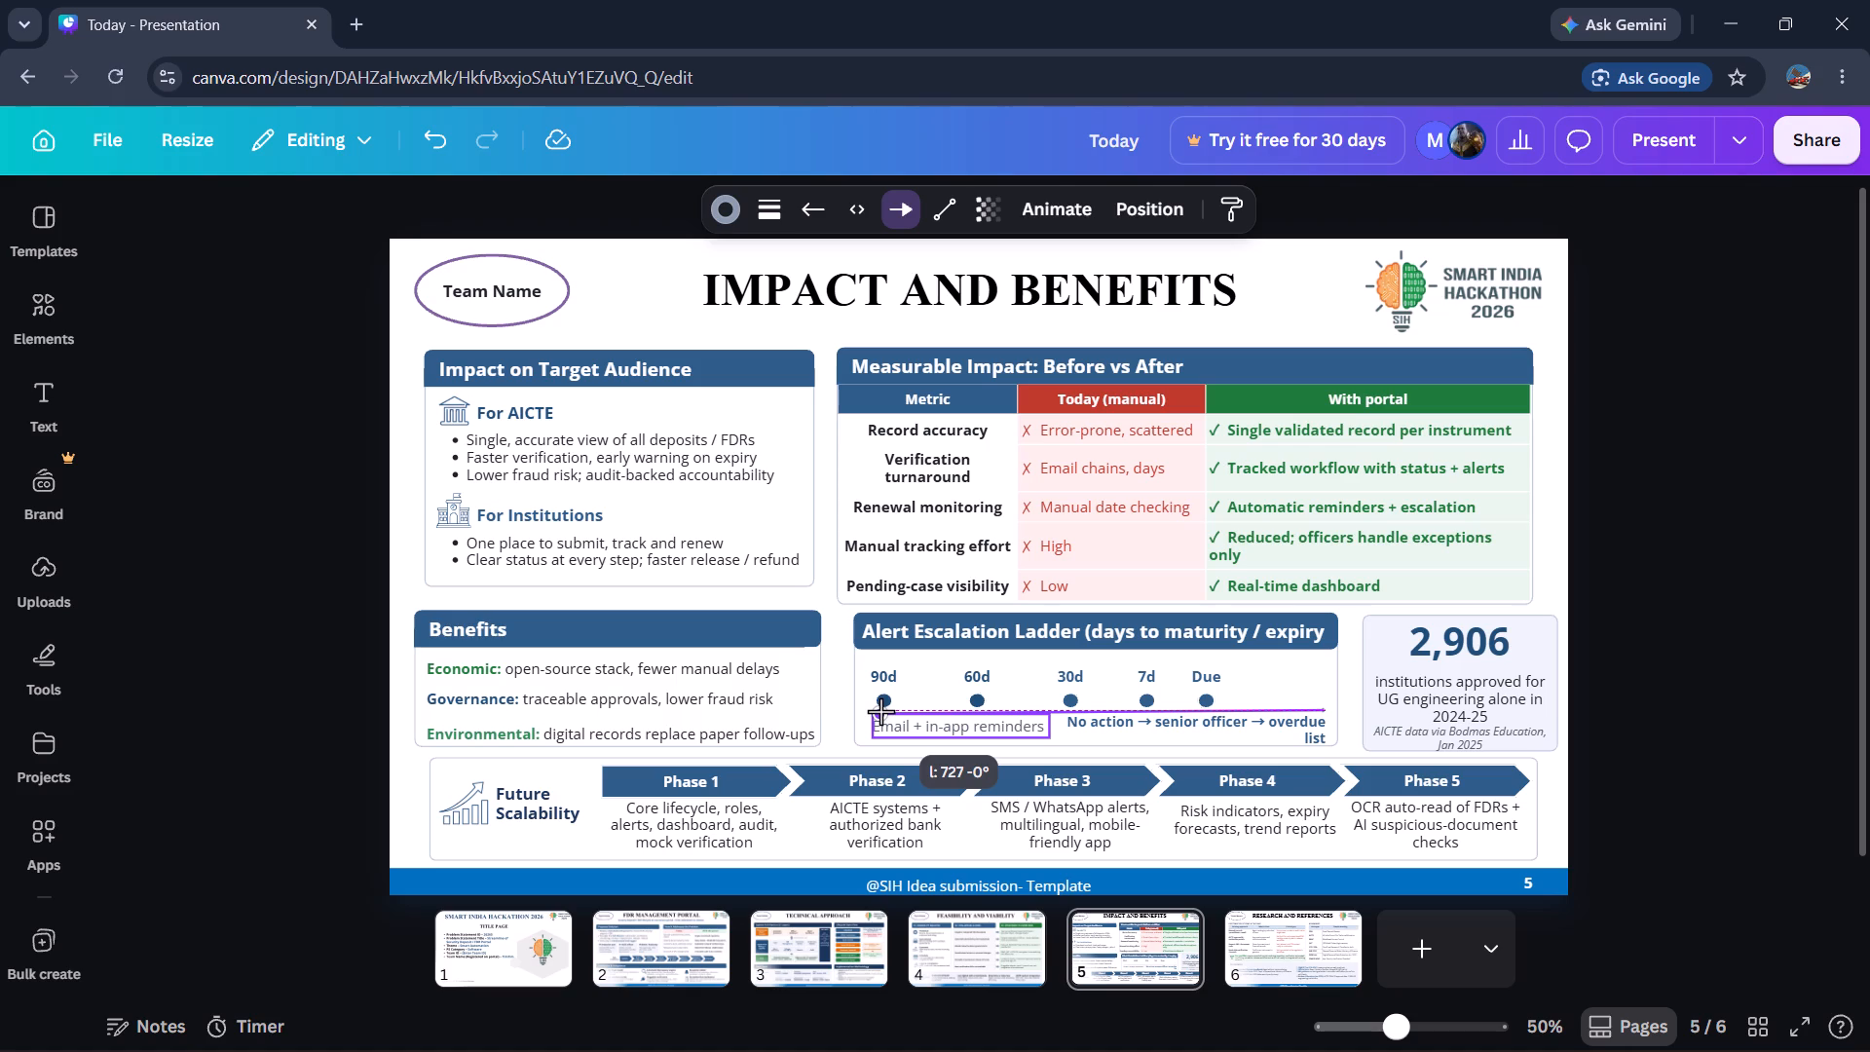
pyautogui.moveTo(880, 711); pyautogui.dragTo(883, 701)
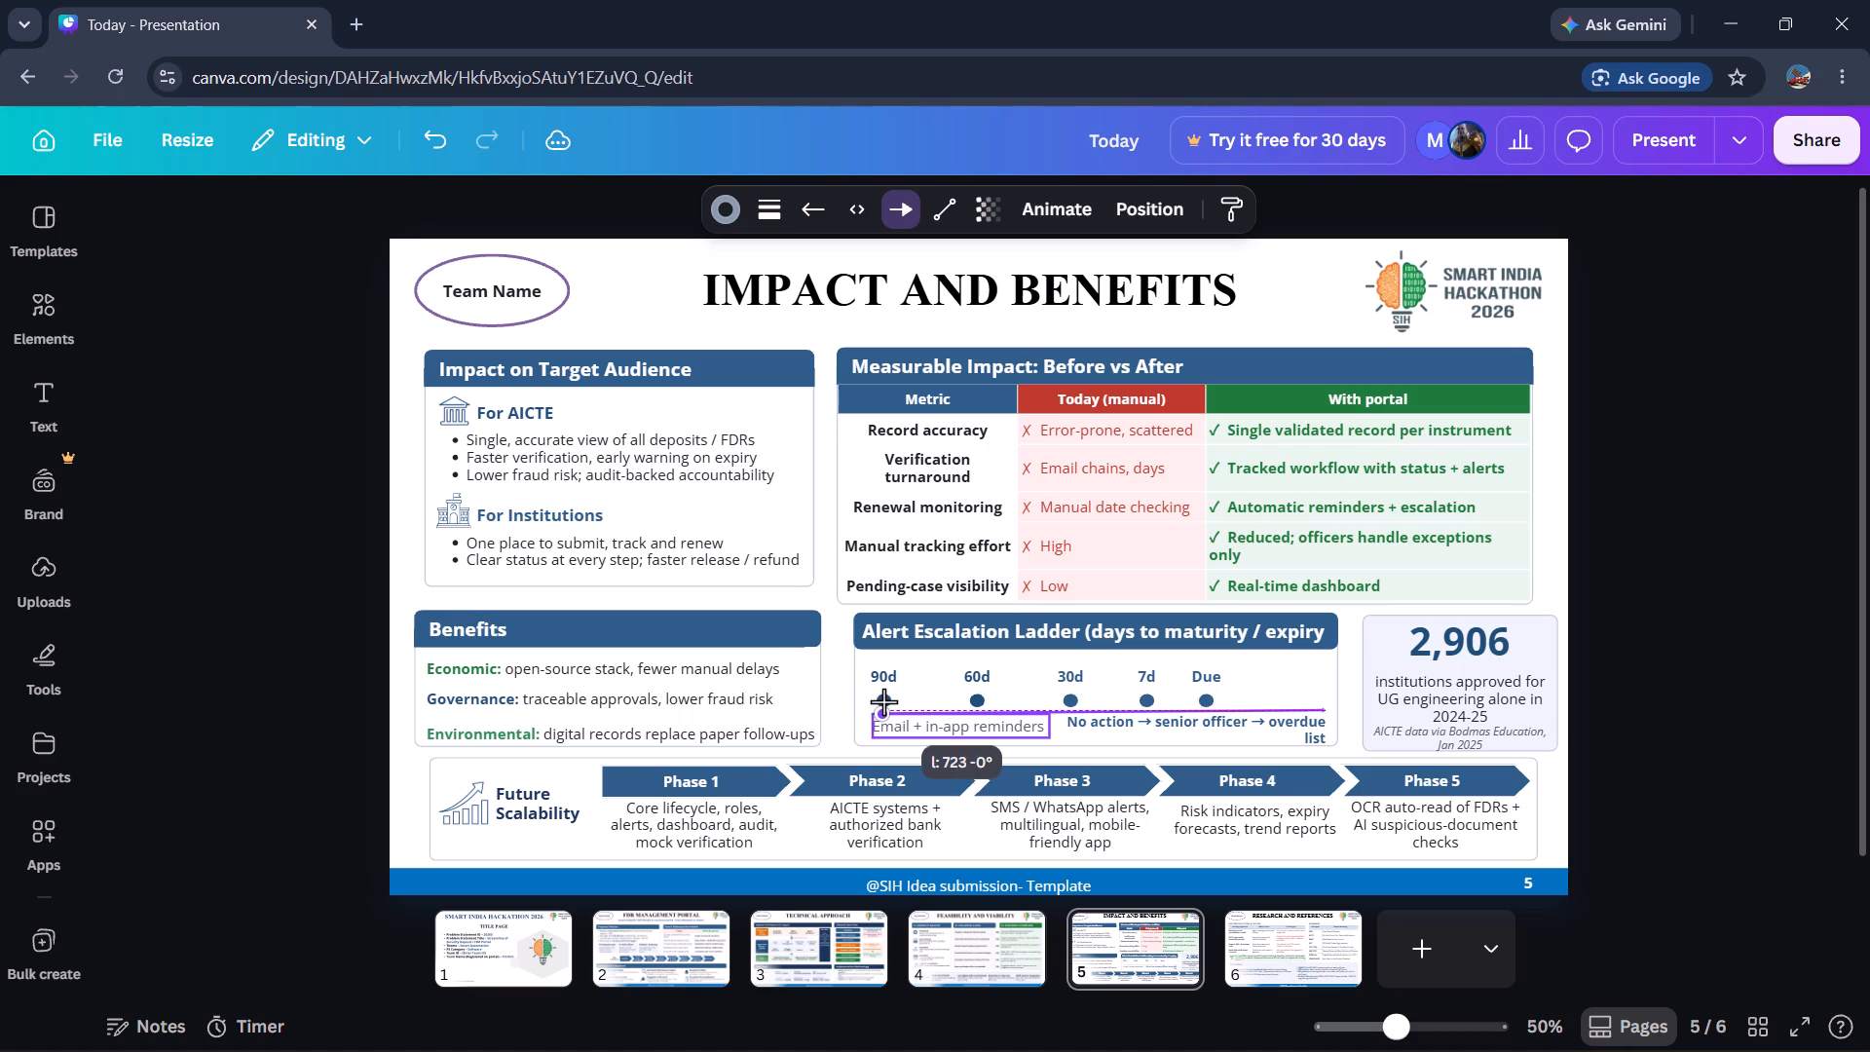
pyautogui.moveTo(883, 701); pyautogui.dragTo(882, 698)
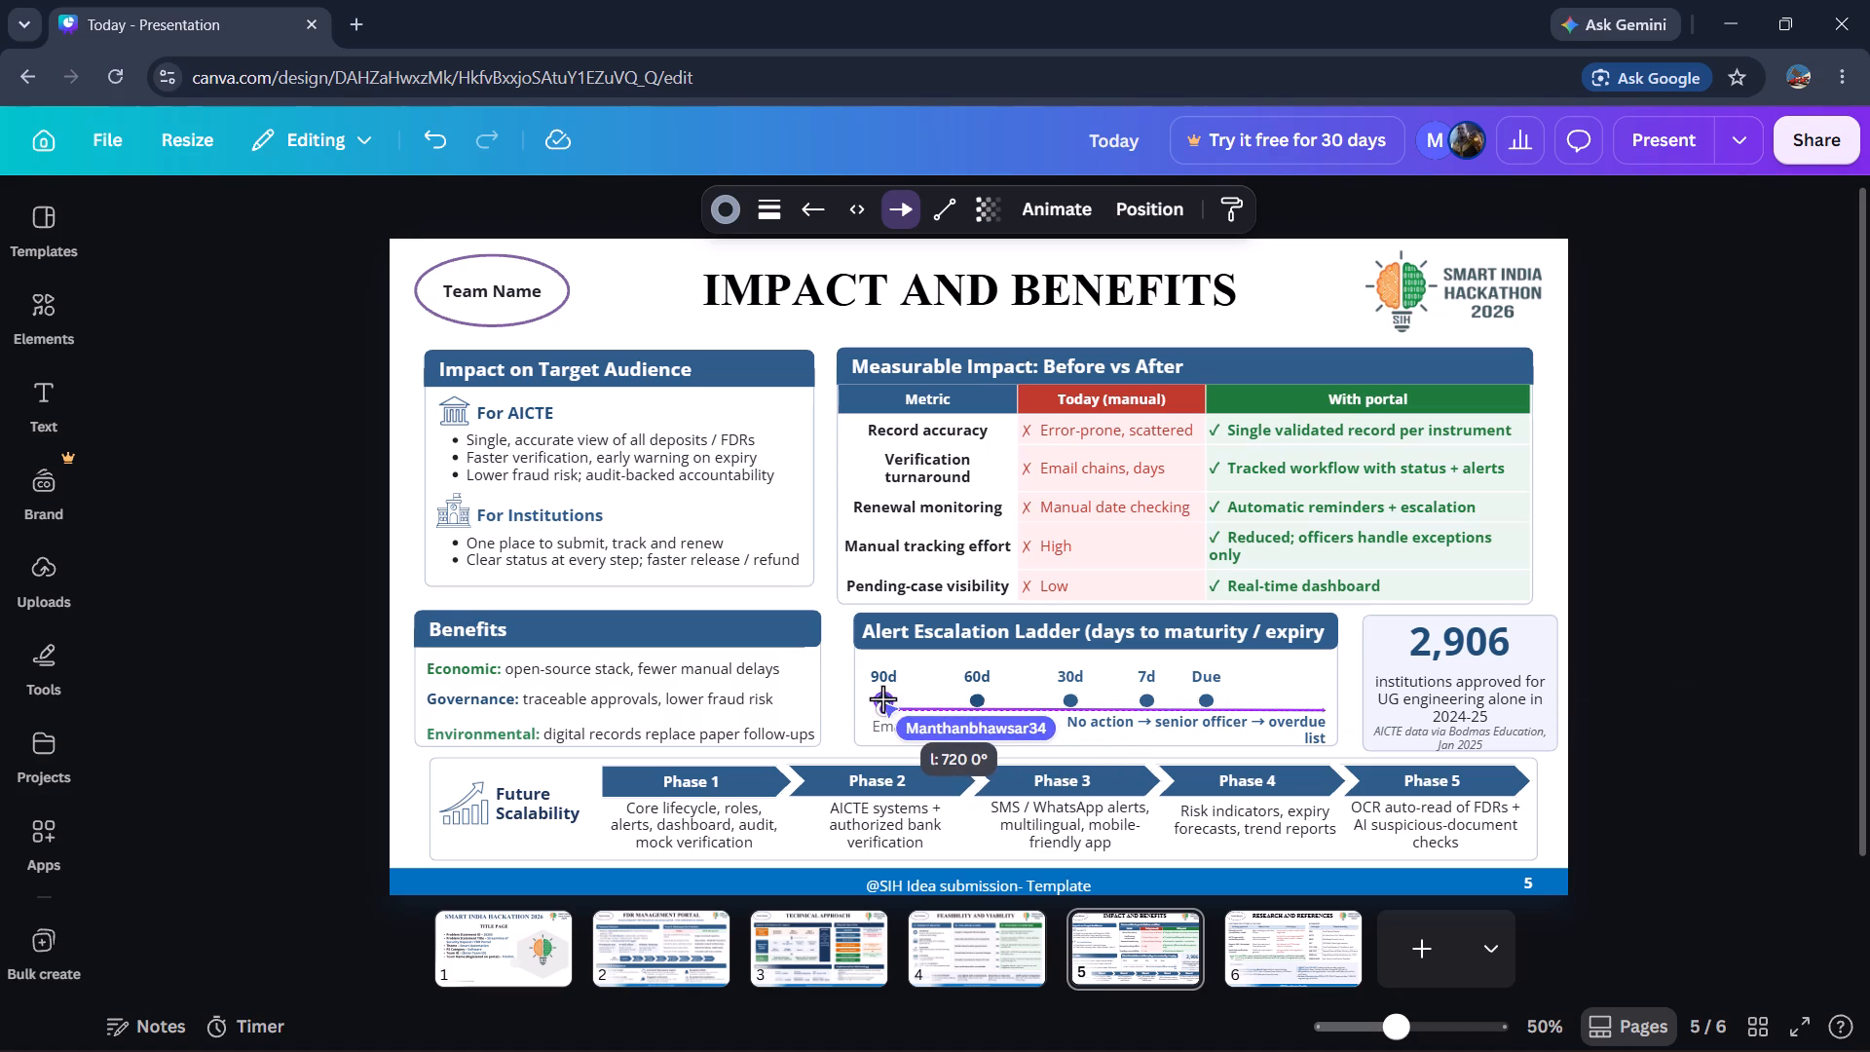
pyautogui.moveTo(882, 698); pyautogui.dragTo(879, 710)
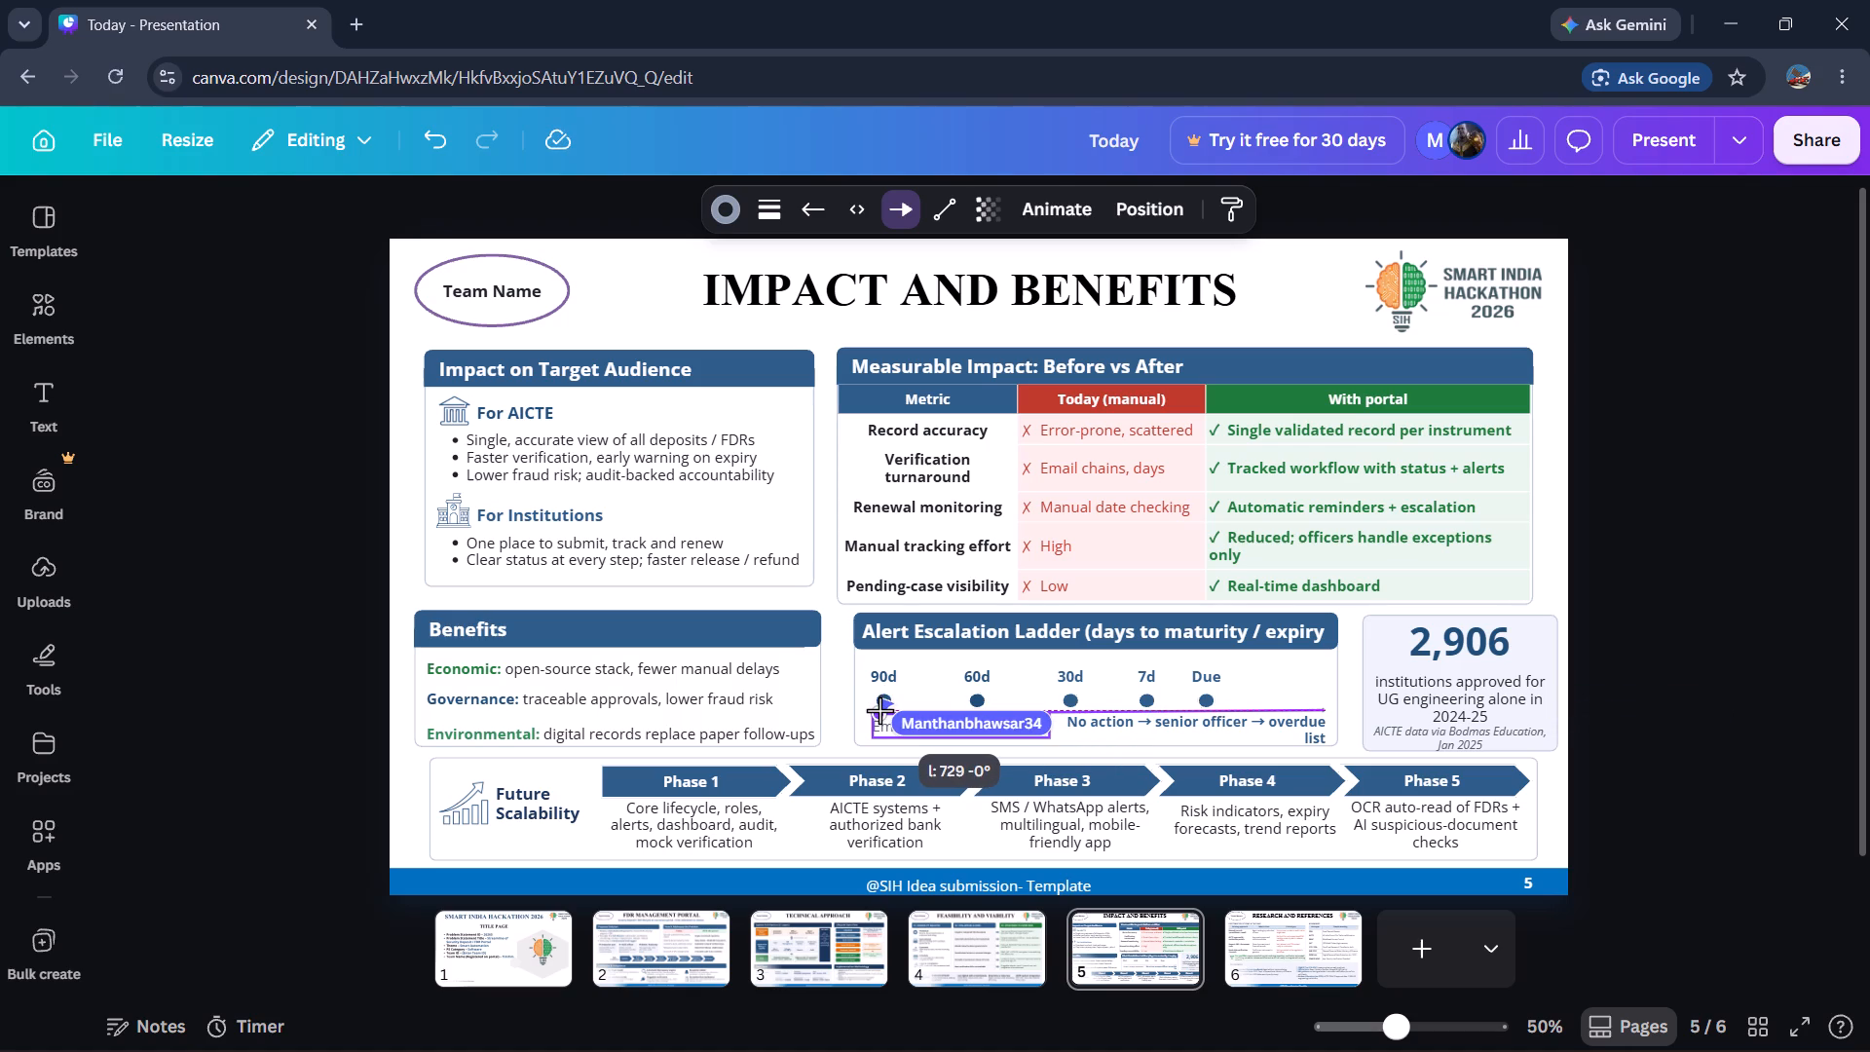
pyautogui.moveTo(879, 710); pyautogui.dragTo(863, 706)
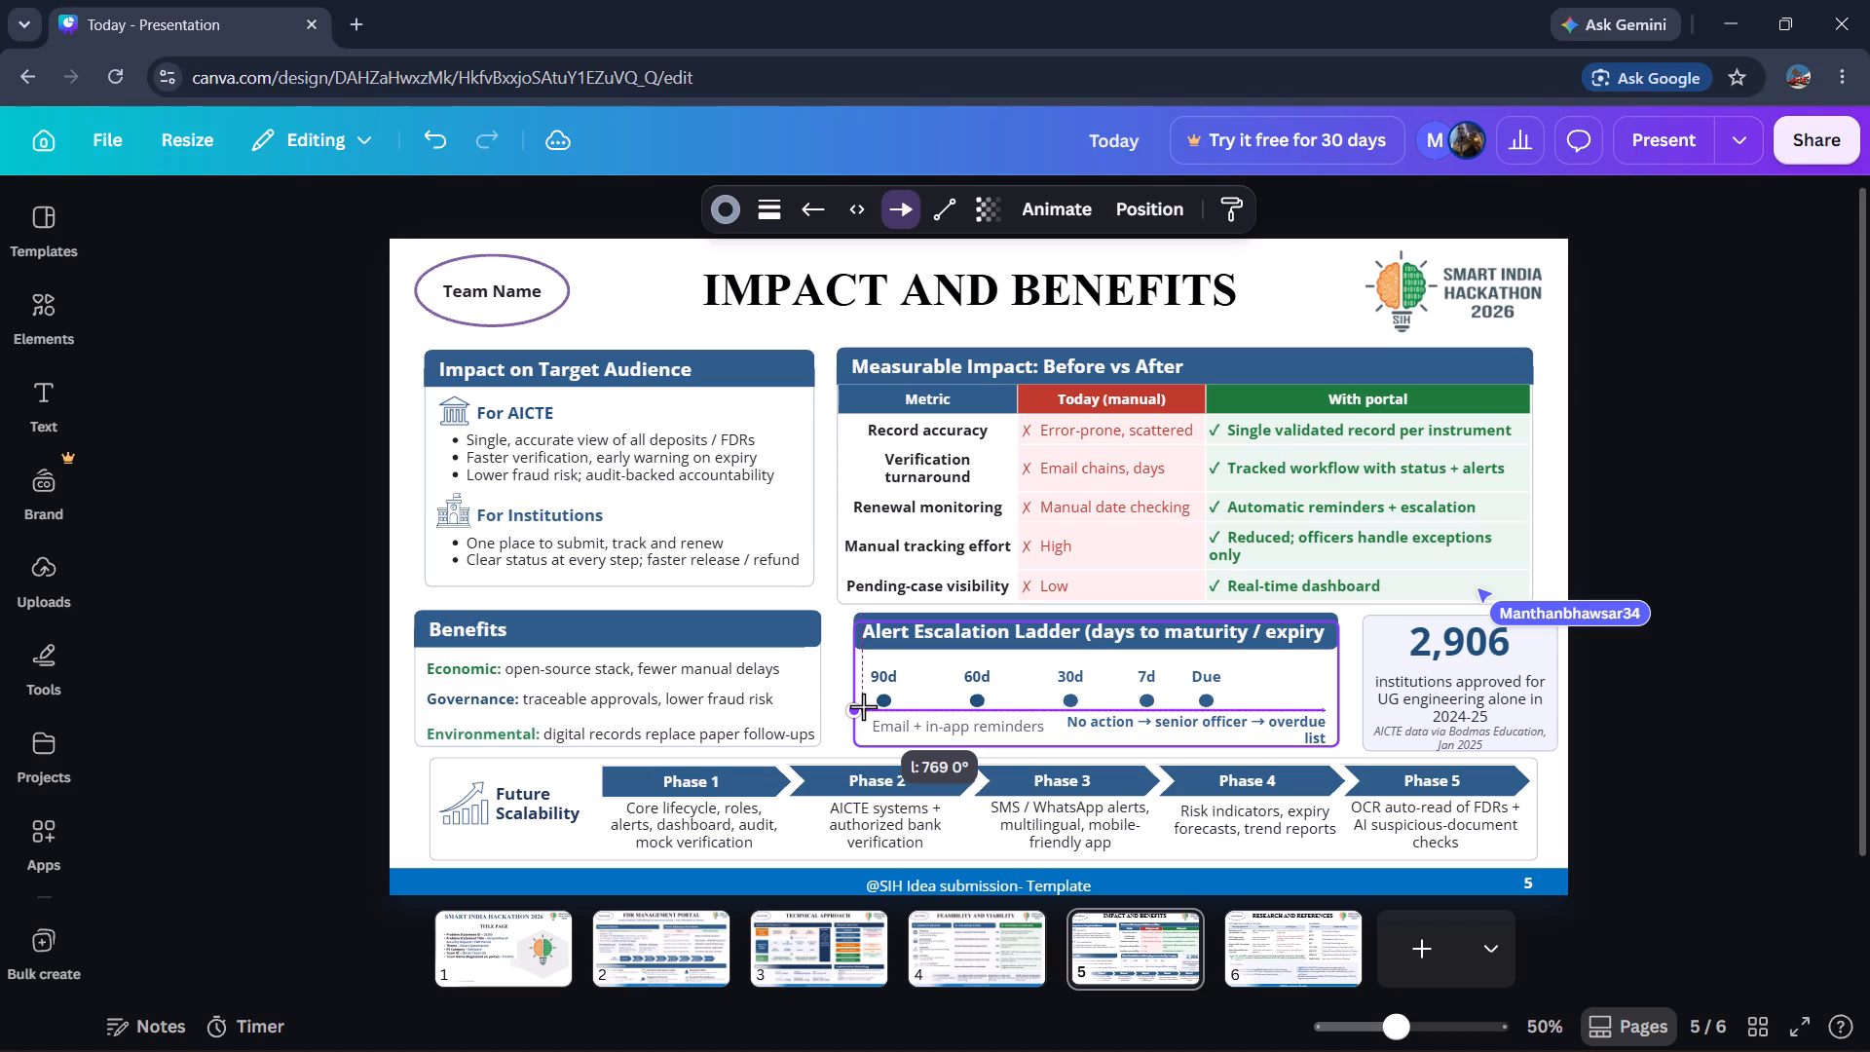
pyautogui.moveTo(863, 706); pyautogui.dragTo(872, 706)
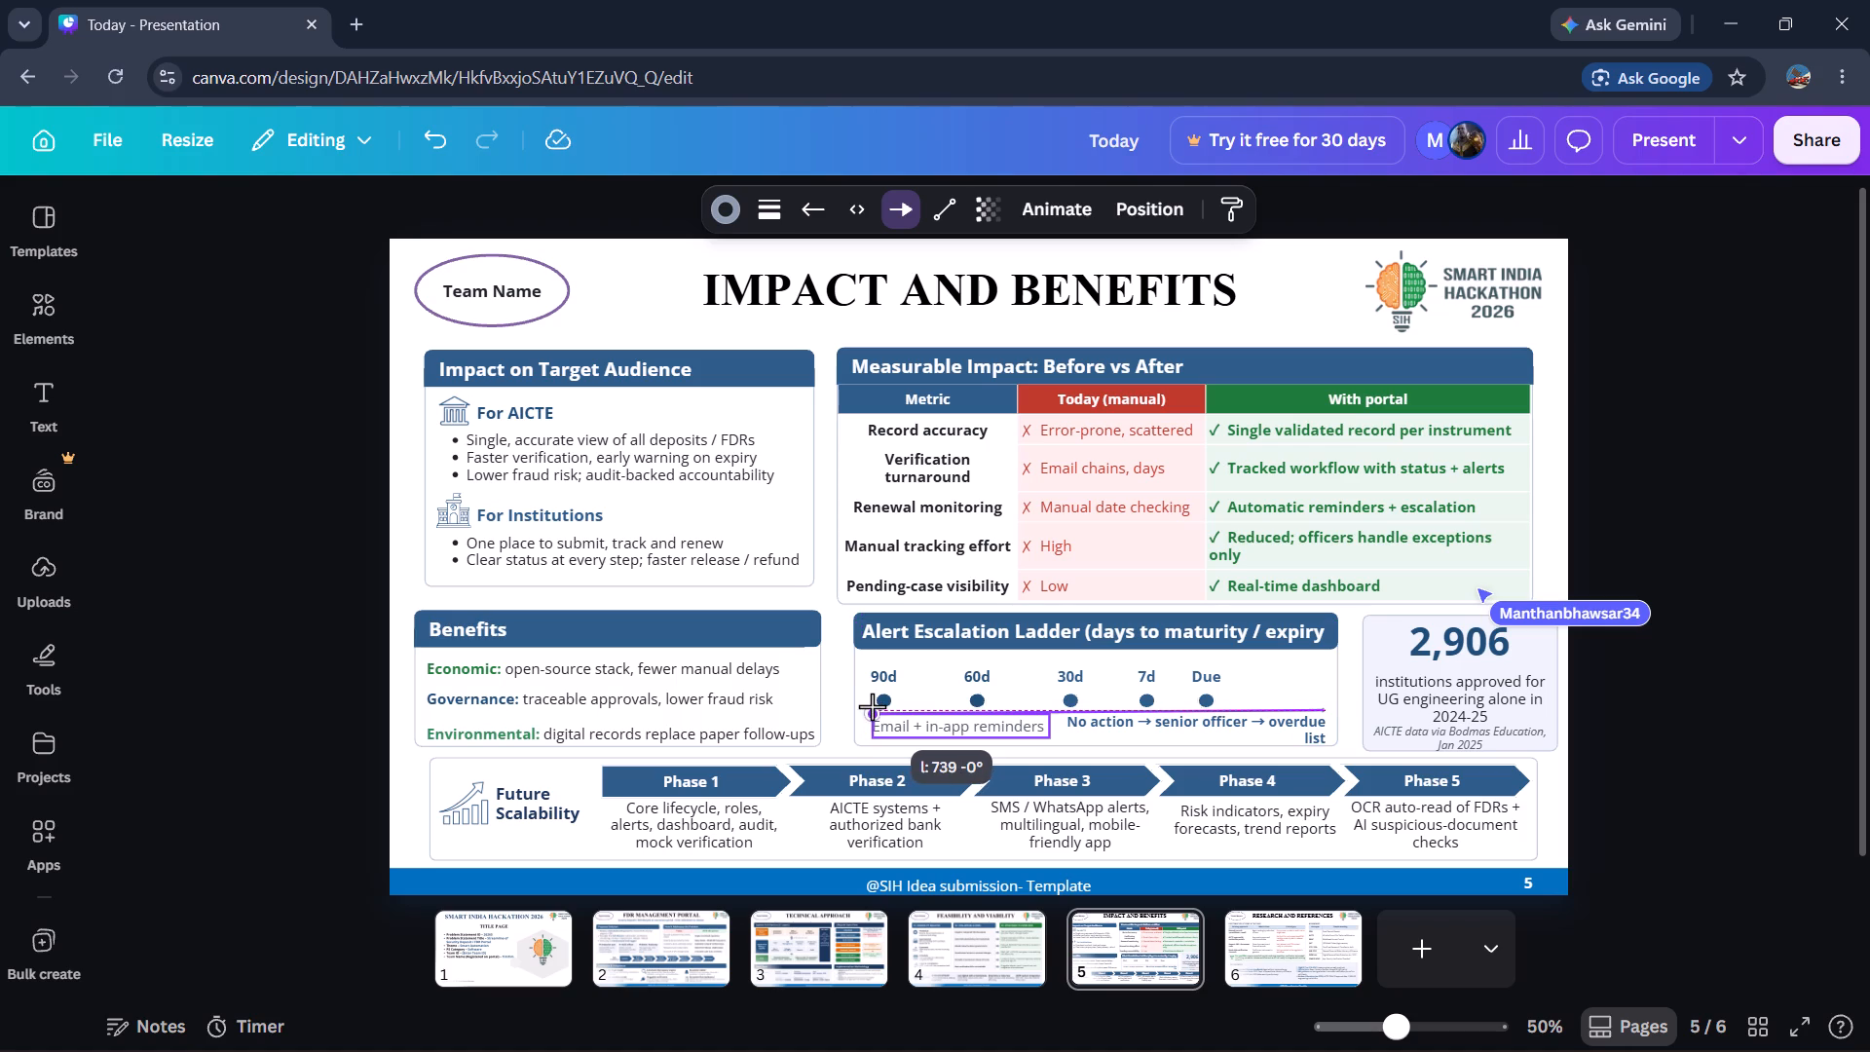
pyautogui.moveTo(872, 706); pyautogui.dragTo(874, 699)
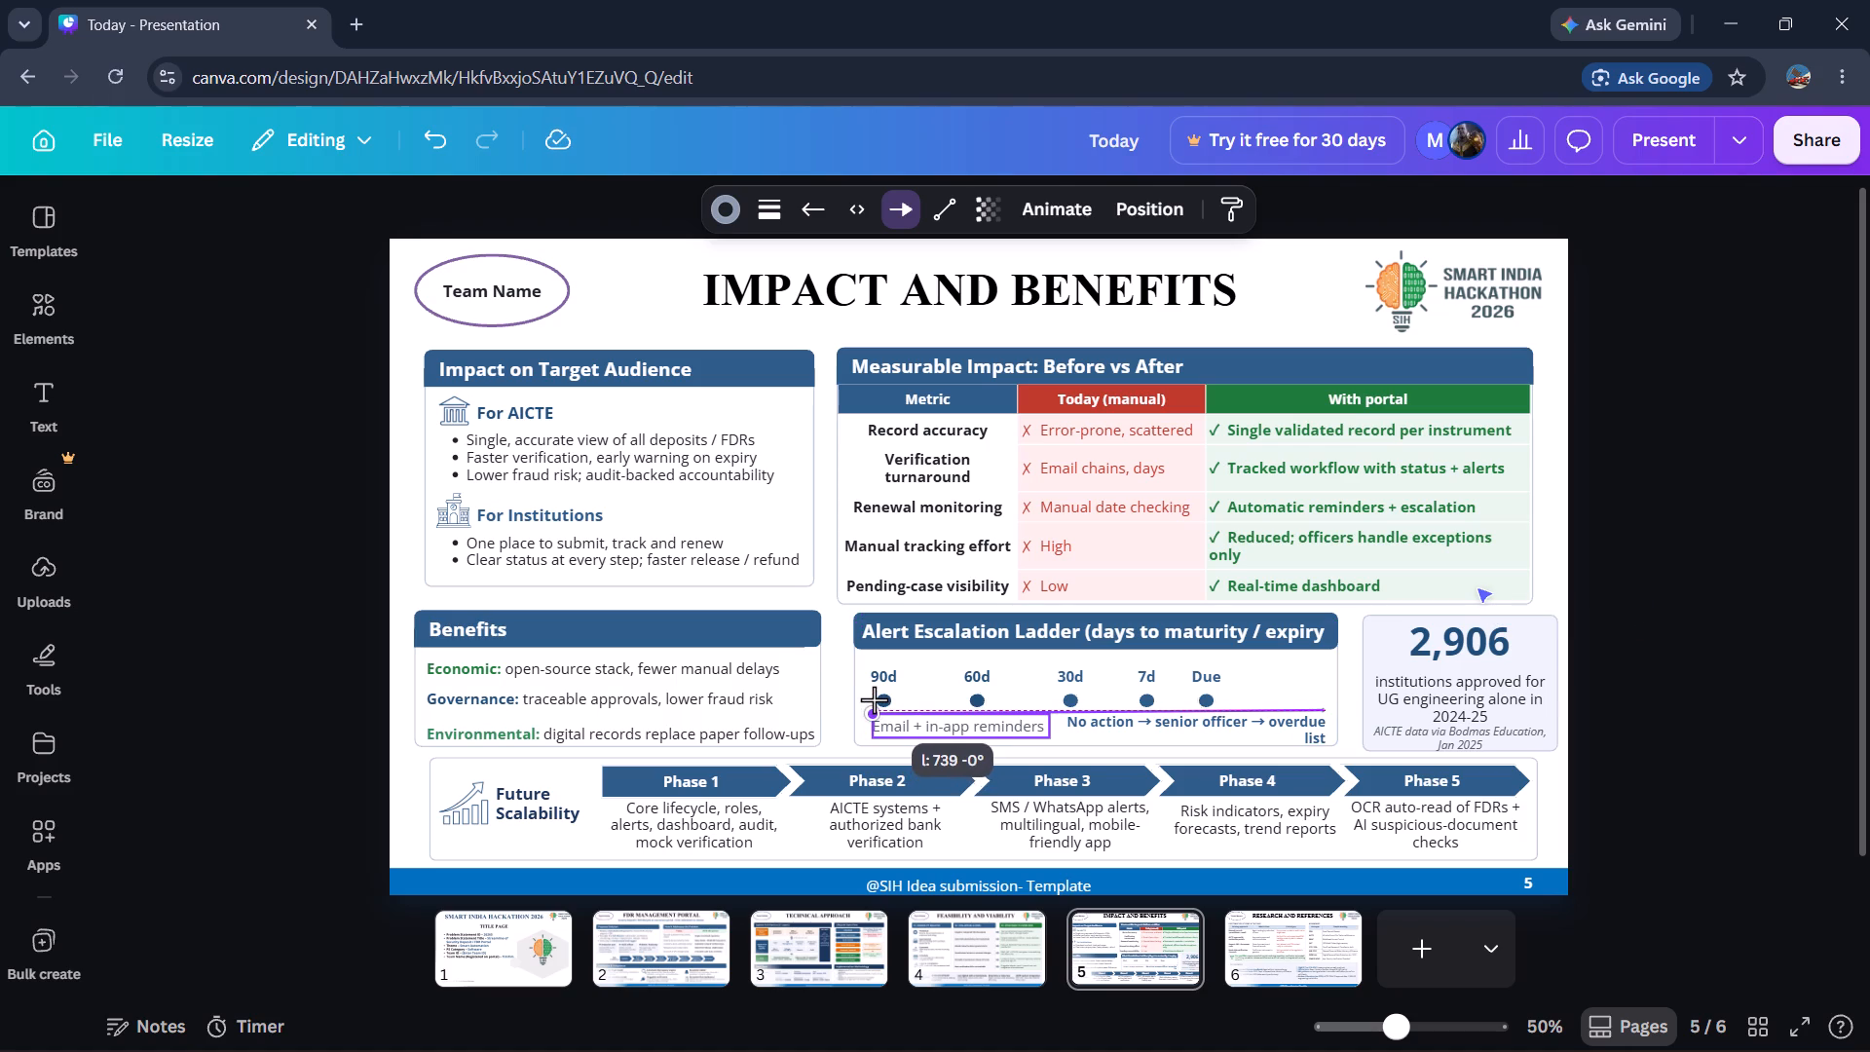
pyautogui.moveTo(874, 699); pyautogui.dragTo(871, 699)
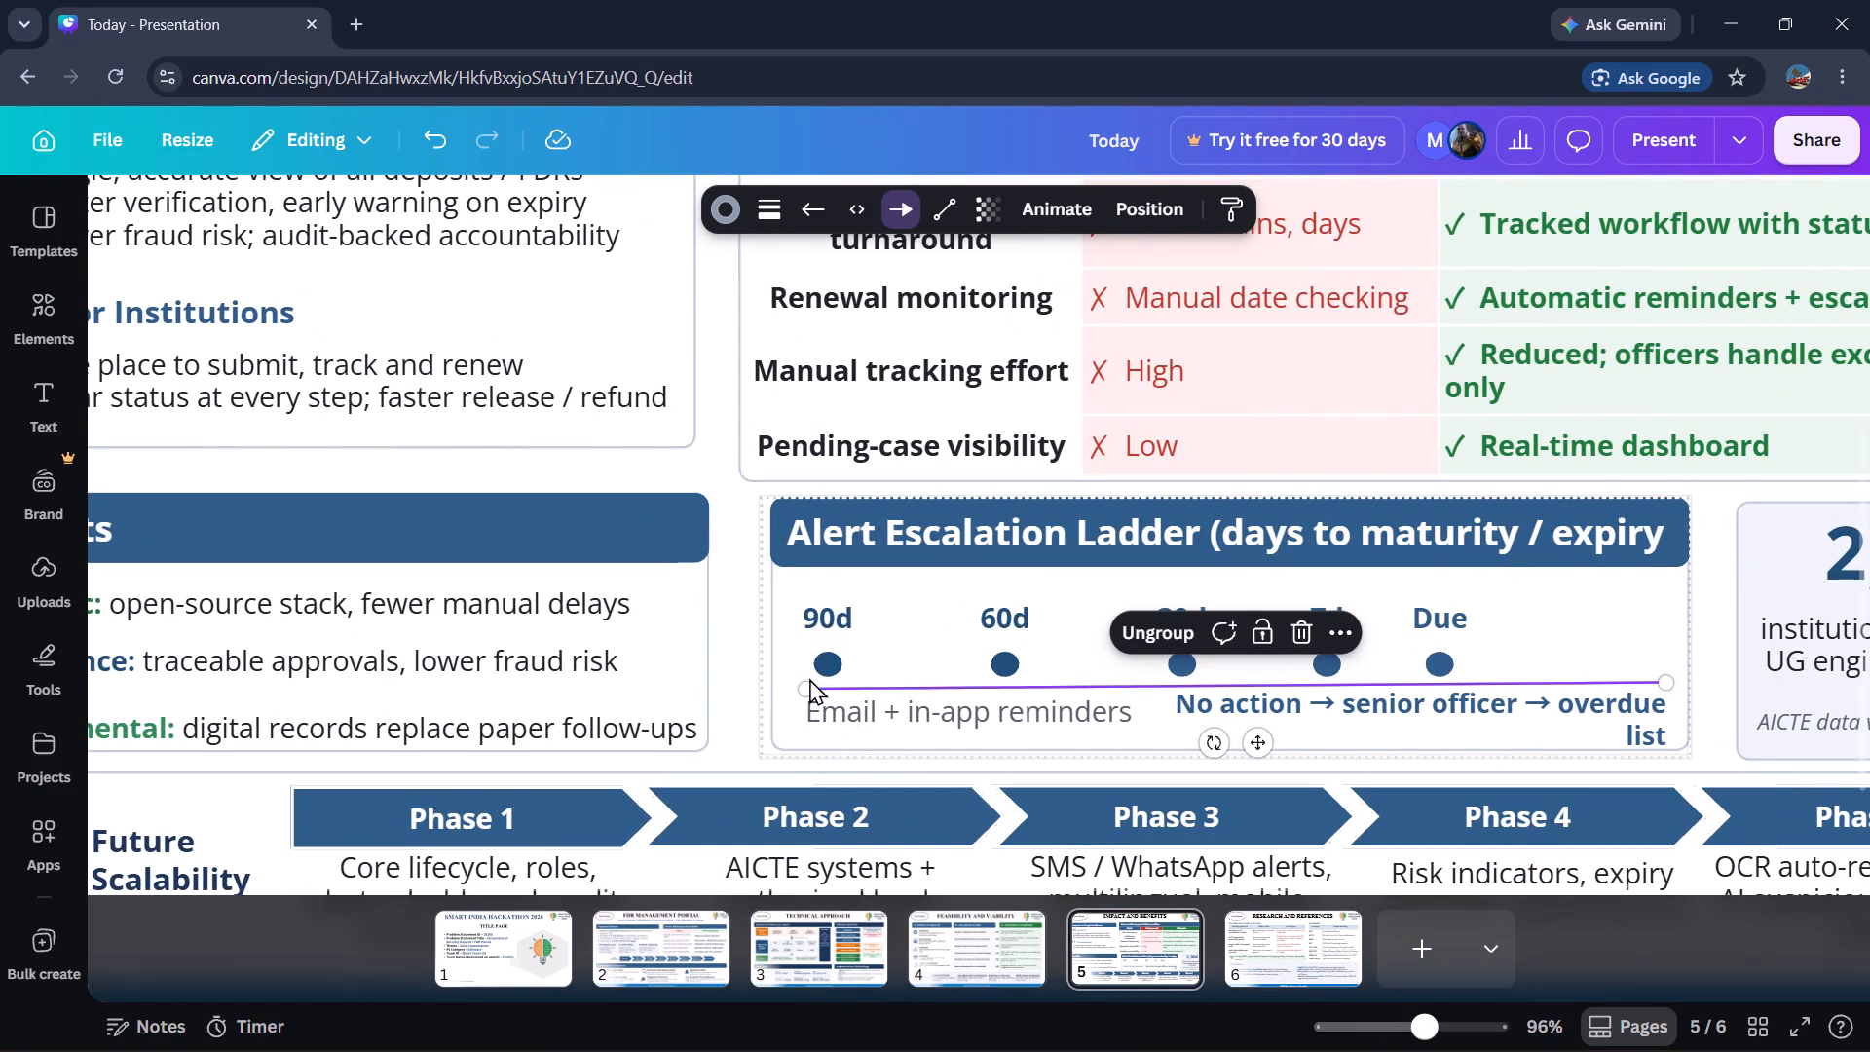
pyautogui.moveTo(806, 695); pyautogui.dragTo(796, 681)
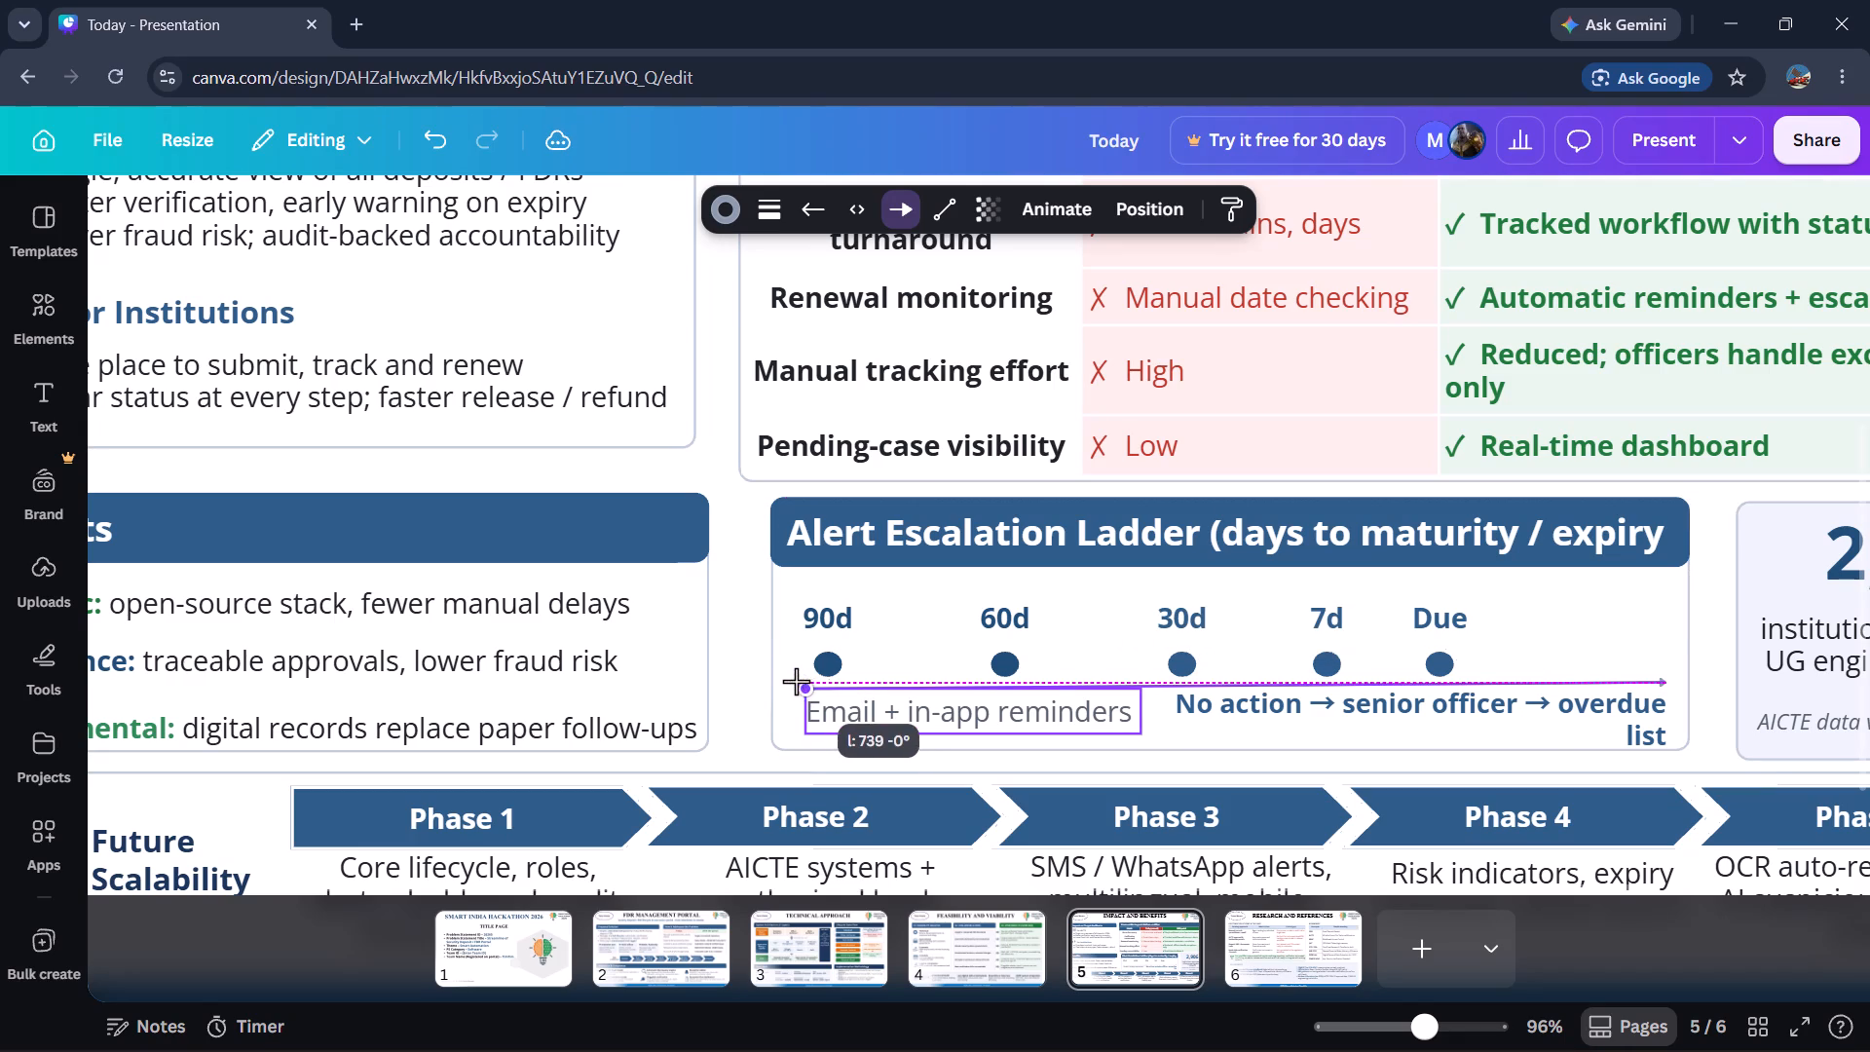
pyautogui.moveTo(796, 681); pyautogui.dragTo(788, 687)
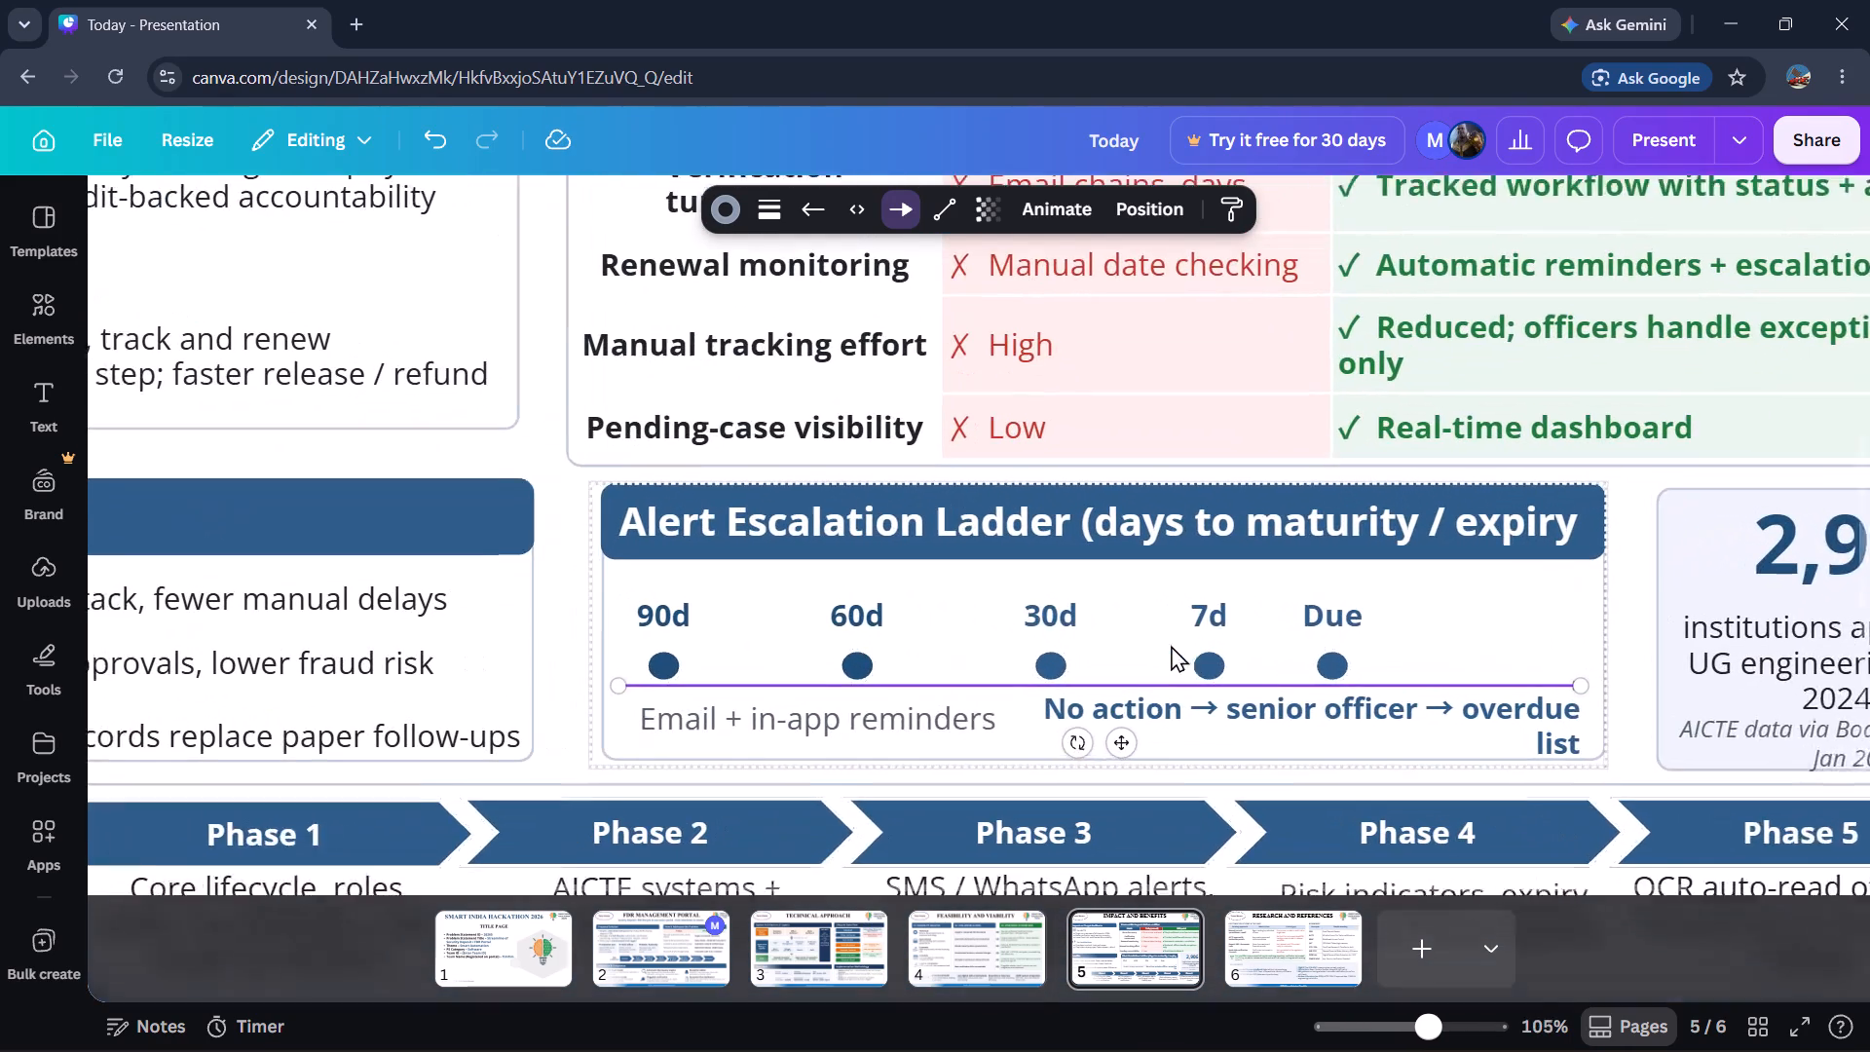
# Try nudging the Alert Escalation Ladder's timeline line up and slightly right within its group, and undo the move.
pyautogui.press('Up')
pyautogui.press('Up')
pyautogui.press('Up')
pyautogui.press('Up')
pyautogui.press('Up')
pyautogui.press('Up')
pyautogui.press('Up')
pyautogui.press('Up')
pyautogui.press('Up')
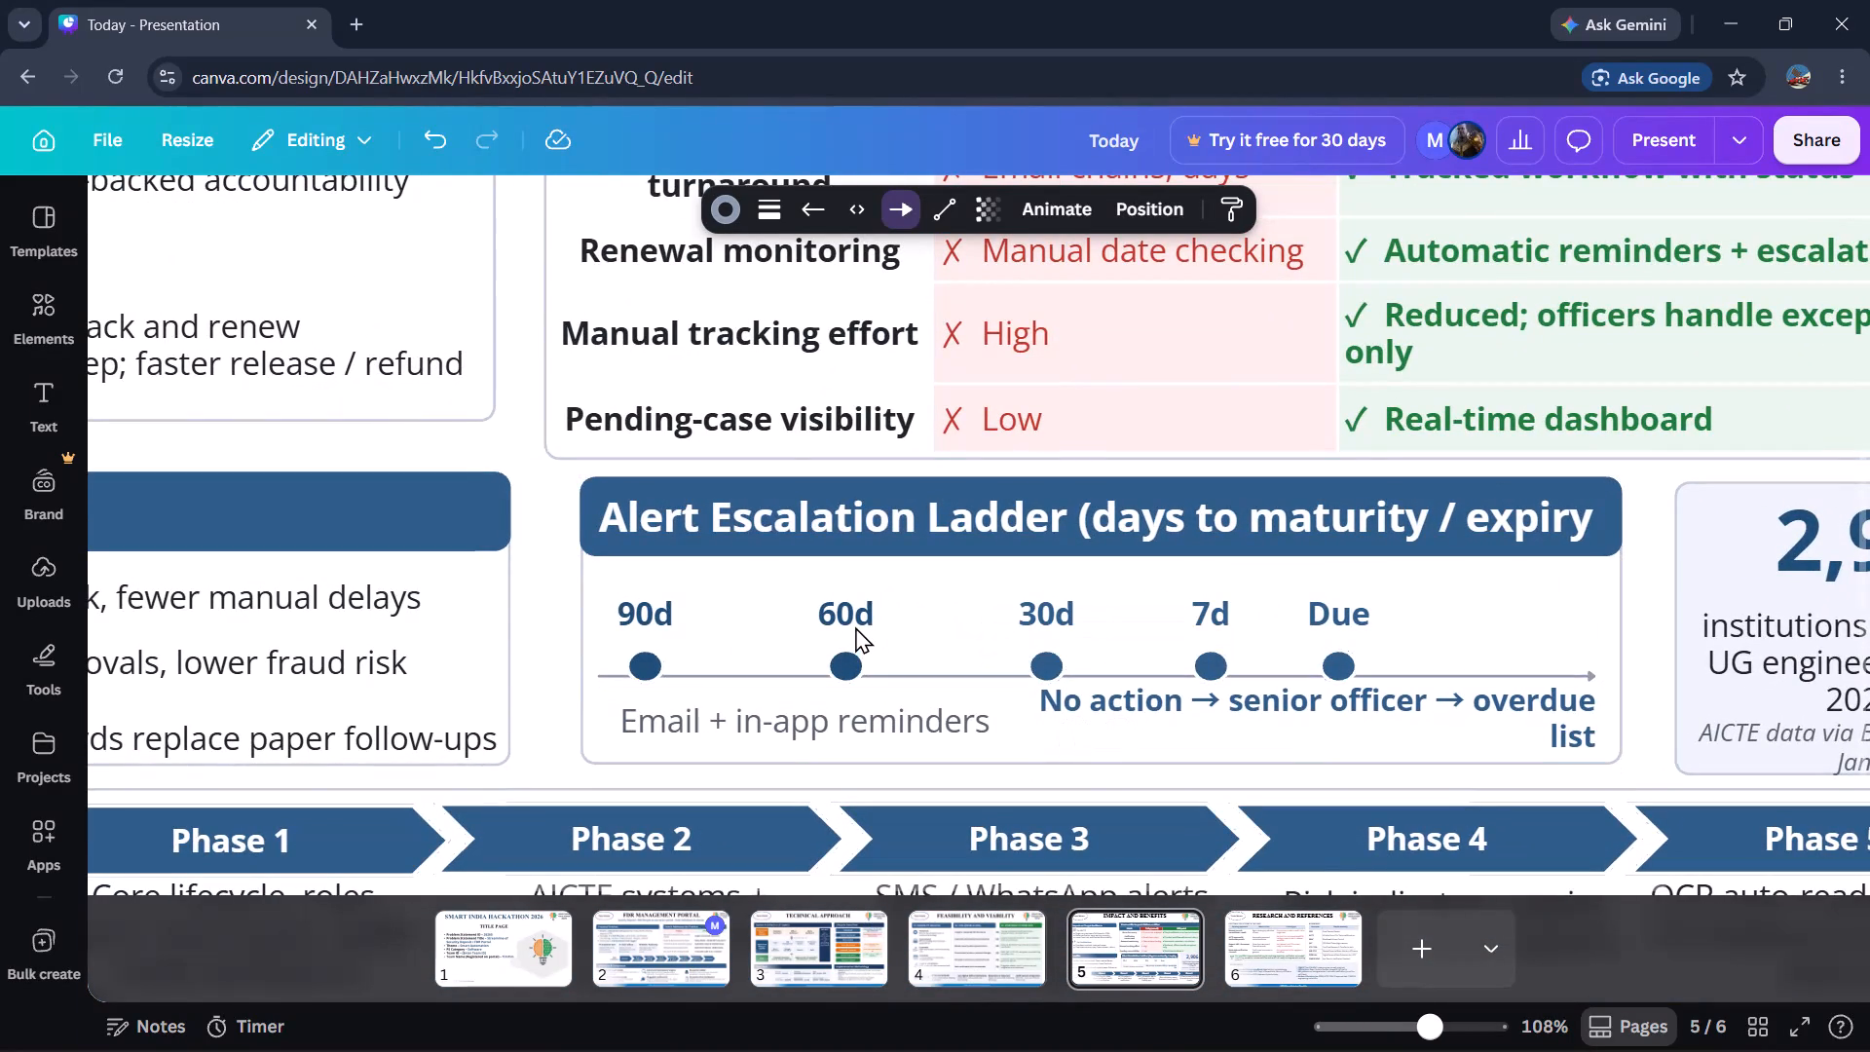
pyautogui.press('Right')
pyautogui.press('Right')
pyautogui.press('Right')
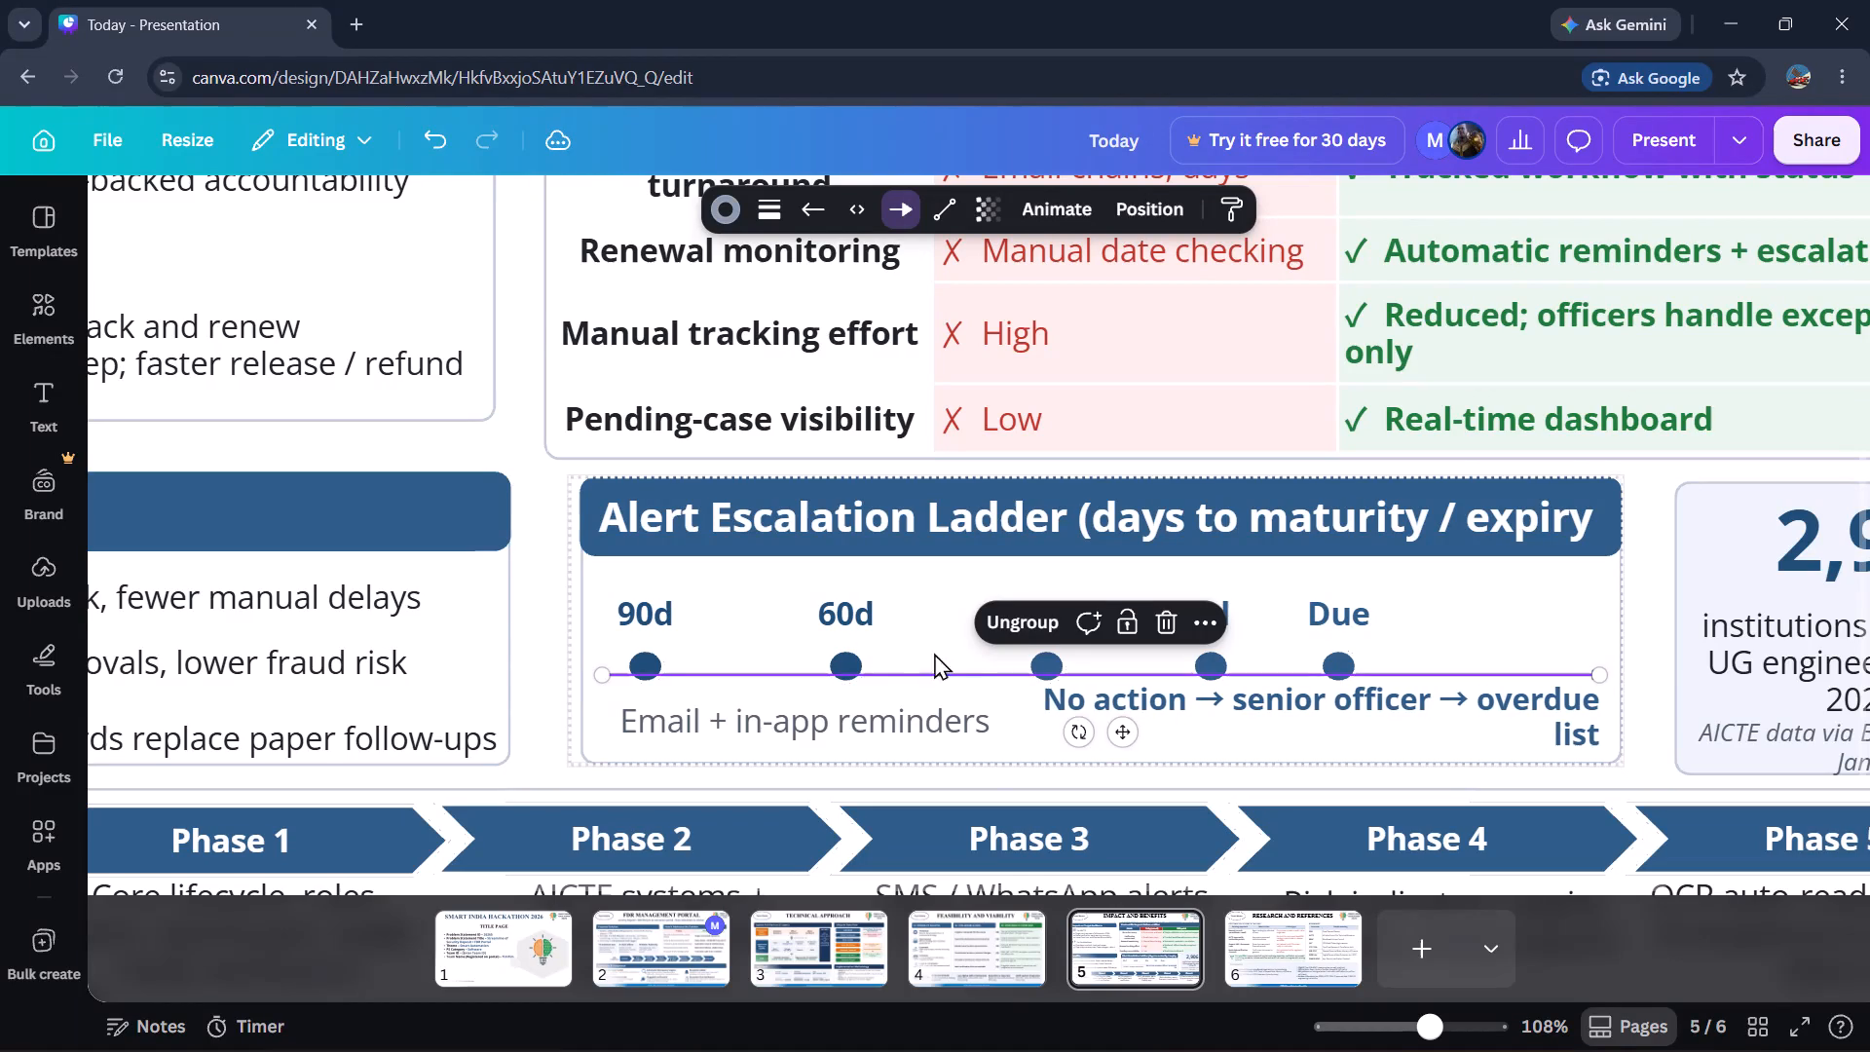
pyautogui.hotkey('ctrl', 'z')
# Ungroup the Alert Escalation Ladder elements that include the timeline line.
pyautogui.click(1019, 629)
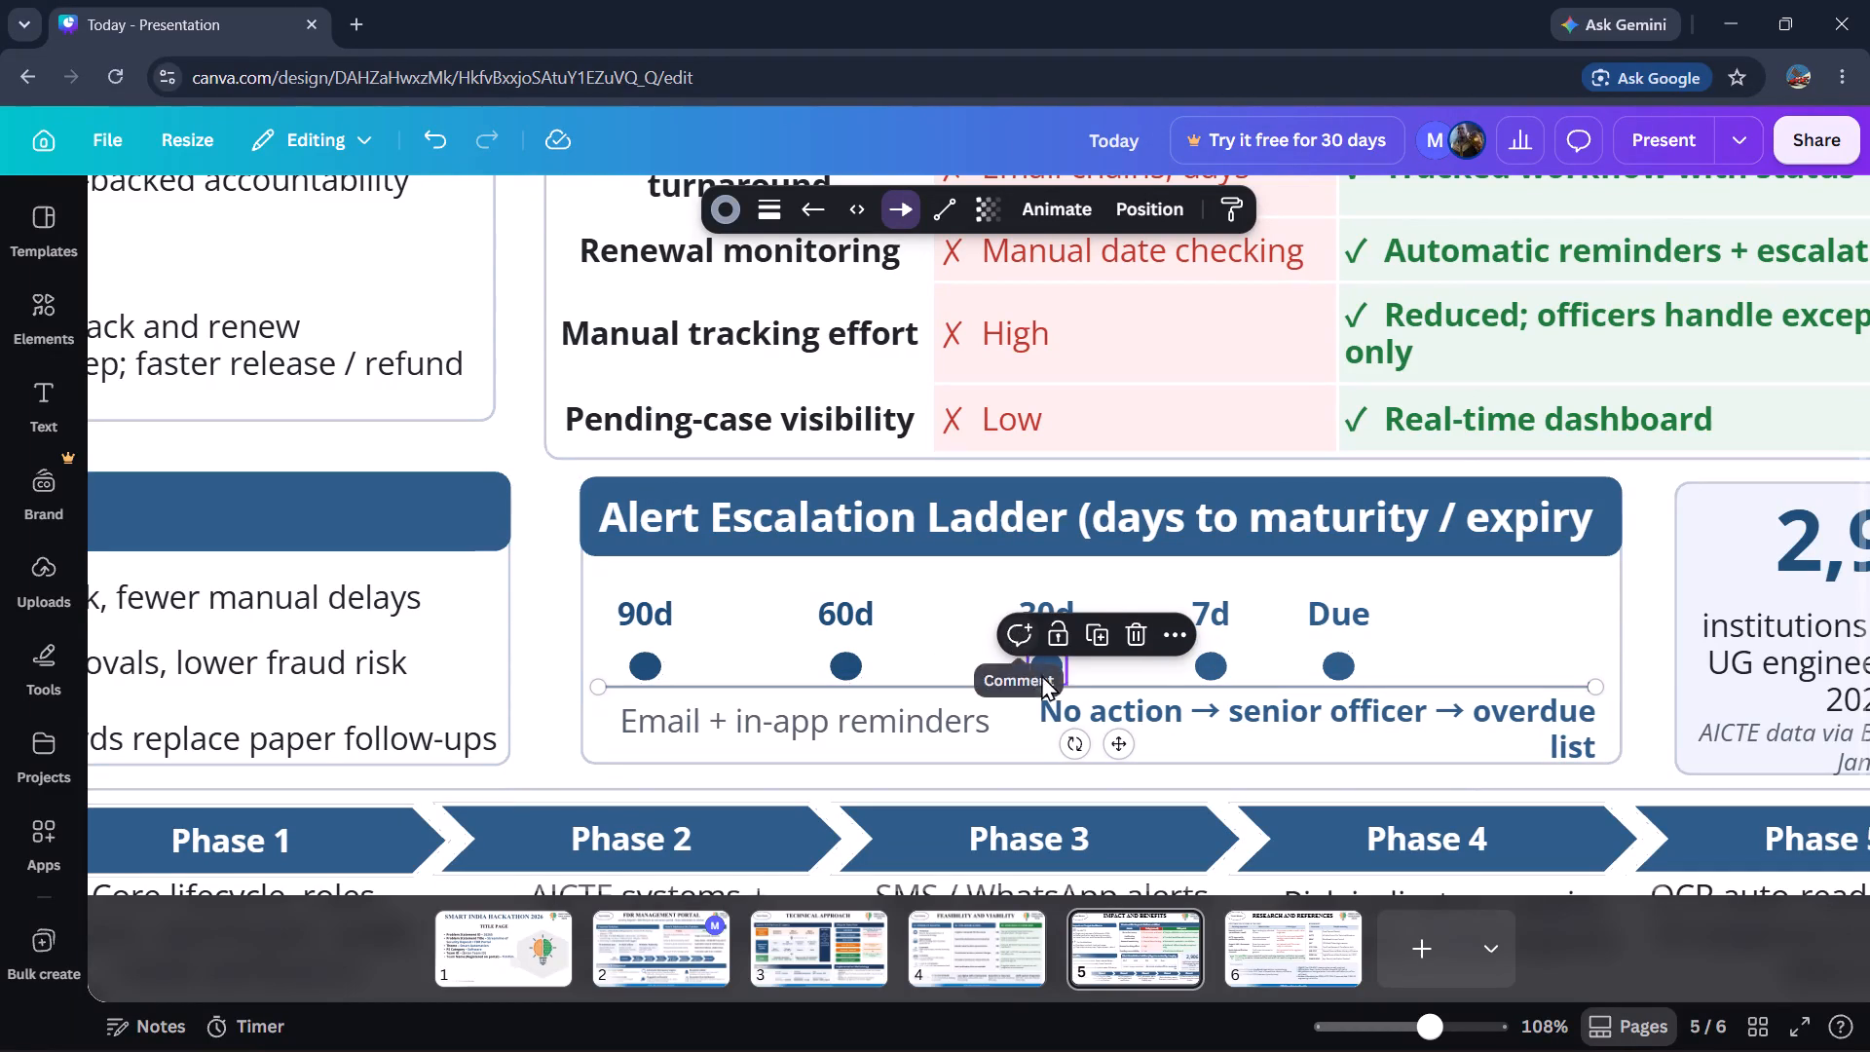
pyautogui.click(960, 683)
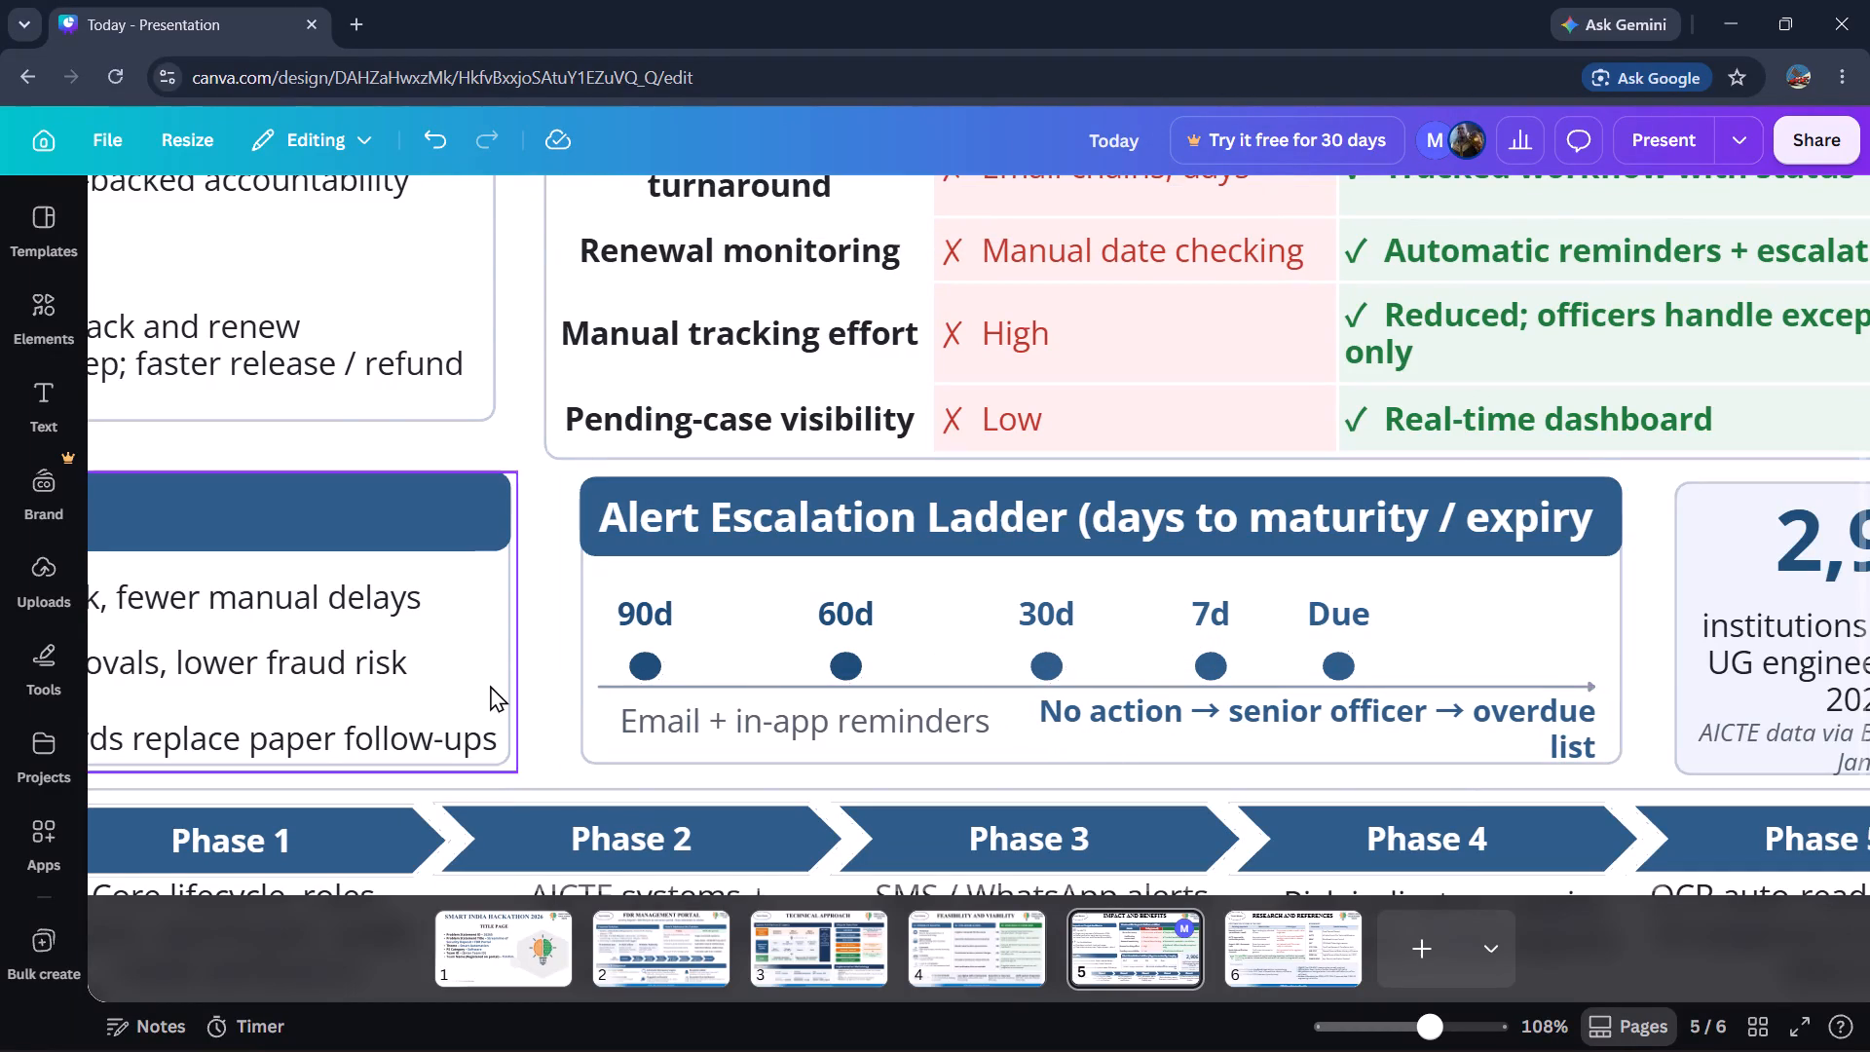
pyautogui.click(490, 686)
# Nudge the ungrouped timeline line up toward the row of milestone dots.
pyautogui.click(635, 686)
pyautogui.press('Up')
pyautogui.press('Up')
pyautogui.press('Up')
pyautogui.press('Up')
pyautogui.press('Up')
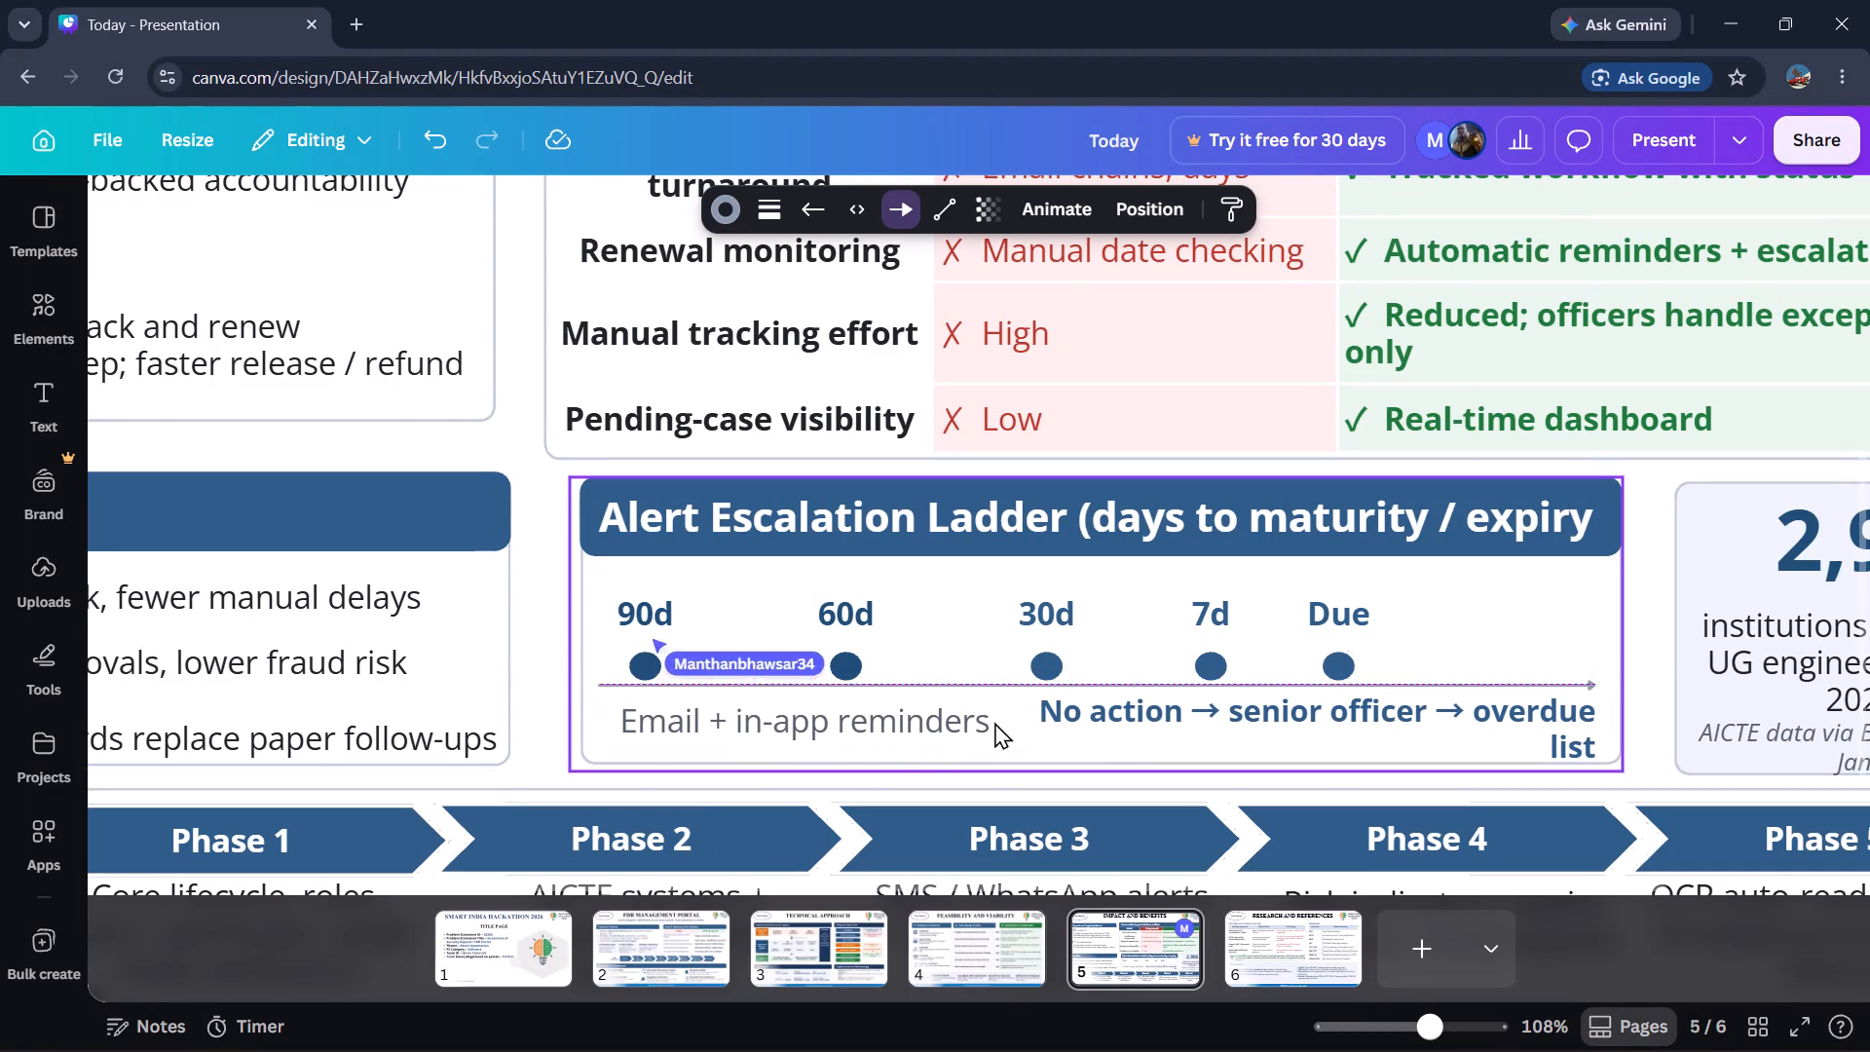
pyautogui.press('Up')
pyautogui.press('Up')
pyautogui.press('Up')
pyautogui.press('Up')
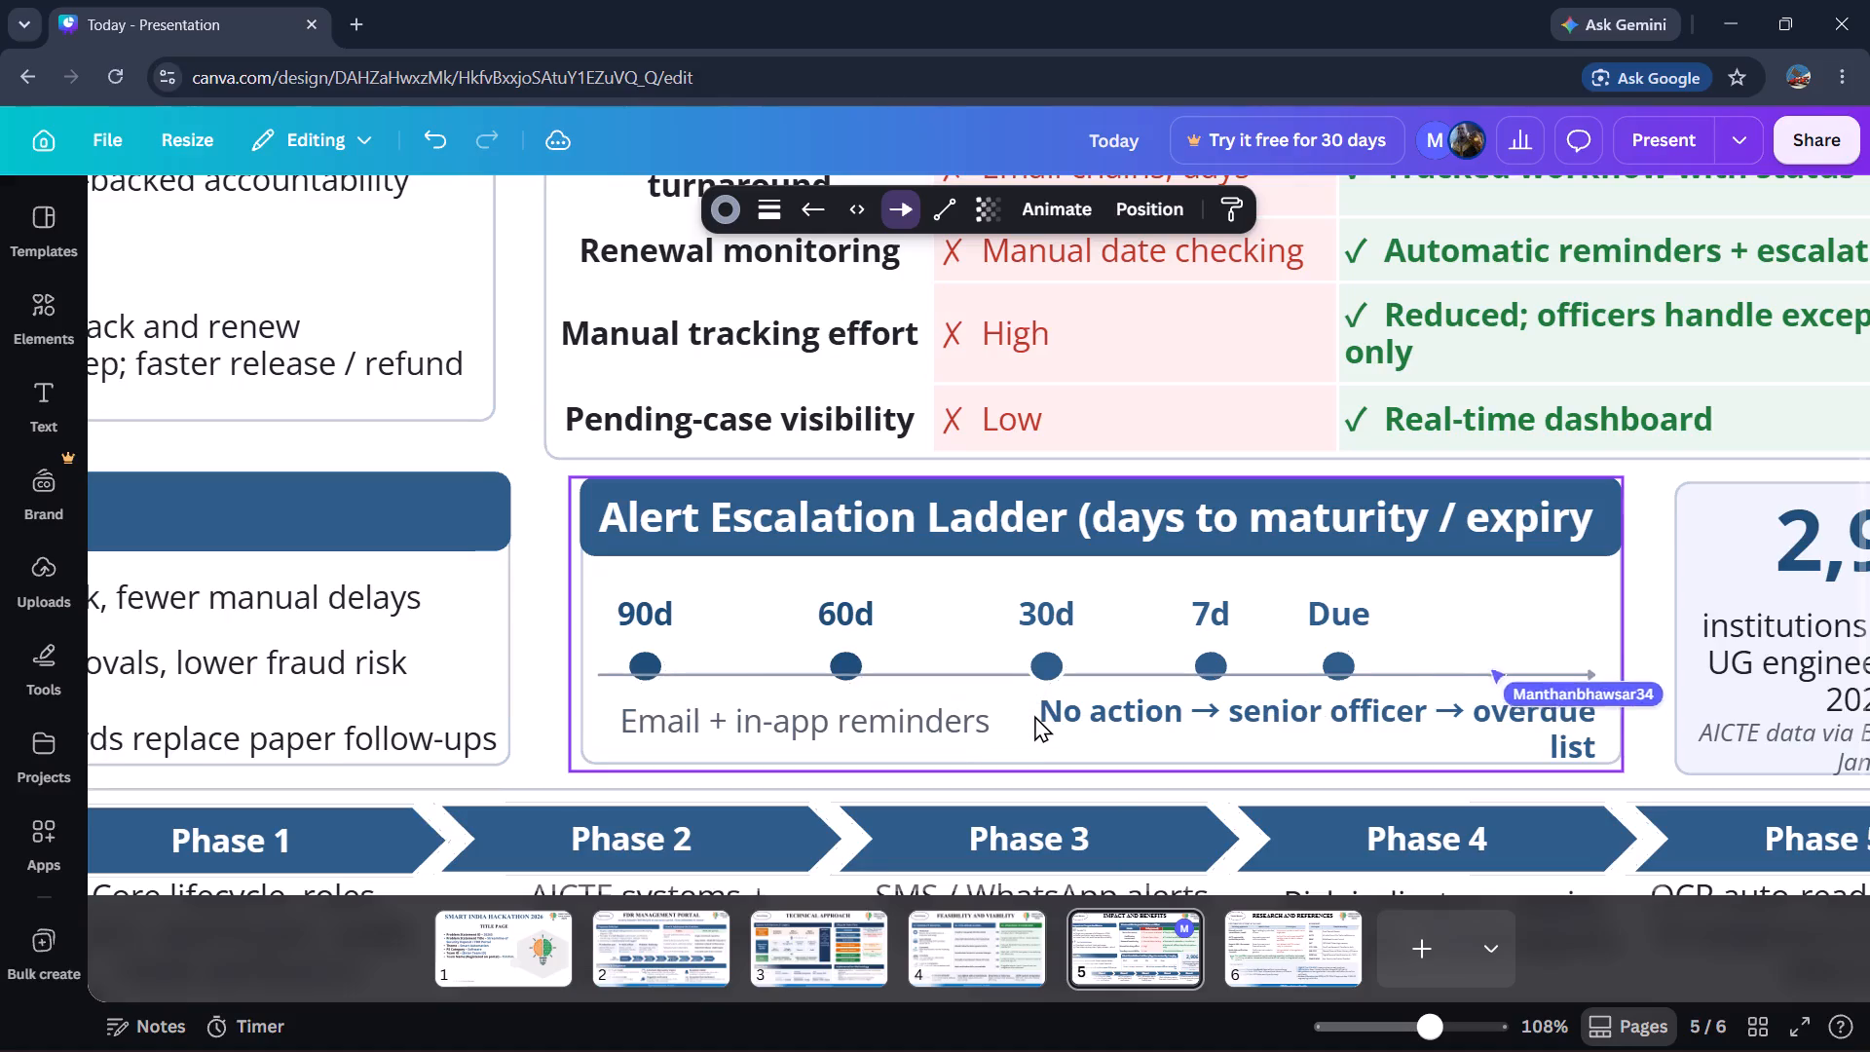
# Shift the timeline line right in small increments until its start sits at the 90d dot.
pyautogui.press('Right')
pyautogui.press('Right')
pyautogui.press('Right')
pyautogui.press('Right')
pyautogui.press('Right')
pyautogui.press('Right')
pyautogui.press('Right')
pyautogui.press('Right')
pyautogui.press('Right')
pyautogui.press('Right')
pyautogui.press('Right')
pyautogui.press('Right')
pyautogui.press('Right')
pyautogui.press('Right')
pyautogui.press('Right')
pyautogui.press('Right')
pyautogui.press('Right')
pyautogui.press('Right')
pyautogui.press('Right')
pyautogui.press('Right')
# Fine-tune the timeline line's height so it runs through the centres of the milestone dots, and nudge it slightly further right.
pyautogui.press('Down')
pyautogui.press('Down')
pyautogui.press('Down')
pyautogui.press('Down')
pyautogui.press('Down')
pyautogui.press('Down')
pyautogui.press('Down')
pyautogui.press('Down')
pyautogui.press('Down')
pyautogui.press('Down')
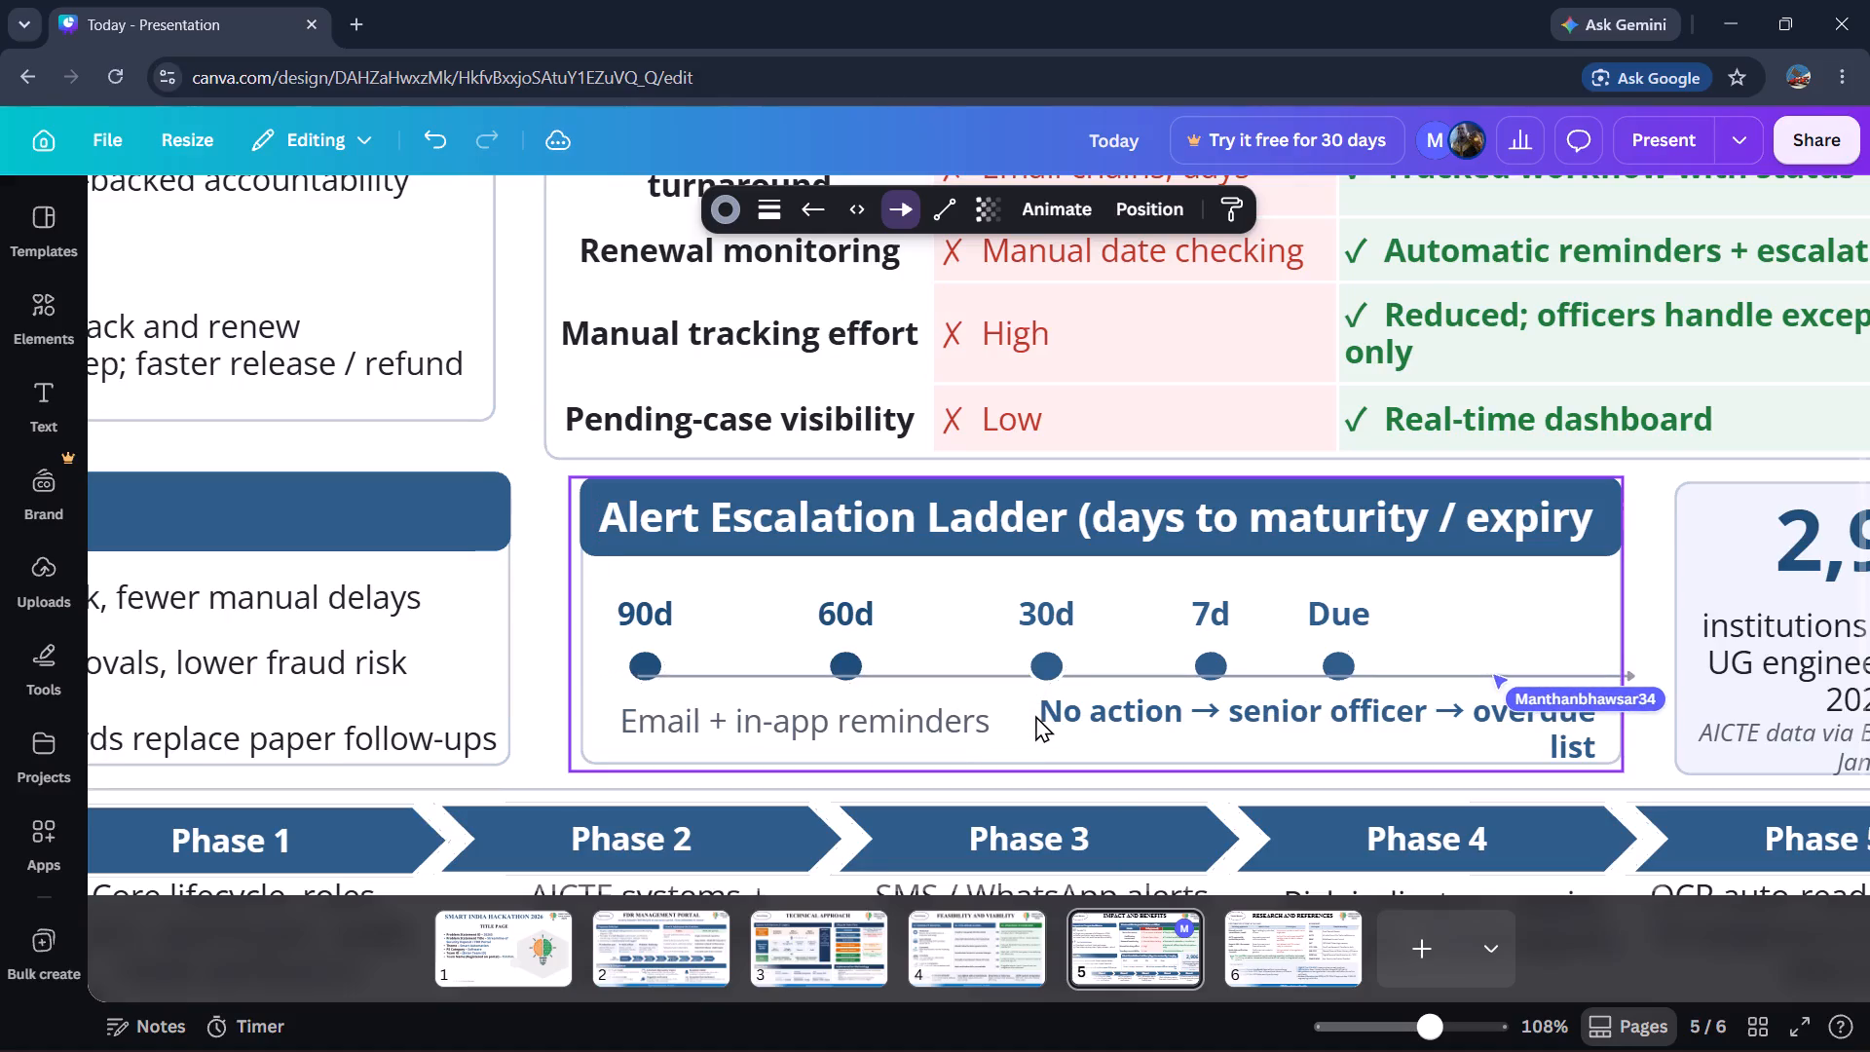
pyautogui.press('Up')
pyautogui.press('Up')
pyautogui.press('Up')
pyautogui.press('Up')
pyautogui.press('Up')
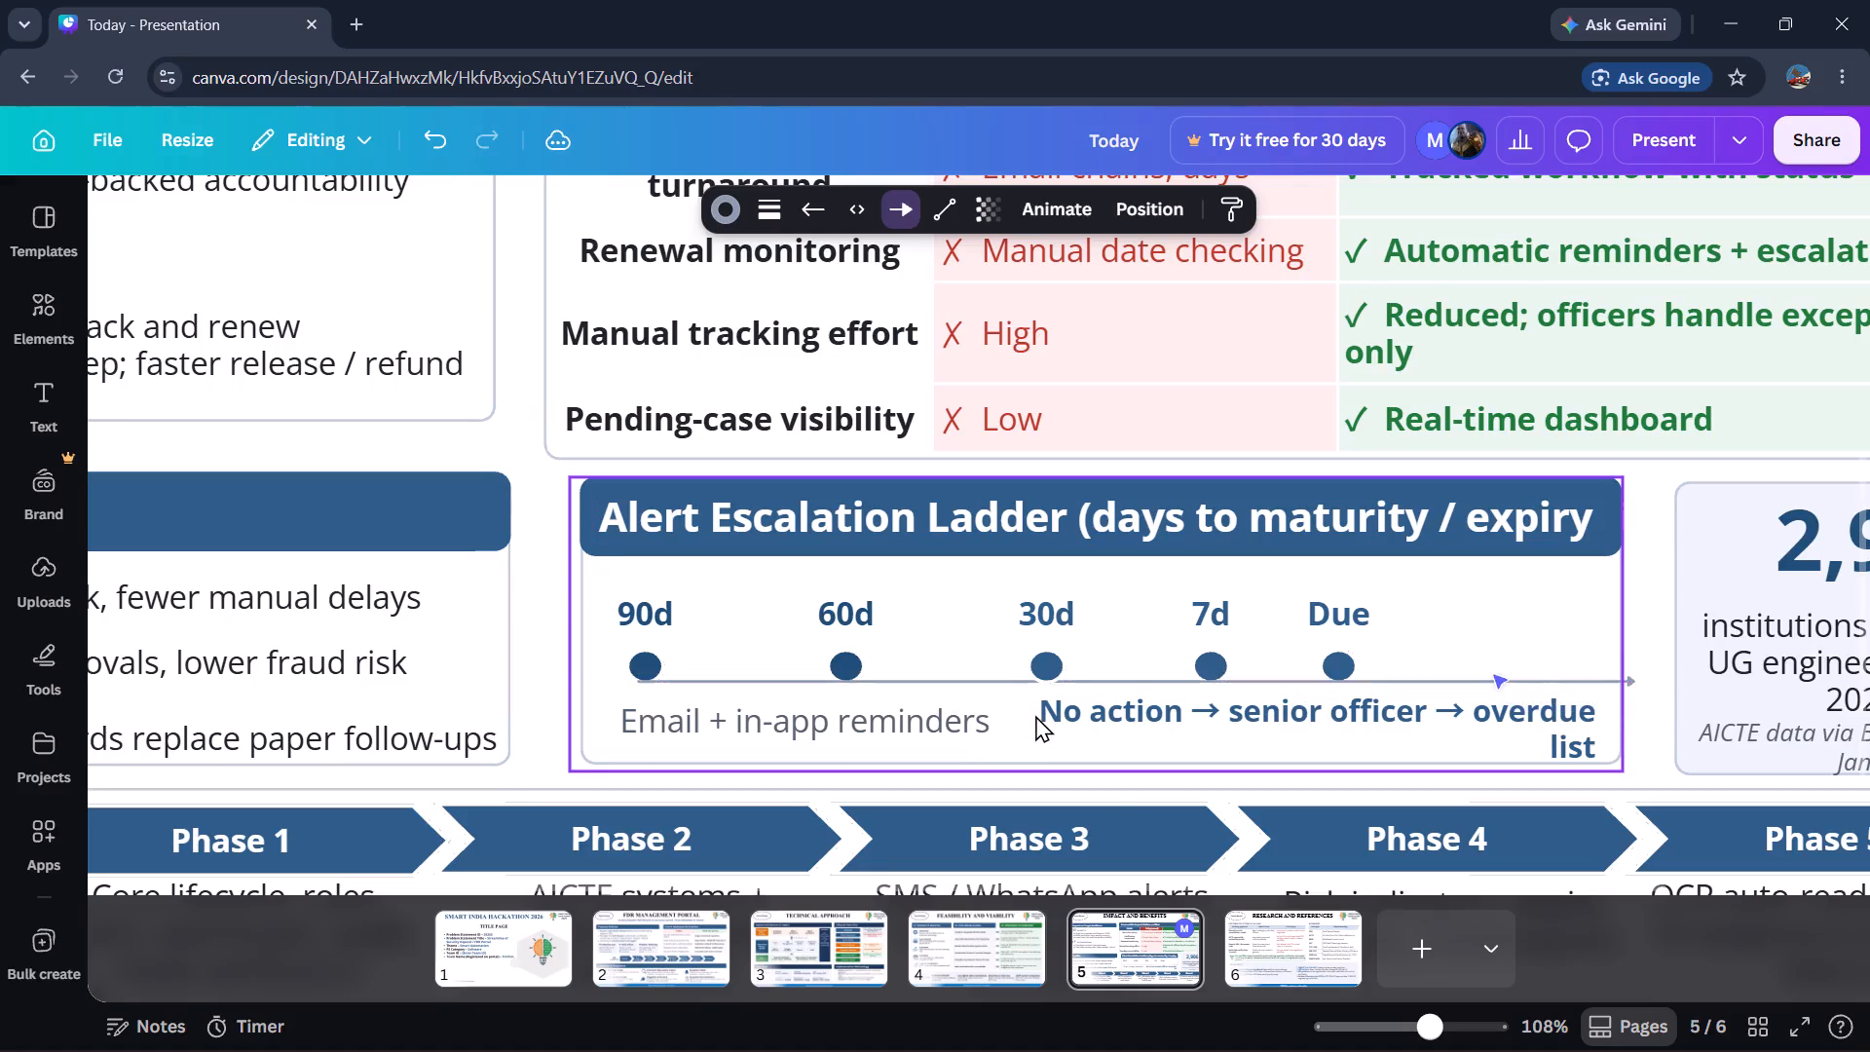
pyautogui.press('Up')
pyautogui.press('Up')
pyautogui.press('Up')
pyautogui.press('Up')
pyautogui.press('Up')
pyautogui.press('Up')
pyautogui.press('Up')
pyautogui.press('Up')
pyautogui.press('Up')
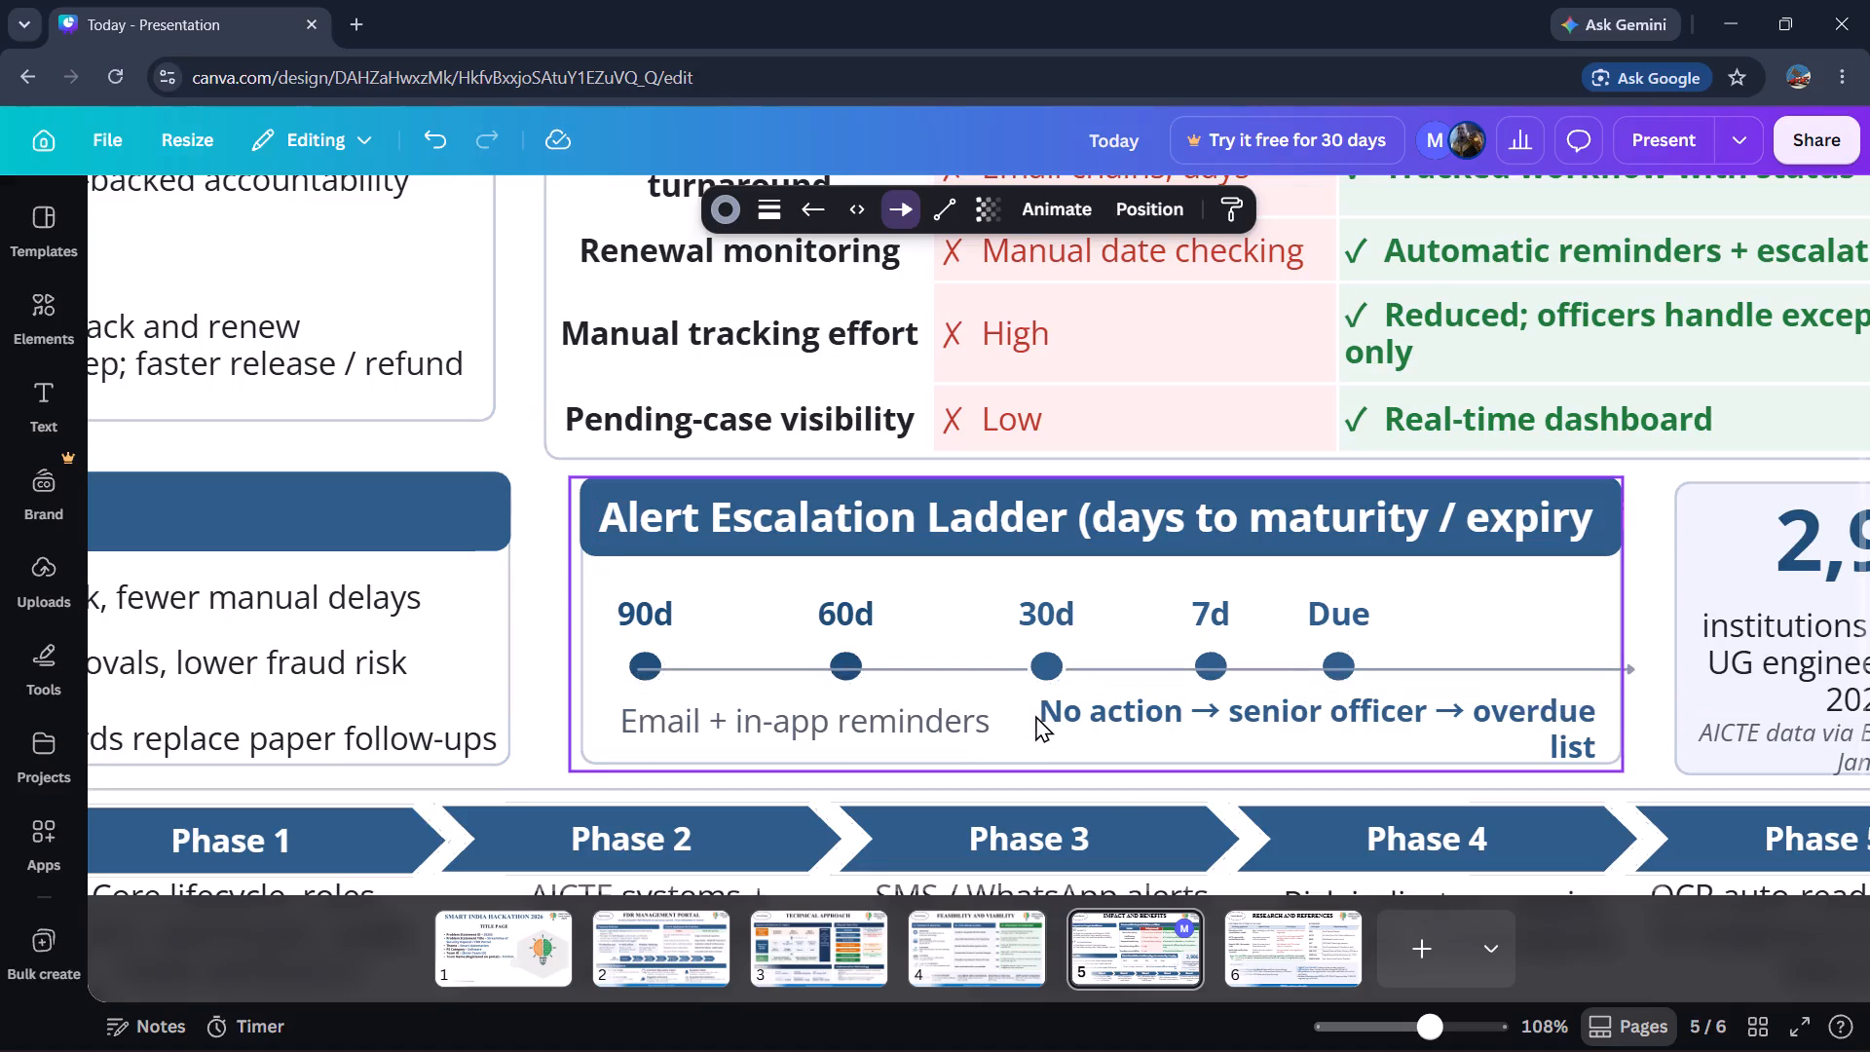
pyautogui.press('Right')
pyautogui.press('Right')
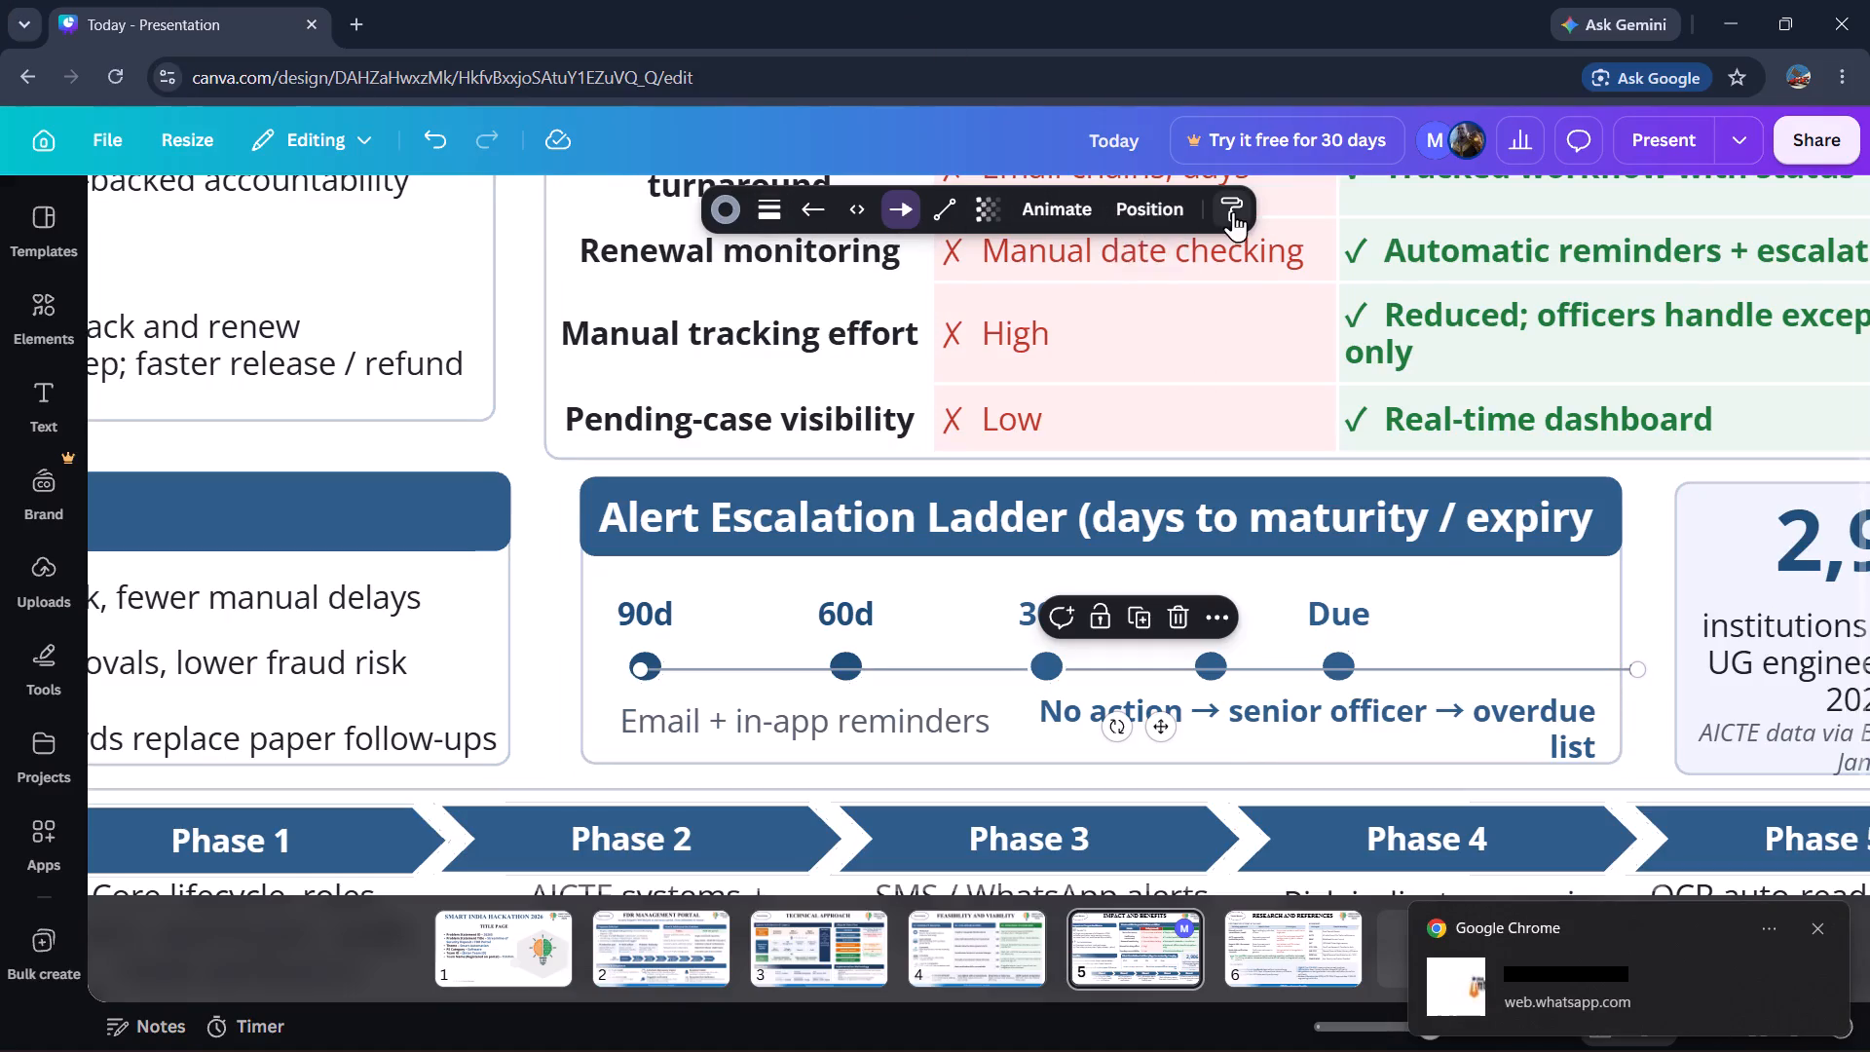
# Open the timeline line's advanced position settings with its start and end coordinates.
pyautogui.click(1150, 225)
pyautogui.scroll(-6, 280, 700)
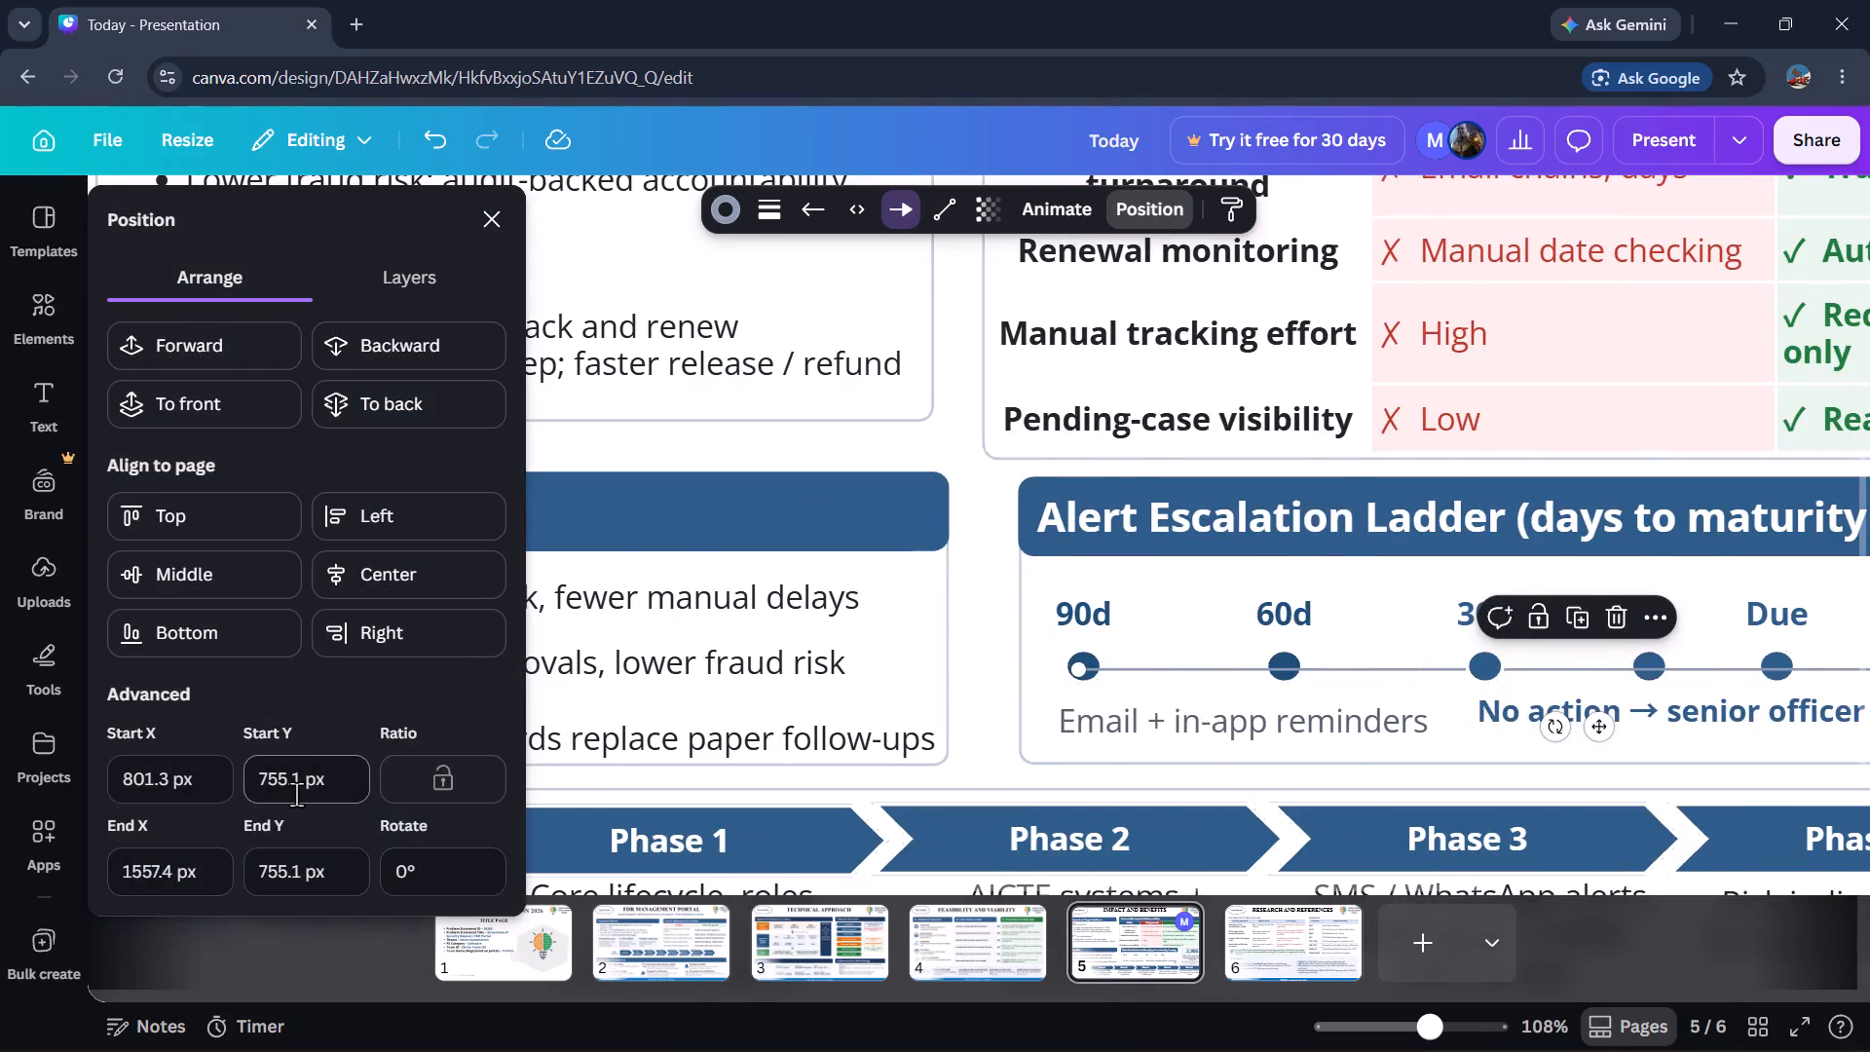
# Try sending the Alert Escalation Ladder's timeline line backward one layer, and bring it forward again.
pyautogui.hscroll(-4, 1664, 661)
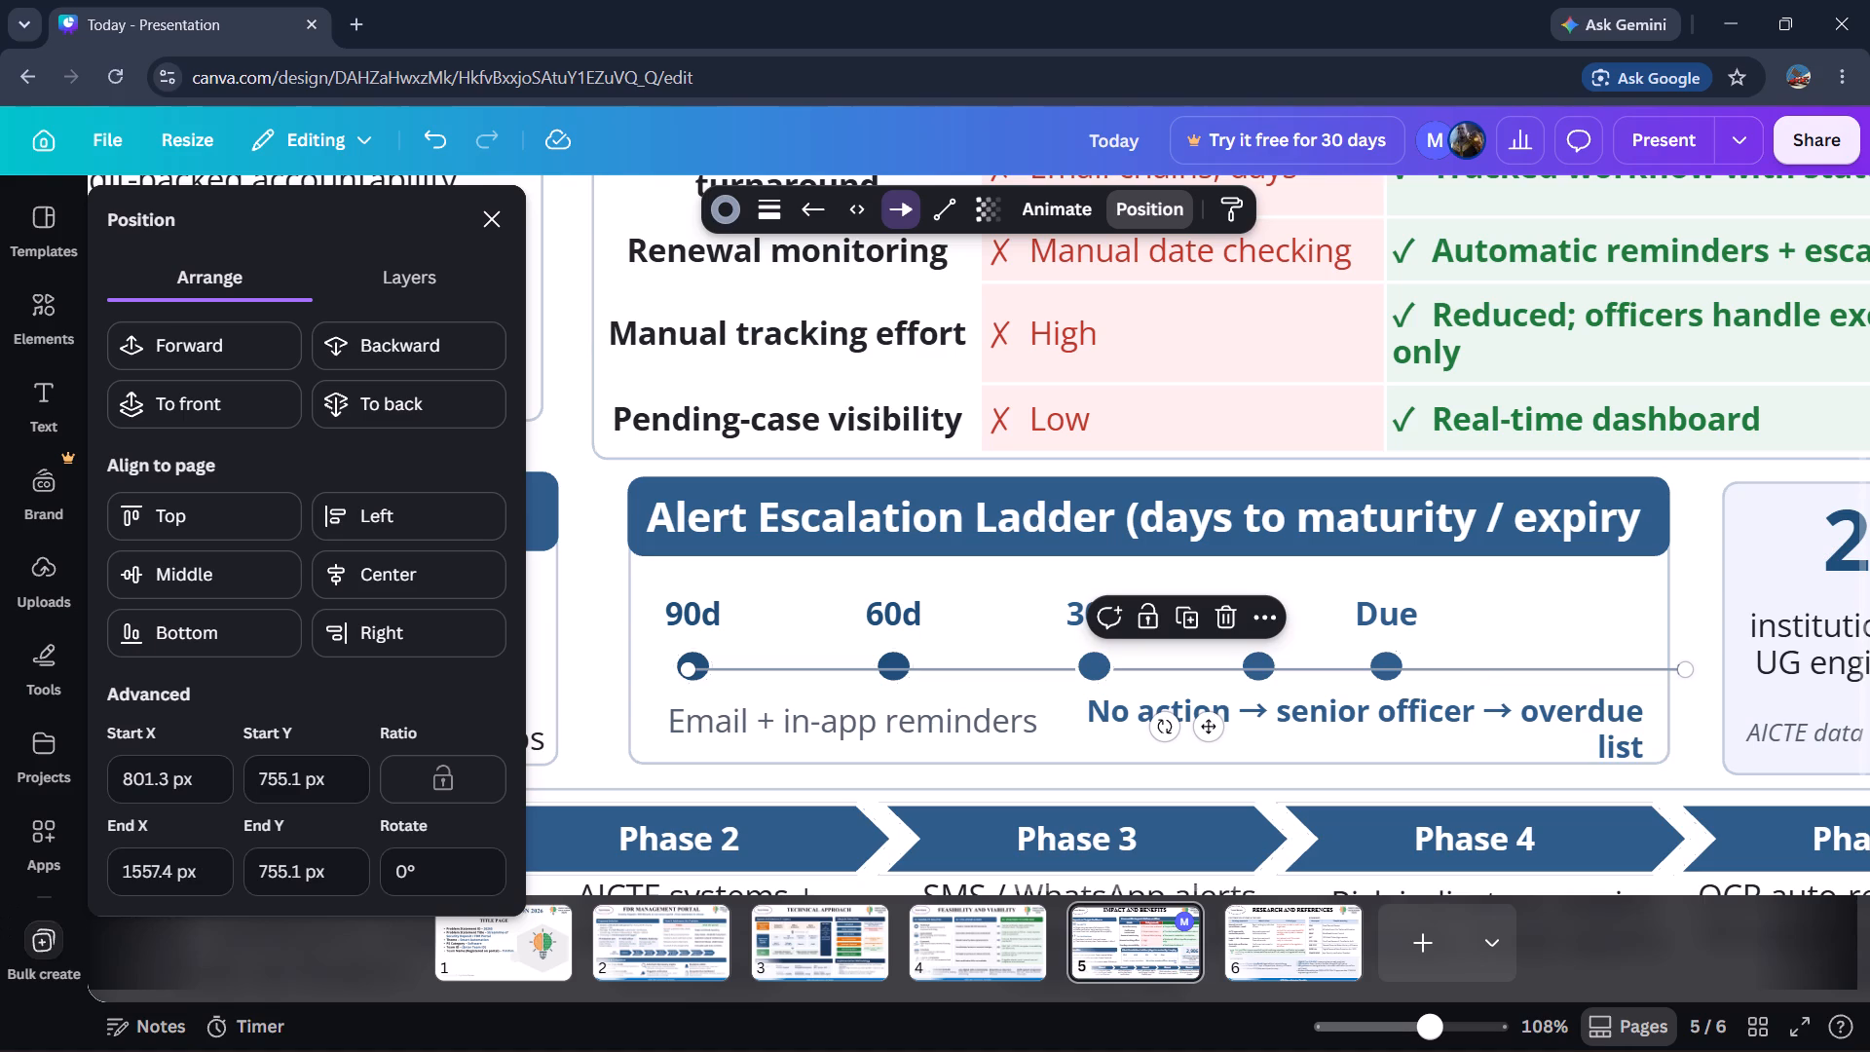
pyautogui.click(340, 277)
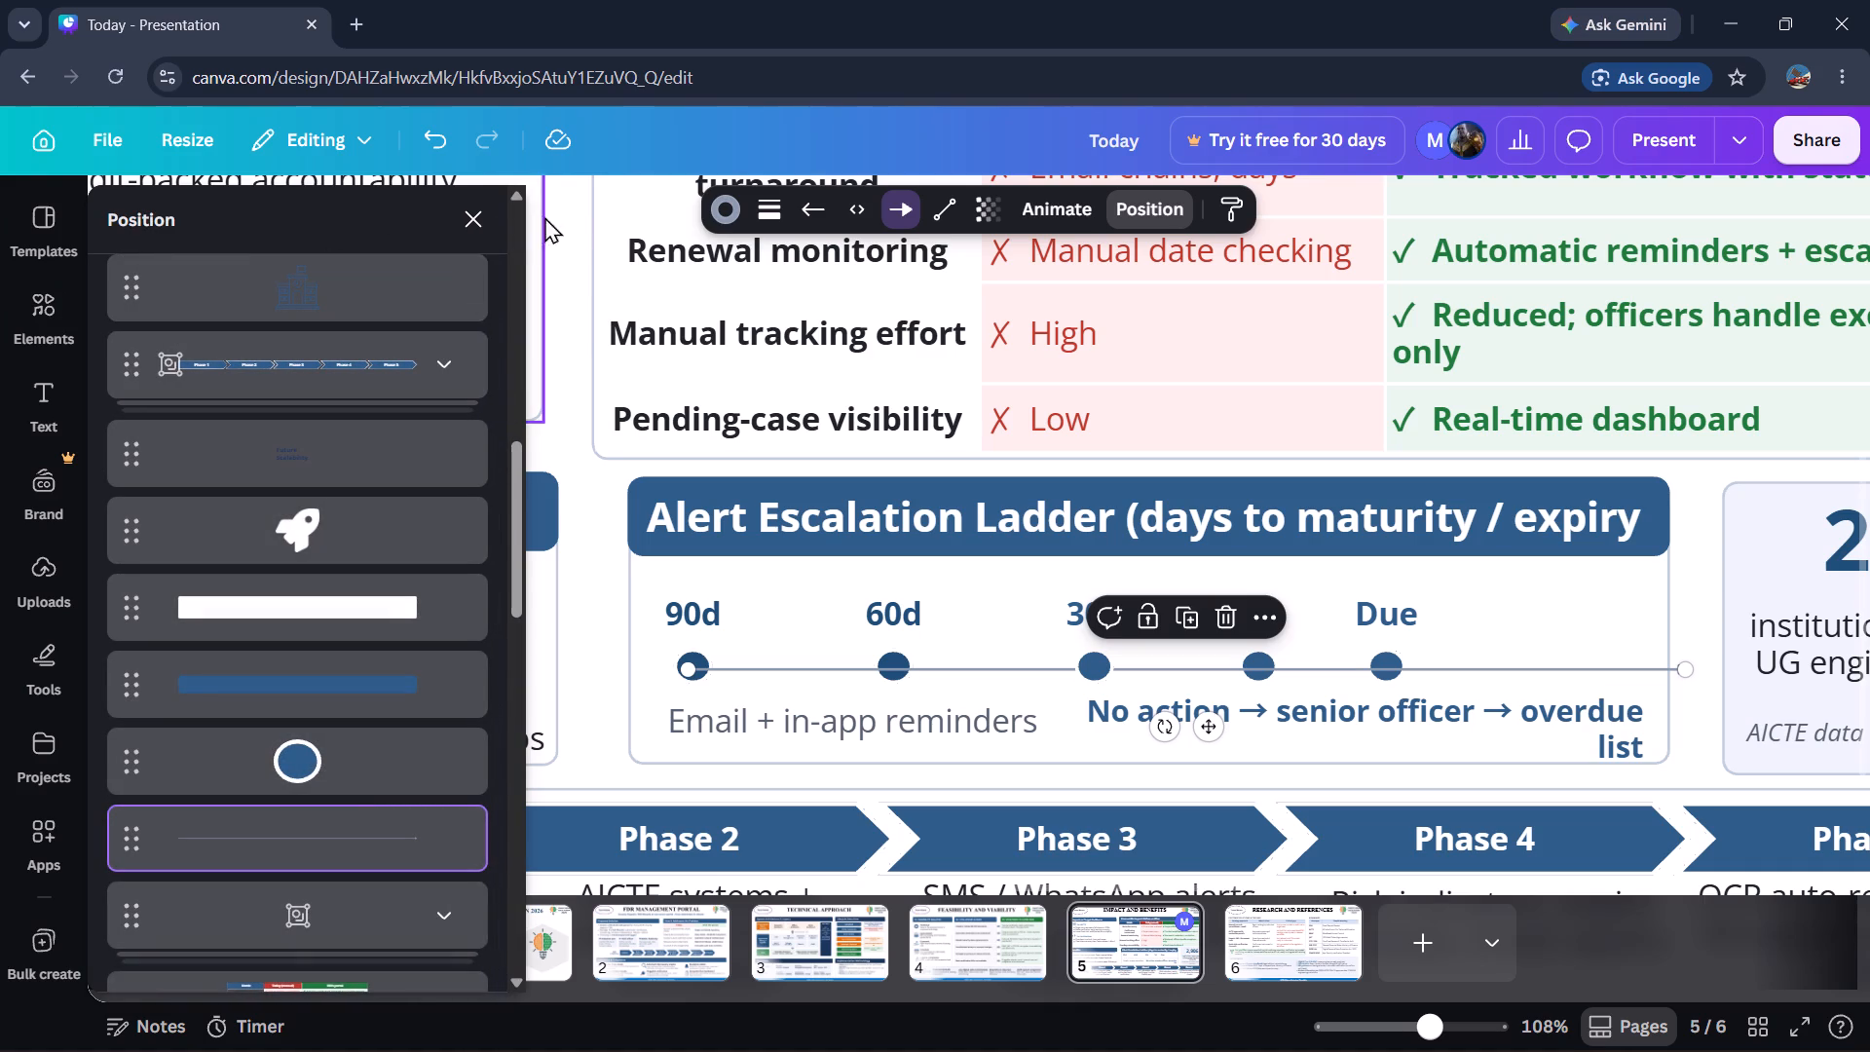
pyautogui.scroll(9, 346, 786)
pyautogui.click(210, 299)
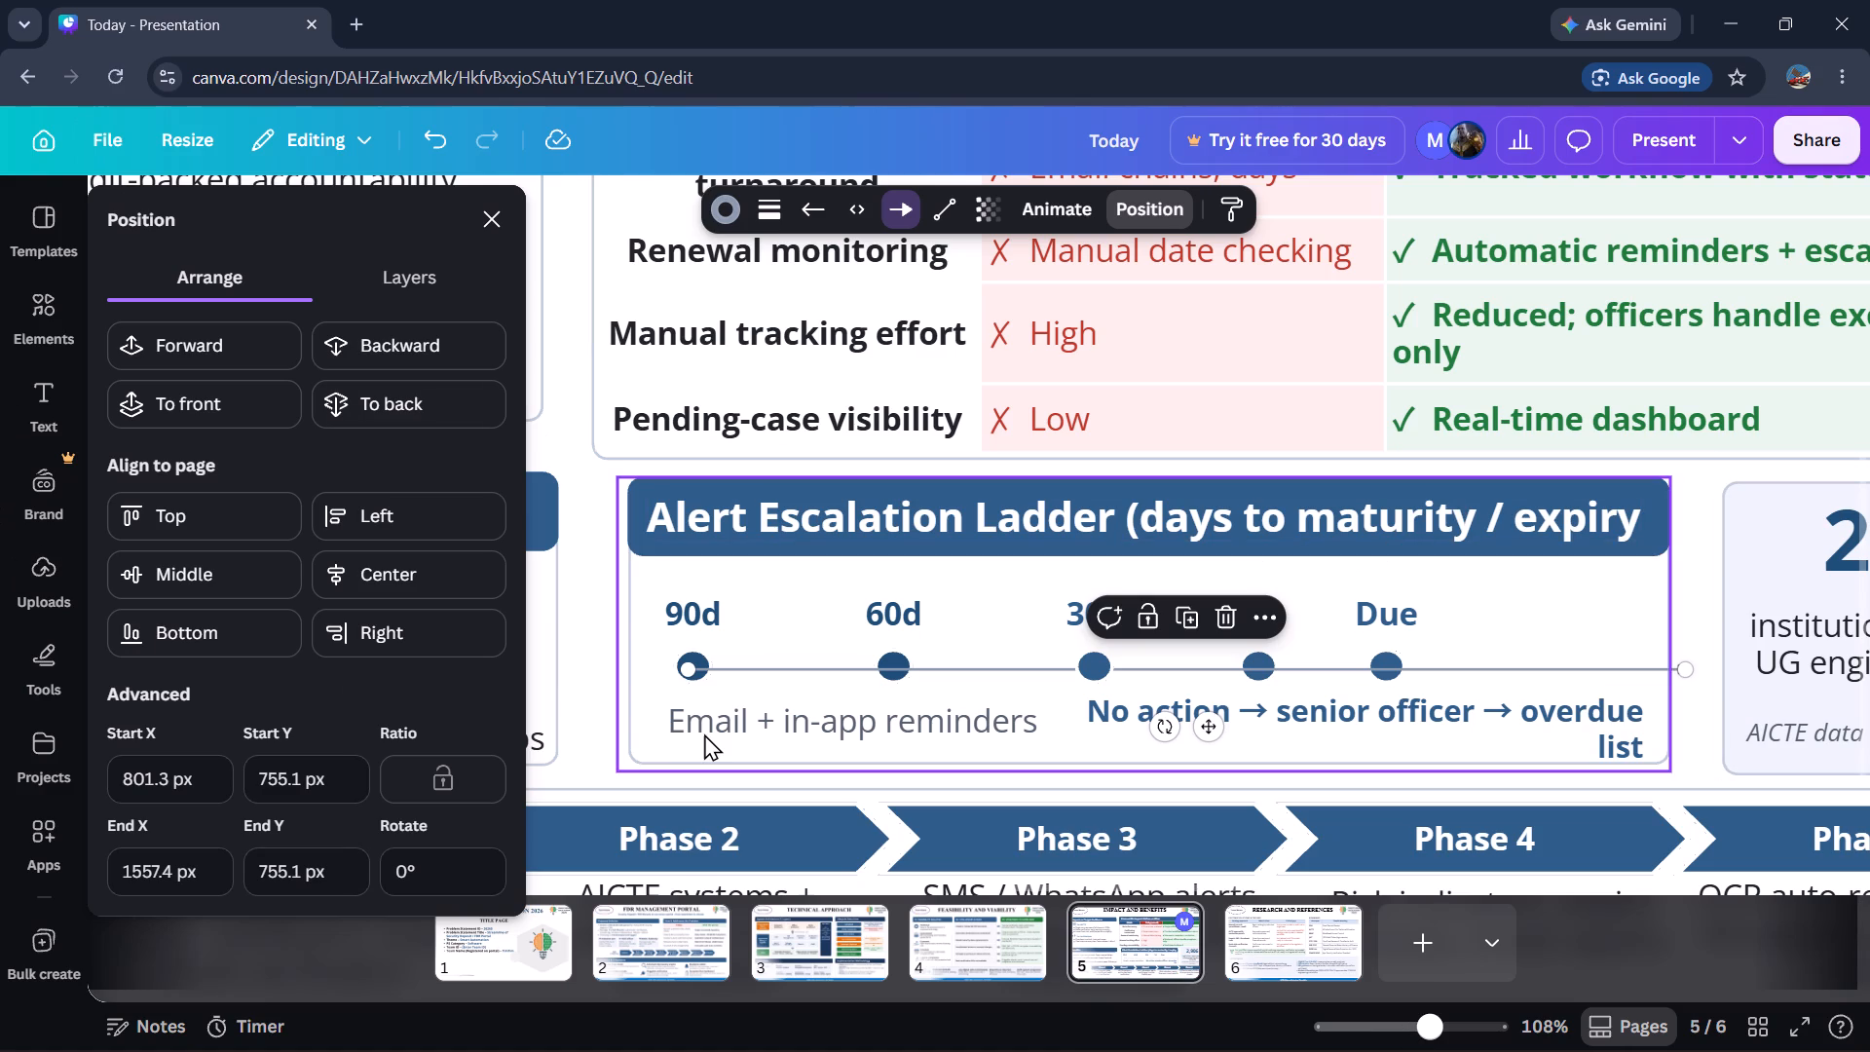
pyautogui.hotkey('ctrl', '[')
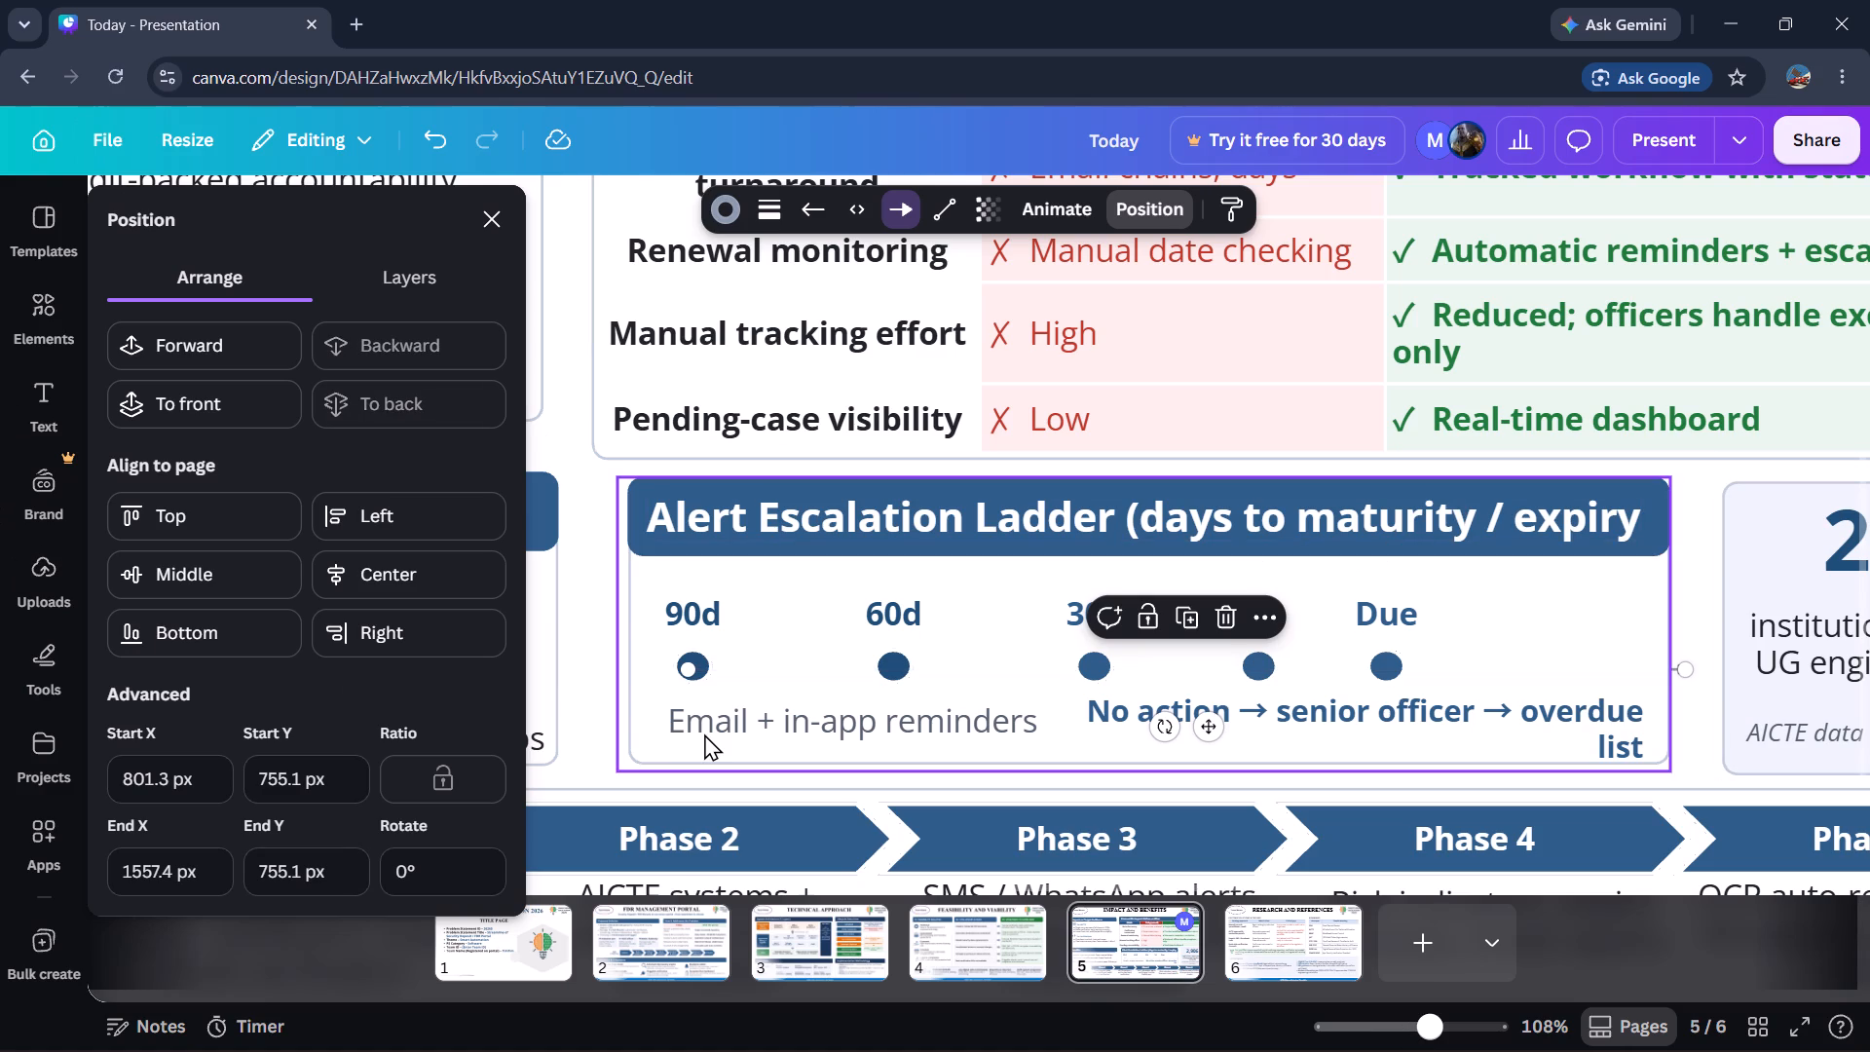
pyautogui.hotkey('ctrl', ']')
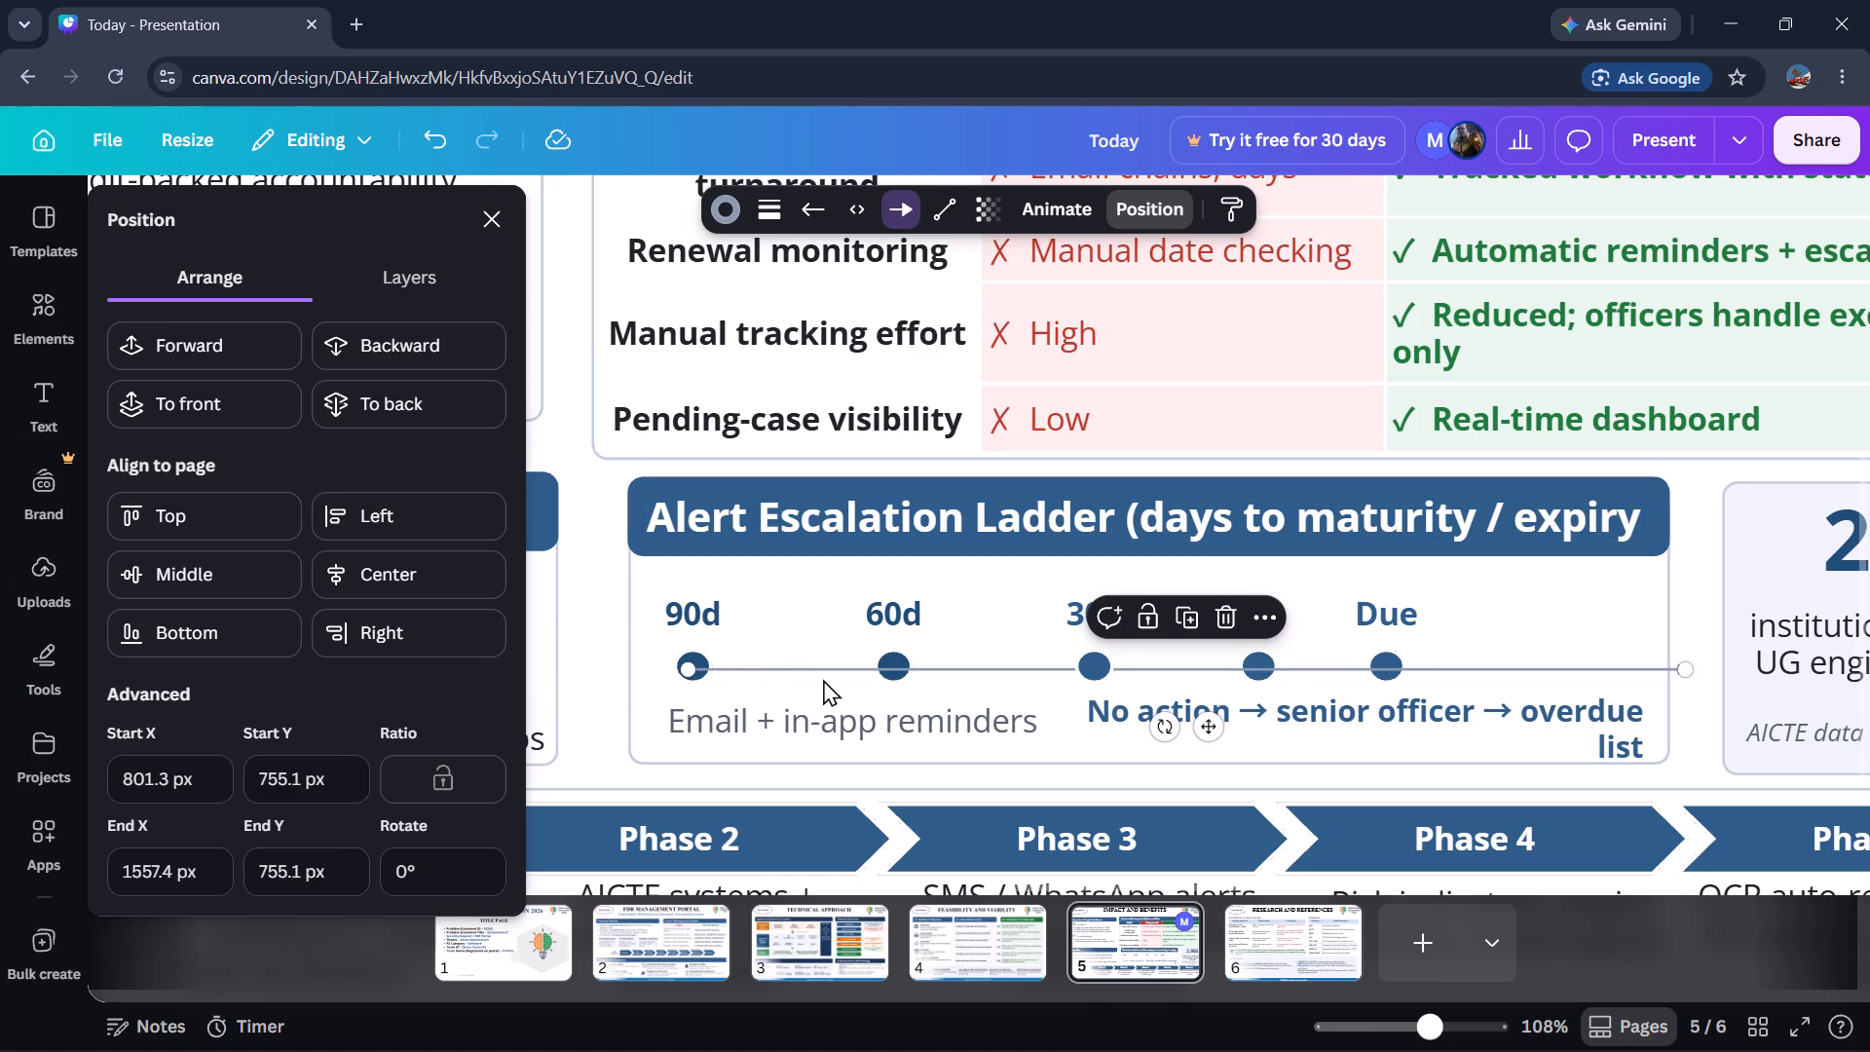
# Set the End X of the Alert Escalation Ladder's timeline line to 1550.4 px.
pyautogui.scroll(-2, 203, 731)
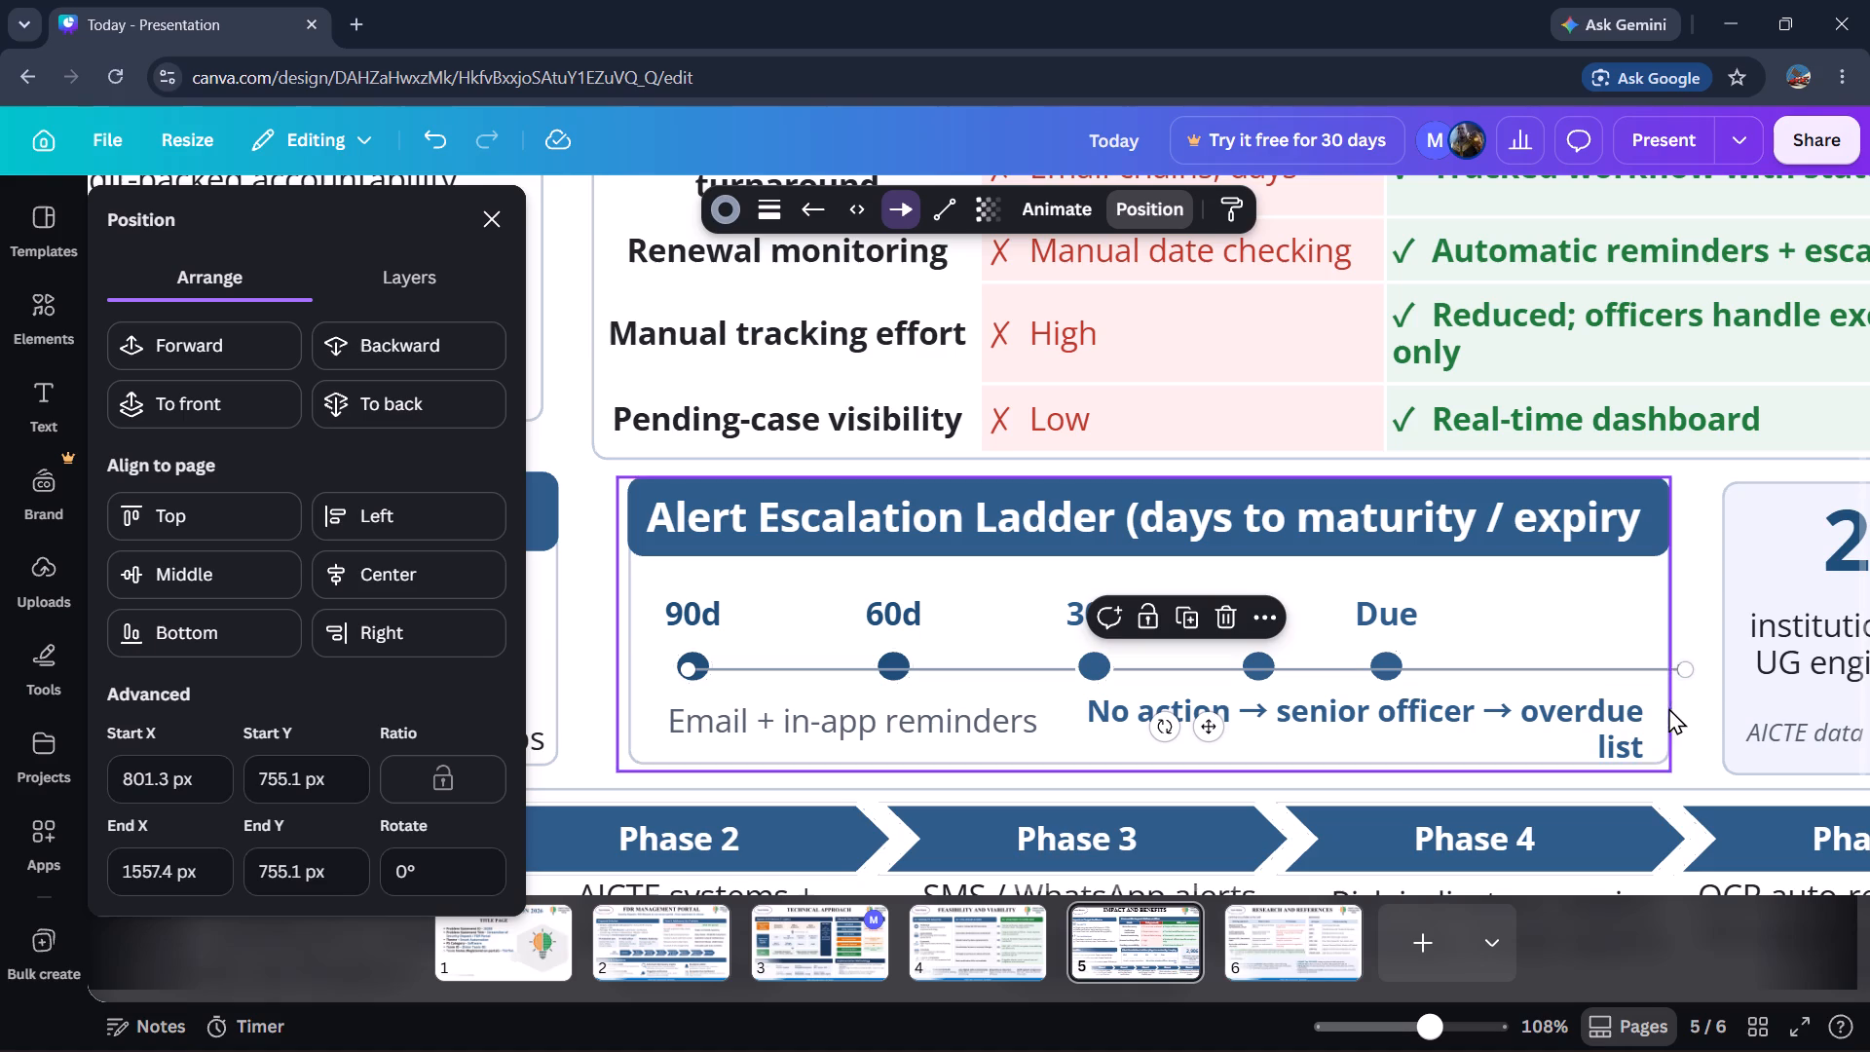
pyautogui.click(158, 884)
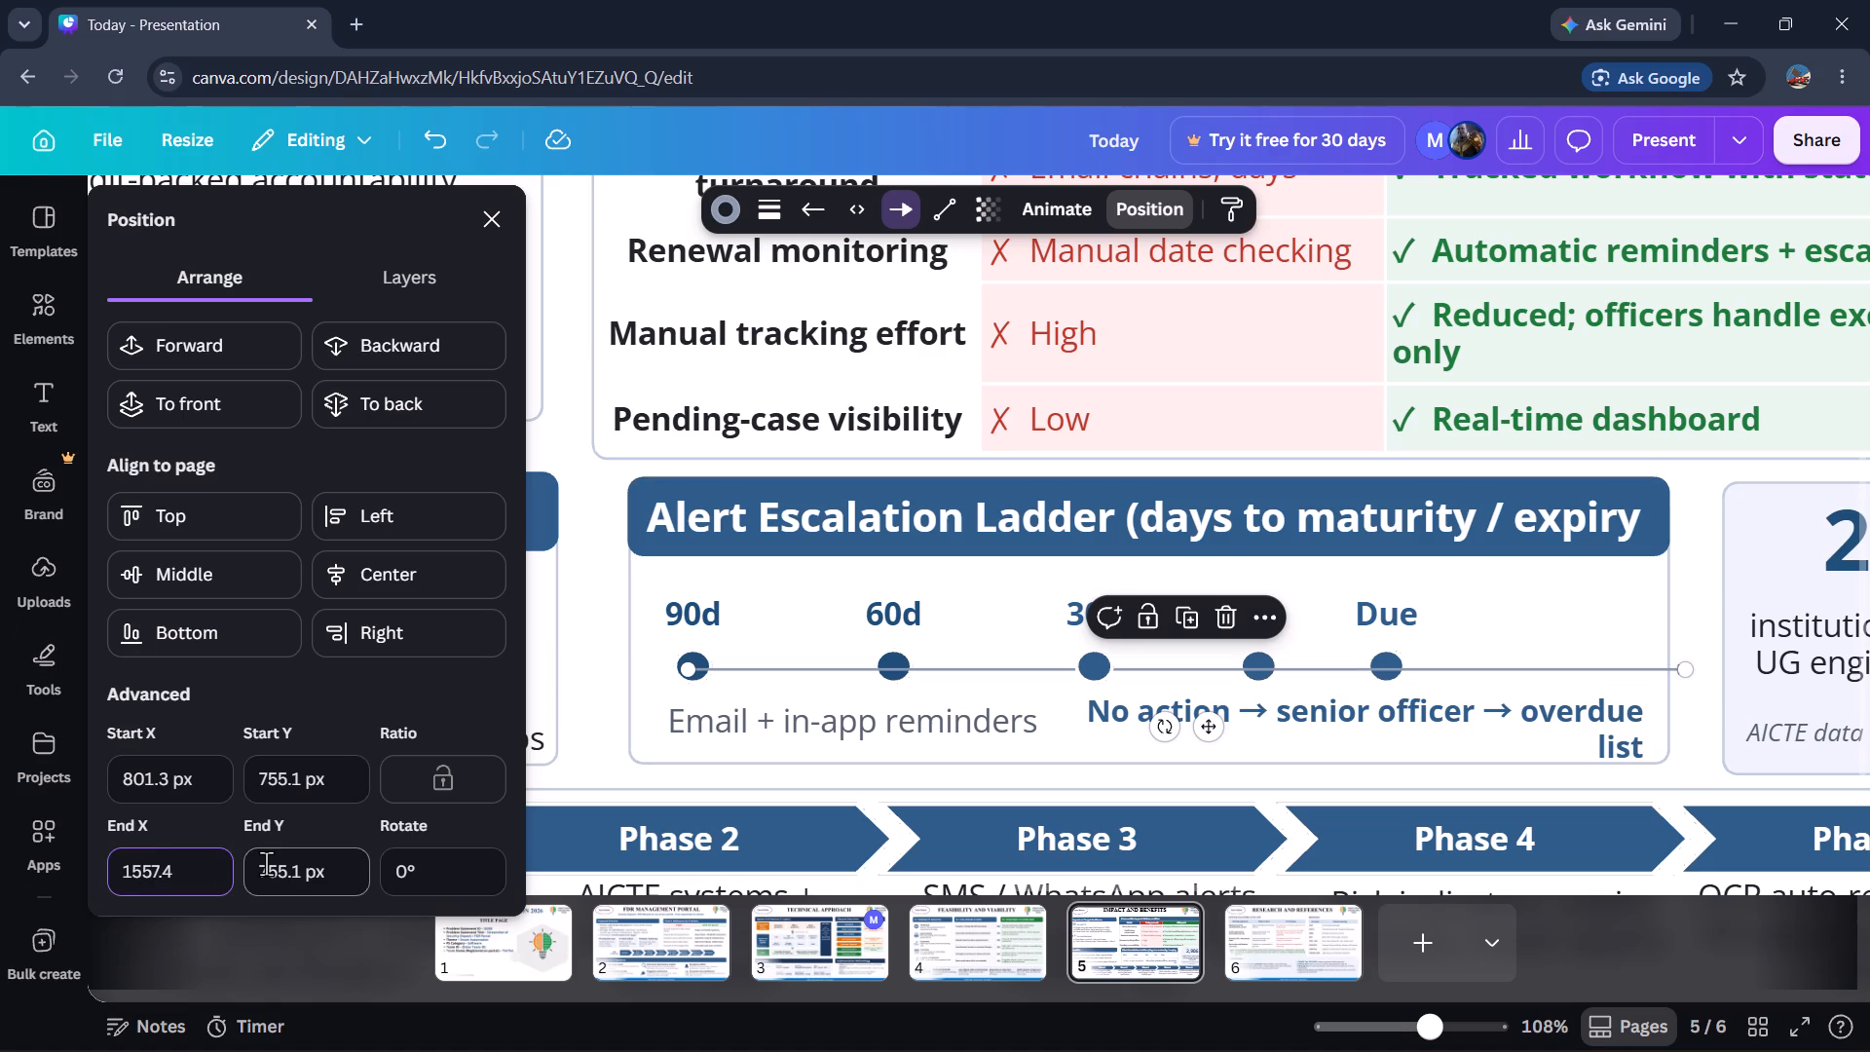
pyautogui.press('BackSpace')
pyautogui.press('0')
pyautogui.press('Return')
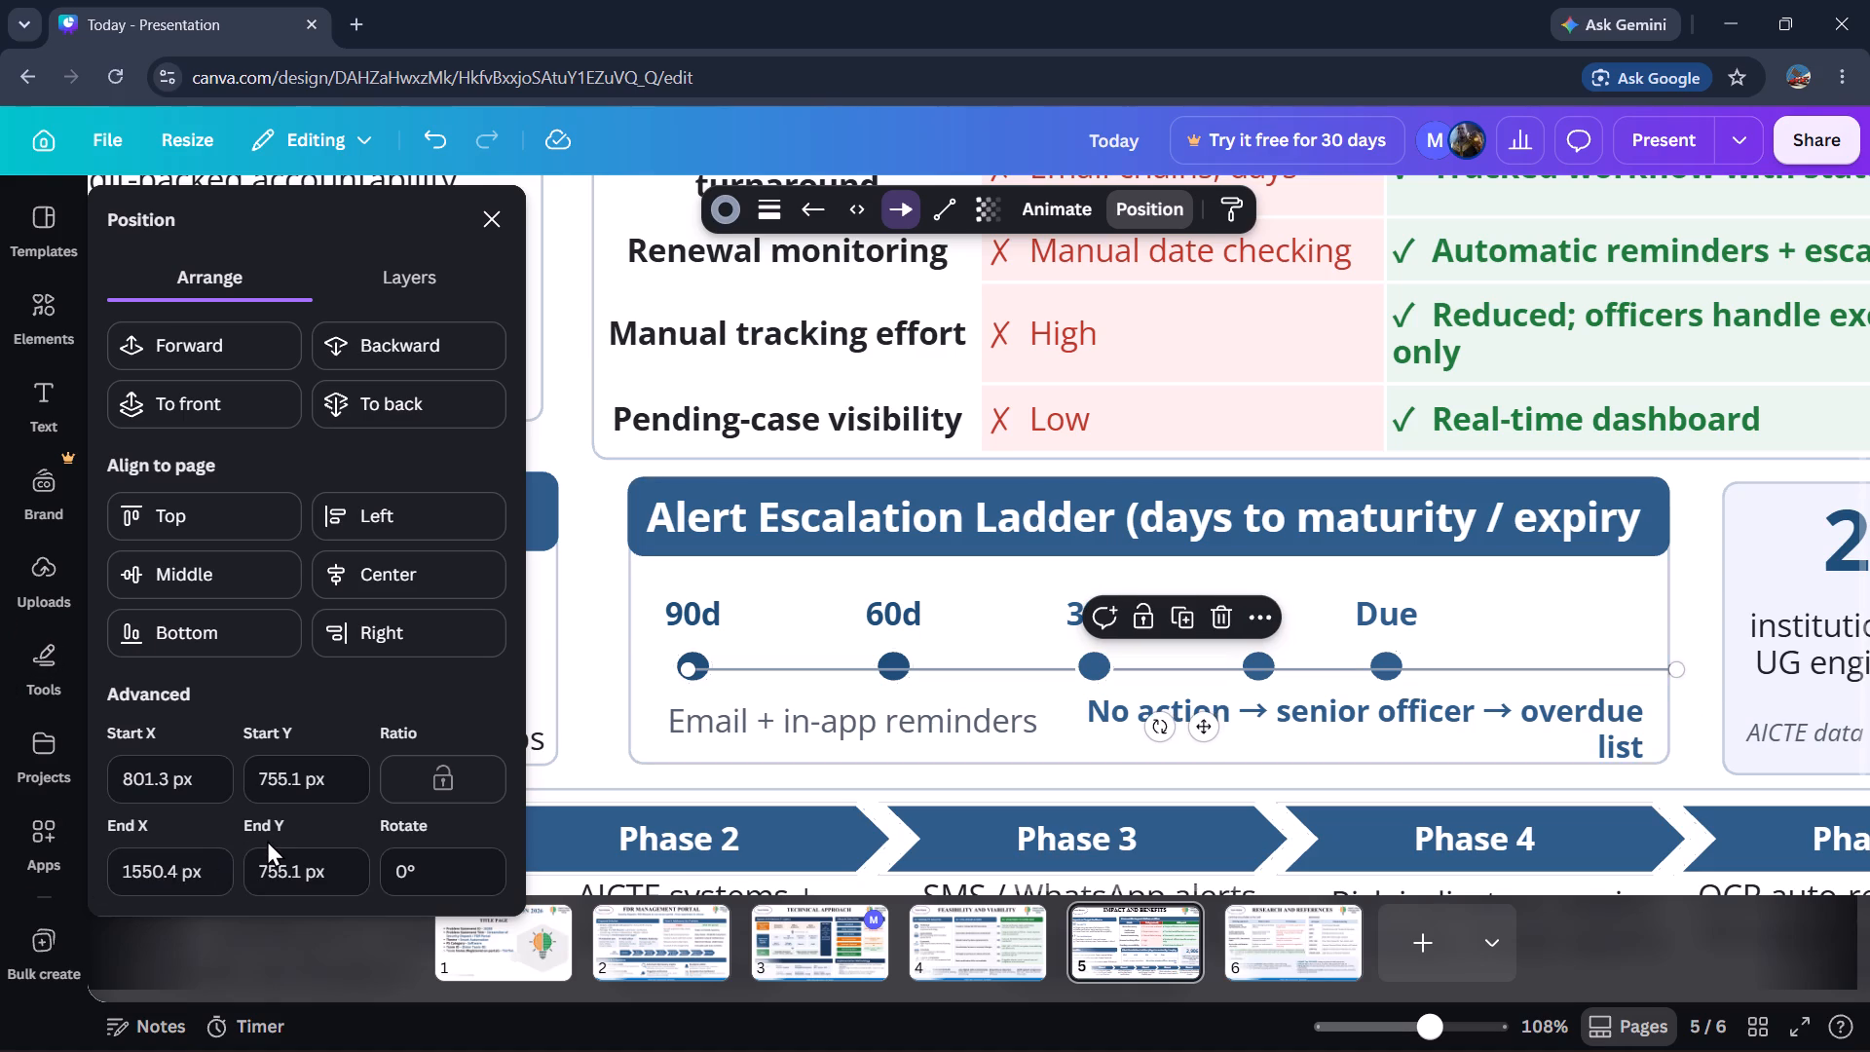
# Set the timeline line's End X to 1500.4 px, shortening it to stay inside the Alert Escalation Ladder box.
pyautogui.click(159, 882)
pyautogui.press('BackSpace')
pyautogui.press('BackSpace')
pyautogui.write('00')
pyautogui.press('Return')
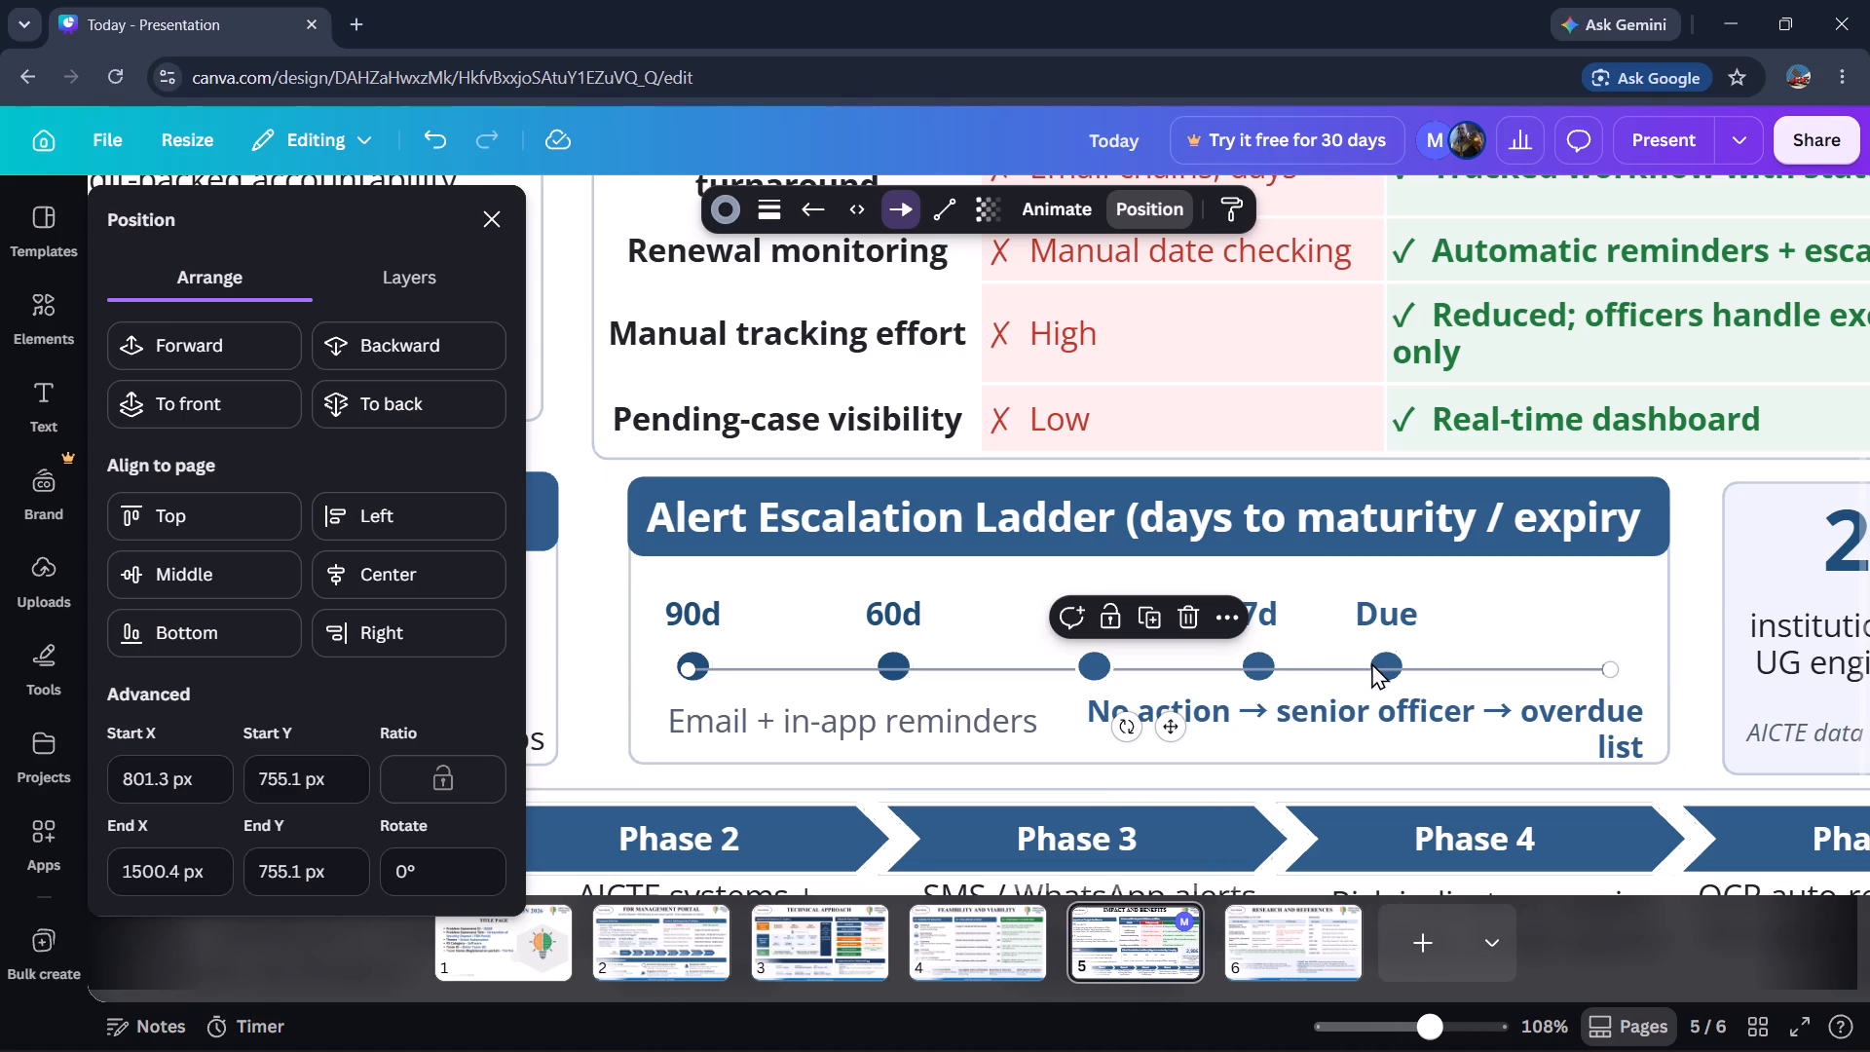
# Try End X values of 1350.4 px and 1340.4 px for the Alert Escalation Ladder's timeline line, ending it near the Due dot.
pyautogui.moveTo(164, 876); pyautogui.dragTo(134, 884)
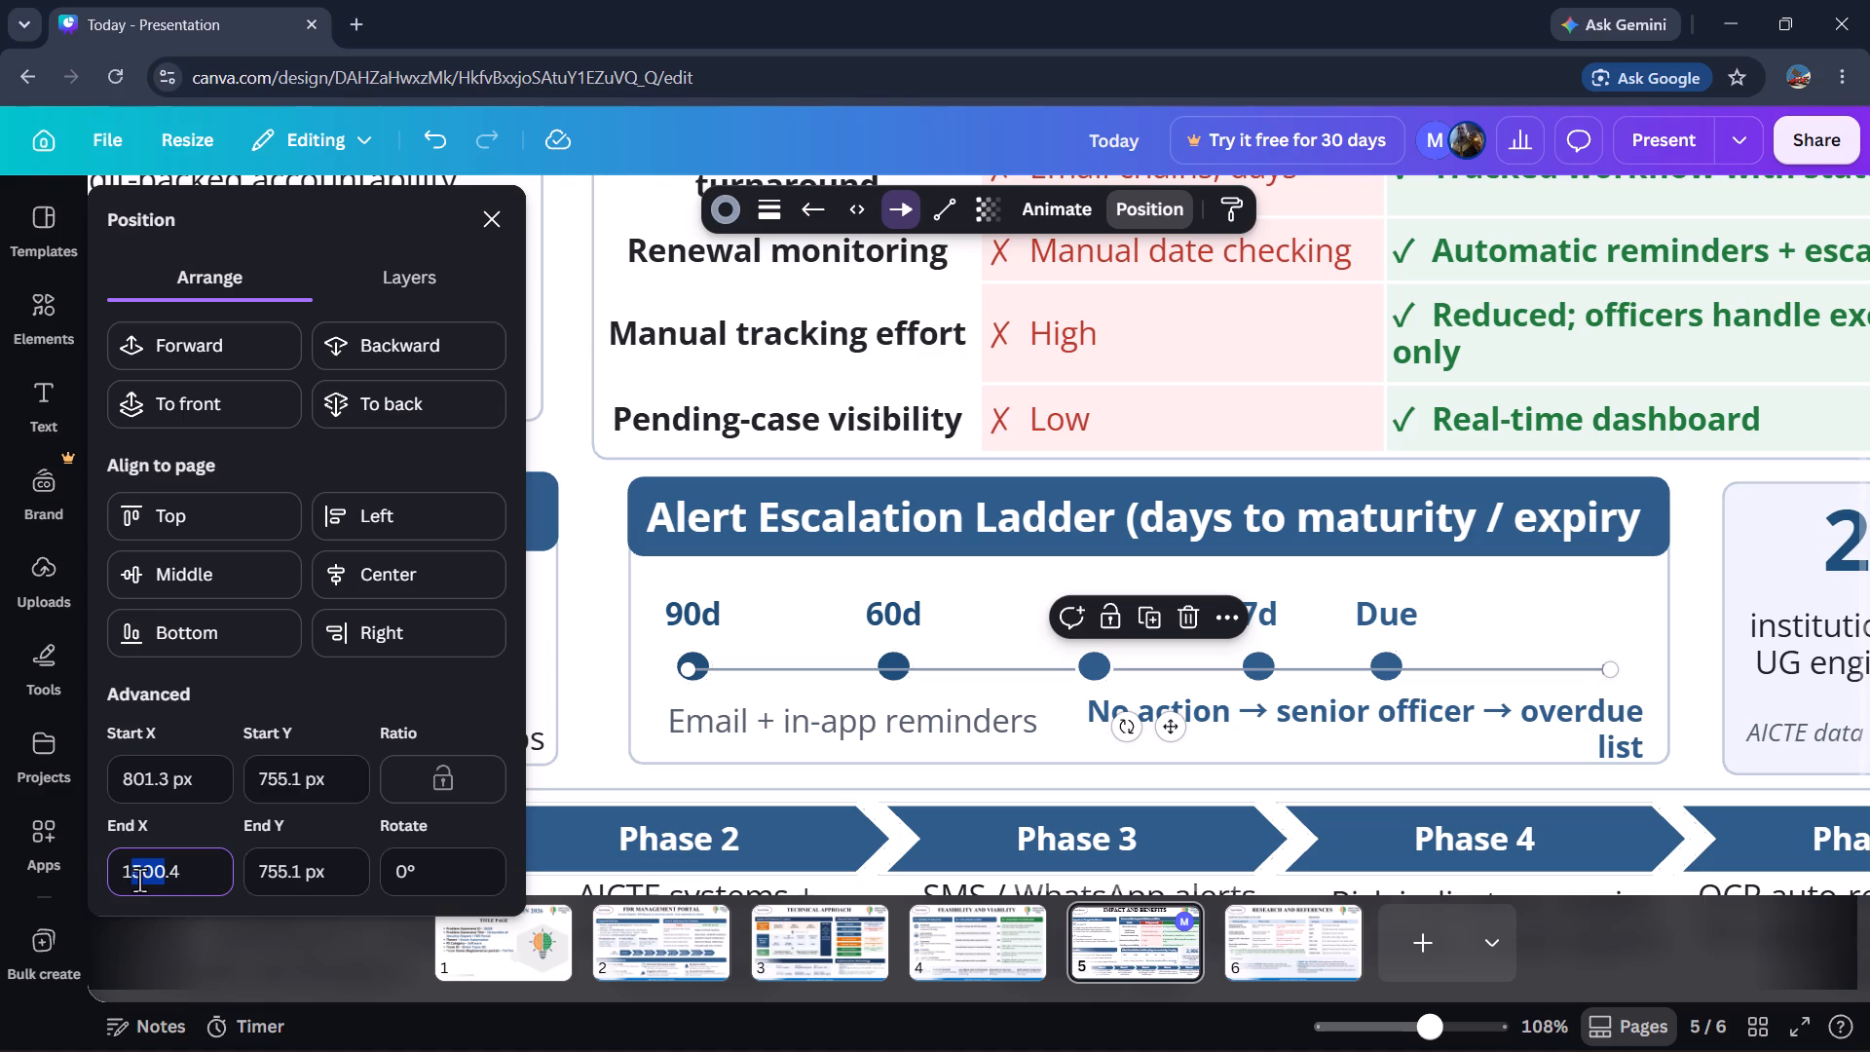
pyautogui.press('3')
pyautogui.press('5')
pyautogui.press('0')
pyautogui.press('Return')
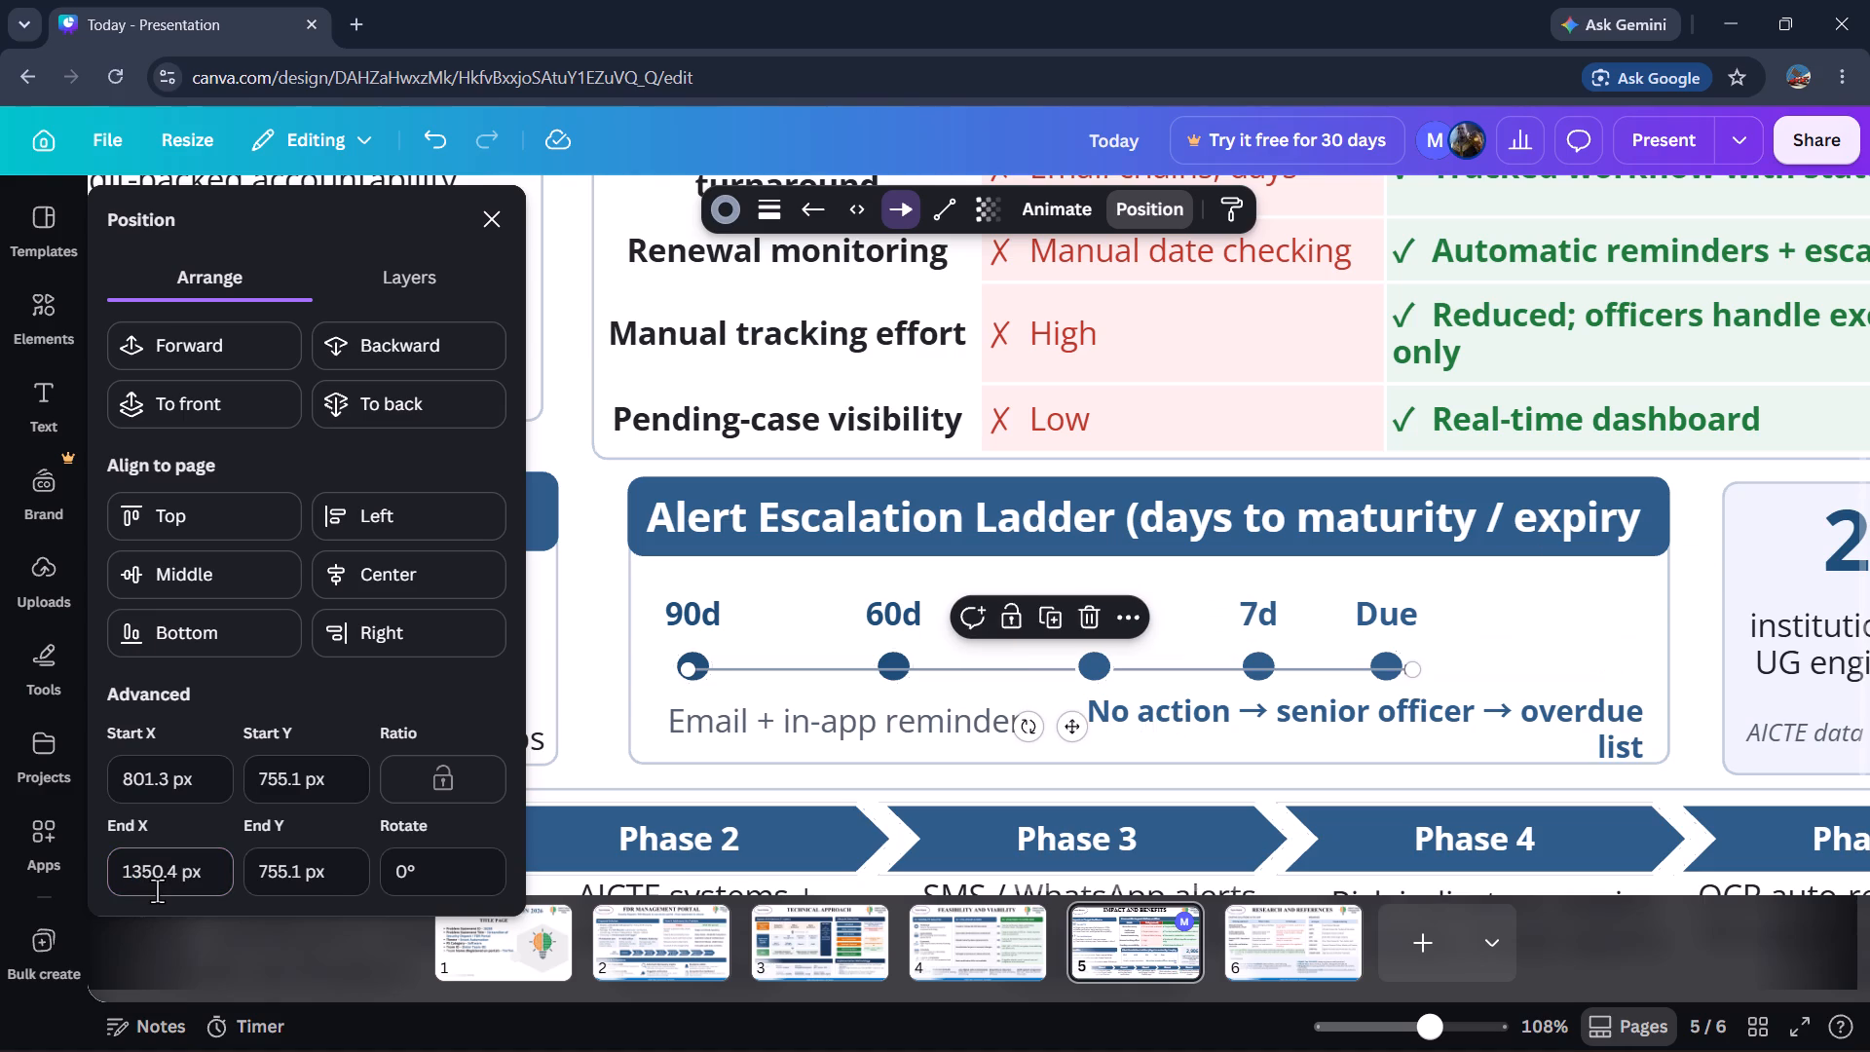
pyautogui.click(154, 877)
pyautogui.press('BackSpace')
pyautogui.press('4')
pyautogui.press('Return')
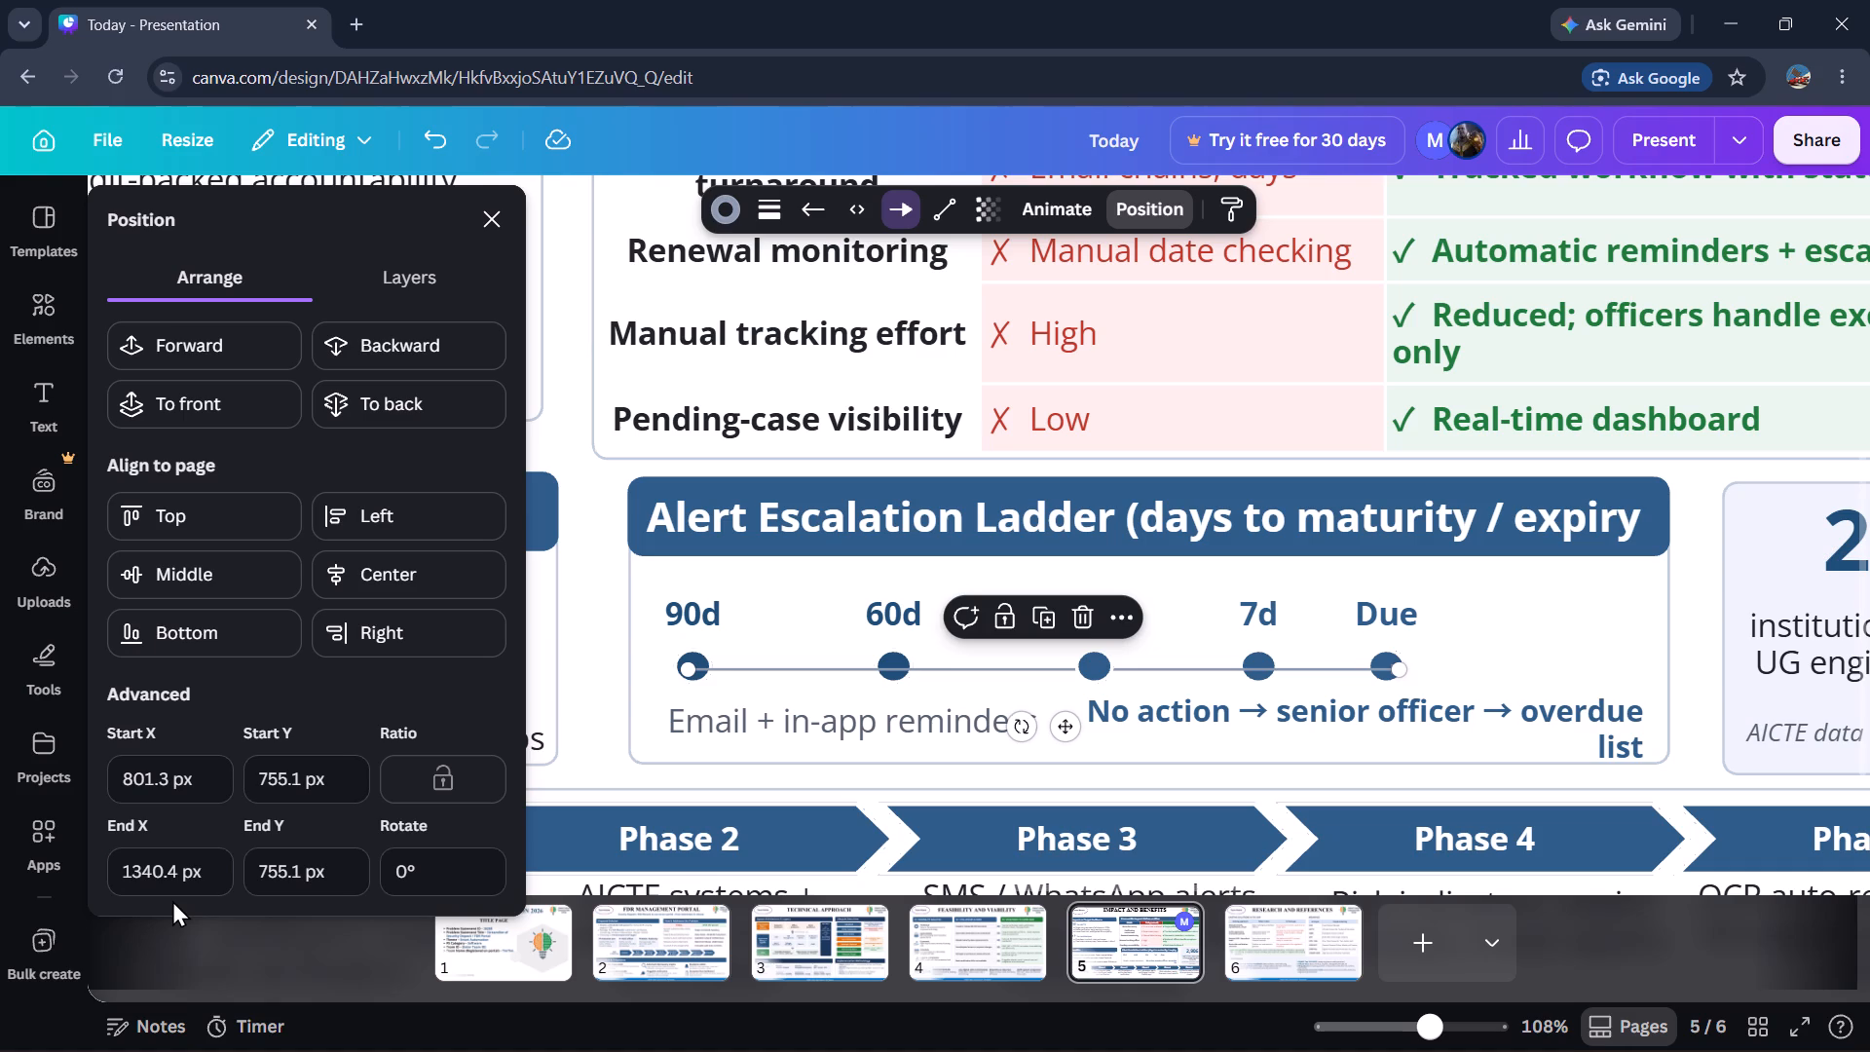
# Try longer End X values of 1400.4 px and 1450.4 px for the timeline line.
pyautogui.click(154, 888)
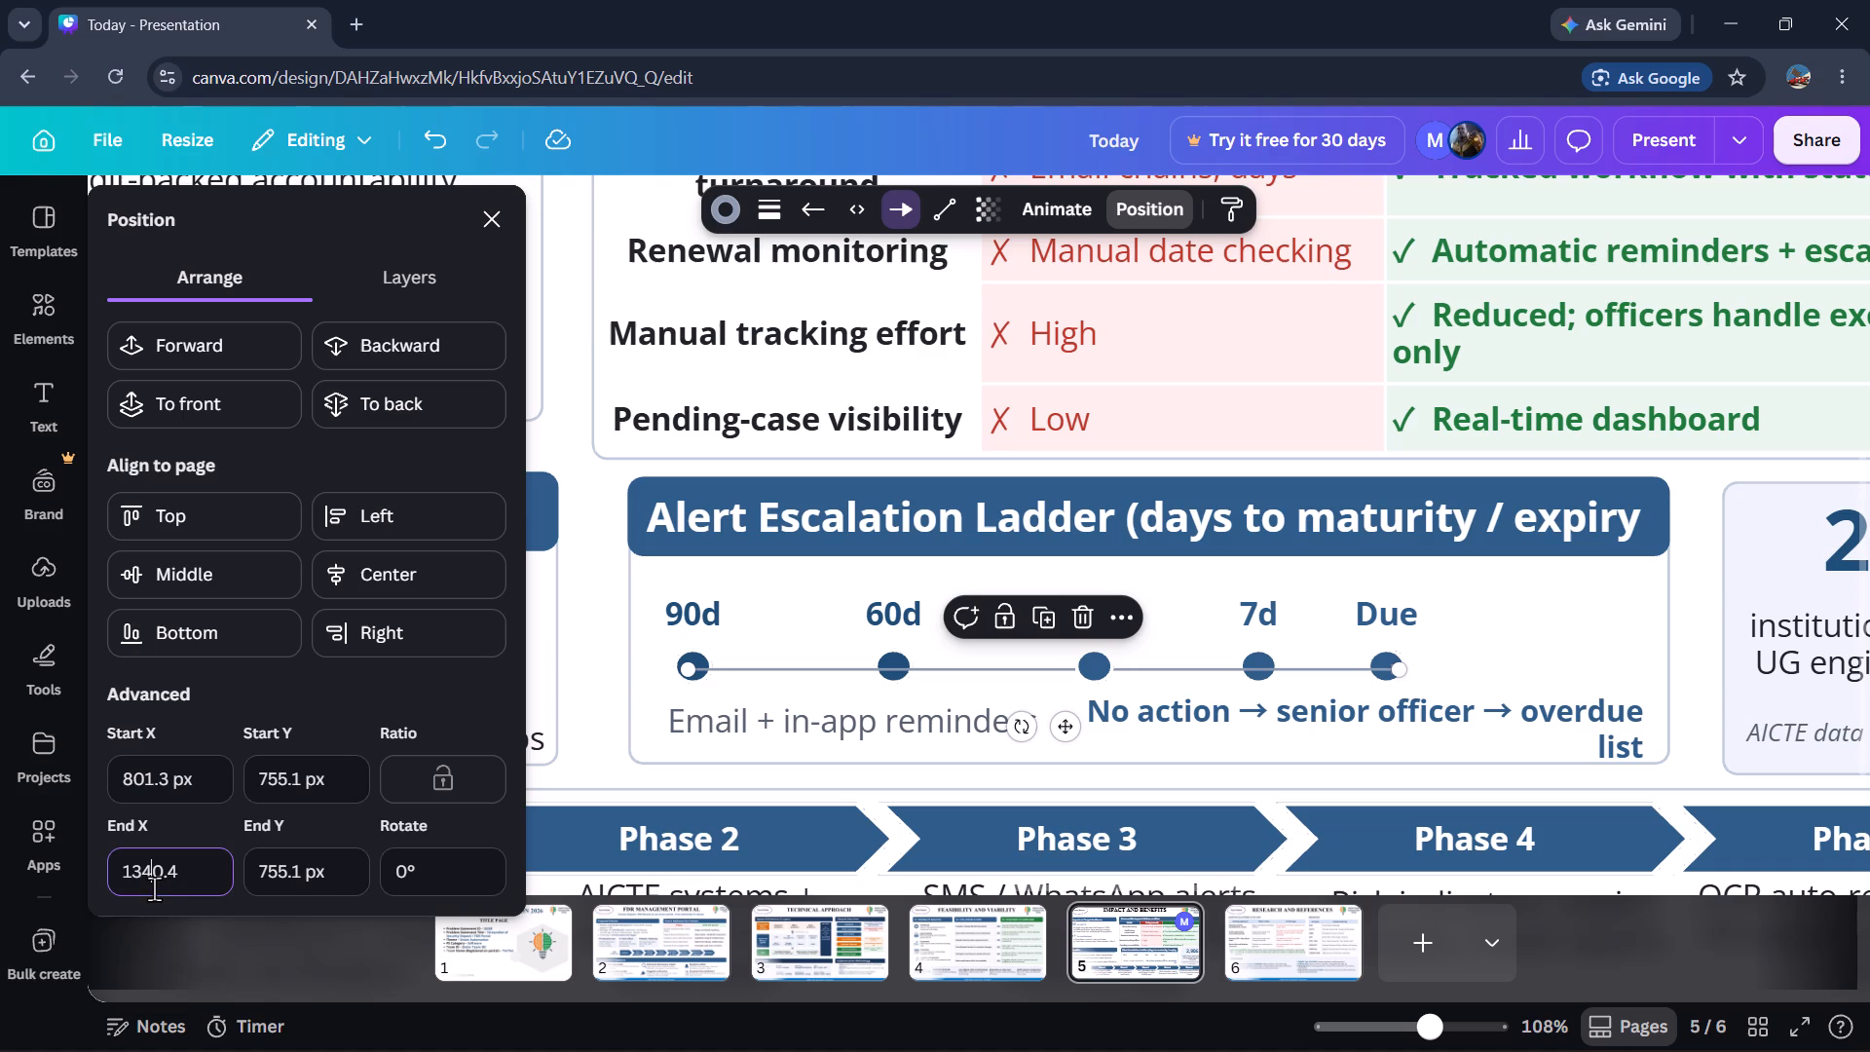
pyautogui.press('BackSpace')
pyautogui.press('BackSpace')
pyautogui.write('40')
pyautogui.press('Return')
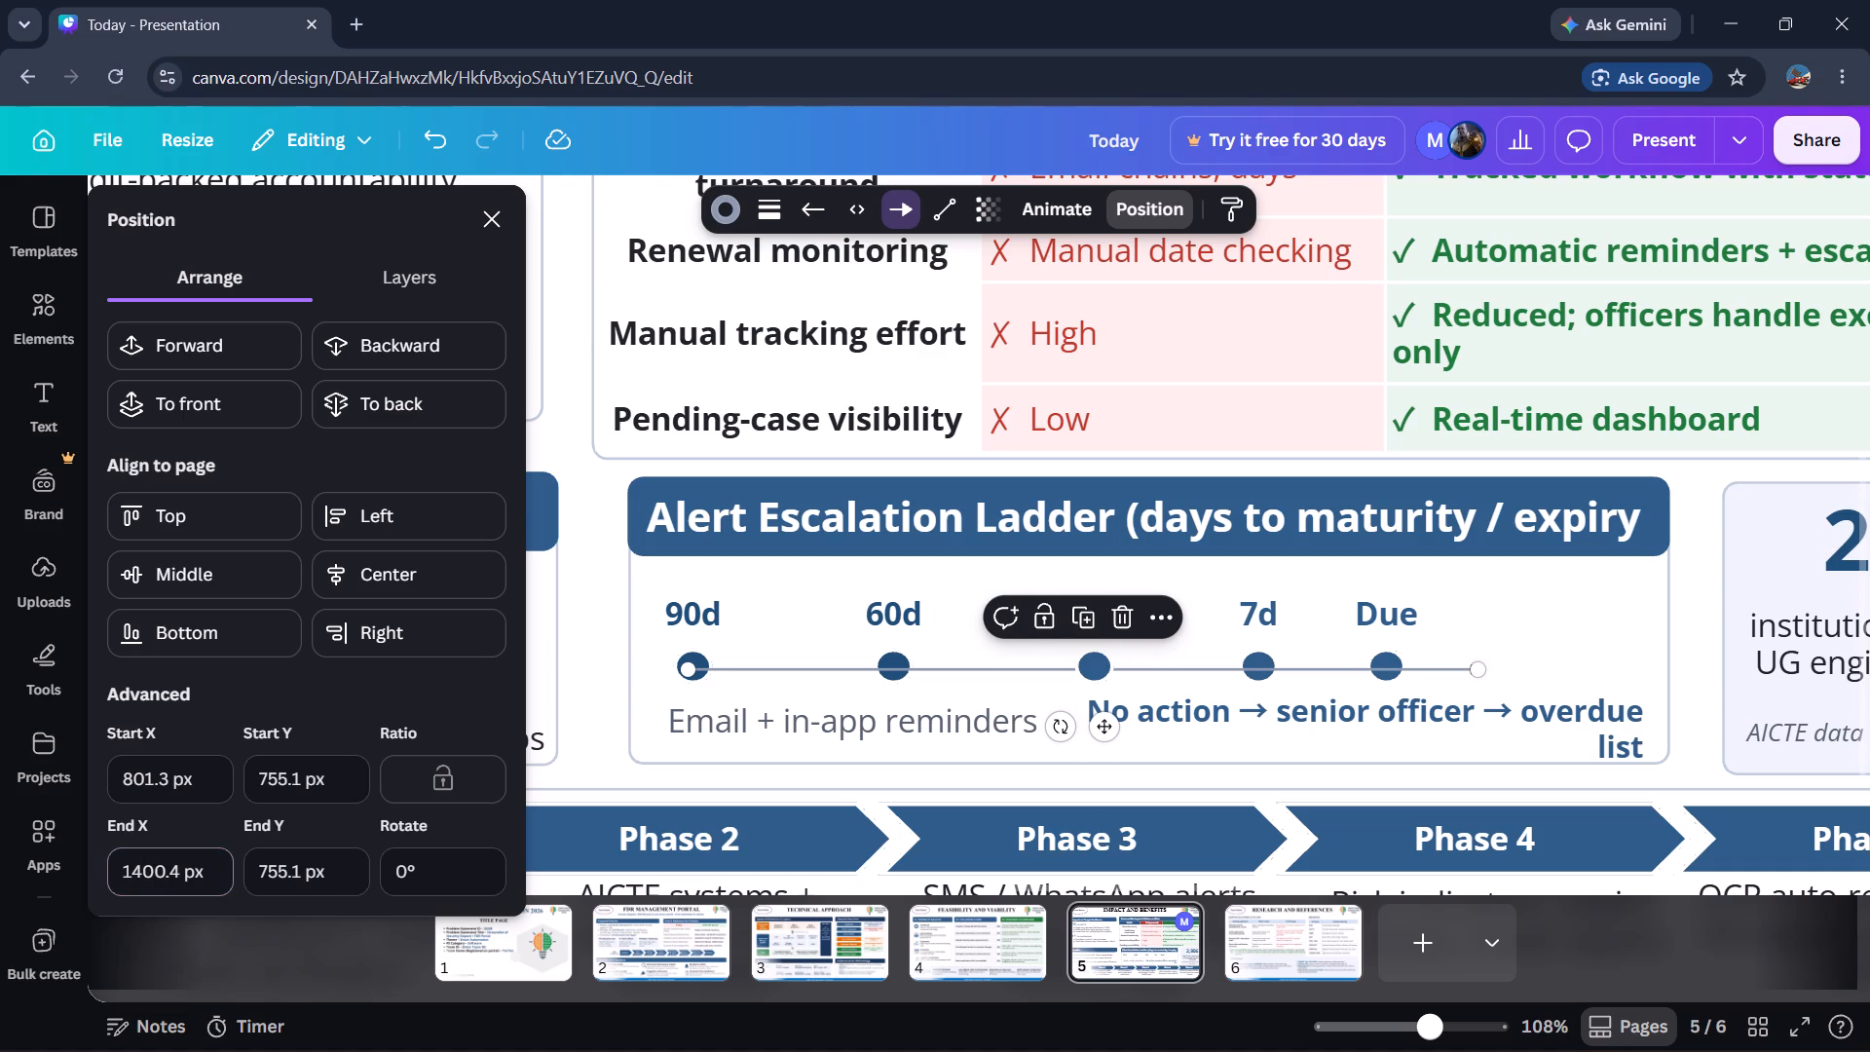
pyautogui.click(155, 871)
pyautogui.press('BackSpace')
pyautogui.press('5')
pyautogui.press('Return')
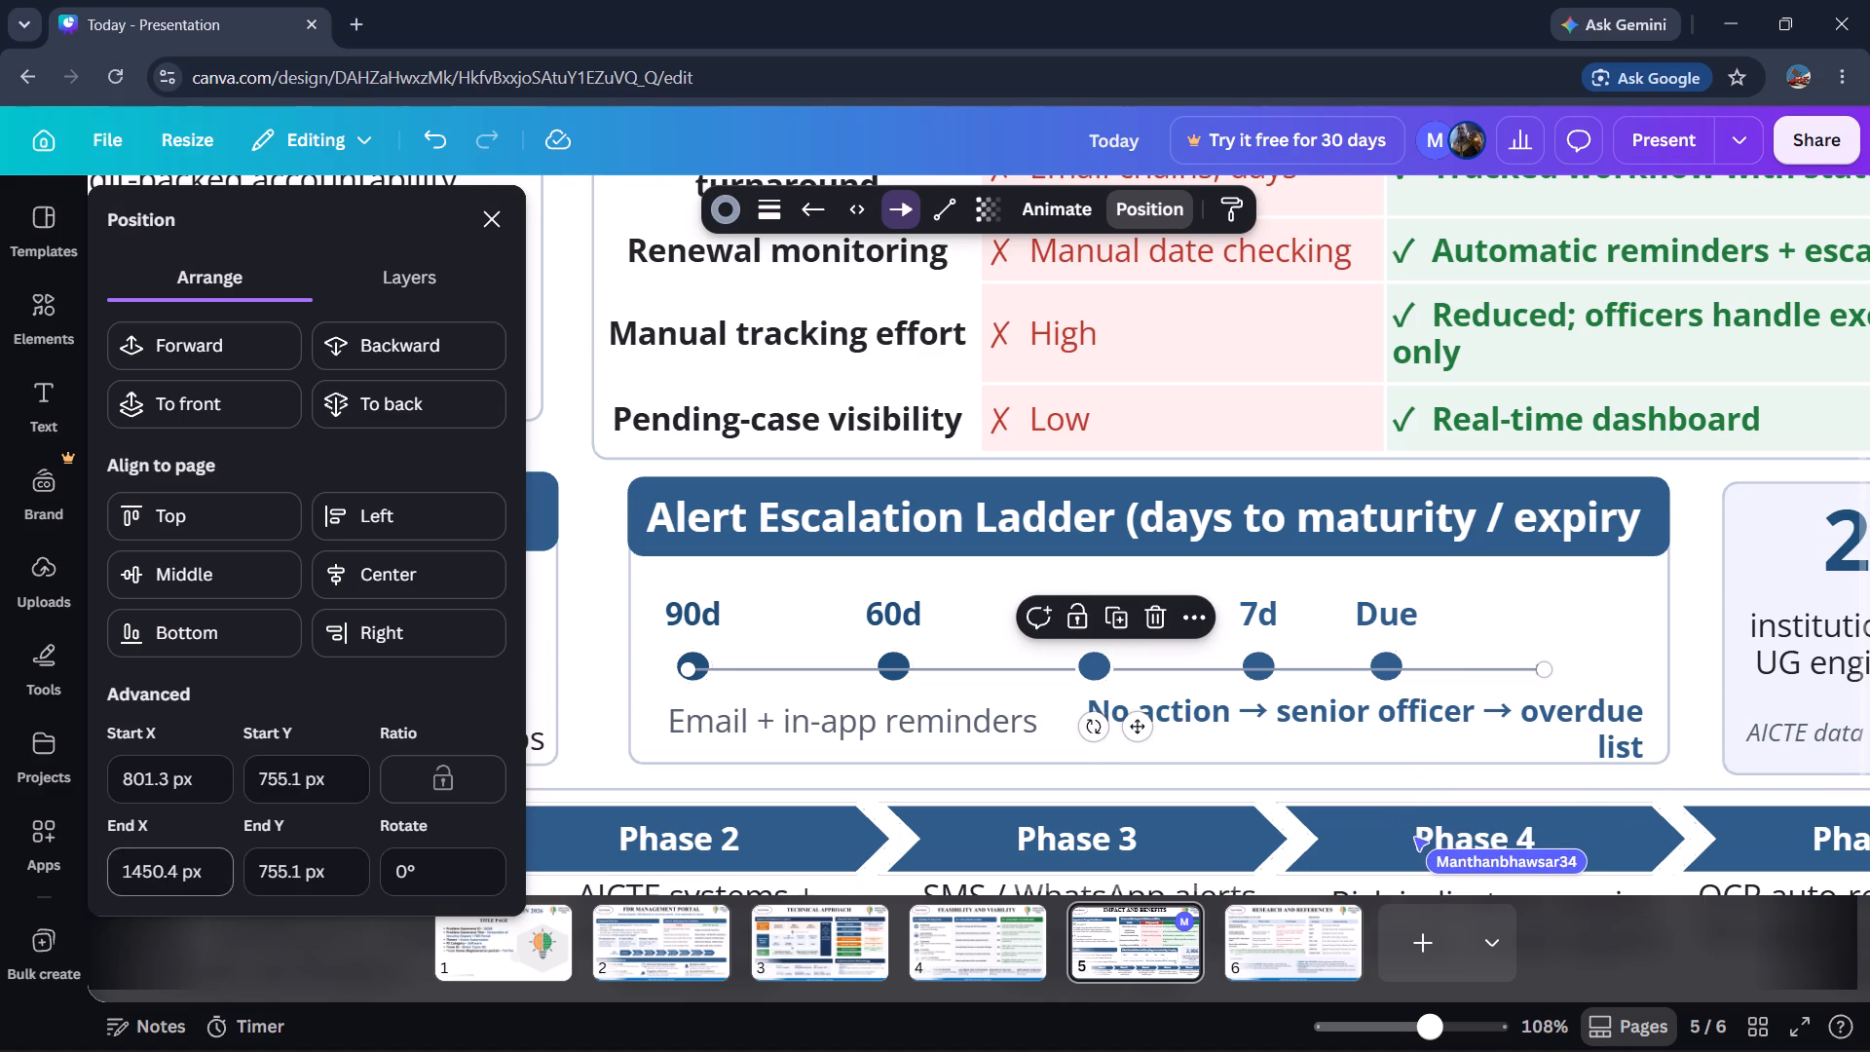
# Set the timeline line's End X to 1480.4 px.
pyautogui.click(154, 871)
pyautogui.press('BackSpace')
pyautogui.press('8')
pyautogui.press('Return')
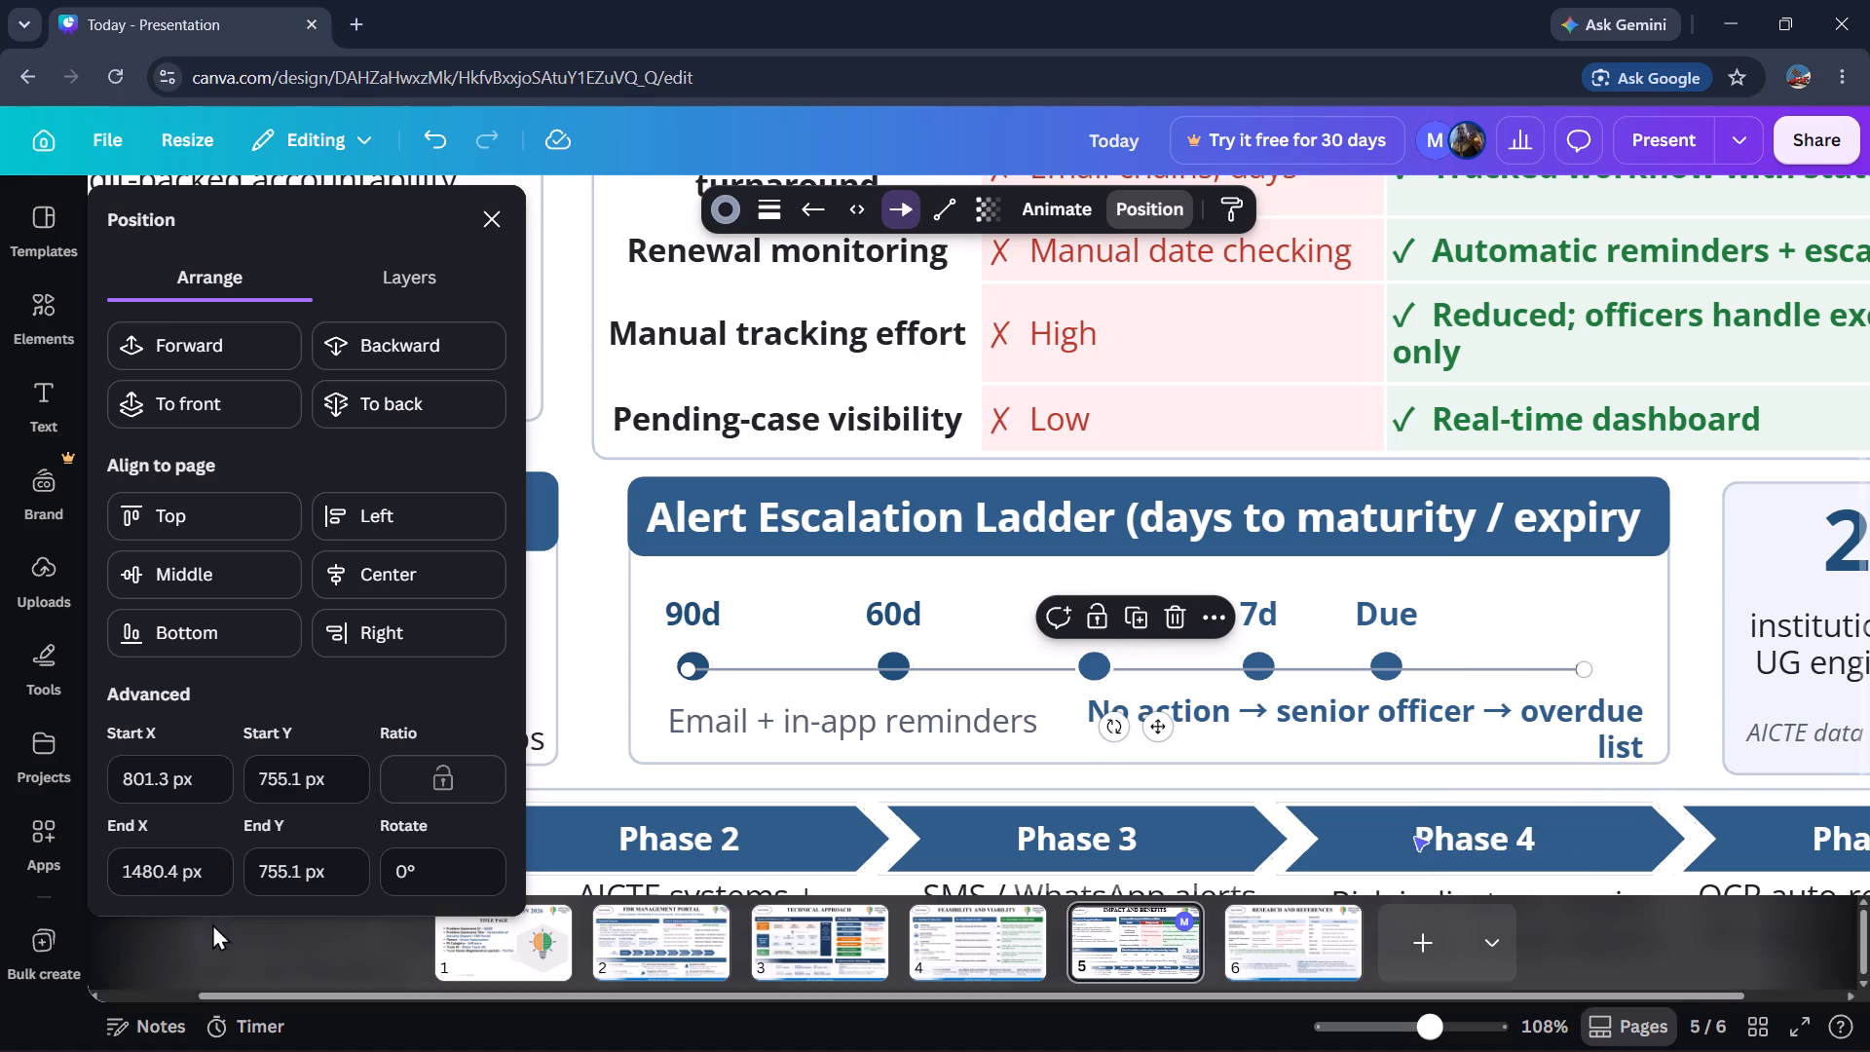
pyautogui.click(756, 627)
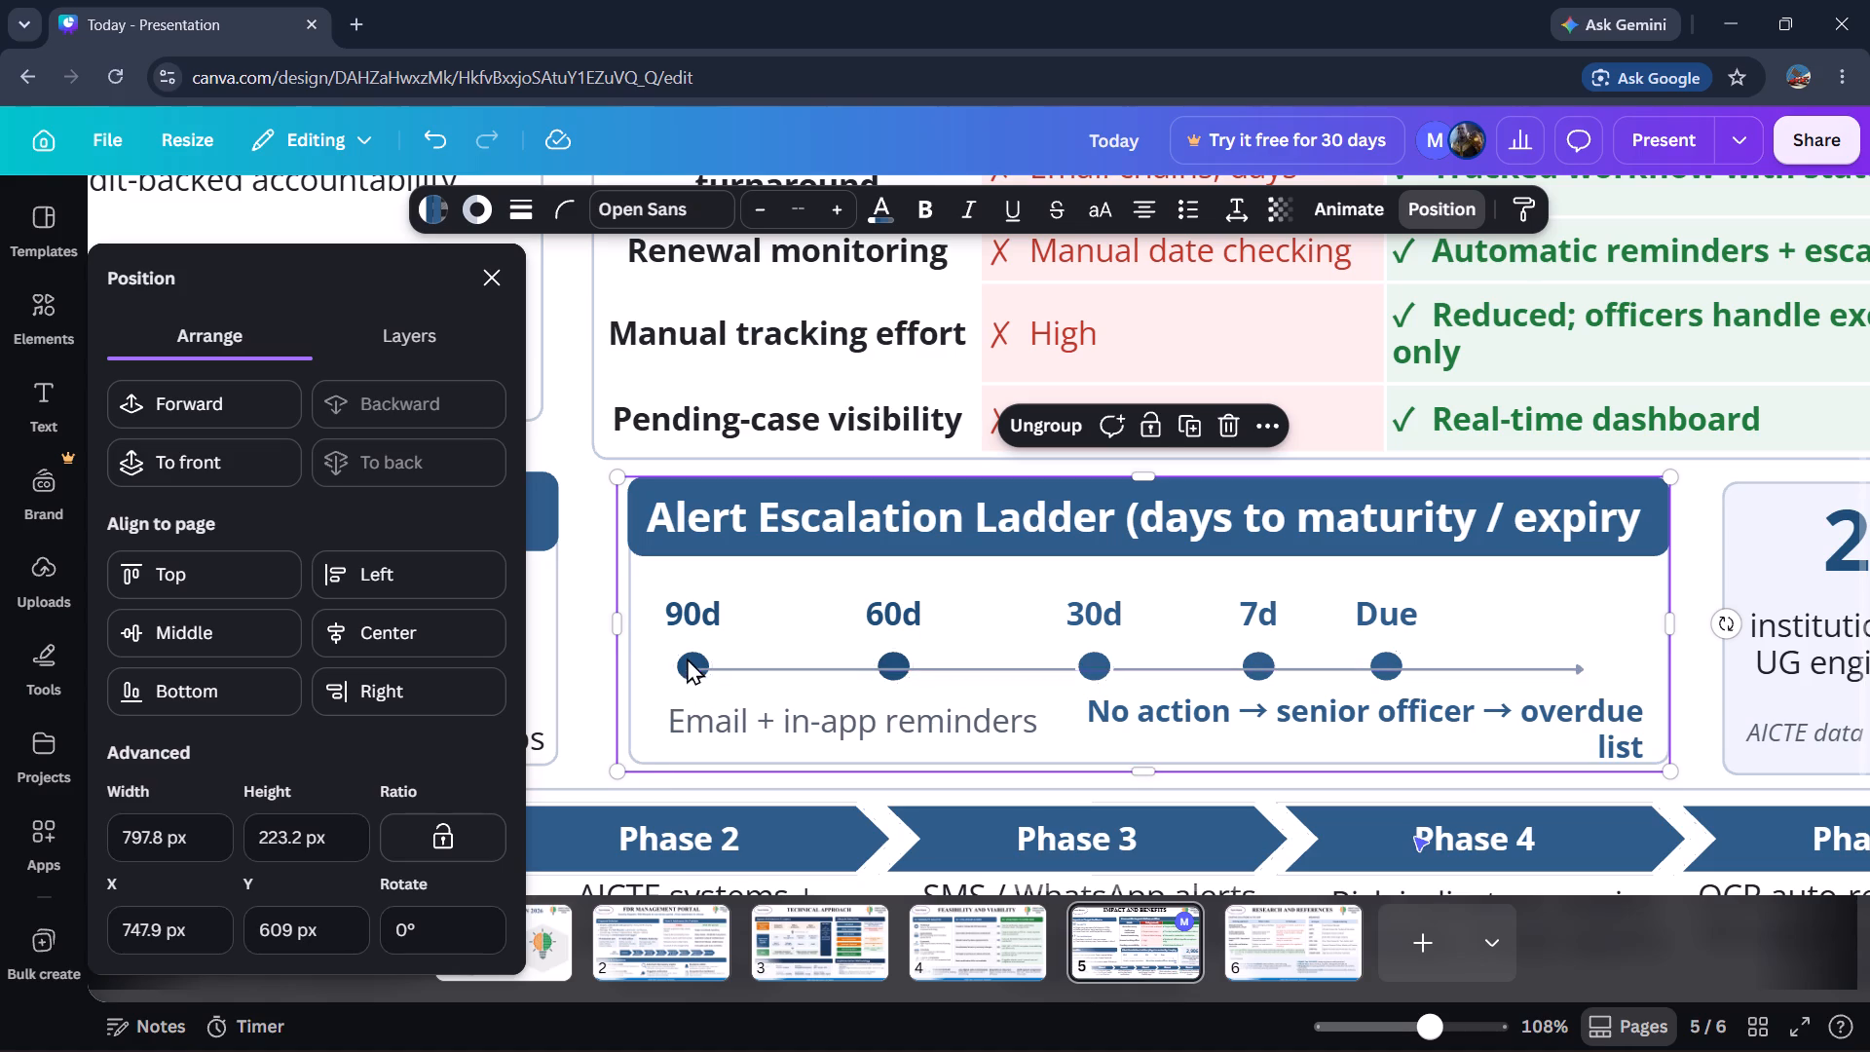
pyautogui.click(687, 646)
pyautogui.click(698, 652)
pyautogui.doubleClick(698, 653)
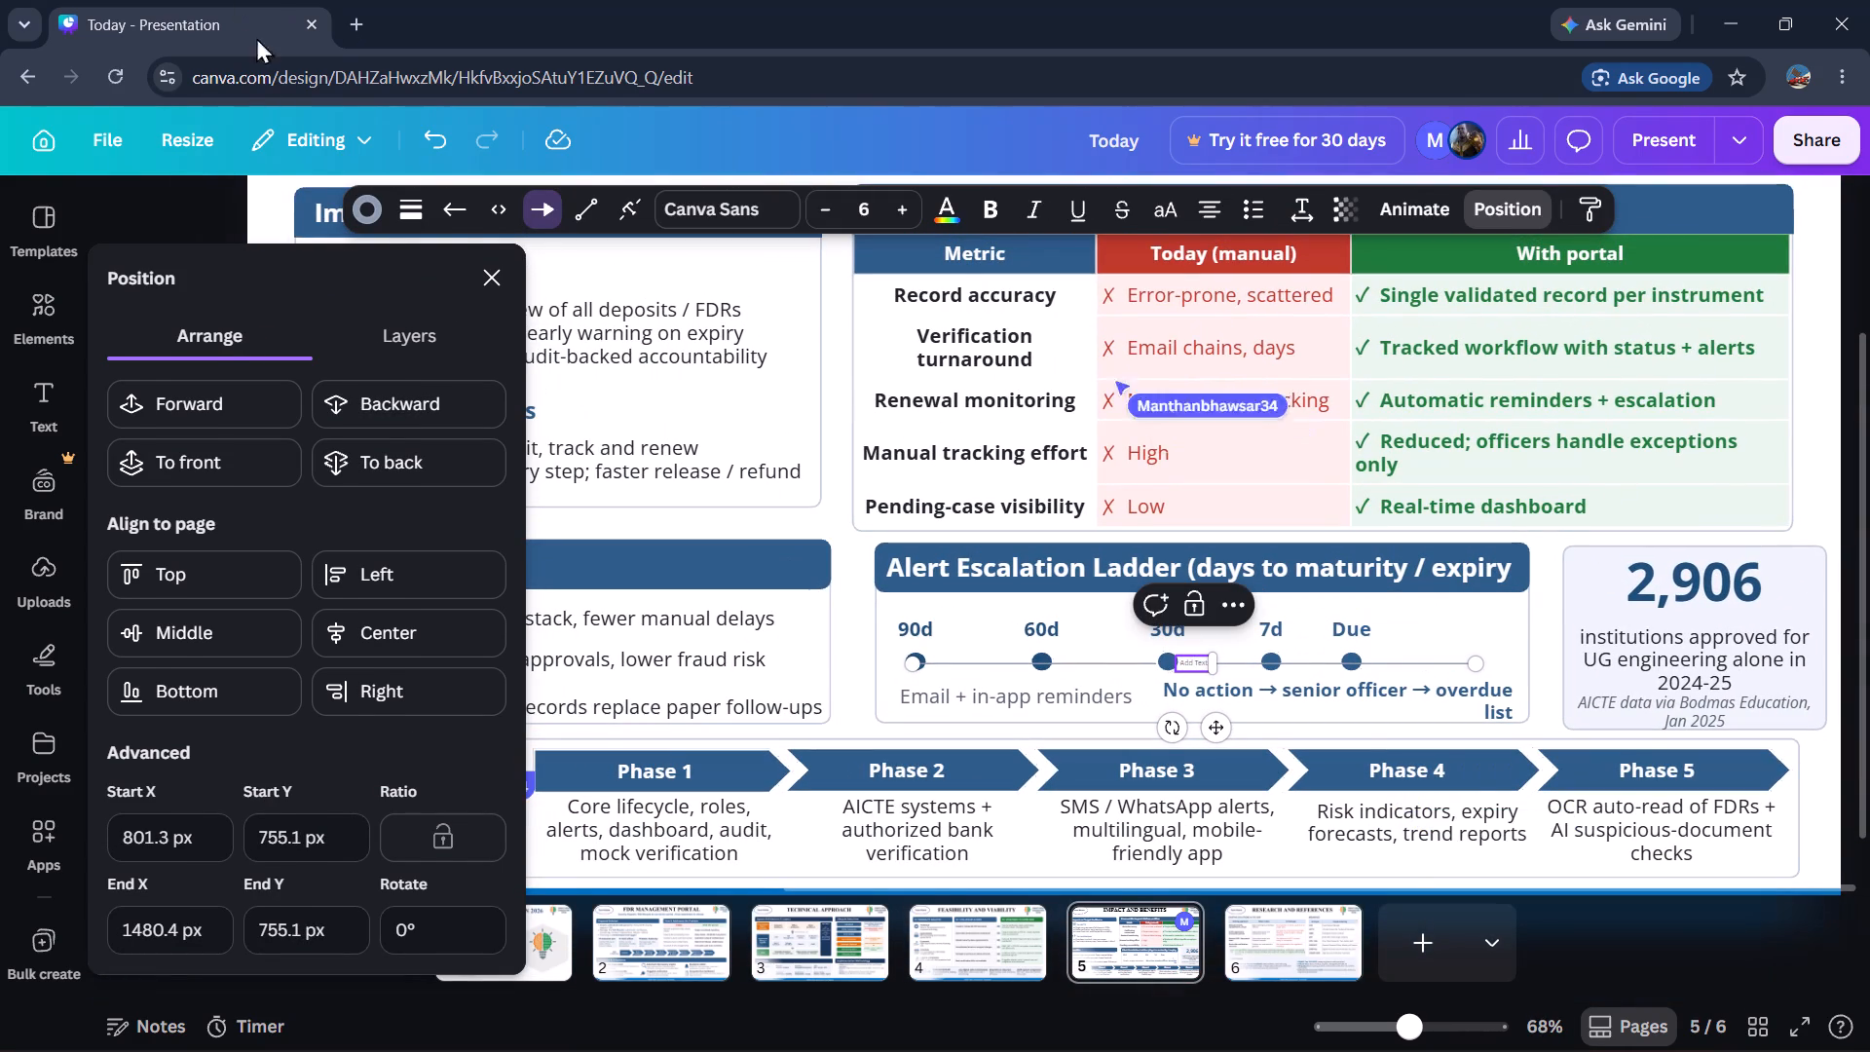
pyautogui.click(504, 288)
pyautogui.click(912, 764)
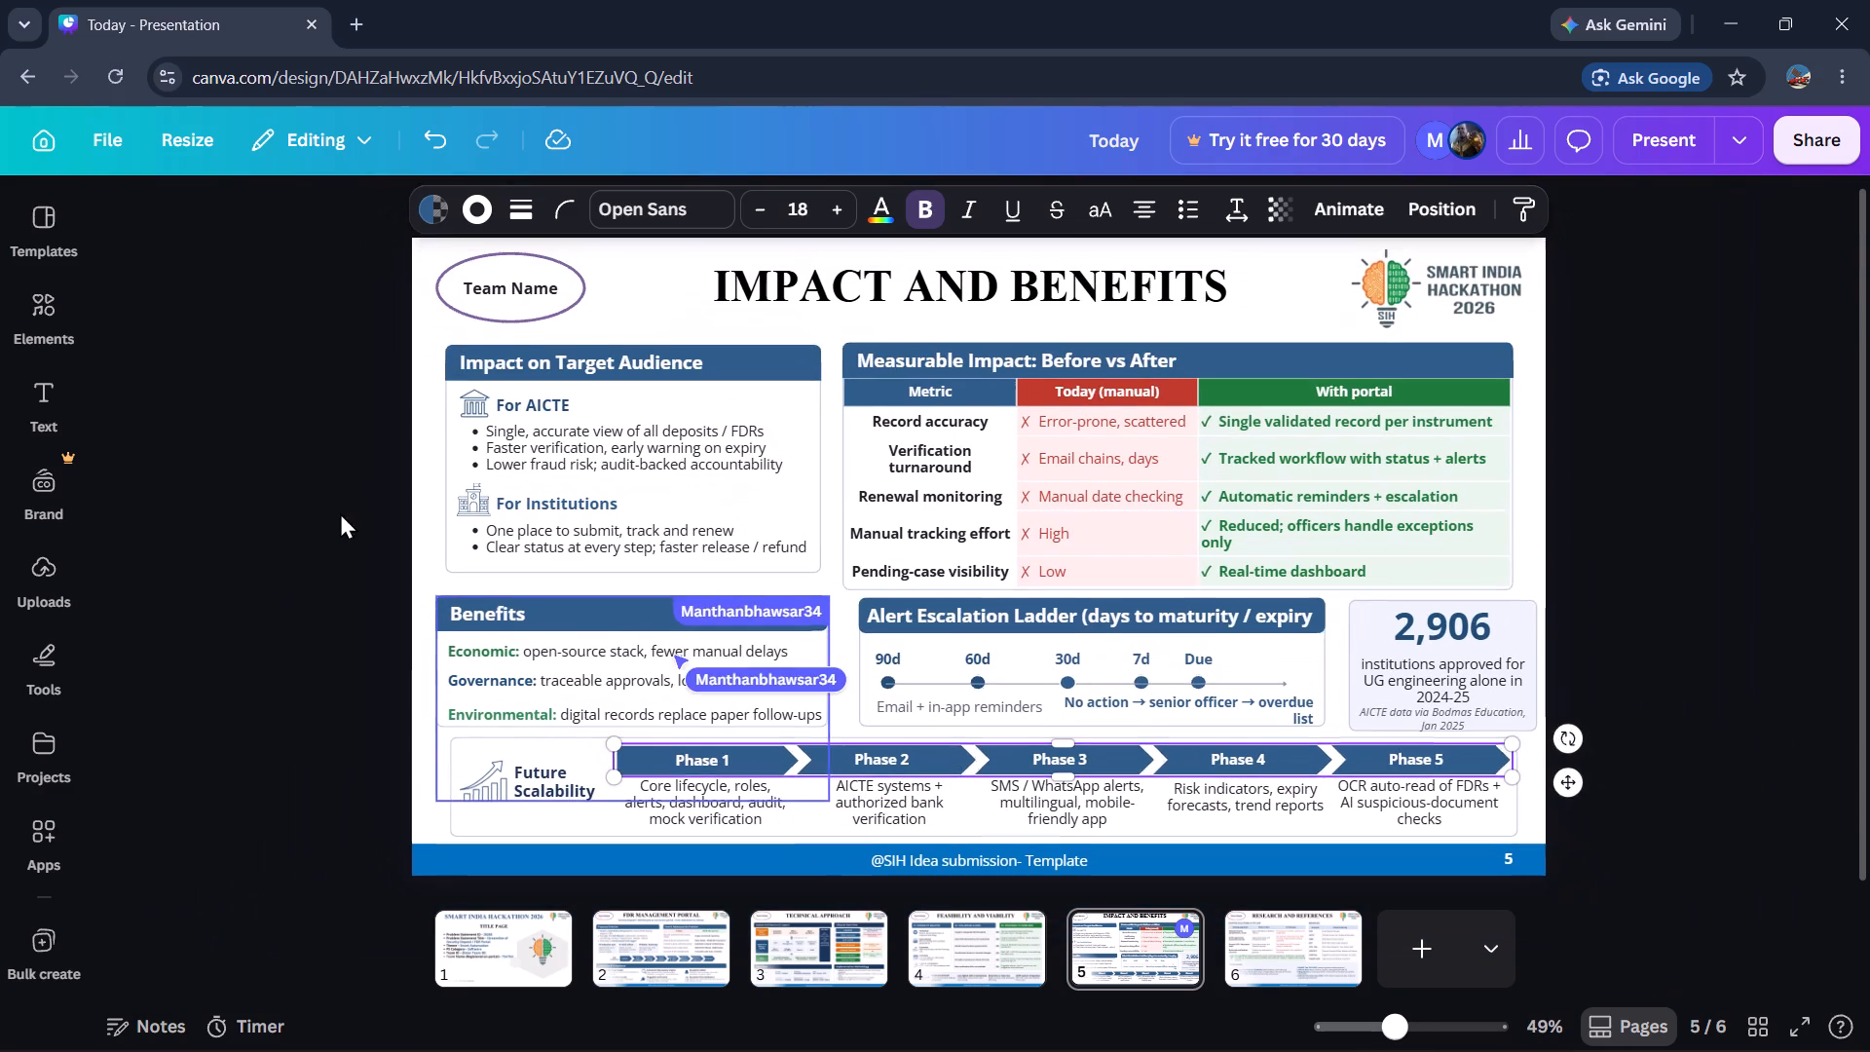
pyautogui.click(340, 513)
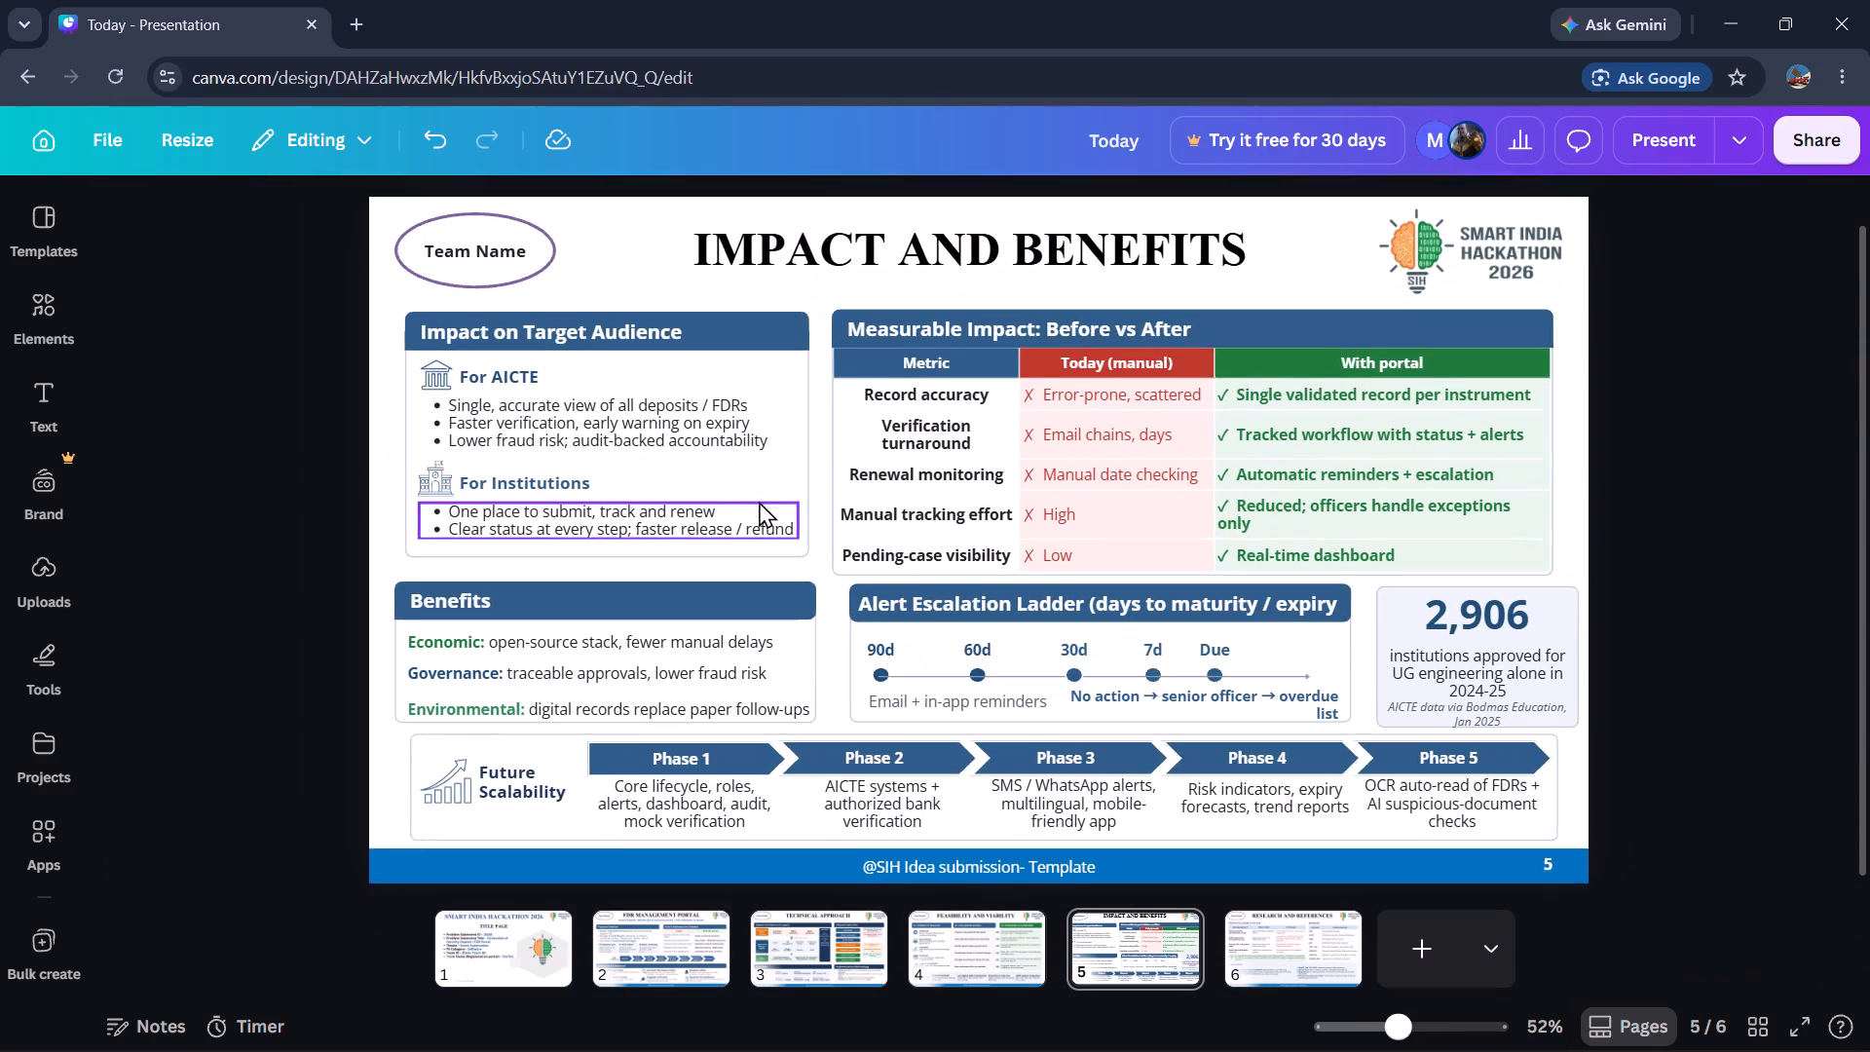
# Move the Alert Escalation Ladder box with its heading left to align with the left edge of the Measurable Impact table, nudging it slightly up.
pyautogui.moveTo(826, 583); pyautogui.dragTo(1353, 706)
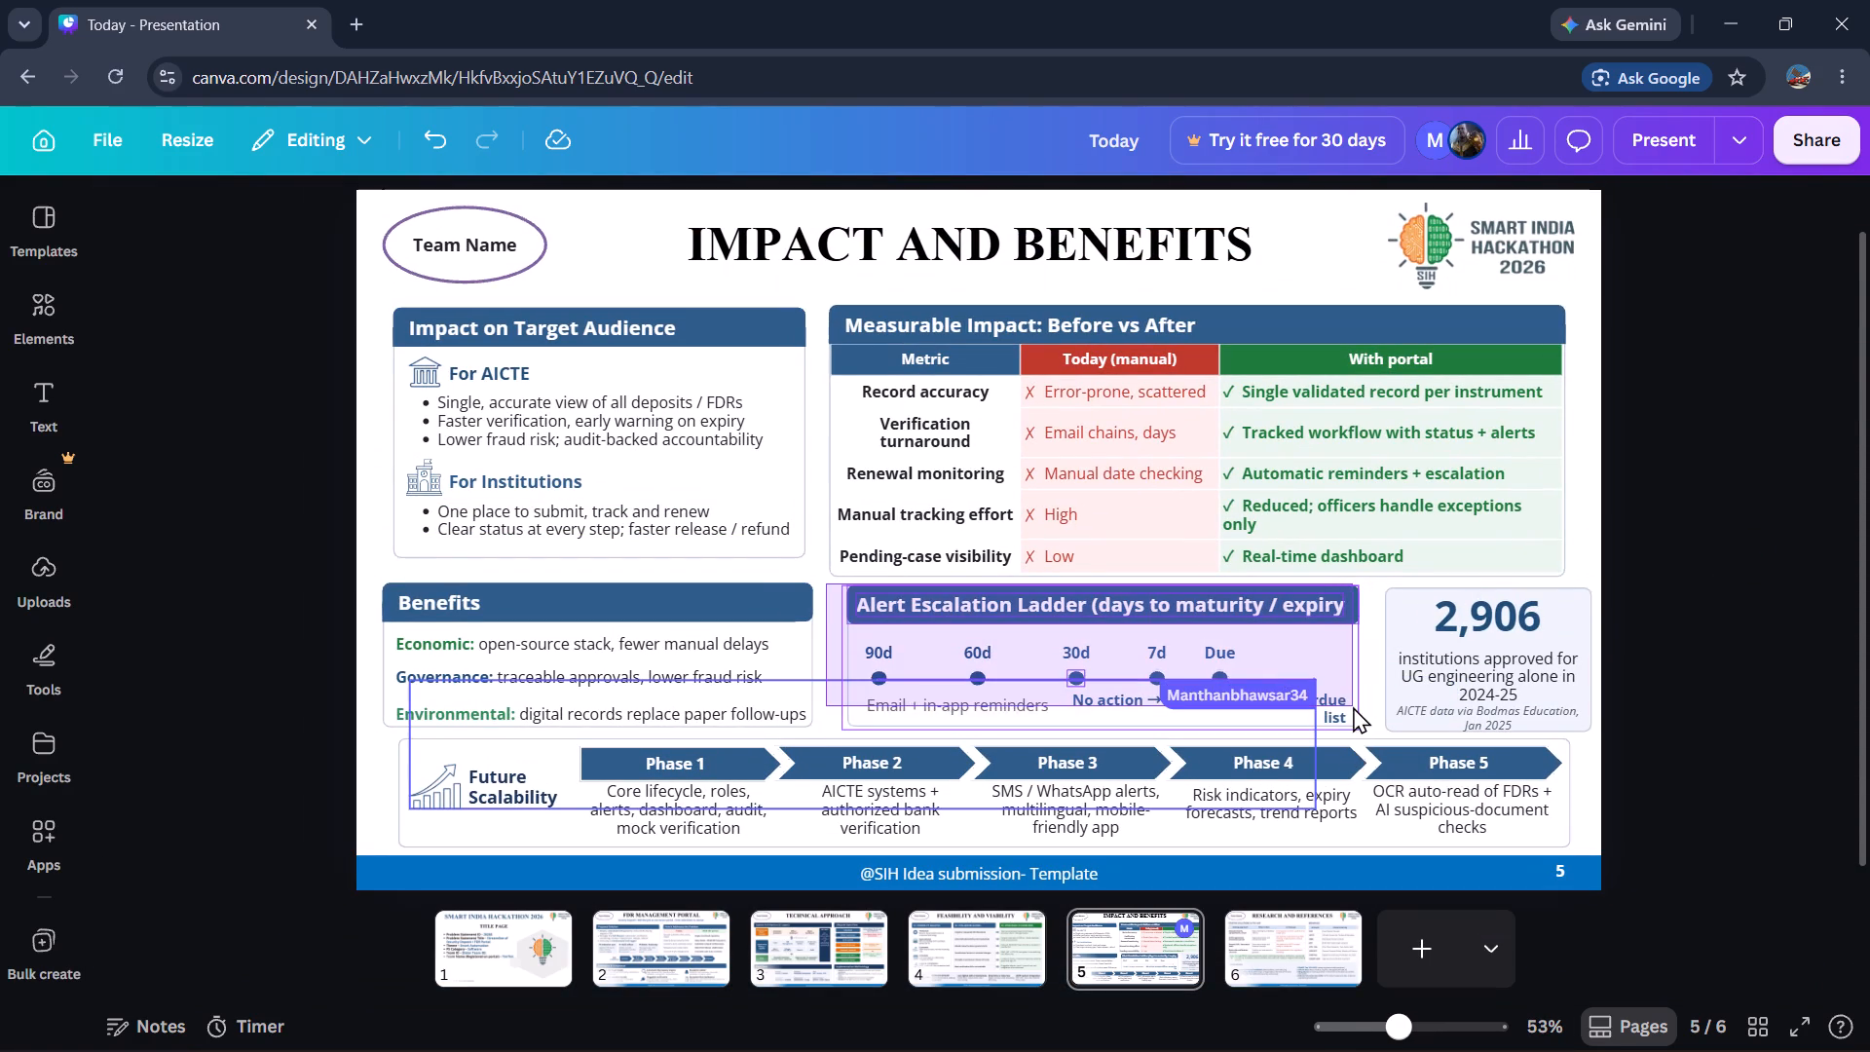
pyautogui.moveTo(1353, 706); pyautogui.dragTo(1370, 656)
pyautogui.press('Left')
pyautogui.press('Left')
pyautogui.press('Left')
pyautogui.press('Left')
pyautogui.press('Left')
pyautogui.press('Left')
pyautogui.press('Left')
pyautogui.press('Left')
pyautogui.press('Left')
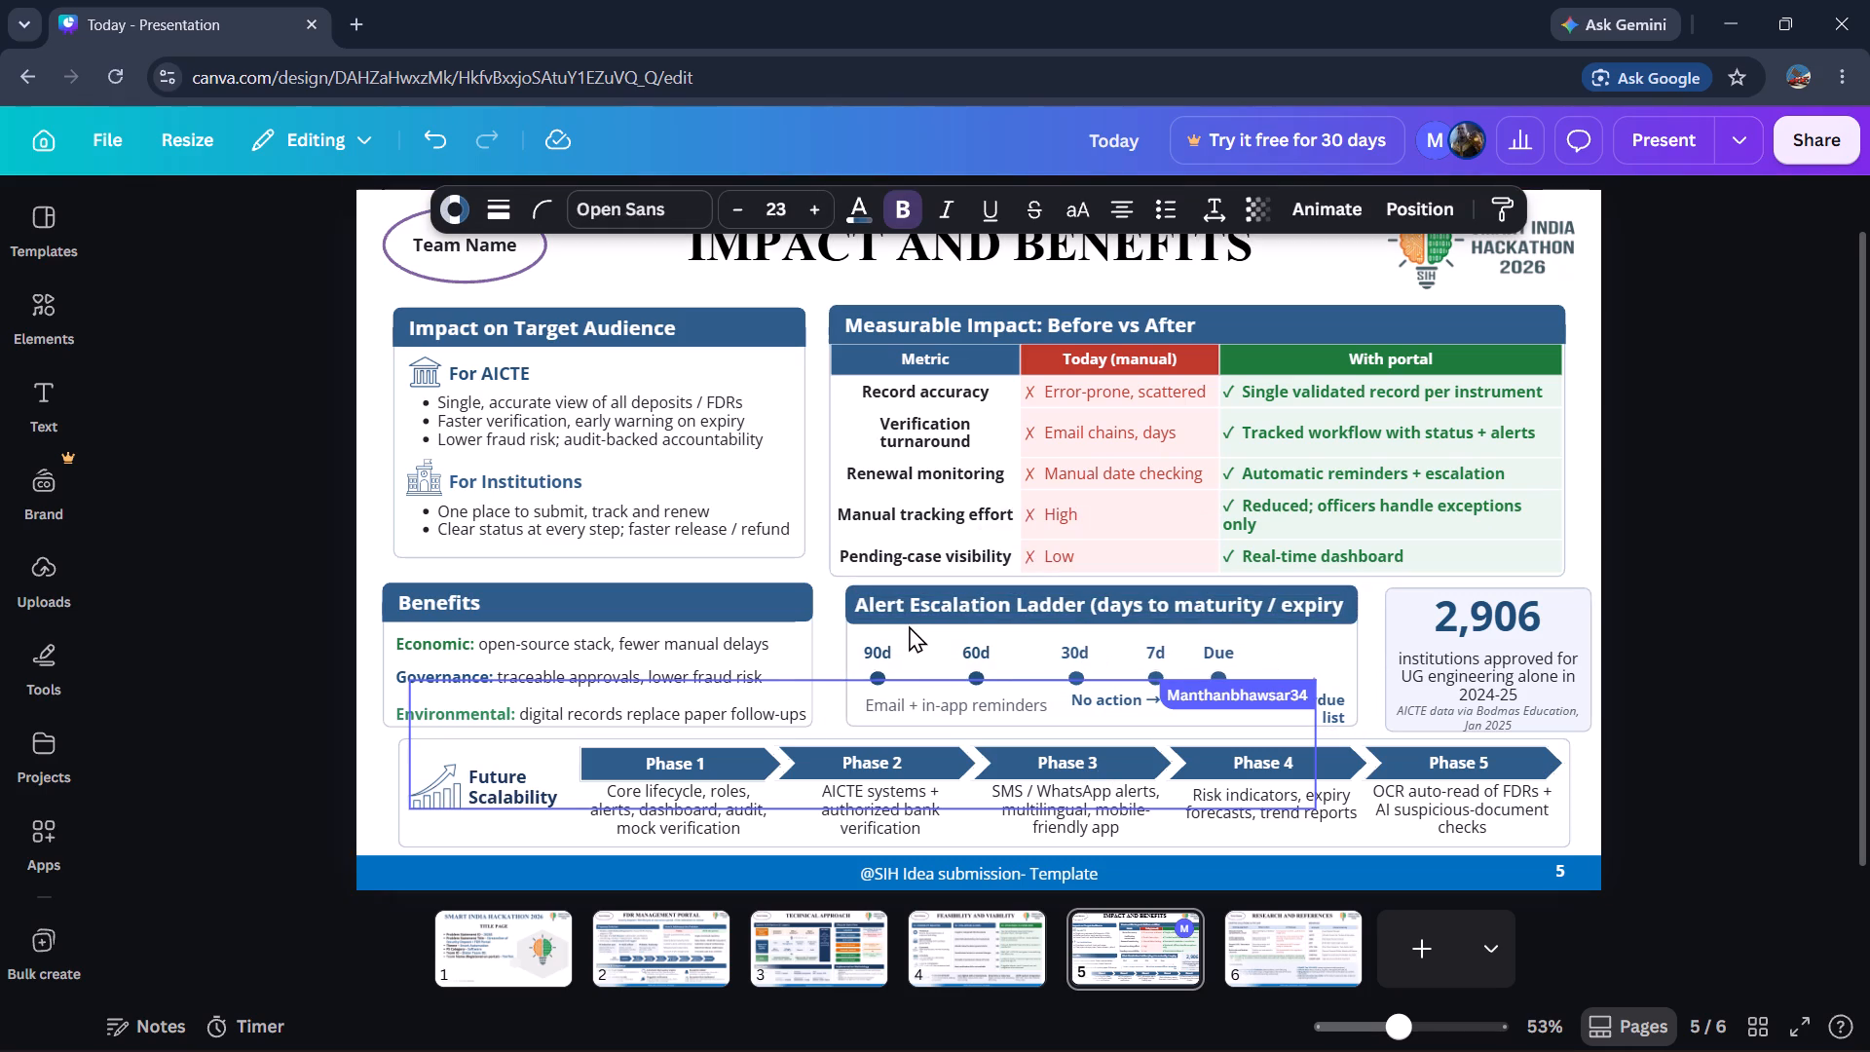
pyautogui.press('Left')
pyautogui.press('Left')
pyautogui.press('Left')
pyautogui.press('Left')
pyautogui.press('Left')
pyautogui.press('Left')
pyautogui.press('Left')
pyautogui.press('Left')
pyautogui.press('Left')
pyautogui.press('Left')
pyautogui.press('Left')
pyautogui.press('Left')
pyautogui.press('Left')
pyautogui.press('Left')
pyautogui.press('Left')
pyautogui.press('Left')
pyautogui.press('Left')
pyautogui.press('Left')
pyautogui.press('Left')
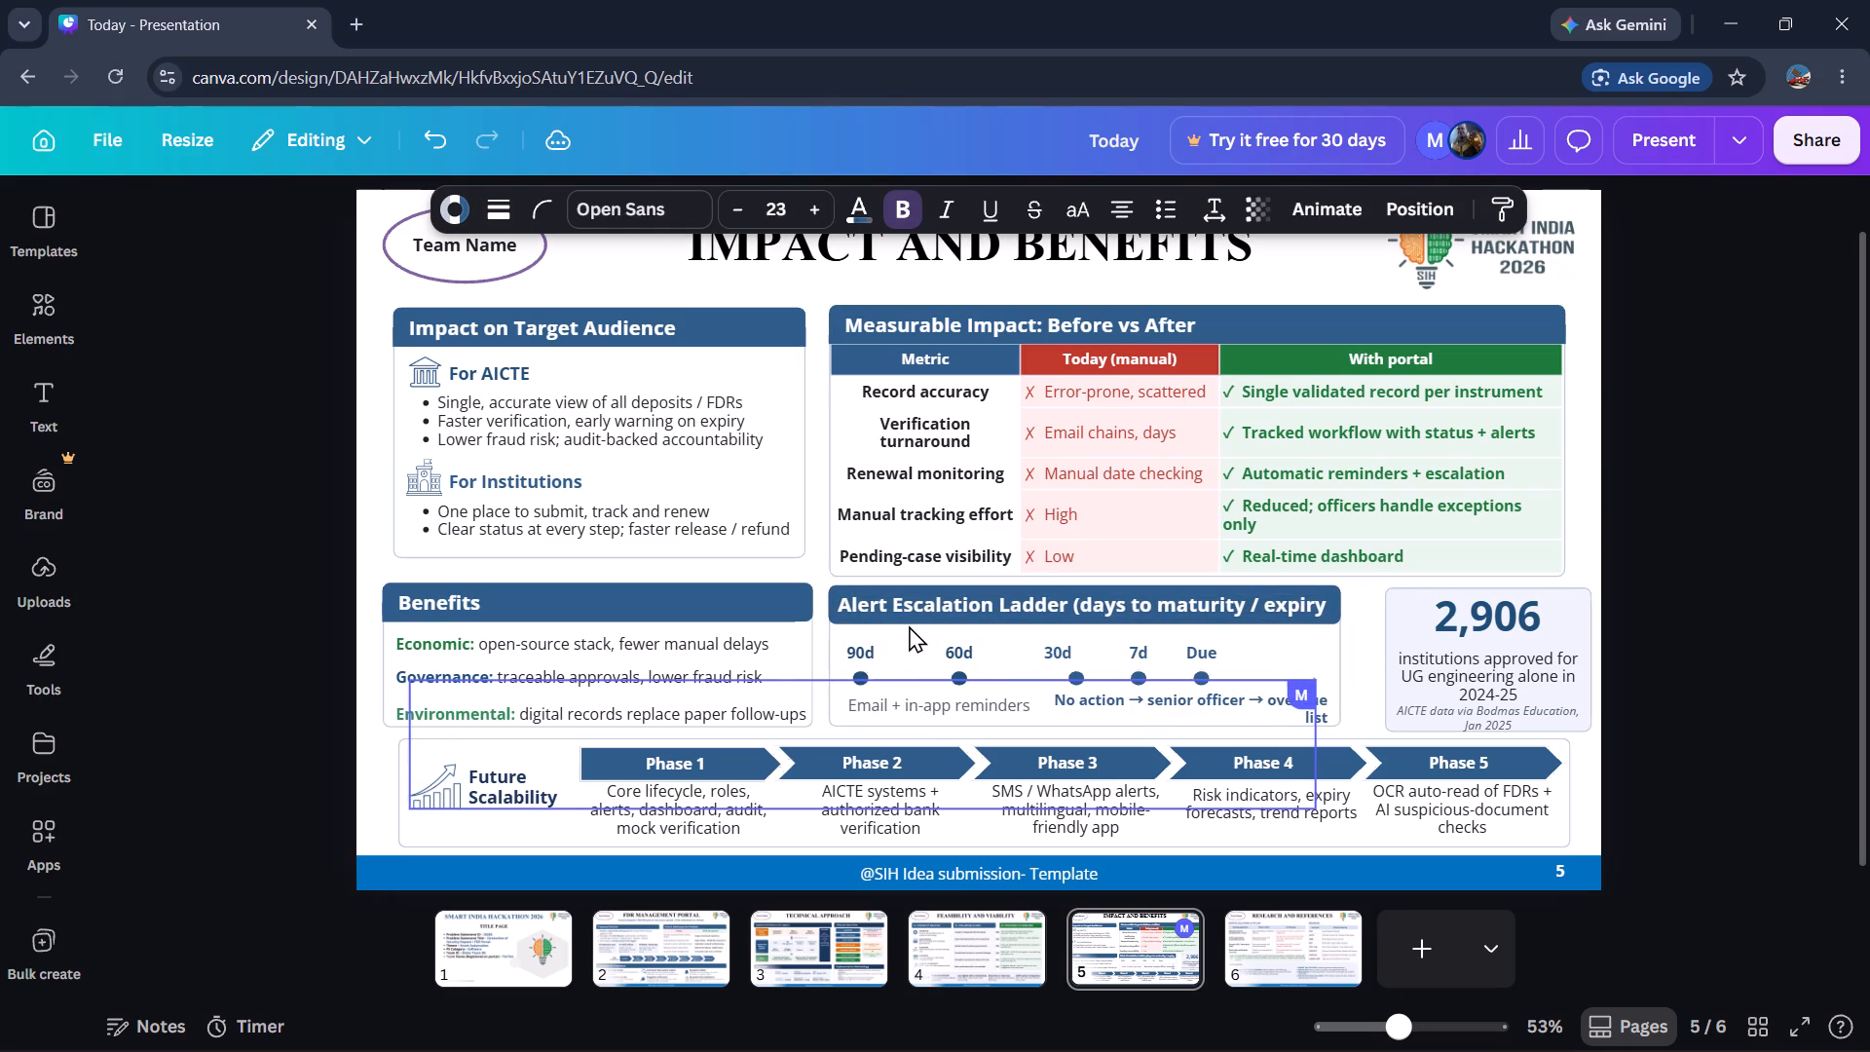
pyautogui.press('Right')
pyautogui.press('Right')
pyautogui.press('Right')
pyautogui.press('Left')
pyautogui.press('Left')
pyautogui.press('Left')
pyautogui.press('Left')
pyautogui.press('Left')
pyautogui.press('Right')
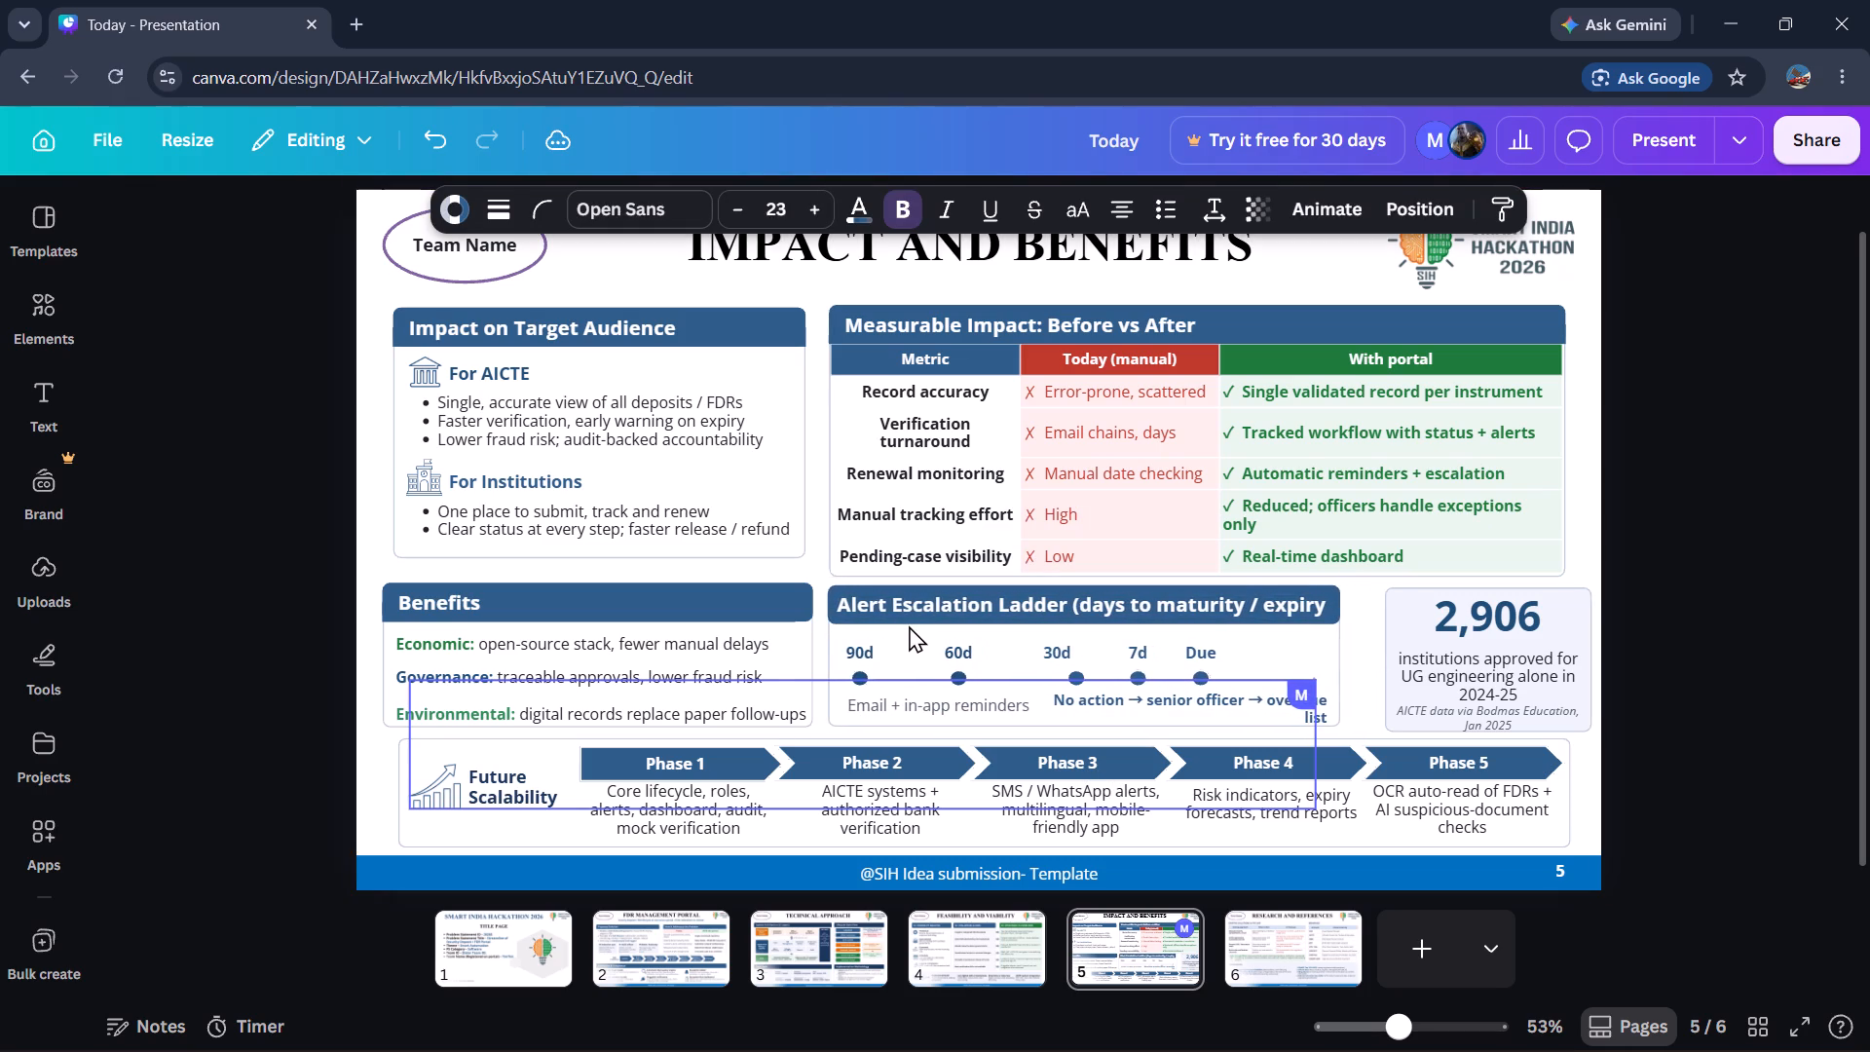
pyautogui.press('Right')
pyautogui.press('Right')
pyautogui.press('Up')
pyautogui.press('Up')
pyautogui.press('Down')
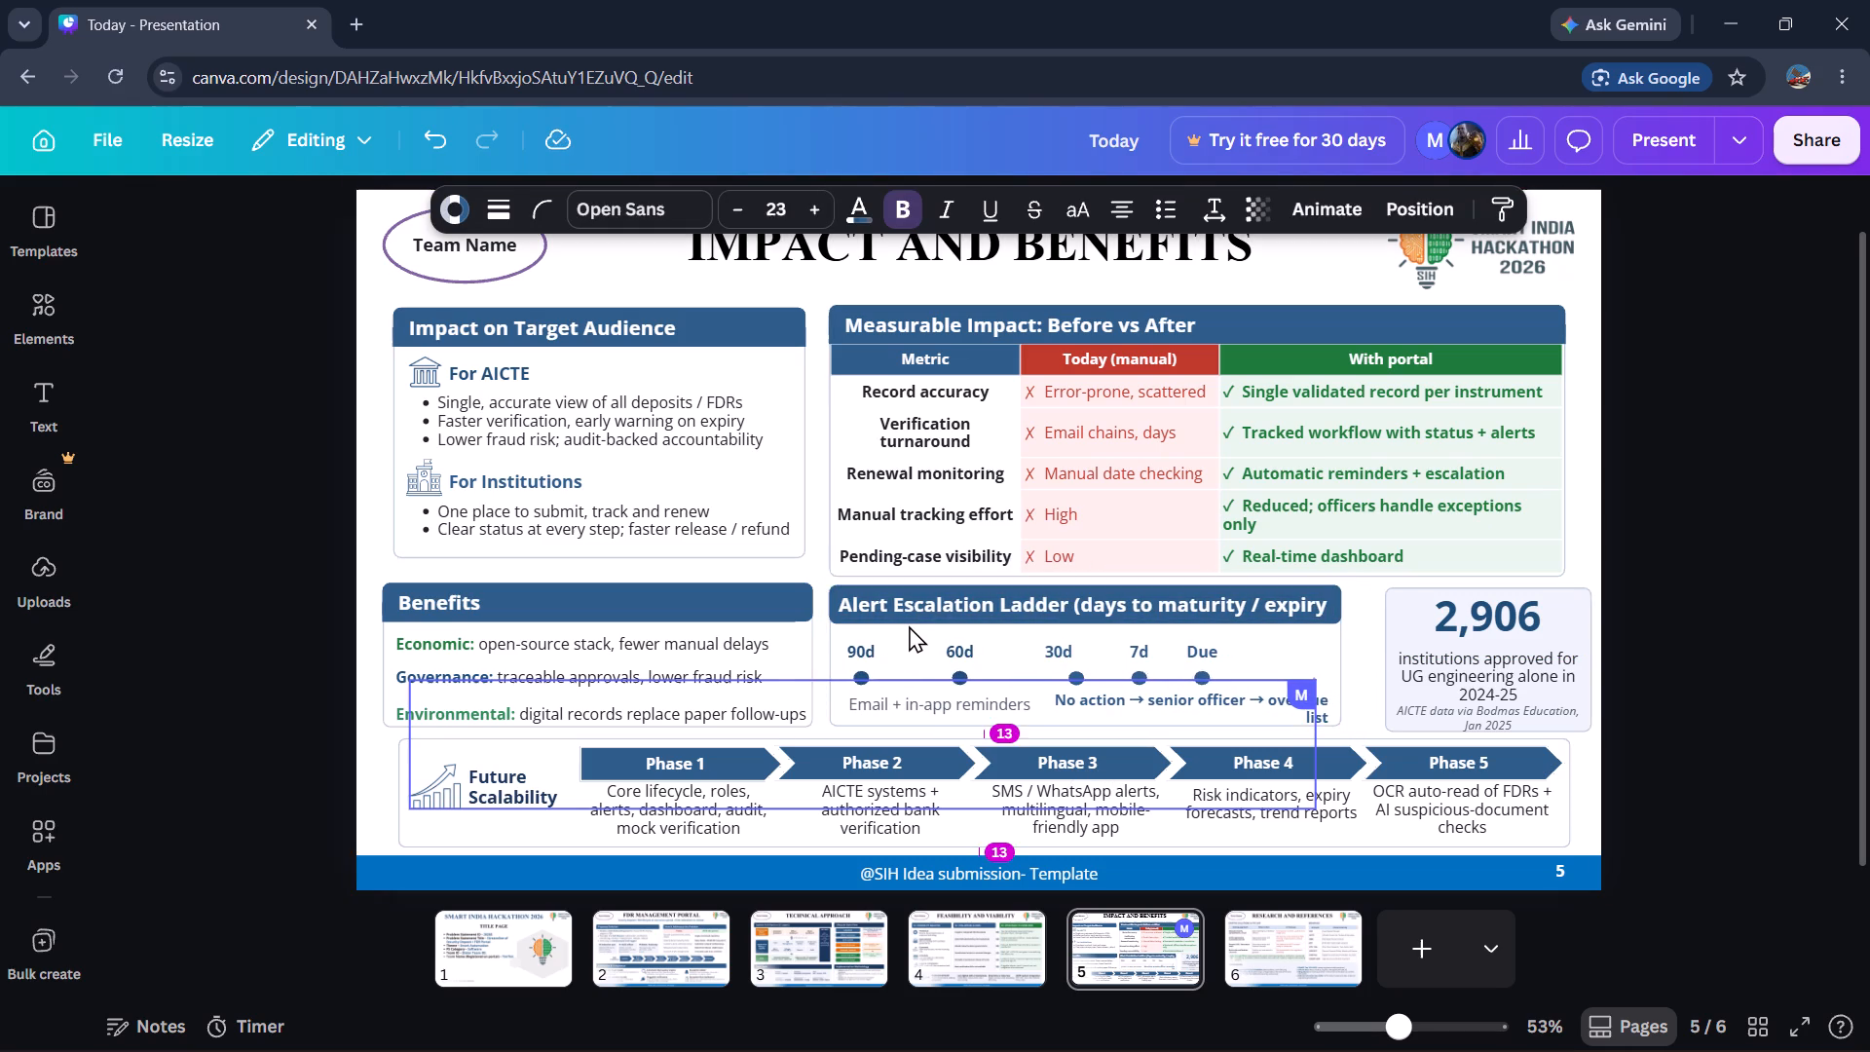
pyautogui.press('Up')
# Widen the Alert Escalation Ladder box slightly toward the 2,906 institutions card, leaving a gap between them.
pyautogui.moveTo(1344, 655); pyautogui.dragTo(1353, 654)
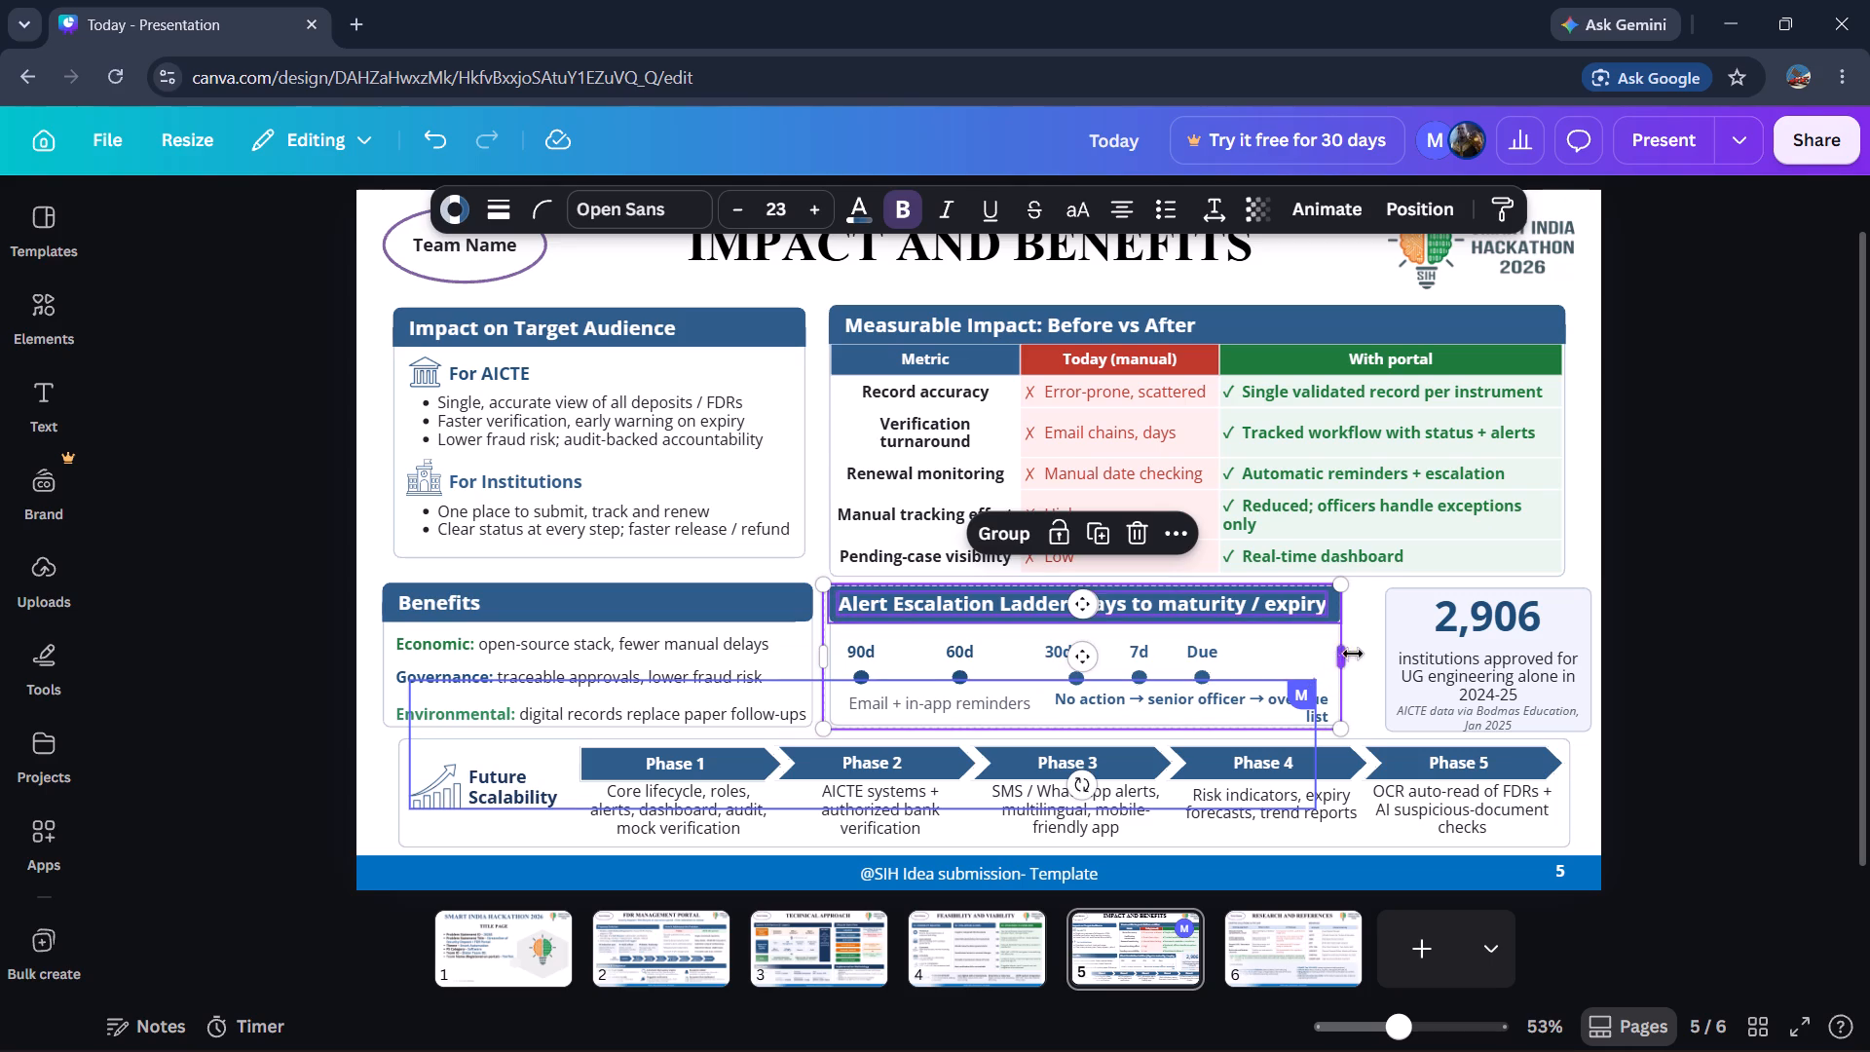
pyautogui.moveTo(1353, 654); pyautogui.dragTo(1375, 648)
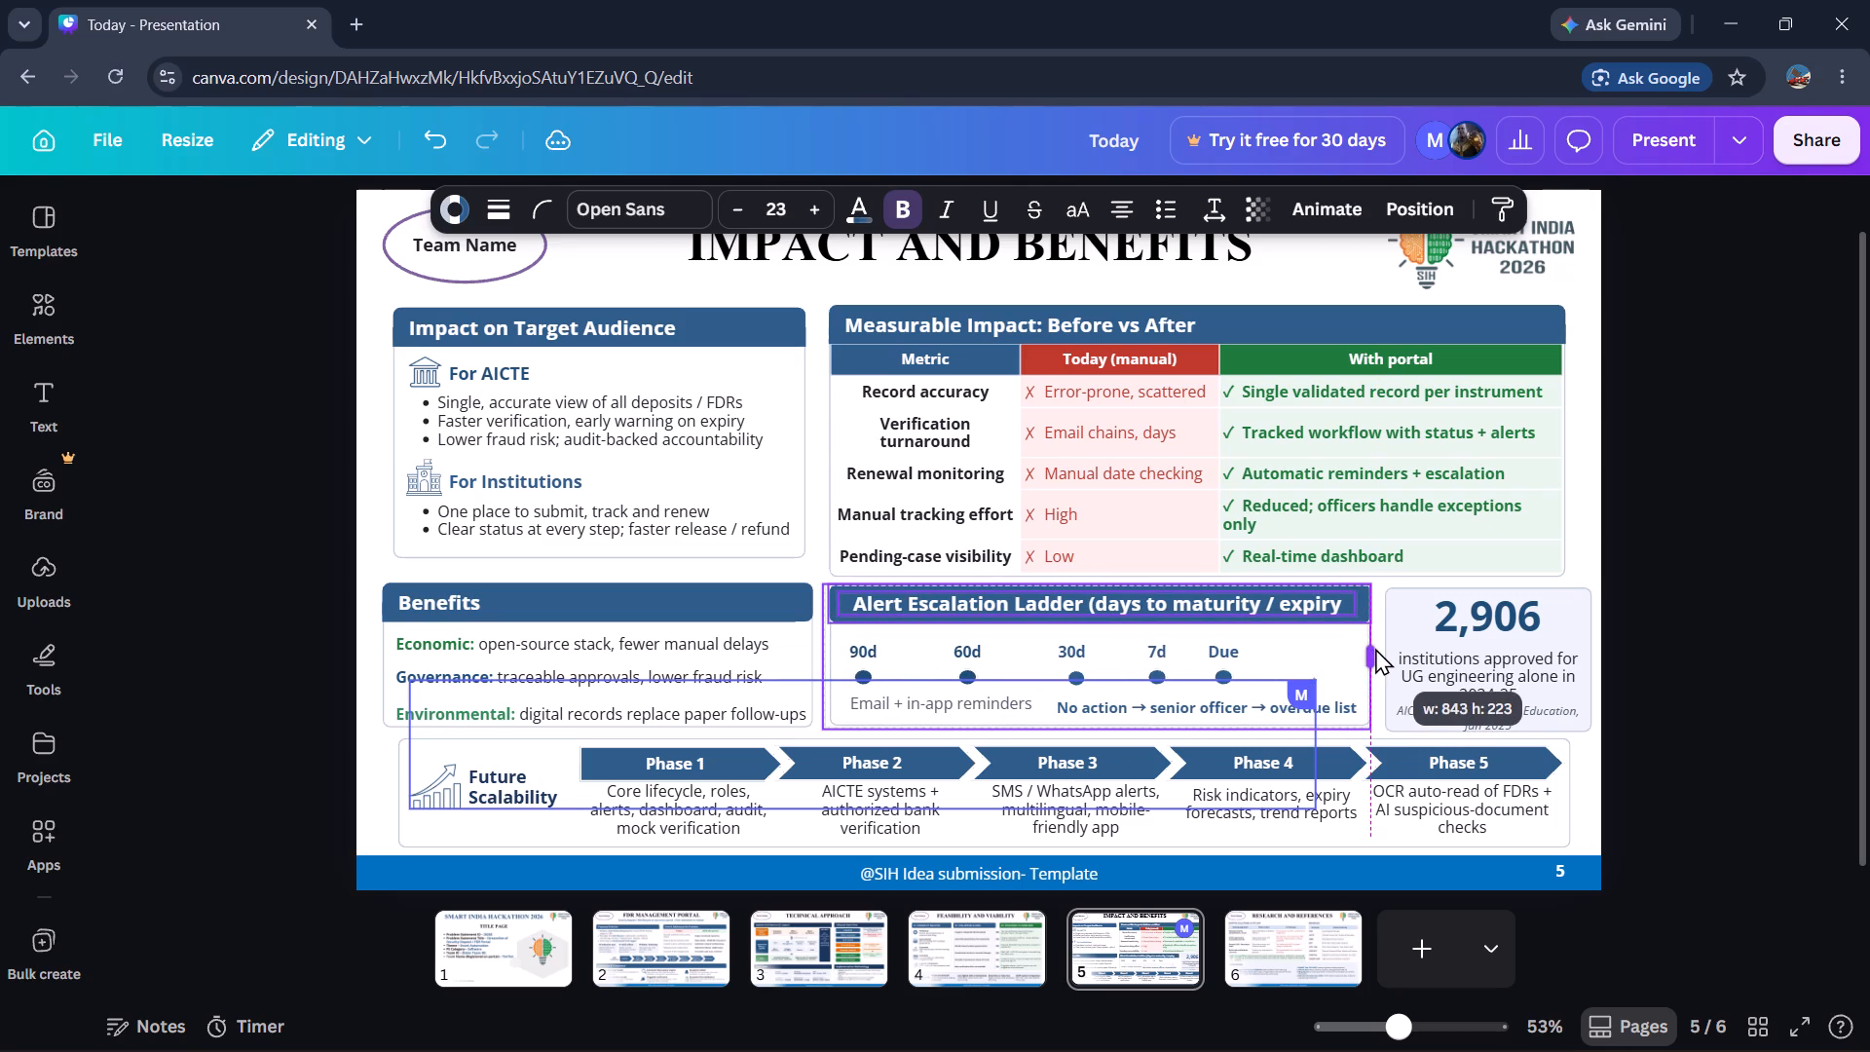
pyautogui.moveTo(1375, 648); pyautogui.dragTo(1354, 651)
pyautogui.click(1373, 651)
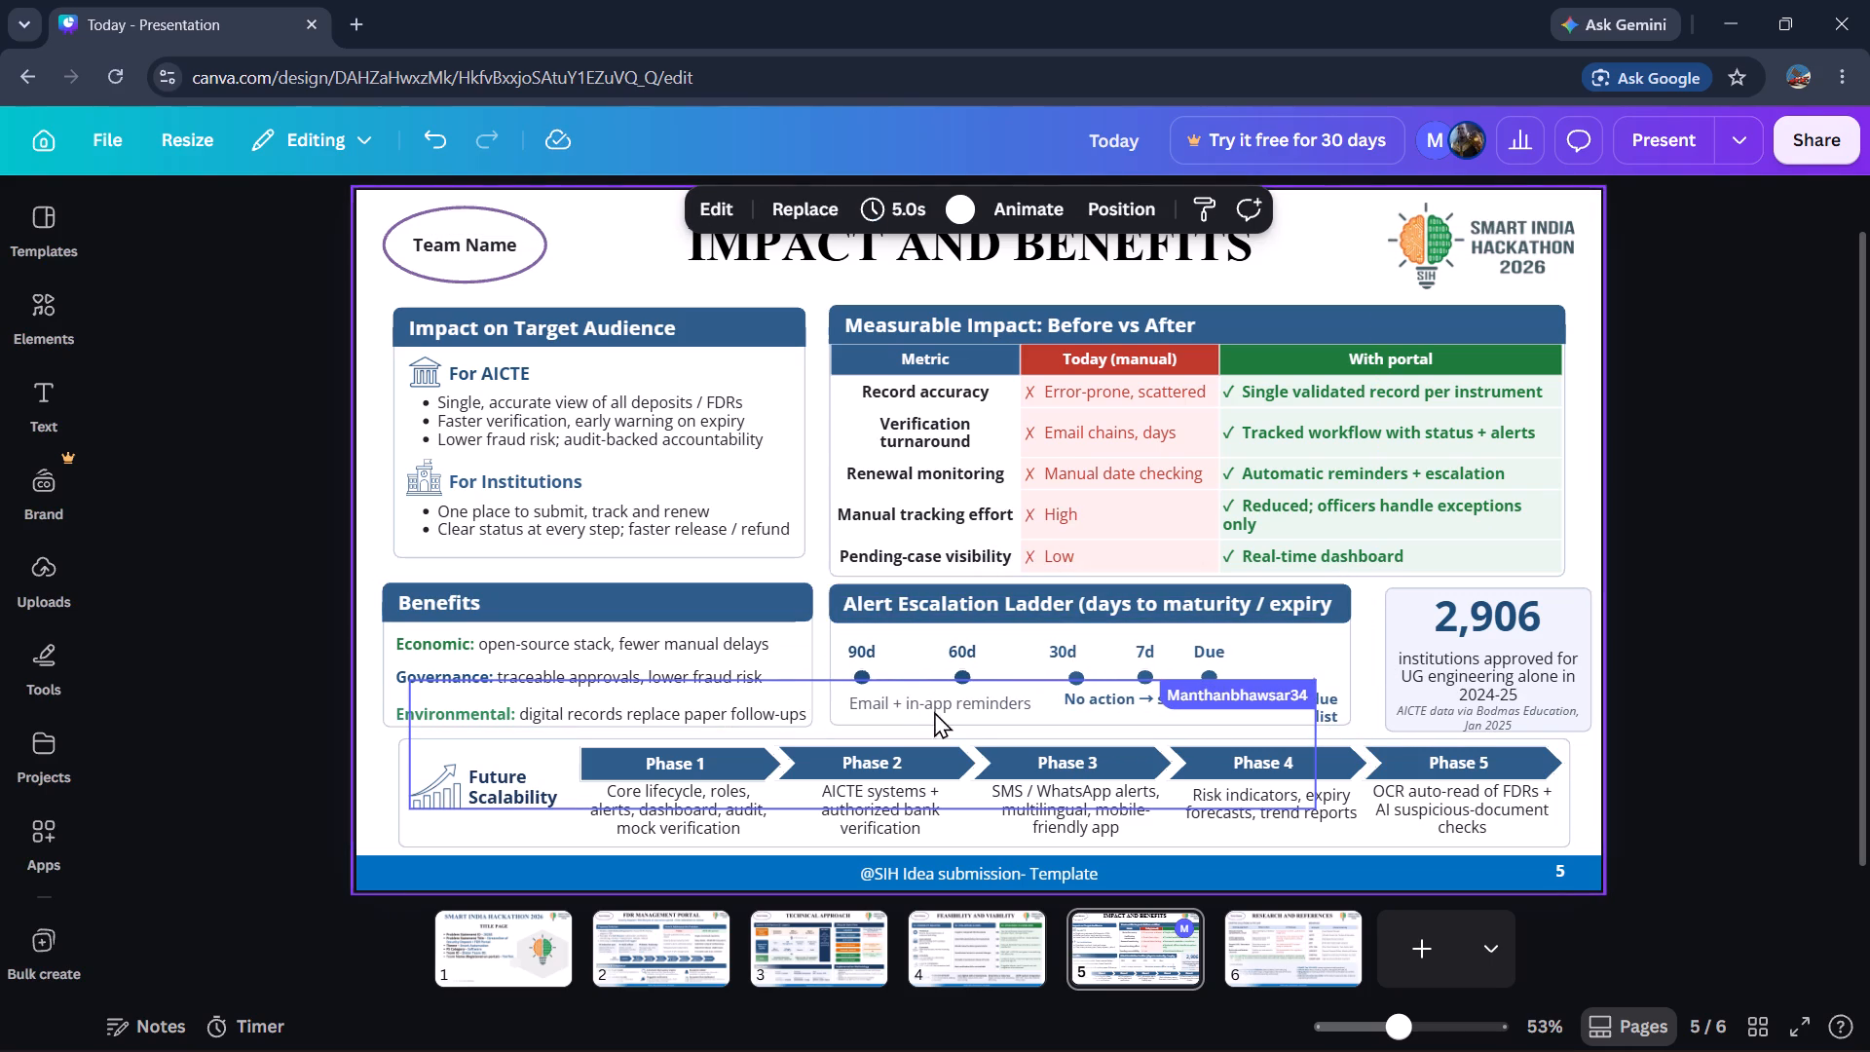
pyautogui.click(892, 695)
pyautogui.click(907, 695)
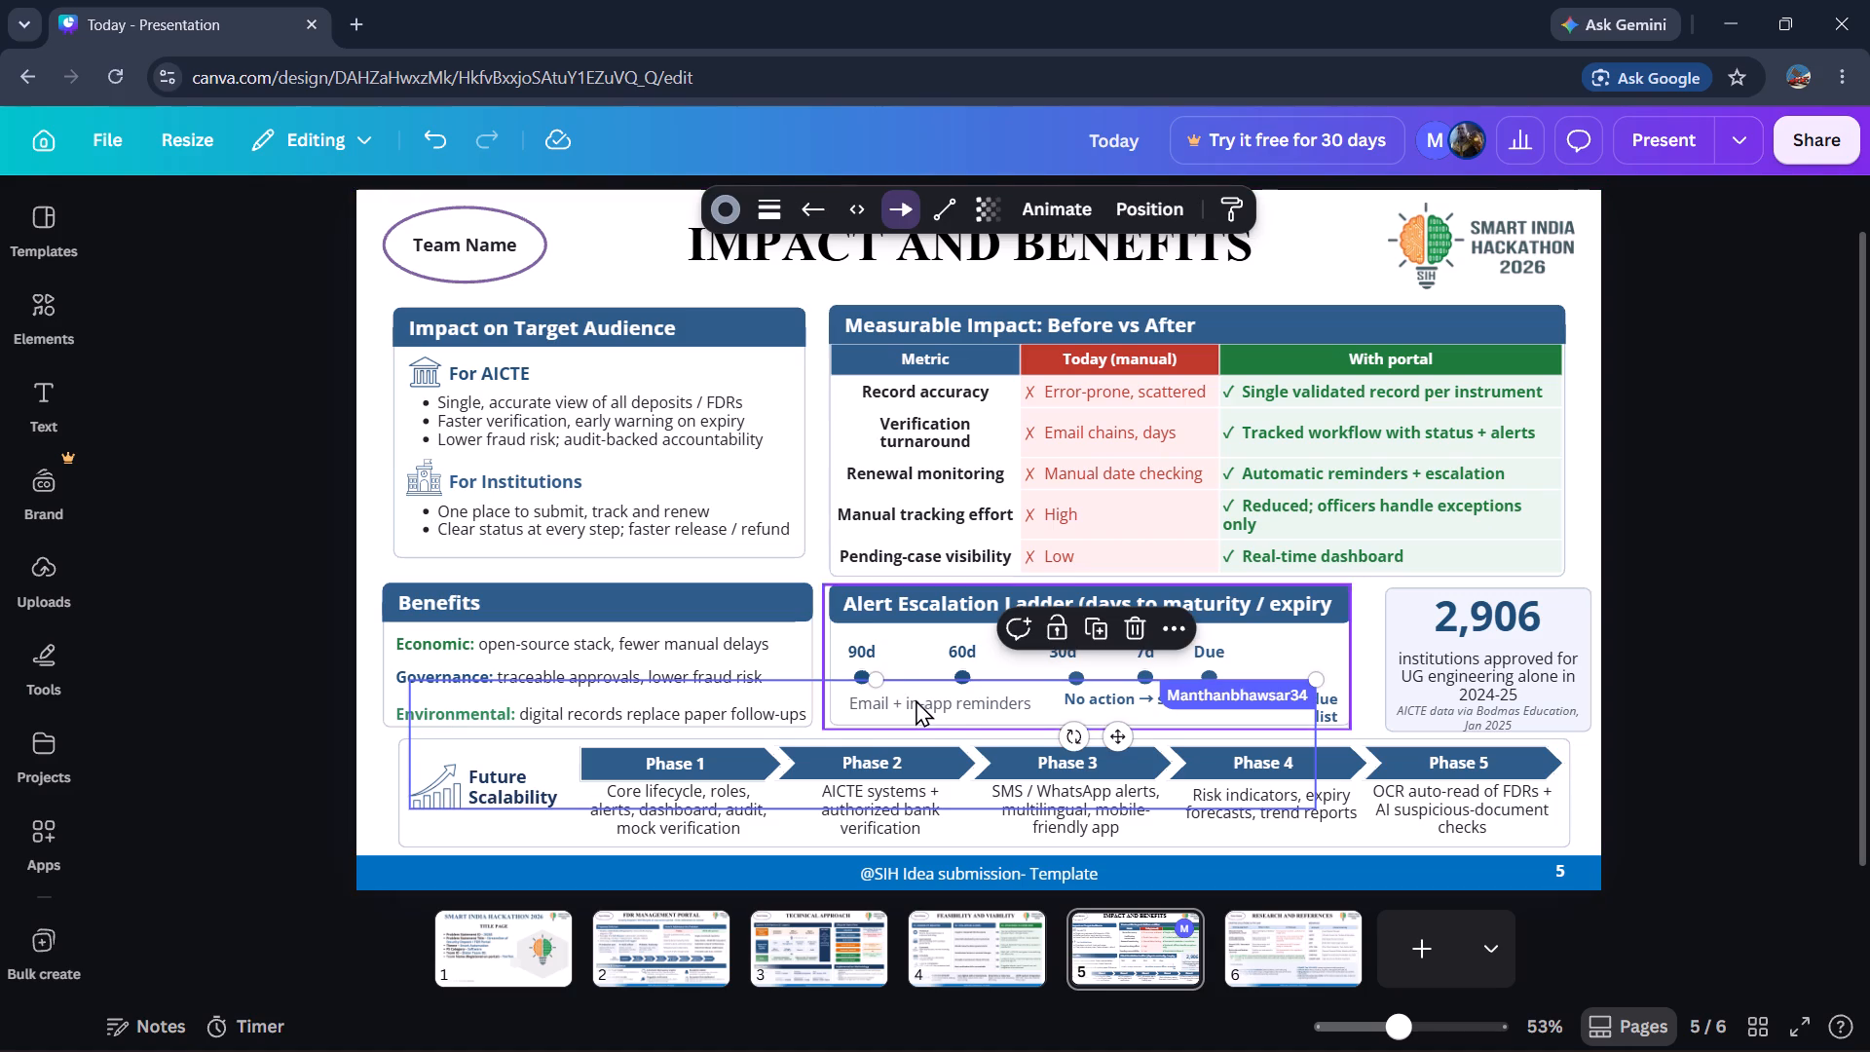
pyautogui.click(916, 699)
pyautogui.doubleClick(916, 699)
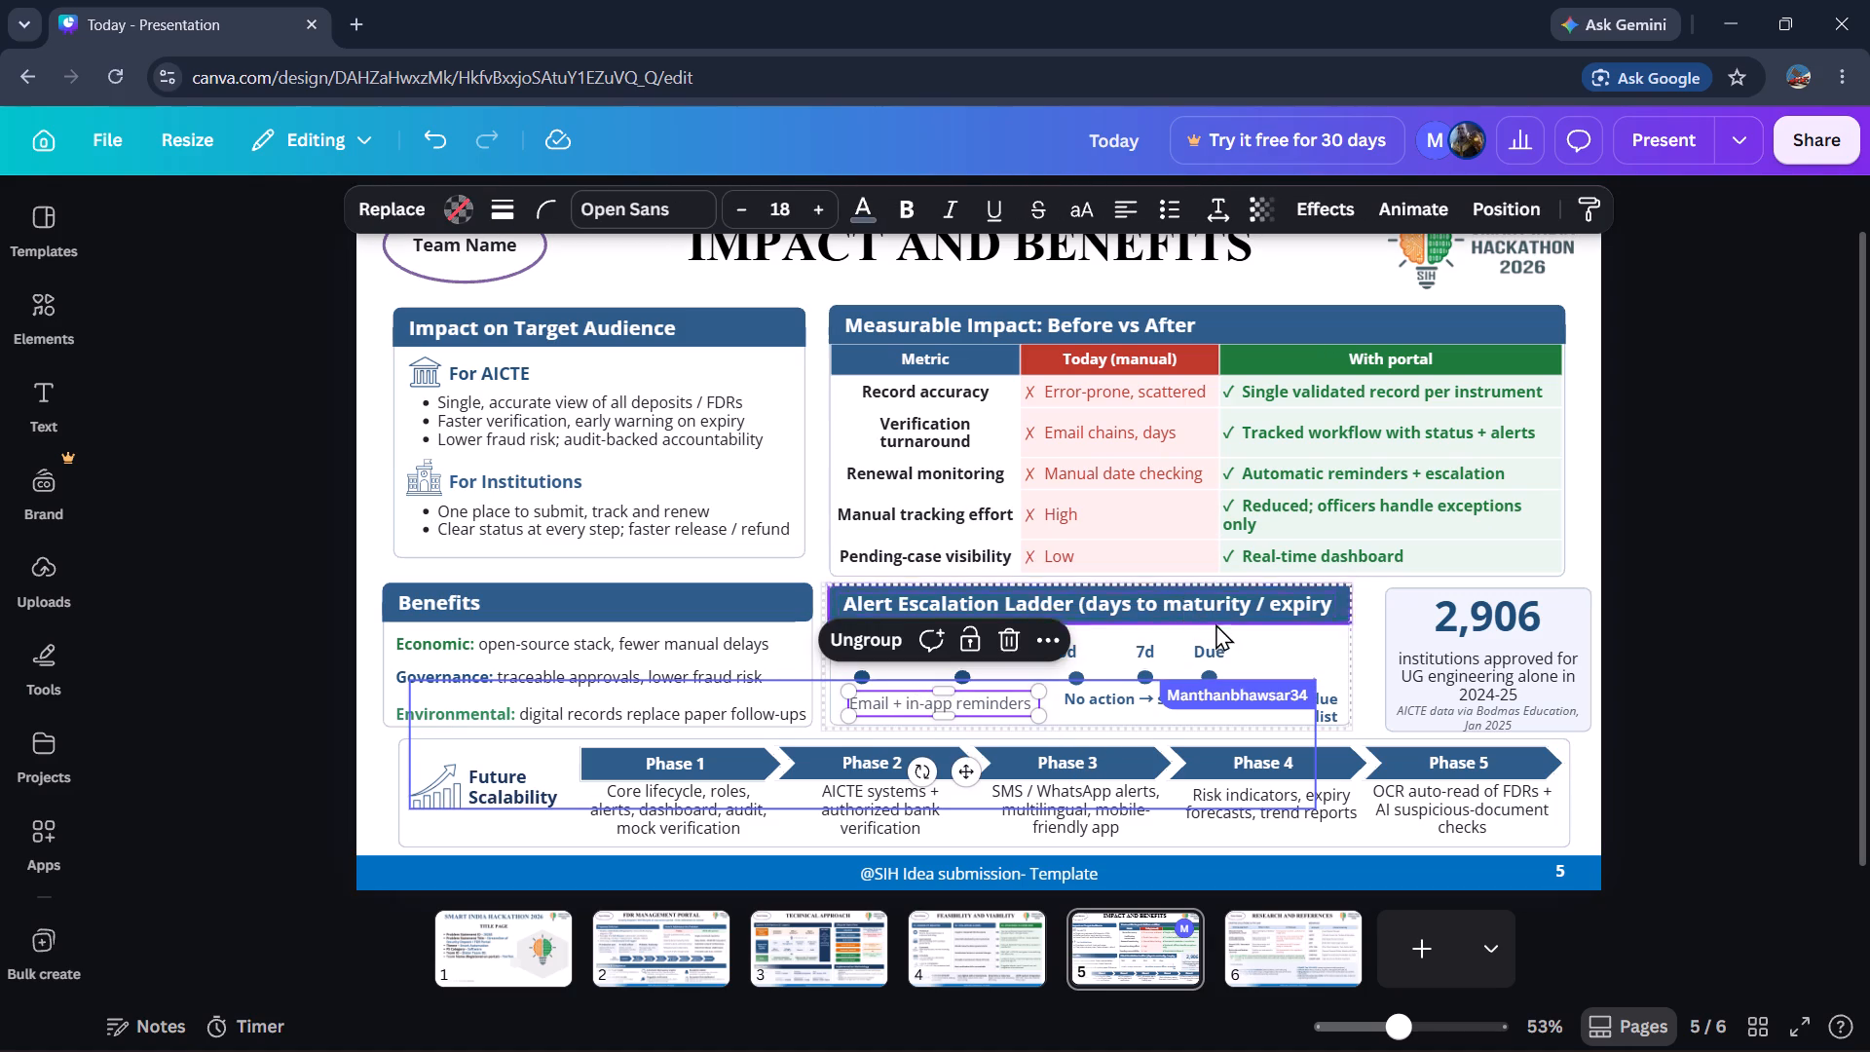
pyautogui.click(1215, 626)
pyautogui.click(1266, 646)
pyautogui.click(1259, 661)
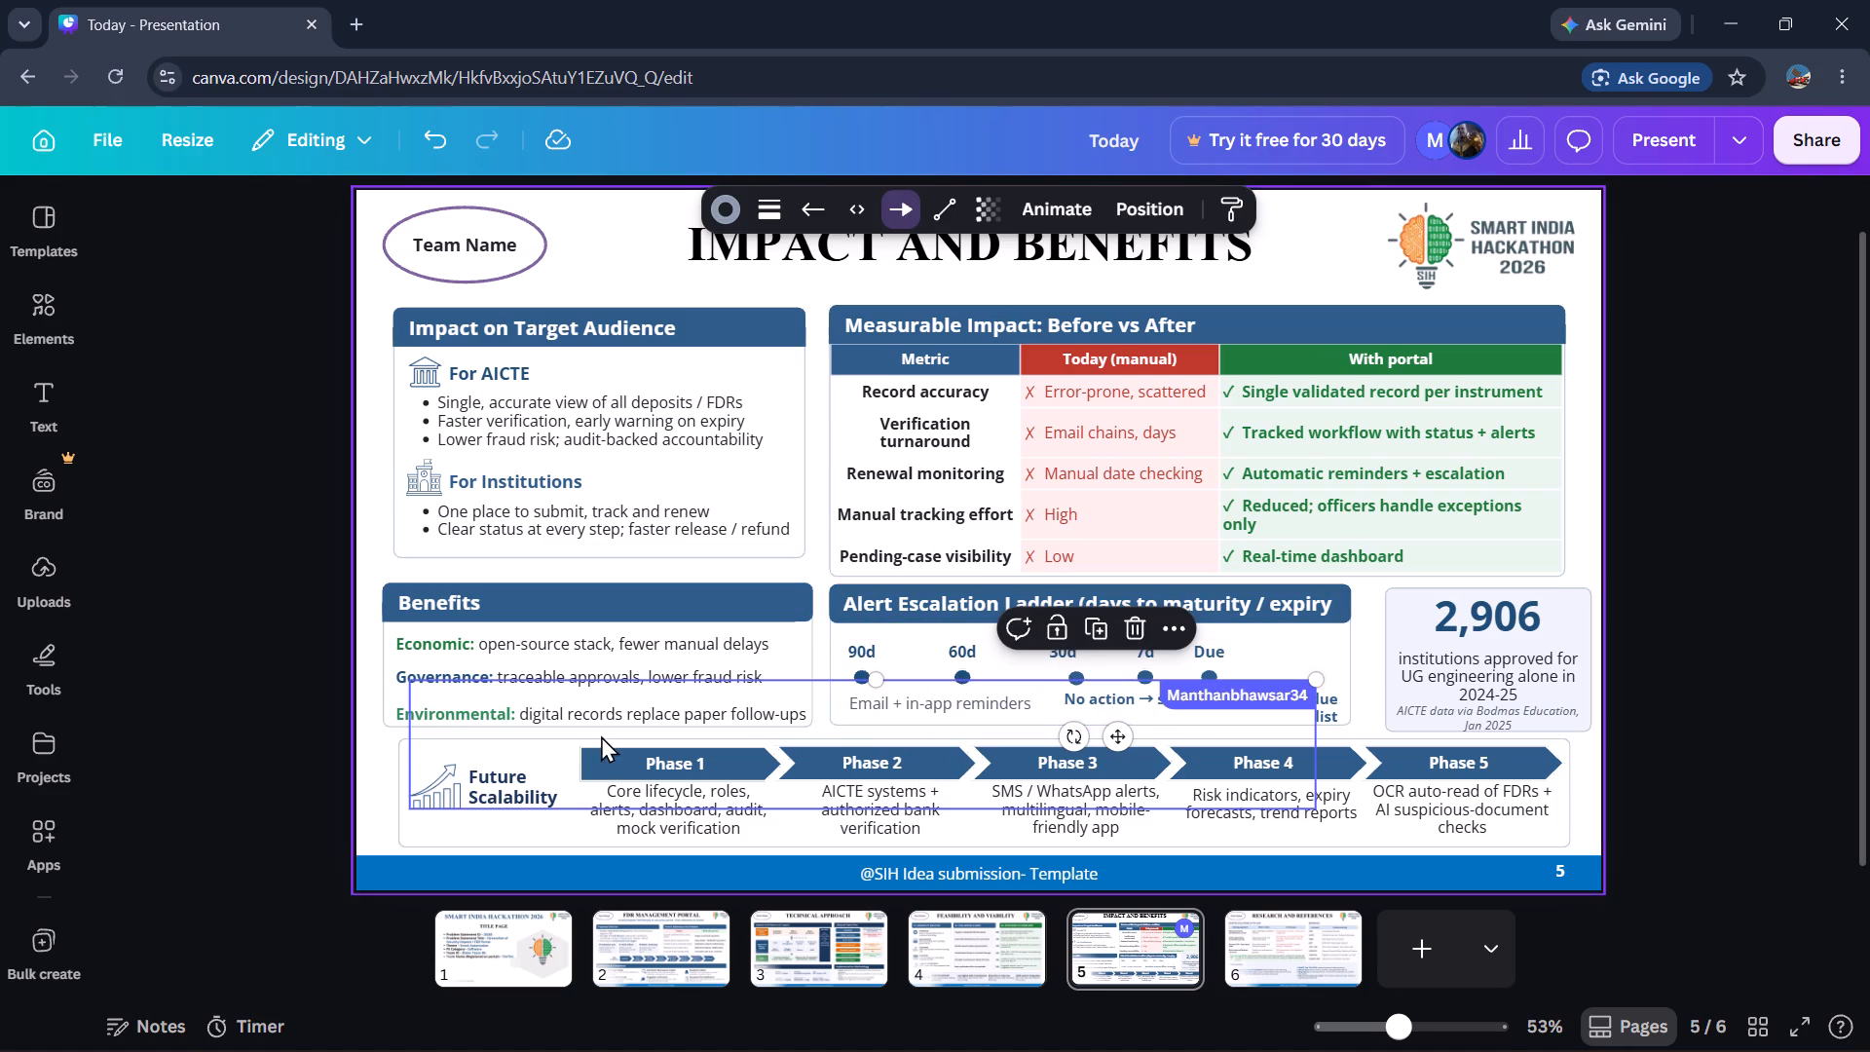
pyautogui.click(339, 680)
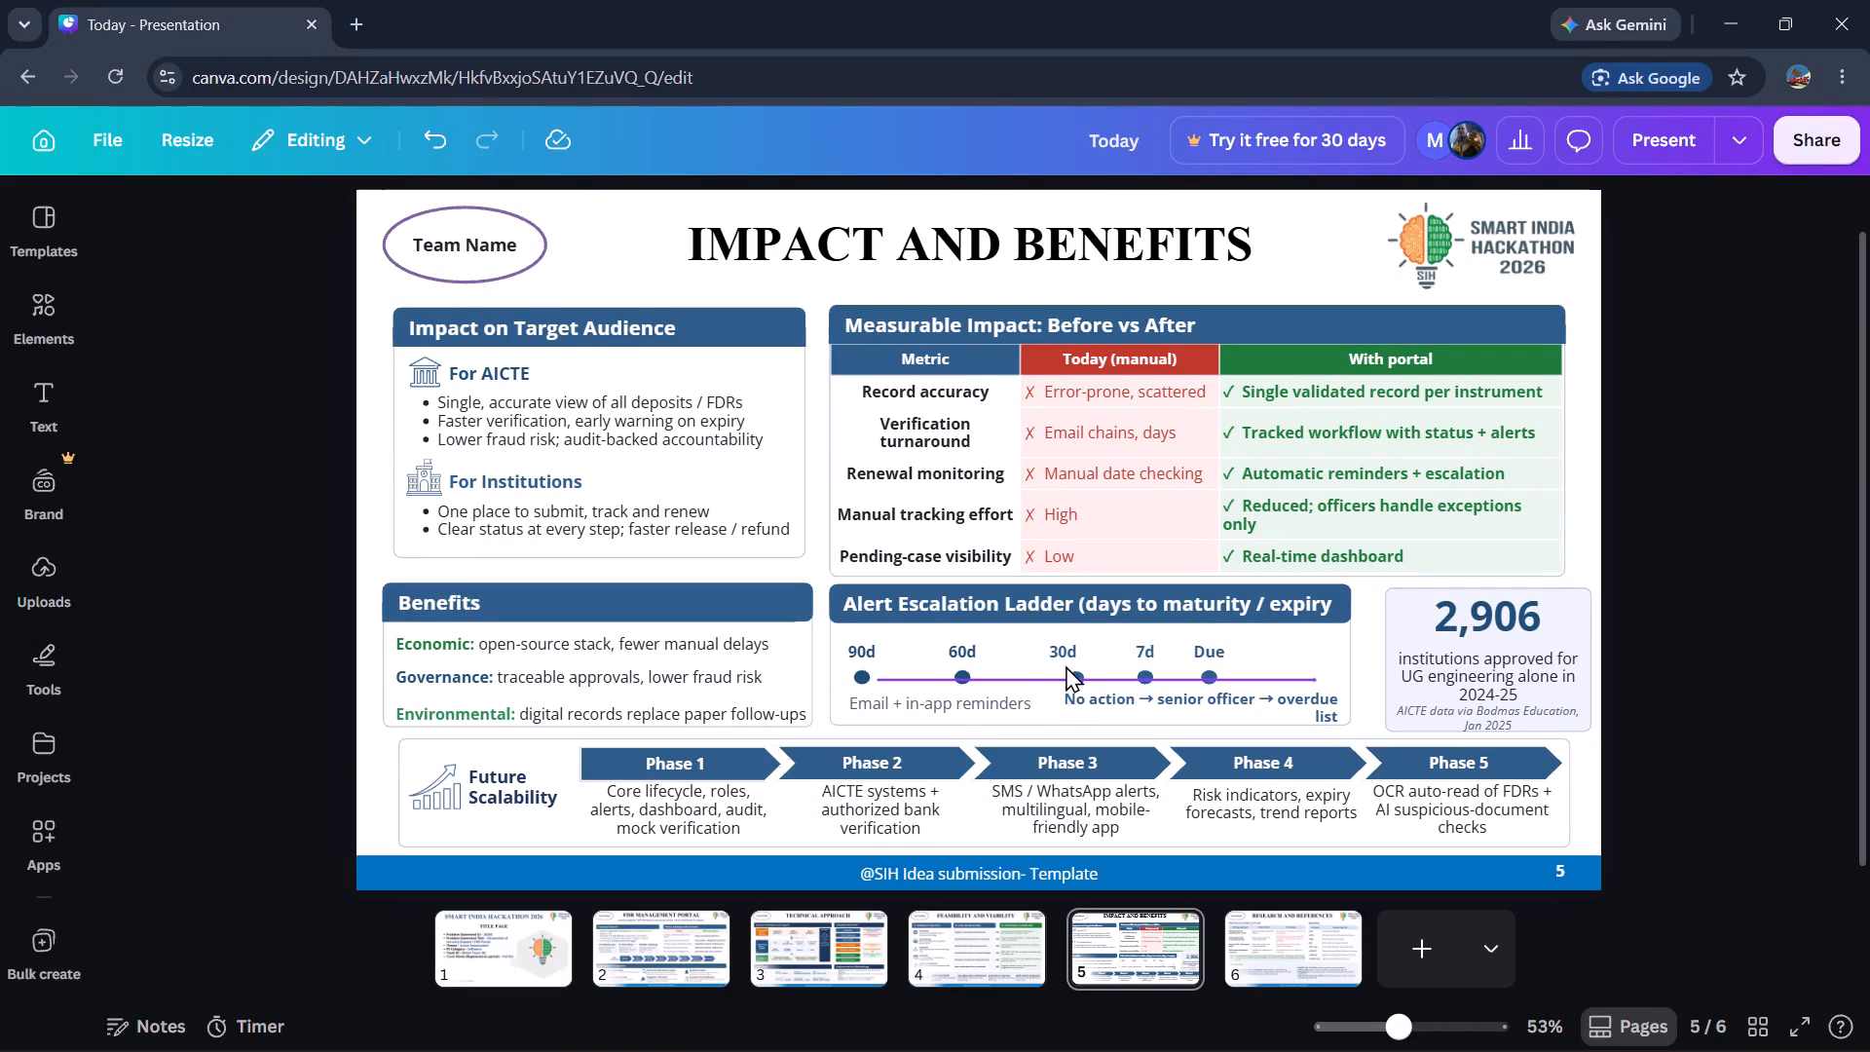
# Nudge the Alert Escalation Ladder's timeline line left until it starts on the 90d dot, and slightly up toward the dots' centres.
pyautogui.doubleClick(957, 671)
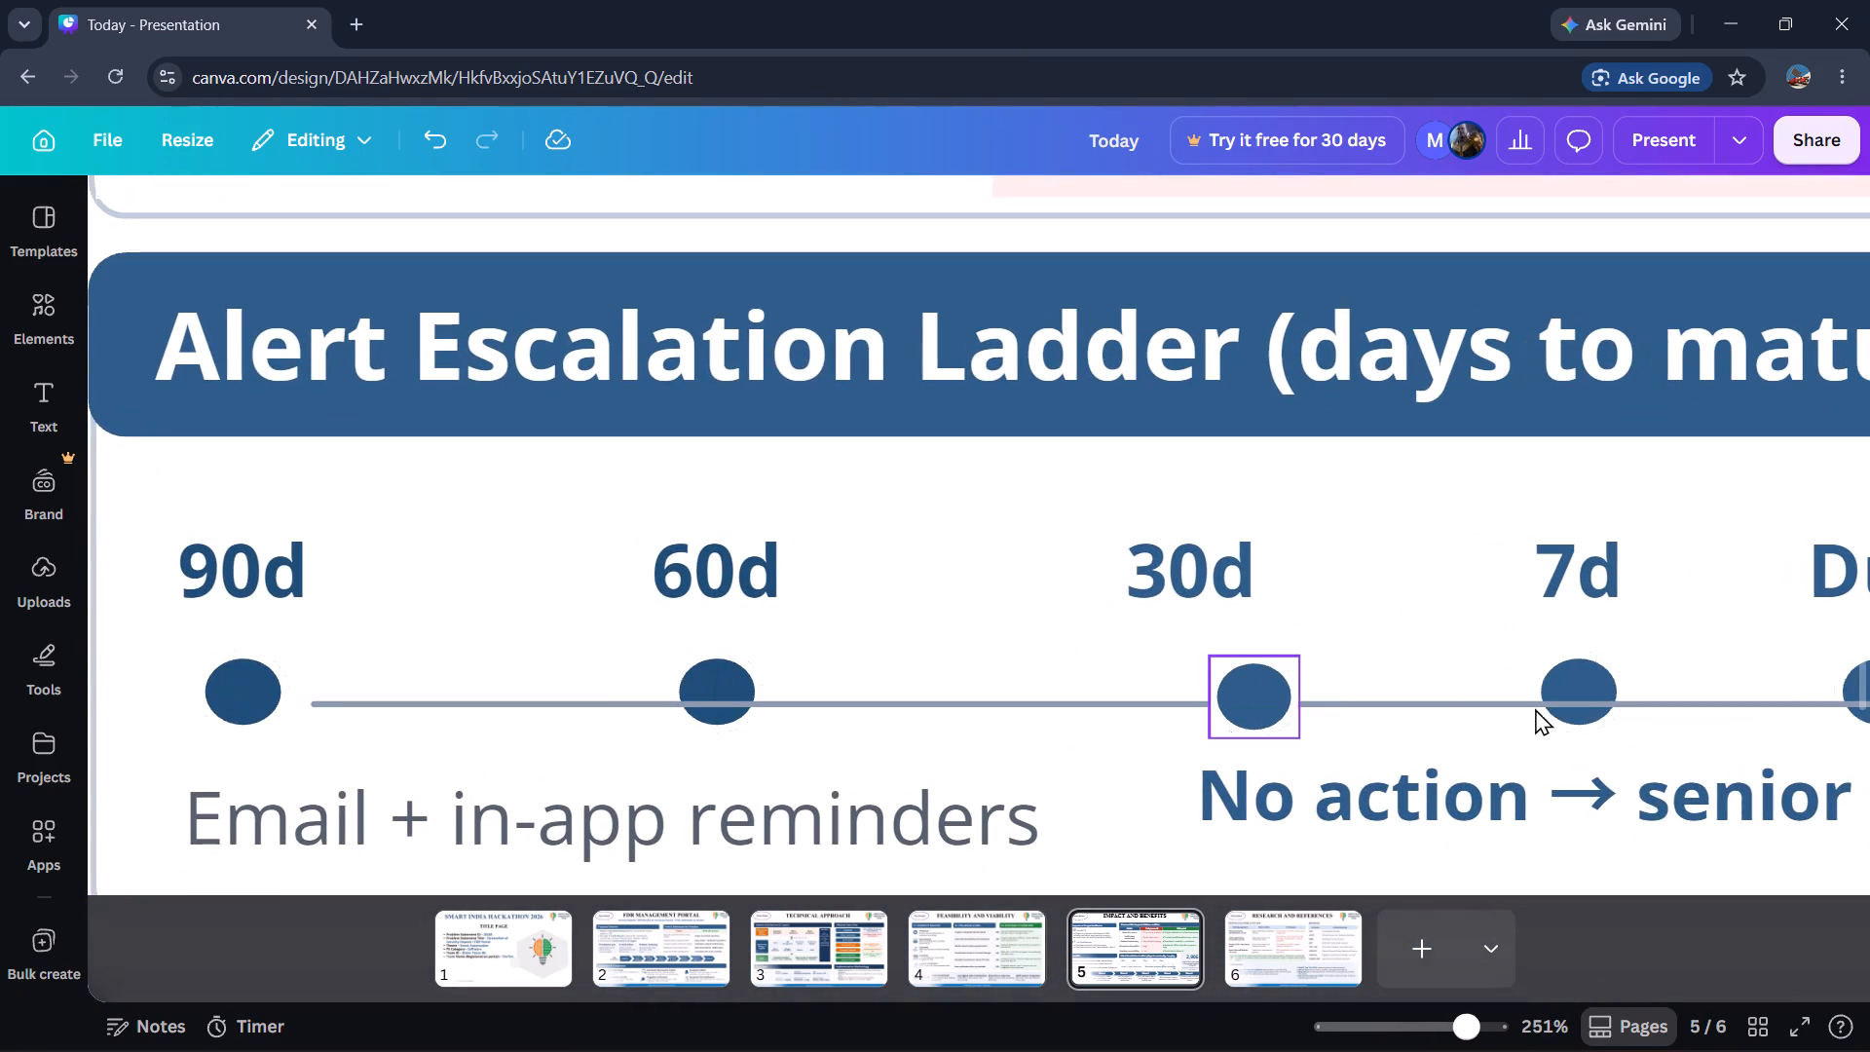
pyautogui.click(1268, 693)
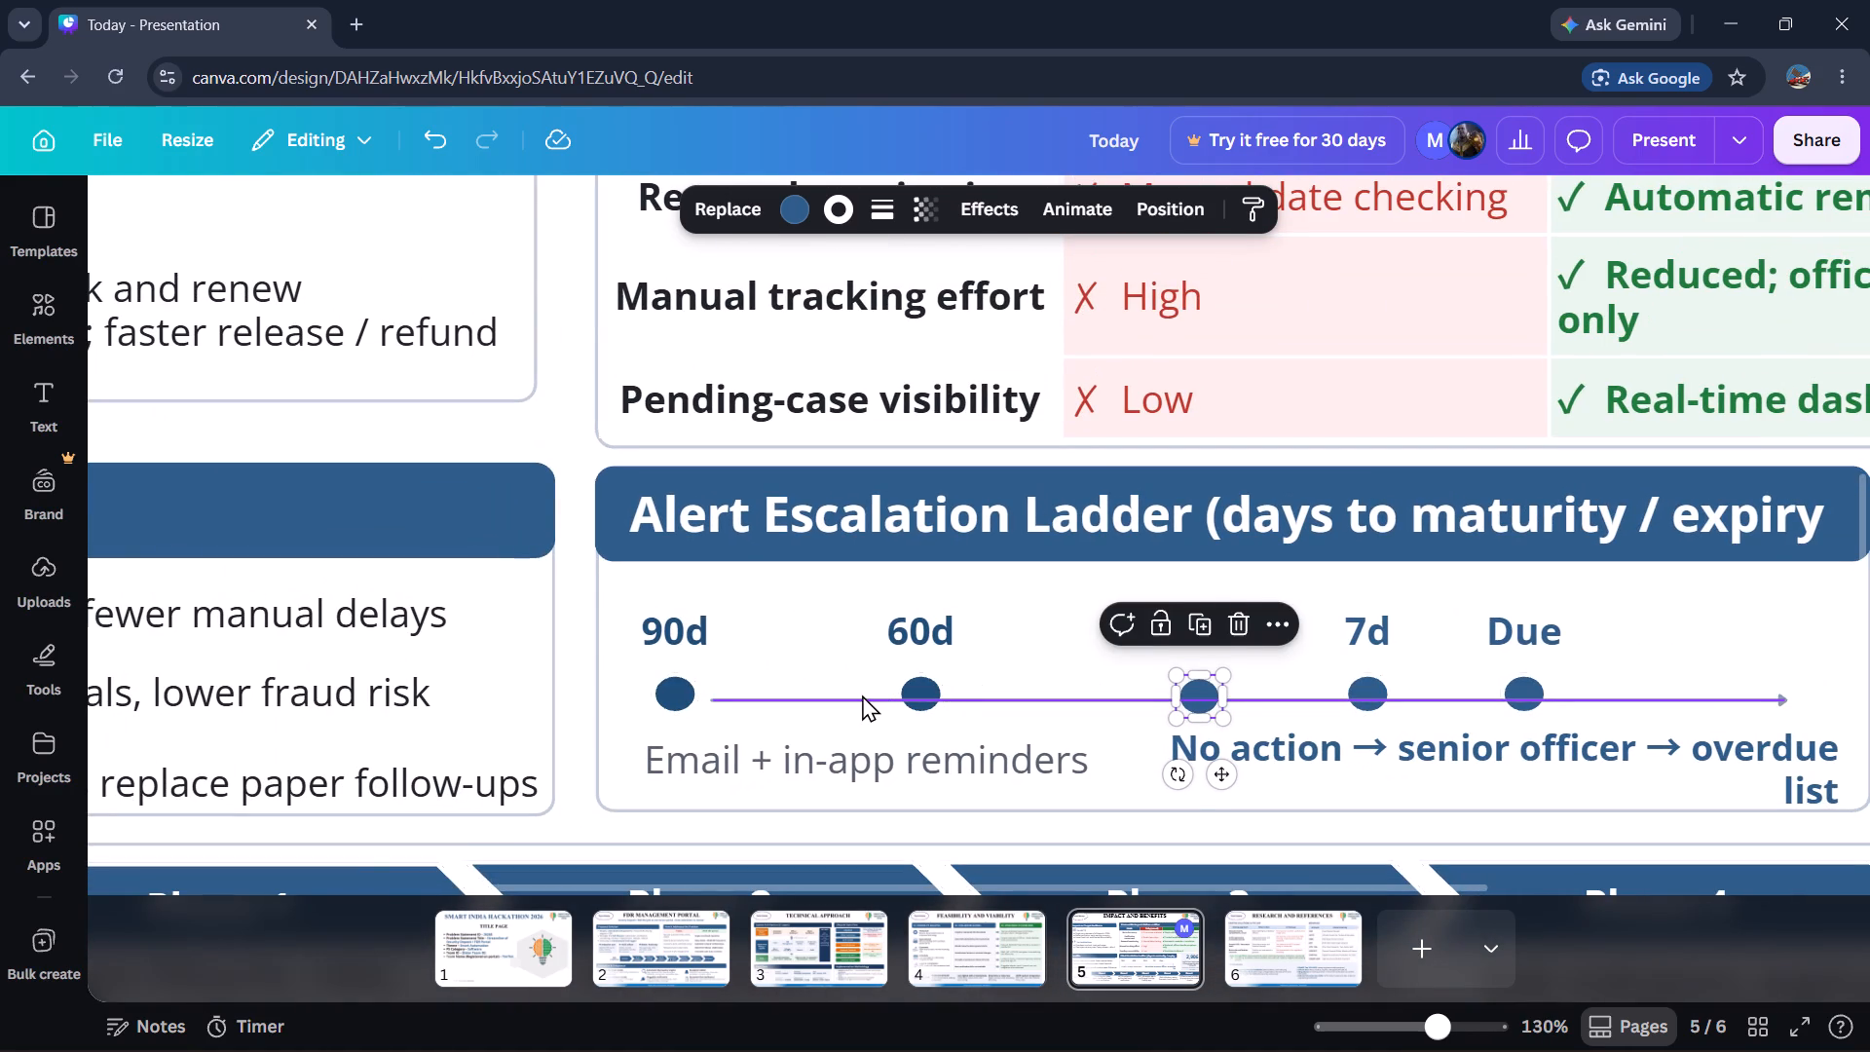
pyautogui.click(862, 695)
pyautogui.press('Left')
pyautogui.press('Left')
pyautogui.press('Left')
pyautogui.press('Left')
pyautogui.press('Left')
pyautogui.press('Left')
pyautogui.press('Left')
pyautogui.press('Left')
pyautogui.press('Left')
pyautogui.press('Left')
pyautogui.press('Left')
pyautogui.press('Left')
pyautogui.press('Left')
pyautogui.press('Left')
pyautogui.press('Left')
pyautogui.press('Left')
pyautogui.press('Left')
pyautogui.press('Left')
pyautogui.press('Left')
pyautogui.press('Left')
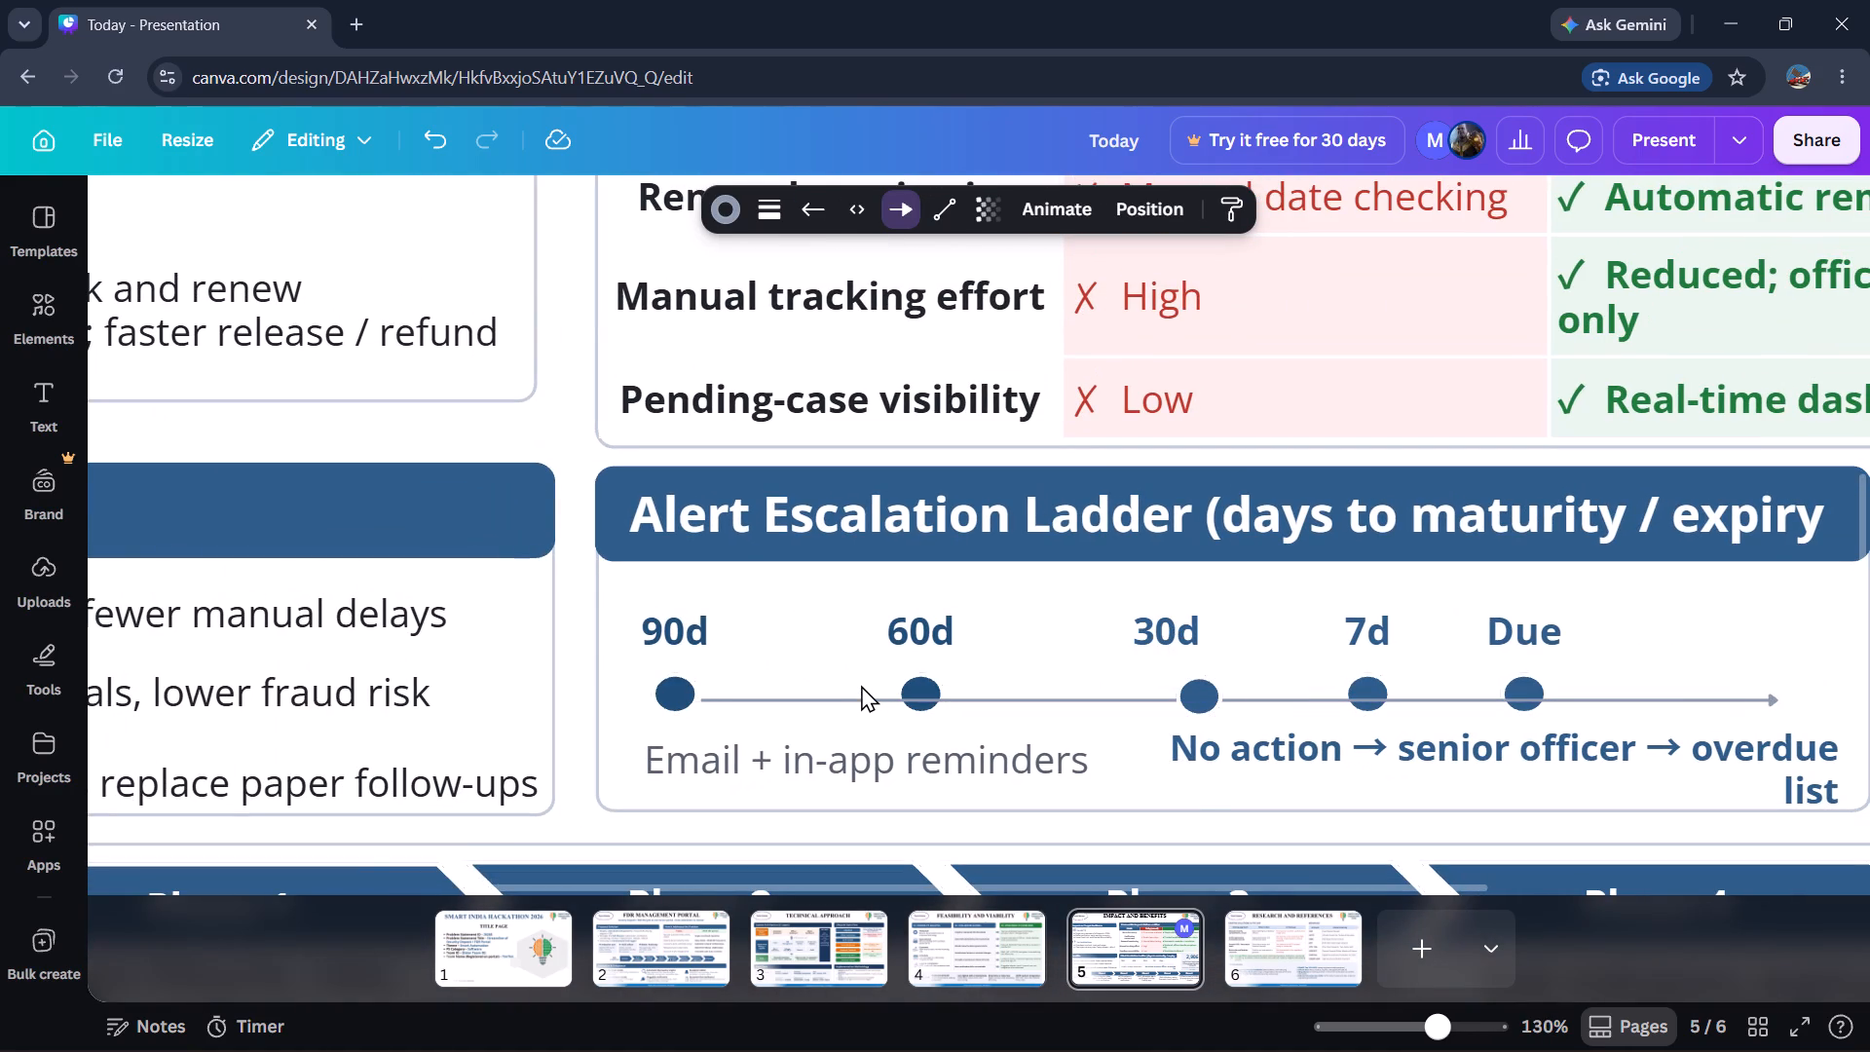
pyautogui.press('Left')
pyautogui.press('Left')
pyautogui.press('Left')
pyautogui.press('Left')
pyautogui.press('Left')
pyautogui.press('Left')
pyautogui.press('Left')
pyautogui.press('Up')
pyautogui.press('Up')
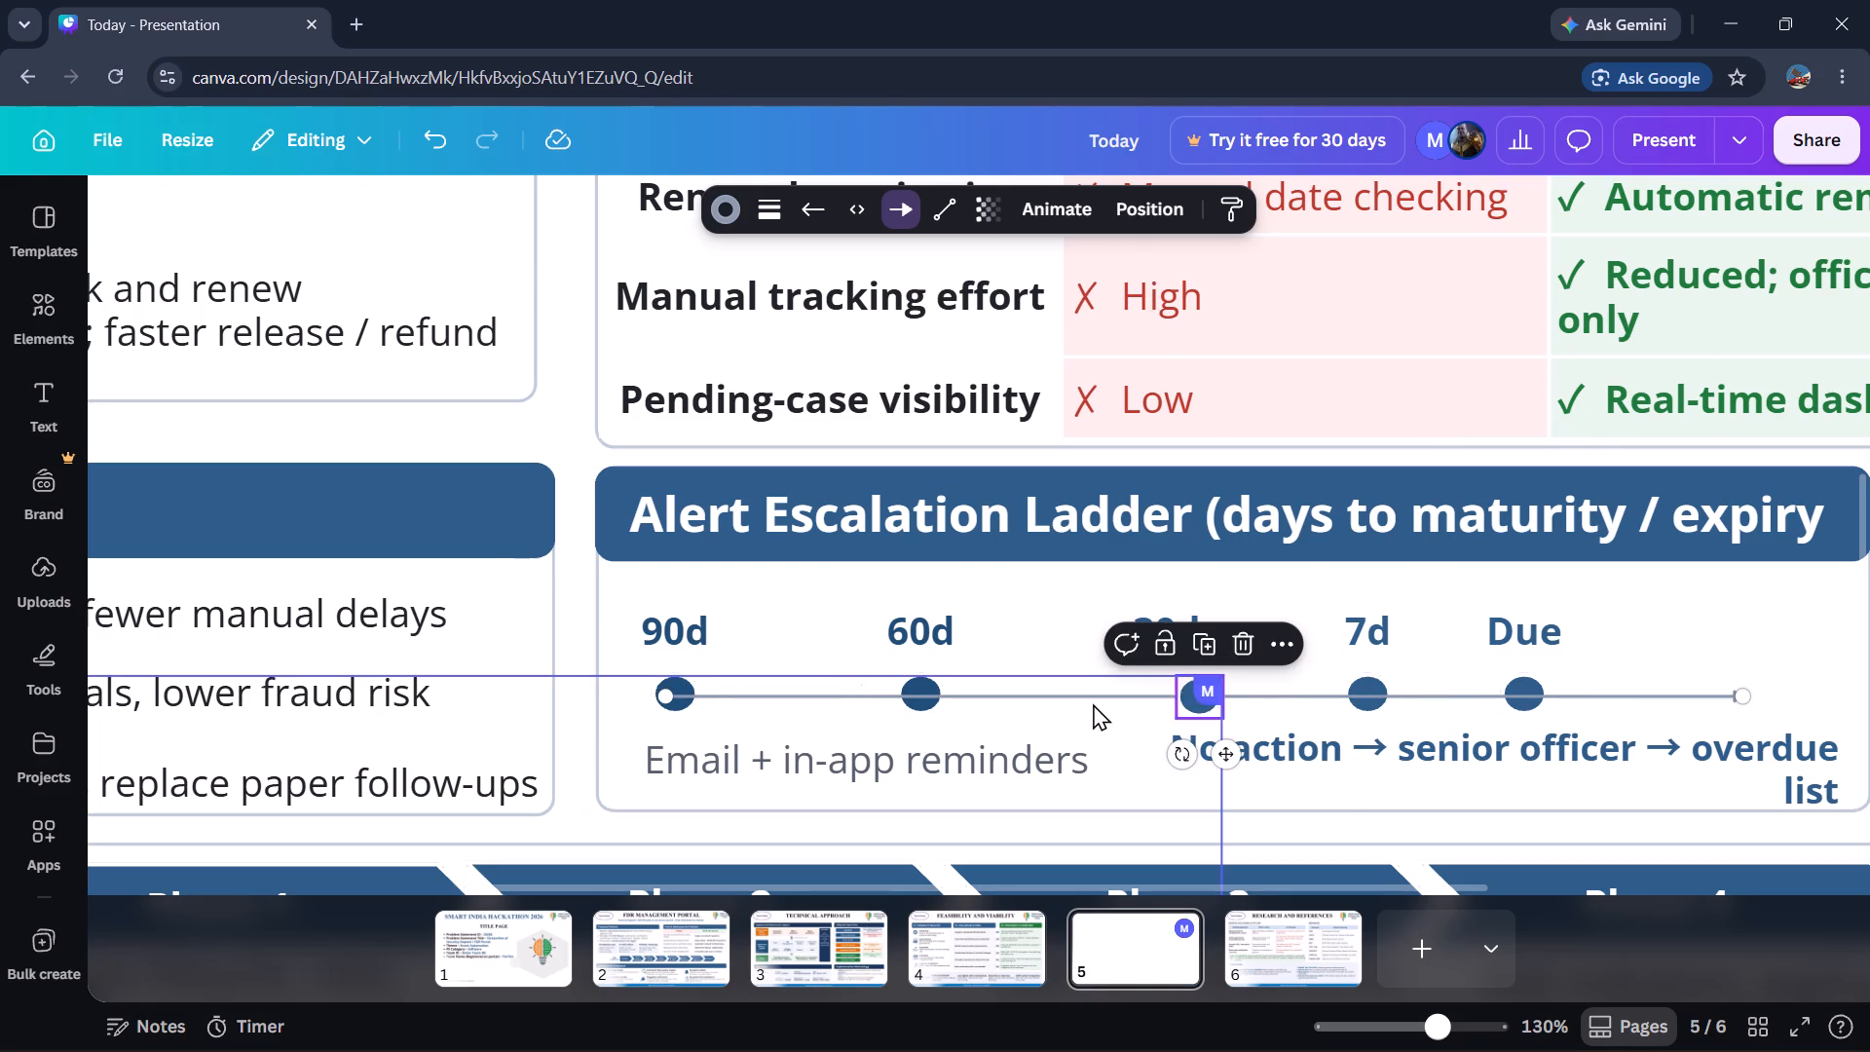
# Nudge the "No action → senior officer → overdue list" text slightly left inside the Alert Escalation Ladder box.
pyautogui.click(1320, 750)
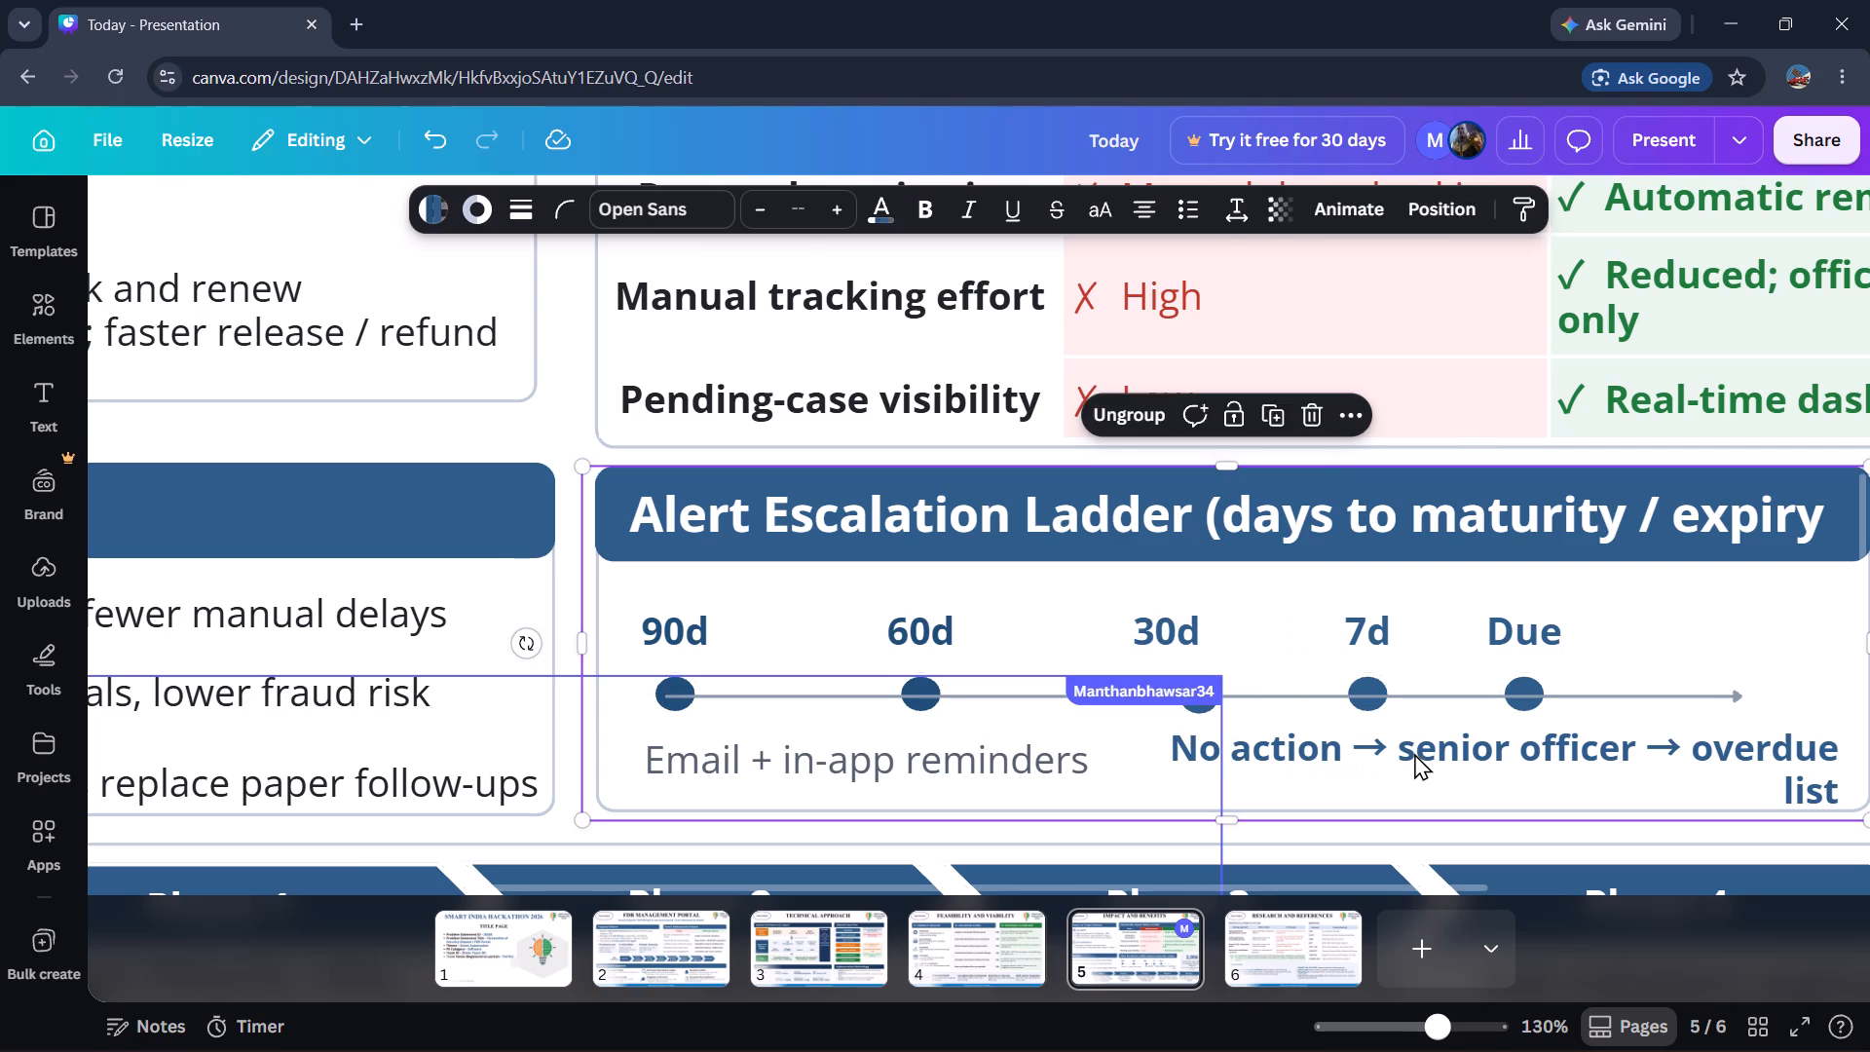
pyautogui.click(1434, 752)
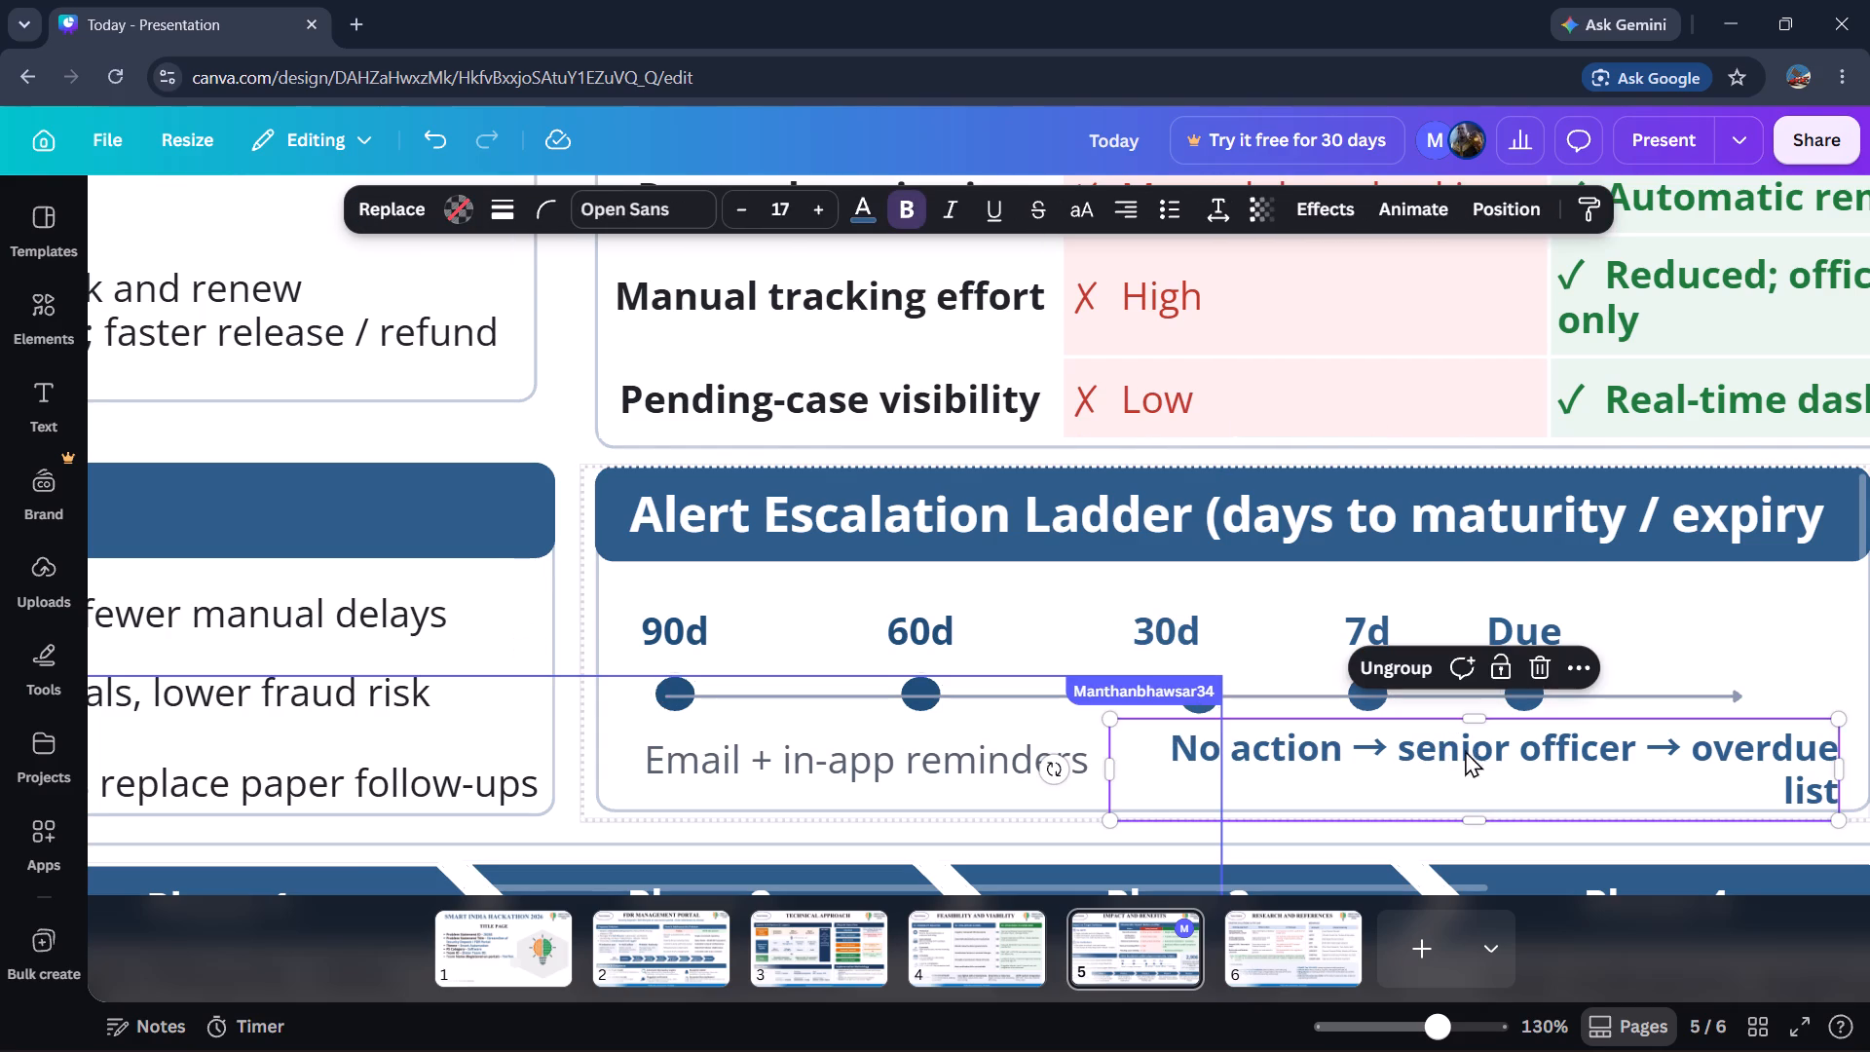
pyautogui.press('Left')
pyautogui.press('Left')
pyautogui.press('Left')
pyautogui.press('Left')
pyautogui.press('Left')
pyautogui.press('Left')
pyautogui.press('Left')
pyautogui.press('Left')
pyautogui.press('Left')
pyautogui.press('Left')
pyautogui.press('Left')
pyautogui.press('Left')
pyautogui.press('Left')
pyautogui.press('Left')
pyautogui.press('Left')
pyautogui.press('Left')
pyautogui.press('Left')
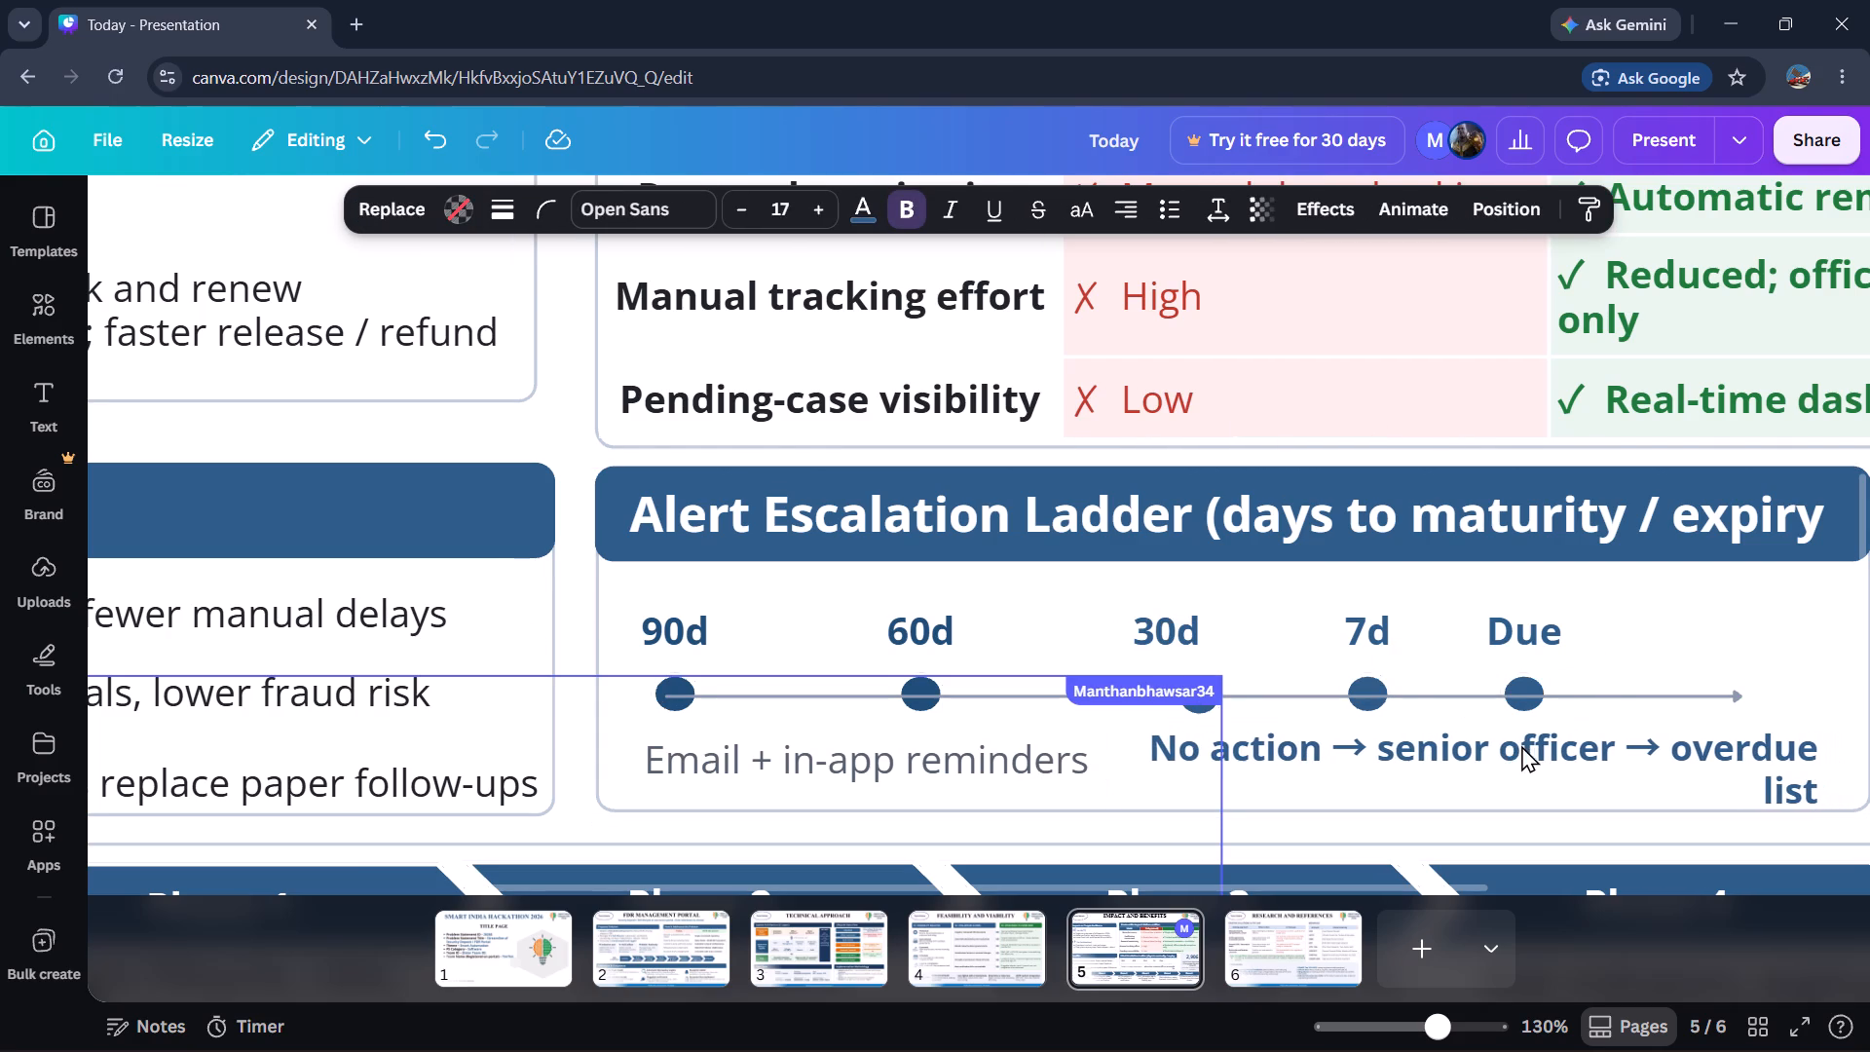
# Nudge the "No action → senior officer → overdue list" text slightly further left inside the Alert Escalation Ladder box.
pyautogui.press('Right')
pyautogui.press('Left')
pyautogui.press('Left')
pyautogui.press('Left')
pyautogui.press('Left')
pyautogui.press('Left')
pyautogui.press('Left')
pyautogui.press('Left')
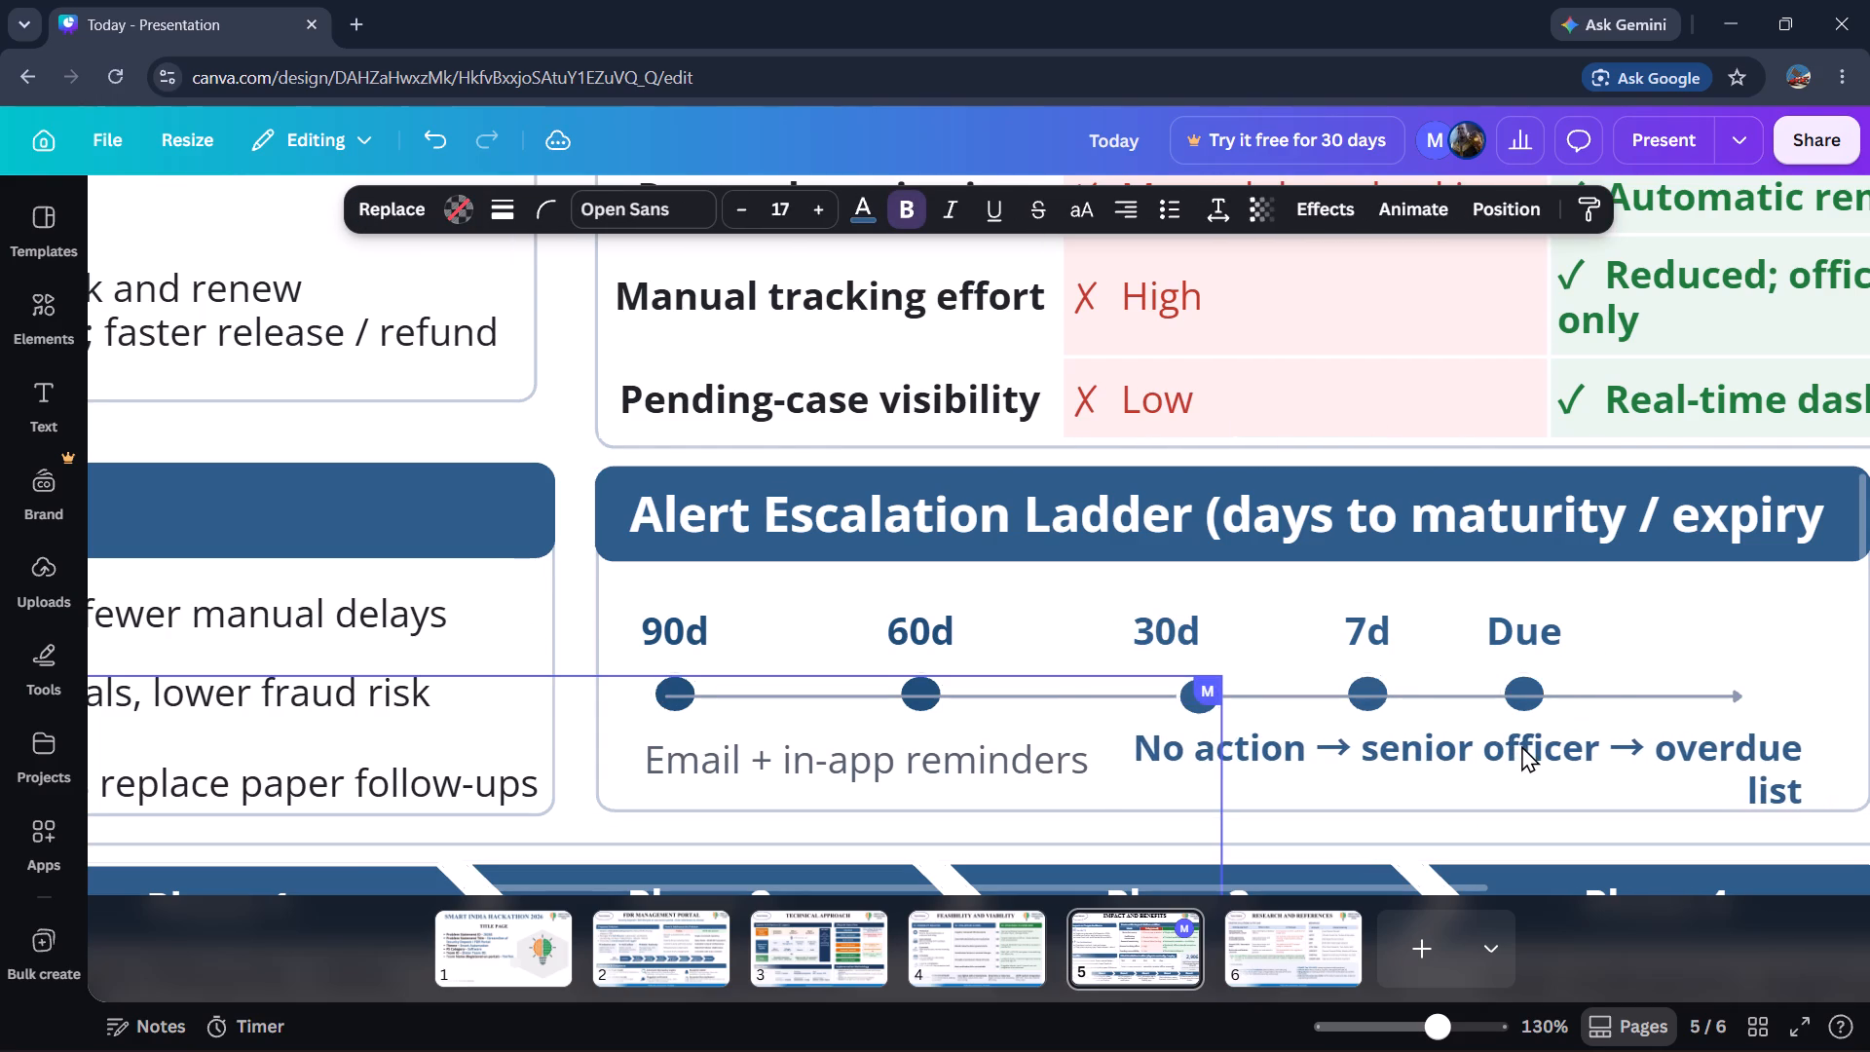
pyautogui.press('Left')
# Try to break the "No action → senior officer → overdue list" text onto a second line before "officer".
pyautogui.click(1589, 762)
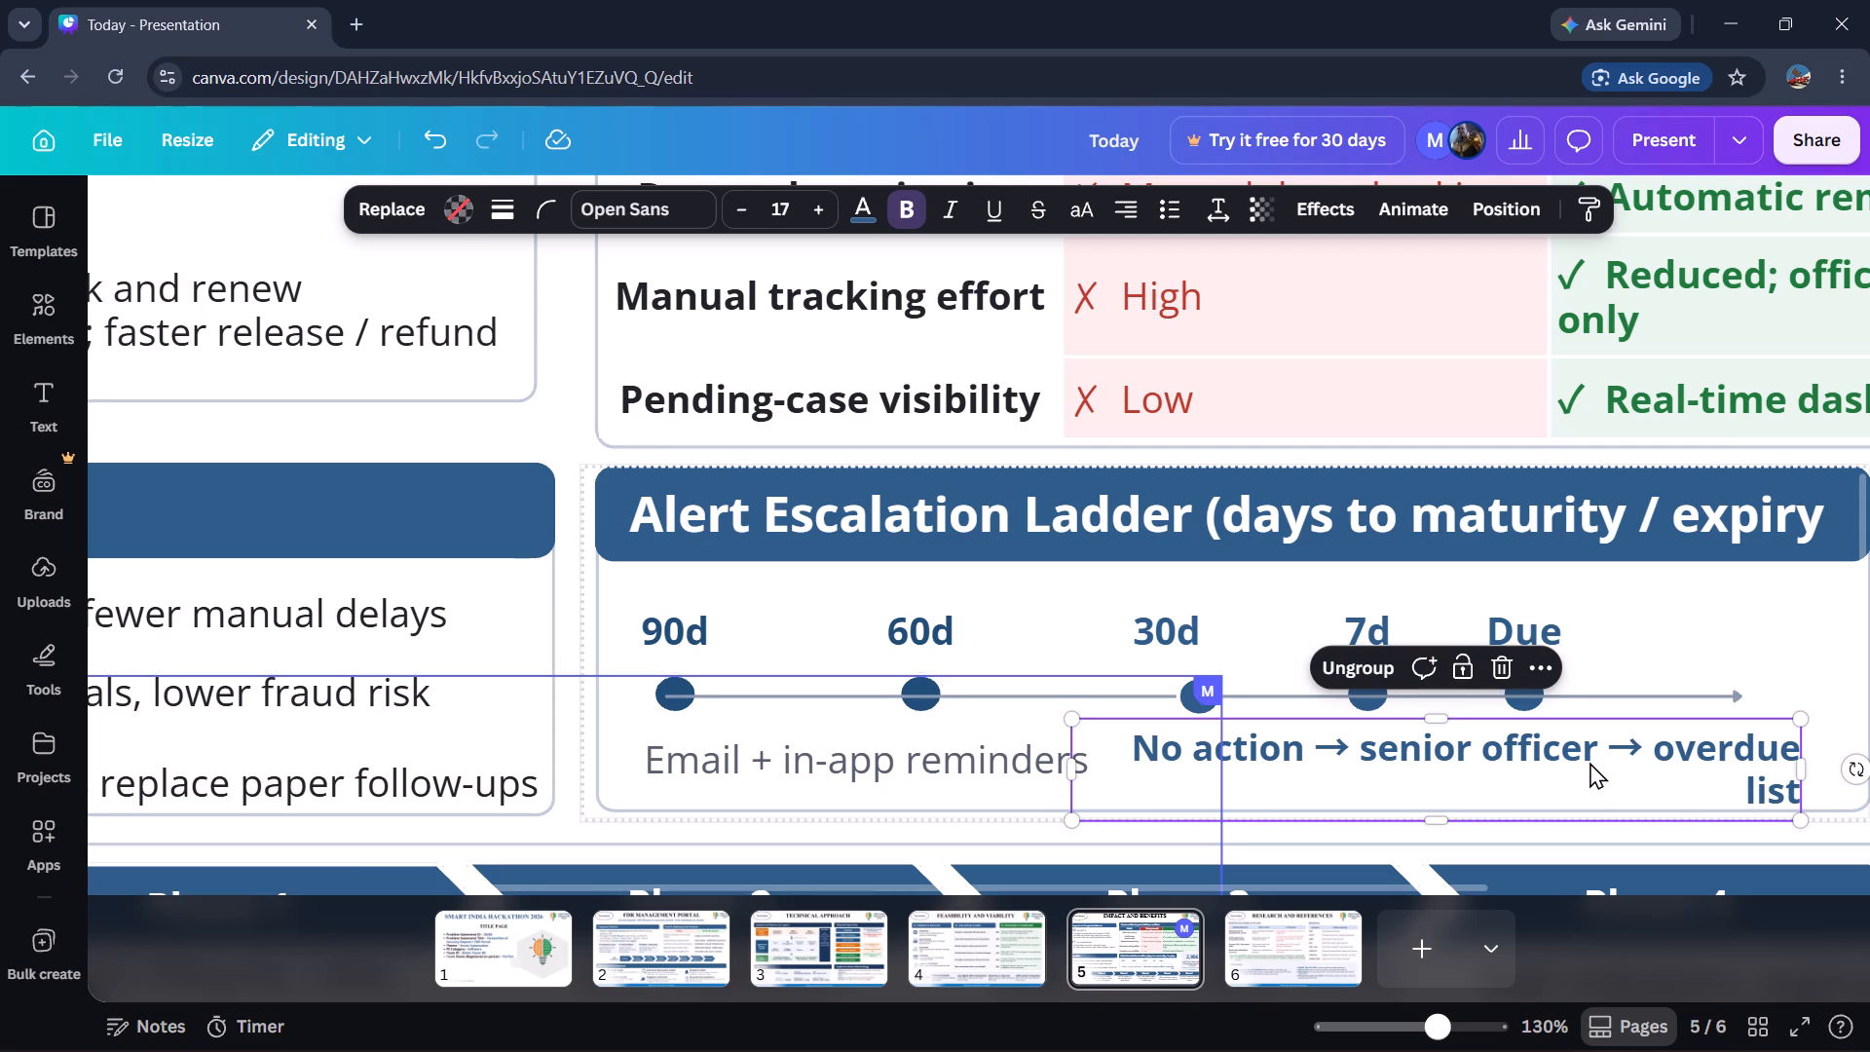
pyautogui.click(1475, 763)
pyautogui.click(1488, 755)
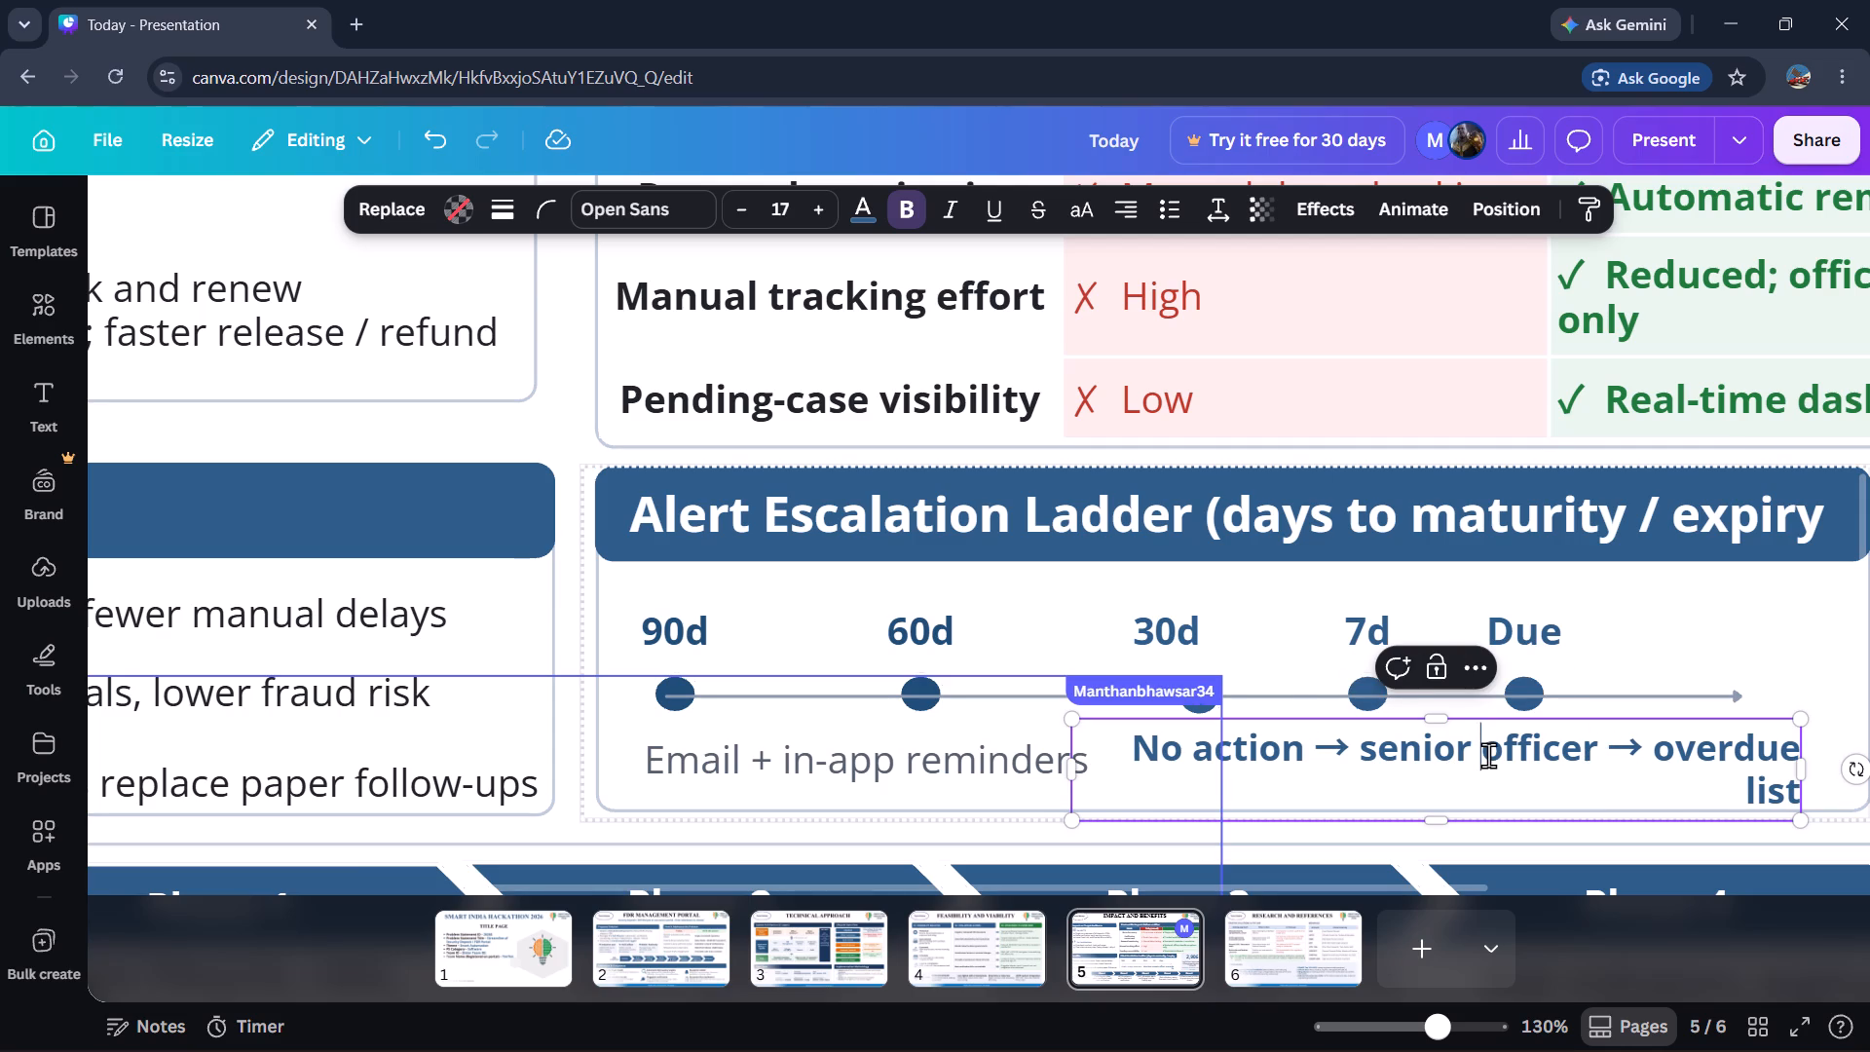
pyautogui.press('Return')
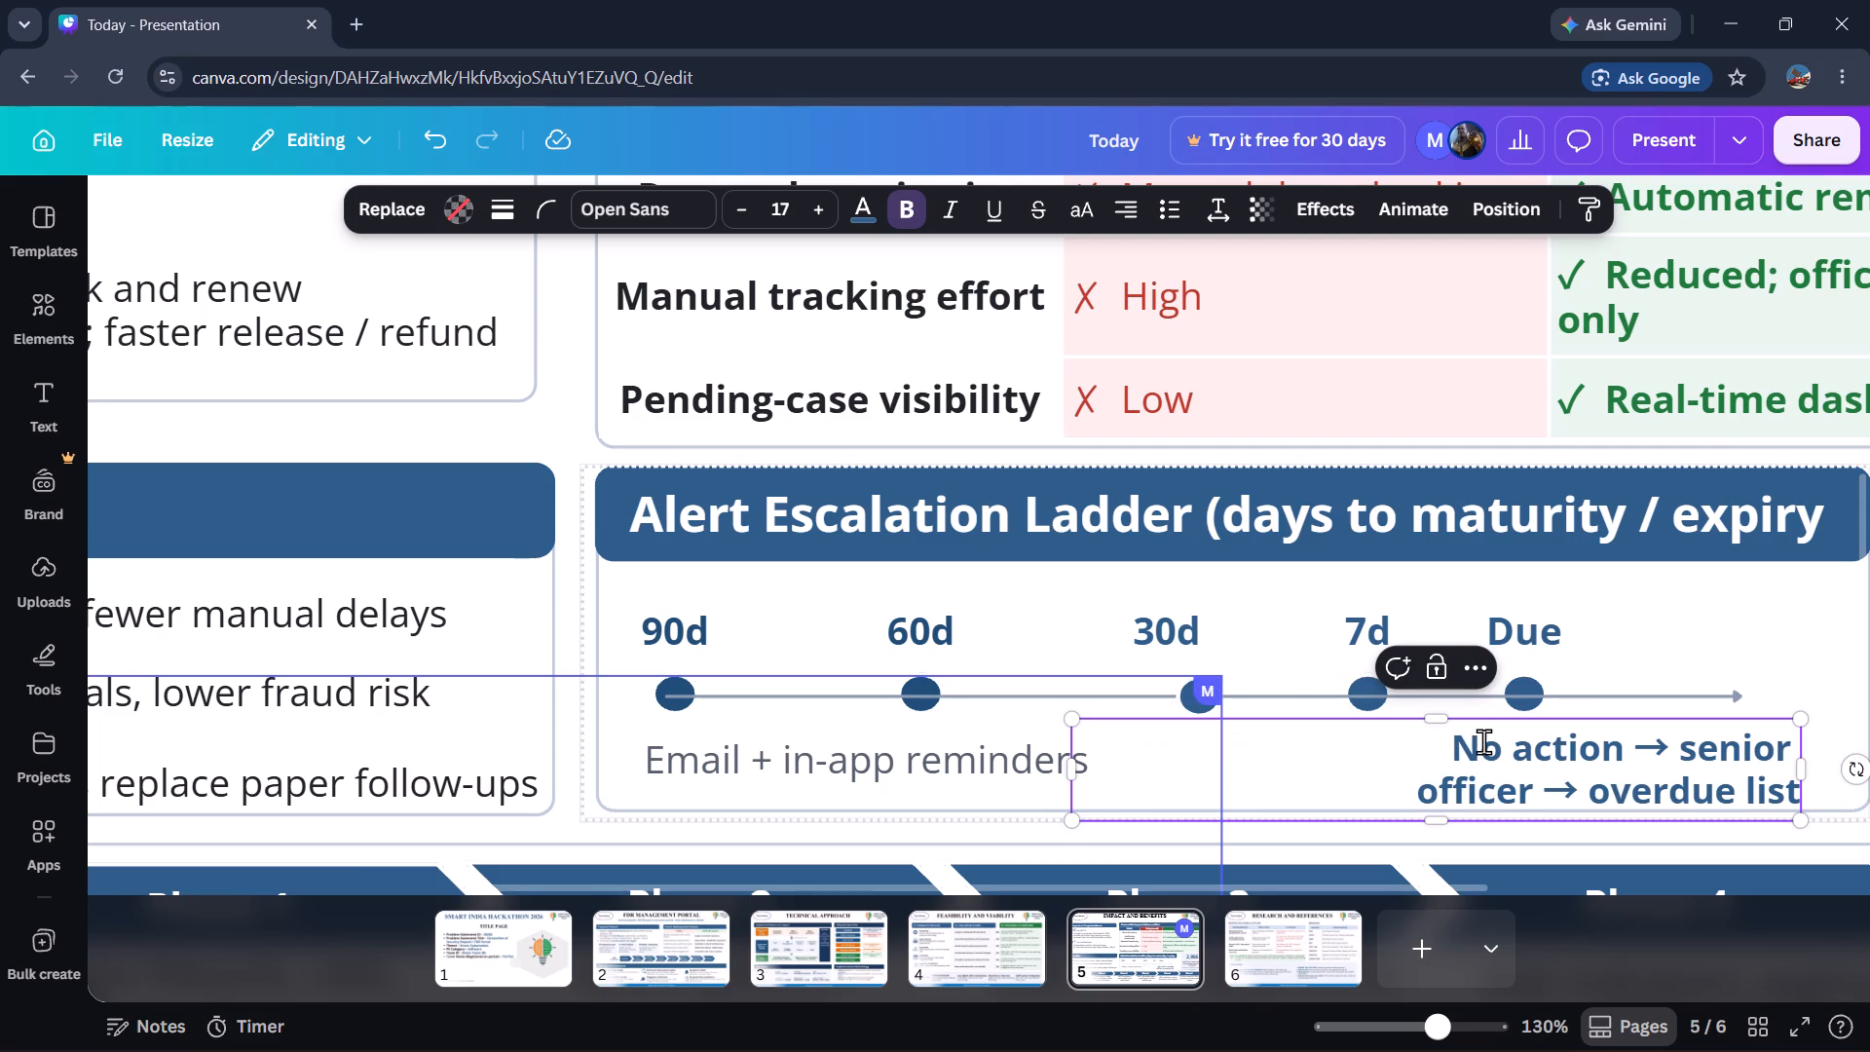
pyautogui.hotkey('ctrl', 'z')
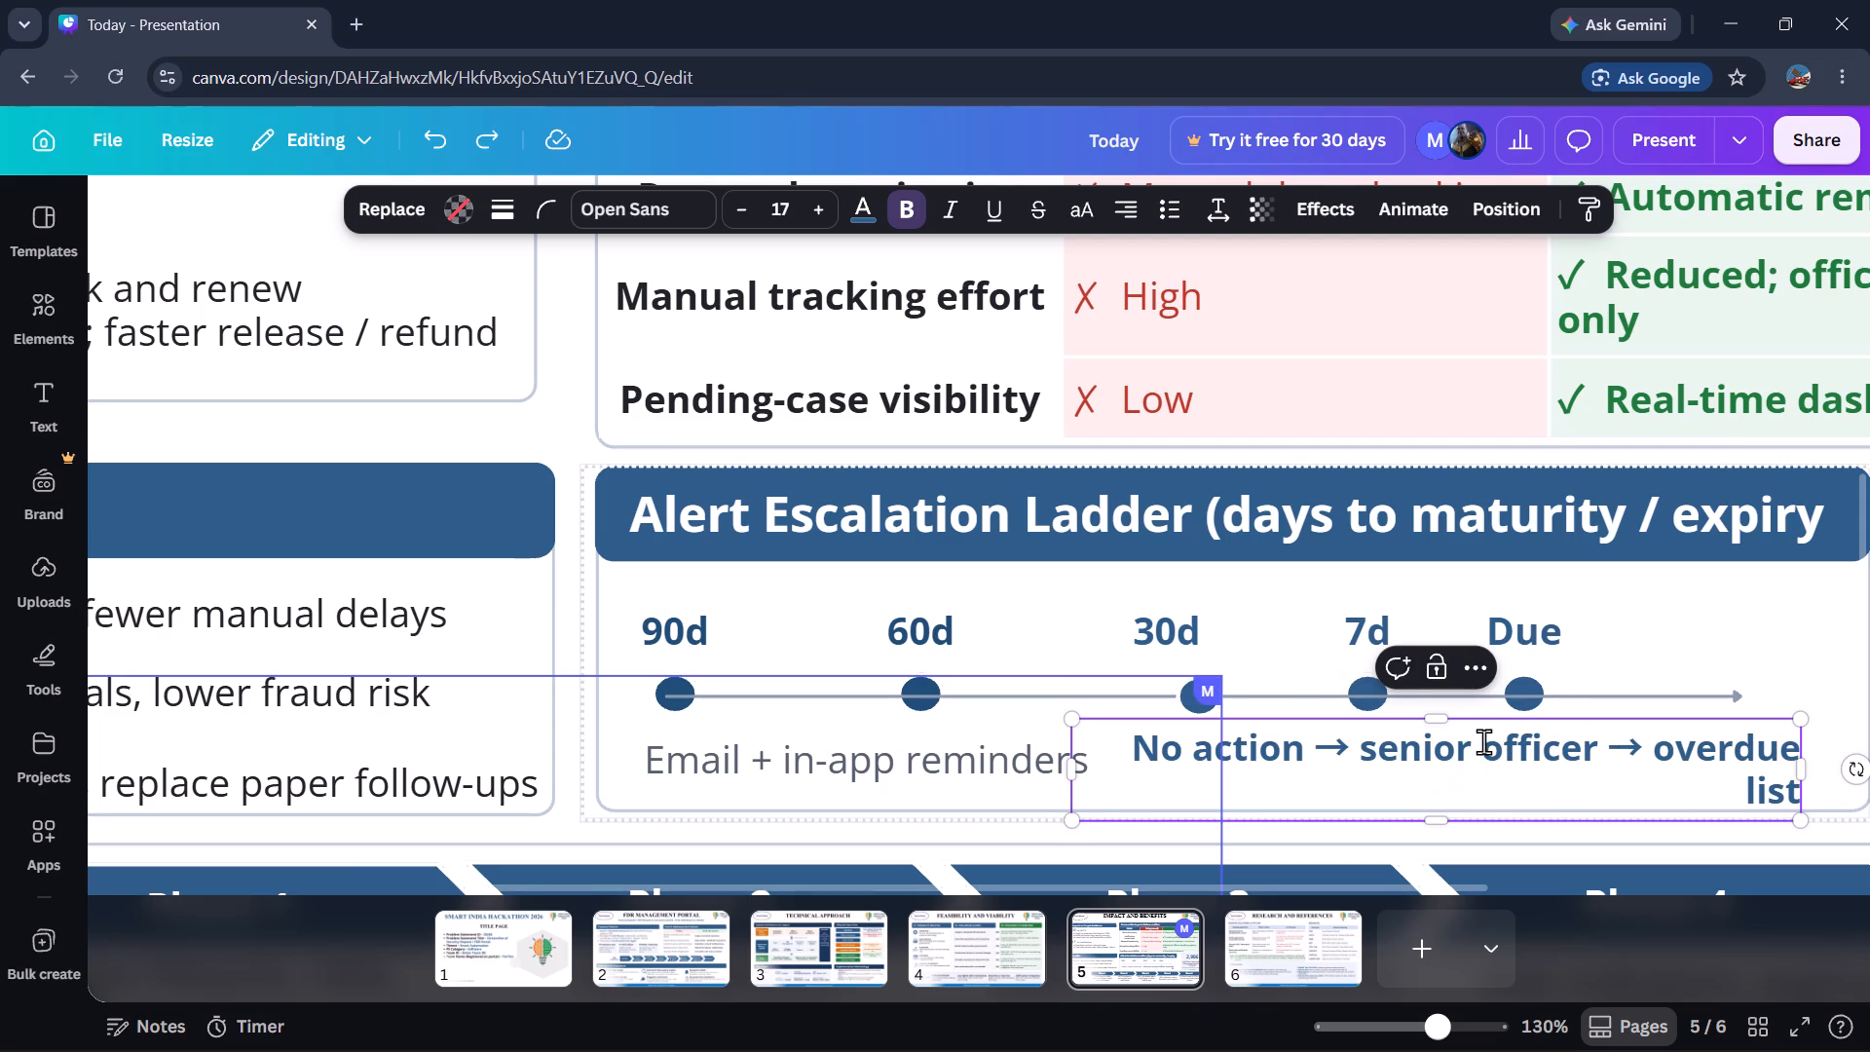
# Duplicate the 30d timeline dot, place the copy over the 60d dot and nudge it down onto the line.
pyautogui.hscroll(-1, 1636, 728)
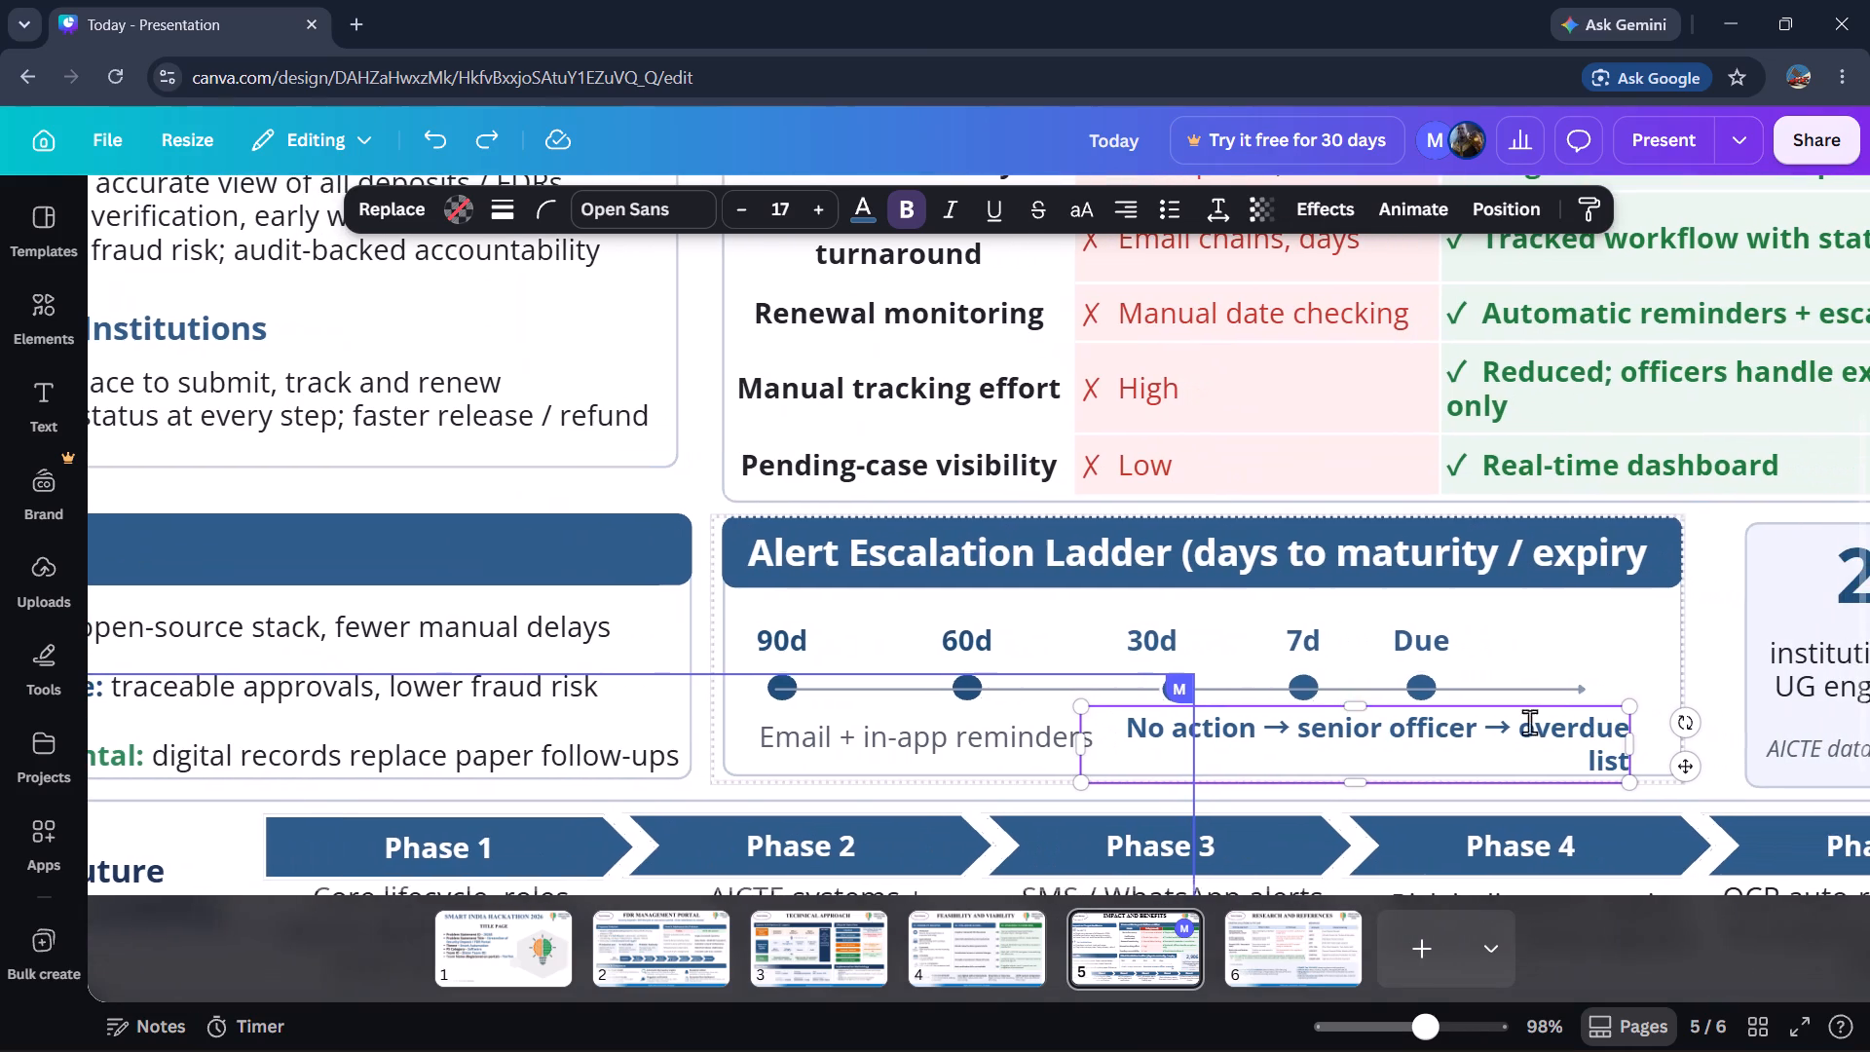
pyautogui.click(1178, 683)
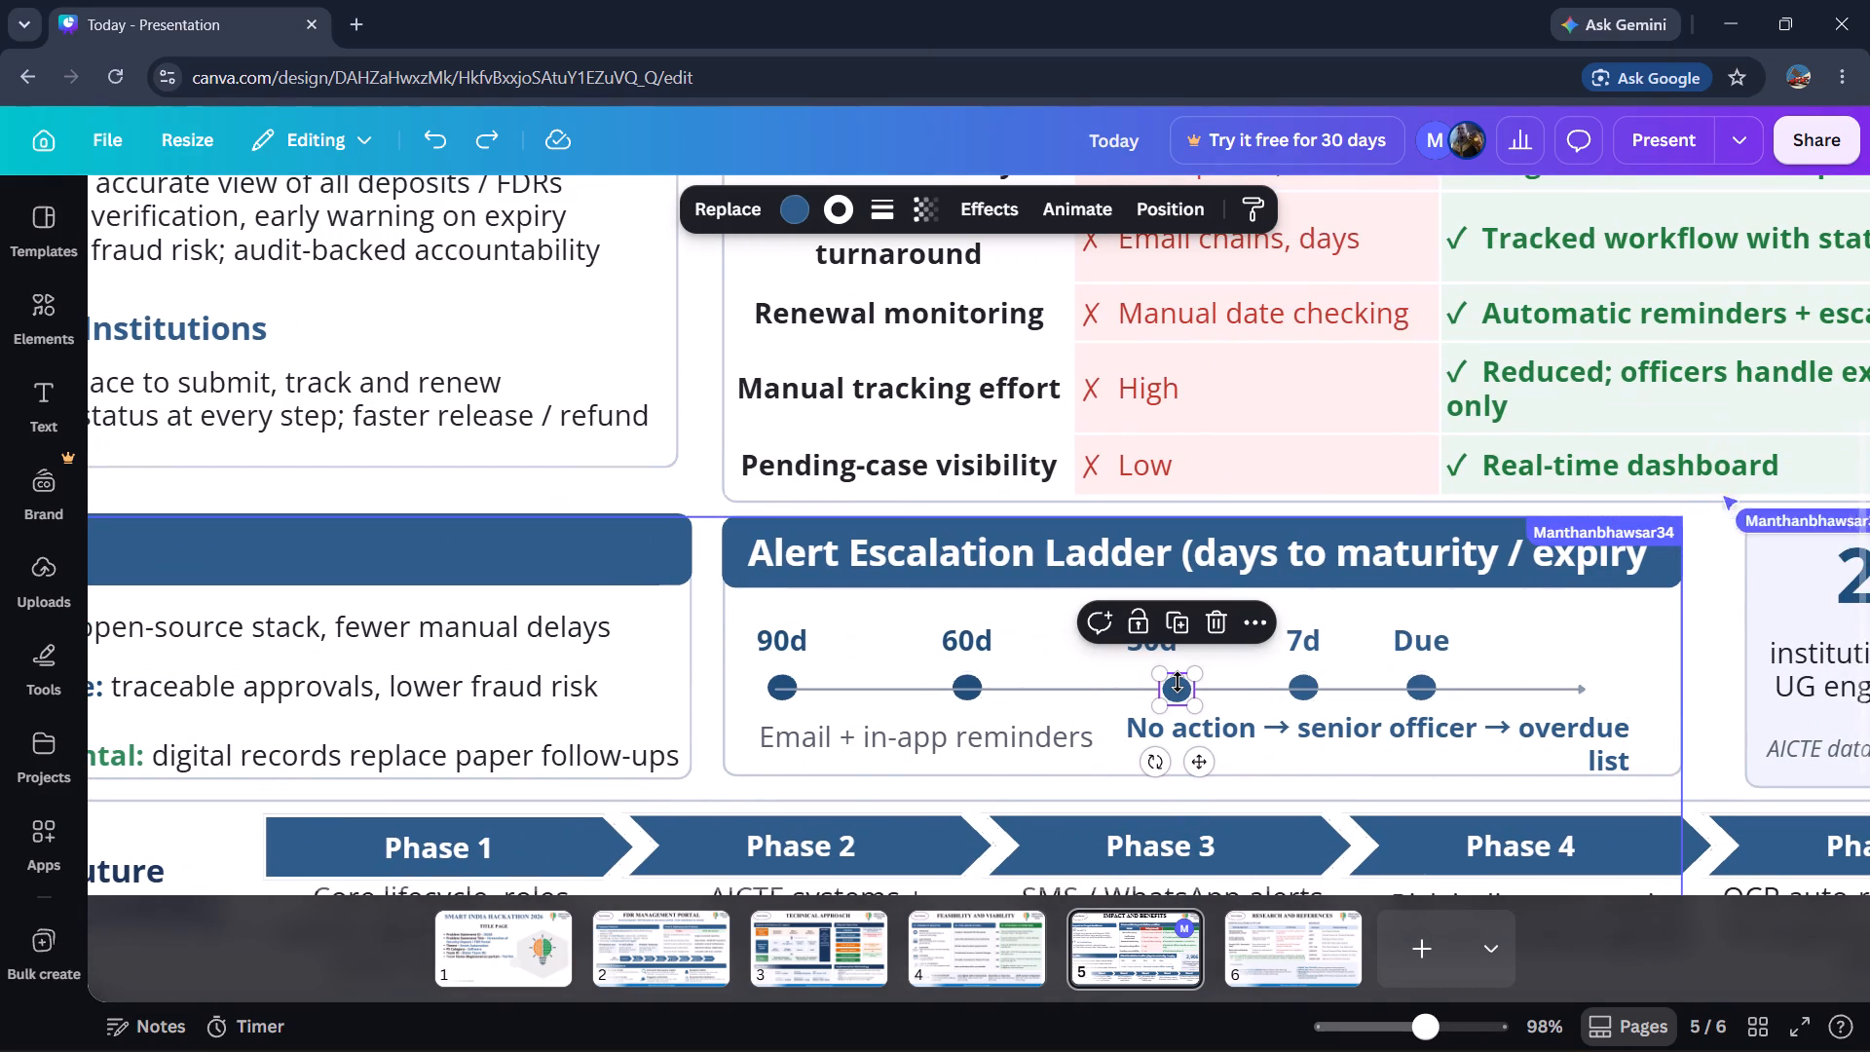
pyautogui.hotkey('ctrl', 'd')
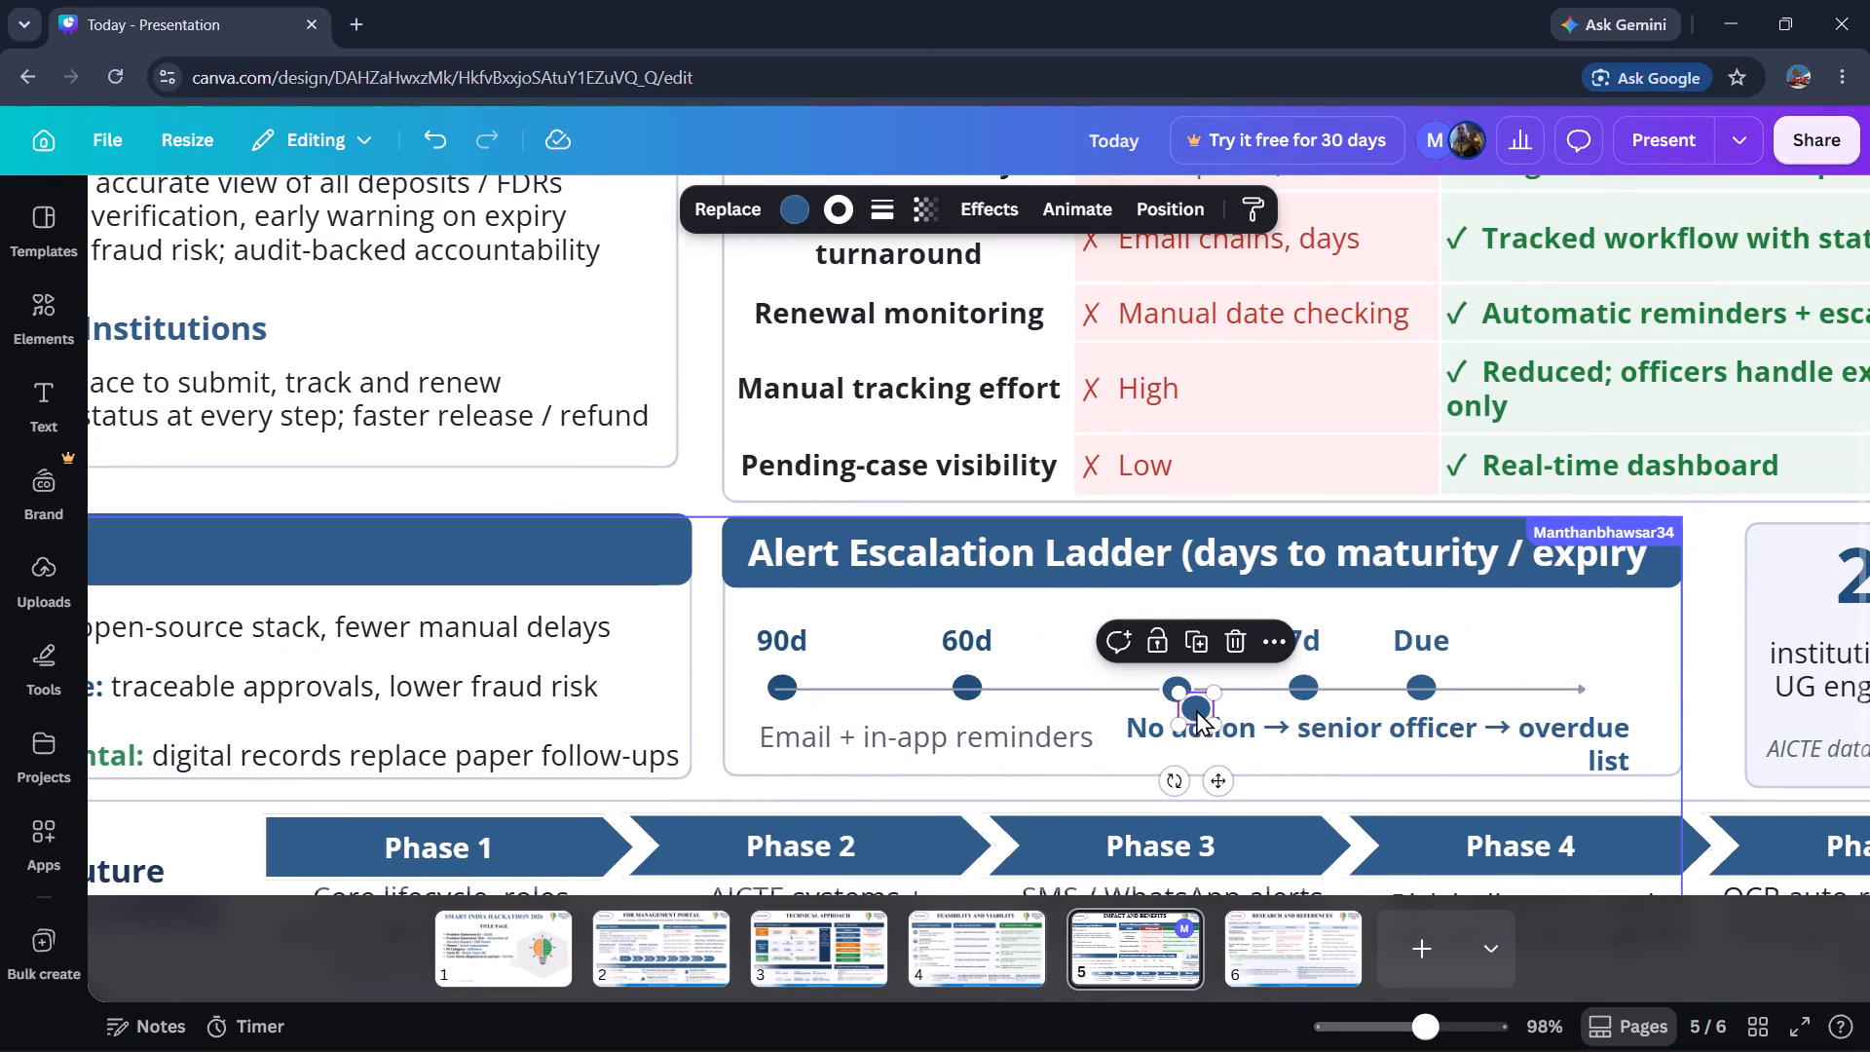
pyautogui.moveTo(1211, 777); pyautogui.dragTo(983, 752)
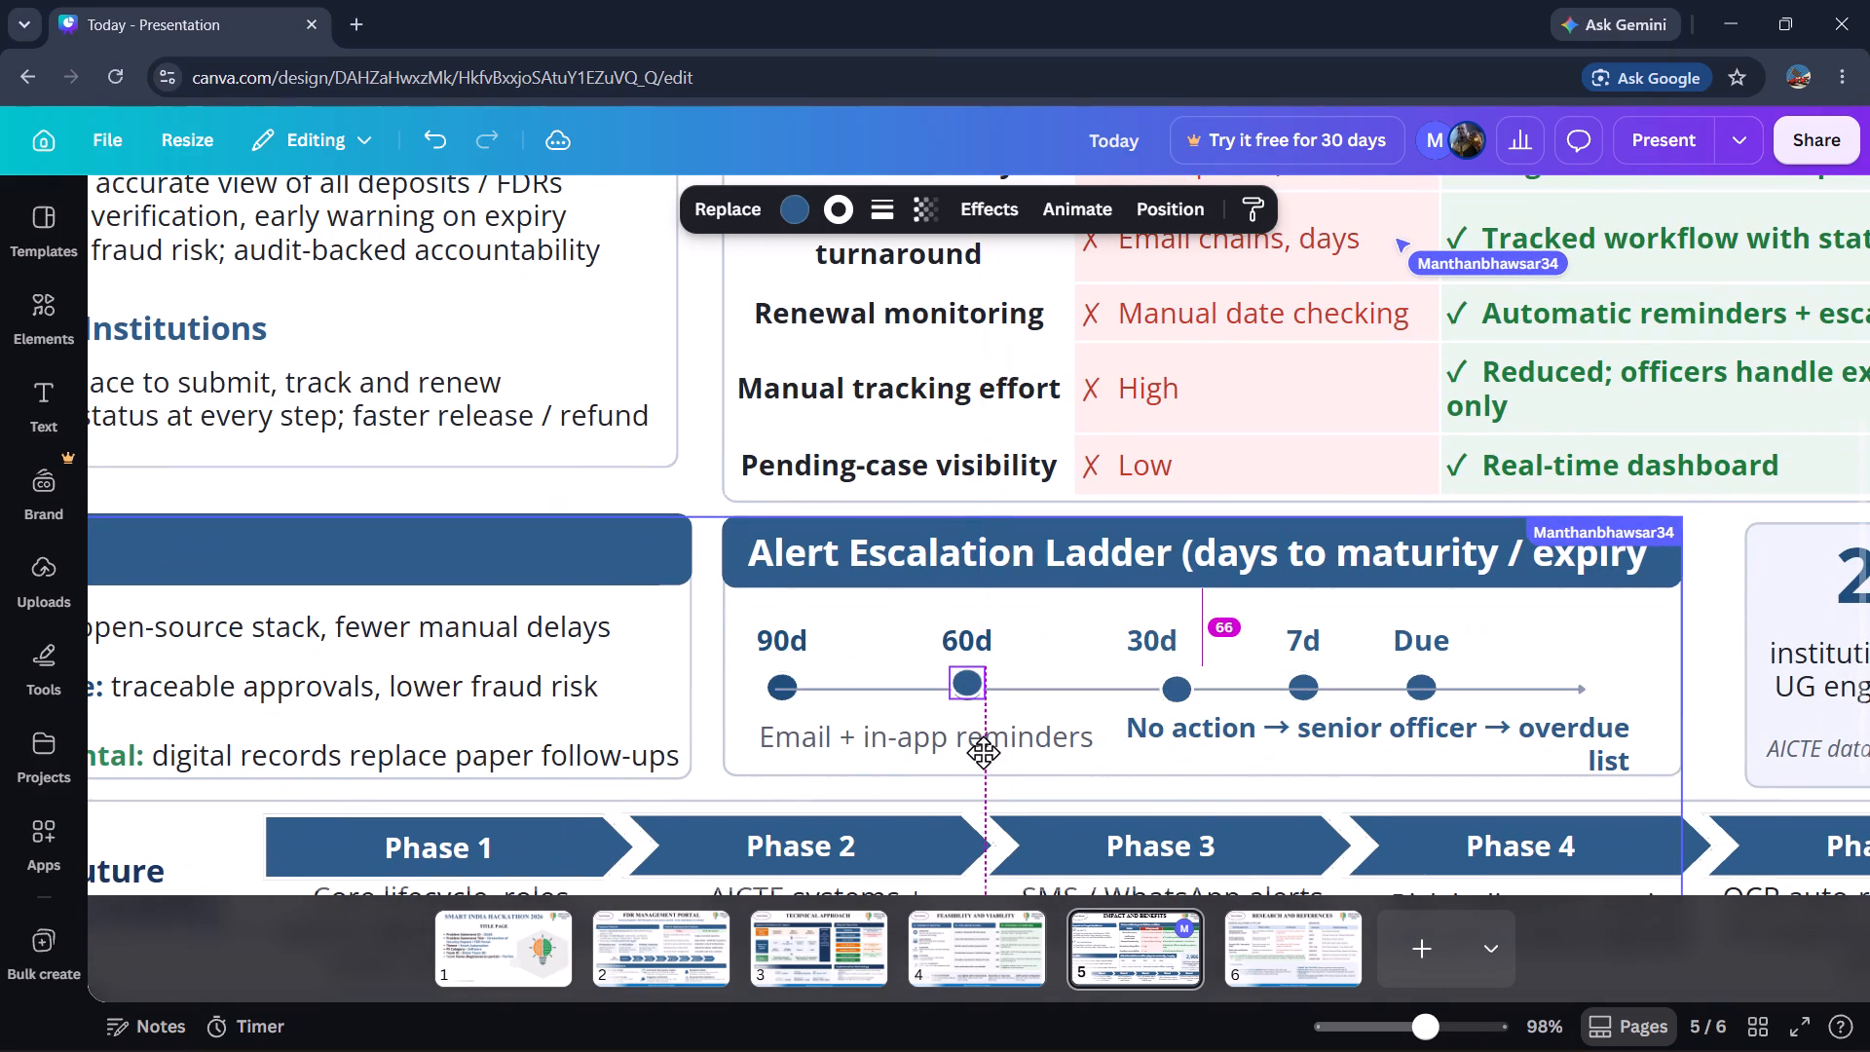
pyautogui.moveTo(983, 752); pyautogui.dragTo(983, 753)
pyautogui.press('Down')
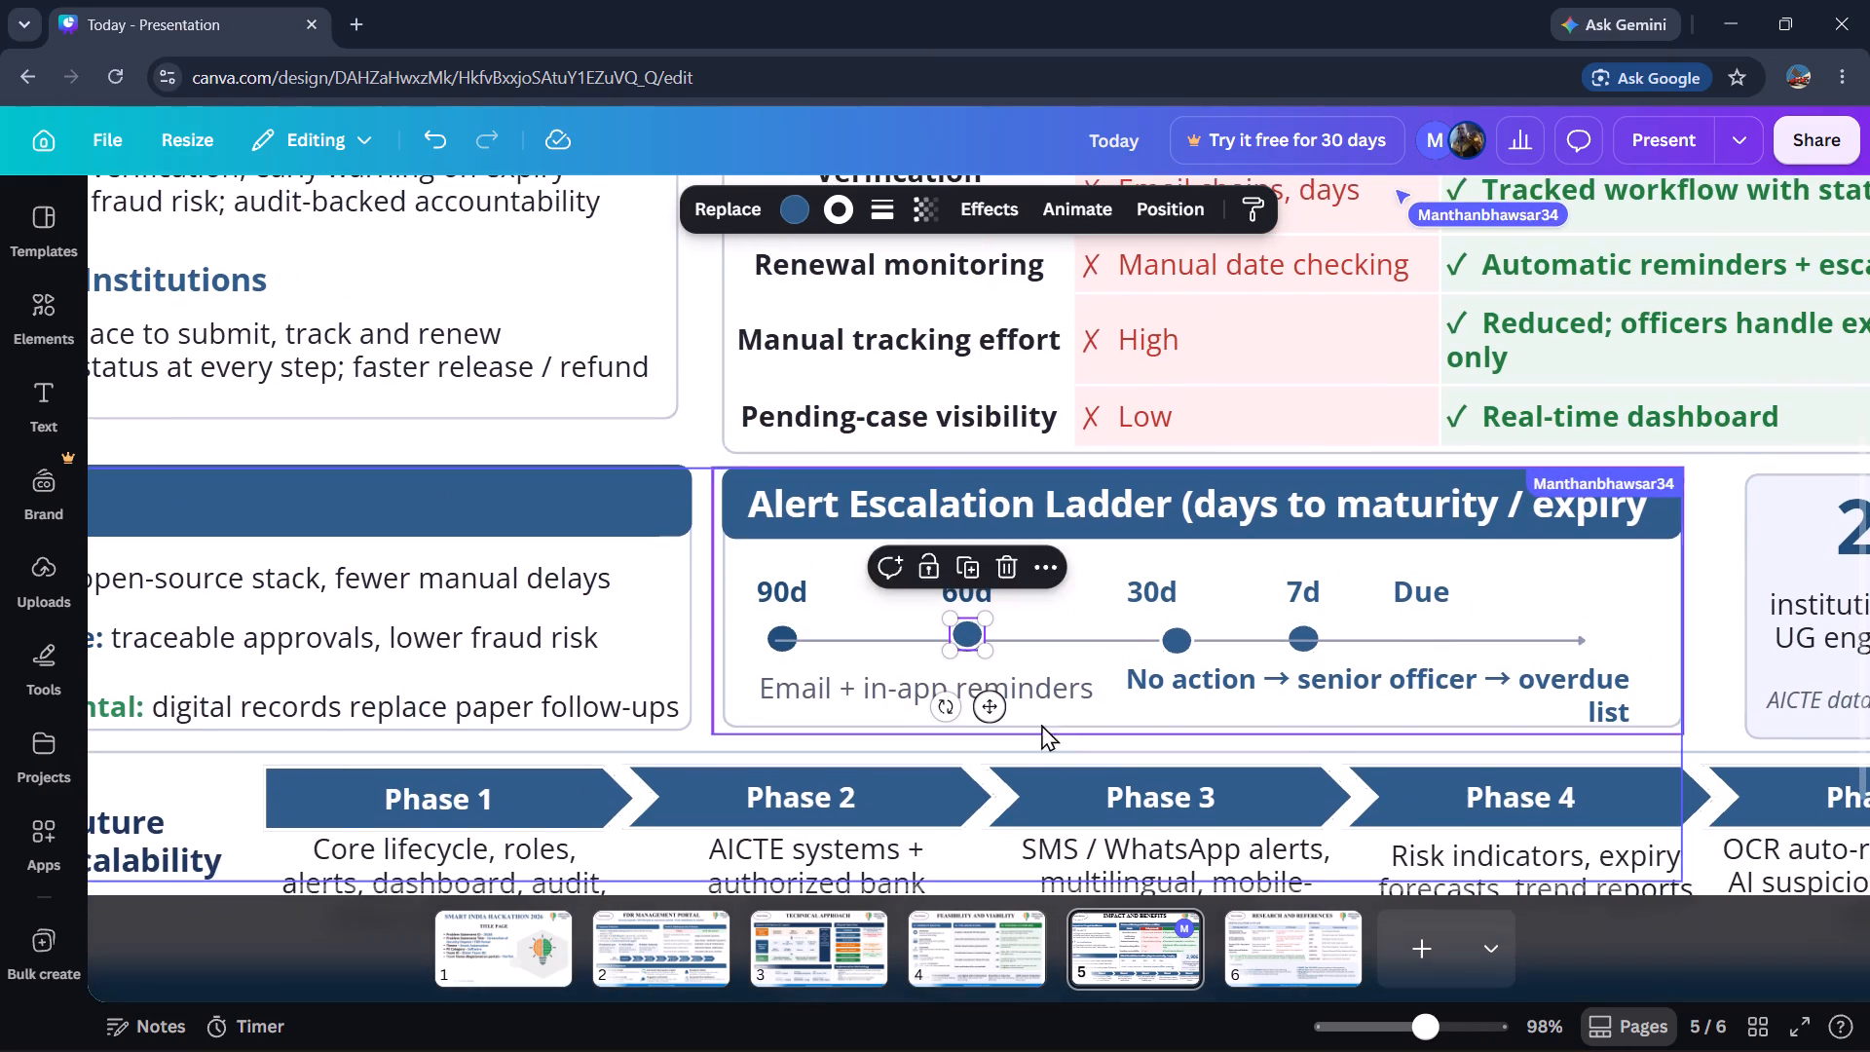
pyautogui.press('Down')
pyautogui.click(1035, 552)
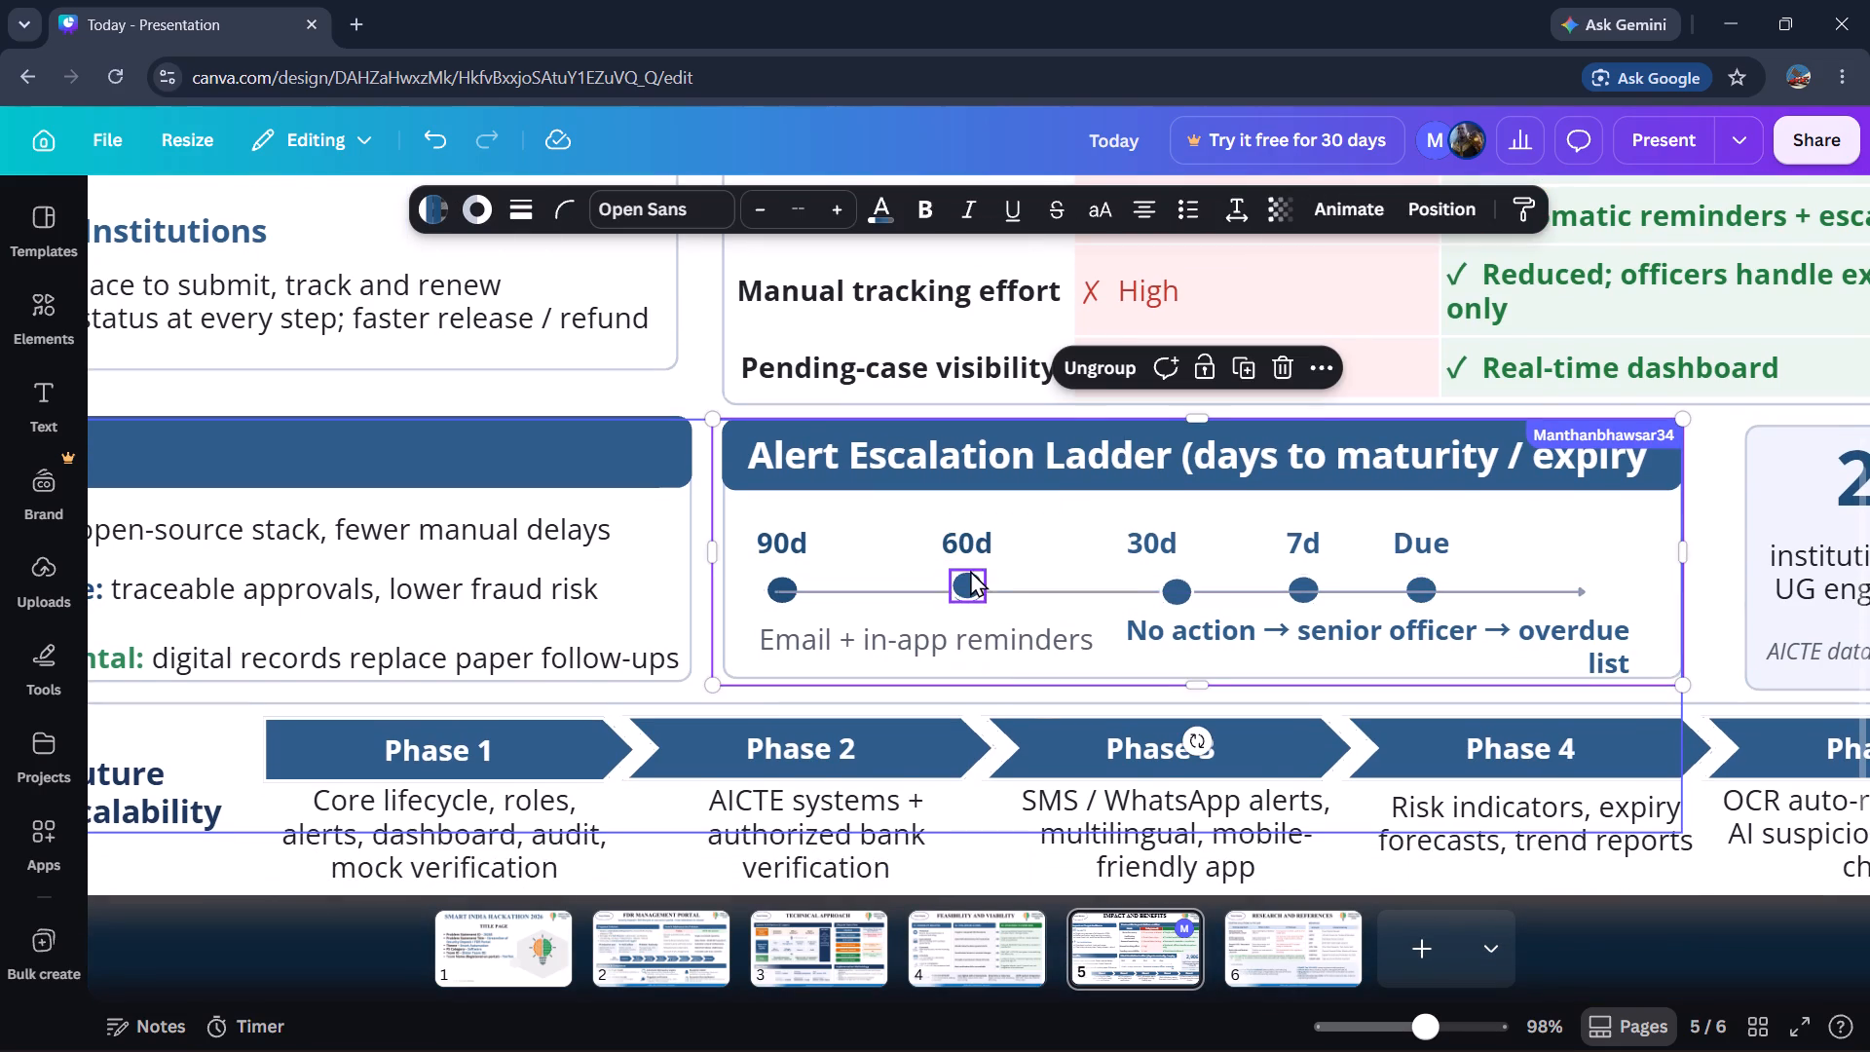
pyautogui.click(970, 570)
pyautogui.press('Down')
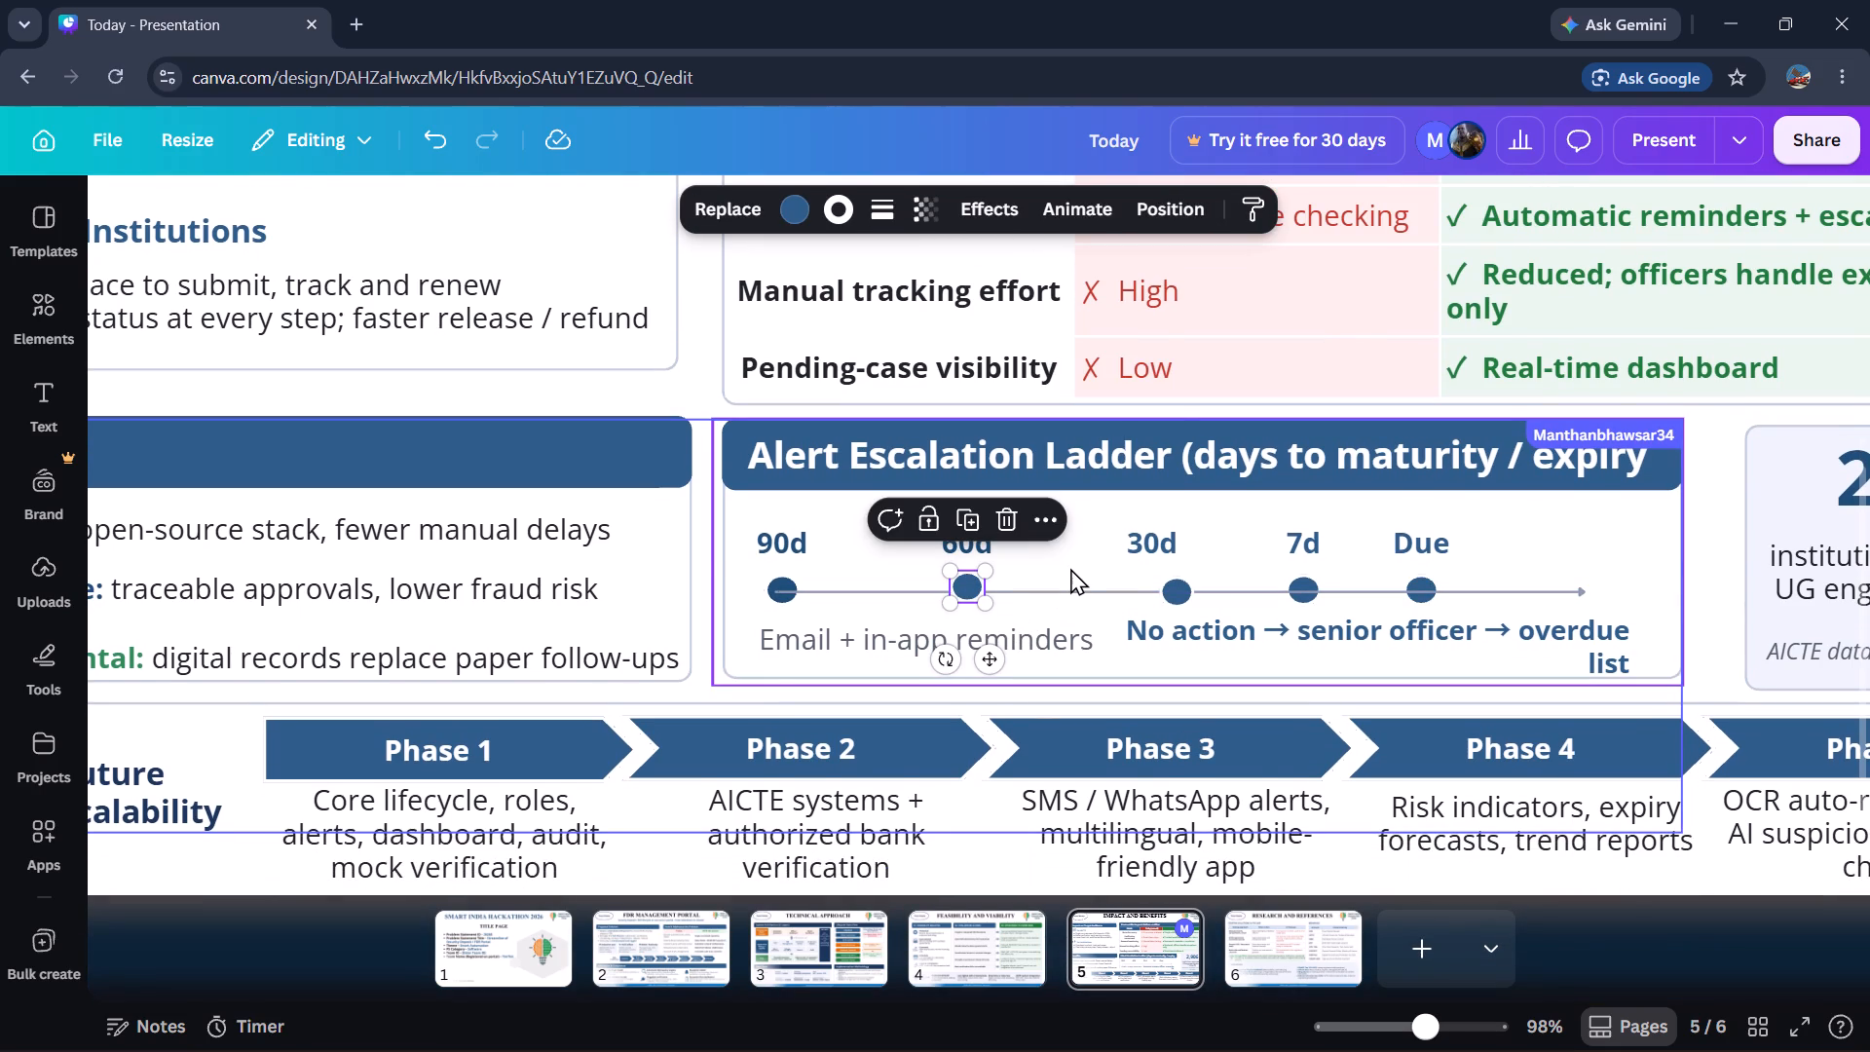
pyautogui.click(1070, 568)
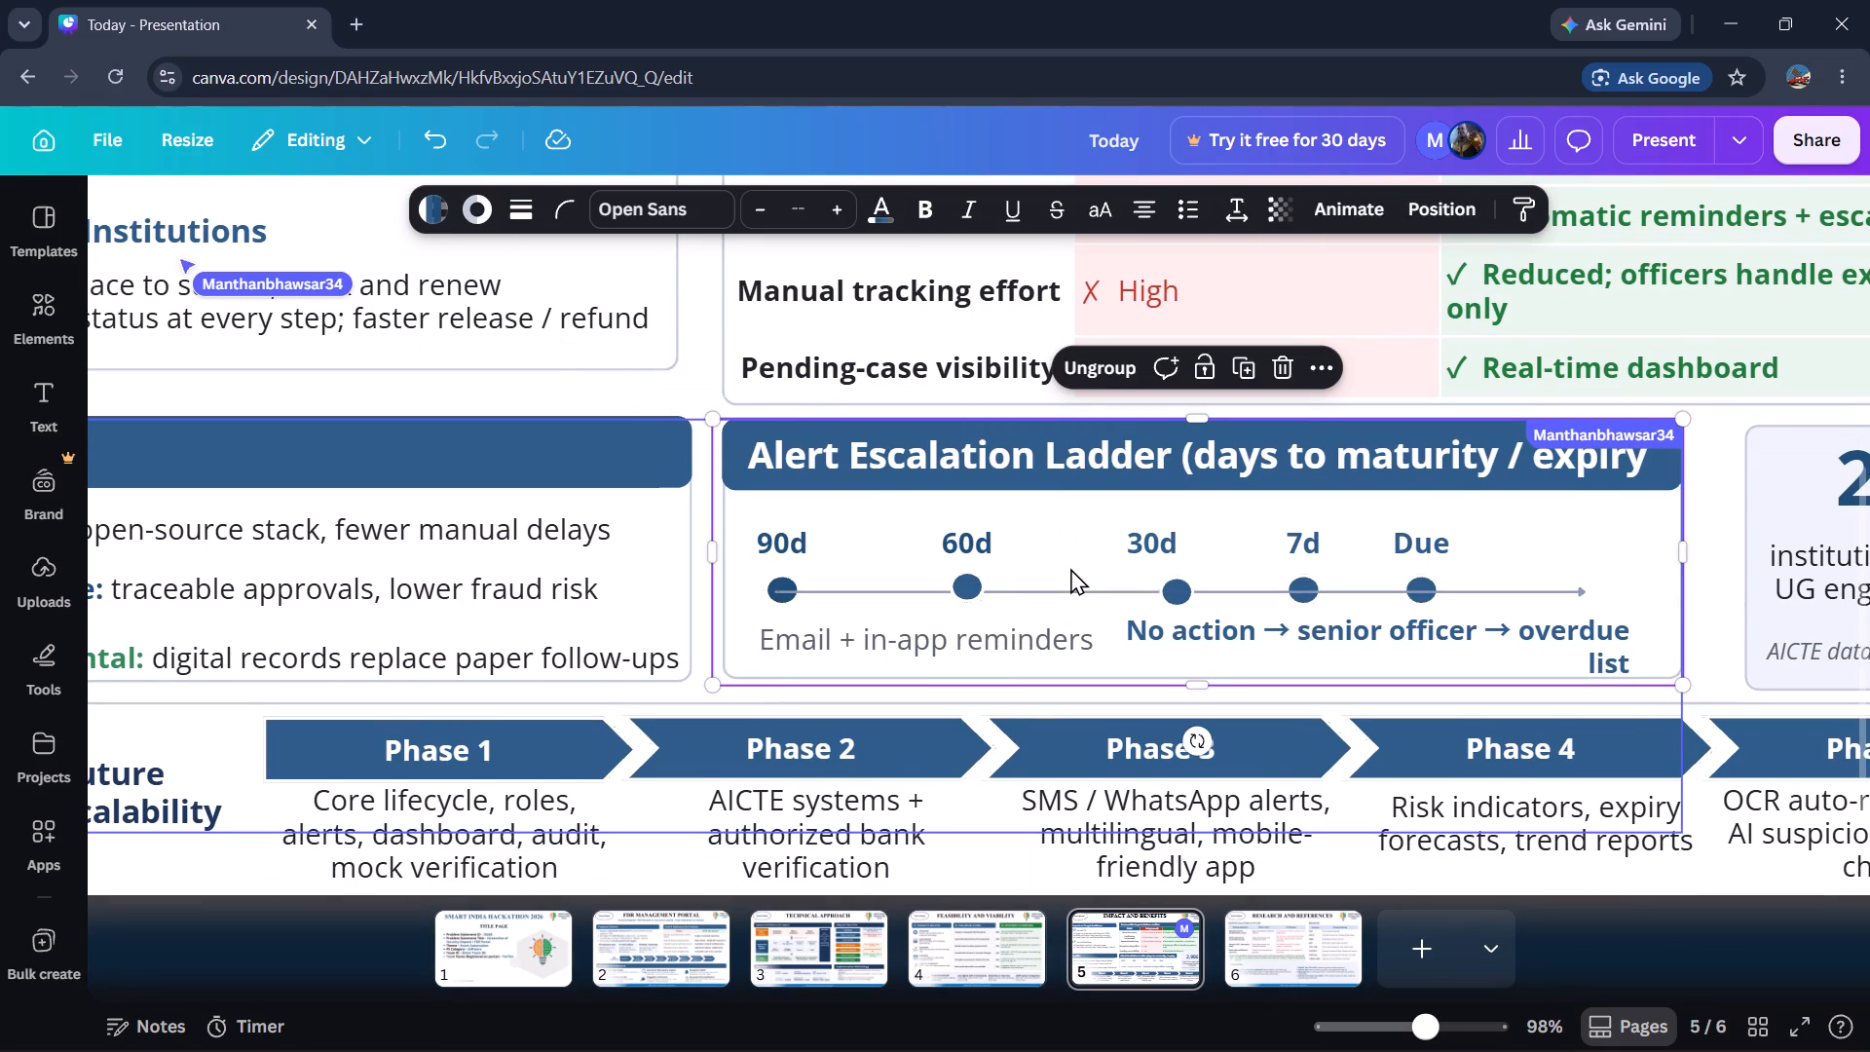
pyautogui.click(963, 581)
pyautogui.press('Down')
pyautogui.press('Down')
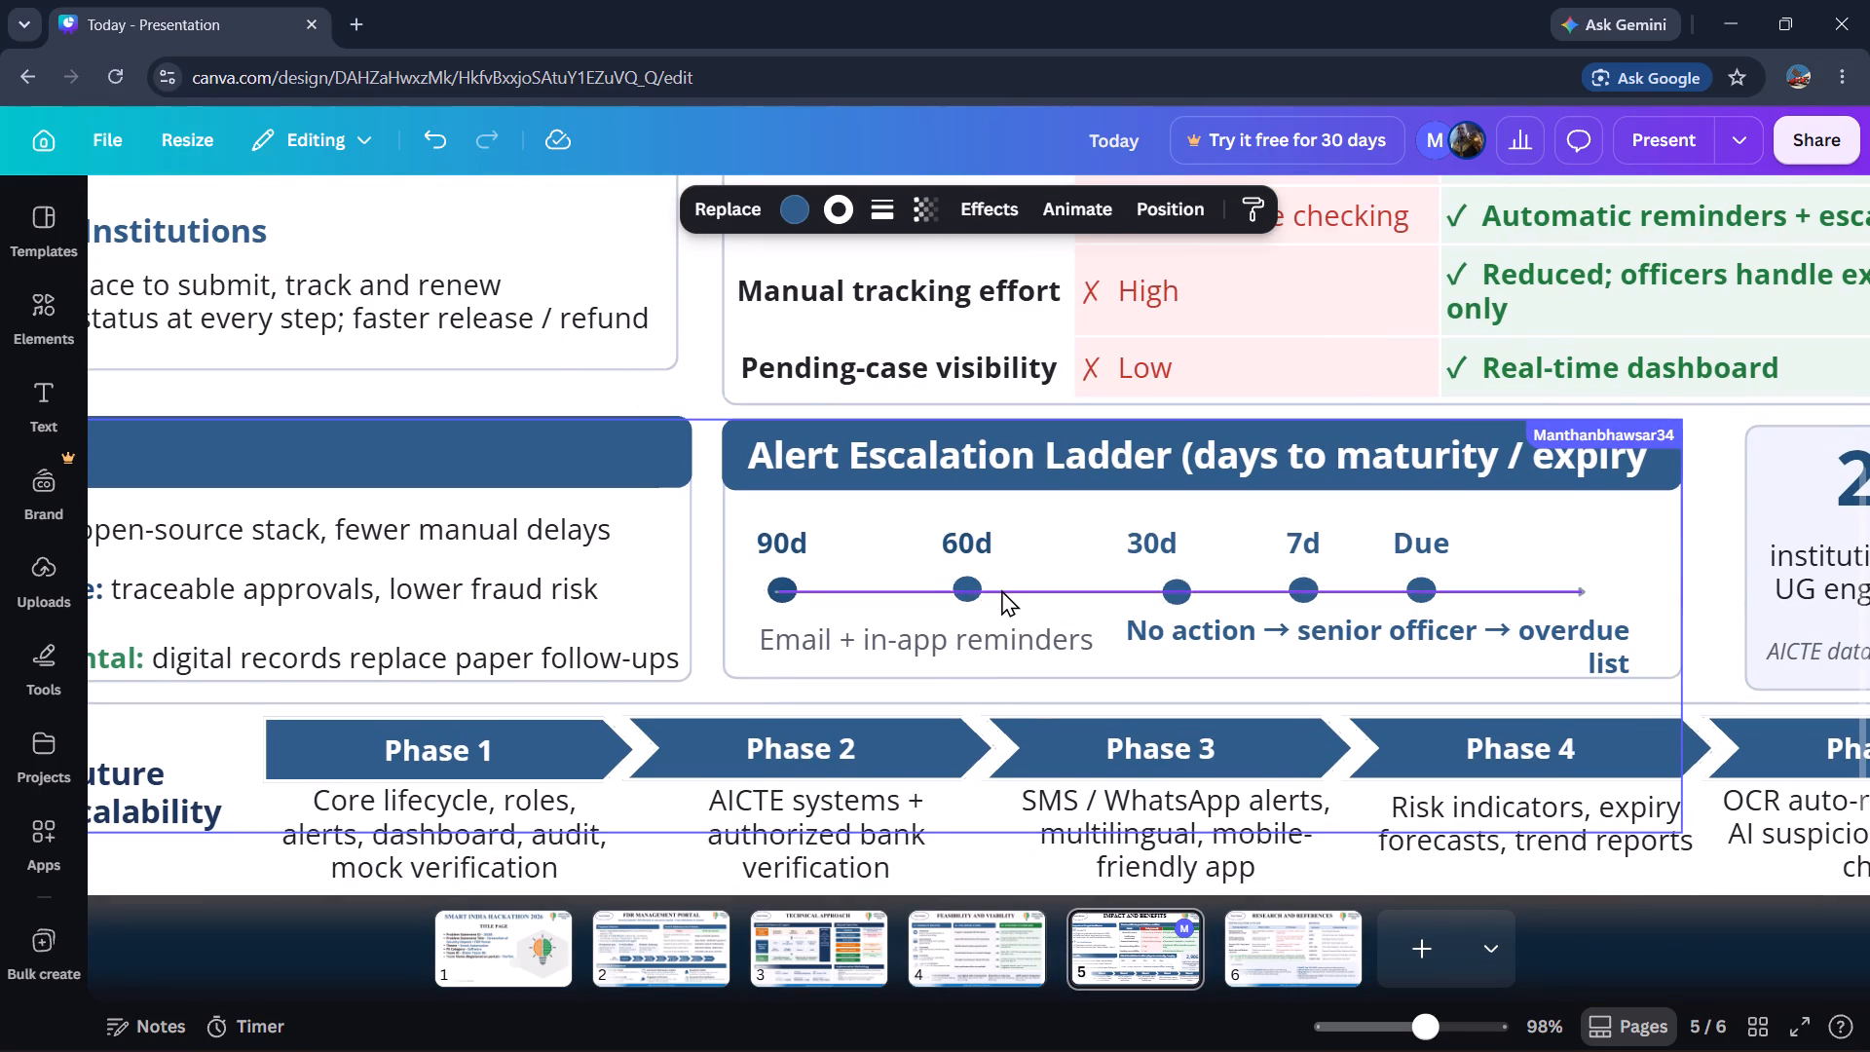
pyautogui.press('Down')
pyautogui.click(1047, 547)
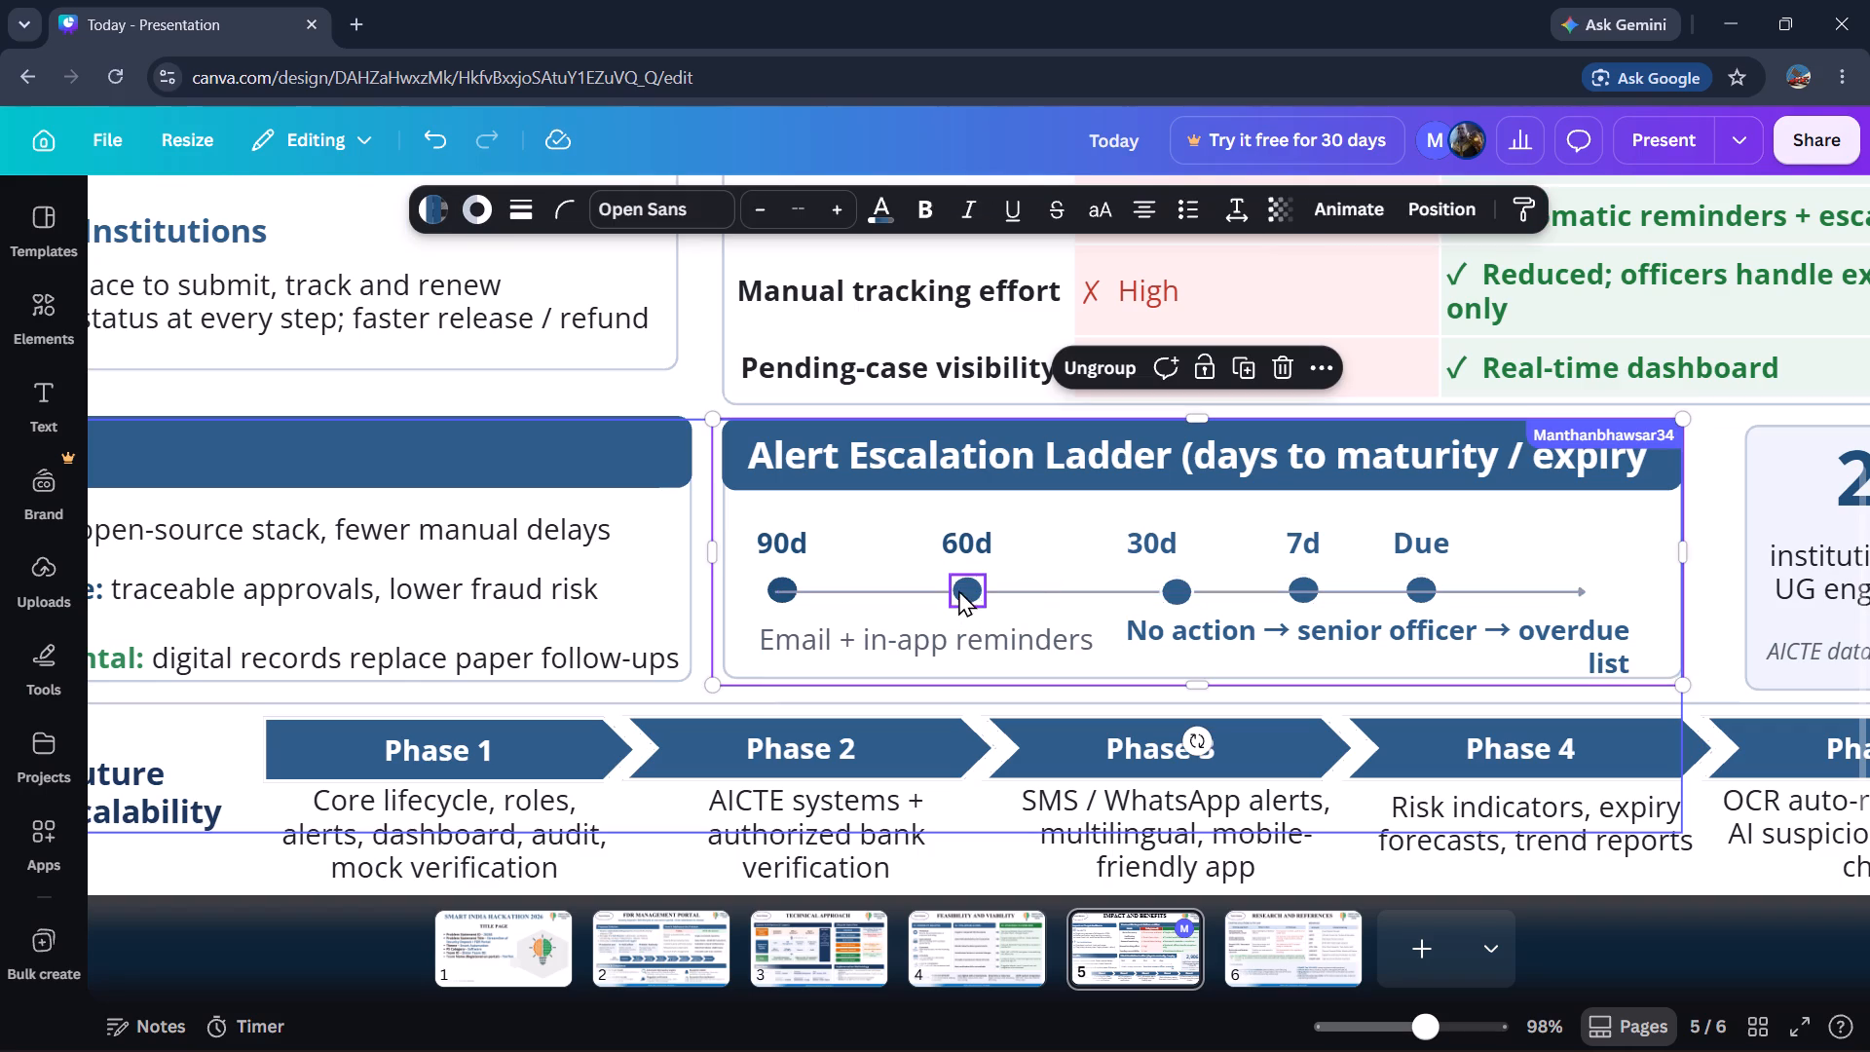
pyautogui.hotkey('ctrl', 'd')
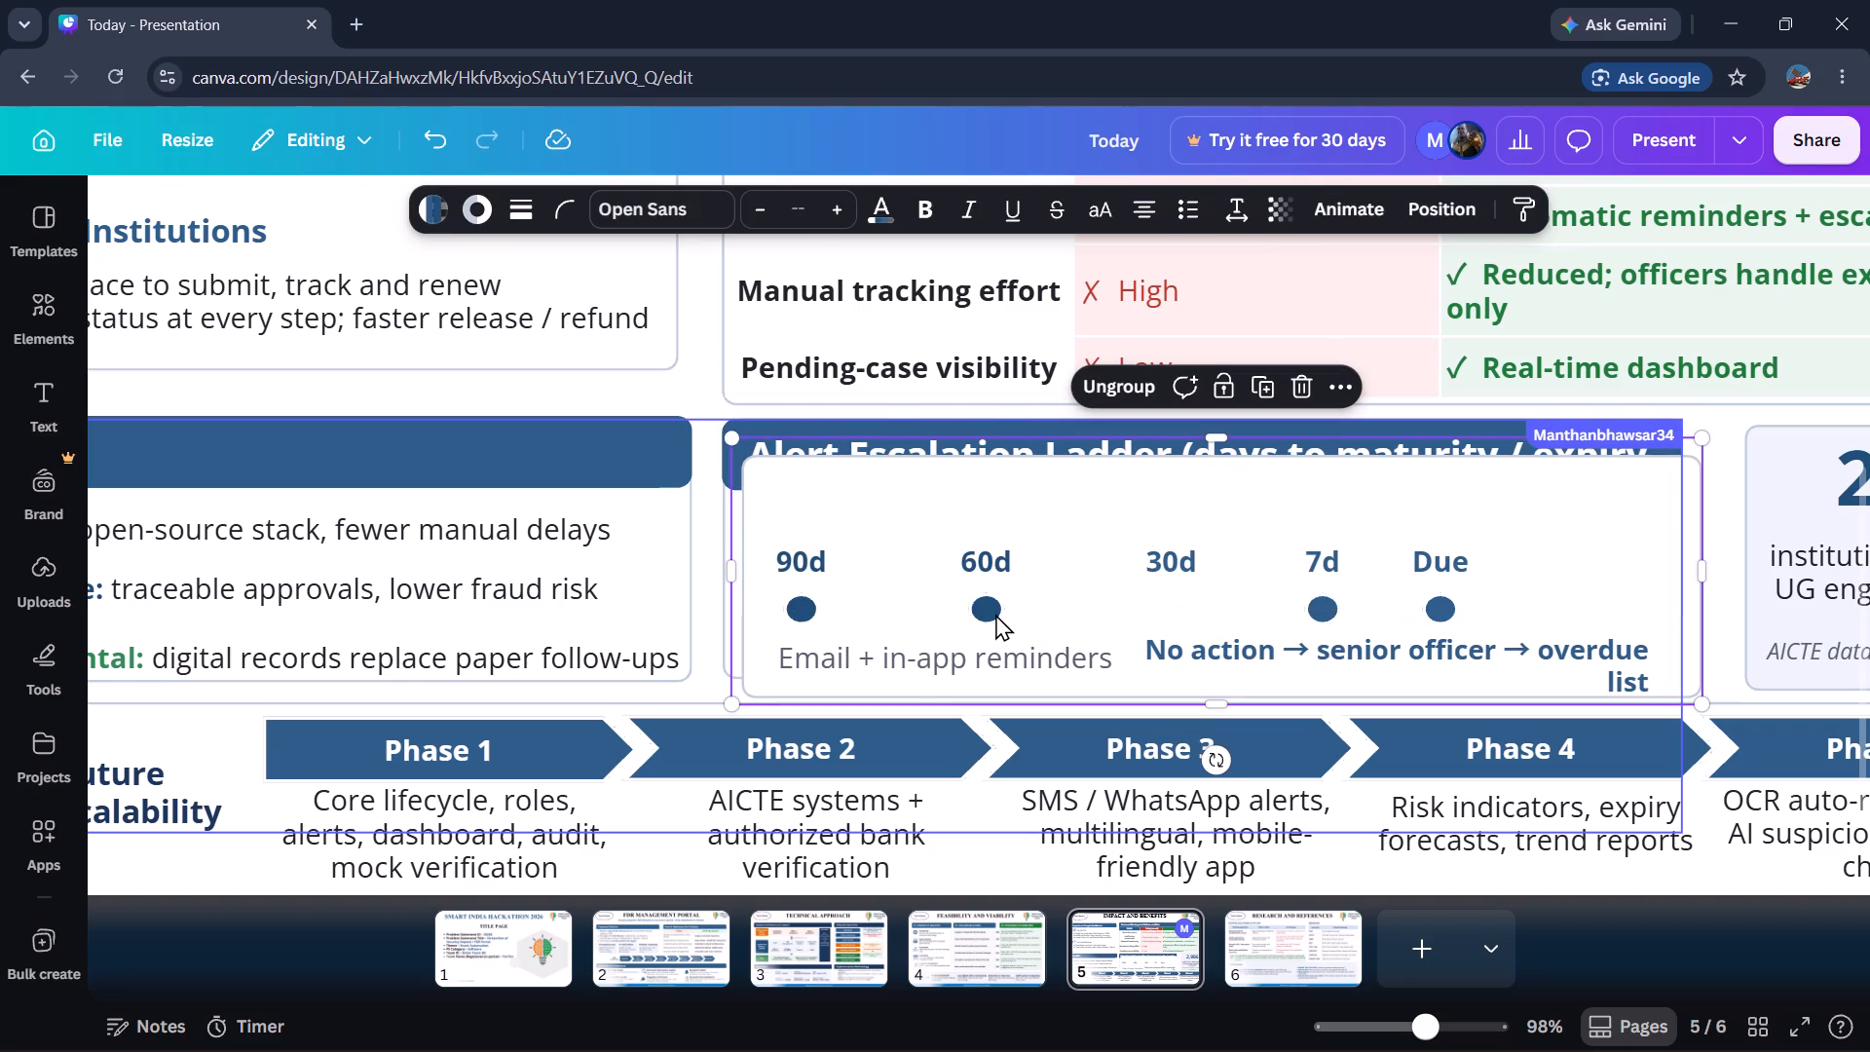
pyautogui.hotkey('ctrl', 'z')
# Duplicate the 60d dot and place the copy over the 90d dot at the start of the timeline line.
pyautogui.click(965, 586)
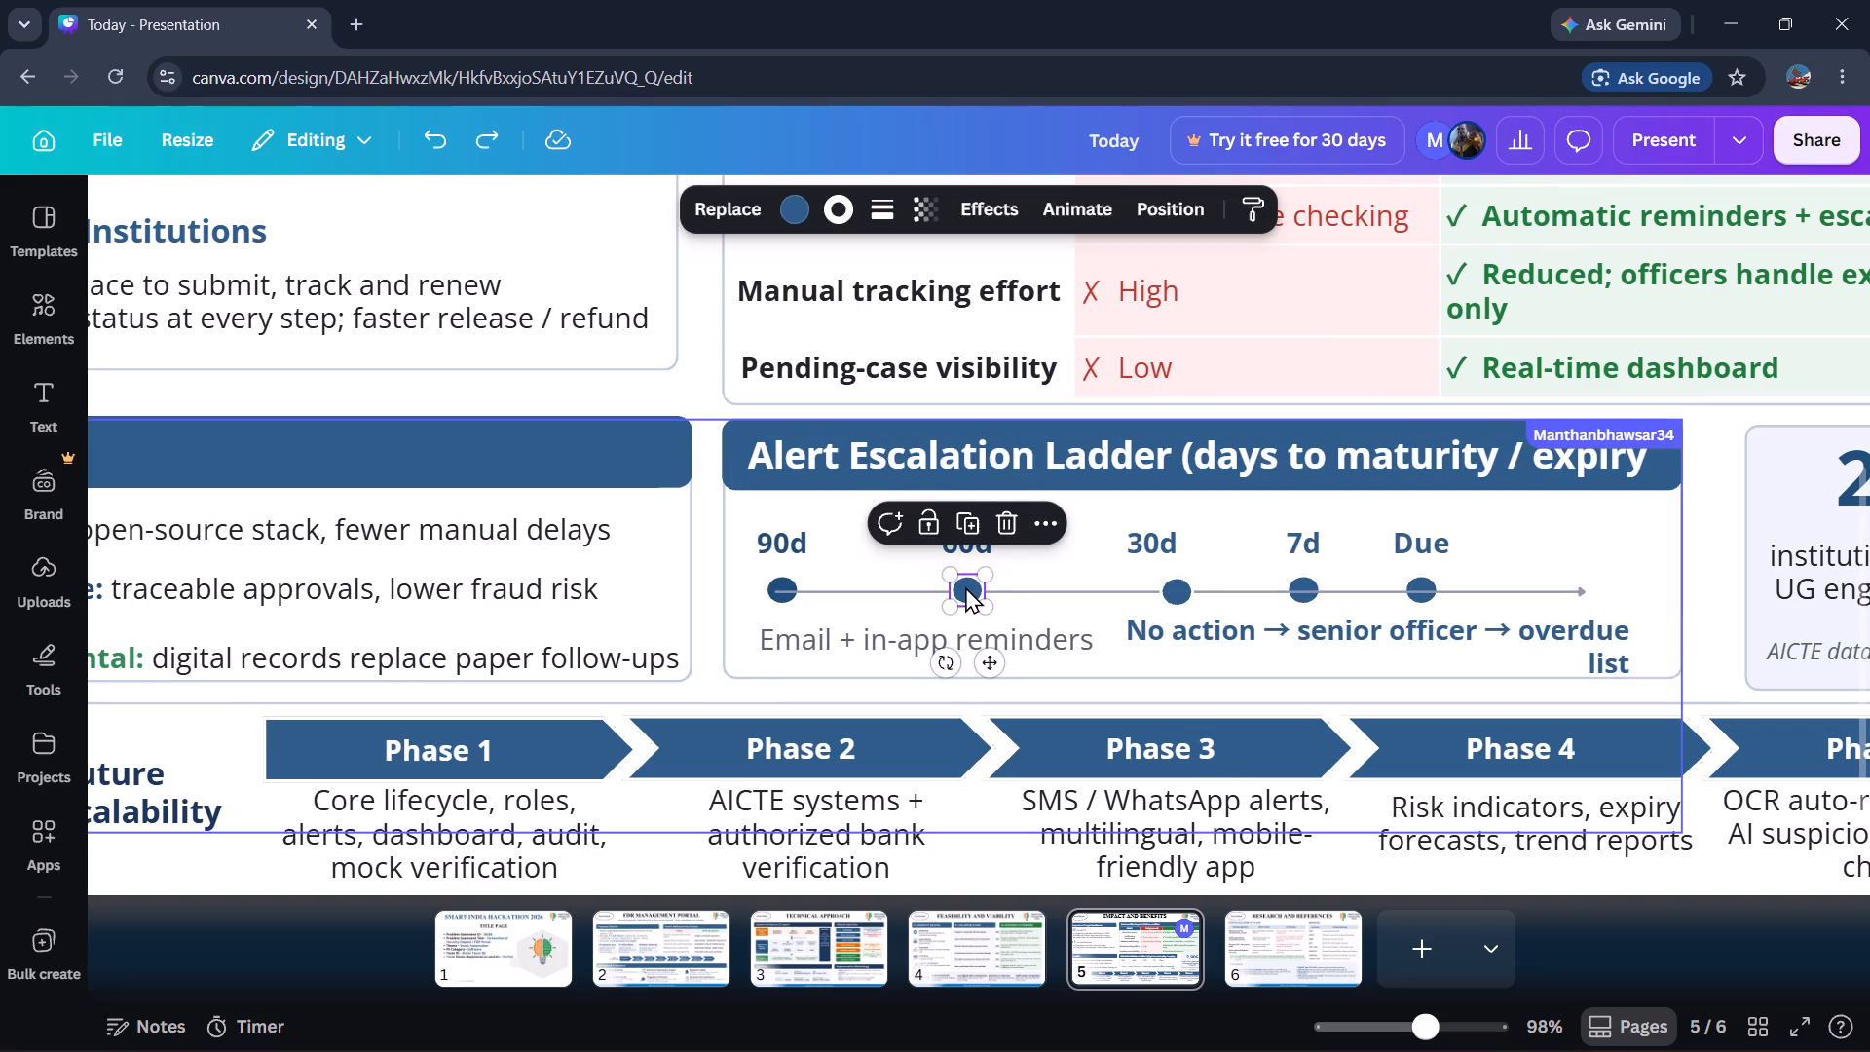
pyautogui.hotkey('ctrl', 'd')
pyautogui.moveTo(1007, 668); pyautogui.dragTo(854, 636)
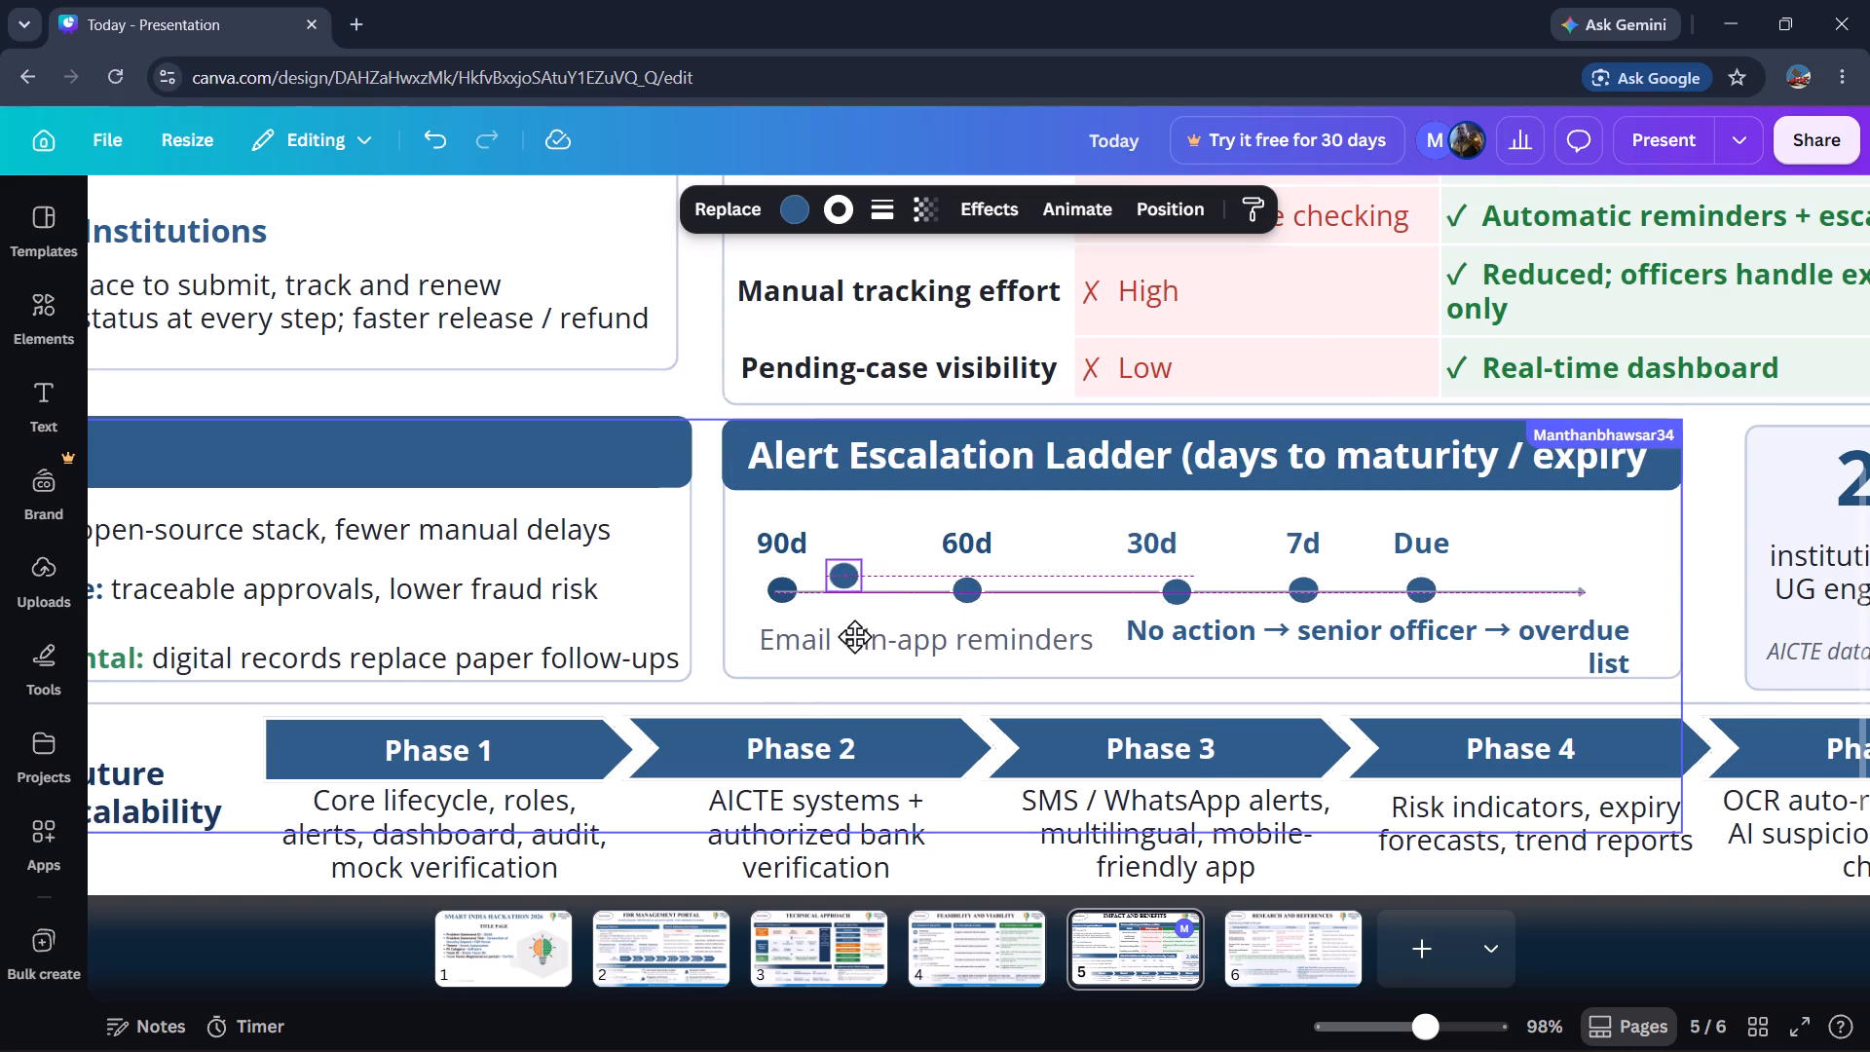
pyautogui.moveTo(854, 636); pyautogui.dragTo(804, 646)
# Duplicate the new 90d dot and place the copy over the 7d dot on the timeline.
pyautogui.hotkey('ctrl', 'd')
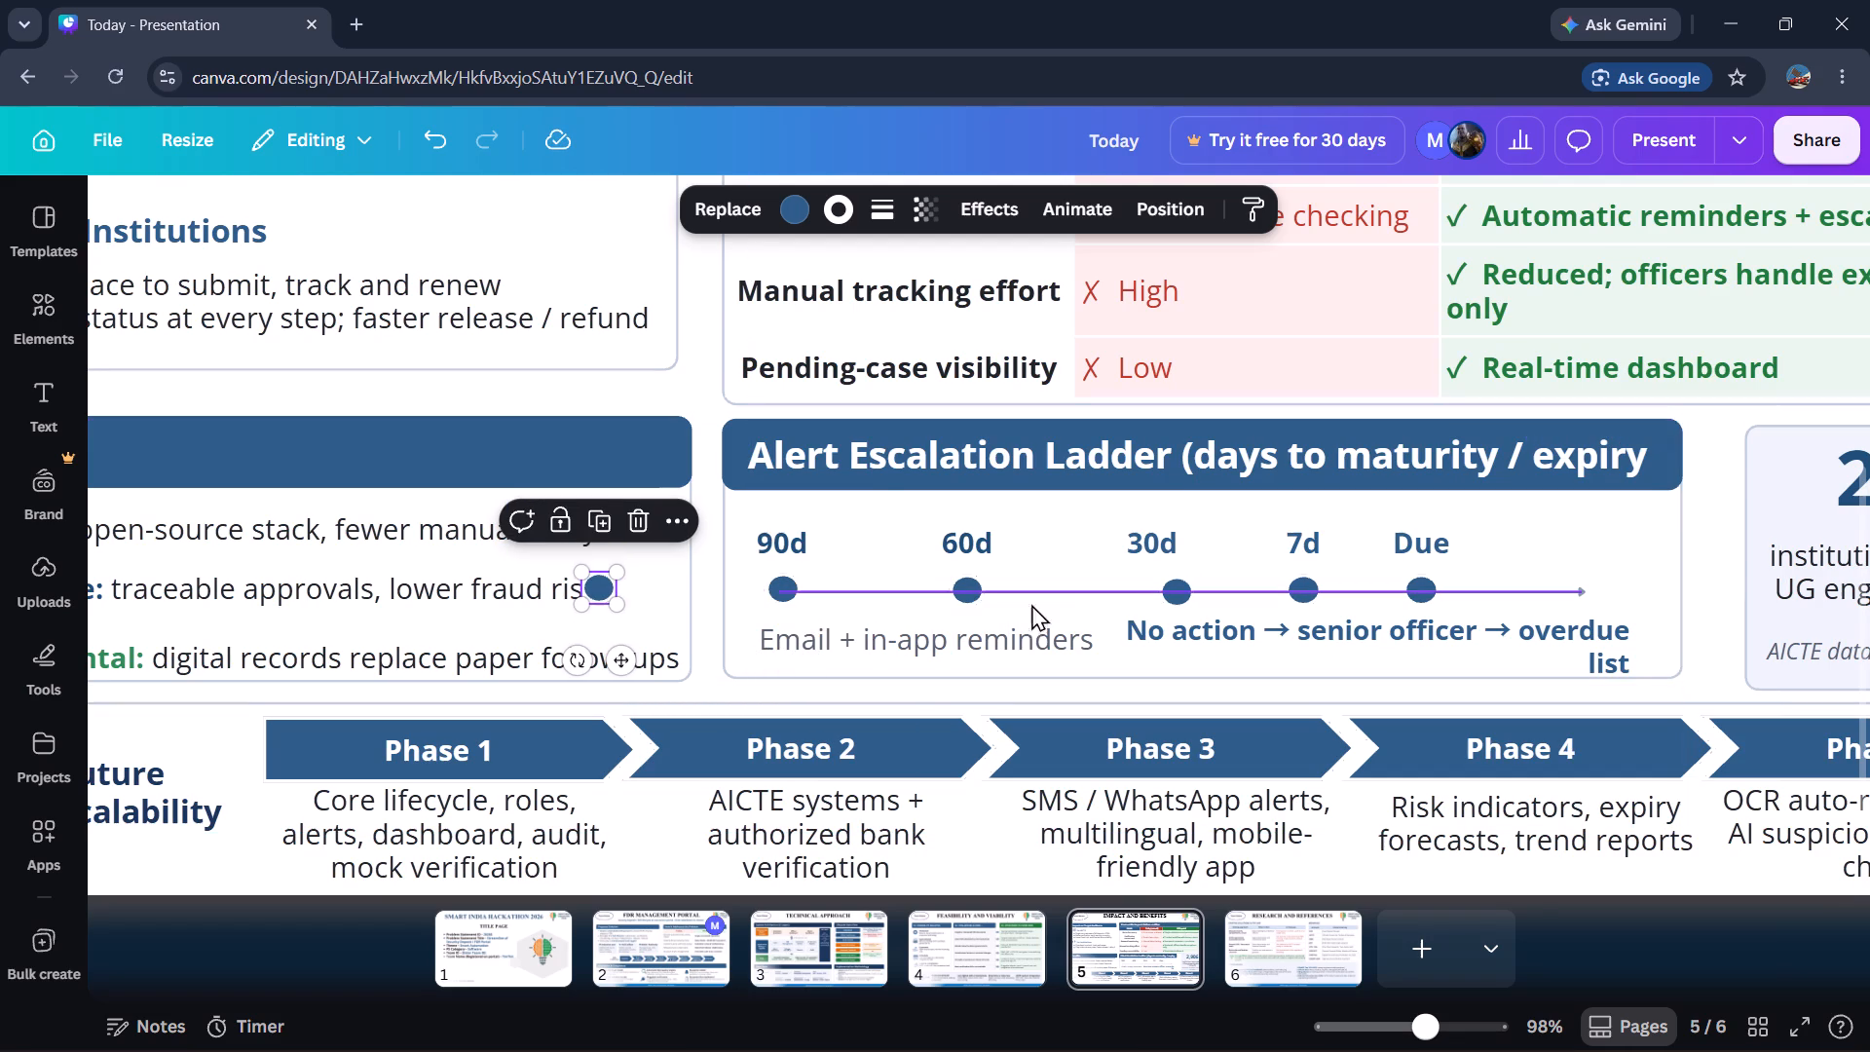
pyautogui.moveTo(621, 648); pyautogui.dragTo(1330, 652)
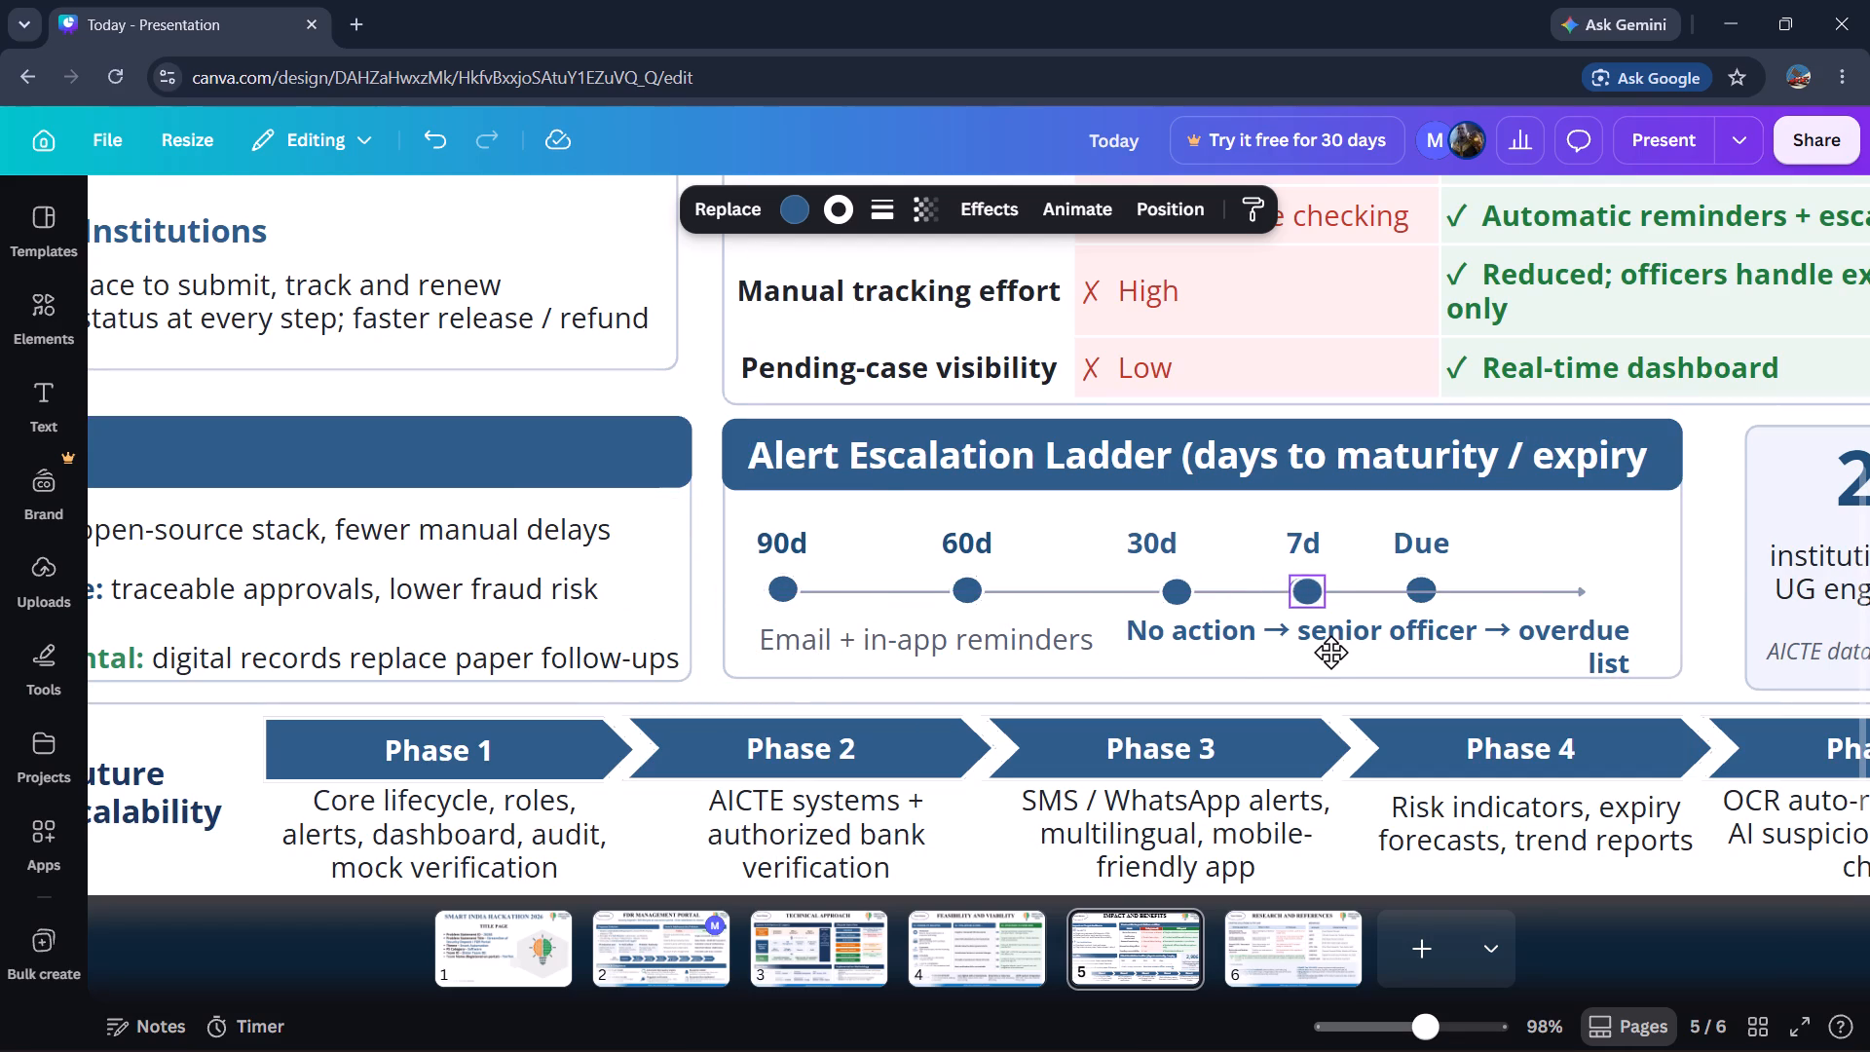
pyautogui.moveTo(1330, 652); pyautogui.dragTo(1326, 650)
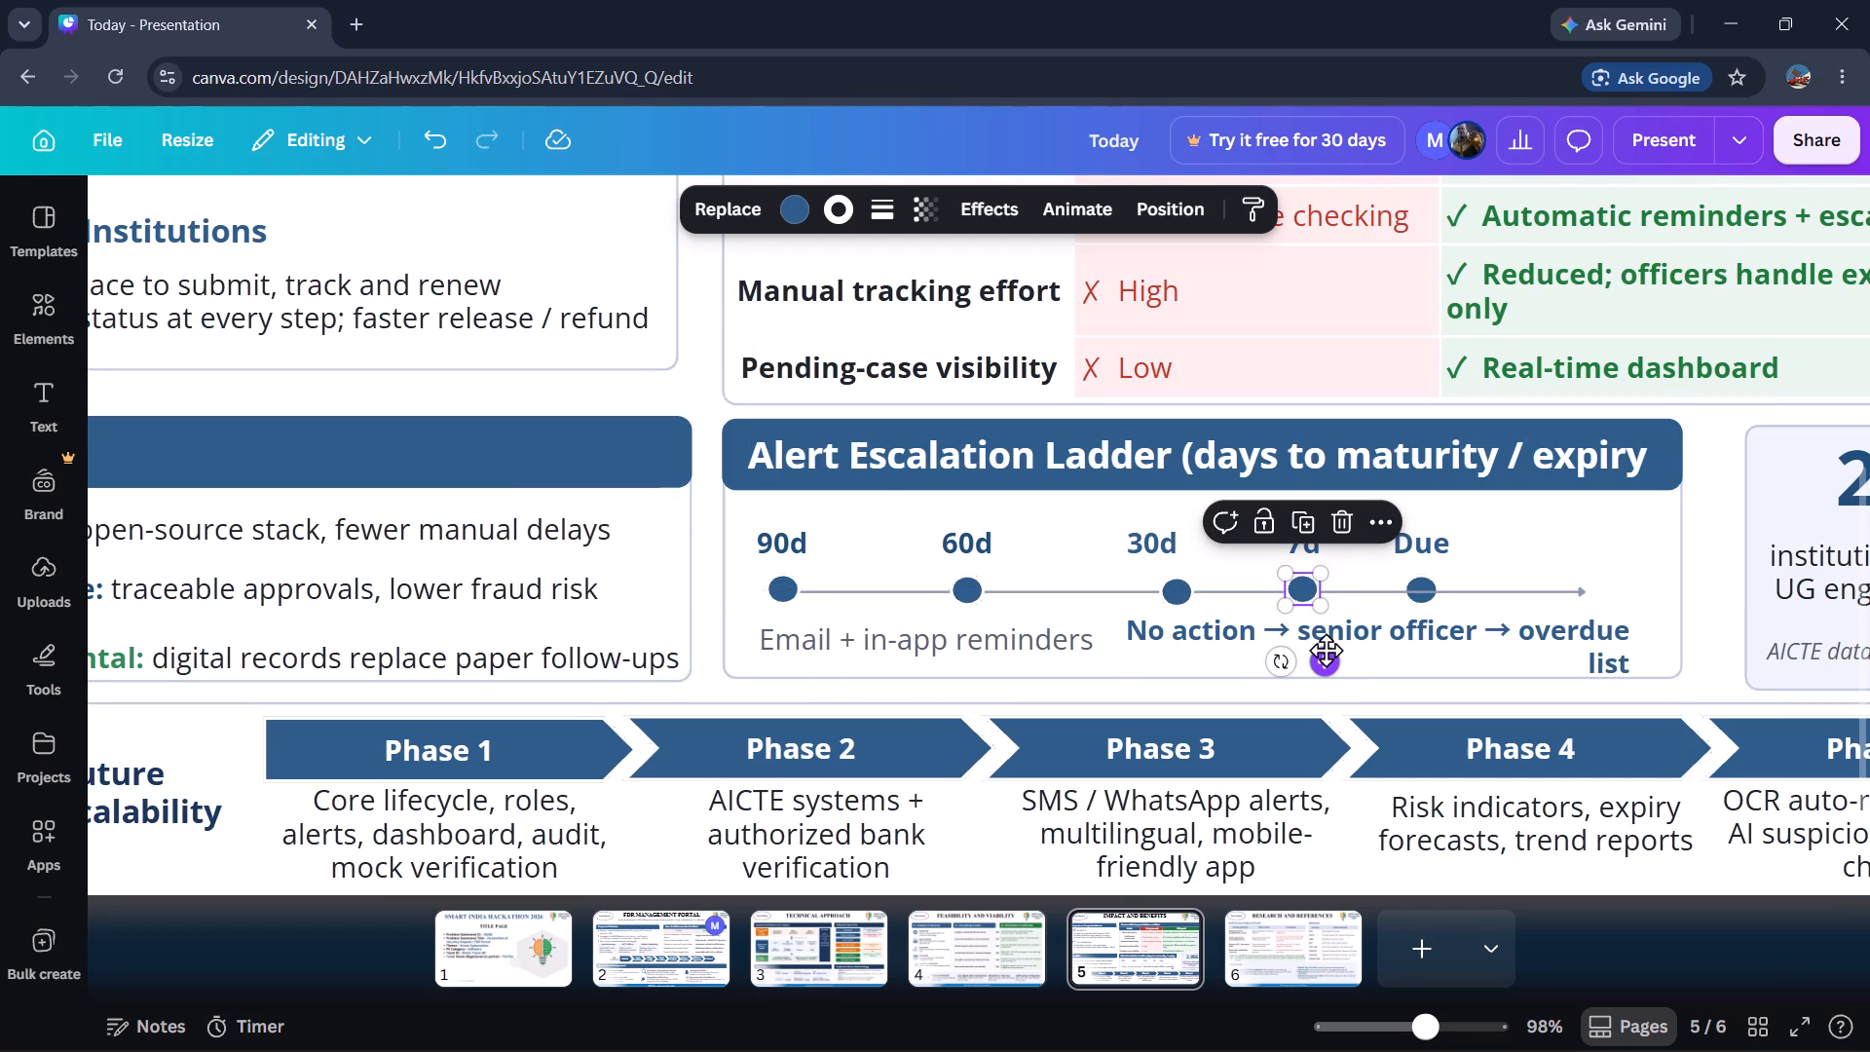
# Duplicate the new 7d dot, place the copy over the Due dot and nudge it right beneath the Due label.
pyautogui.hotkey('ctrl', 'd')
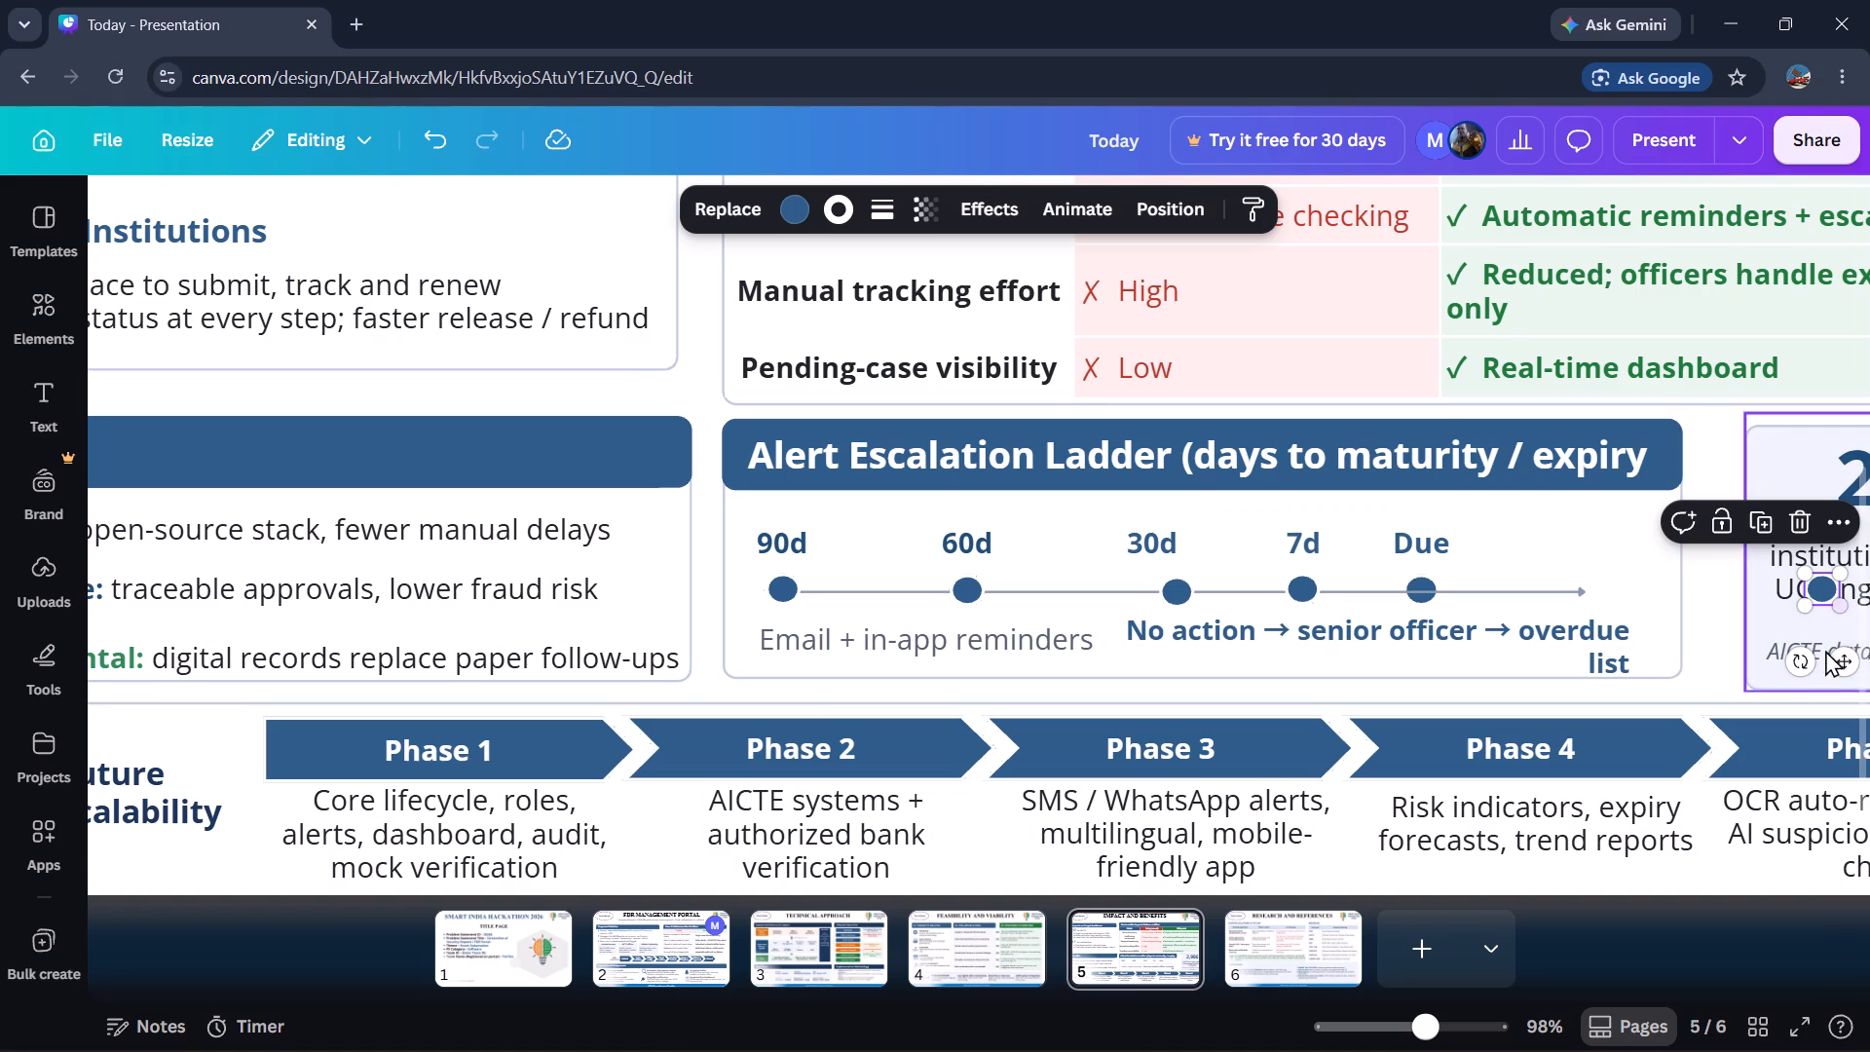
pyautogui.moveTo(1836, 659); pyautogui.dragTo(1442, 662)
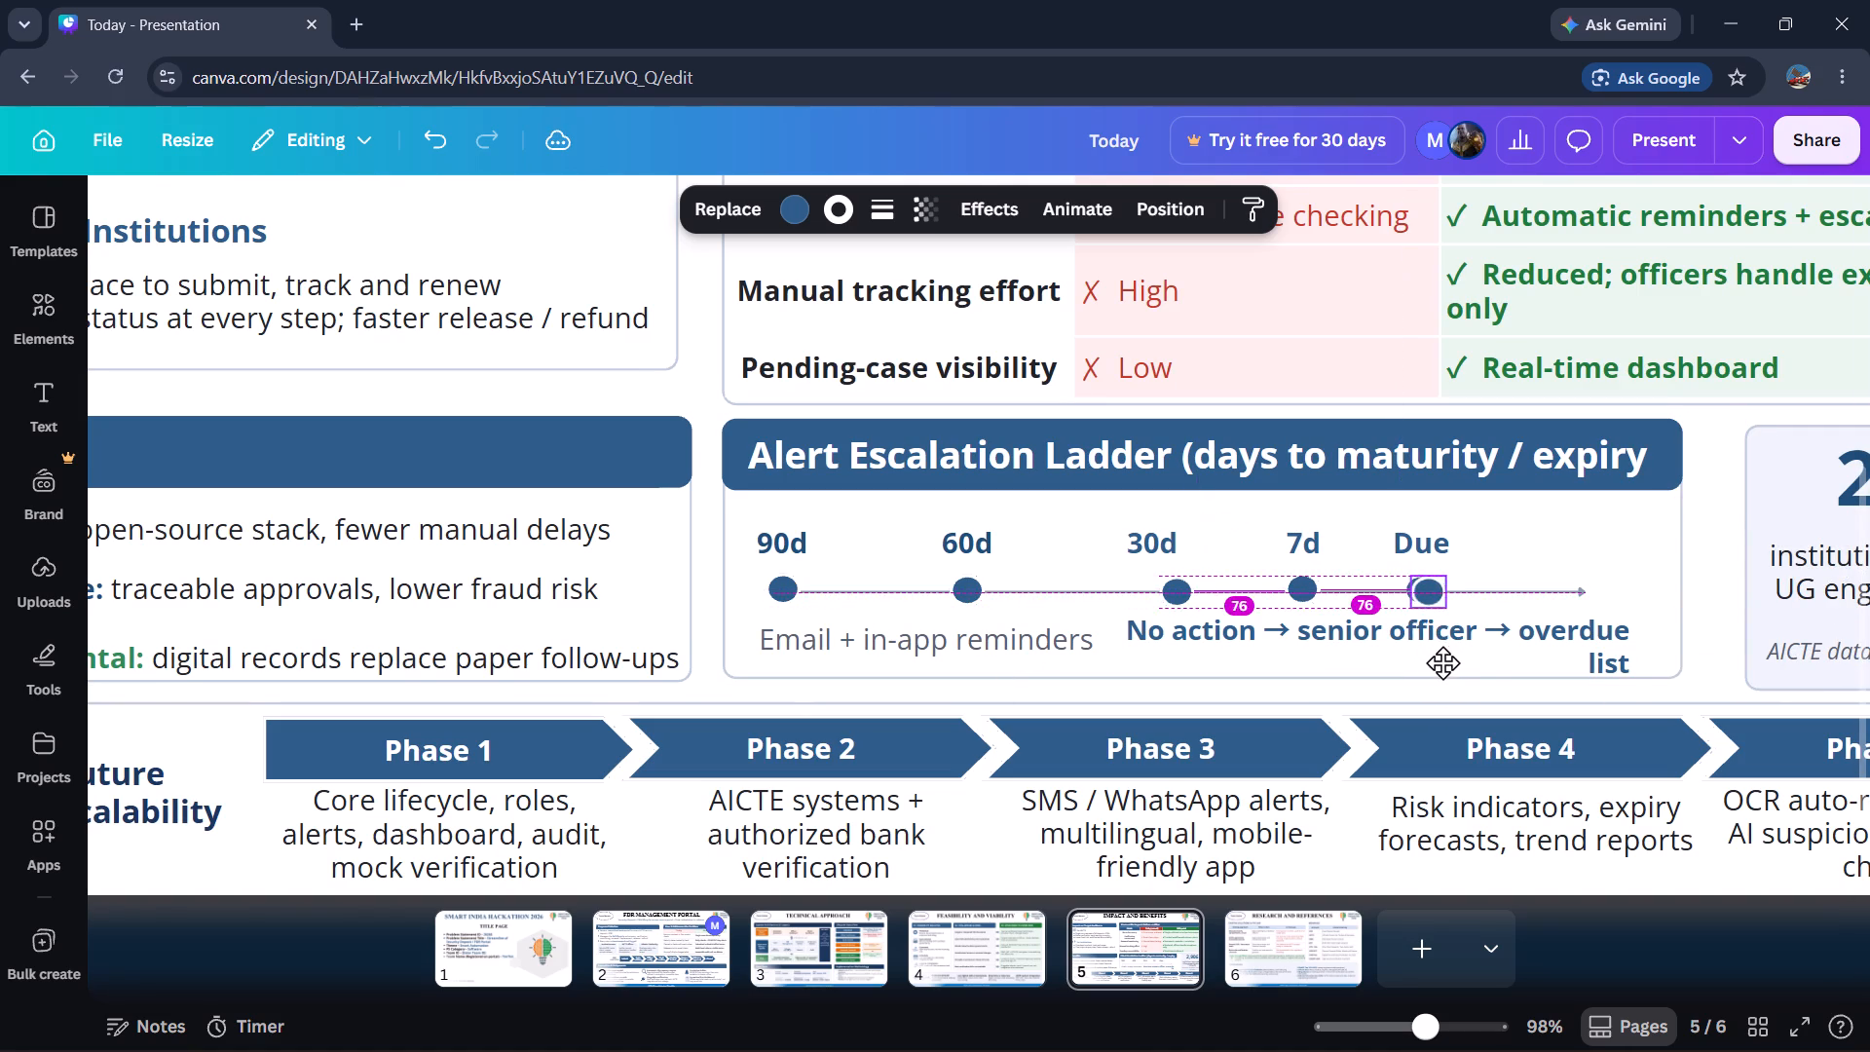
pyautogui.moveTo(1442, 662); pyautogui.dragTo(1438, 658)
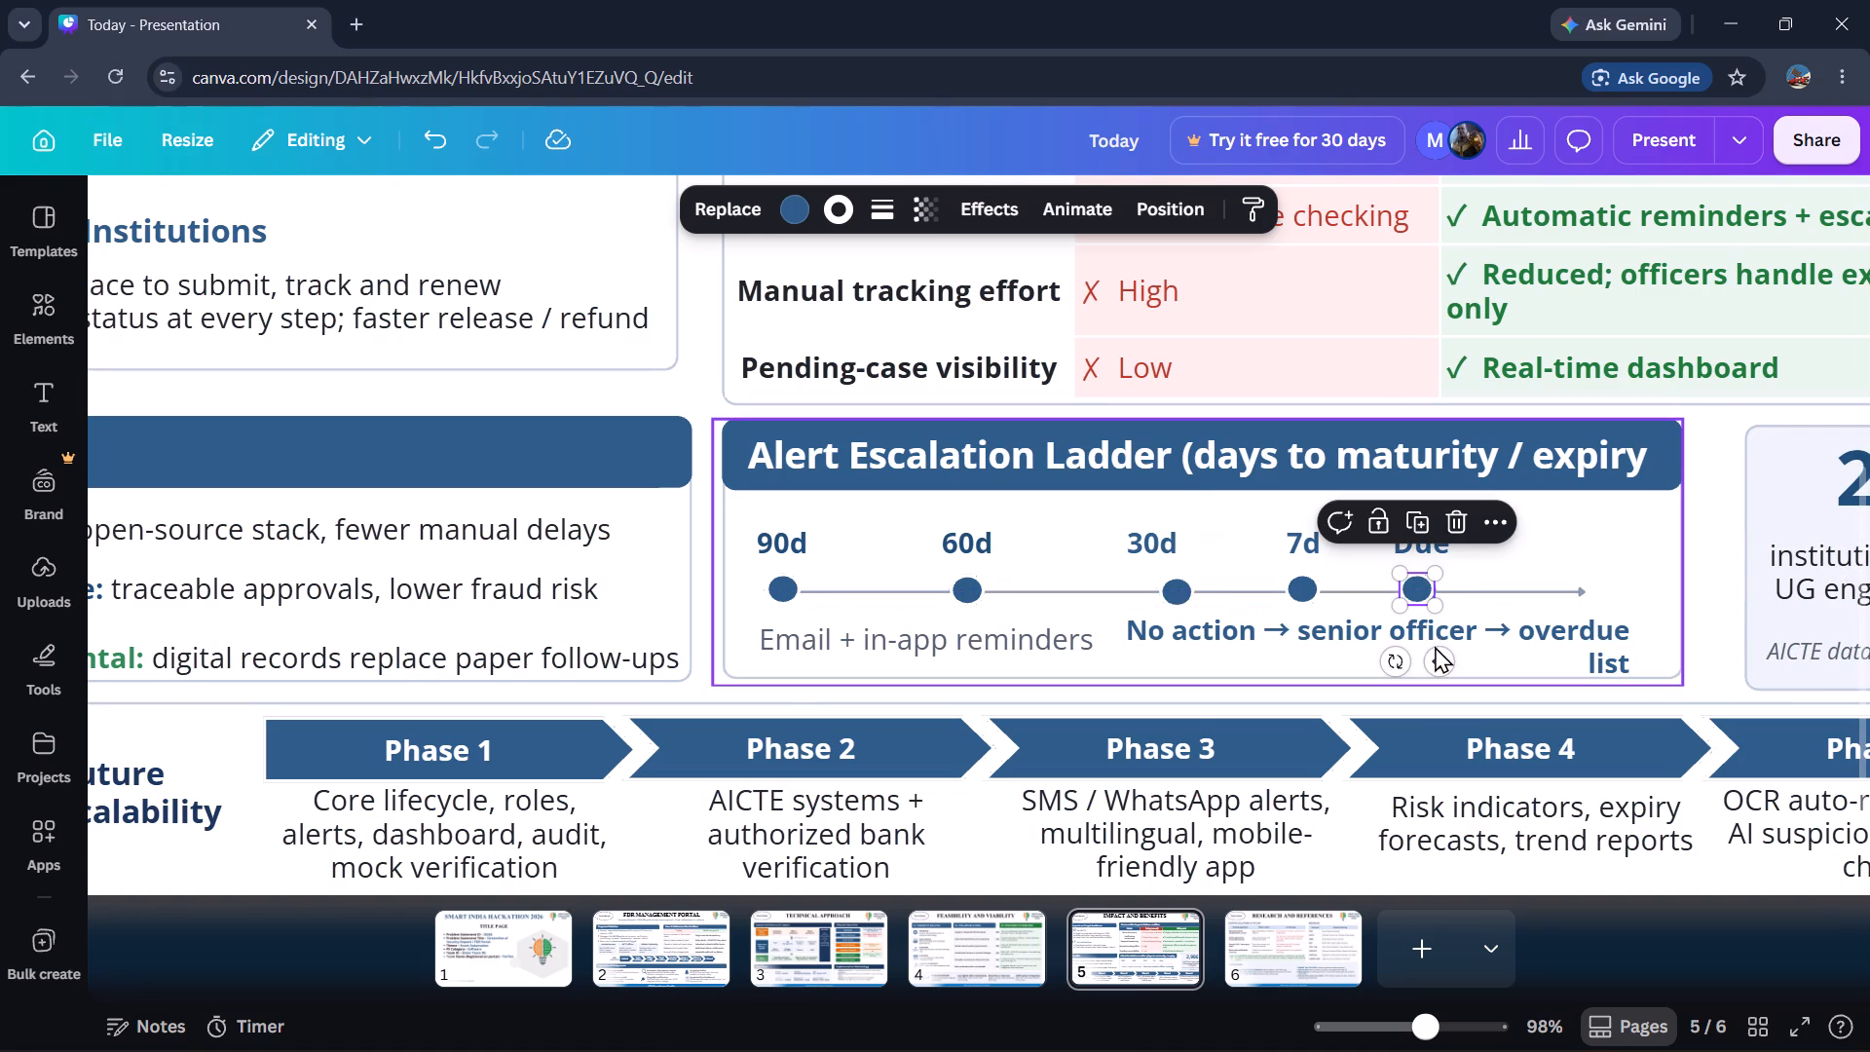
pyautogui.click(1511, 551)
pyautogui.click(1414, 585)
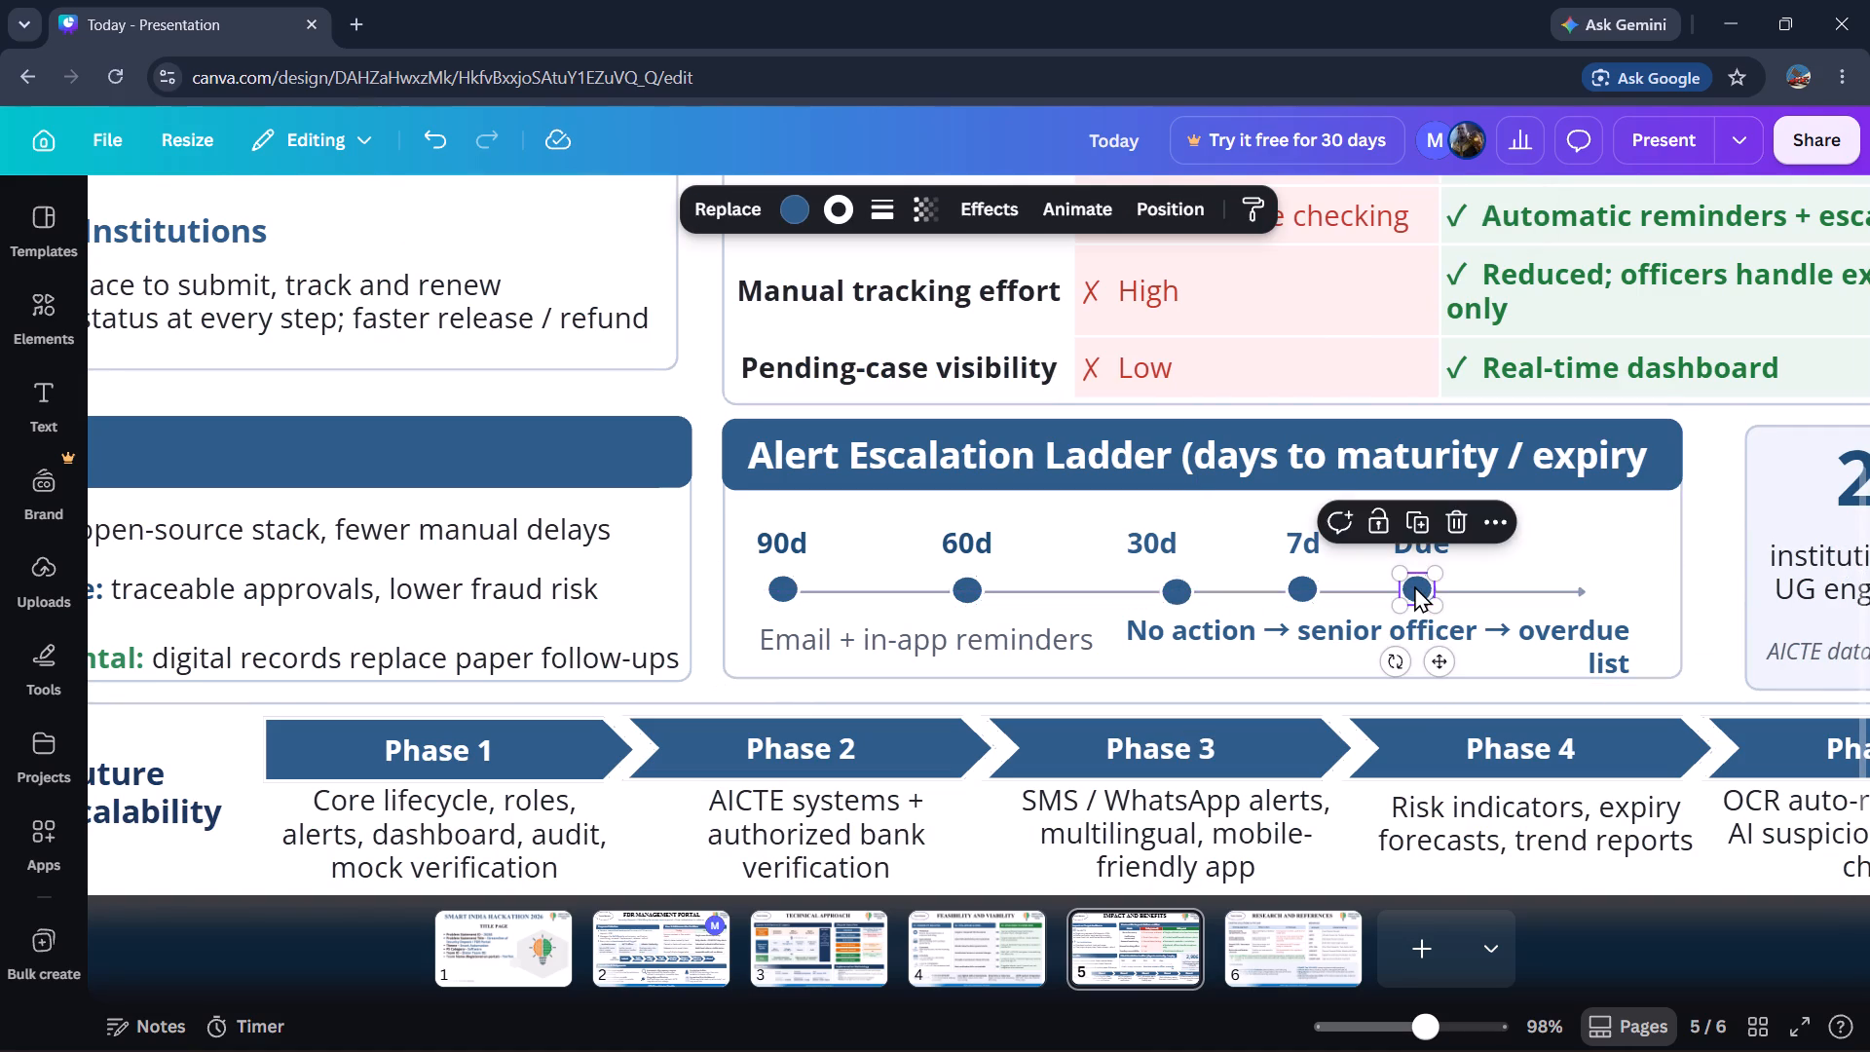
pyautogui.press('Right')
pyautogui.press('Right')
pyautogui.press('Right')
pyautogui.press('Right')
pyautogui.press('Left')
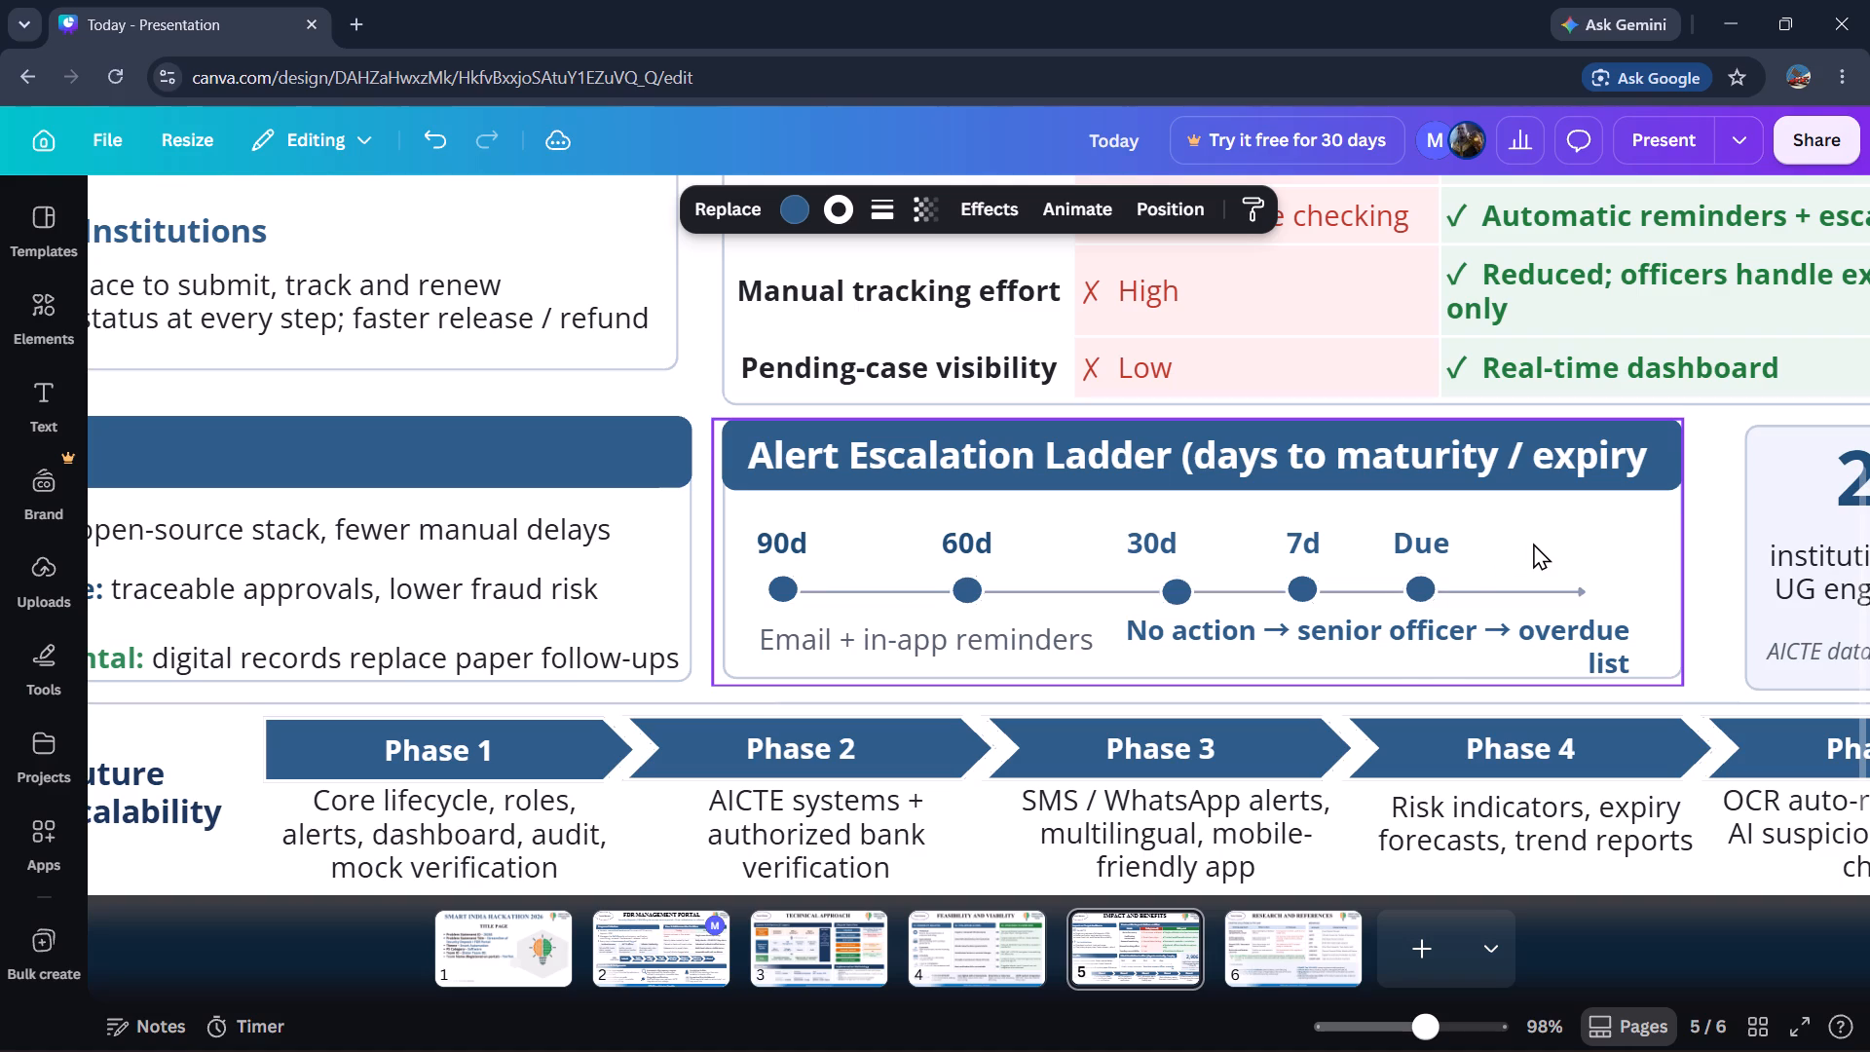
pyautogui.click(1553, 559)
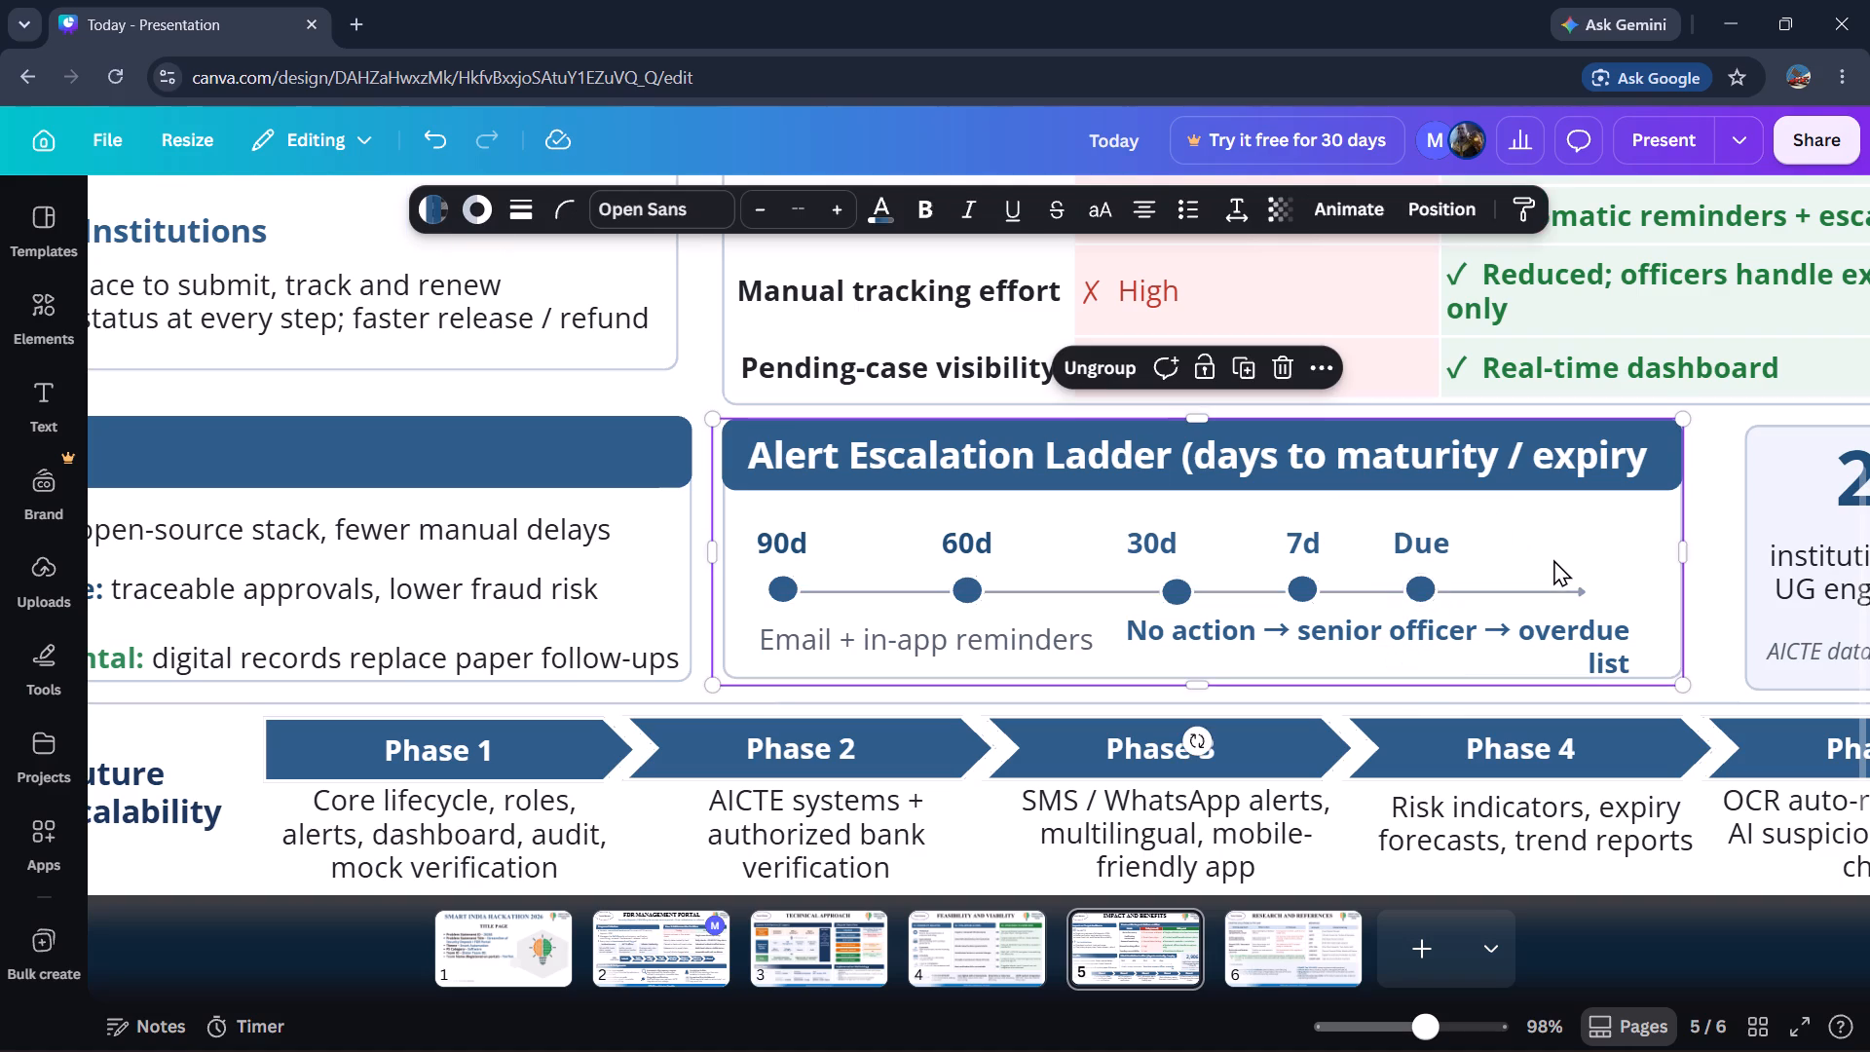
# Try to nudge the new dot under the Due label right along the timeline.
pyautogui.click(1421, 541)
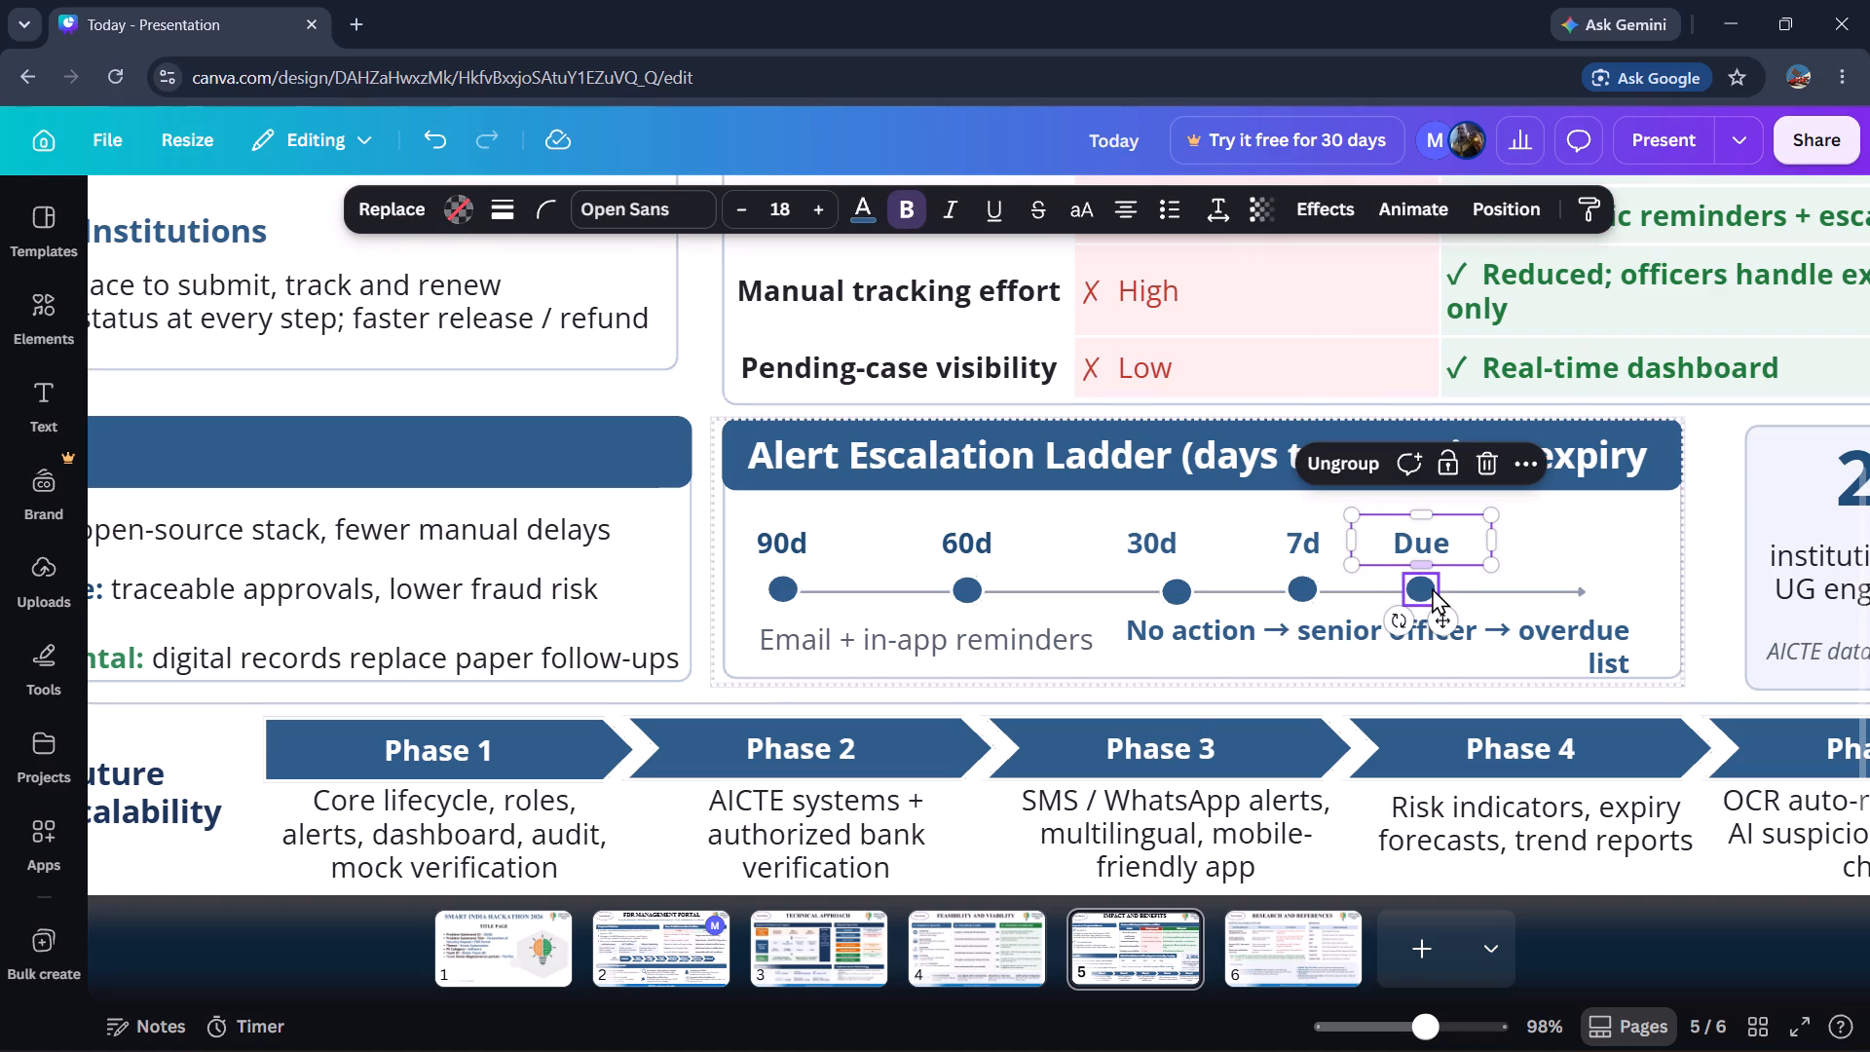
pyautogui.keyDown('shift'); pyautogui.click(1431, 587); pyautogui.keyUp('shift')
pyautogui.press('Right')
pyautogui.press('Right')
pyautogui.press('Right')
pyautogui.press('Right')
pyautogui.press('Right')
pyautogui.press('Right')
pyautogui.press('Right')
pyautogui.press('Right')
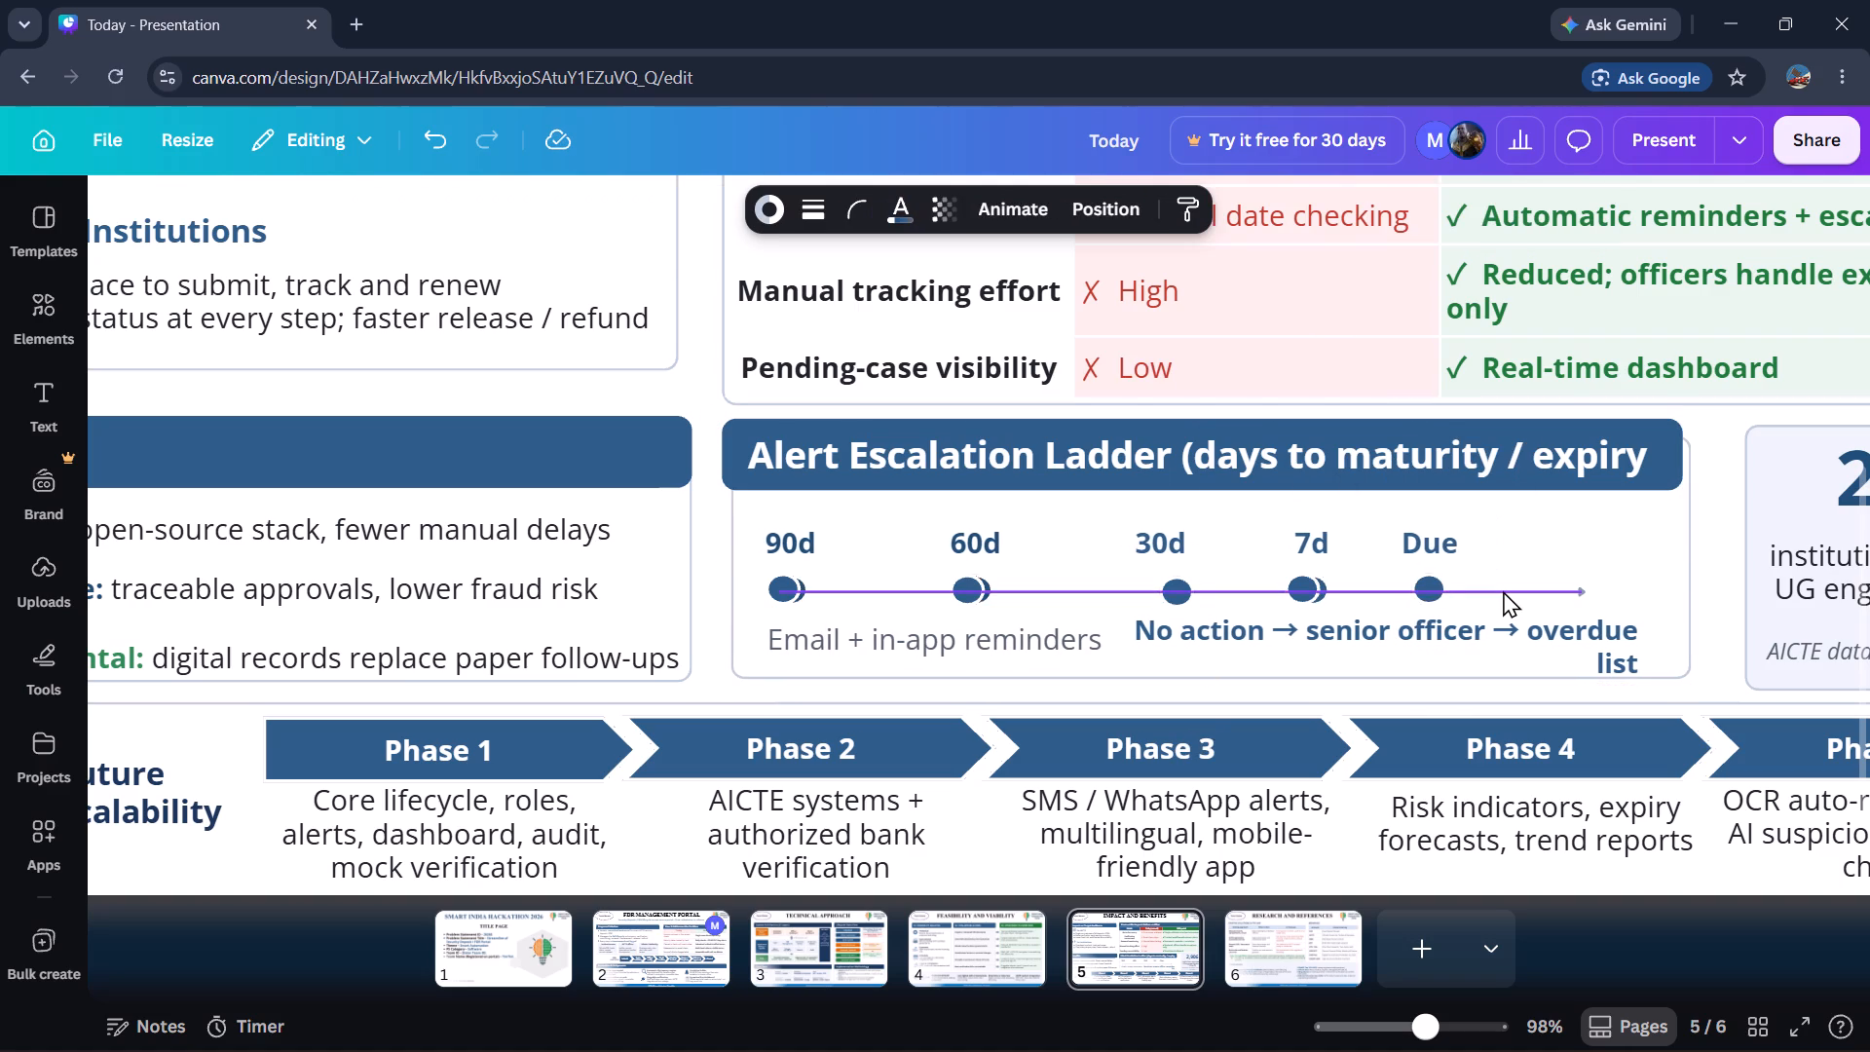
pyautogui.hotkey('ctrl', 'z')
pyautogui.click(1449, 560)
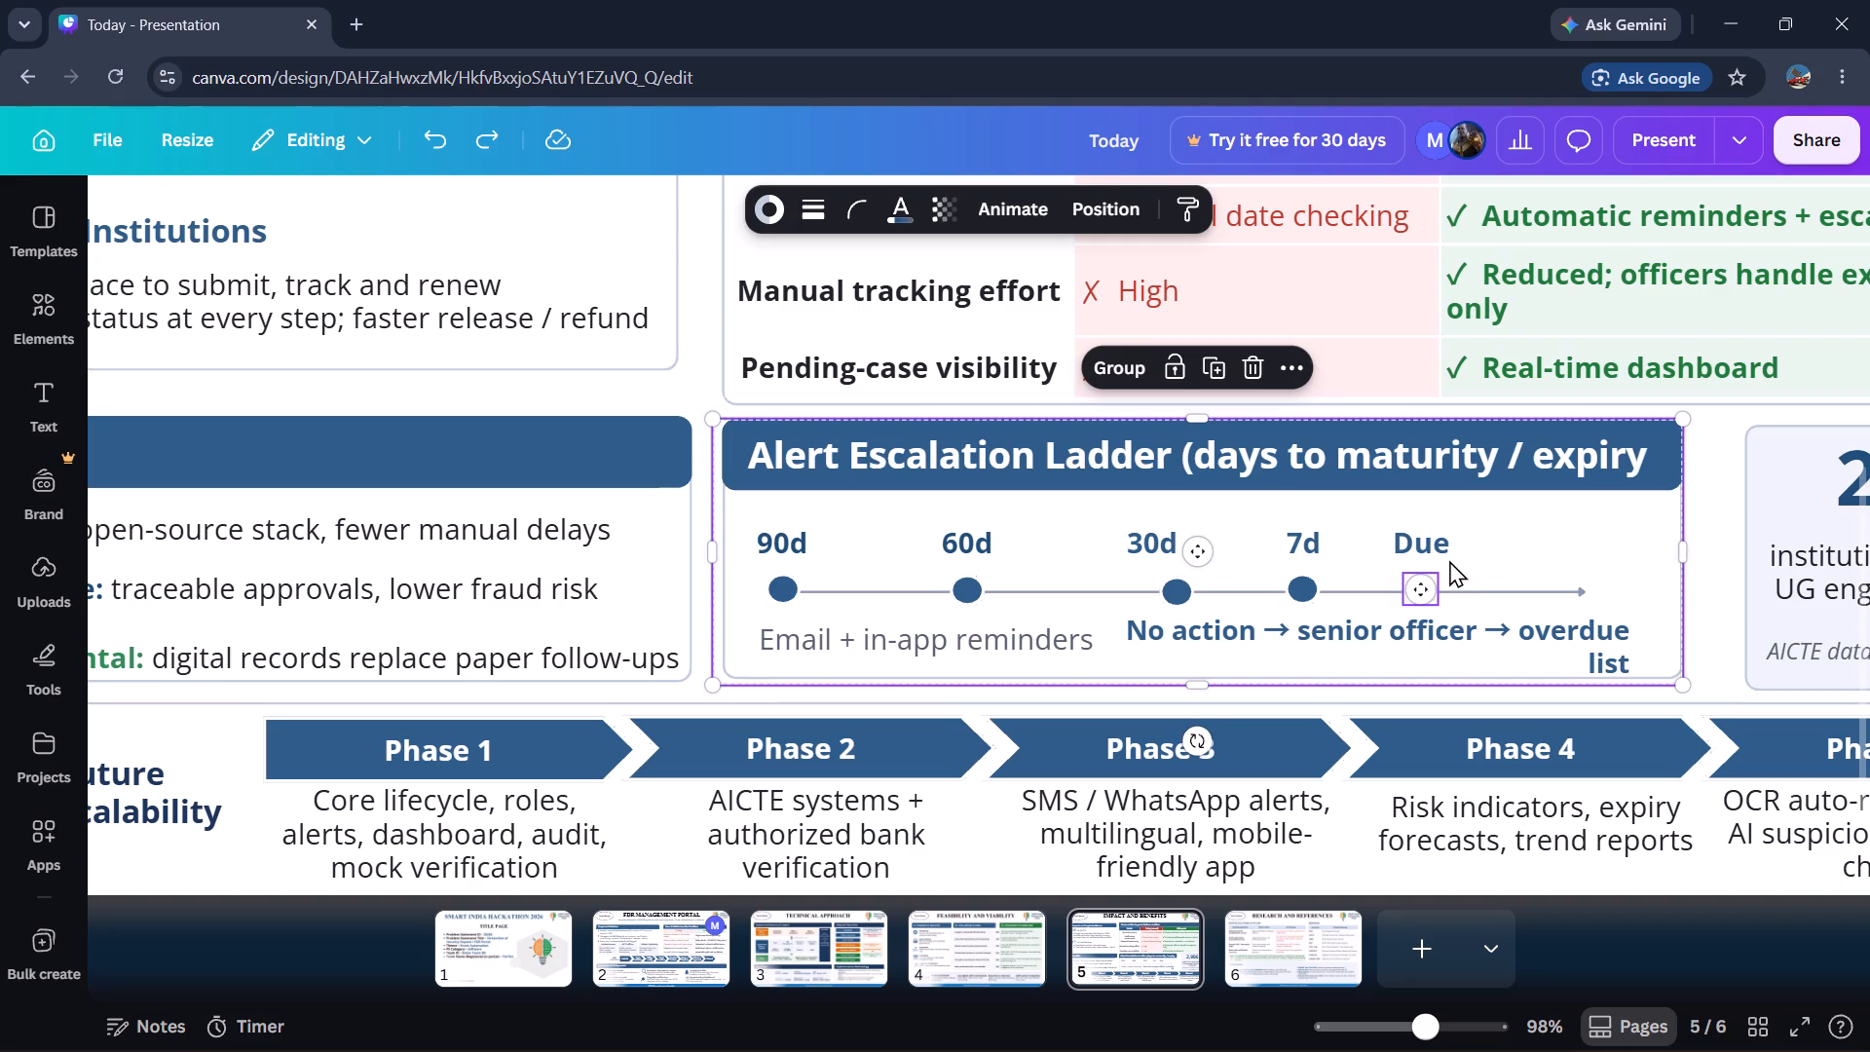
# Move the duplicate Due dot aside, slightly right of and above the original dot on the timeline.
pyautogui.moveTo(1423, 593); pyautogui.dragTo(1454, 582)
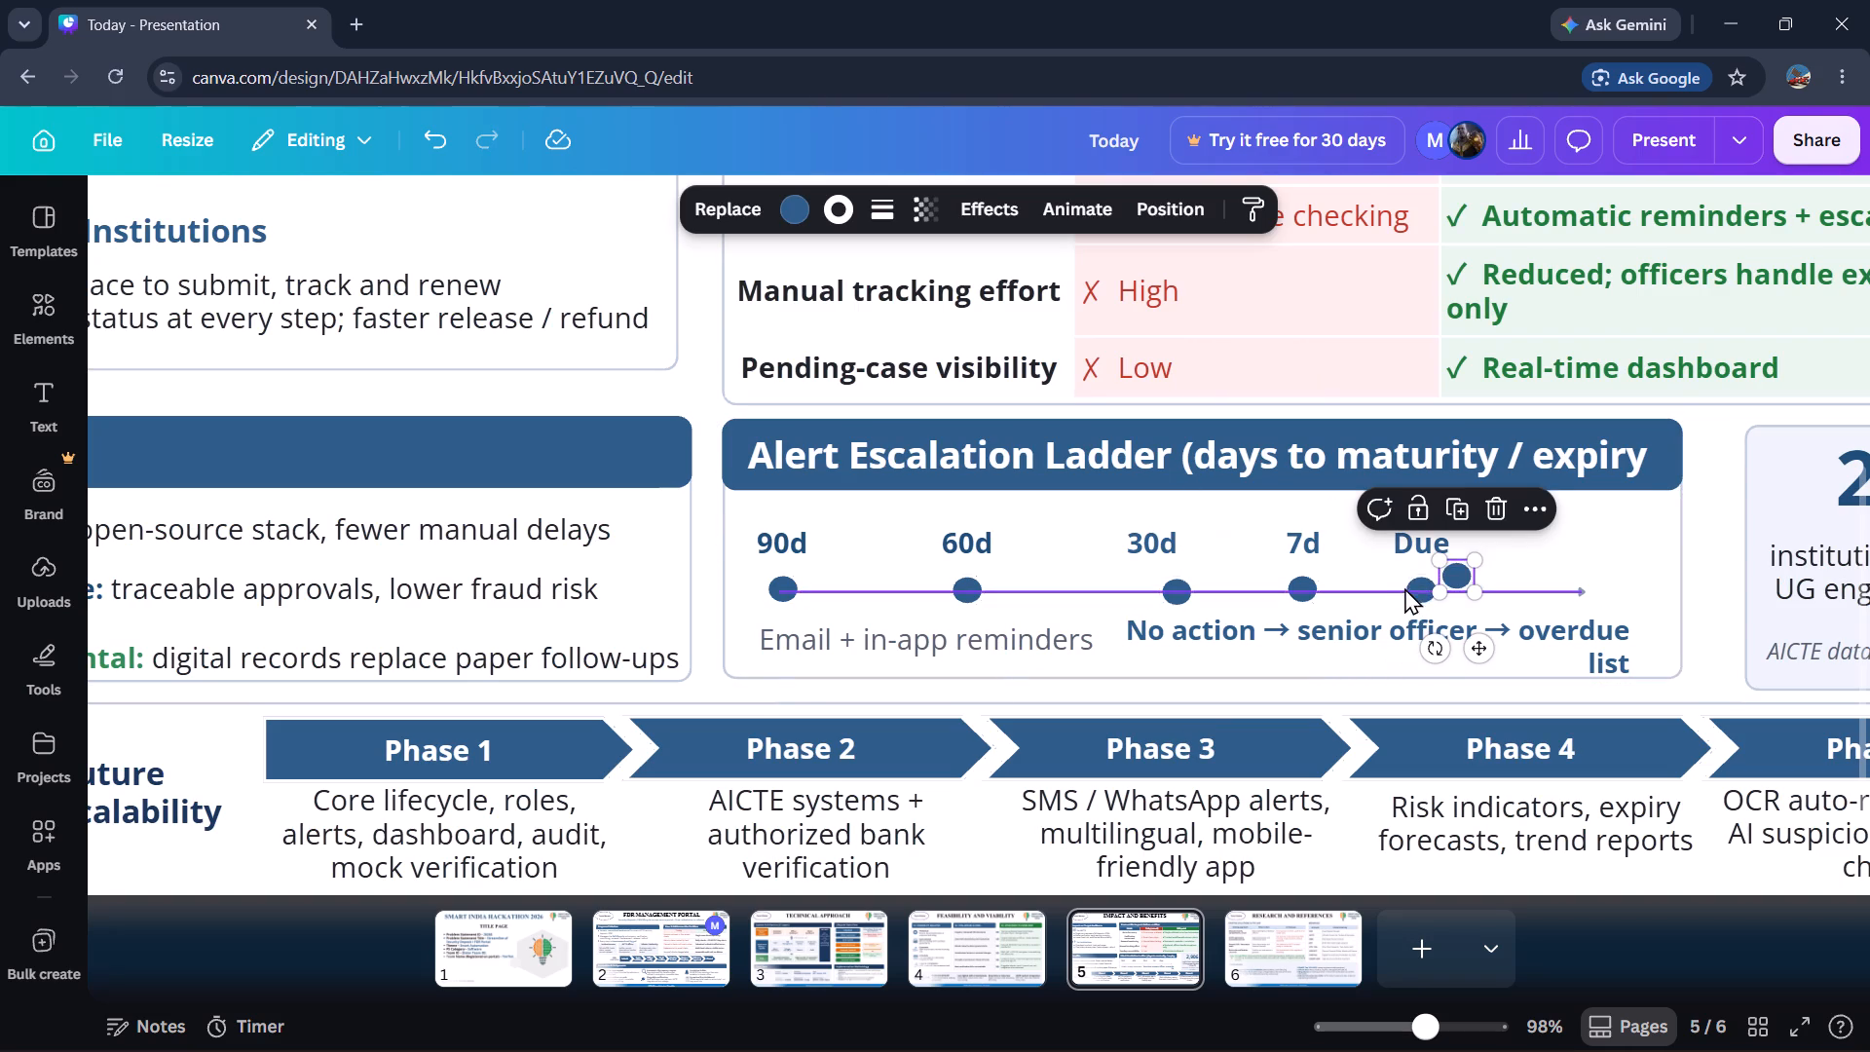
pyautogui.click(1420, 581)
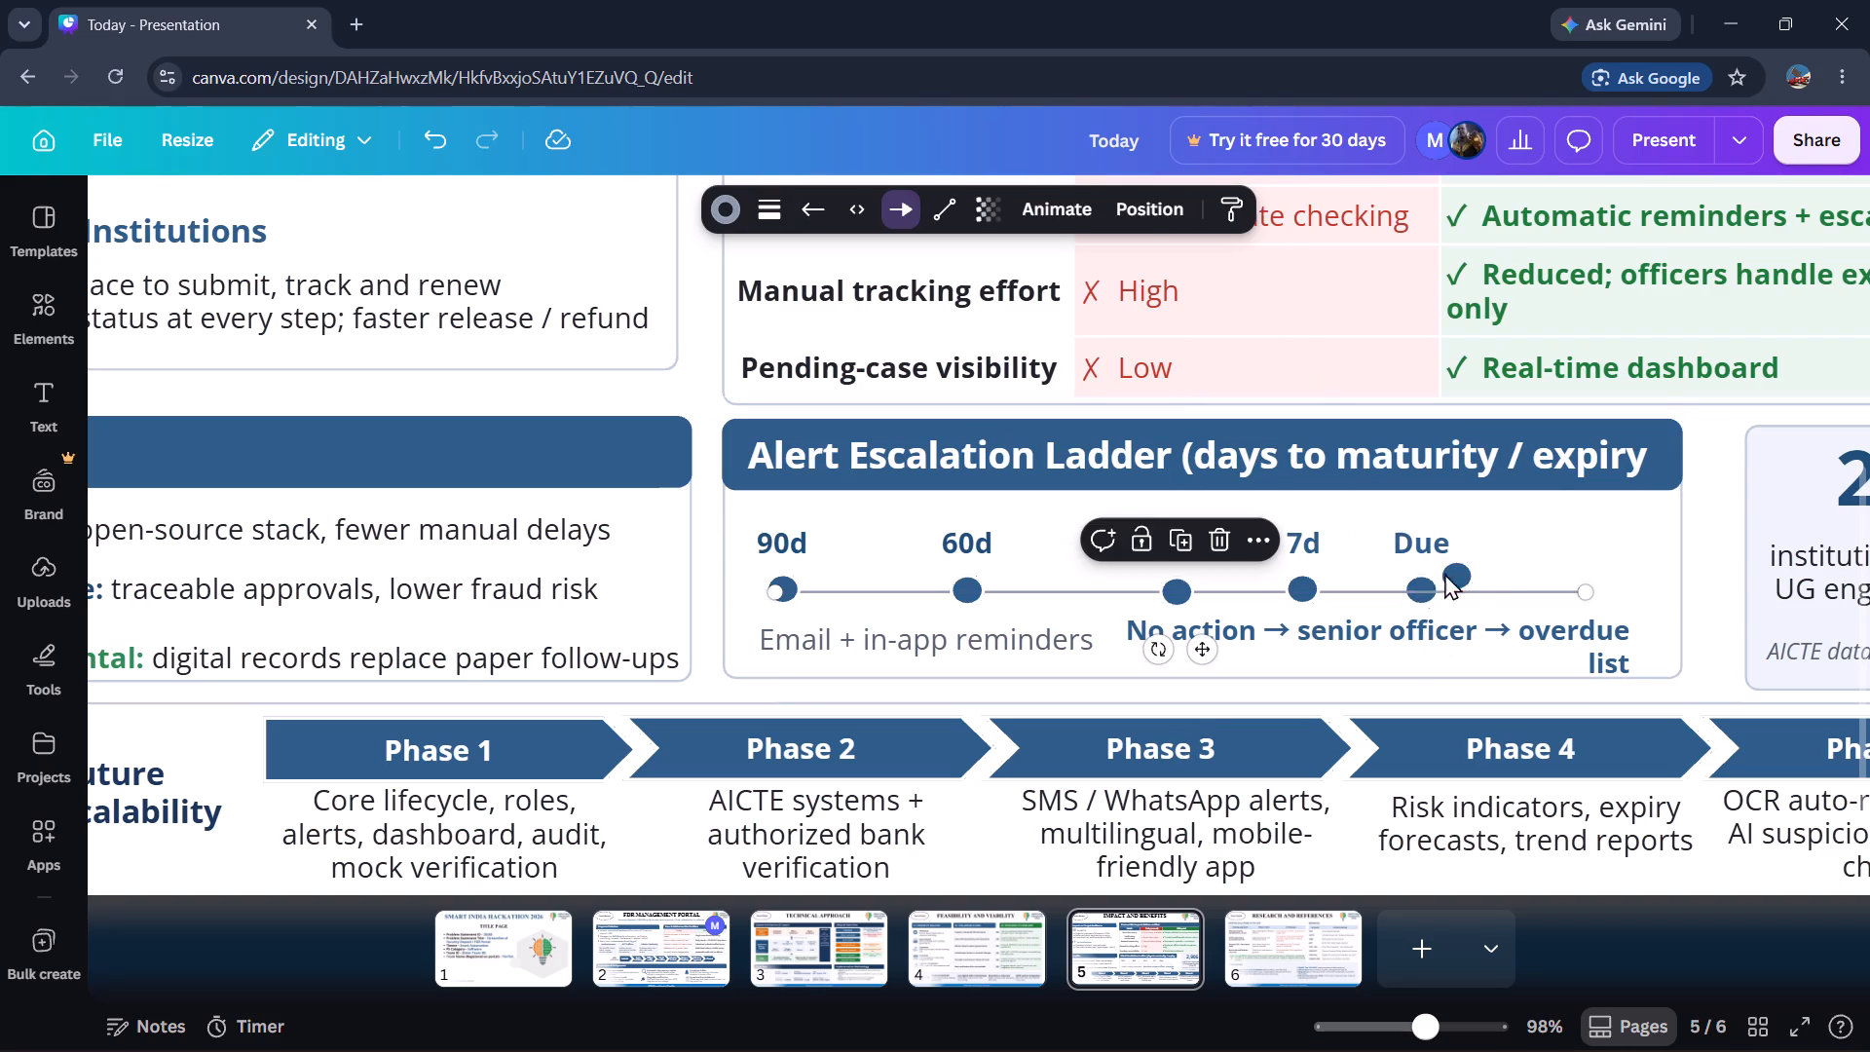
pyautogui.click(1504, 545)
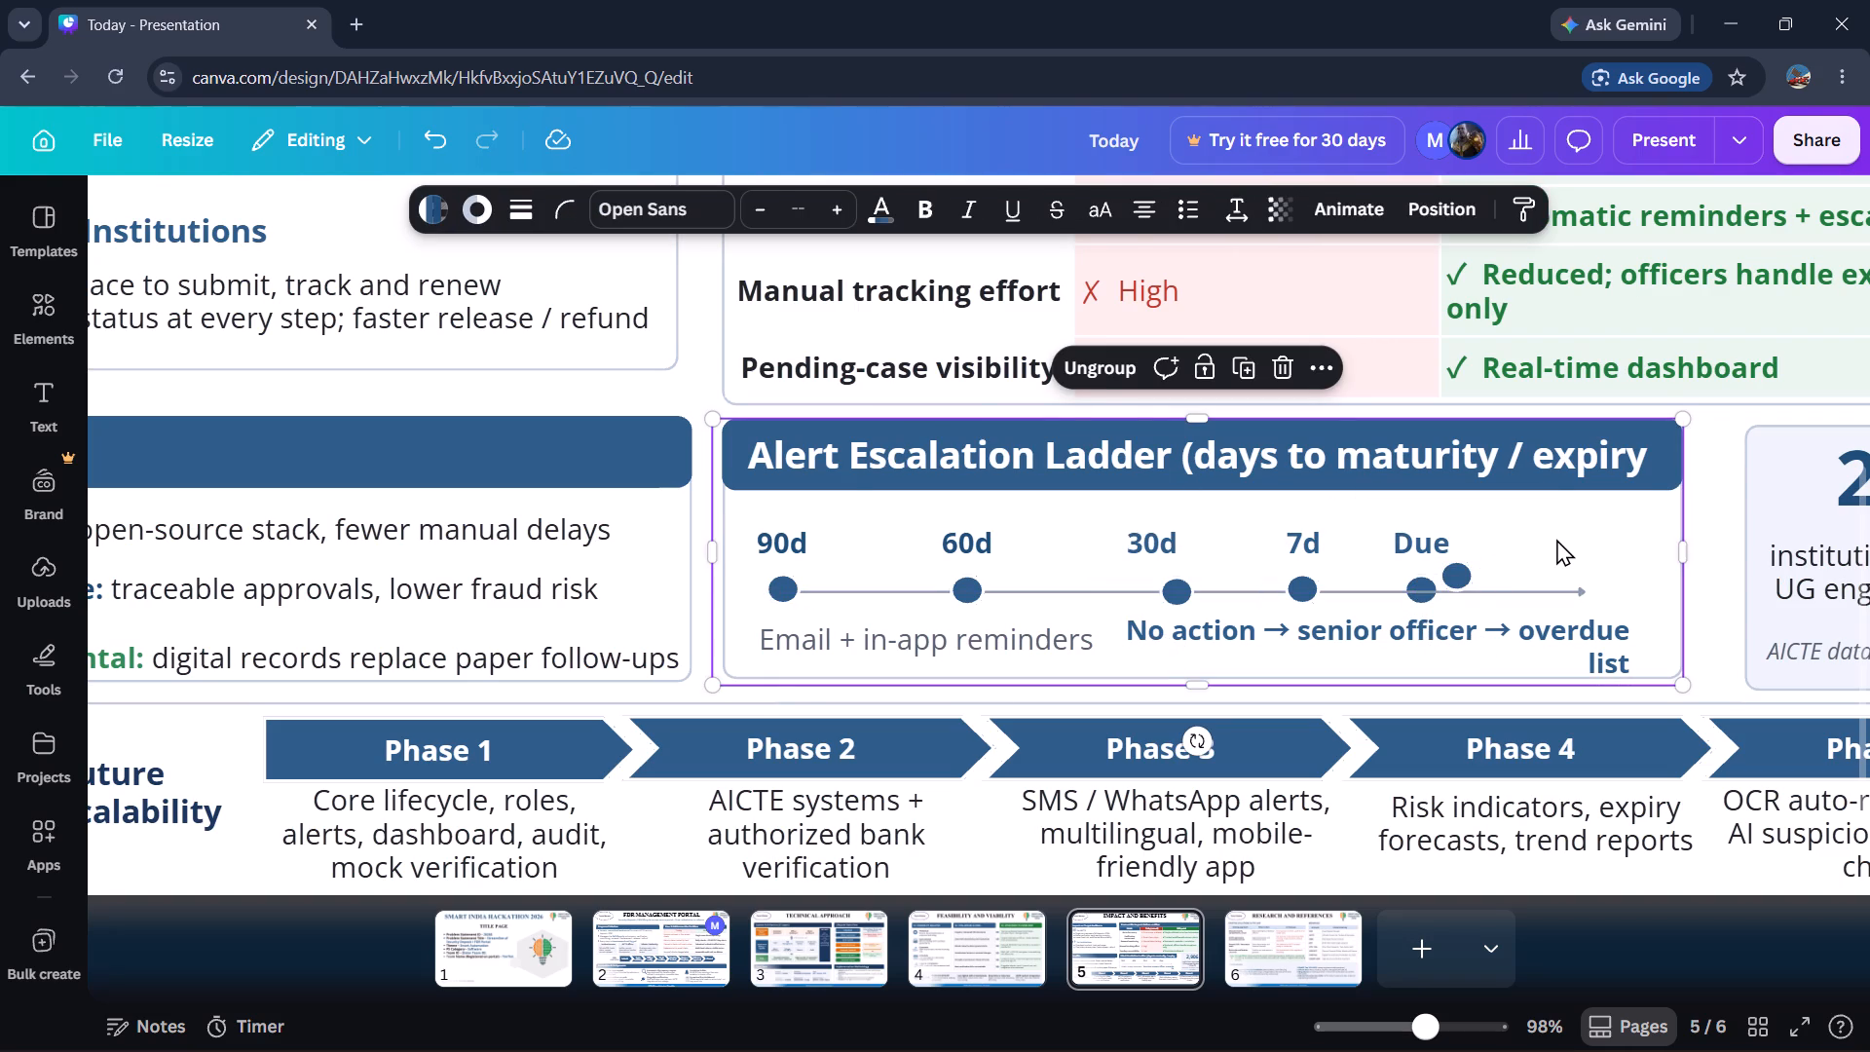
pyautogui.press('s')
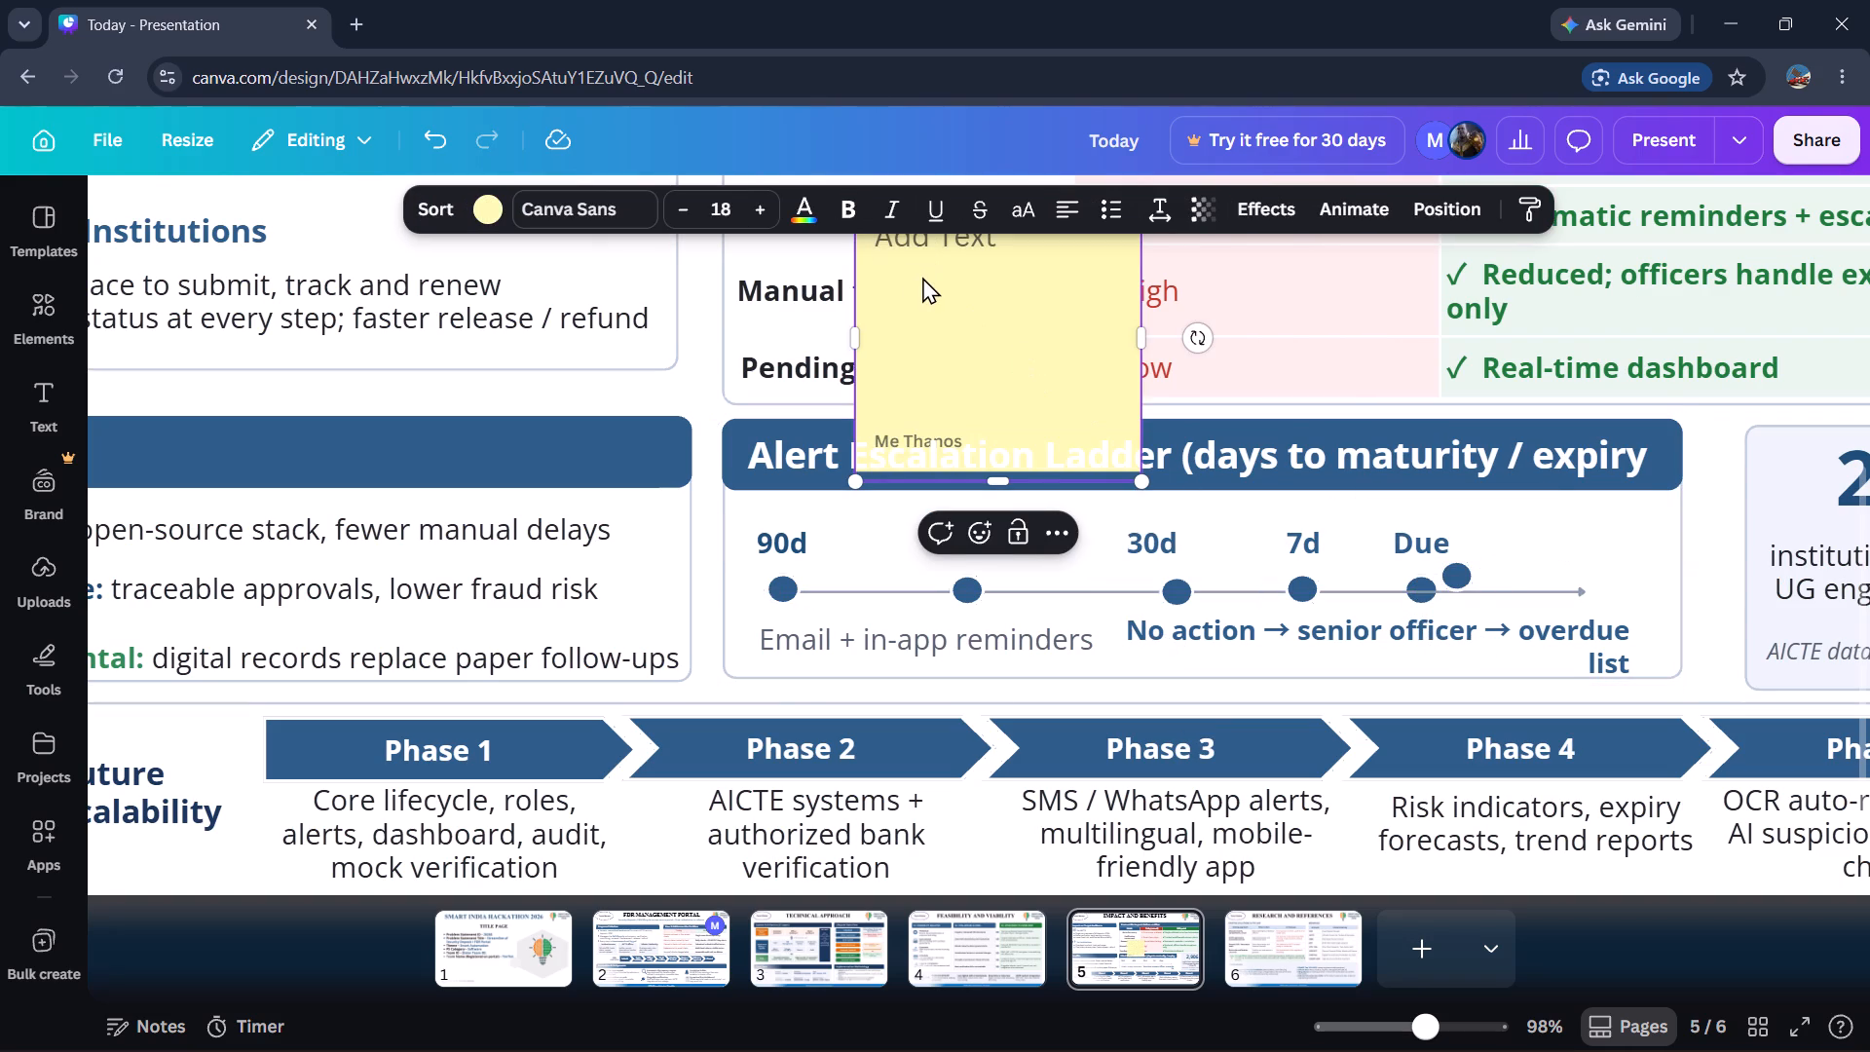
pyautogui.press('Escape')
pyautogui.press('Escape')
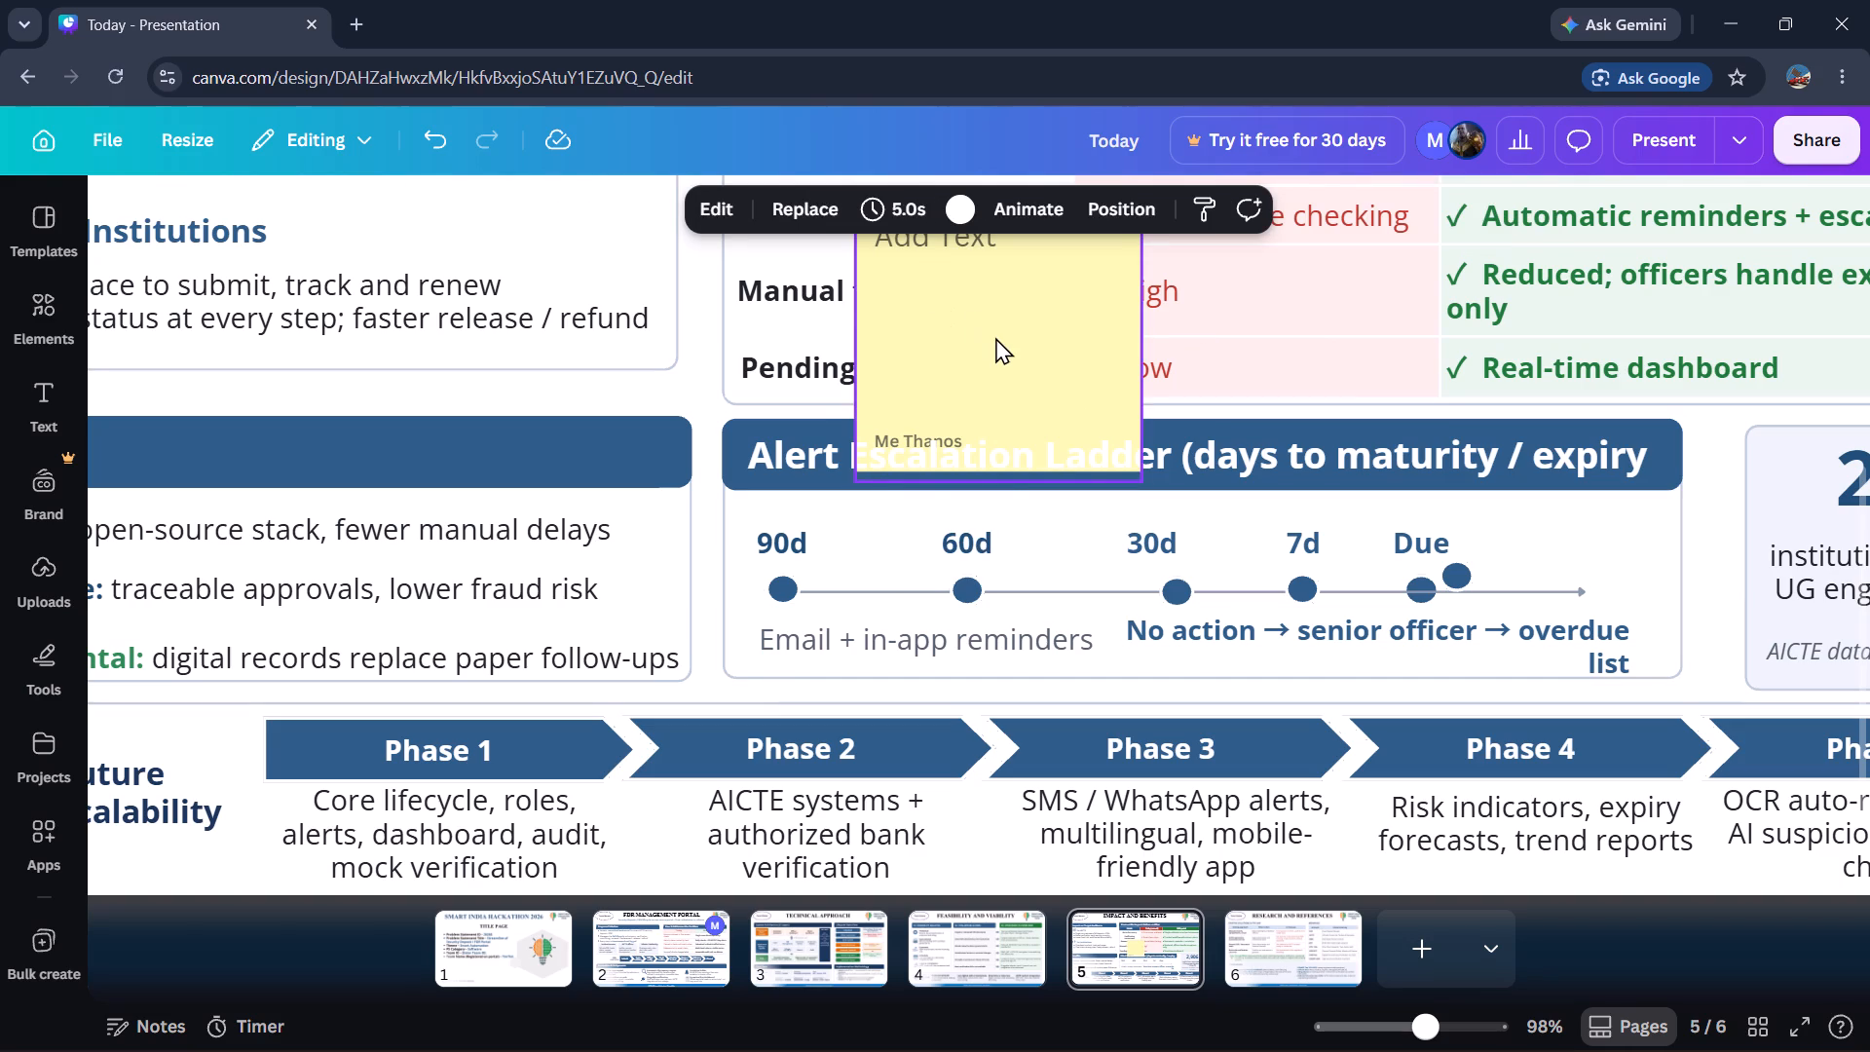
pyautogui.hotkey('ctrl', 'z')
# Add a rectangle, fill it white and shrink it to a small patch over the "No action → senior officer" text below the timeline.
pyautogui.press('r')
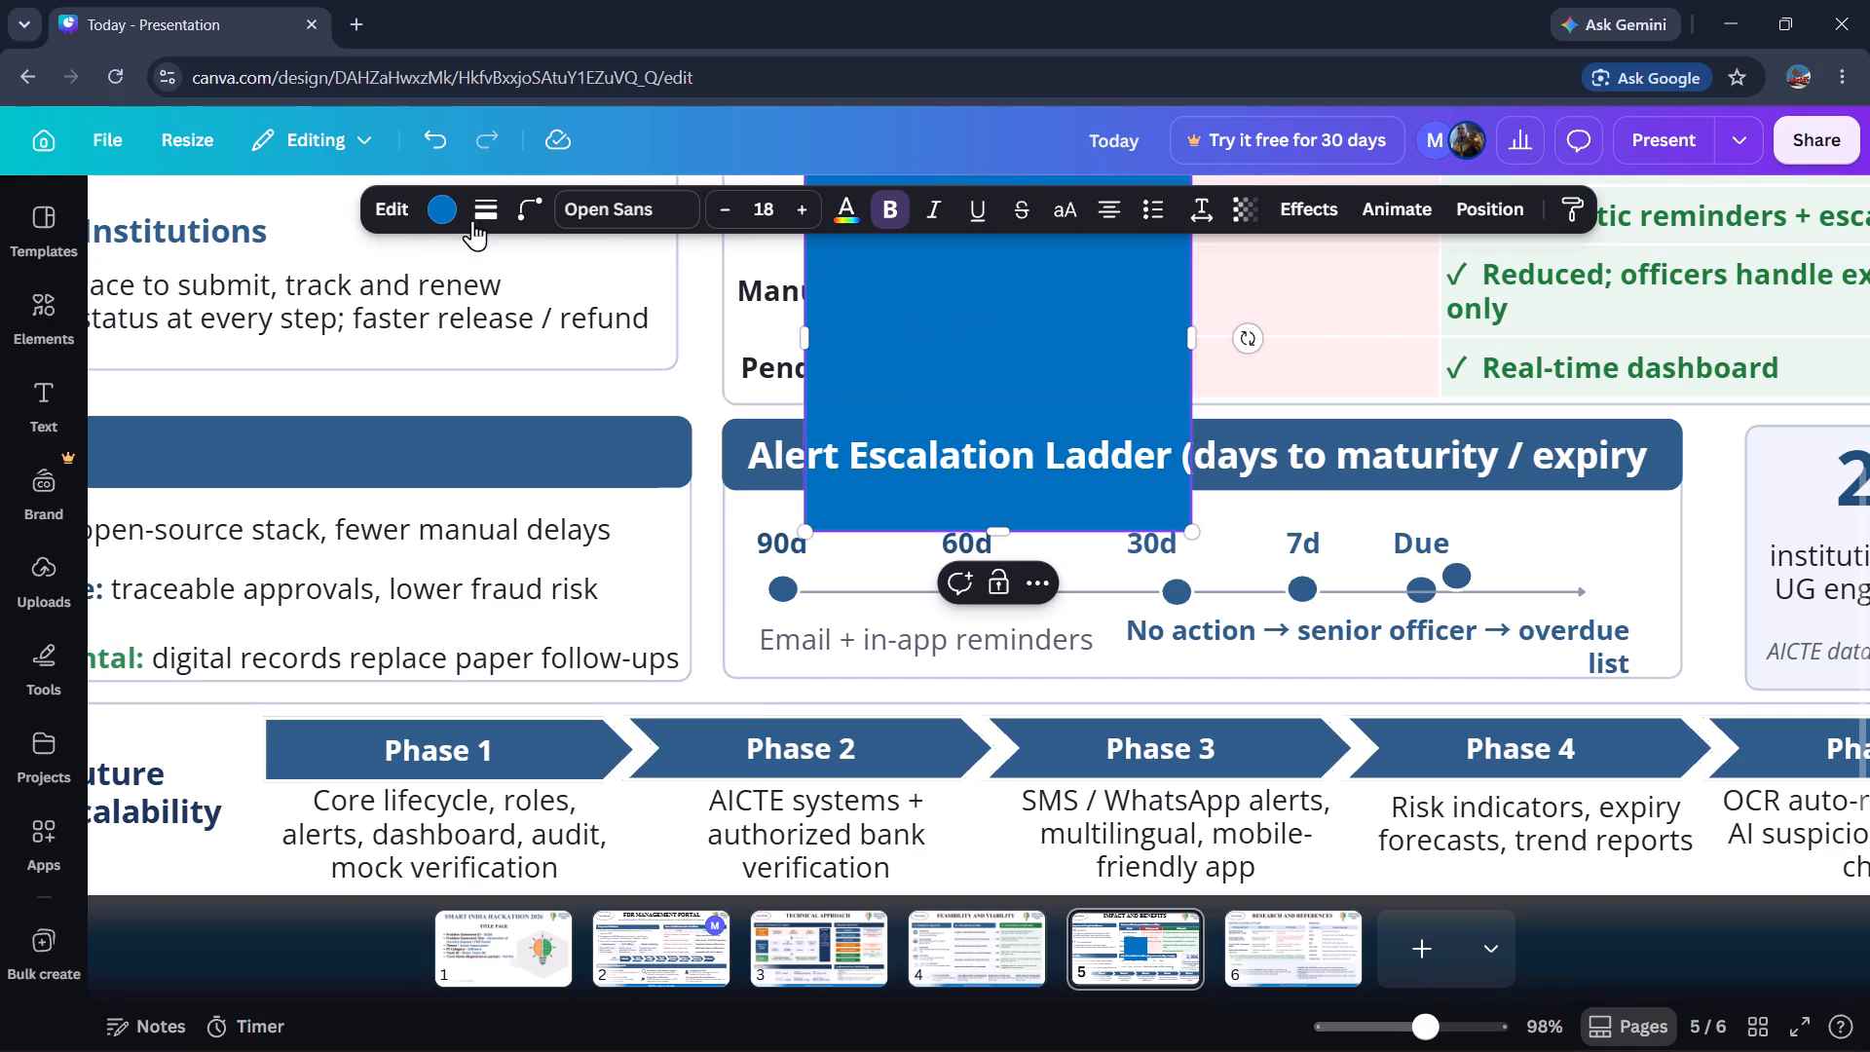
pyautogui.click(433, 199)
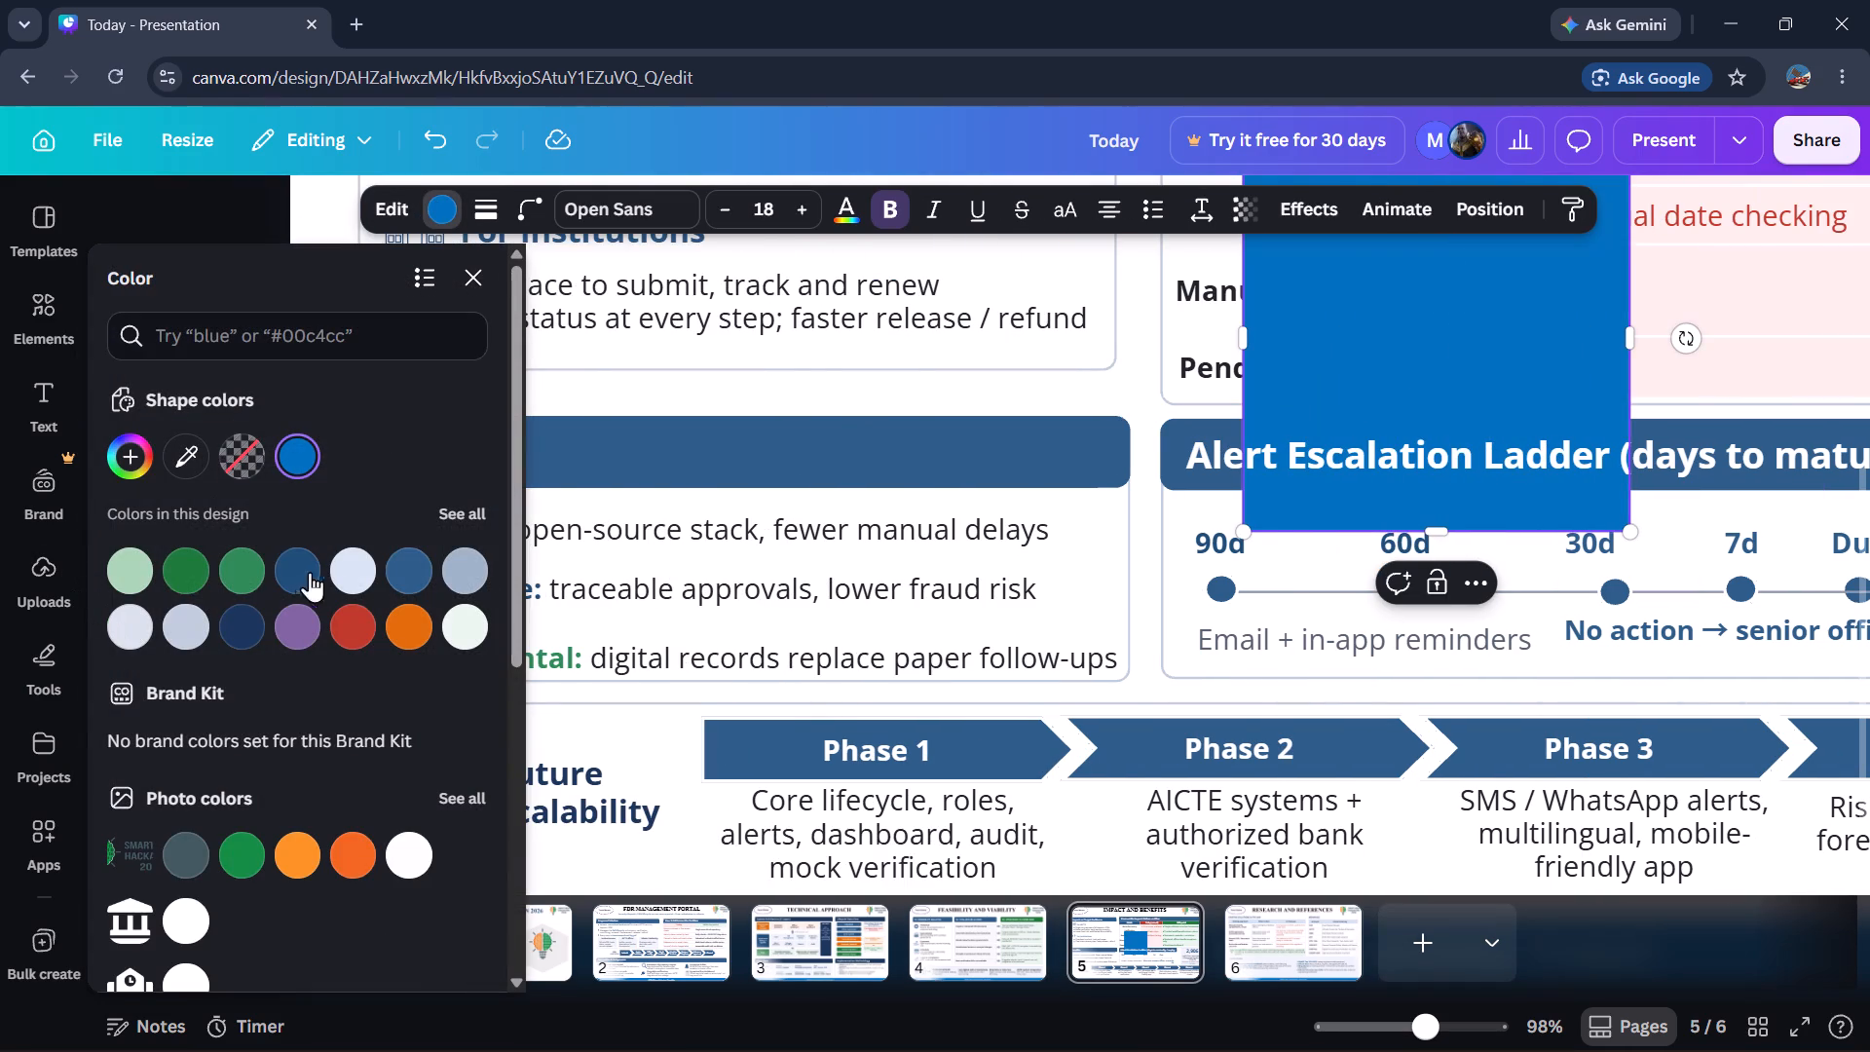
pyautogui.click(353, 553)
pyautogui.click(409, 853)
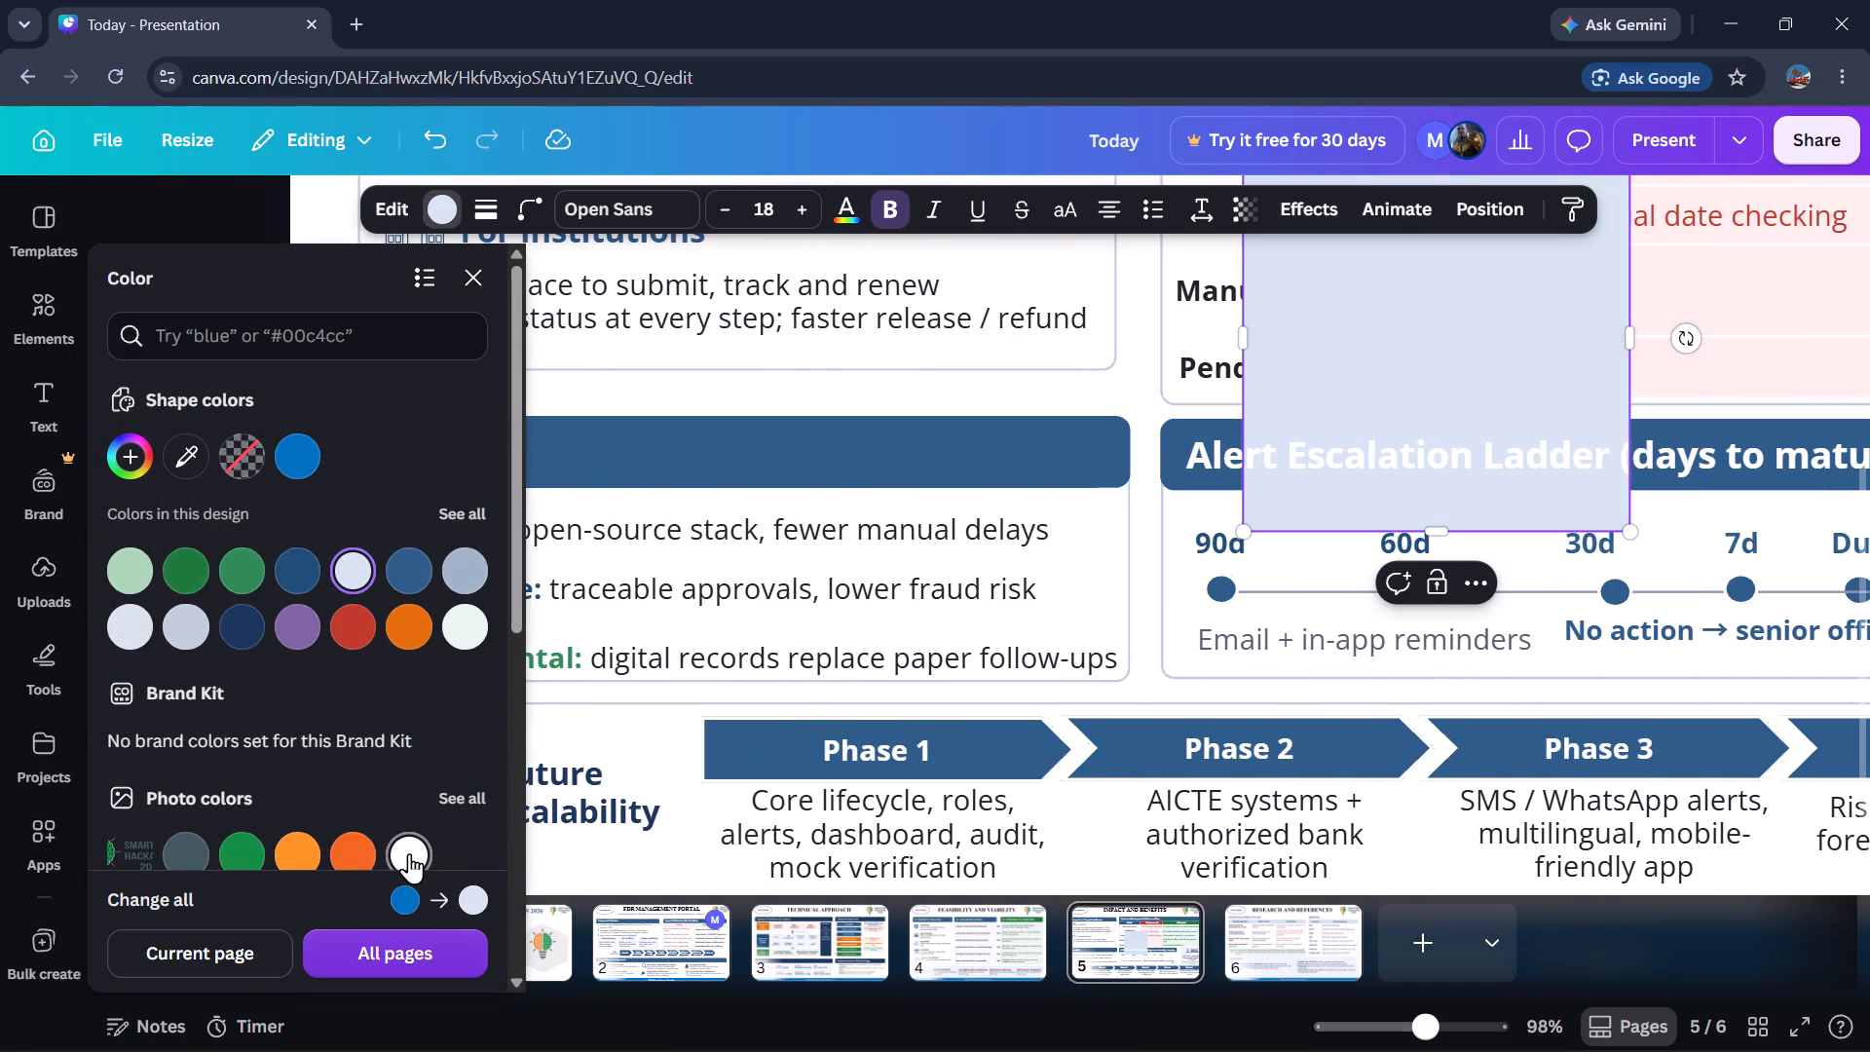
pyautogui.hscroll(-4, 1700, 480)
pyautogui.moveTo(847, 290); pyautogui.dragTo(962, 432)
pyautogui.moveTo(784, 292); pyautogui.dragTo(1130, 615)
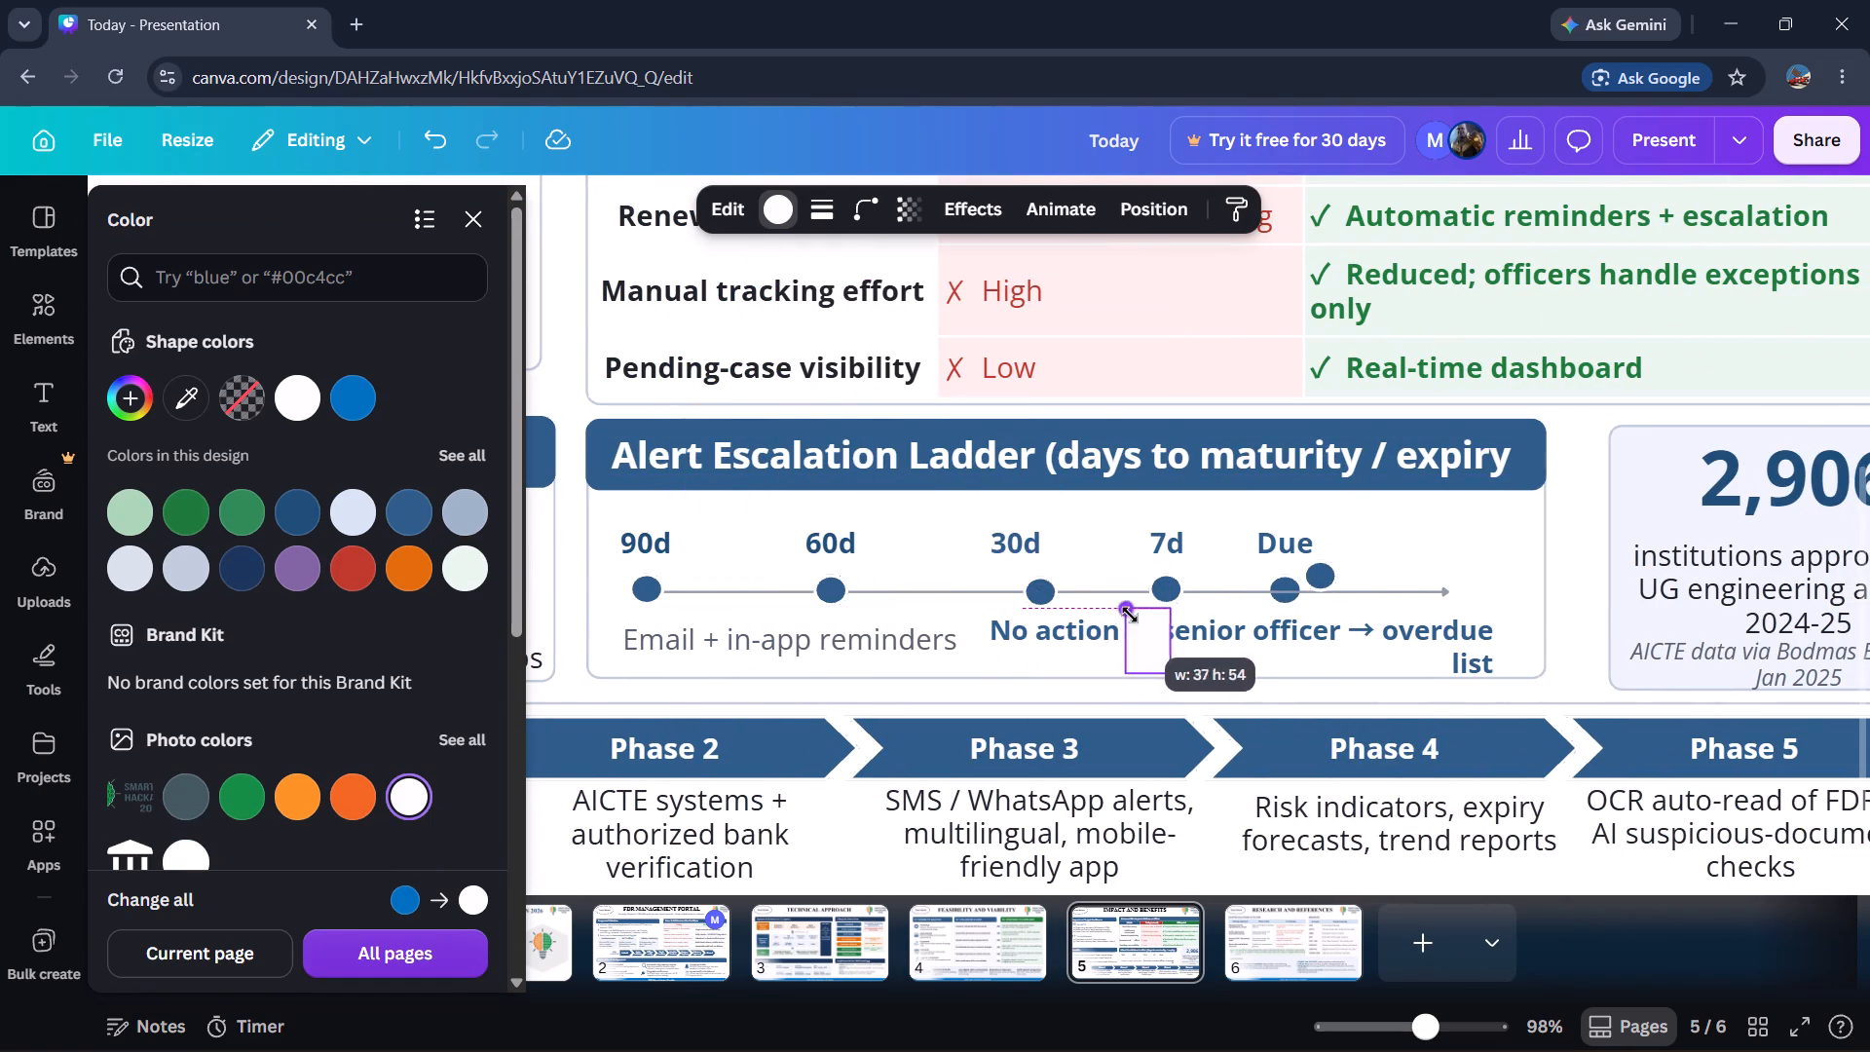
pyautogui.moveTo(1130, 615); pyautogui.dragTo(1046, 626)
pyautogui.press('Escape')
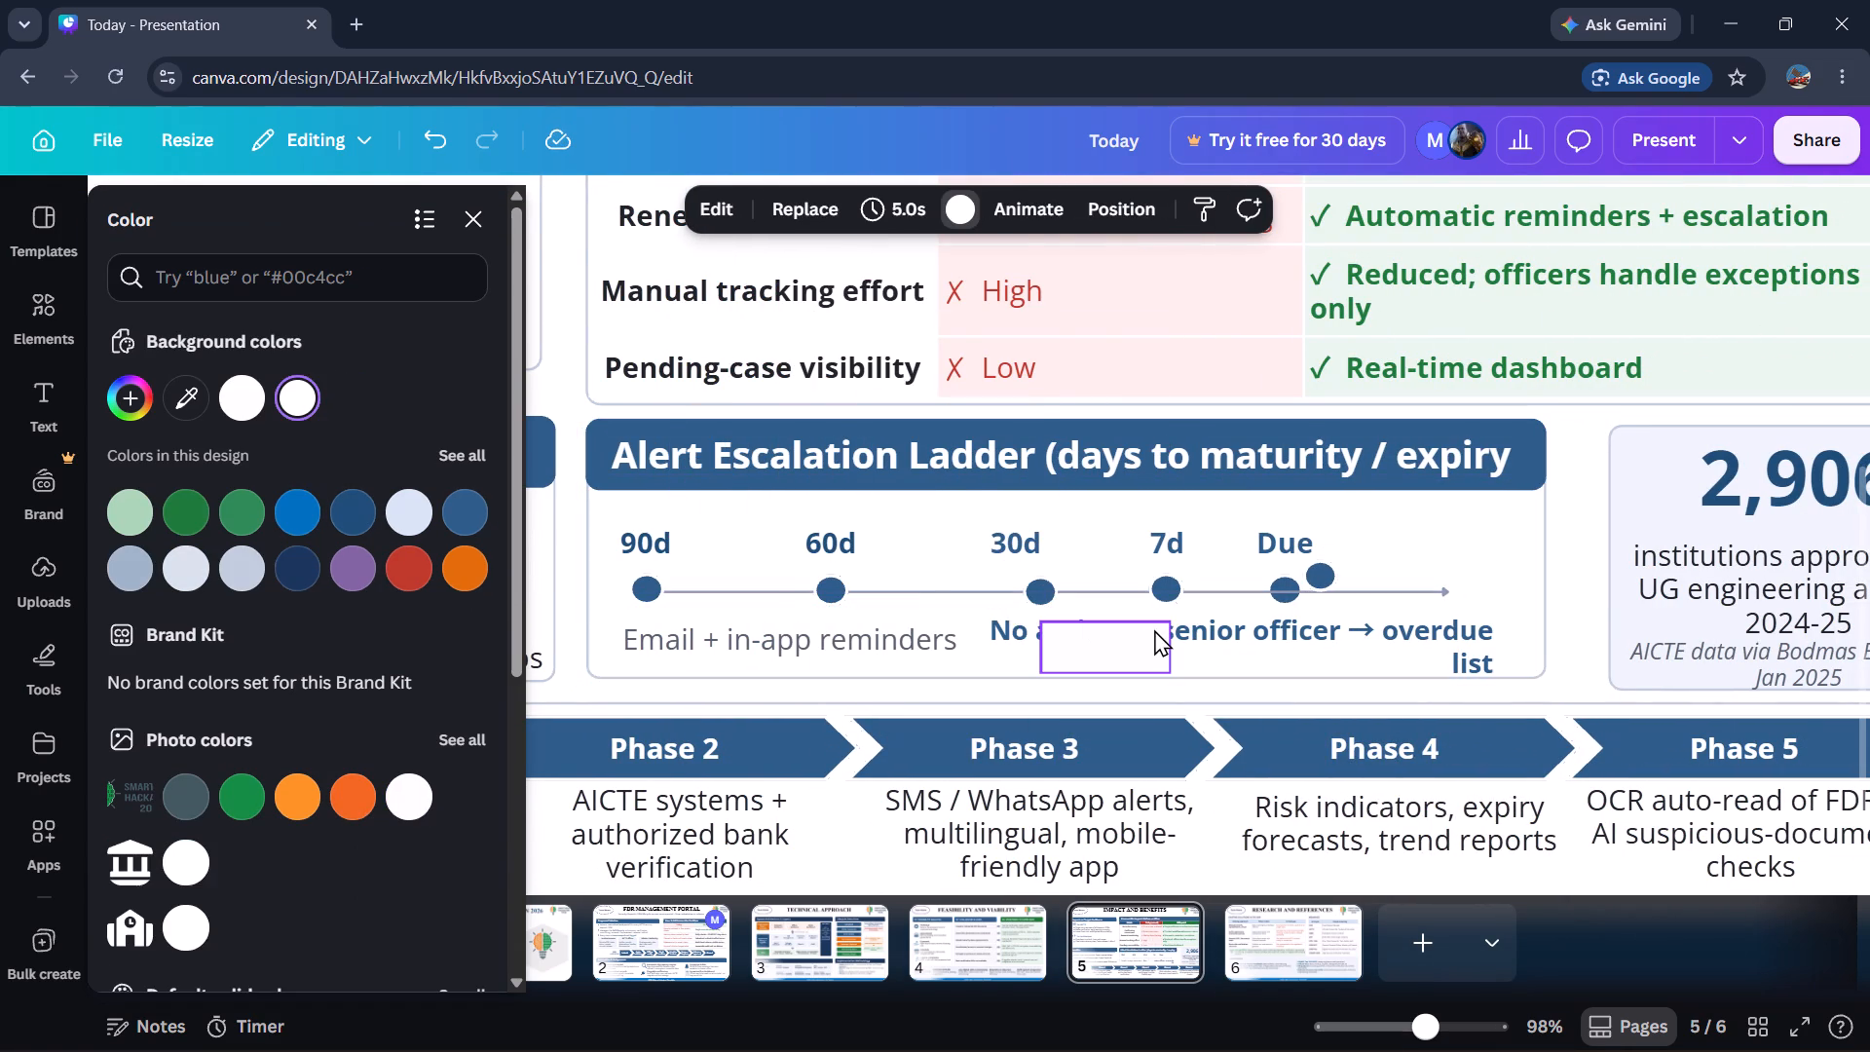
# Add a circle, fill it white and shrink it to about the size of a timeline dot.
pyautogui.press('c')
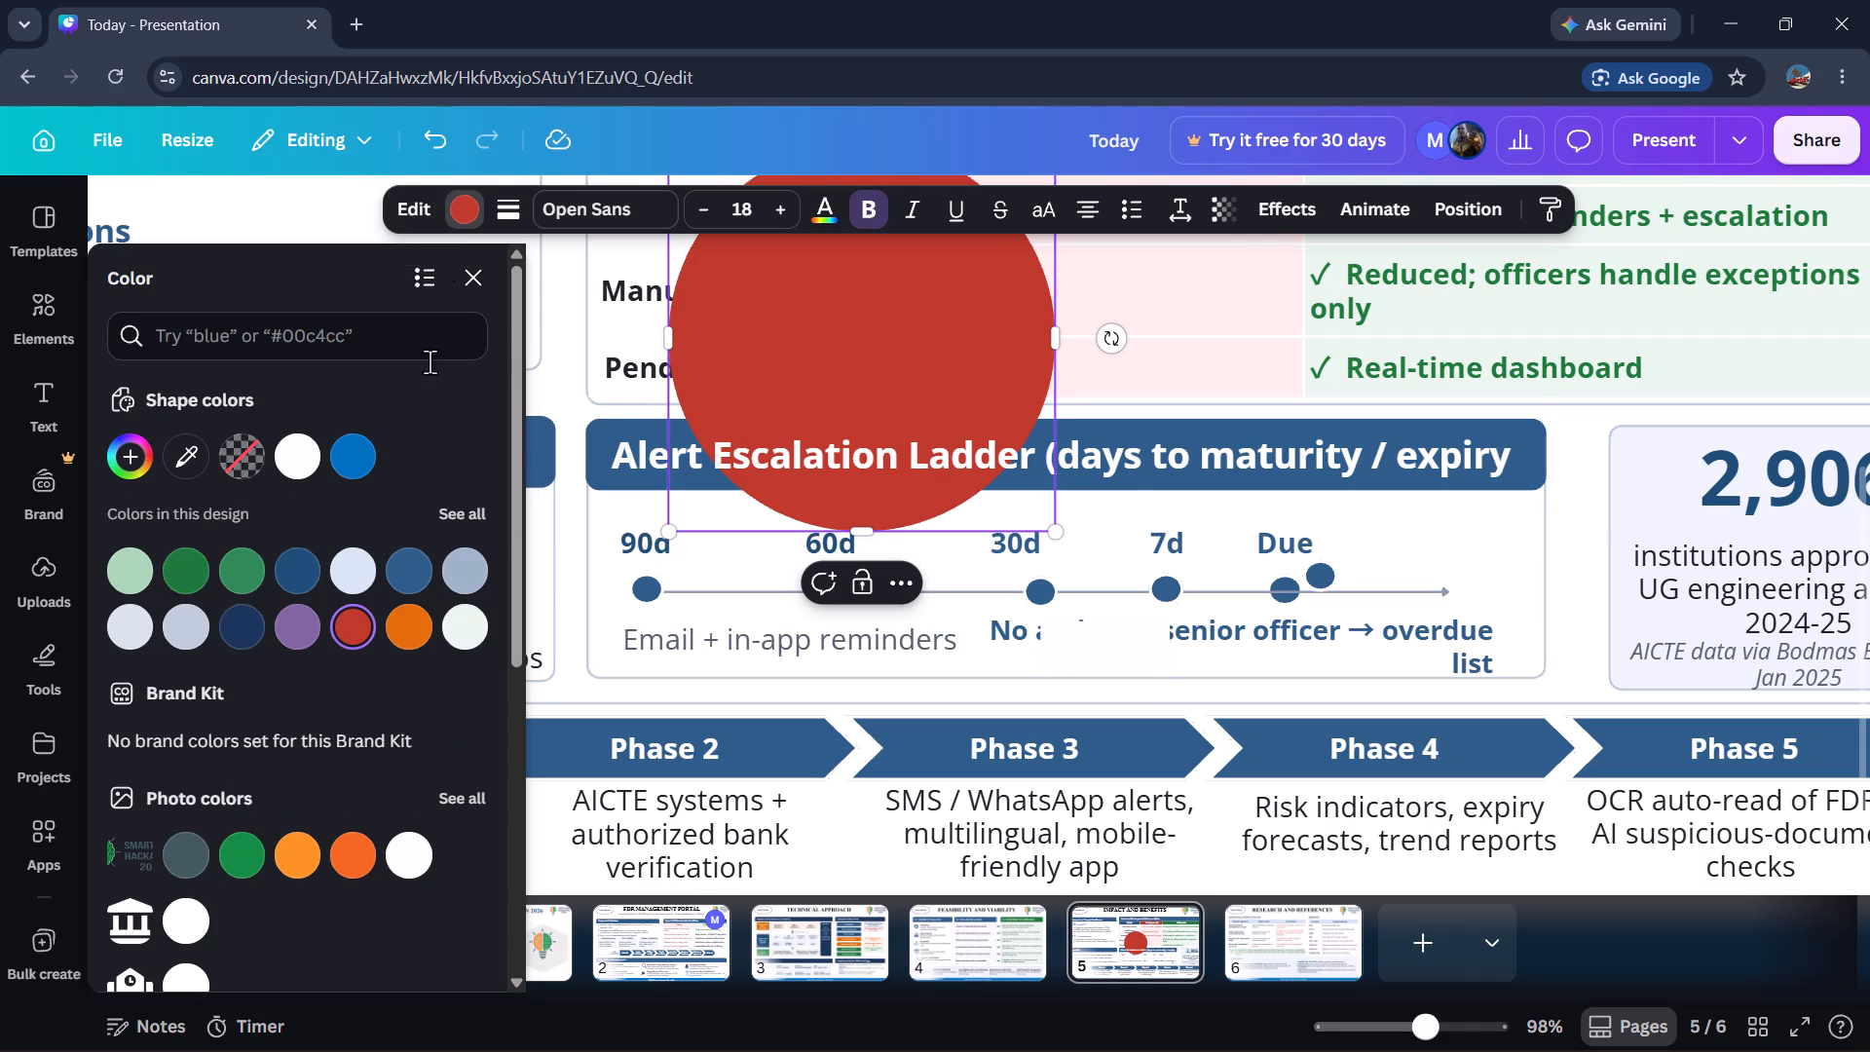
pyautogui.click(286, 447)
pyautogui.click(467, 272)
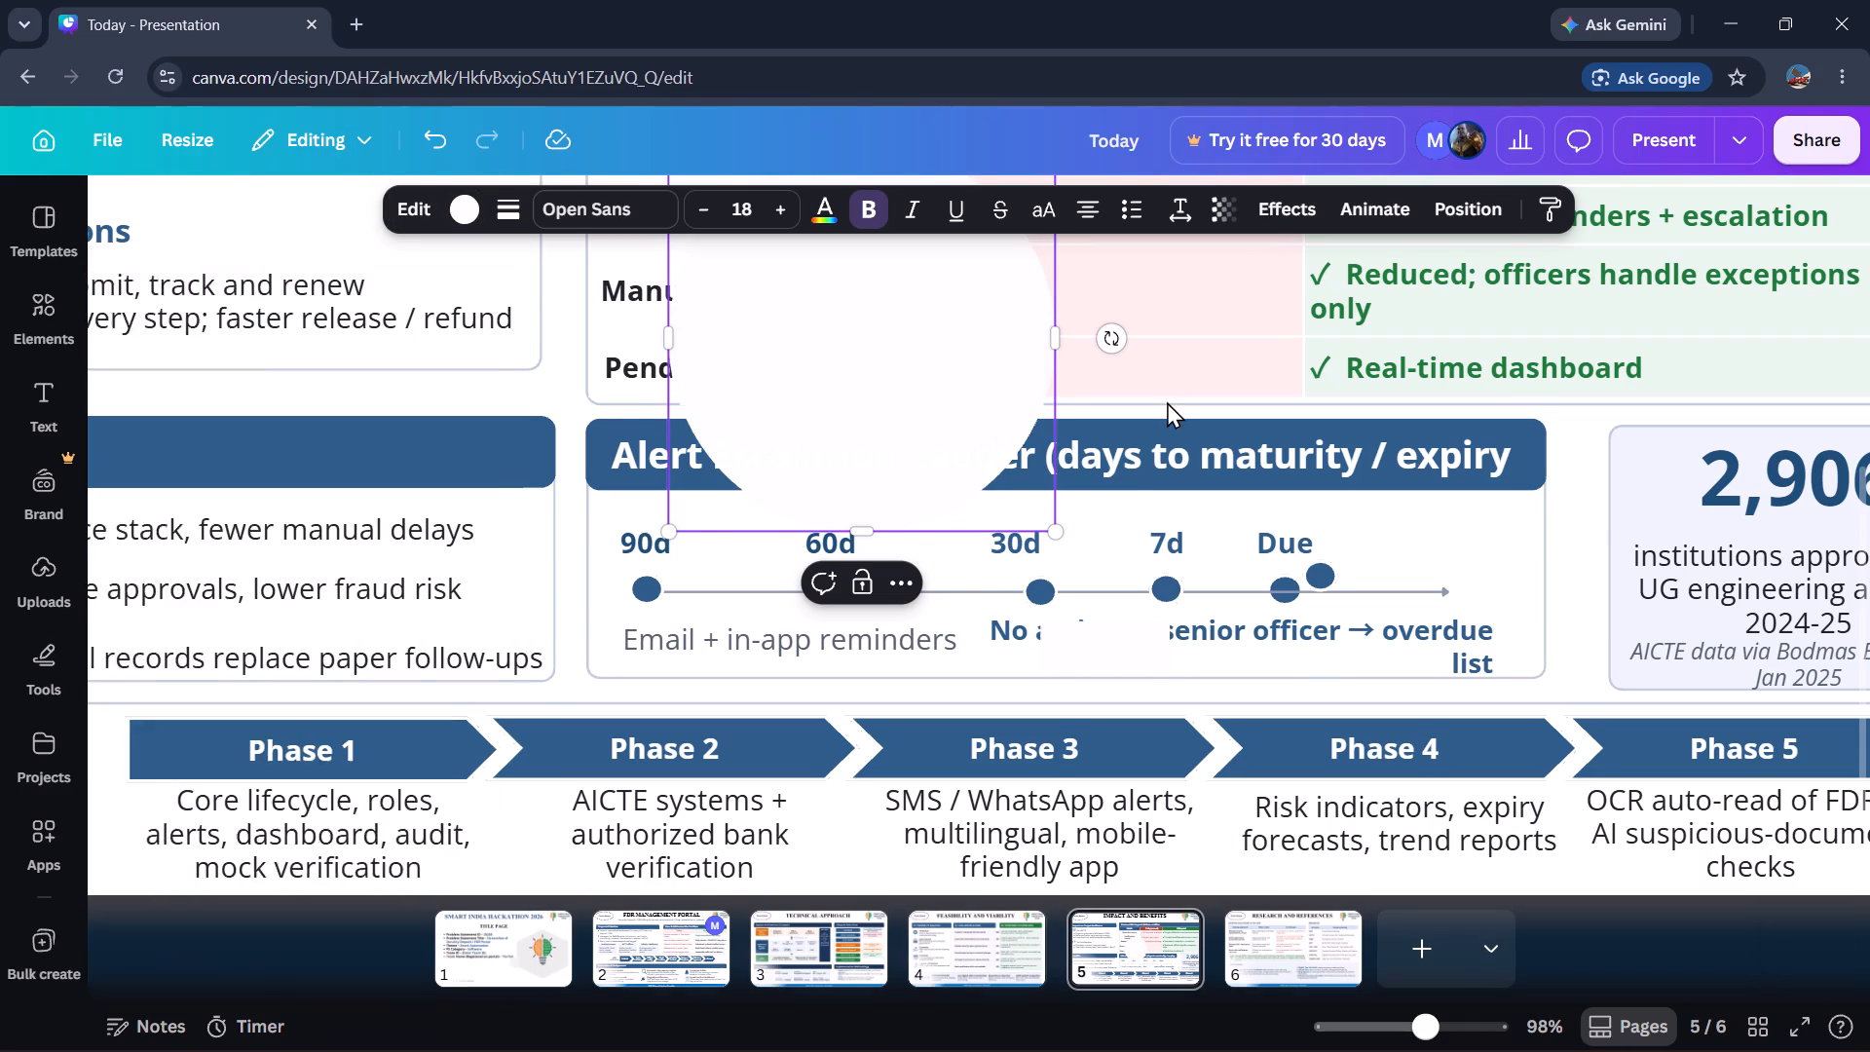
pyautogui.moveTo(839, 322); pyautogui.dragTo(904, 491)
pyautogui.click(795, 356)
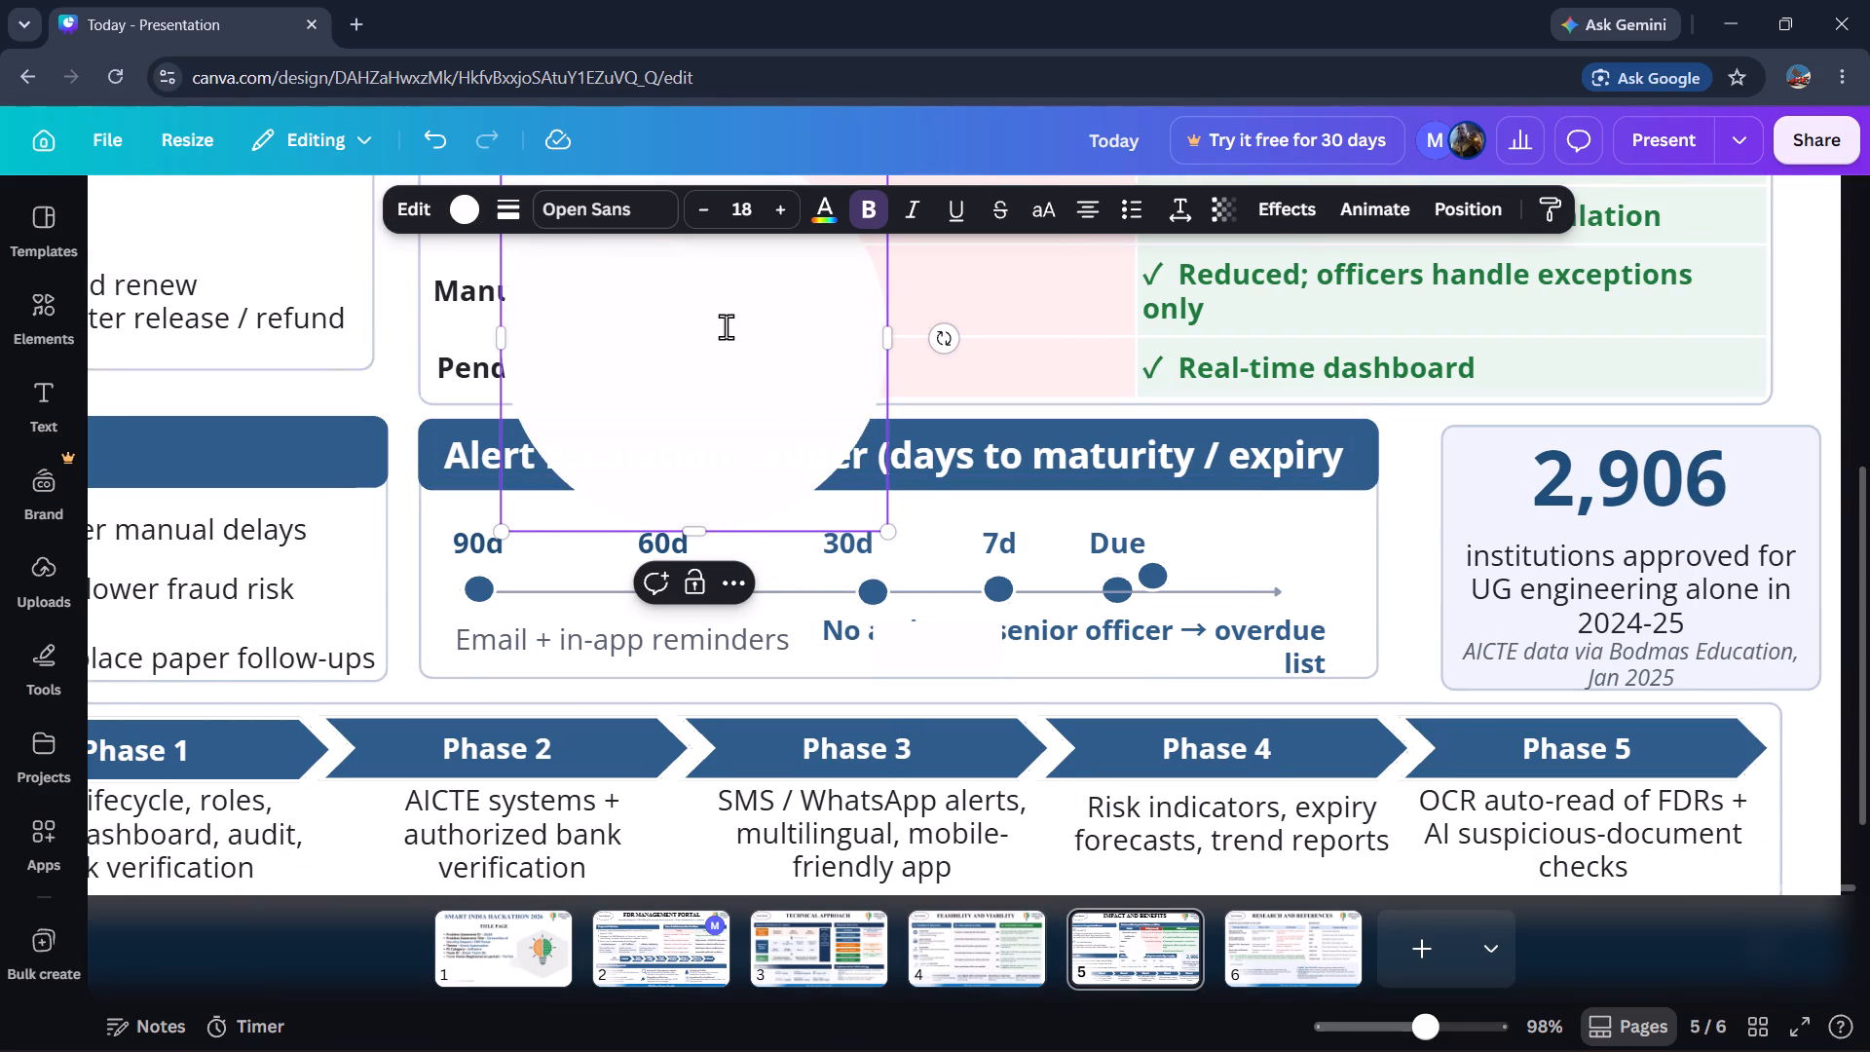
pyautogui.moveTo(726, 326); pyautogui.dragTo(809, 456)
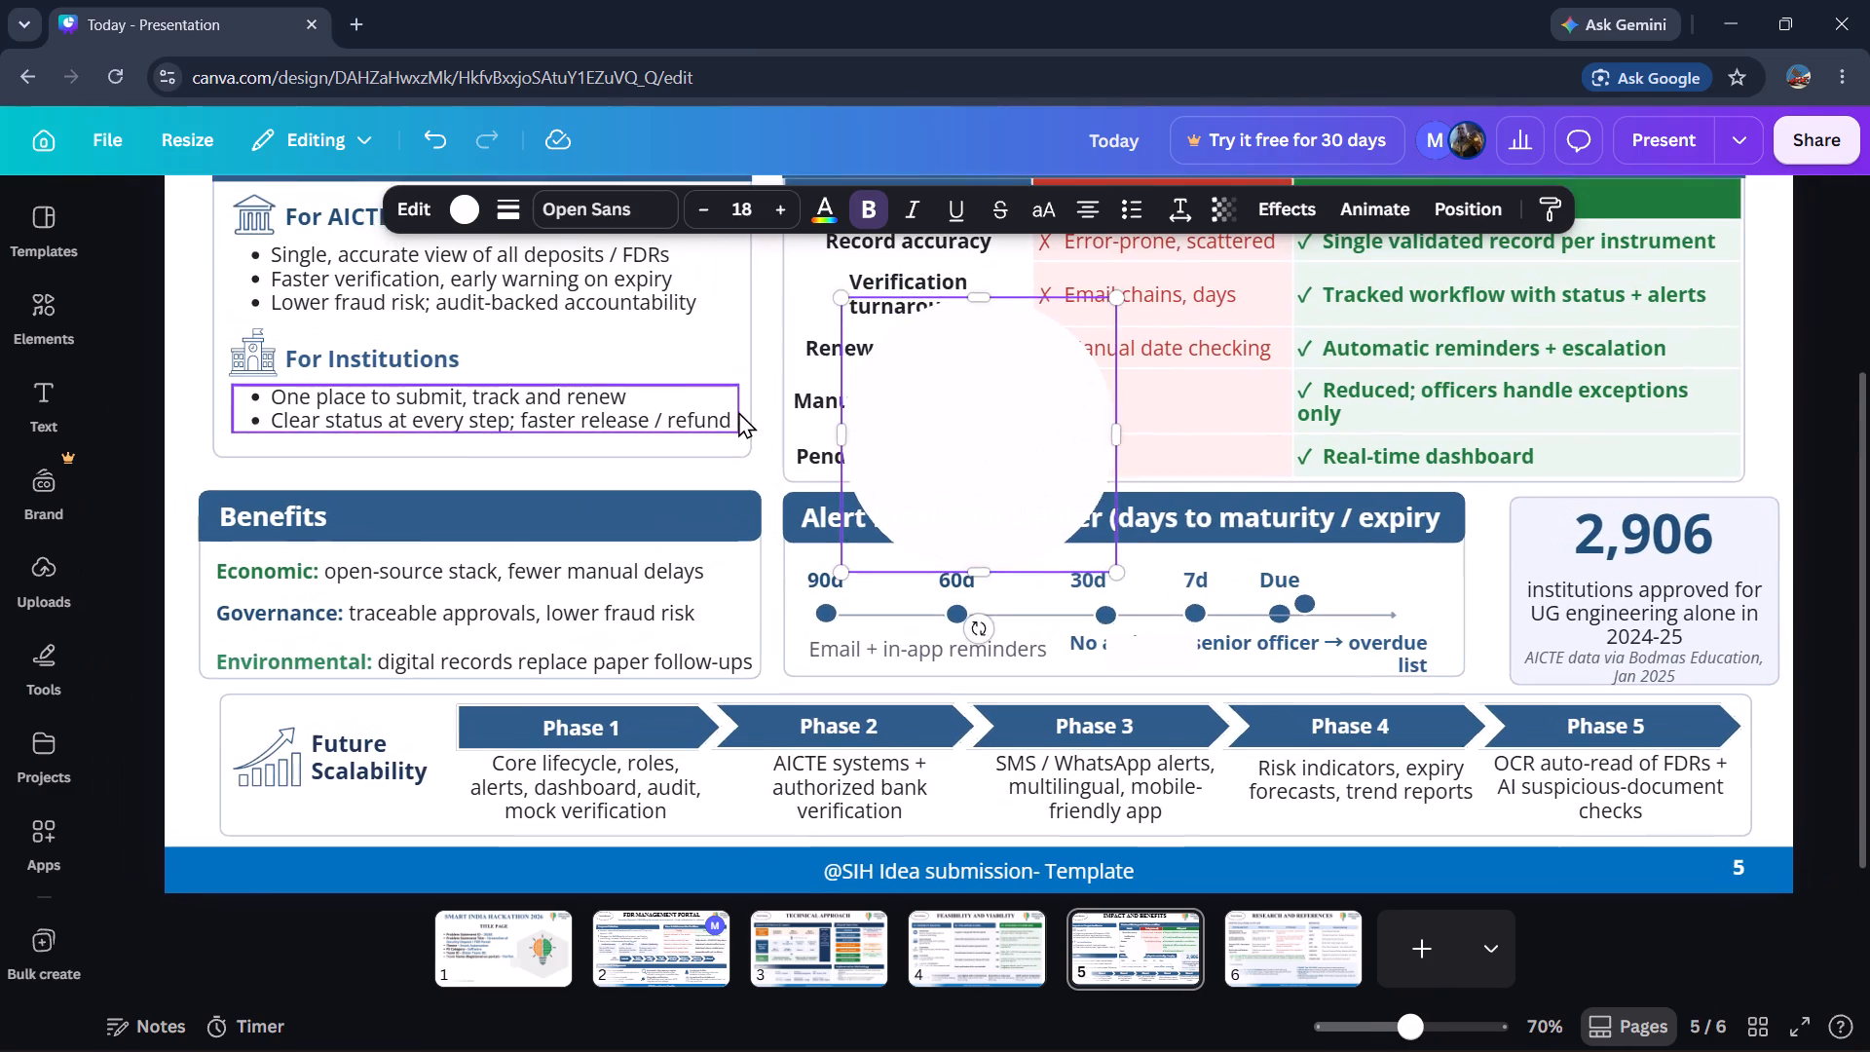
pyautogui.click(738, 411)
pyautogui.moveTo(995, 409); pyautogui.dragTo(1050, 518)
pyautogui.moveTo(894, 402); pyautogui.dragTo(956, 462)
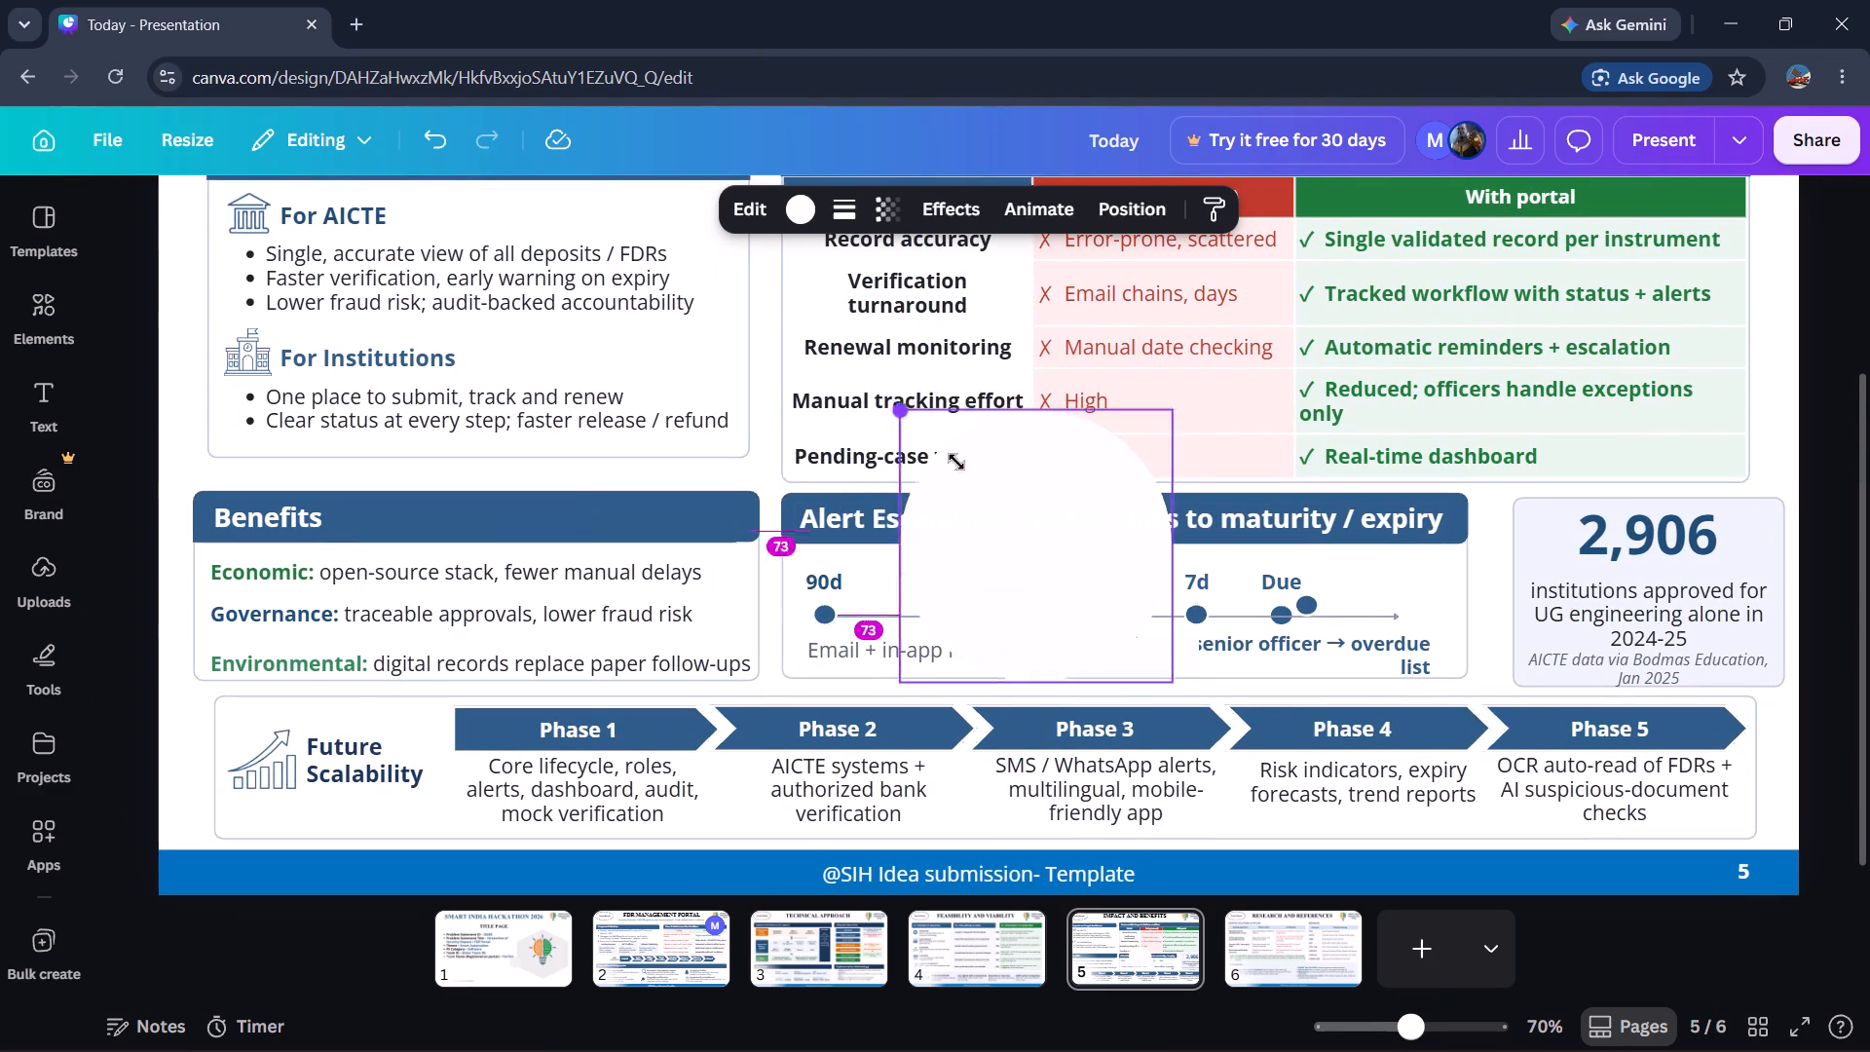
pyautogui.moveTo(956, 462); pyautogui.dragTo(1143, 653)
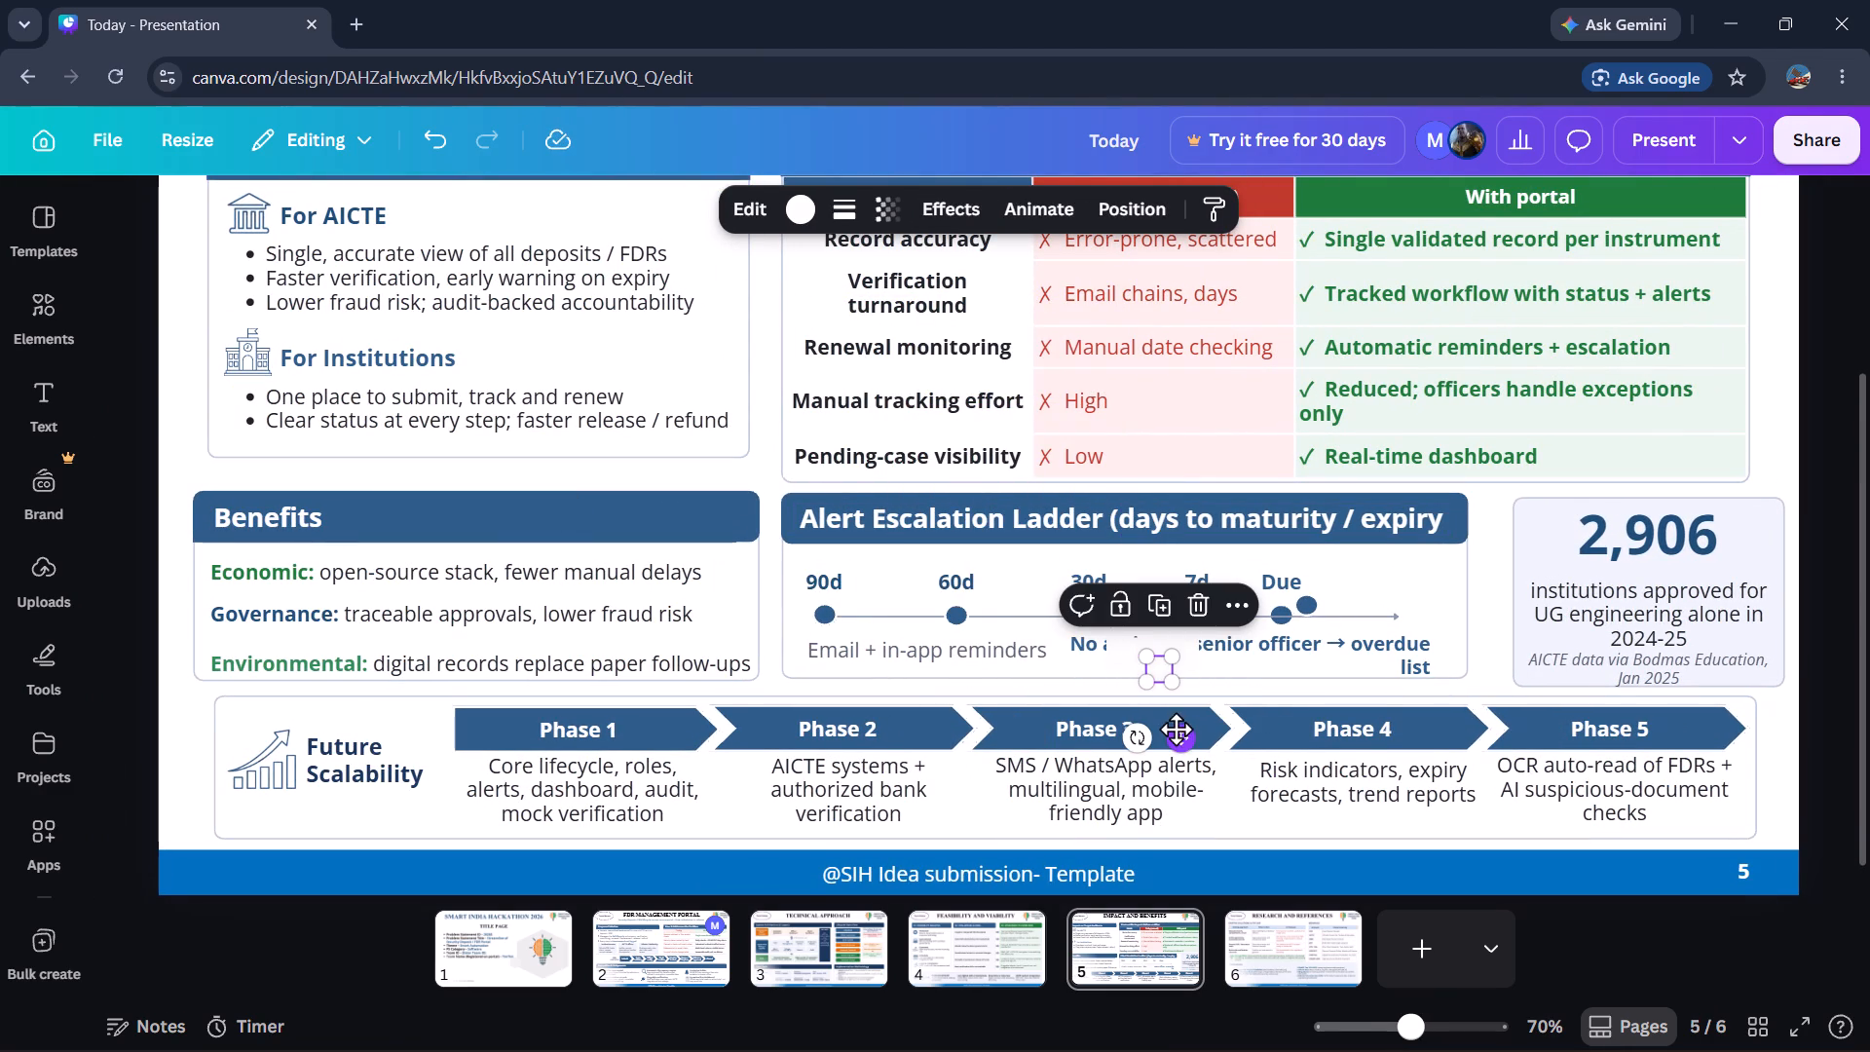
# Place the small white circle over the original Due dot on the timeline and send it one layer backward.
pyautogui.moveTo(1178, 733); pyautogui.dragTo(1297, 681)
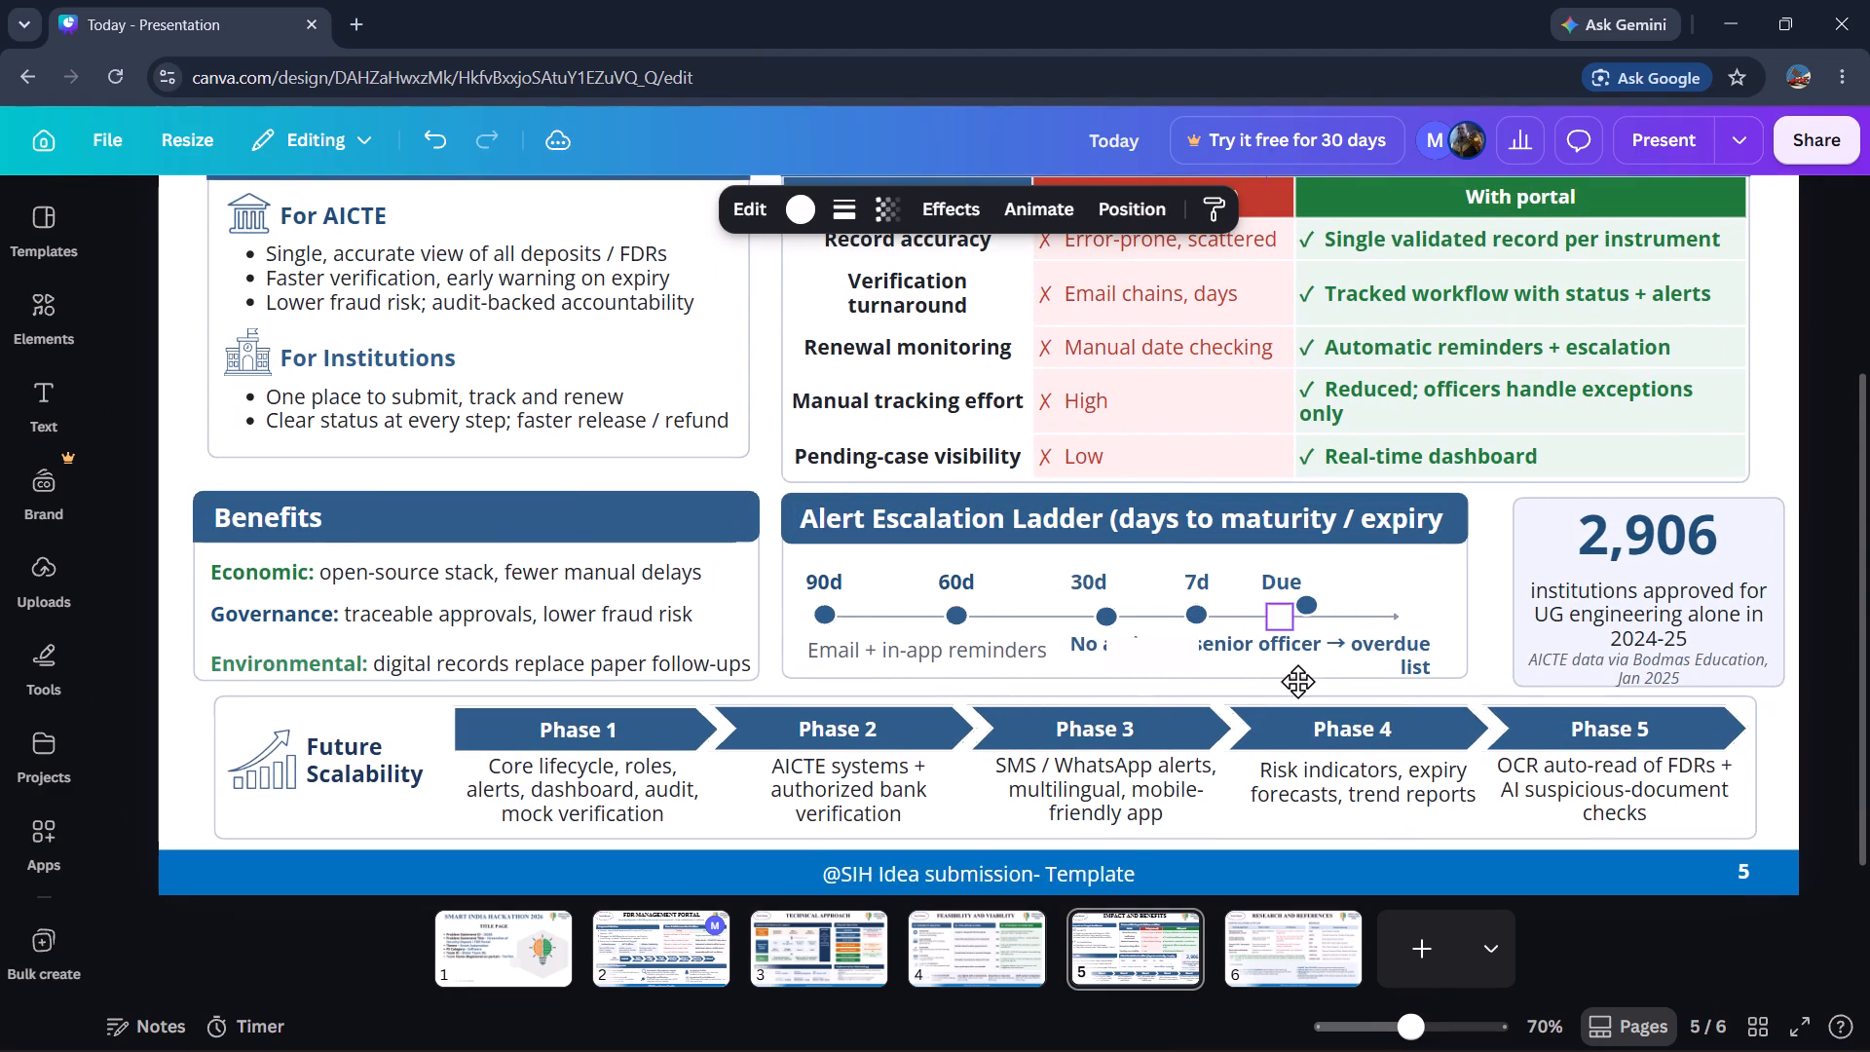
pyautogui.moveTo(1297, 681); pyautogui.dragTo(1303, 677)
pyautogui.hotkey('ctrl', '[')
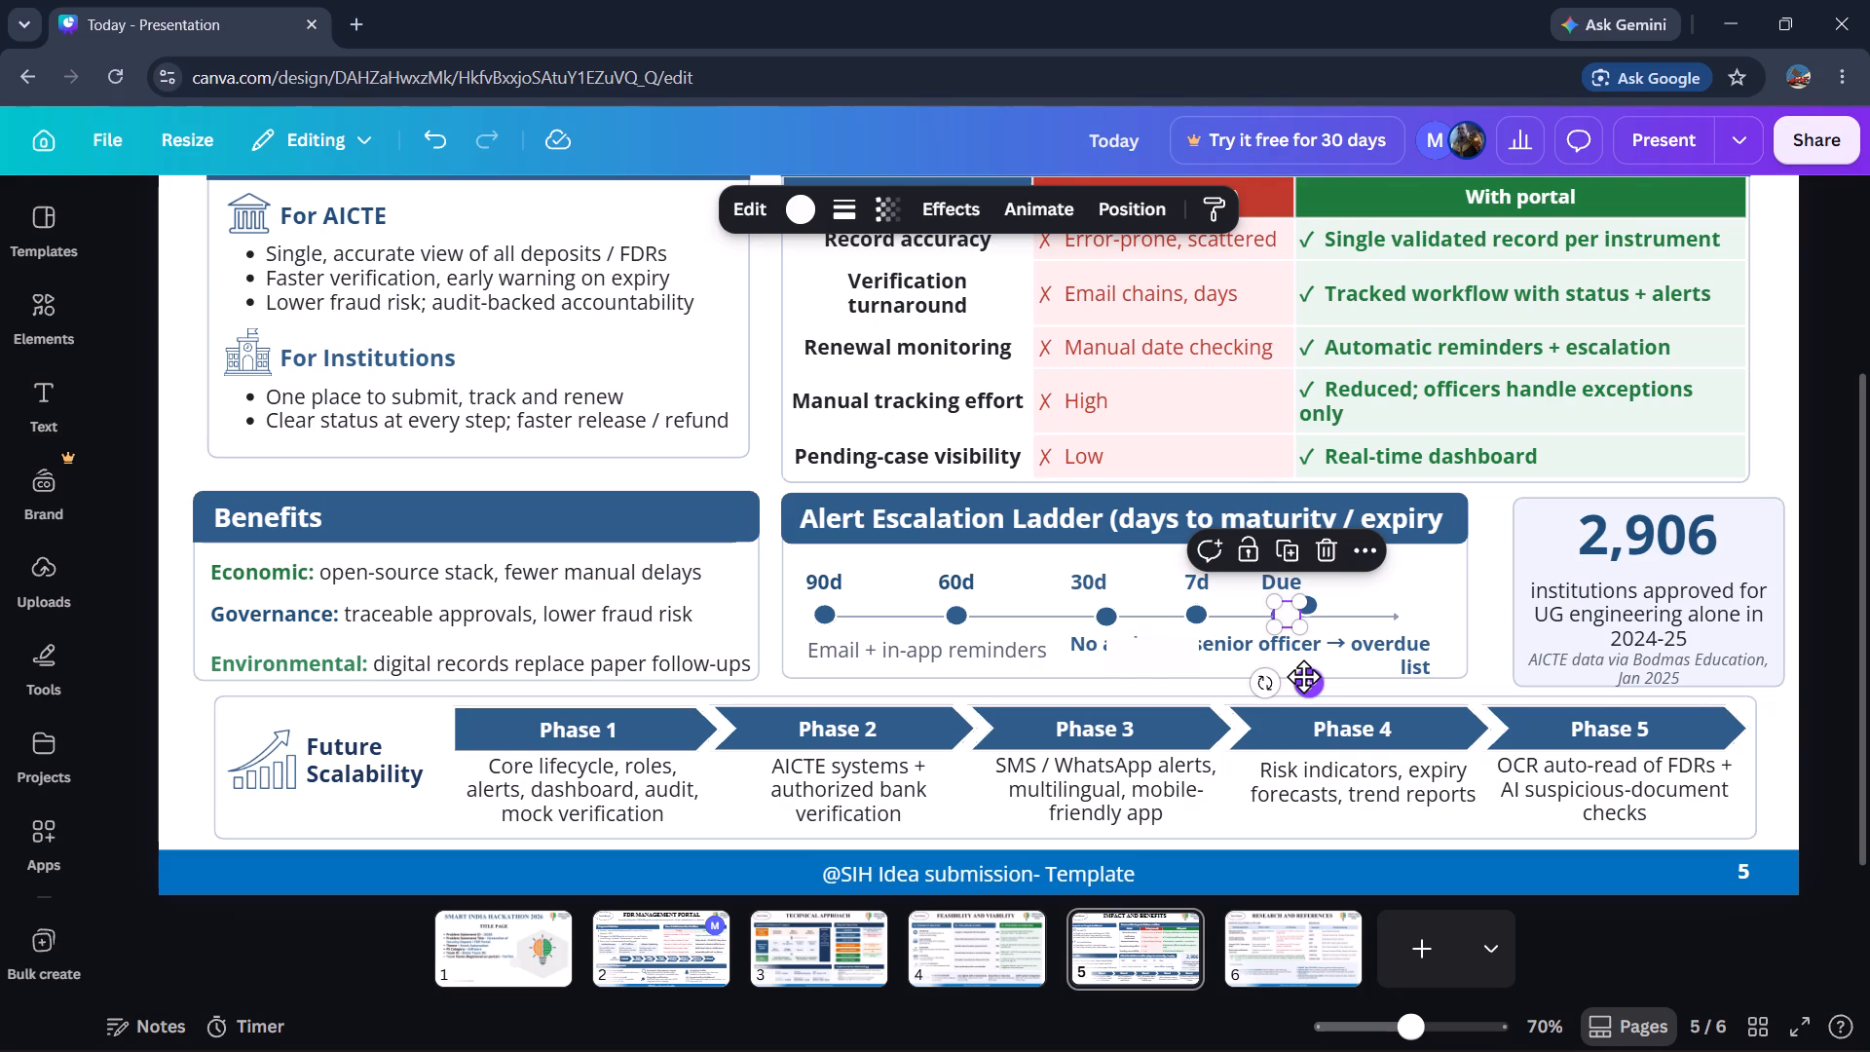
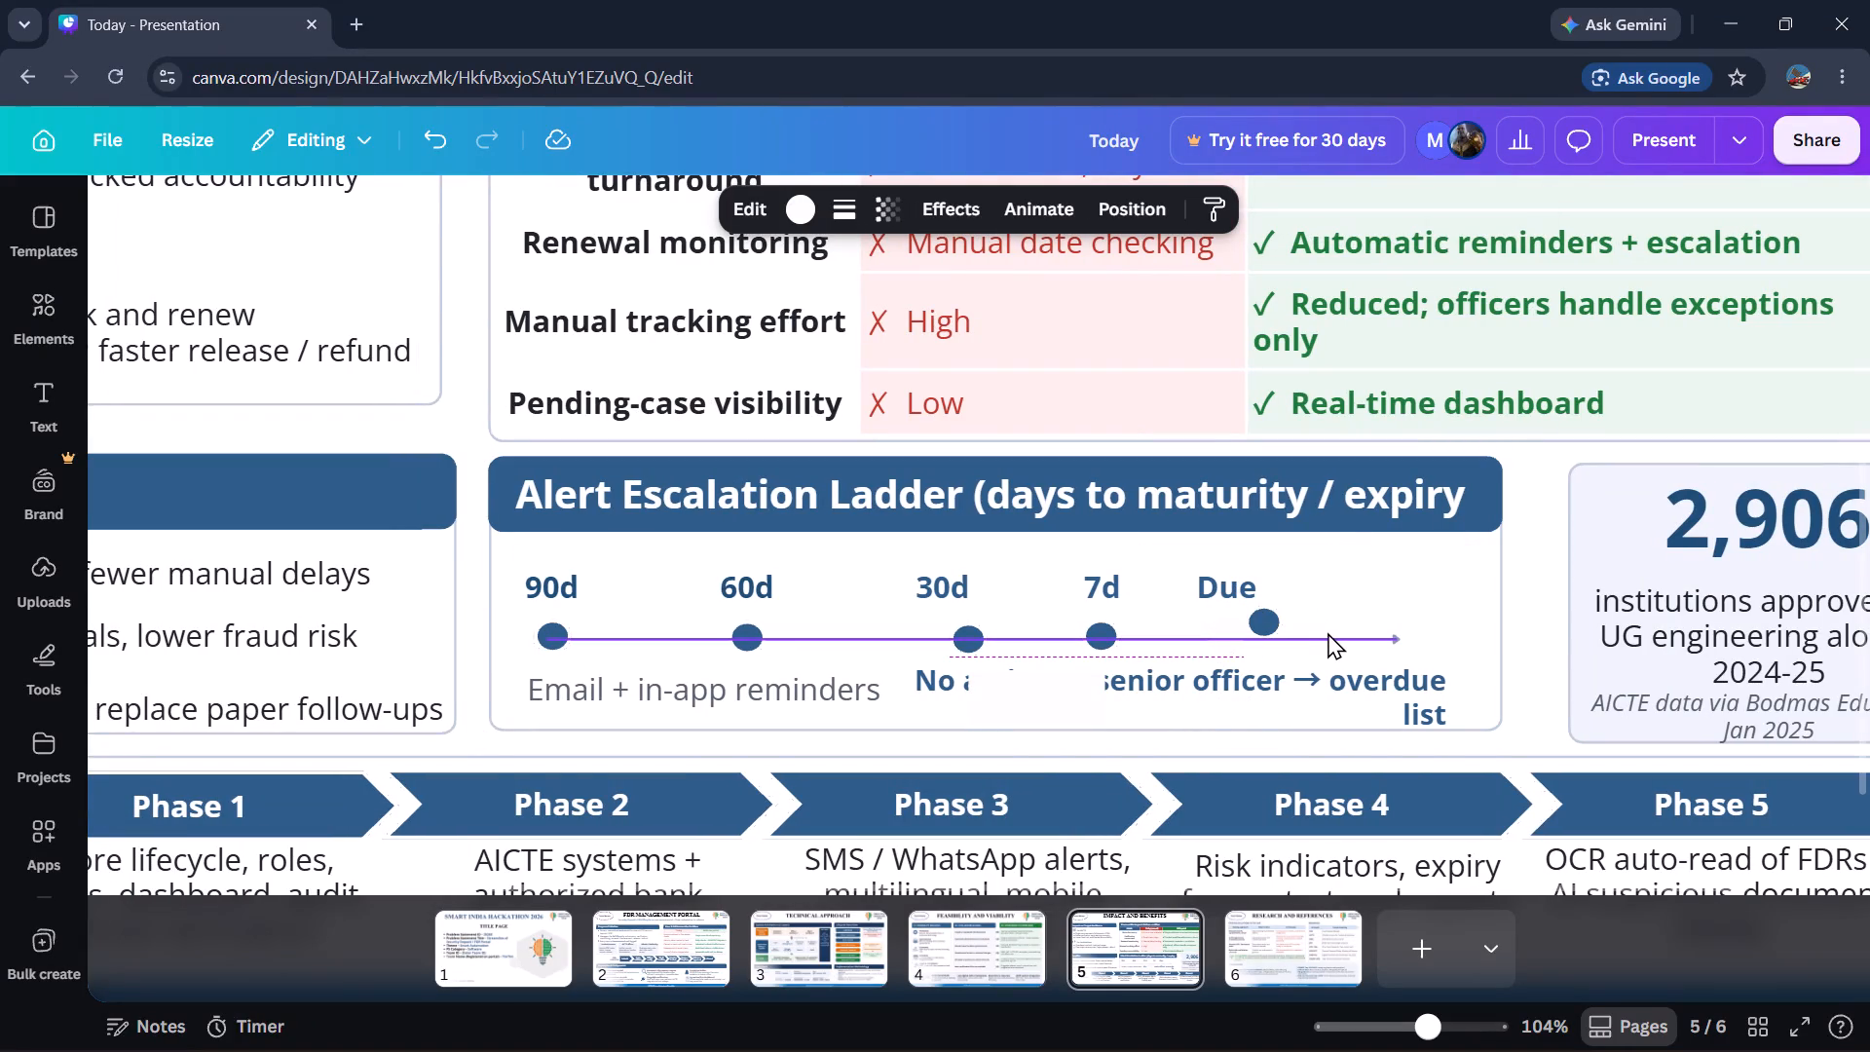
# Lower the duplicate Due dot onto the Alert Escalation Ladder's timeline and bring it forward in the layer order.
pyautogui.click(1268, 622)
pyautogui.press('Down')
pyautogui.press('Down')
pyautogui.press('Down')
pyautogui.press('Down')
pyautogui.press('Down')
pyautogui.press('Down')
pyautogui.press('Down')
pyautogui.press('Down')
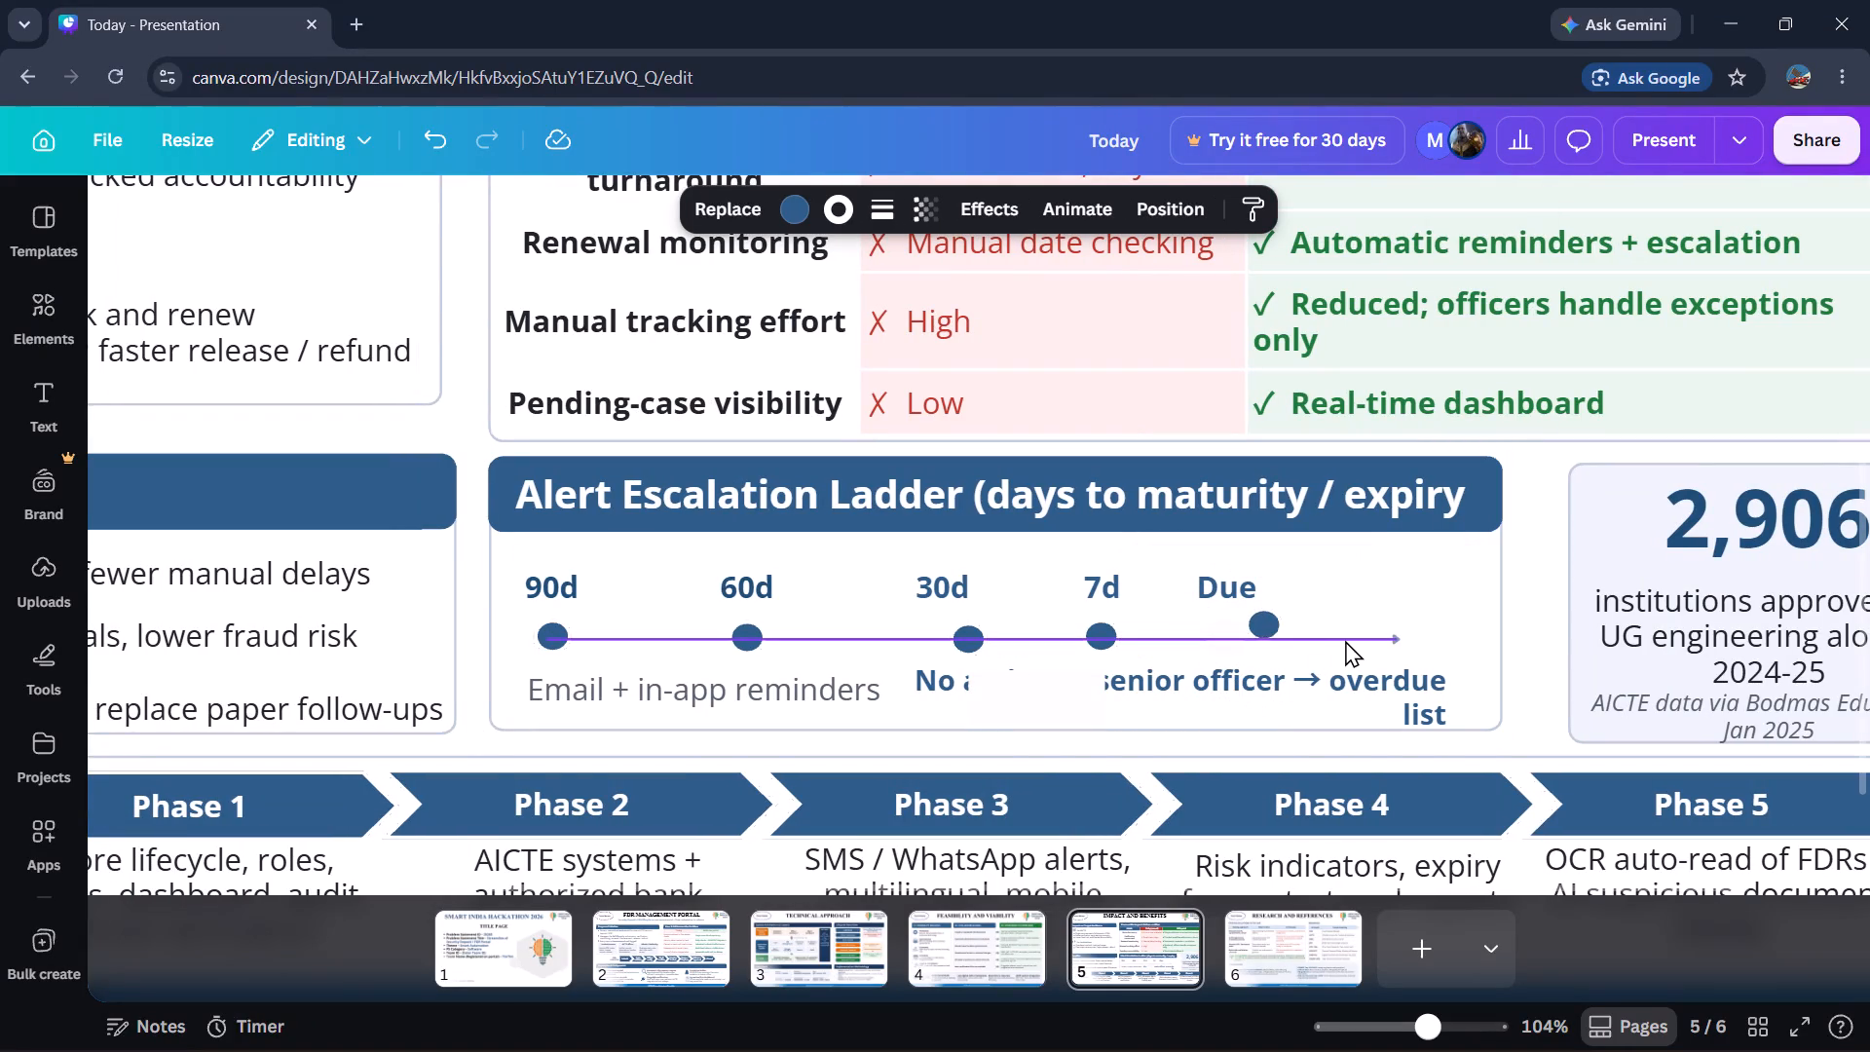
pyautogui.press('Down')
pyautogui.press('Down')
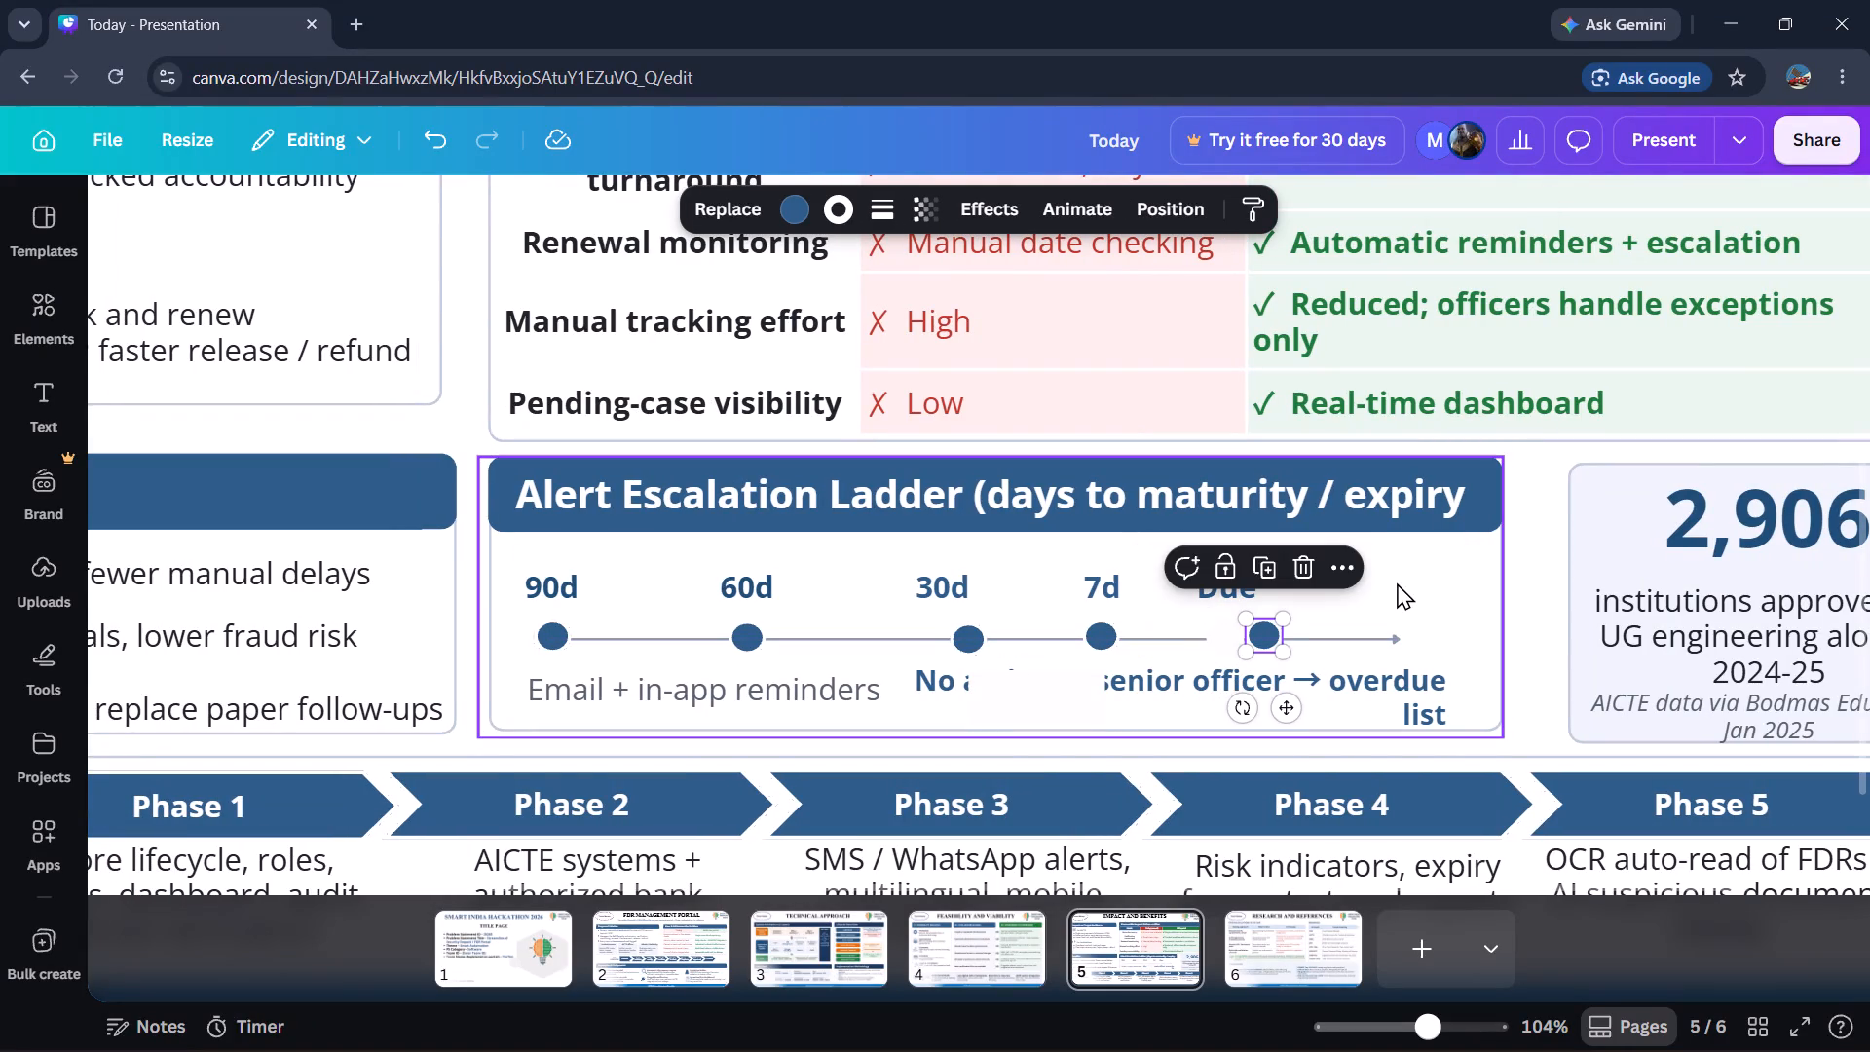
pyautogui.hotkey('ctrl', ']')
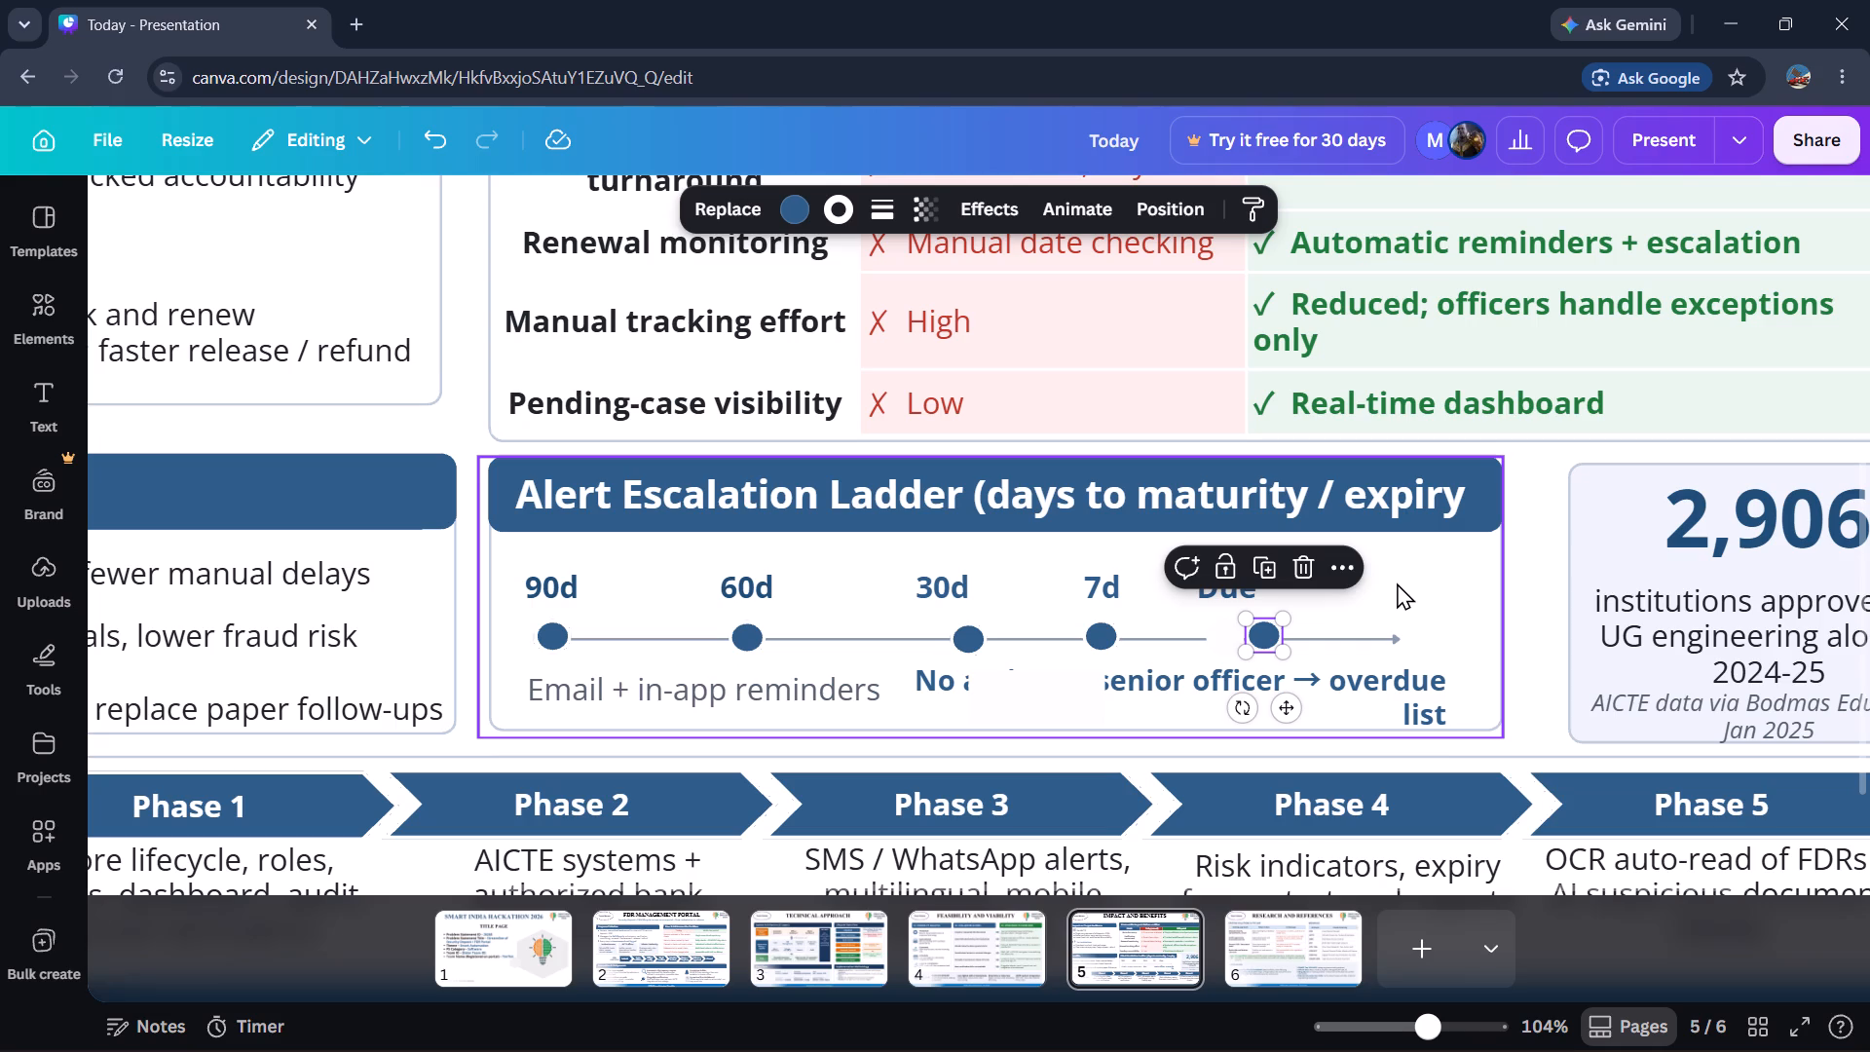
pyautogui.hotkey('ctrl', ']')
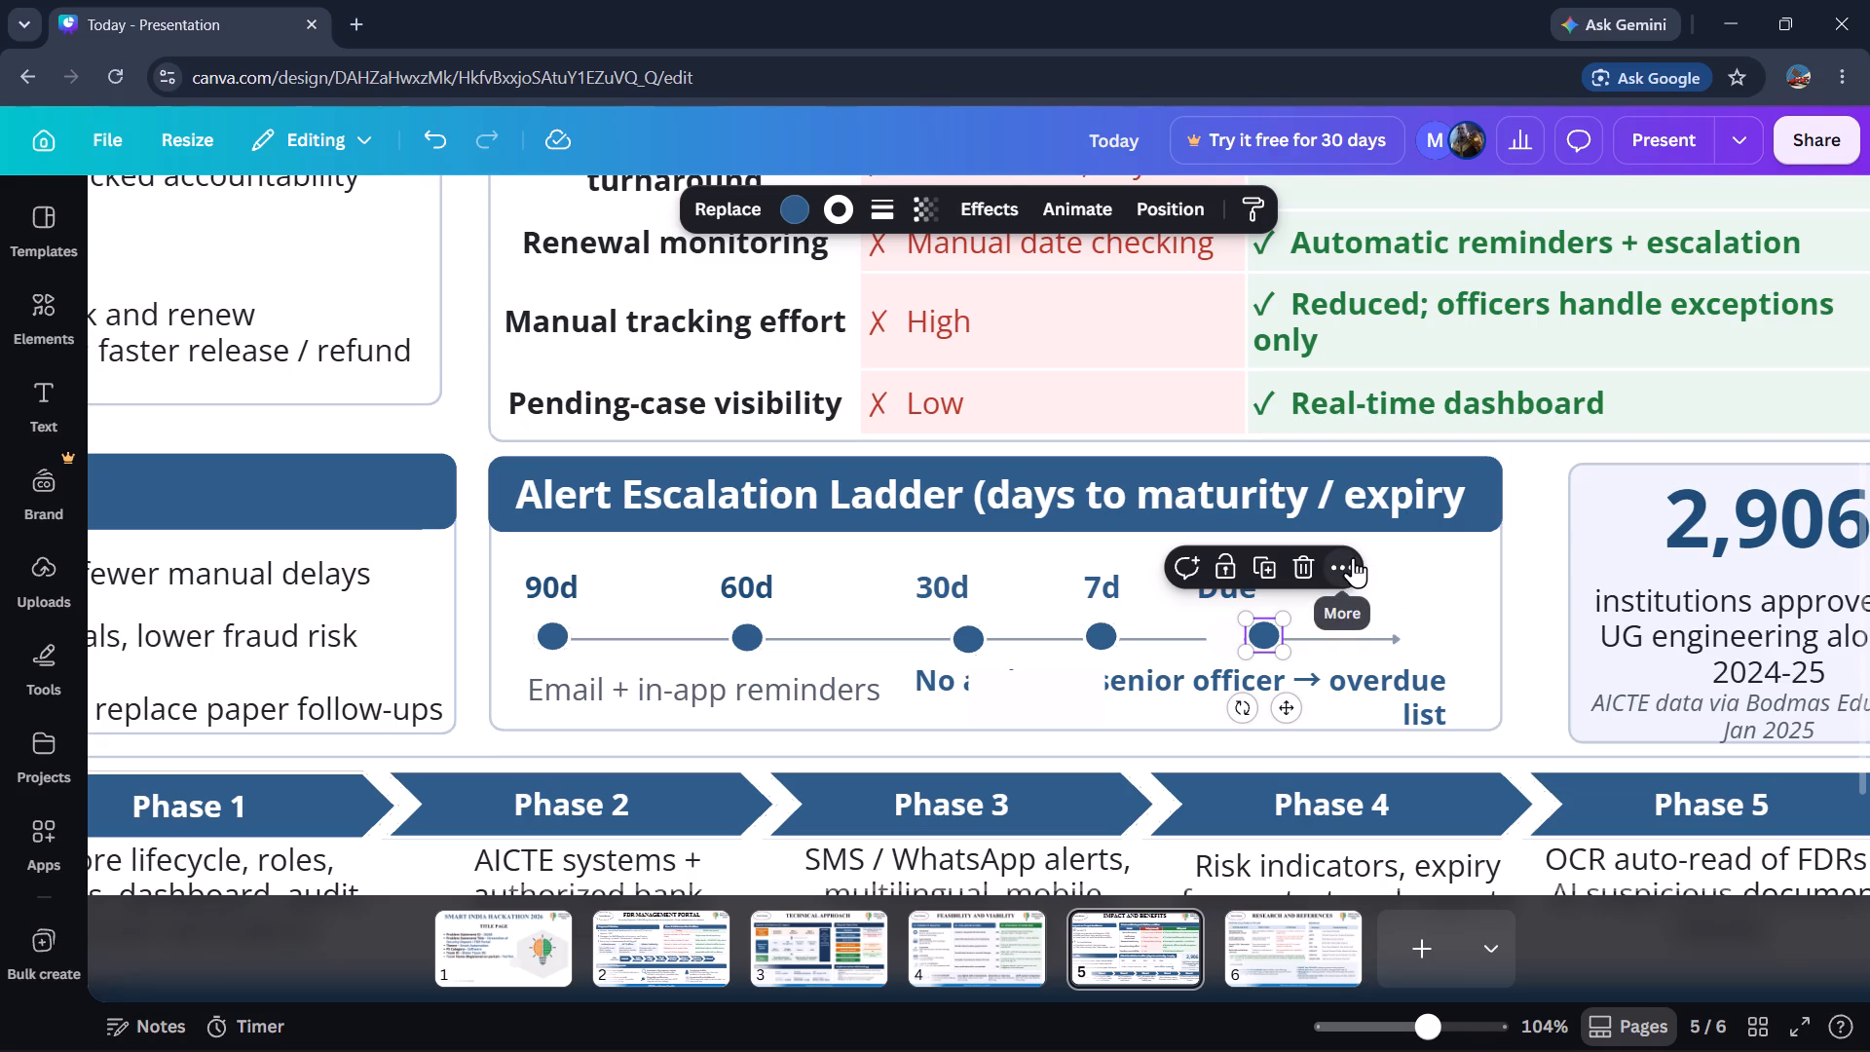
# Nudge the duplicate Due dot slightly right along the timeline and leave it unlocked, centred on the line.
pyautogui.press('Right')
pyautogui.press('Right')
pyautogui.press('Right')
pyautogui.press('Right')
pyautogui.press('Right')
pyautogui.press('Right')
pyautogui.press('Right')
pyautogui.press('Right')
pyautogui.press('Right')
pyautogui.press('Down')
pyautogui.press('Down')
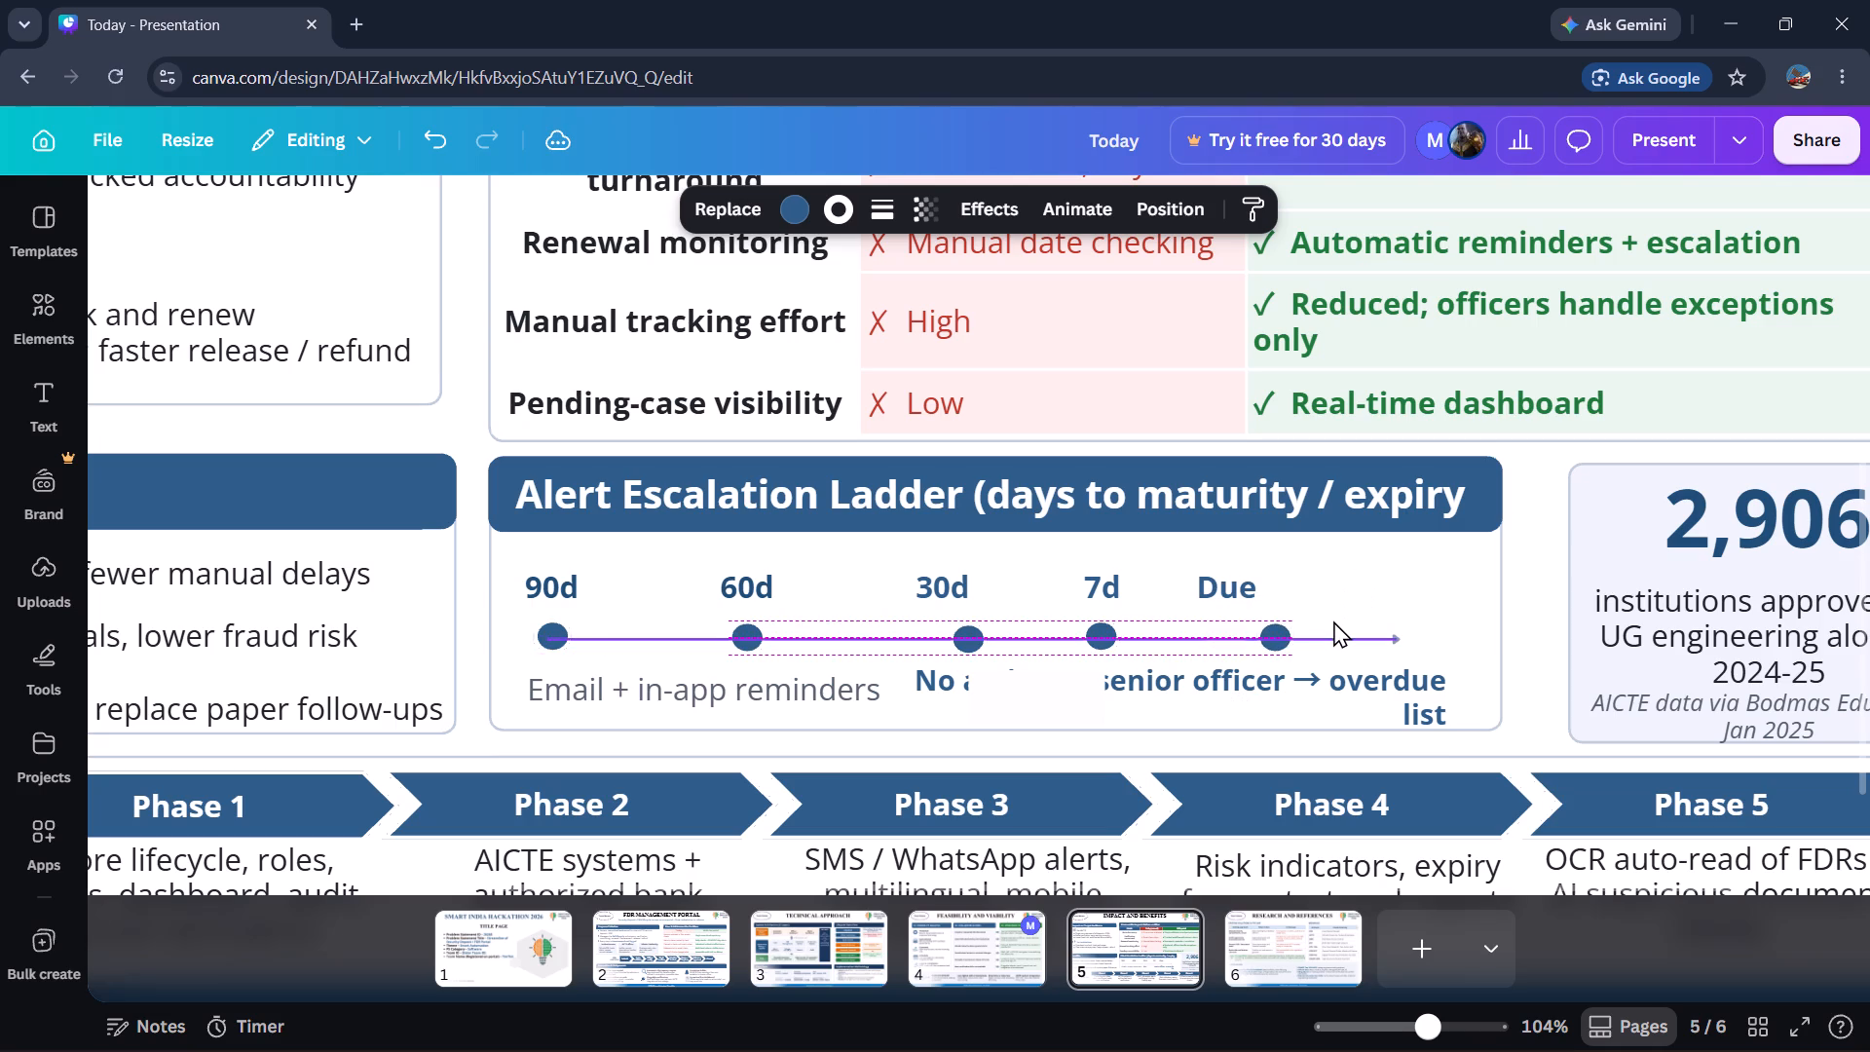
pyautogui.click(1234, 588)
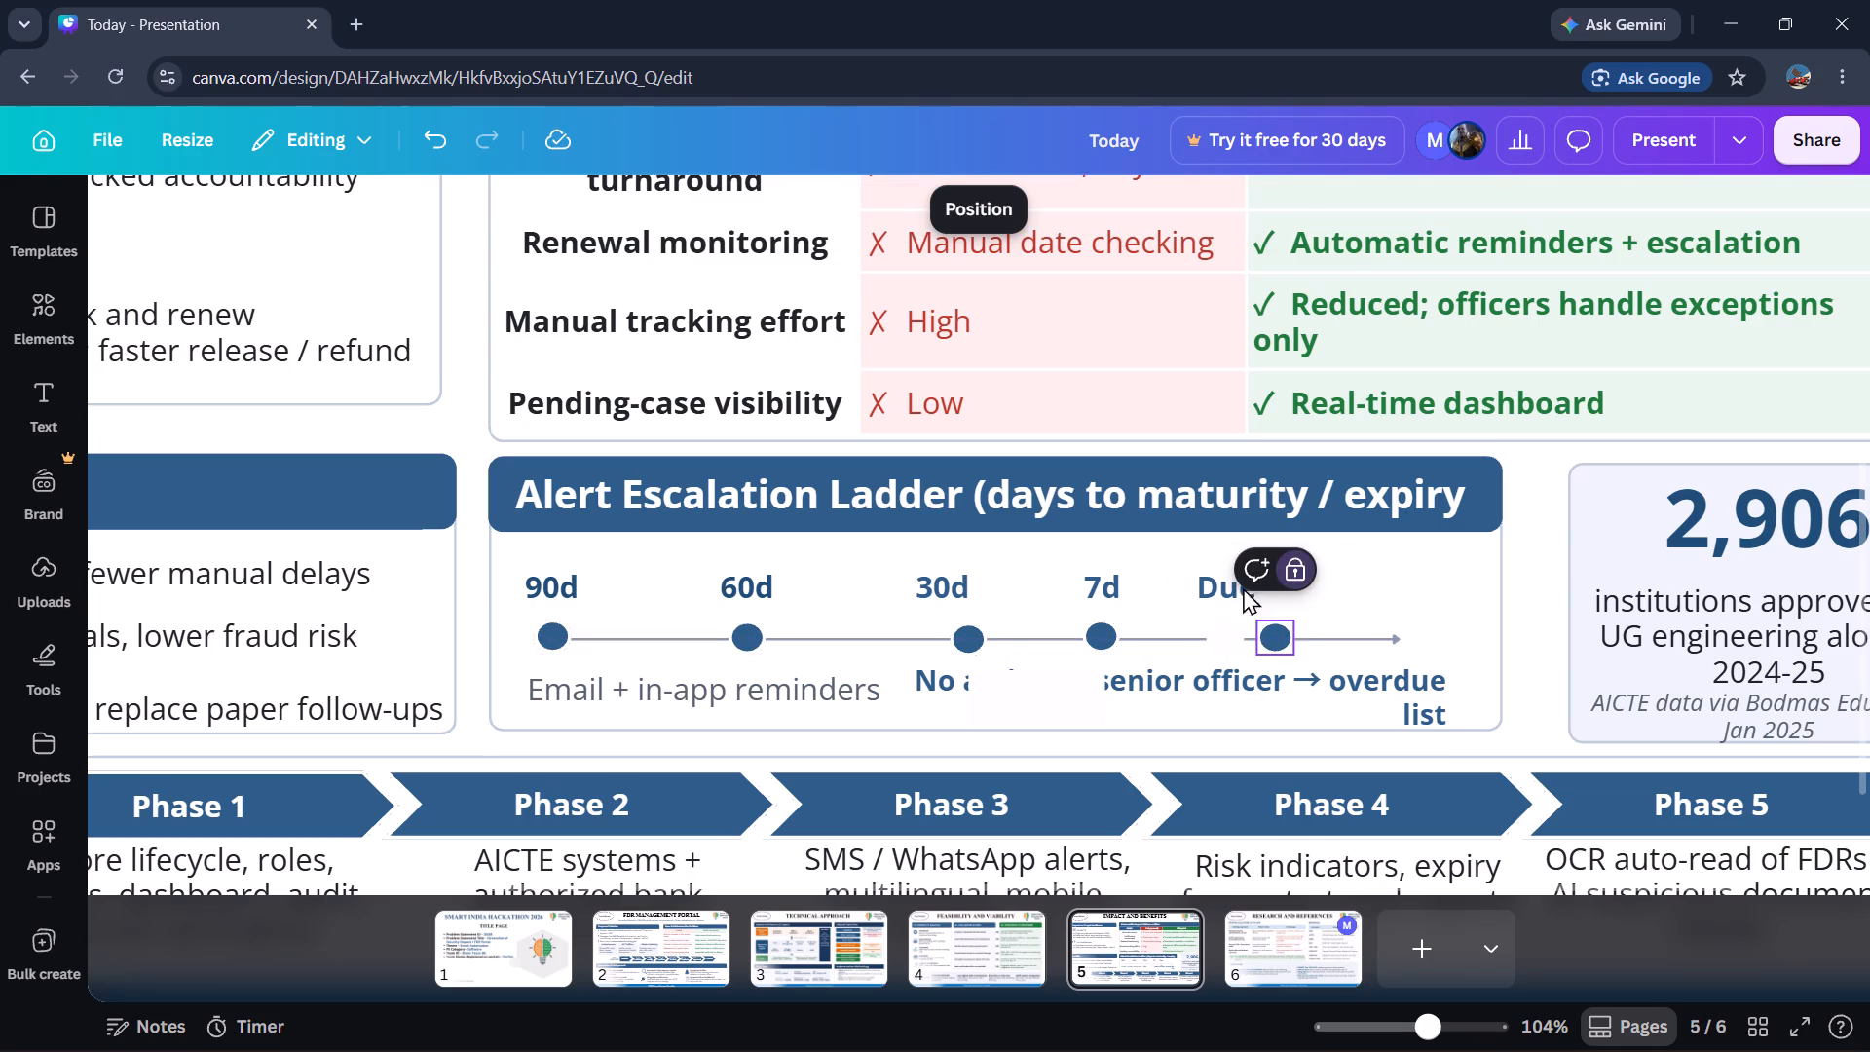
pyautogui.click(1290, 570)
# Ungroup the Due label from the ladder and move it right until it is centred above the repositioned Due dot.
pyautogui.click(1365, 629)
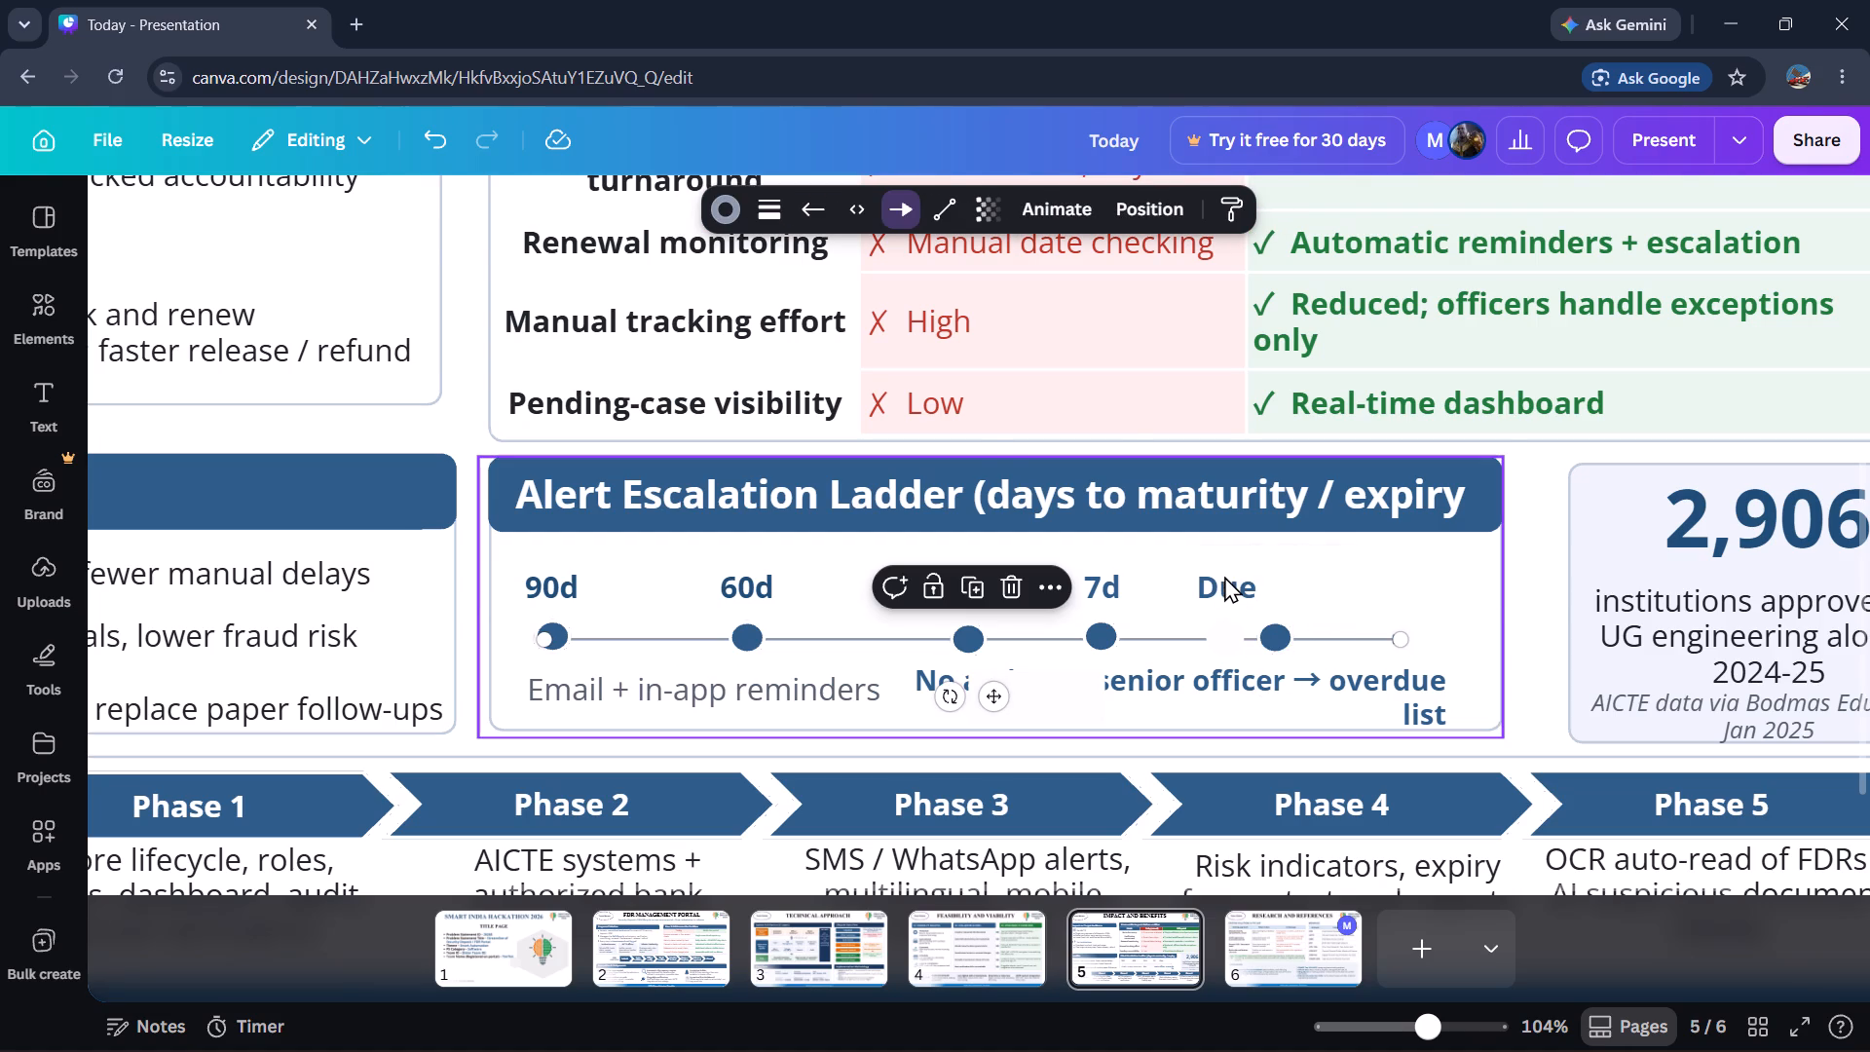
pyautogui.doubleClick(1226, 581)
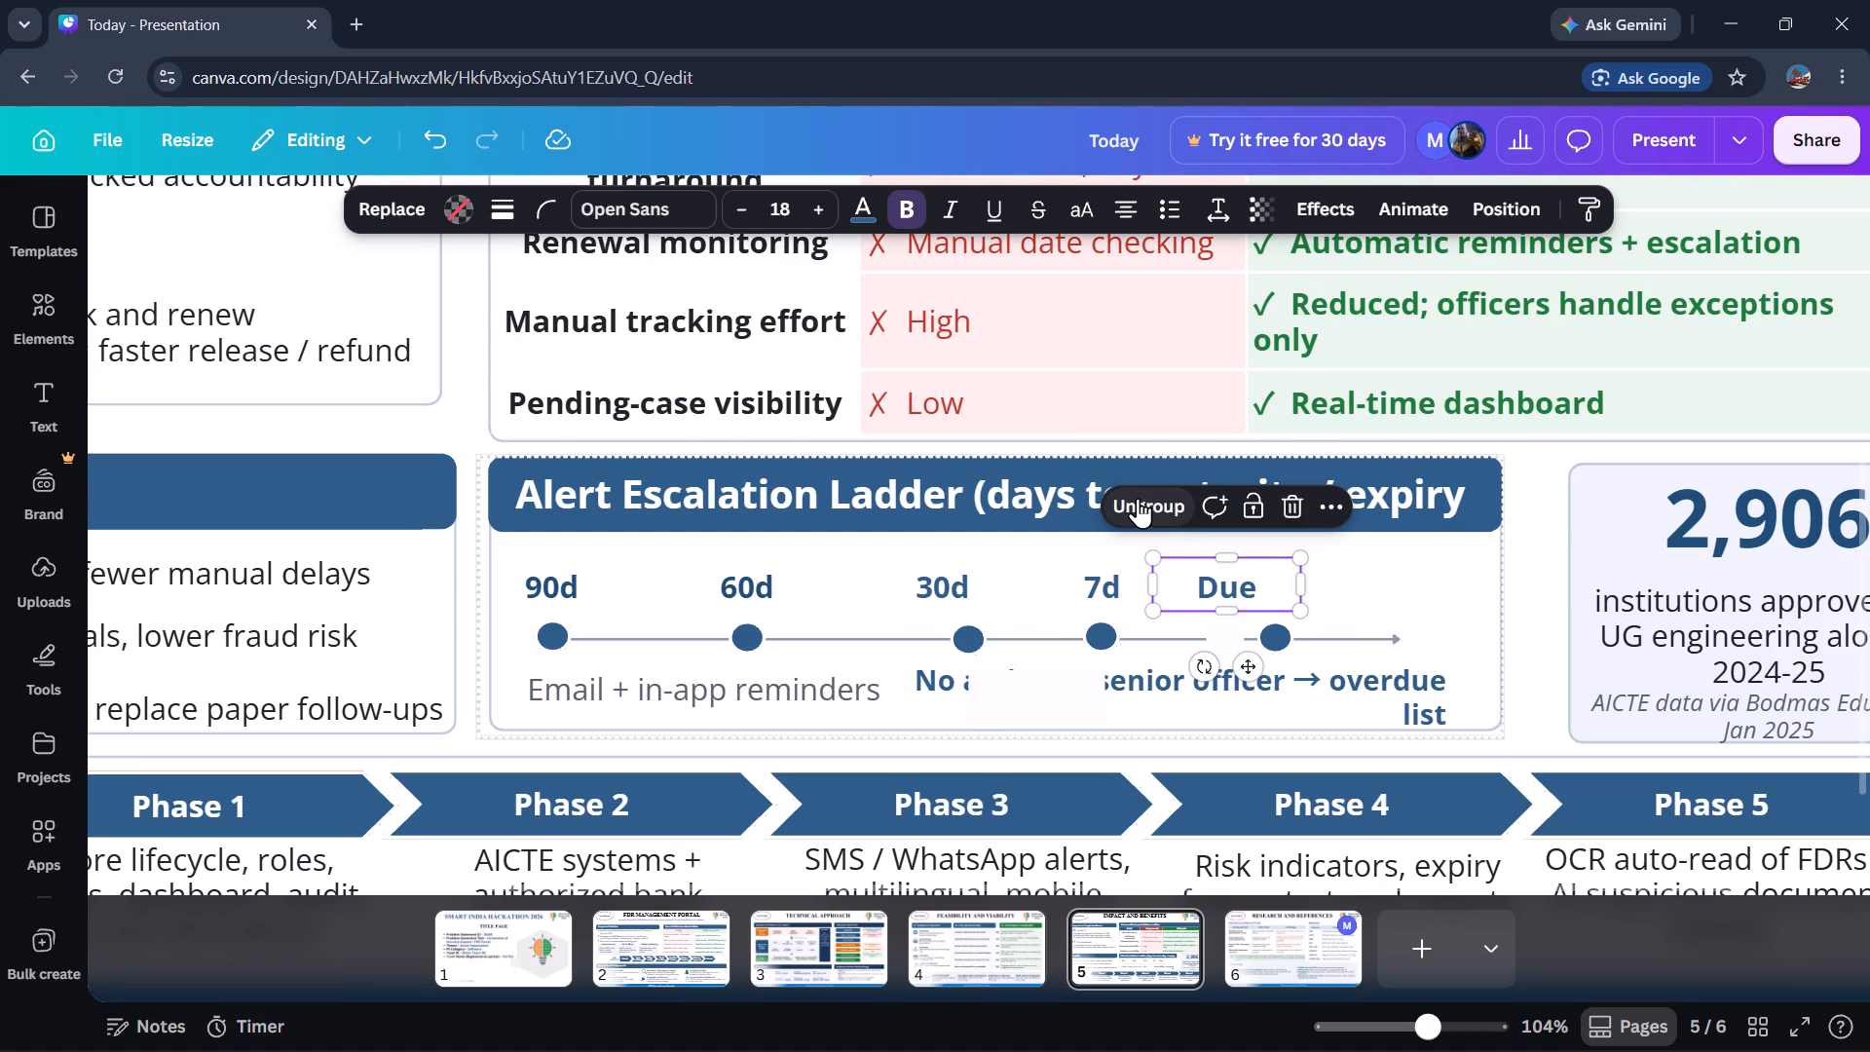
pyautogui.click(1138, 498)
pyautogui.press('Right')
pyautogui.press('Right')
pyautogui.press('Right')
pyautogui.click(1365, 588)
pyautogui.click(1252, 590)
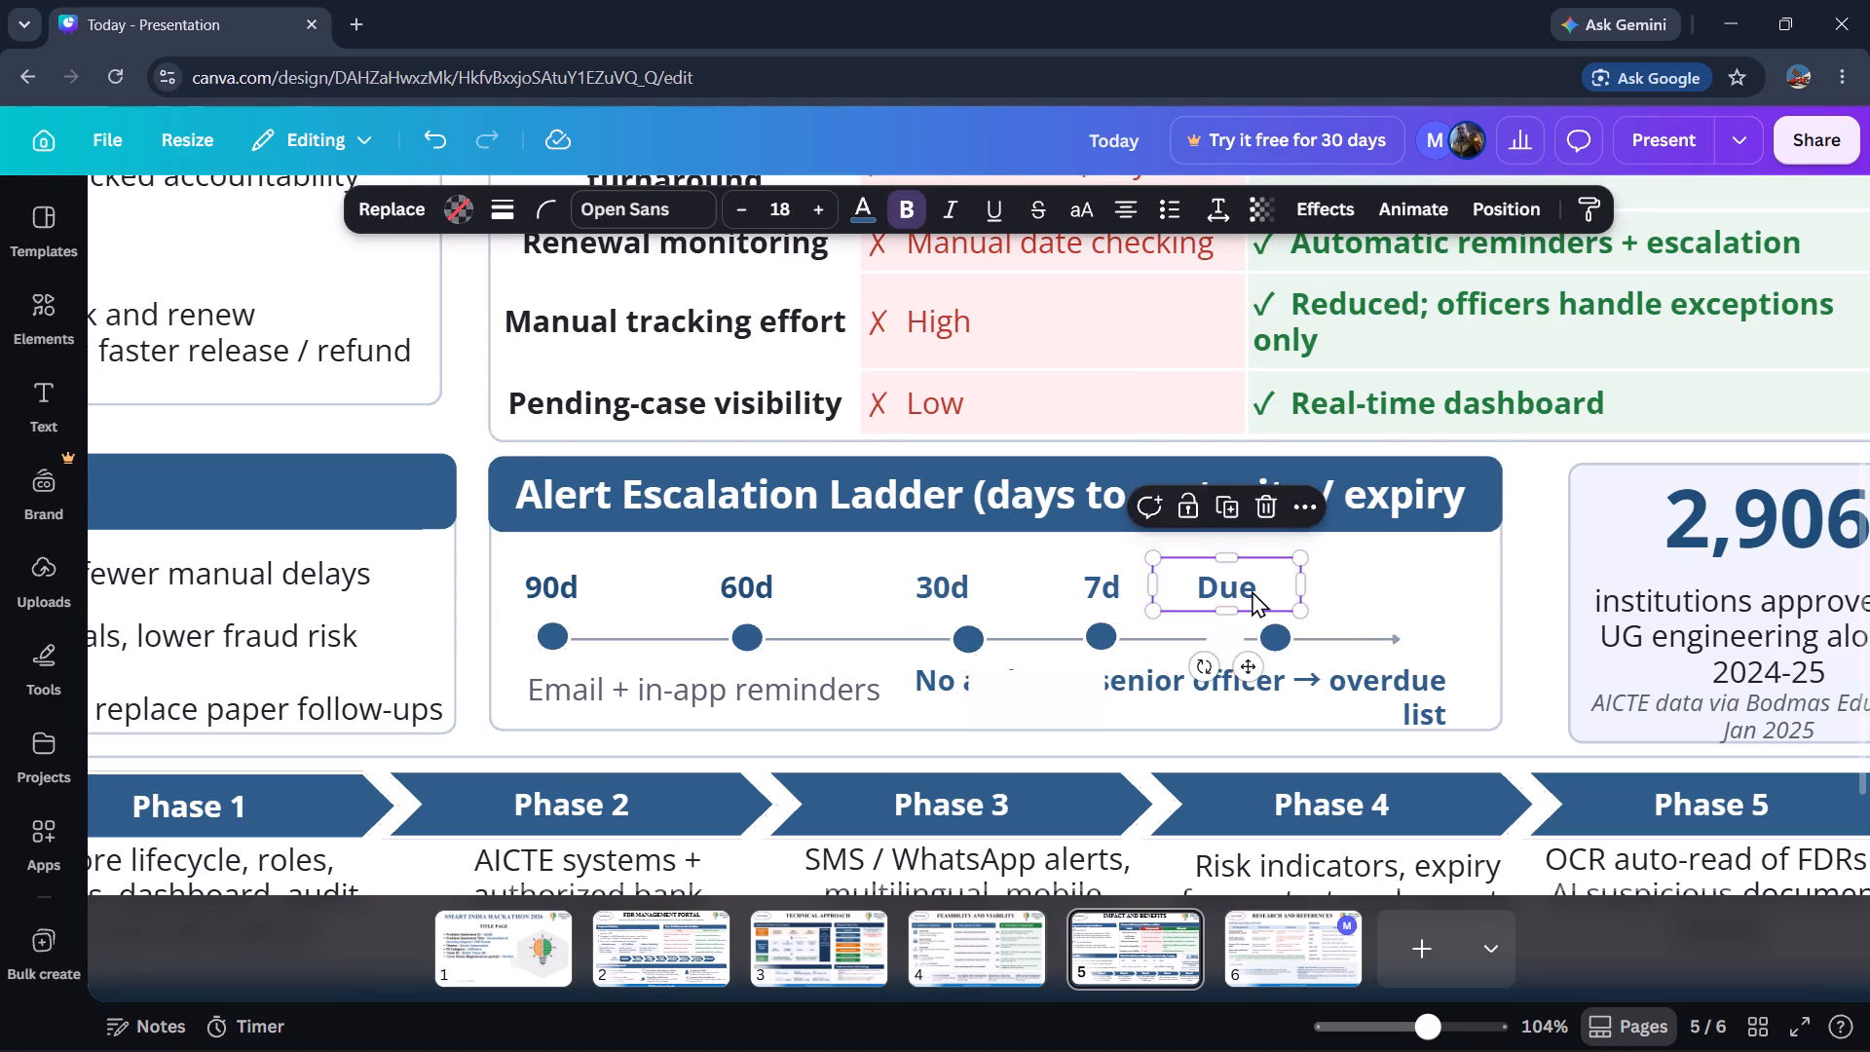
pyautogui.press('Right')
pyautogui.press('Right')
pyautogui.press('Right')
pyautogui.press('Right')
pyautogui.press('Right')
pyautogui.press('Right')
pyautogui.press('Right')
pyautogui.press('Right')
pyautogui.press('Right')
pyautogui.press('Right')
pyautogui.press('Right')
pyautogui.press('Right')
pyautogui.press('Right')
pyautogui.press('Right')
pyautogui.press('Right')
pyautogui.press('Right')
pyautogui.press('Right')
pyautogui.press('Right')
pyautogui.press('Right')
pyautogui.press('Right')
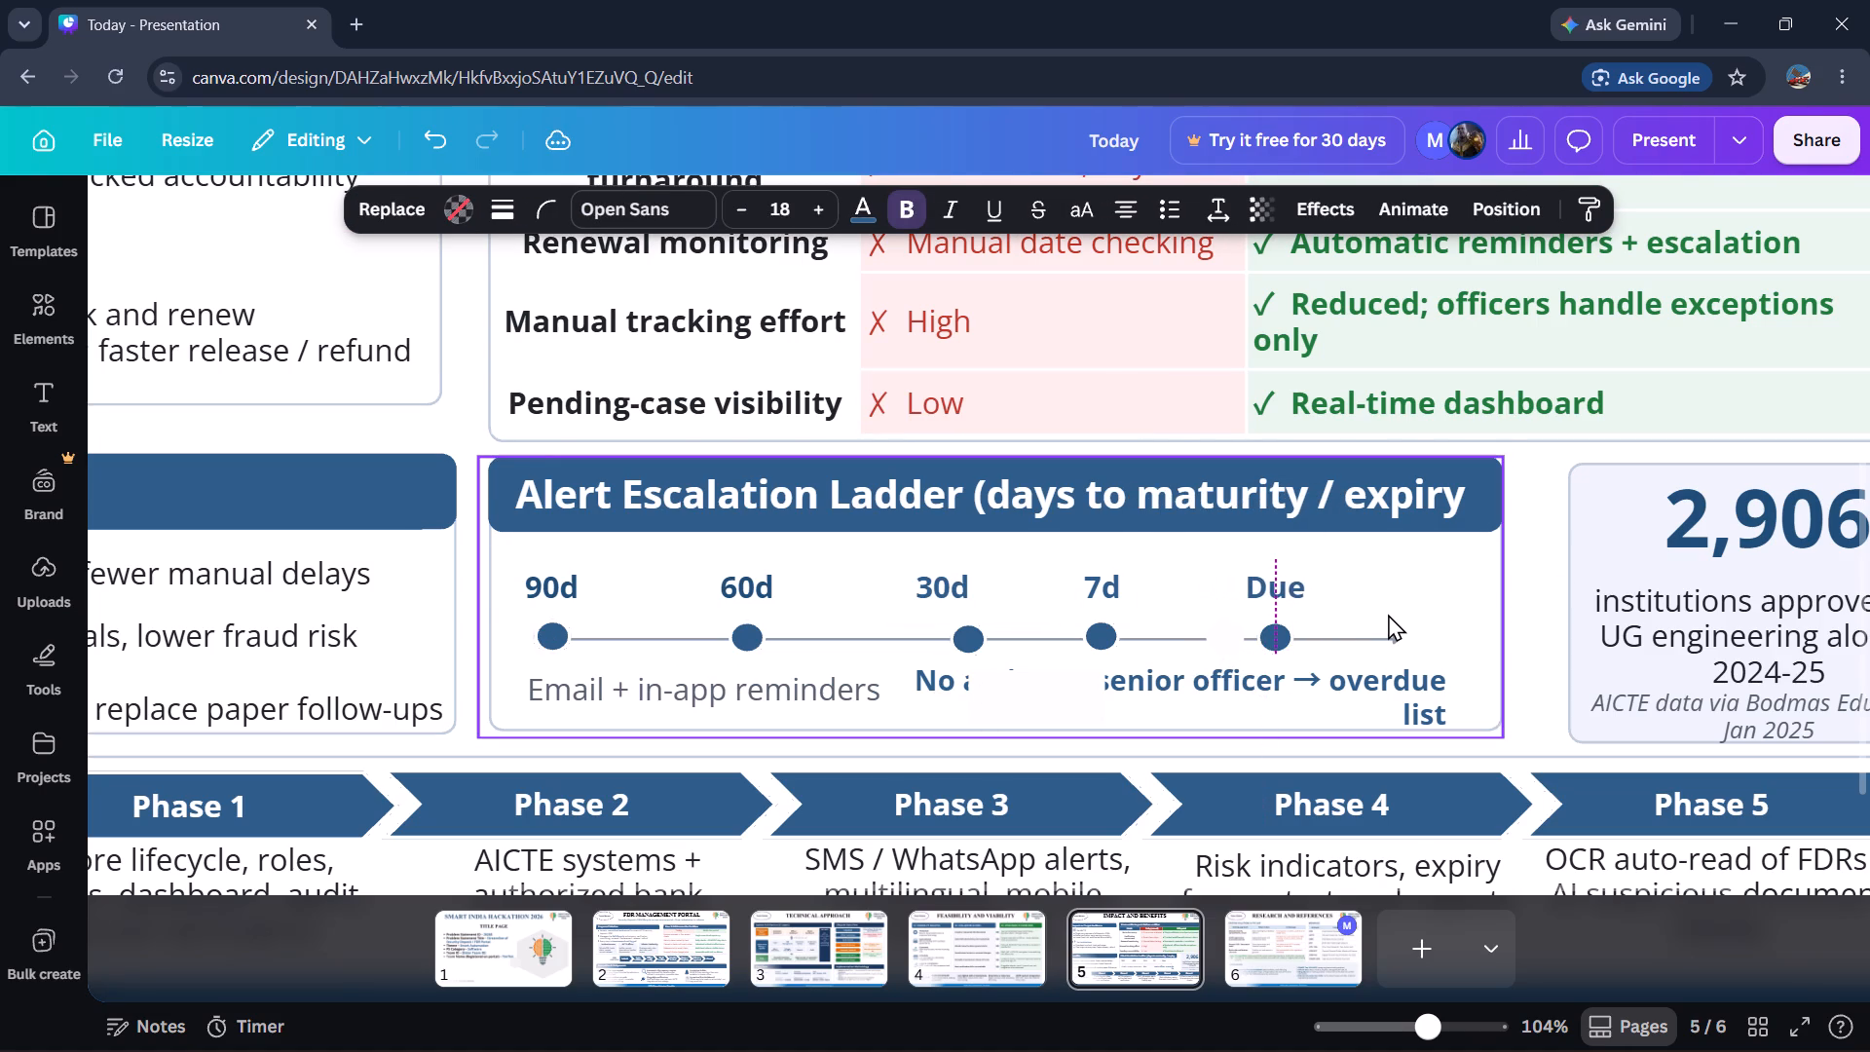
pyautogui.press('Left')
pyautogui.press('Left')
pyautogui.press('Down')
pyautogui.press('Down')
pyautogui.press('Up')
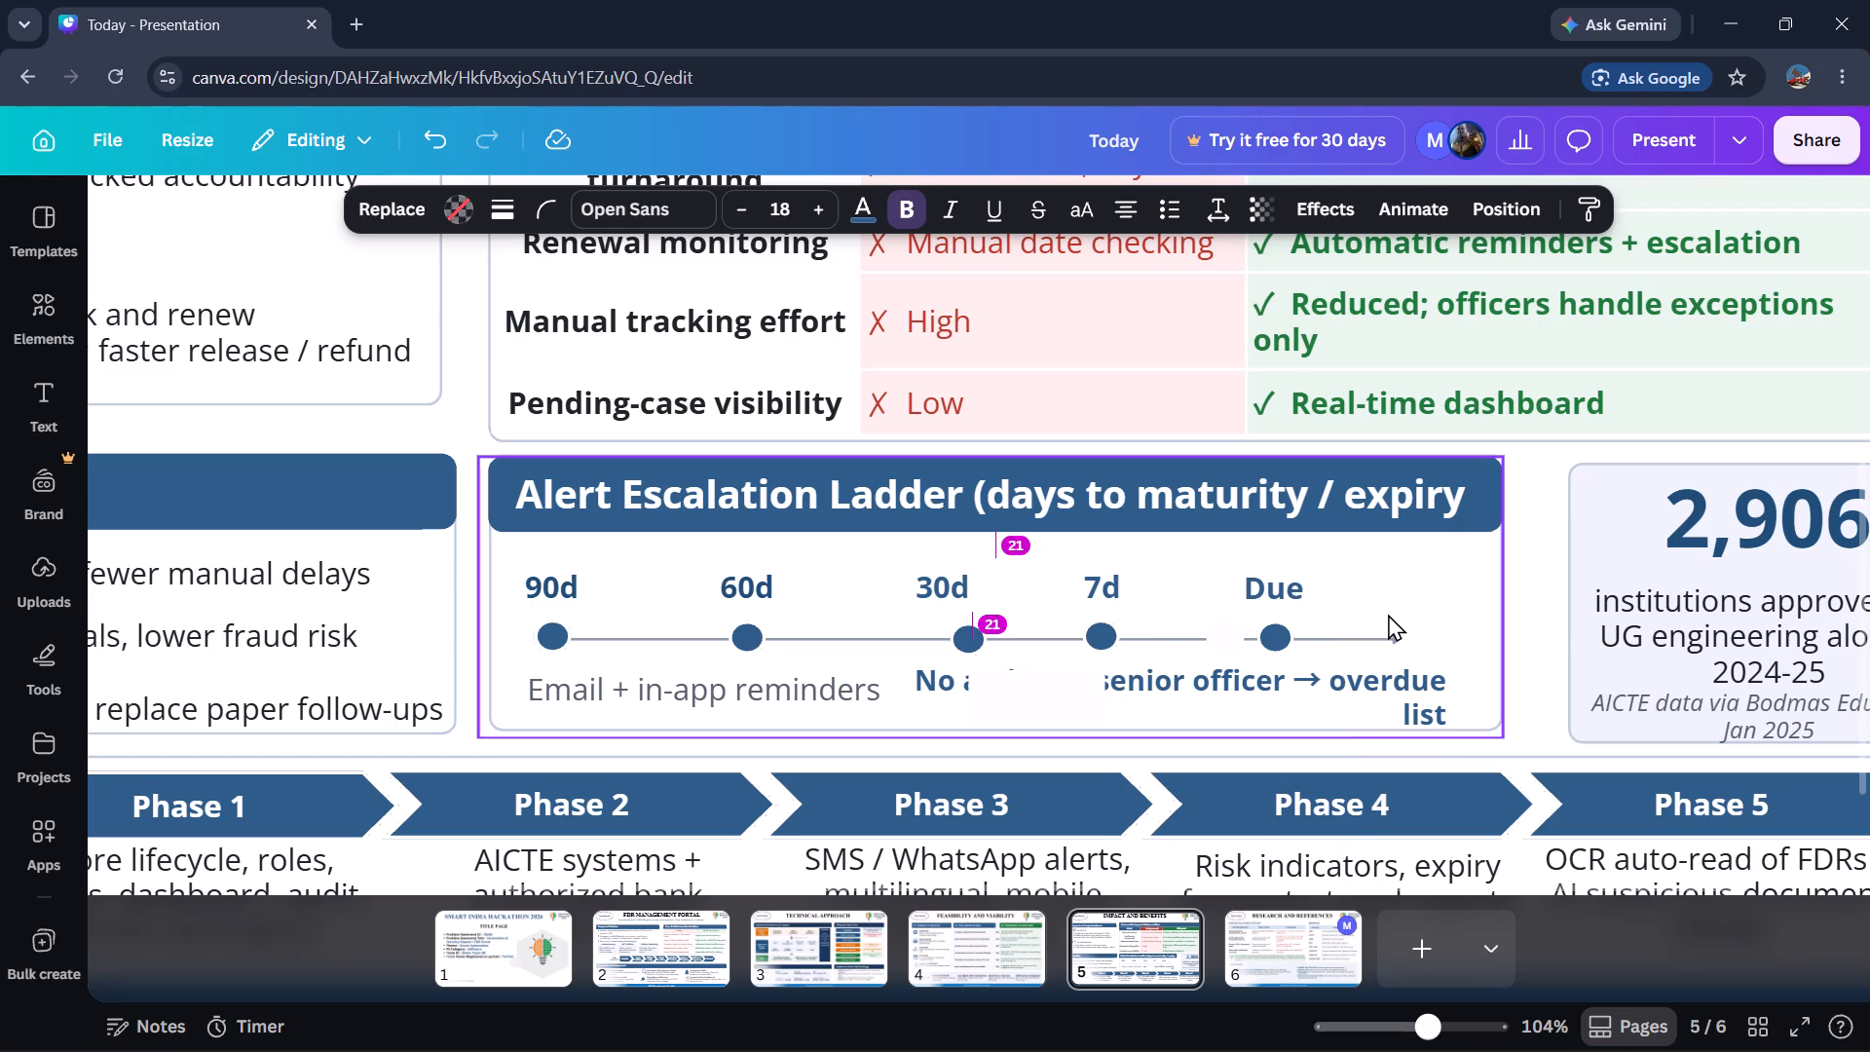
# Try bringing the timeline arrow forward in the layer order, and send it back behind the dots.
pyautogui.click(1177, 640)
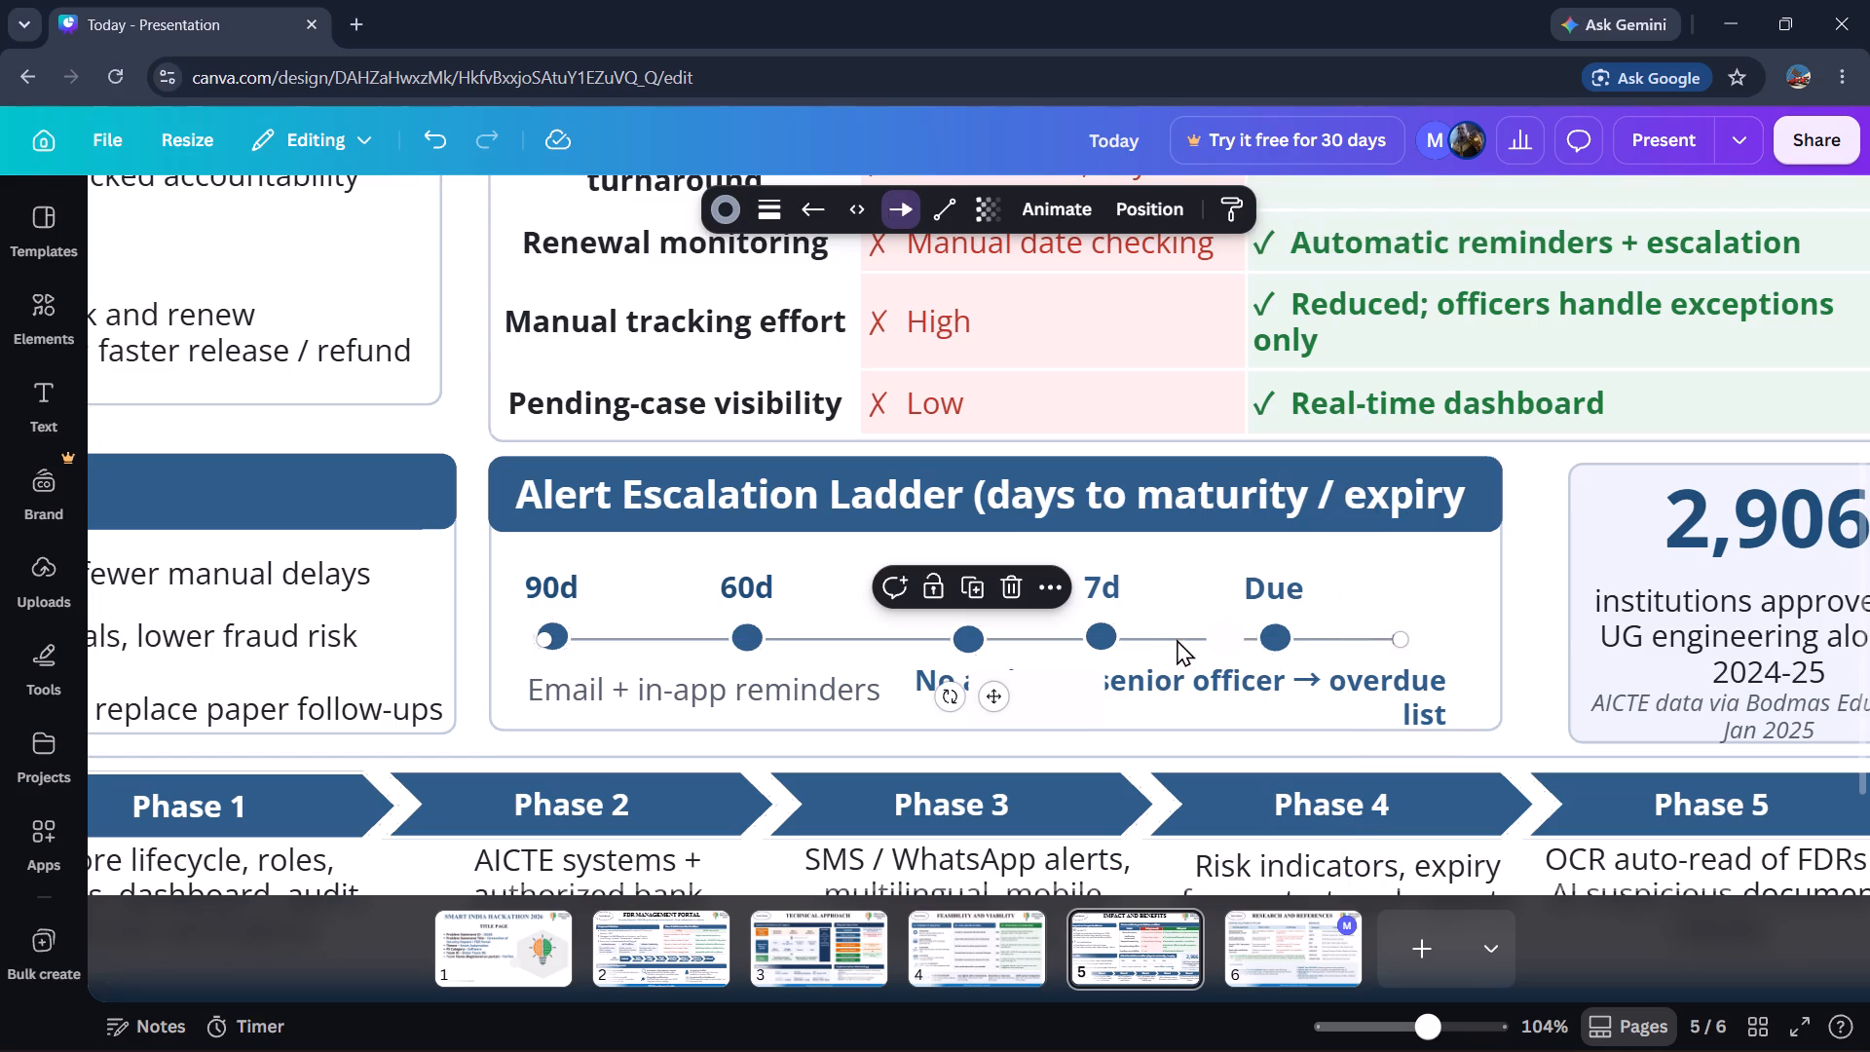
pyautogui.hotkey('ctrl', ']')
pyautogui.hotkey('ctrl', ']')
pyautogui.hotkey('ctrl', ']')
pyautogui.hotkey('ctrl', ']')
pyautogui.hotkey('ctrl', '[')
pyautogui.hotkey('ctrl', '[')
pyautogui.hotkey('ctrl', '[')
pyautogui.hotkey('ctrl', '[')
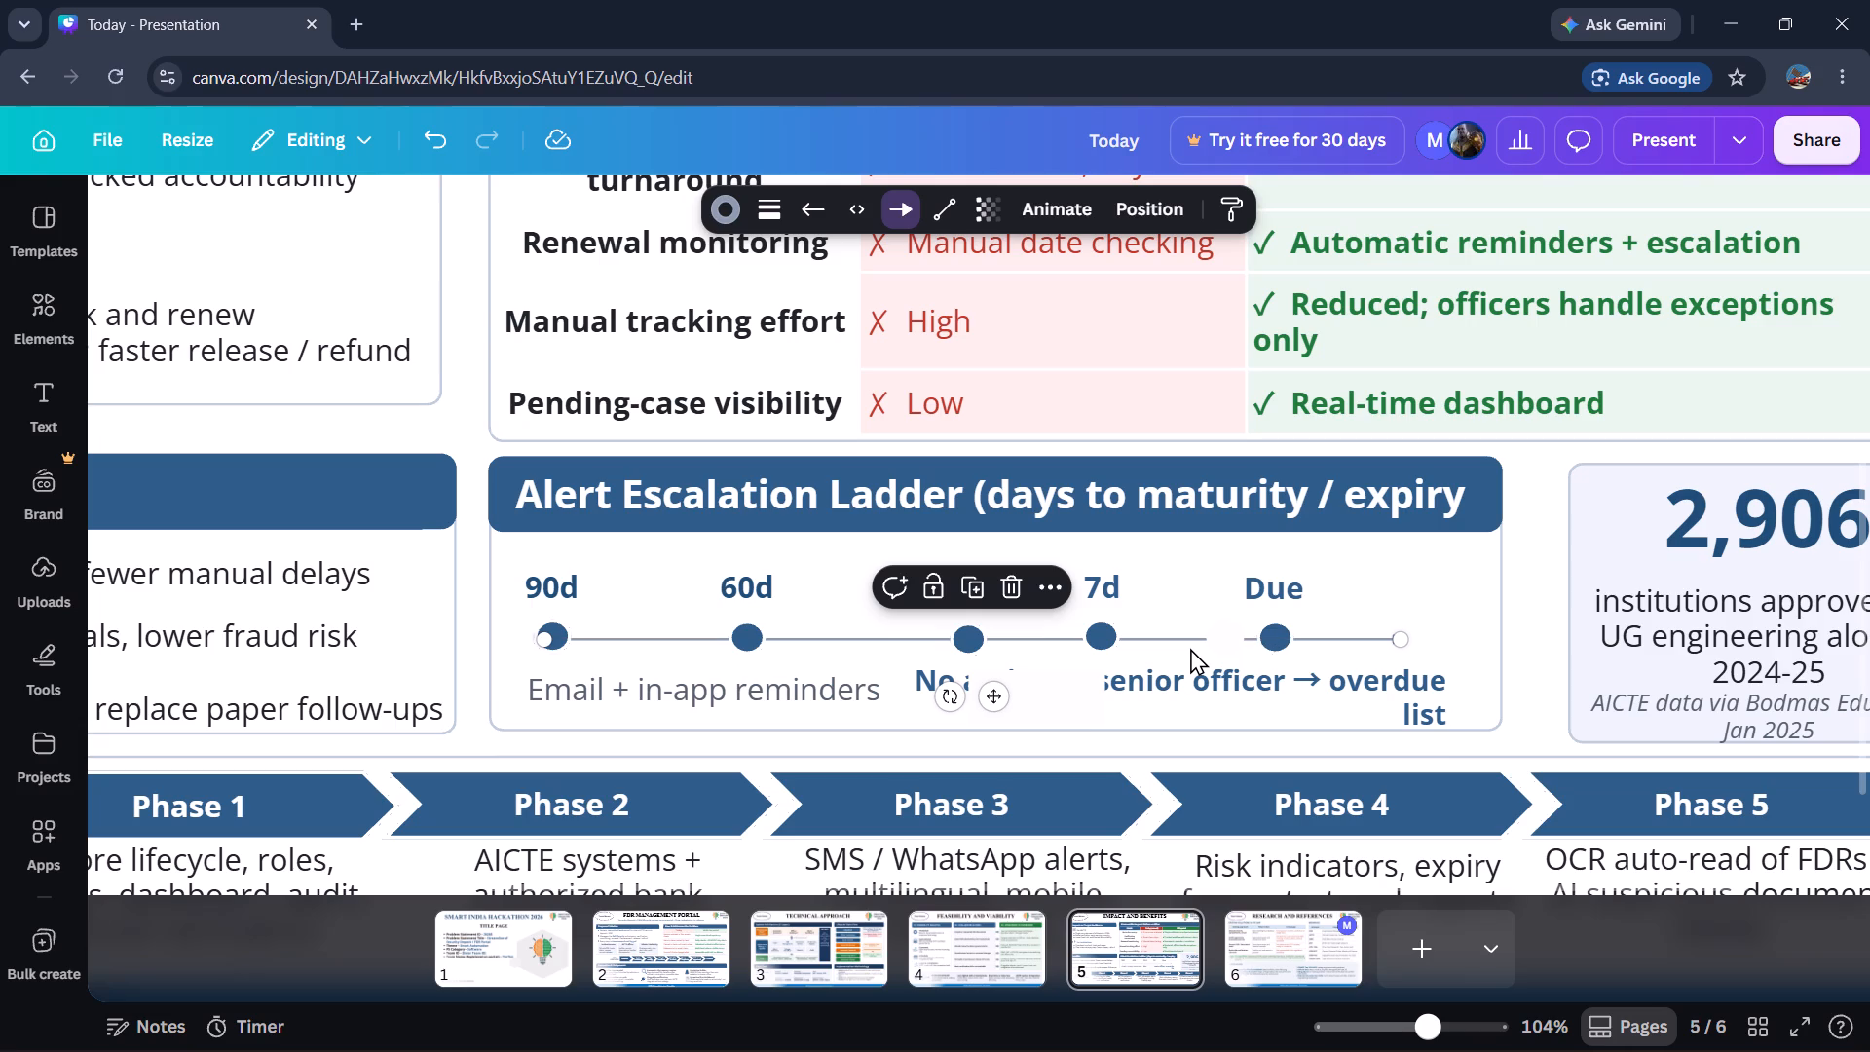
# Send the white circle masking the original Due dot one layer backward, behind the timeline arrow.
pyautogui.click(1219, 637)
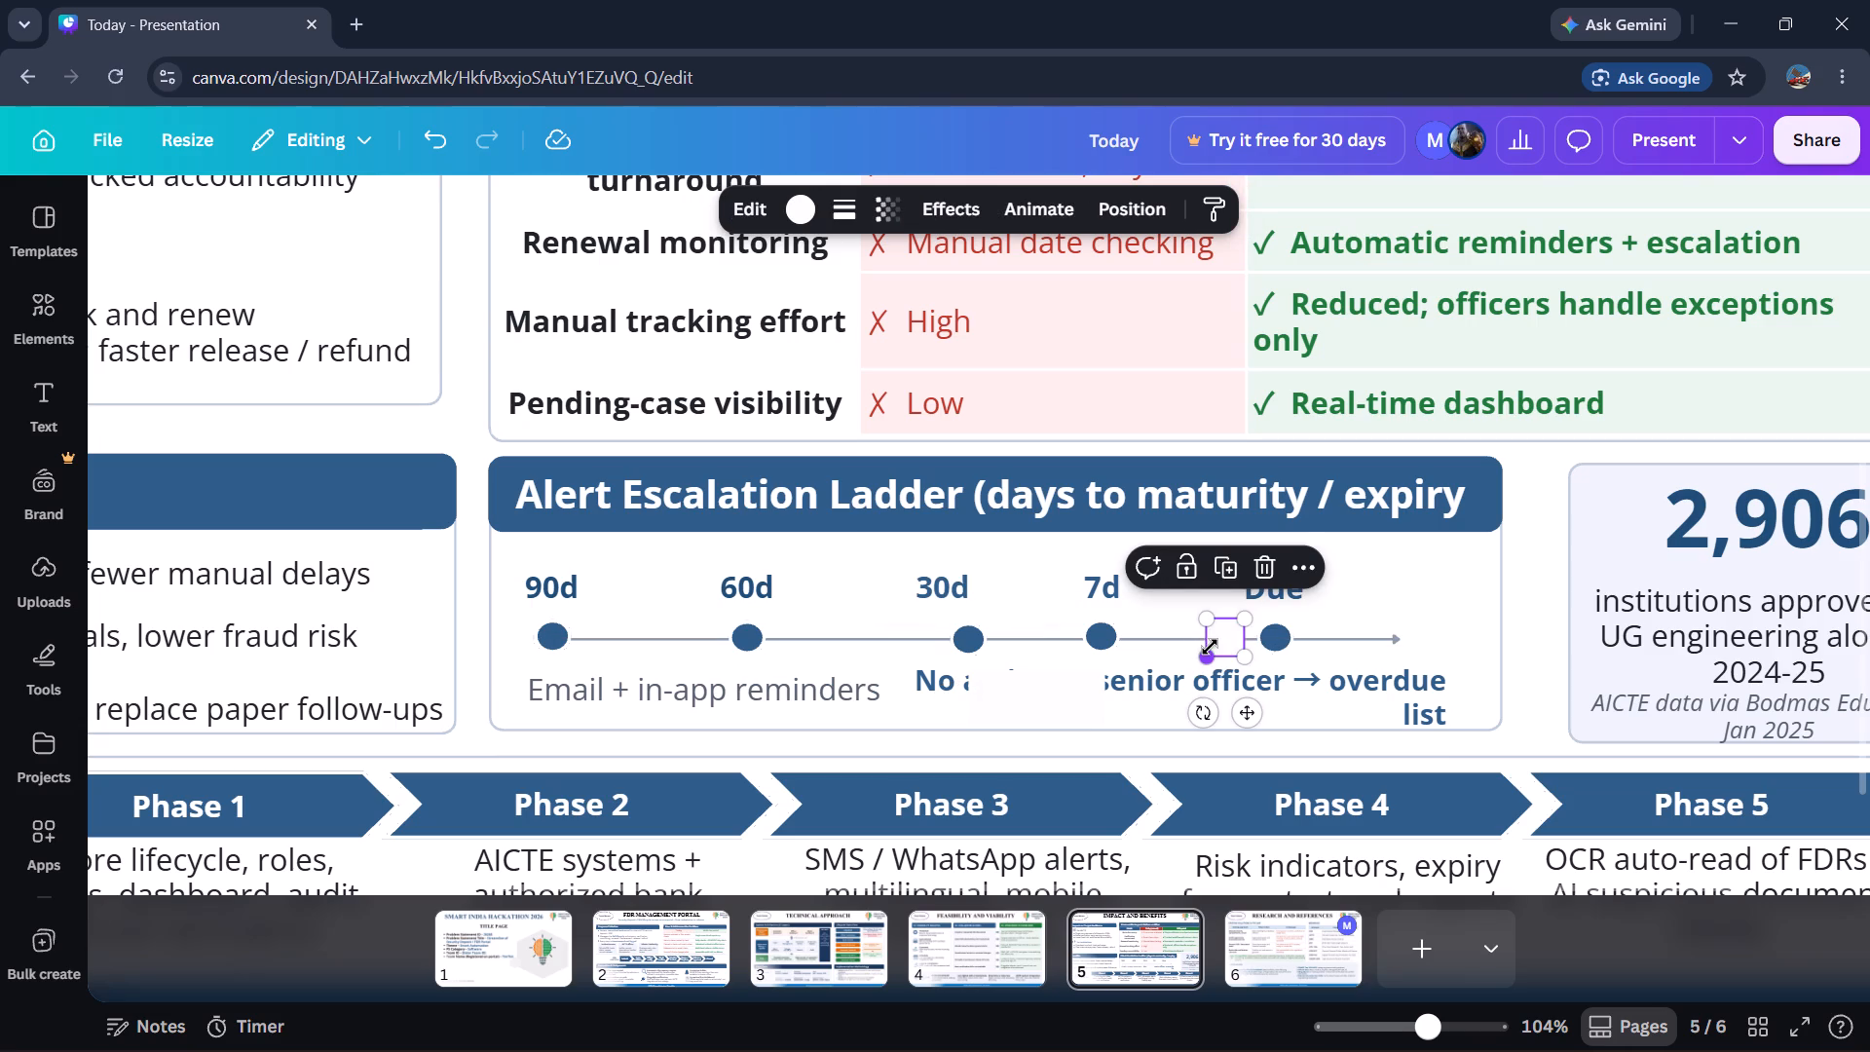
pyautogui.hotkey('ctrl', '[')
pyautogui.click(1342, 572)
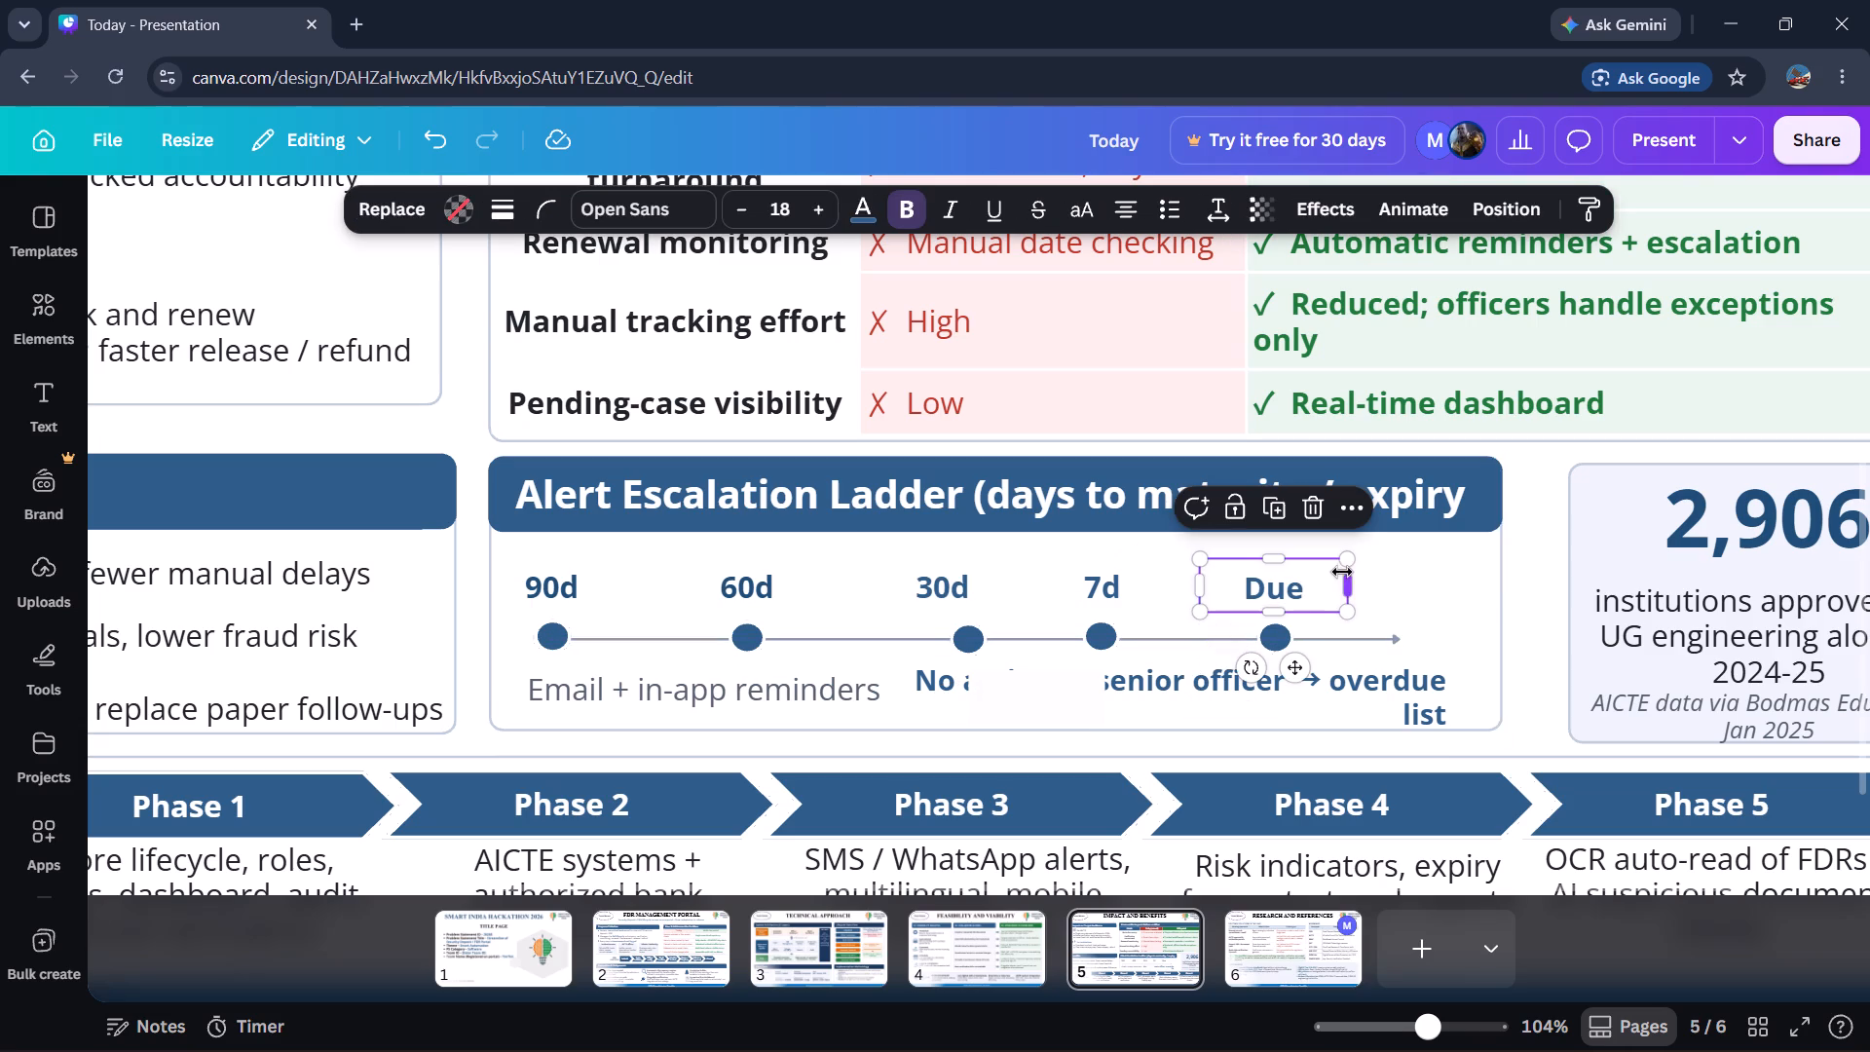
pyautogui.click(1398, 581)
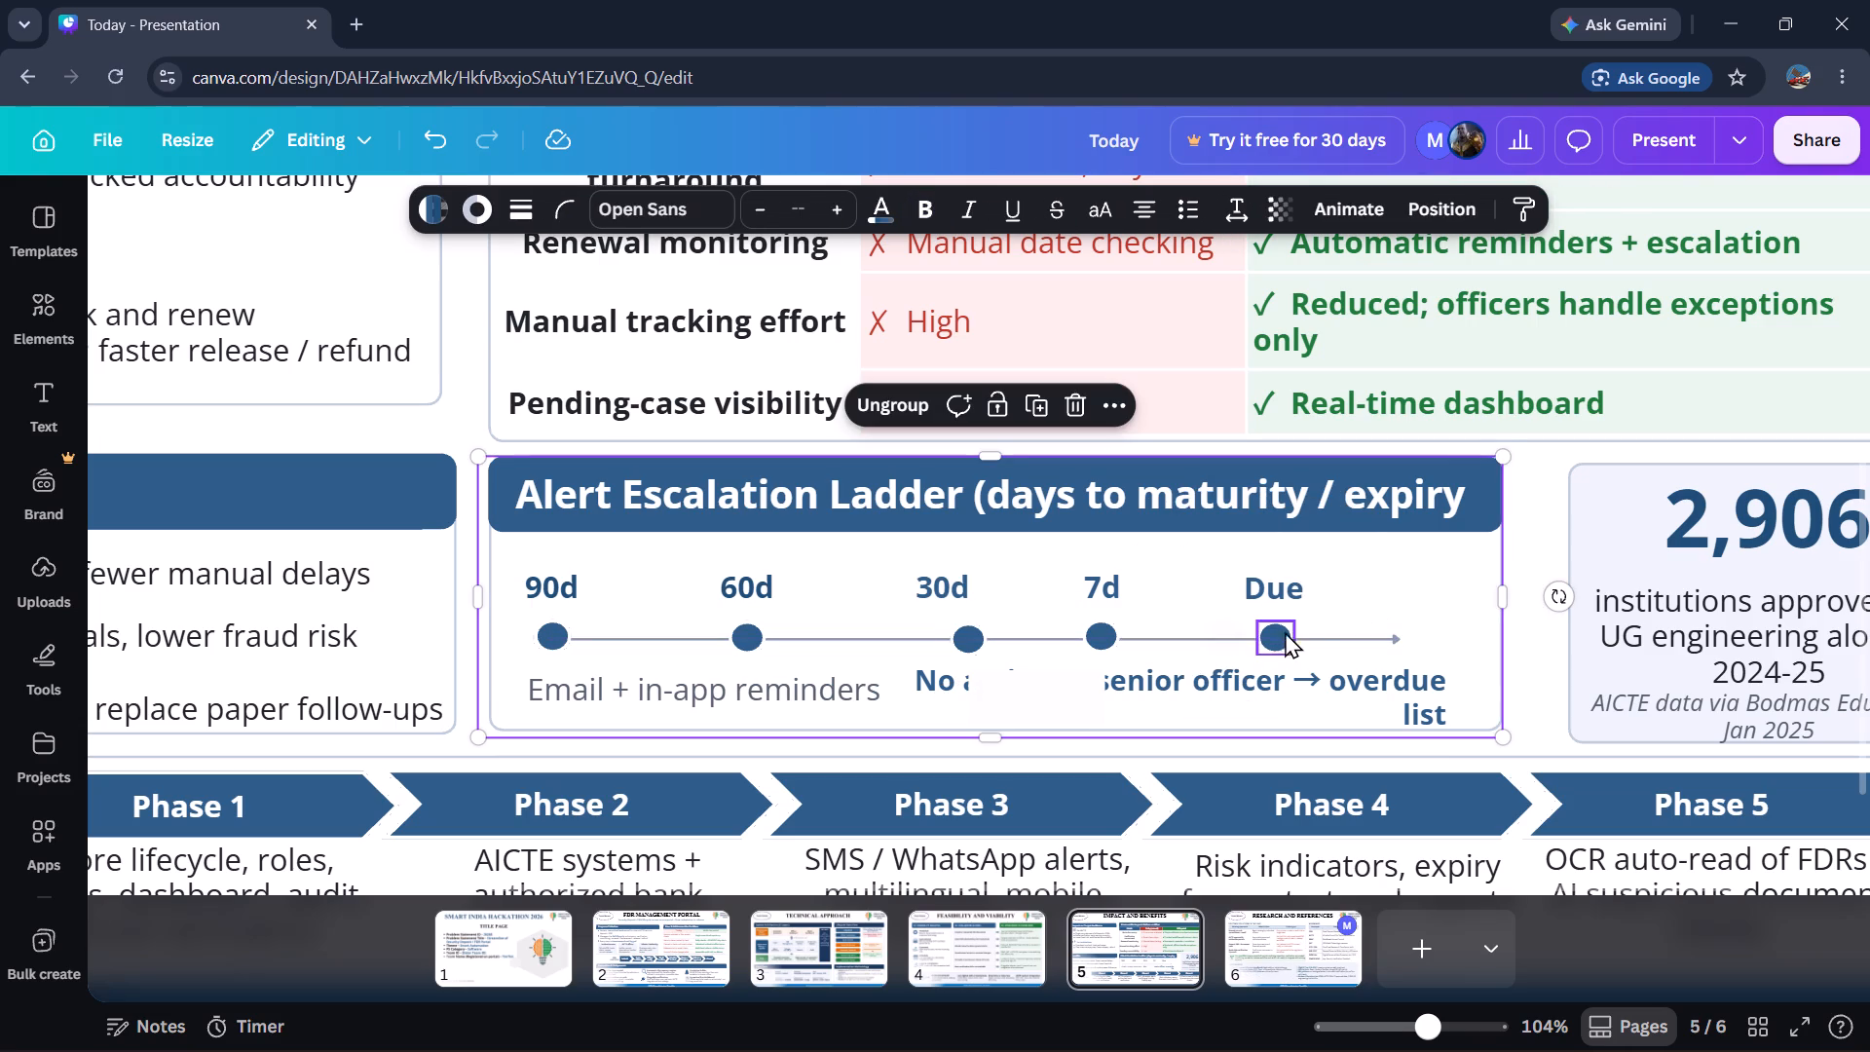
# Move the 7d dot a short distance right along the timeline, toward the Due dot.
pyautogui.click(1110, 637)
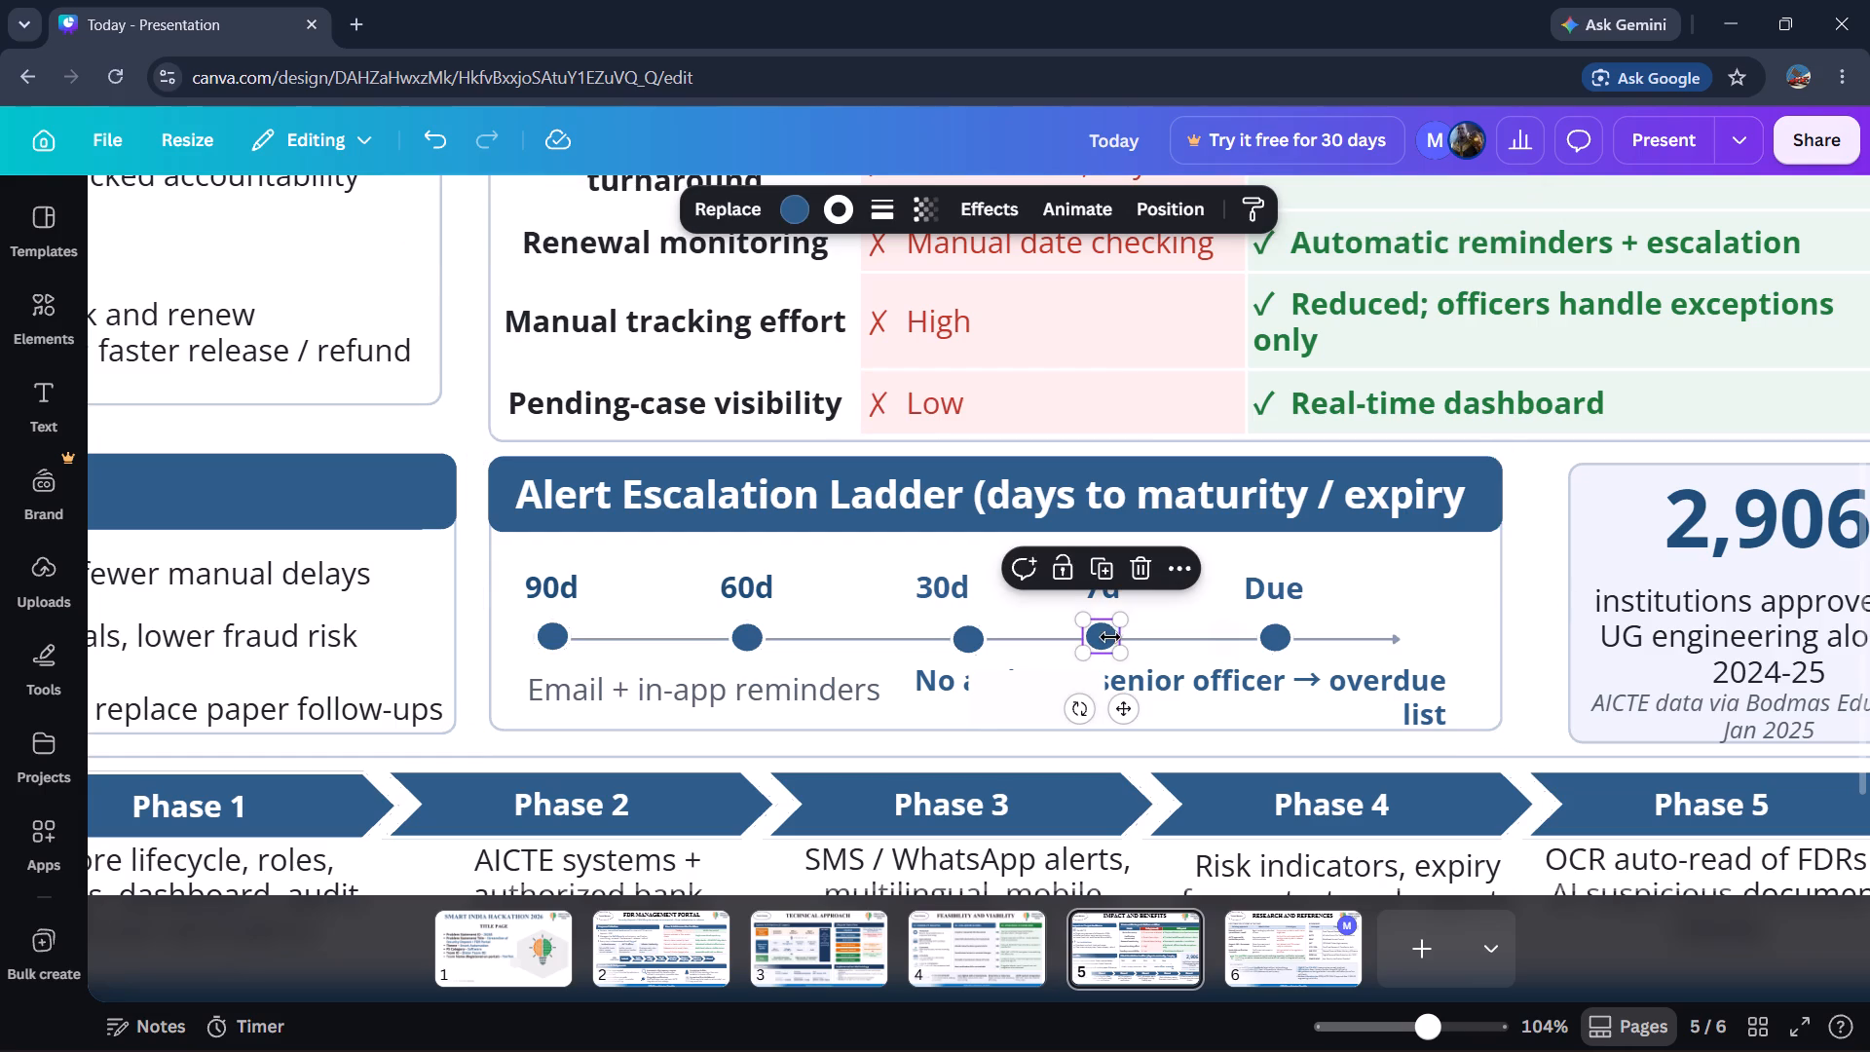
pyautogui.press('Right')
pyautogui.press('Right')
pyautogui.press('Right')
pyautogui.press('Right')
pyautogui.press('Right')
pyautogui.press('Right')
pyautogui.press('Right')
pyautogui.press('Right')
pyautogui.press('Right')
pyautogui.press('Right')
pyautogui.press('Right')
pyautogui.press('Right')
pyautogui.press('Right')
pyautogui.press('Right')
pyautogui.press('Right')
pyautogui.press('Right')
pyautogui.press('Right')
pyautogui.press('Right')
pyautogui.press('Right')
pyautogui.press('Right')
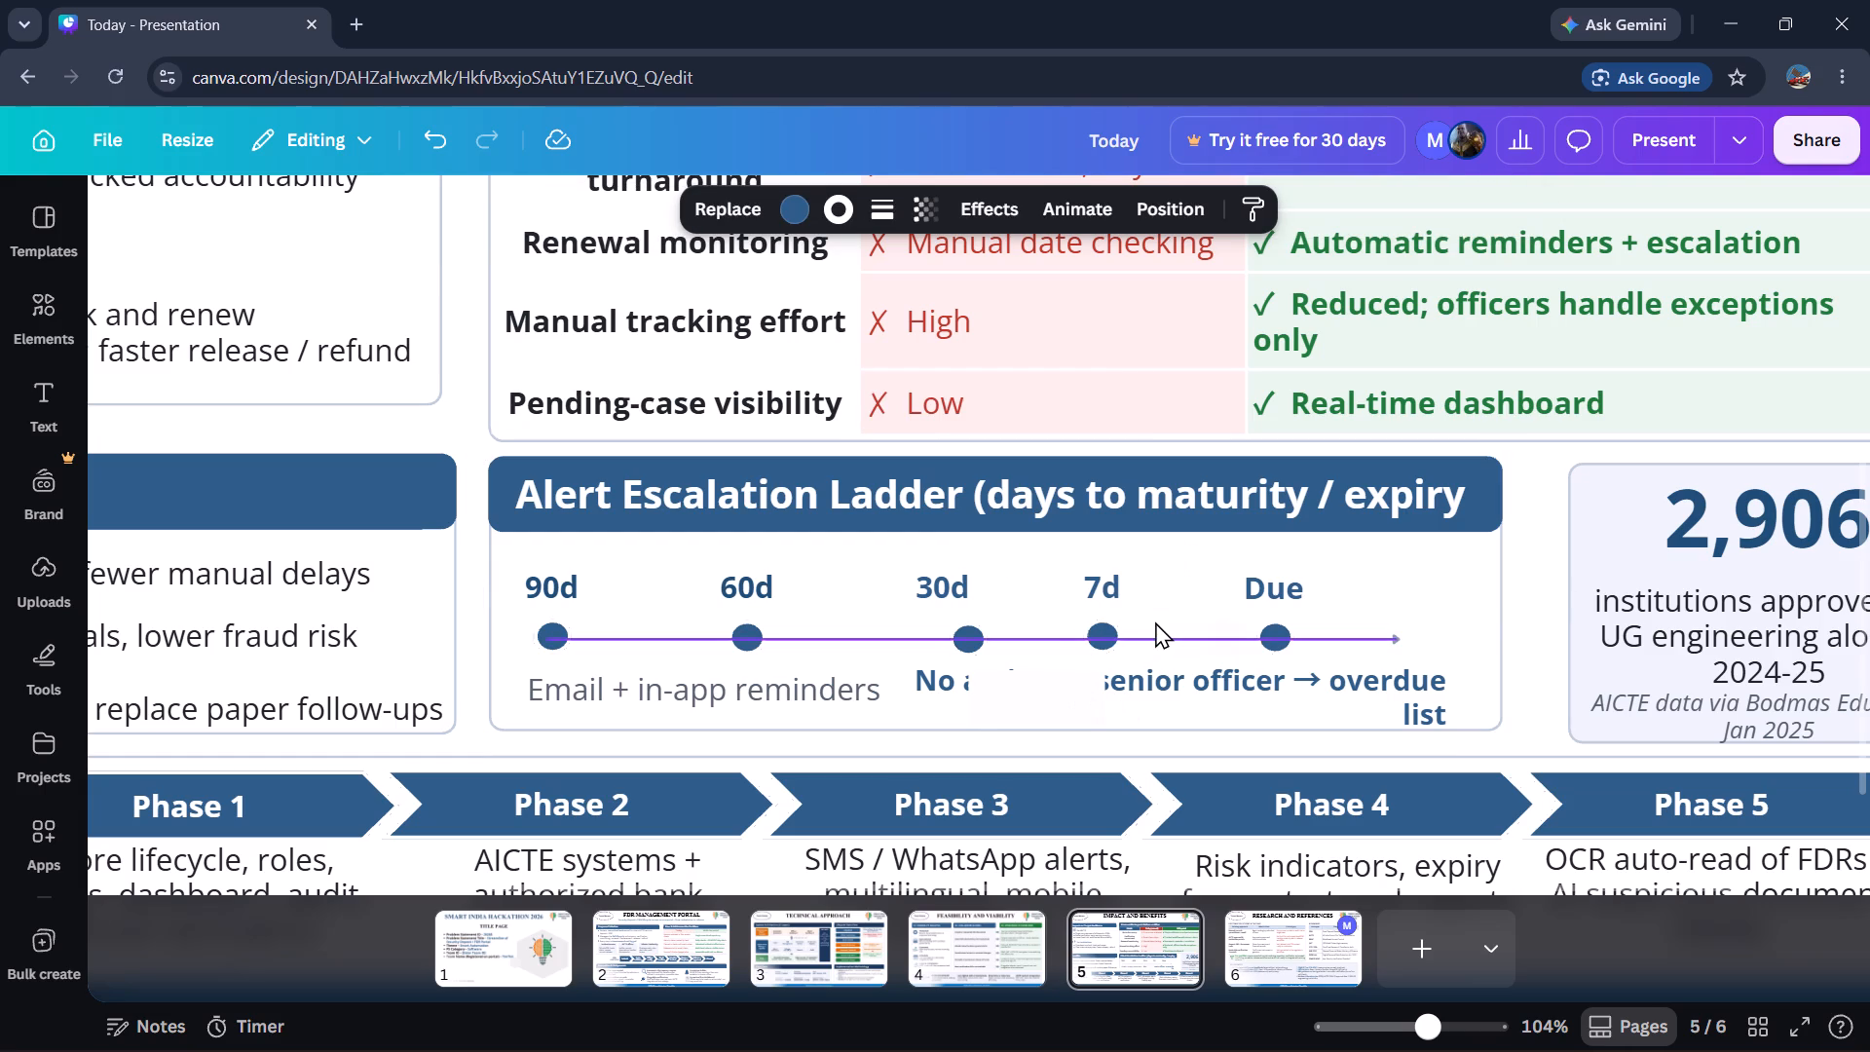
# Duplicate the white masking circle, place the copy over the original 7d dot and send it one layer backward behind the timeline arrow.
pyautogui.click(1102, 629)
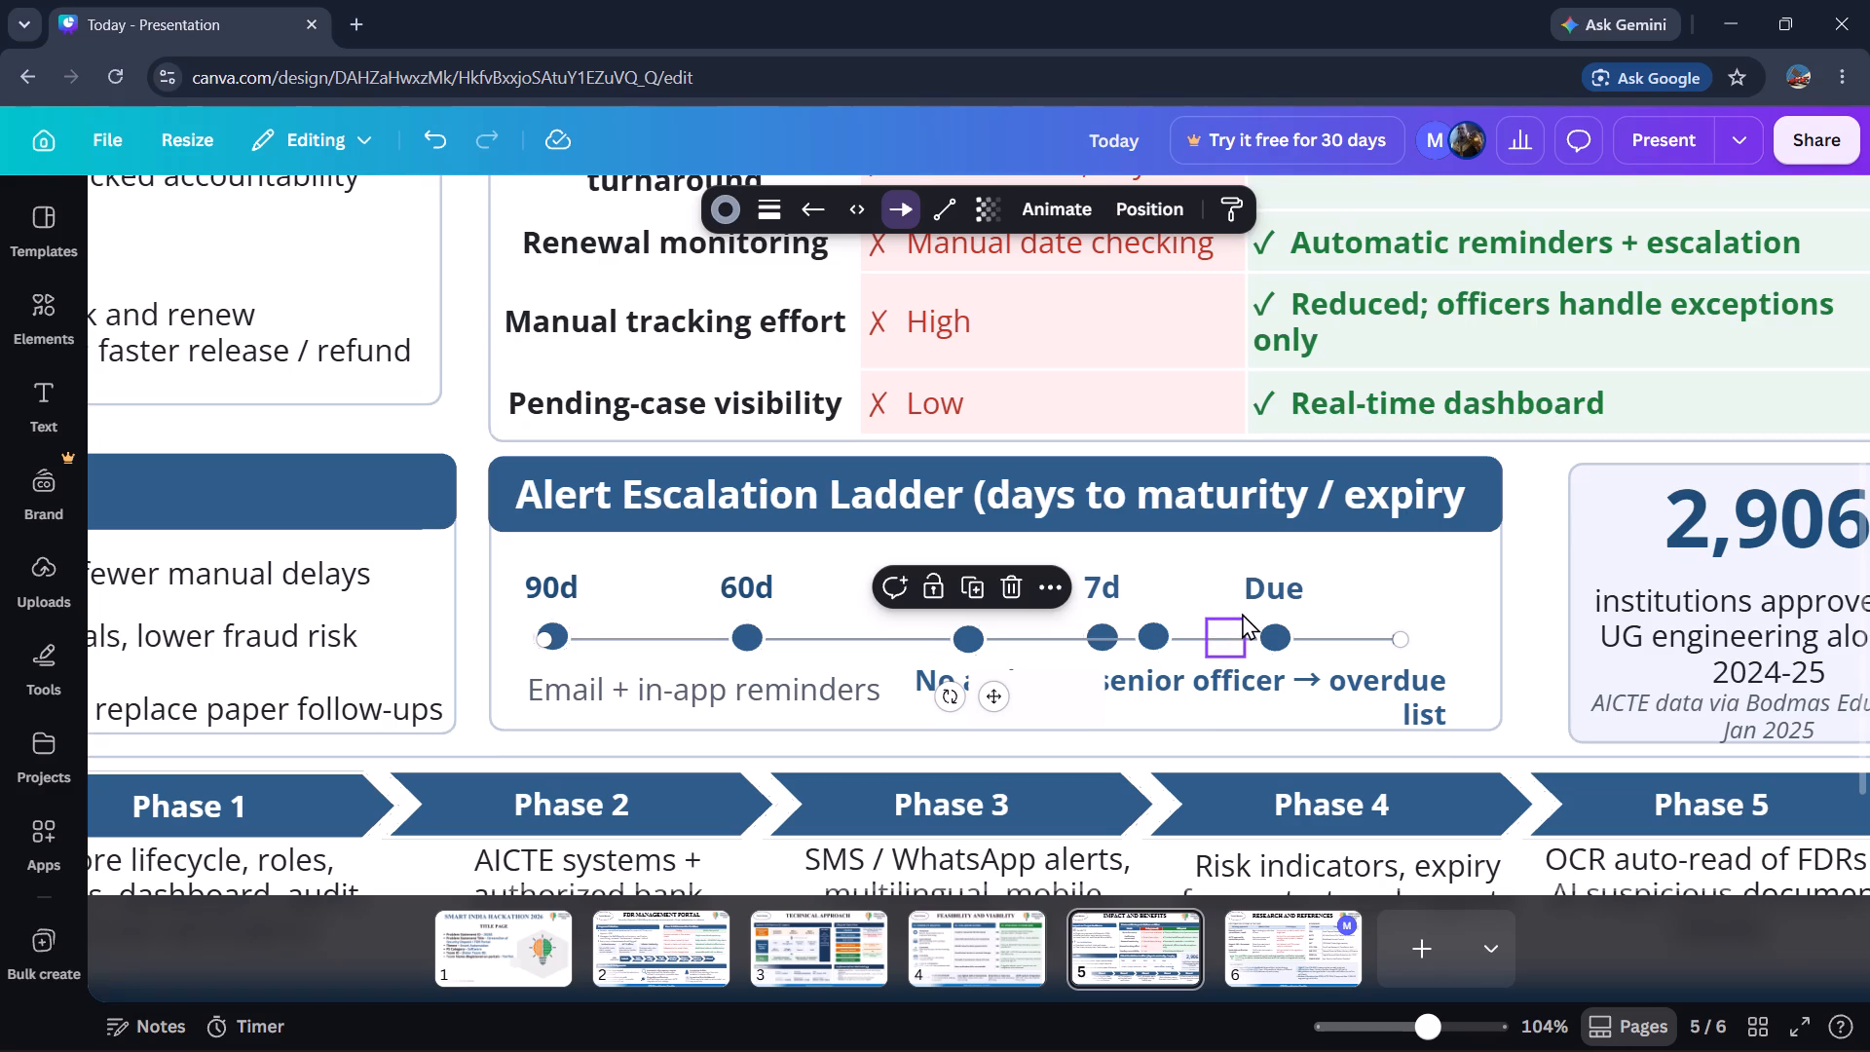
pyautogui.click(1238, 620)
pyautogui.click(1217, 566)
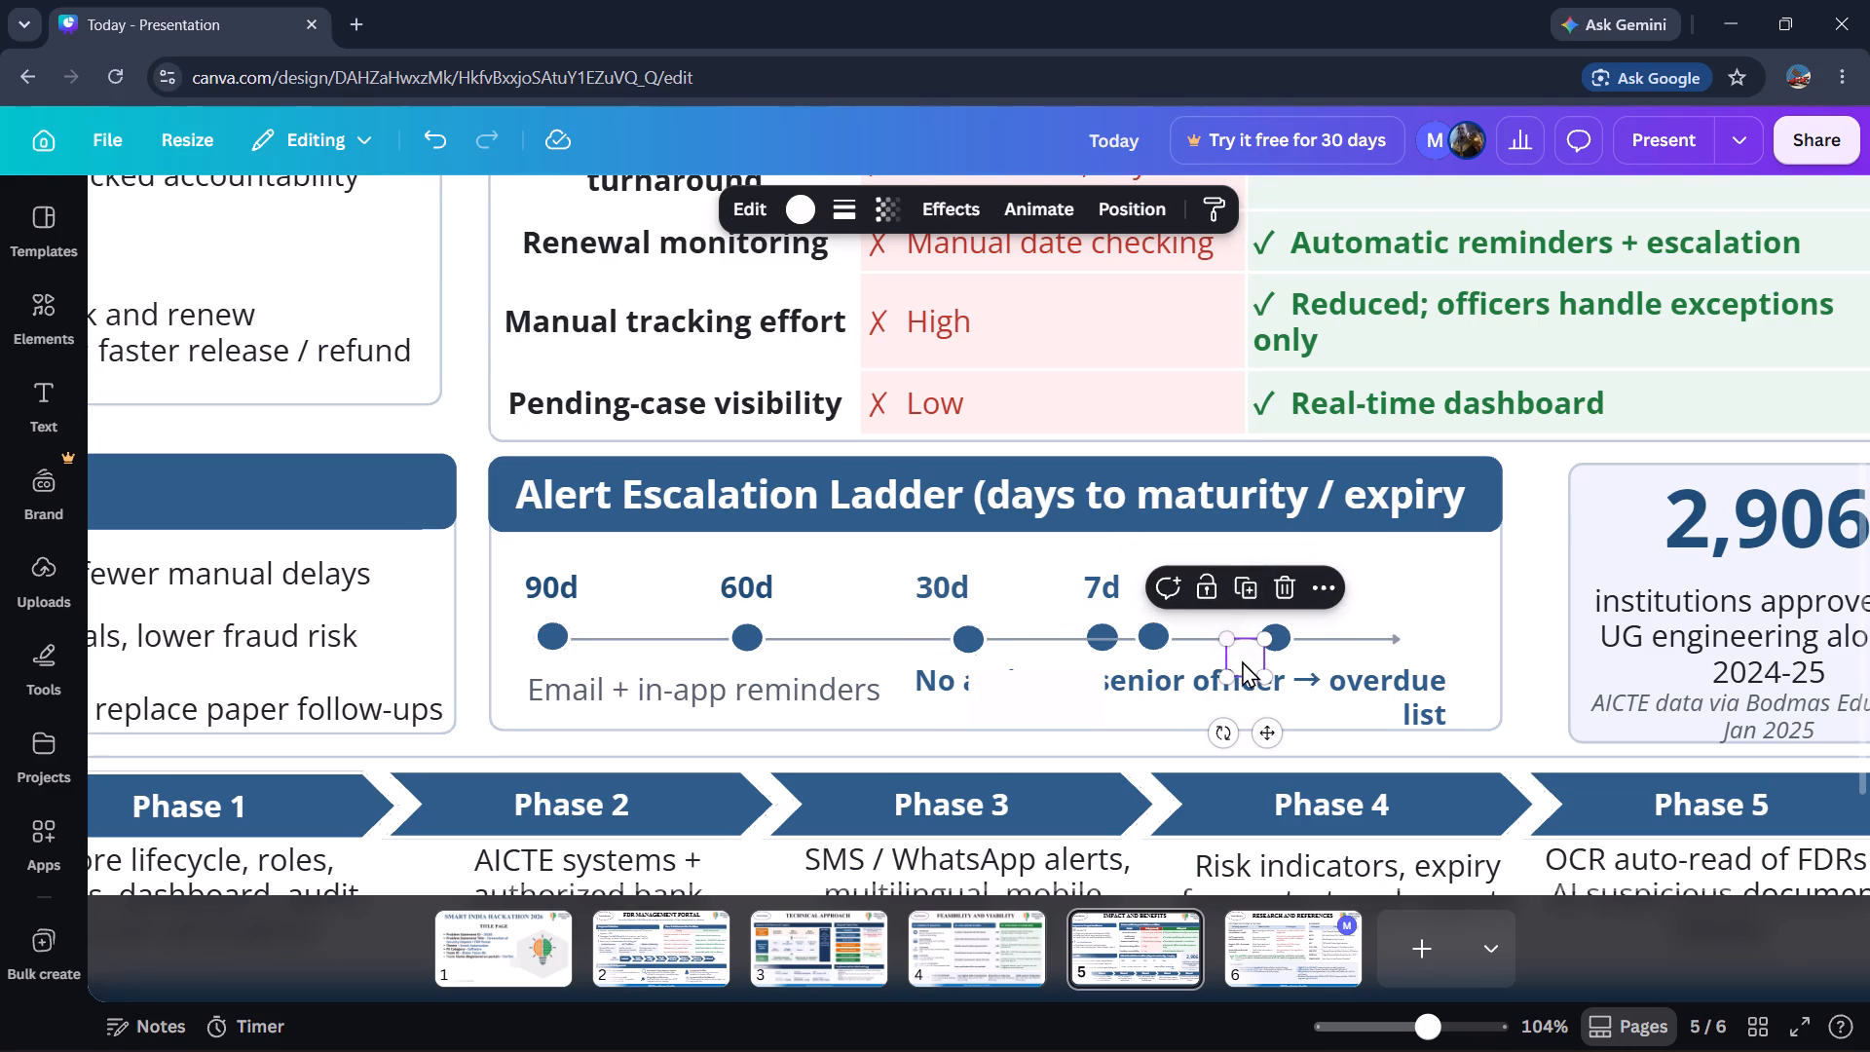
pyautogui.press('Left')
pyautogui.moveTo(1319, 731); pyautogui.dragTo(1207, 718)
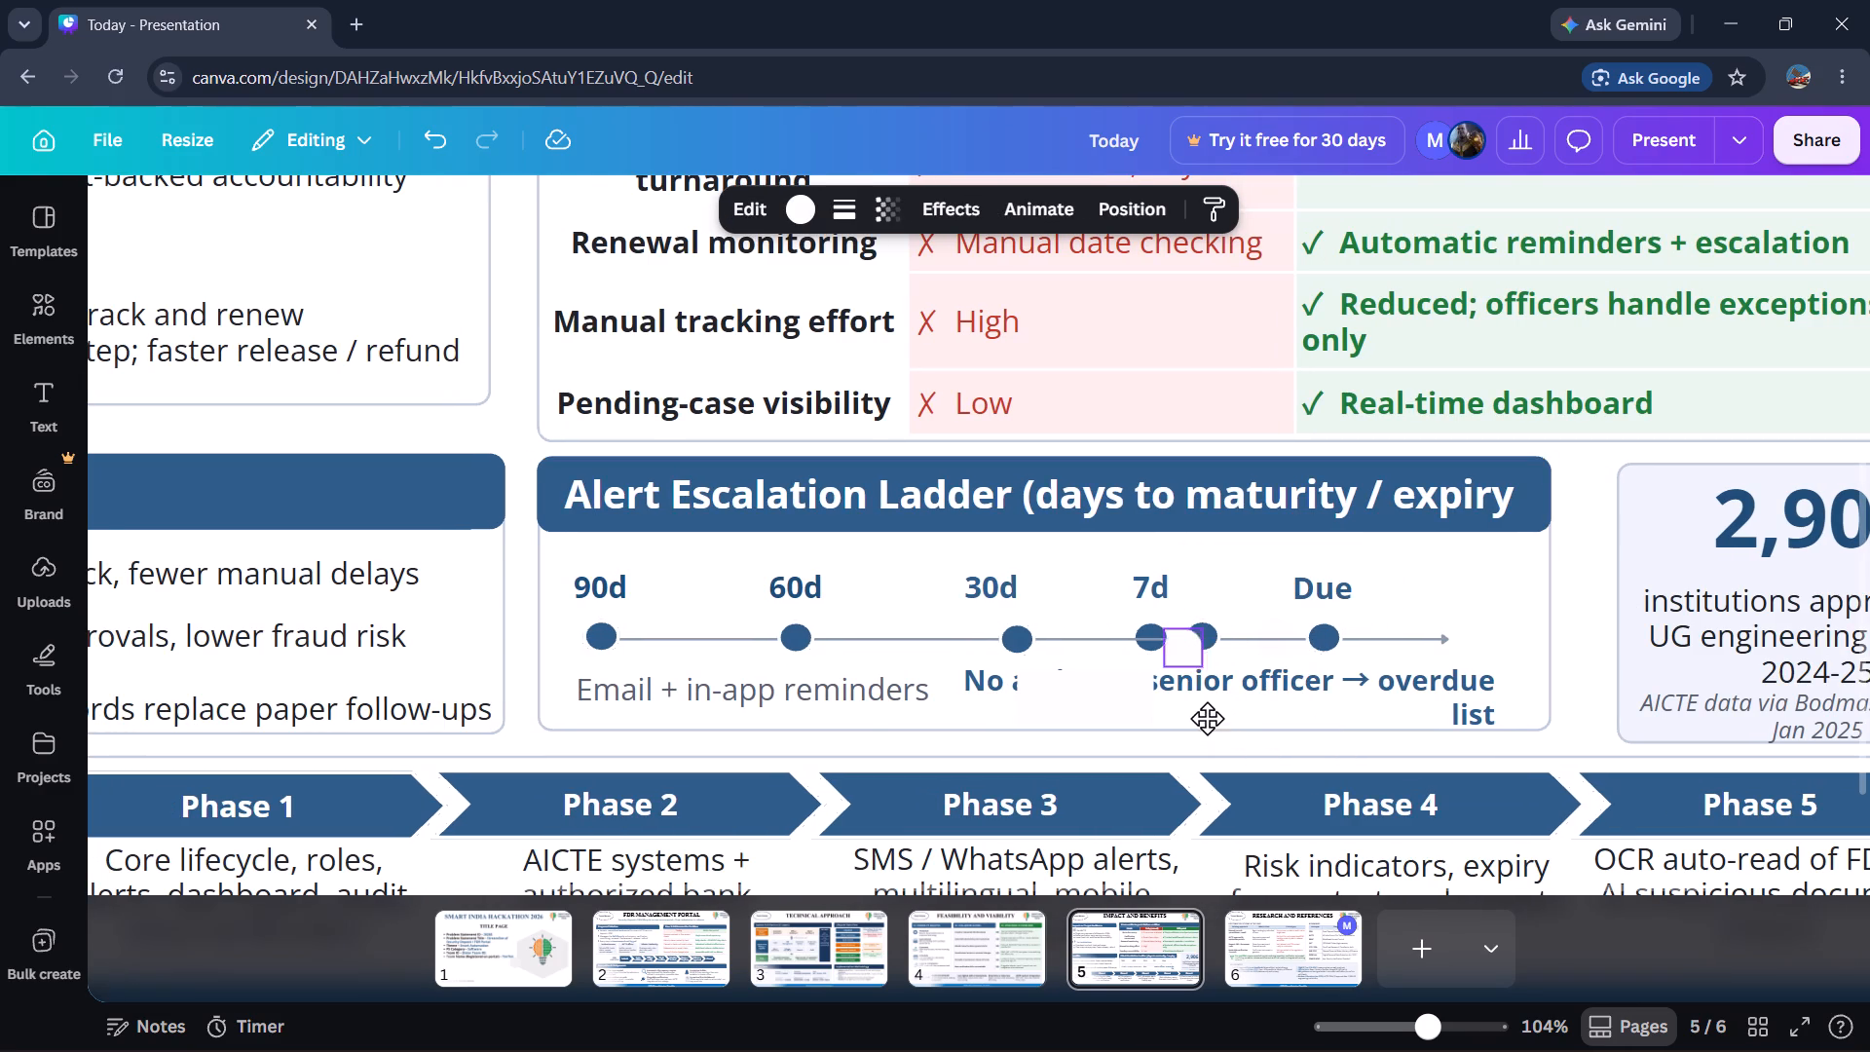
pyautogui.moveTo(1207, 718); pyautogui.dragTo(1178, 710)
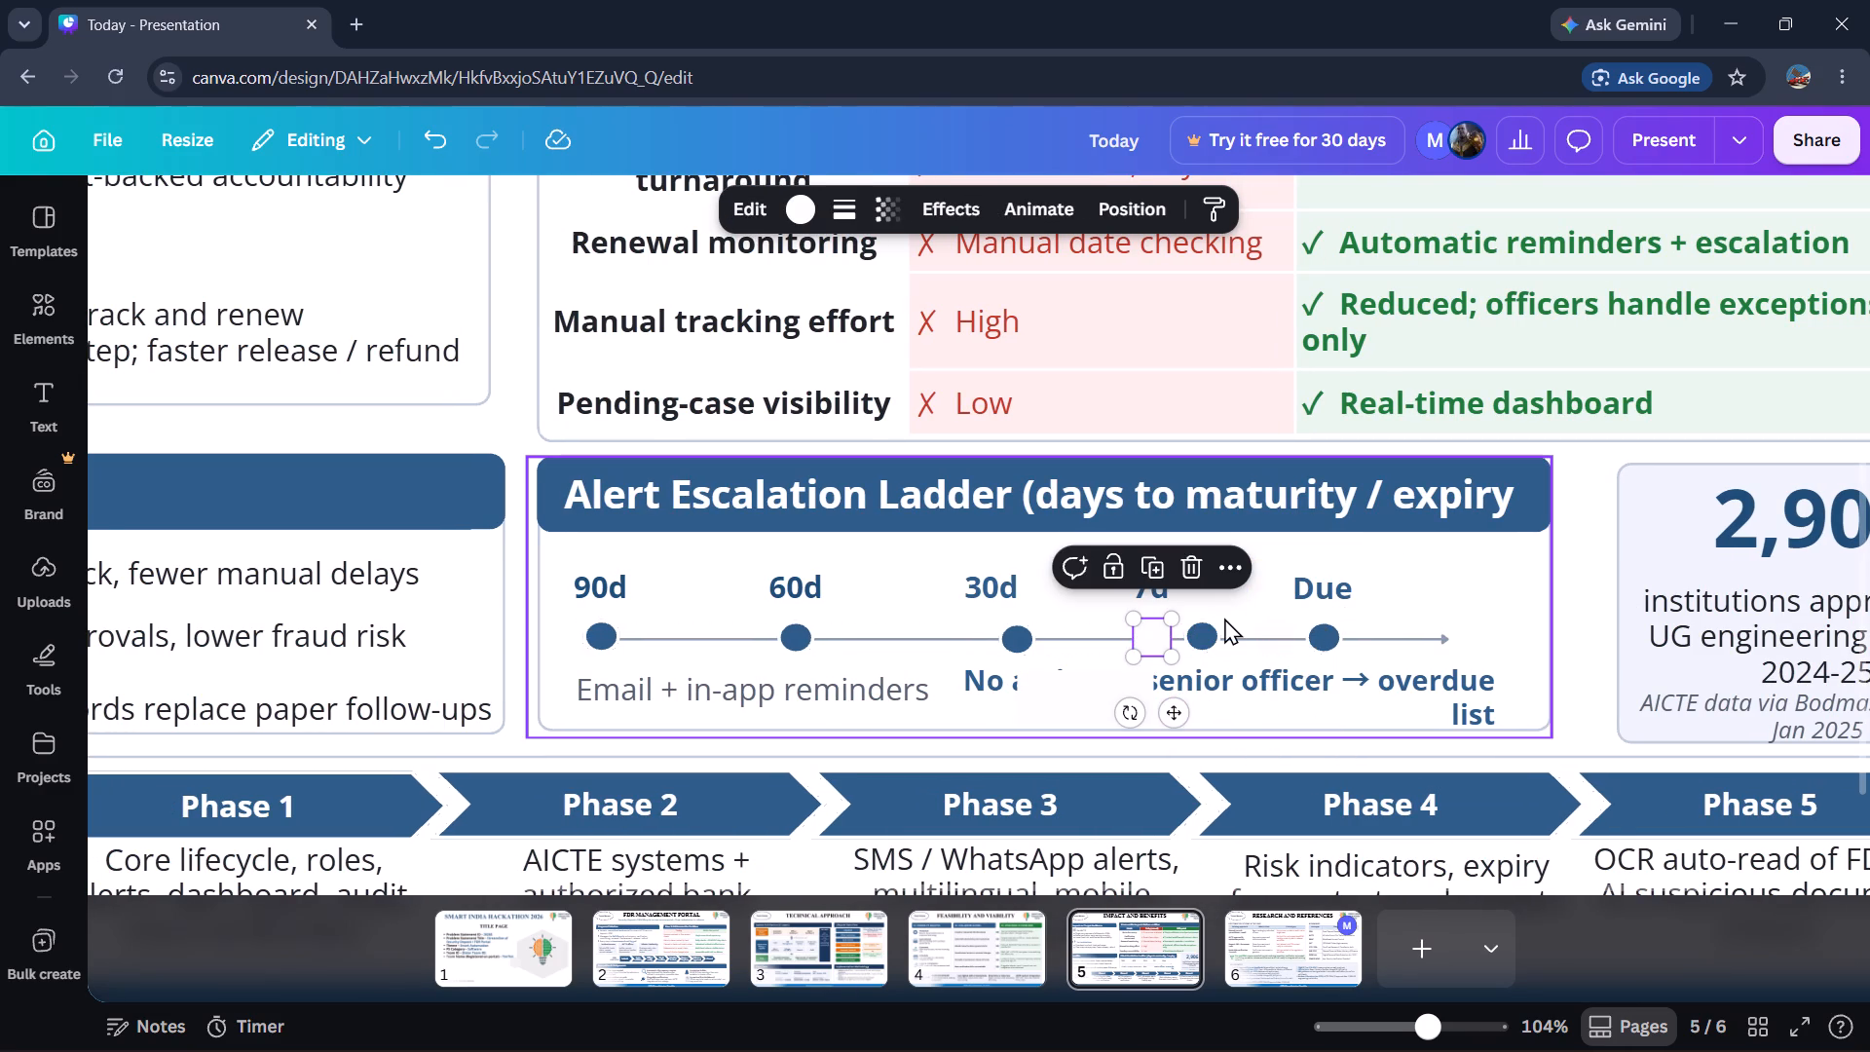
pyautogui.hotkey('ctrl', '[')
pyautogui.click(1224, 619)
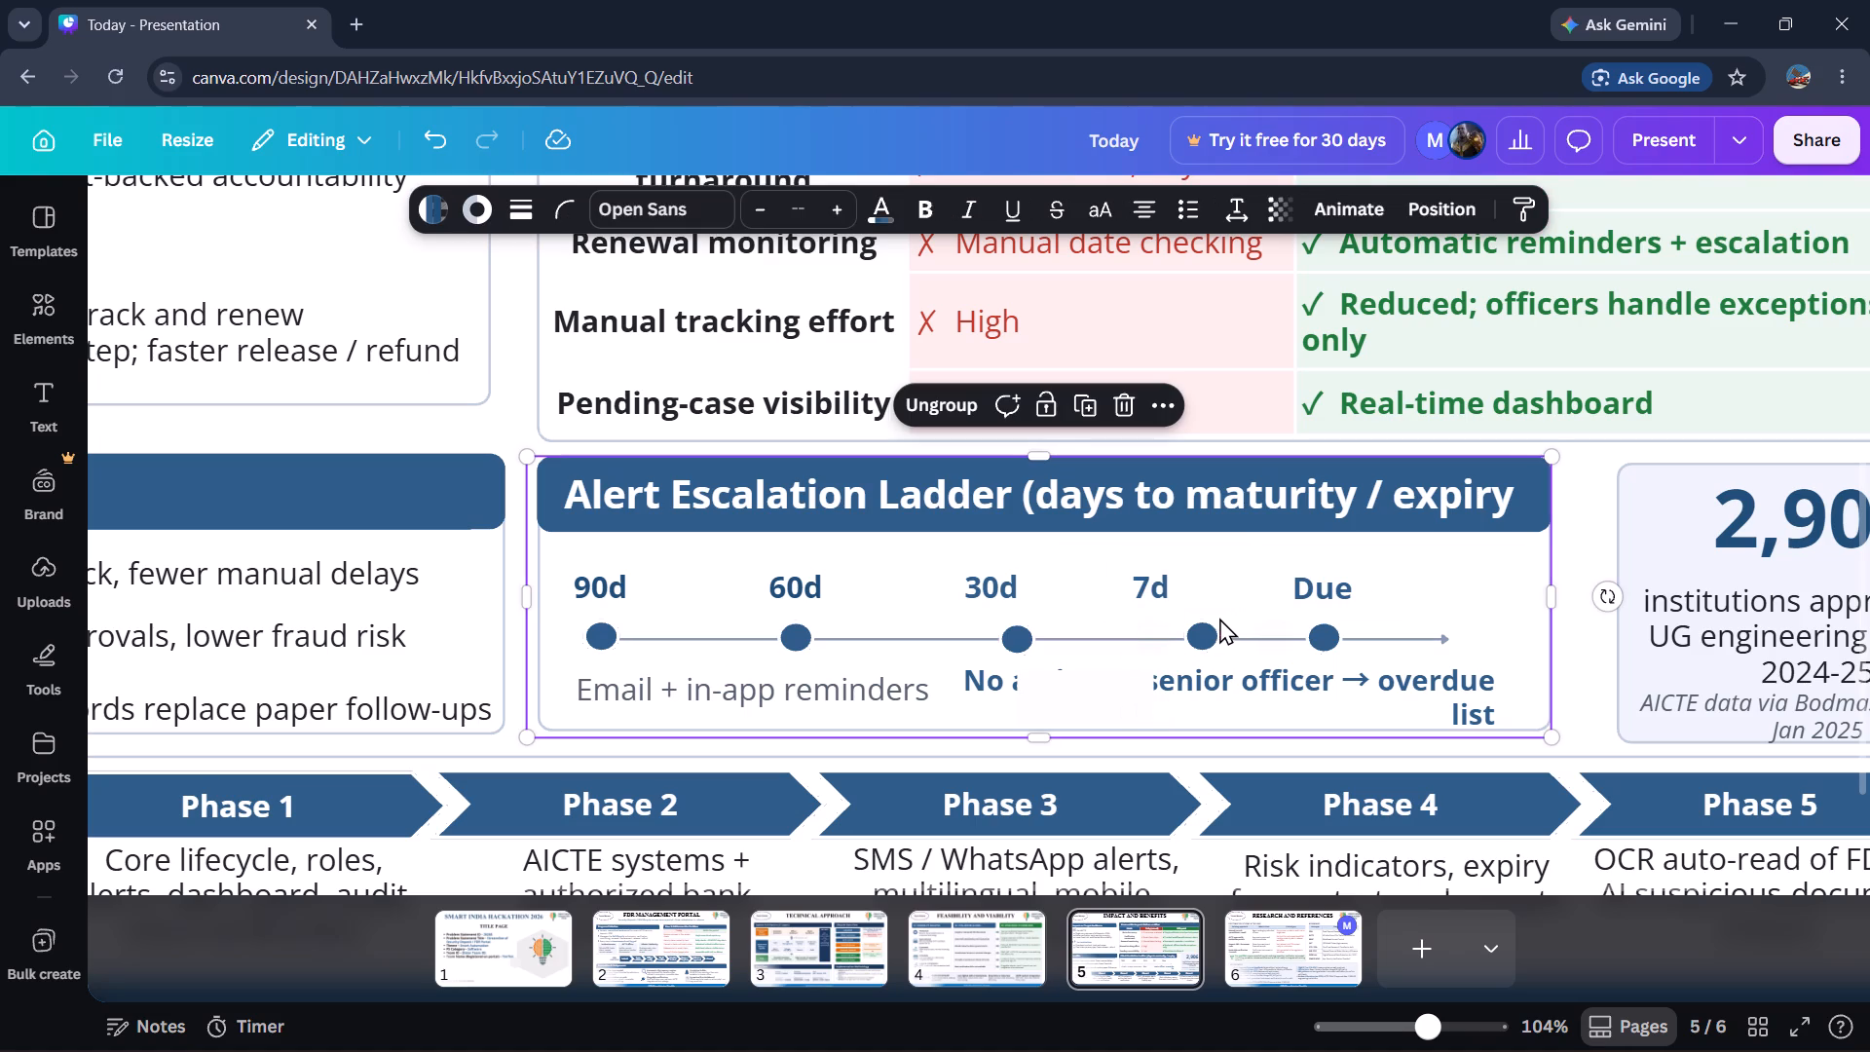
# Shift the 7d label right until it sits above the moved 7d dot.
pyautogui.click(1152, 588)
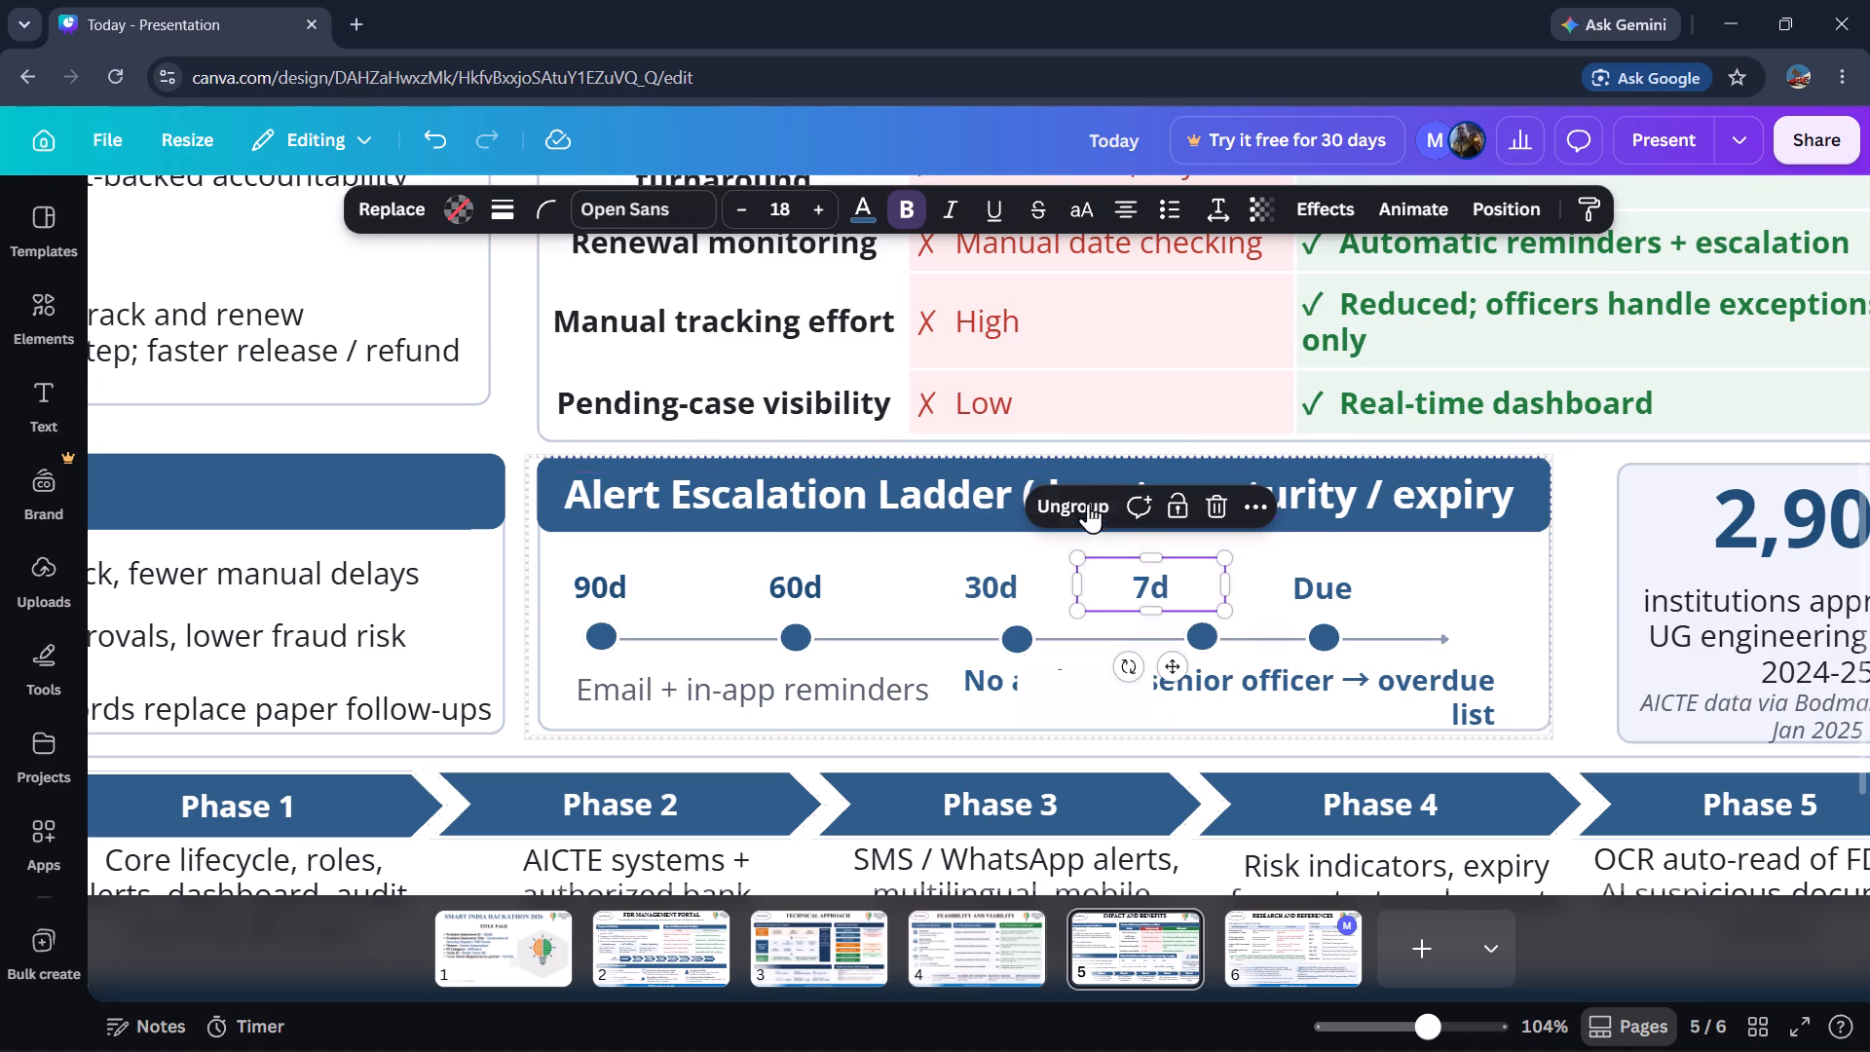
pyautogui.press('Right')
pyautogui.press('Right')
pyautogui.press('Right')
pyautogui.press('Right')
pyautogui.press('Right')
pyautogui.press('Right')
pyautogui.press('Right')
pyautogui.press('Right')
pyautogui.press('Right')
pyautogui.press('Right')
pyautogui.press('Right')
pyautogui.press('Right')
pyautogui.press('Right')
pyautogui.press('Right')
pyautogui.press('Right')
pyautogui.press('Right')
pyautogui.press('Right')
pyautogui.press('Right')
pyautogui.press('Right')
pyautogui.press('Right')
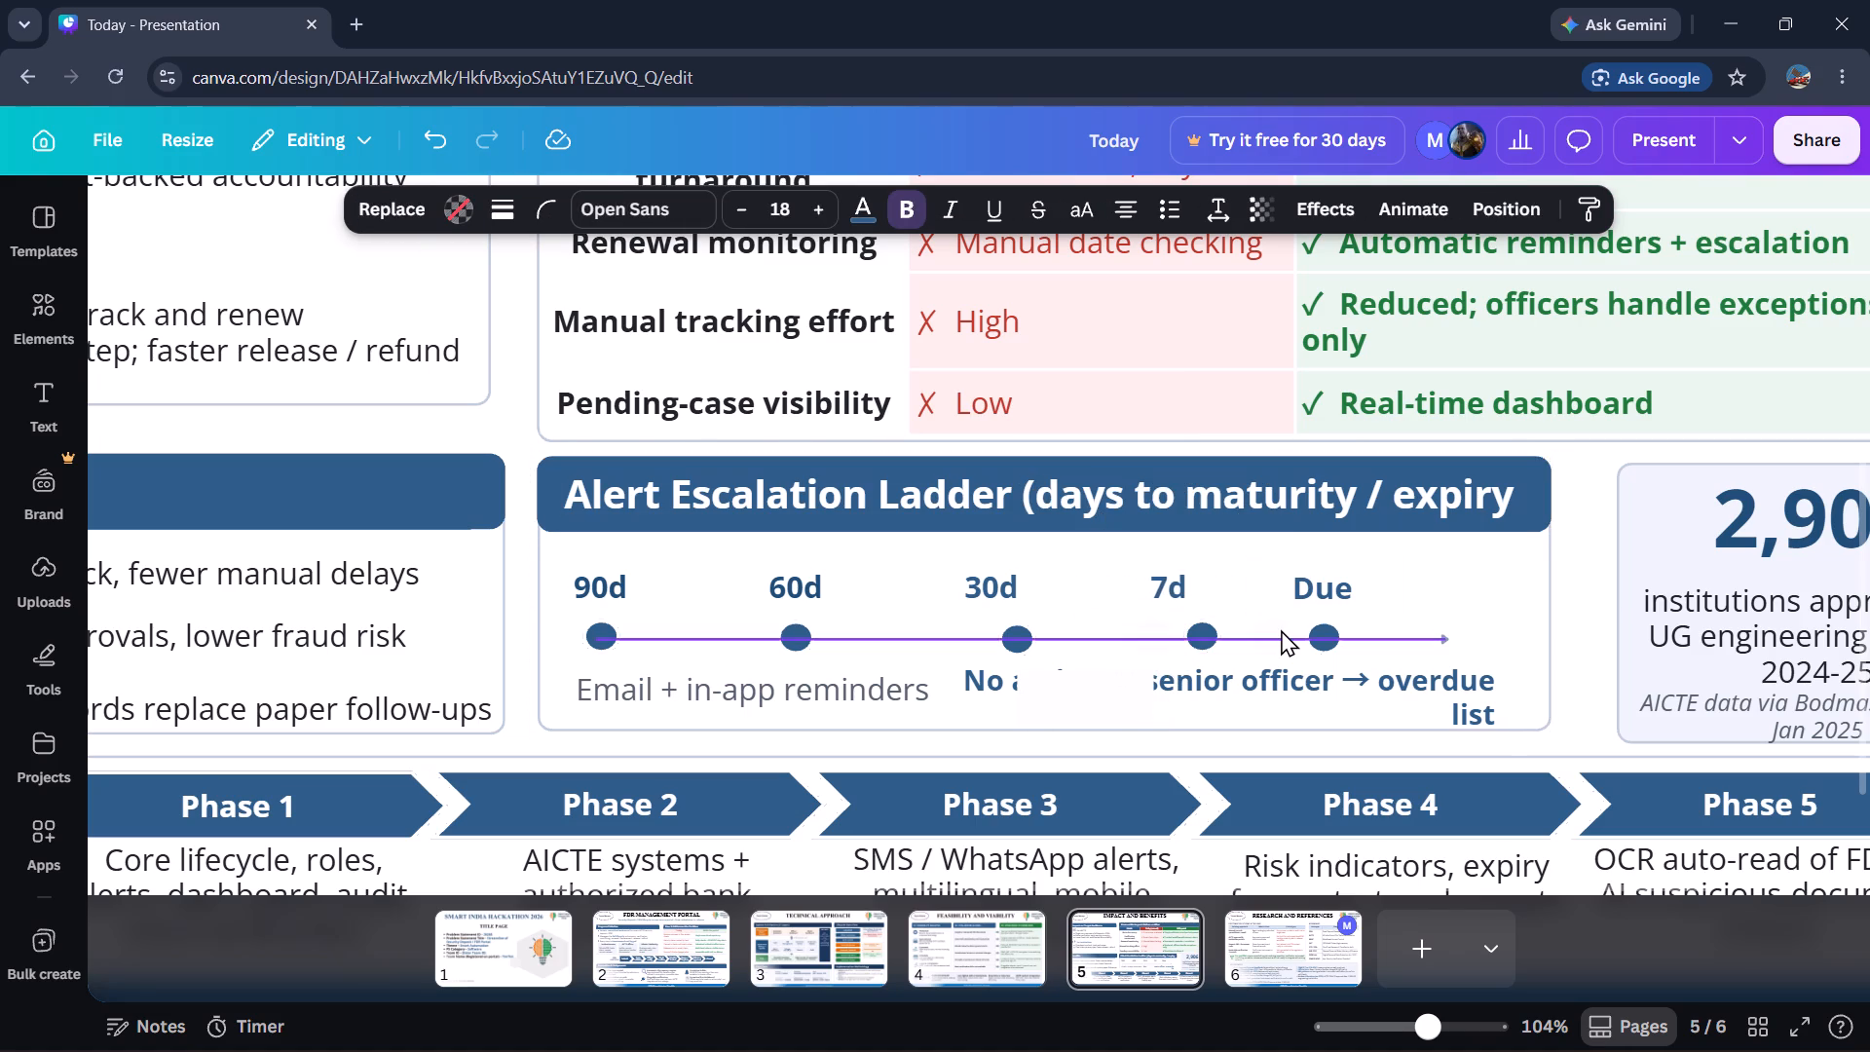
# Shift the 7d label left along the Alert Escalation Ladder until it sits midway between the 30d and Due labels.
pyautogui.press('Left')
pyautogui.press('Left')
pyautogui.press('Left')
pyautogui.press('Left')
pyautogui.press('Left')
pyautogui.press('Left')
pyautogui.press('Left')
pyautogui.press('Left')
pyautogui.press('Left')
pyautogui.press('Left')
pyautogui.press('Left')
pyautogui.press('Left')
pyautogui.press('Left')
pyautogui.press('Left')
pyautogui.press('Left')
pyautogui.press('Left')
pyautogui.press('Left')
pyautogui.press('Left')
pyautogui.press('Left')
pyautogui.press('Left')
pyautogui.press('Left')
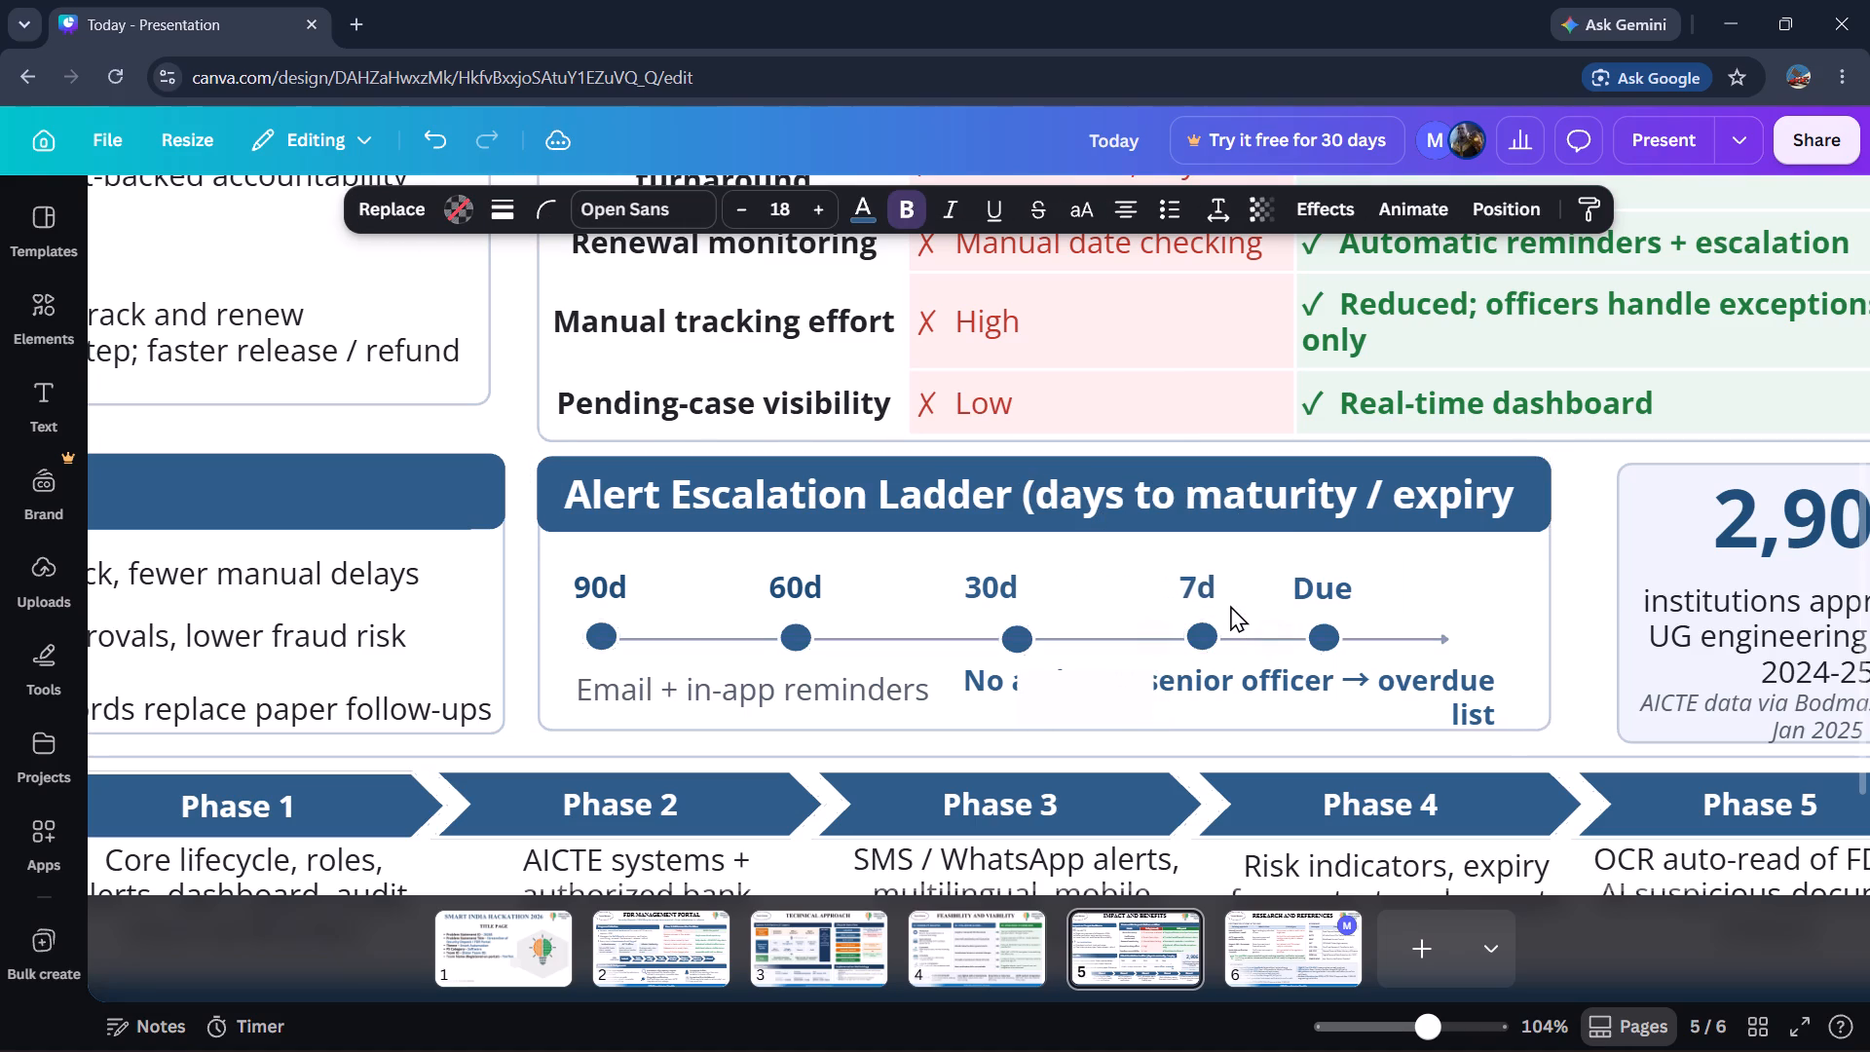
pyautogui.press('Left')
pyautogui.press('Left')
pyautogui.press('Left')
pyautogui.press('Left')
pyautogui.press('Left')
pyautogui.press('Left')
pyautogui.press('Left')
pyautogui.press('Left')
pyautogui.press('Left')
pyautogui.press('Left')
pyautogui.press('Left')
pyautogui.press('Left')
pyautogui.press('Left')
pyautogui.press('Left')
pyautogui.press('Left')
pyautogui.press('Left')
pyautogui.press('Left')
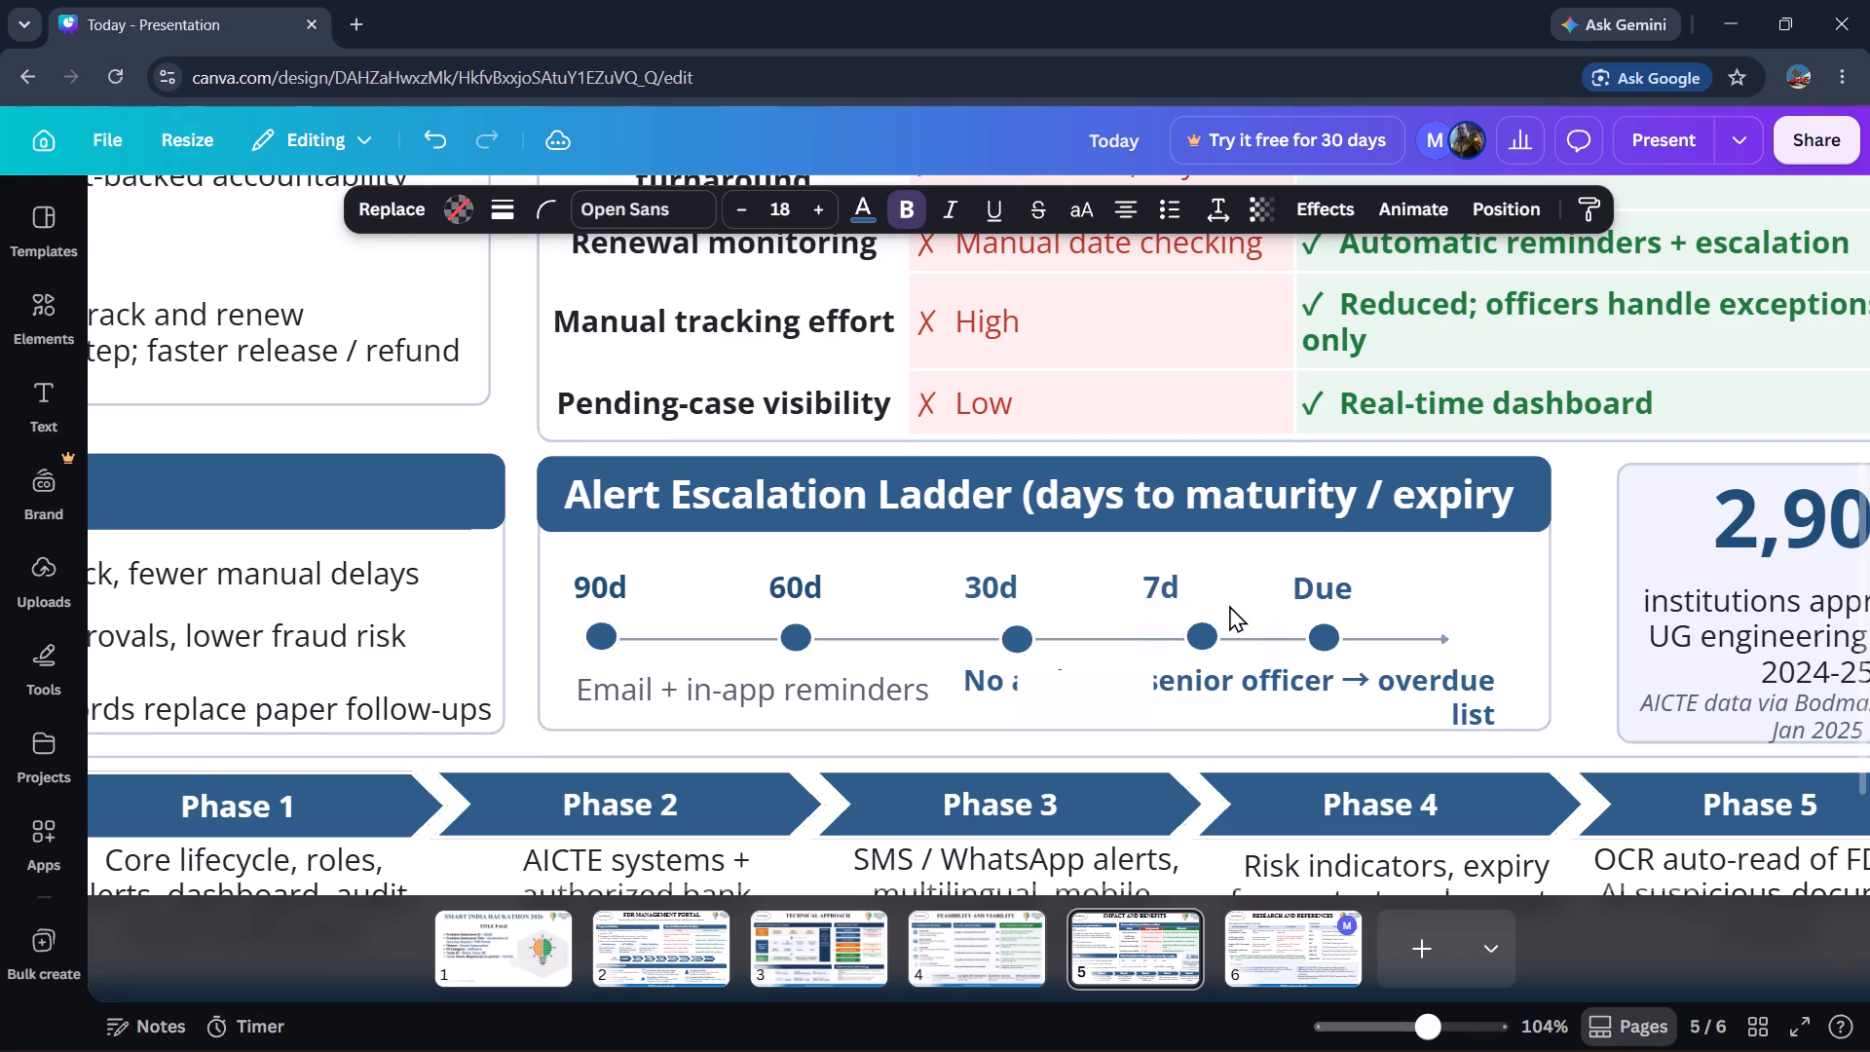
pyautogui.press('Right')
pyautogui.press('Right')
# Move the 7d dot left until it sits beneath the 7d label, and nudge it slightly down onto the timeline.
pyautogui.click(1206, 628)
pyautogui.press('Left')
pyautogui.press('Left')
pyautogui.press('Left')
pyautogui.press('Left')
pyautogui.press('Left')
pyautogui.press('Left')
pyautogui.press('Left')
pyautogui.press('Left')
pyautogui.press('Left')
pyautogui.press('Left')
pyautogui.press('Left')
pyautogui.press('Left')
pyautogui.press('Left')
pyautogui.press('Left')
pyautogui.press('Left')
pyautogui.press('Left')
pyautogui.press('Left')
pyautogui.press('Left')
pyautogui.press('Left')
pyautogui.press('Left')
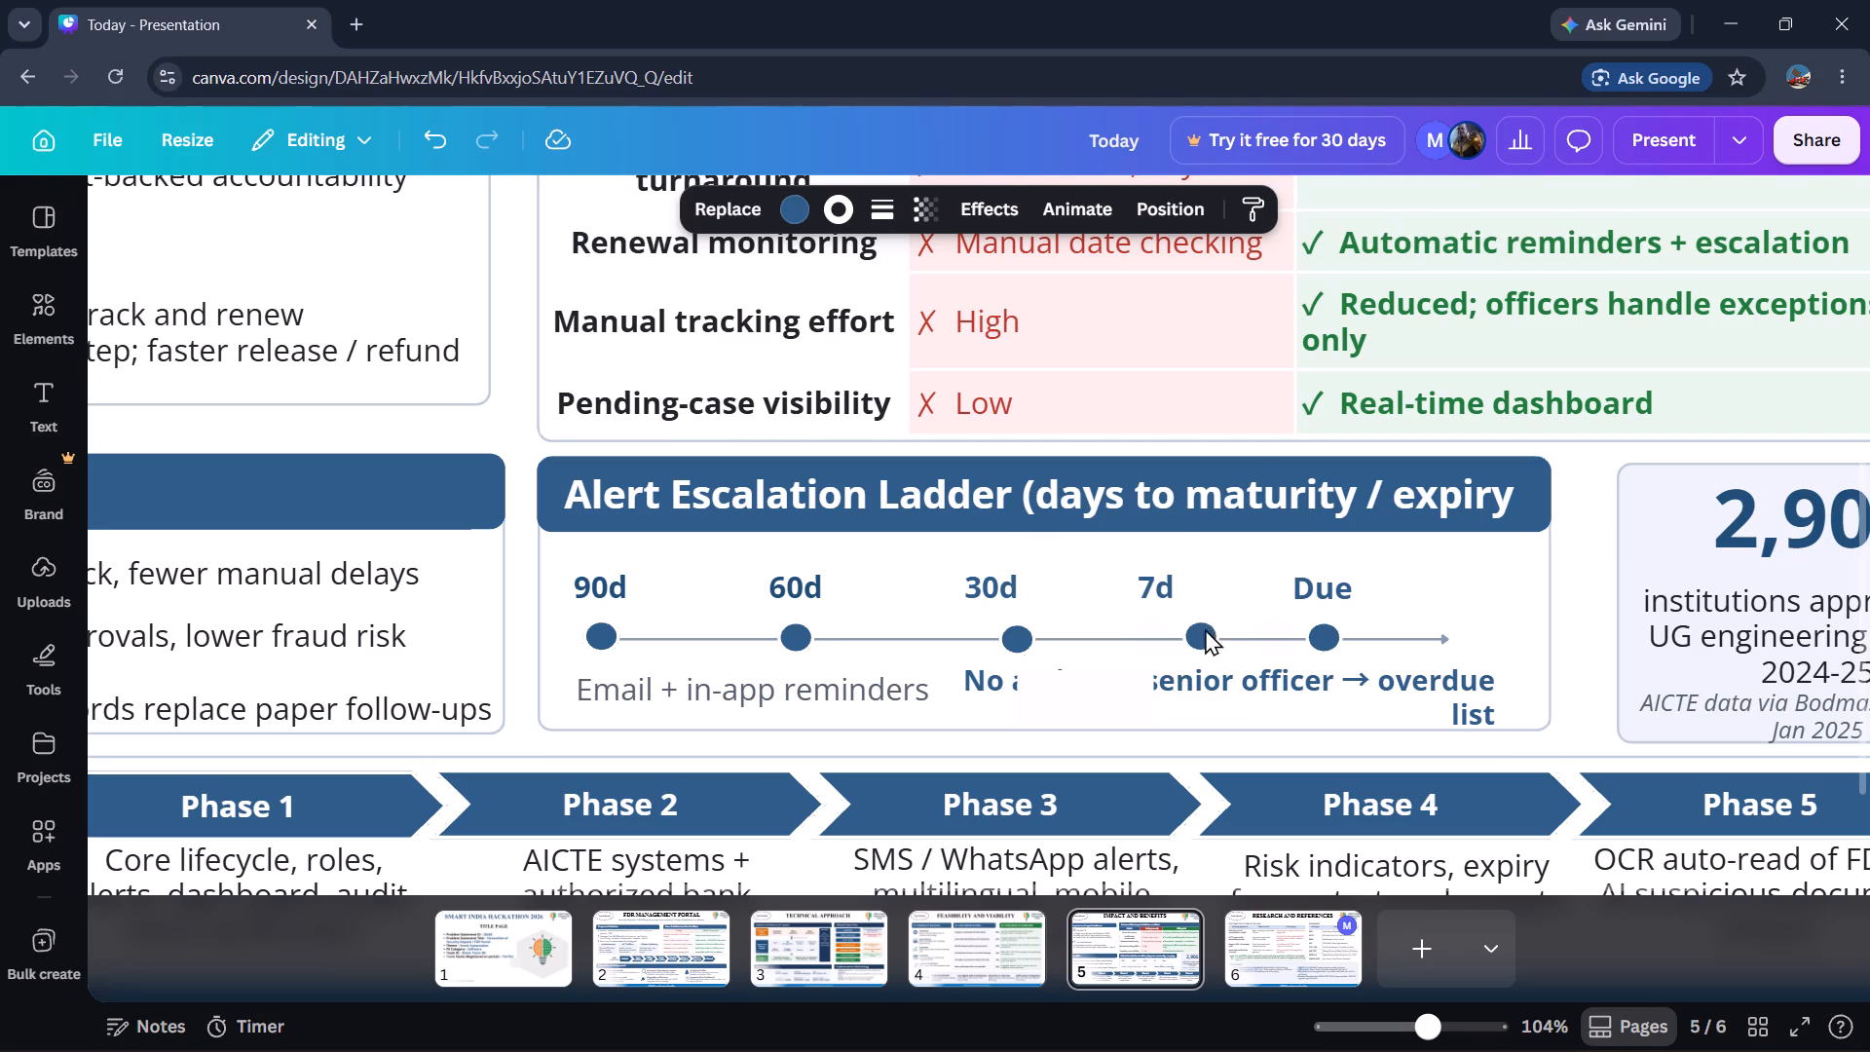
pyautogui.press('Left')
pyautogui.press('Left')
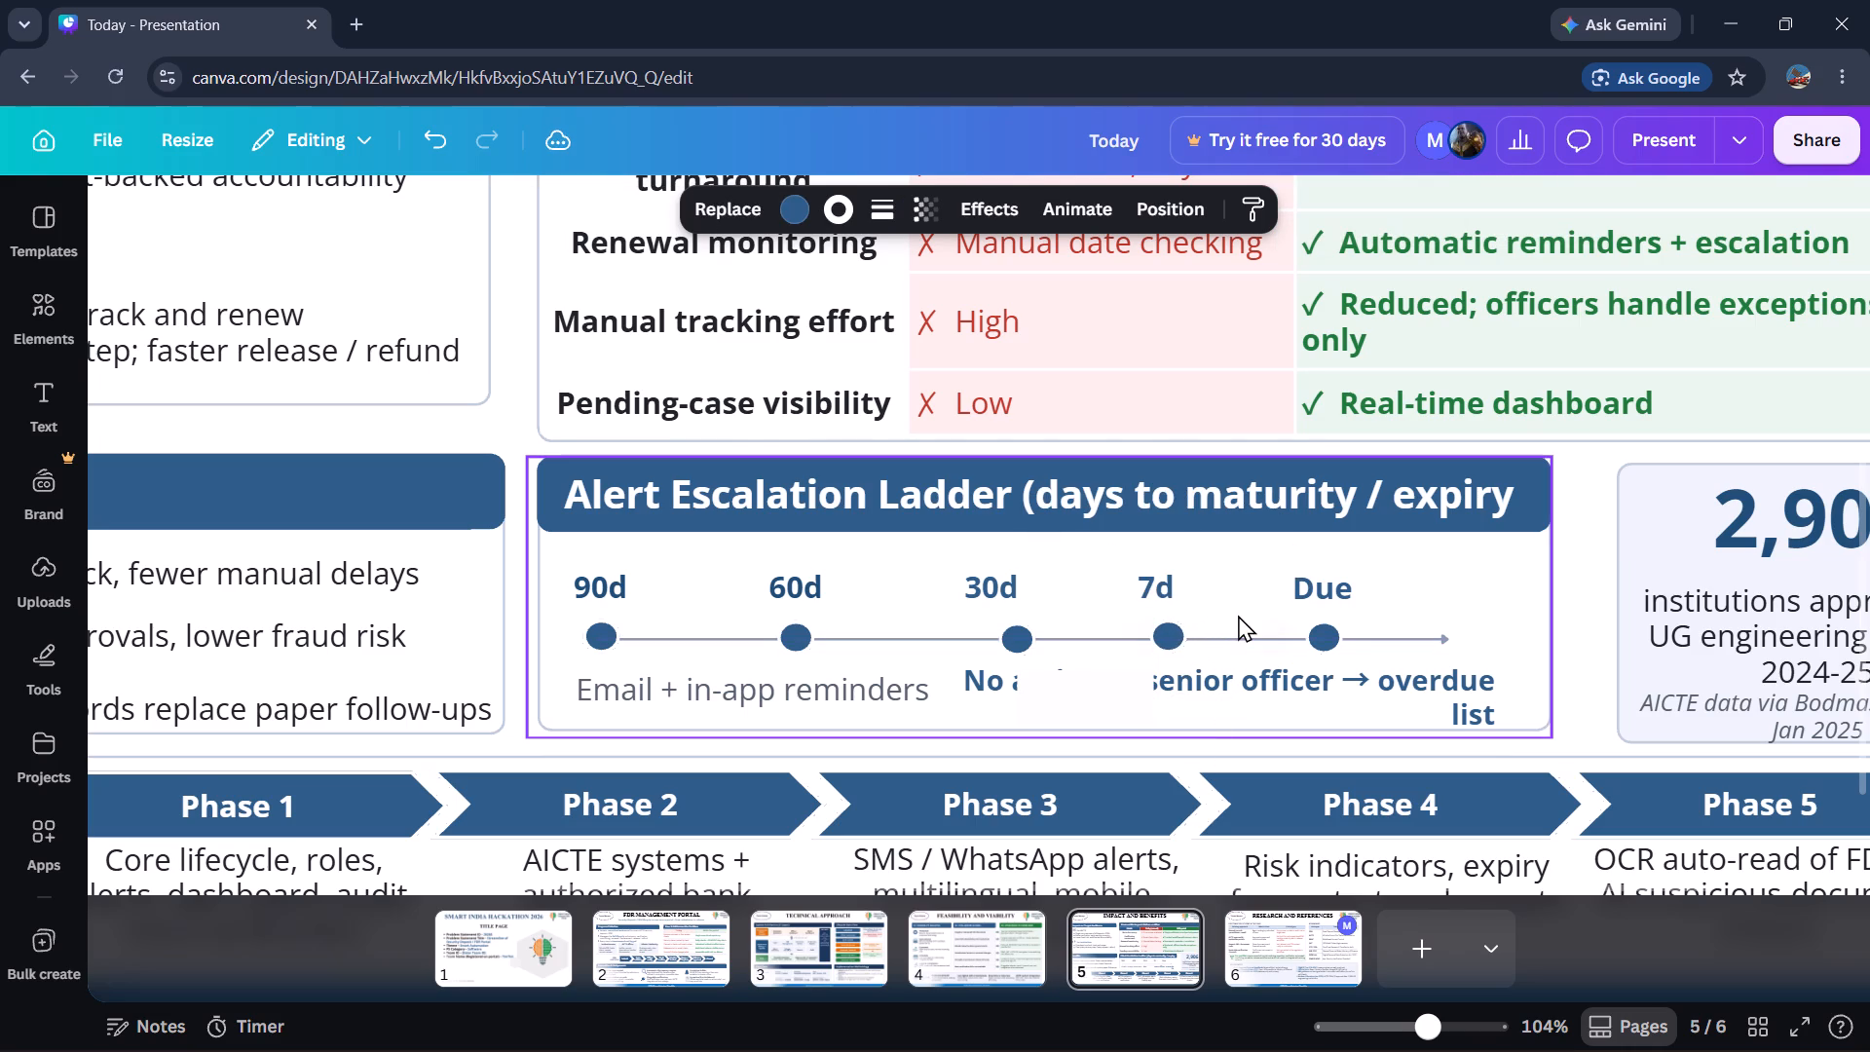
pyautogui.press('Left')
pyautogui.press('Left')
pyautogui.press('Left')
pyautogui.press('Left')
pyautogui.press('Left')
pyautogui.press('Left')
pyautogui.press('Left')
pyautogui.press('Down')
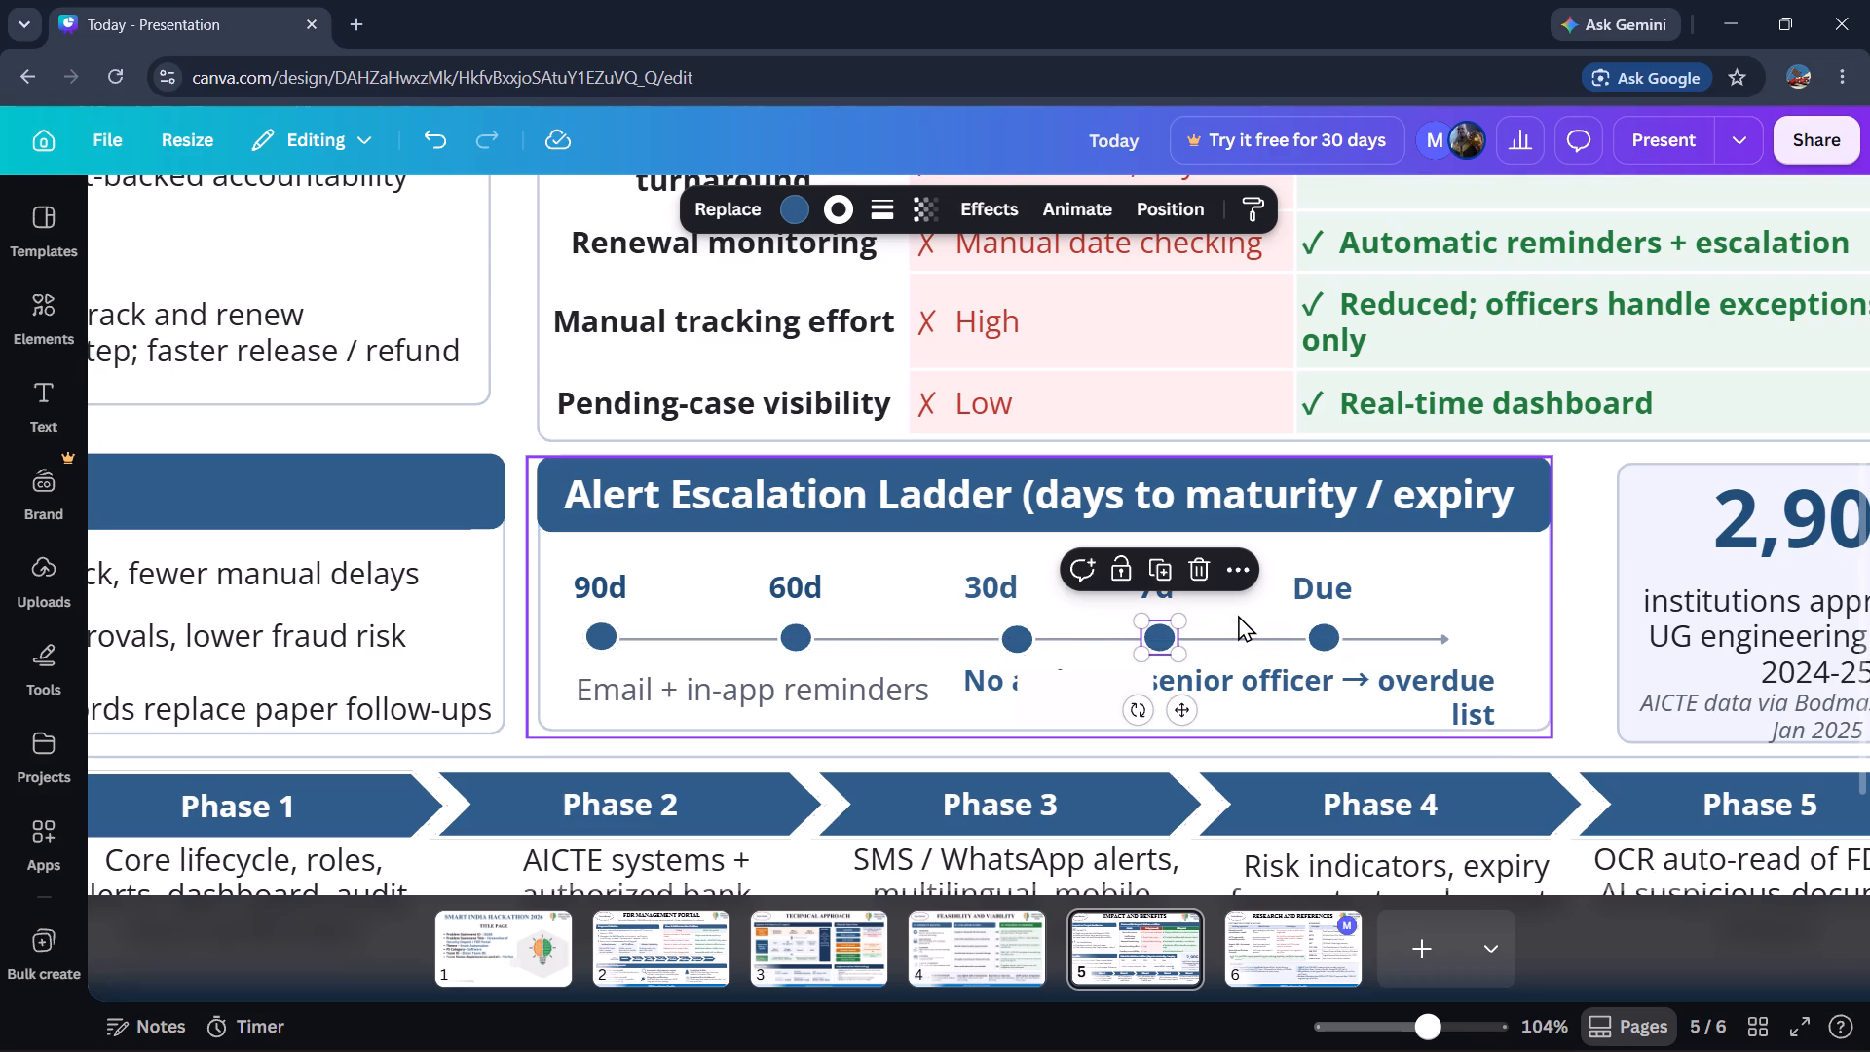
pyautogui.press('Left')
pyautogui.press('Right')
# Delete the white rectangle covering part of the "No action → senior officer → overdue list" caption.
pyautogui.click(1061, 687)
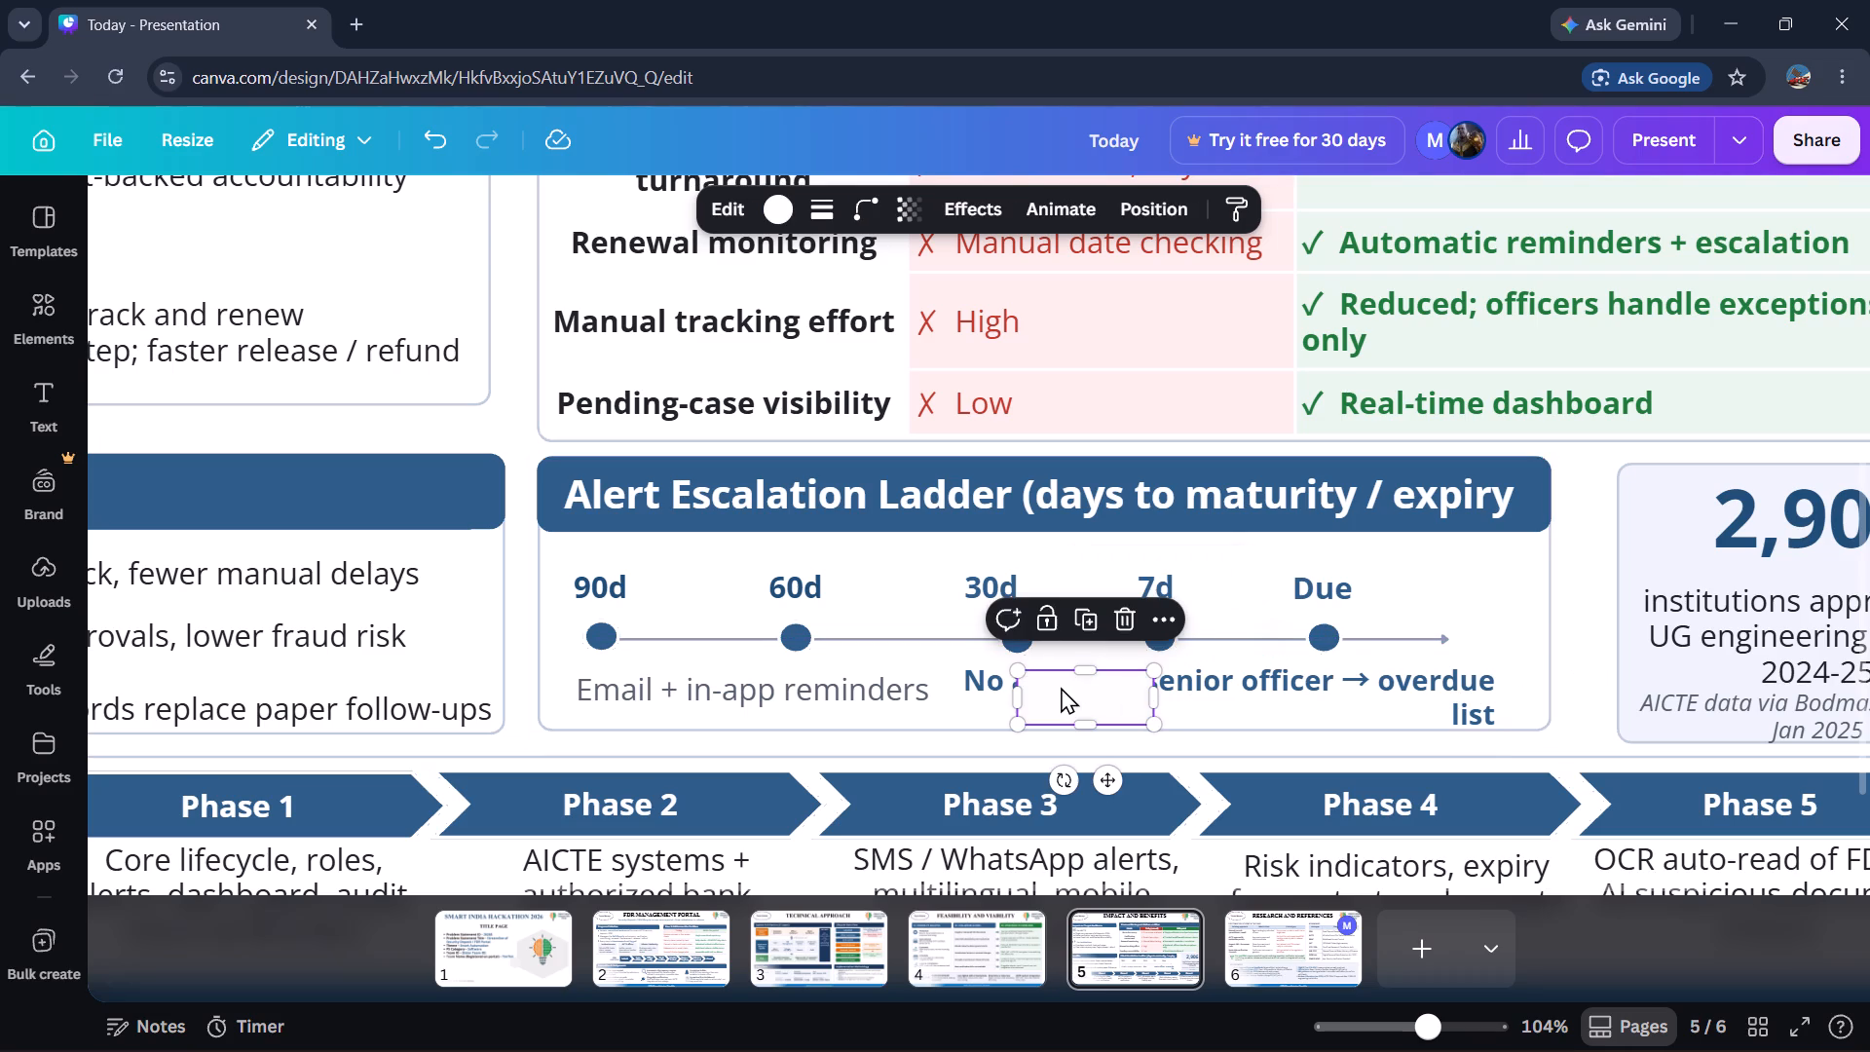
pyautogui.press('Delete')
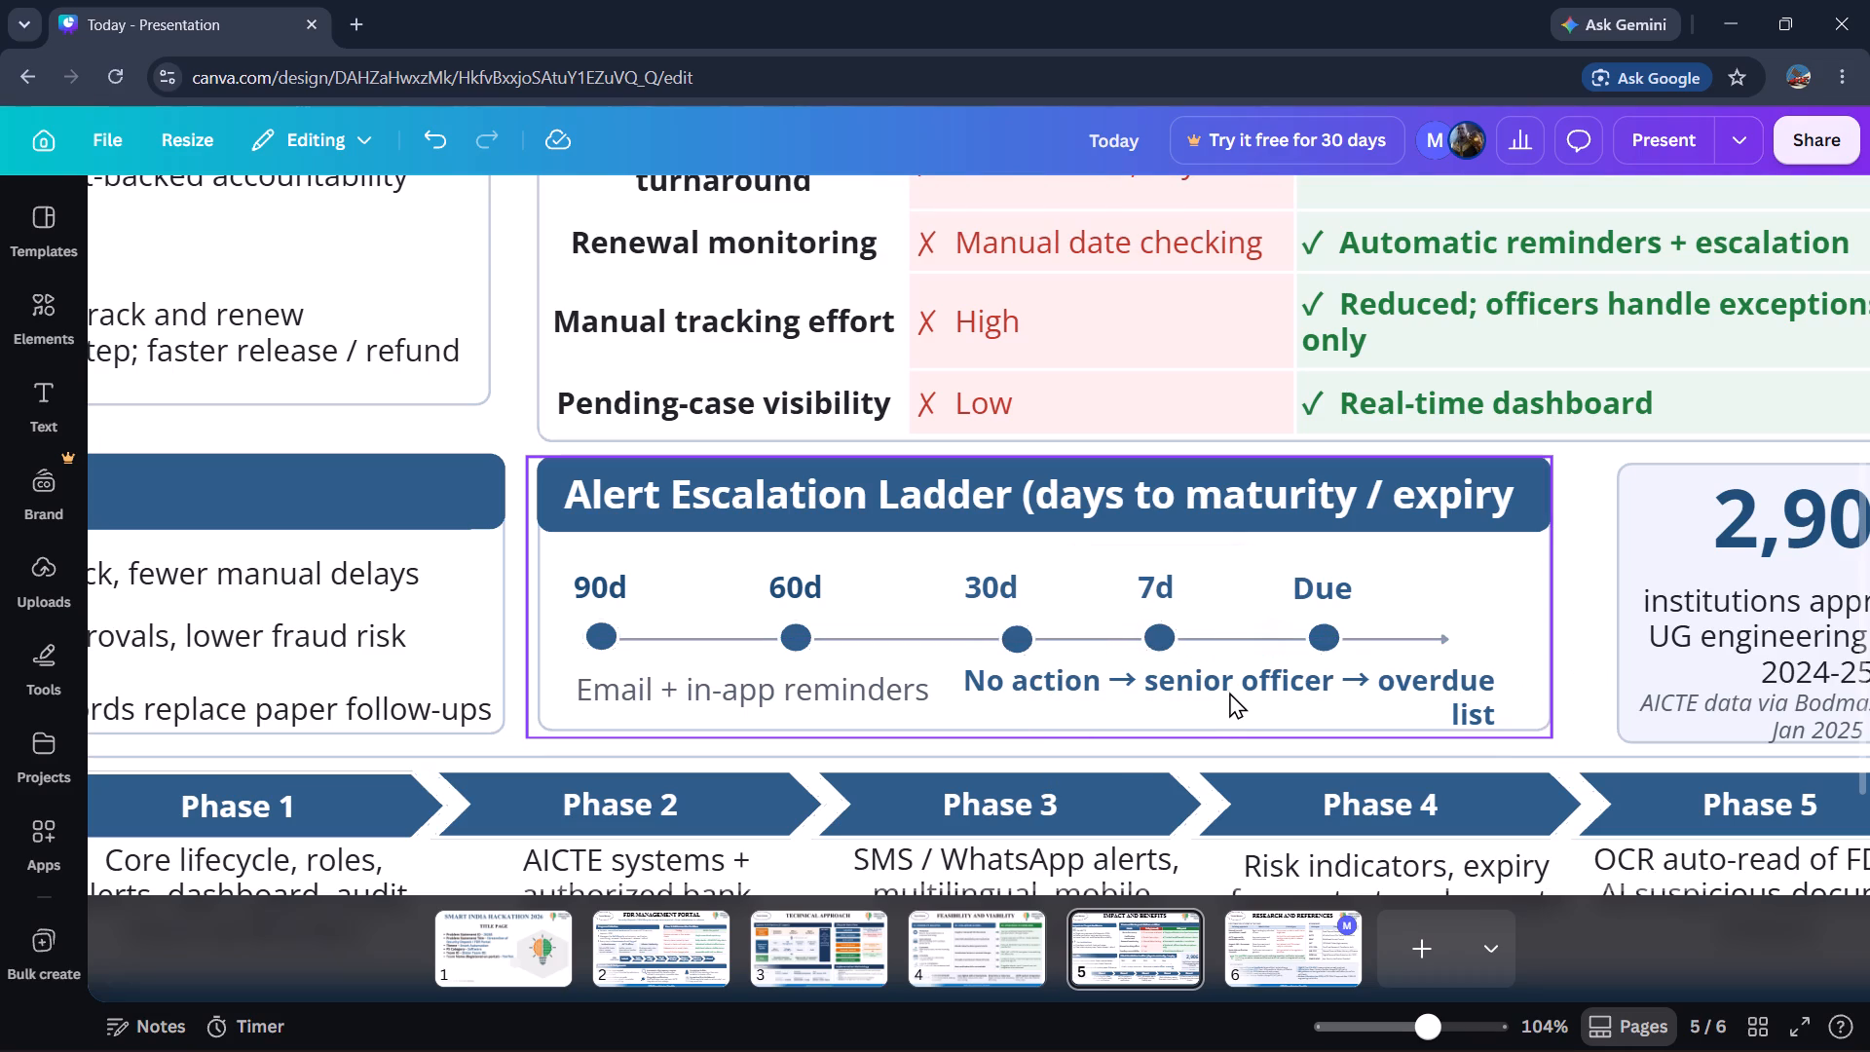
# Ungroup the "No action → senior officer → overdue list" caption, duplicate it and place the copy directly below the original.
pyautogui.click(1229, 691)
pyautogui.click(1248, 665)
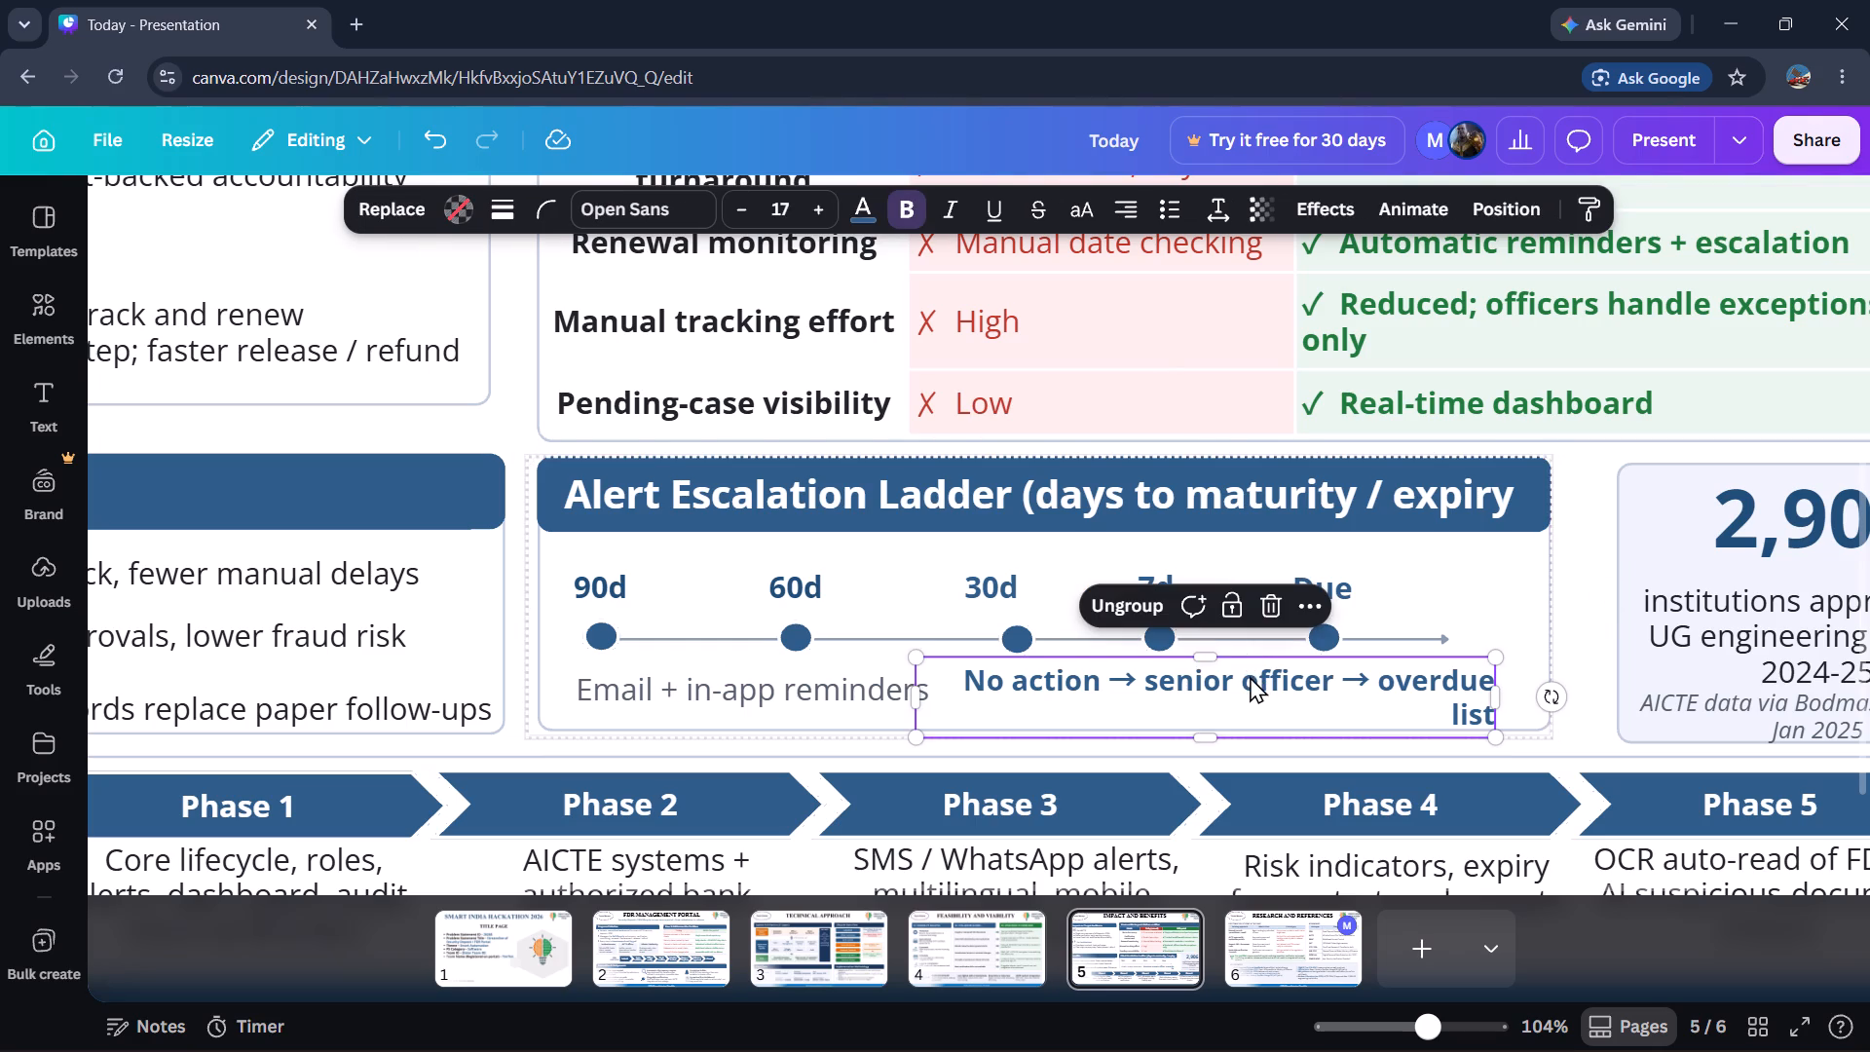
pyautogui.click(1120, 594)
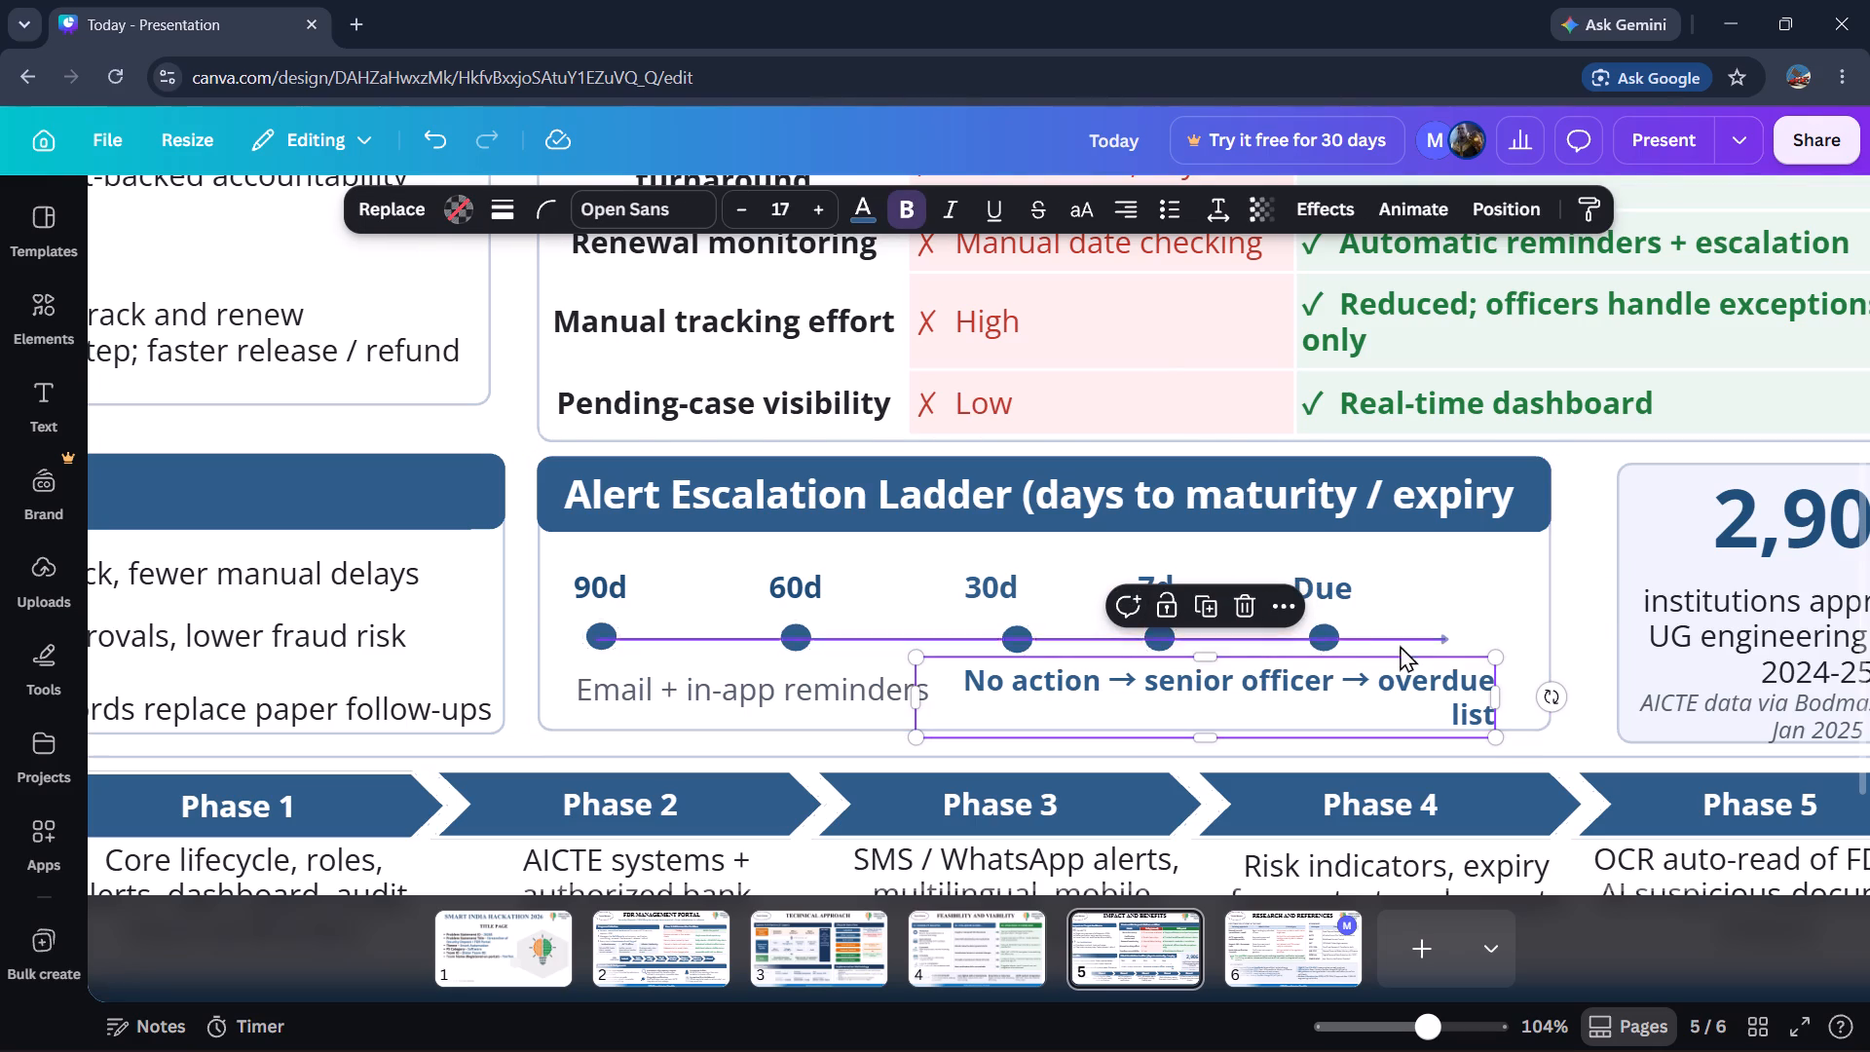
pyautogui.click(1218, 605)
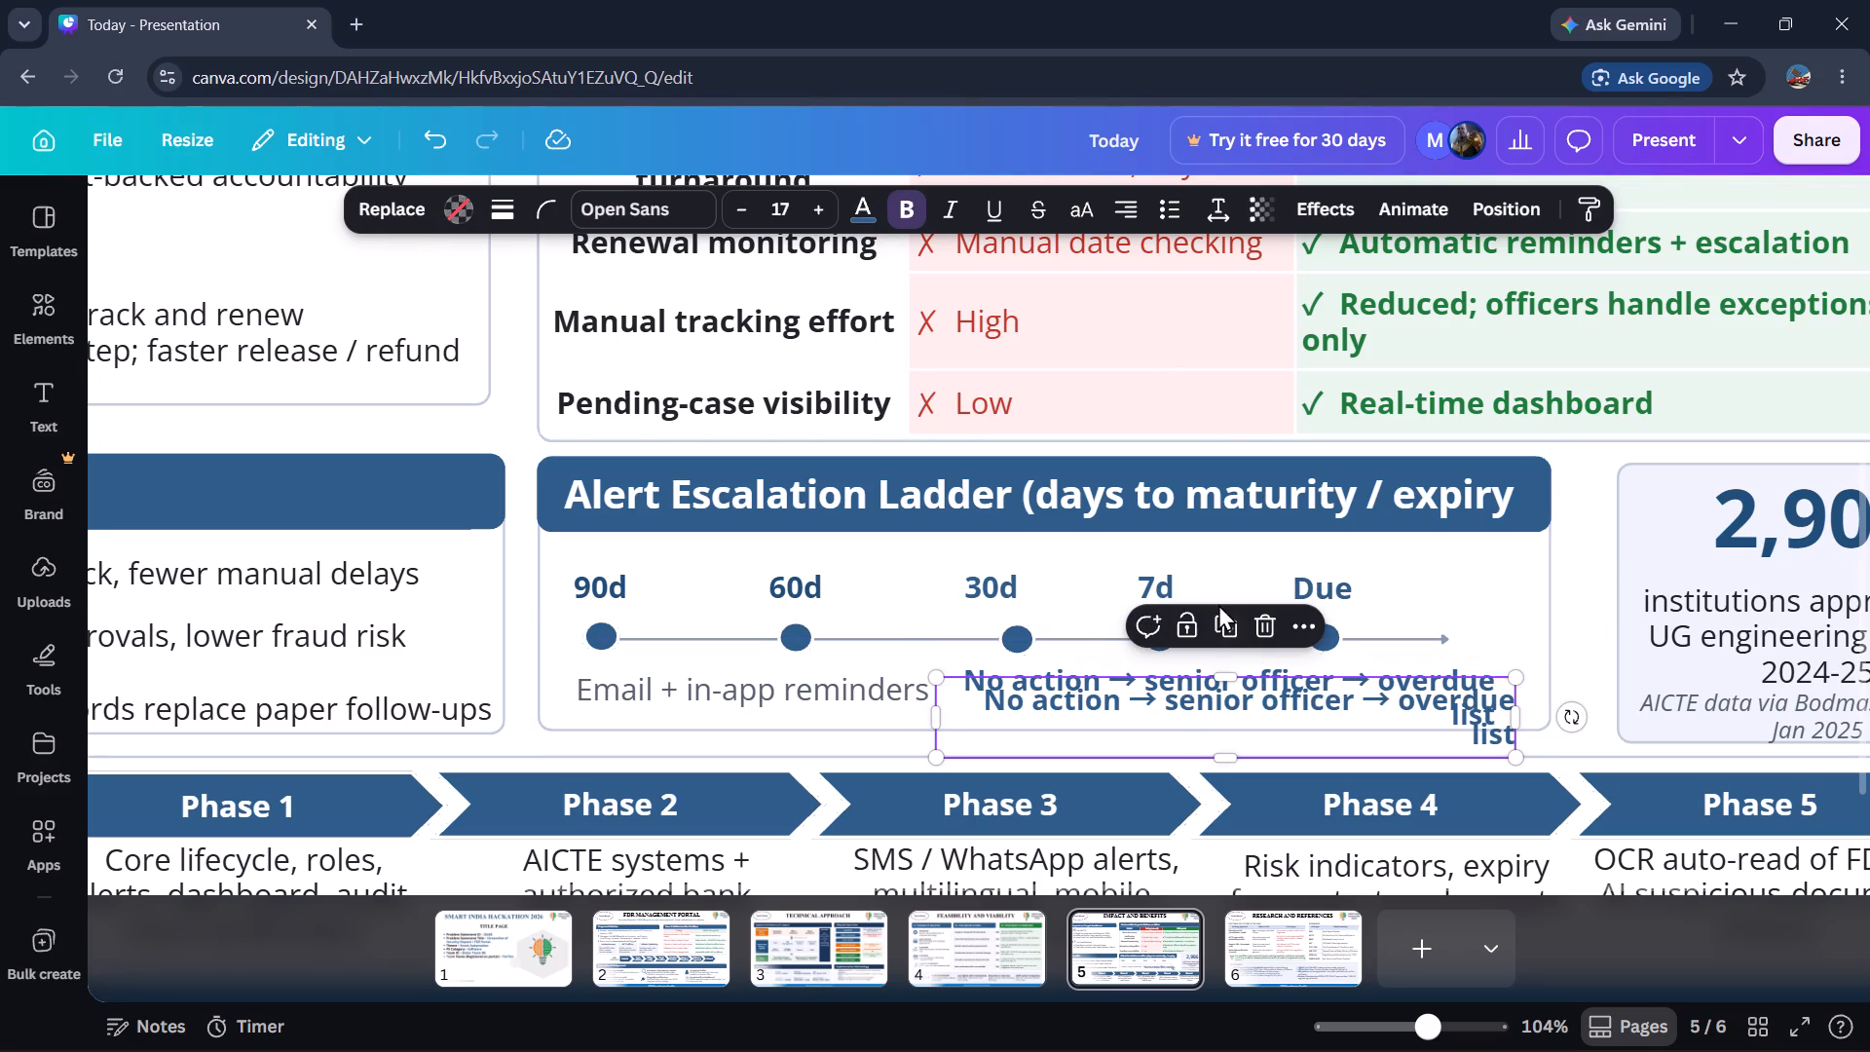
pyautogui.moveTo(1180, 706); pyautogui.dragTo(1155, 733)
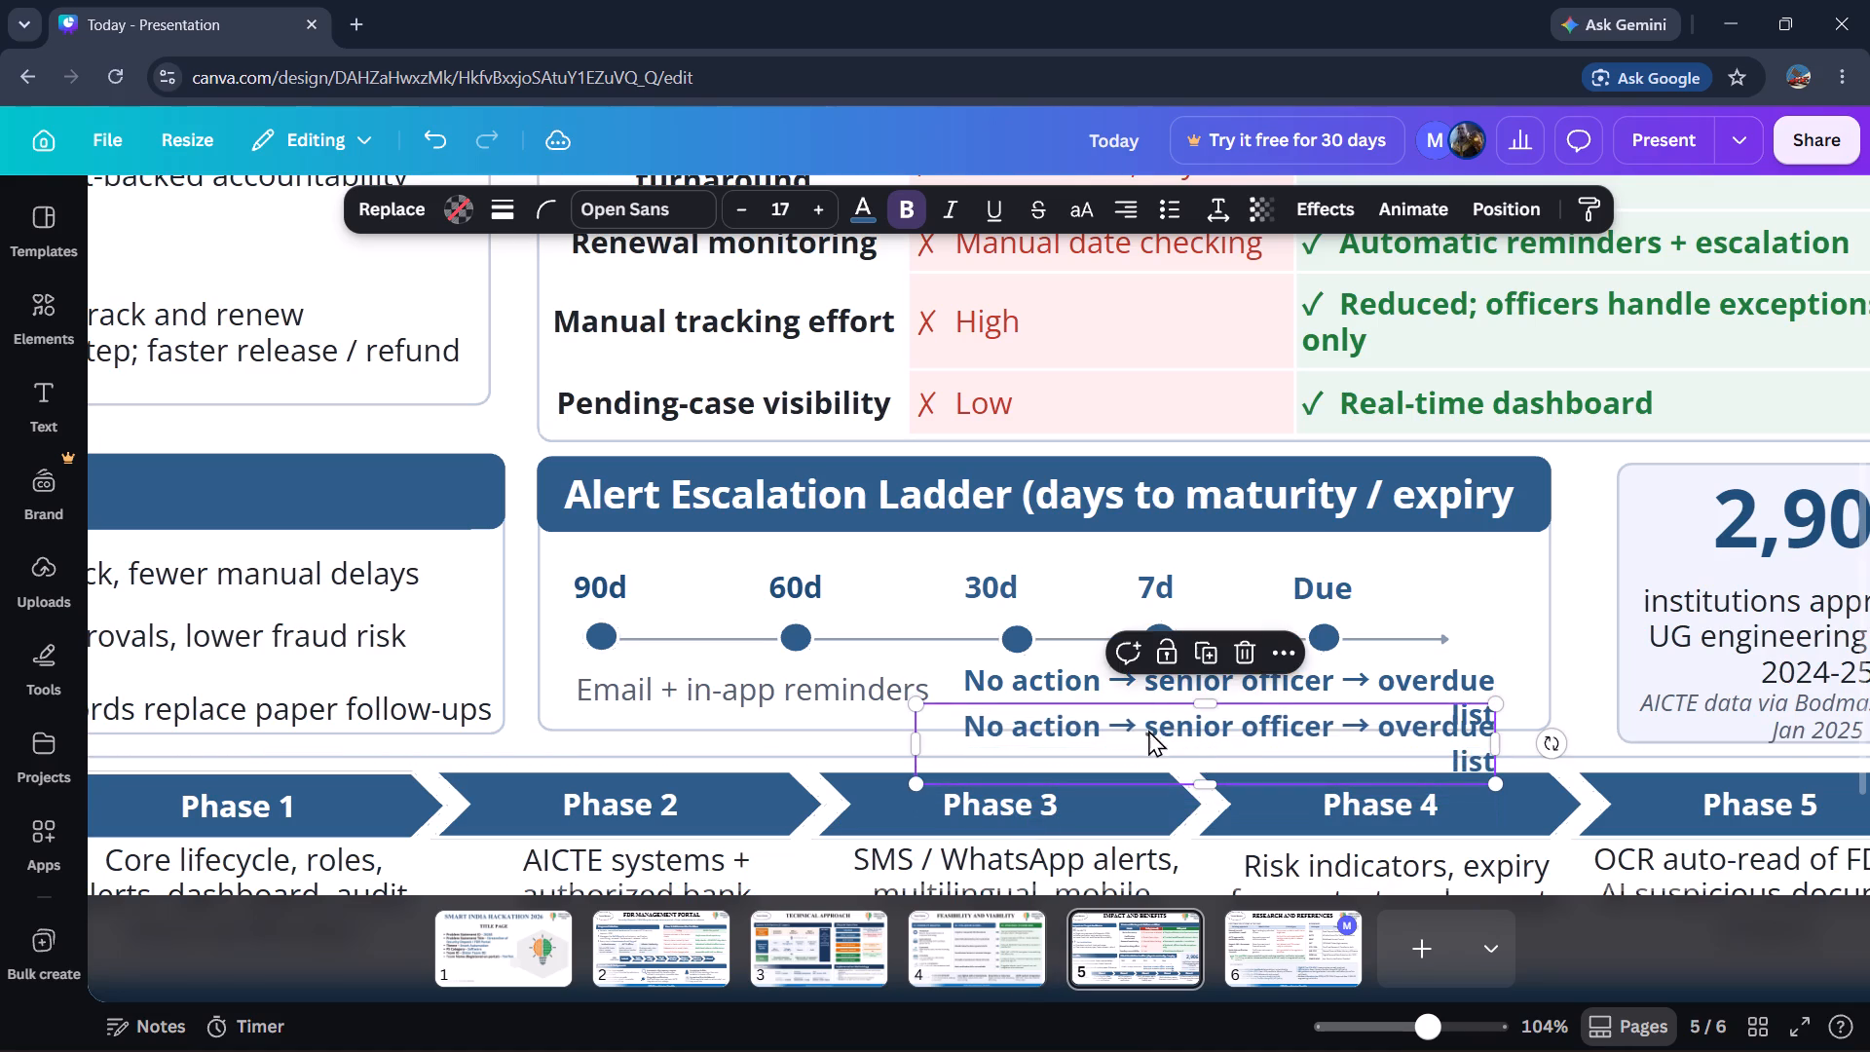
# Trim the duplicated caption's text to "senior officer" only.
pyautogui.doubleClick(1013, 723)
pyautogui.click(982, 728)
pyautogui.moveTo(982, 727); pyautogui.dragTo(1085, 701)
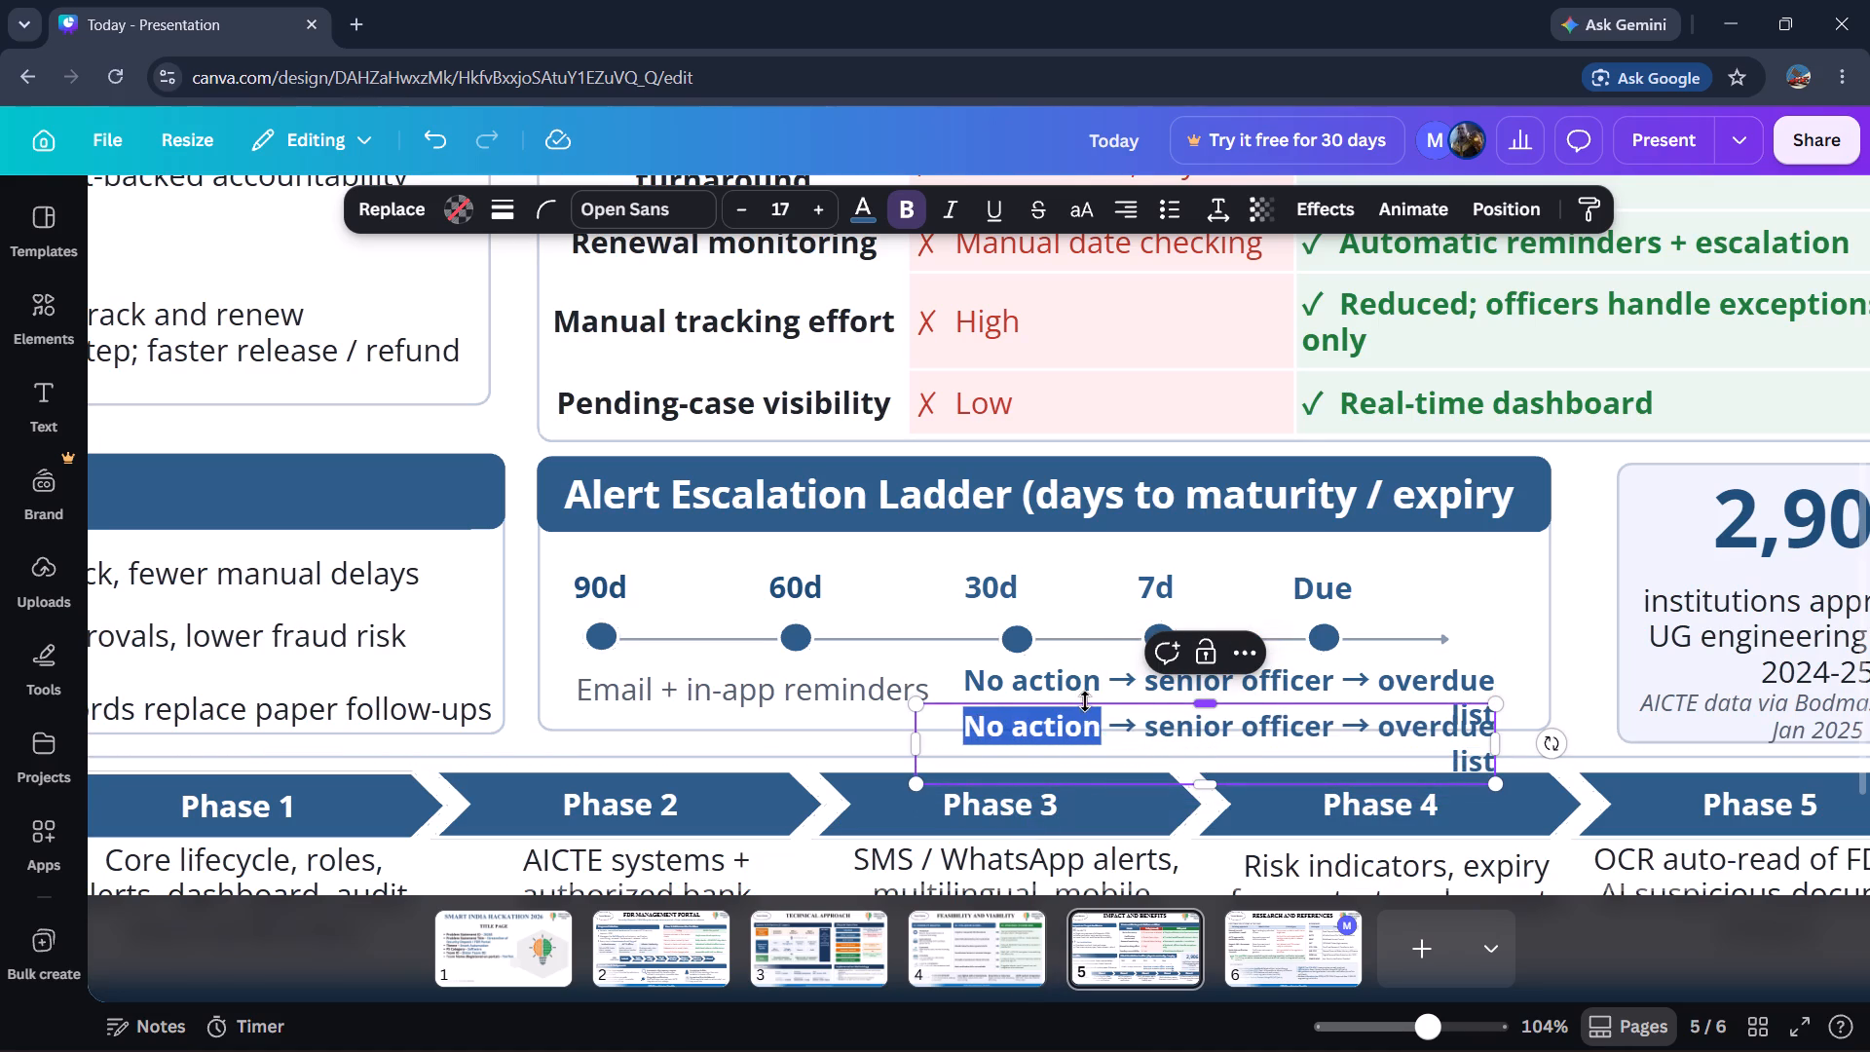
pyautogui.moveTo(1085, 701); pyautogui.dragTo(1126, 719)
pyautogui.press('BackSpace')
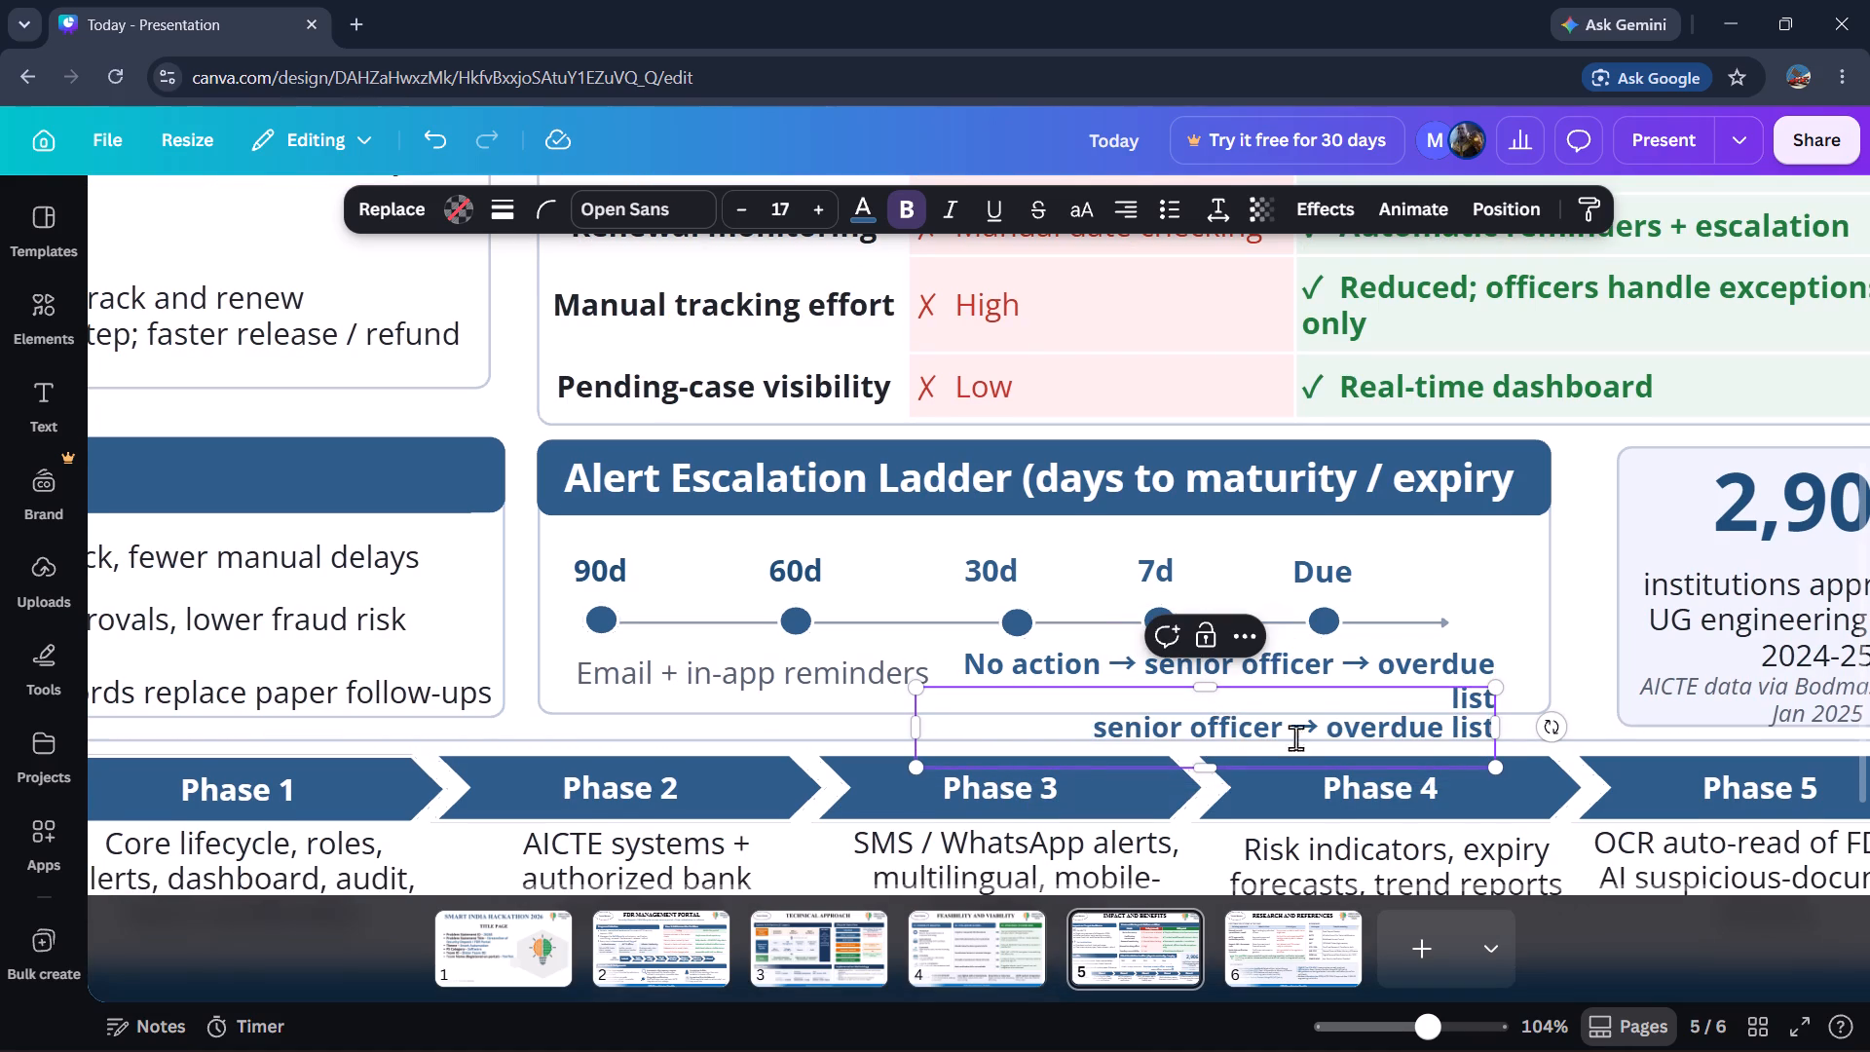
pyautogui.moveTo(1295, 733); pyautogui.dragTo(1484, 706)
pyautogui.press('BackSpace')
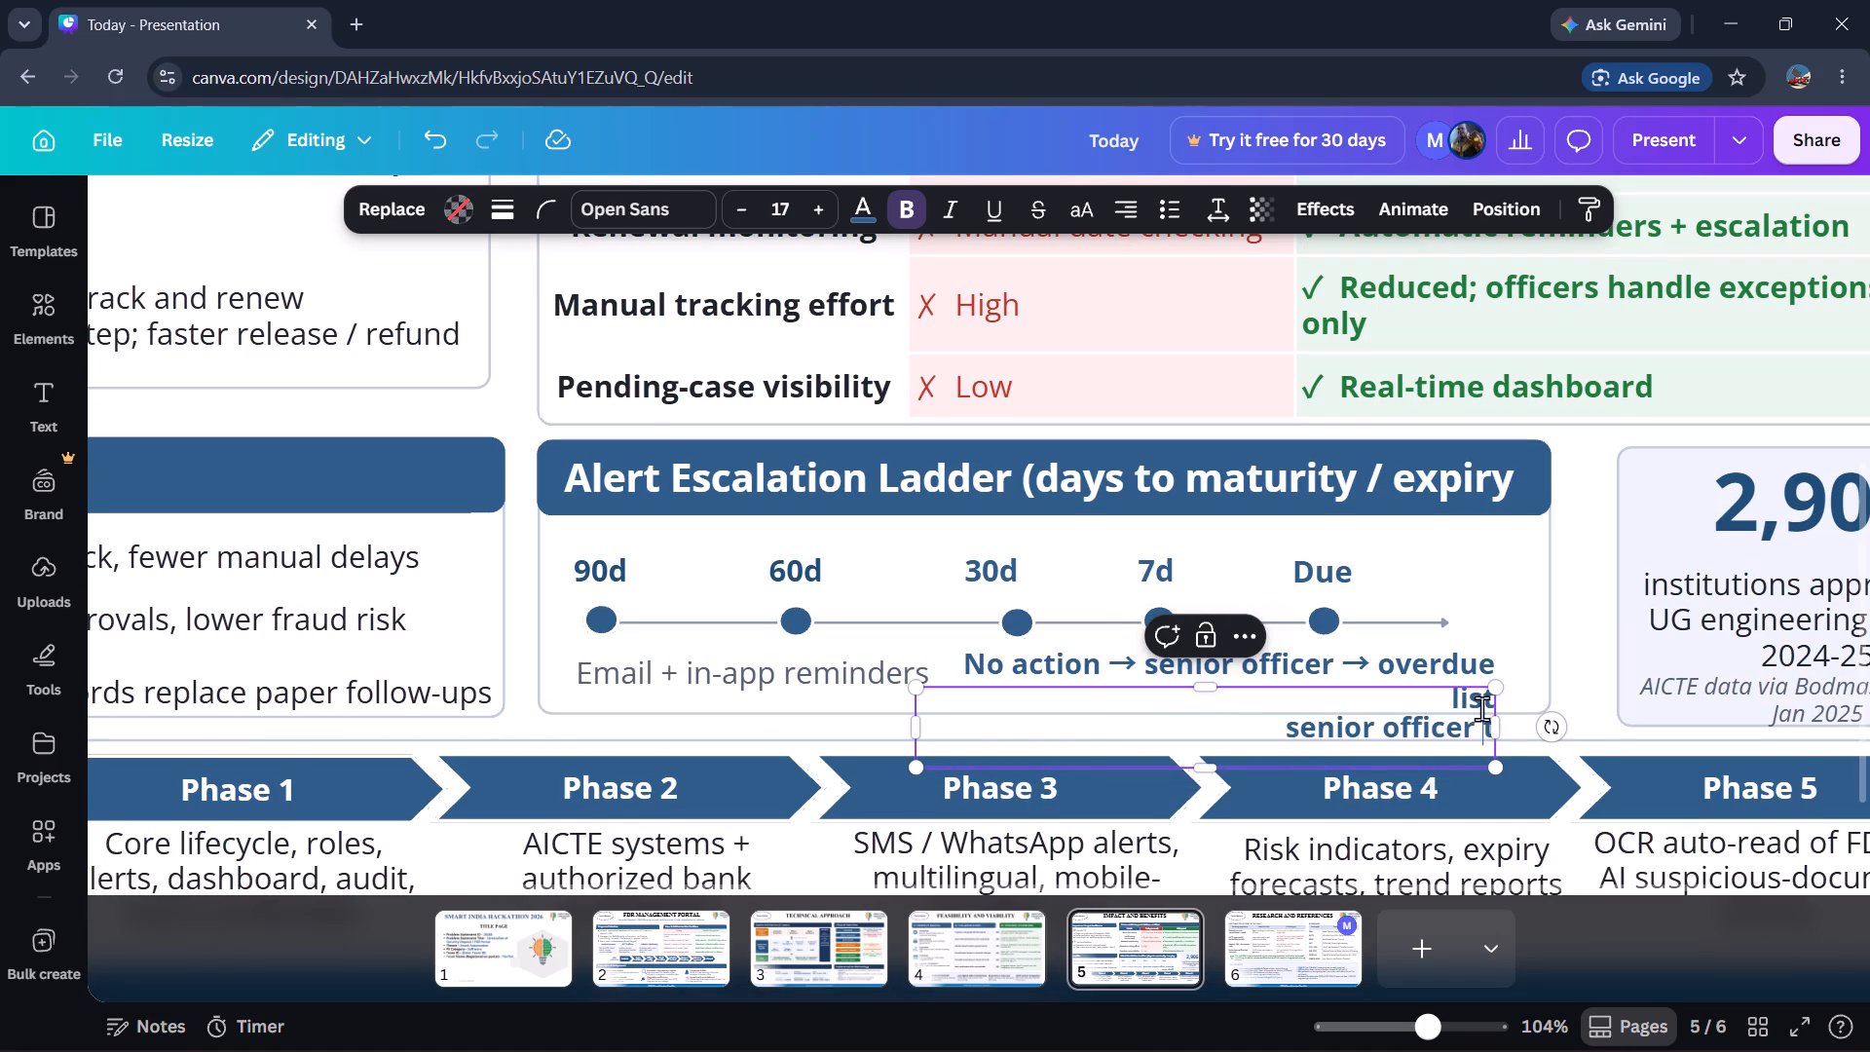
pyautogui.press('Right')
pyautogui.press('Right')
pyautogui.press('BackSpace')
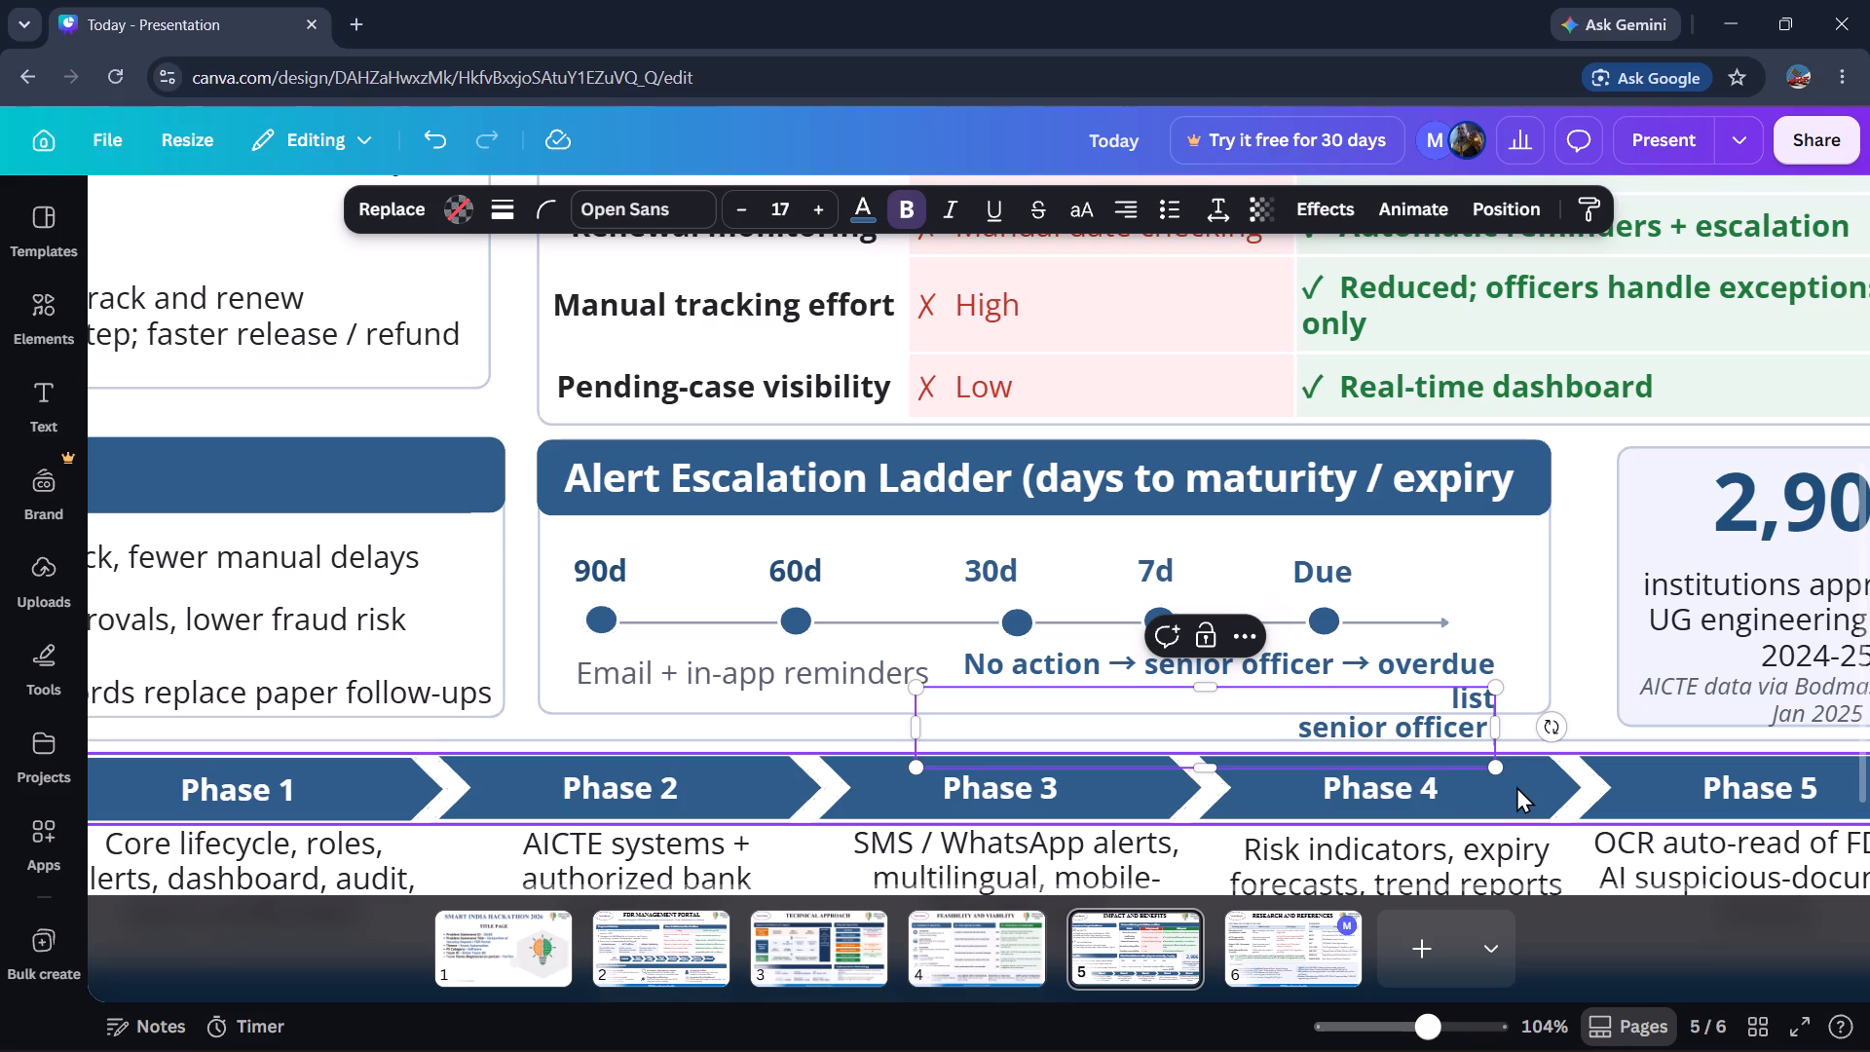
pyautogui.press('BackSpace')
pyautogui.click(1535, 659)
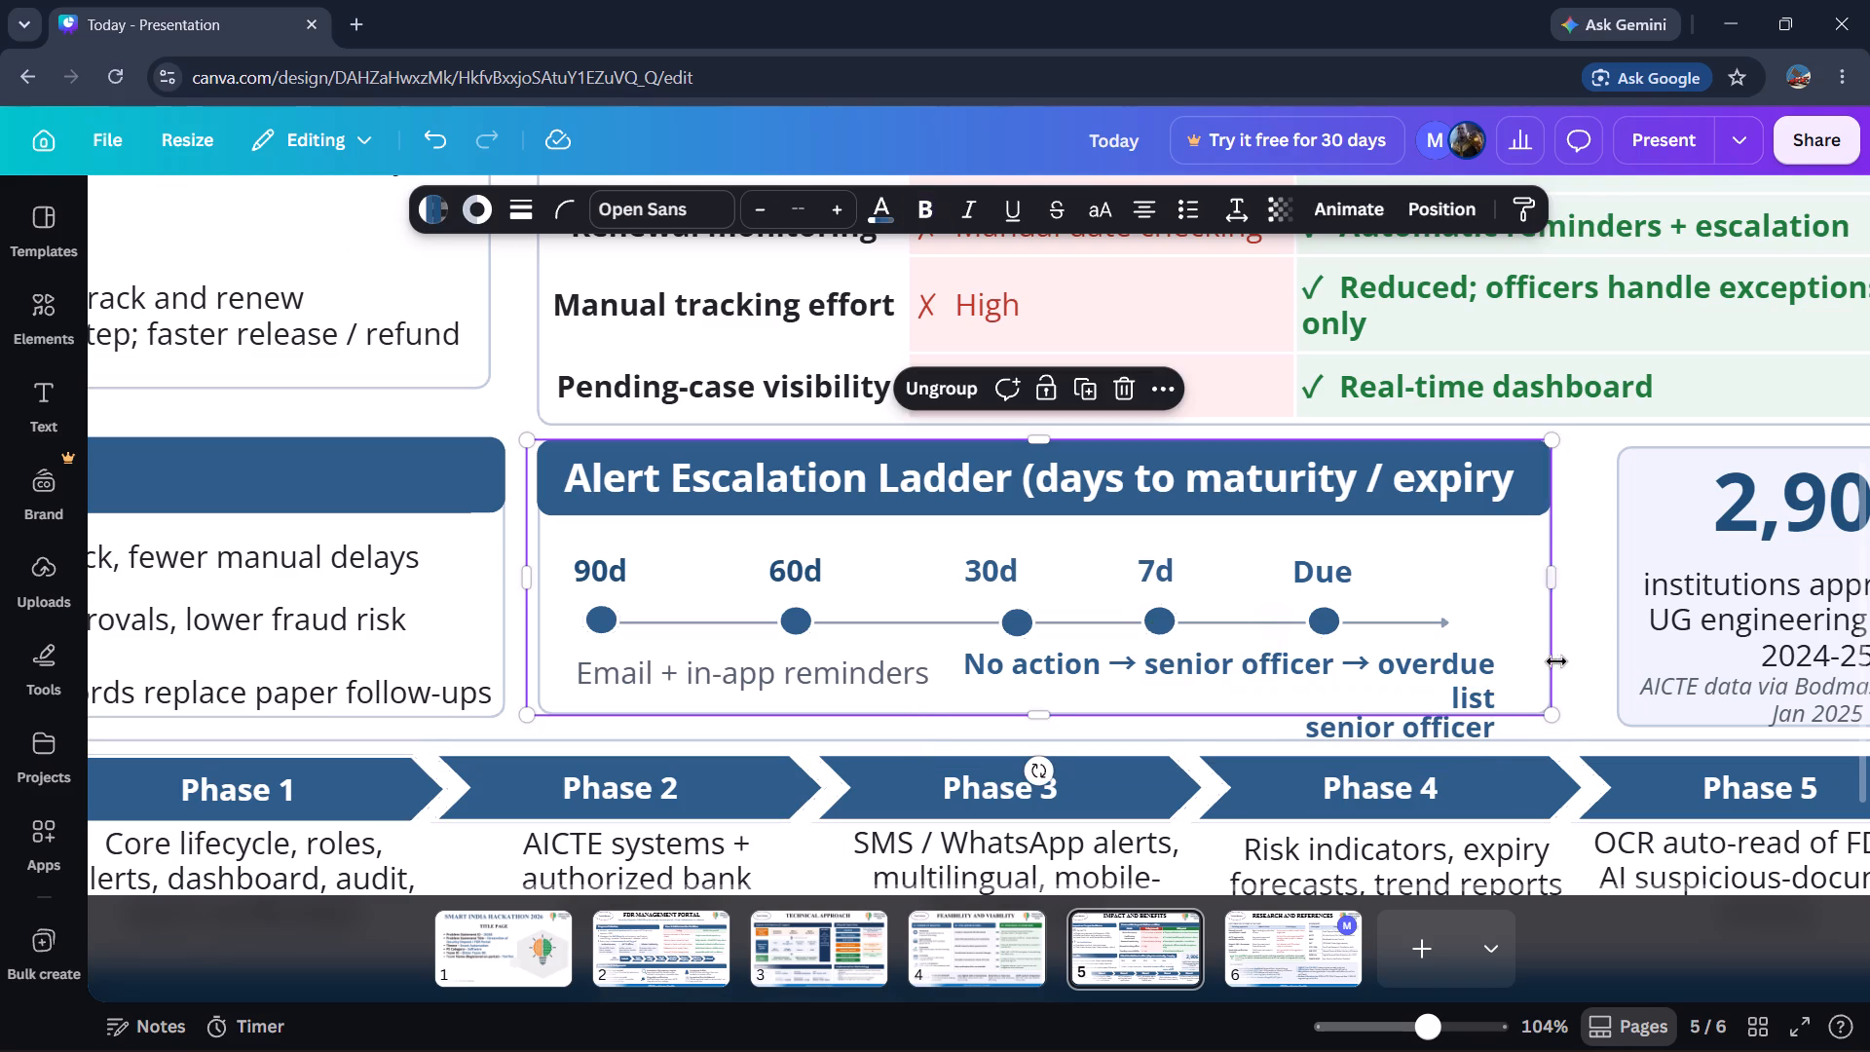
# Left-align the "senior officer" copy, narrow its box until the text wraps onto two lines, and place it below the original caption.
pyautogui.moveTo(1386, 735); pyautogui.dragTo(1203, 676)
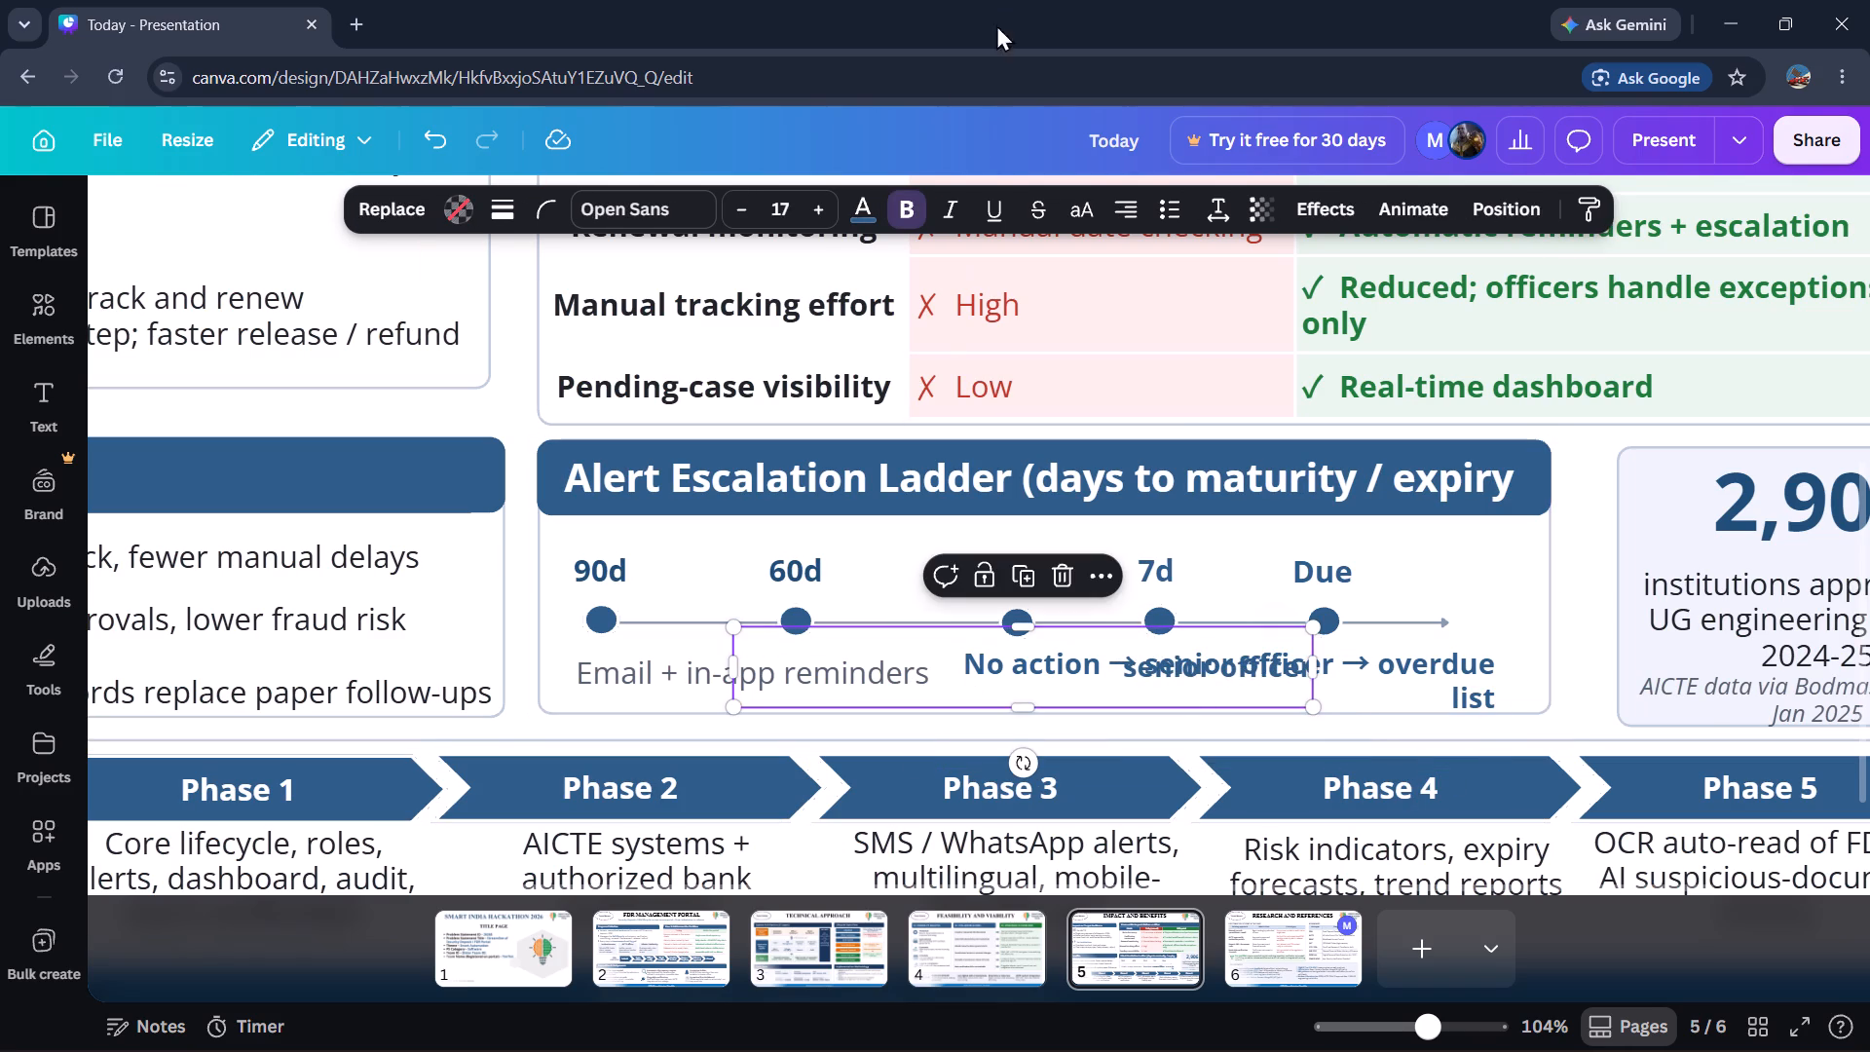
pyautogui.click(1135, 207)
pyautogui.click(1135, 207)
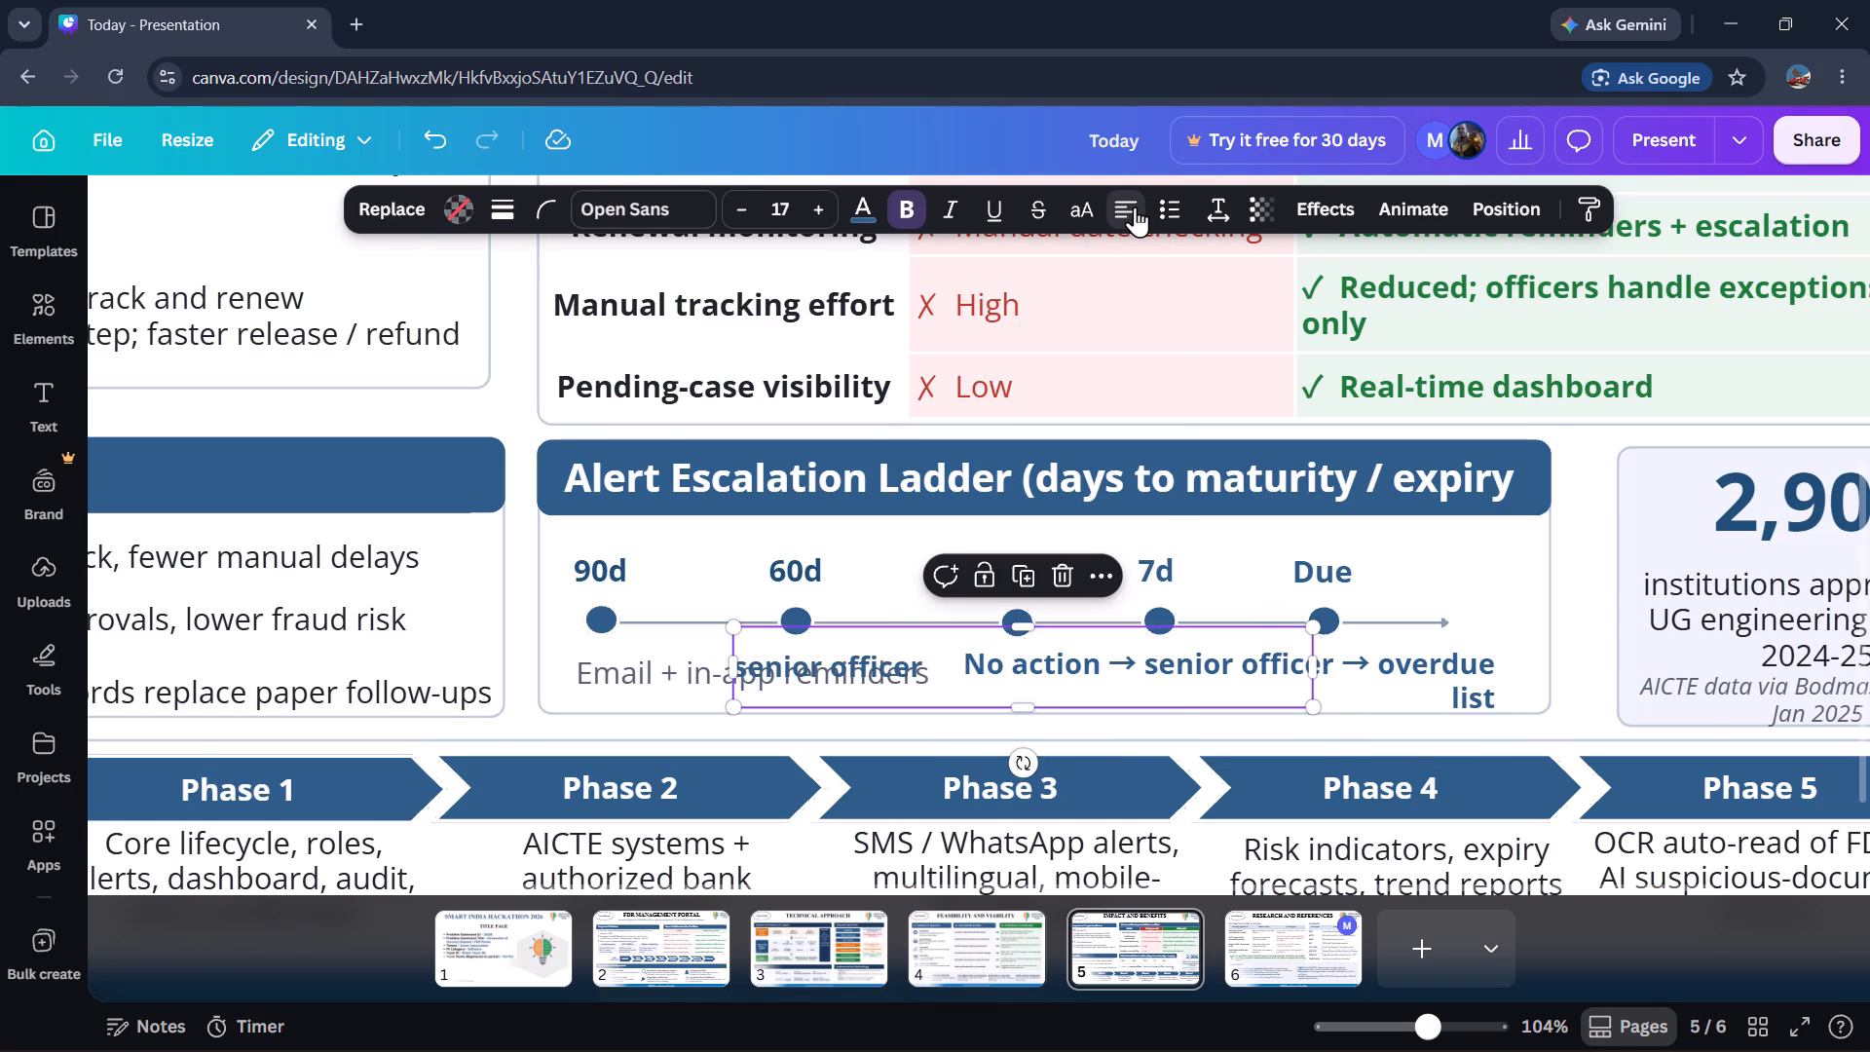
pyautogui.moveTo(1314, 663); pyautogui.dragTo(841, 695)
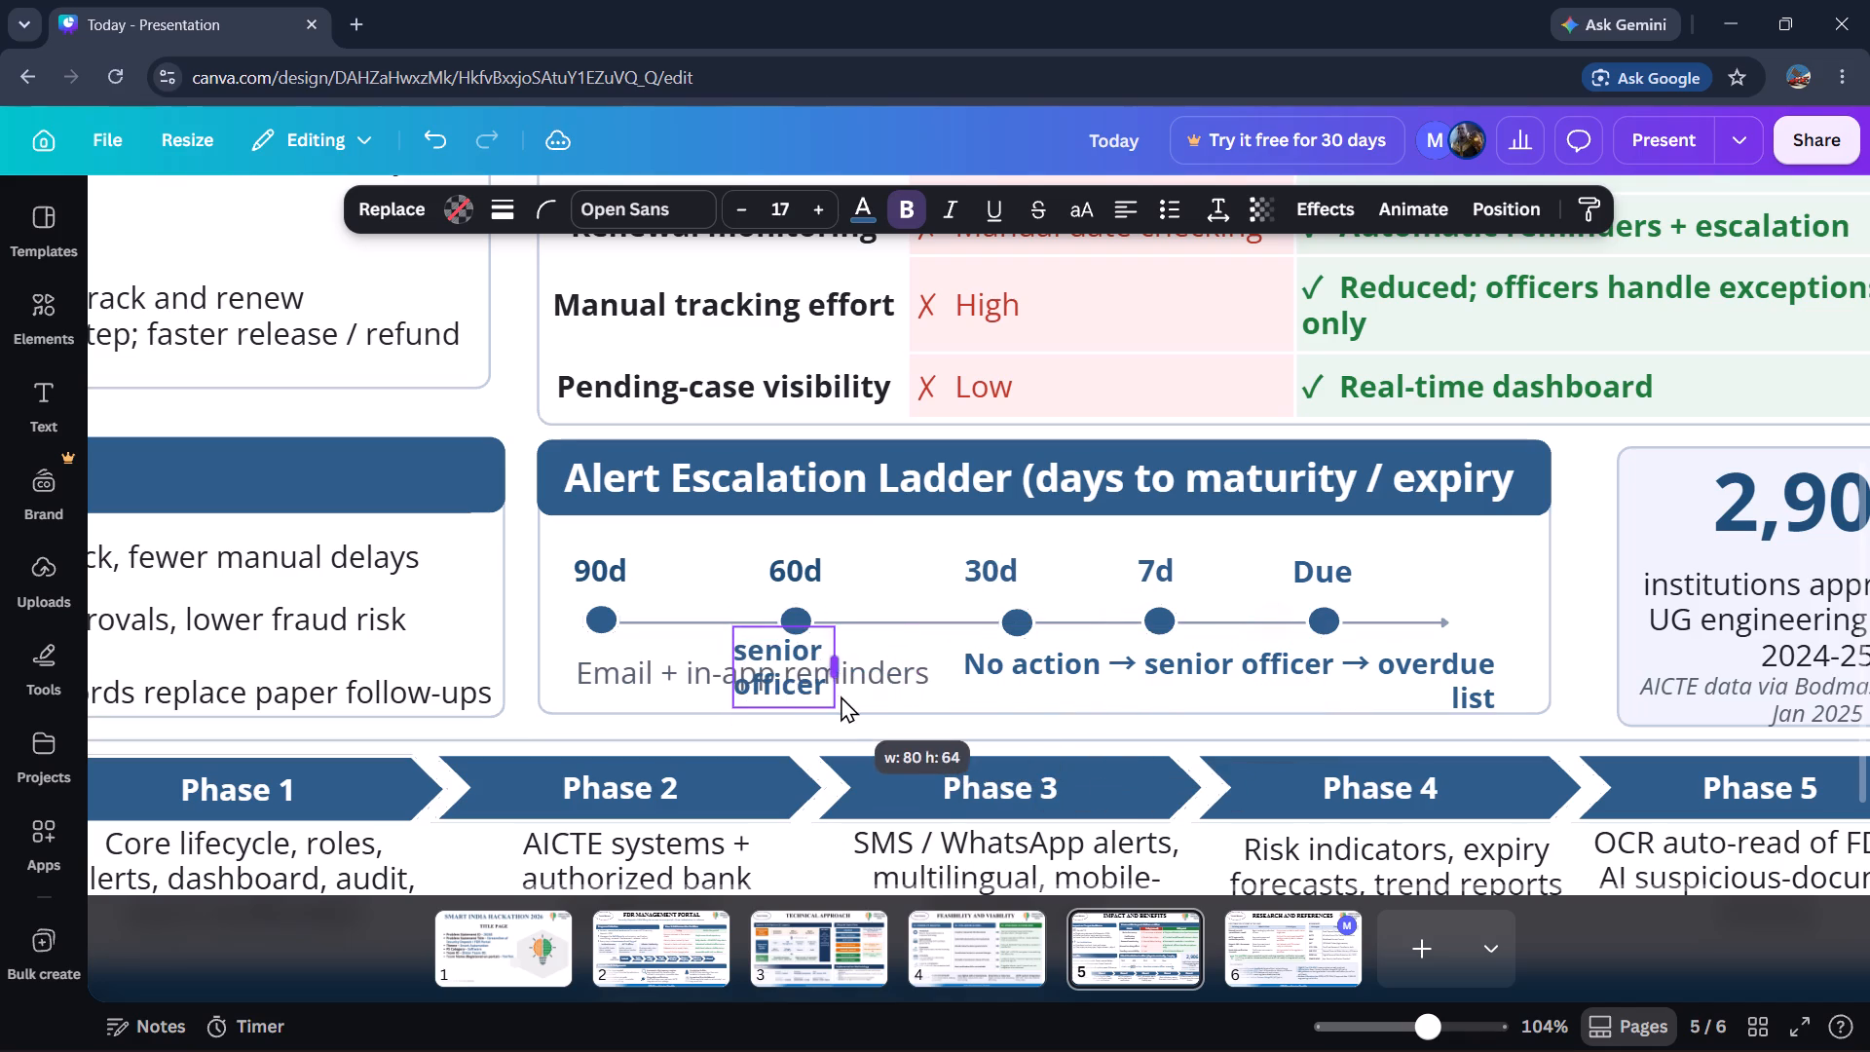
pyautogui.moveTo(841, 695); pyautogui.dragTo(841, 695)
pyautogui.click(889, 695)
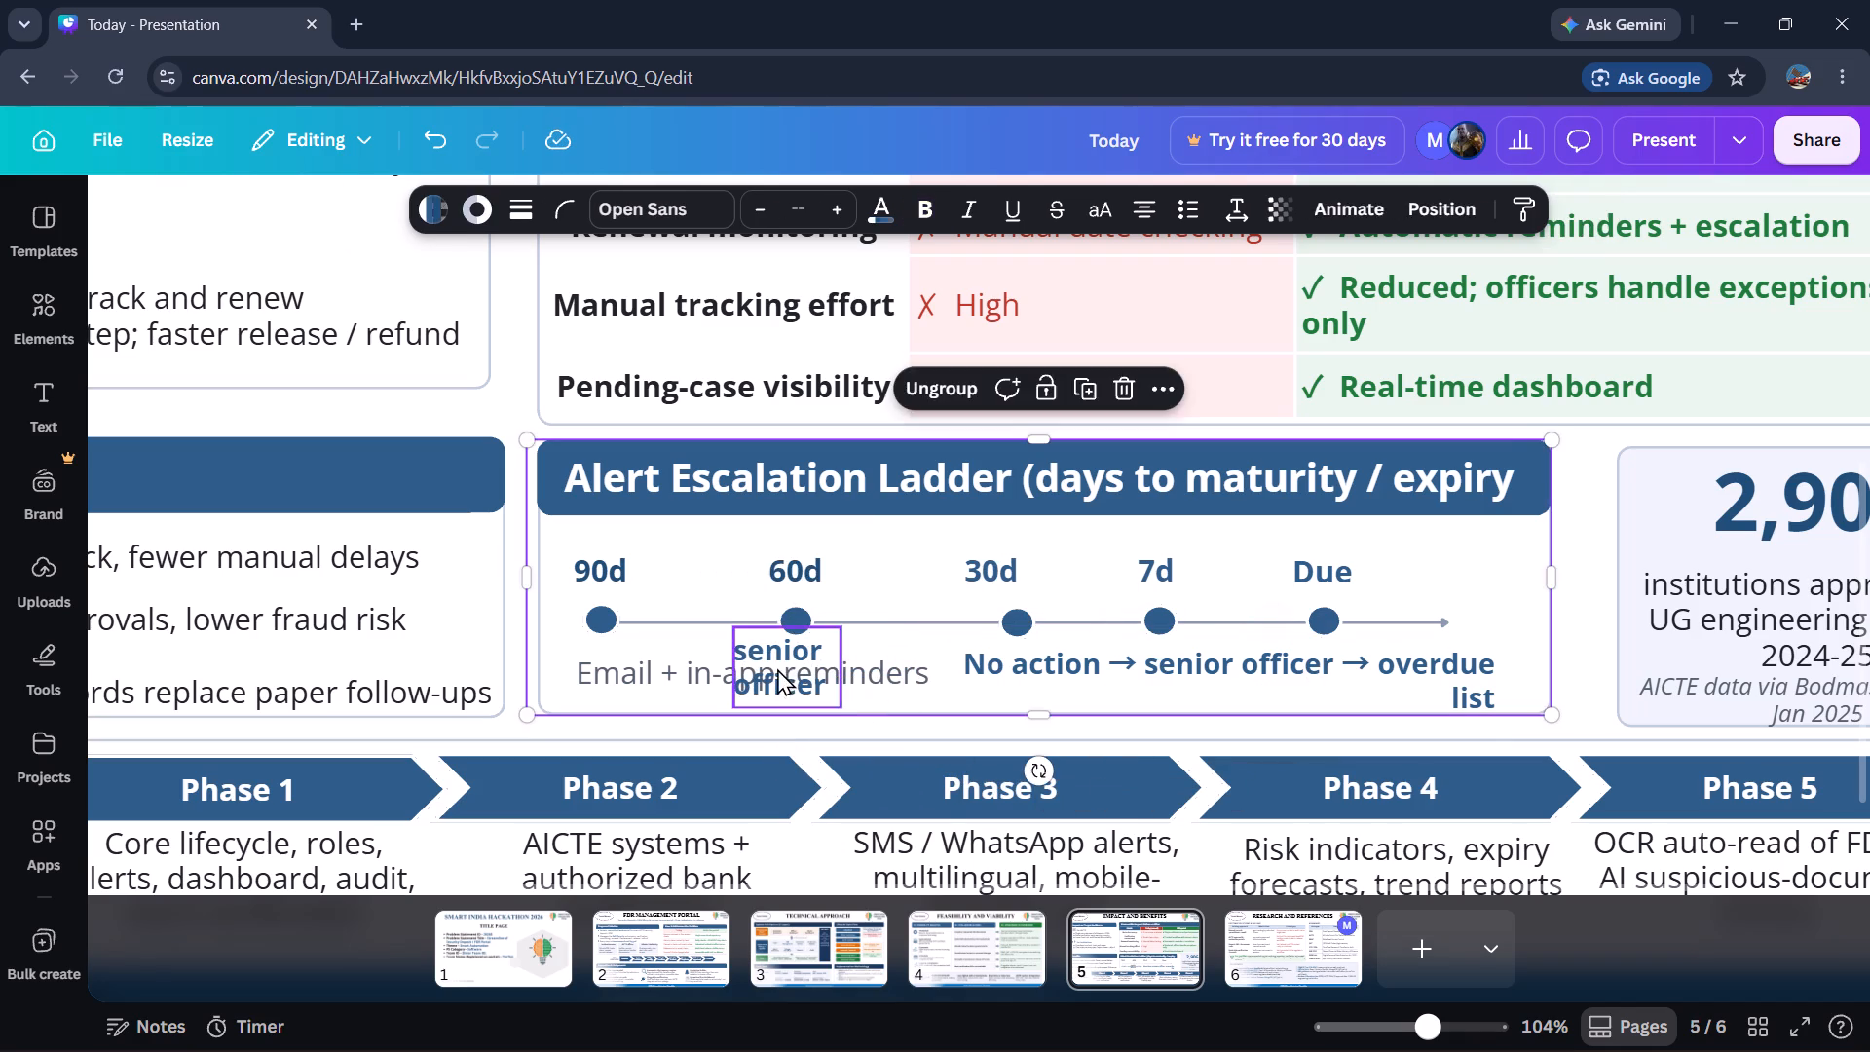
pyautogui.moveTo(777, 668); pyautogui.dragTo(1062, 741)
# Remove the word "officer" from the original caption, leaving an extra space before the arrow to "overdue list".
pyautogui.click(1266, 647)
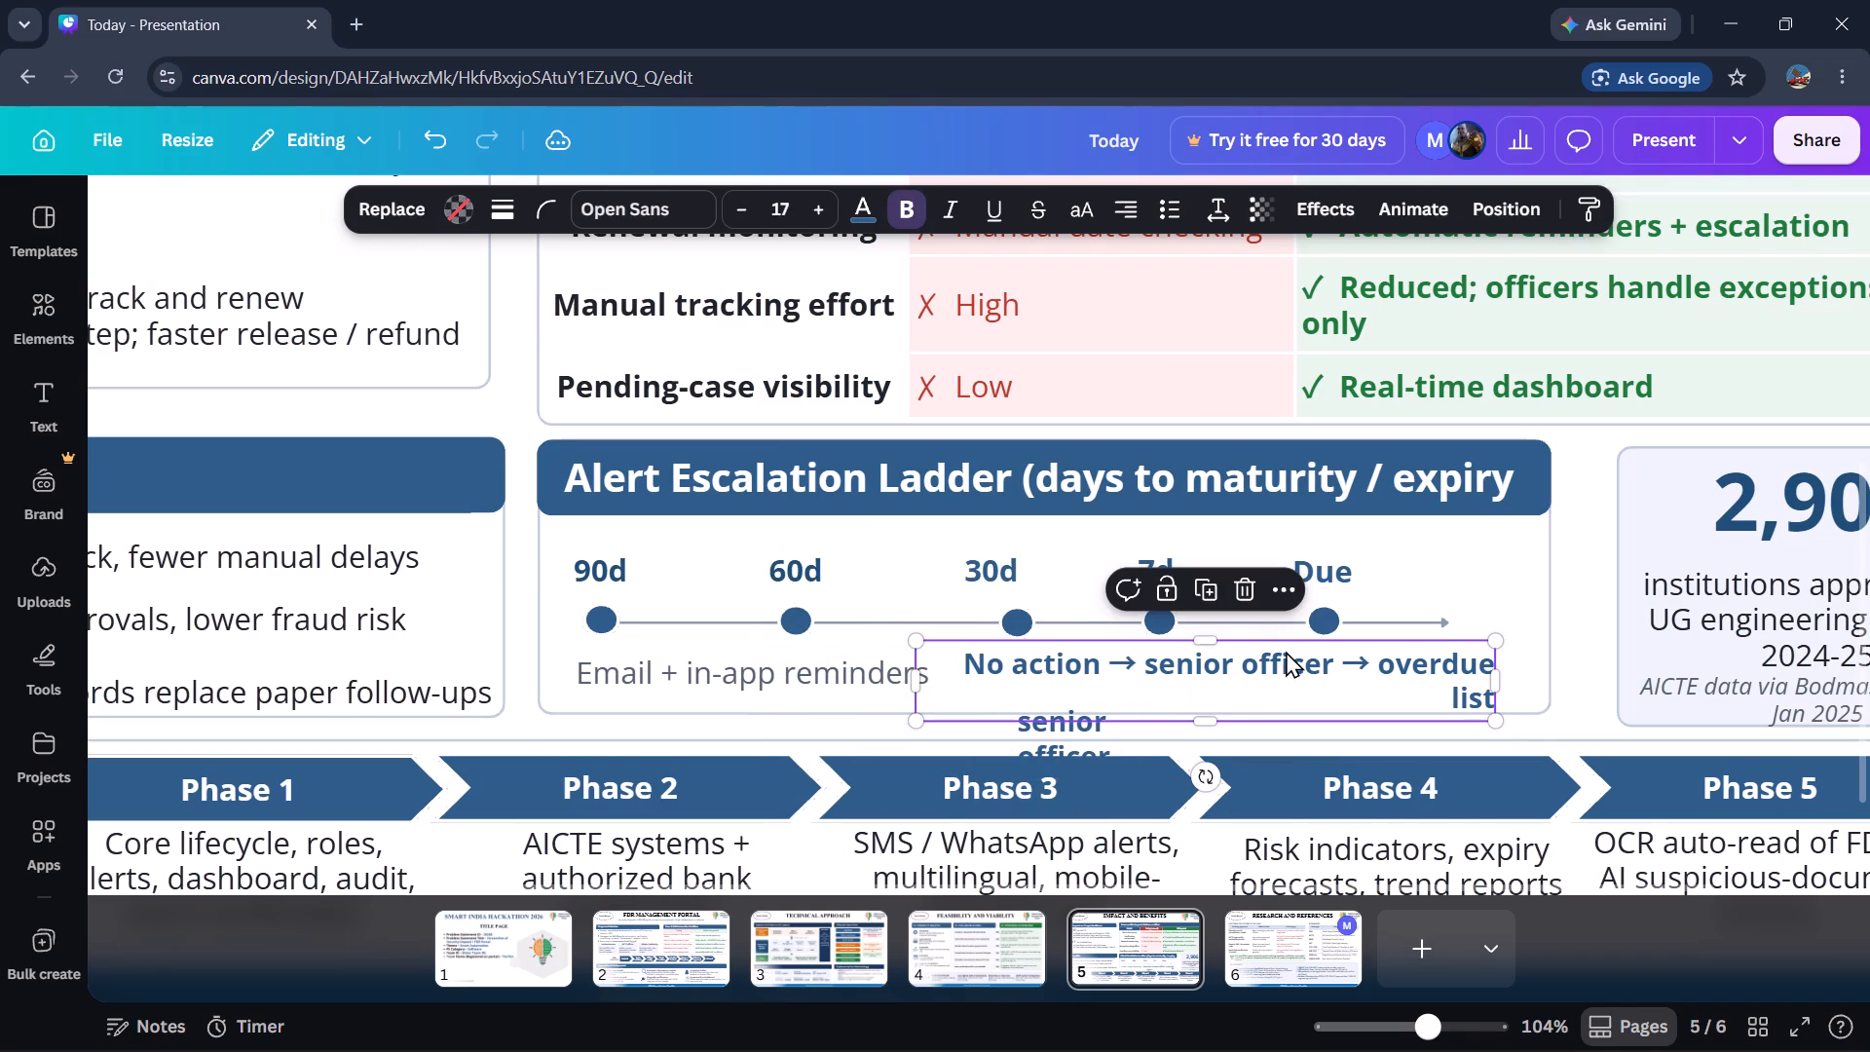
pyautogui.doubleClick(1284, 658)
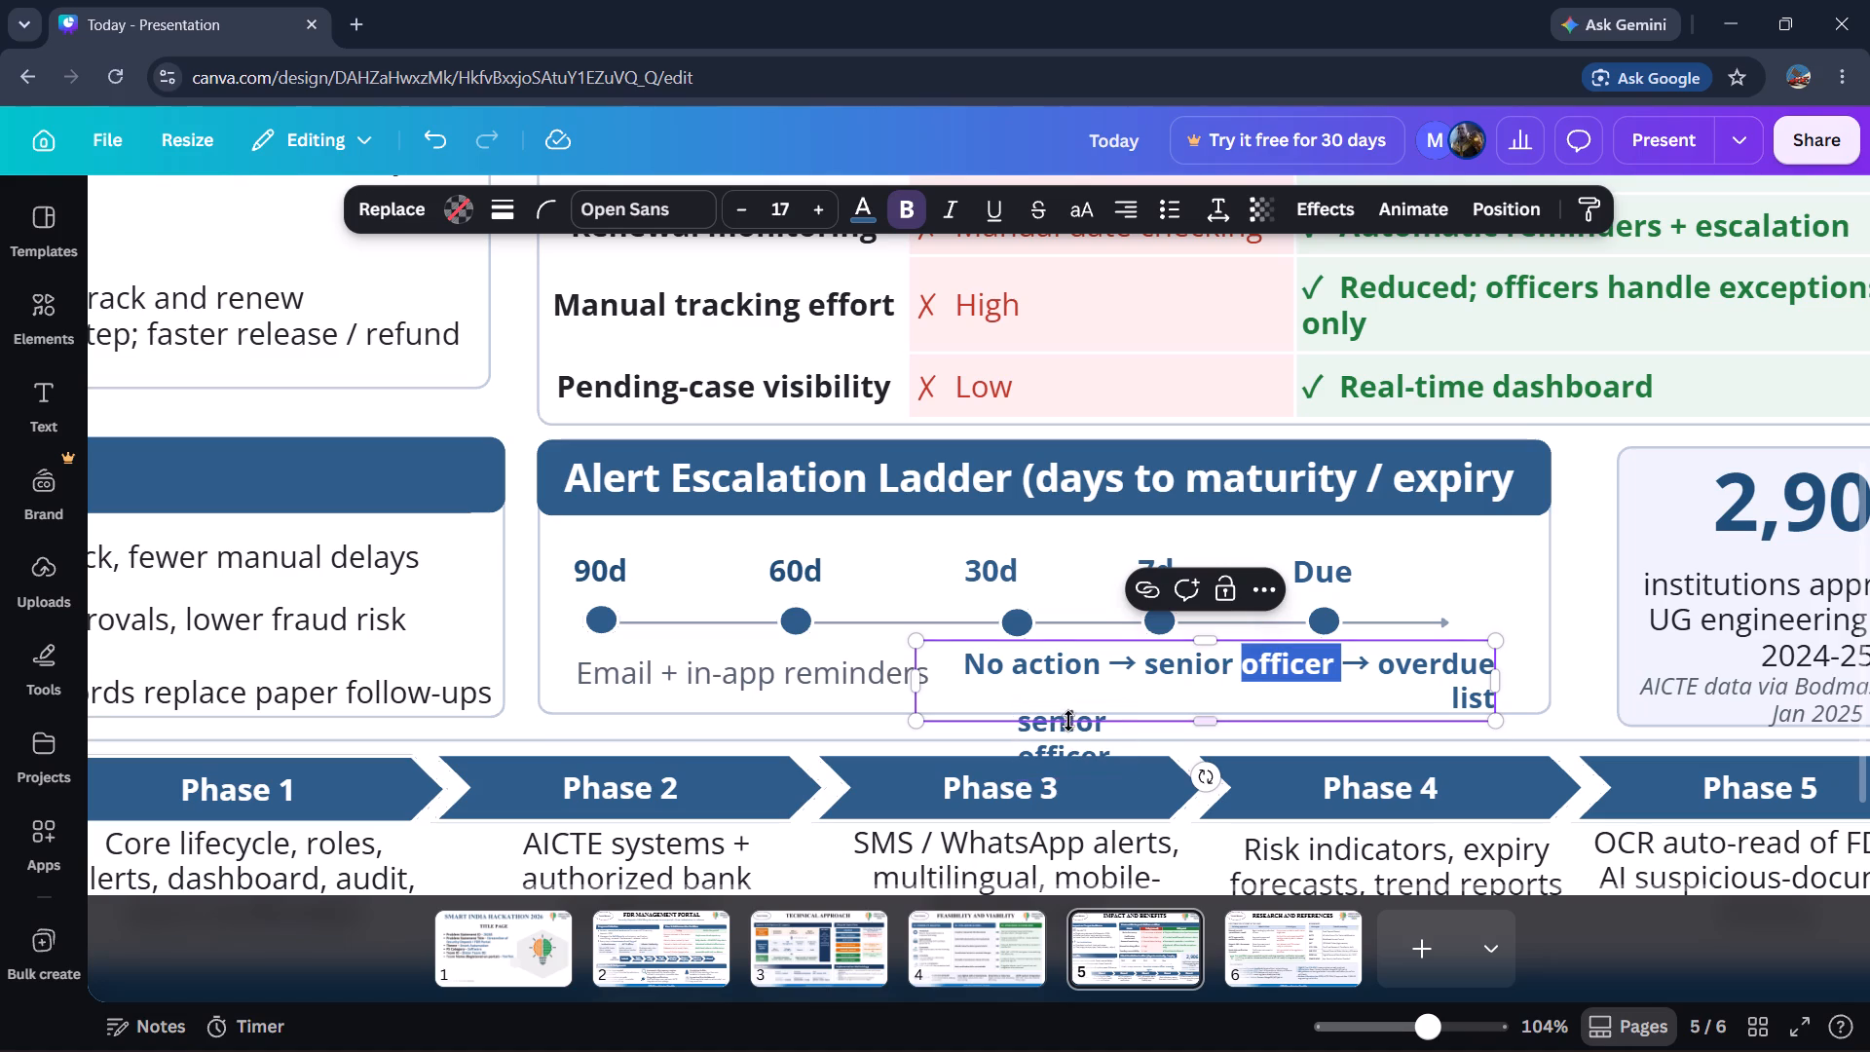
pyautogui.press('BackSpace')
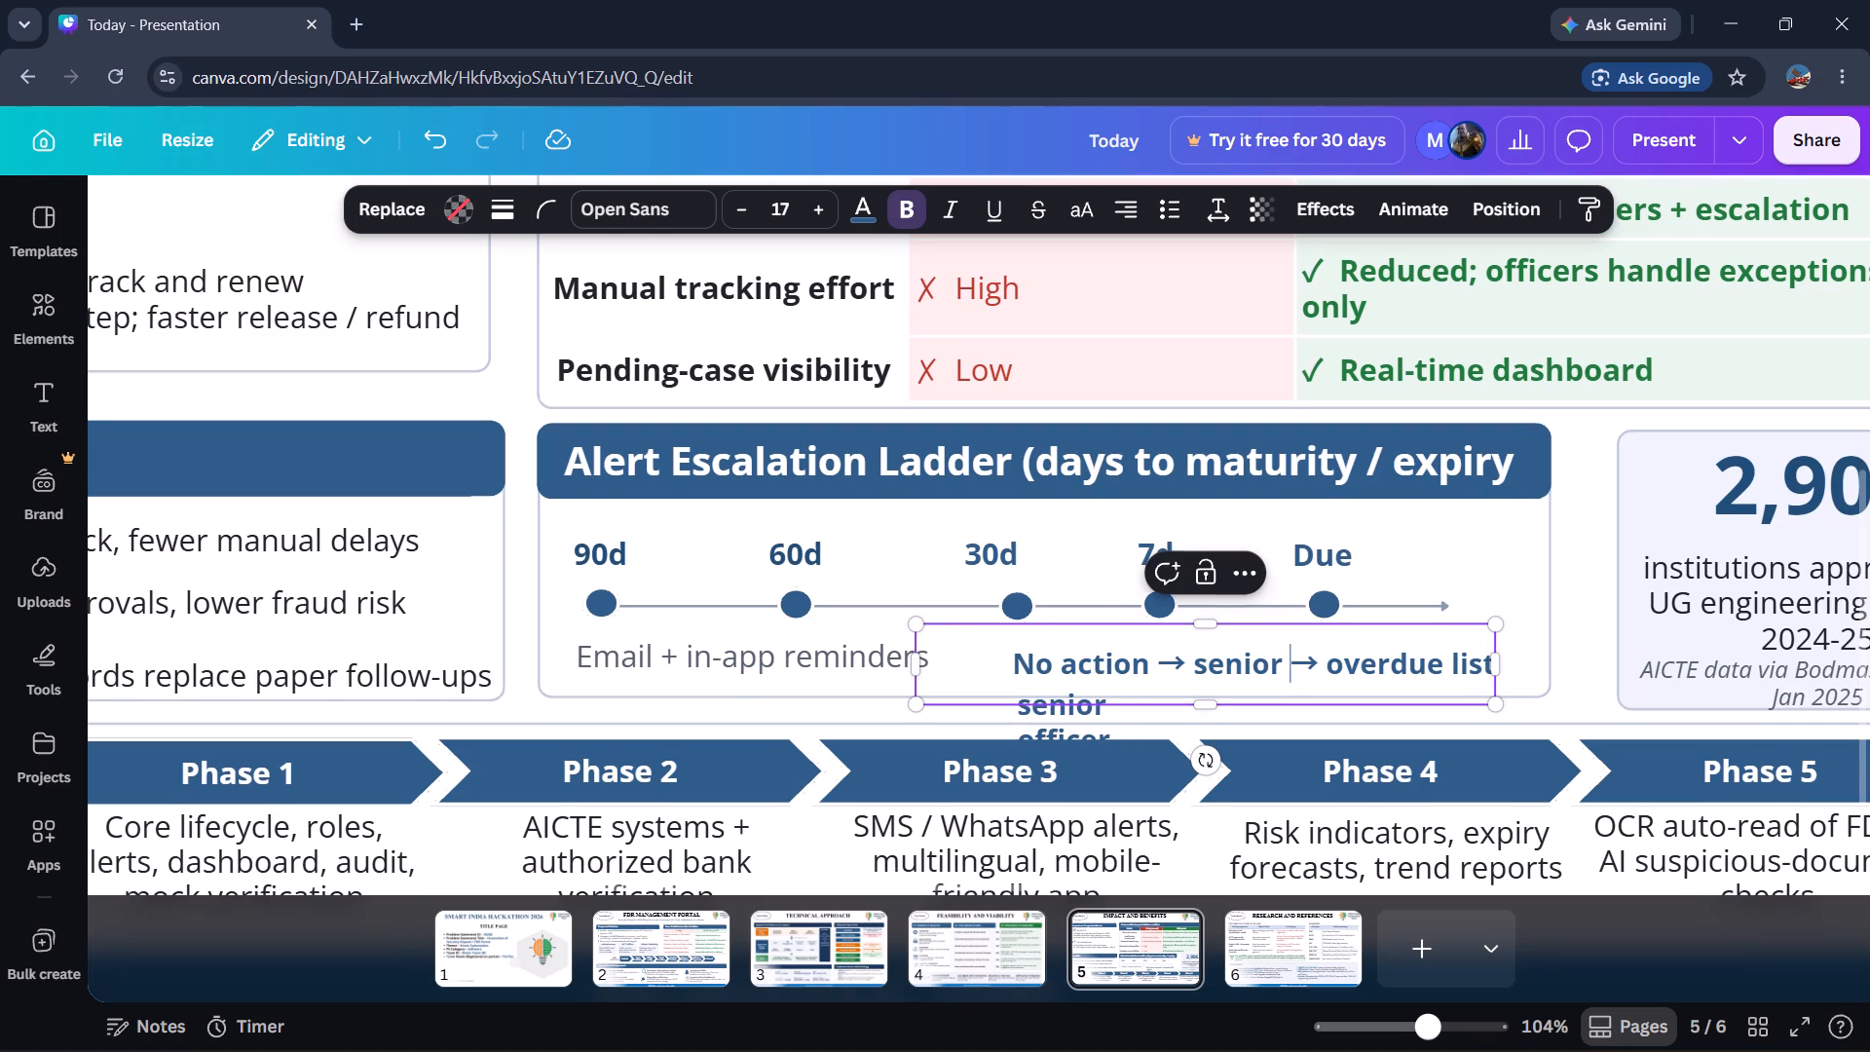
pyautogui.press('space')
# Remove the word "senior" from the small duplicated text box so it contains only "officer".
pyautogui.click(1058, 707)
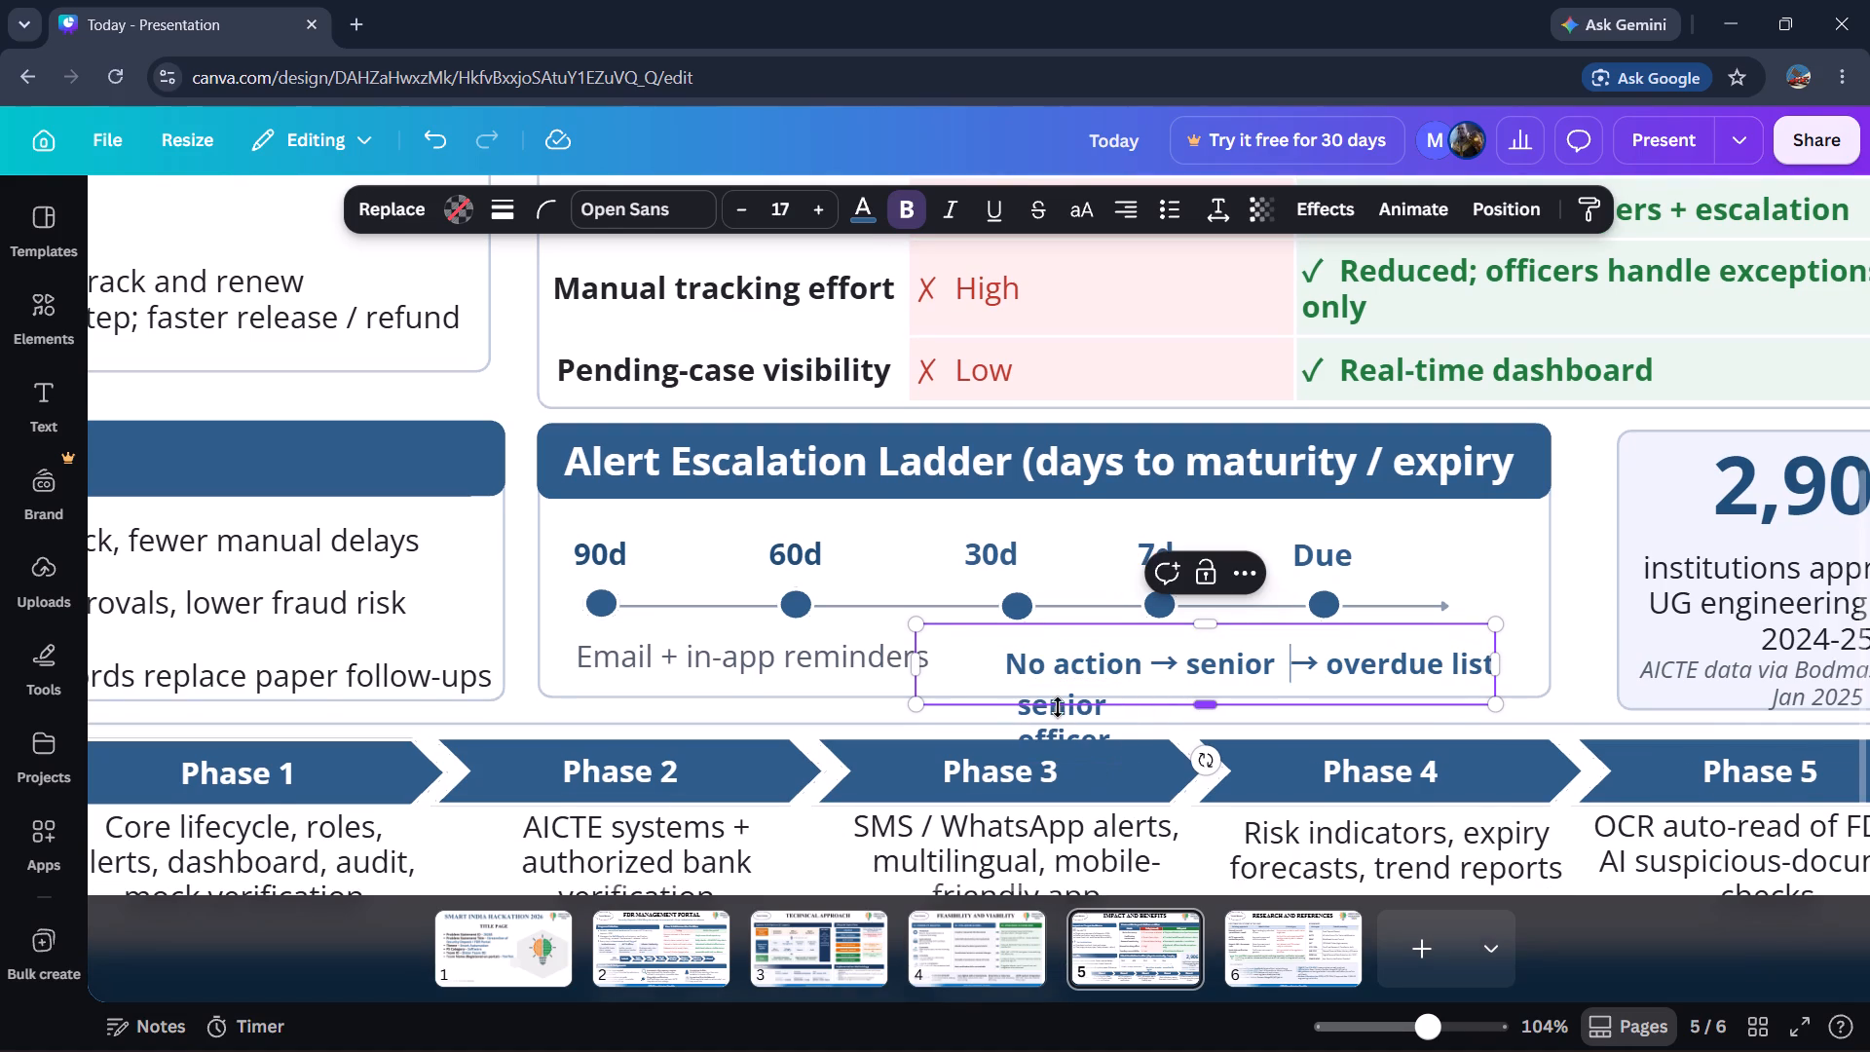
pyautogui.click(1058, 713)
pyautogui.click(1051, 731)
pyautogui.doubleClick(1062, 694)
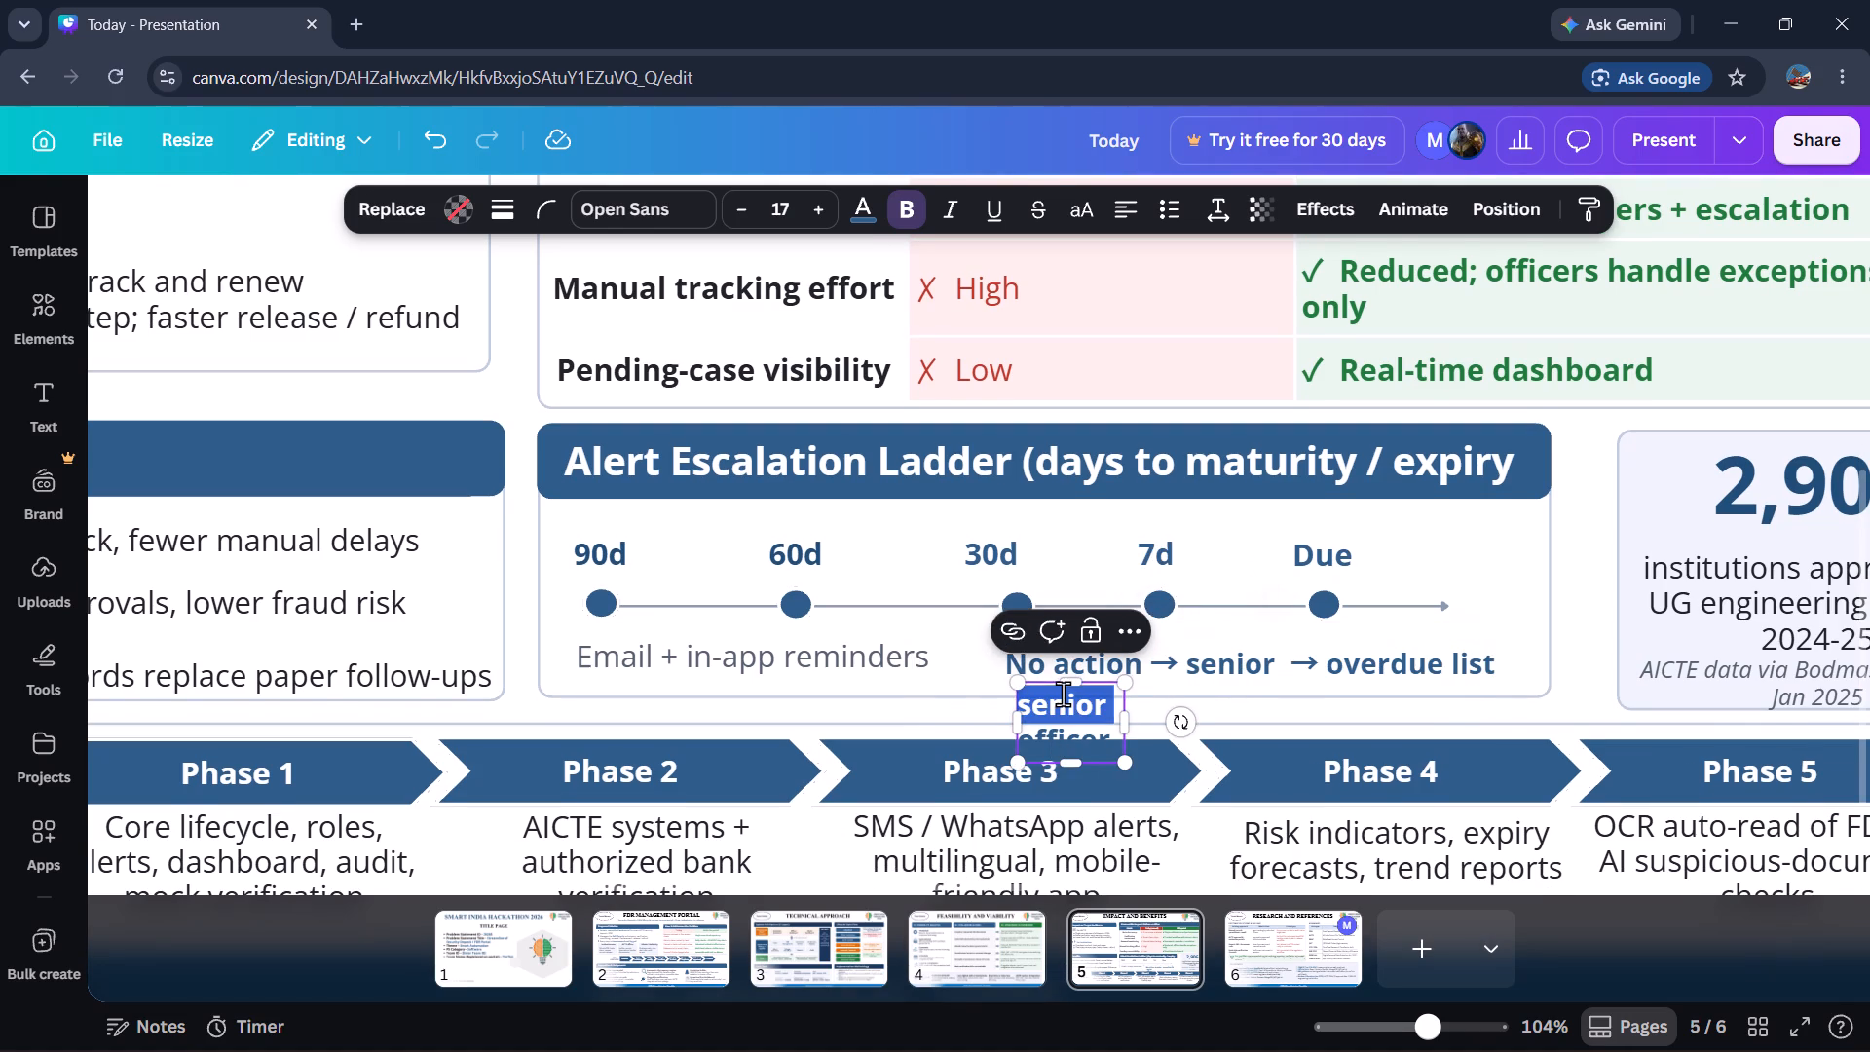
pyautogui.press('BackSpace')
pyautogui.press('BackSpace')
pyautogui.click(1031, 714)
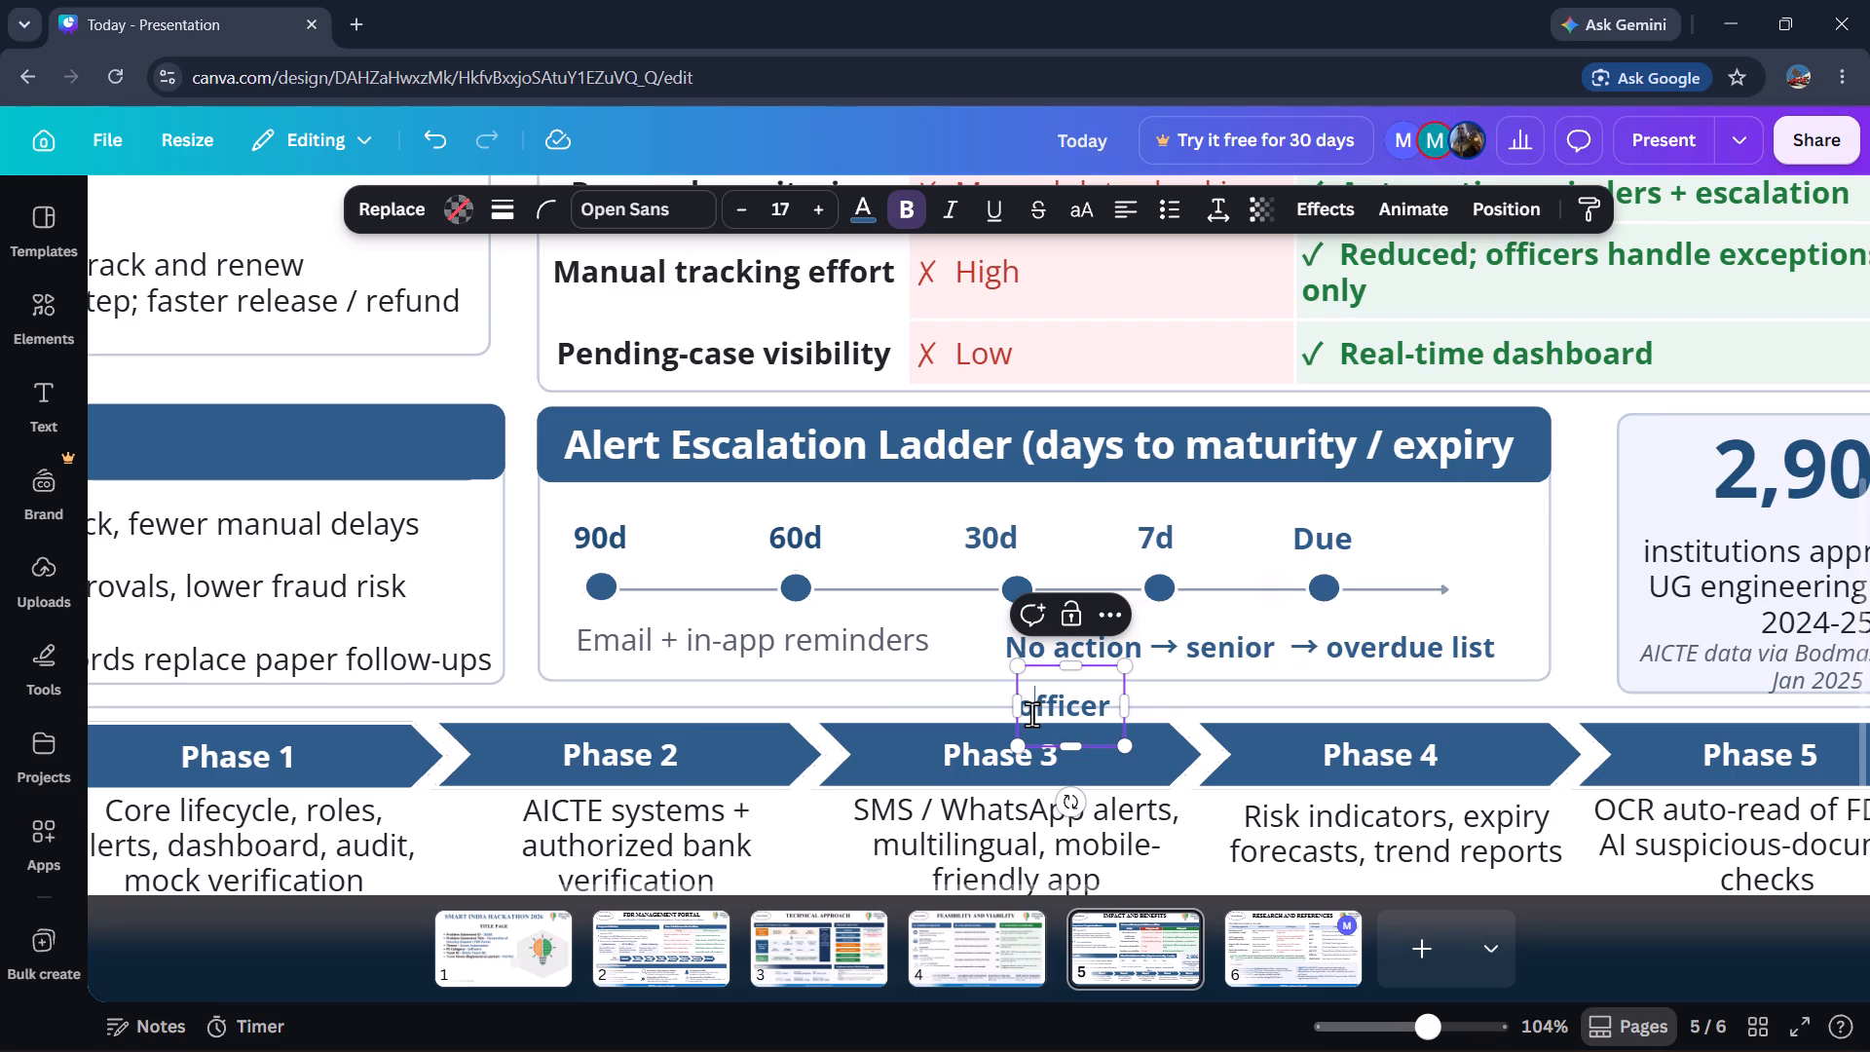
pyautogui.press('Down')
pyautogui.press('Left')
pyautogui.press('Left')
pyautogui.press('Left')
pyautogui.press('Left')
pyautogui.press('Left')
pyautogui.press('Left')
pyautogui.press('Left')
pyautogui.press('BackSpace')
pyautogui.press('BackSpace')
# Reduce the "officer" text box to one line high and move it up and right, below the caption's "senior".
pyautogui.moveTo(1077, 664); pyautogui.dragTo(1076, 715)
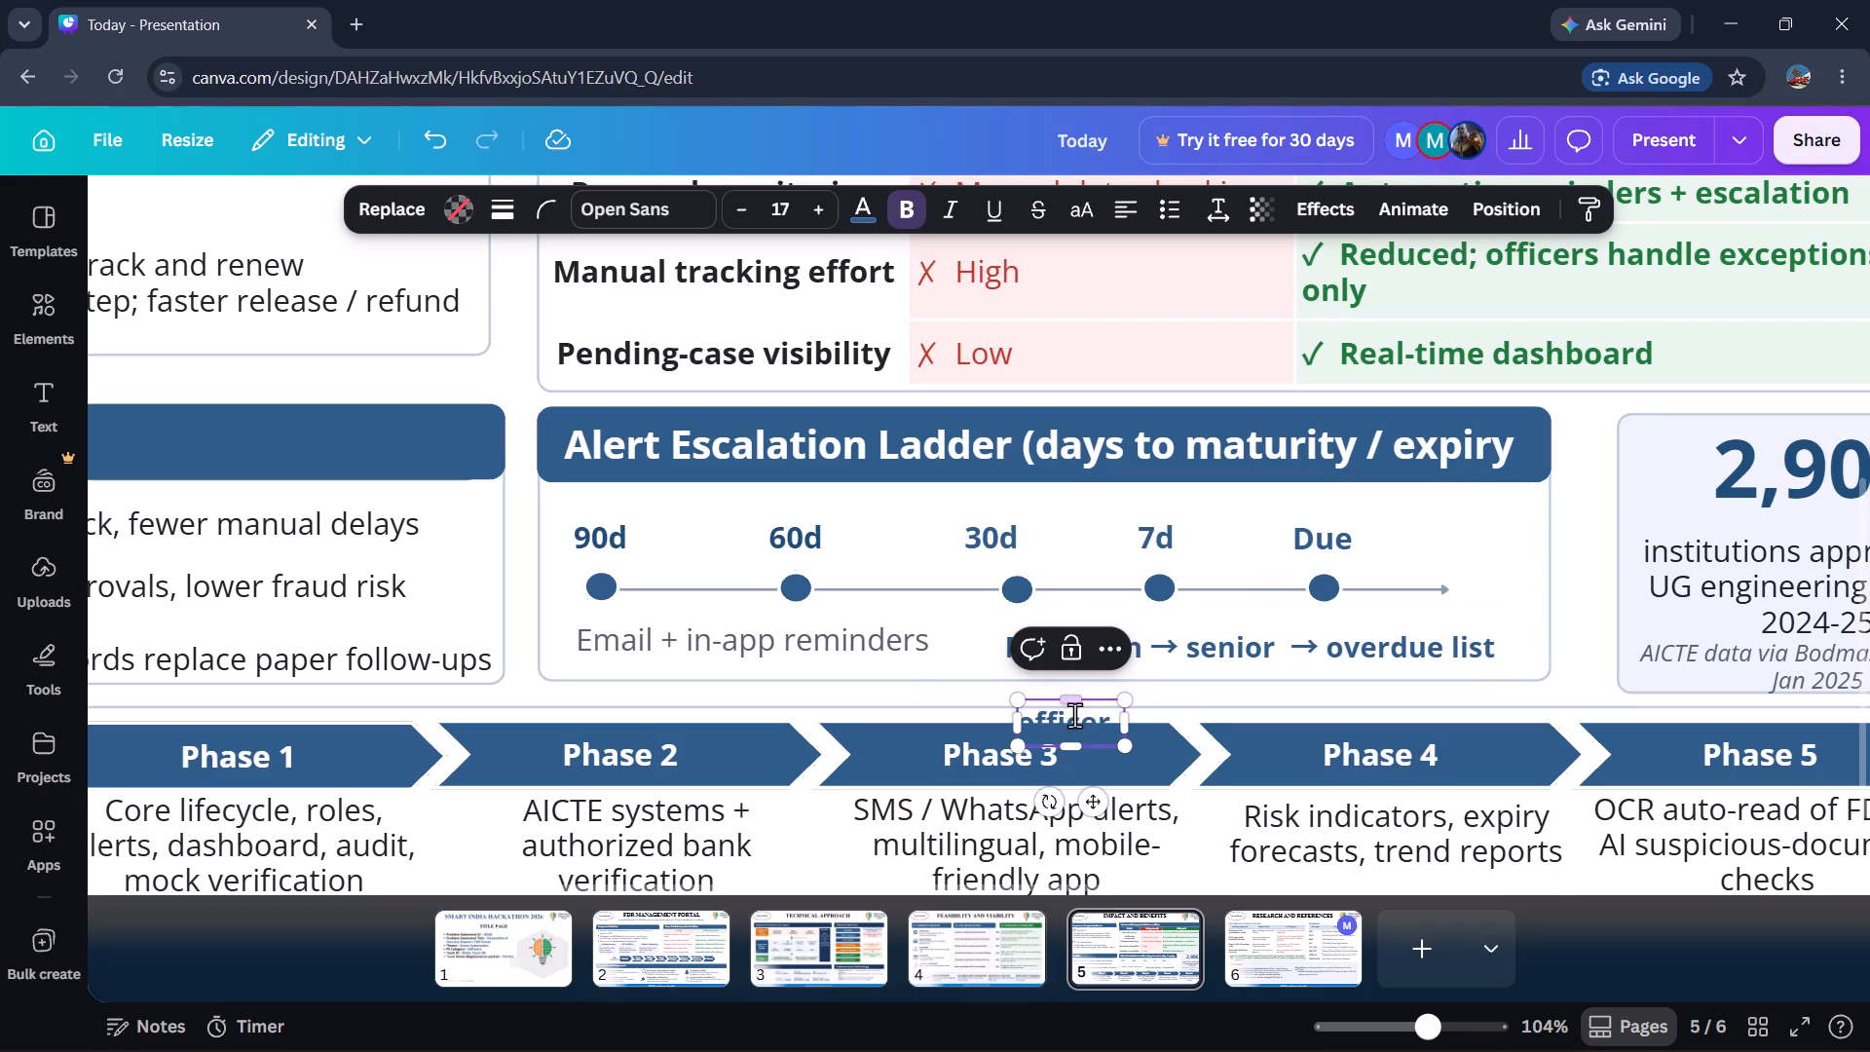
pyautogui.moveTo(1098, 808); pyautogui.dragTo(1203, 771)
# Move the "No action → senior → overdue list" caption up and left so it sits just under the timeline.
pyautogui.moveTo(1376, 646); pyautogui.dragTo(1328, 621)
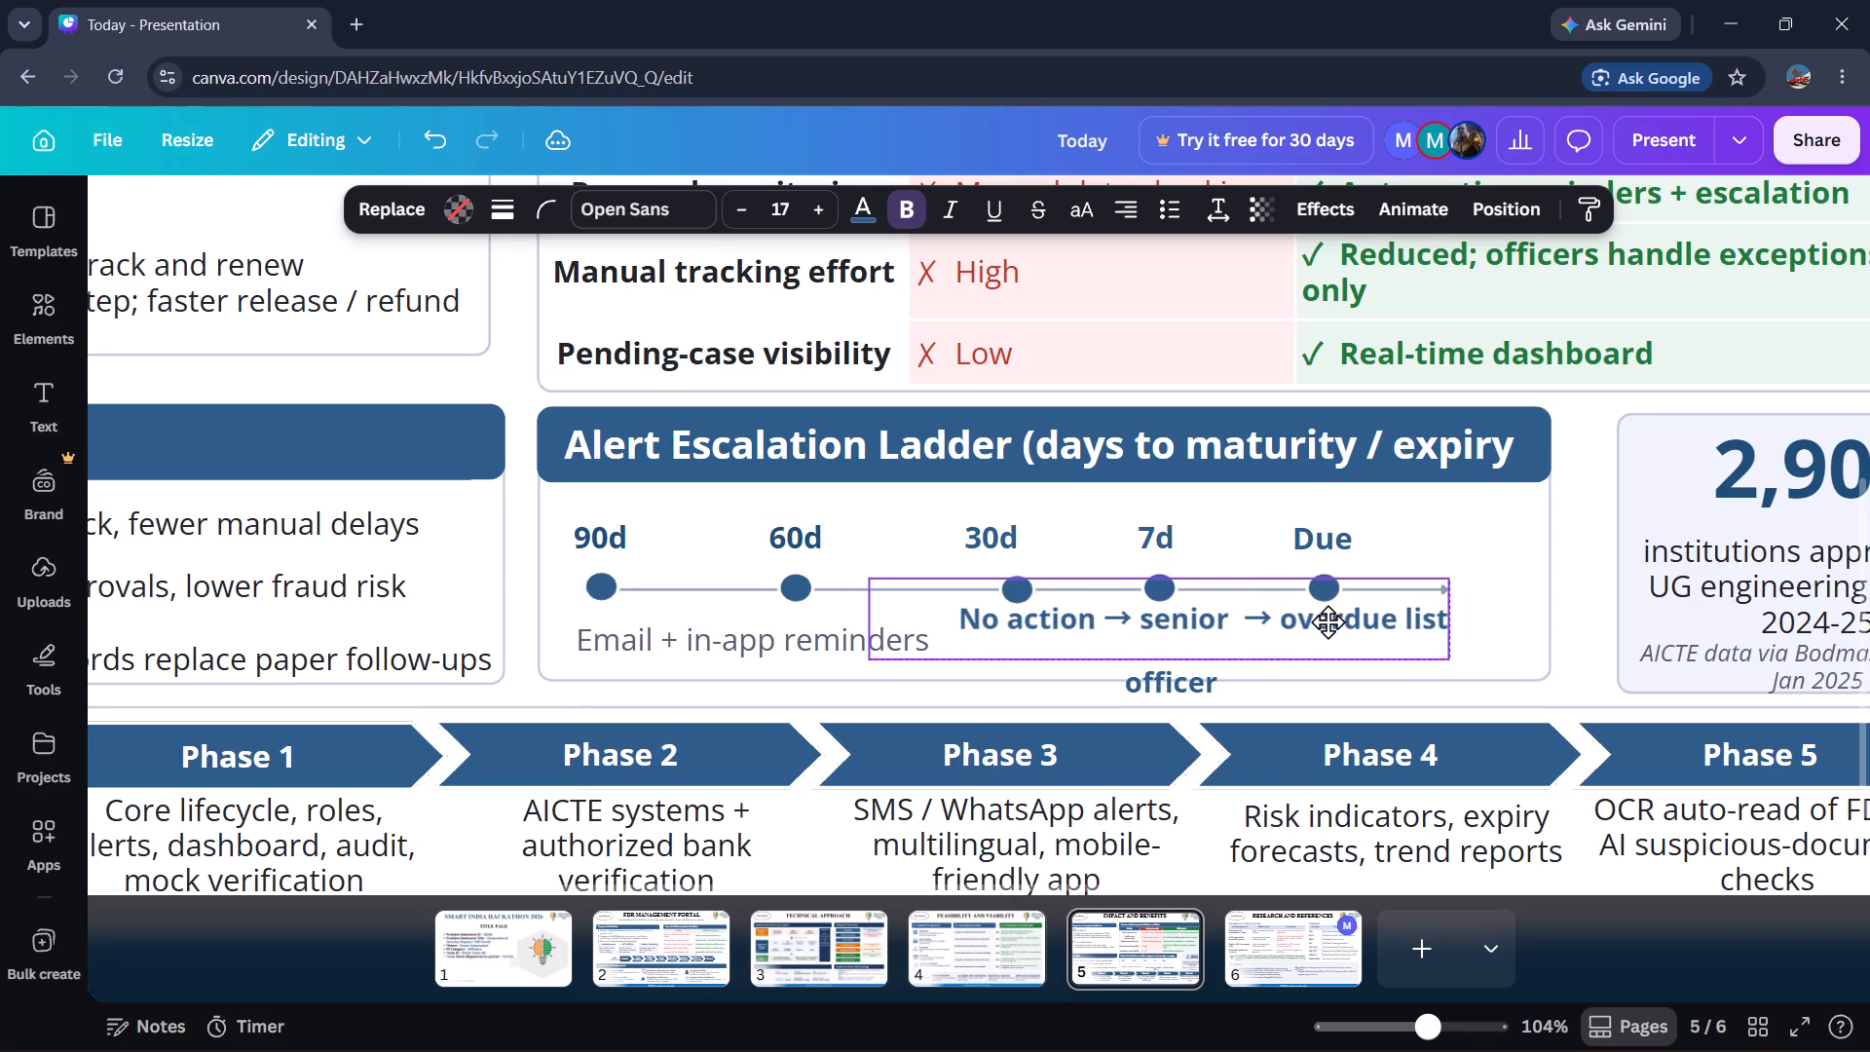
pyautogui.moveTo(1328, 621); pyautogui.dragTo(1328, 625)
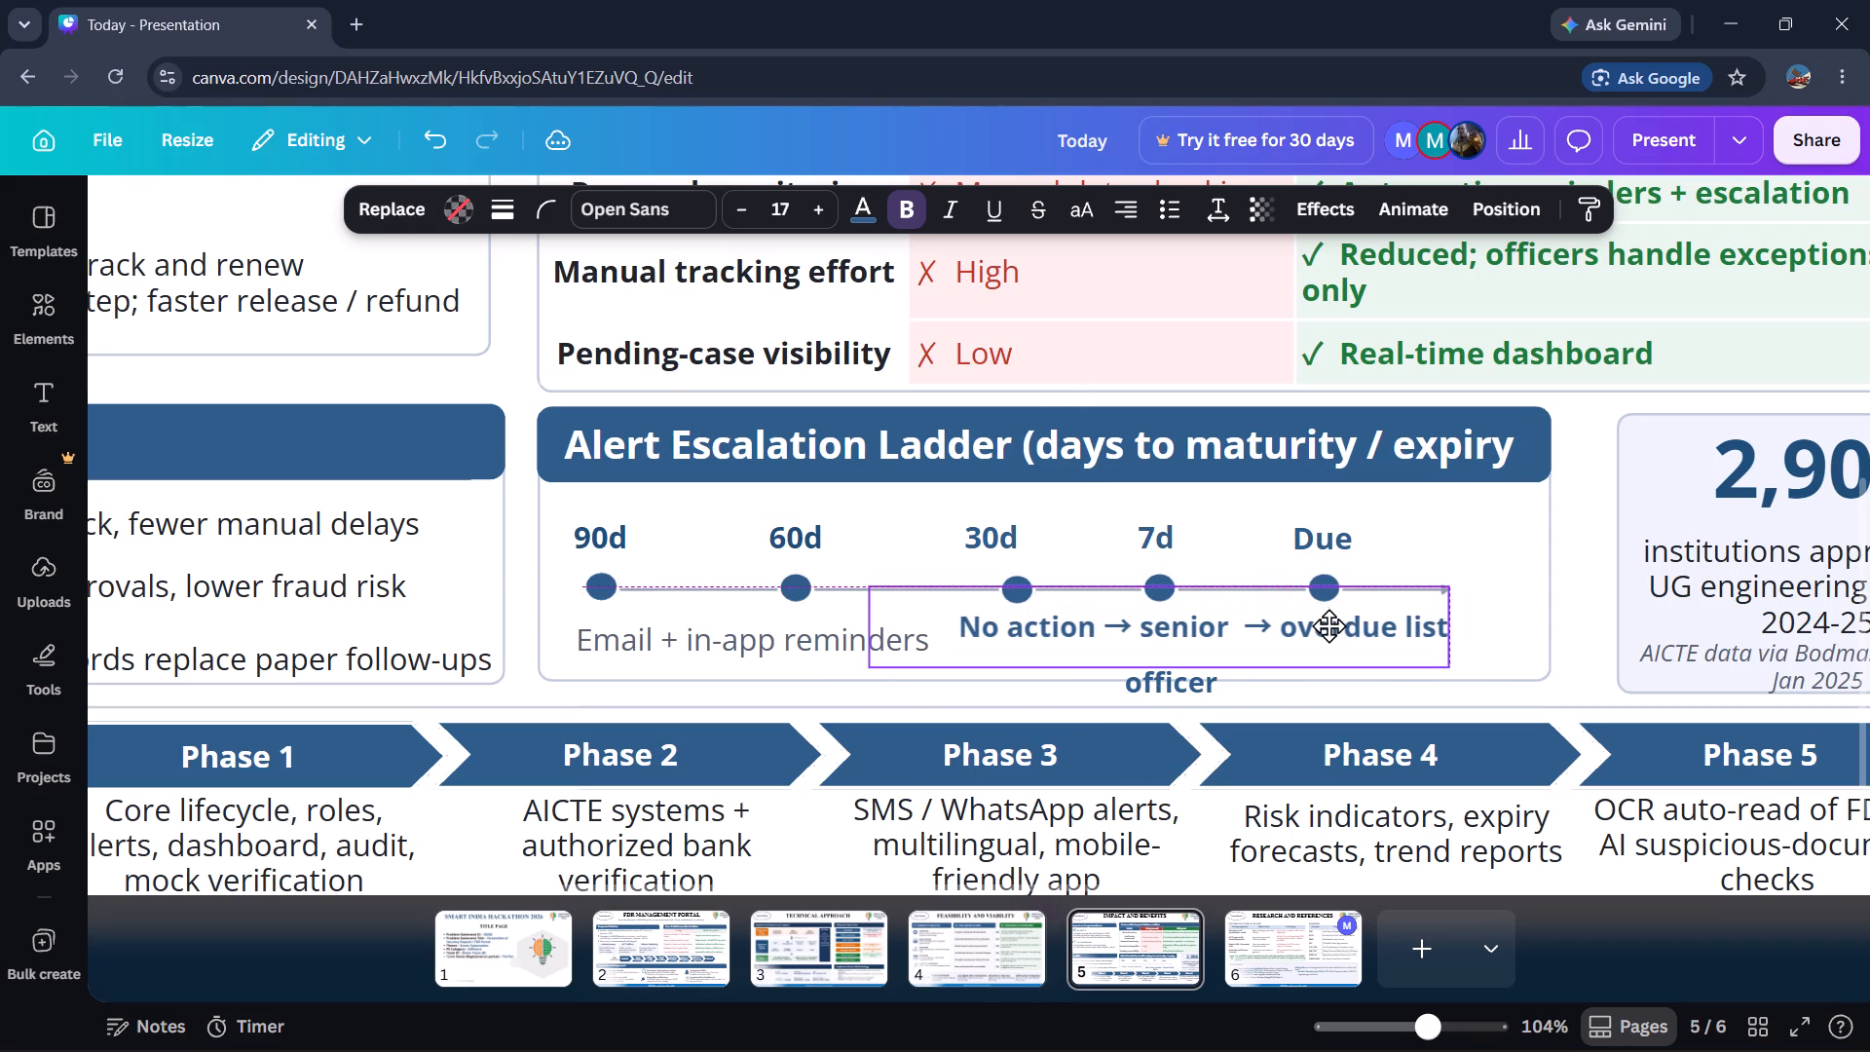
pyautogui.moveTo(1328, 625); pyautogui.dragTo(1334, 621)
# Move the "officer" text up so it sits directly under "senior" in the caption.
pyautogui.moveTo(1209, 684); pyautogui.dragTo(1215, 657)
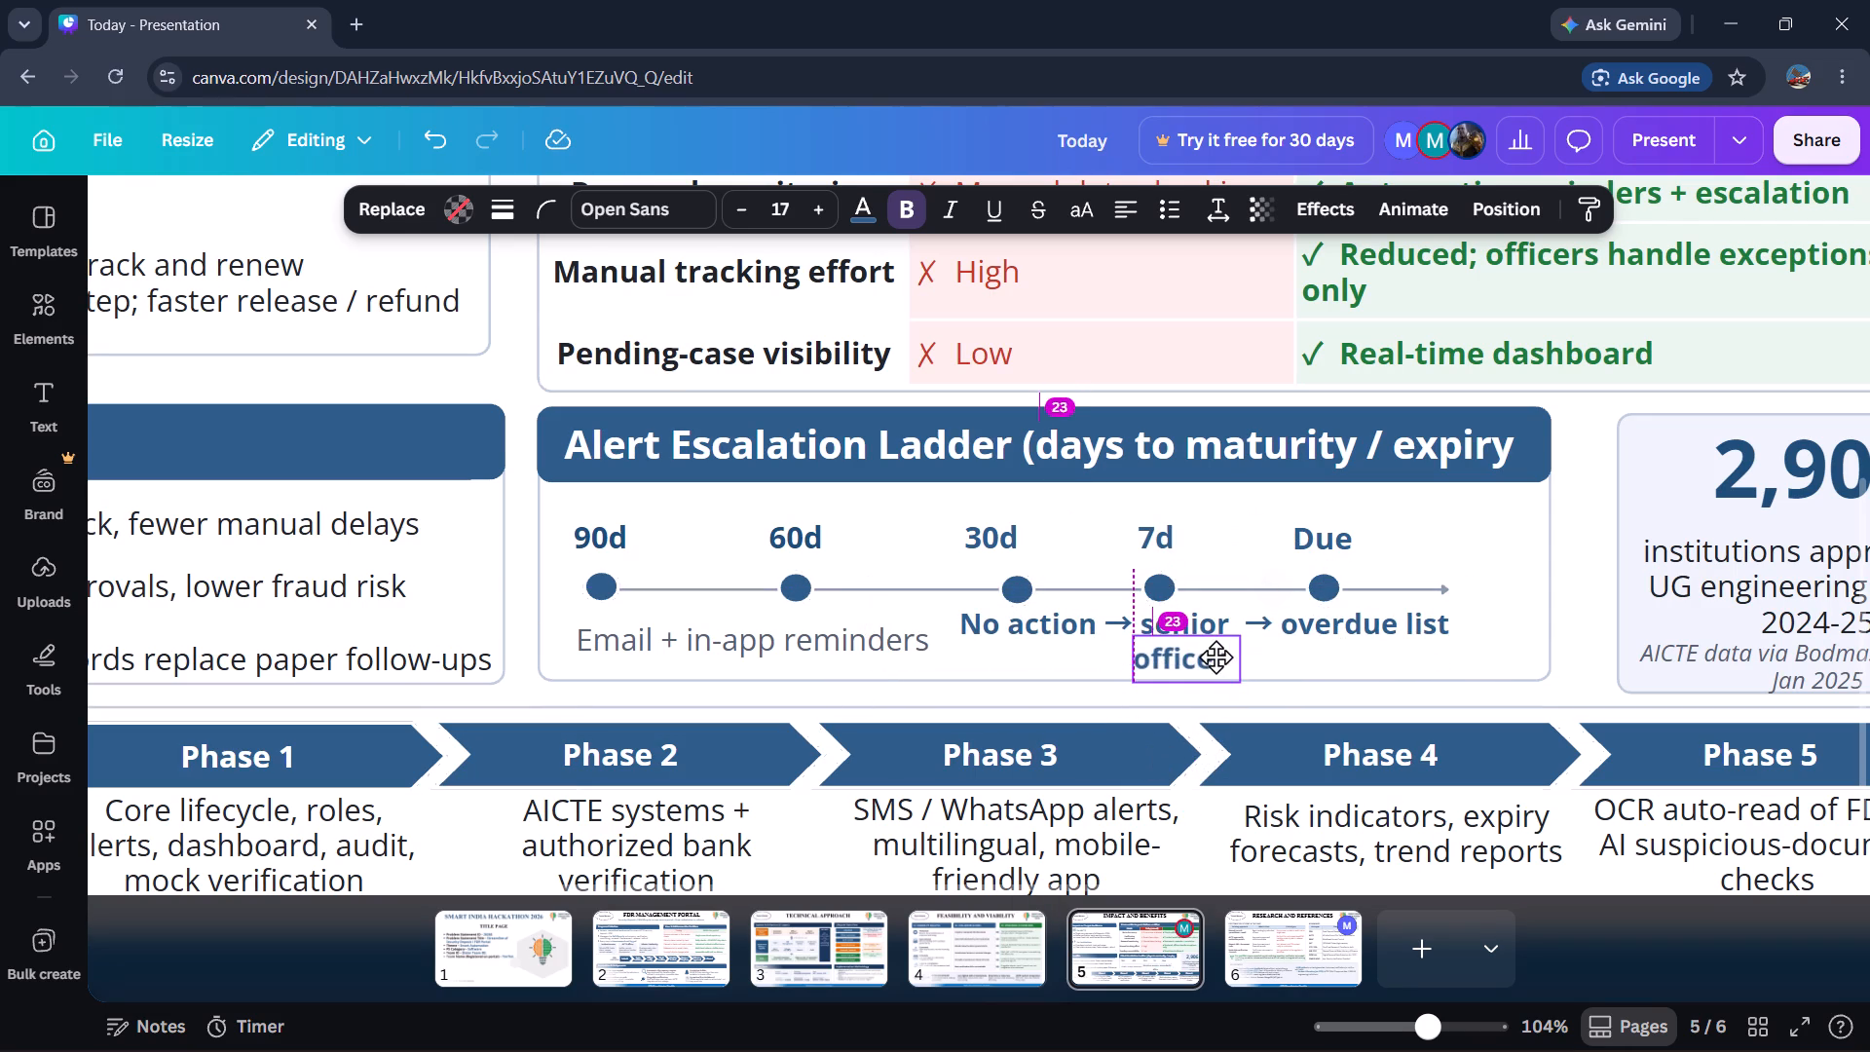
pyautogui.moveTo(1215, 657); pyautogui.dragTo(1222, 648)
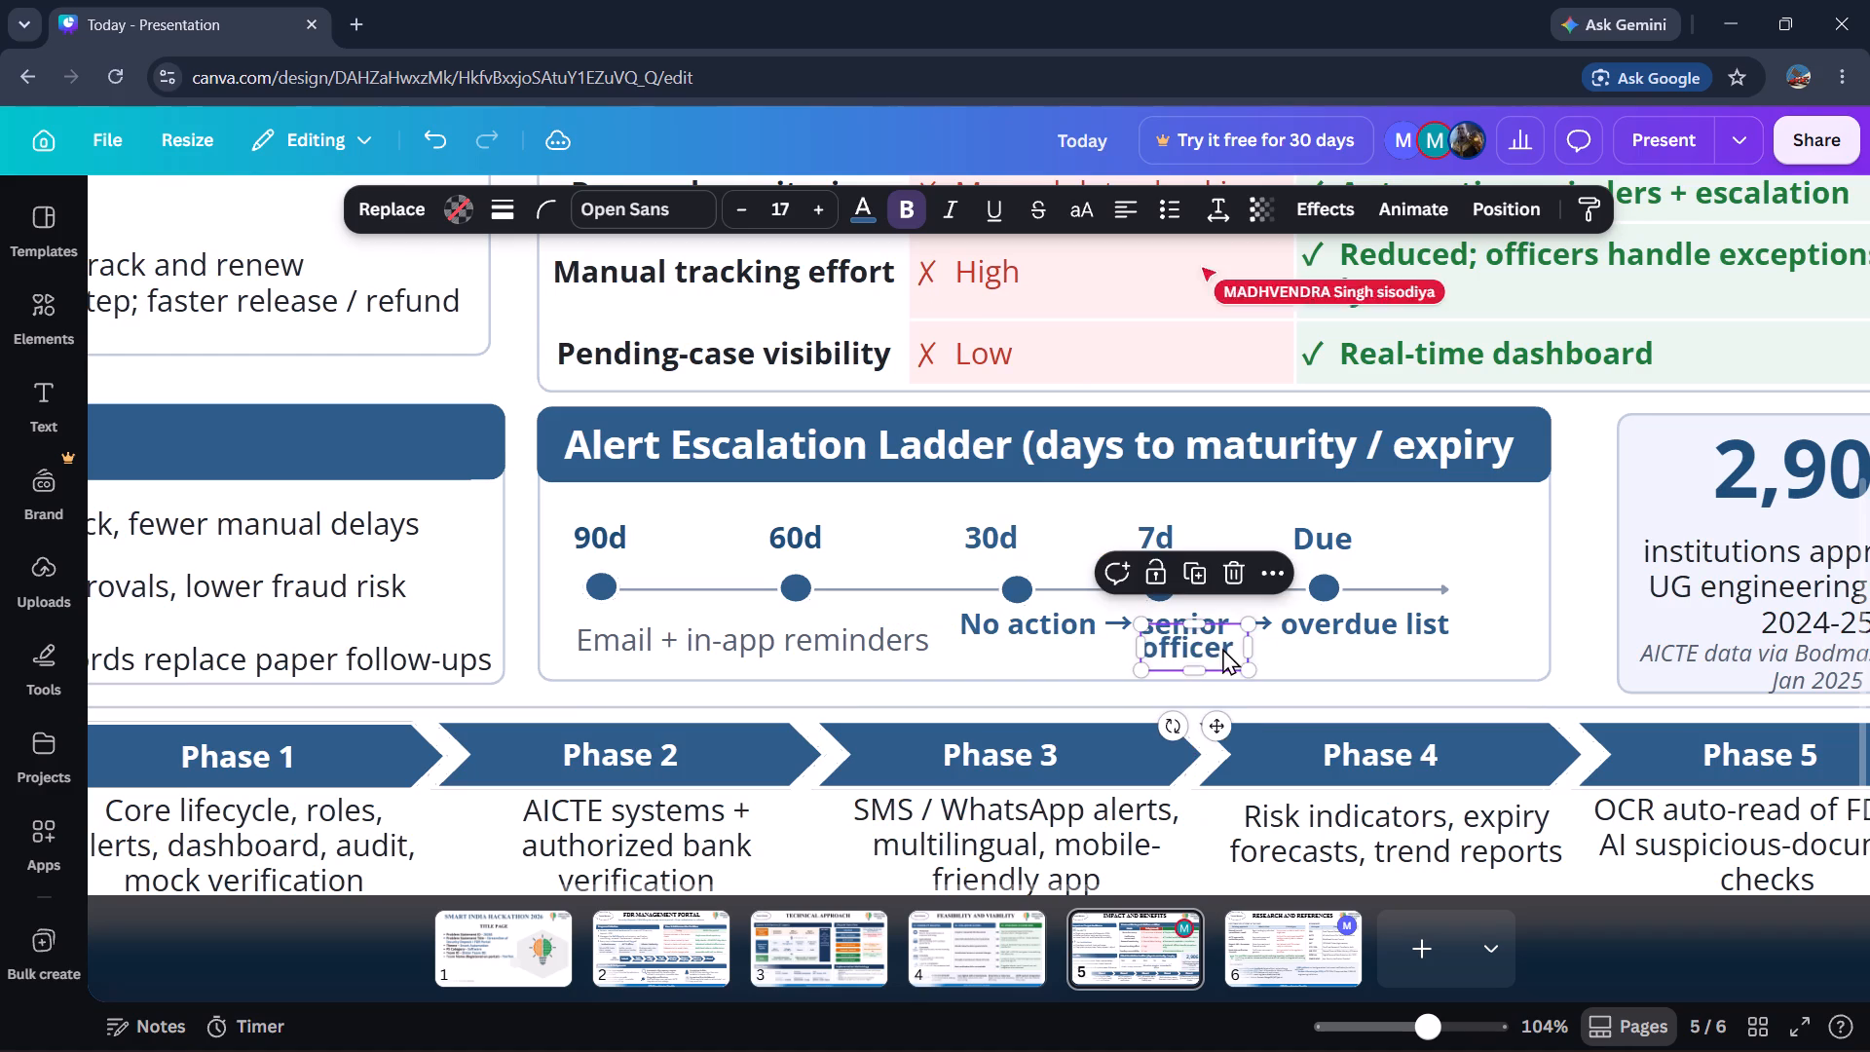
# Nudge the "officer" text slightly down and left beneath "senior" in the Alert Escalation Ladder caption.
pyautogui.click(1315, 647)
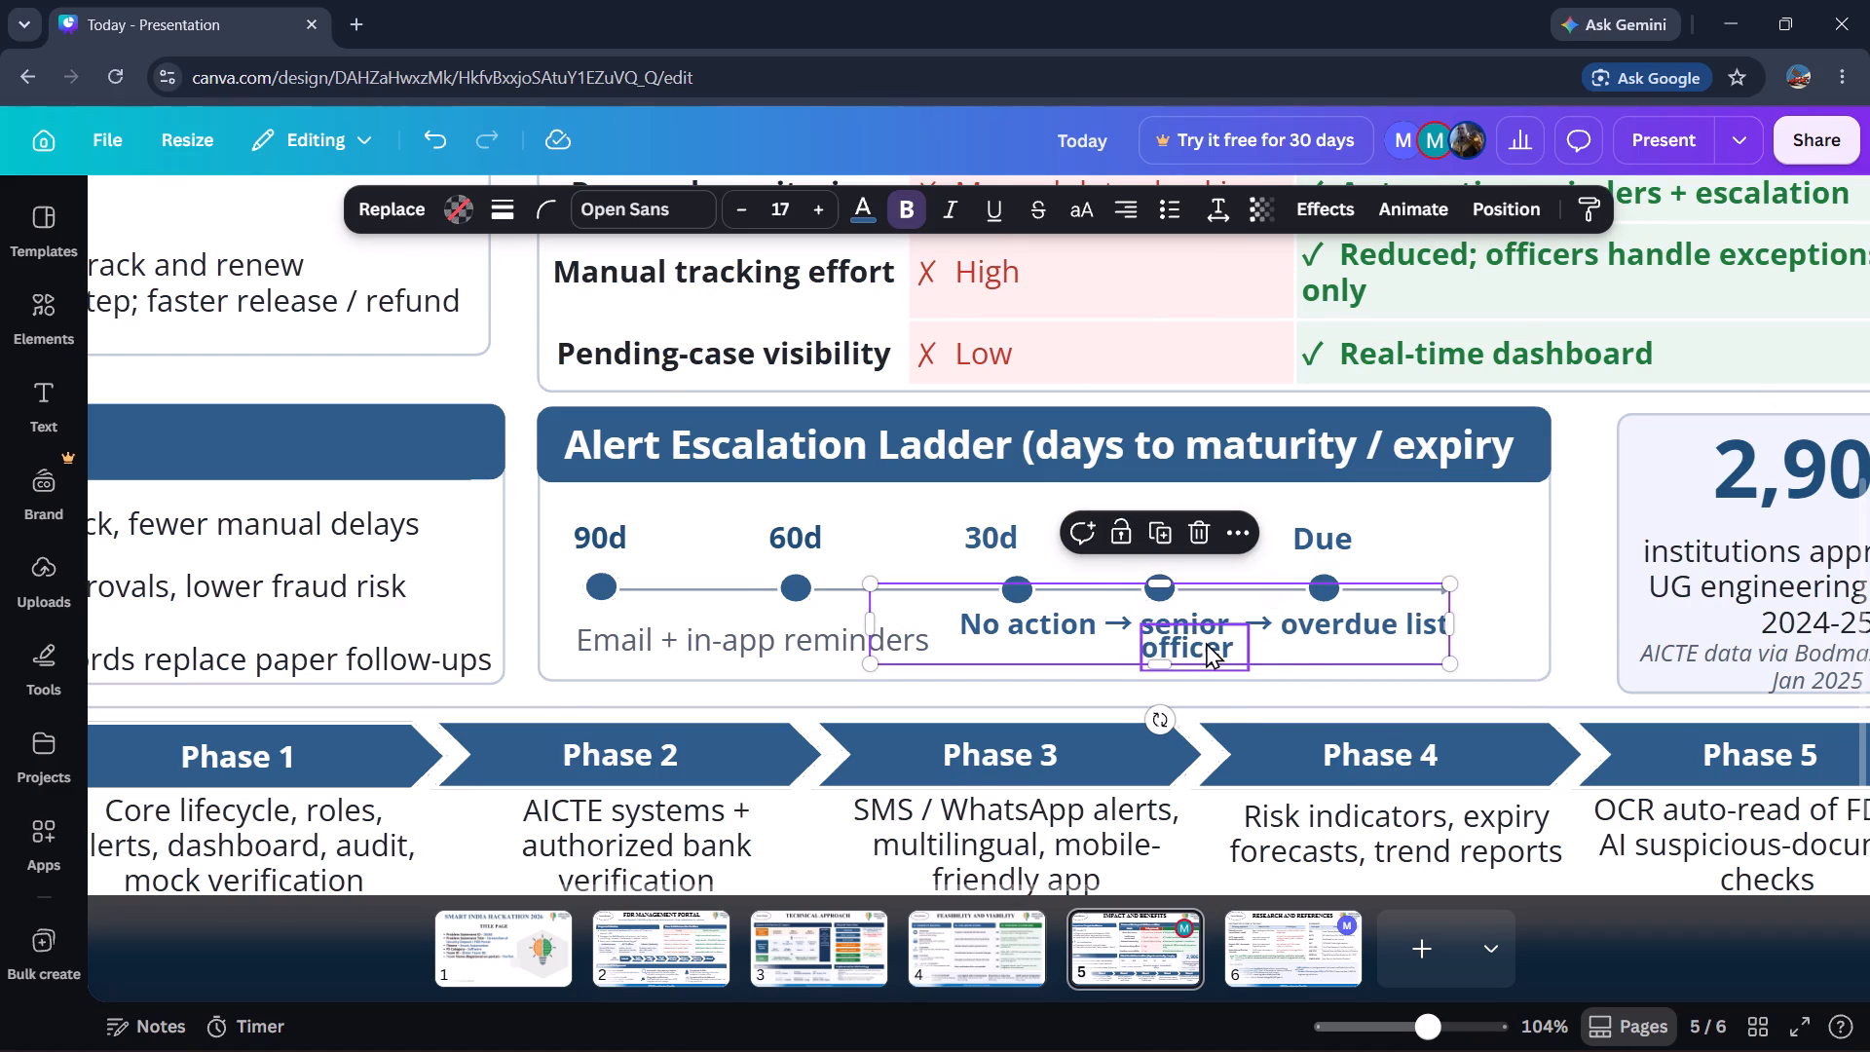
pyautogui.click(1206, 642)
pyautogui.press('Down')
pyautogui.press('Down')
pyautogui.press('Left')
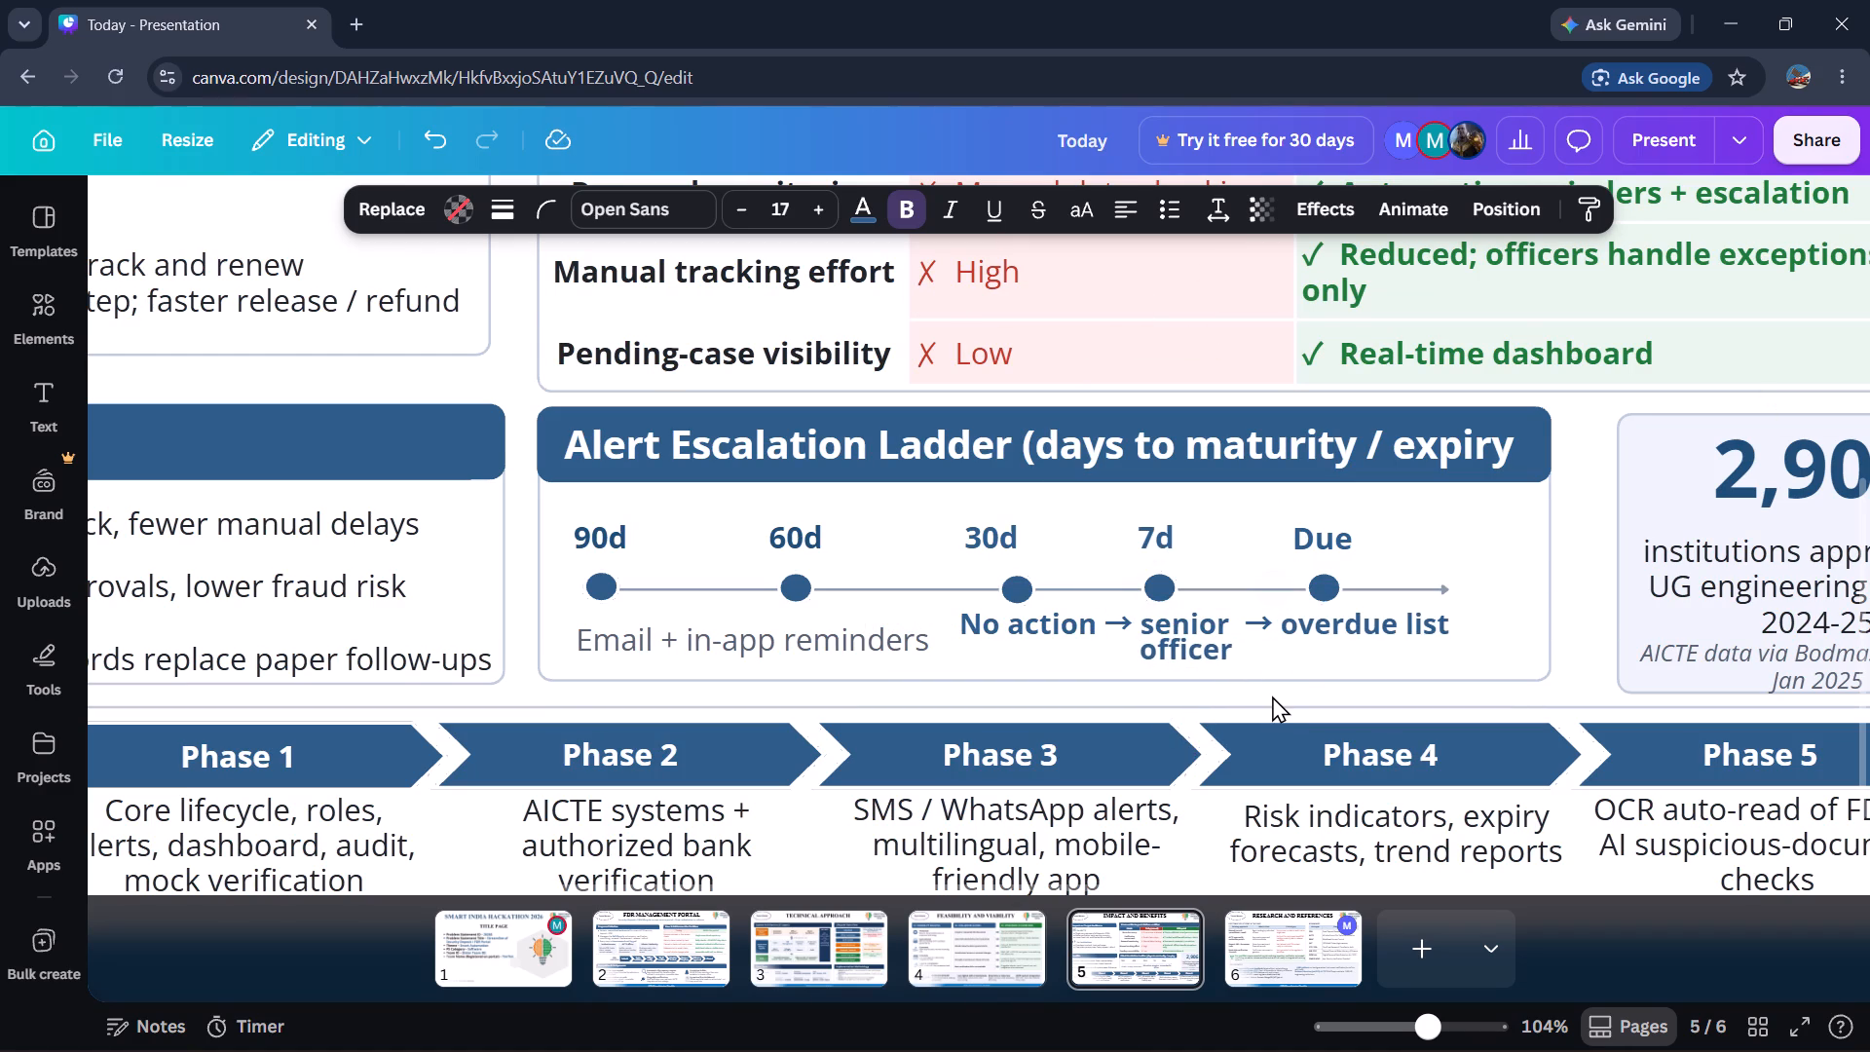
pyautogui.press('Down')
pyautogui.click(1513, 633)
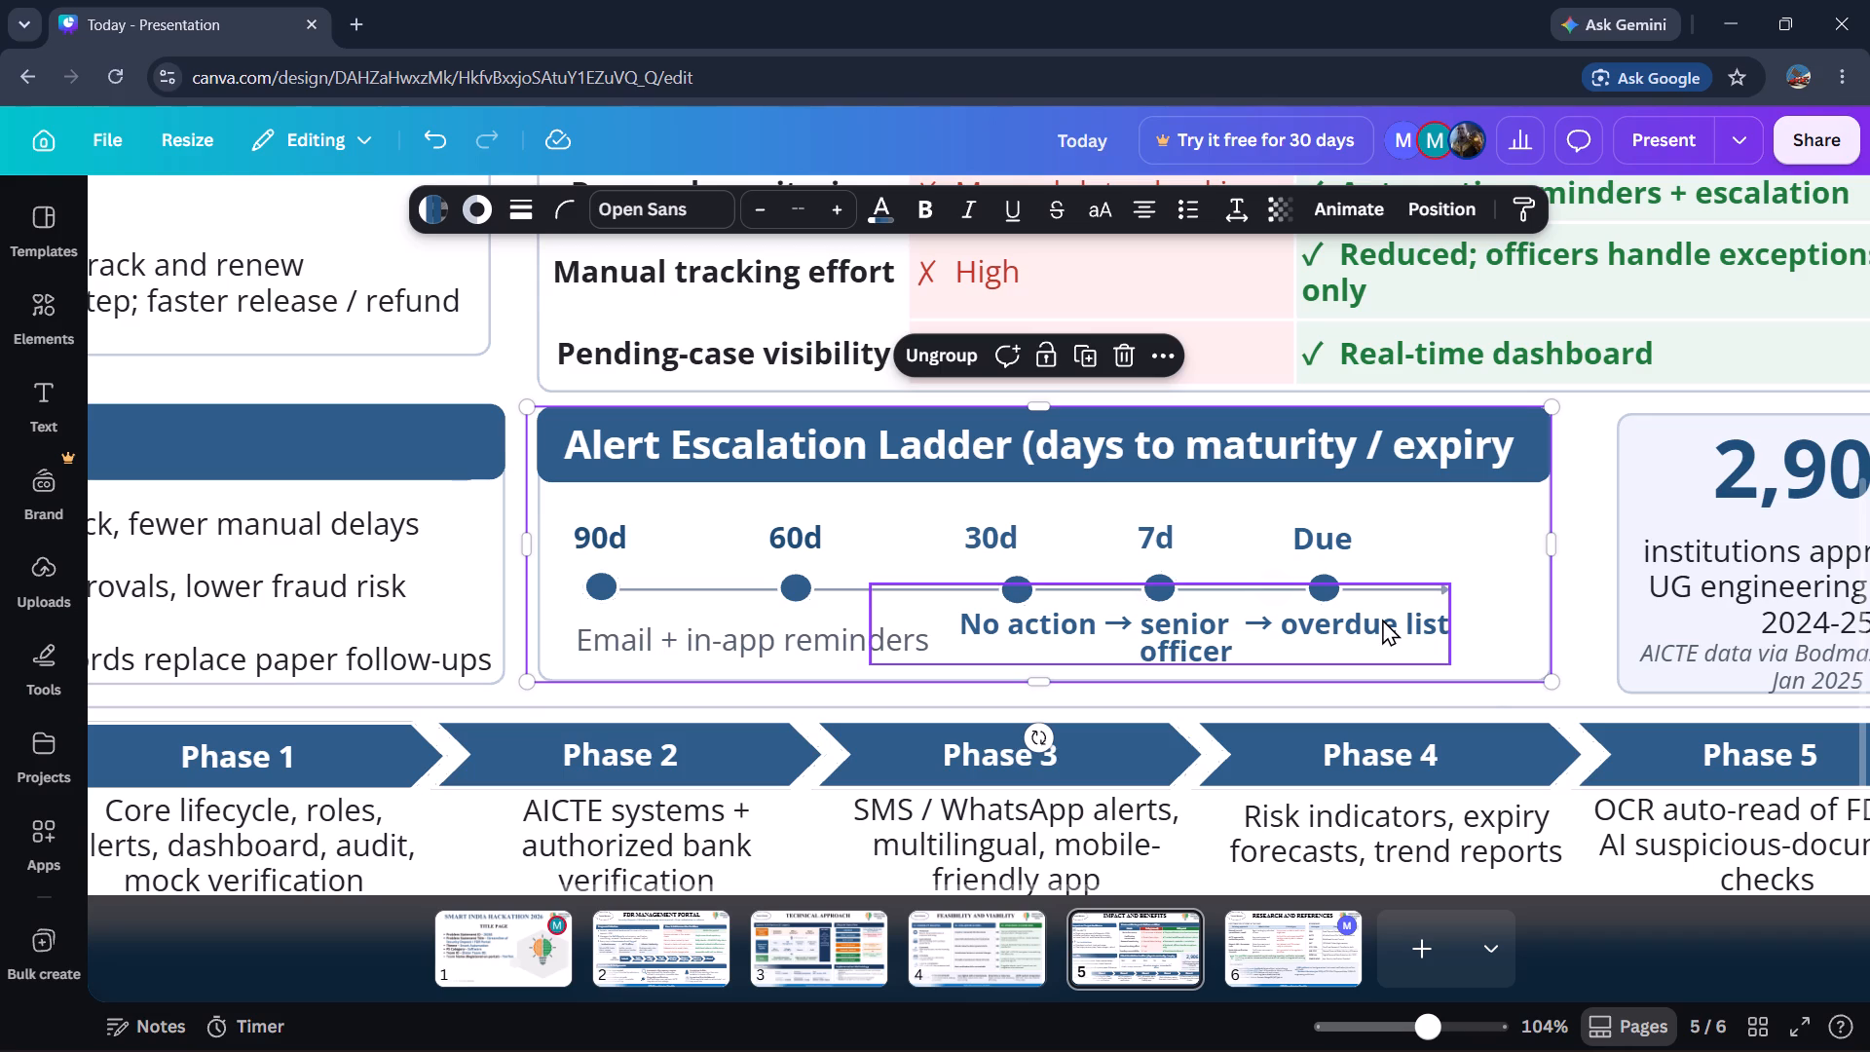
# Reduce the font size of the "officer" text by one step.
pyautogui.click(1207, 662)
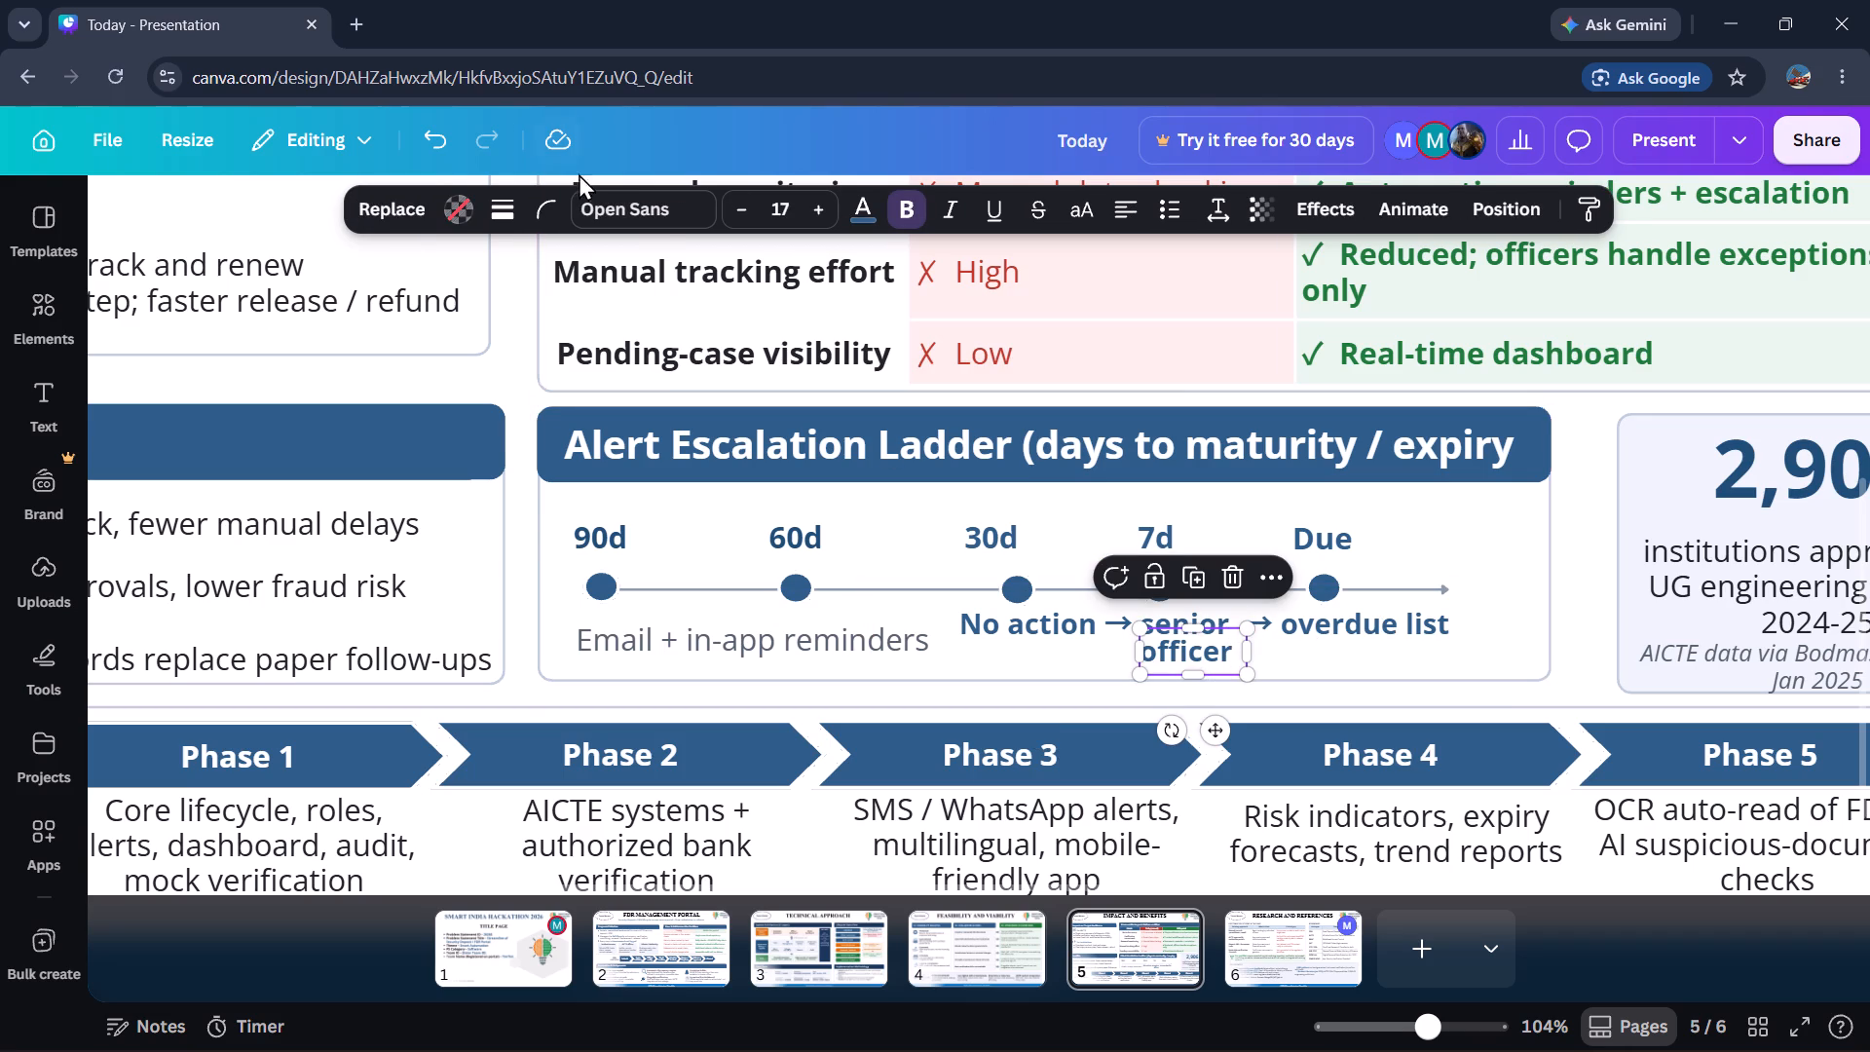
pyautogui.click(741, 214)
pyautogui.click(1333, 691)
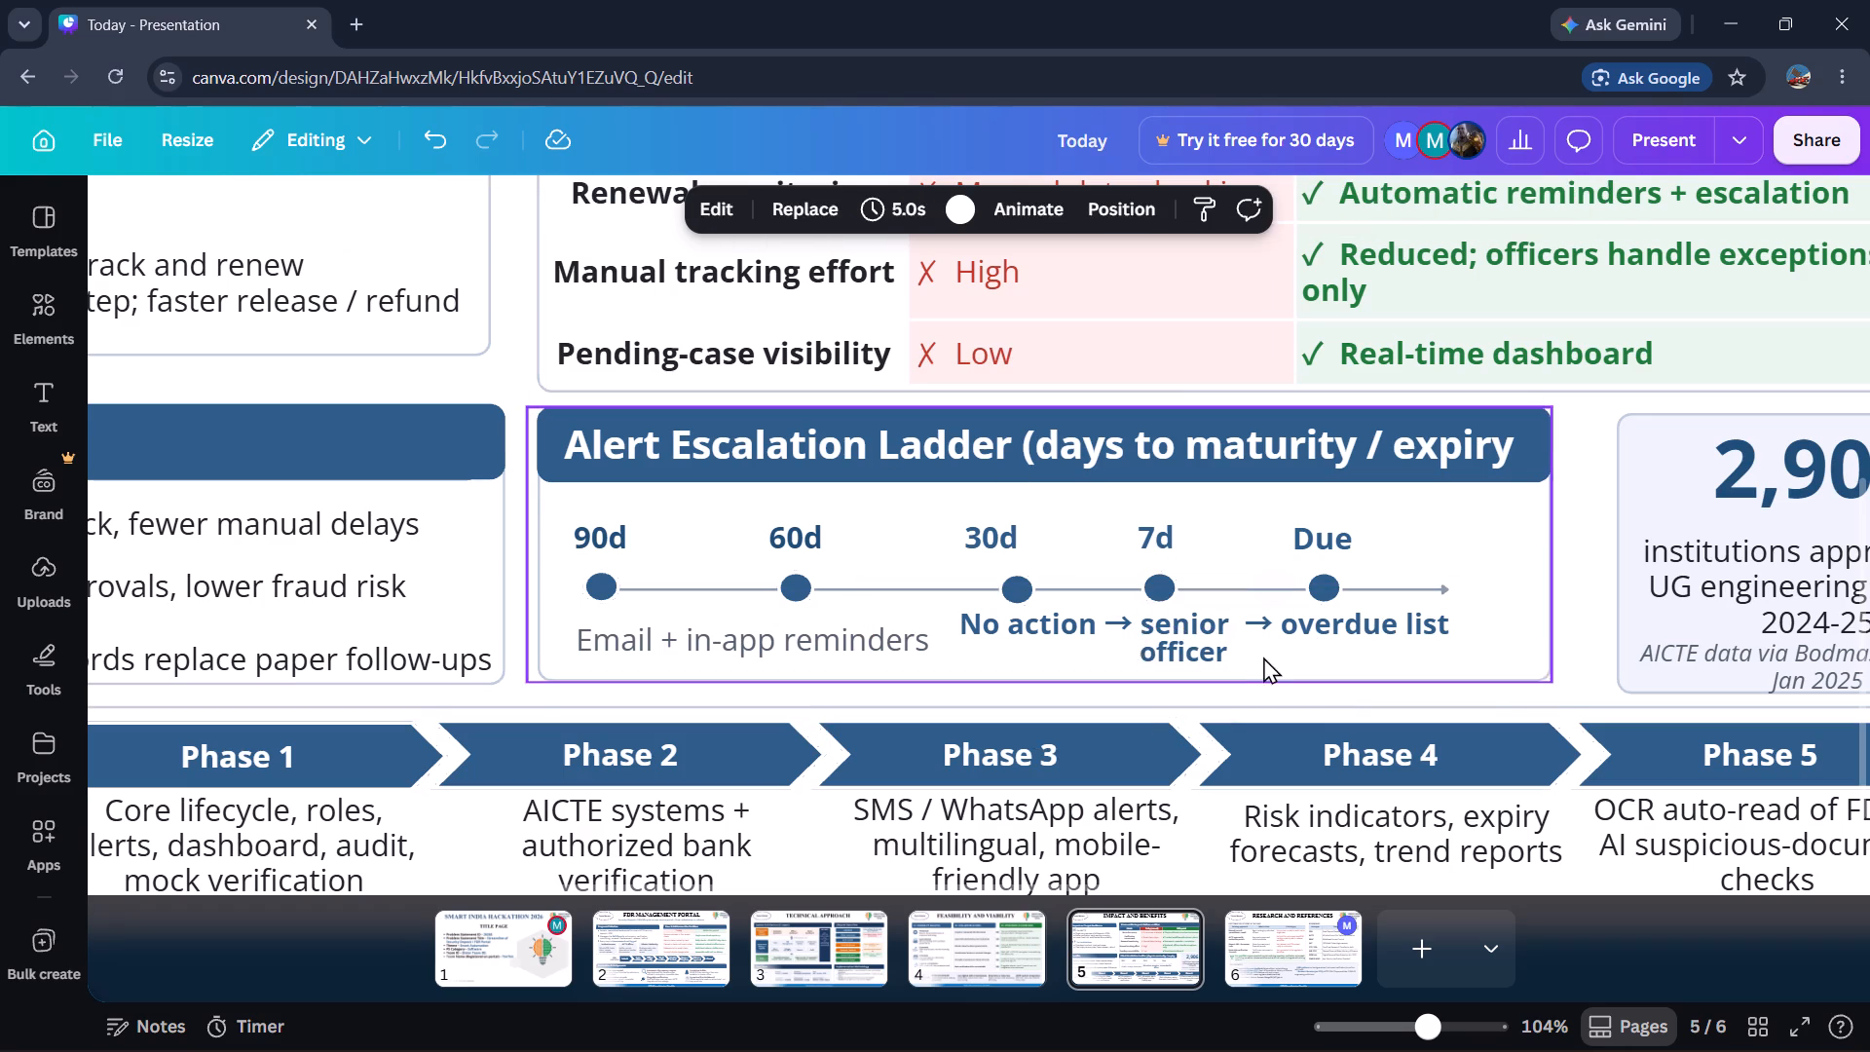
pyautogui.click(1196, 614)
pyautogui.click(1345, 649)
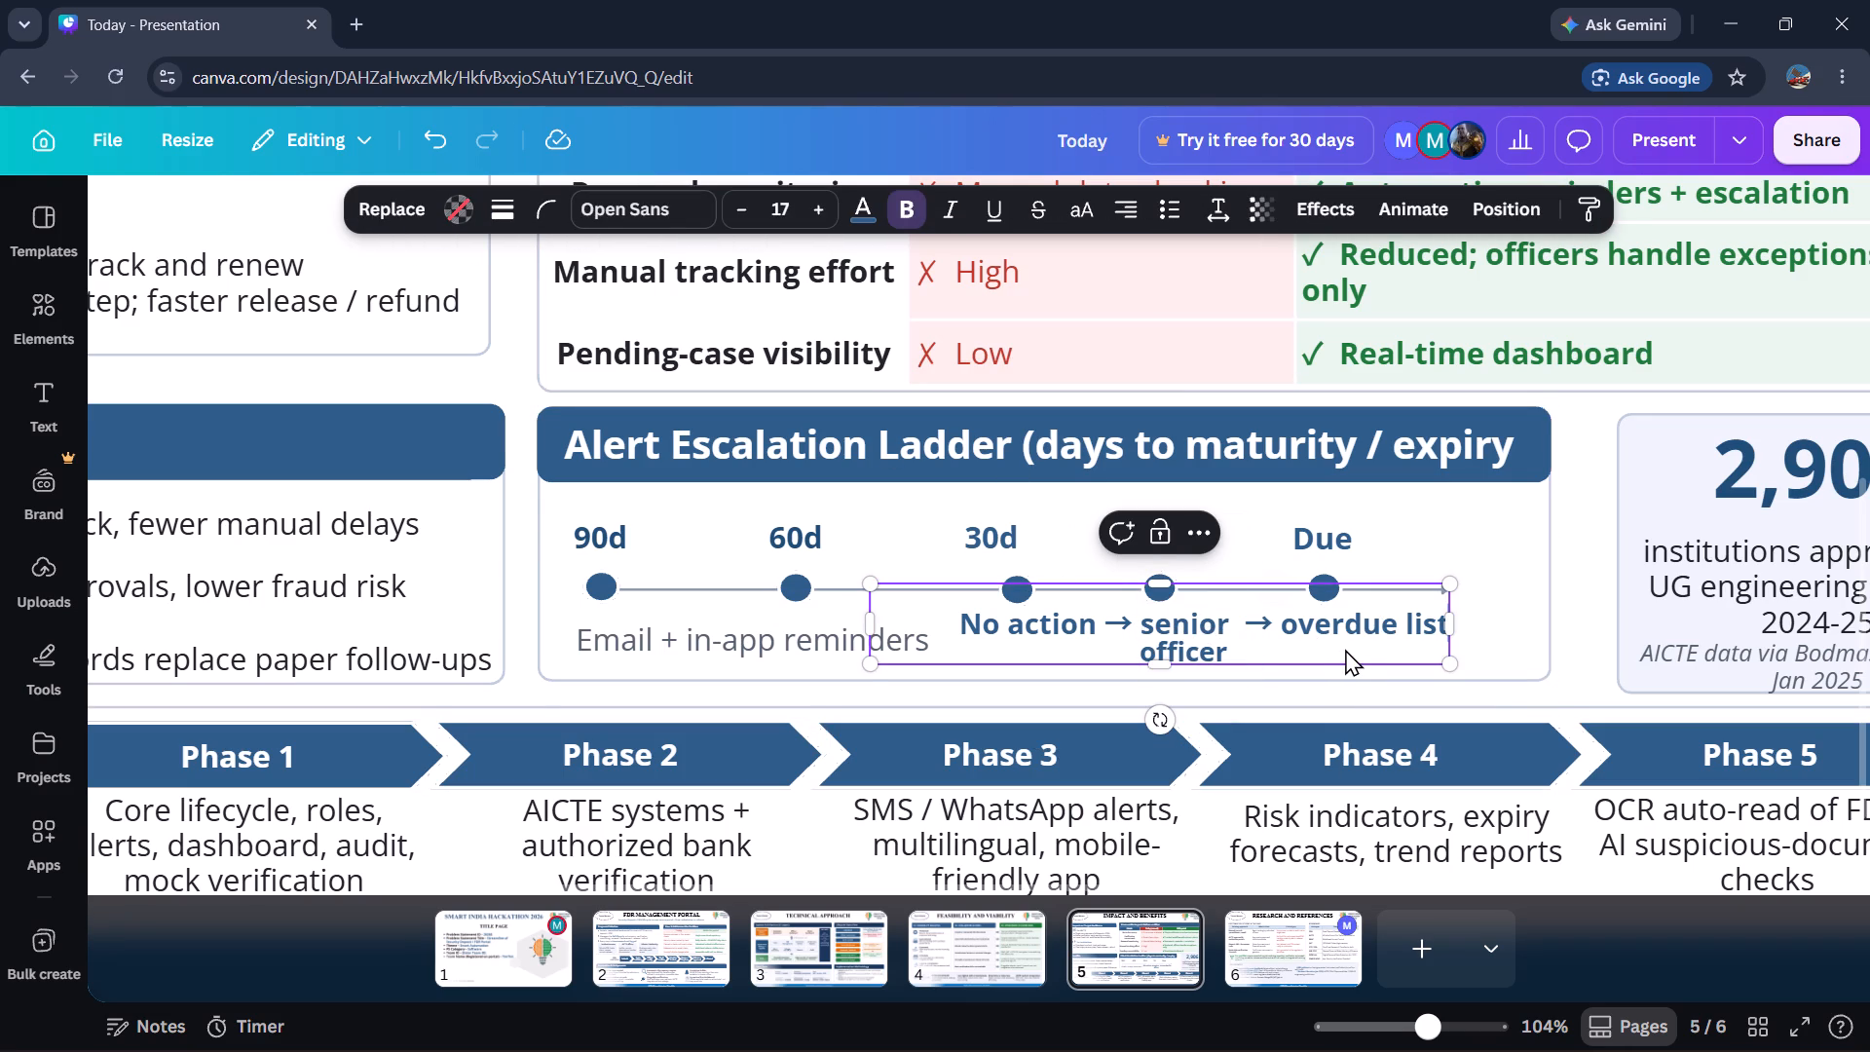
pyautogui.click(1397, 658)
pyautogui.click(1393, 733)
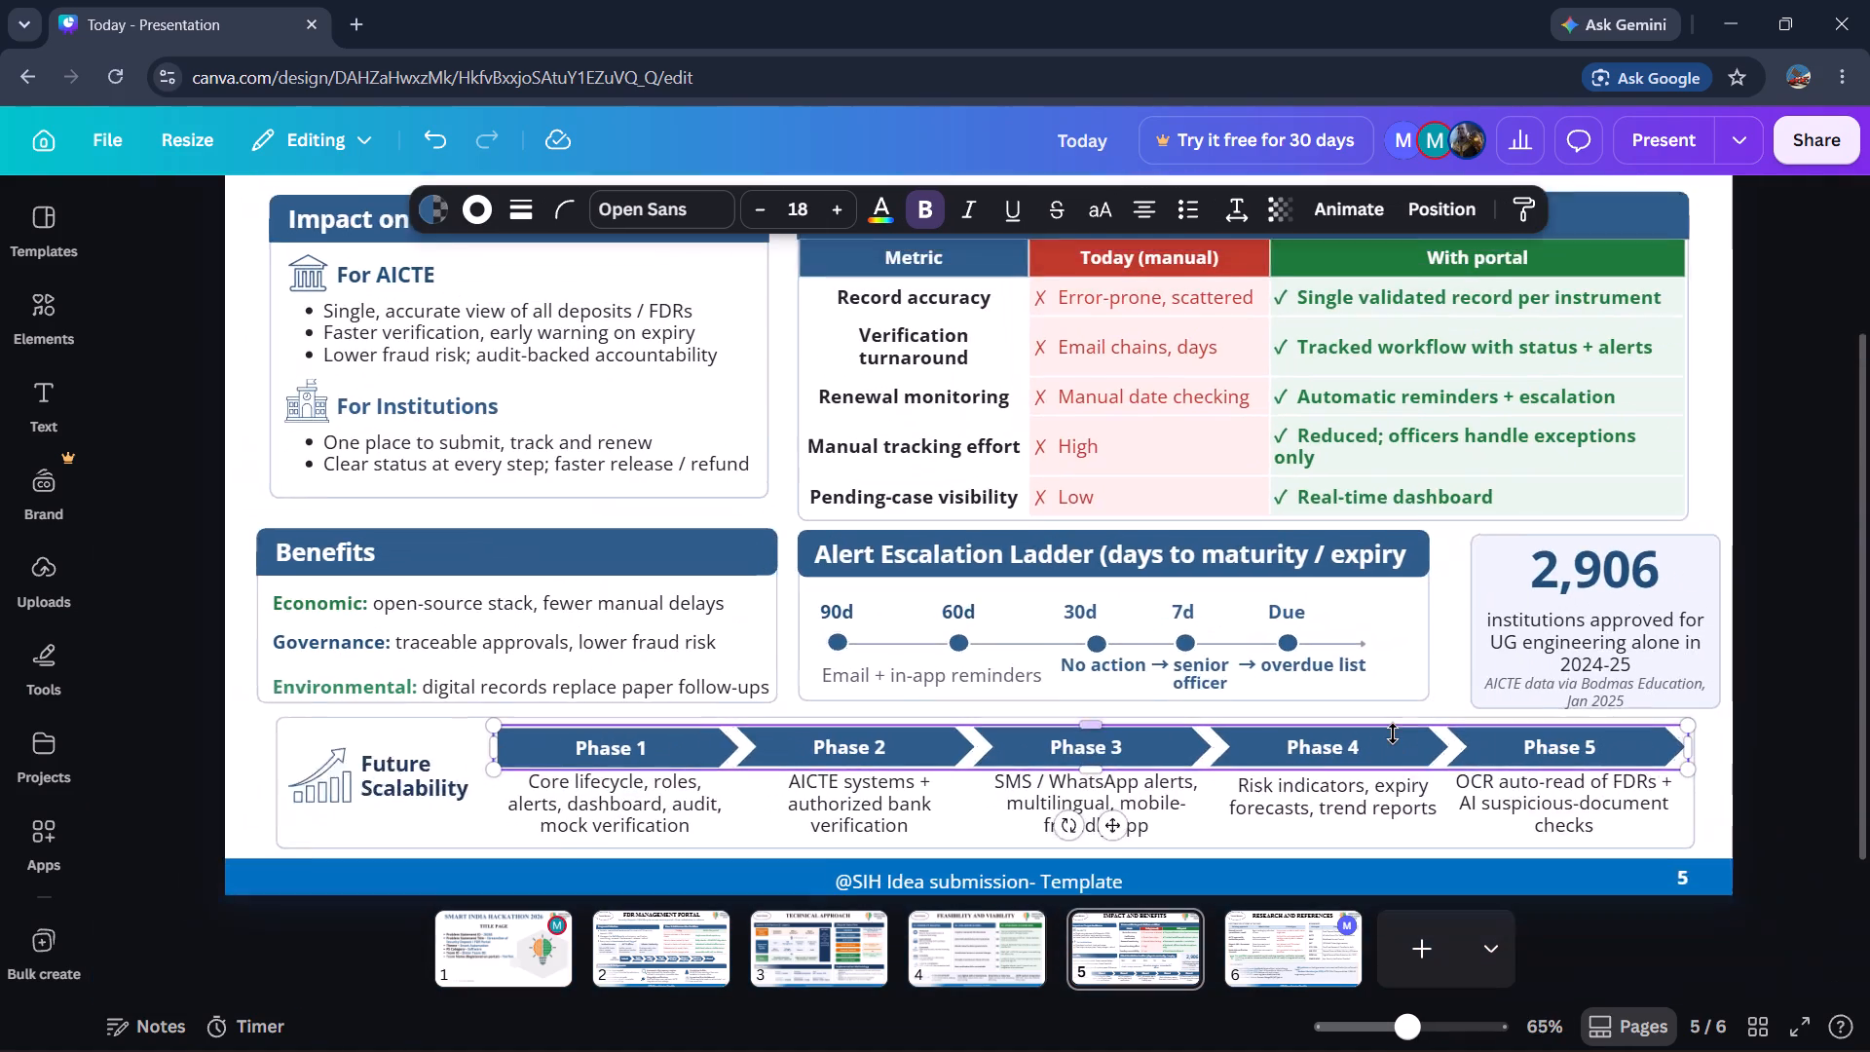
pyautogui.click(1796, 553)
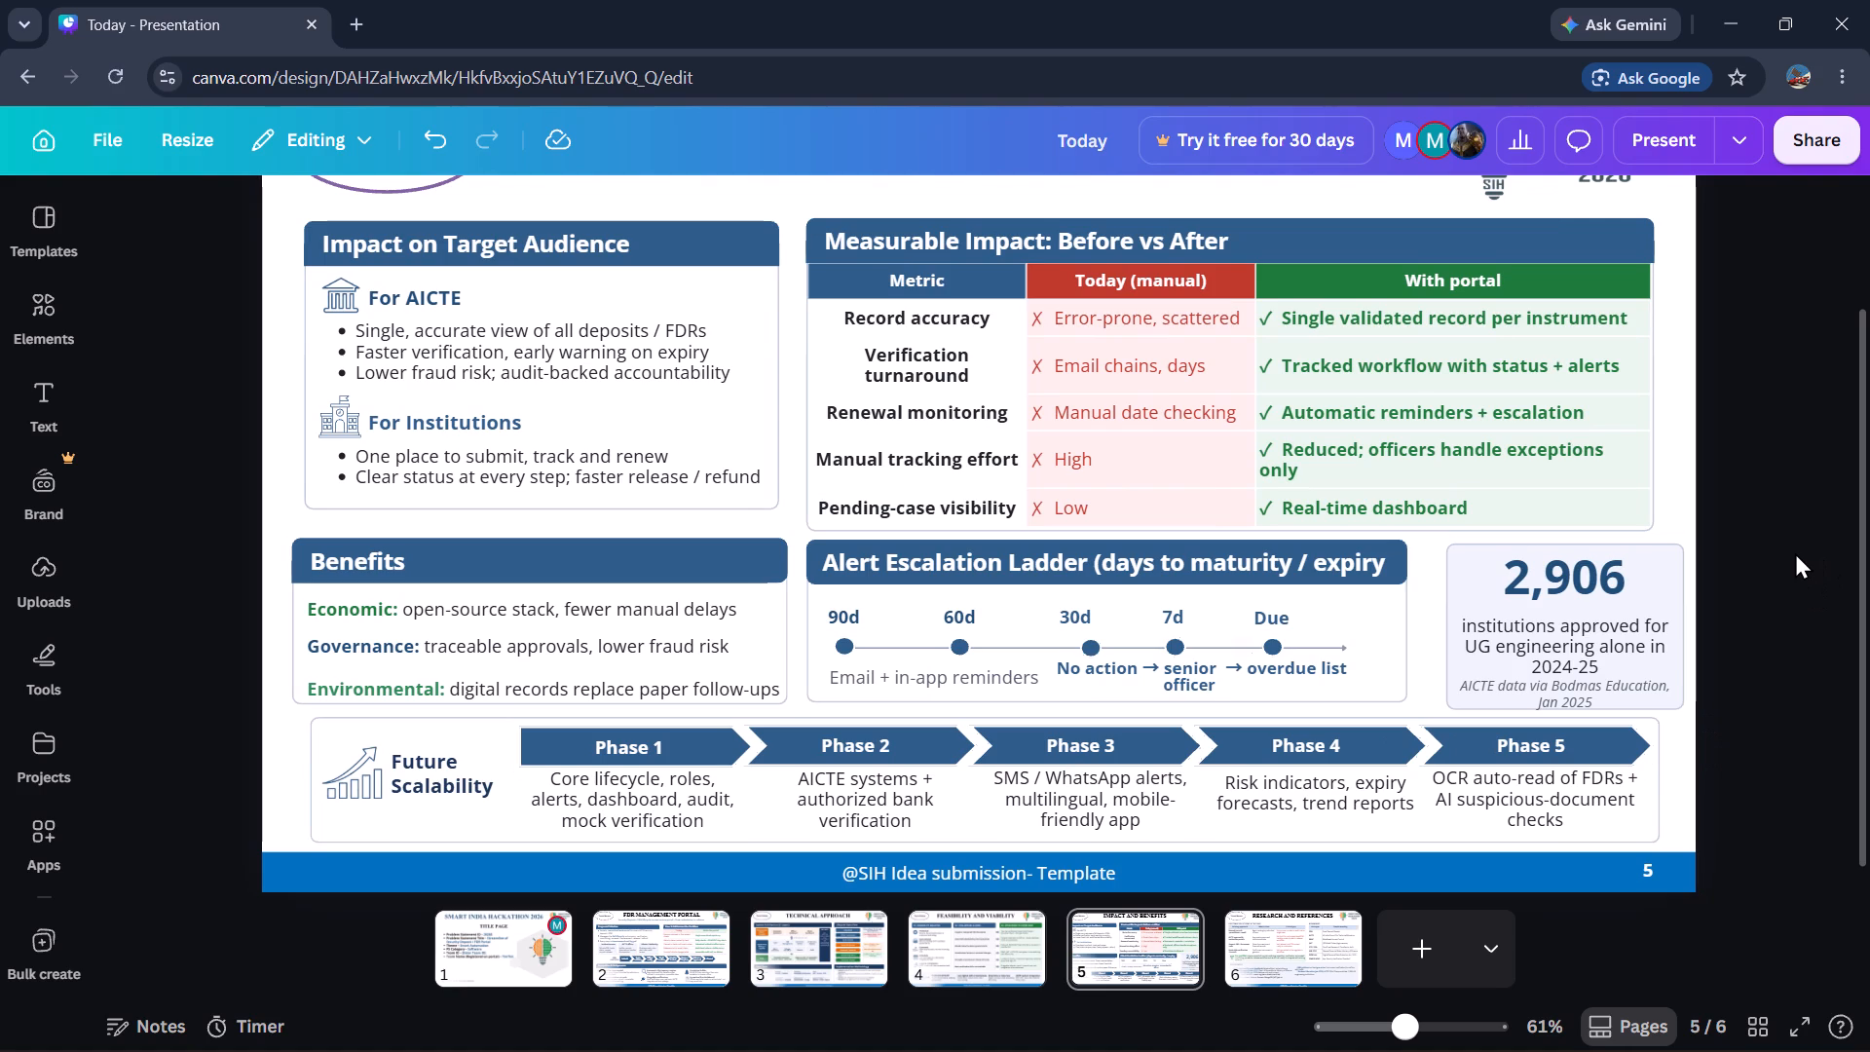
# Nudge the "Email + in-app reminders" caption up and slightly left, level with the caption beside it under the timeline.
pyautogui.scroll(-1, 1795, 552)
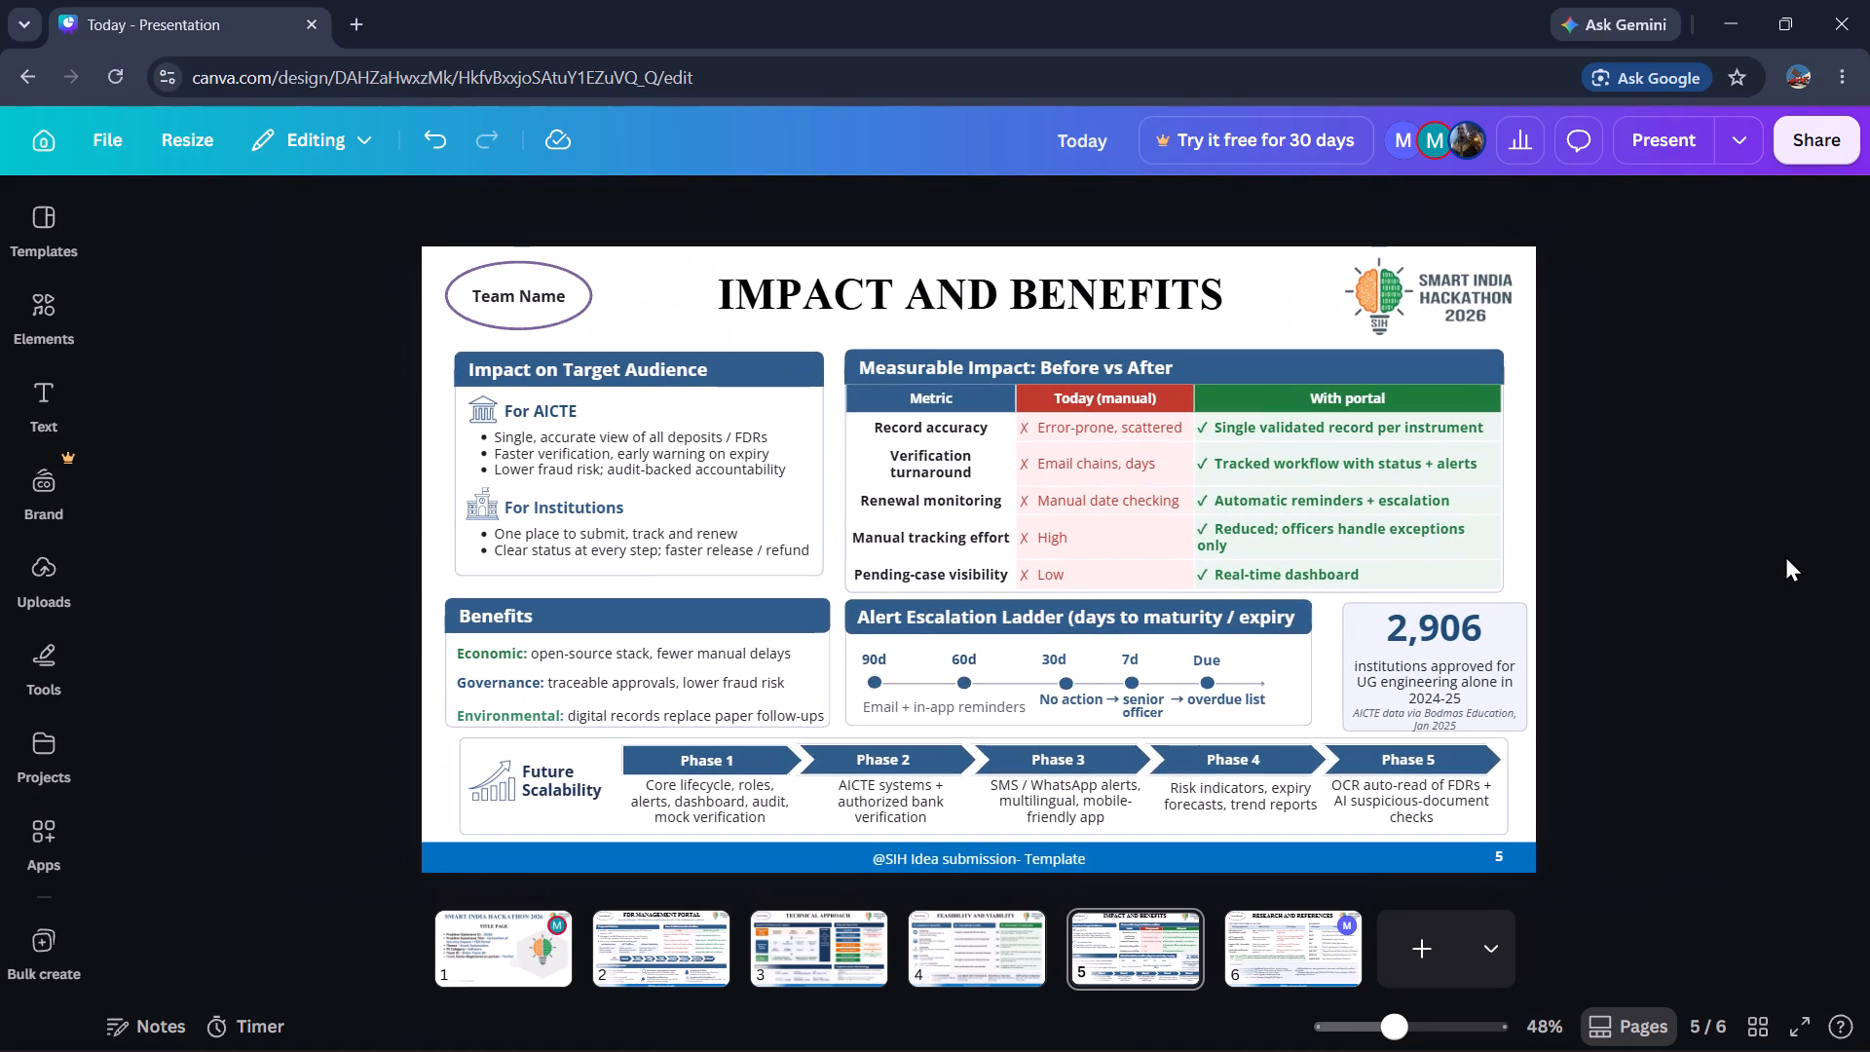
pyautogui.click(940, 687)
pyautogui.click(938, 693)
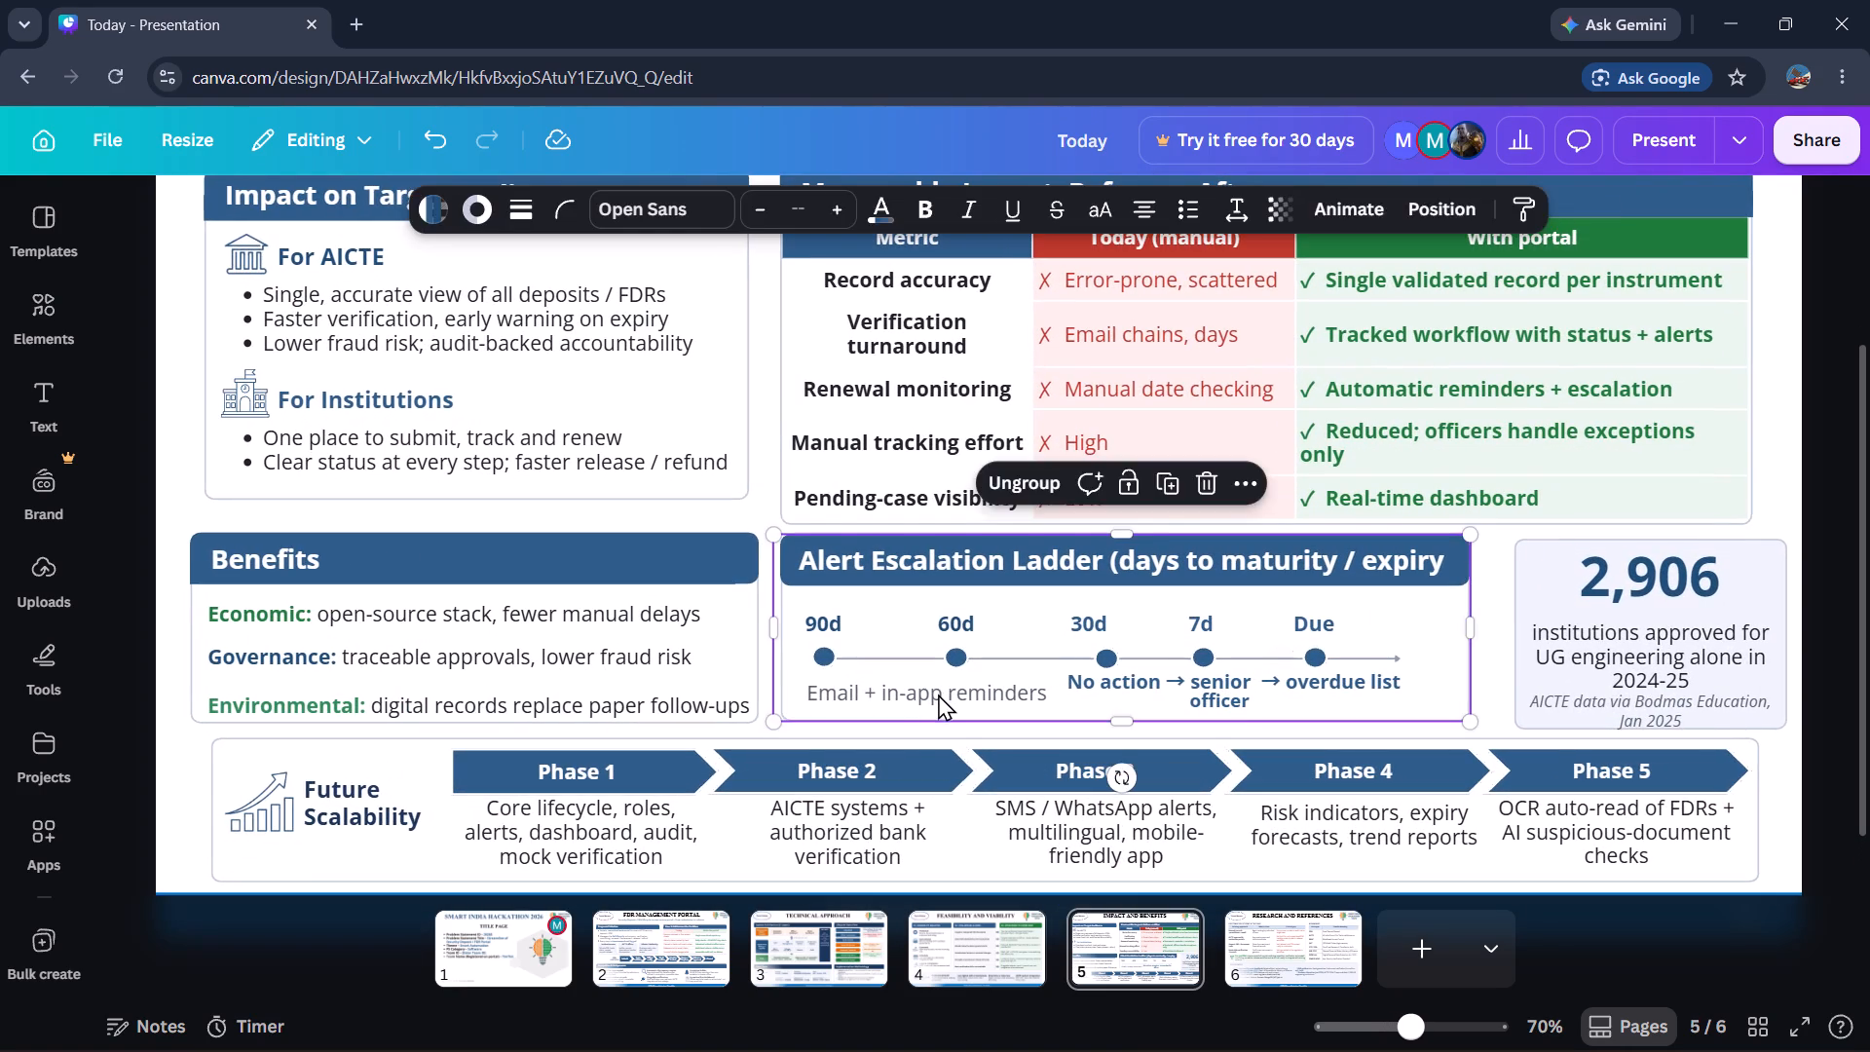
pyautogui.press('Up')
pyautogui.press('Up')
pyautogui.press('Up')
pyautogui.press('Up')
pyautogui.press('Up')
pyautogui.press('Up')
pyautogui.press('Up')
pyautogui.press('Up')
pyautogui.press('Up')
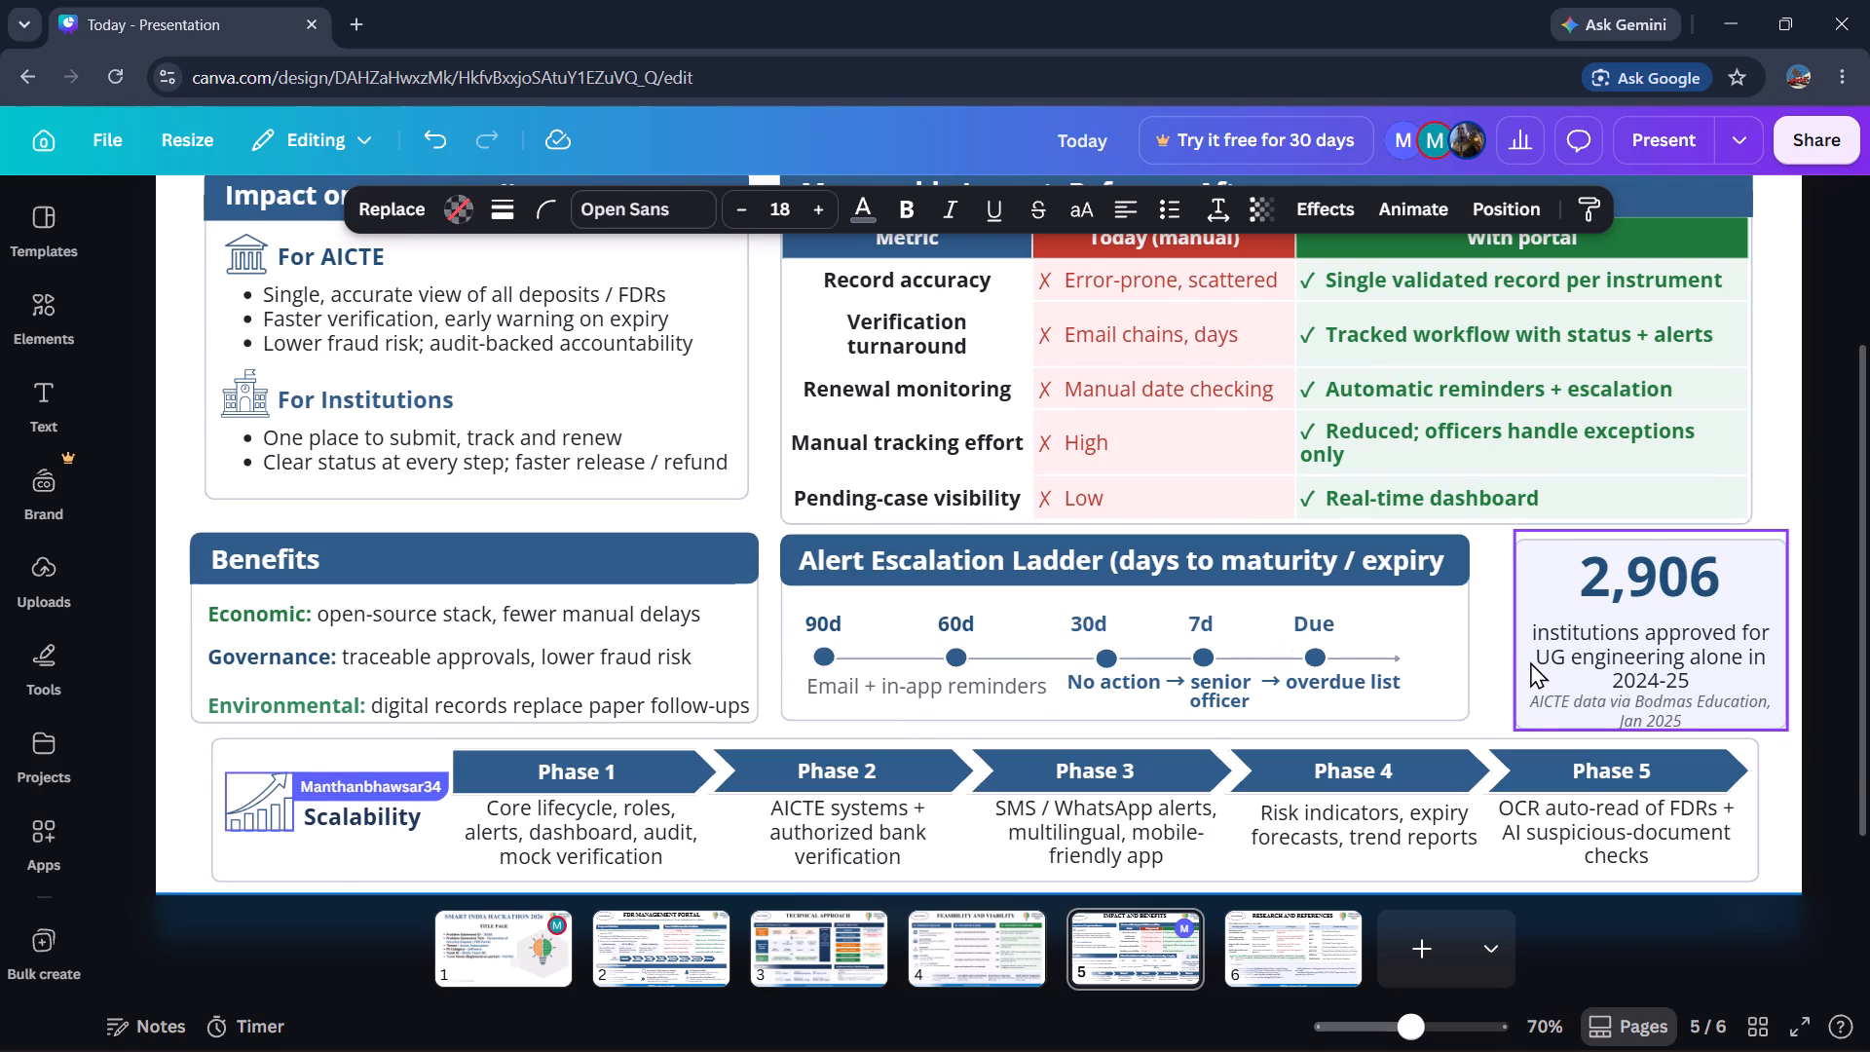
pyautogui.press('Left')
pyautogui.press('Left')
pyautogui.press('Left')
pyautogui.press('Left')
pyautogui.press('Left')
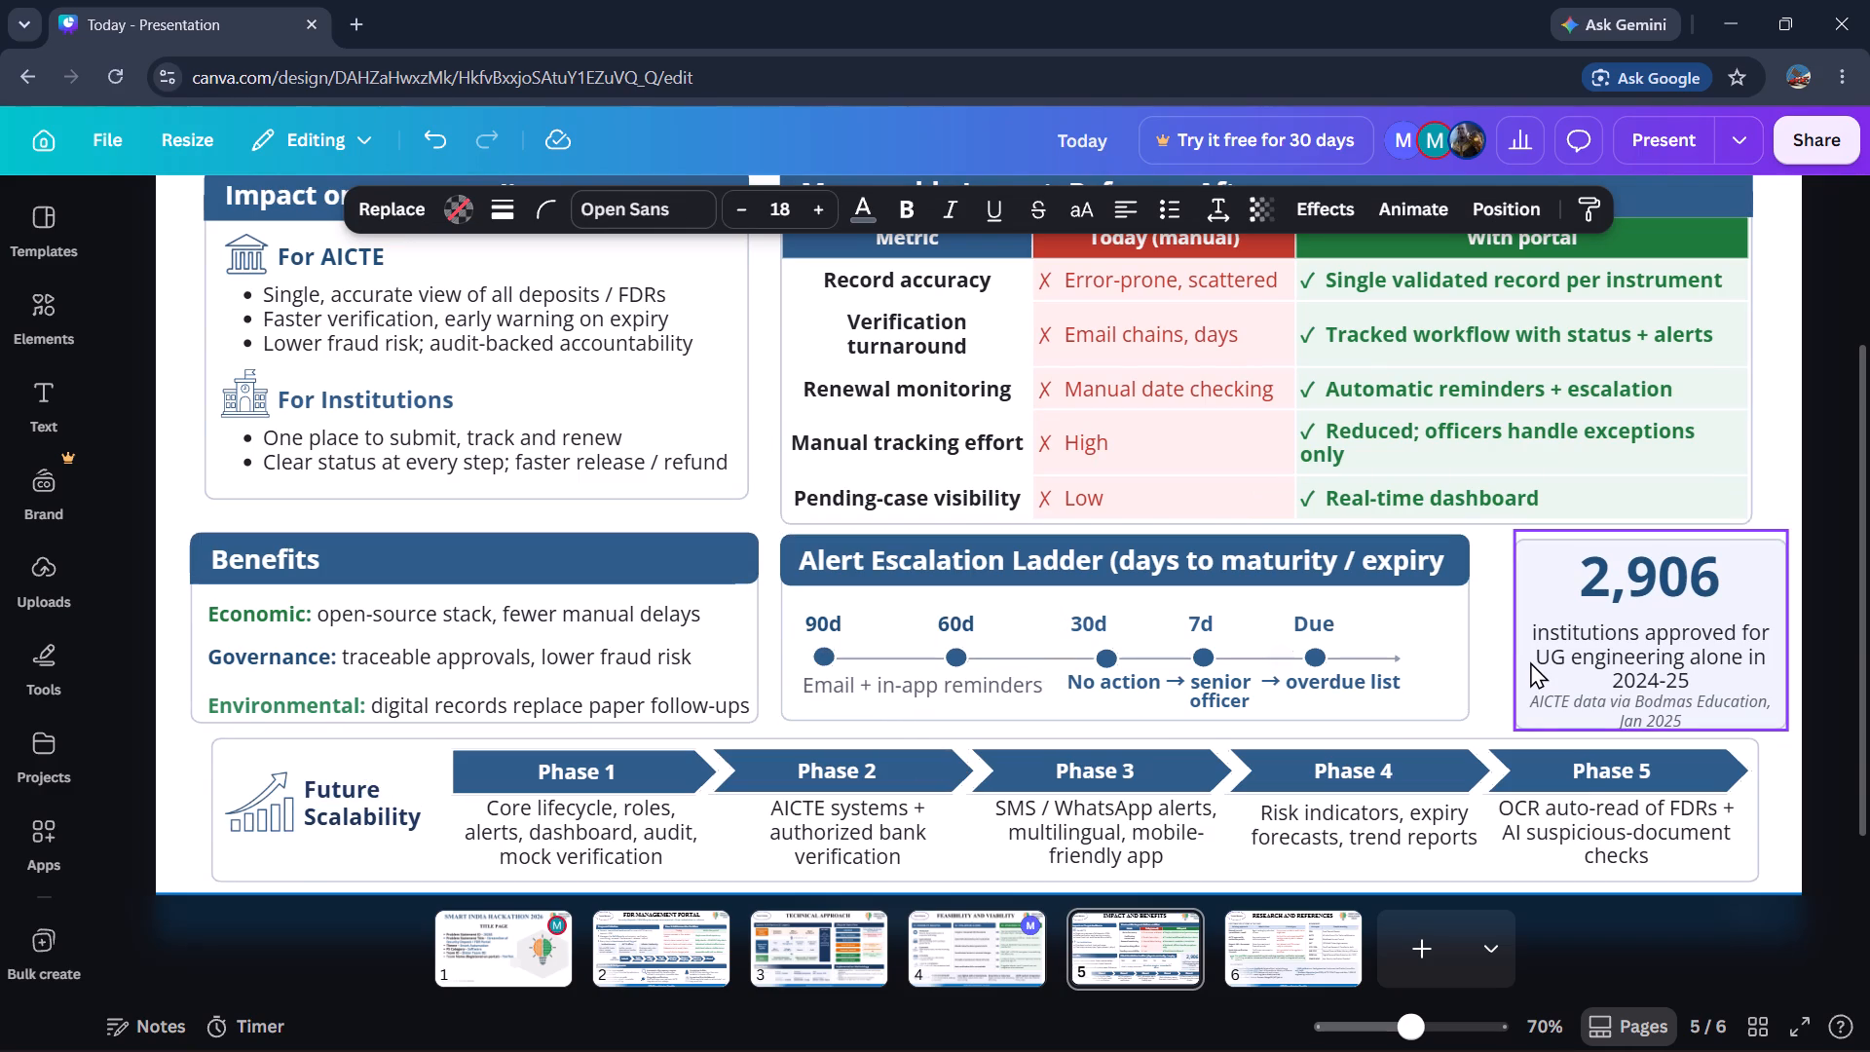
pyautogui.press('Left')
pyautogui.press('Down')
pyautogui.press('Down')
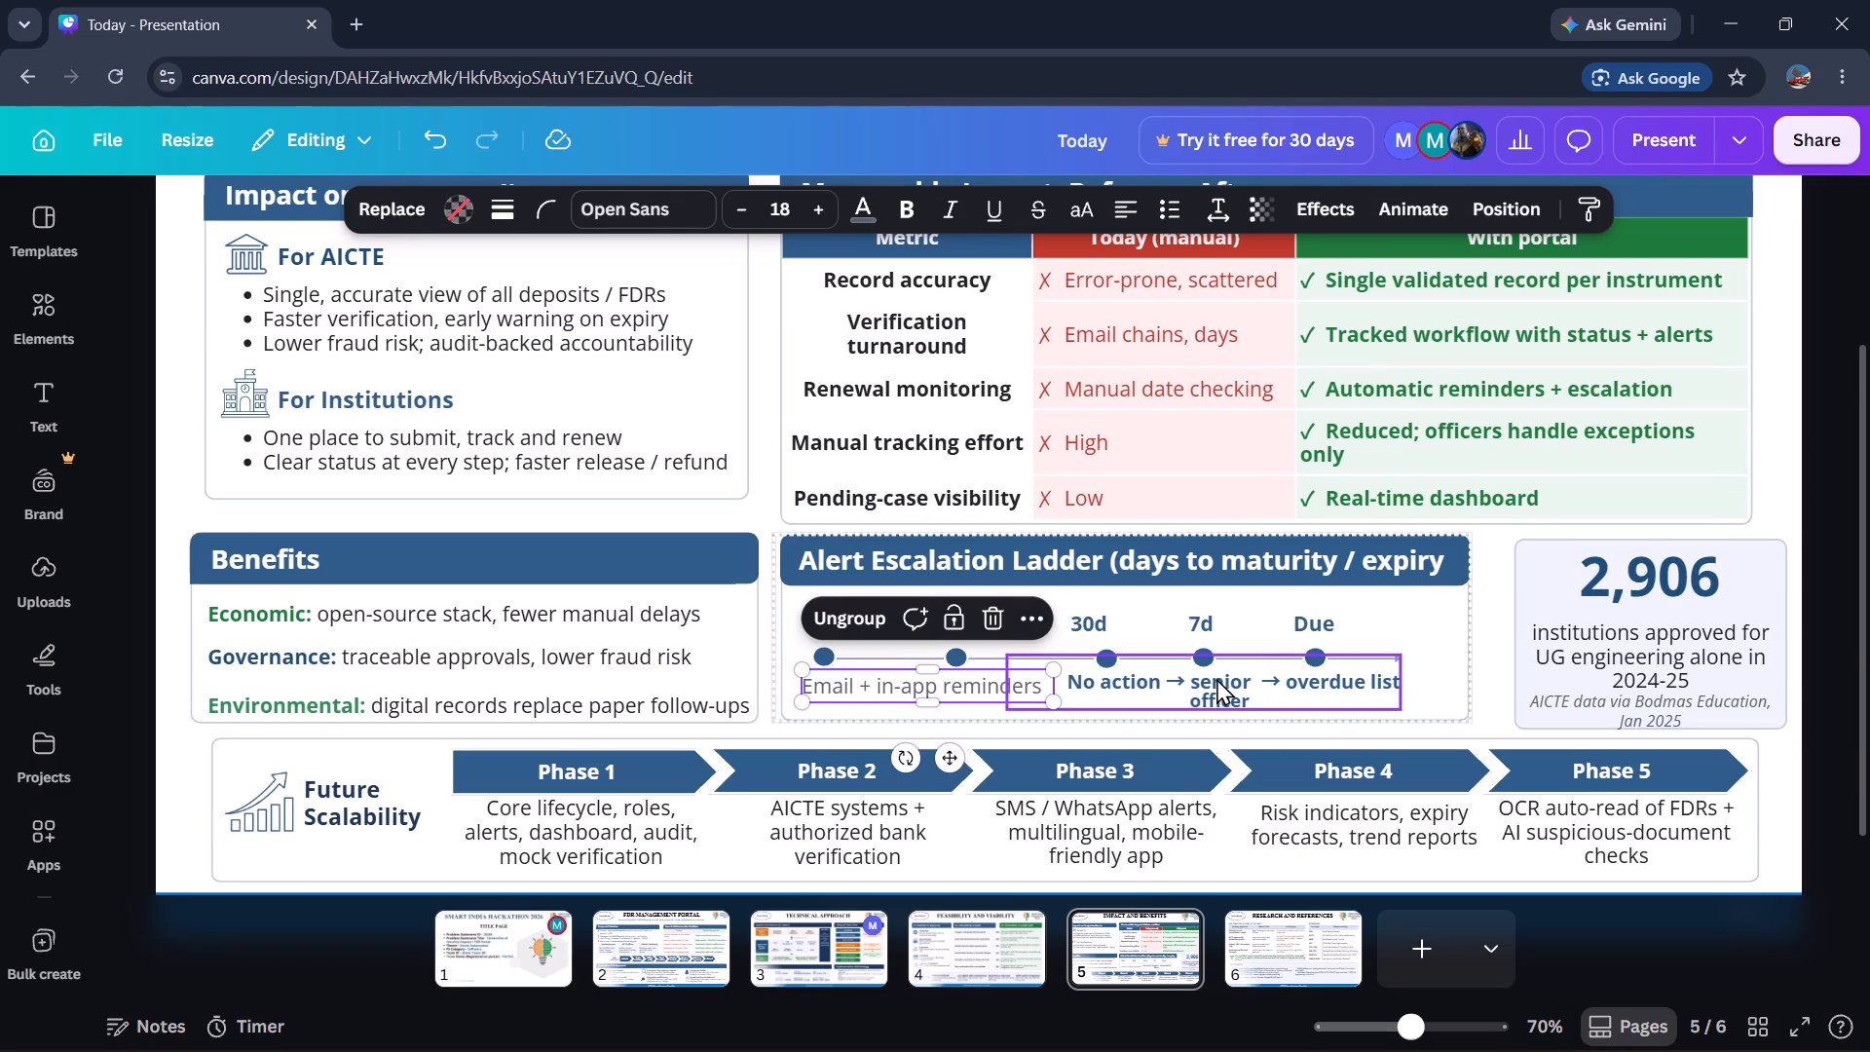
# Nudge the "officer" text slightly further down below "senior".
pyautogui.click(1204, 678)
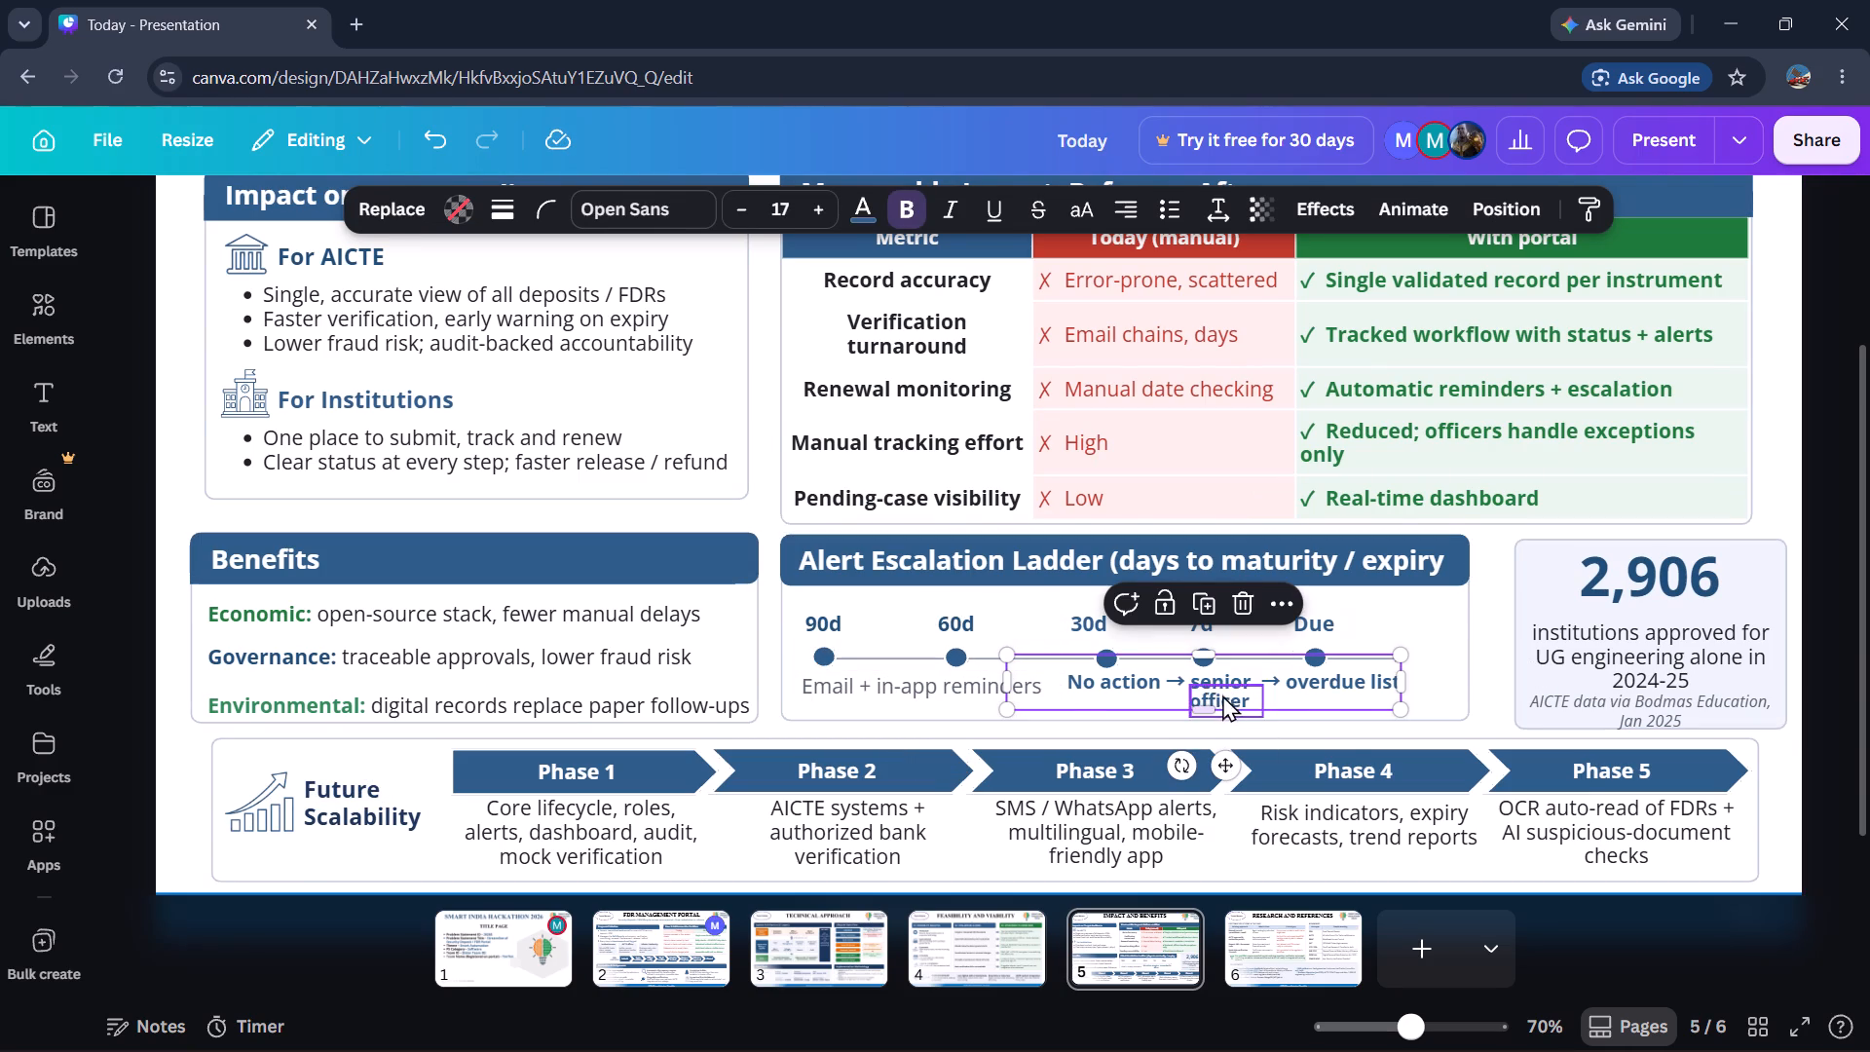
pyautogui.keyDown('shift'); pyautogui.click(1226, 693); pyautogui.keyUp('shift')
pyautogui.press('Down')
pyautogui.press('Down')
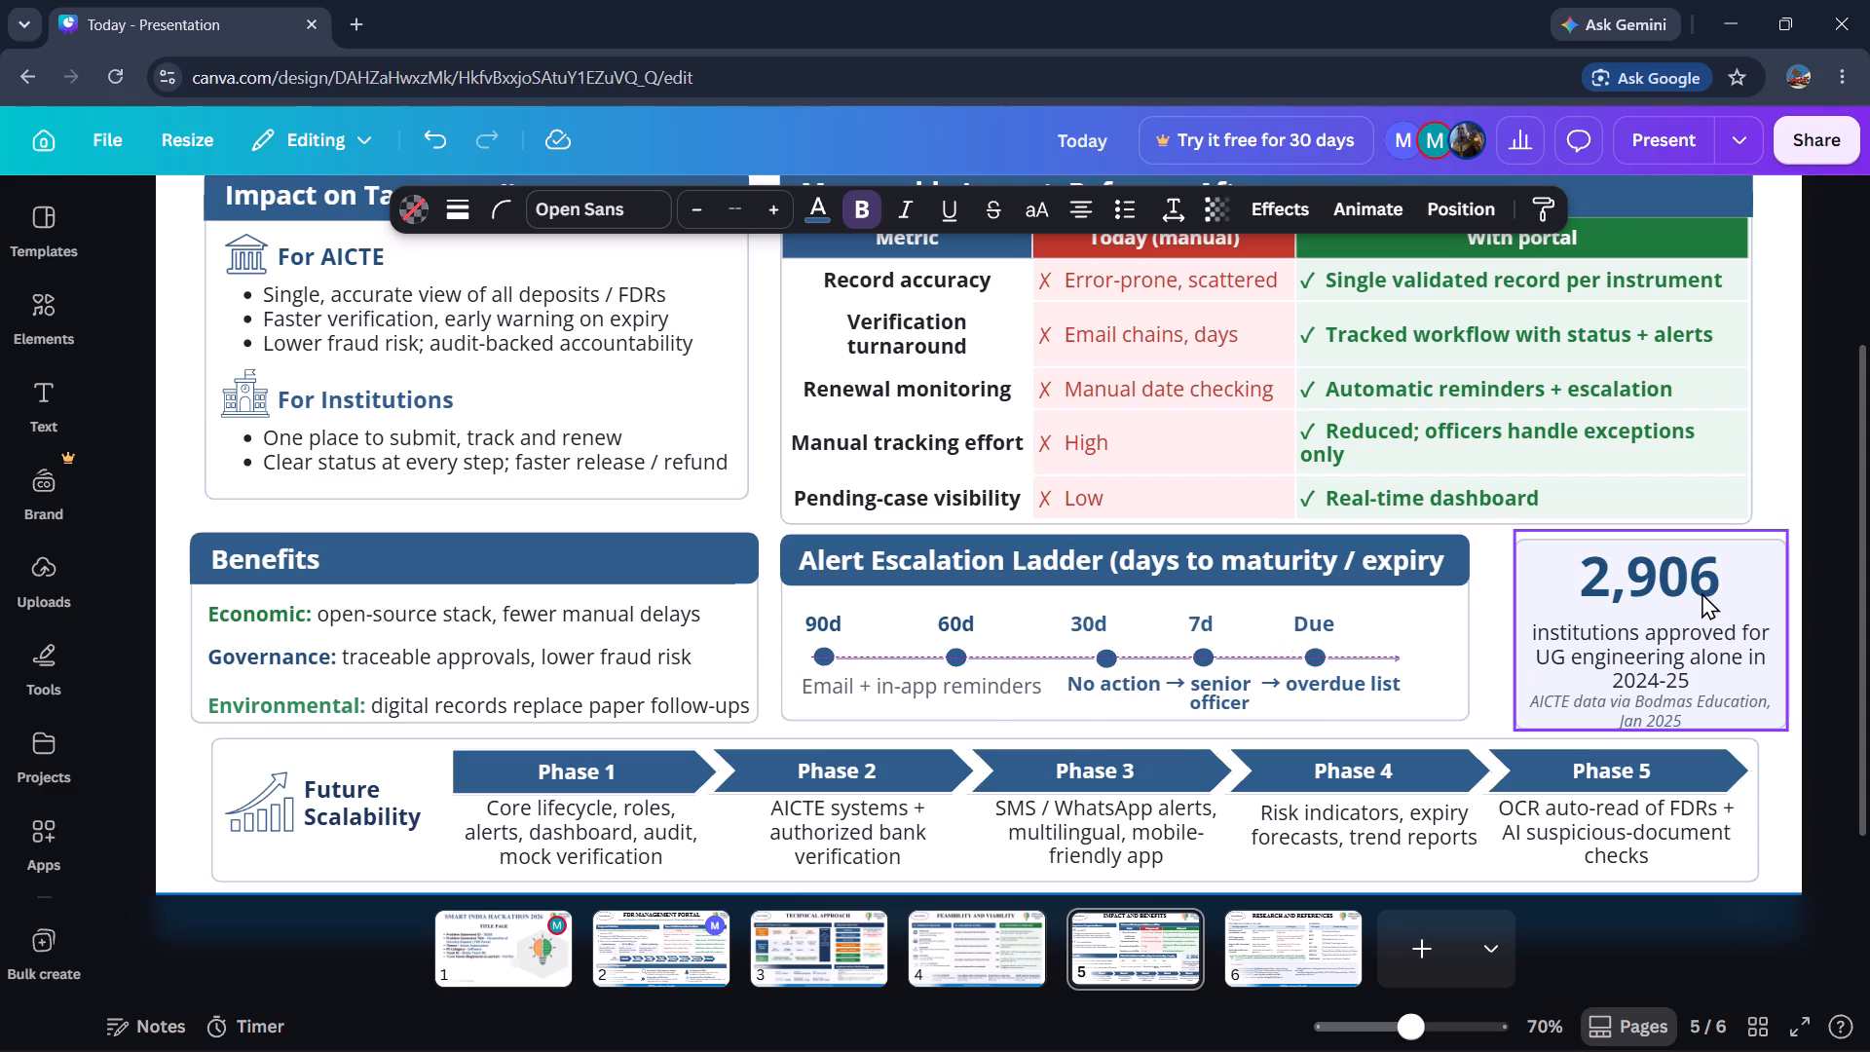
pyautogui.click(1714, 576)
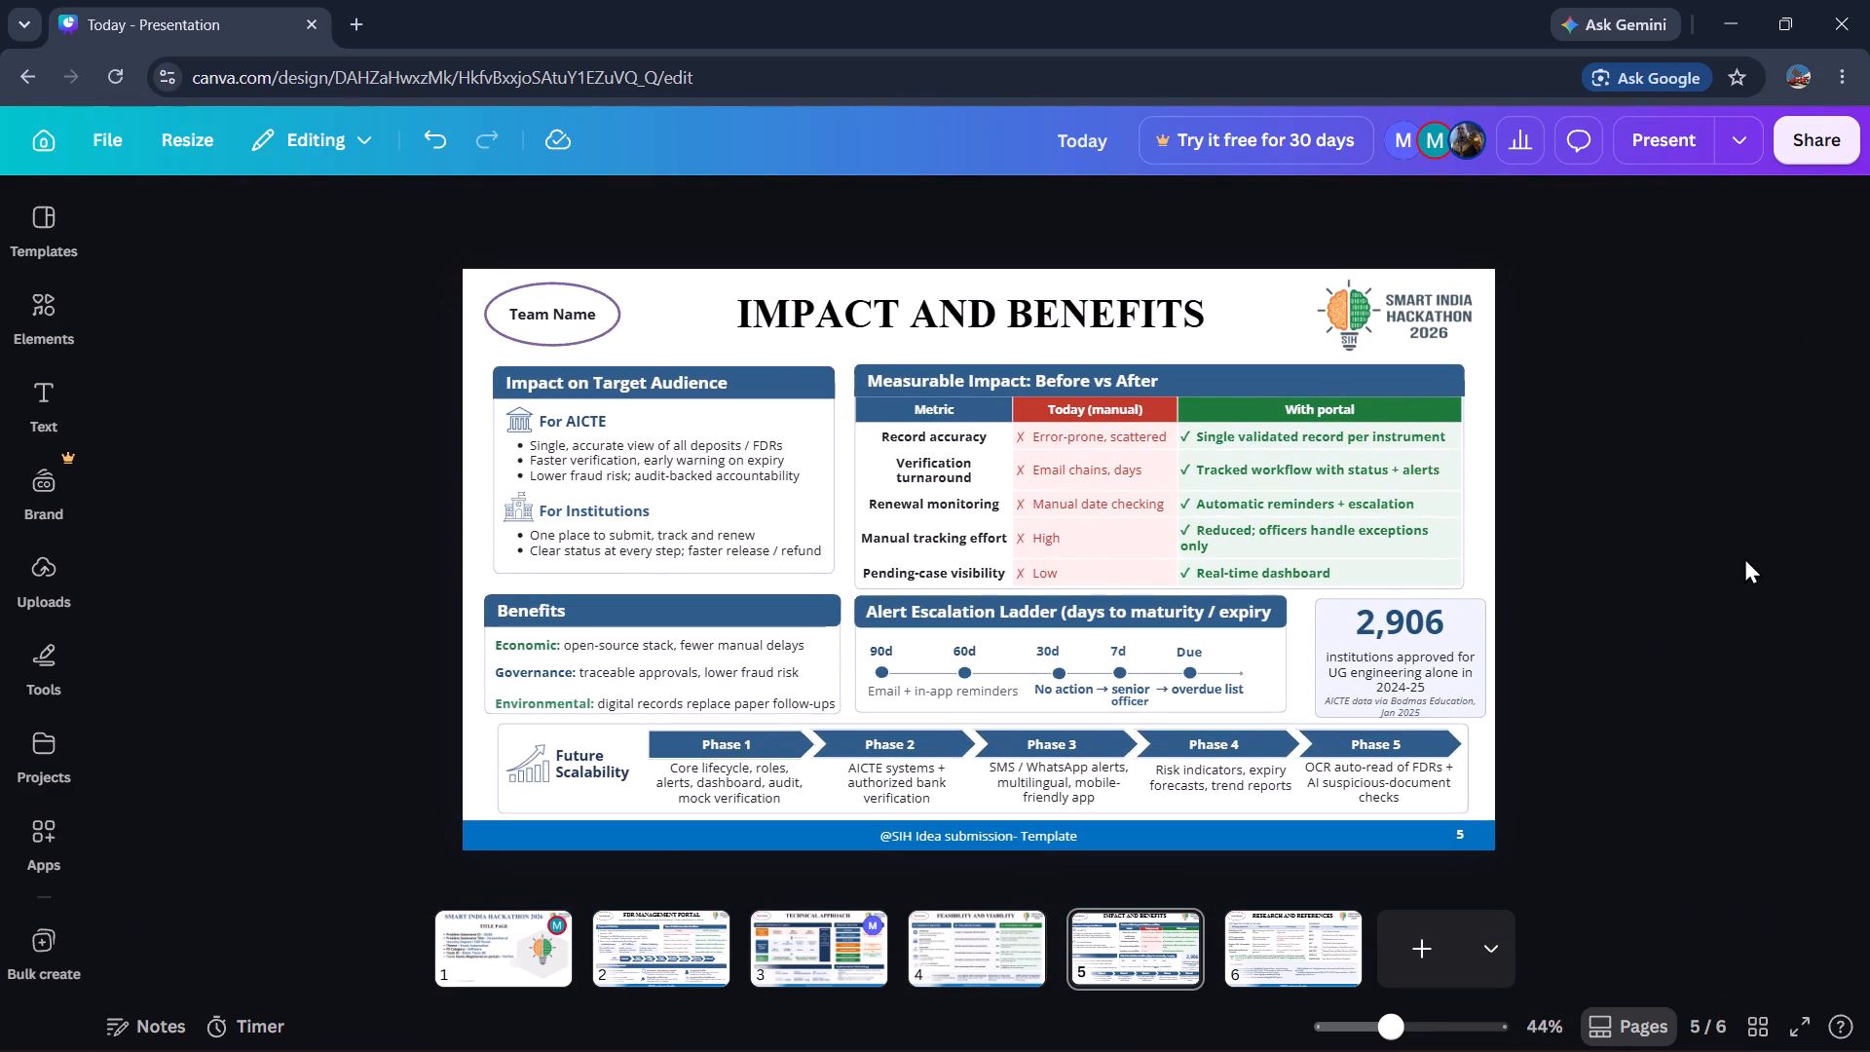
# Go back through the slides from slide 5 to slide 2, the FDR Management Portal slide.
pyautogui.press('Left')
pyautogui.press('Left')
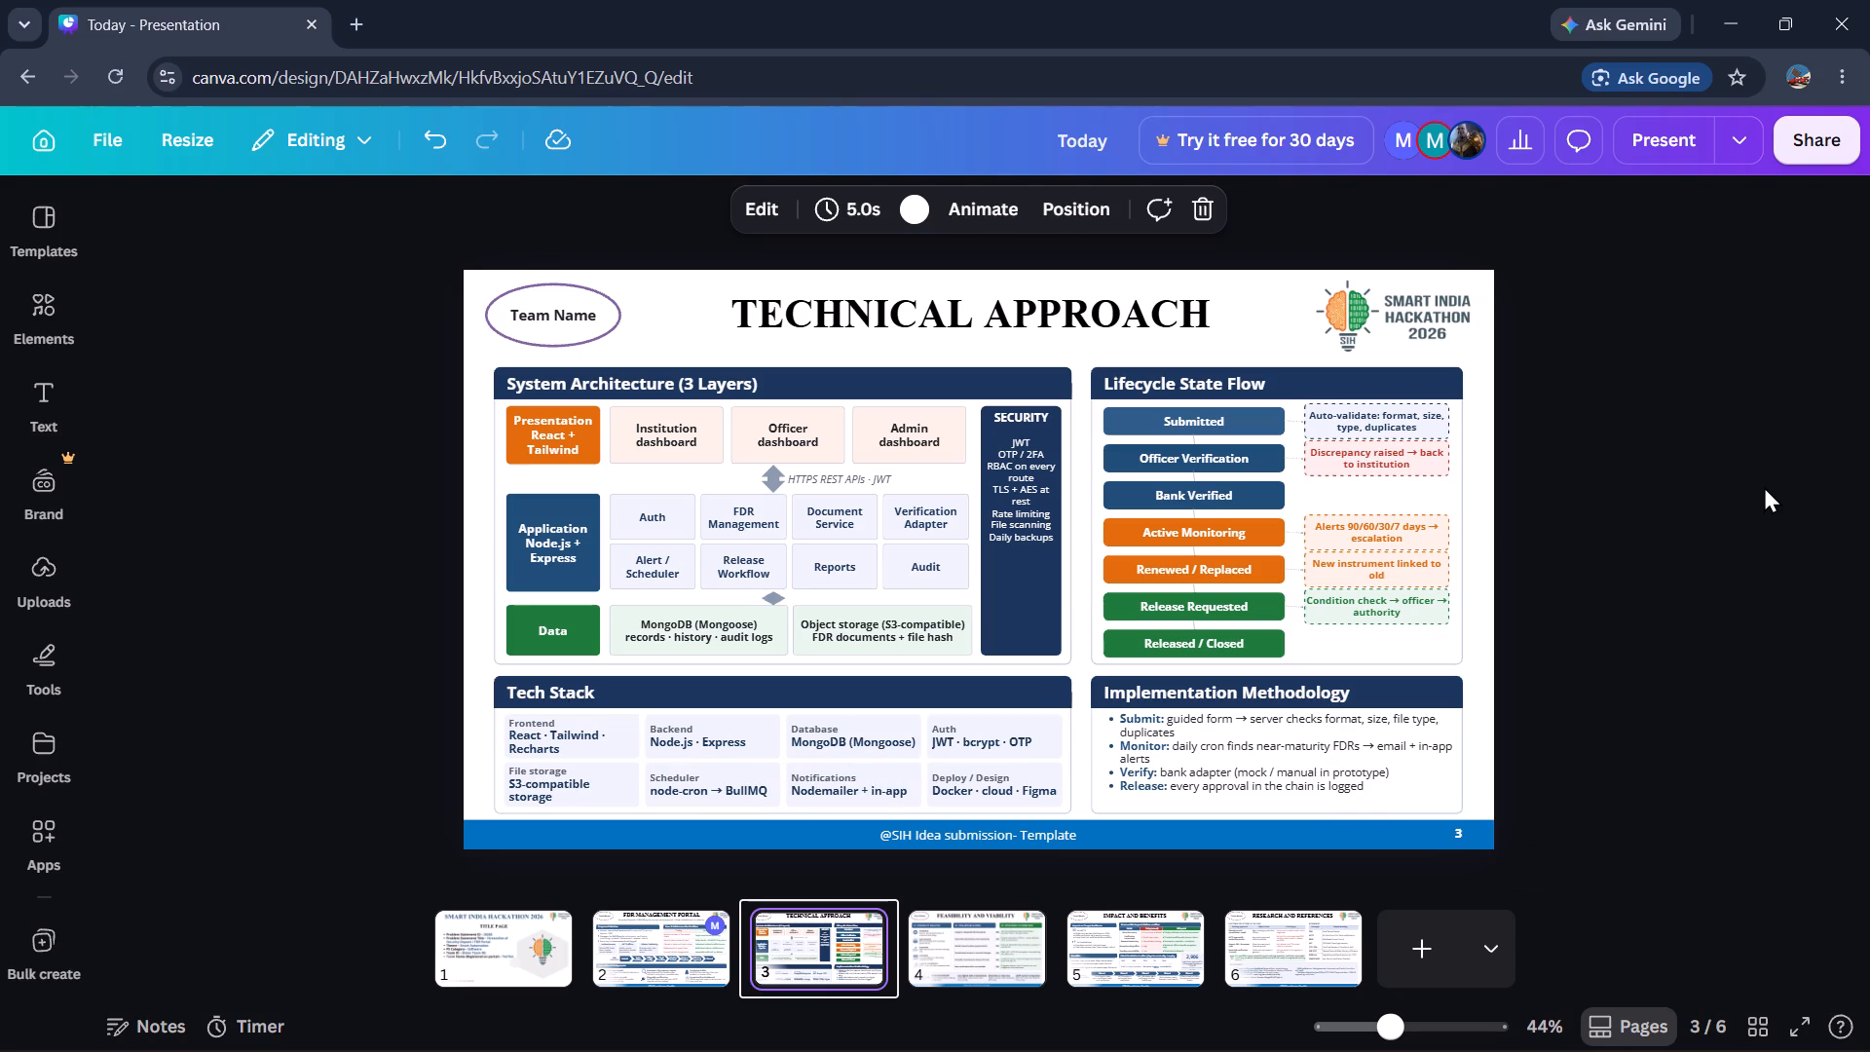
pyautogui.press('Left')
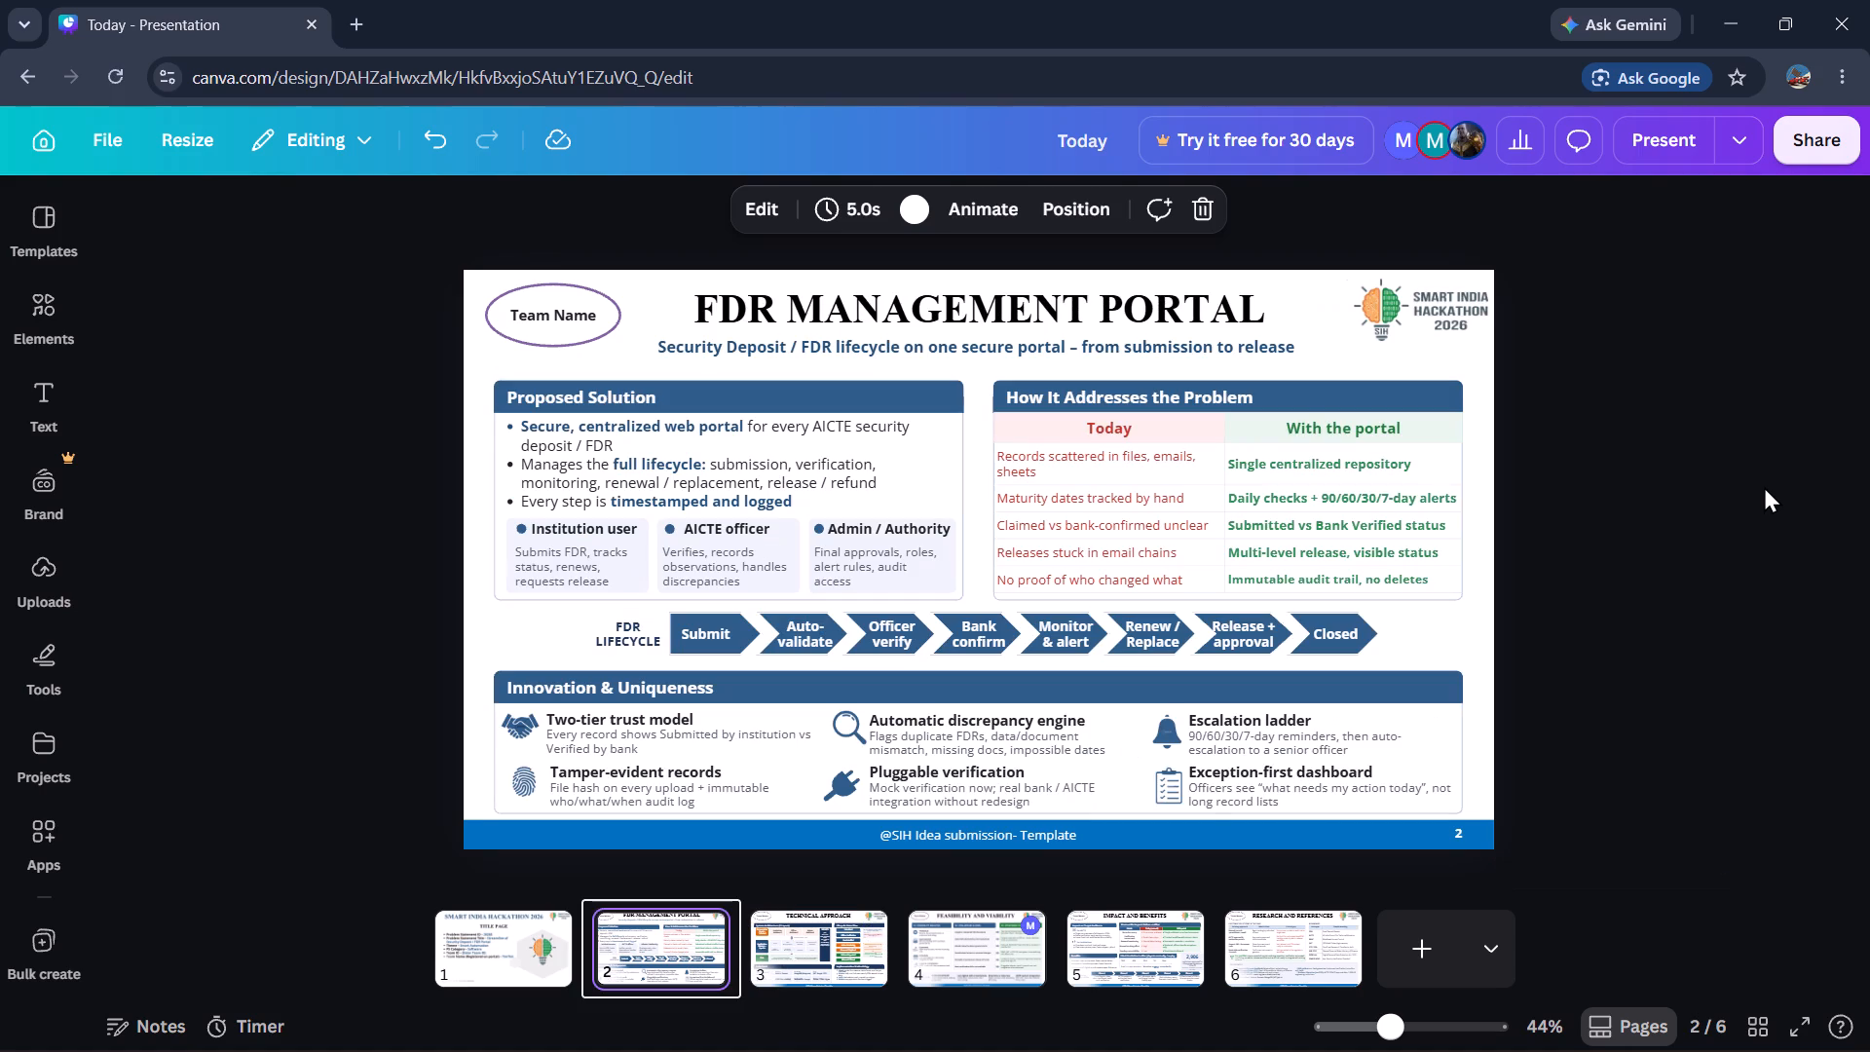
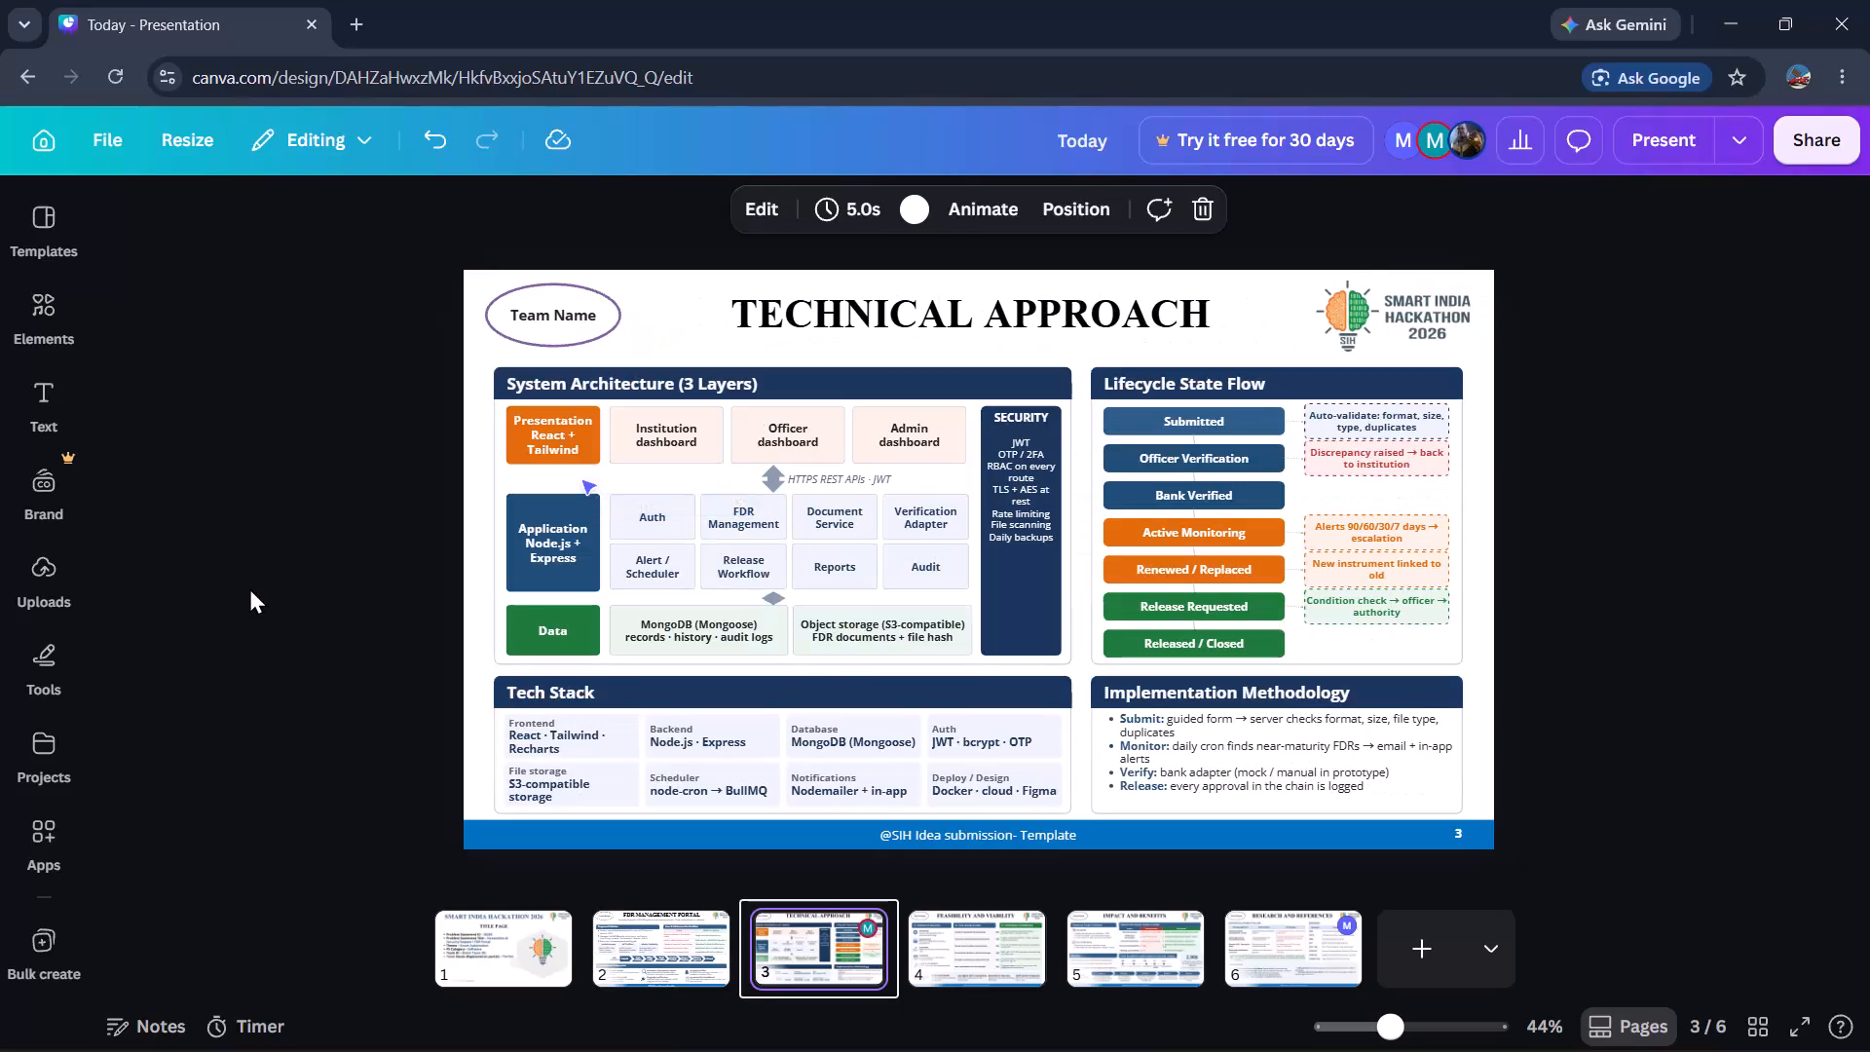
# Review the slides from Technical Approach through Research and References, going back to the Title Page slide.
pyautogui.press('Right')
pyautogui.press('Right')
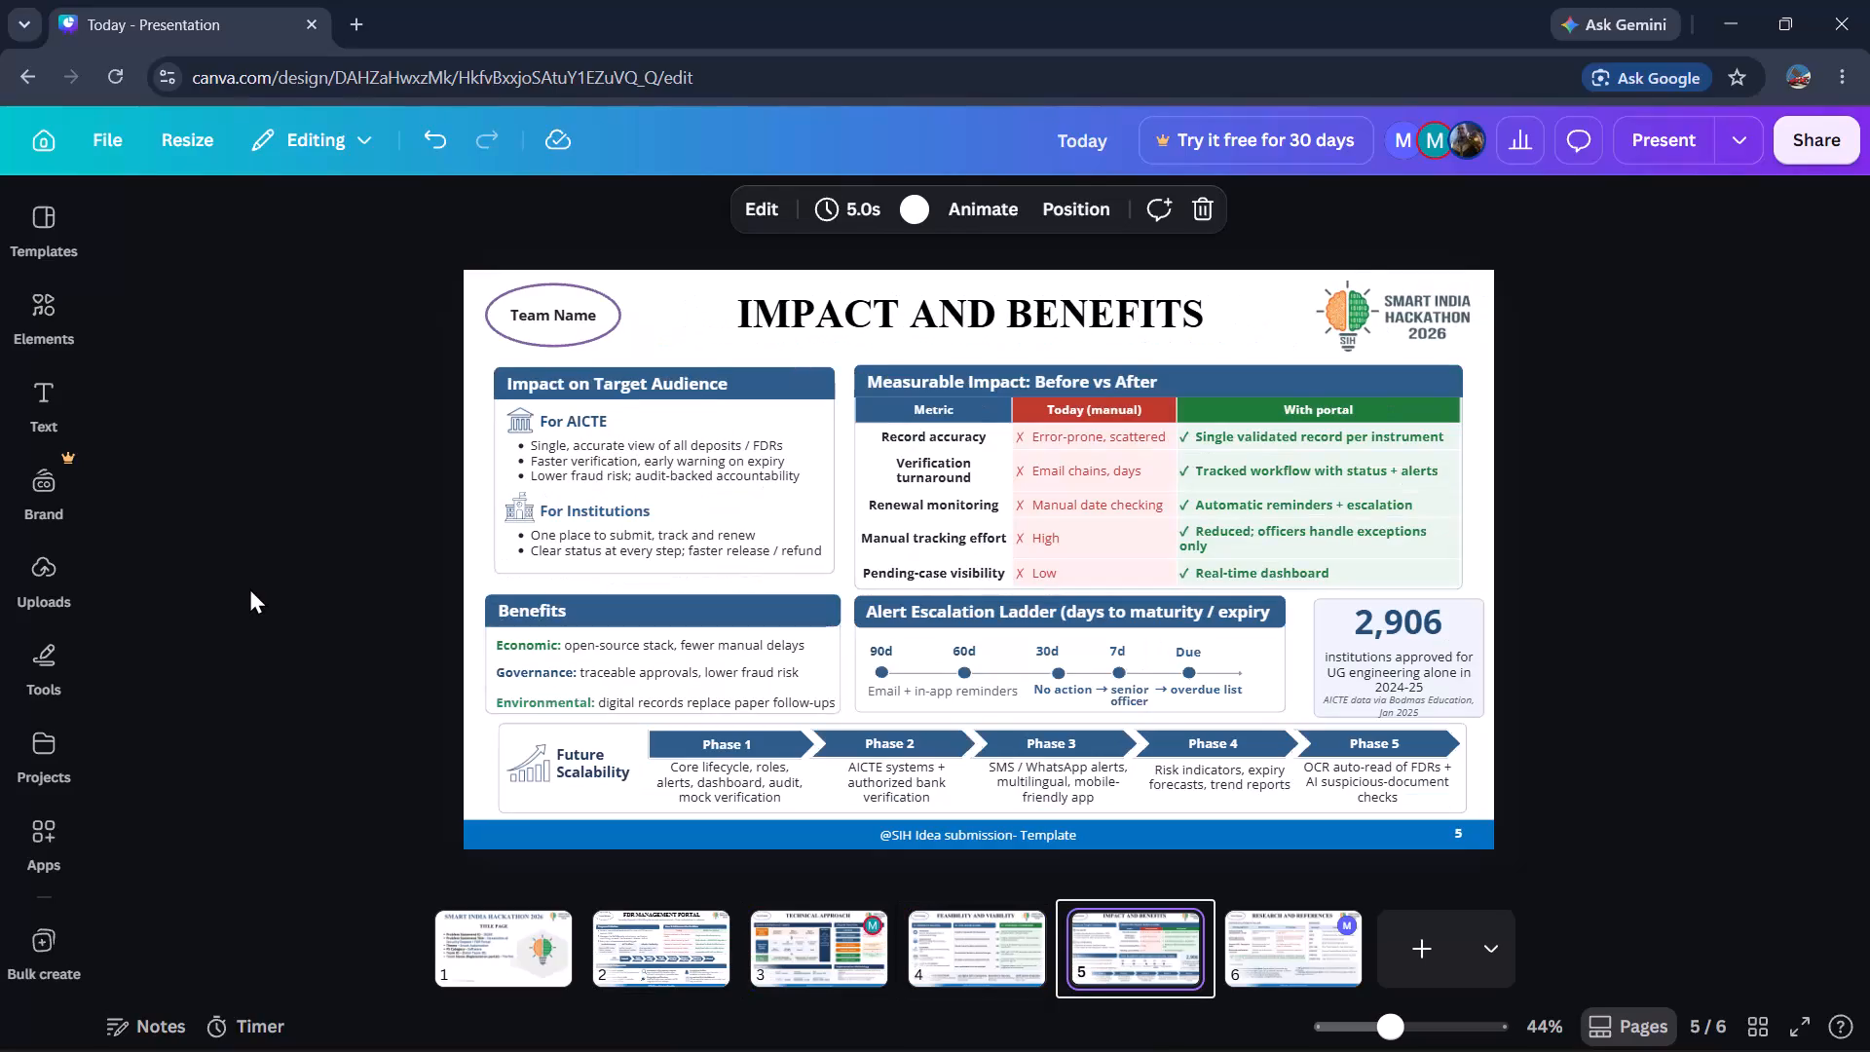
pyautogui.press('Right')
pyautogui.press('Left')
pyautogui.press('Left')
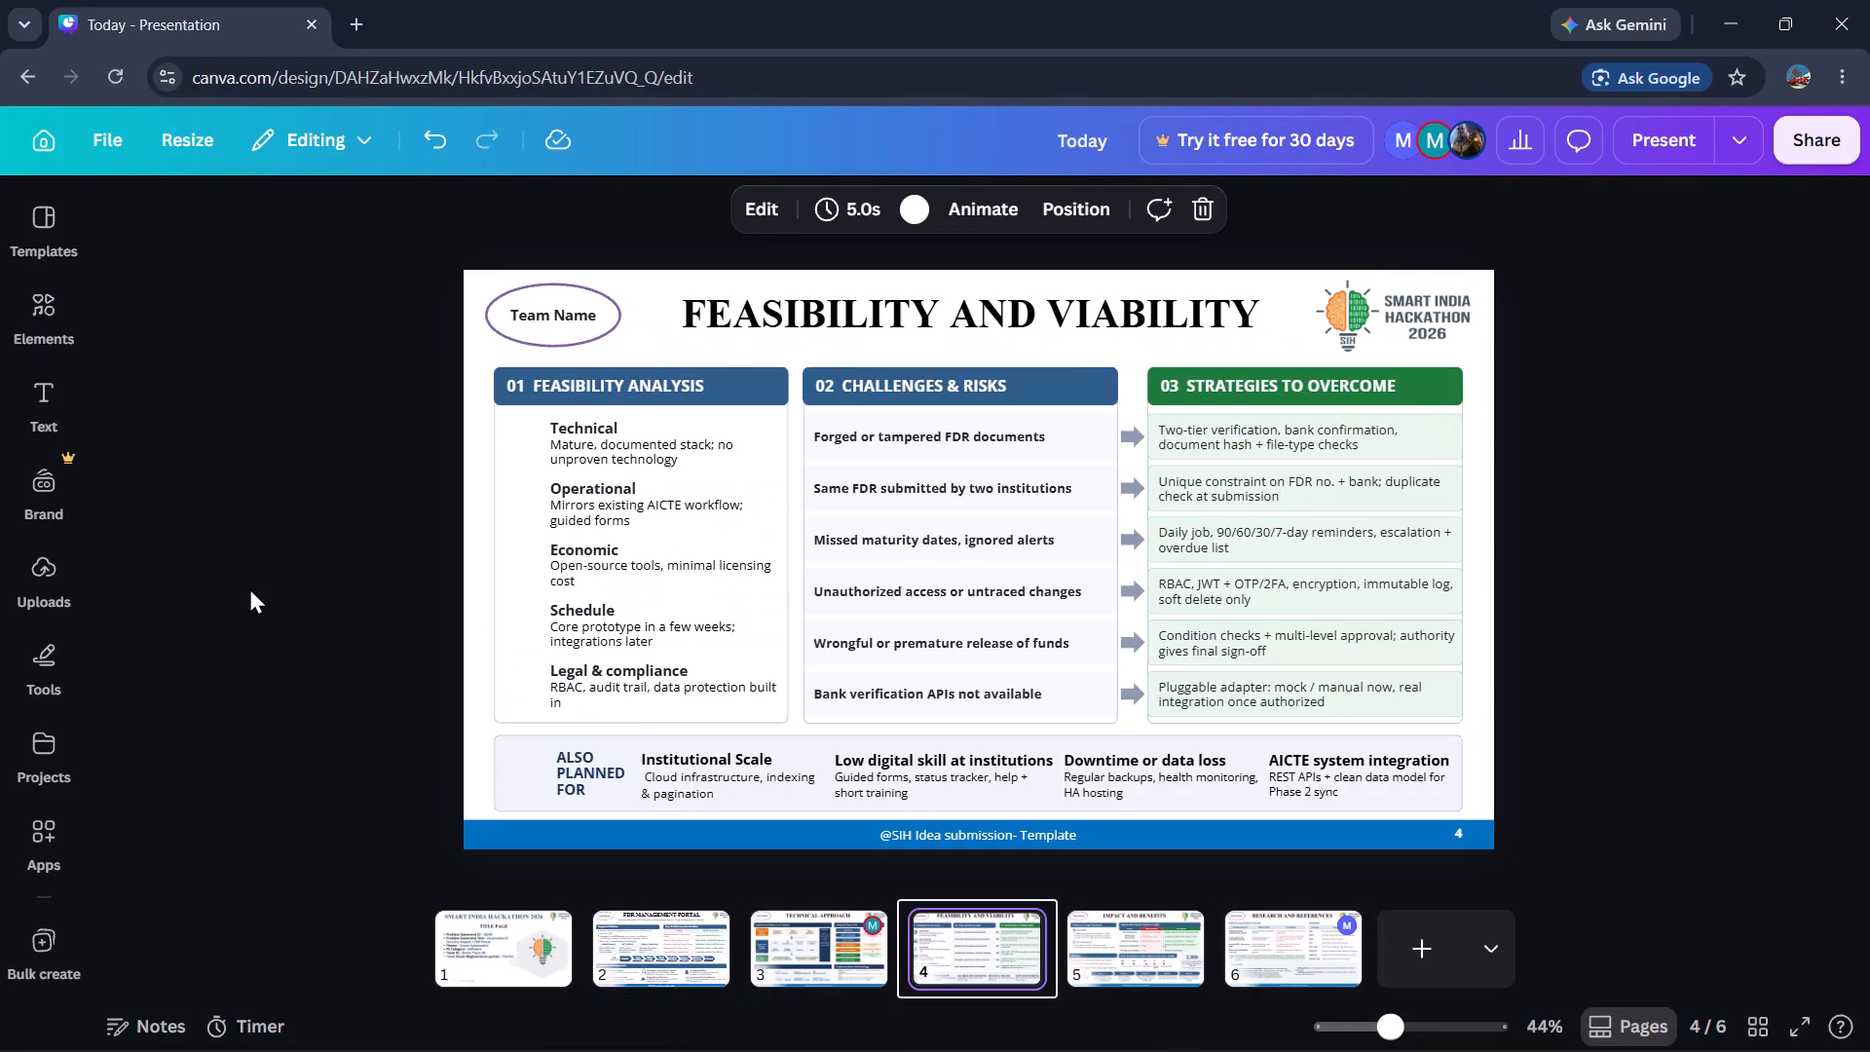
pyautogui.press('Left')
pyautogui.press('Left')
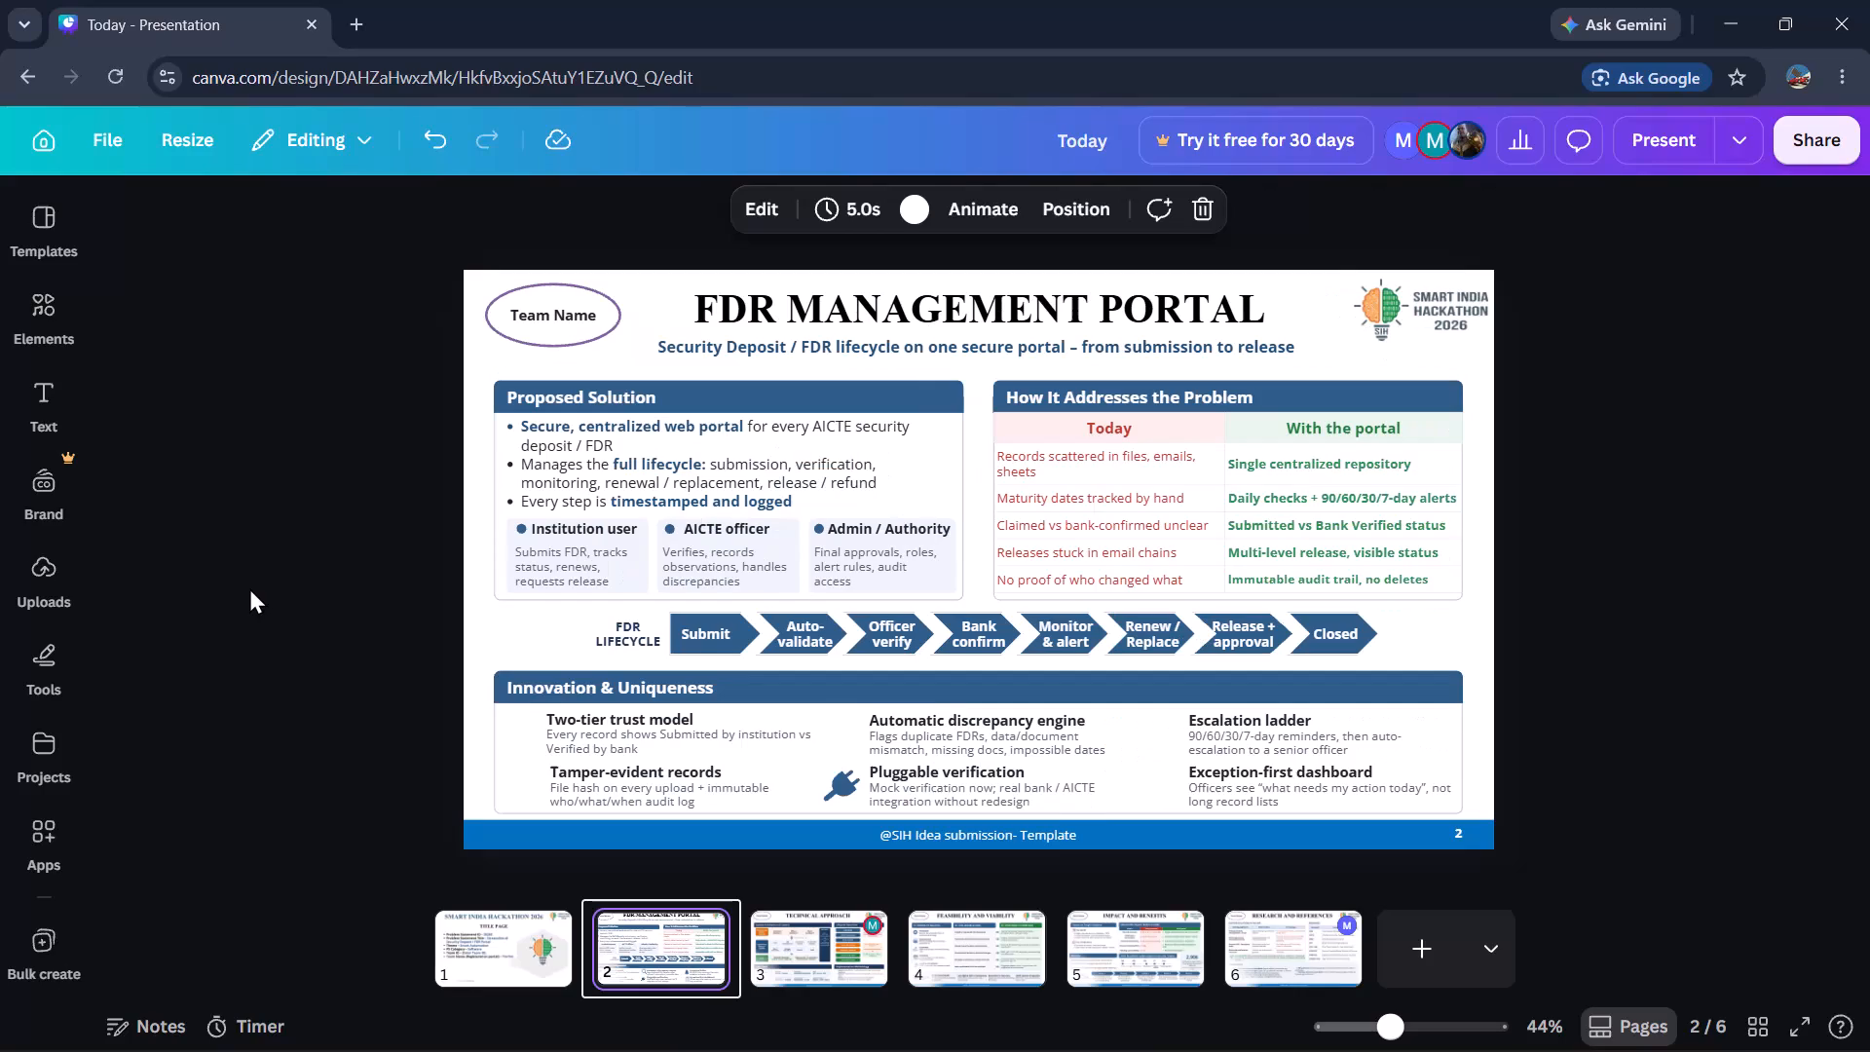
pyautogui.press('Left')
pyautogui.press('Right')
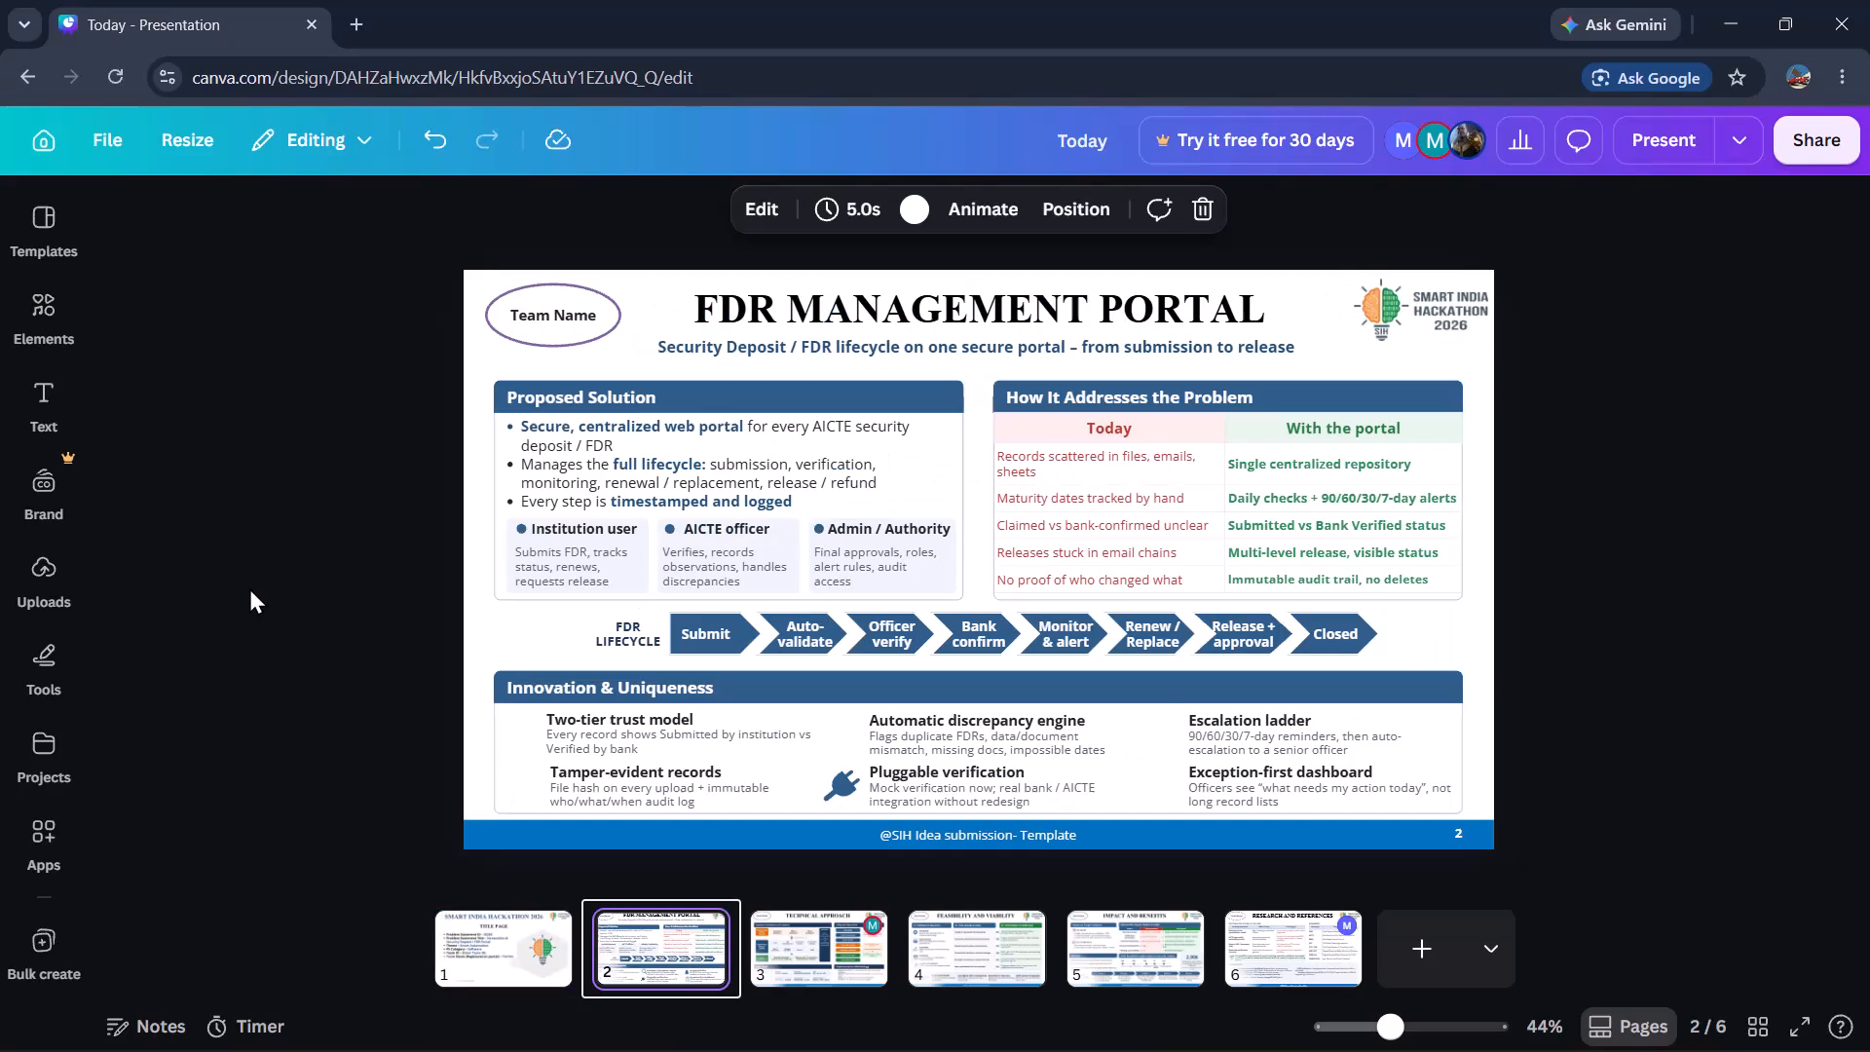
pyautogui.press('Left')
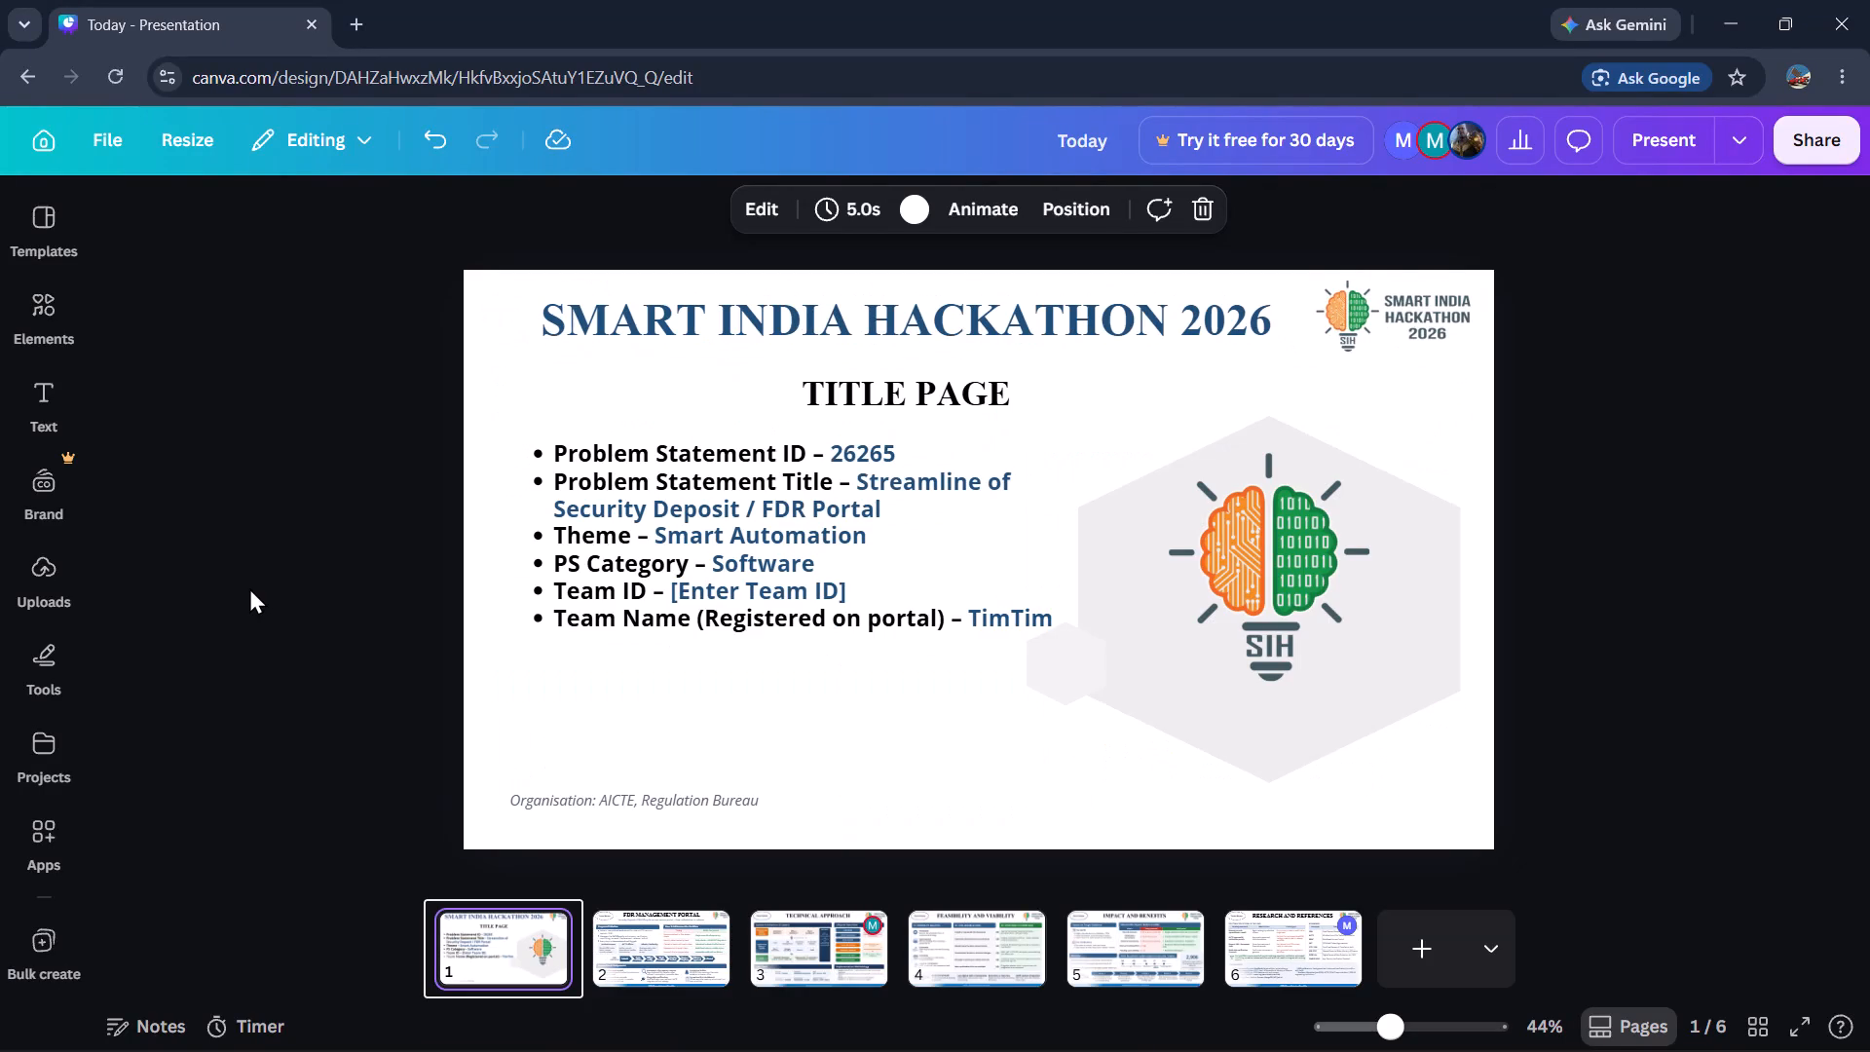
pyautogui.press('Right')
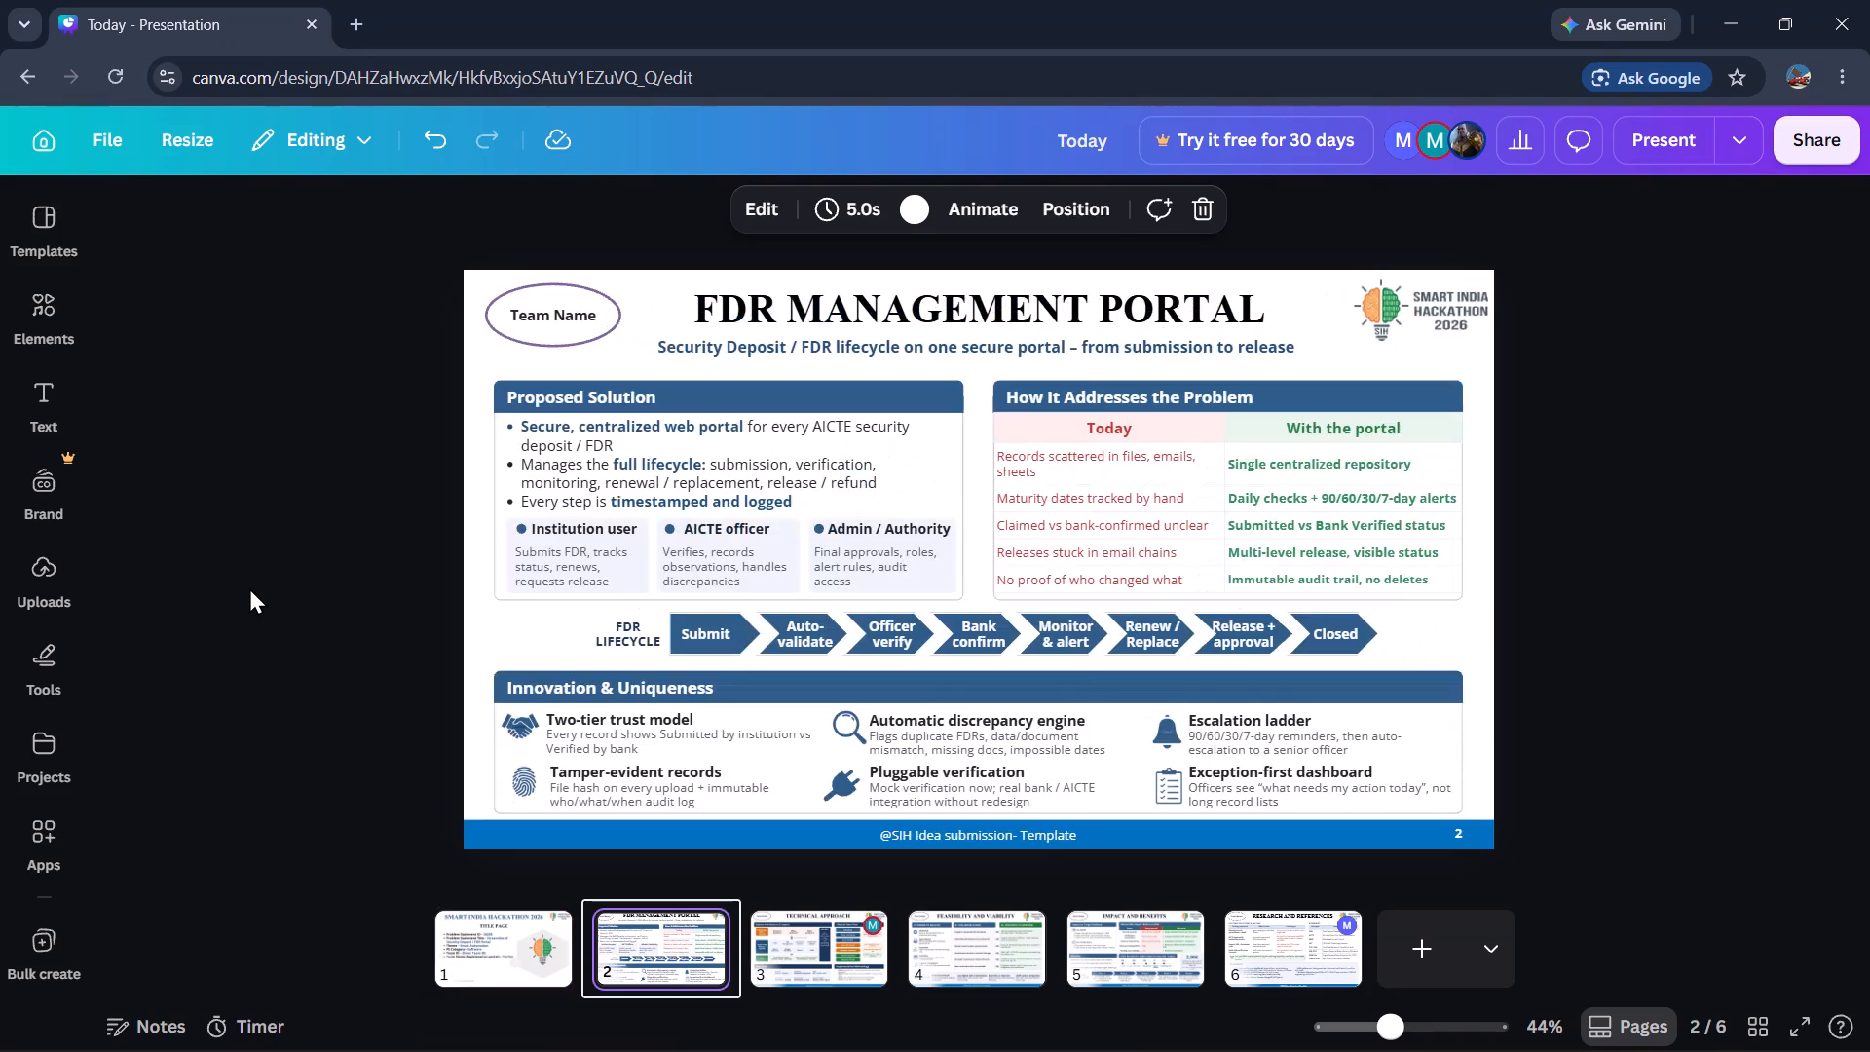
pyautogui.press('Right')
pyautogui.press('Left')
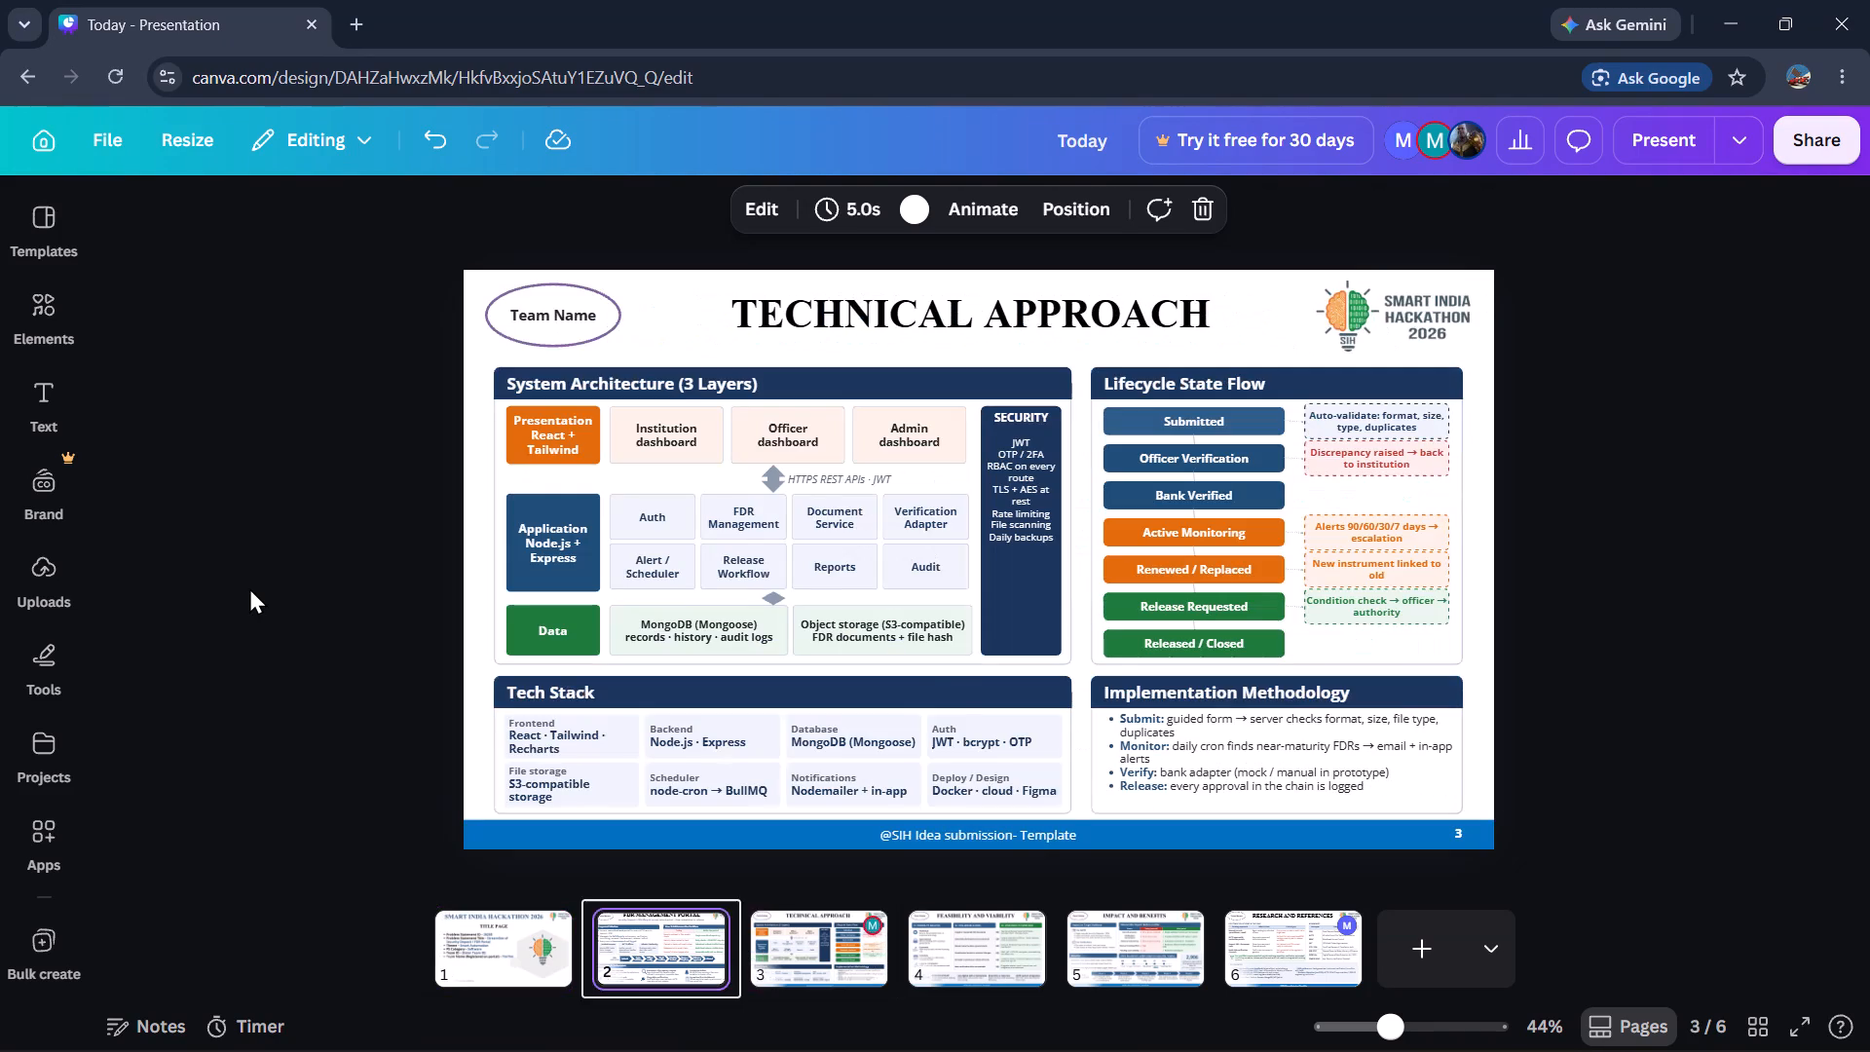
pyautogui.press('Left')
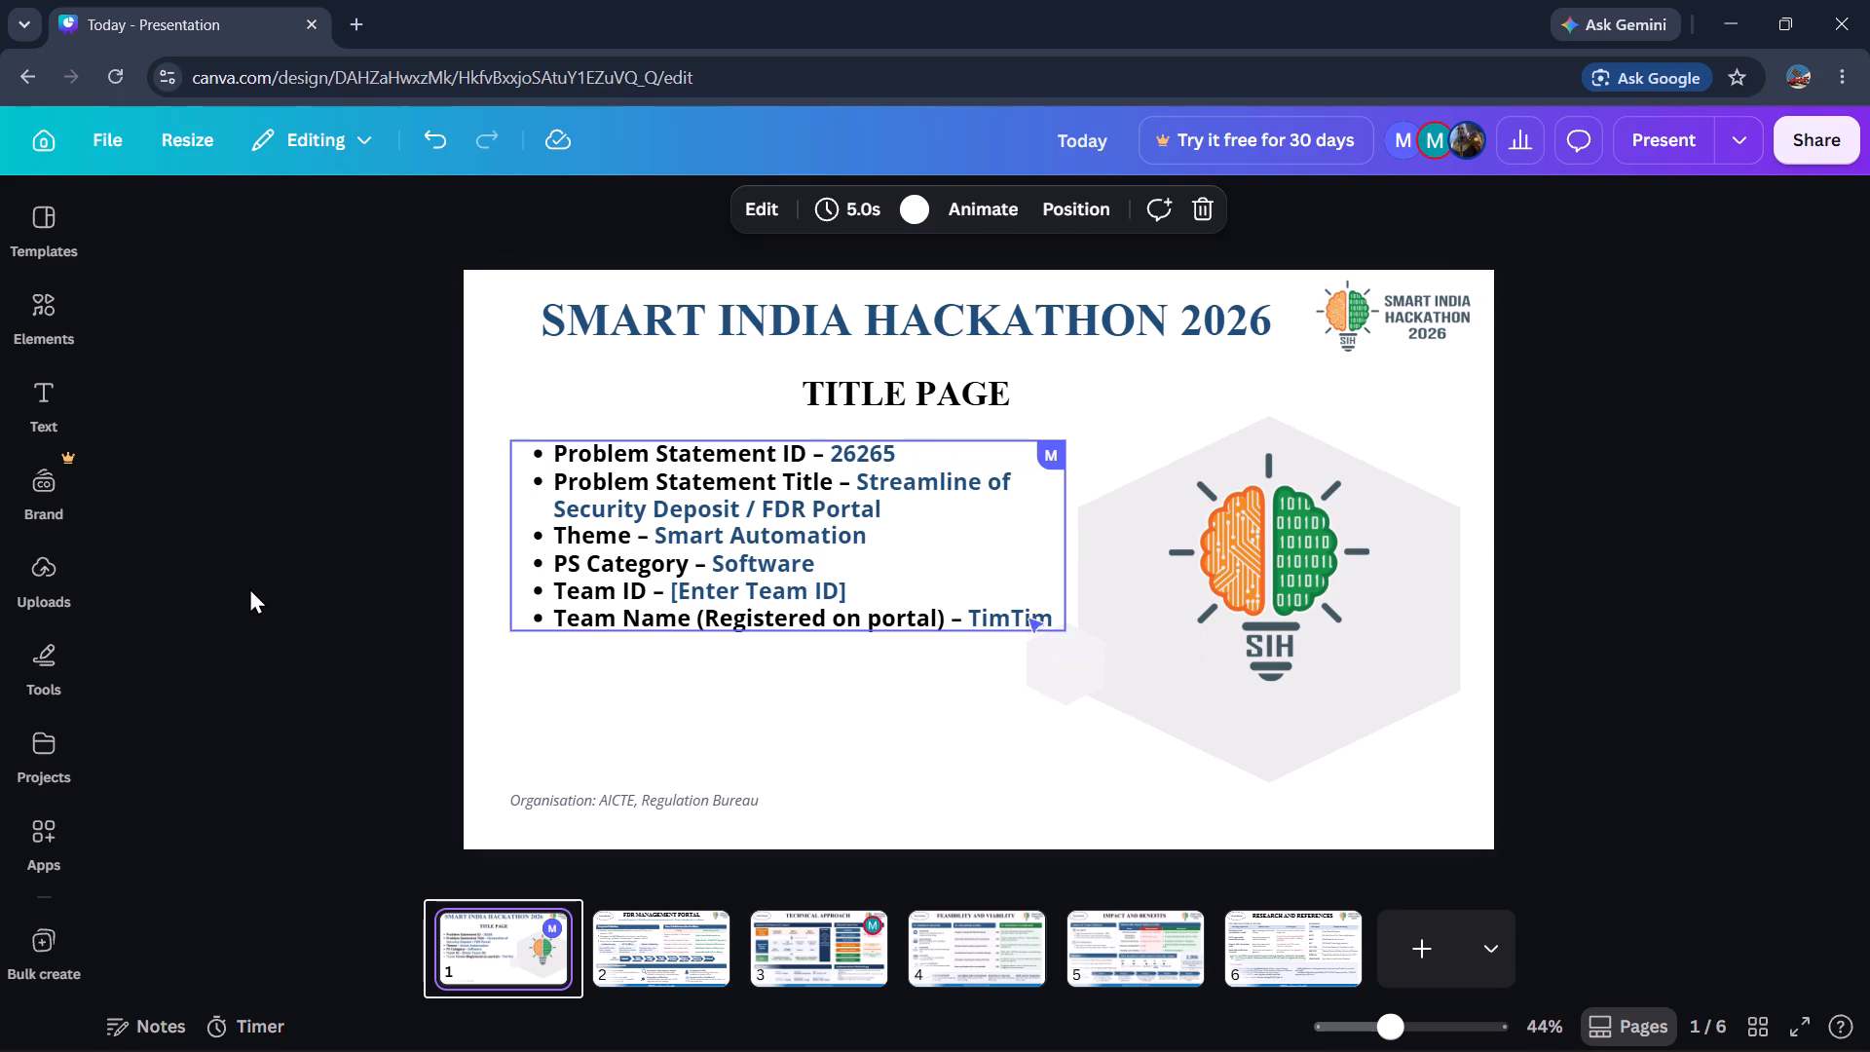
# Replace the team name in the Title Page slide's details list with "Tatiya Bichu".
pyautogui.click(500, 754)
pyautogui.click(443, 717)
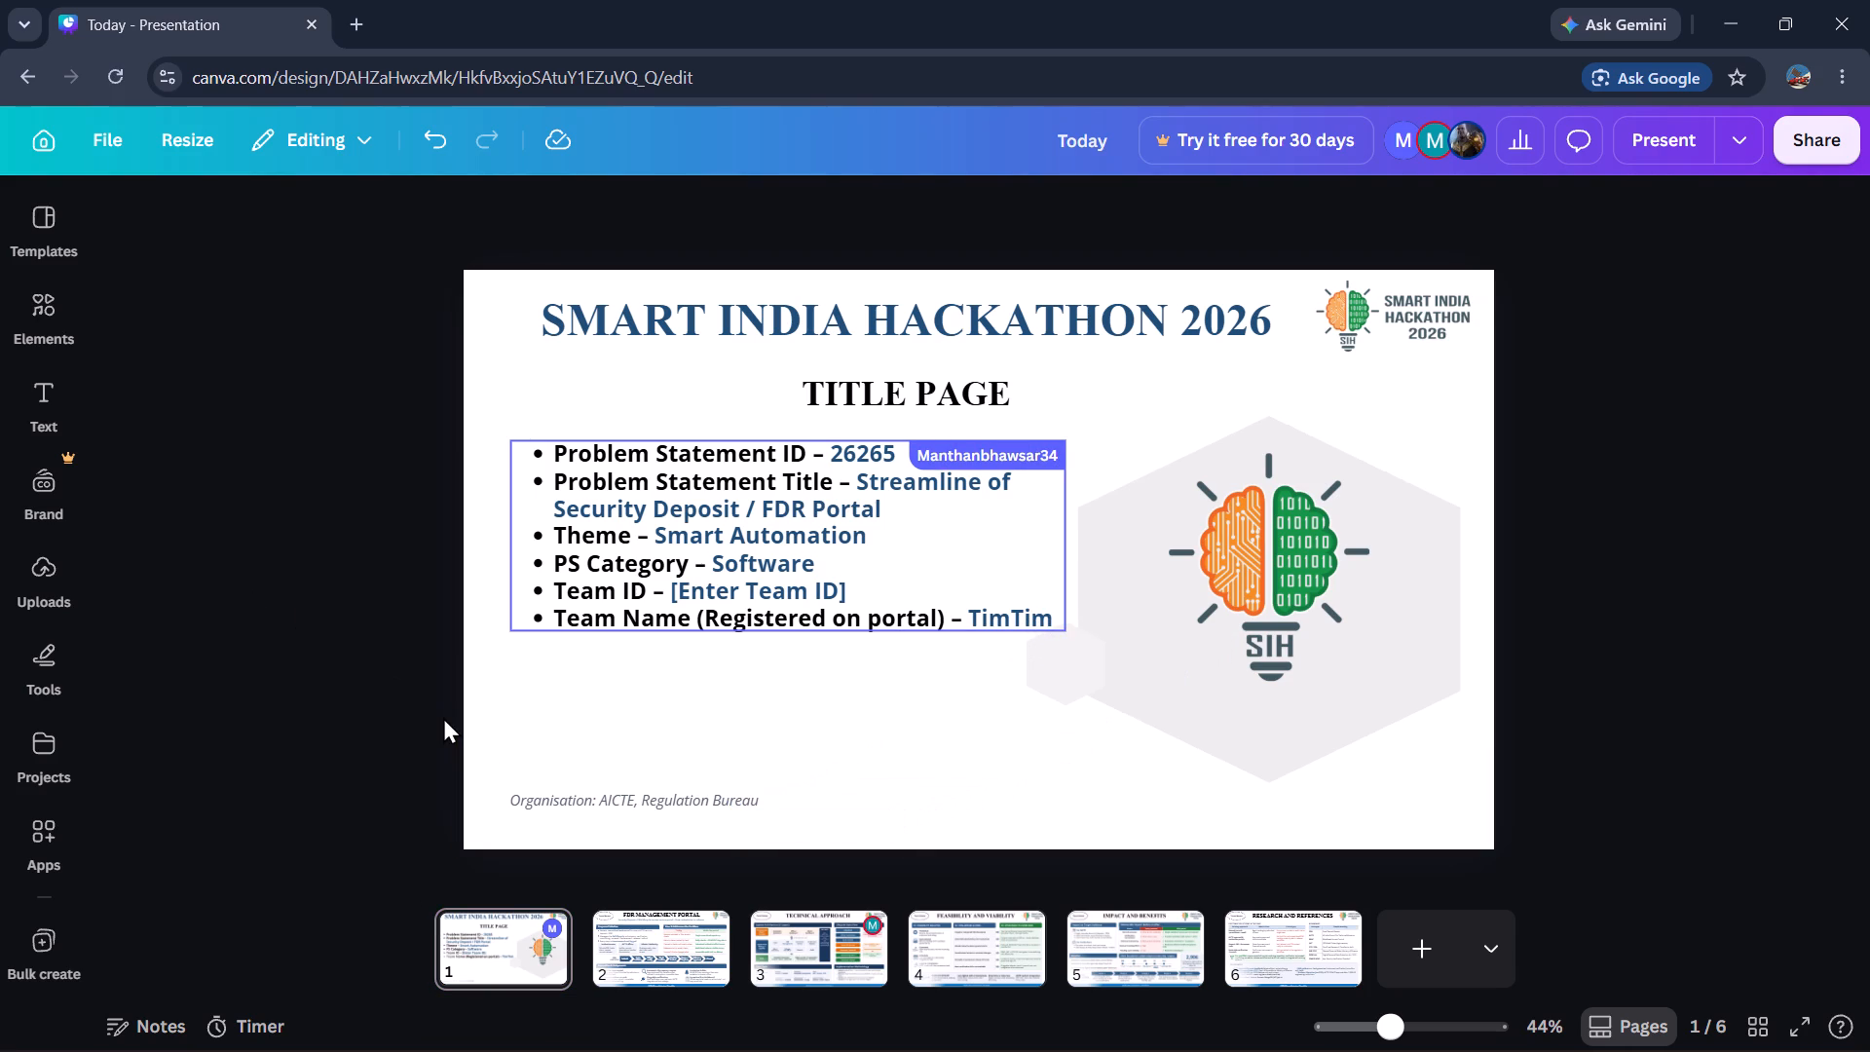
pyautogui.tripleClick(998, 617)
pyautogui.click(998, 617)
pyautogui.moveTo(998, 617); pyautogui.dragTo(1007, 616)
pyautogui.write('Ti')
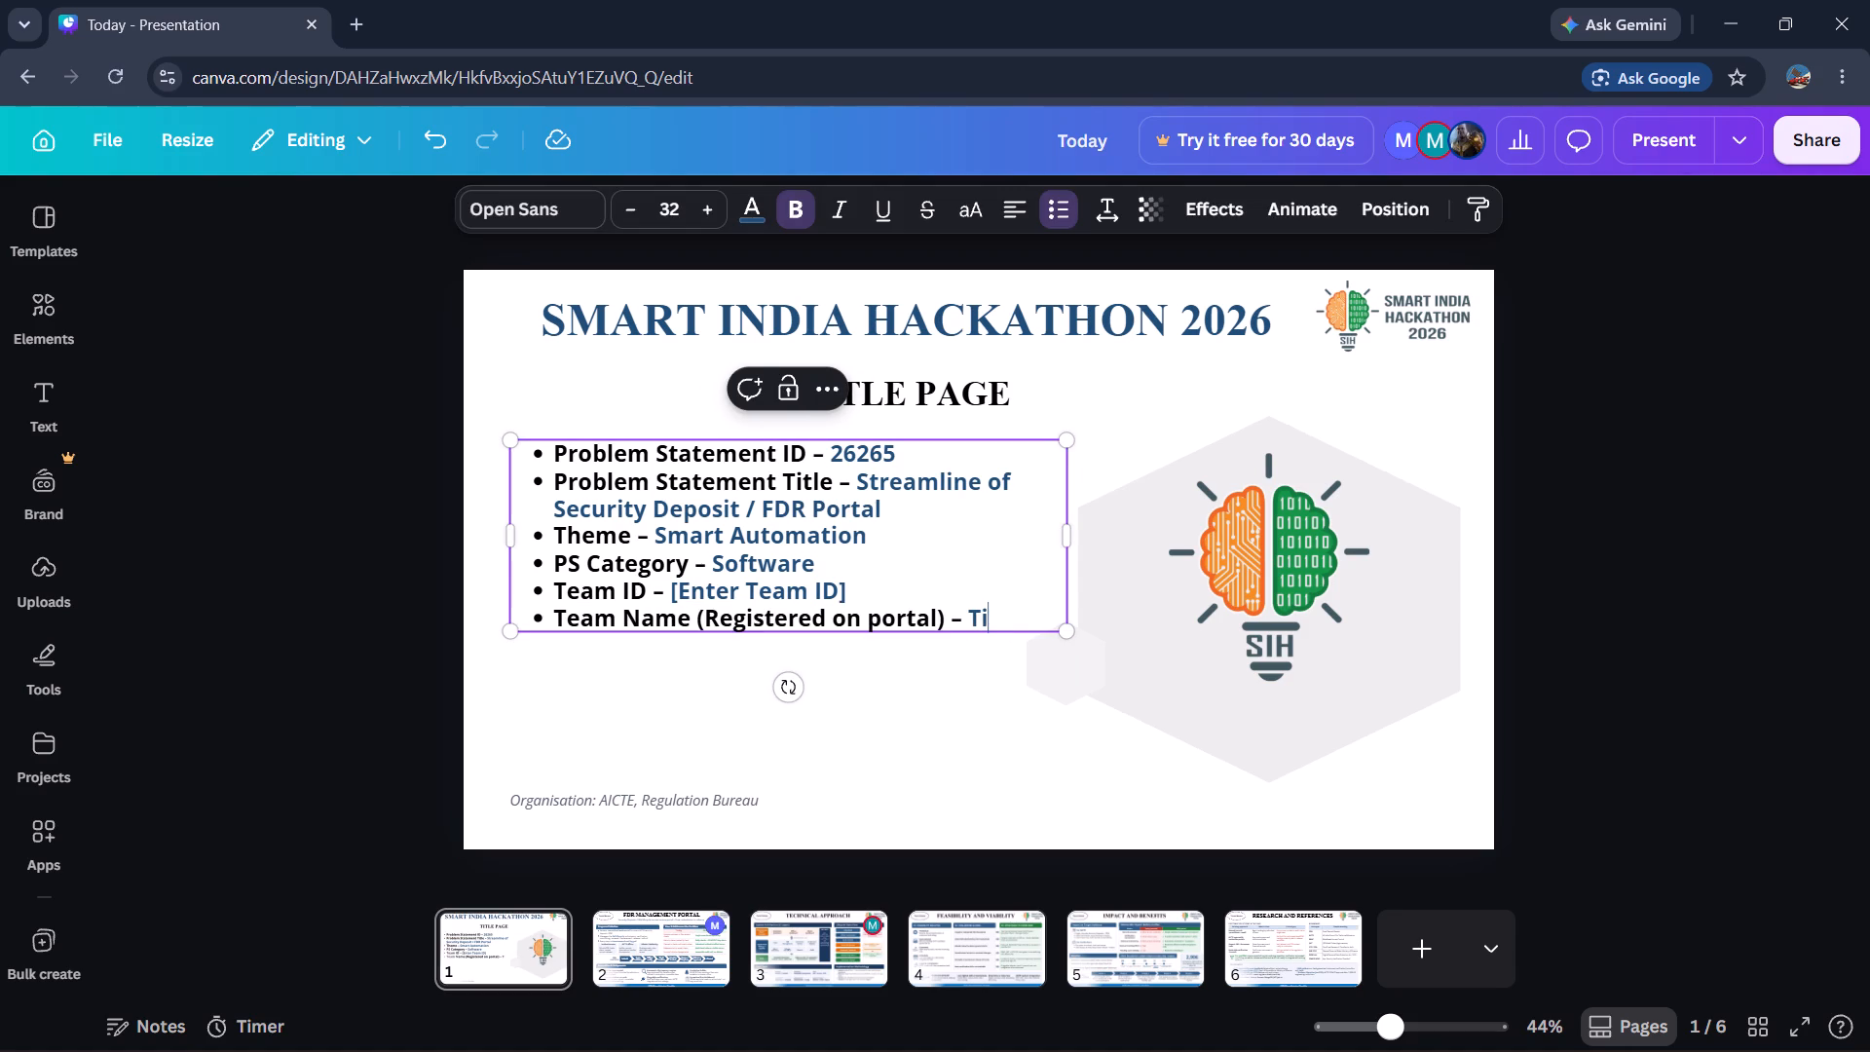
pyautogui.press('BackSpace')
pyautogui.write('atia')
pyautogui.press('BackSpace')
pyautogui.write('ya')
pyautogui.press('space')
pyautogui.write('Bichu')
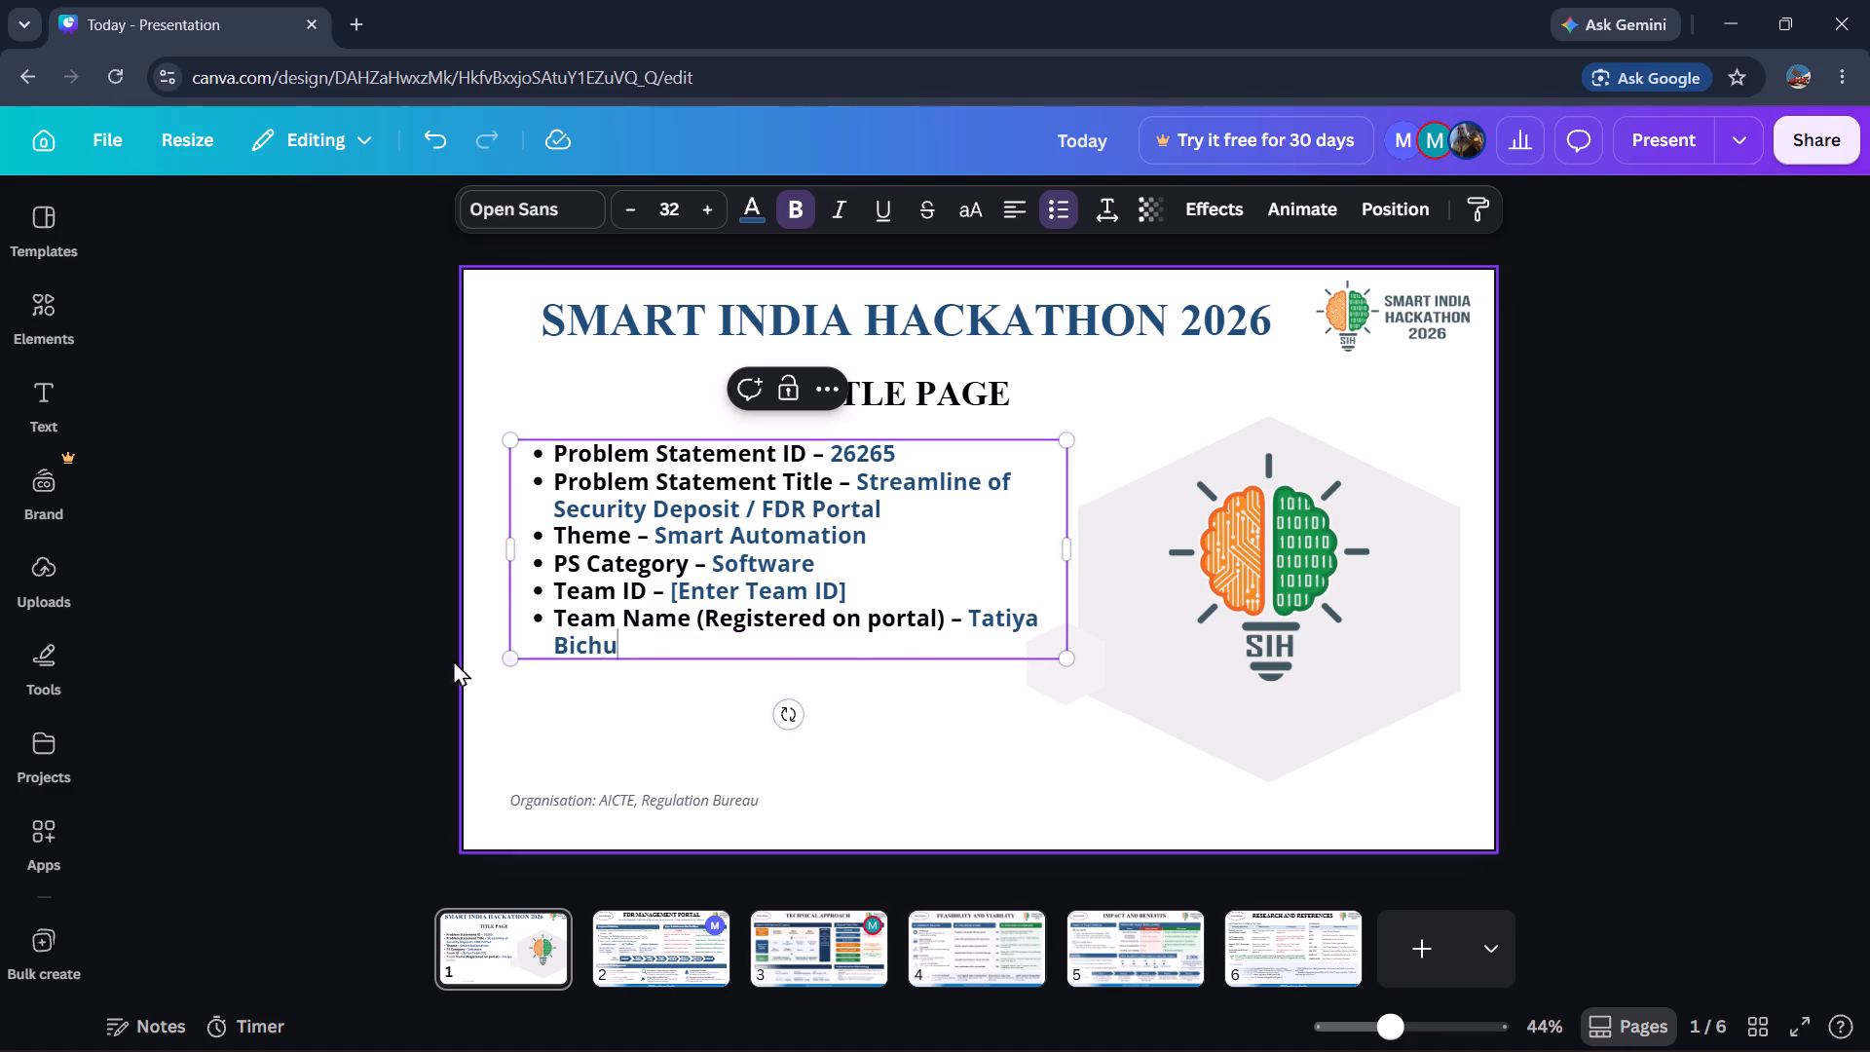
# Widen the Title Page details text box to about 1,142 so the team name fits on one line.
pyautogui.moveTo(1073, 546); pyautogui.dragTo(1086, 545)
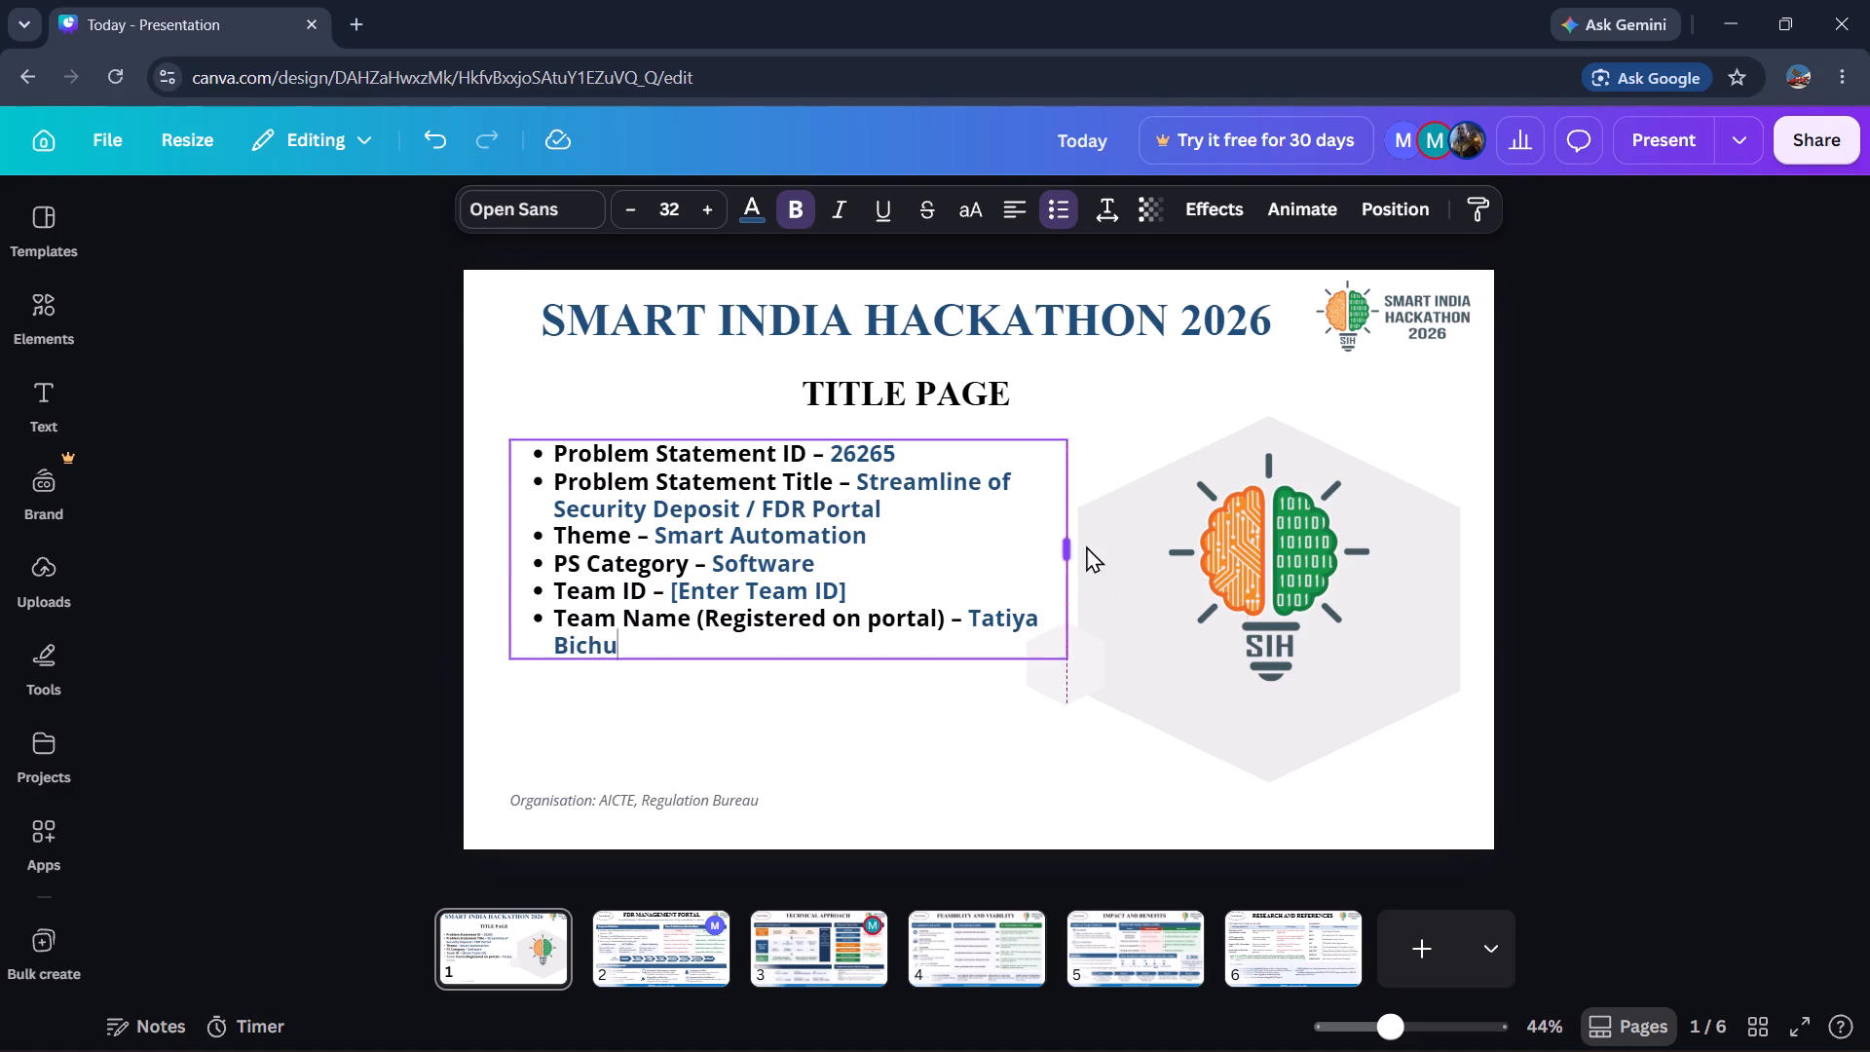
pyautogui.moveTo(1086, 545); pyautogui.dragTo(1131, 541)
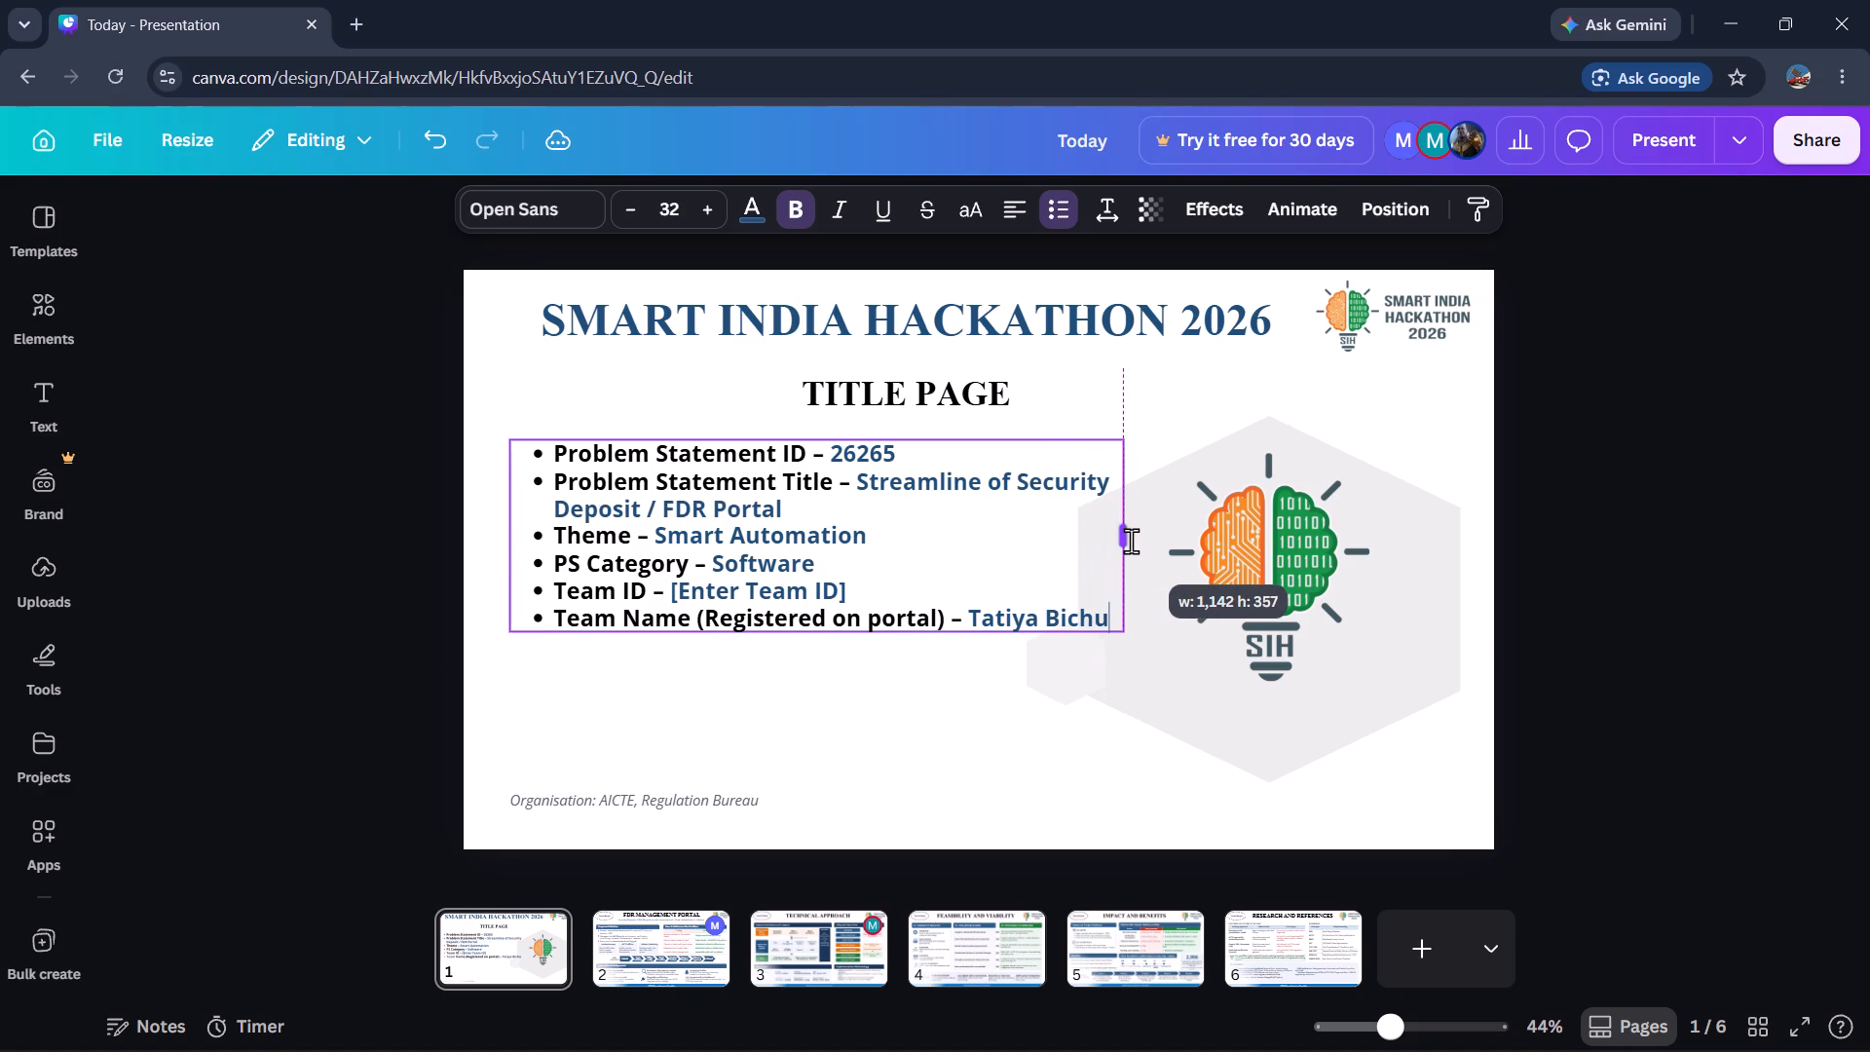
pyautogui.moveTo(1131, 541); pyautogui.dragTo(1123, 545)
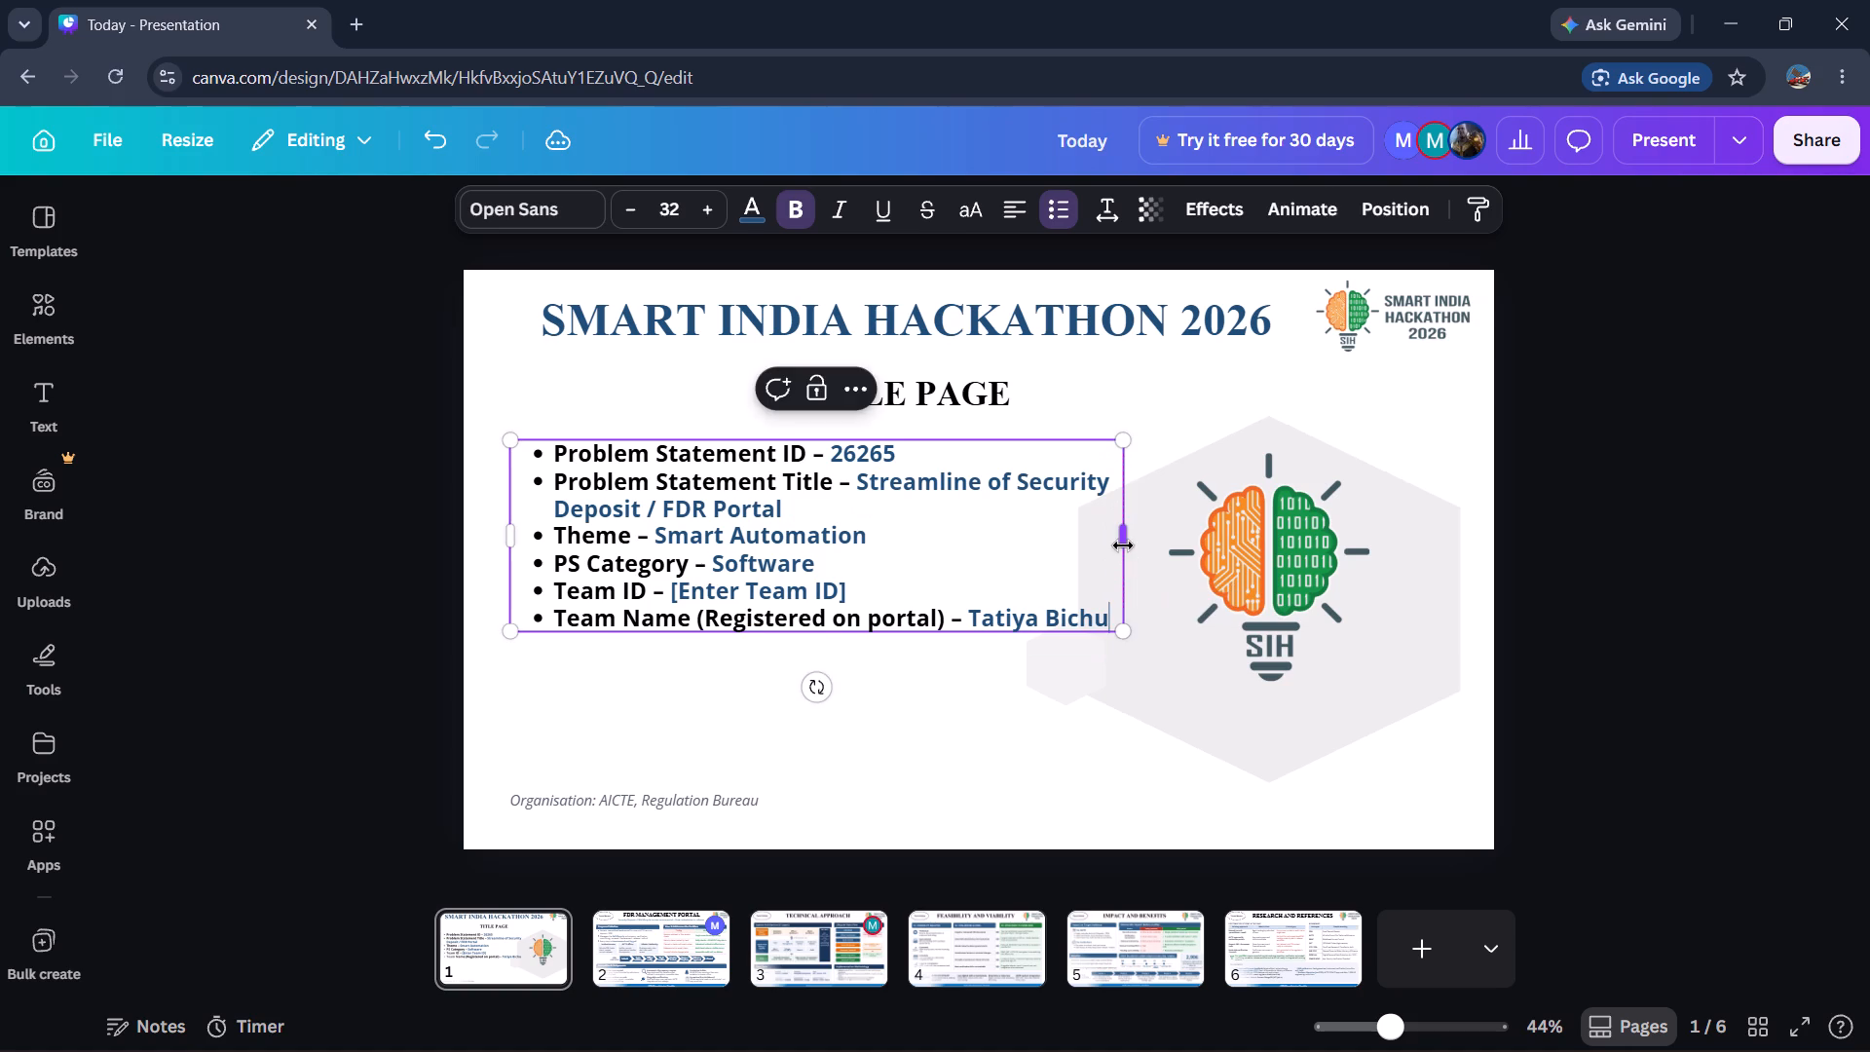
pyautogui.click(1457, 539)
pyautogui.click(1587, 553)
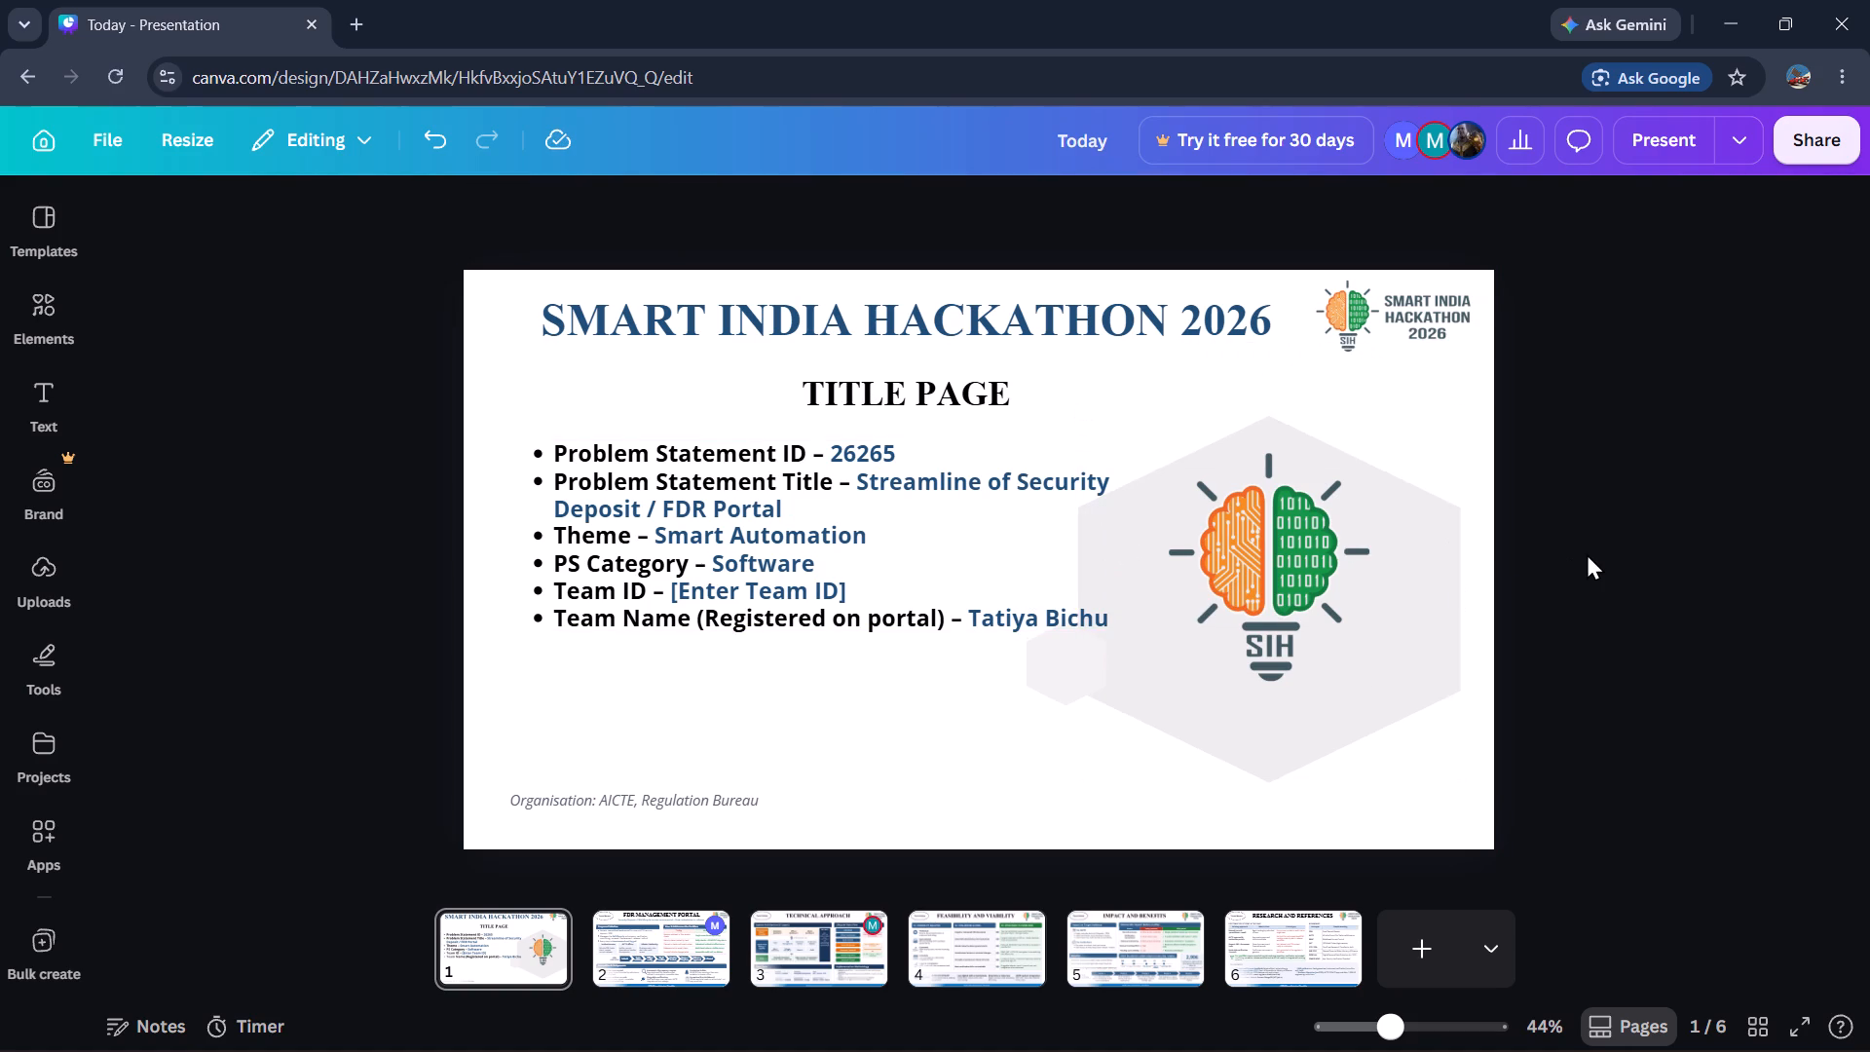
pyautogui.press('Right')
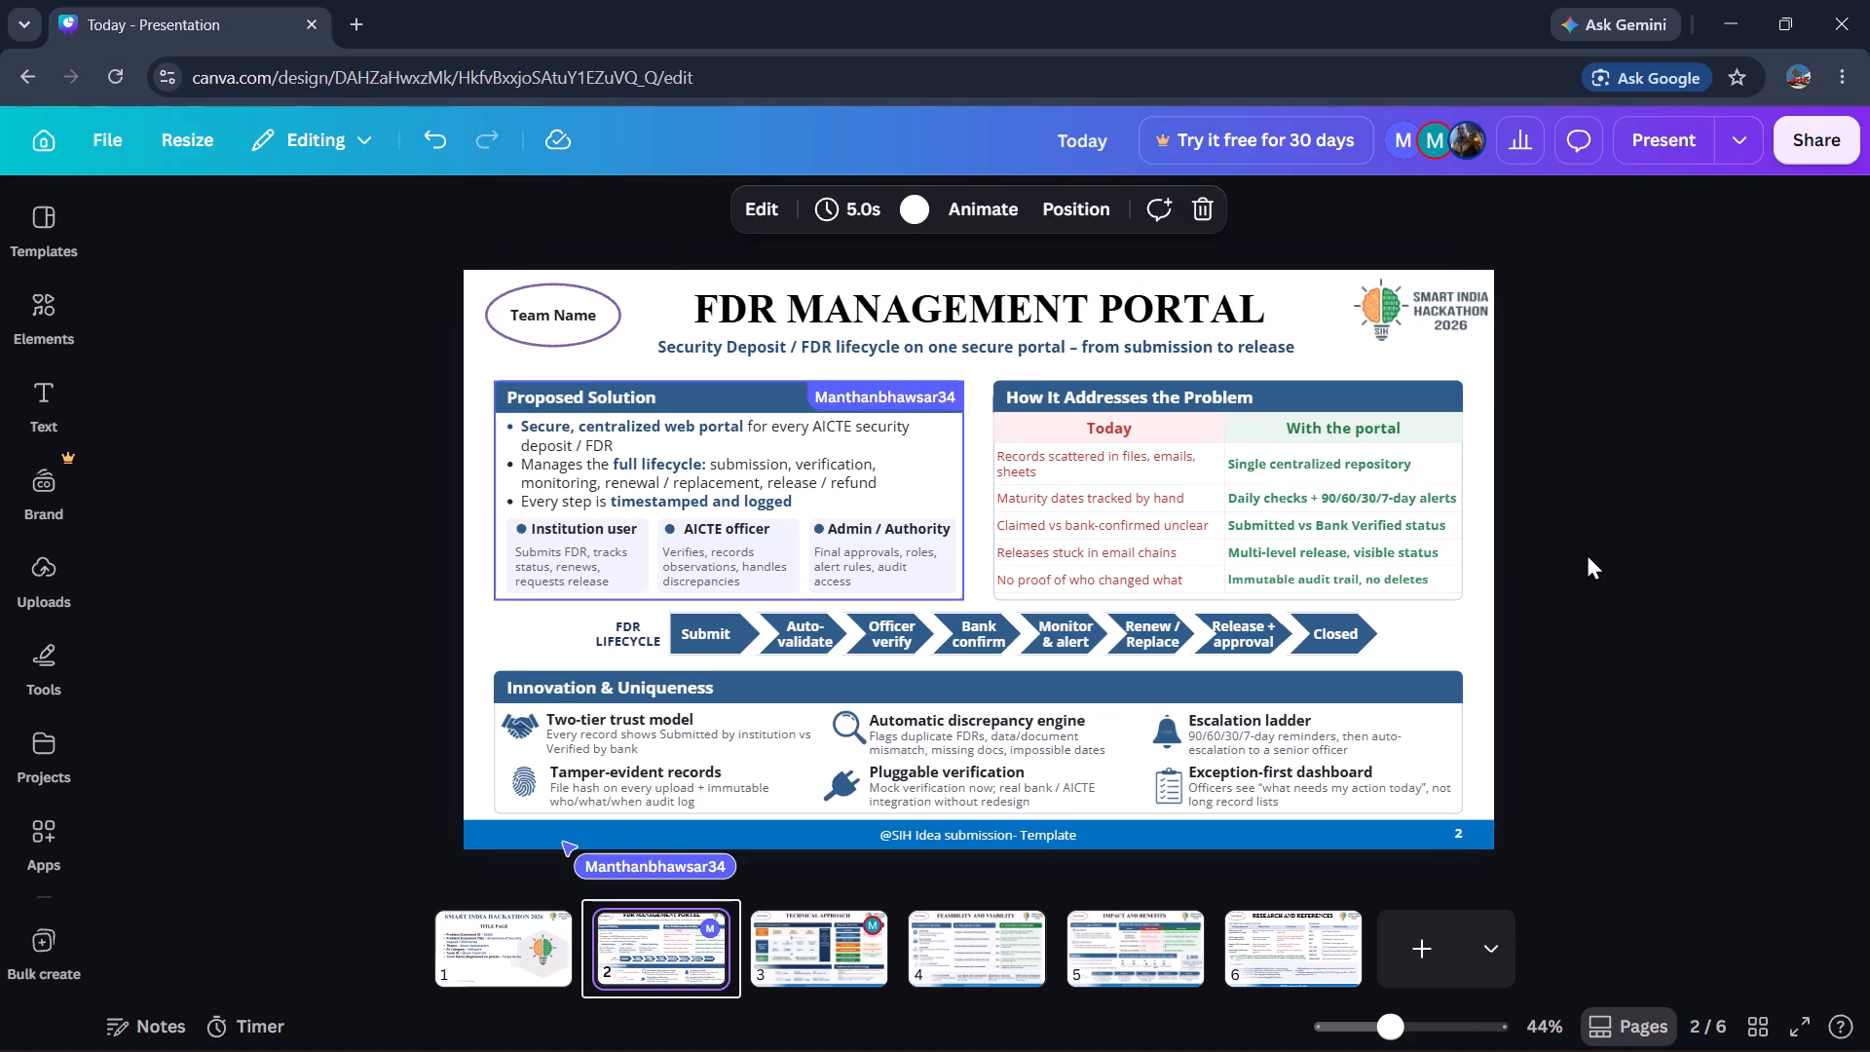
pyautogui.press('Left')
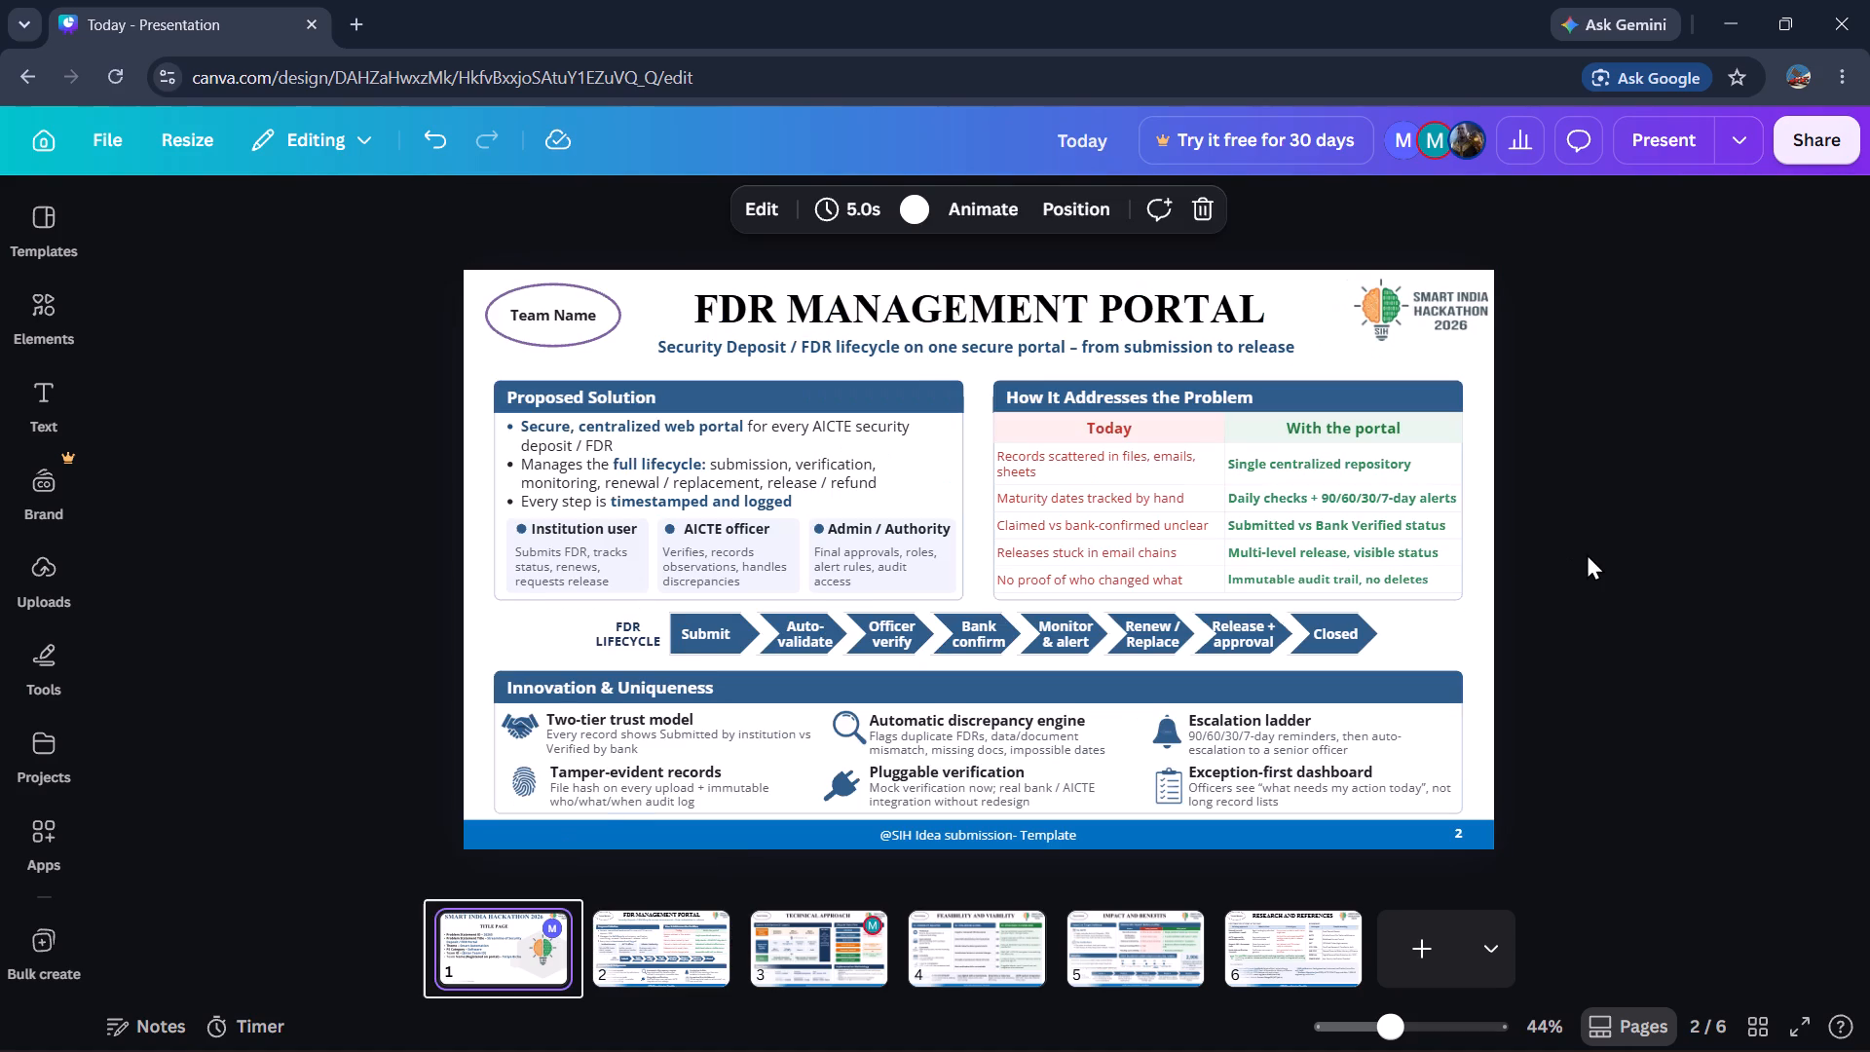
# Review the slides from FDR Management Portal through Feasibility and Viability, going back to the FDR Management Portal slide.
pyautogui.press('Right')
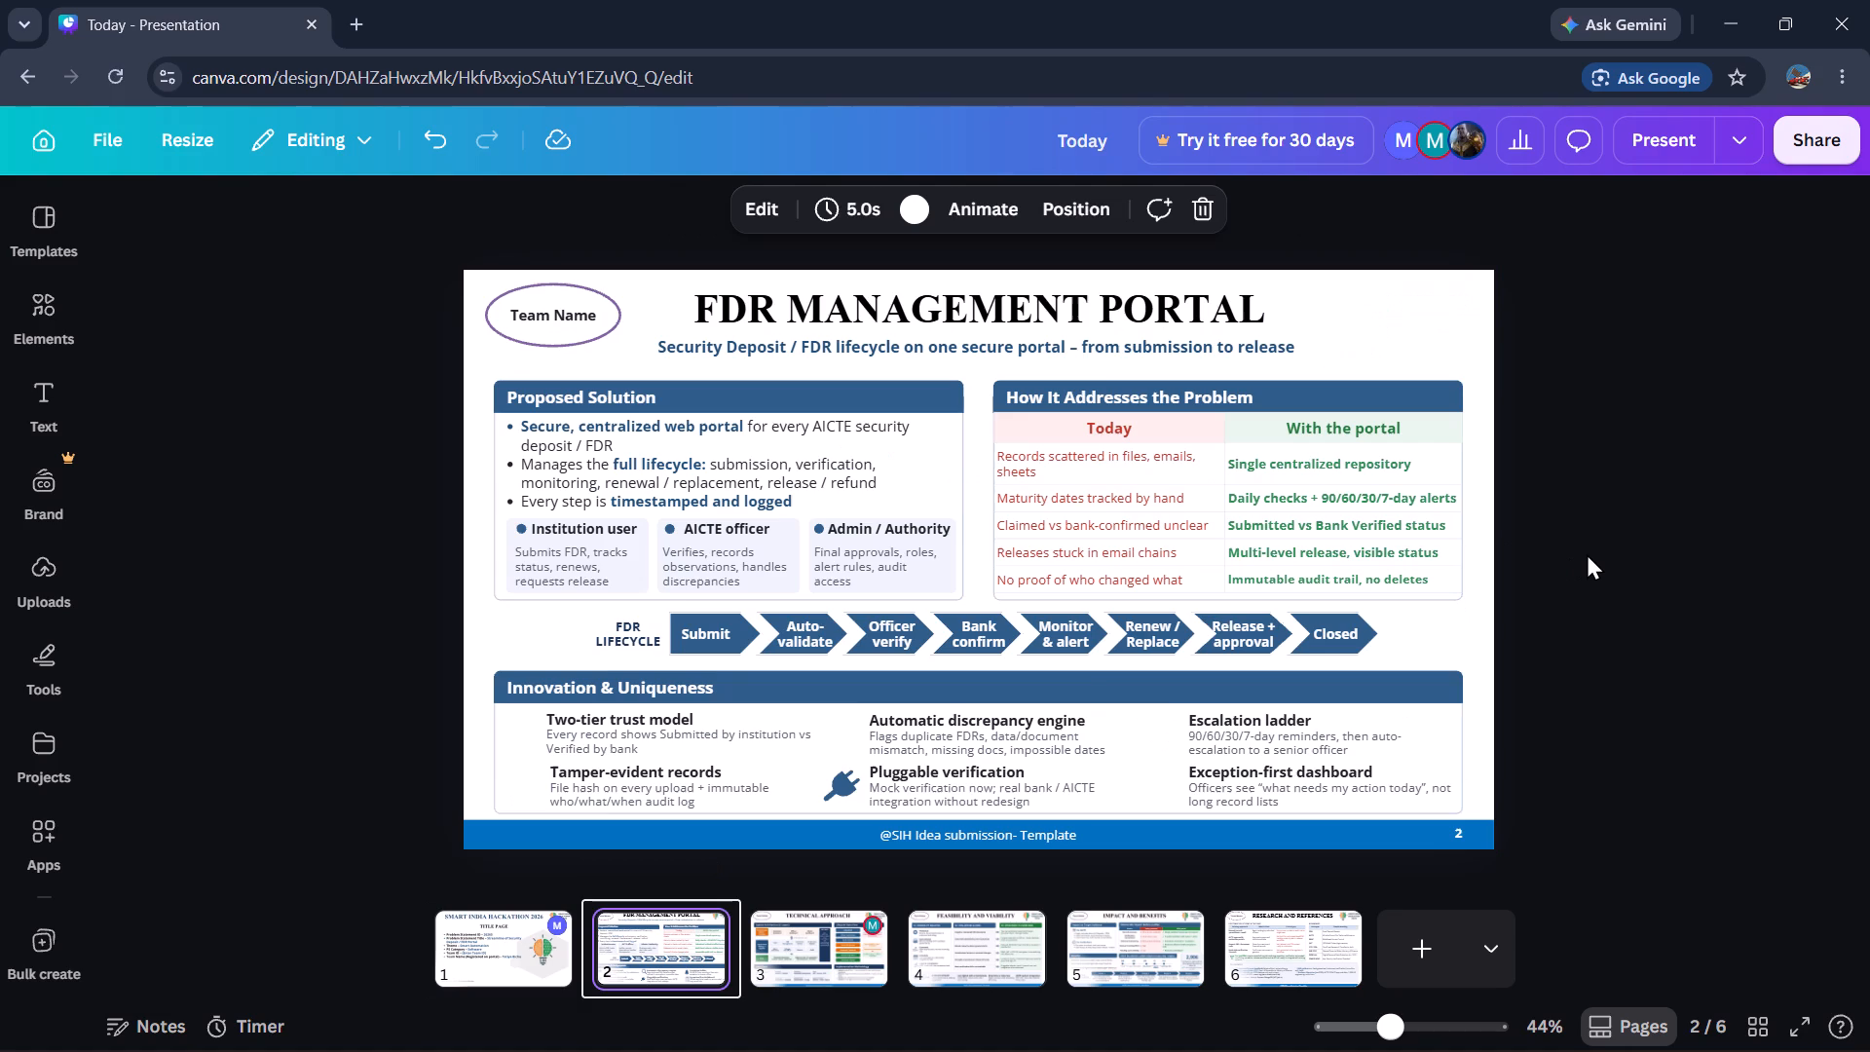
pyautogui.press('Right')
pyautogui.press('Right')
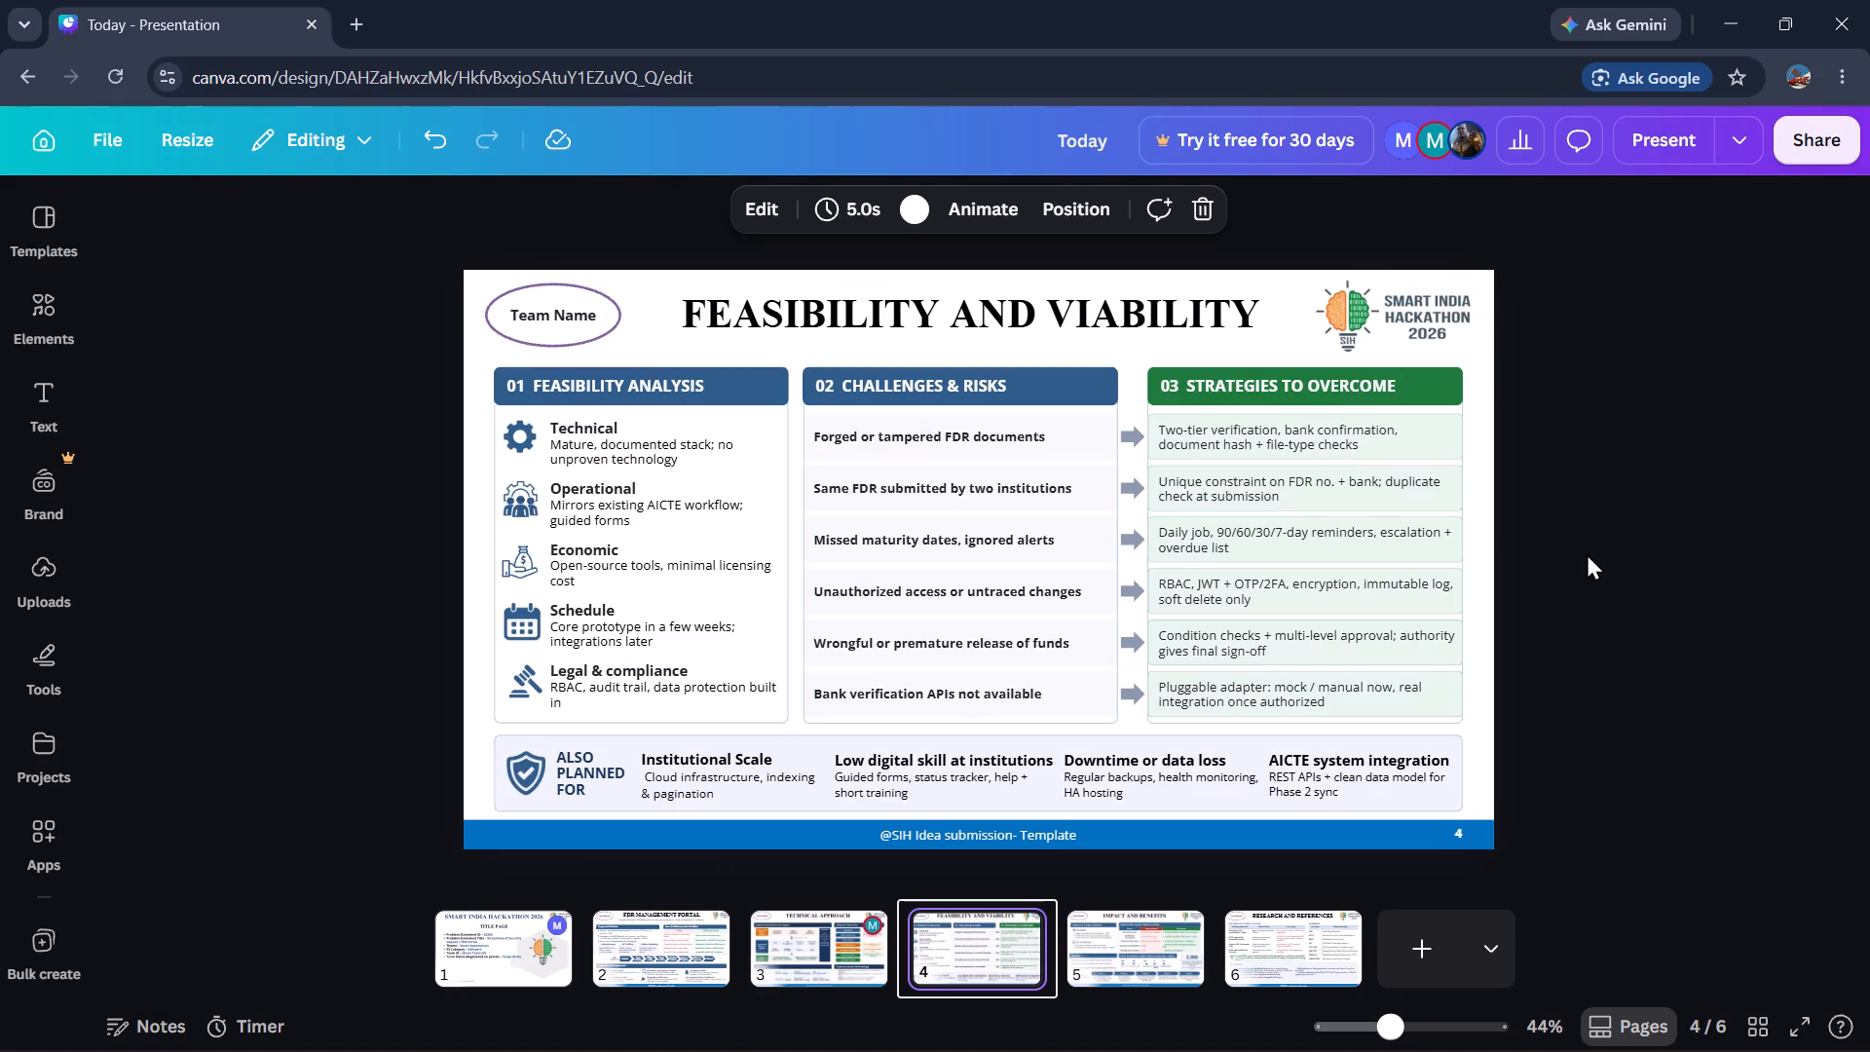
pyautogui.press('Left')
pyautogui.press('Left')
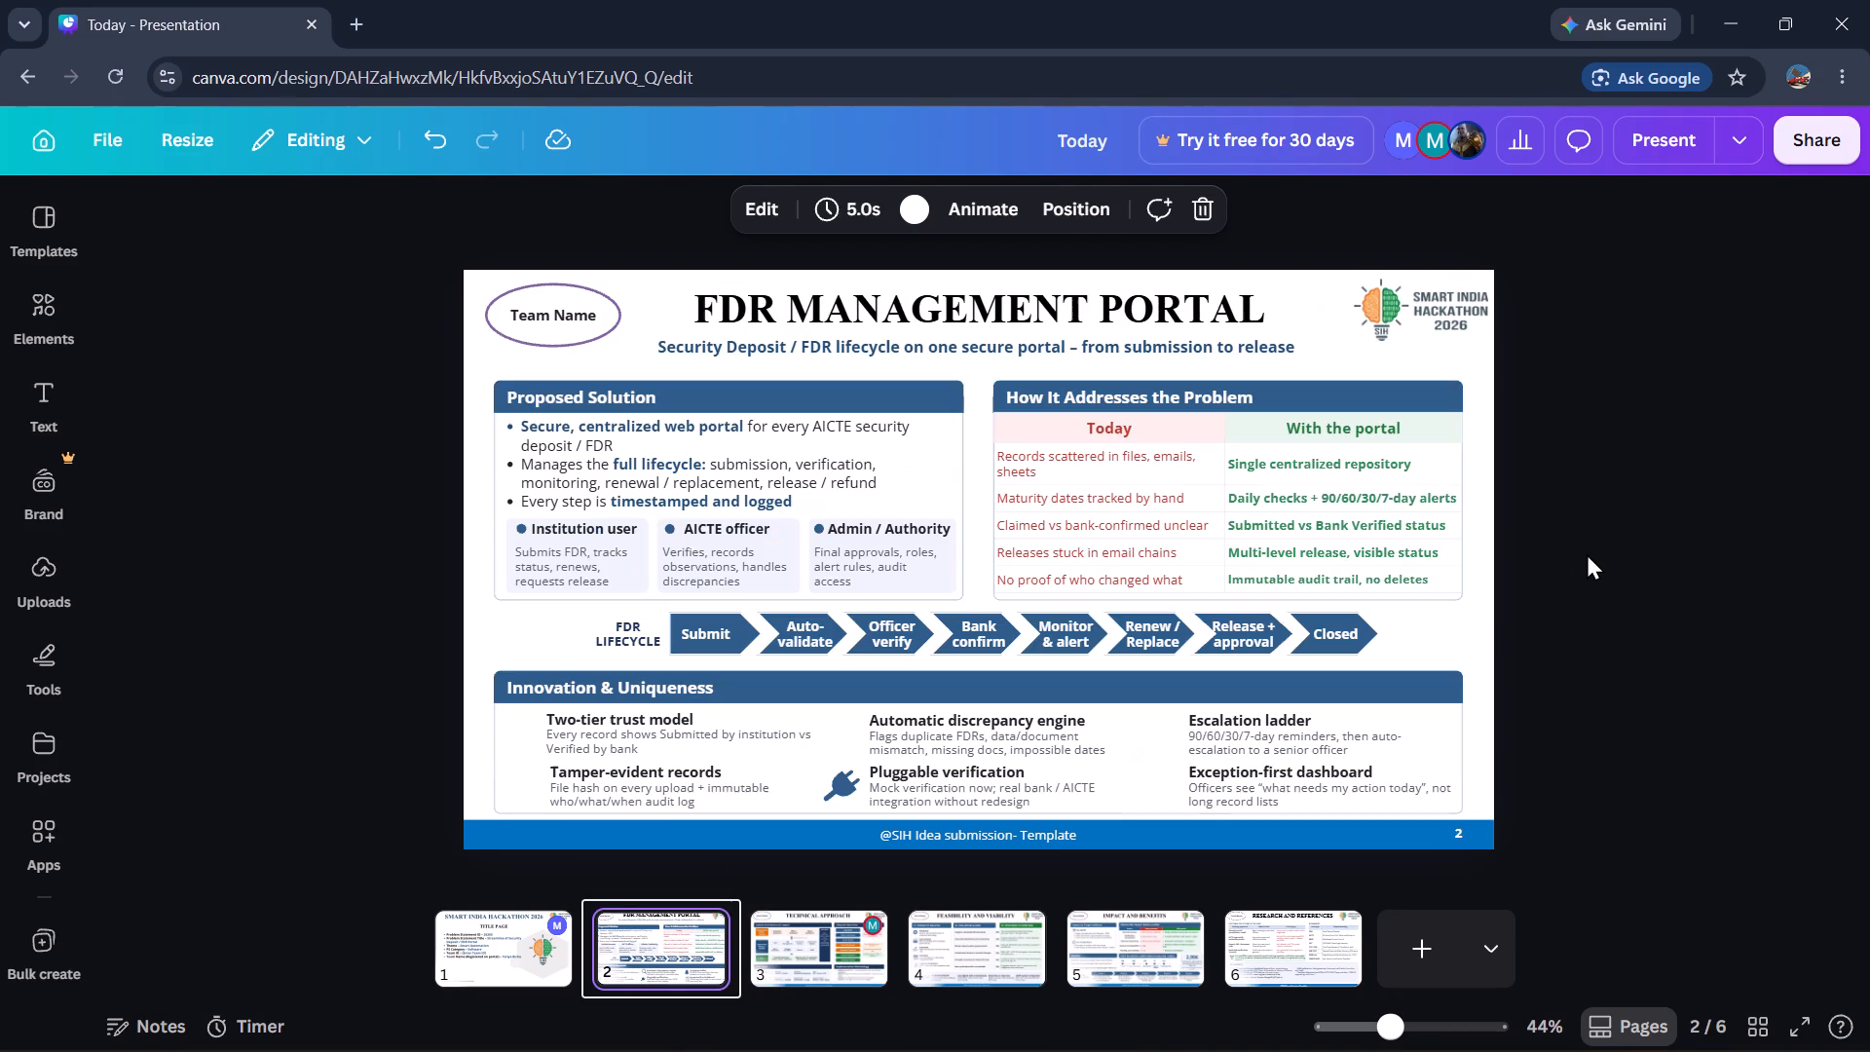
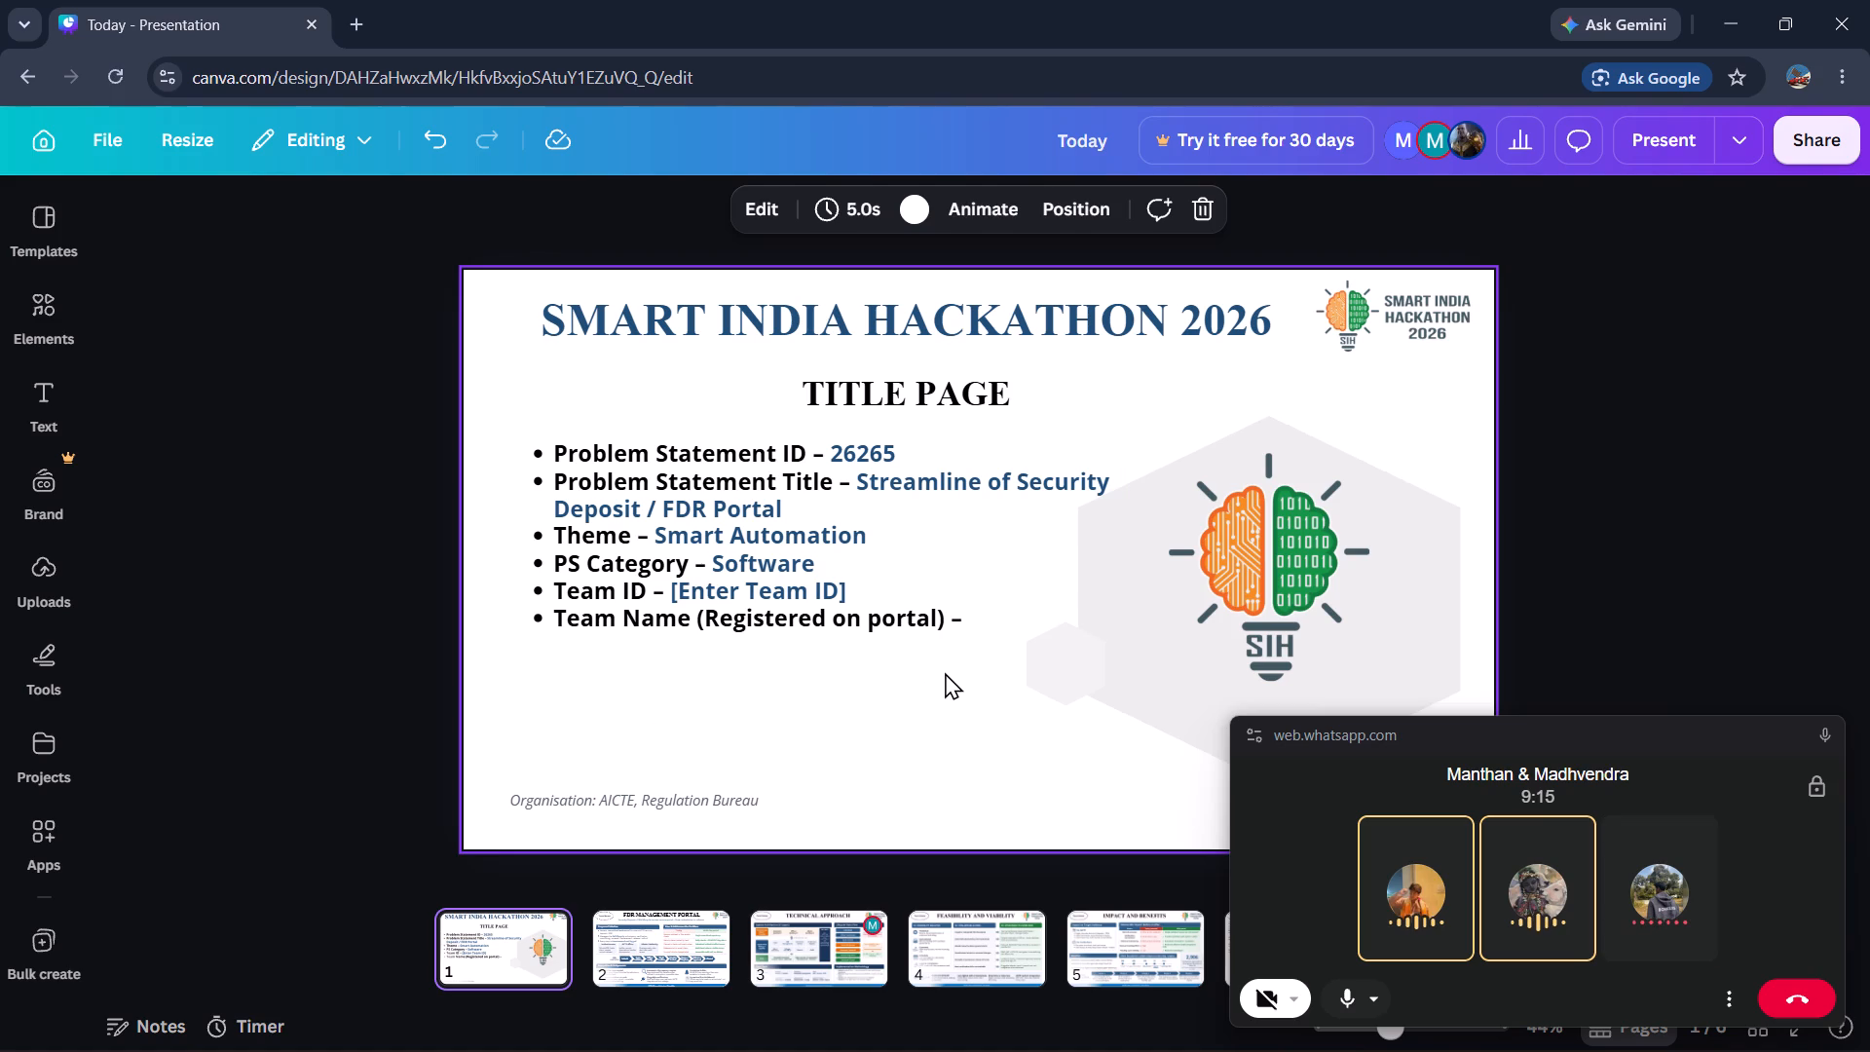
# Enter "2 -" after the "Team Name (Registered on portal) –" label in the Title Page slide's details list.
pyautogui.hotkey('ctrl', 'shift', 'z')
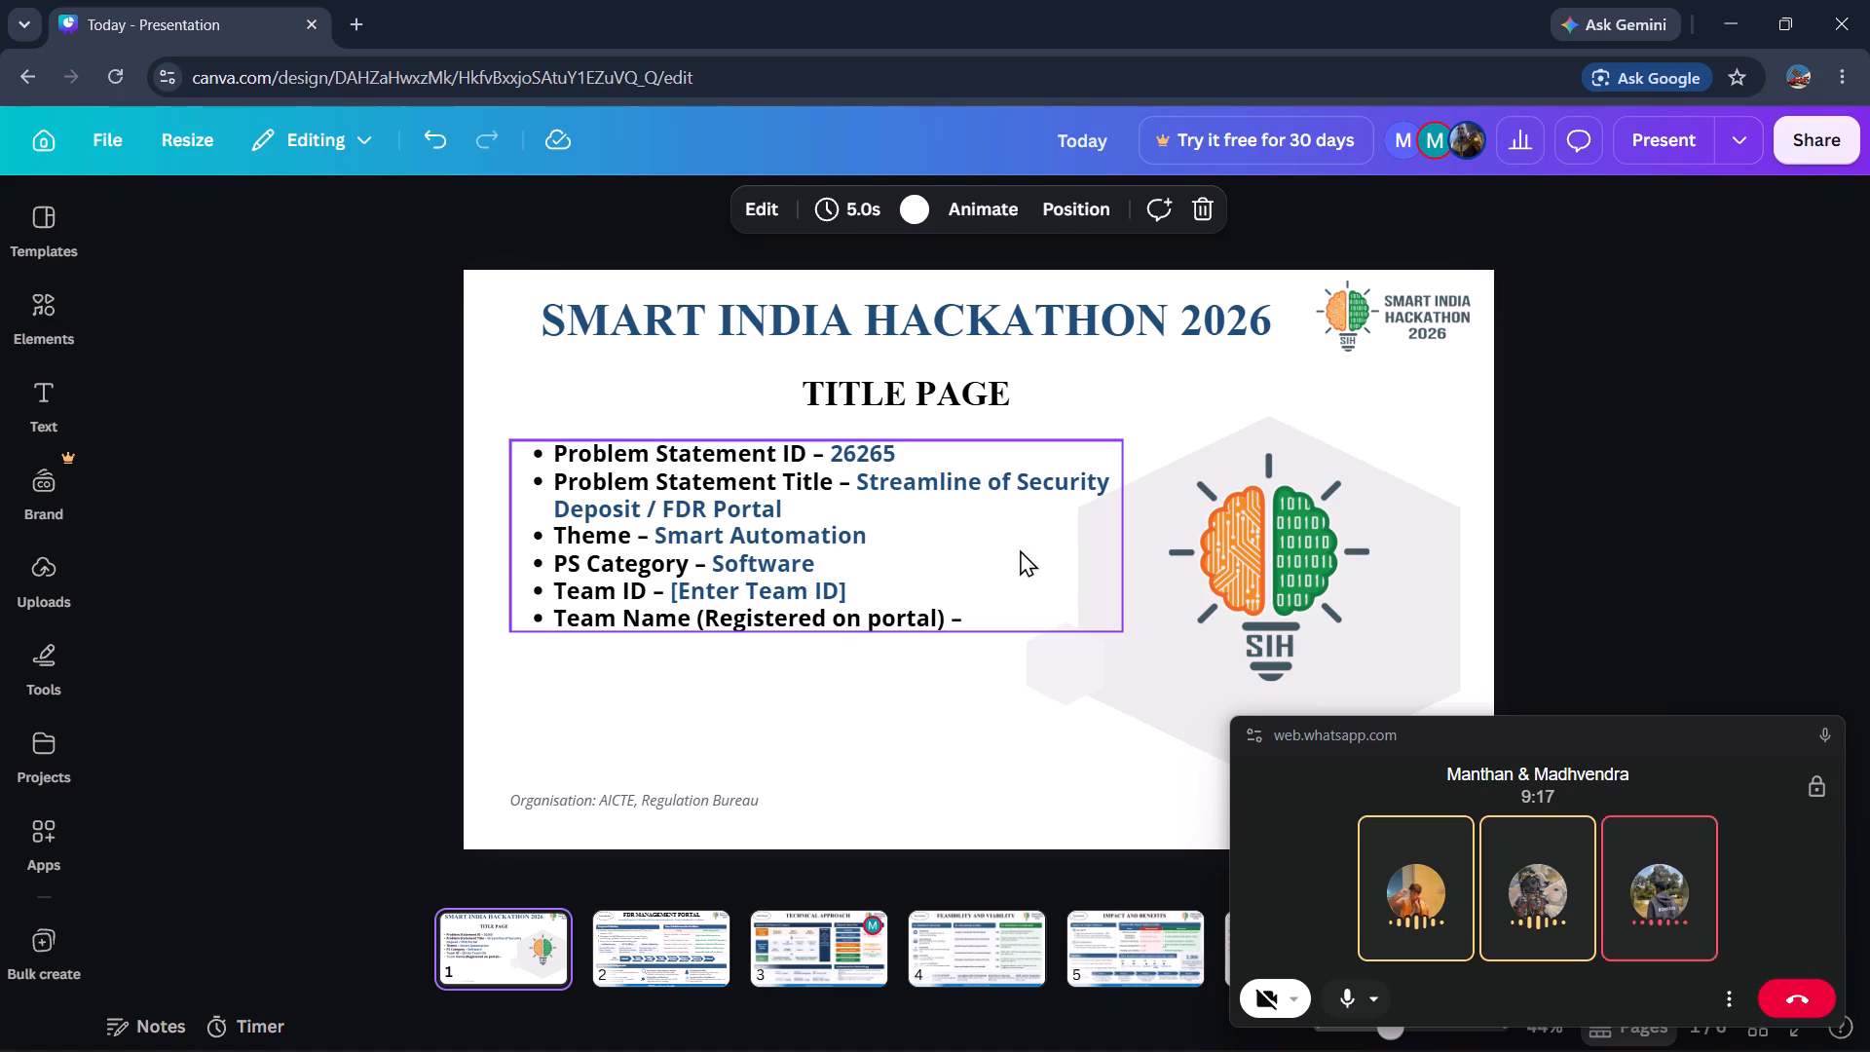
pyautogui.doubleClick(988, 586)
pyautogui.click(989, 601)
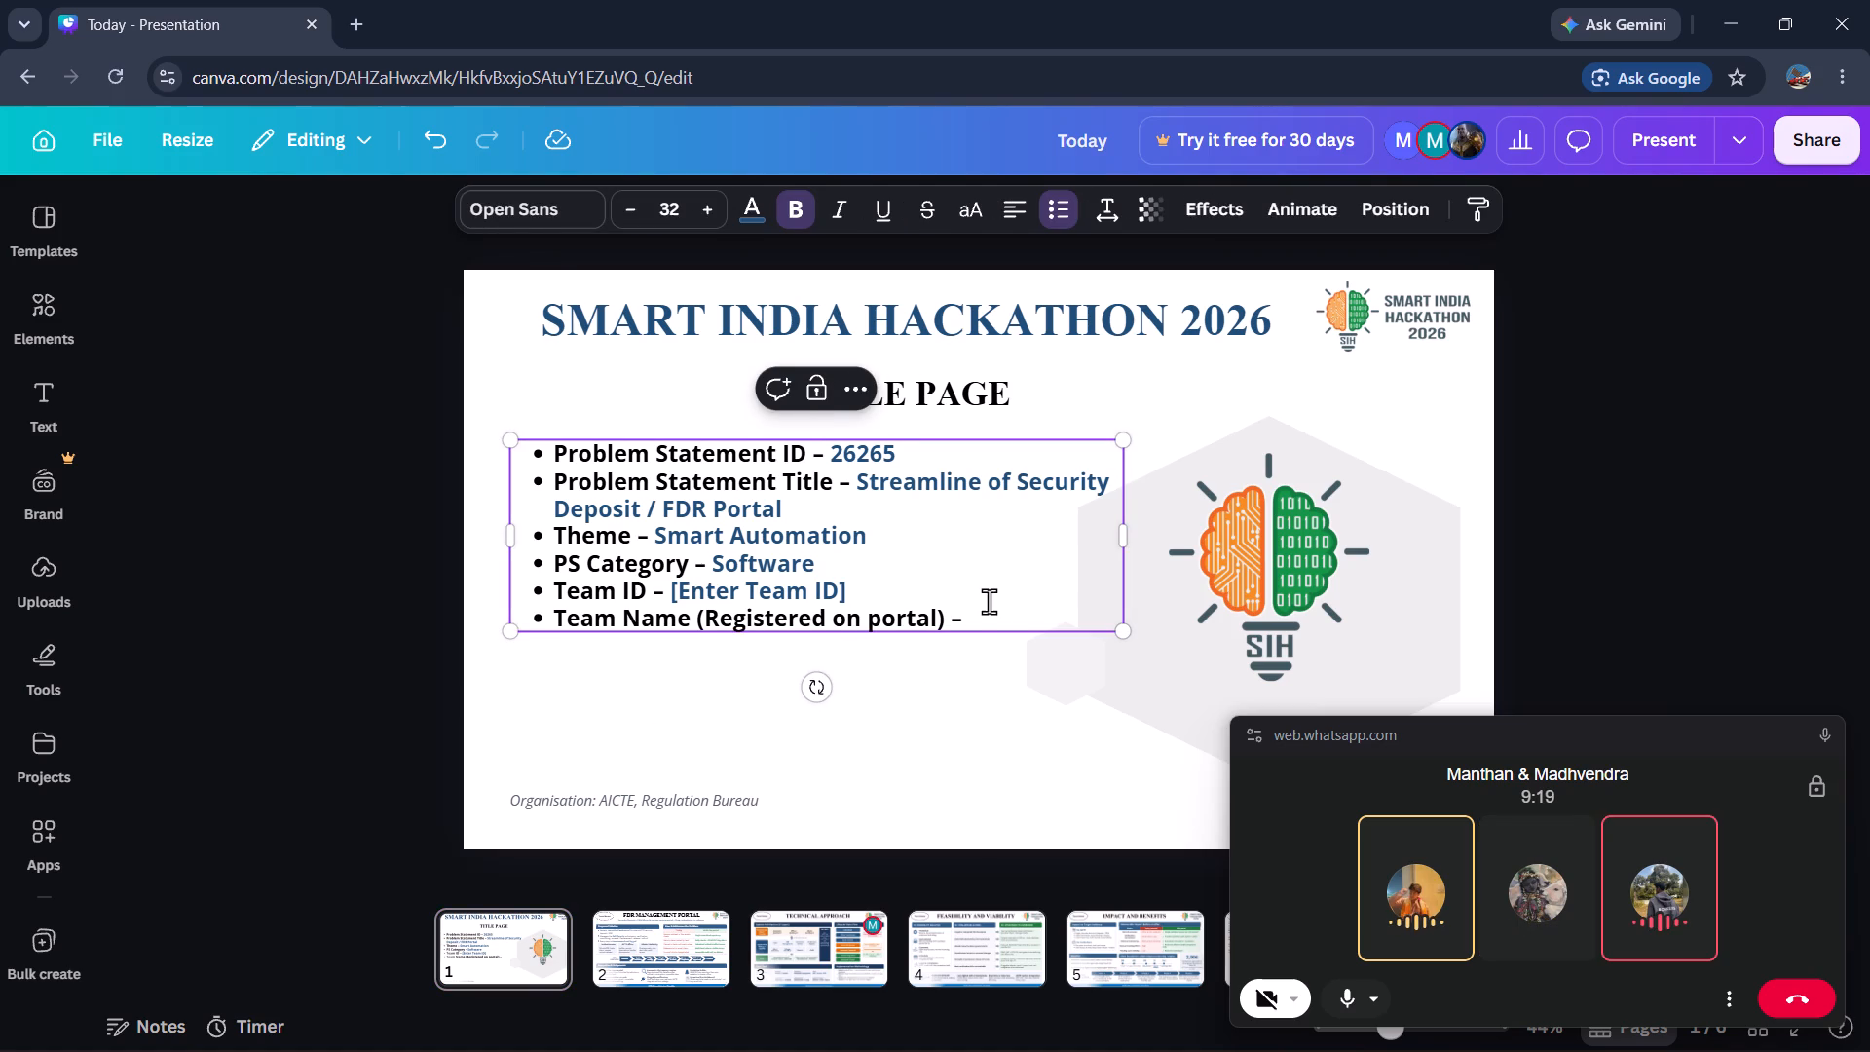
pyautogui.click(991, 604)
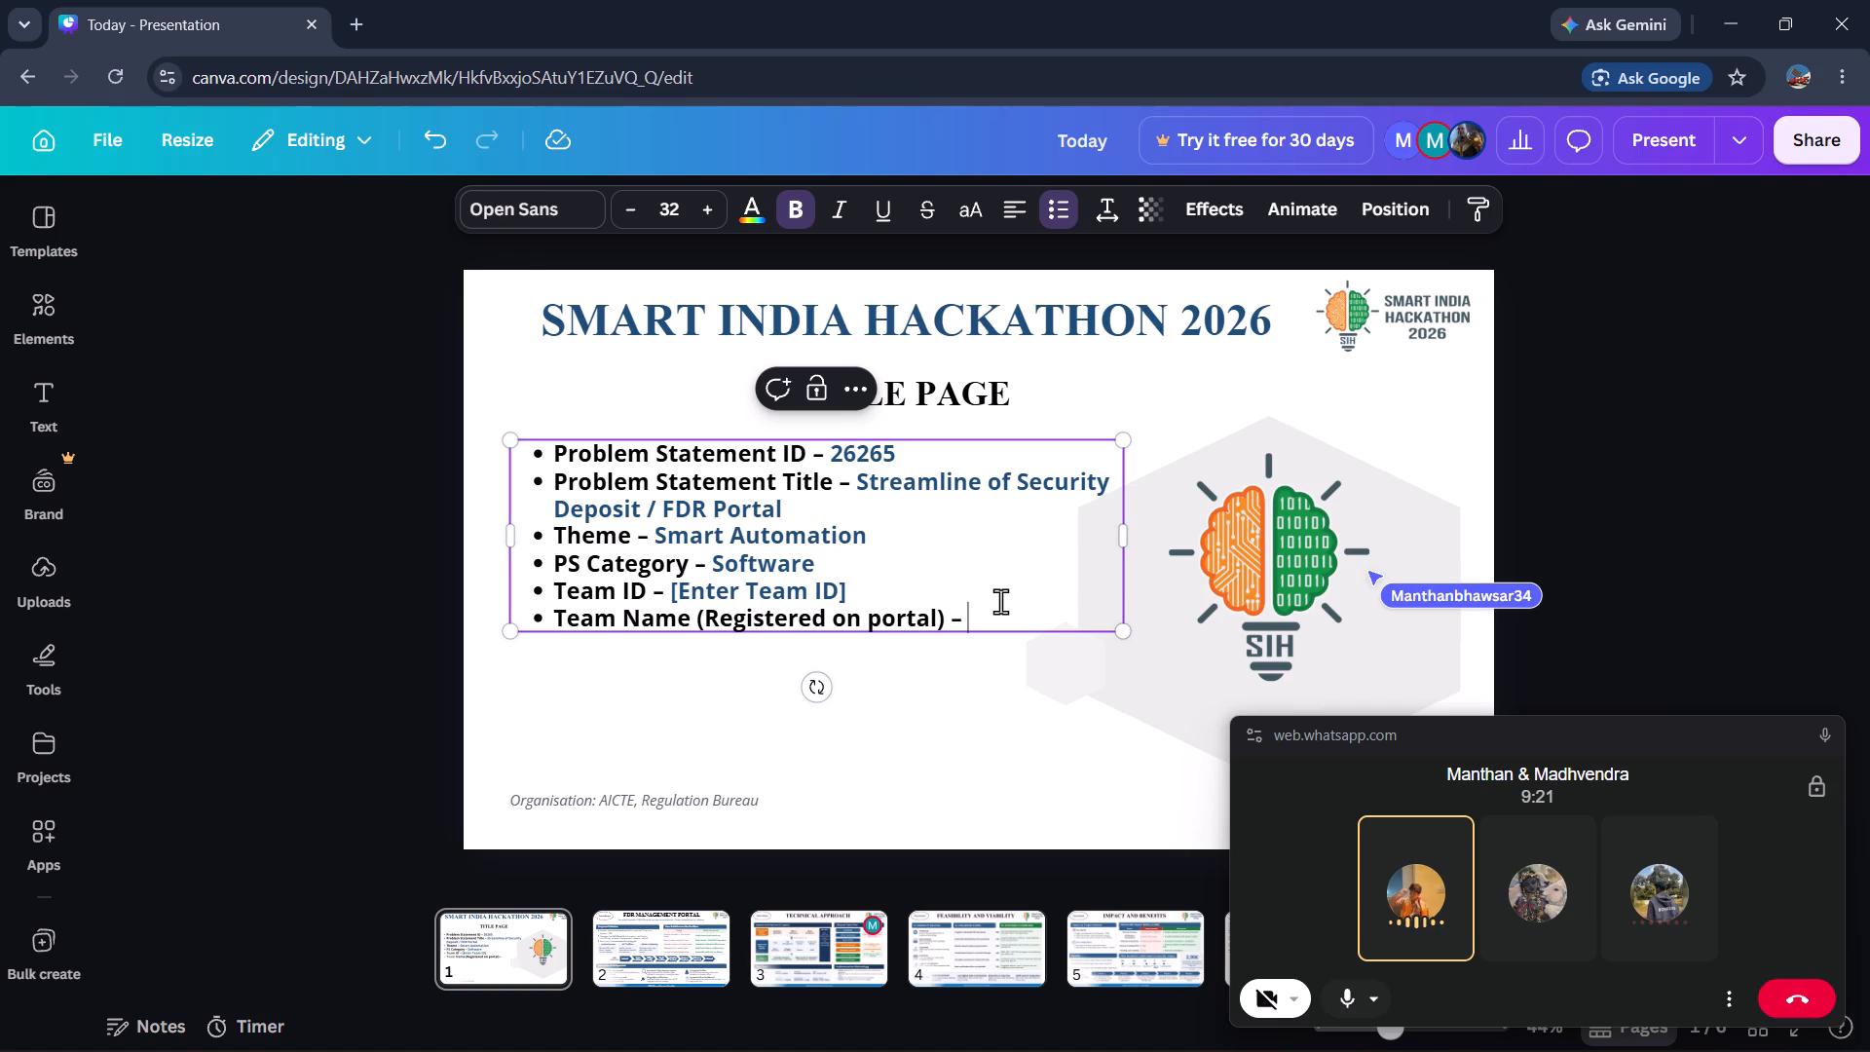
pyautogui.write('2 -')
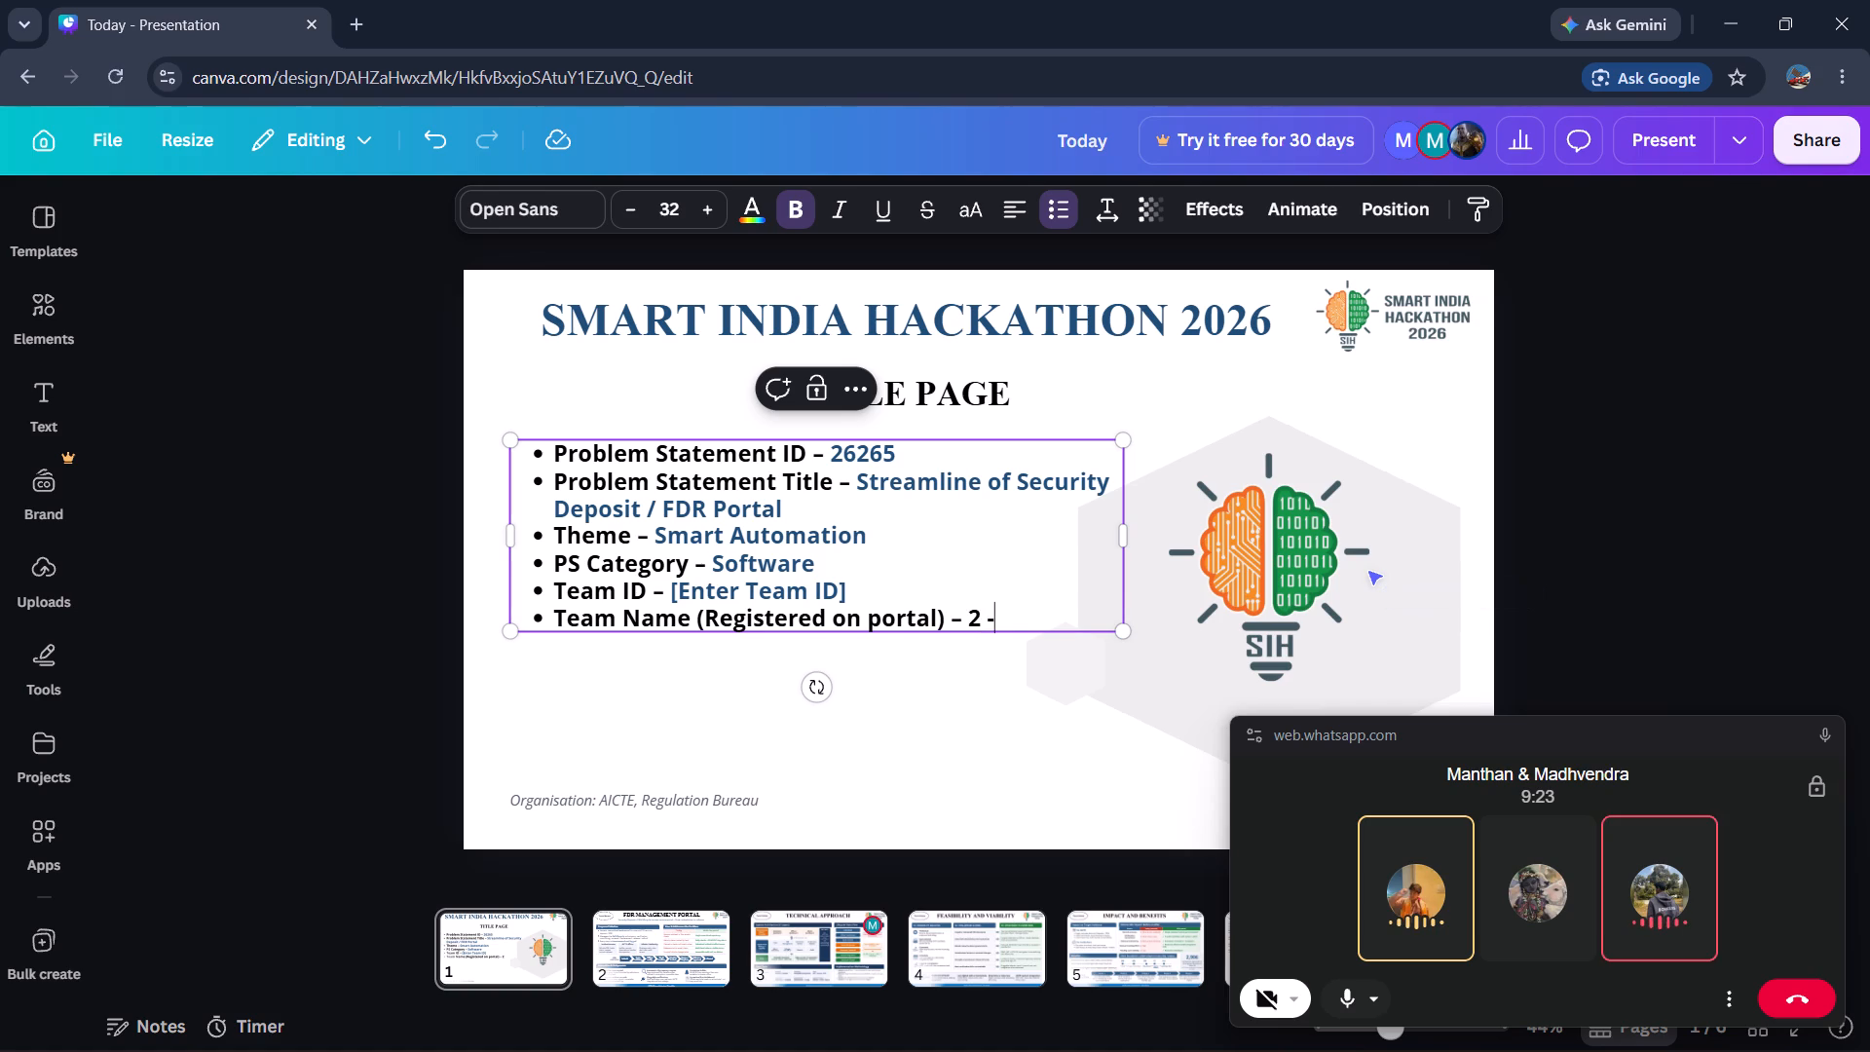
pyautogui.click(368, 684)
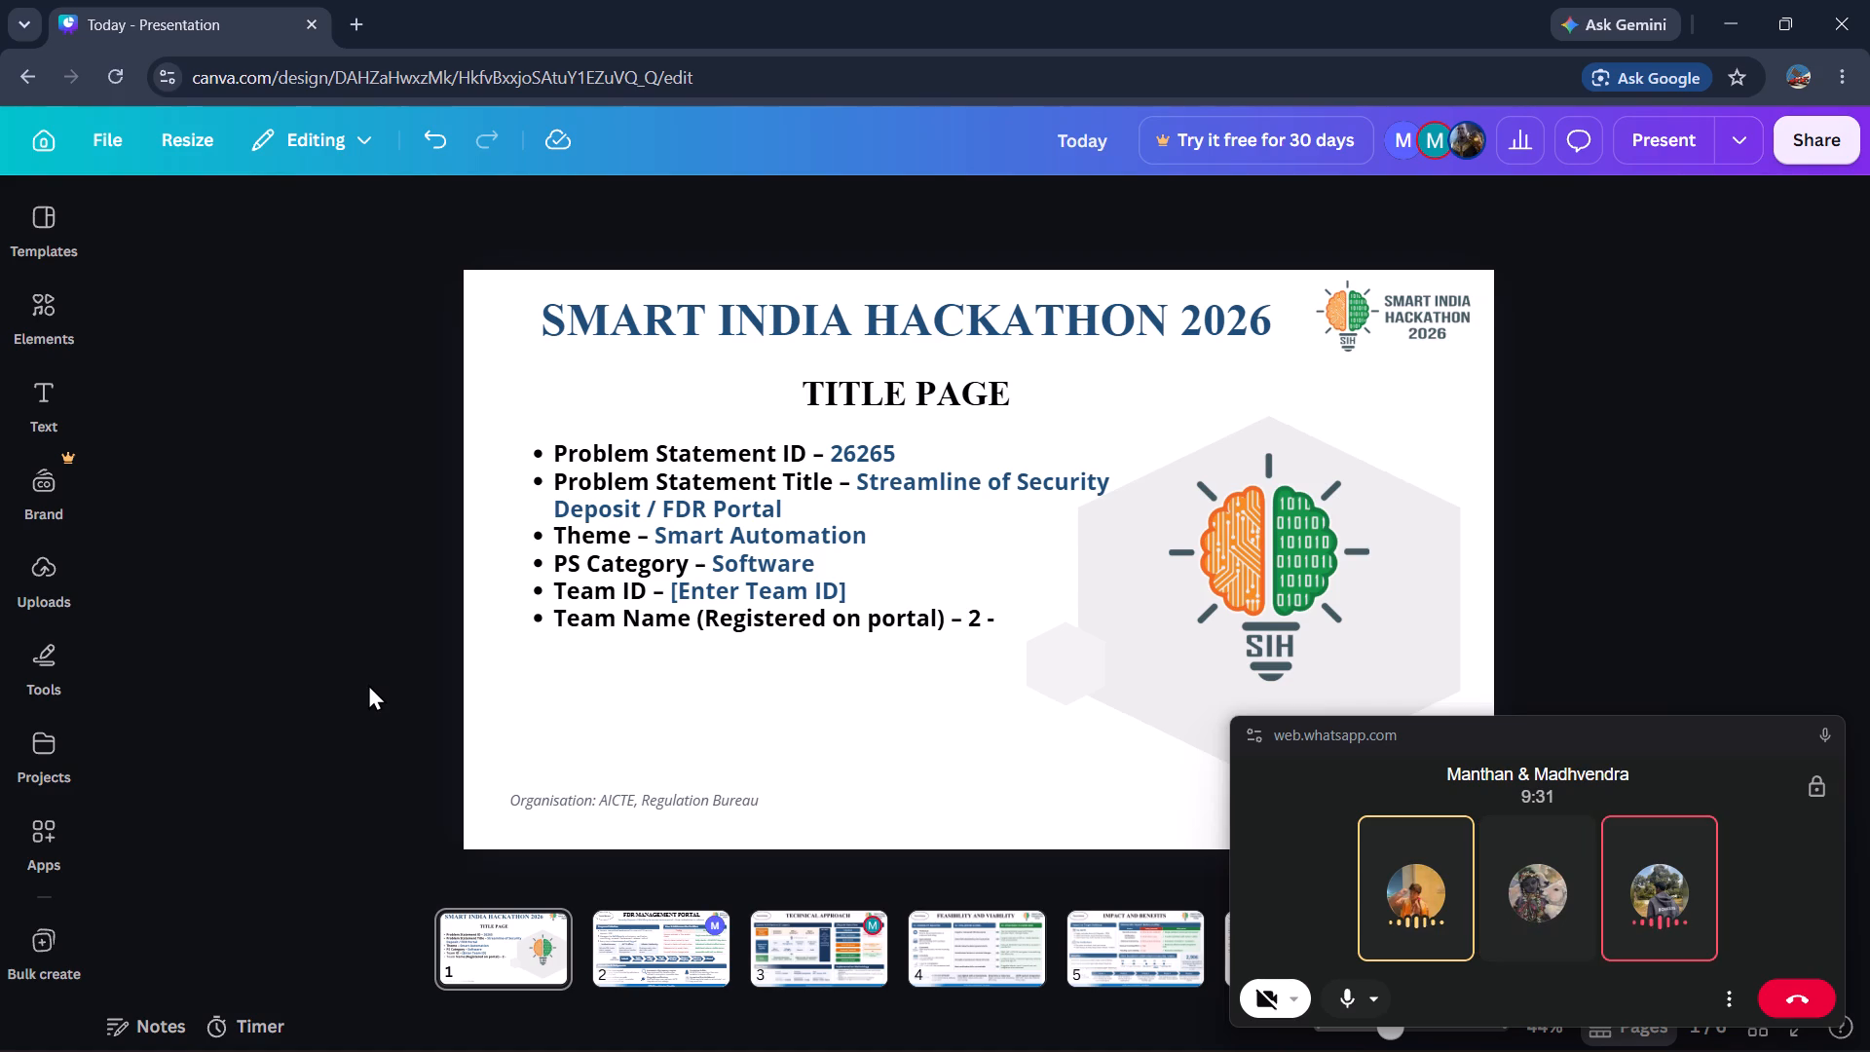
# Replace the "2 -" team name entry in the Title Page slide's details list with "Cheesepasta".
pyautogui.click(979, 600)
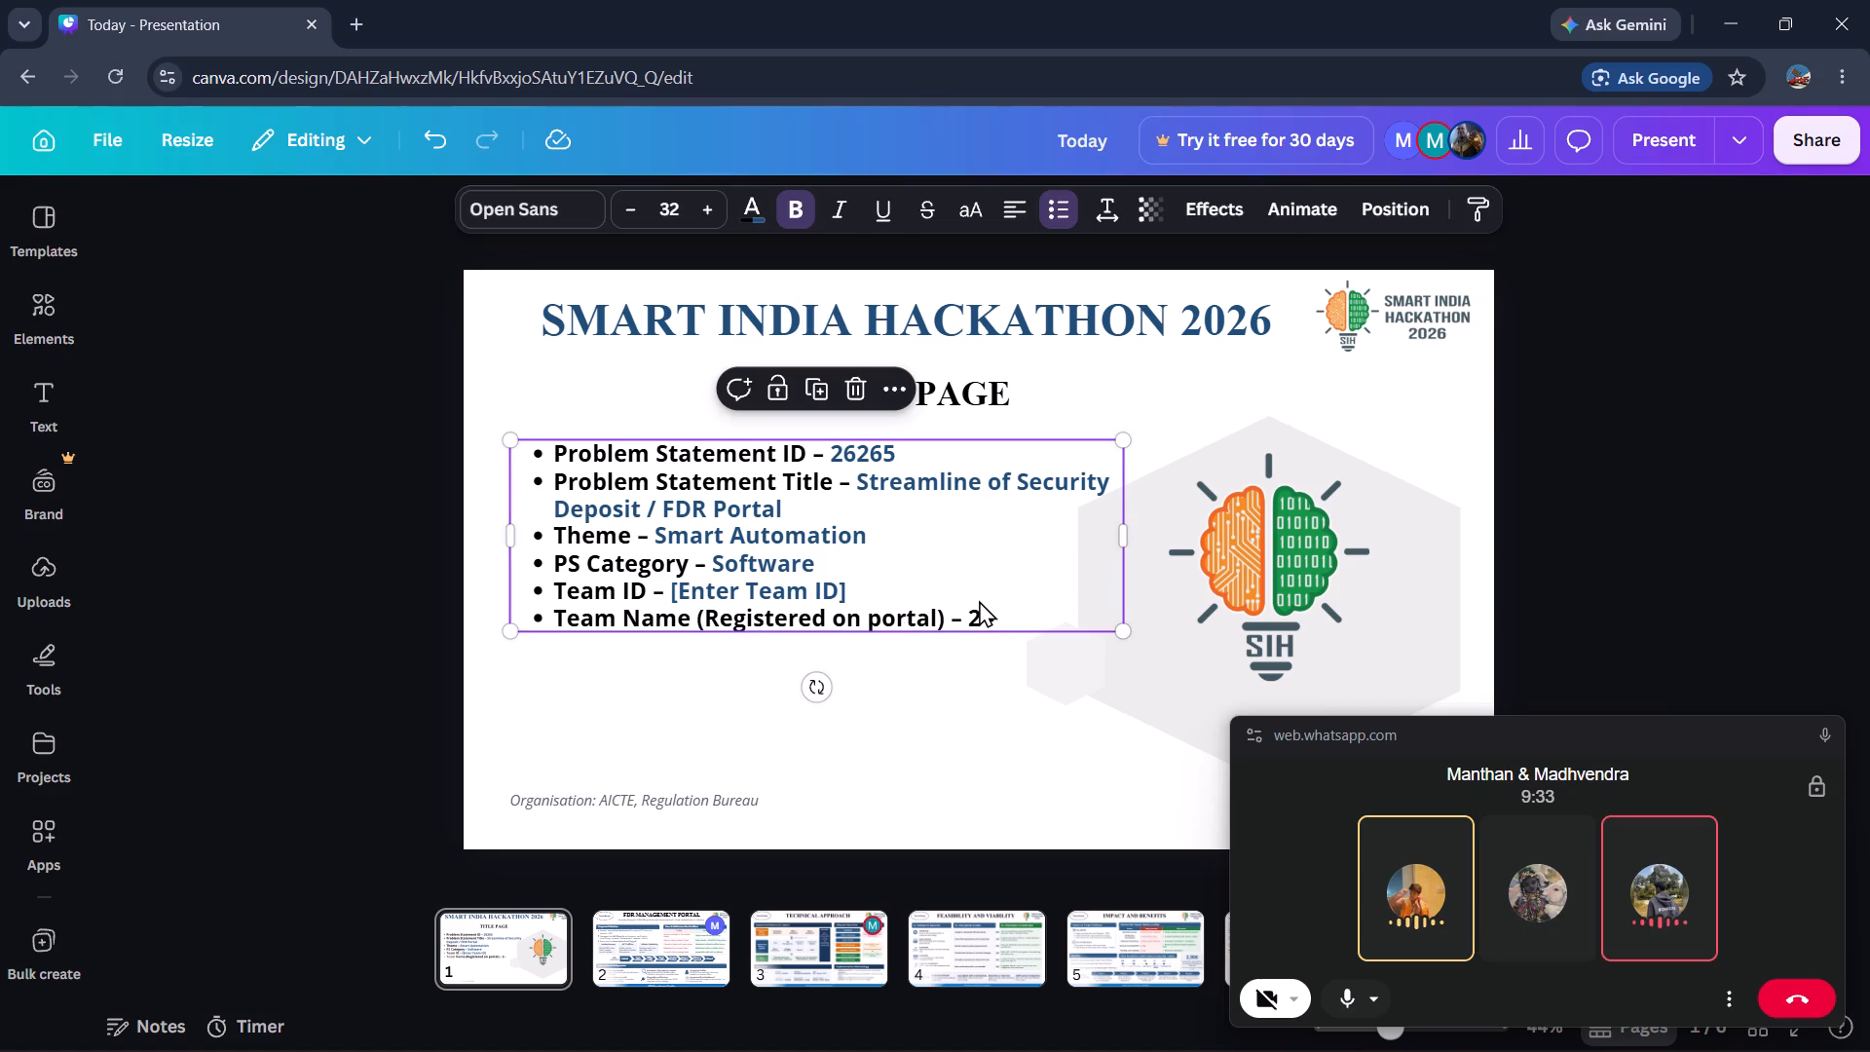
pyautogui.click(1009, 617)
pyautogui.moveTo(1009, 617); pyautogui.dragTo(970, 625)
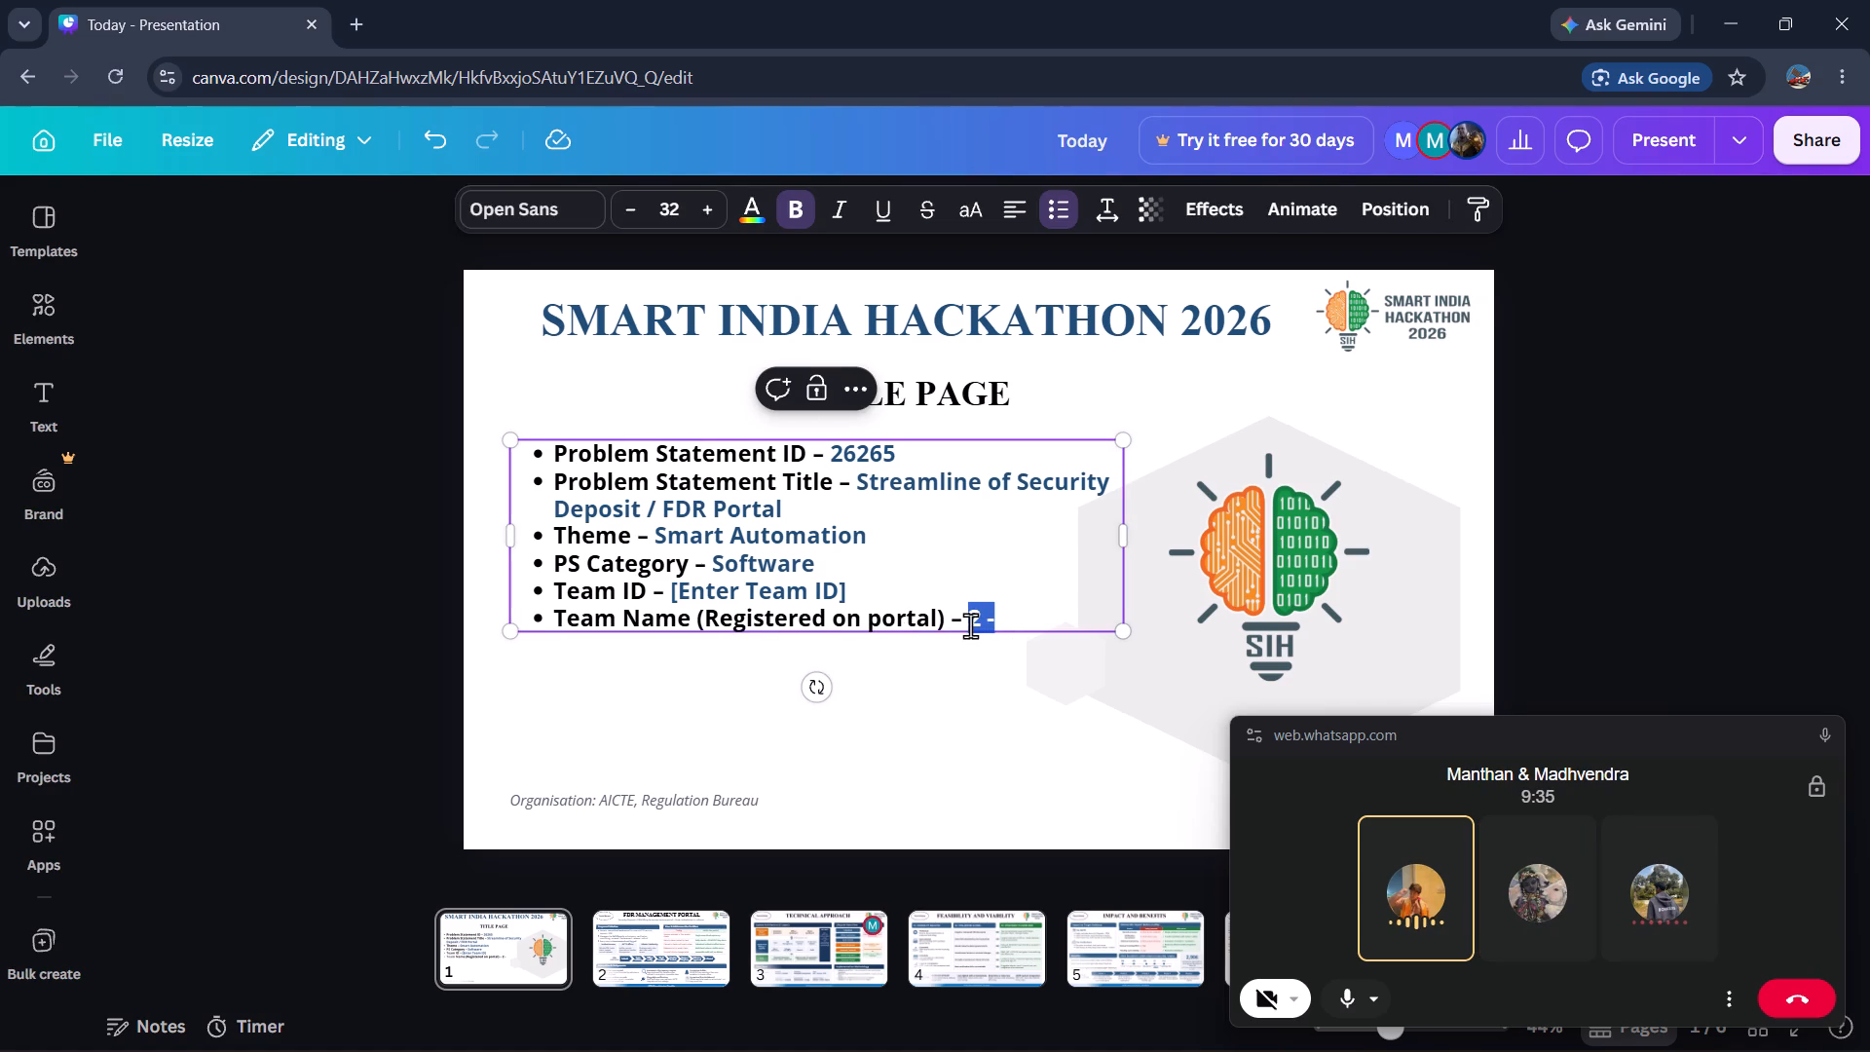
pyautogui.moveTo(970, 625); pyautogui.dragTo(972, 624)
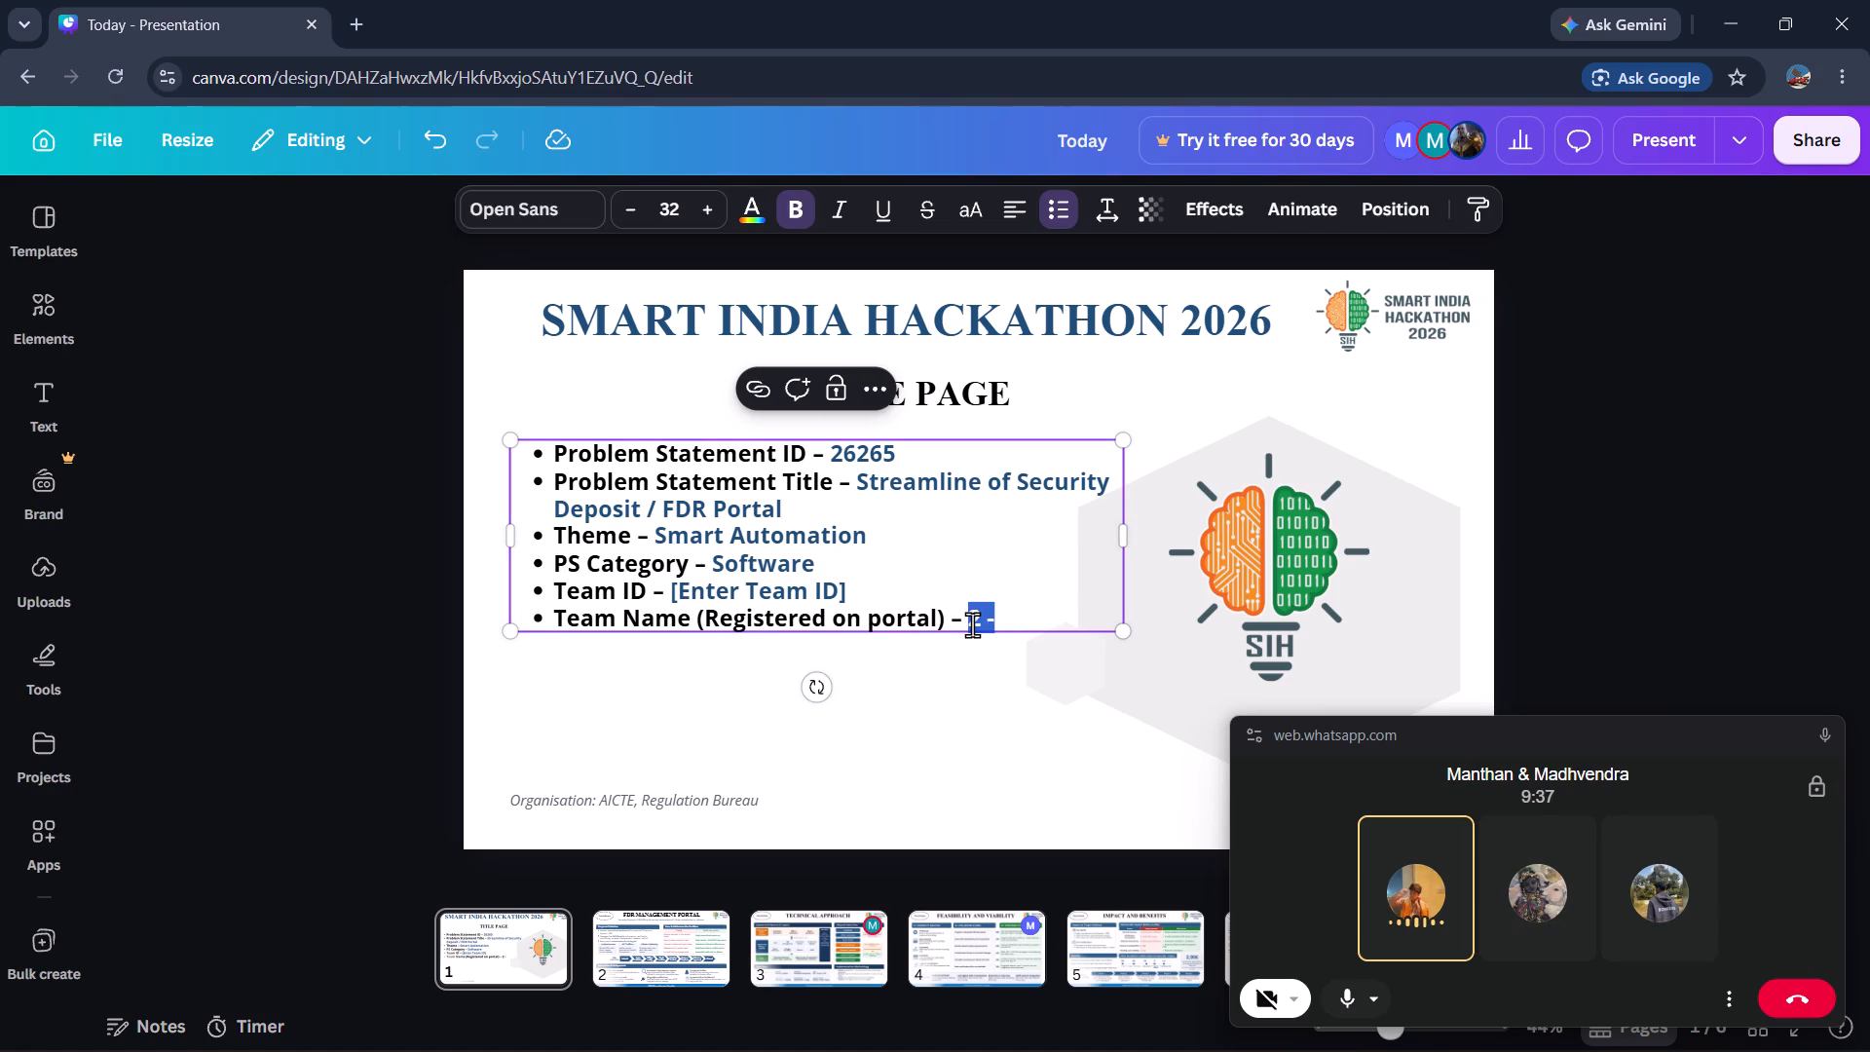
pyautogui.write('Do')
pyautogui.press('BackSpace')
pyautogui.press('BackSpace')
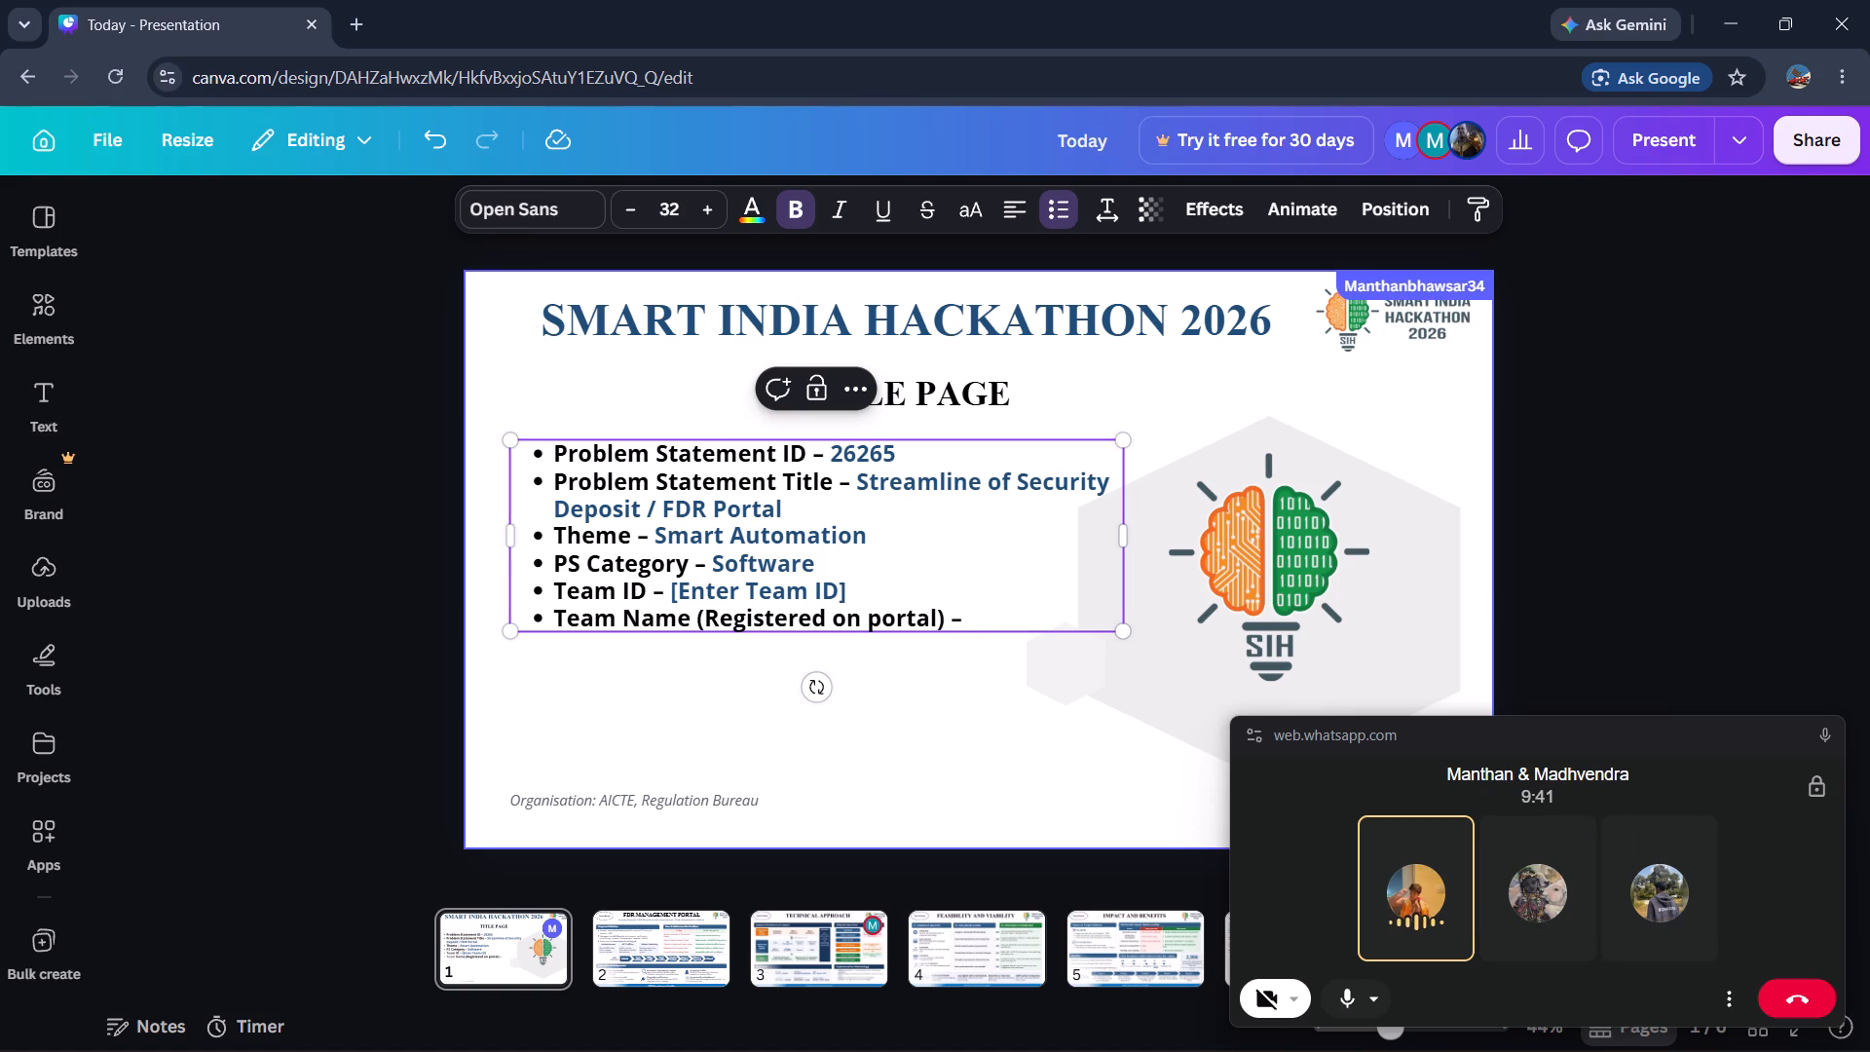
pyautogui.write('Cheesepasta')
pyautogui.click(354, 625)
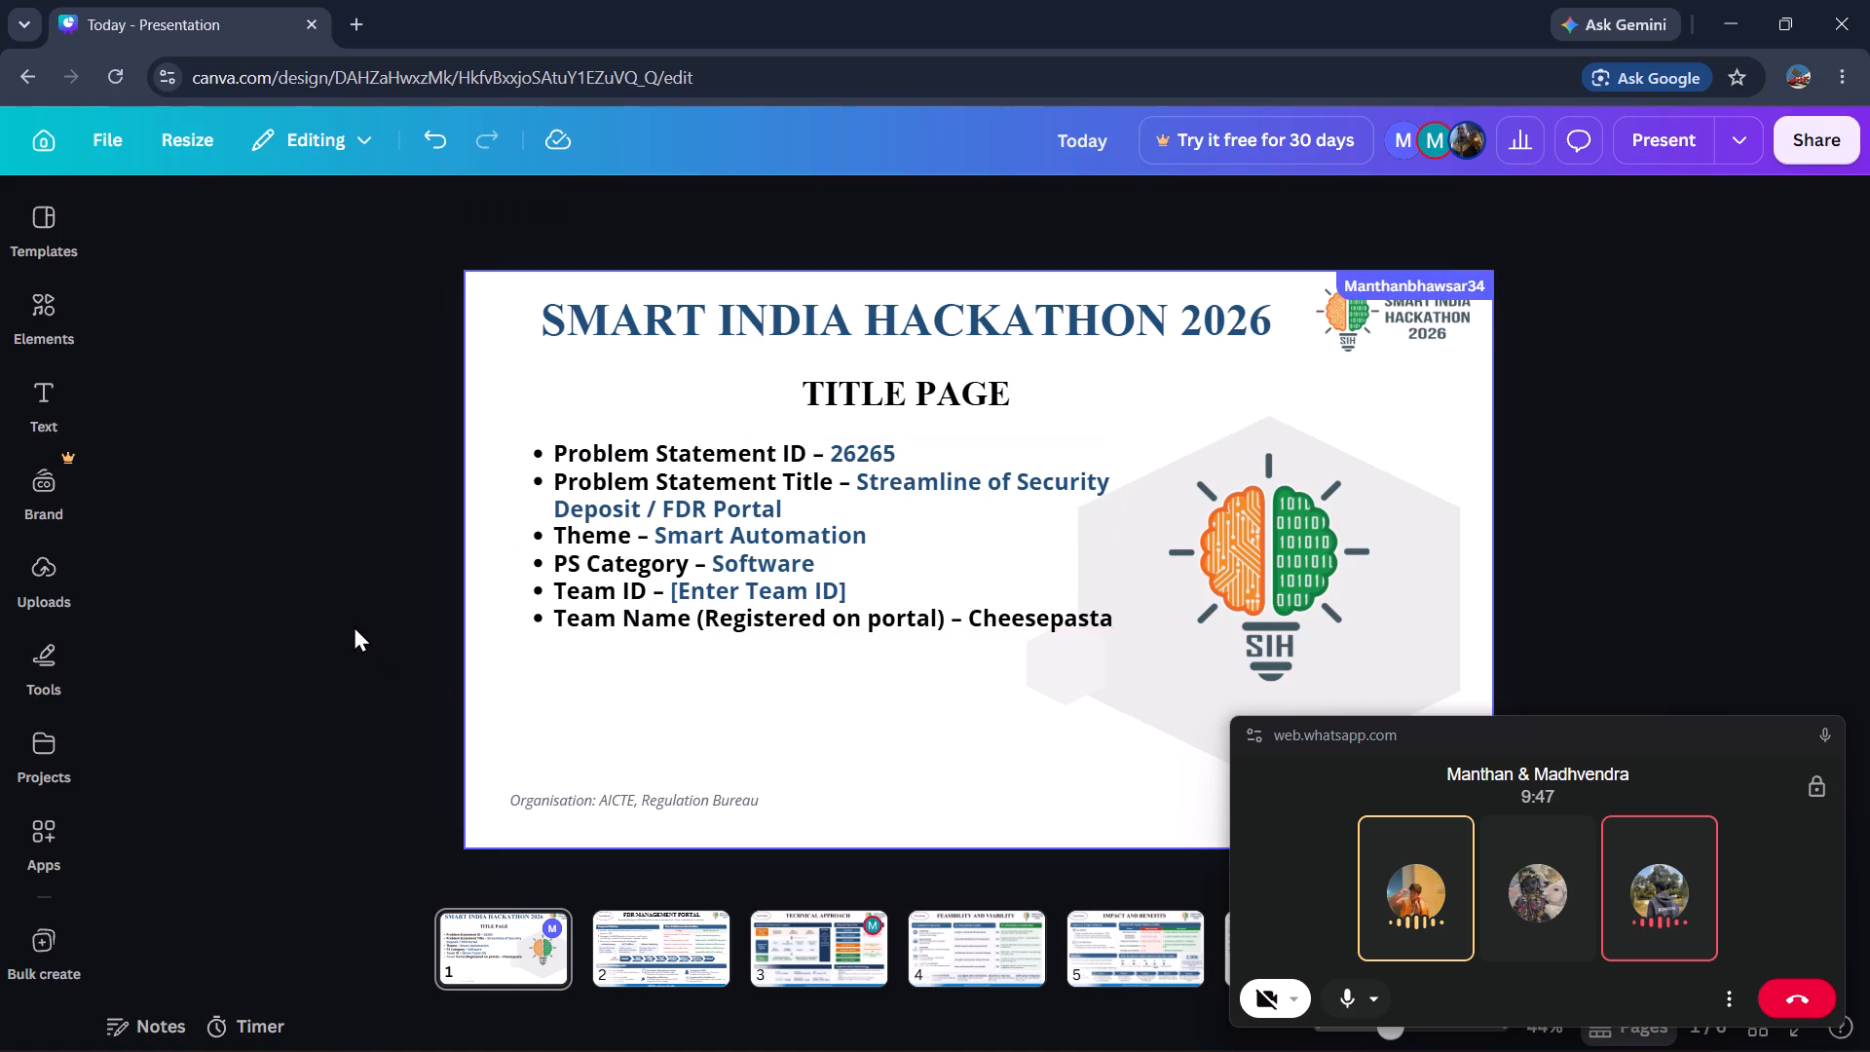
# Replace "pasta" in the Title Page team name with "Pizza" so it reads "CheesePizza".
pyautogui.doubleClick(808, 597)
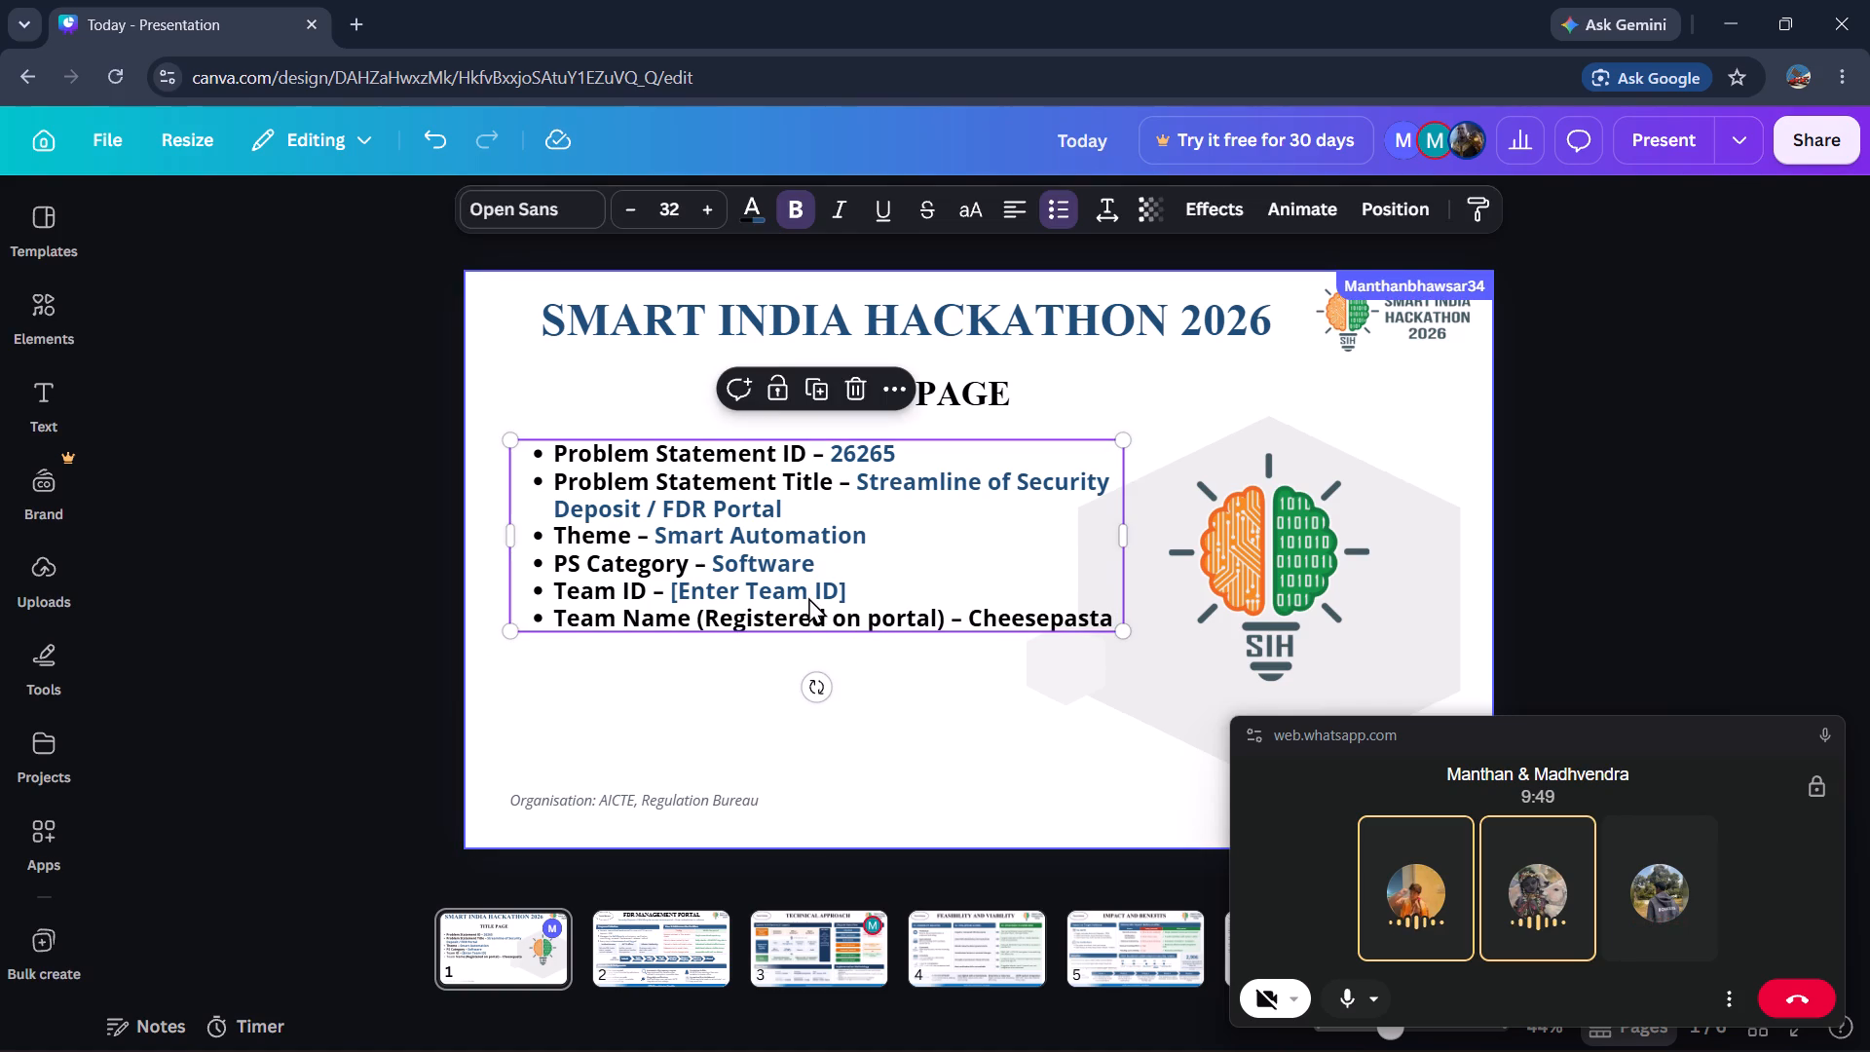
pyautogui.doubleClick(1072, 624)
pyautogui.doubleClick(1111, 623)
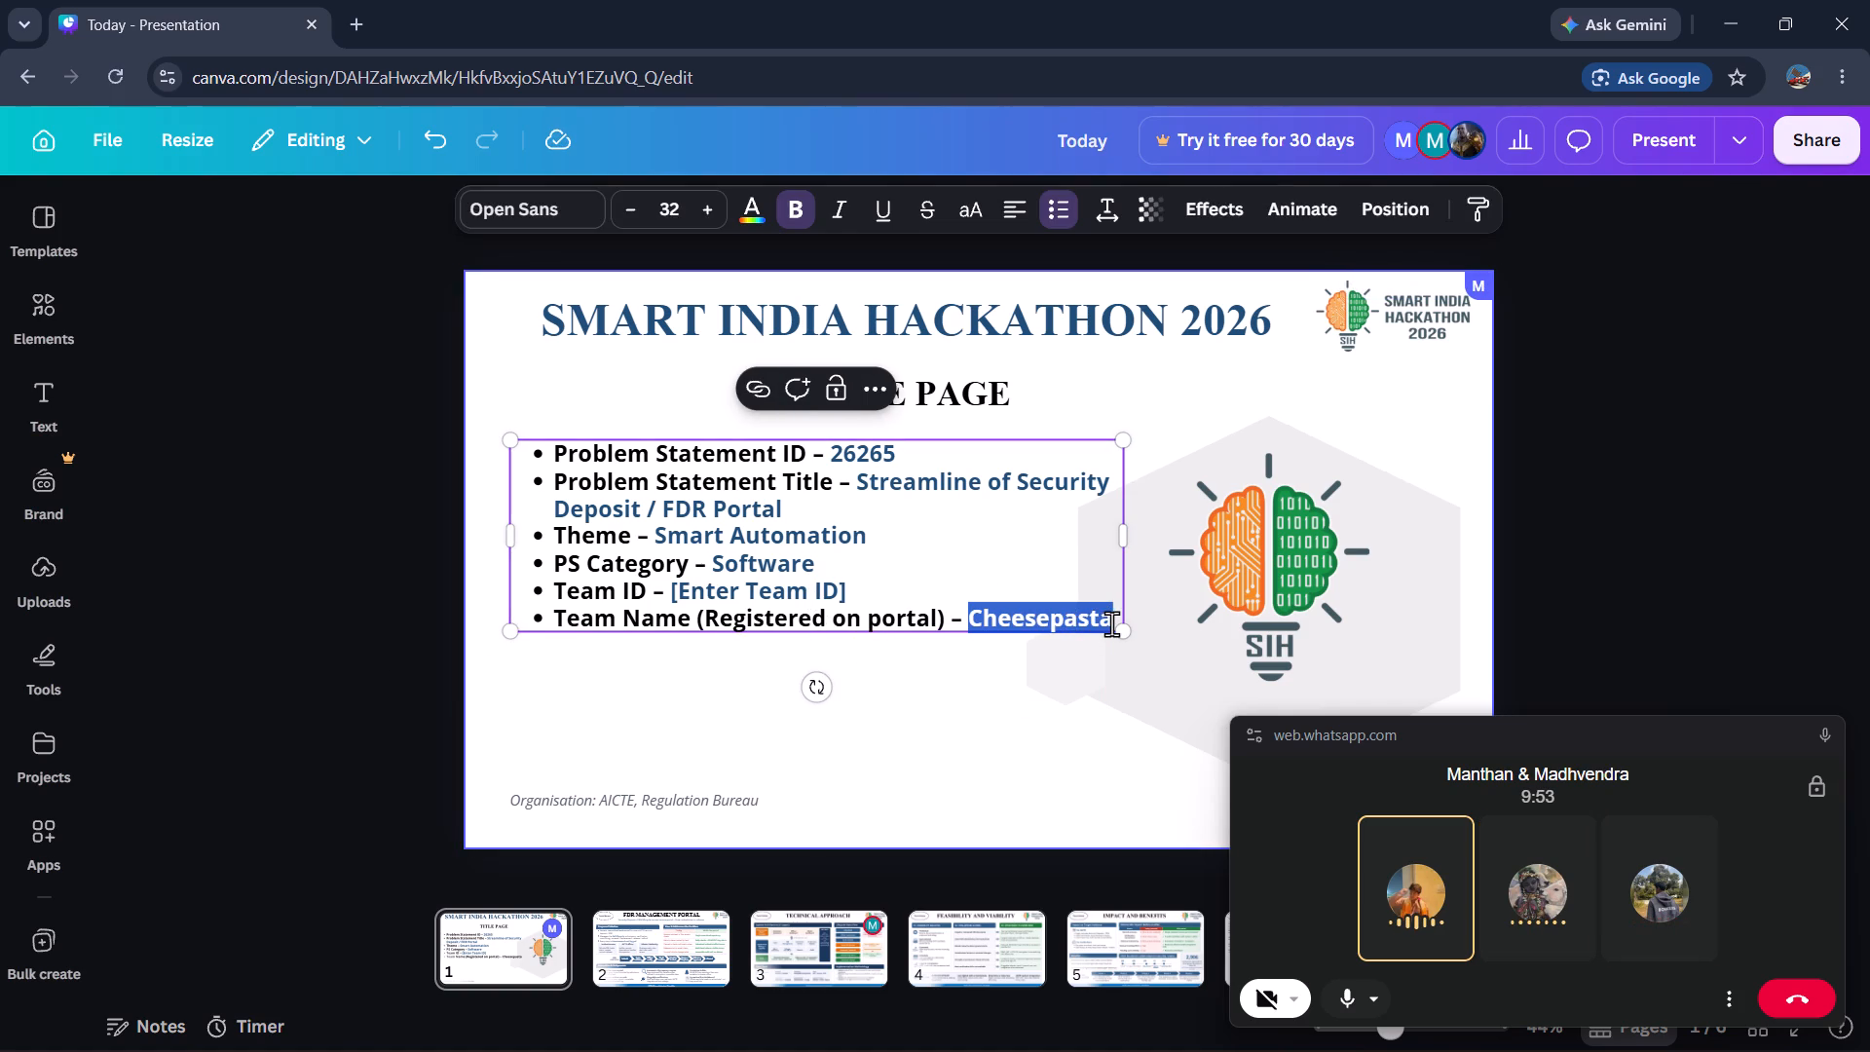
pyautogui.click(1112, 620)
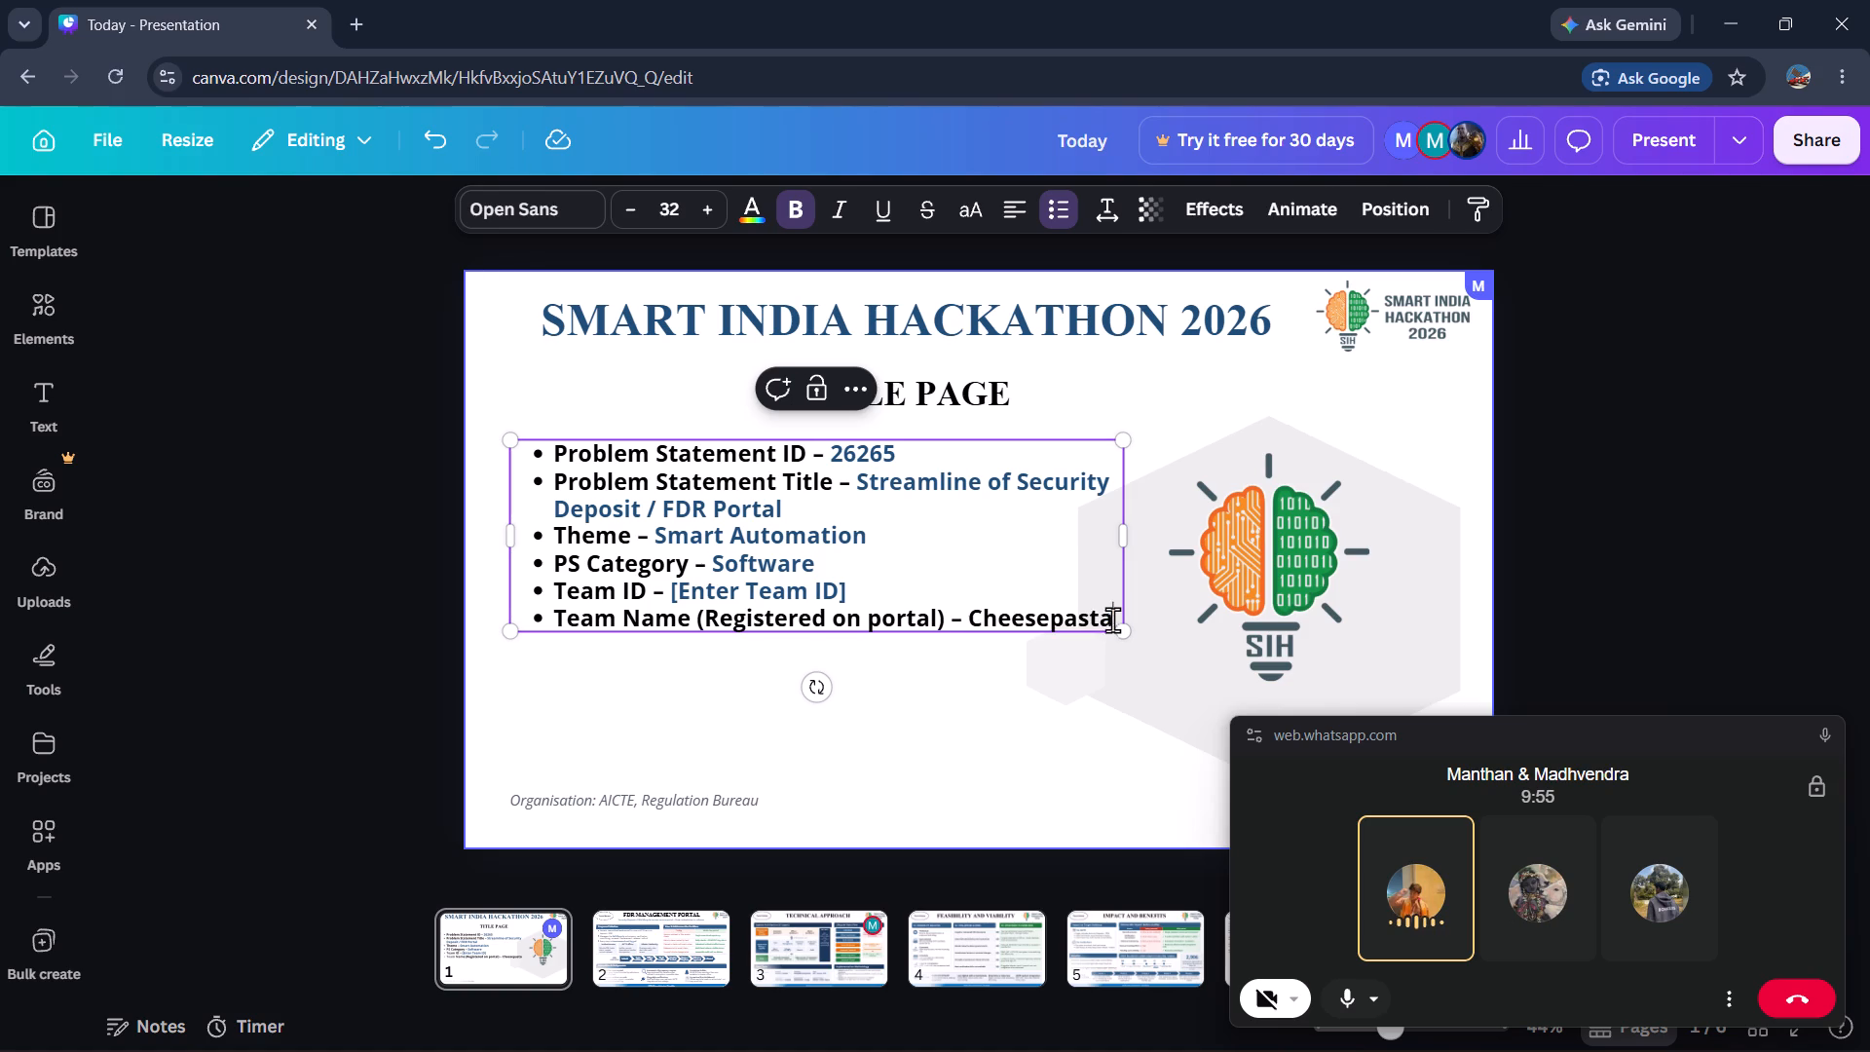
pyautogui.moveTo(1115, 616); pyautogui.dragTo(1054, 618)
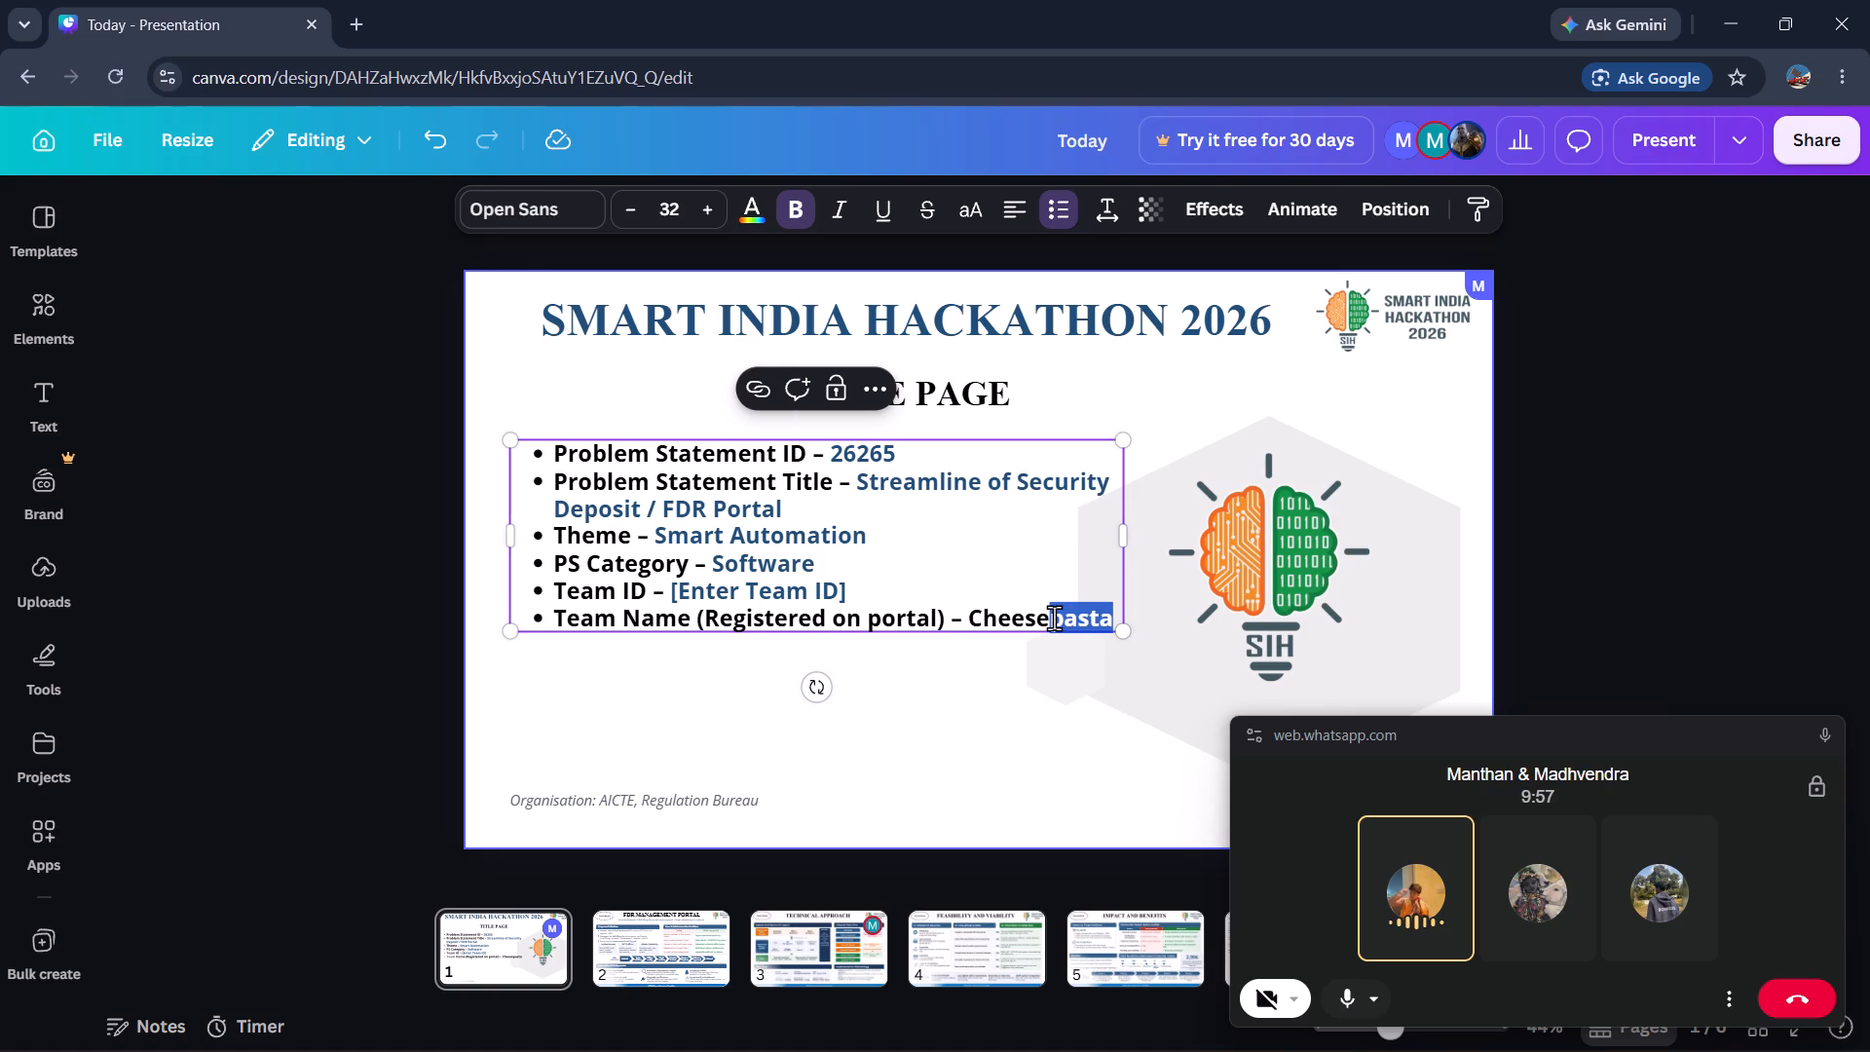
pyautogui.write('Pizza')
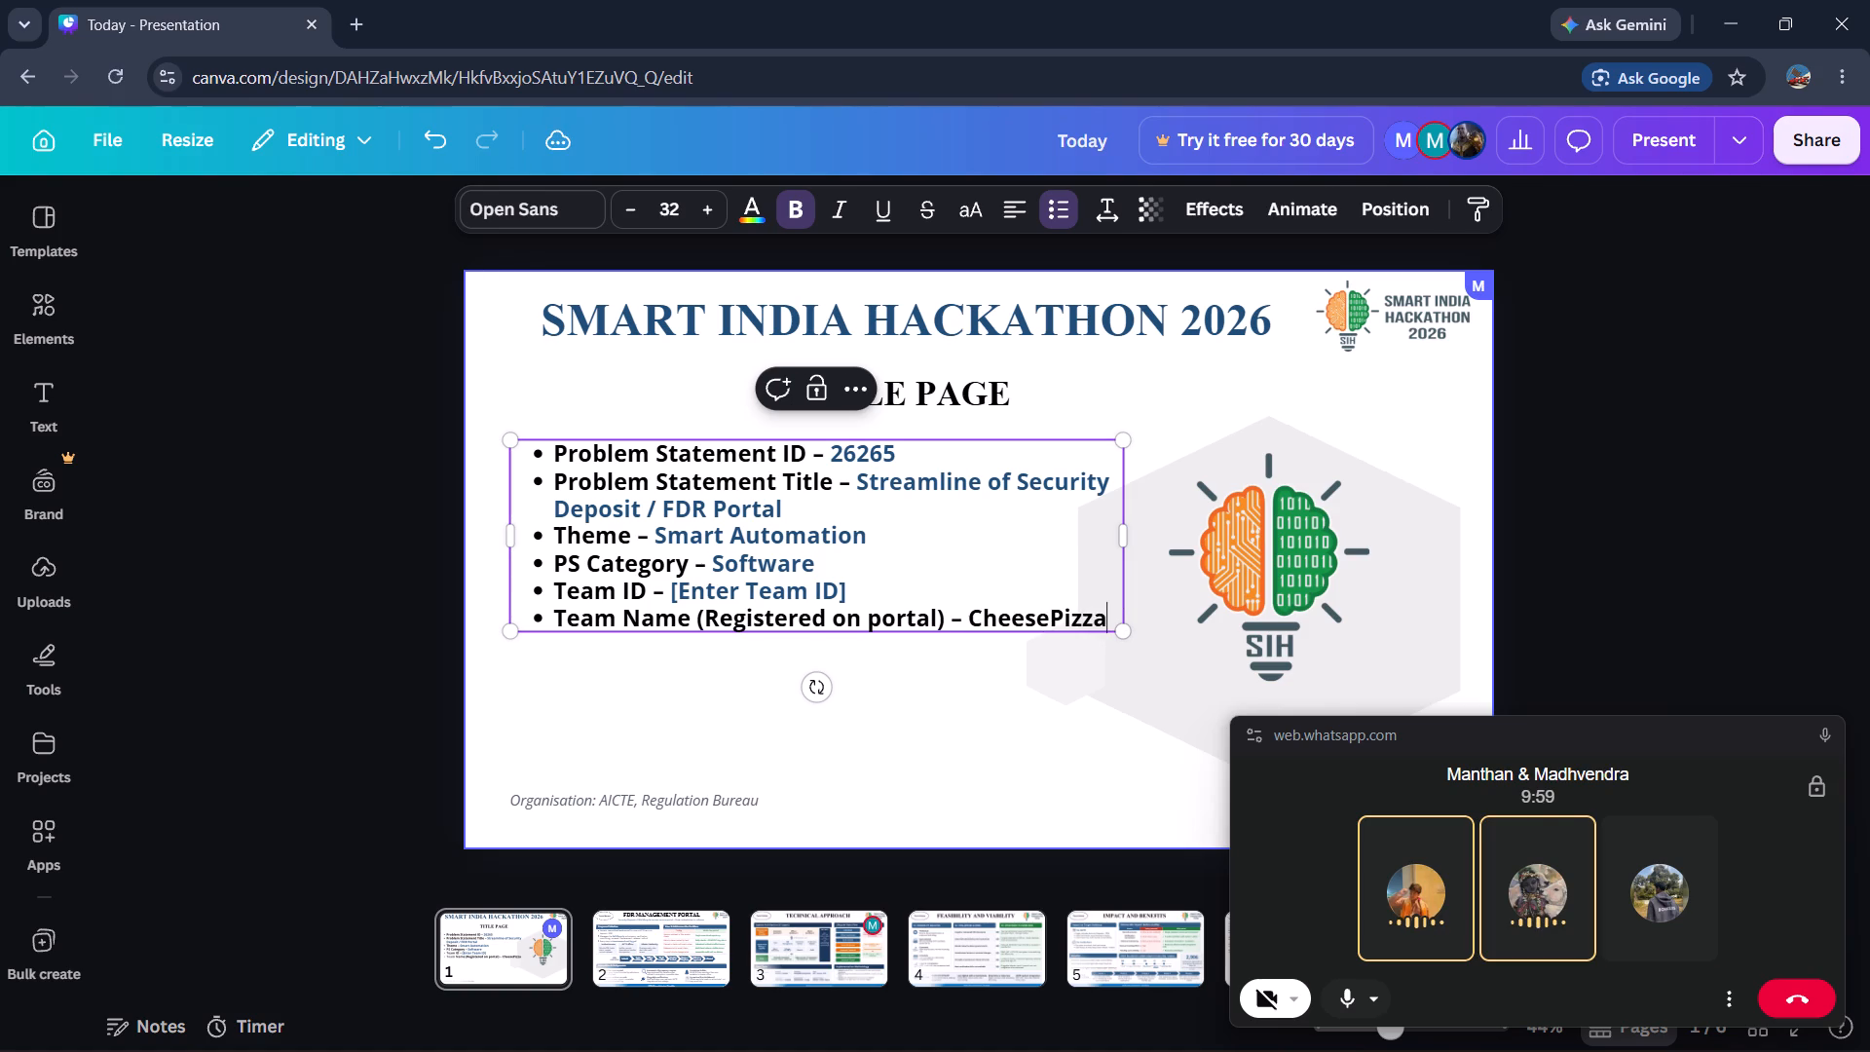
# Recolour the team name "CheesePizza" with the bright blue from the colours used in this design.
pyautogui.moveTo(1075, 616); pyautogui.dragTo(1023, 620)
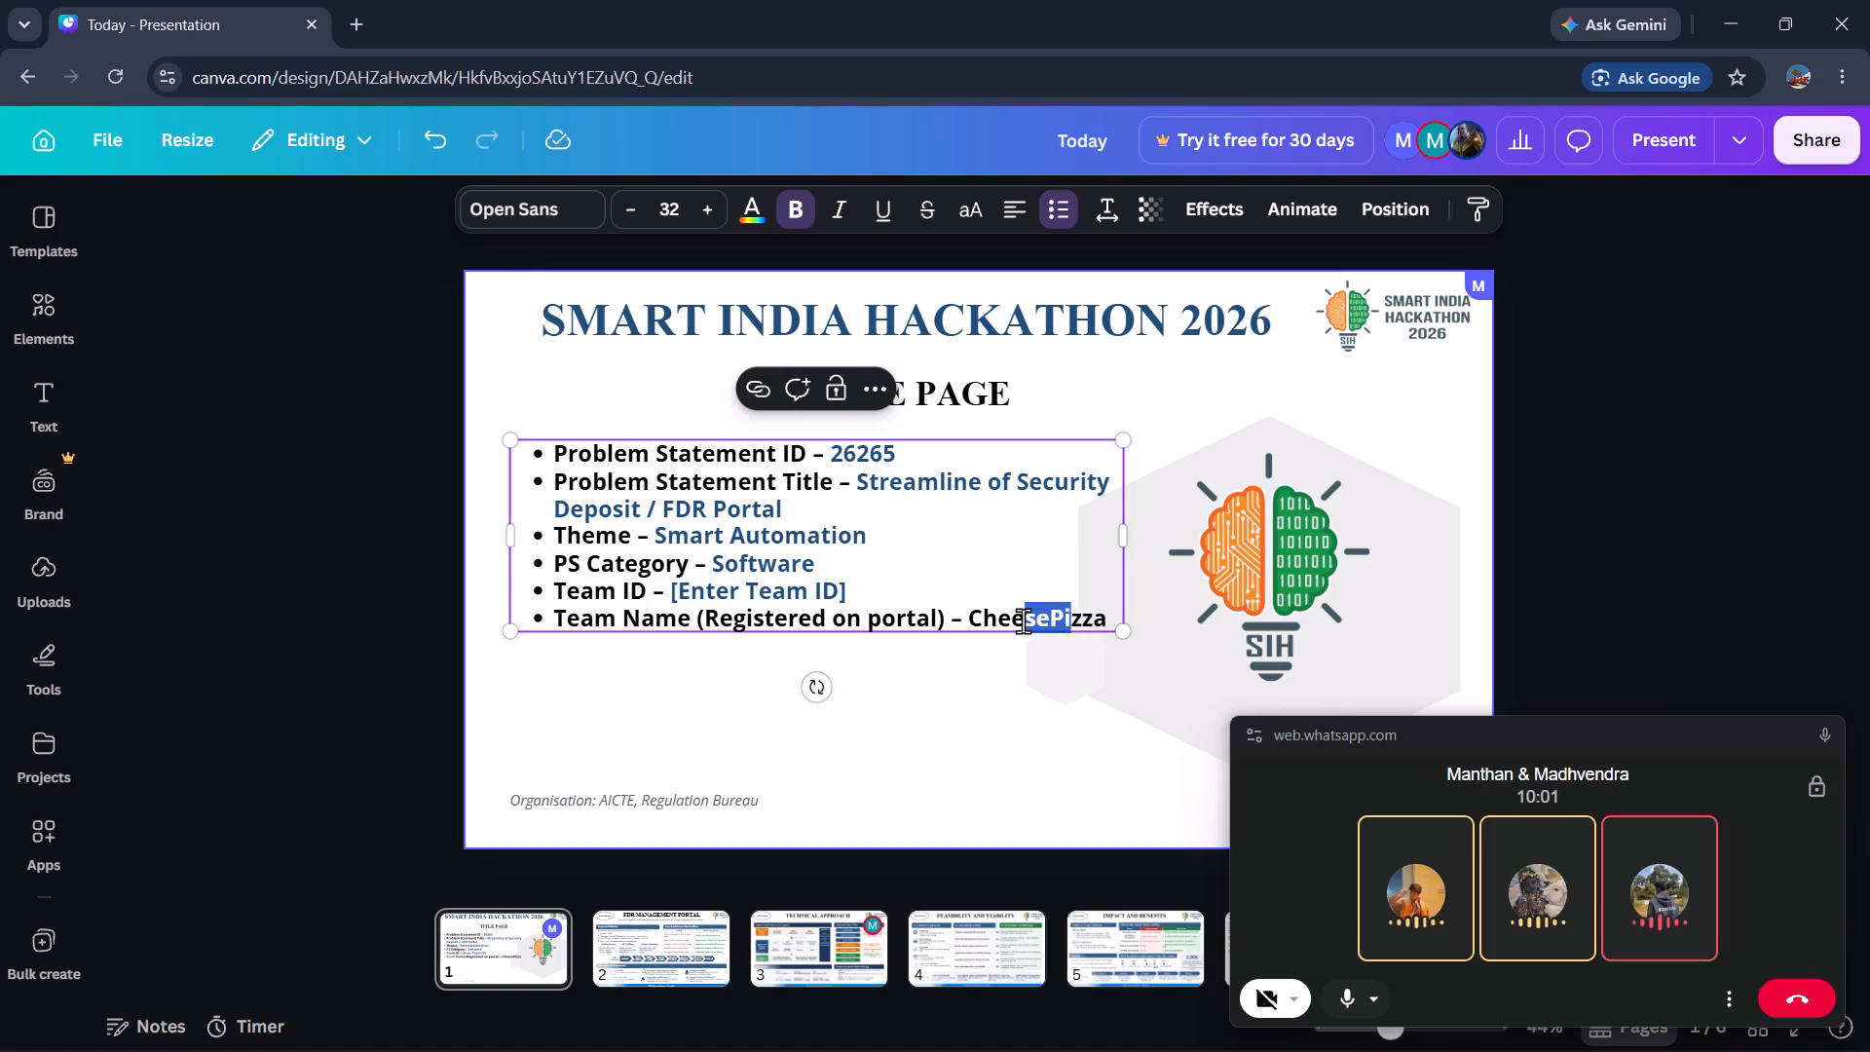
pyautogui.click(1023, 620)
pyautogui.moveTo(1023, 620); pyautogui.dragTo(1064, 619)
pyautogui.click(740, 216)
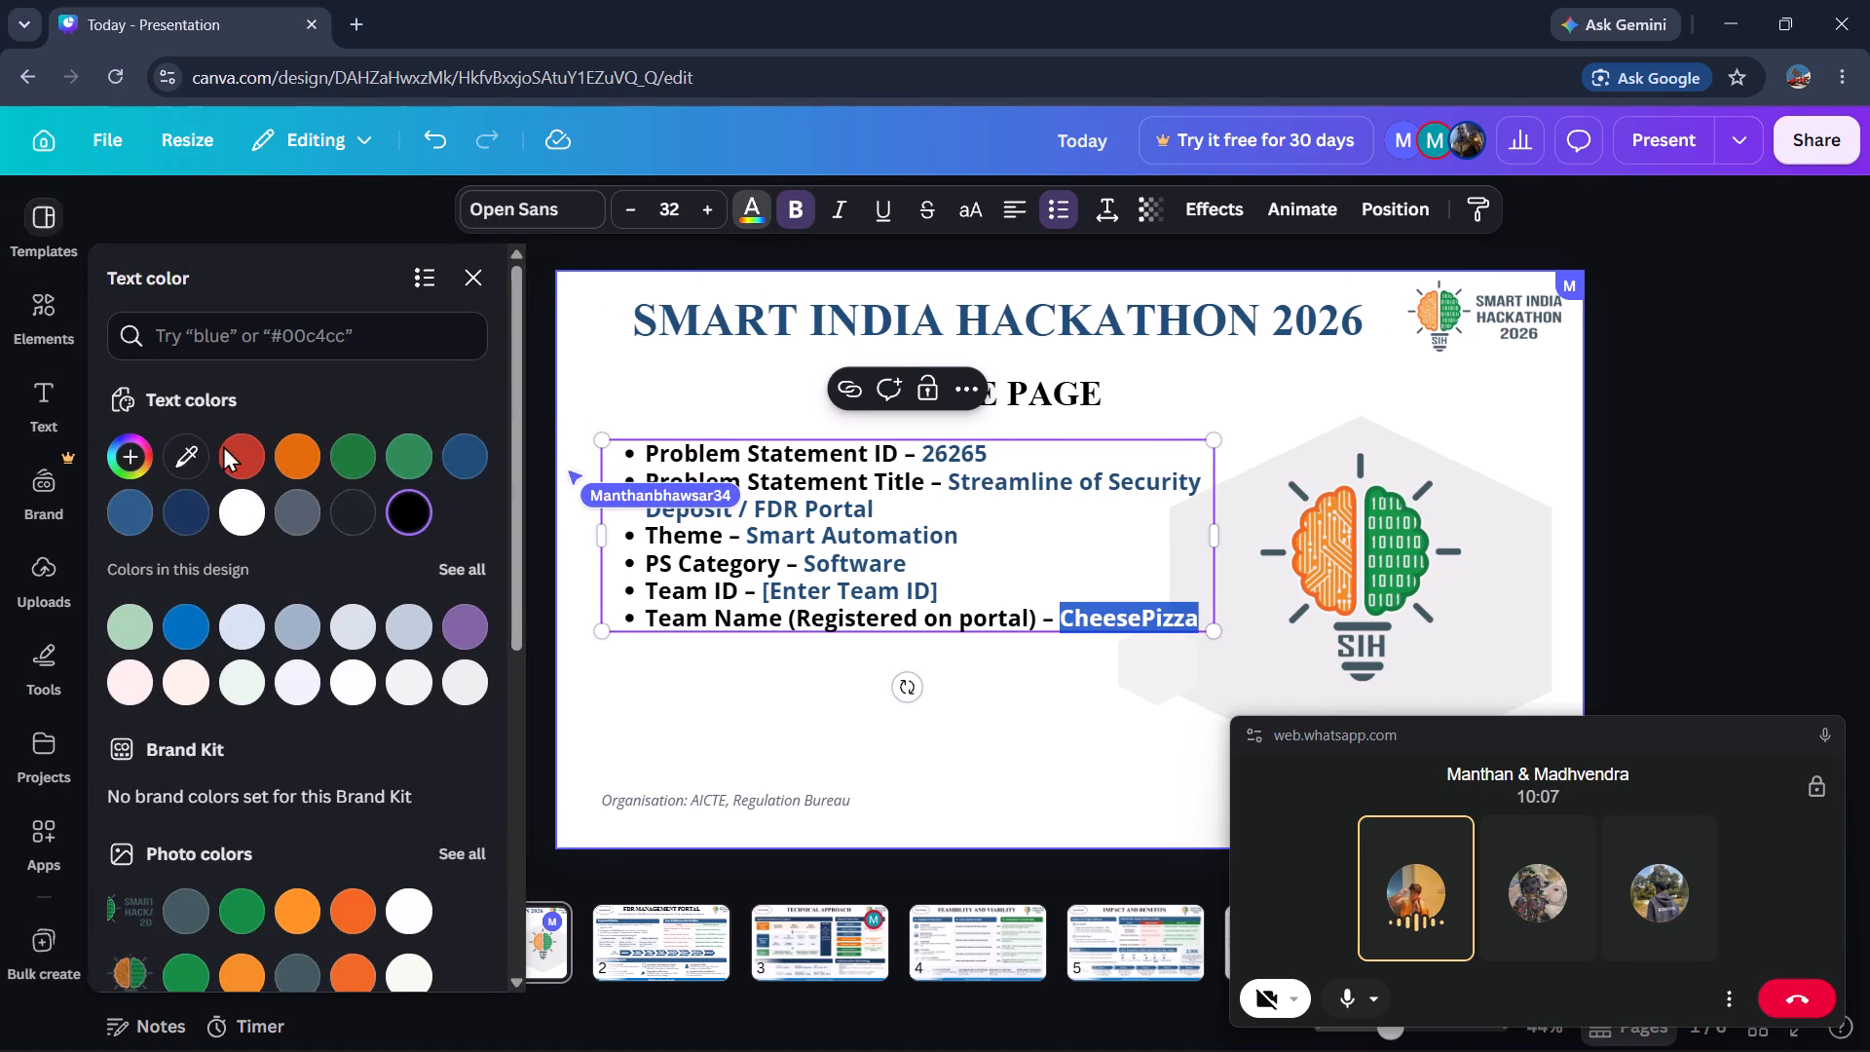
pyautogui.click(197, 633)
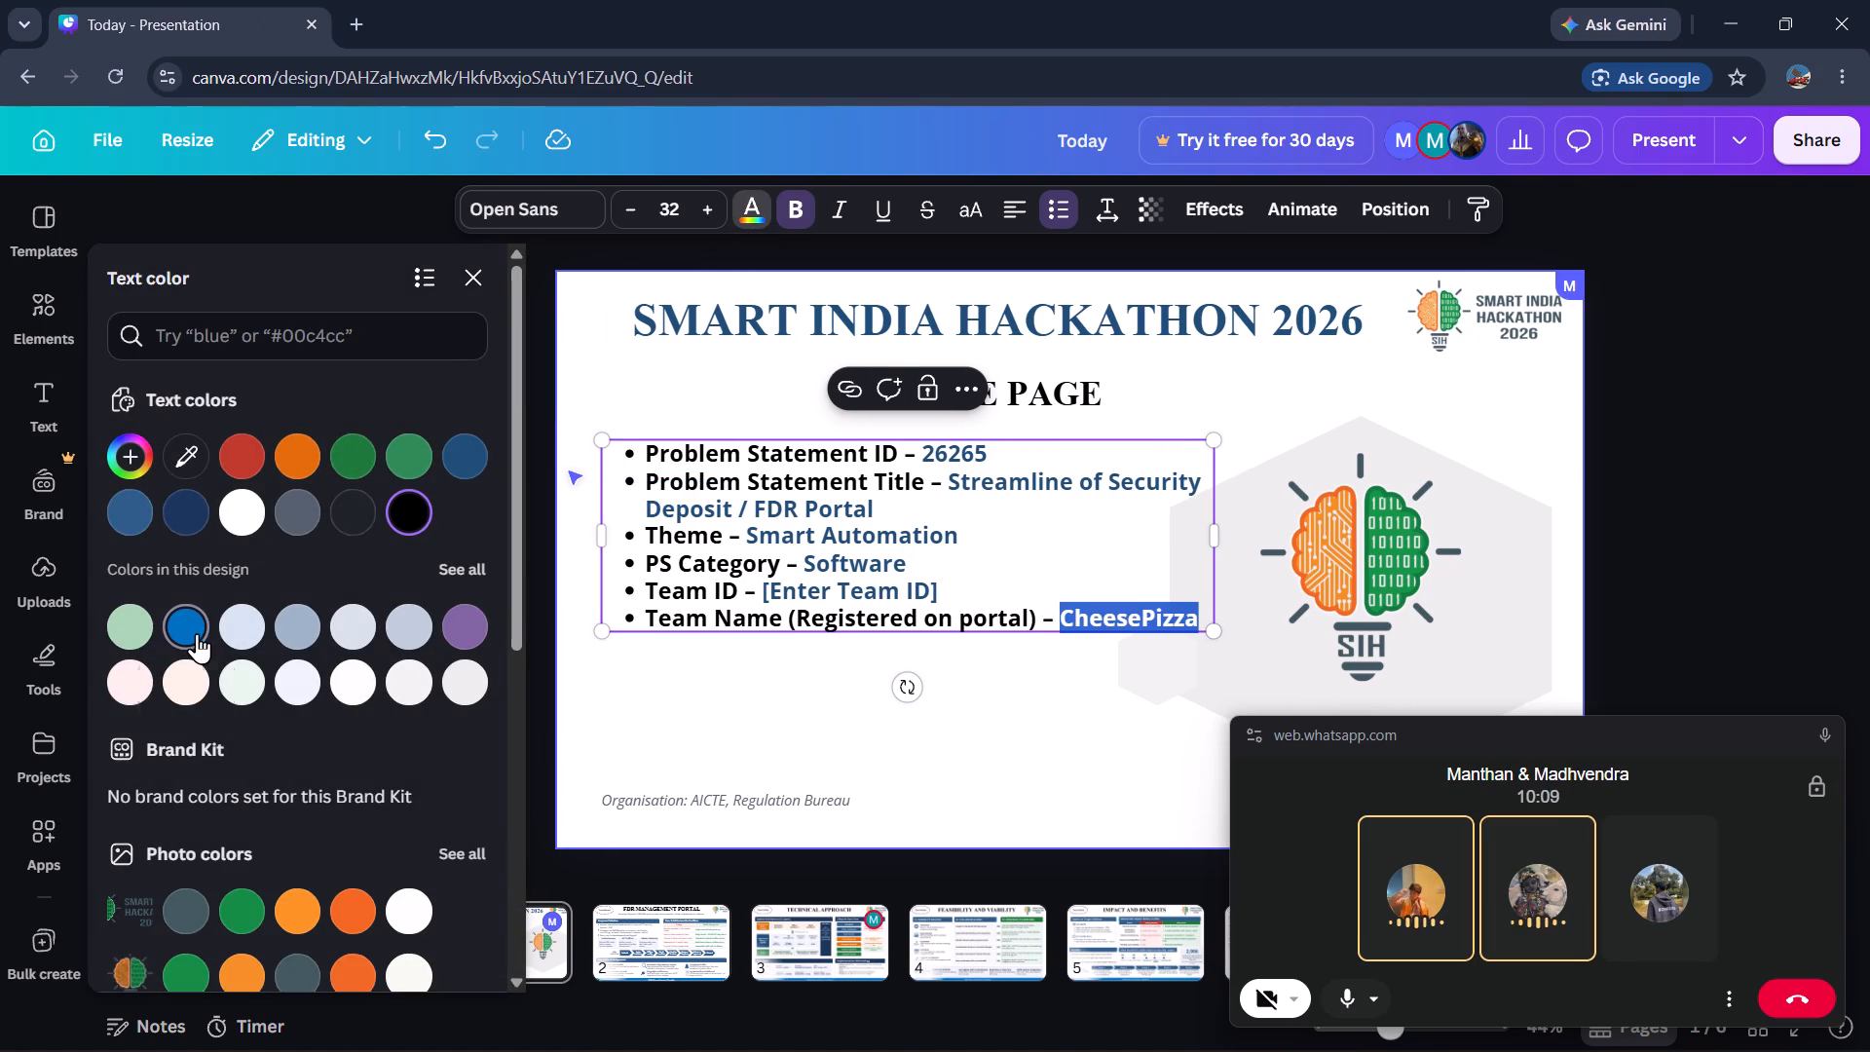
pyautogui.click(1171, 715)
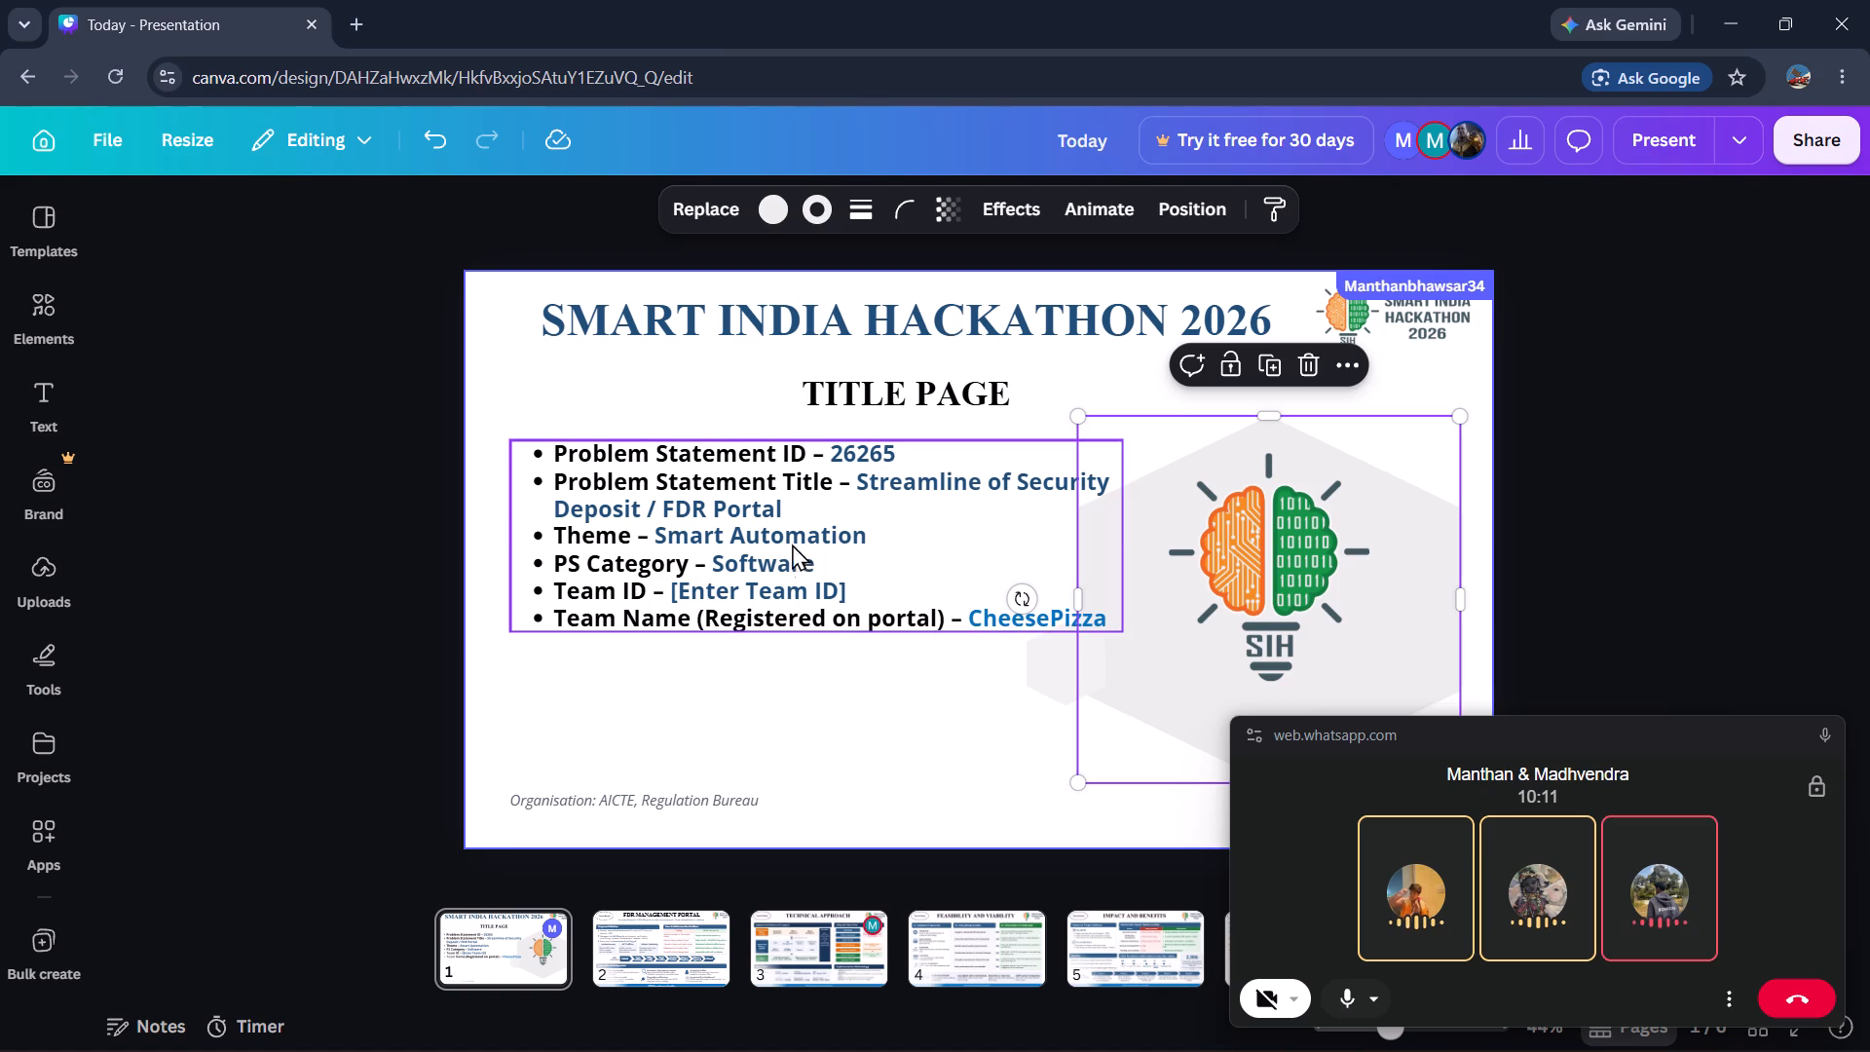
# Check the text colour of the dark blue "Software" value in the Title Page slide's PS Category line.
pyautogui.doubleClick(773, 566)
pyautogui.click(723, 234)
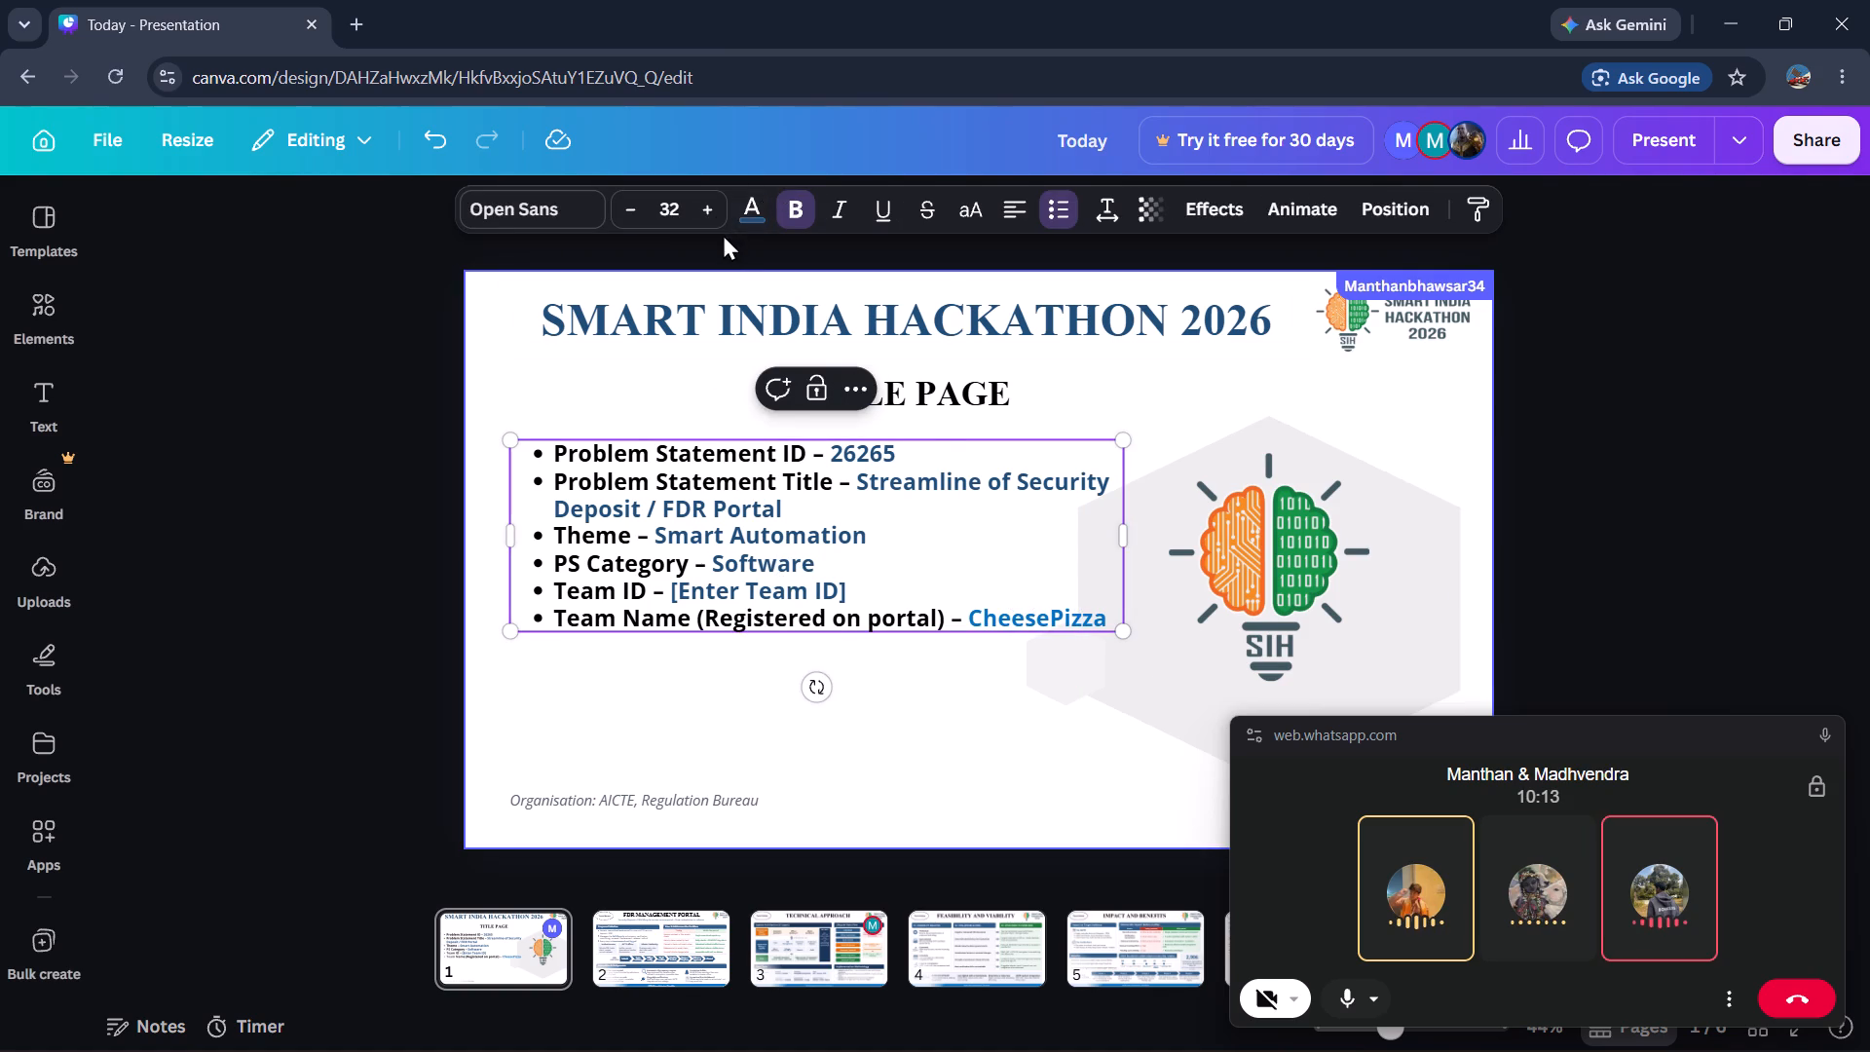
# Recolour the team name "CheesePizza" on the Title Page slide with the dark blue text colour used for the "Software" value.
pyautogui.click(718, 572)
pyautogui.click(742, 509)
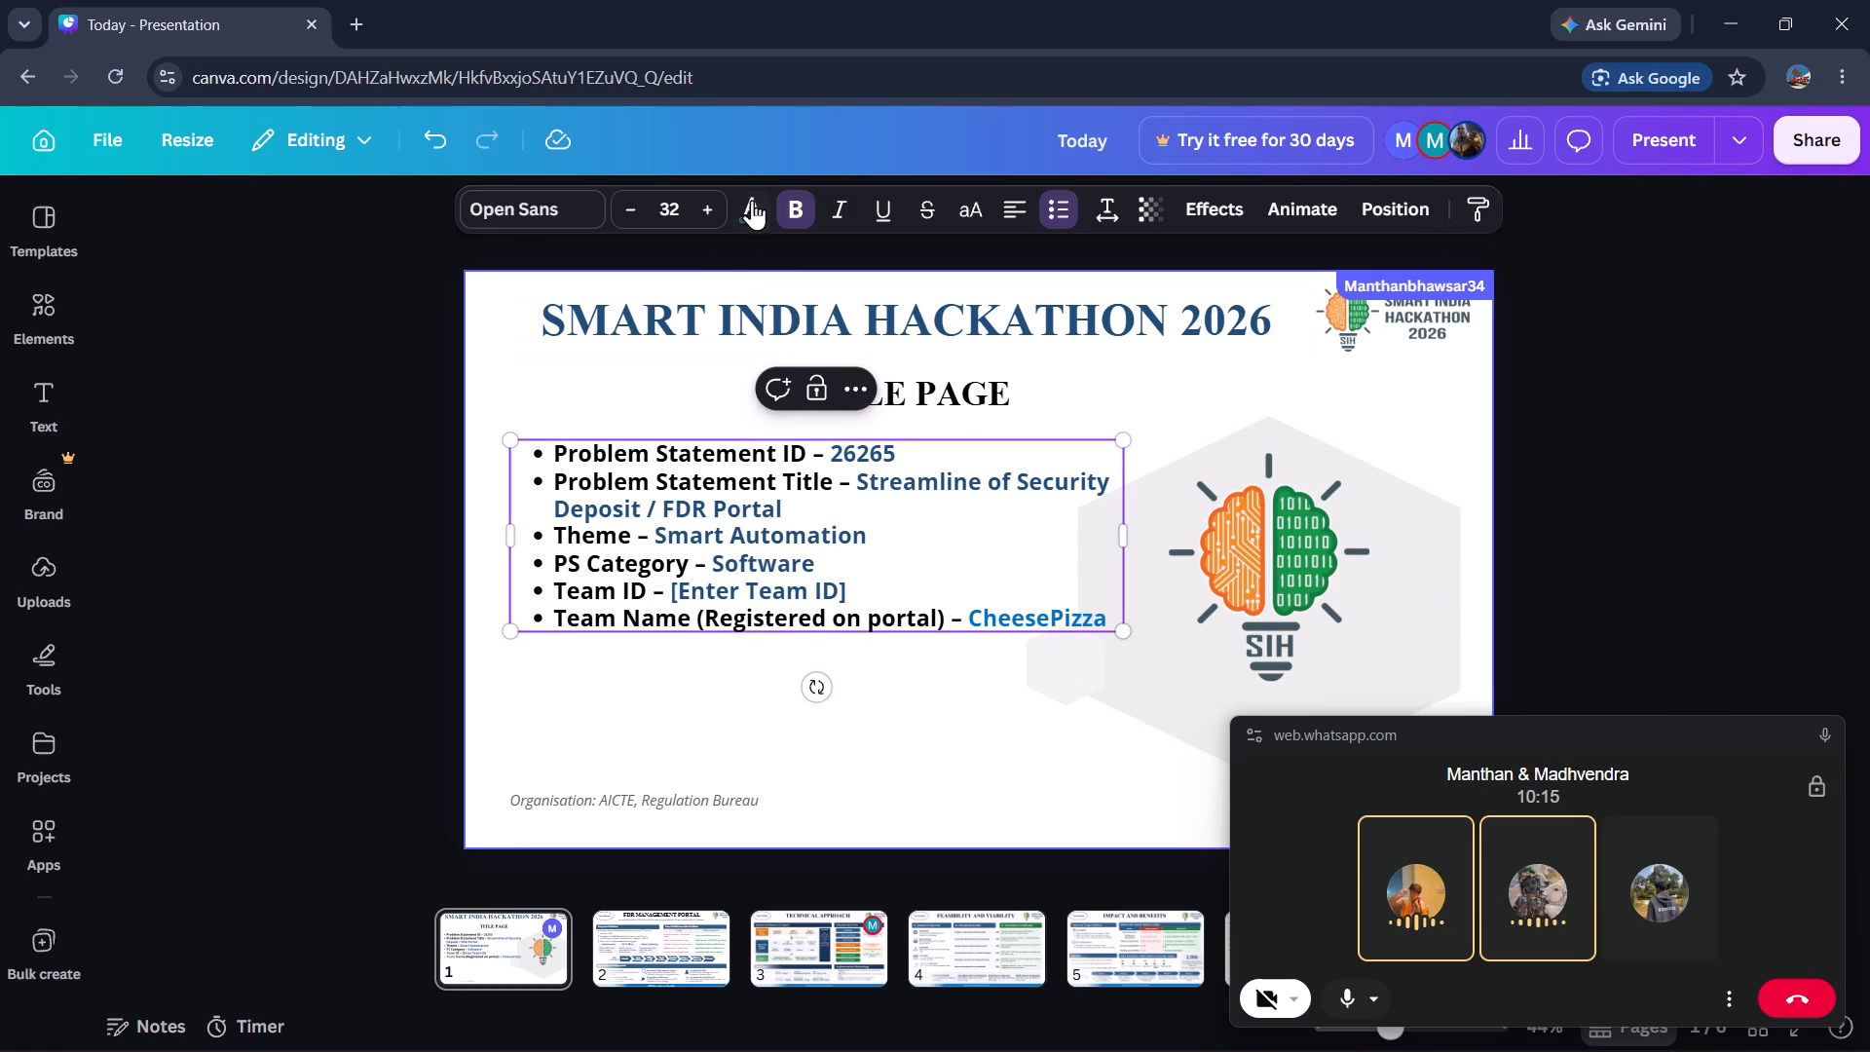
pyautogui.click(751, 193)
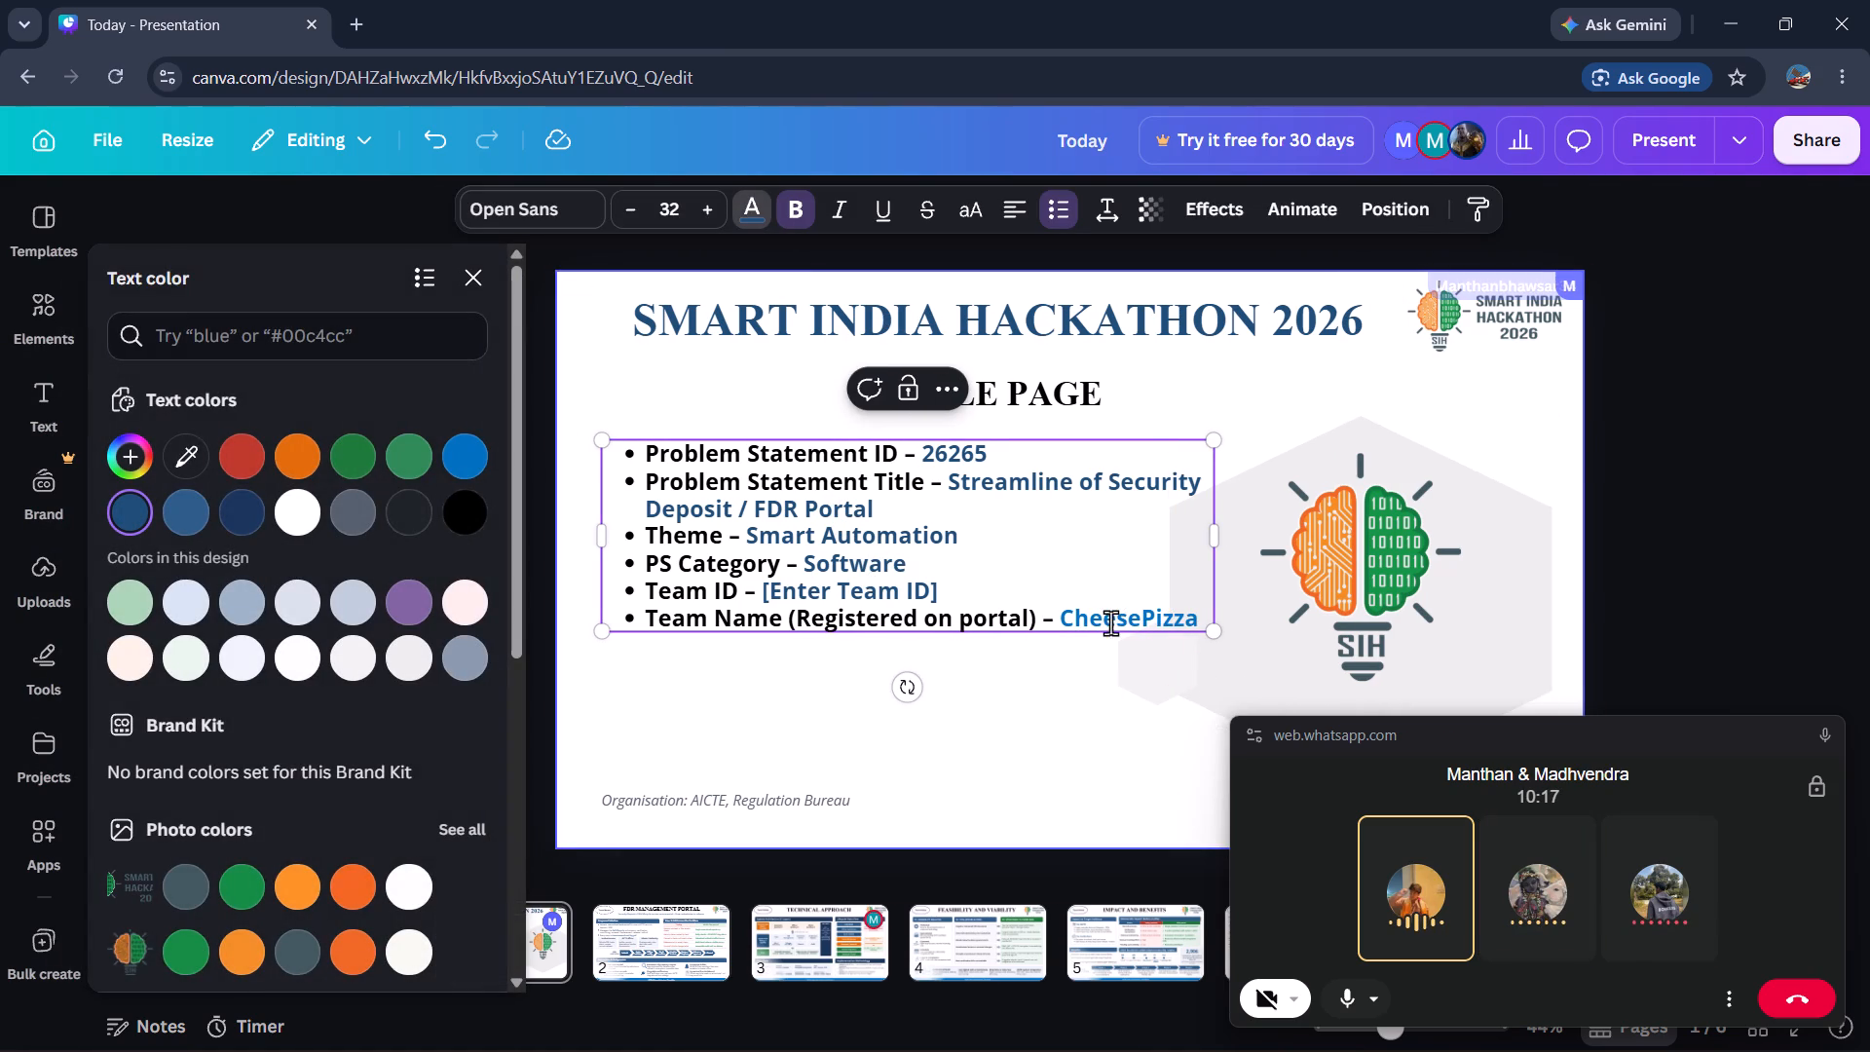
pyautogui.doubleClick(1100, 620)
pyautogui.moveTo(1100, 620); pyautogui.dragTo(1146, 600)
pyautogui.click(1125, 619)
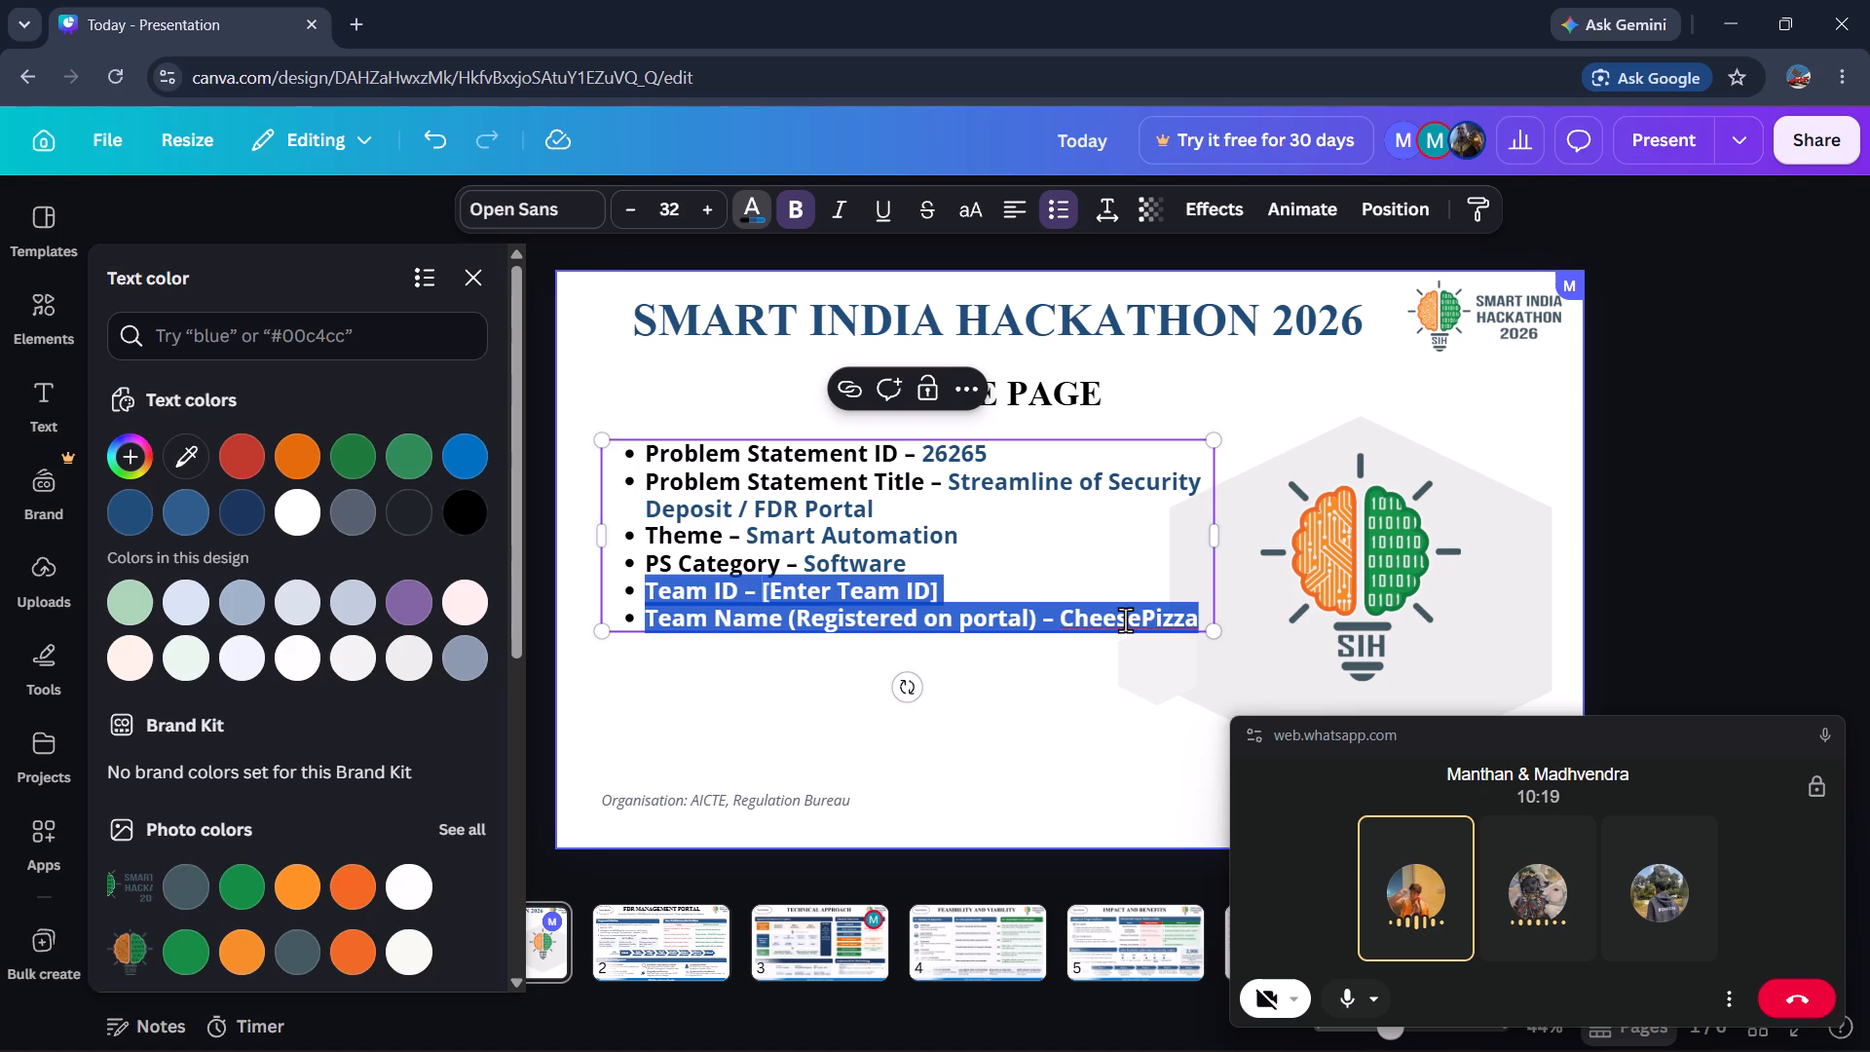
pyautogui.moveTo(1124, 620); pyautogui.dragTo(1160, 607)
pyautogui.click(1160, 607)
pyautogui.moveTo(1156, 607); pyautogui.dragTo(1107, 634)
pyautogui.click(1115, 612)
pyautogui.moveTo(1115, 612); pyautogui.dragTo(1143, 606)
pyautogui.click(115, 506)
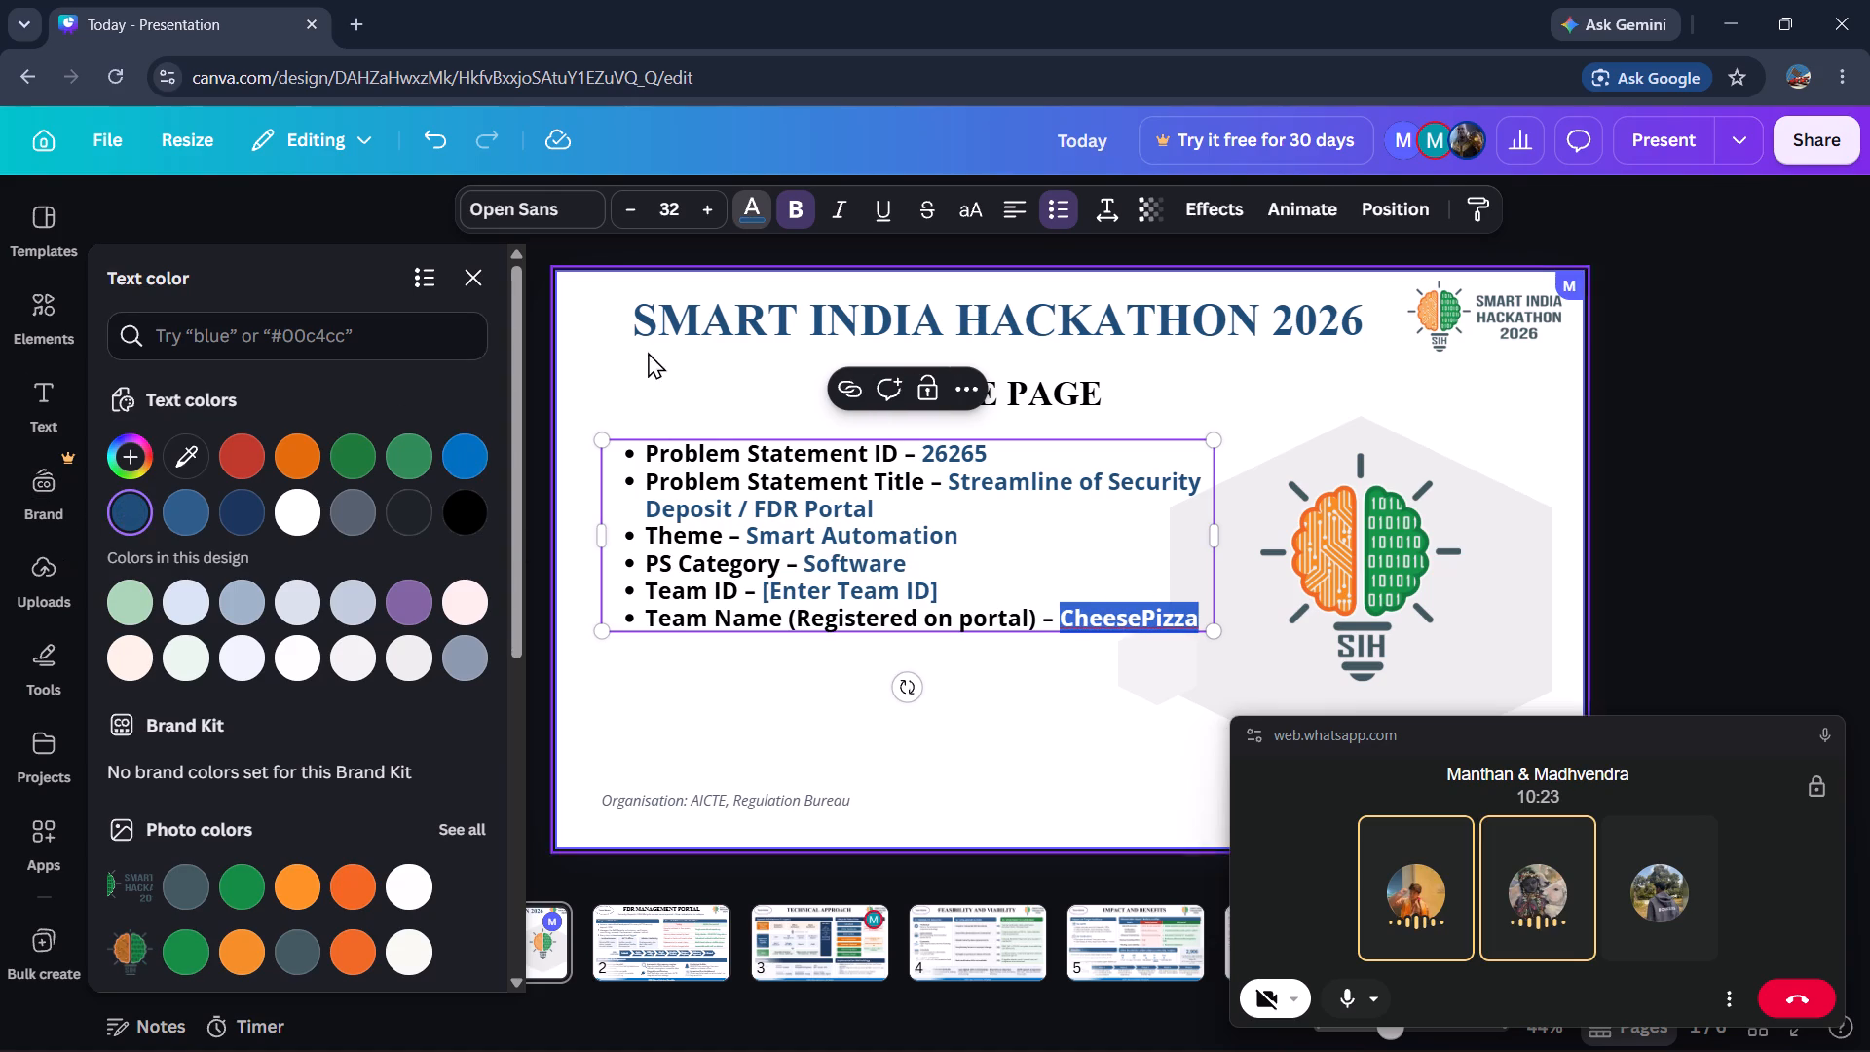
pyautogui.click(488, 286)
pyautogui.click(394, 602)
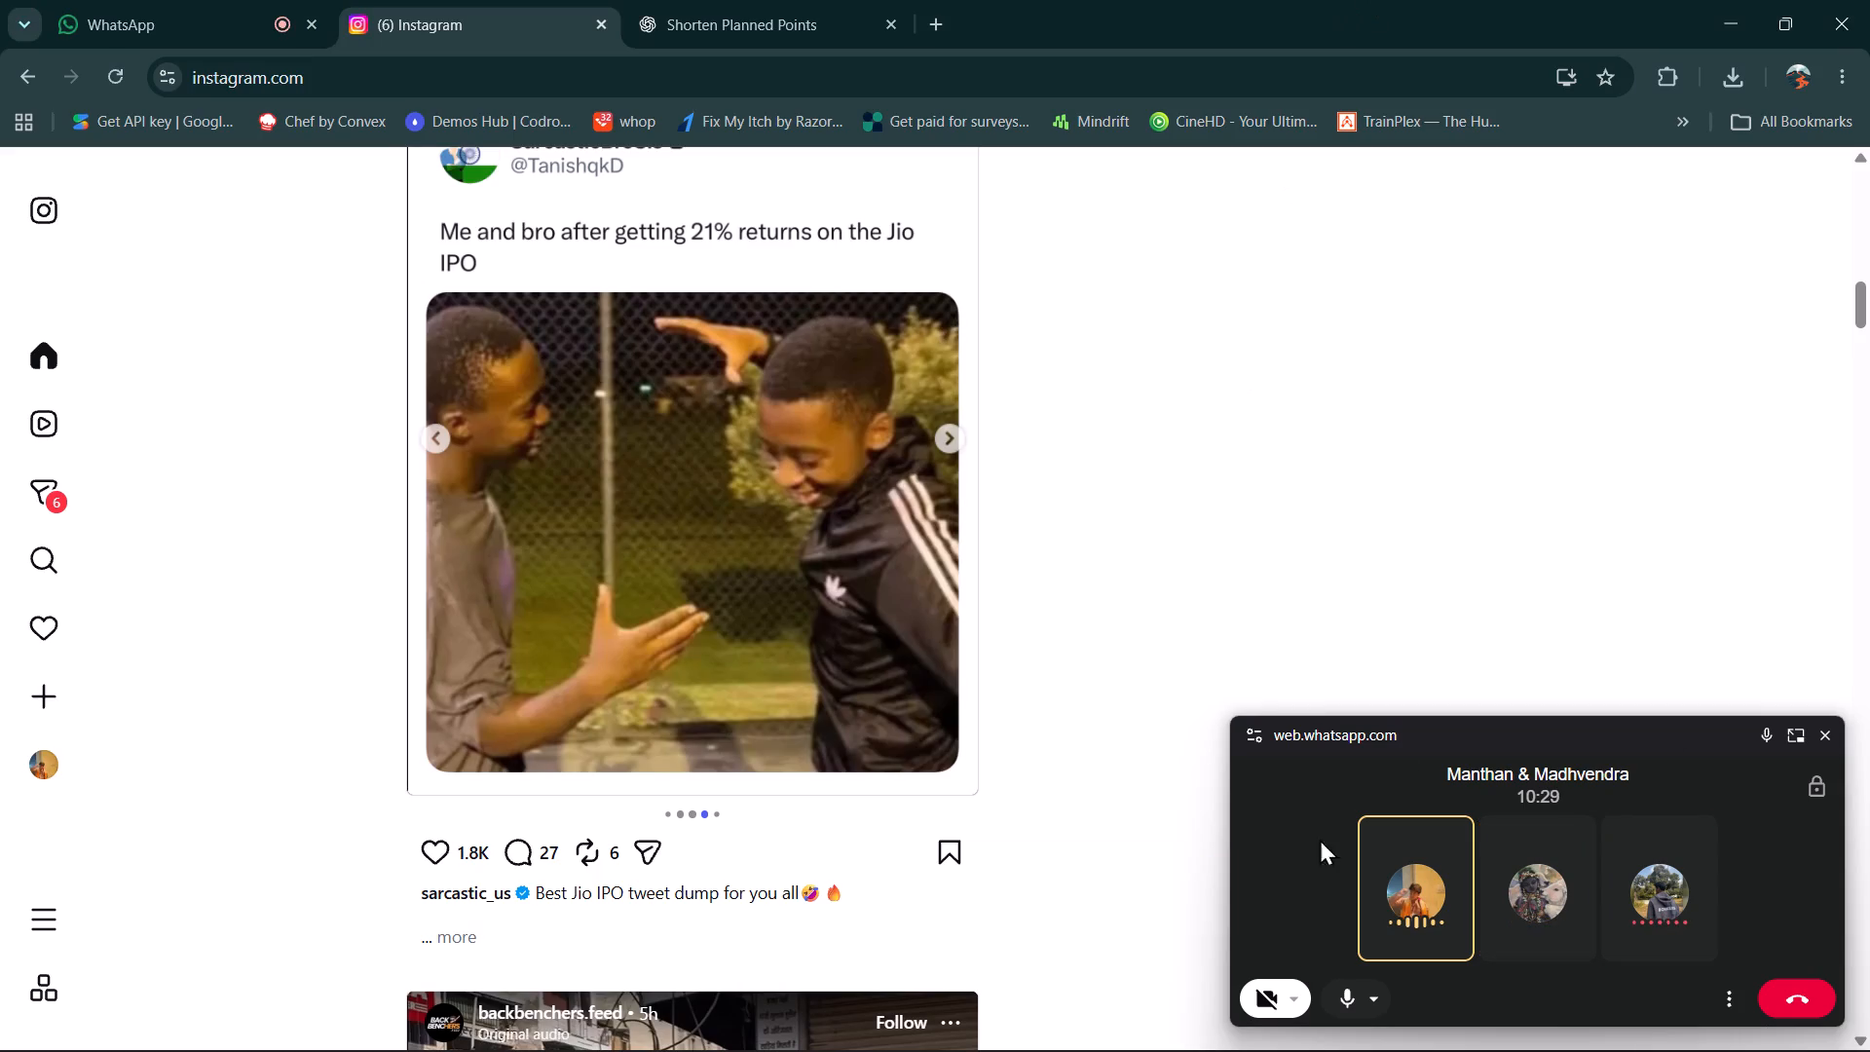
# Switch to Instagram and watch the indore_tech_events_ reel about seven tech events in Indore with its sound on.
pyautogui.scroll(4, 902, 1051)
pyautogui.scroll(6, 1074, 507)
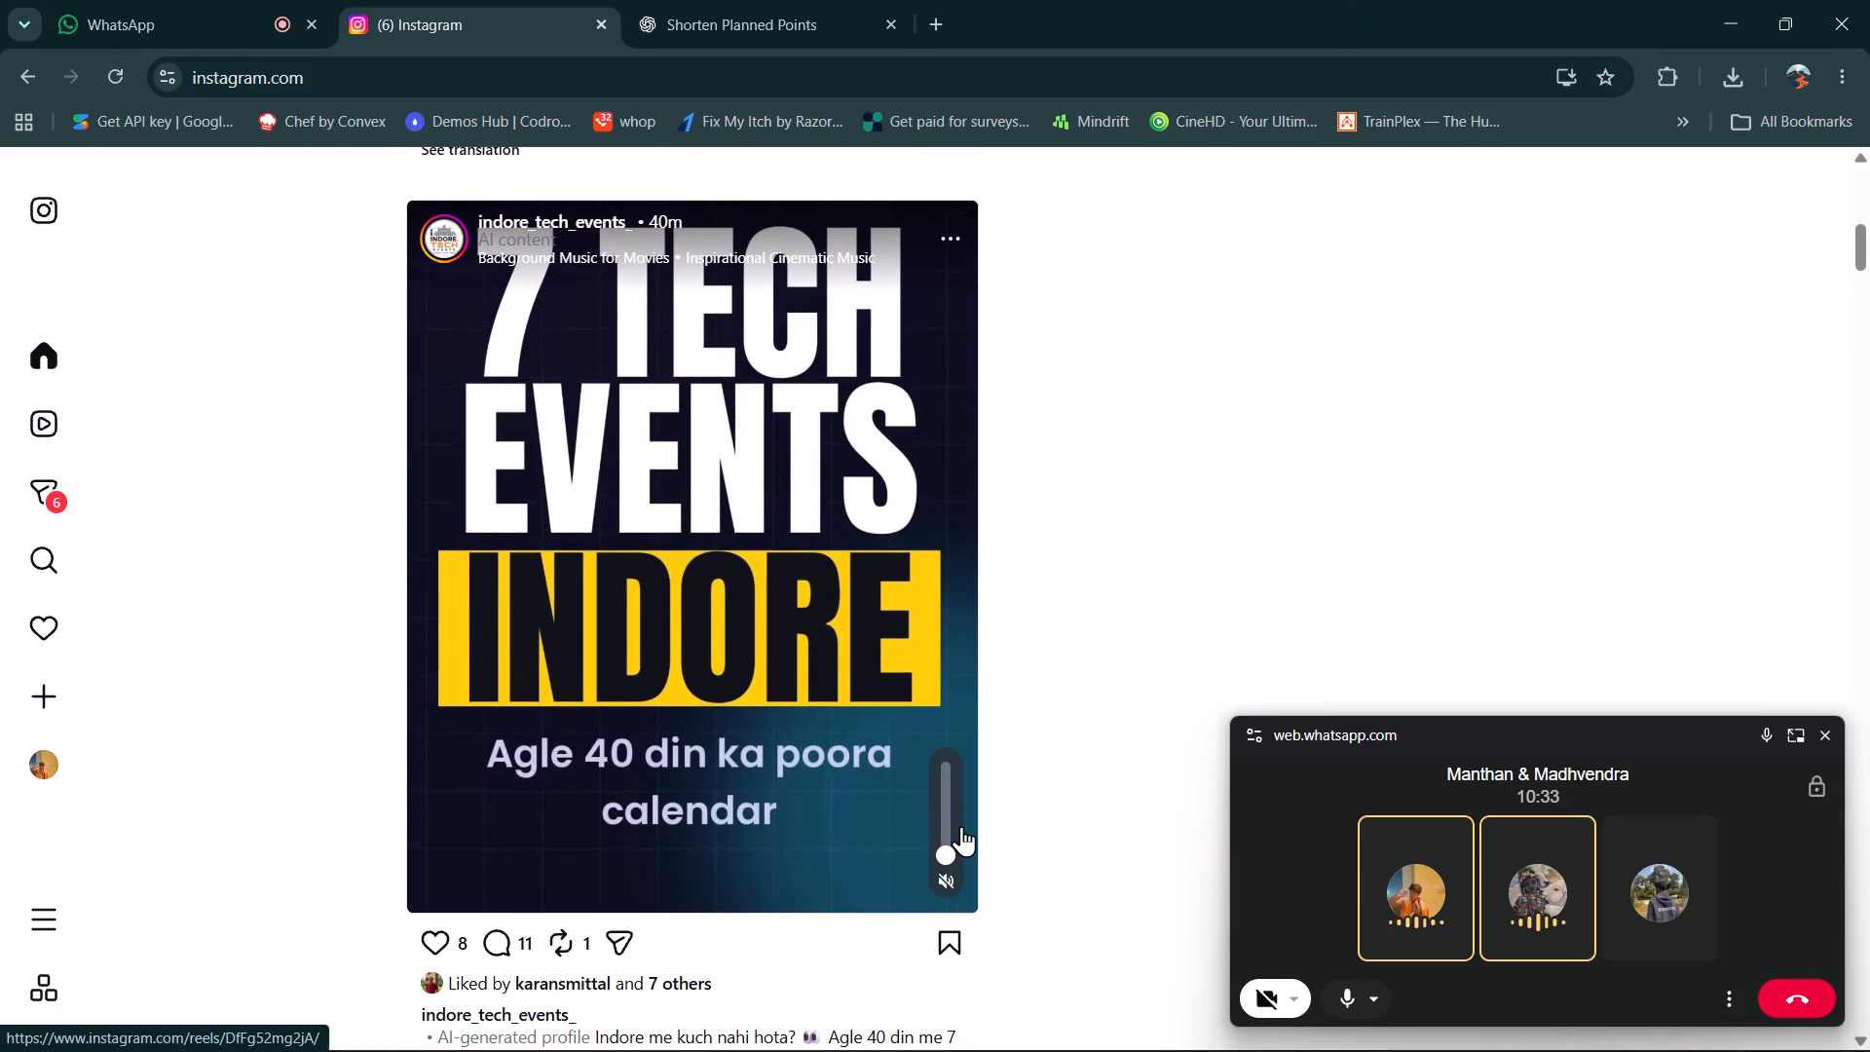
pyautogui.click(957, 825)
pyautogui.click(942, 830)
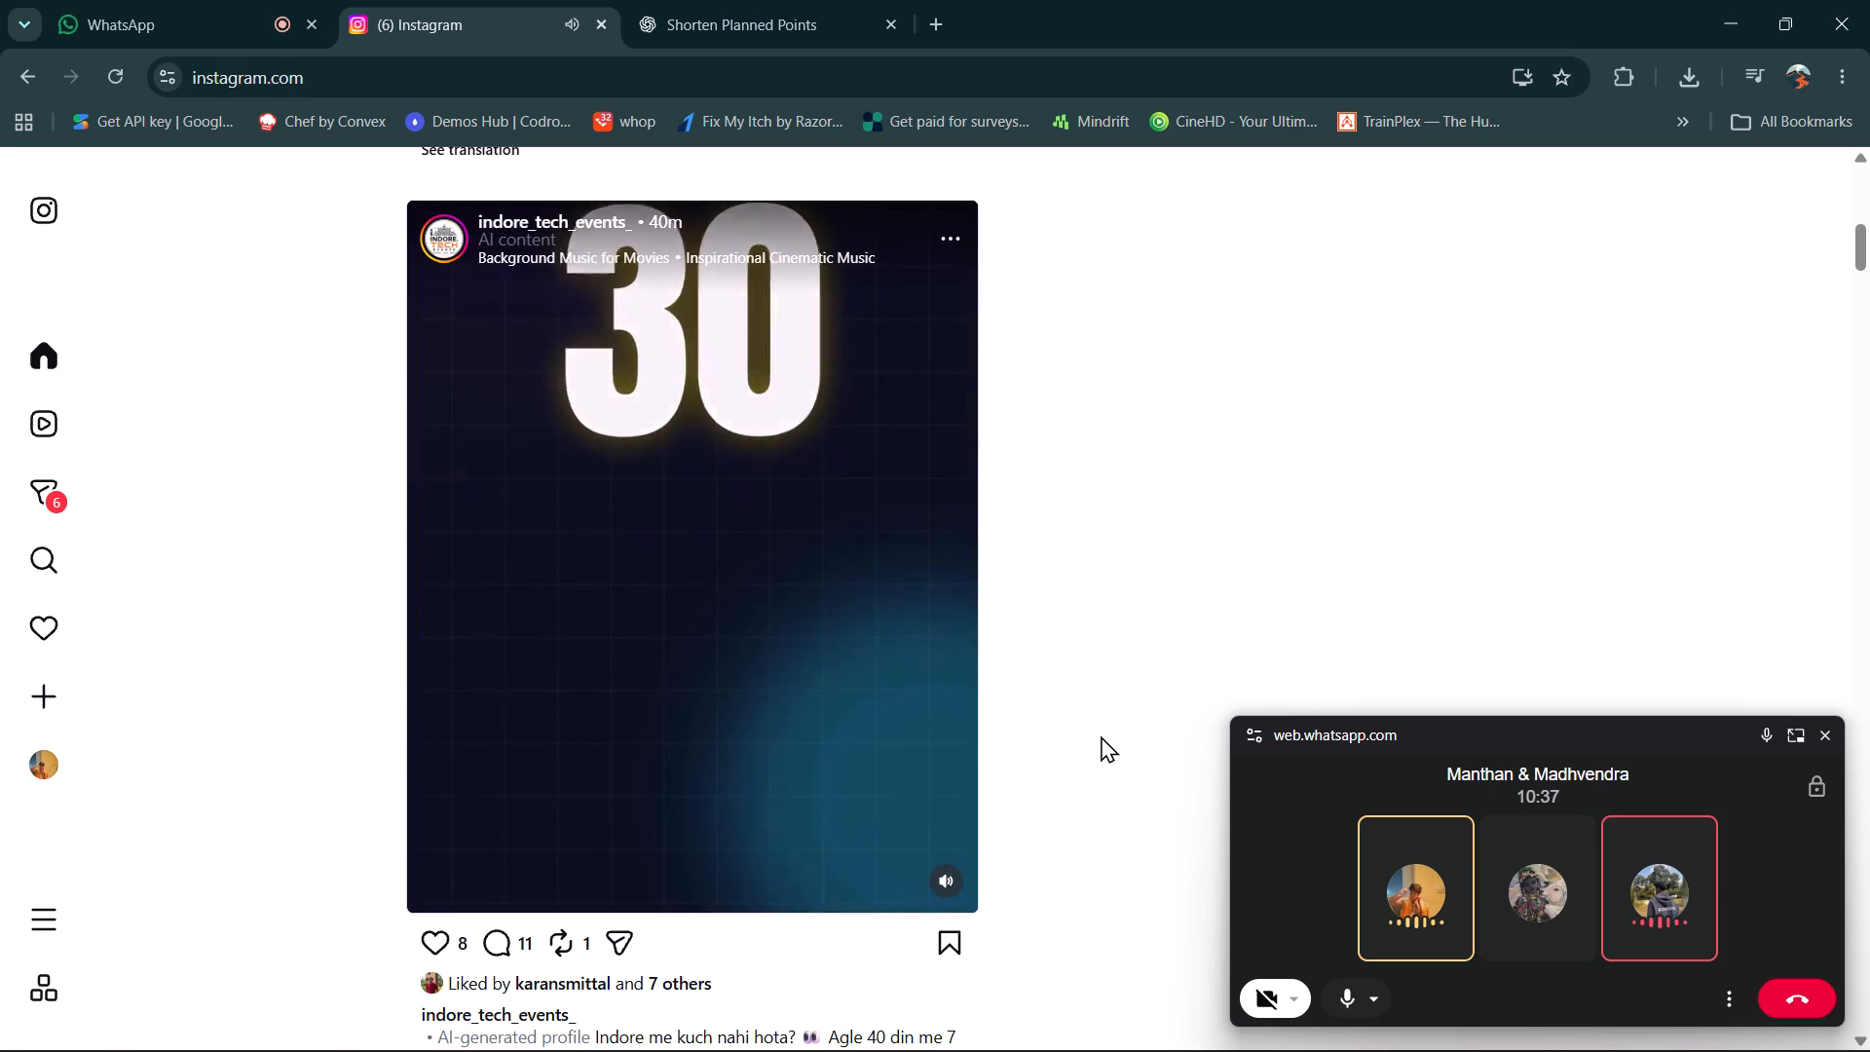
pyautogui.click(1102, 734)
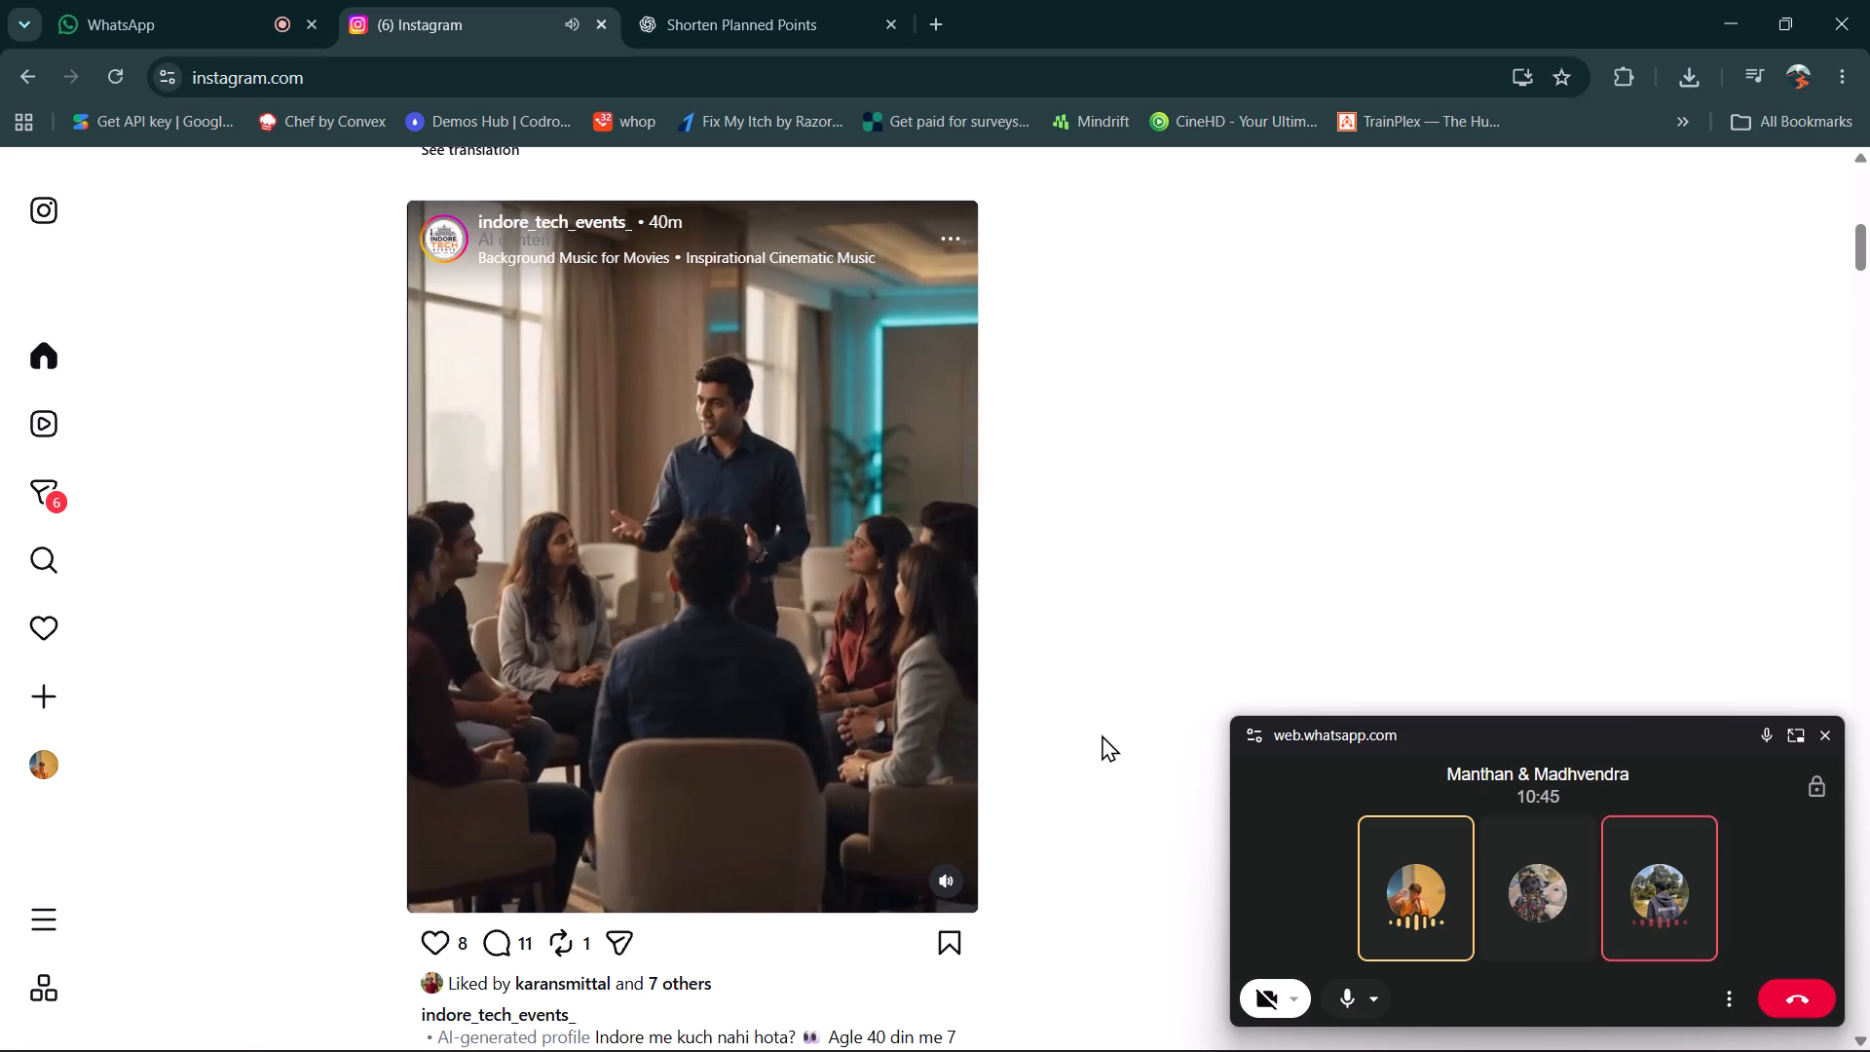
# Like the feed post captioned "the only break i need in my life".
pyautogui.scroll(5, 1102, 734)
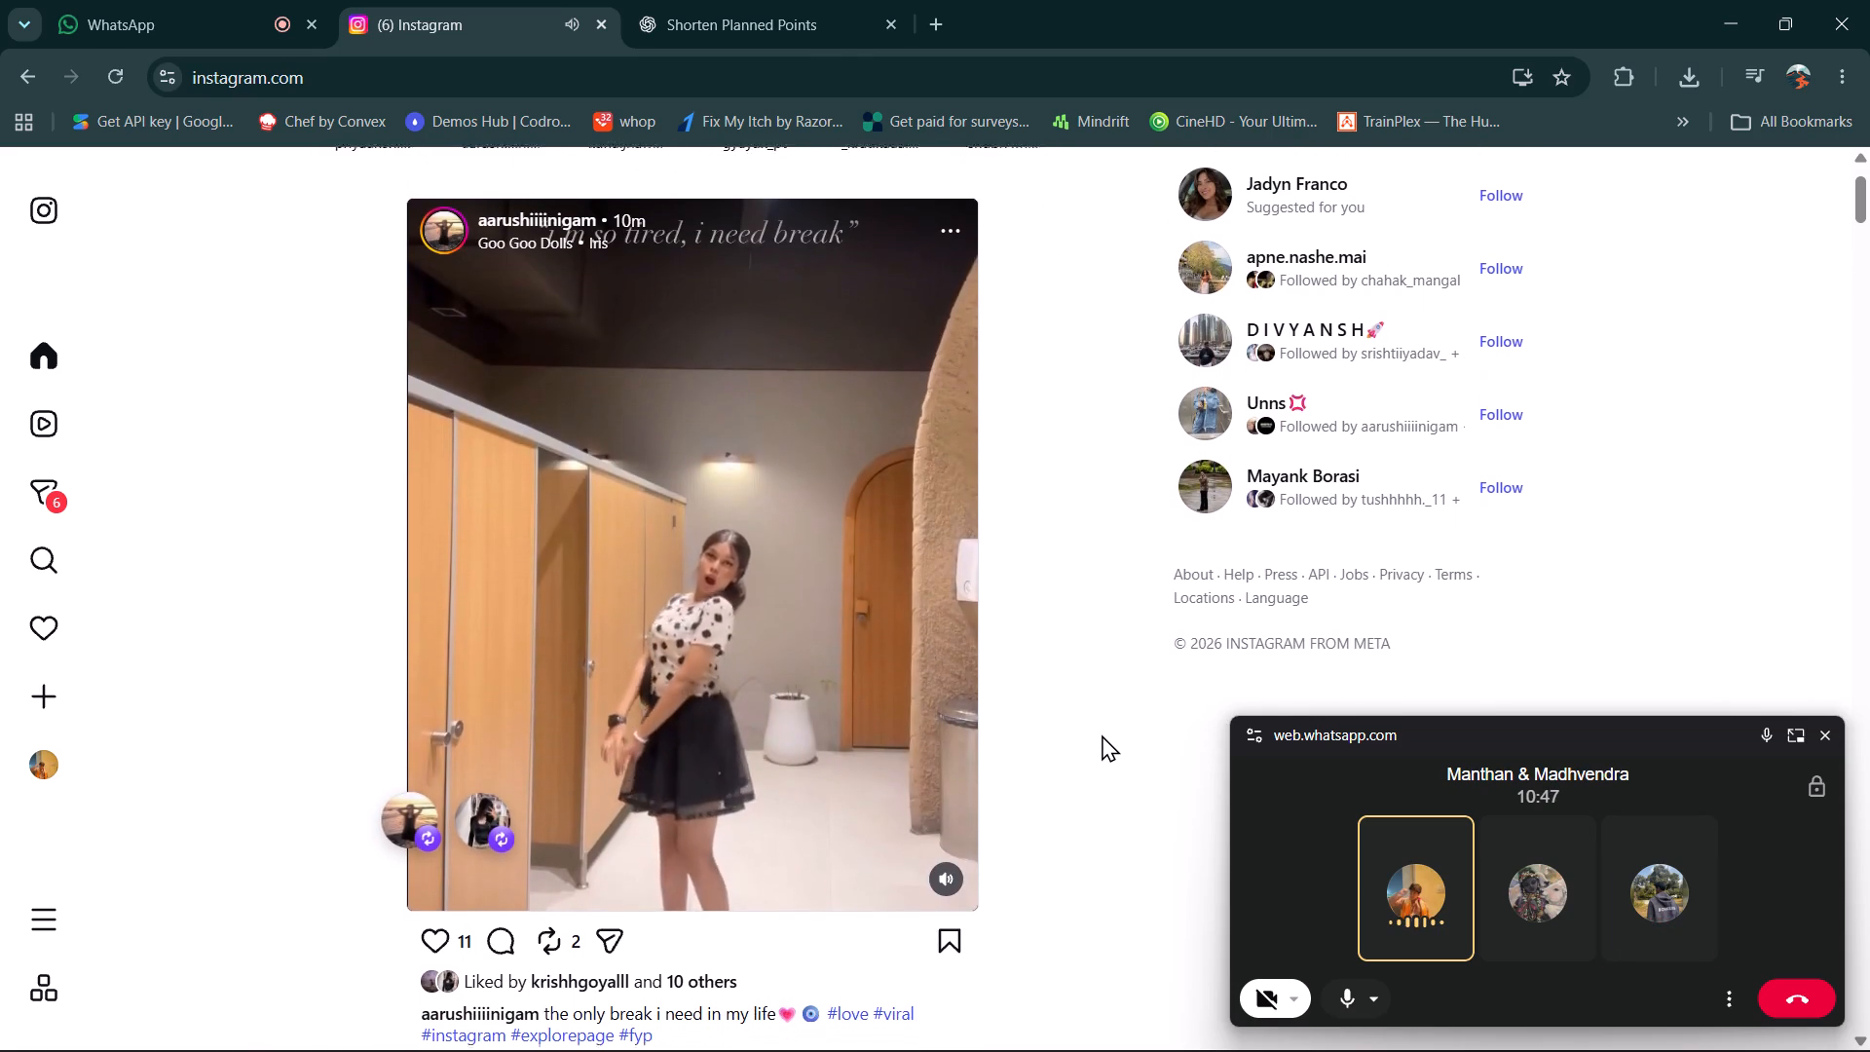
pyautogui.scroll(3, 1102, 734)
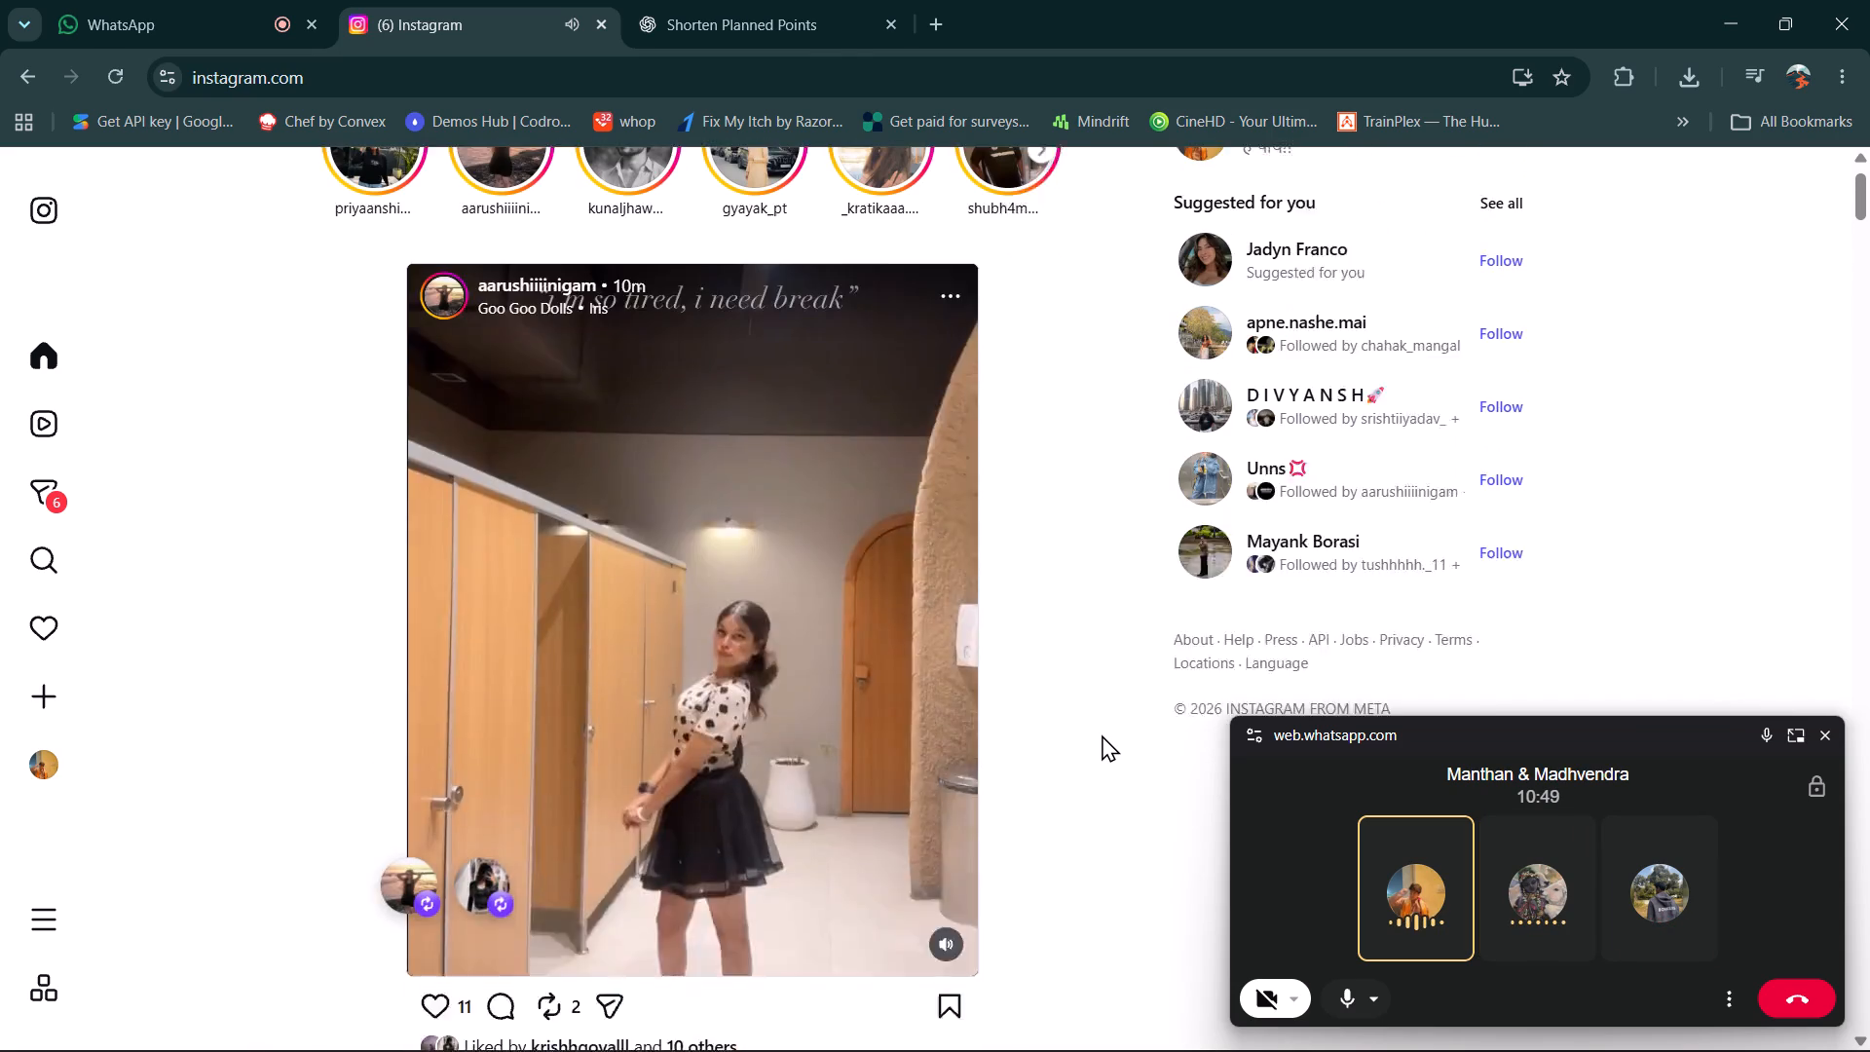
pyautogui.scroll(-4, 1102, 734)
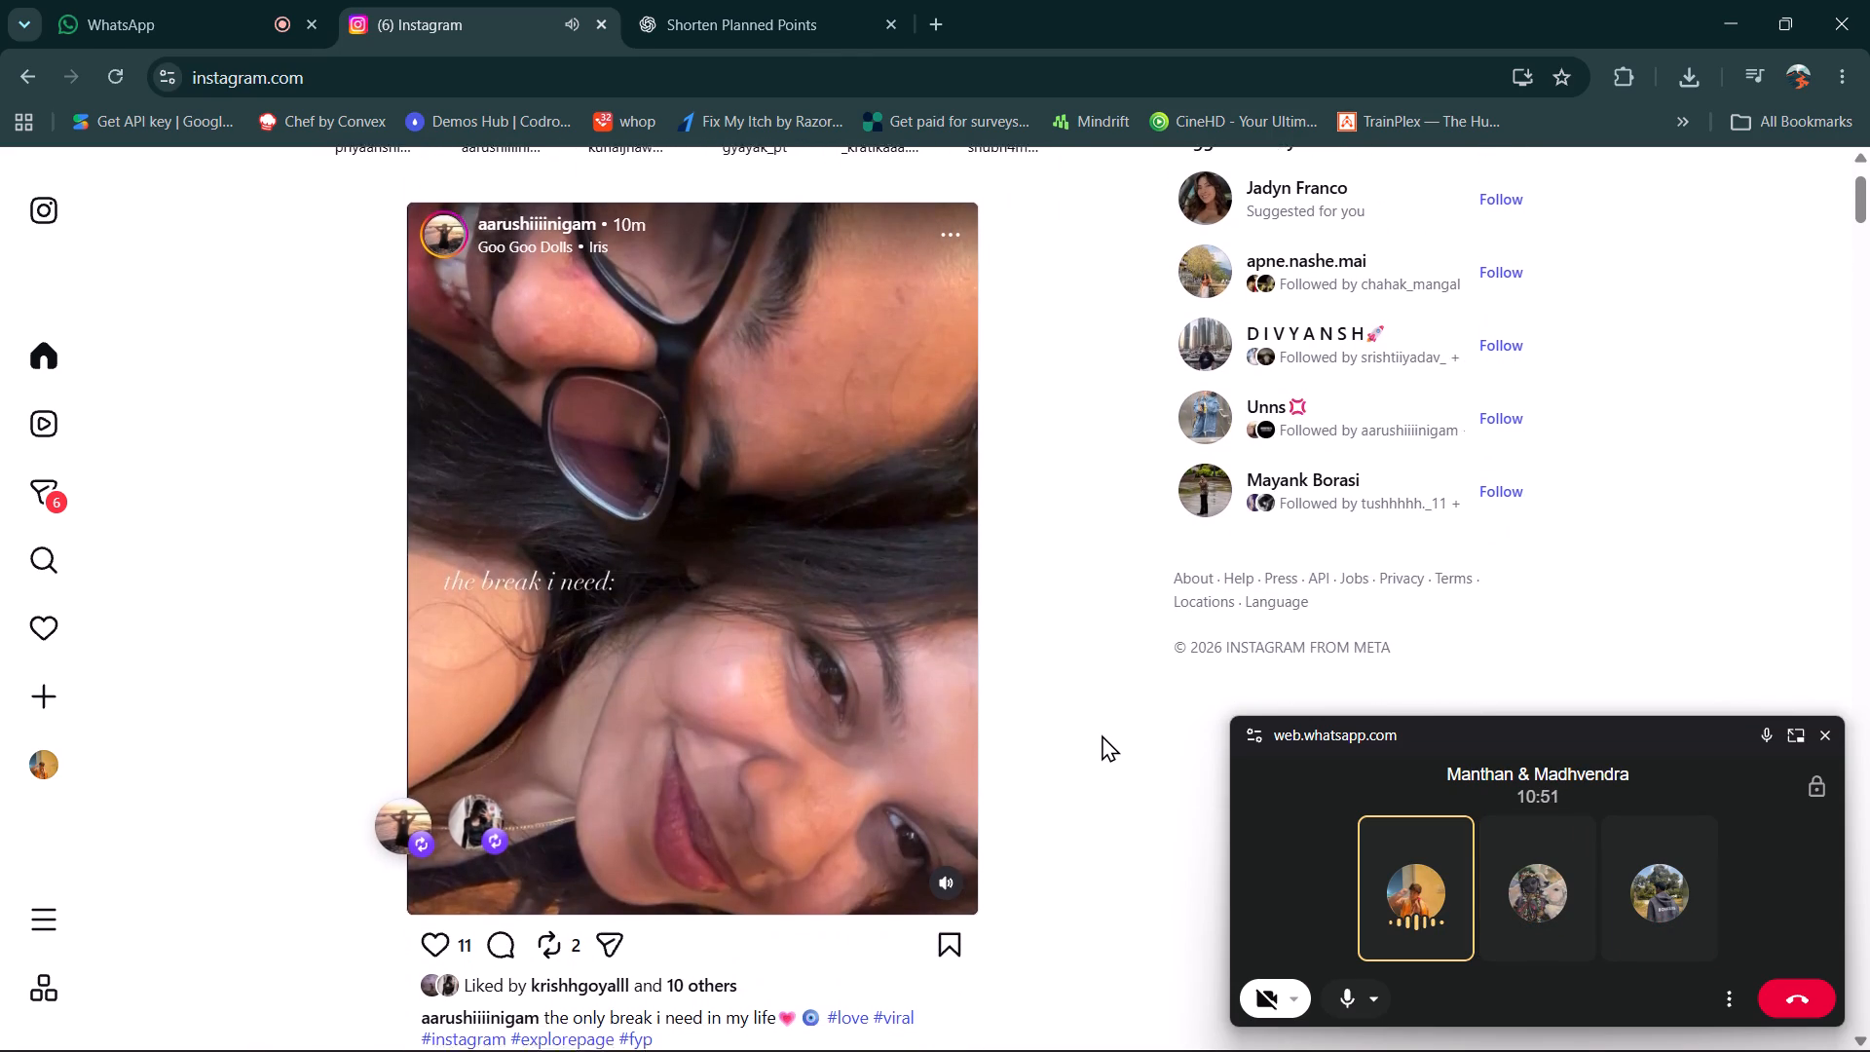
pyautogui.scroll(-1, 1102, 734)
pyautogui.scroll(-1, 450, 910)
pyautogui.click(433, 894)
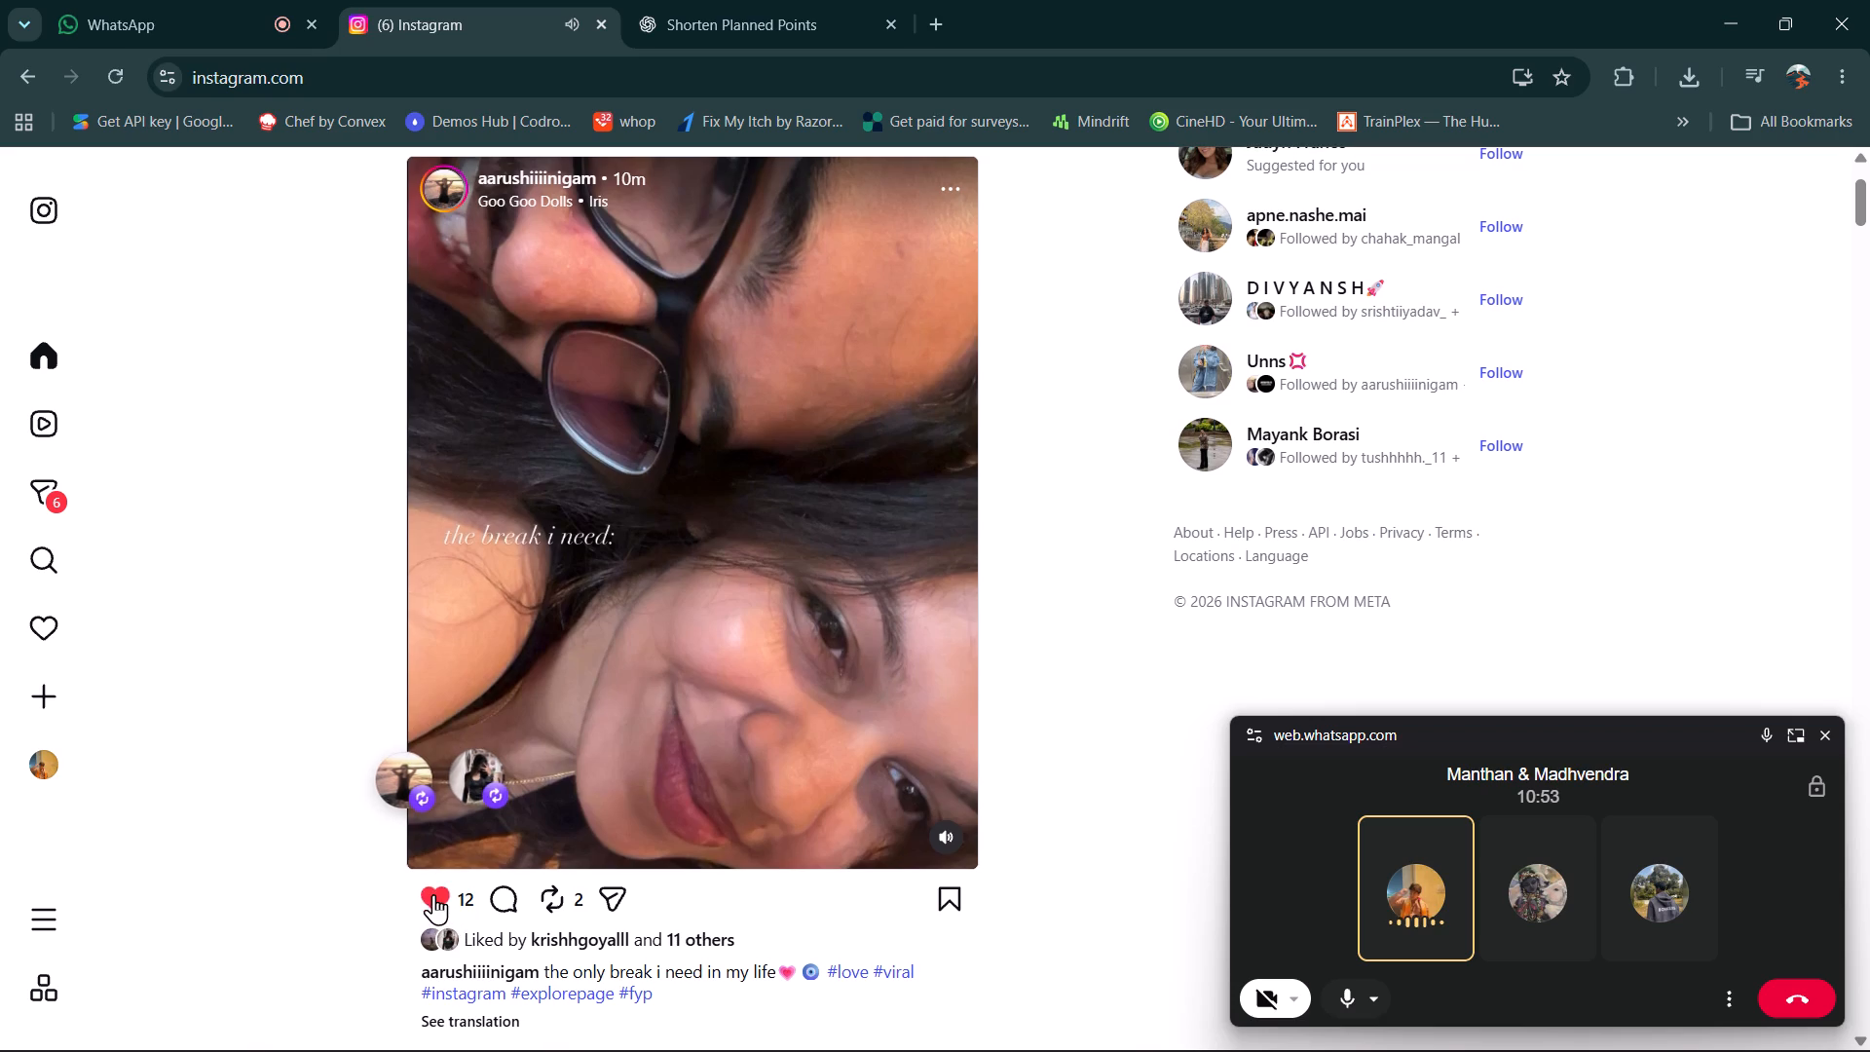
# View the stories of the first account in the story row at the start of the feed.
pyautogui.scroll(1, 278, 855)
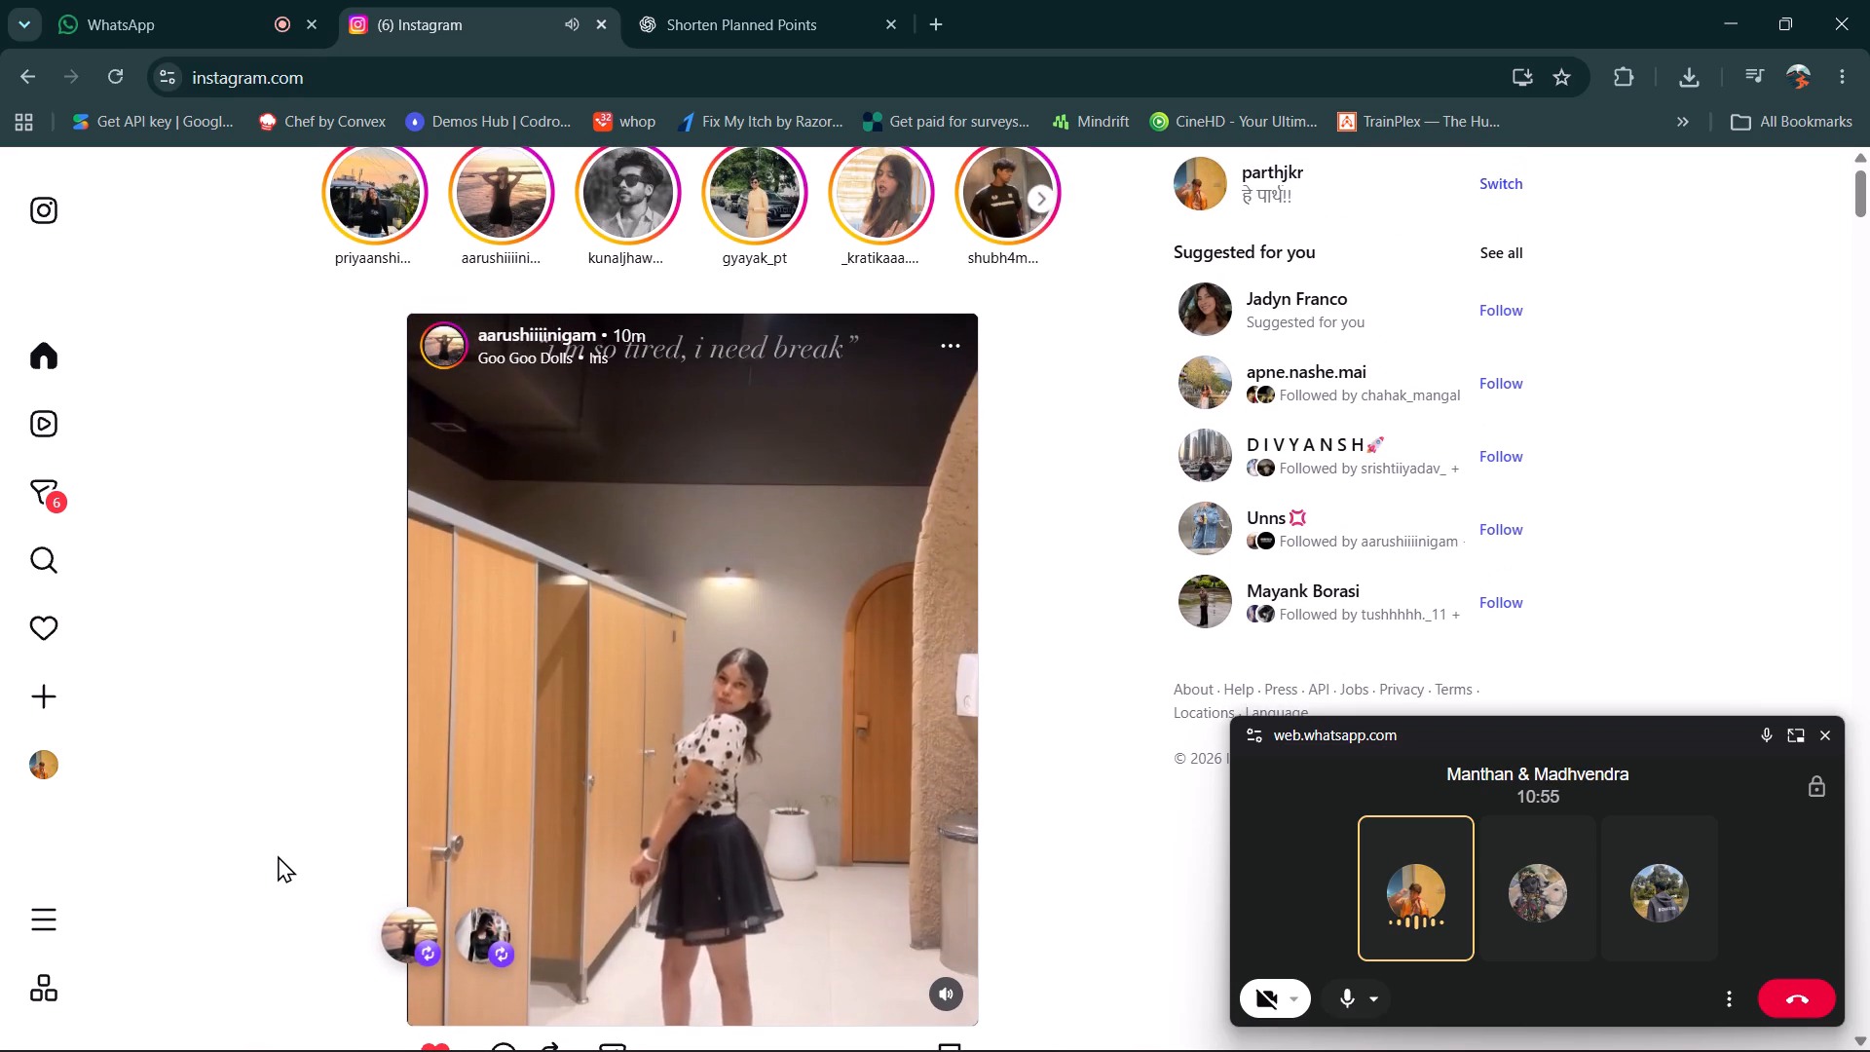
pyautogui.scroll(1, 401, 790)
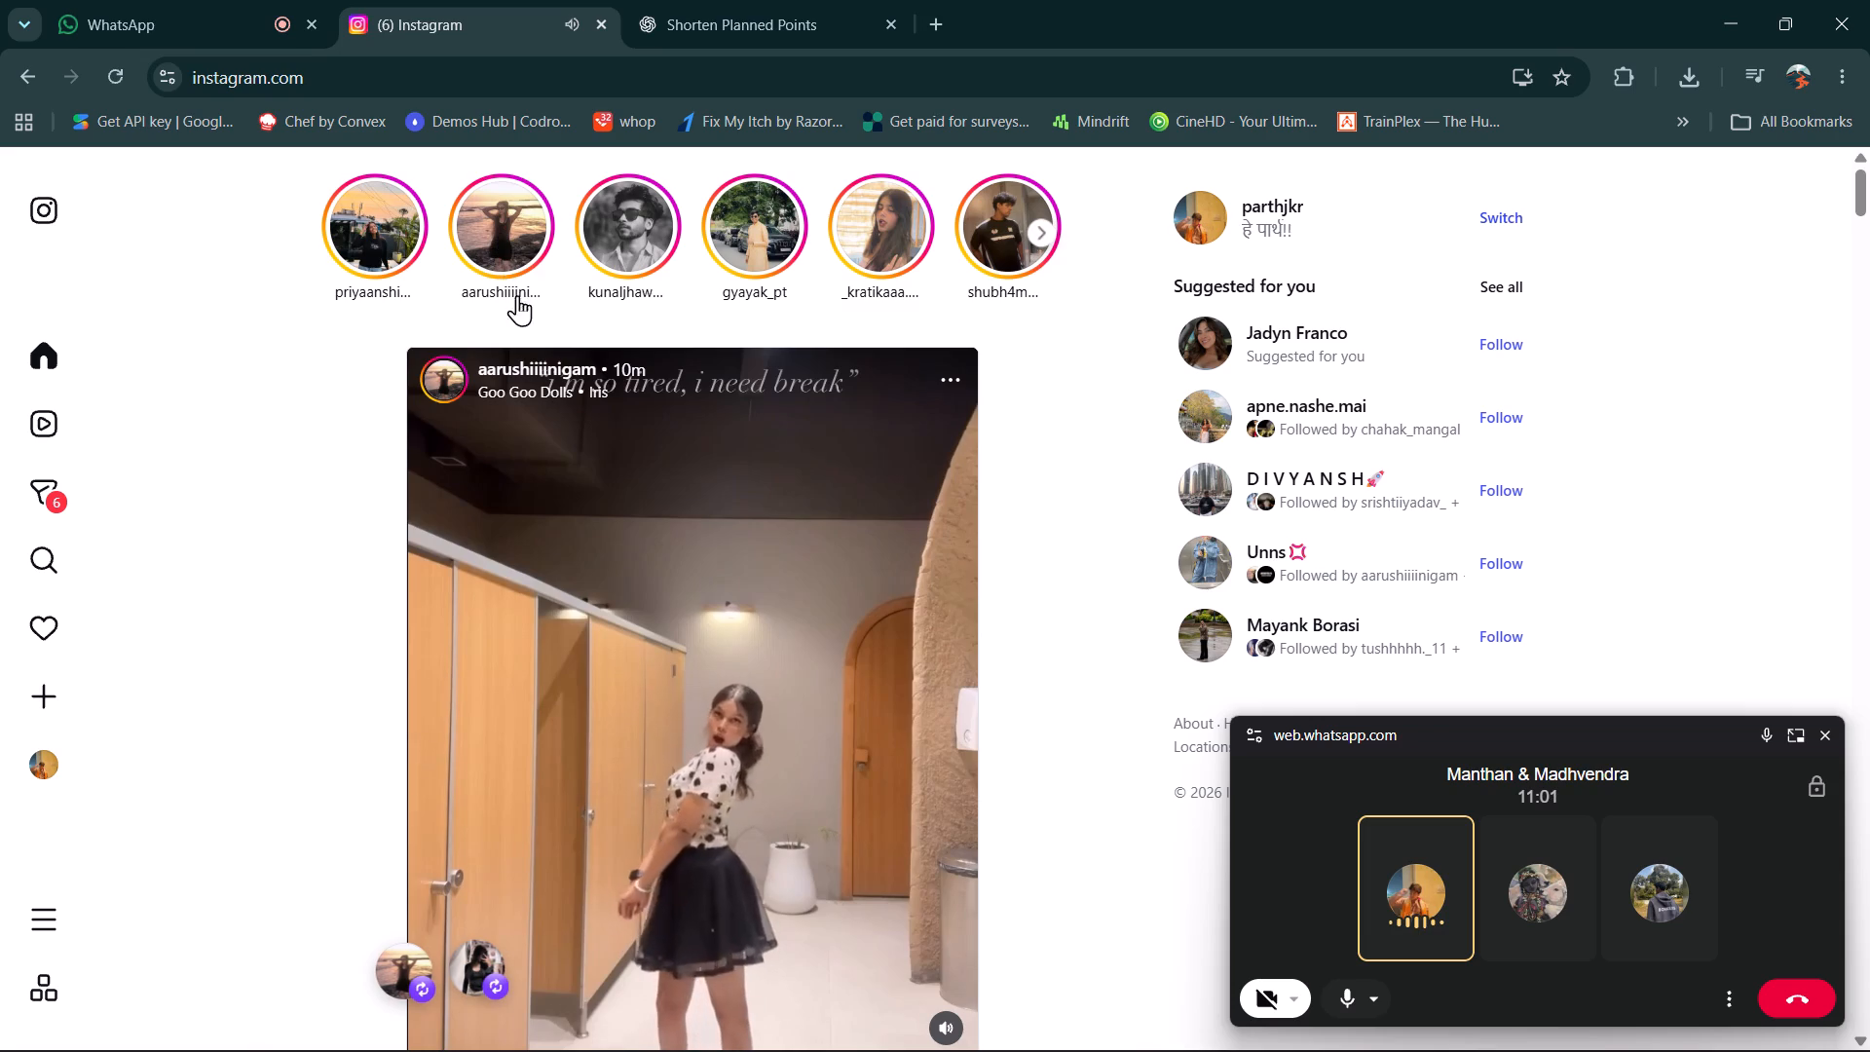
pyautogui.click(383, 226)
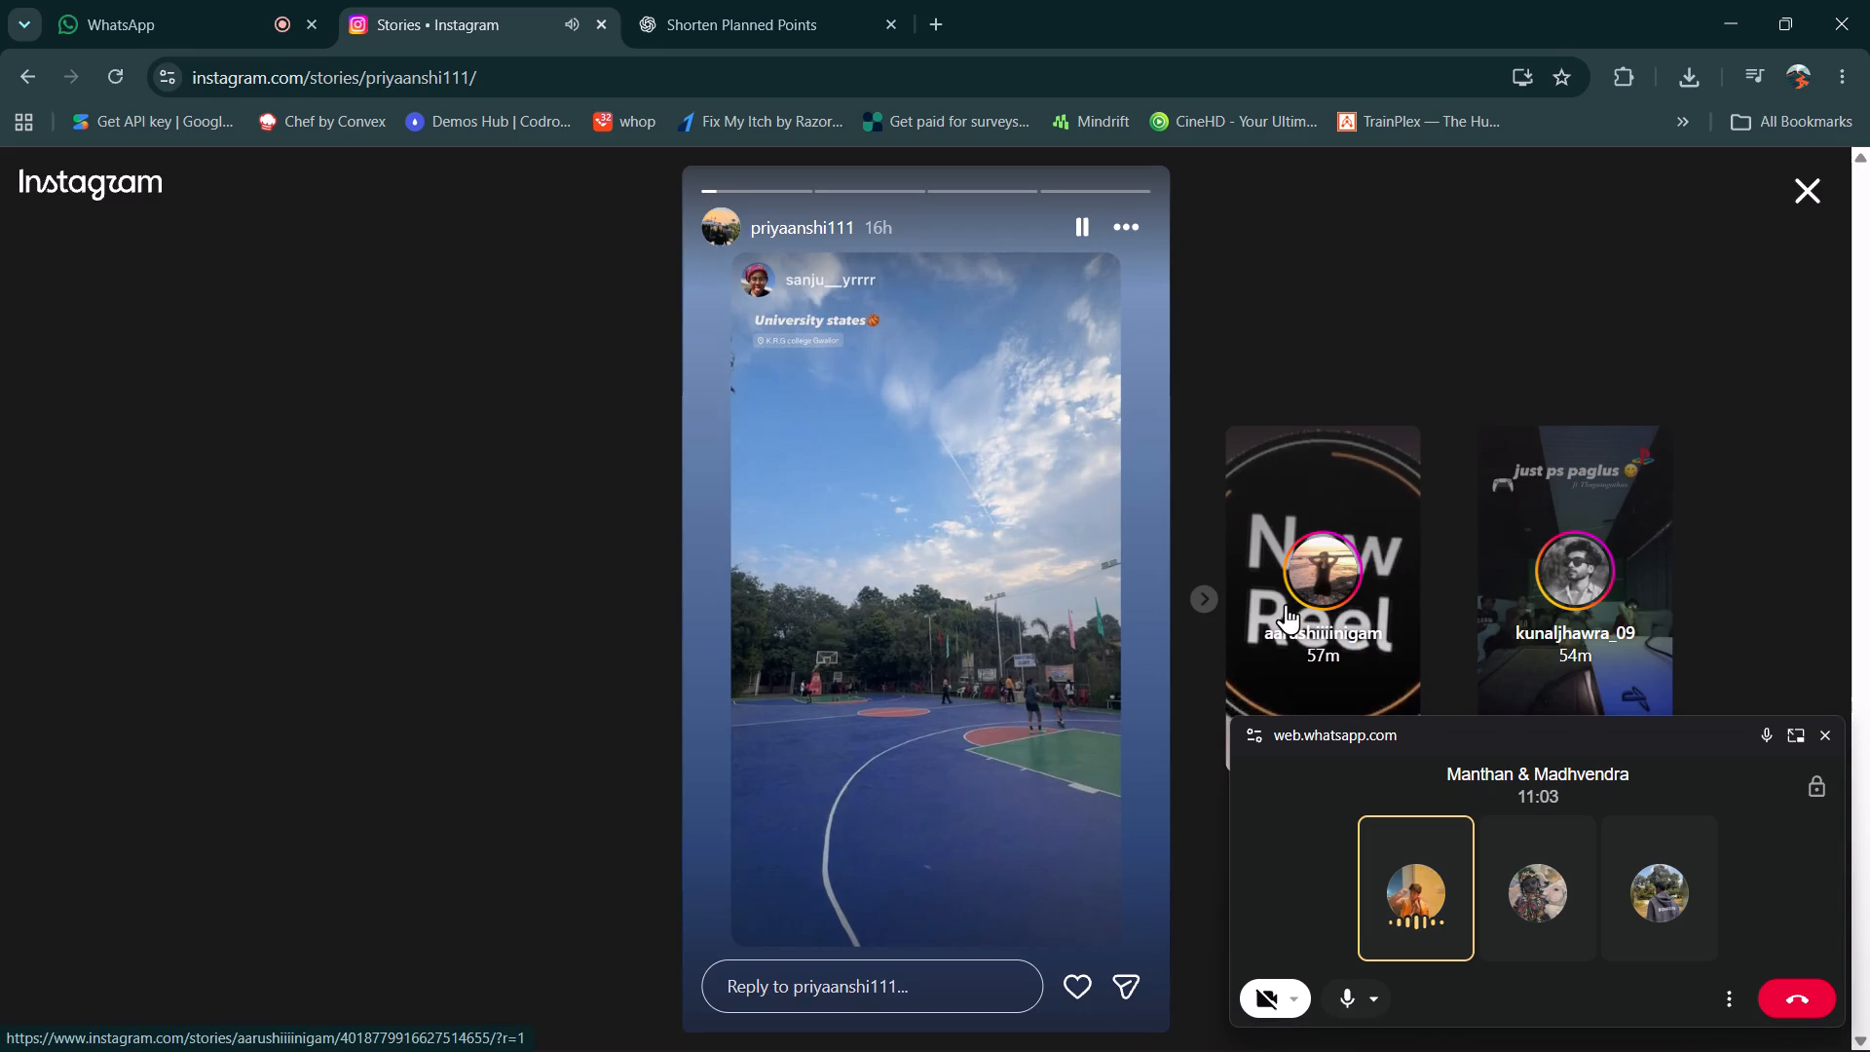
pyautogui.click(1194, 593)
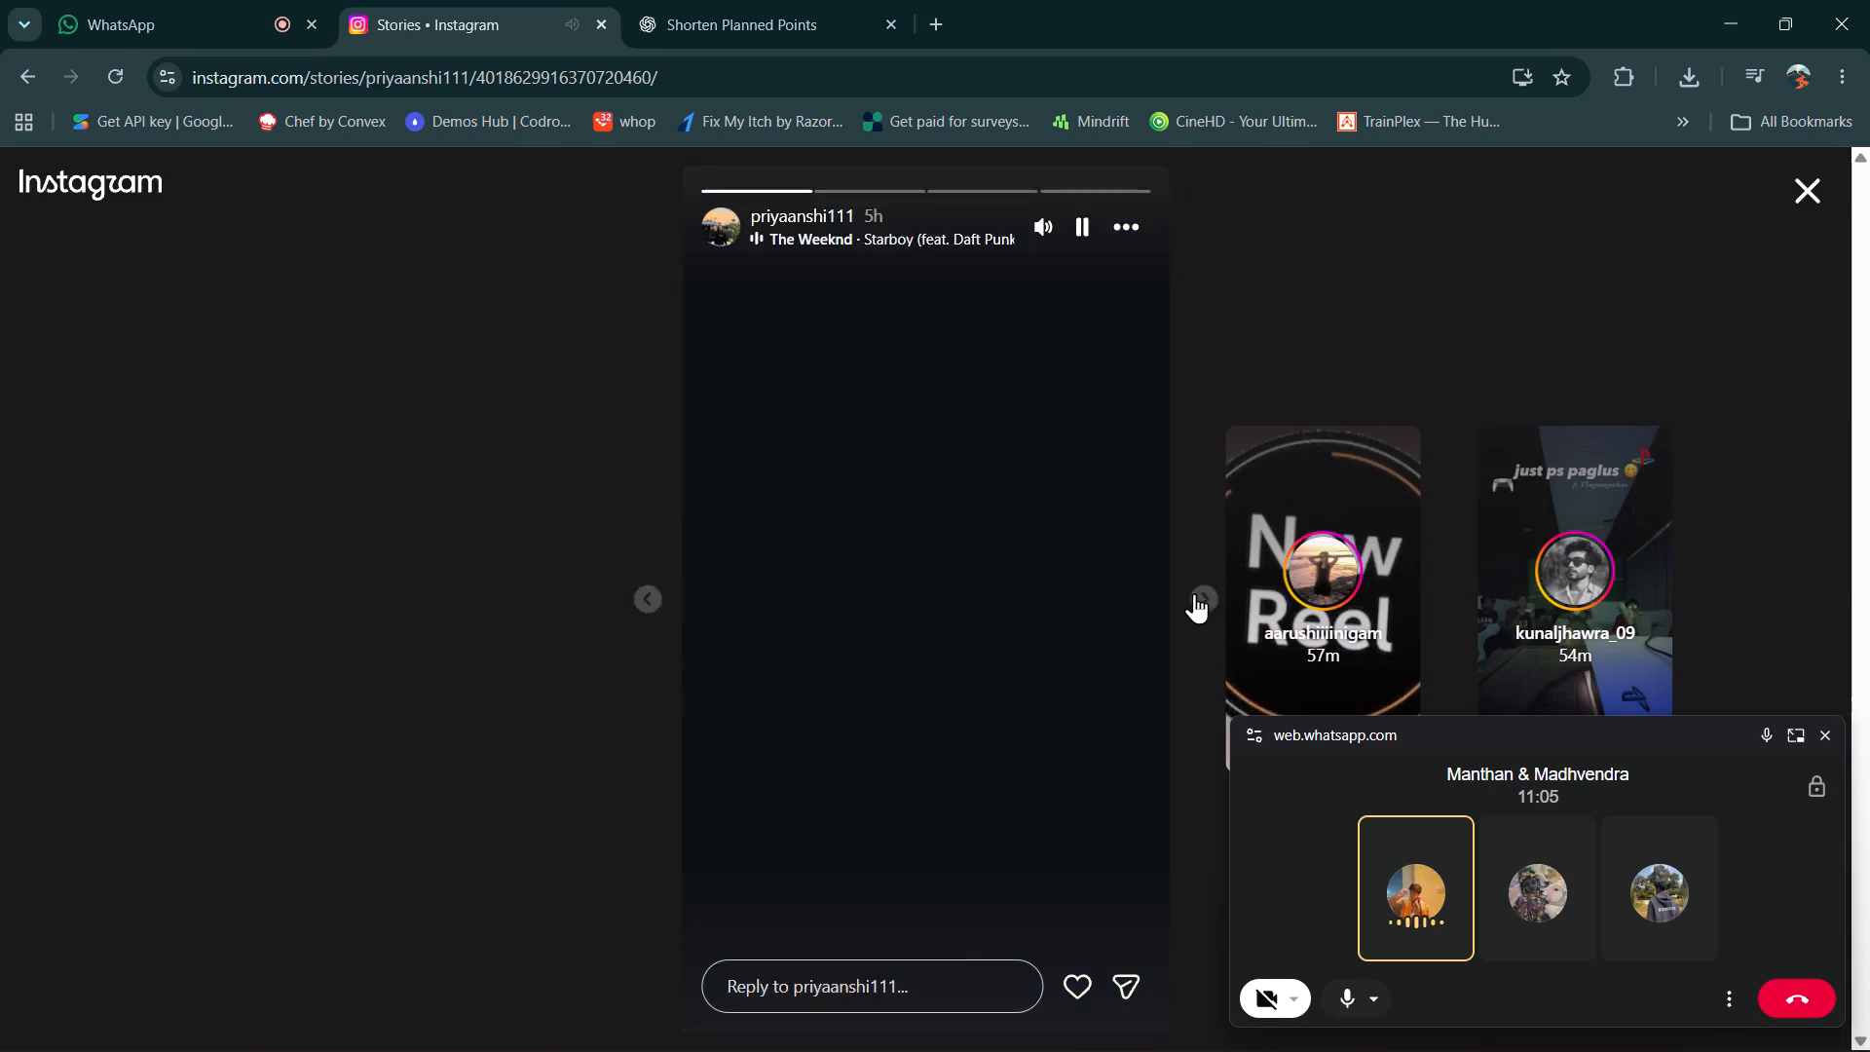
pyautogui.click(1195, 594)
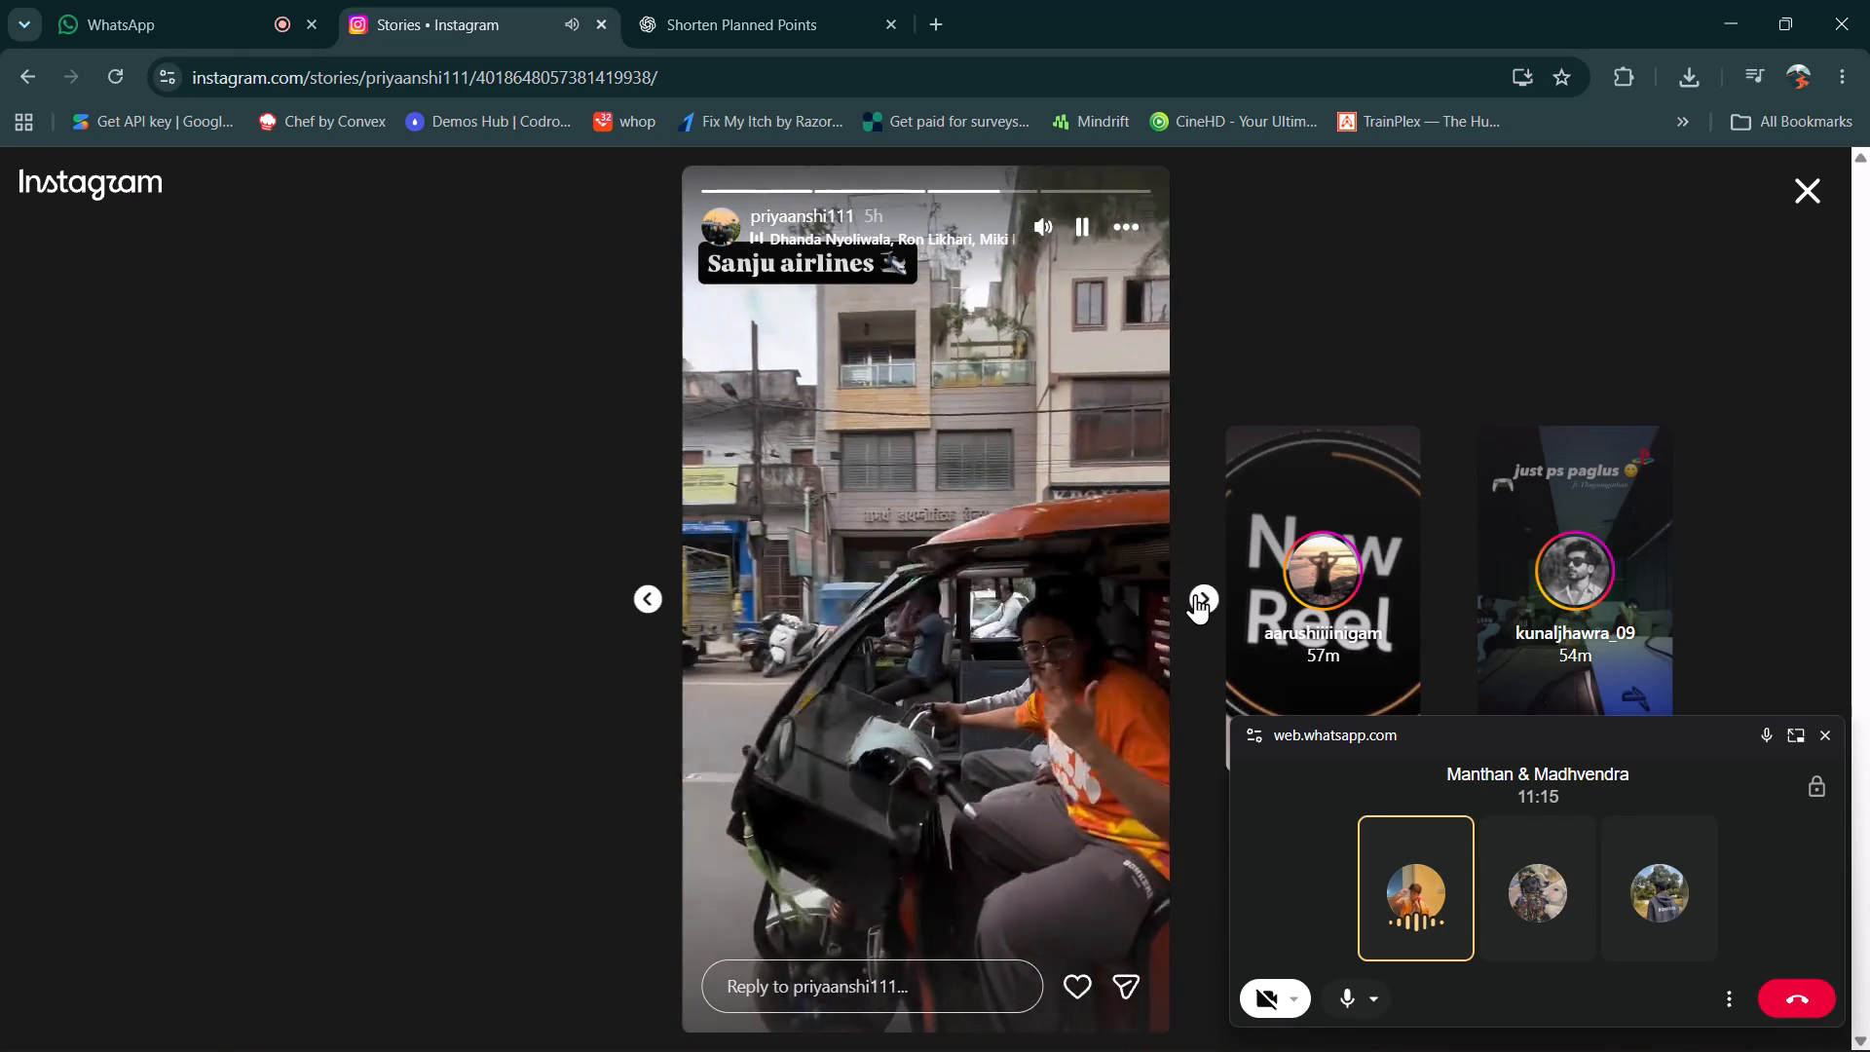
pyautogui.click(1195, 594)
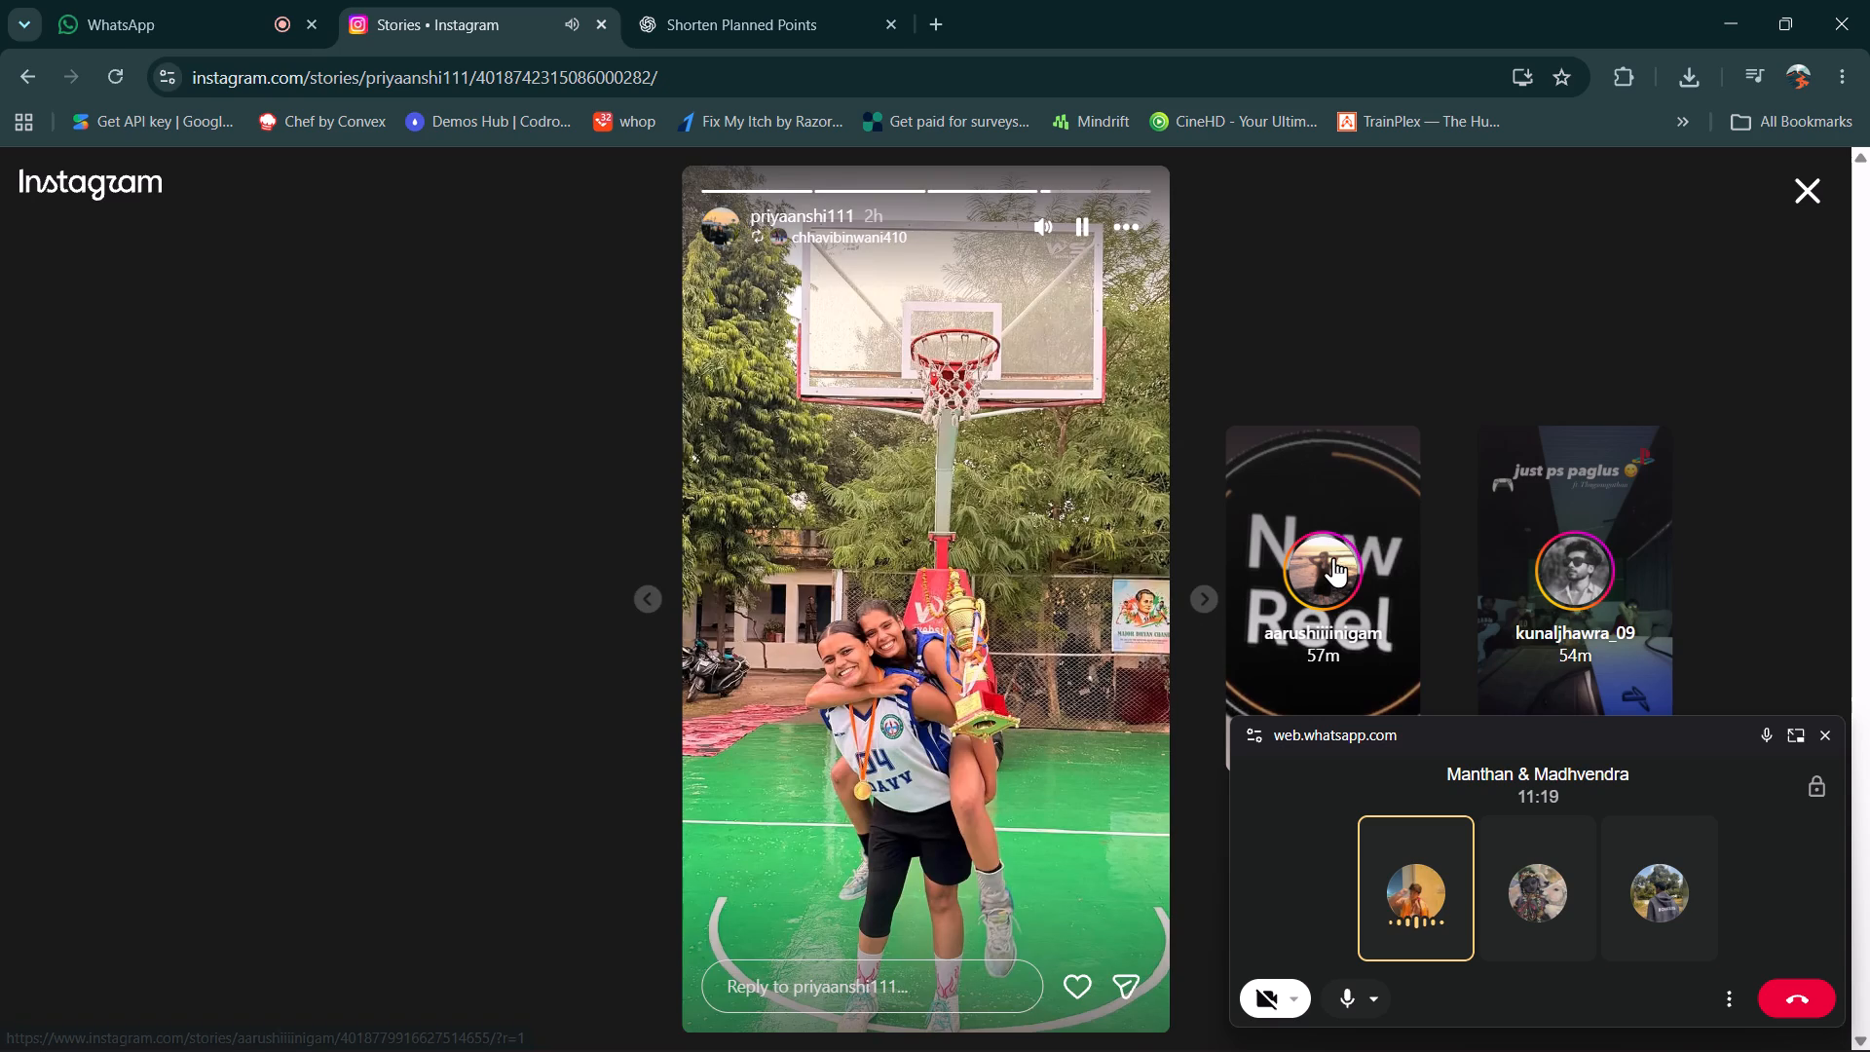
# Look through the following accounts' stories and return to the home feed.
pyautogui.click(1333, 557)
pyautogui.click(1333, 556)
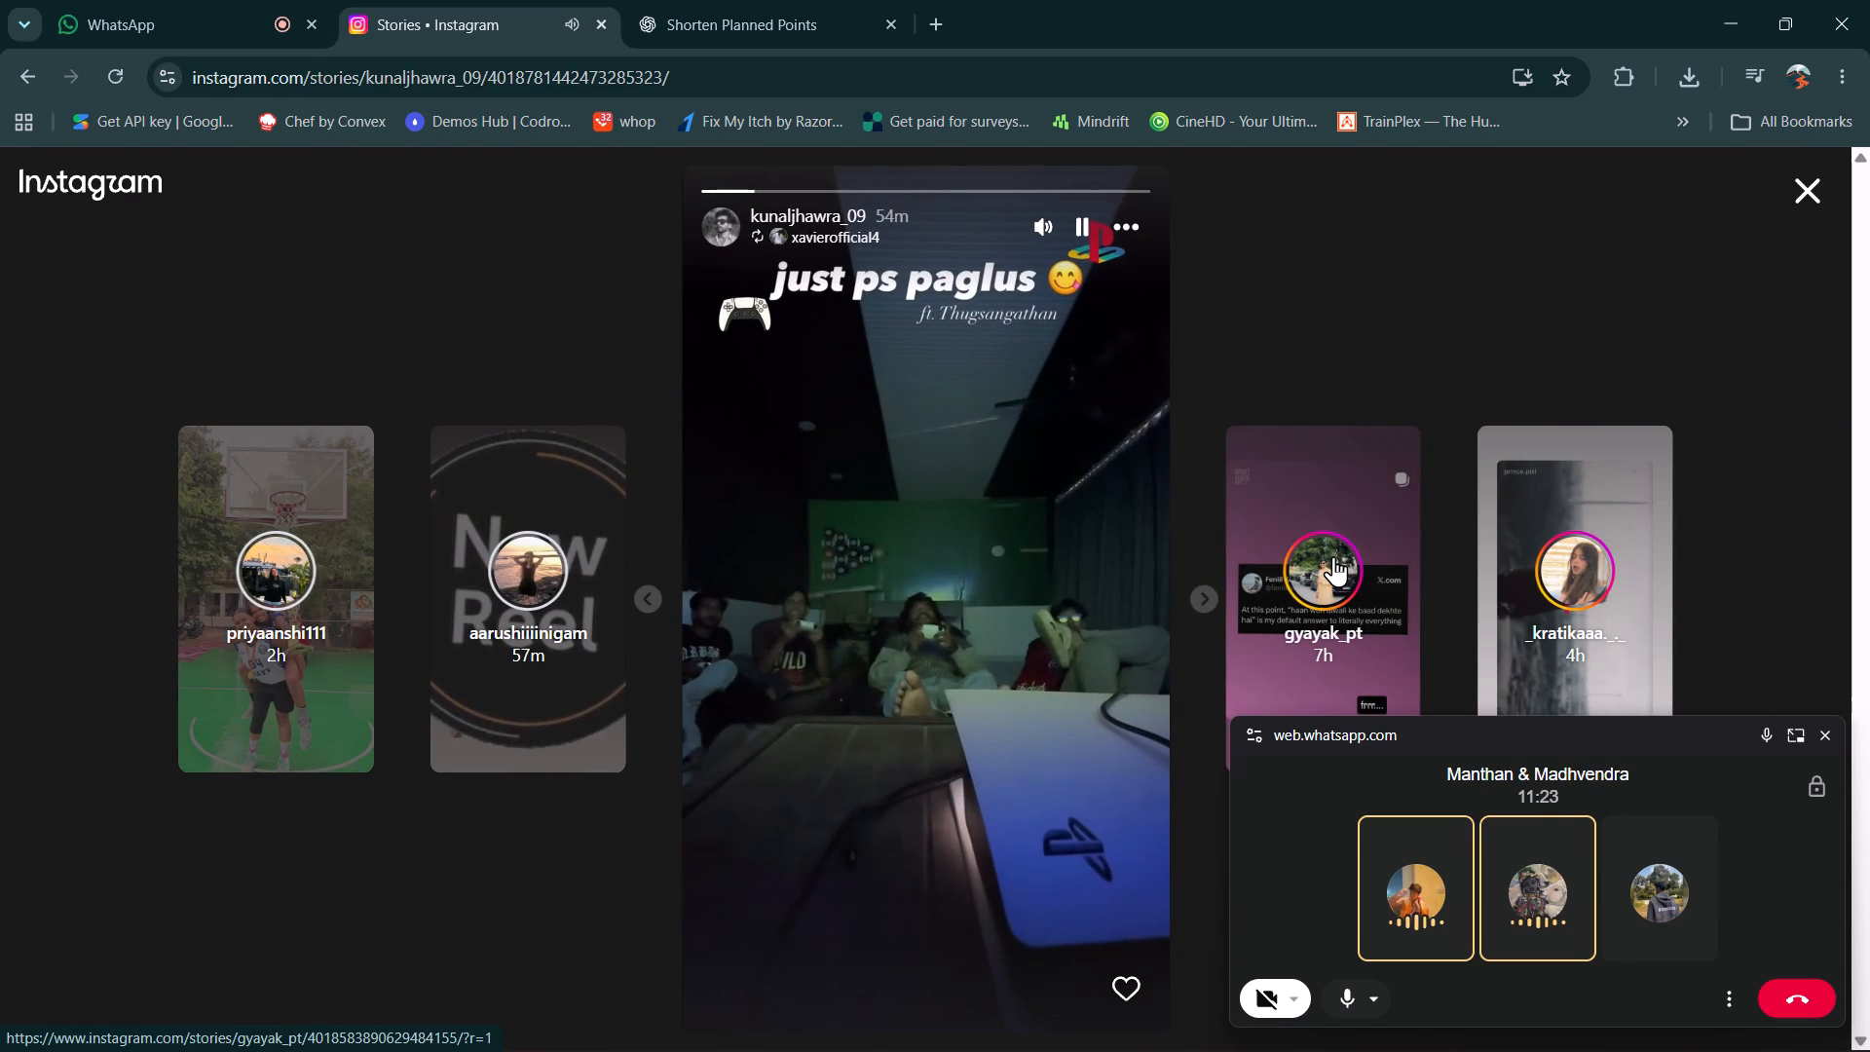
pyautogui.click(1333, 556)
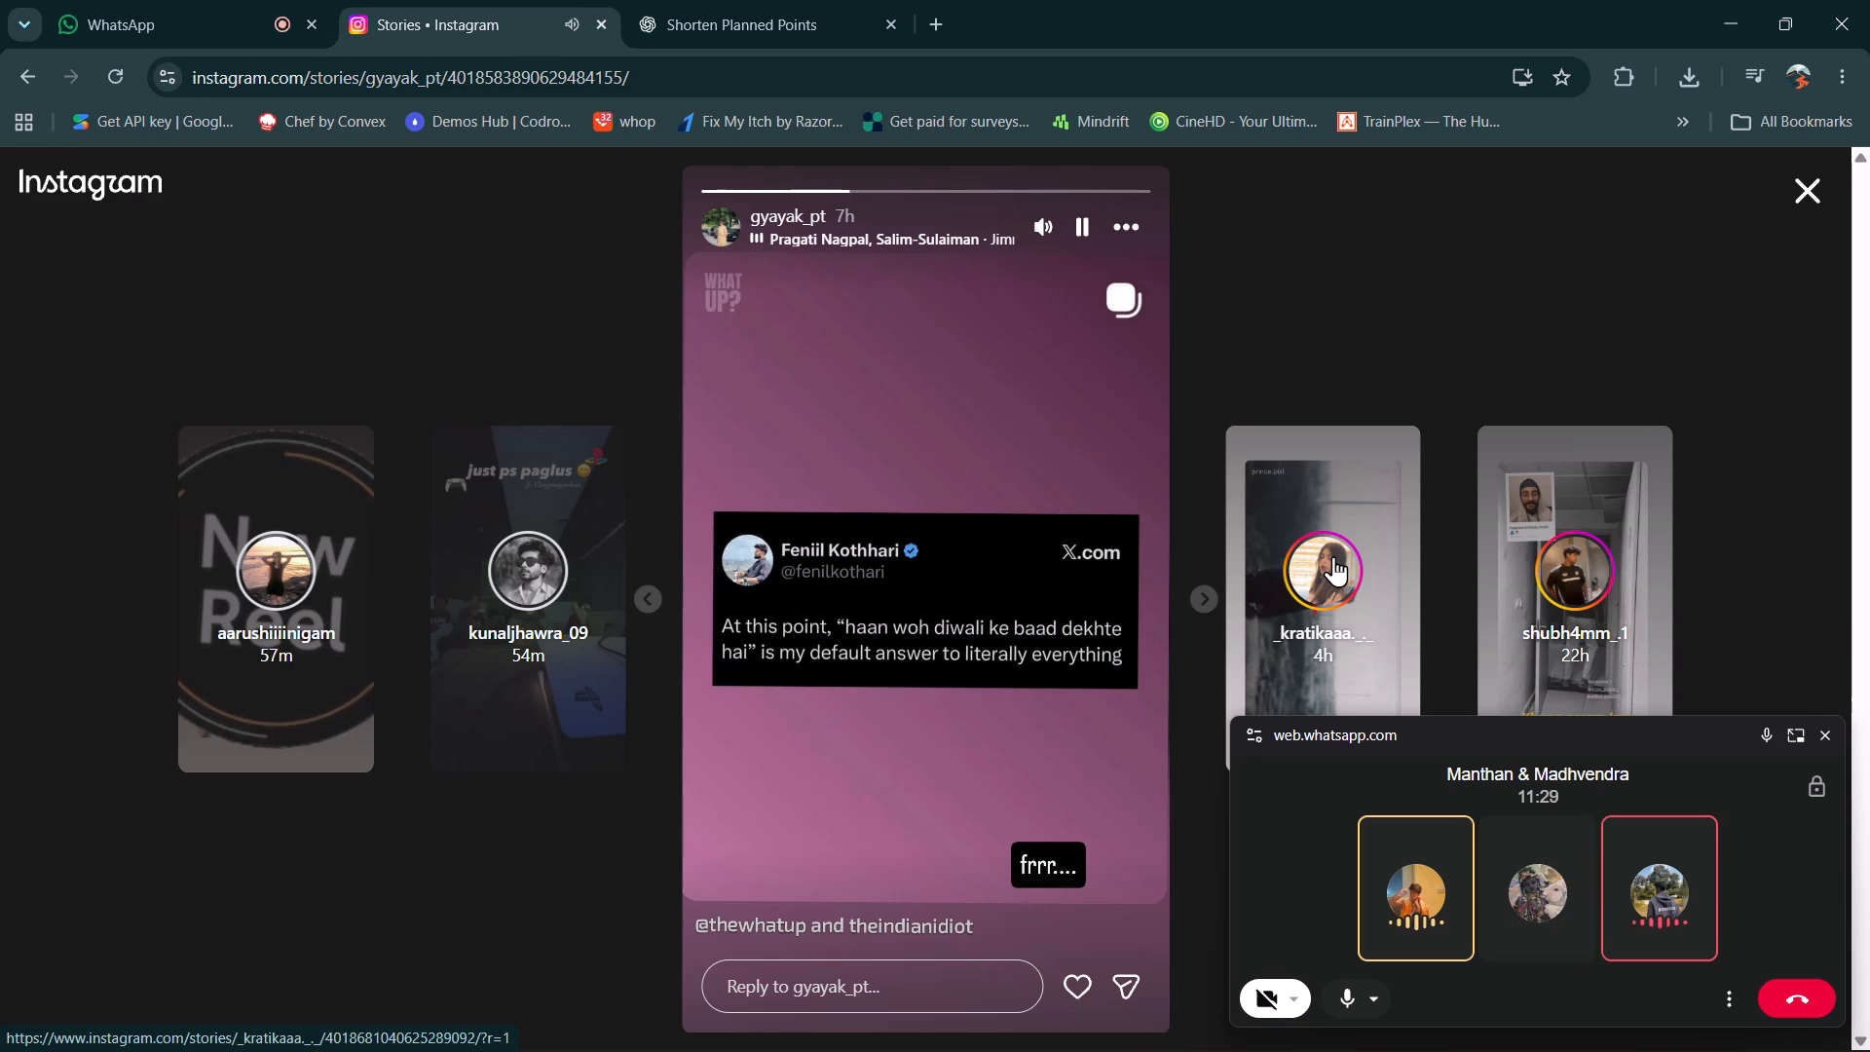
pyautogui.click(1333, 556)
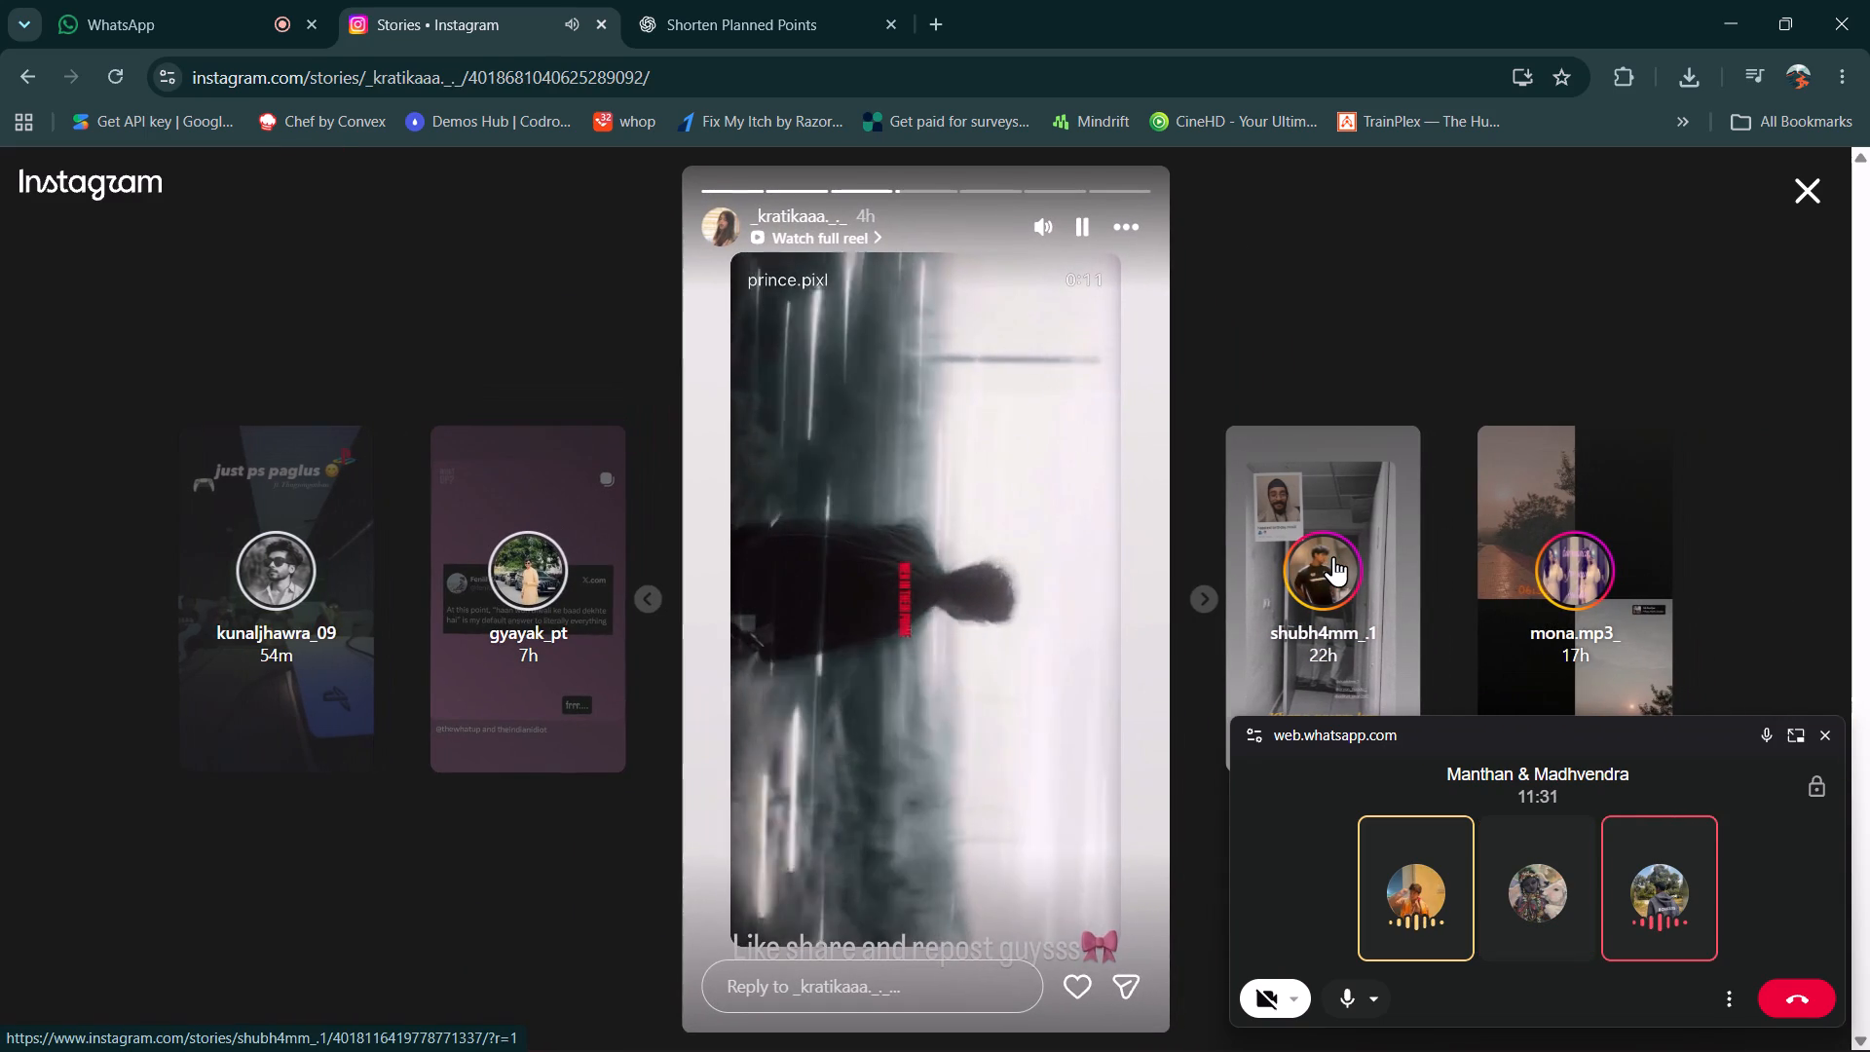
pyautogui.click(1333, 556)
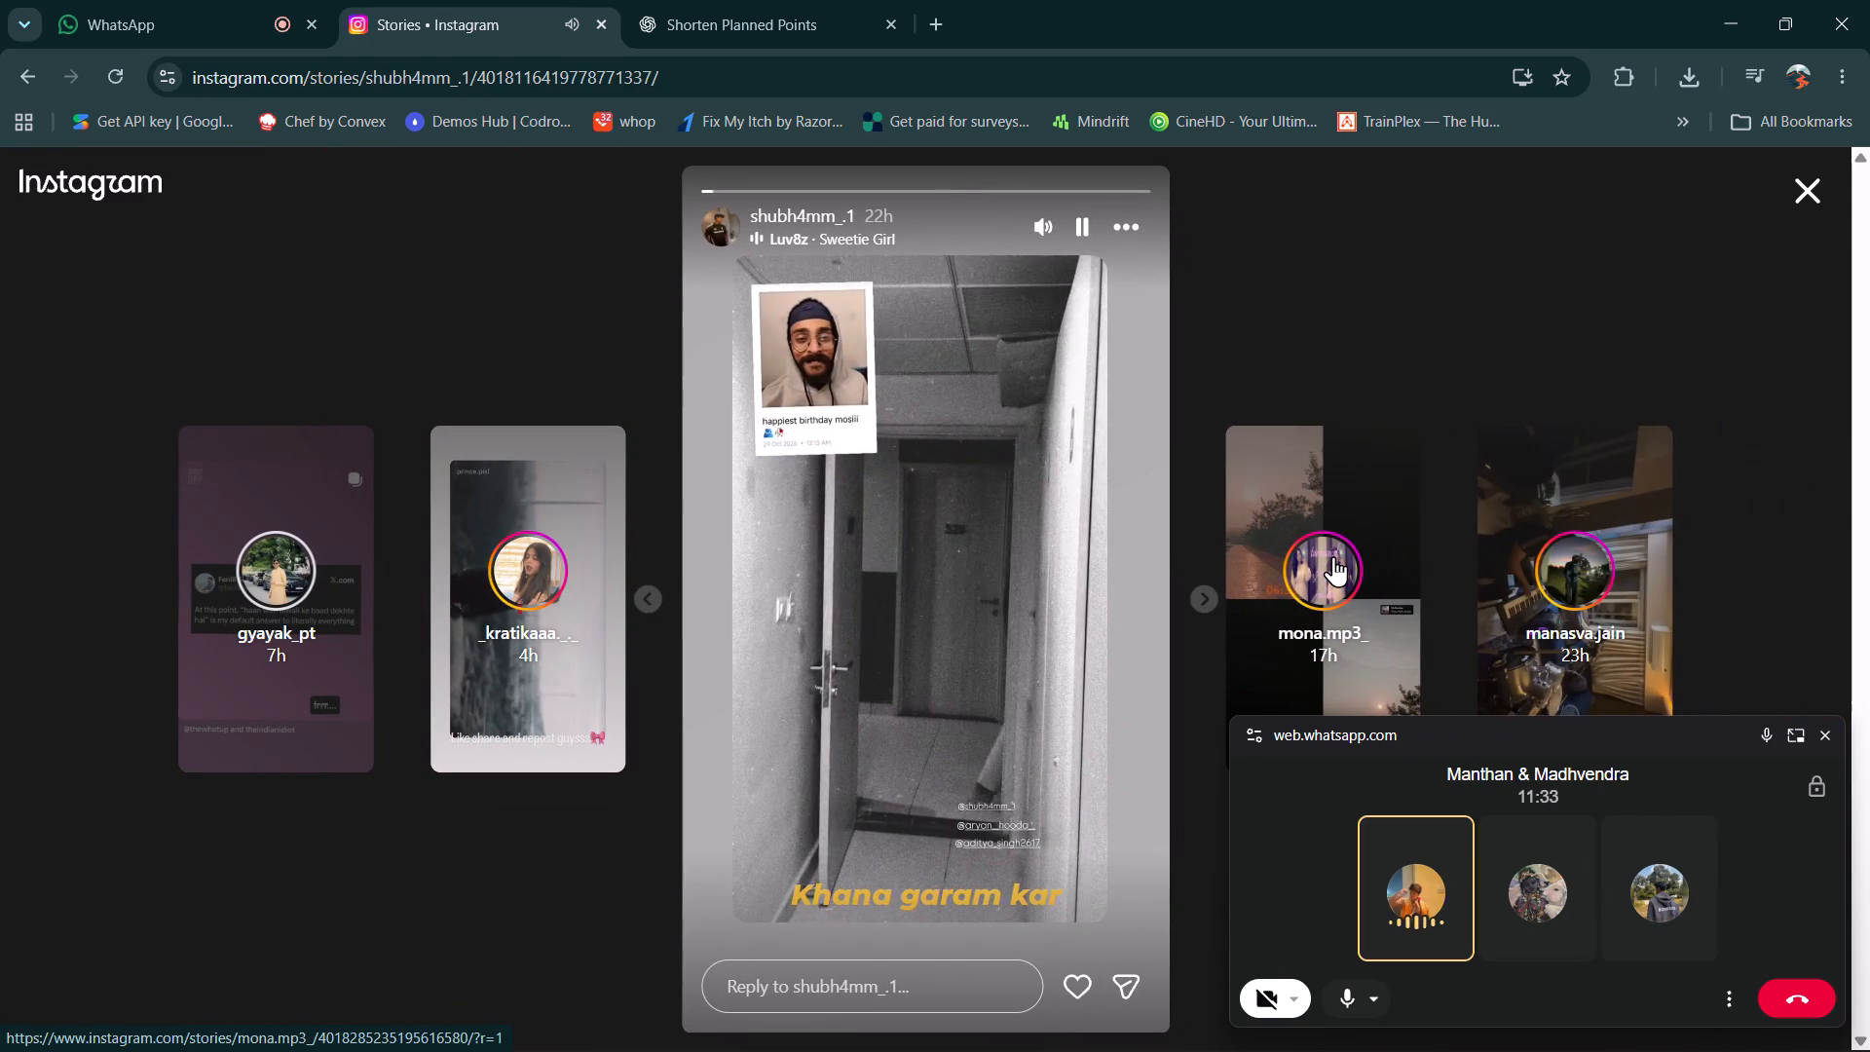
pyautogui.click(1333, 556)
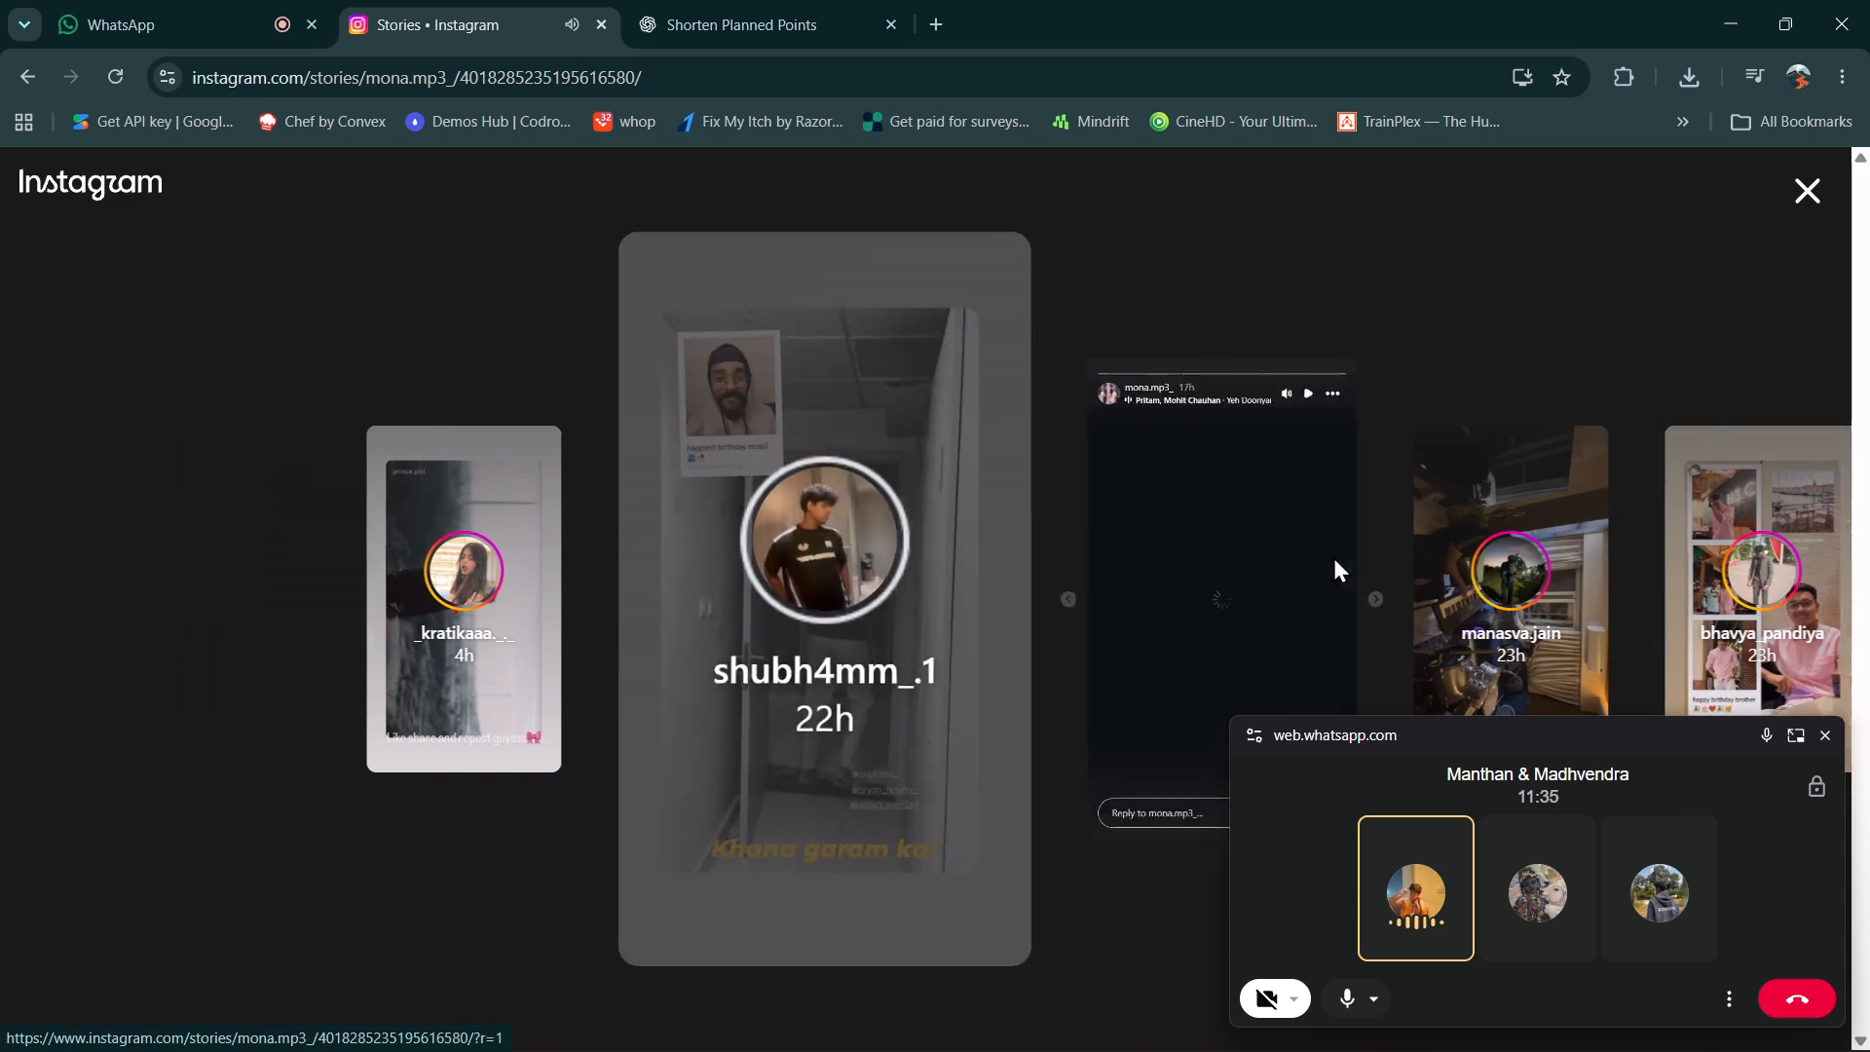
pyautogui.click(1333, 556)
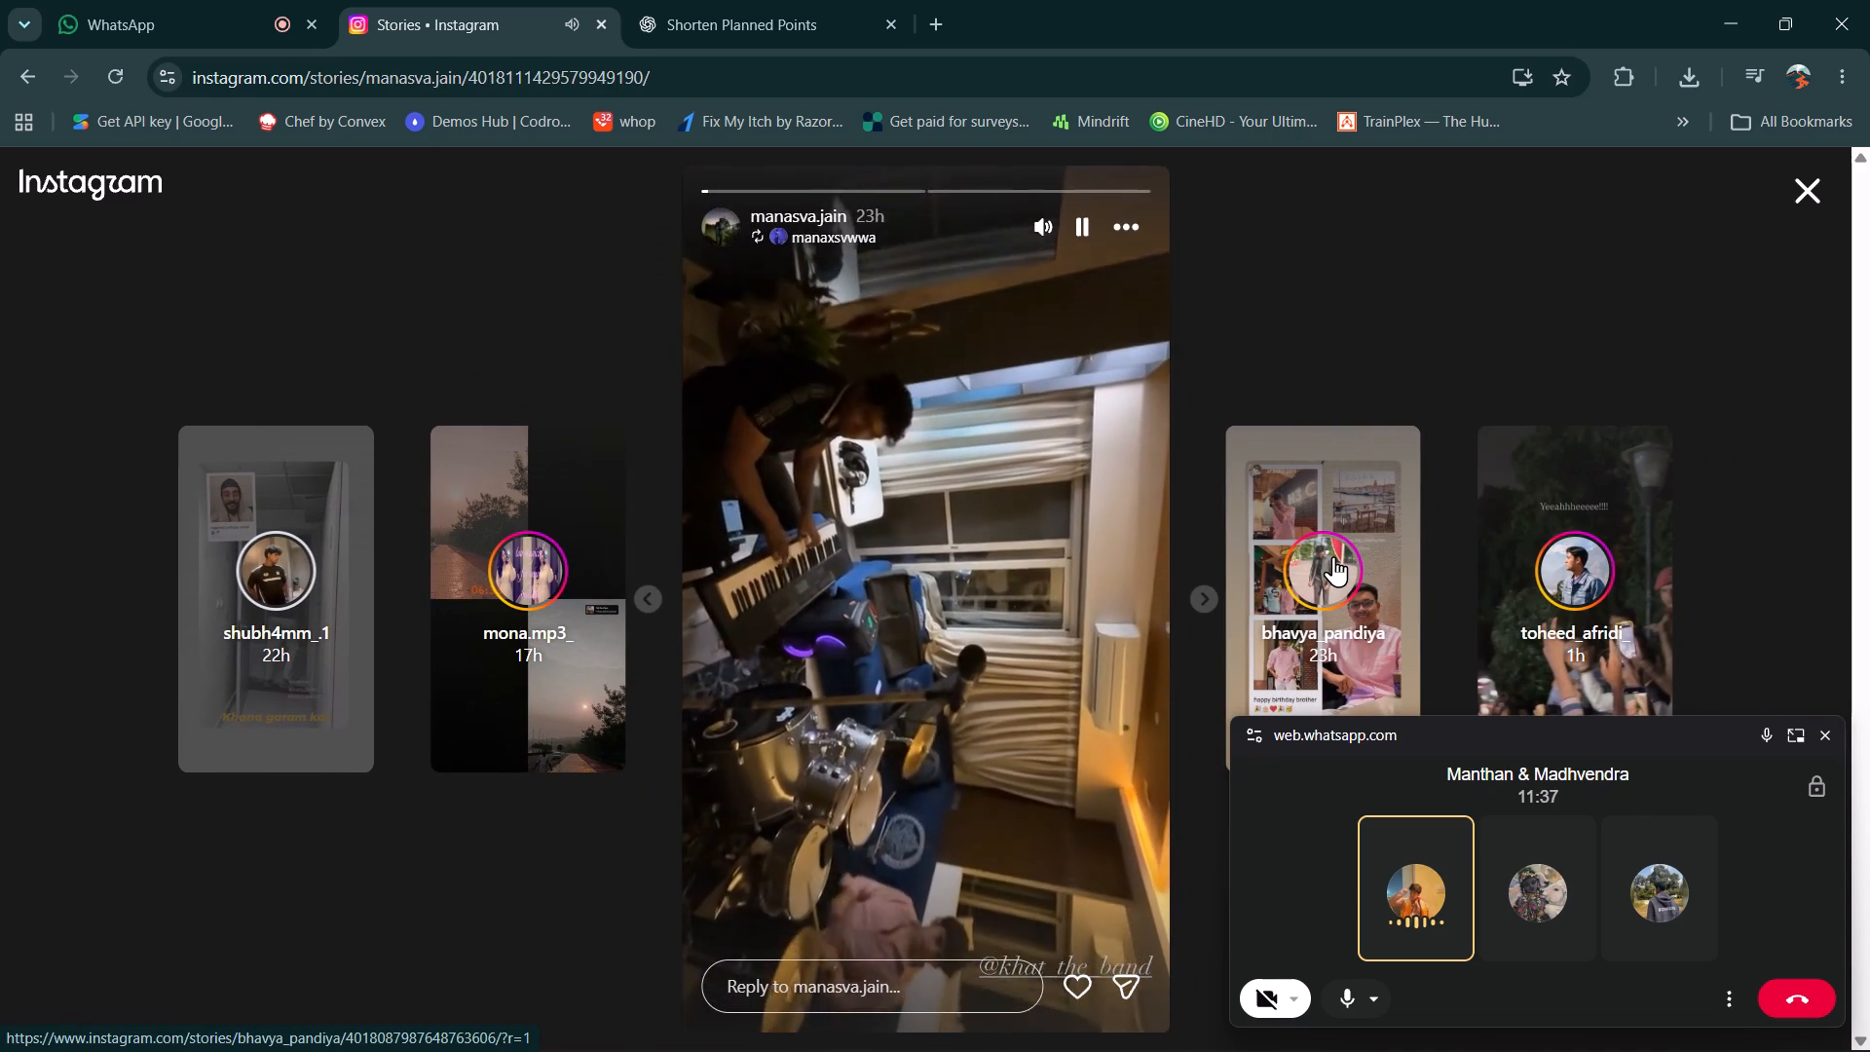
pyautogui.click(1333, 556)
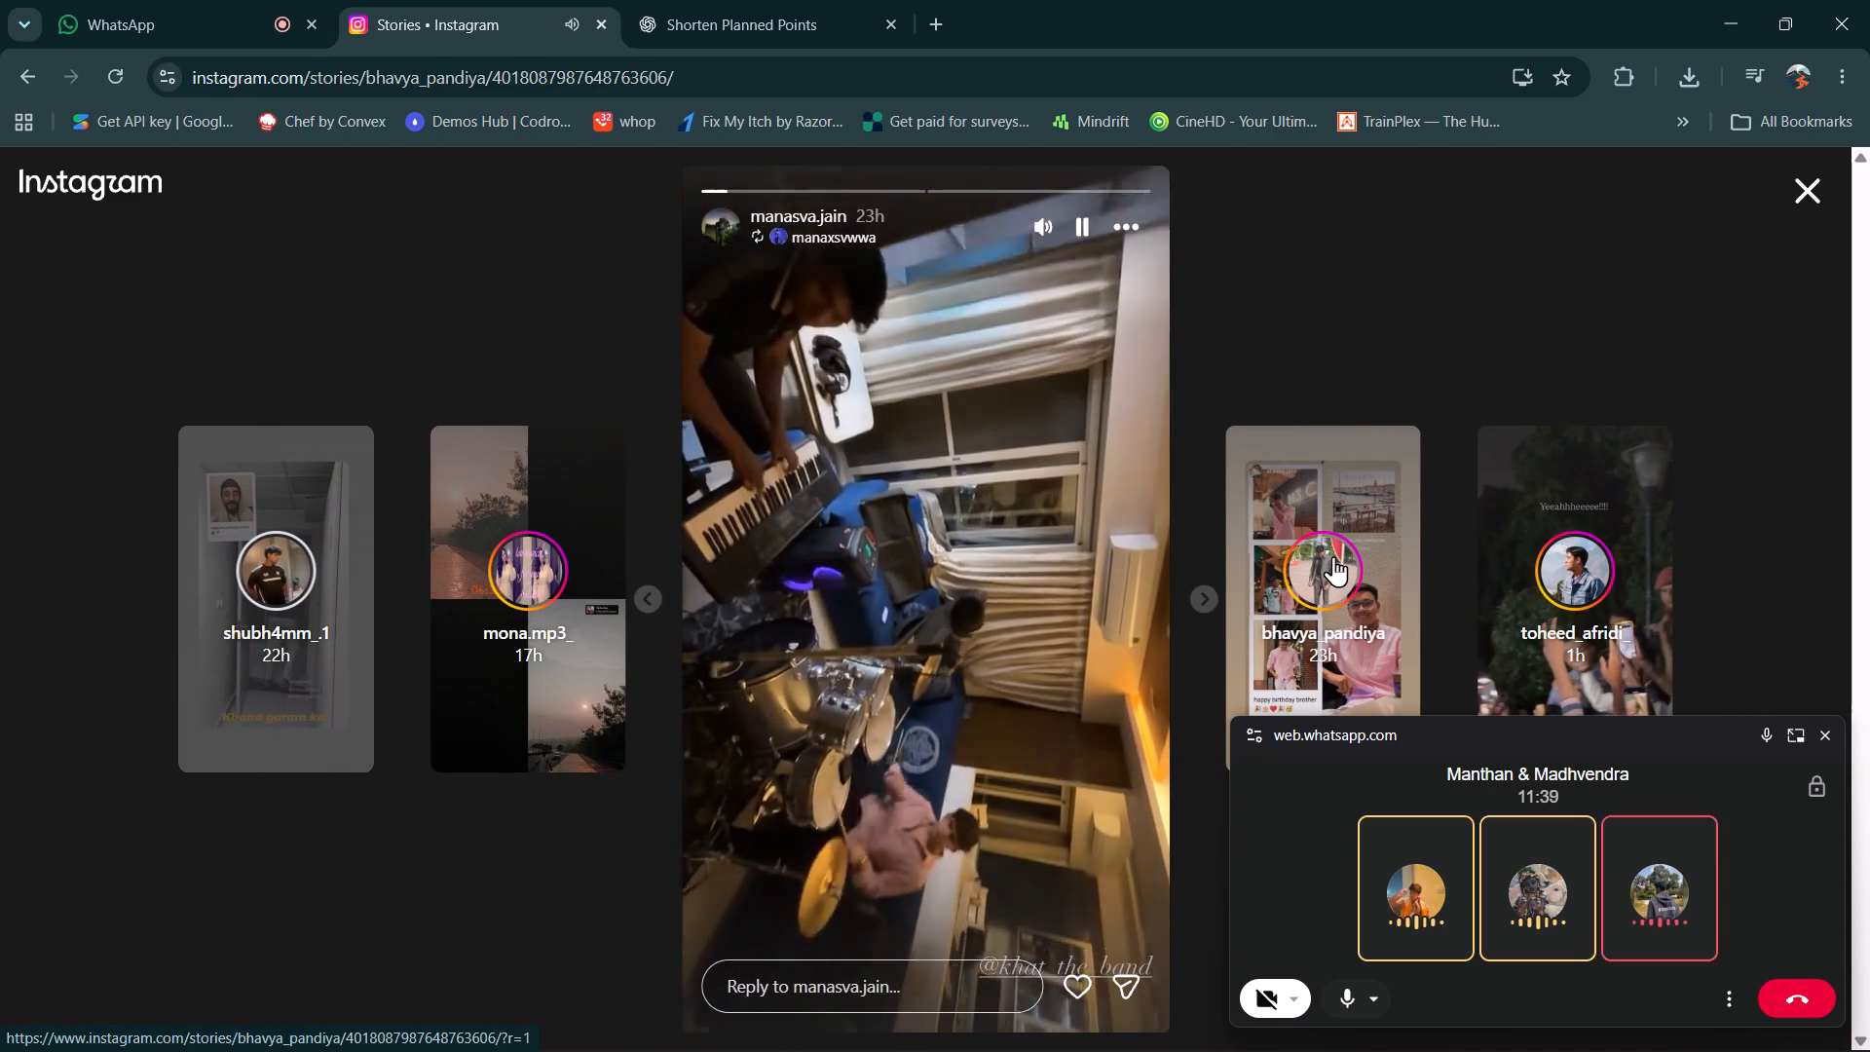
pyautogui.click(1333, 556)
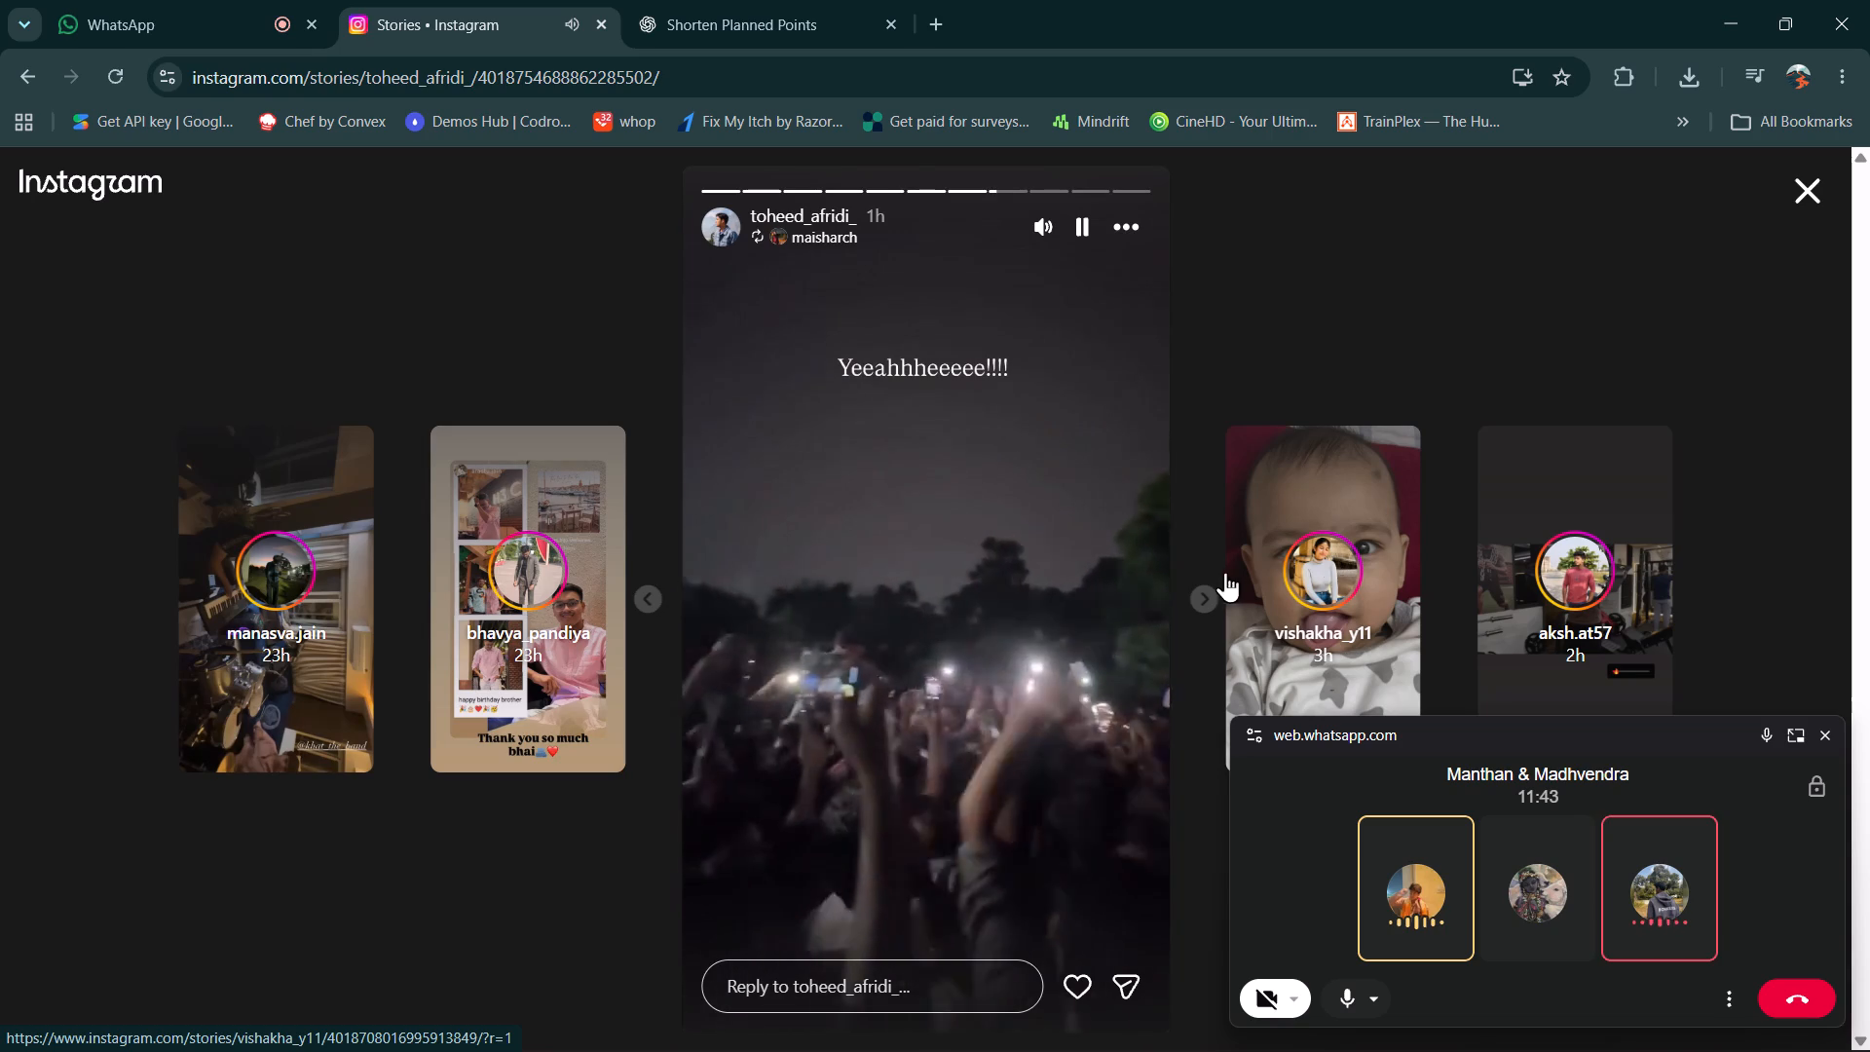
pyautogui.click(1207, 593)
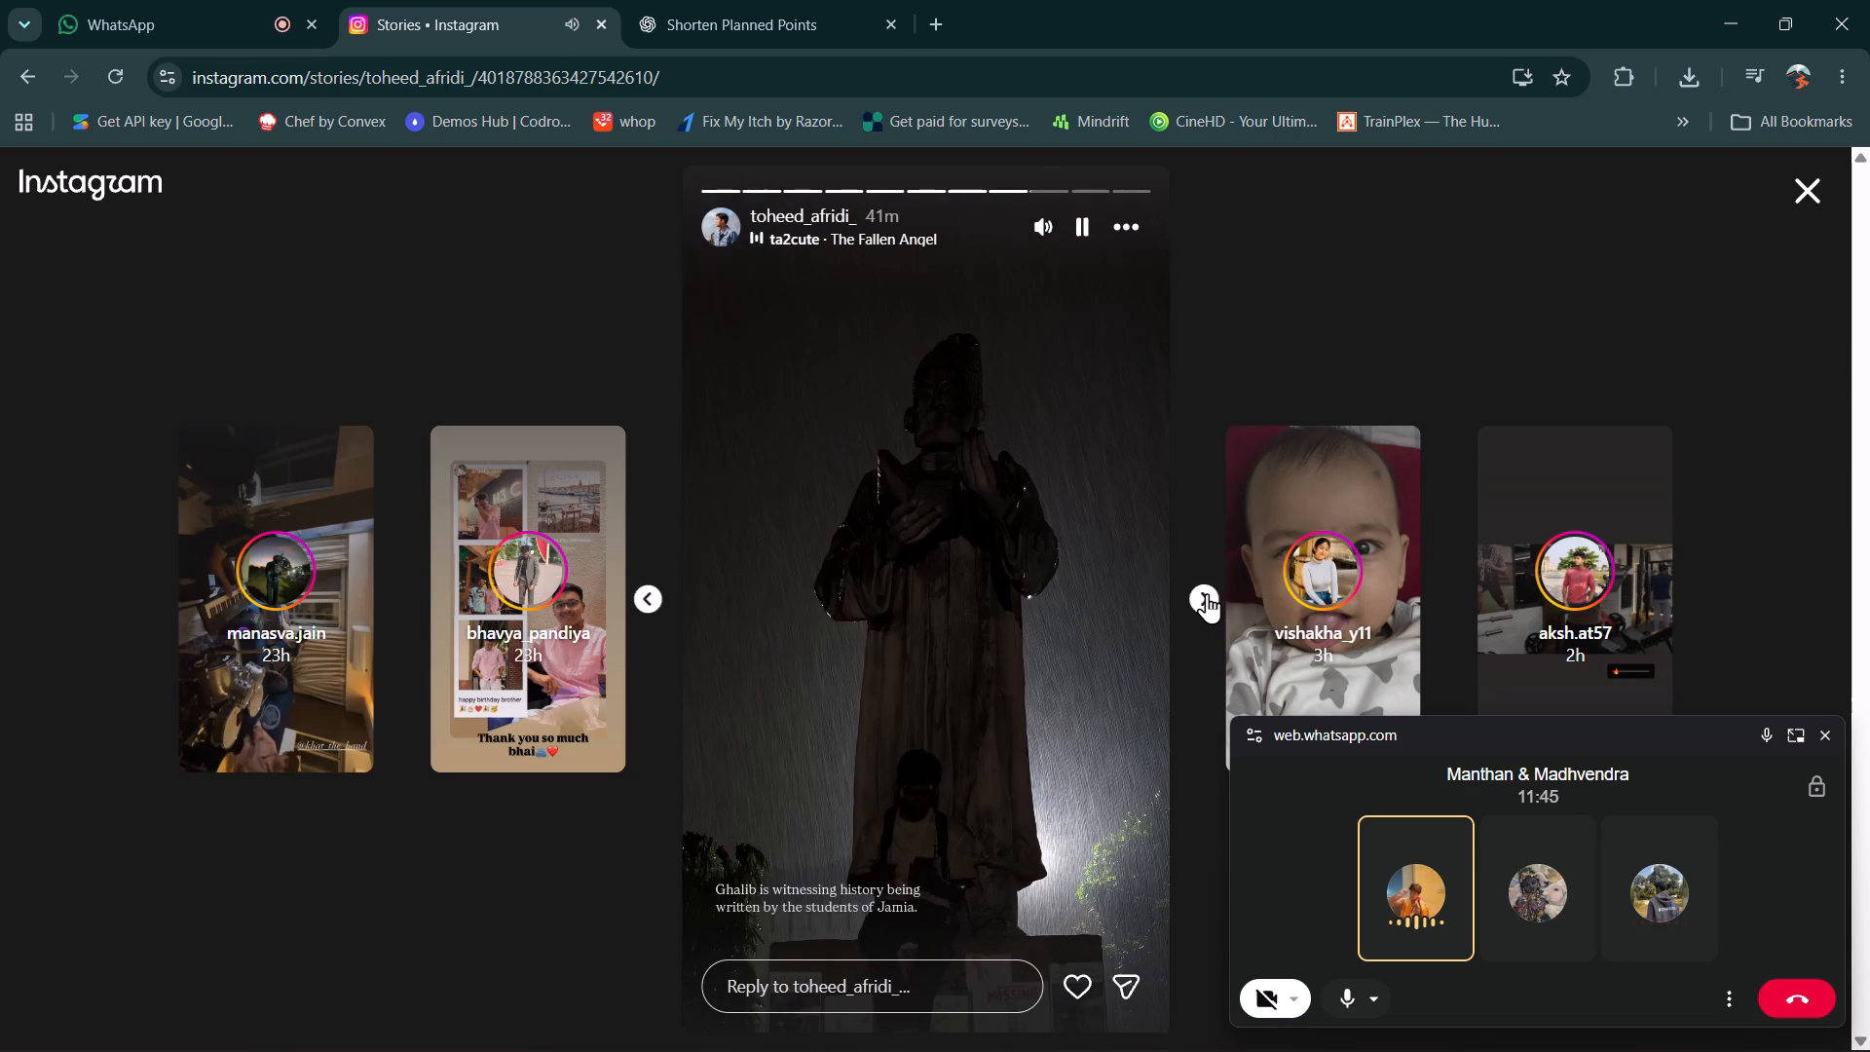
pyautogui.click(1207, 593)
pyautogui.click(1207, 593)
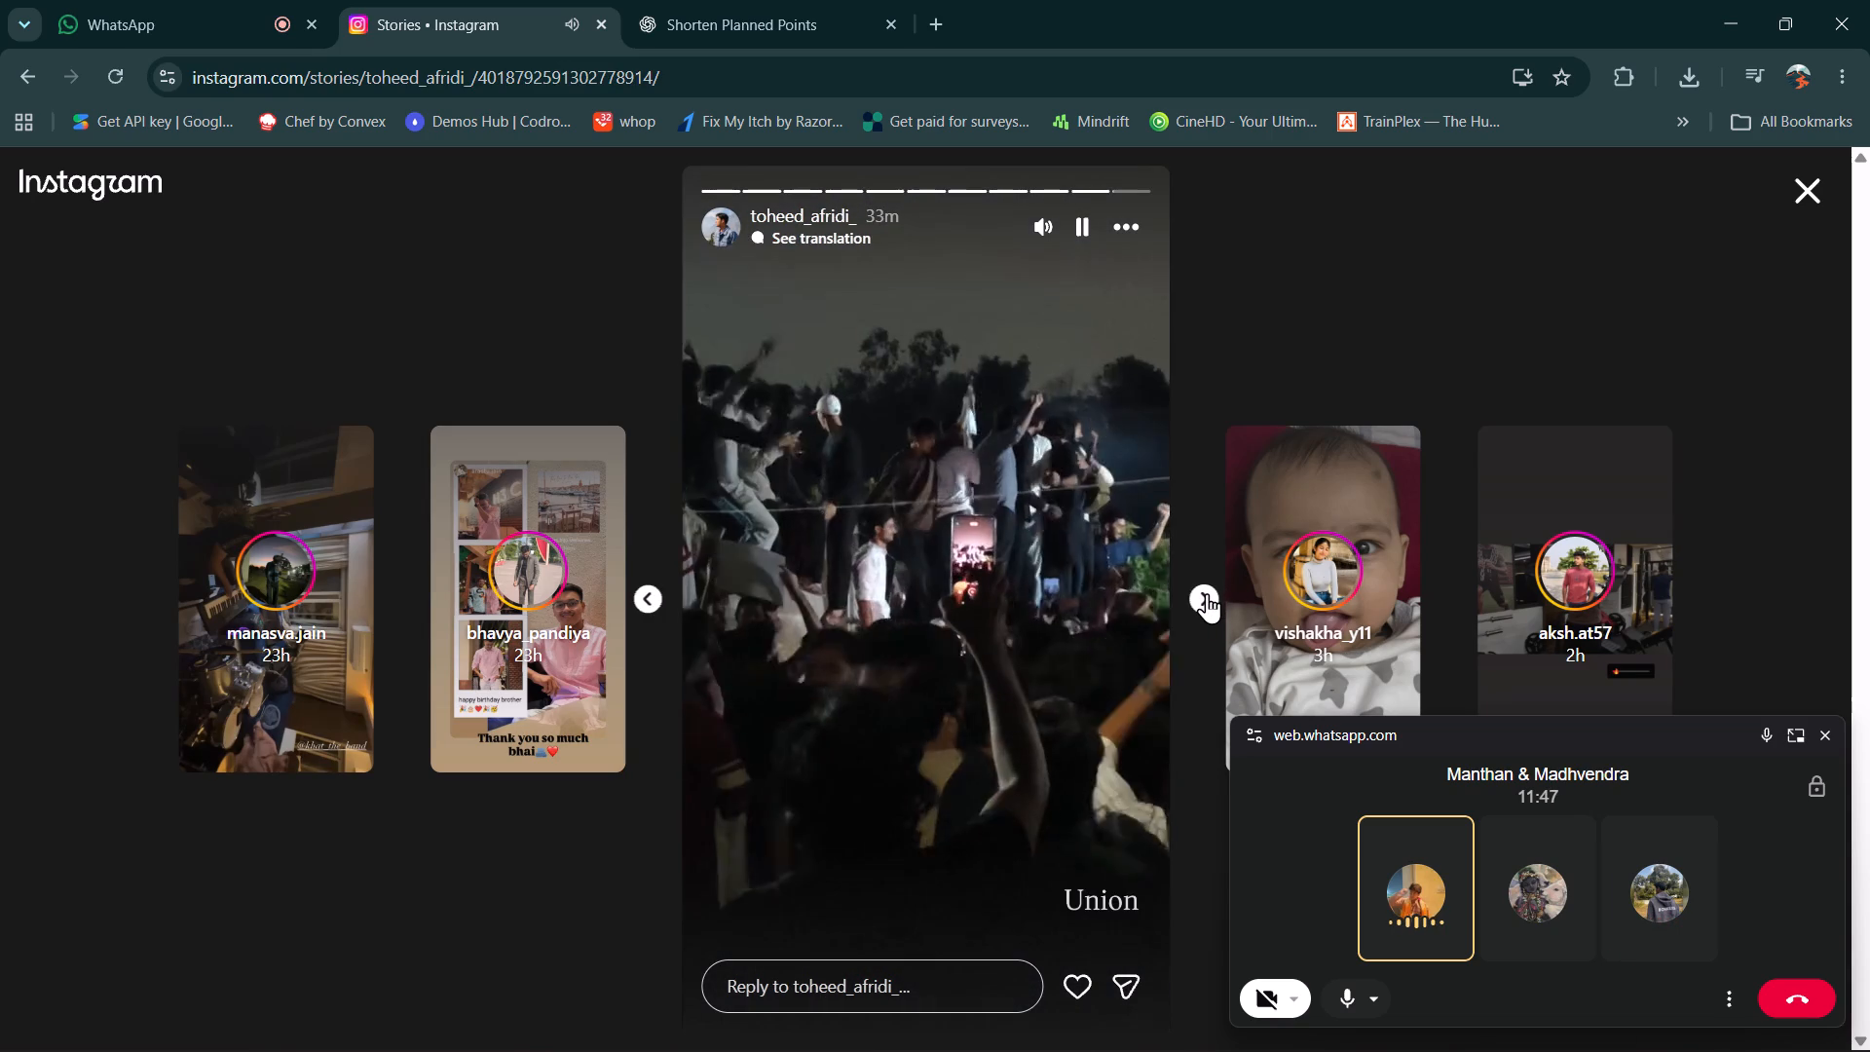
pyautogui.click(1327, 556)
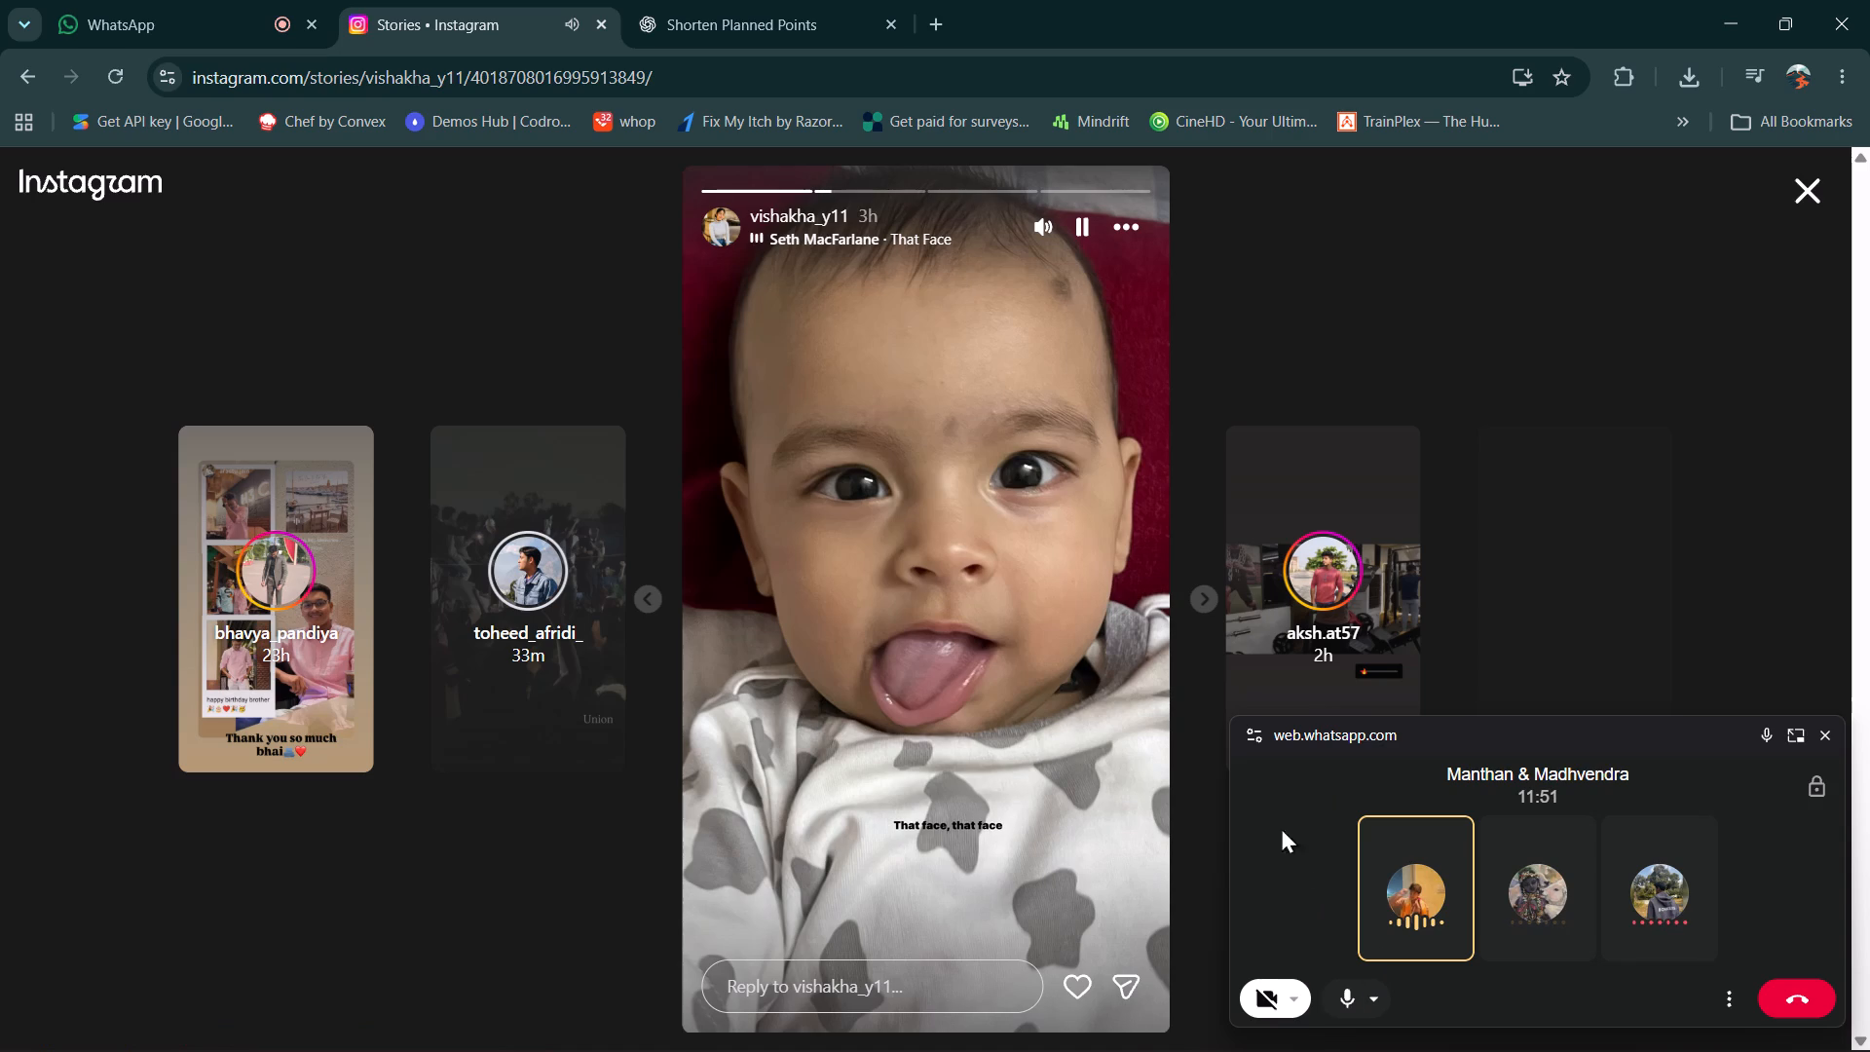
pyautogui.click(1201, 597)
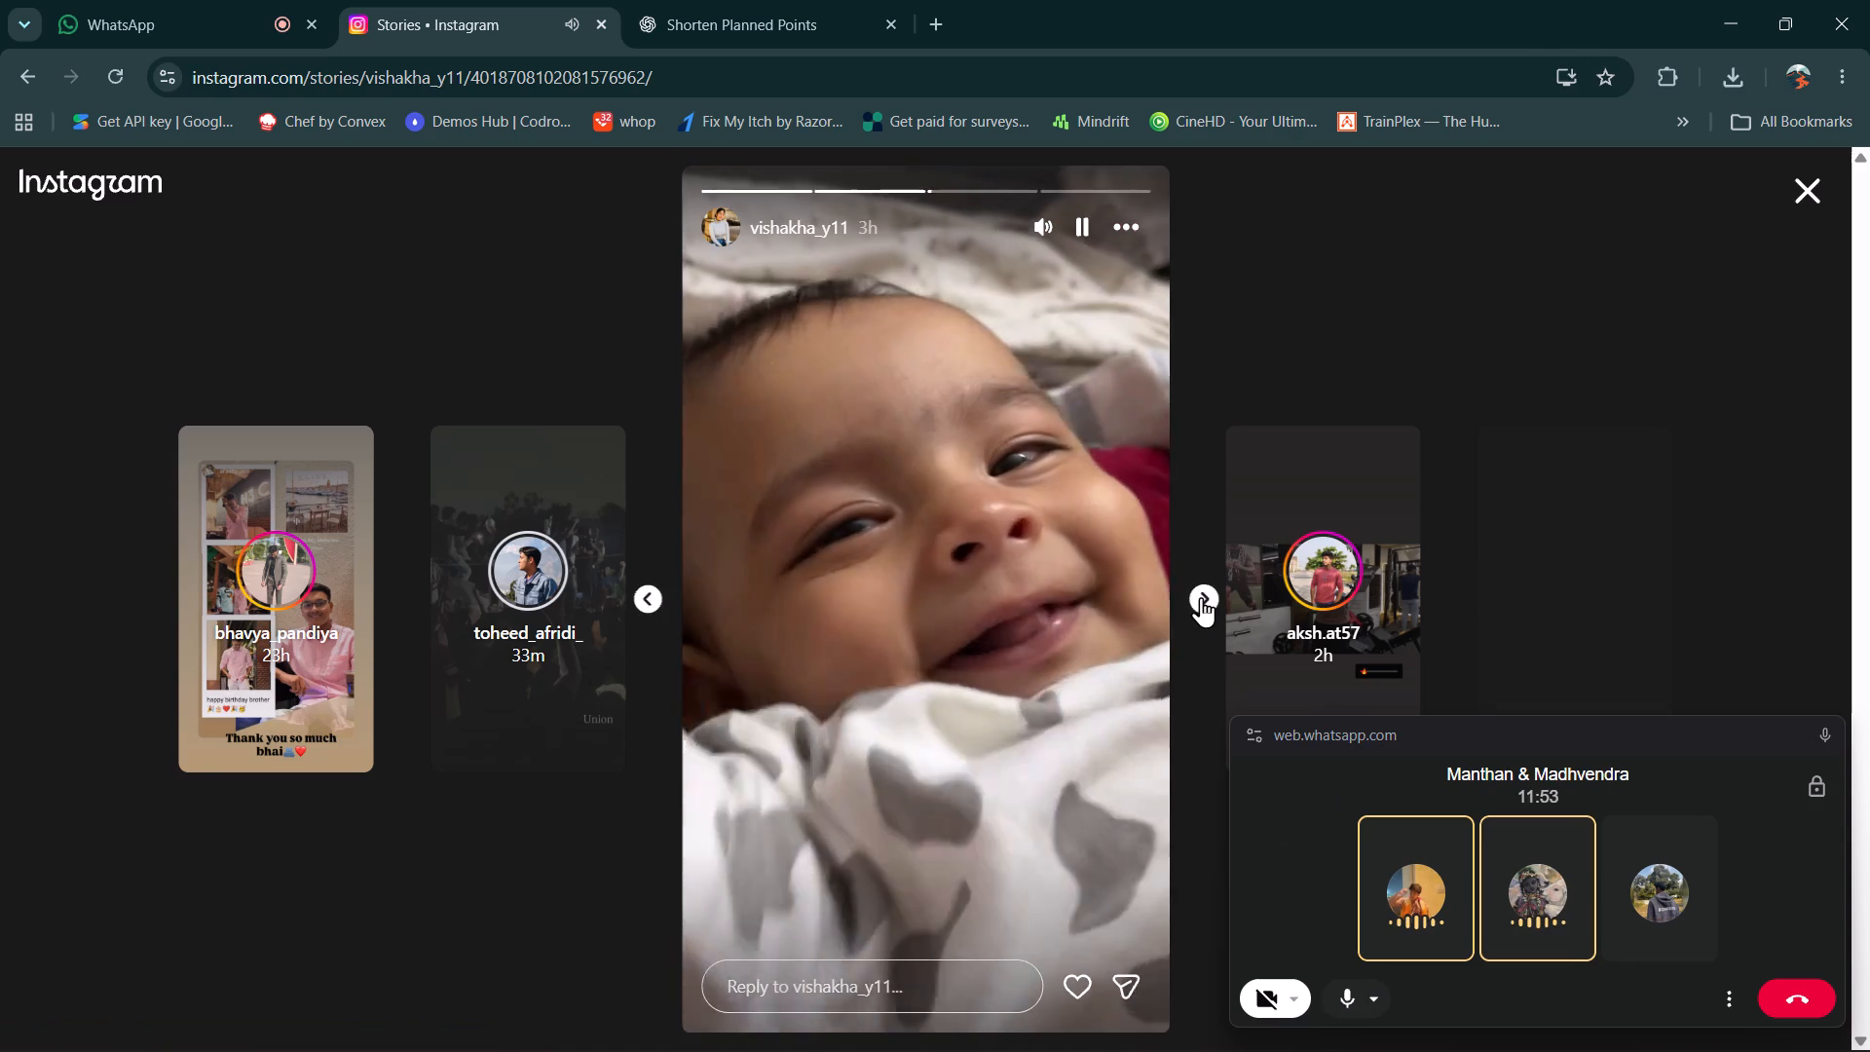
pyautogui.click(1201, 597)
pyautogui.click(1279, 560)
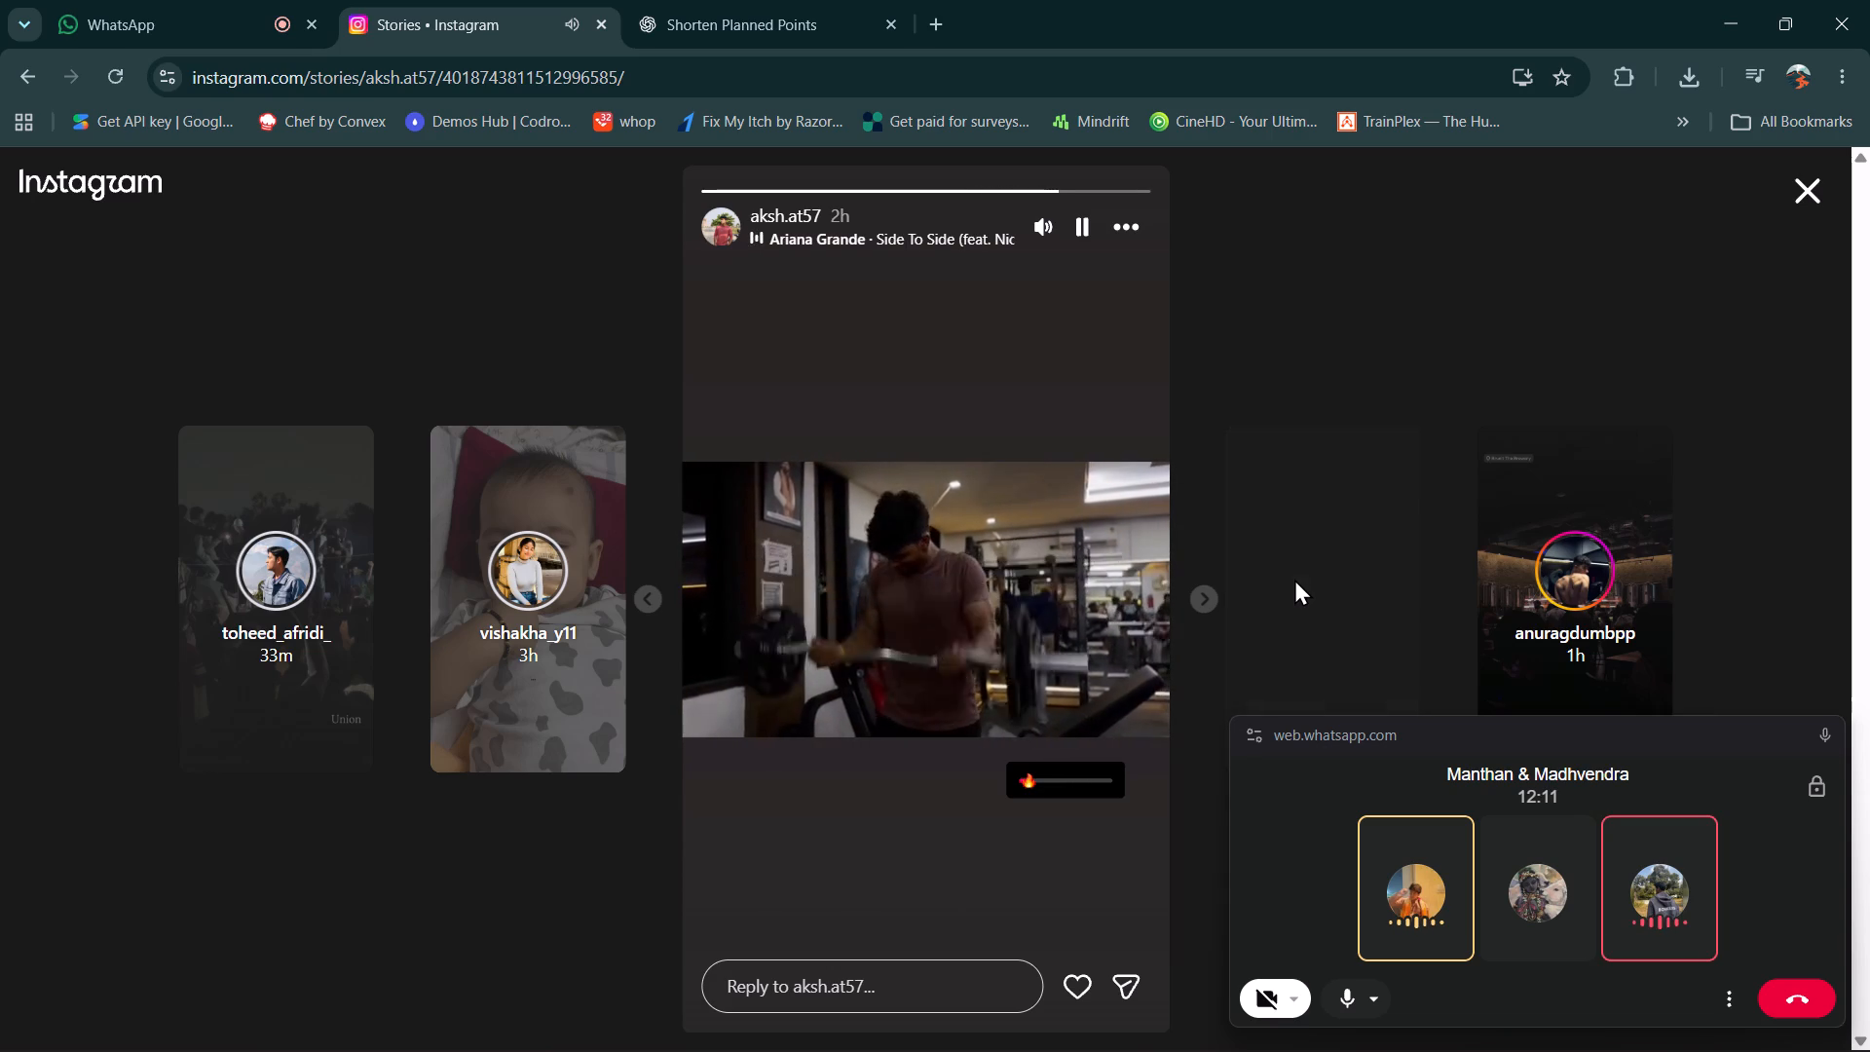
pyautogui.click(1294, 580)
pyautogui.click(1550, 520)
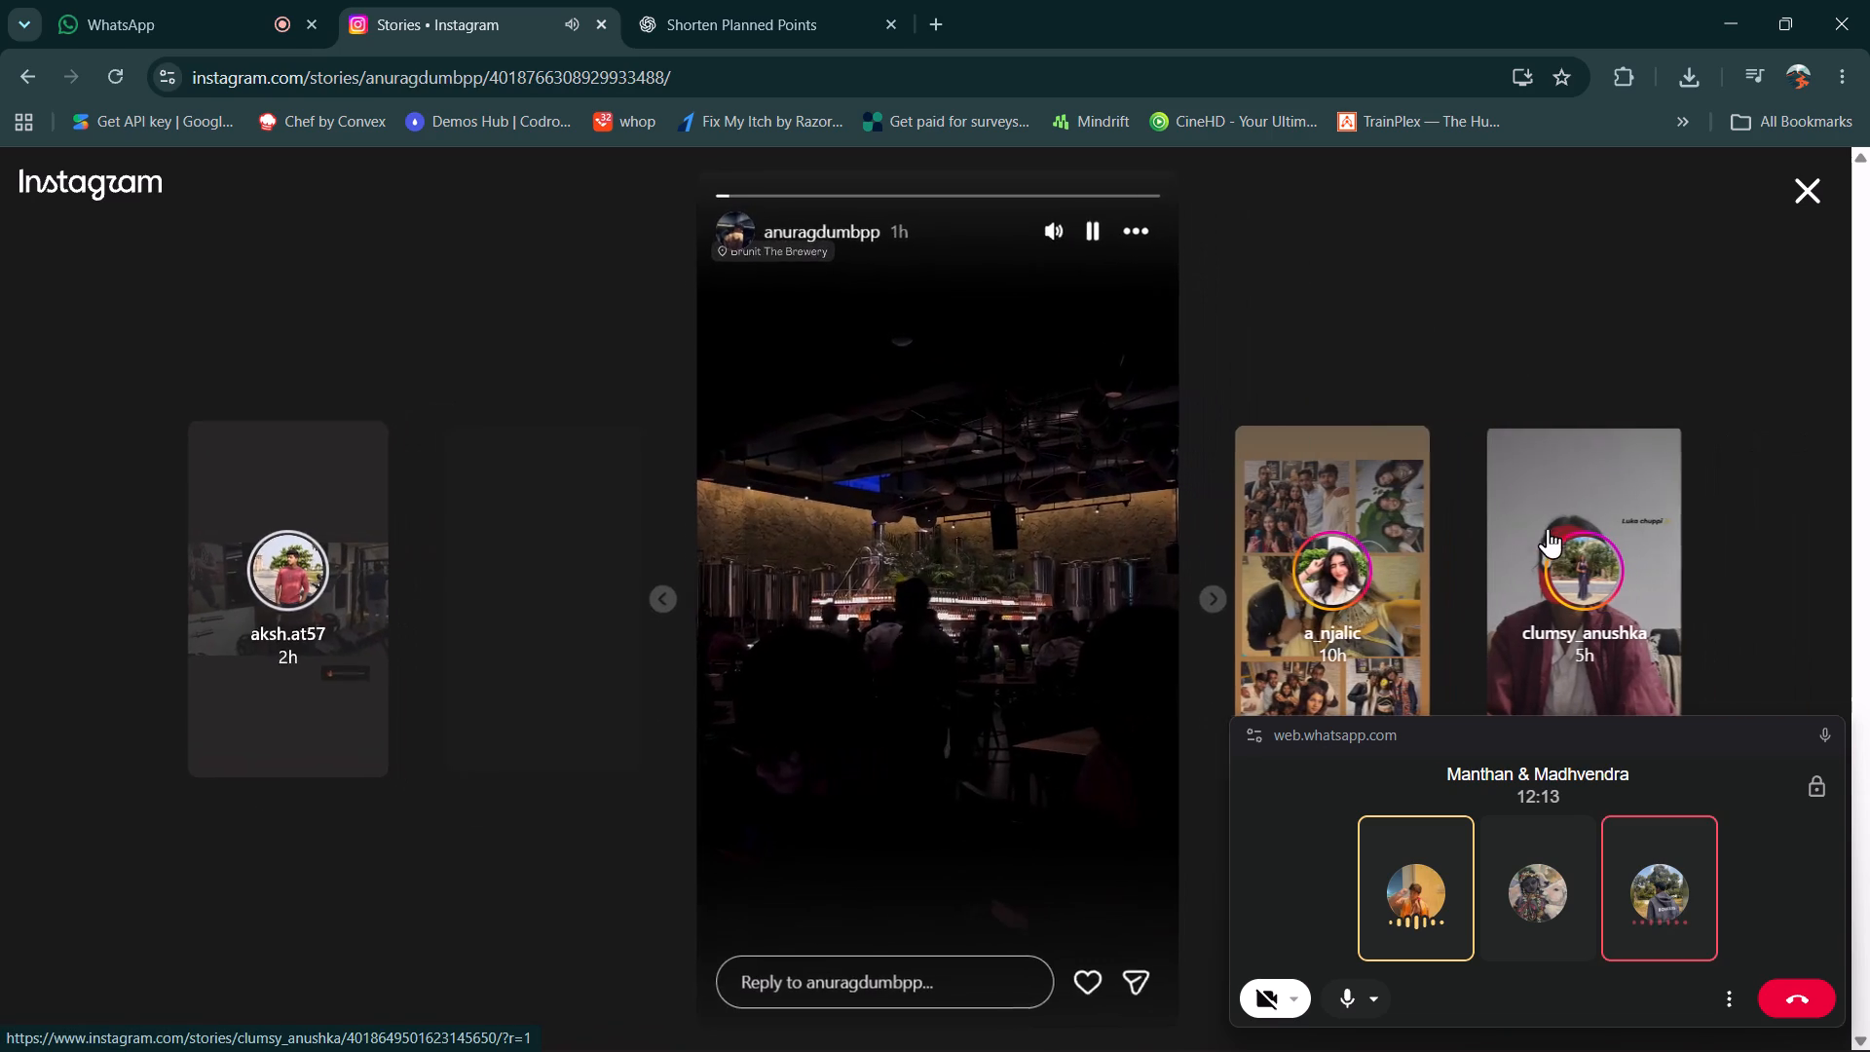
pyautogui.click(1793, 195)
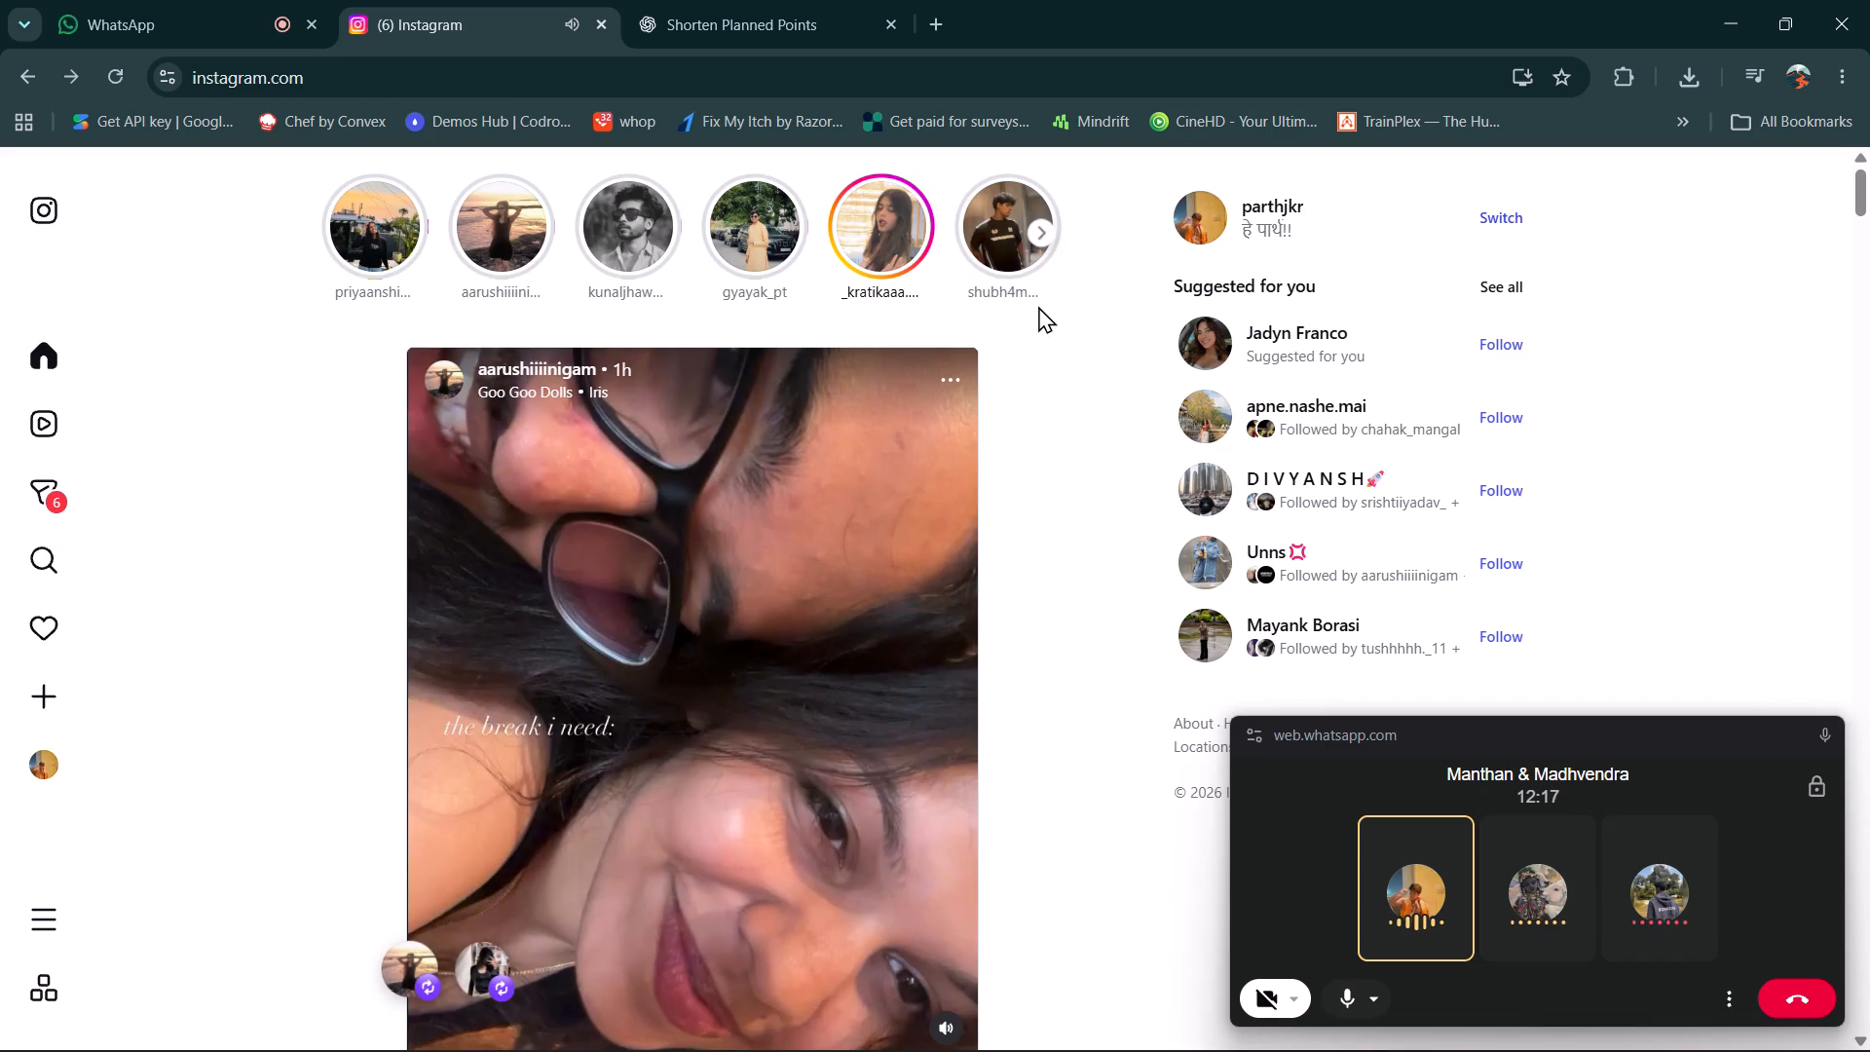
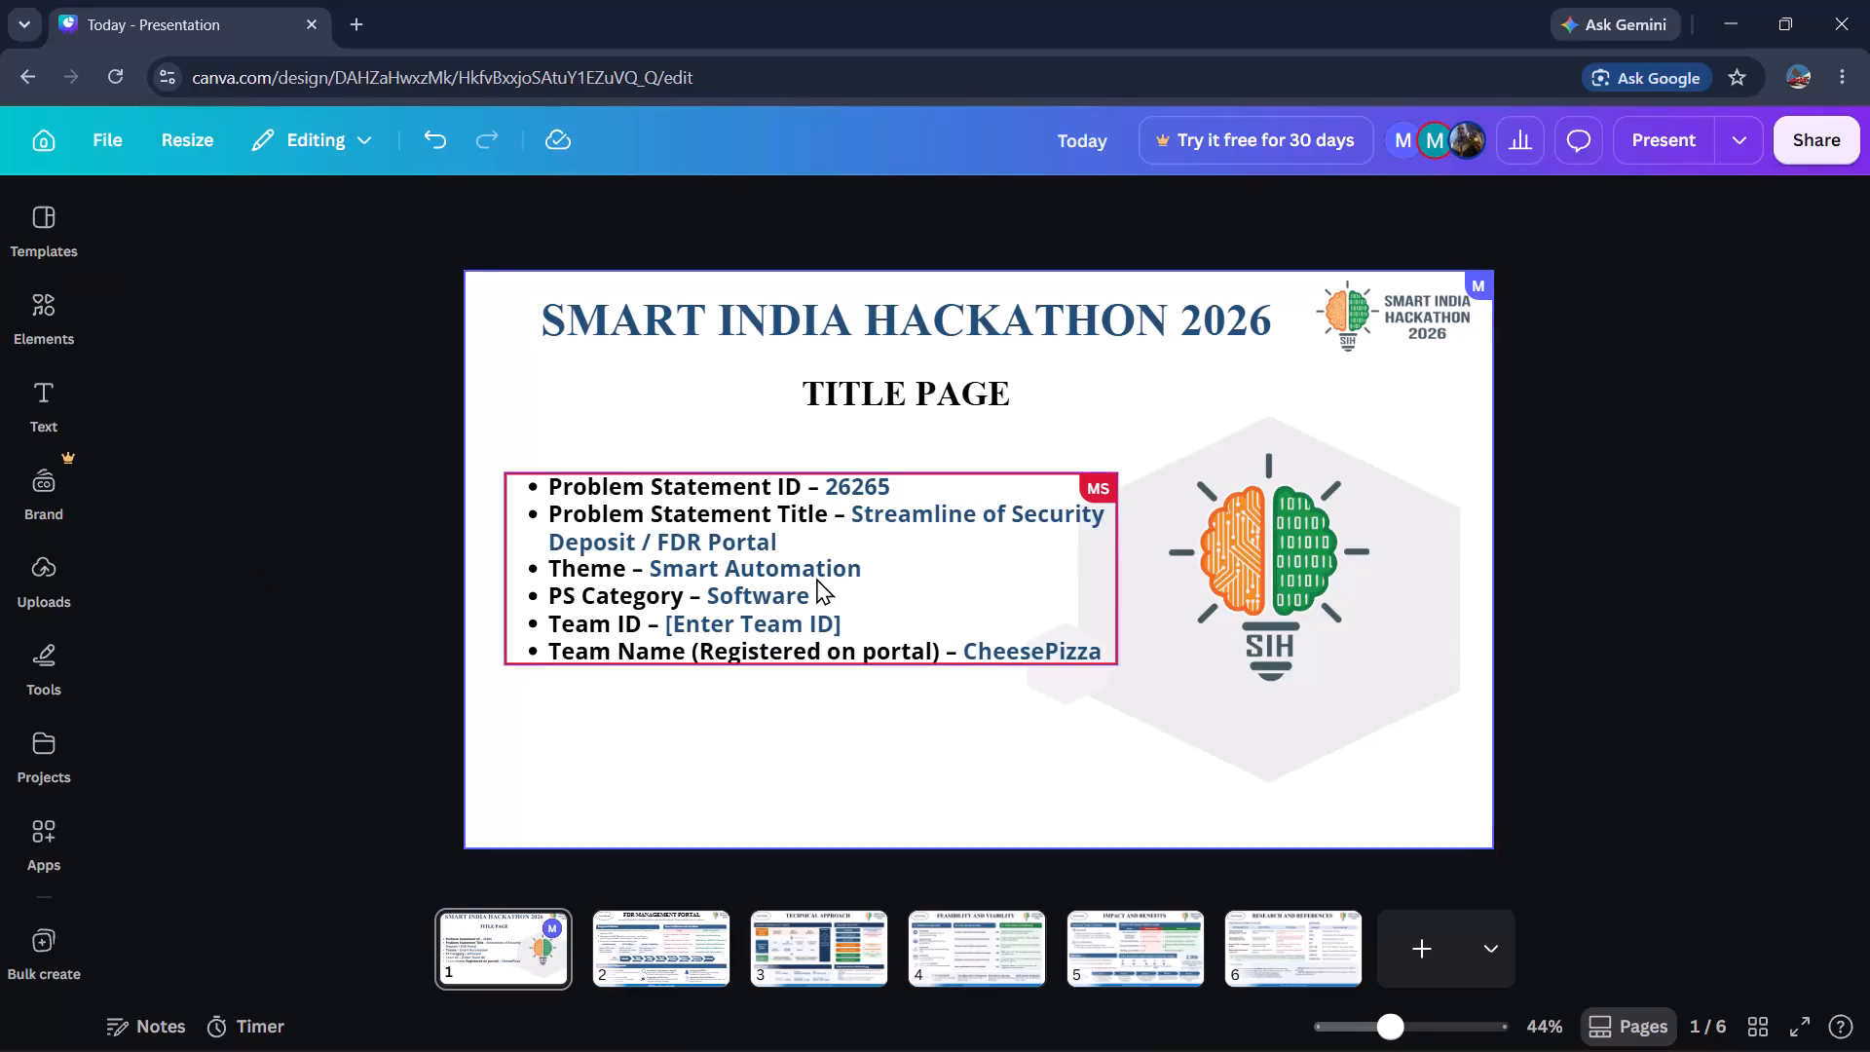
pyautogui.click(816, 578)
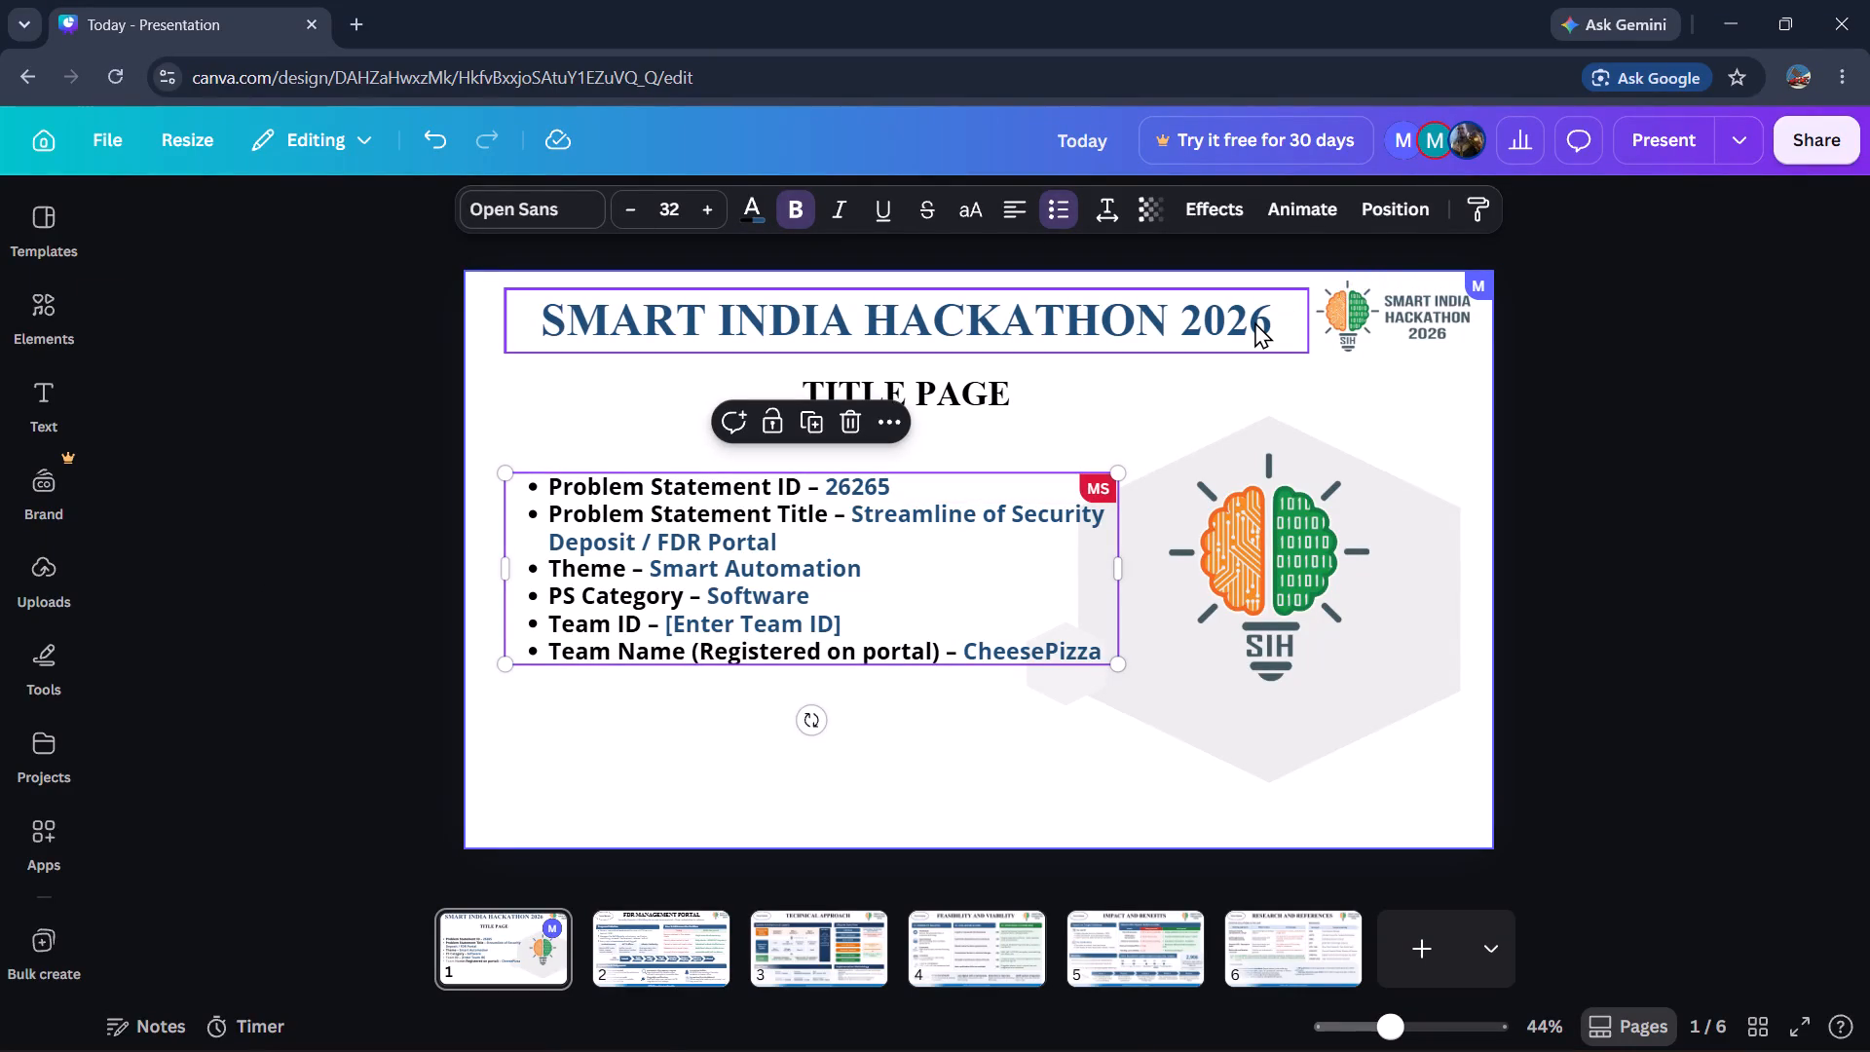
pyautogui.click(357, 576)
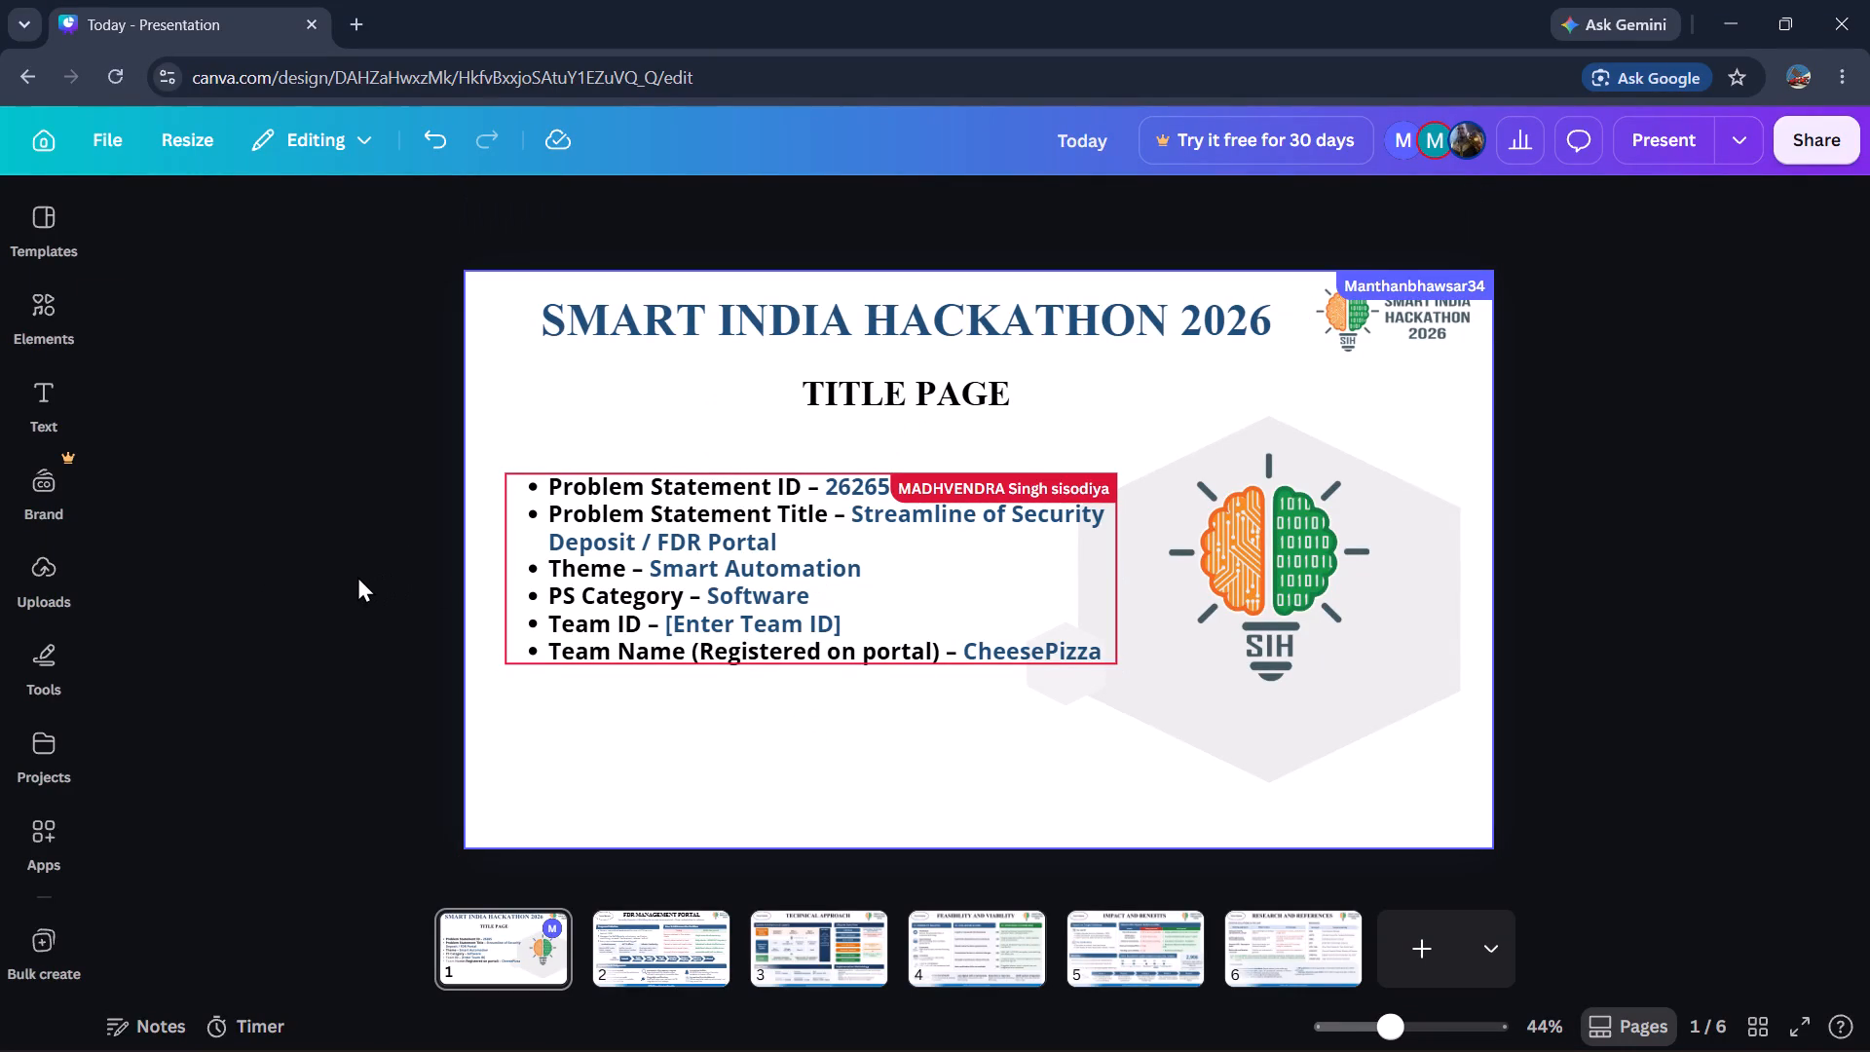
# Browse the previously uploaded images available for the presentation.
pyautogui.click(63, 565)
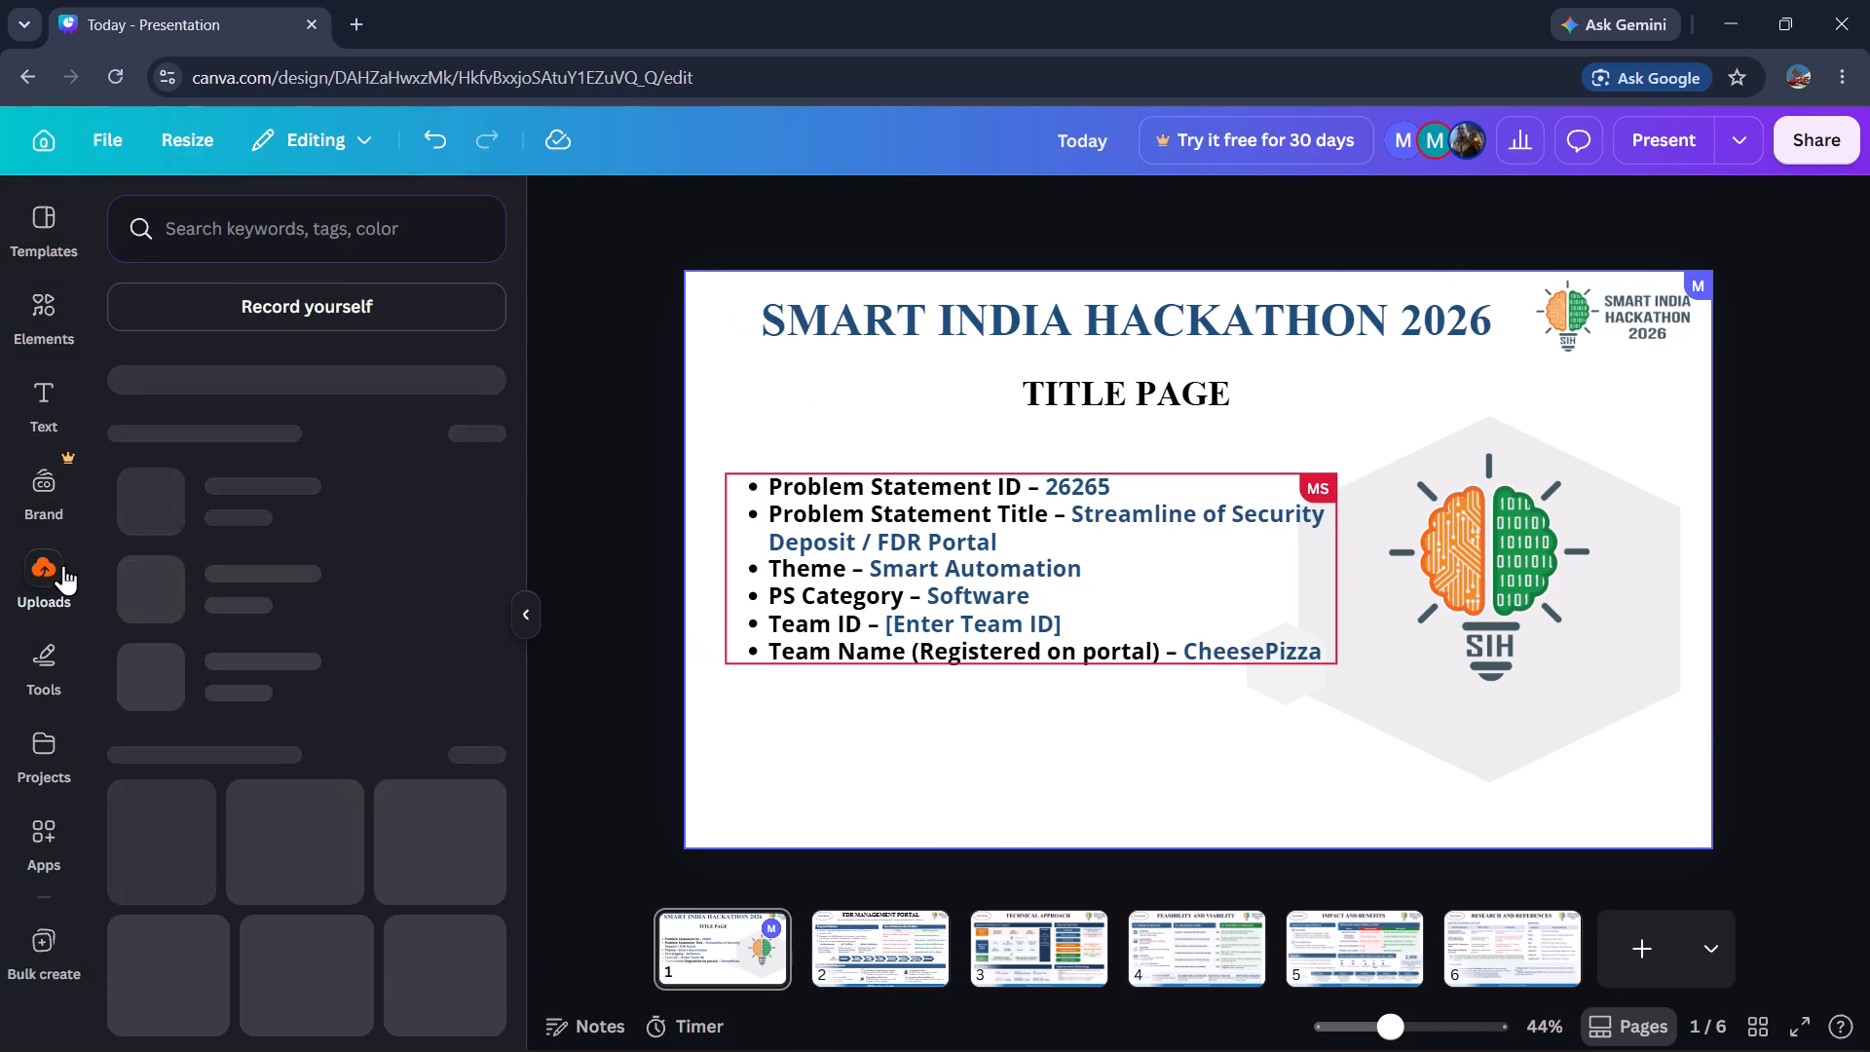
pyautogui.scroll(-2, 294, 515)
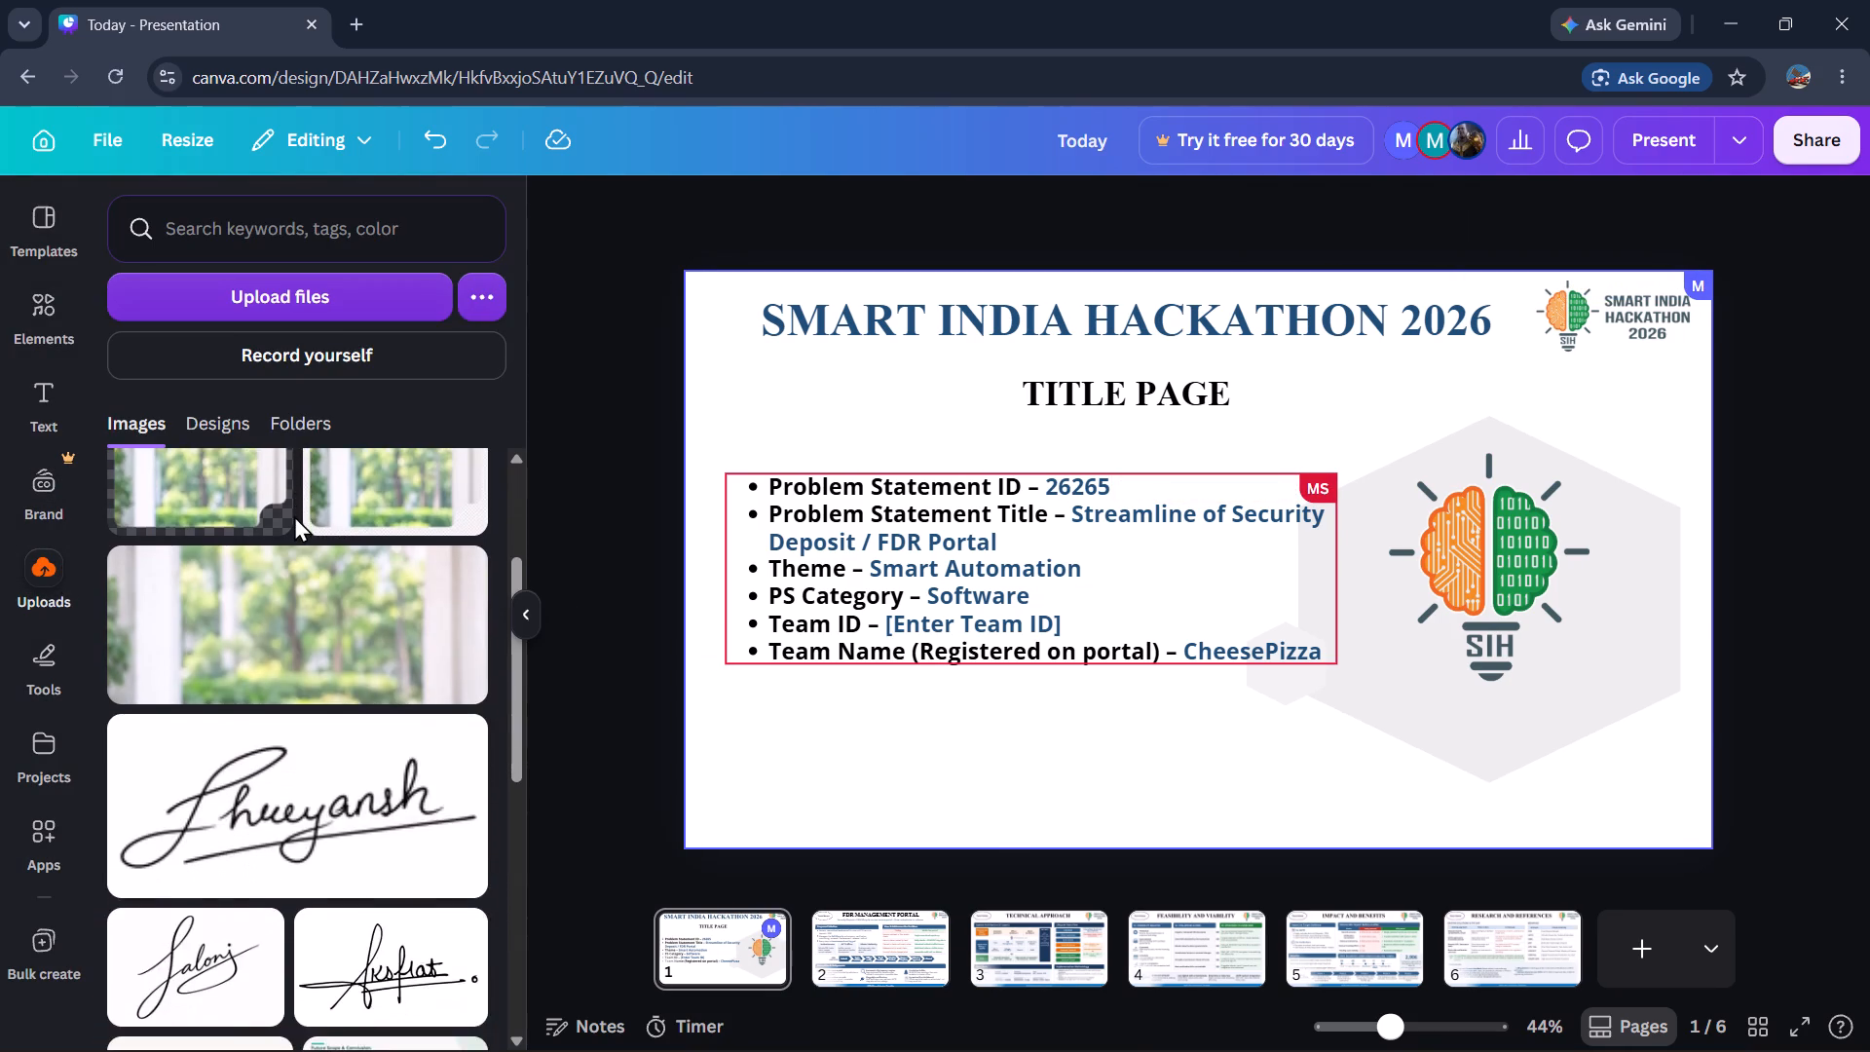
# Get the Canva Chrome Extension offered above the uploaded images and add it to Chrome from the Chrome Web Store.
pyautogui.scroll(-9, 294, 515)
pyautogui.scroll(6, 294, 515)
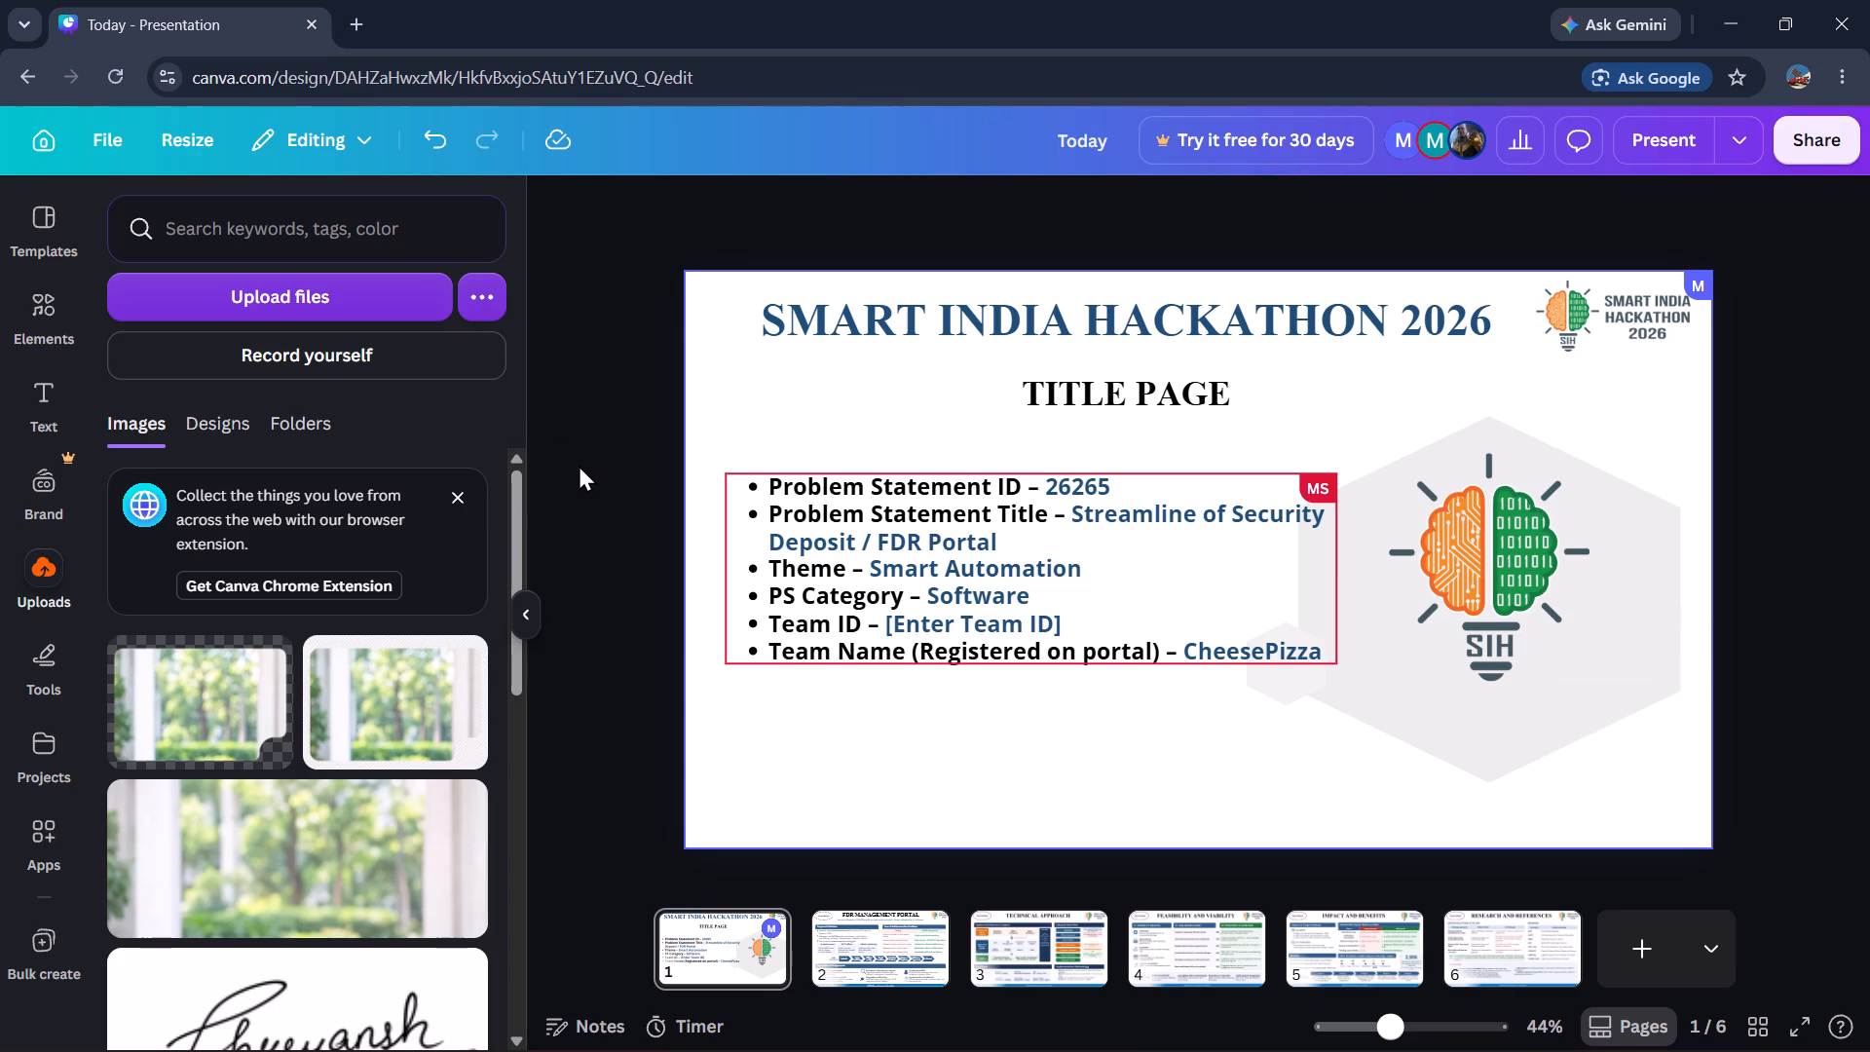
pyautogui.click(338, 580)
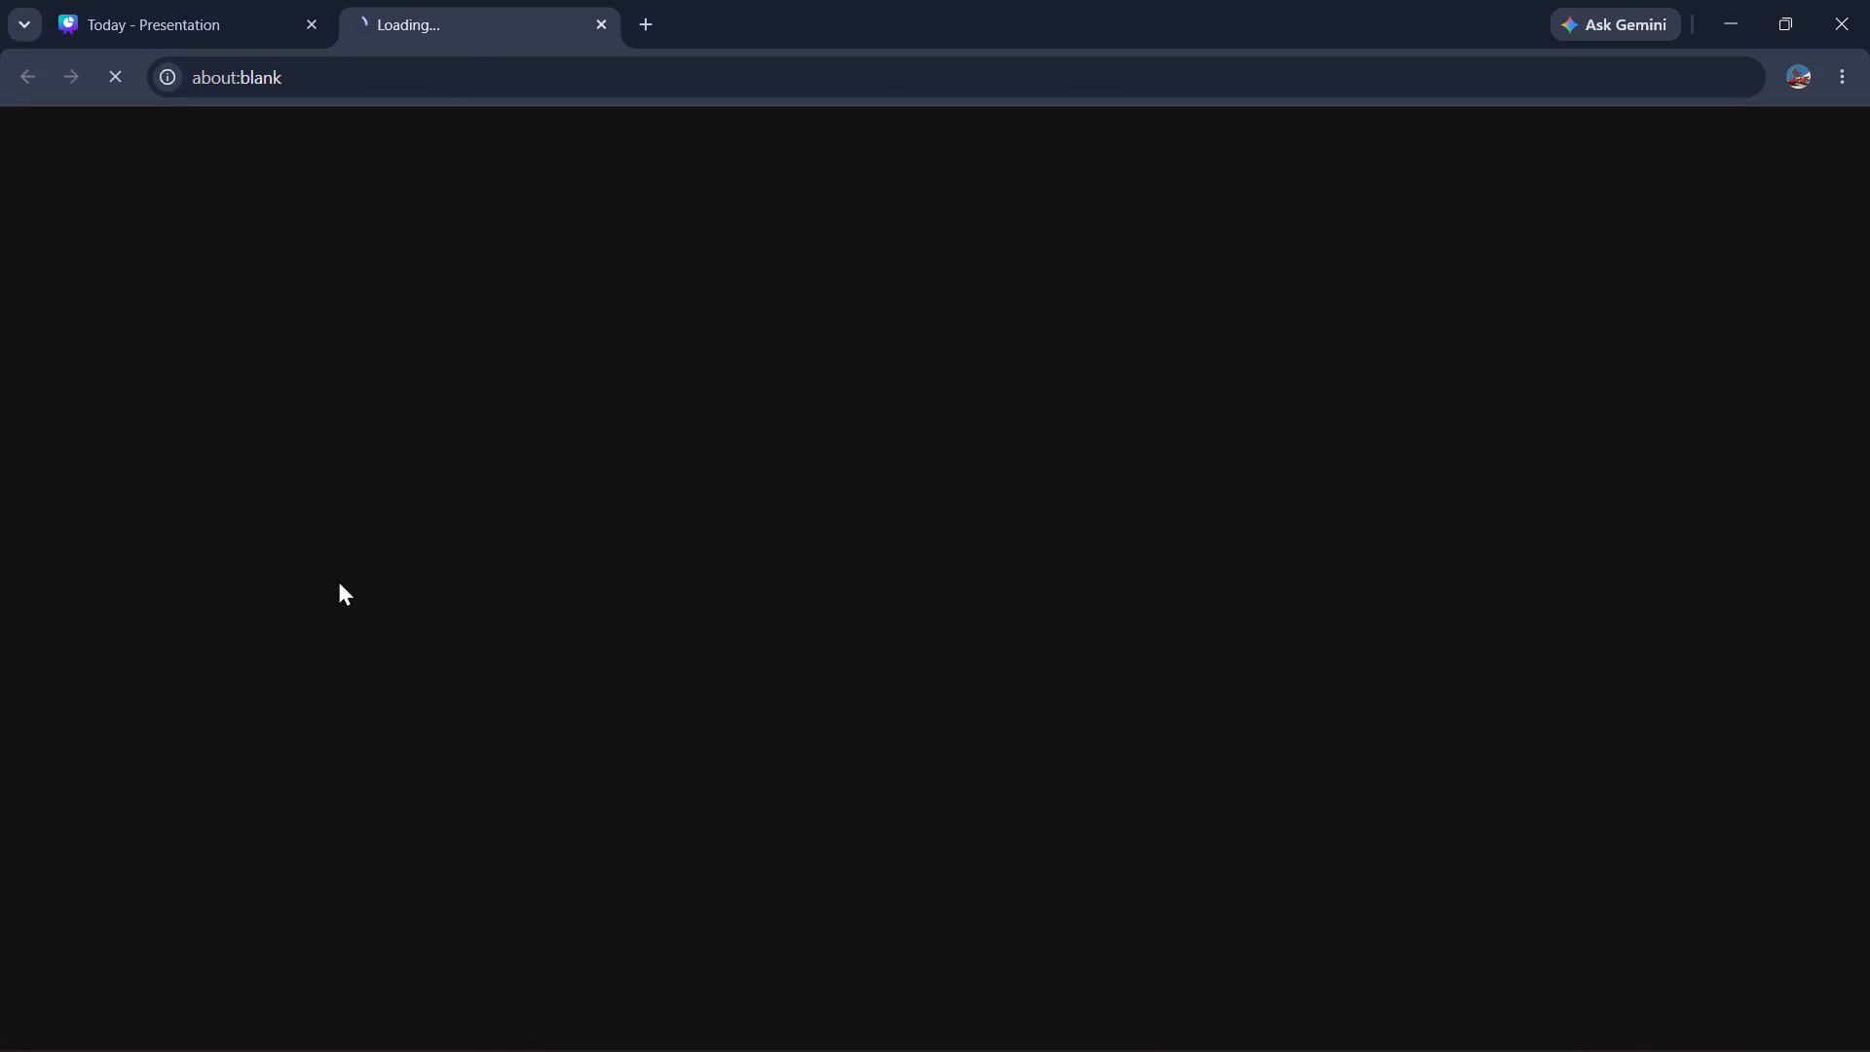
pyautogui.click(291, 0)
pyautogui.click(439, 0)
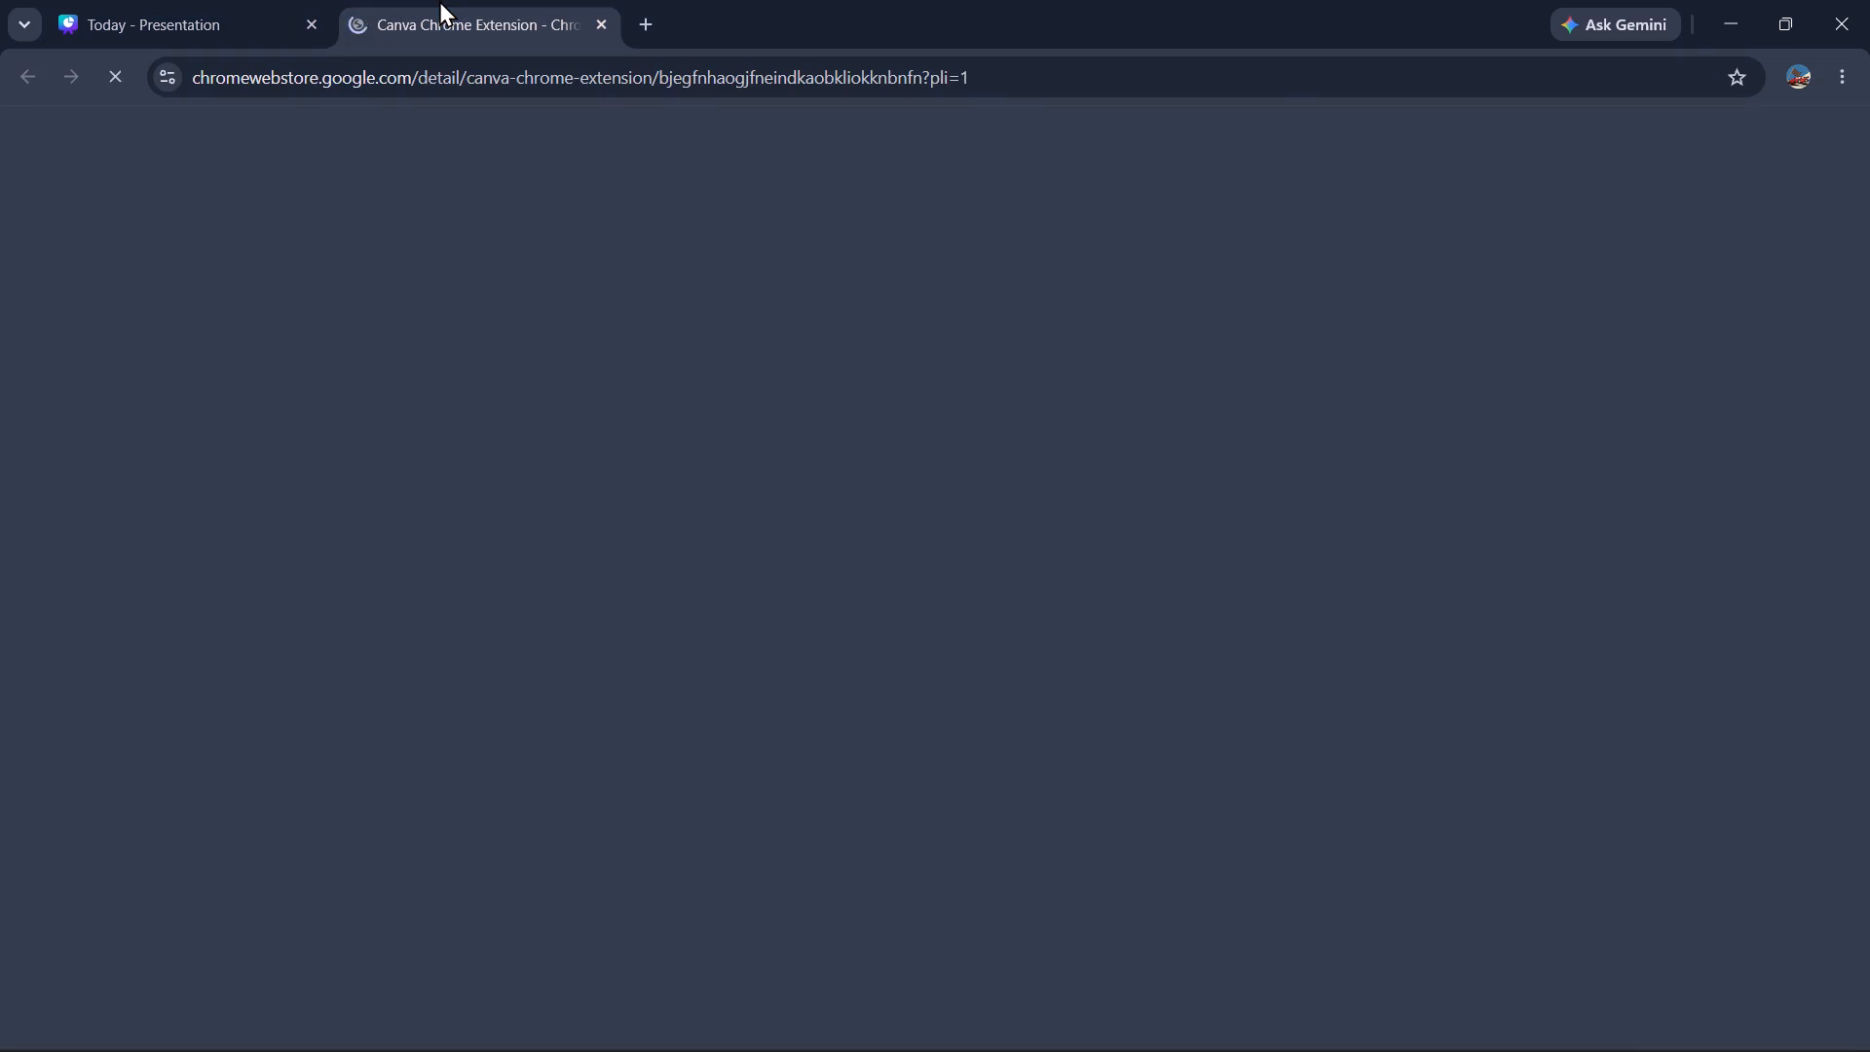
pyautogui.click(1452, 305)
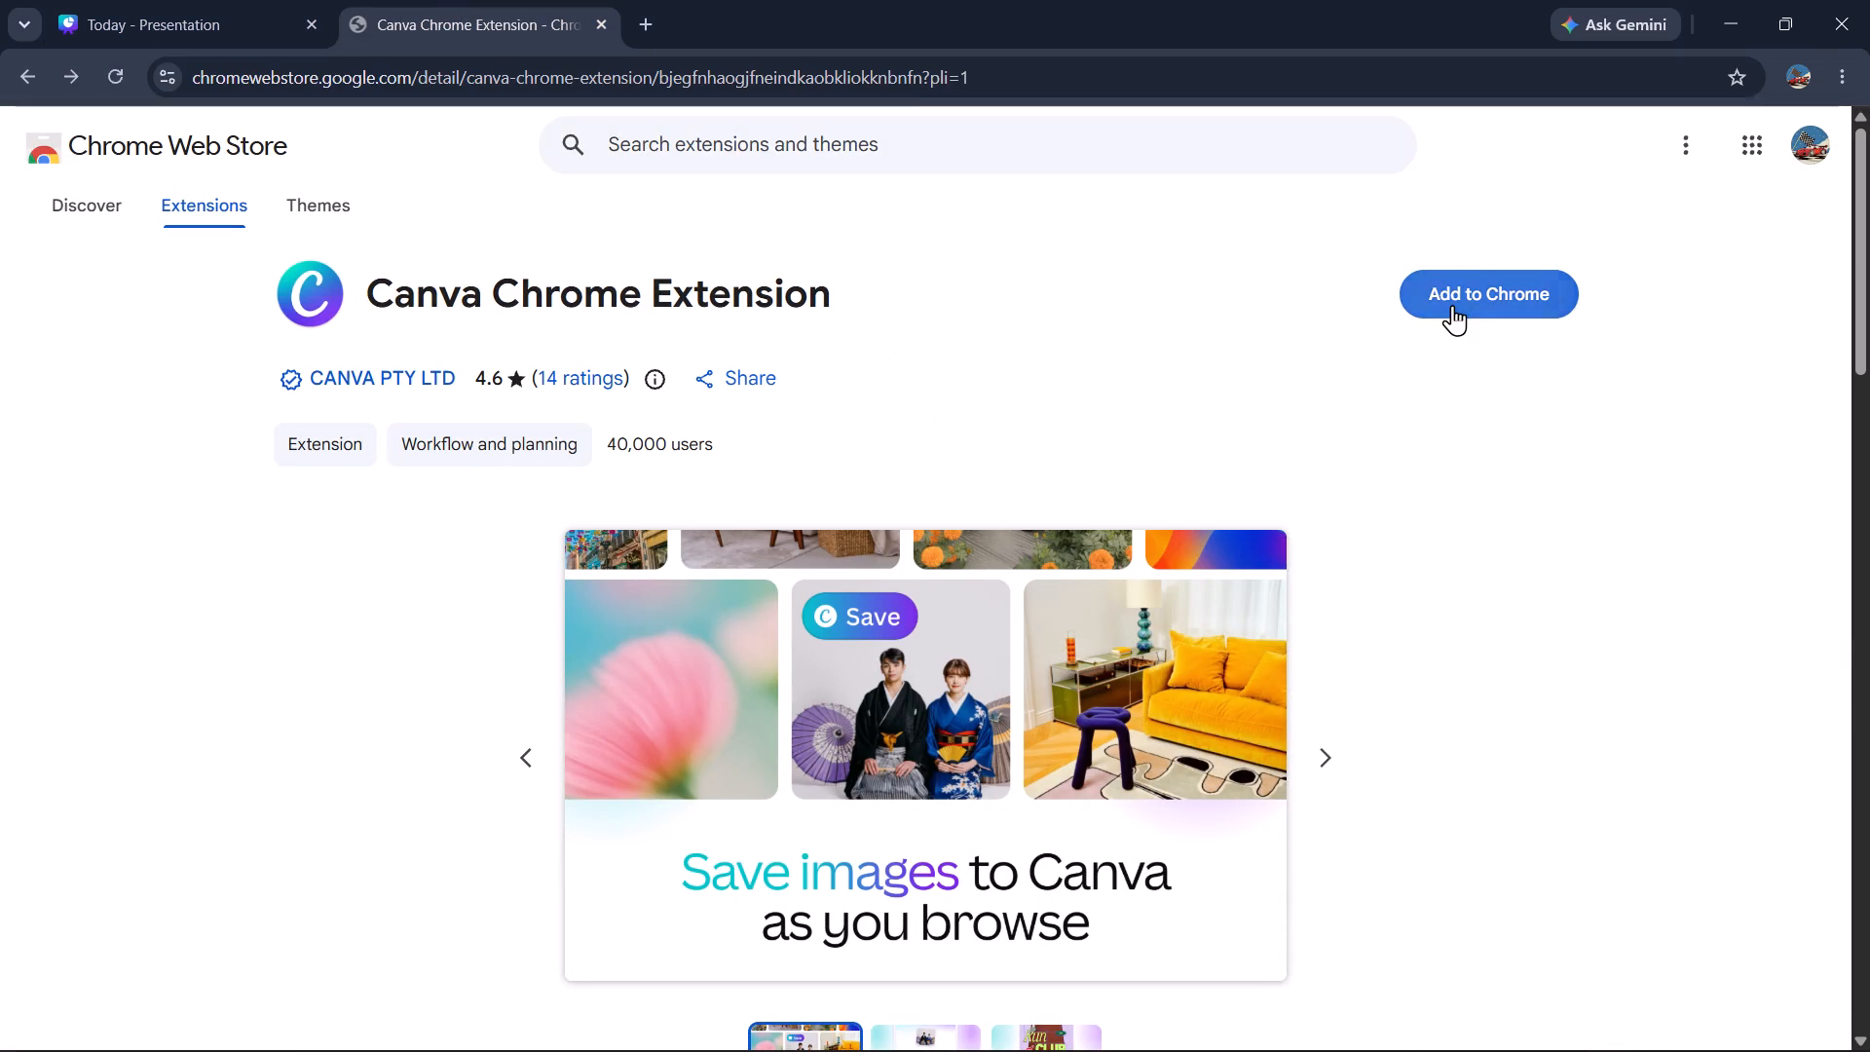
pyautogui.click(1017, 295)
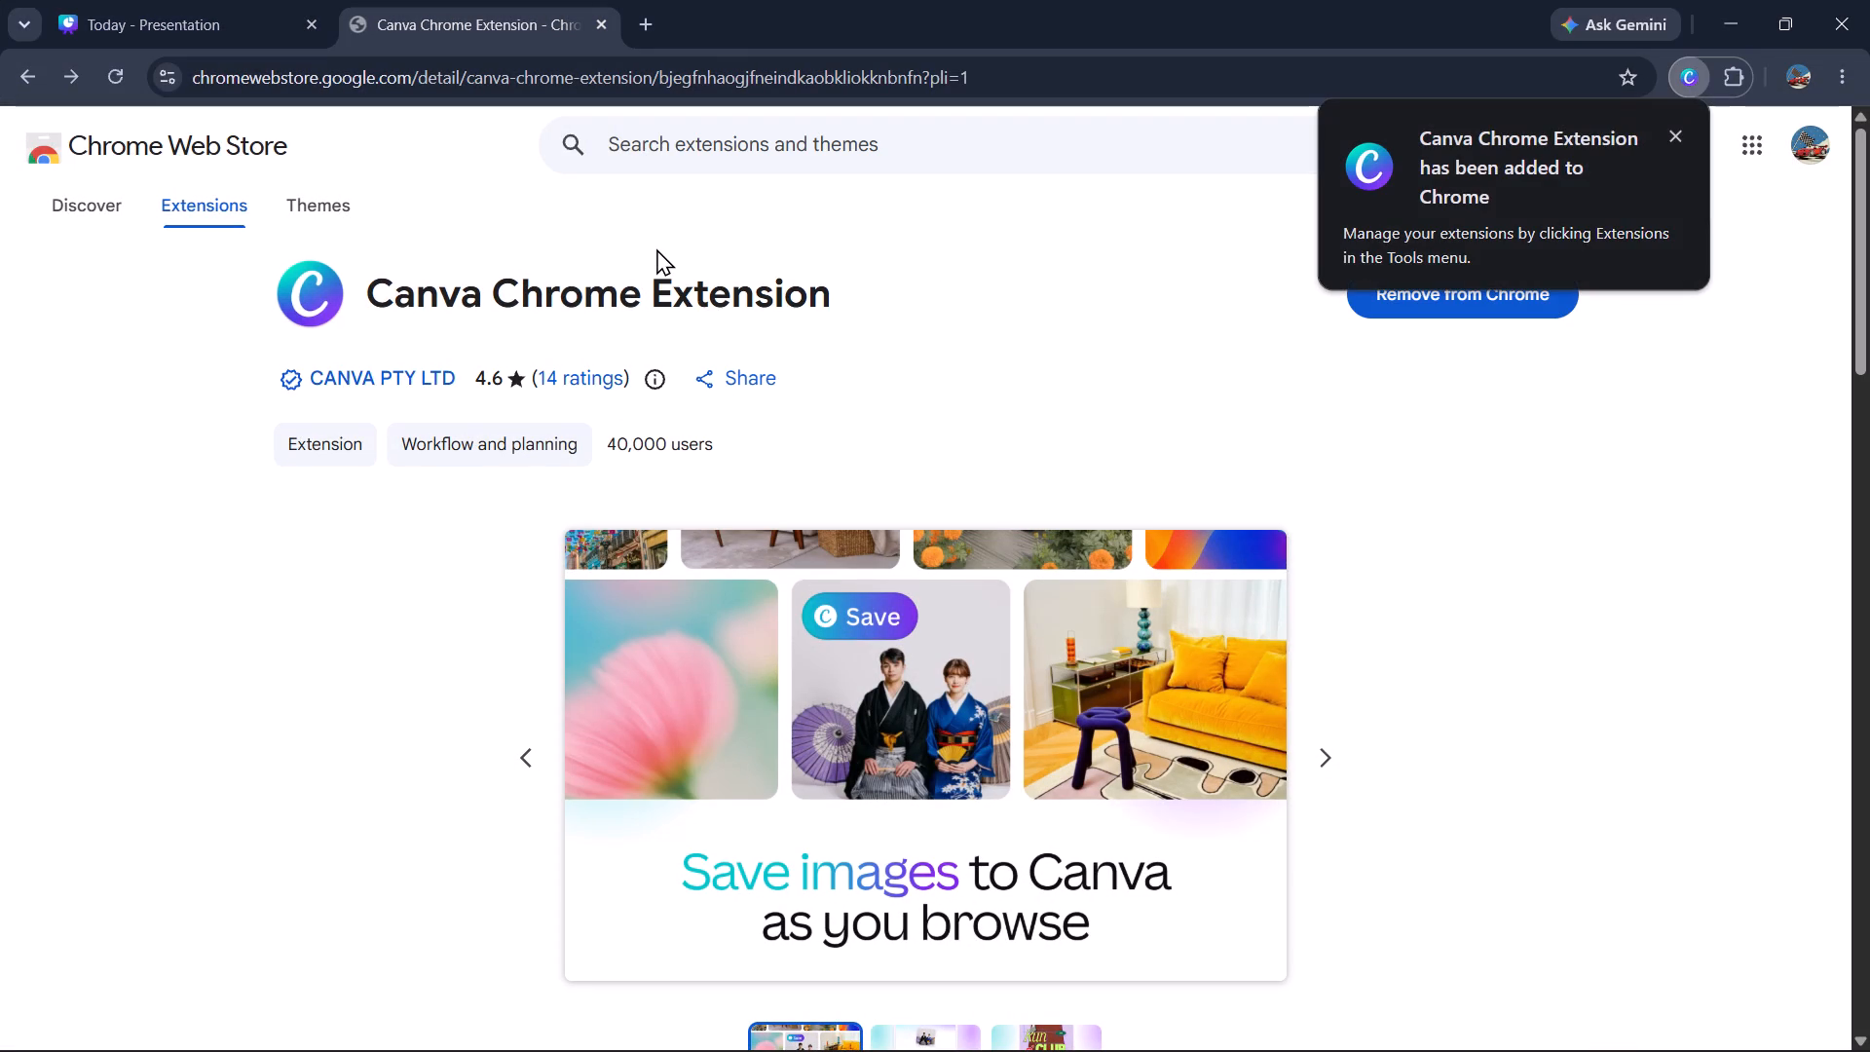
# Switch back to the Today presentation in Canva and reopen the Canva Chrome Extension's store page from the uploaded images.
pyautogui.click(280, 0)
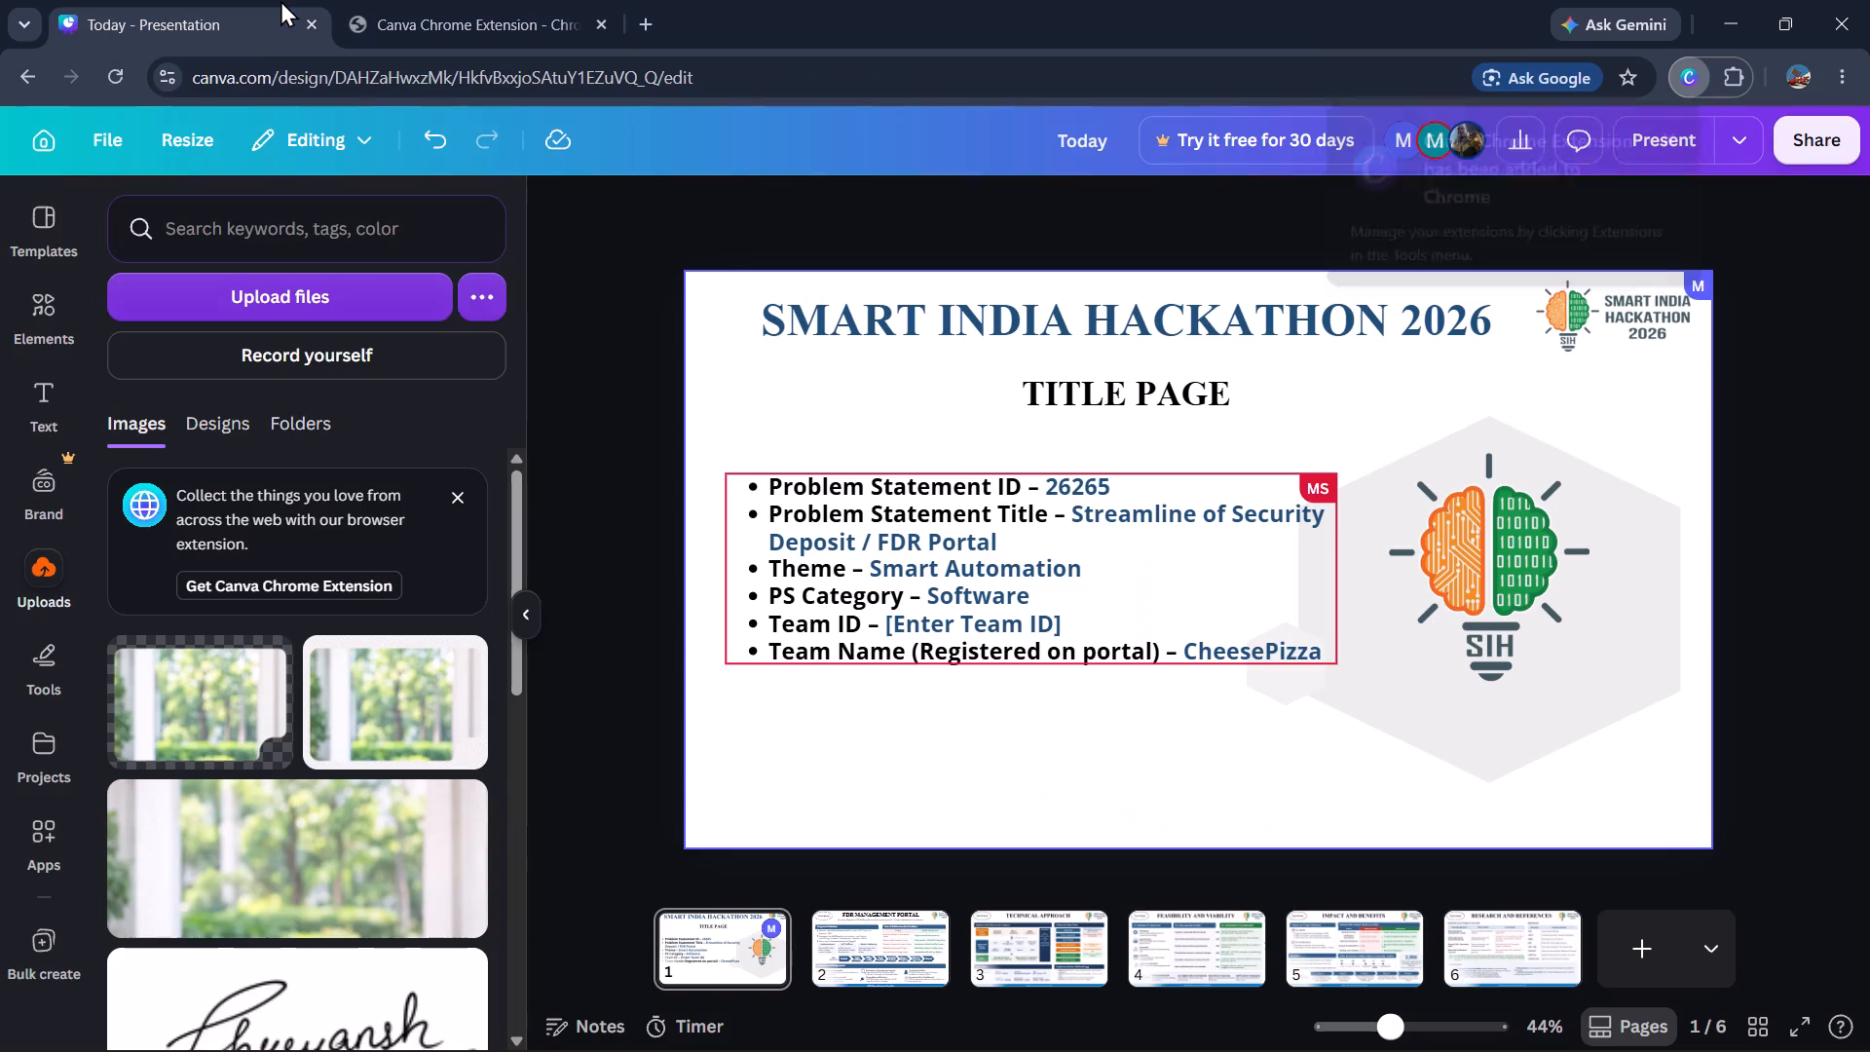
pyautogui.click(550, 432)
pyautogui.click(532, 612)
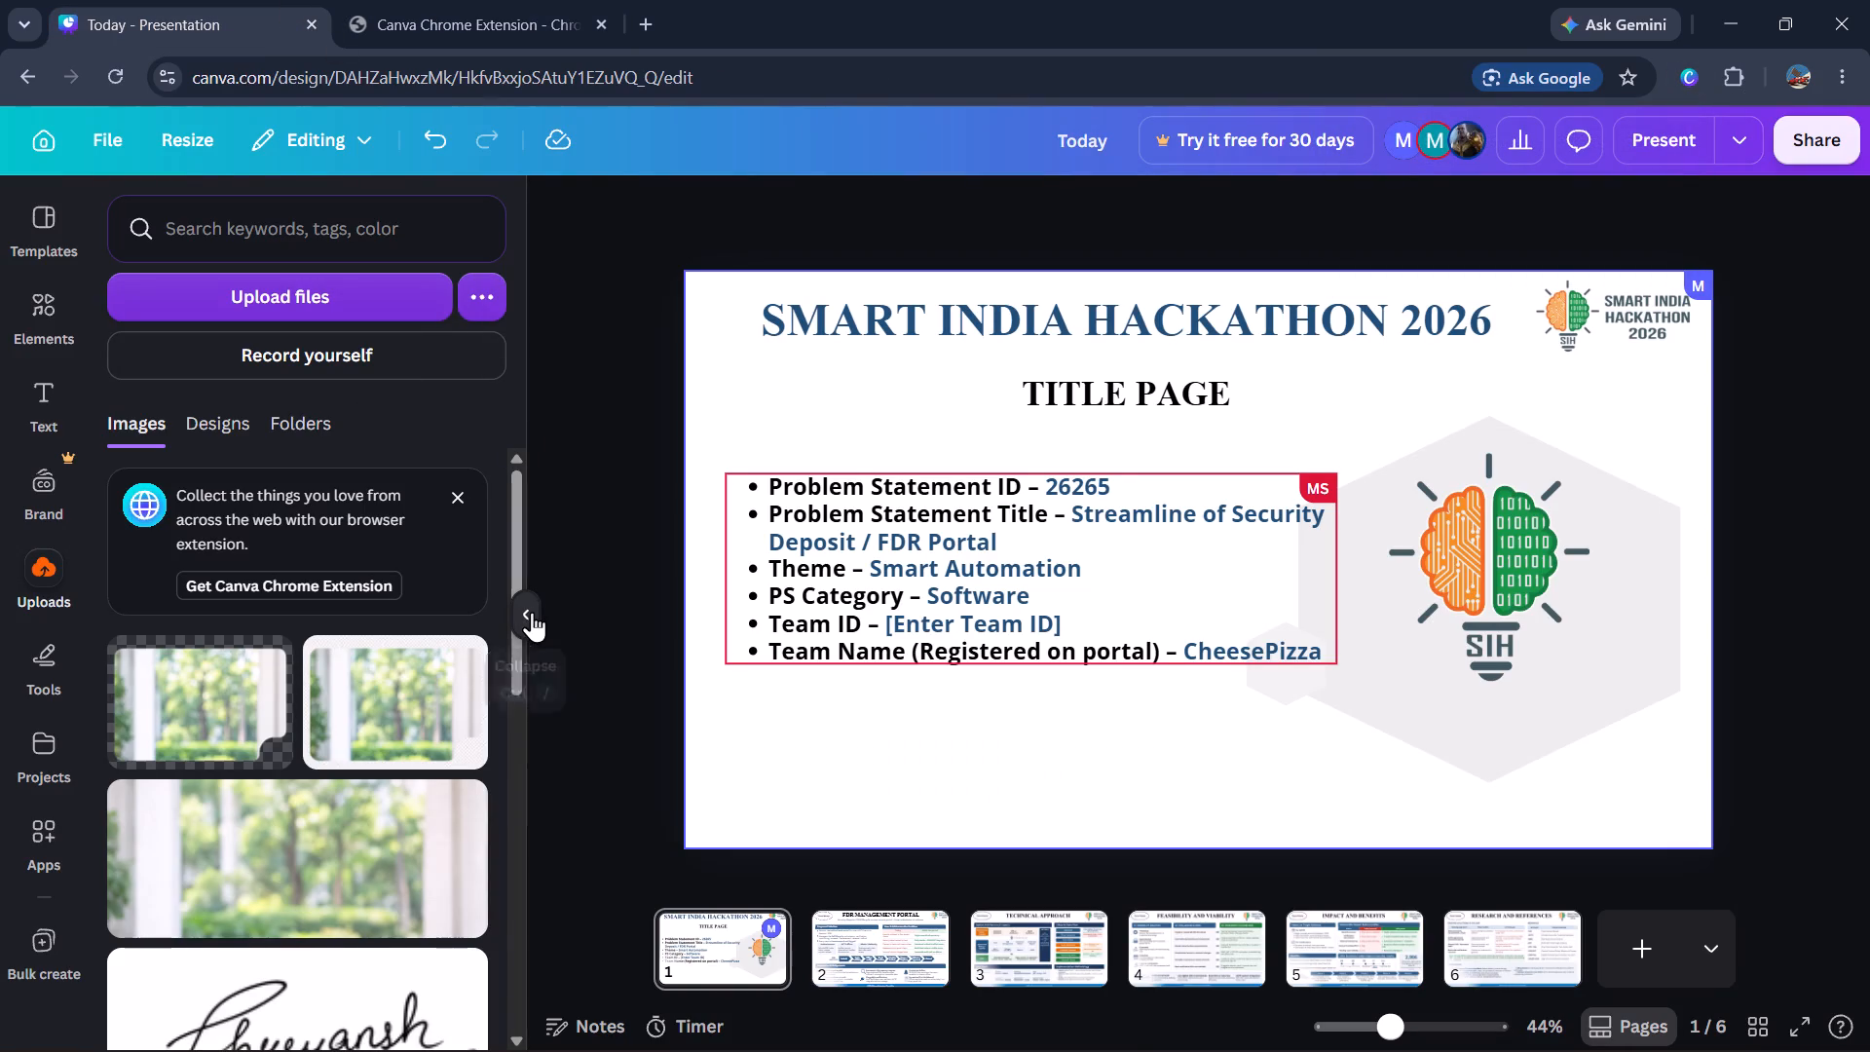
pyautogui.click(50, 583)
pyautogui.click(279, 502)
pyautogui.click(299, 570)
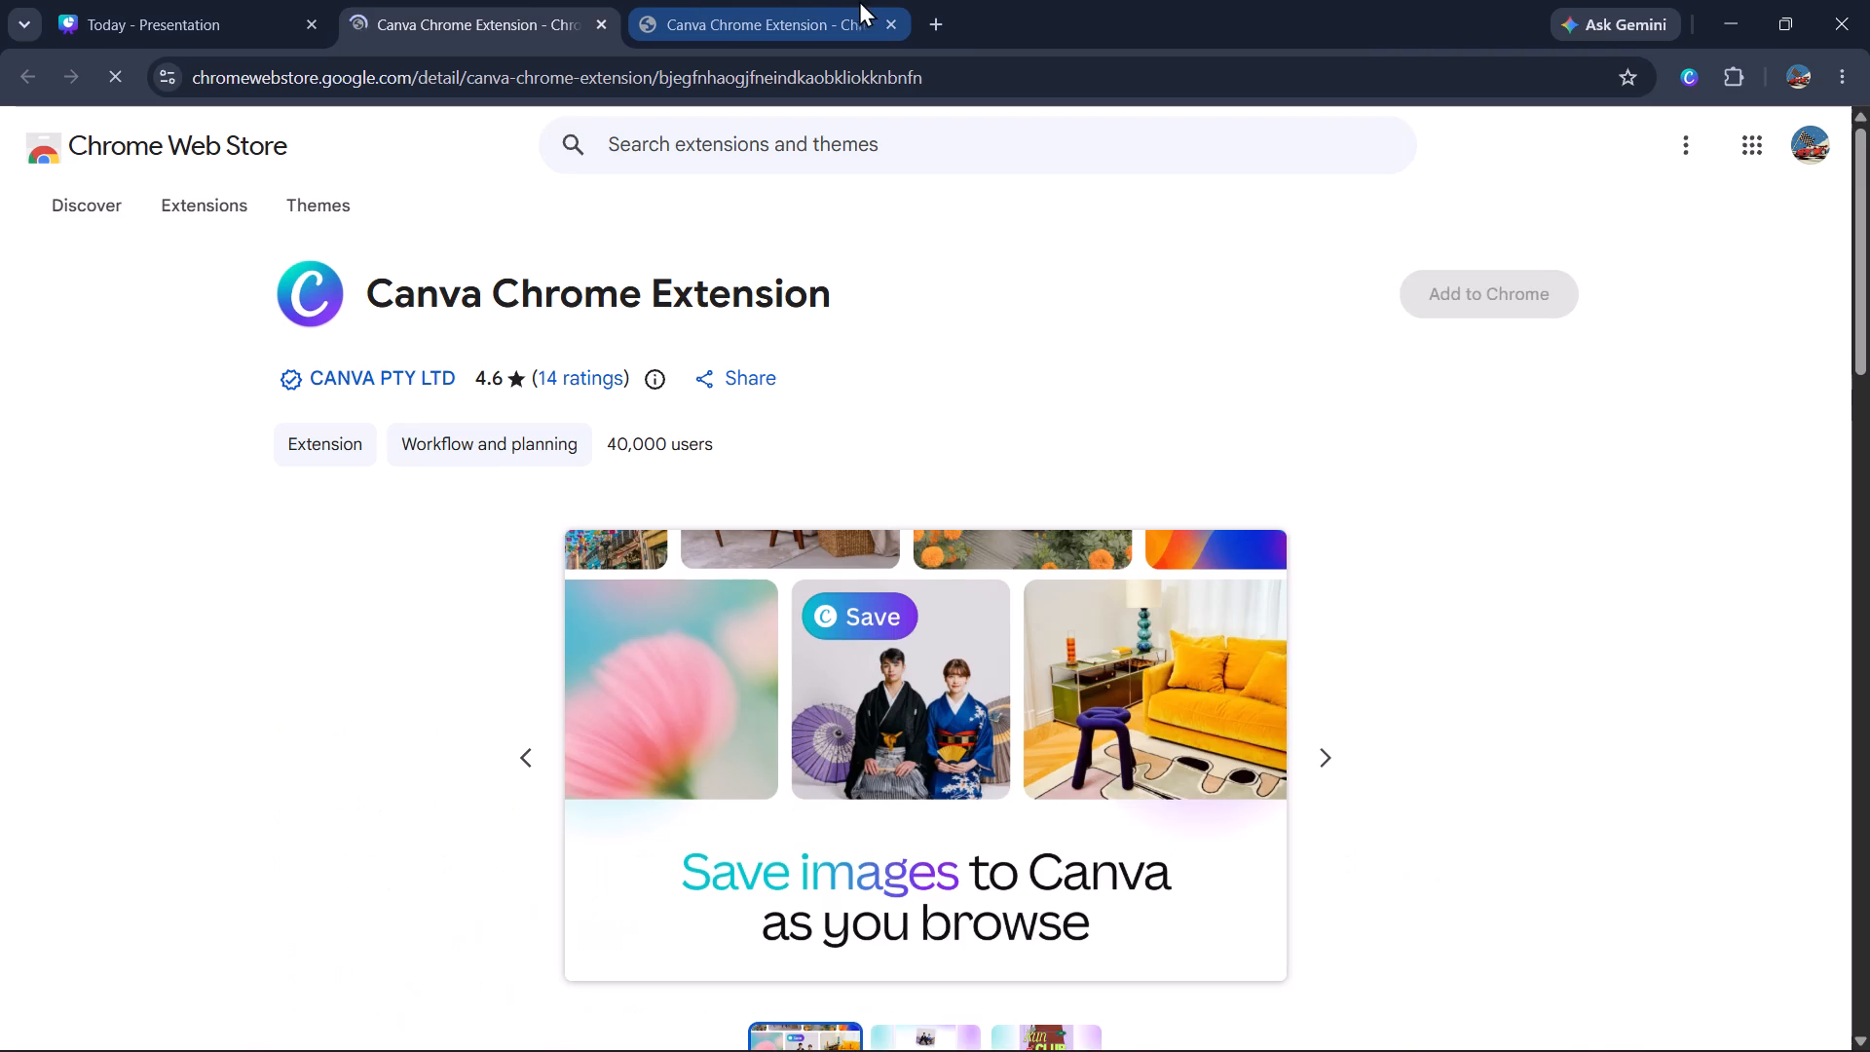
# Close both Canva Chrome Extension store pages and return to the presentation's Title Page.
pyautogui.click(889, 27)
pyautogui.click(600, 20)
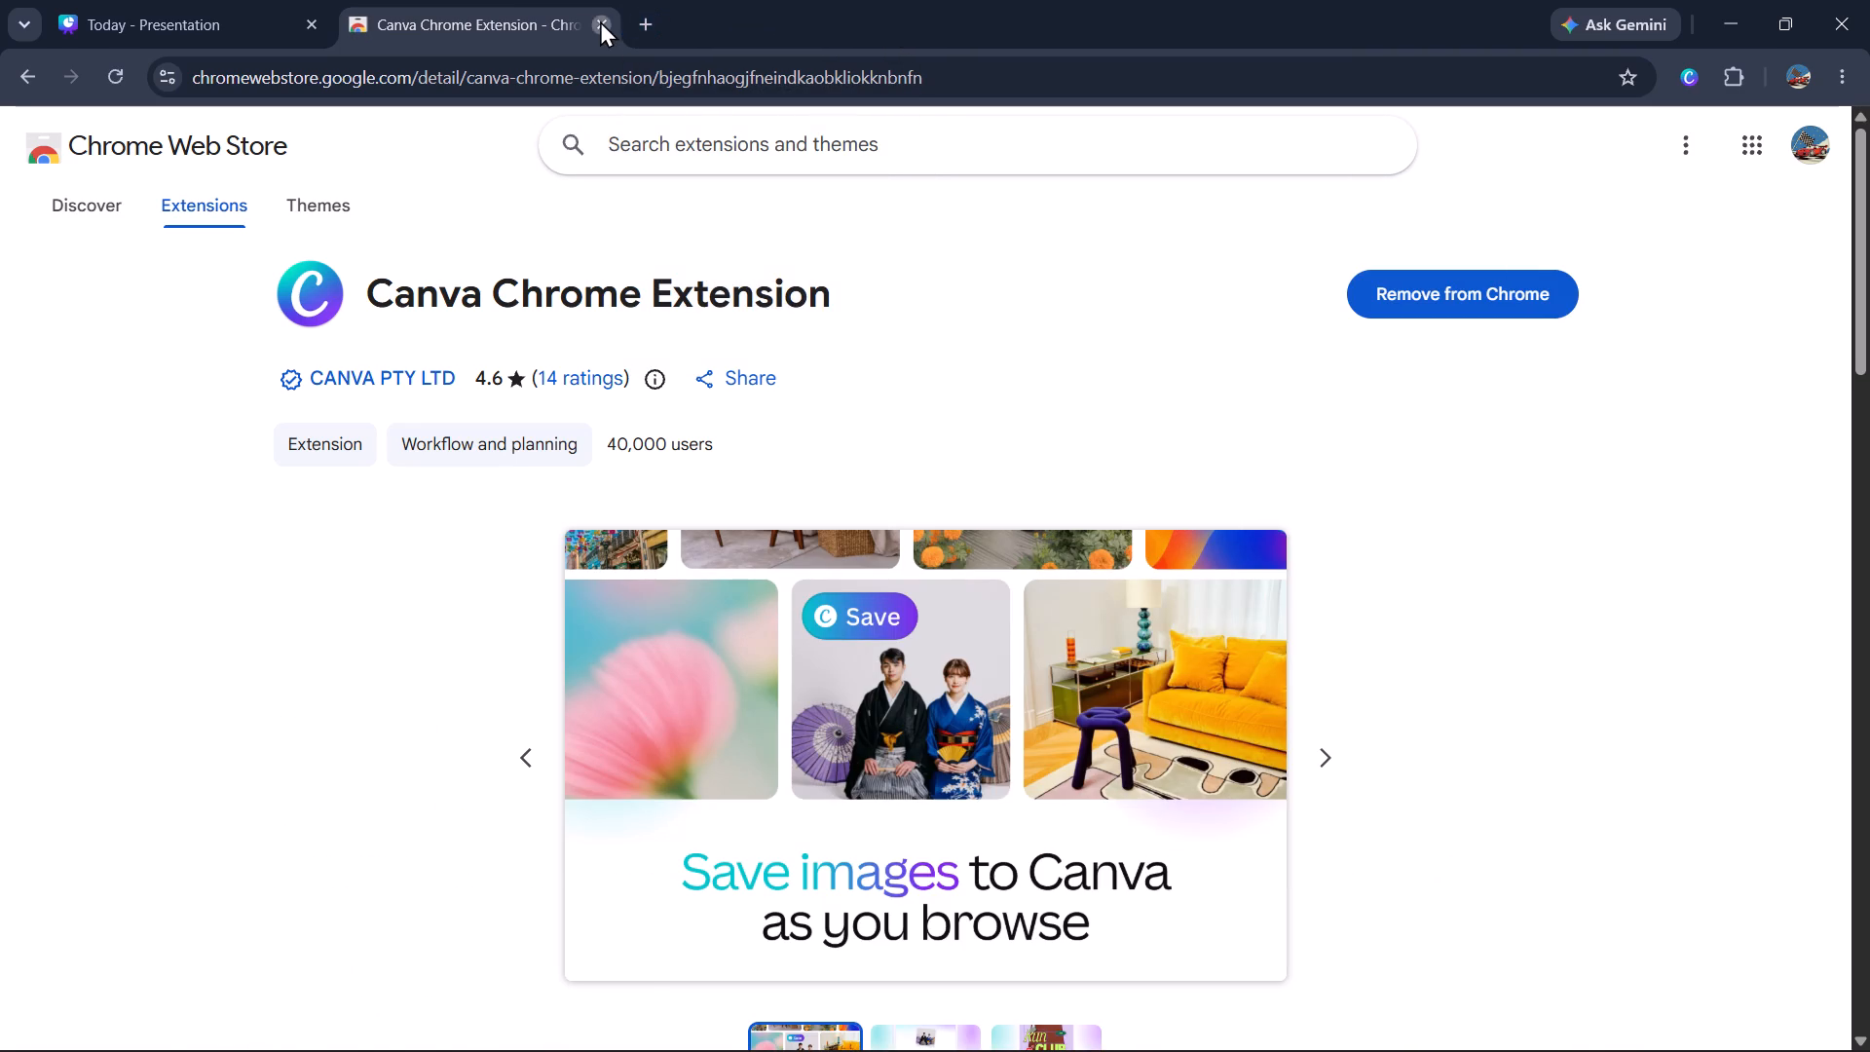
pyautogui.click(617, 494)
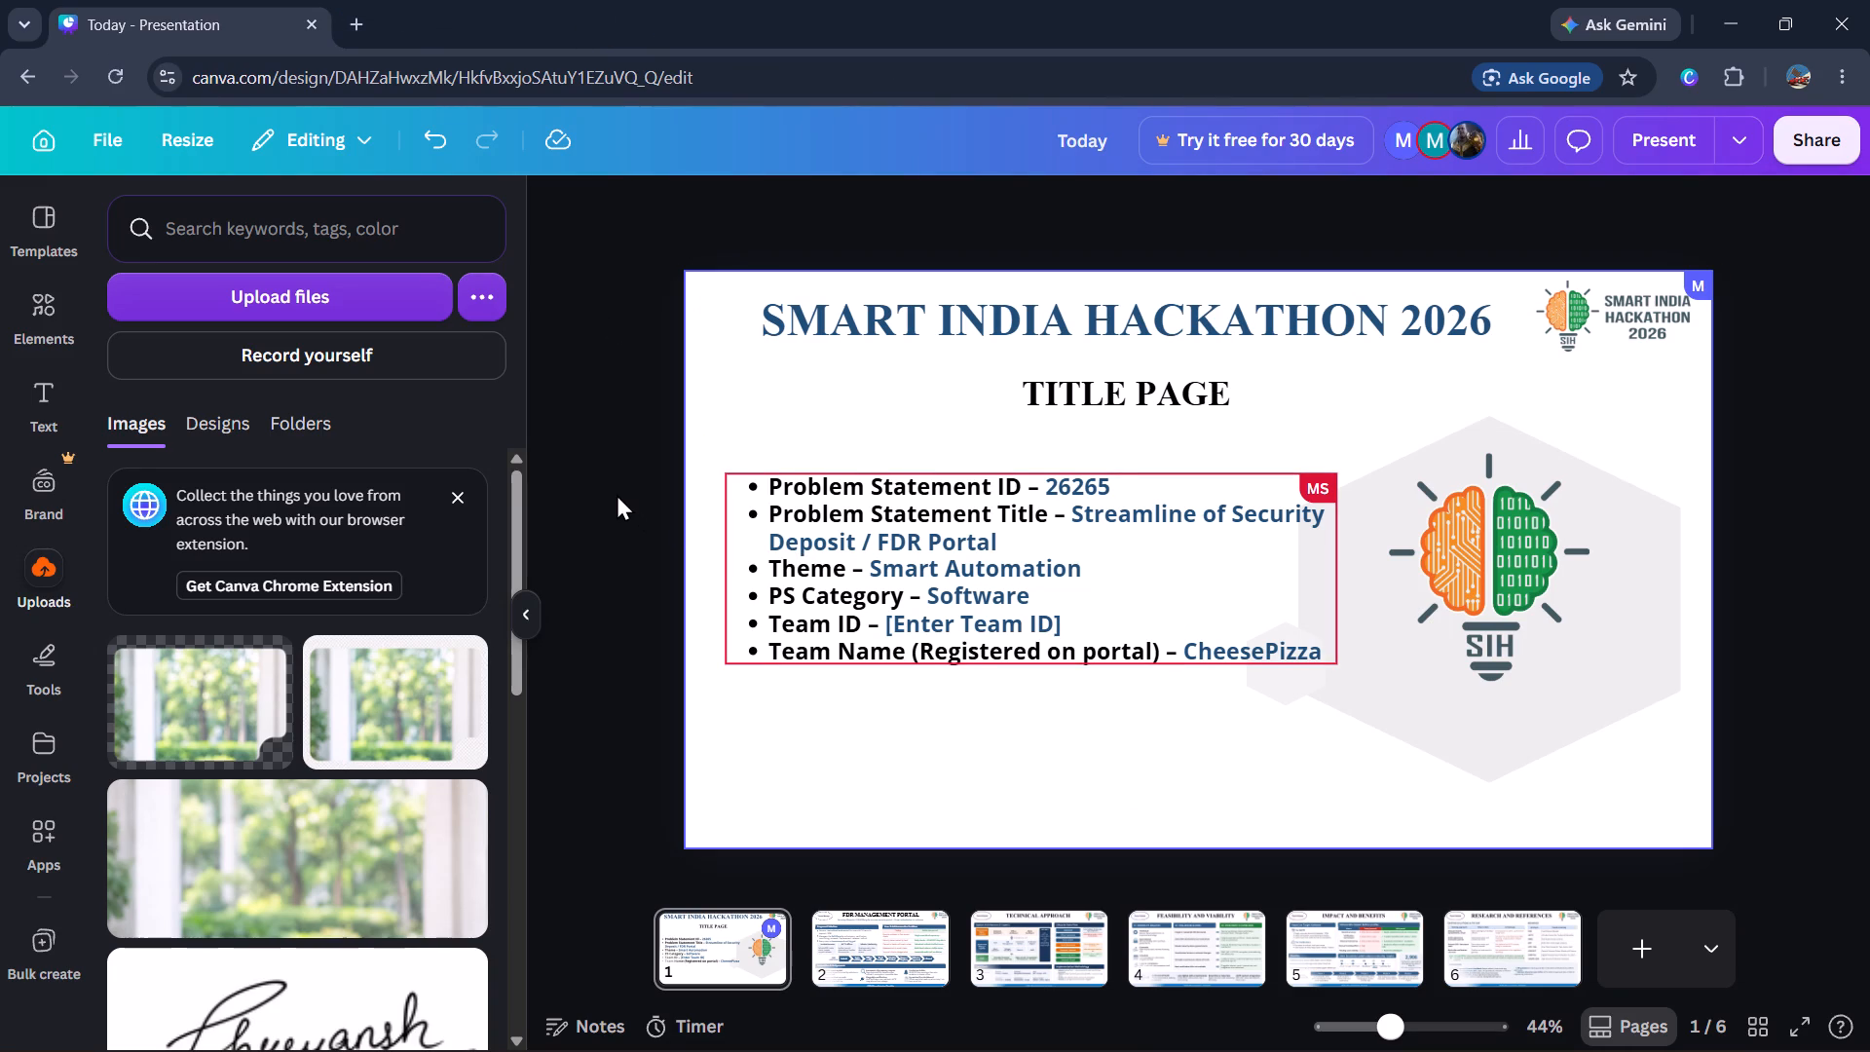
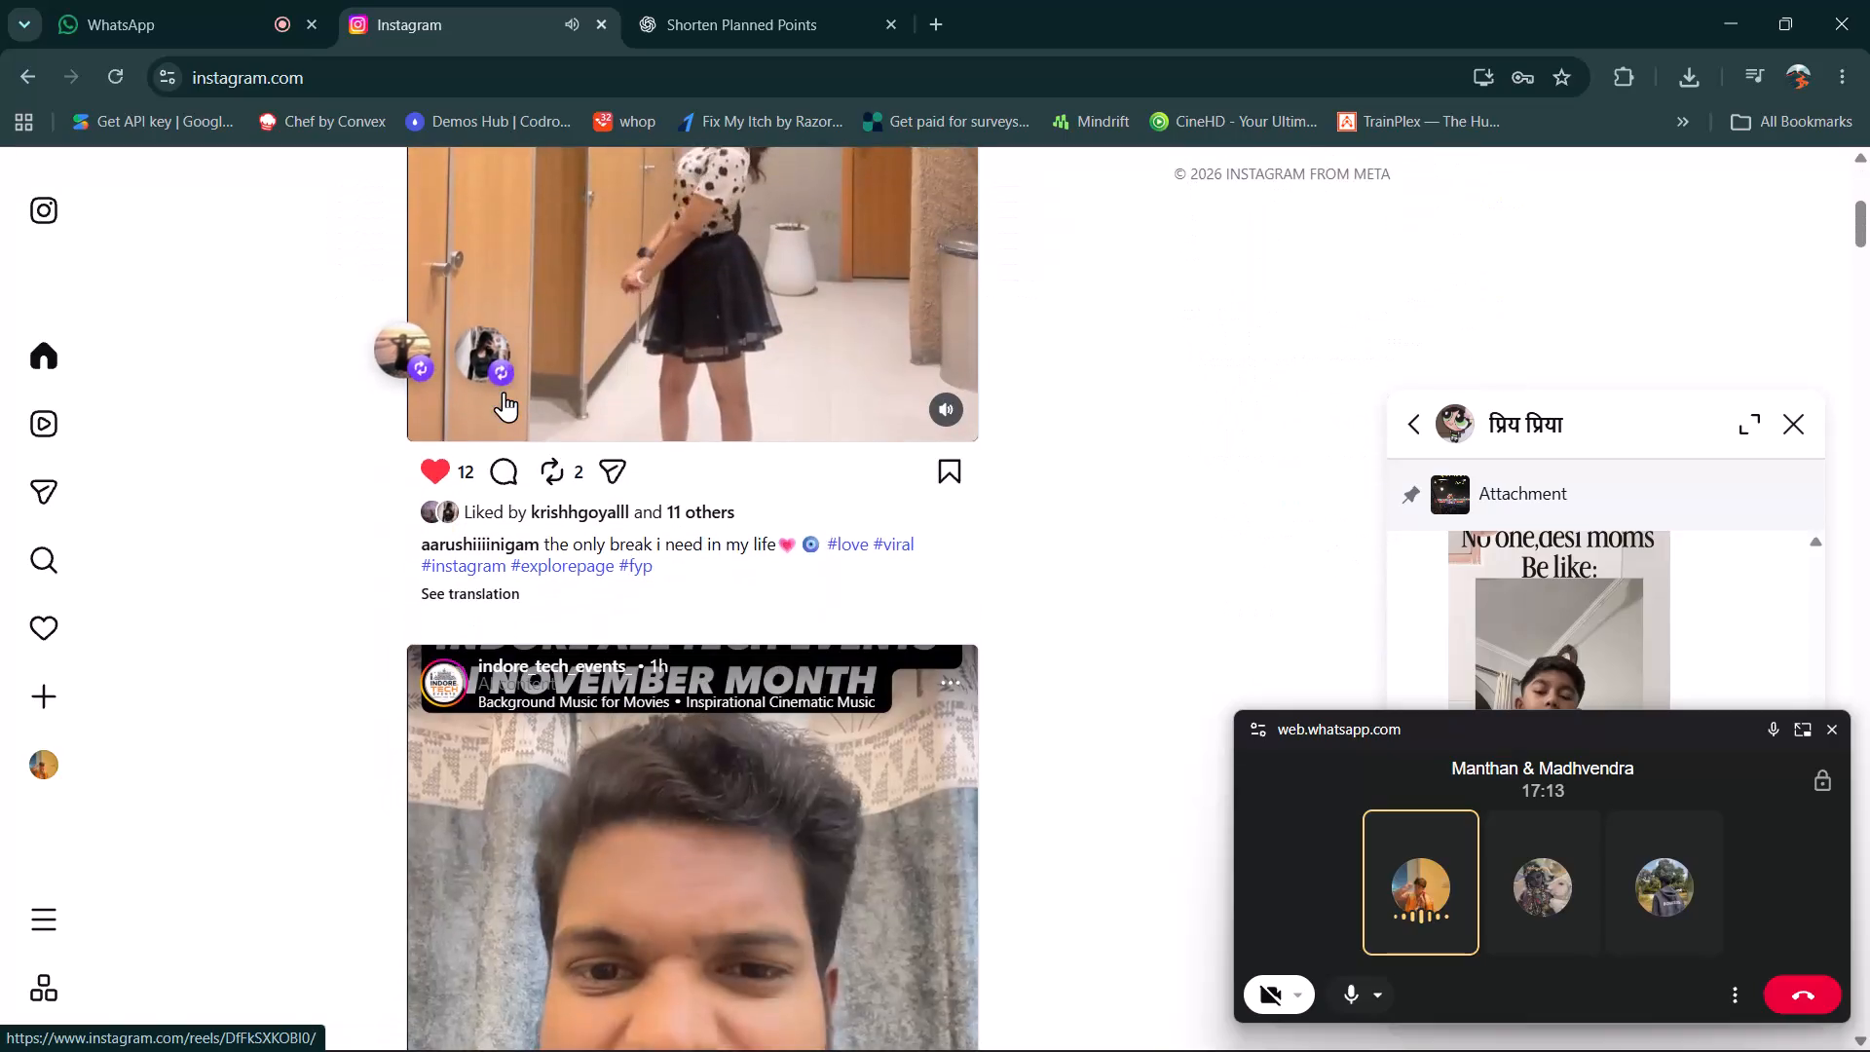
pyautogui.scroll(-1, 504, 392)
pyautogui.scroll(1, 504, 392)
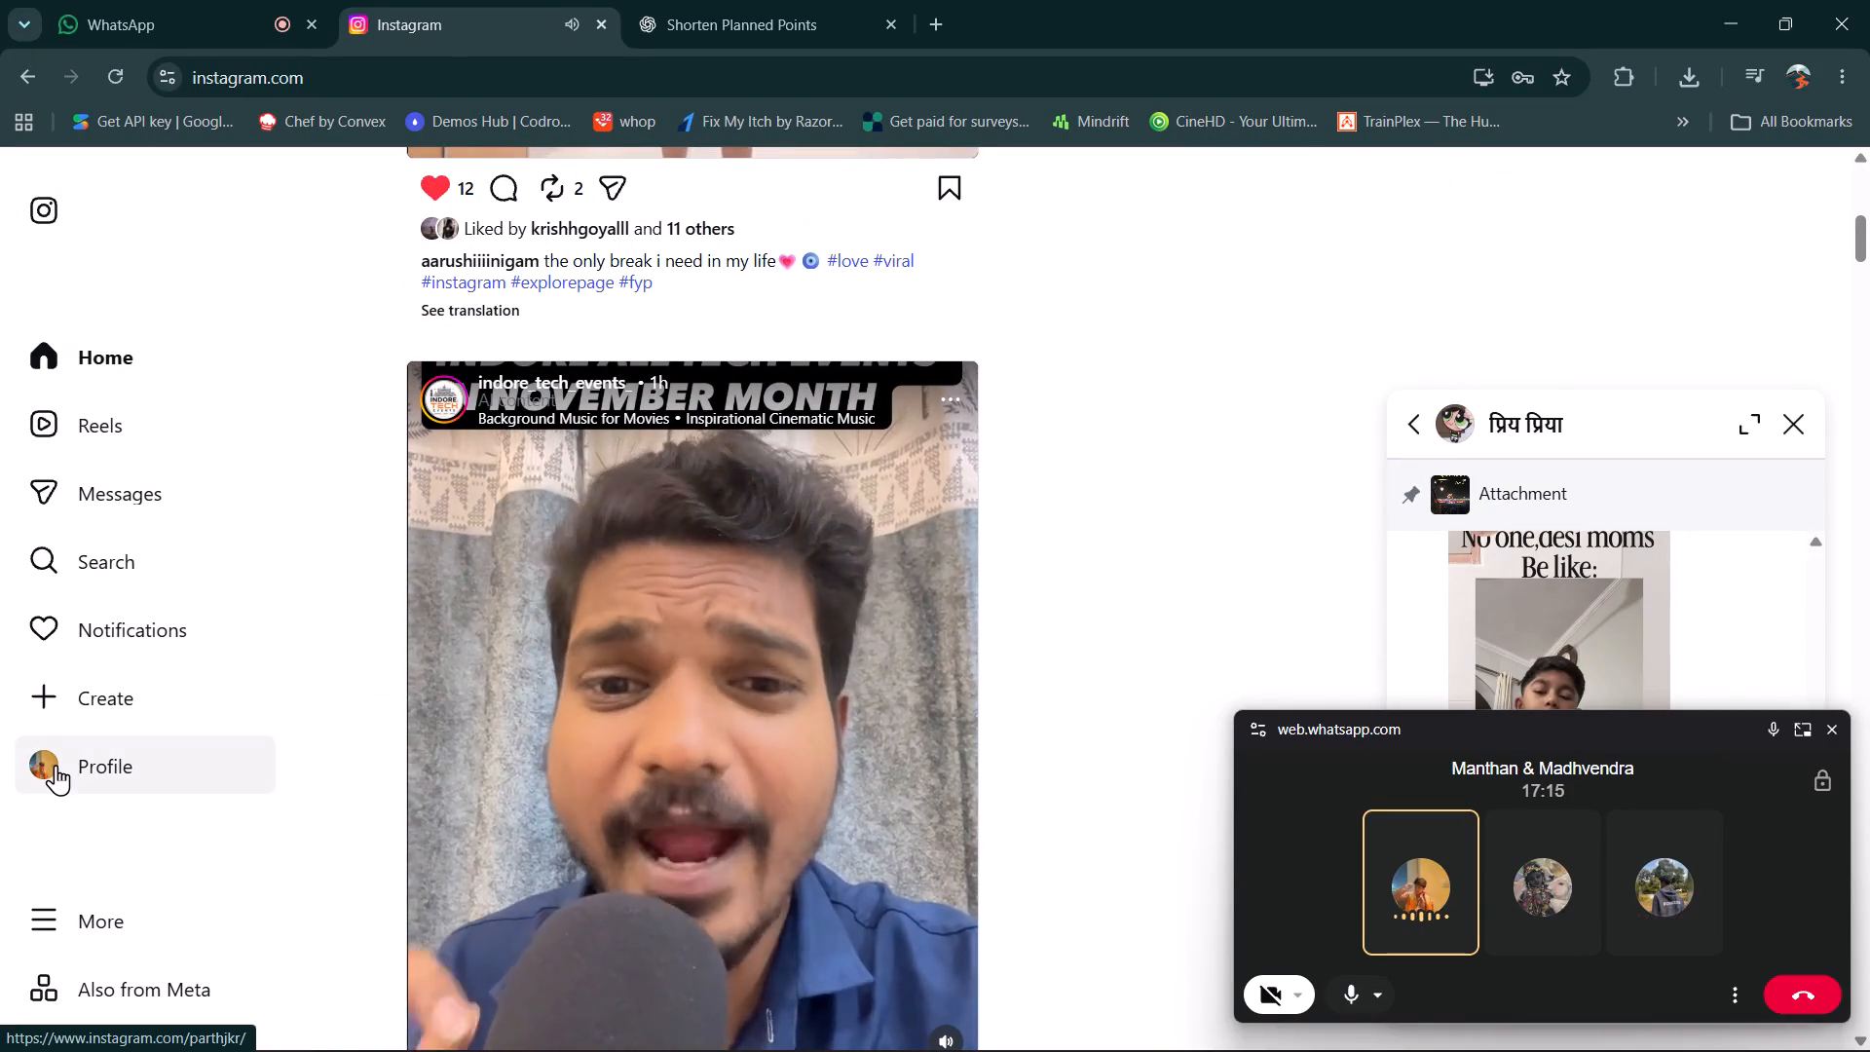
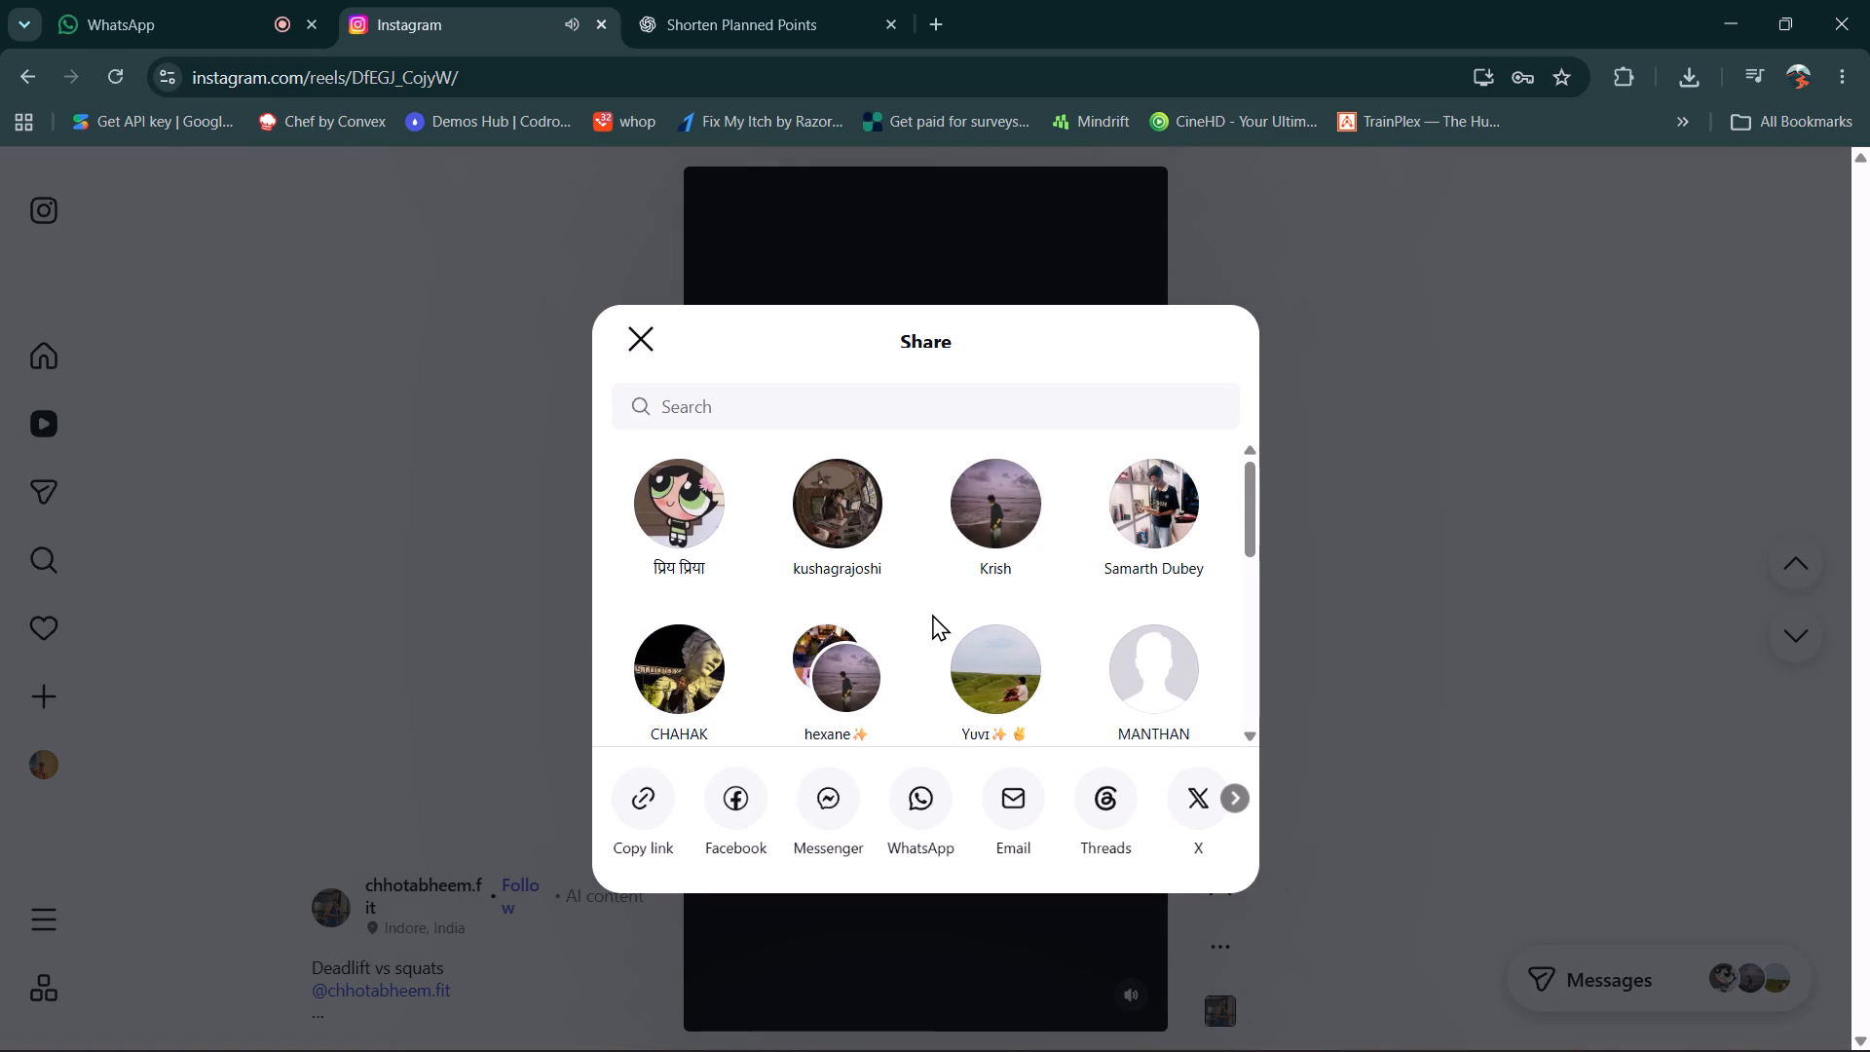
# Send the open Instagram reel to the contact with the green field profile photo.
pyautogui.scroll(-3, 932, 614)
pyautogui.click(989, 475)
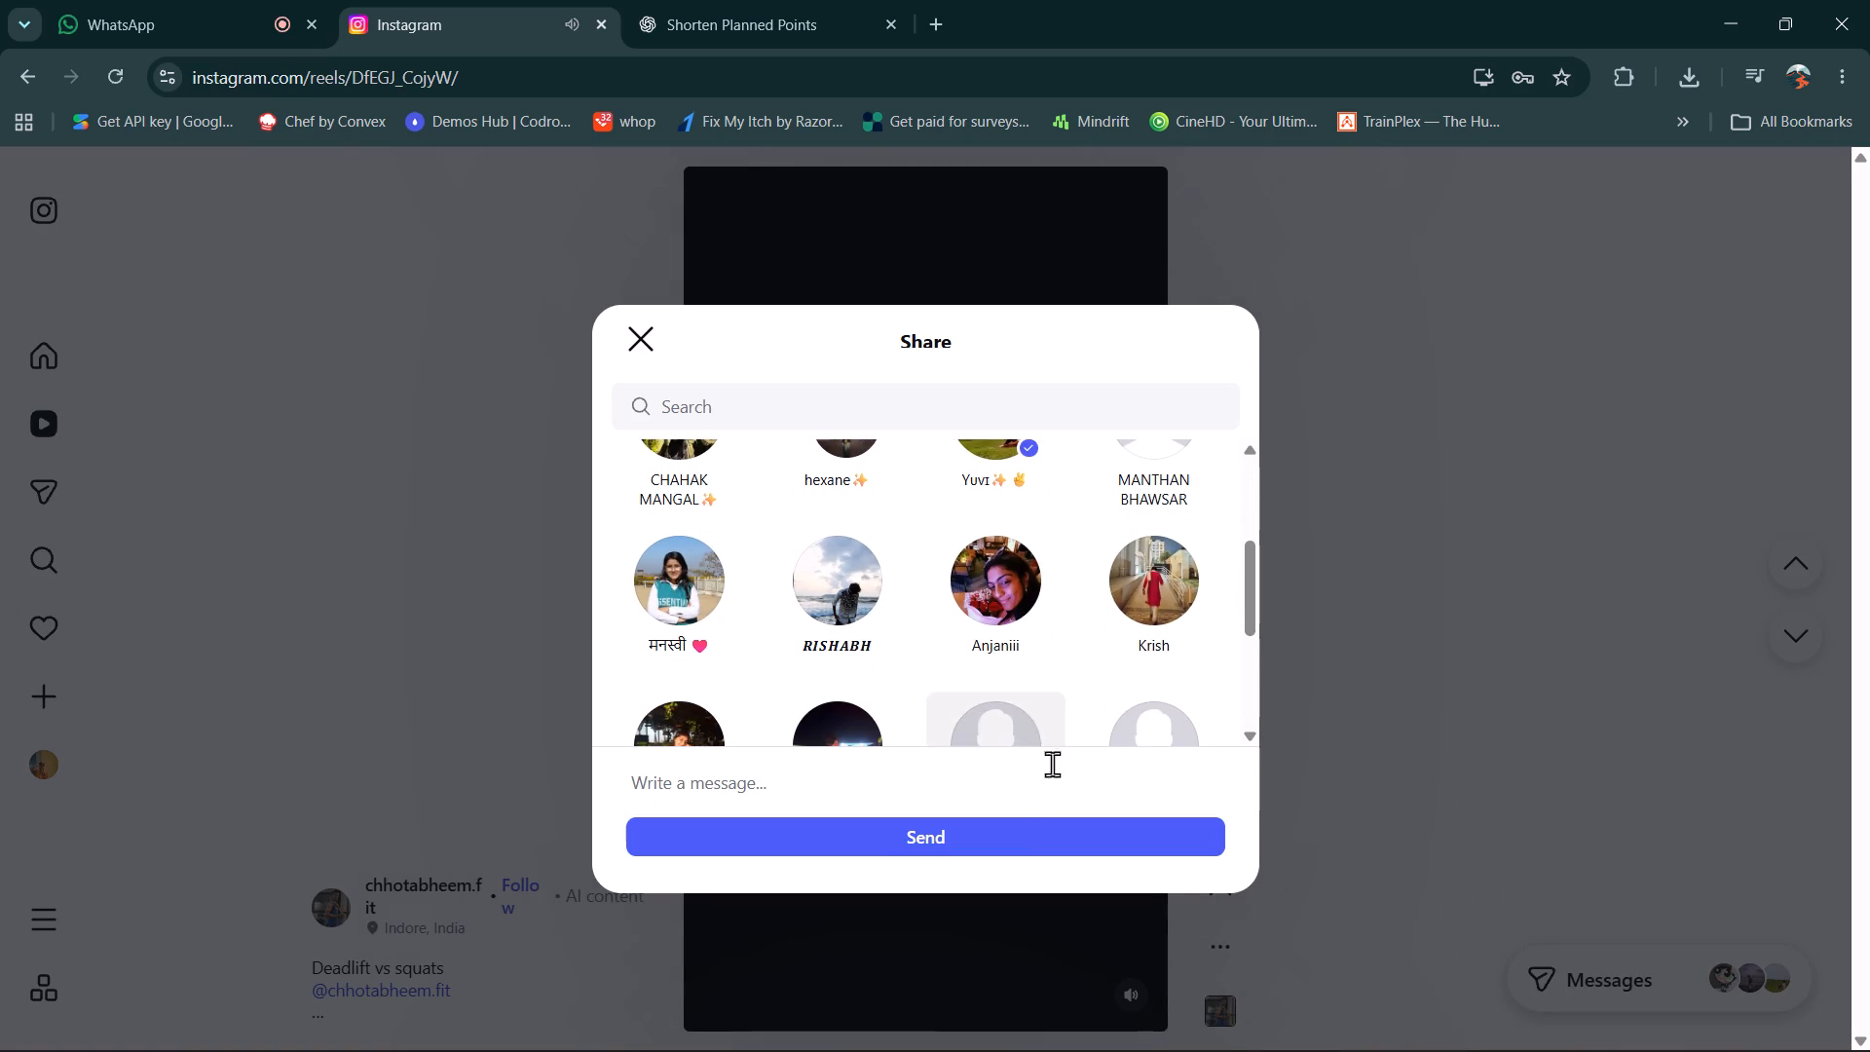
pyautogui.click(1003, 837)
# Browse the Instagram reels feed up to the "5 things to say to that aunty!" reel.
pyautogui.scroll(3, 1230, 563)
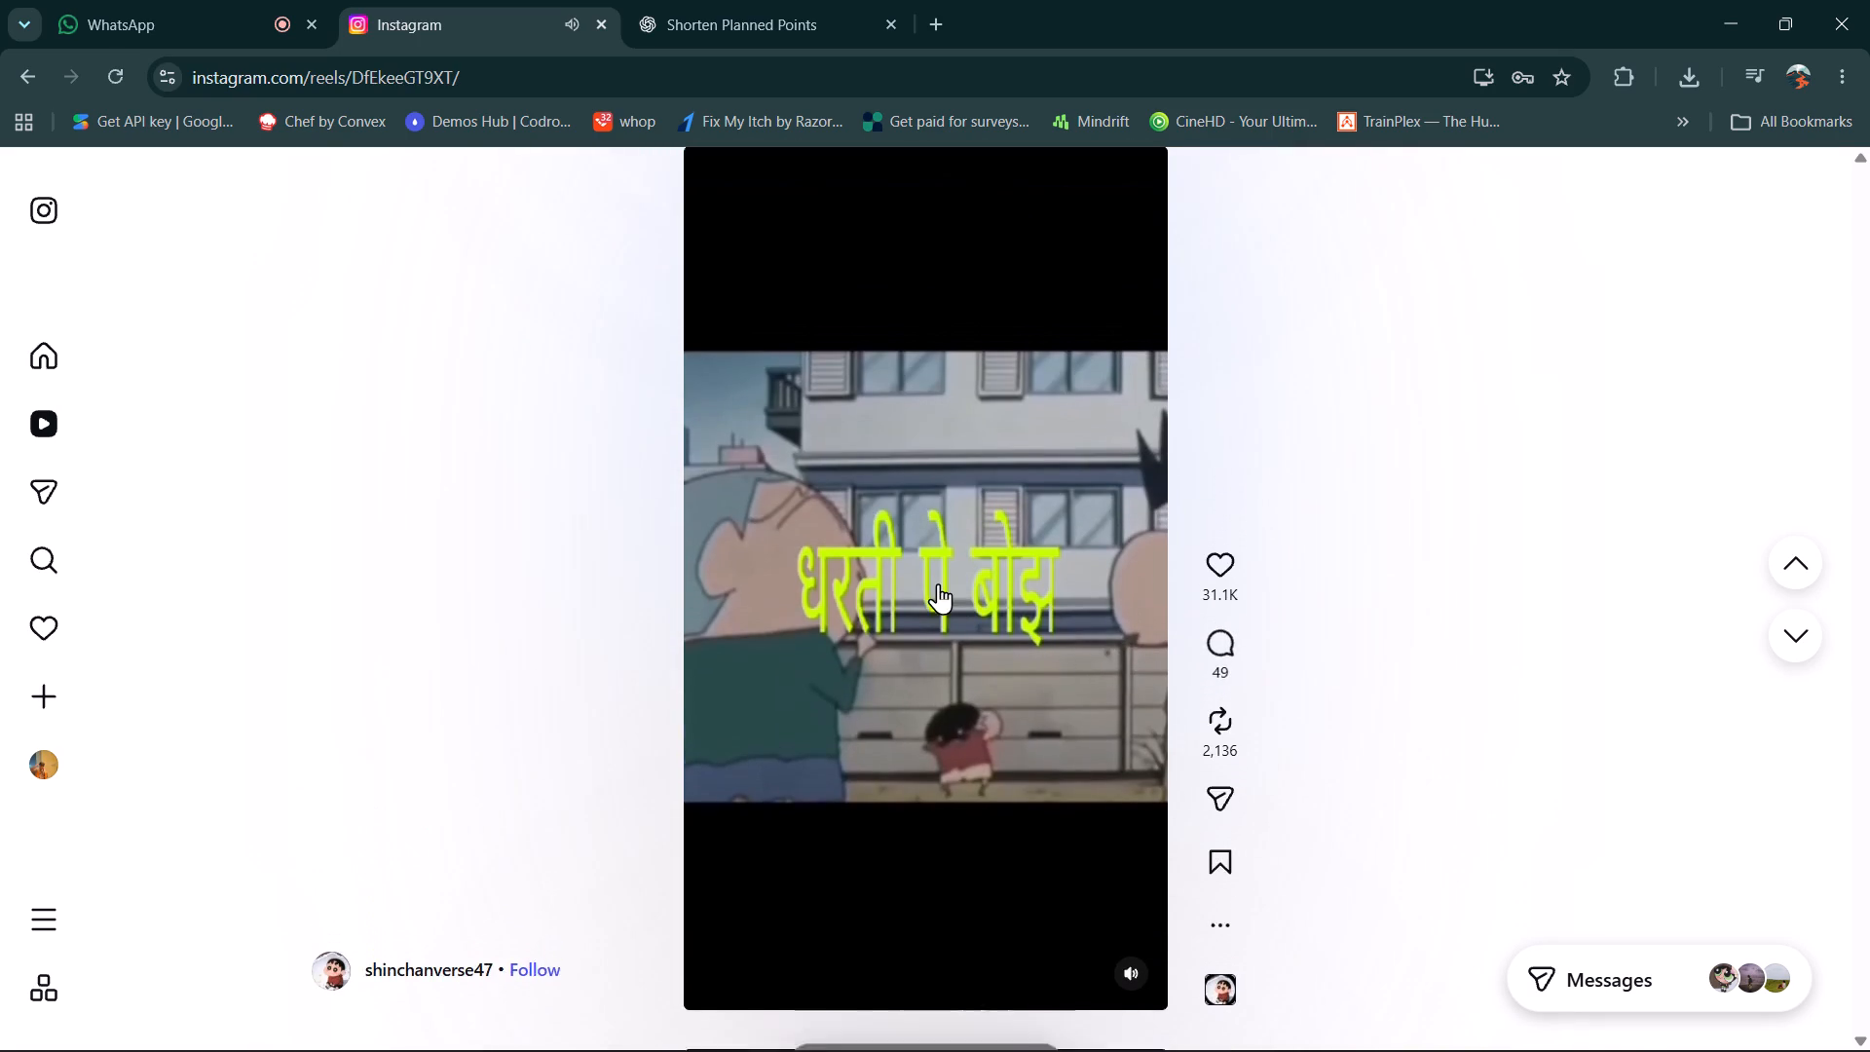
pyautogui.click(938, 583)
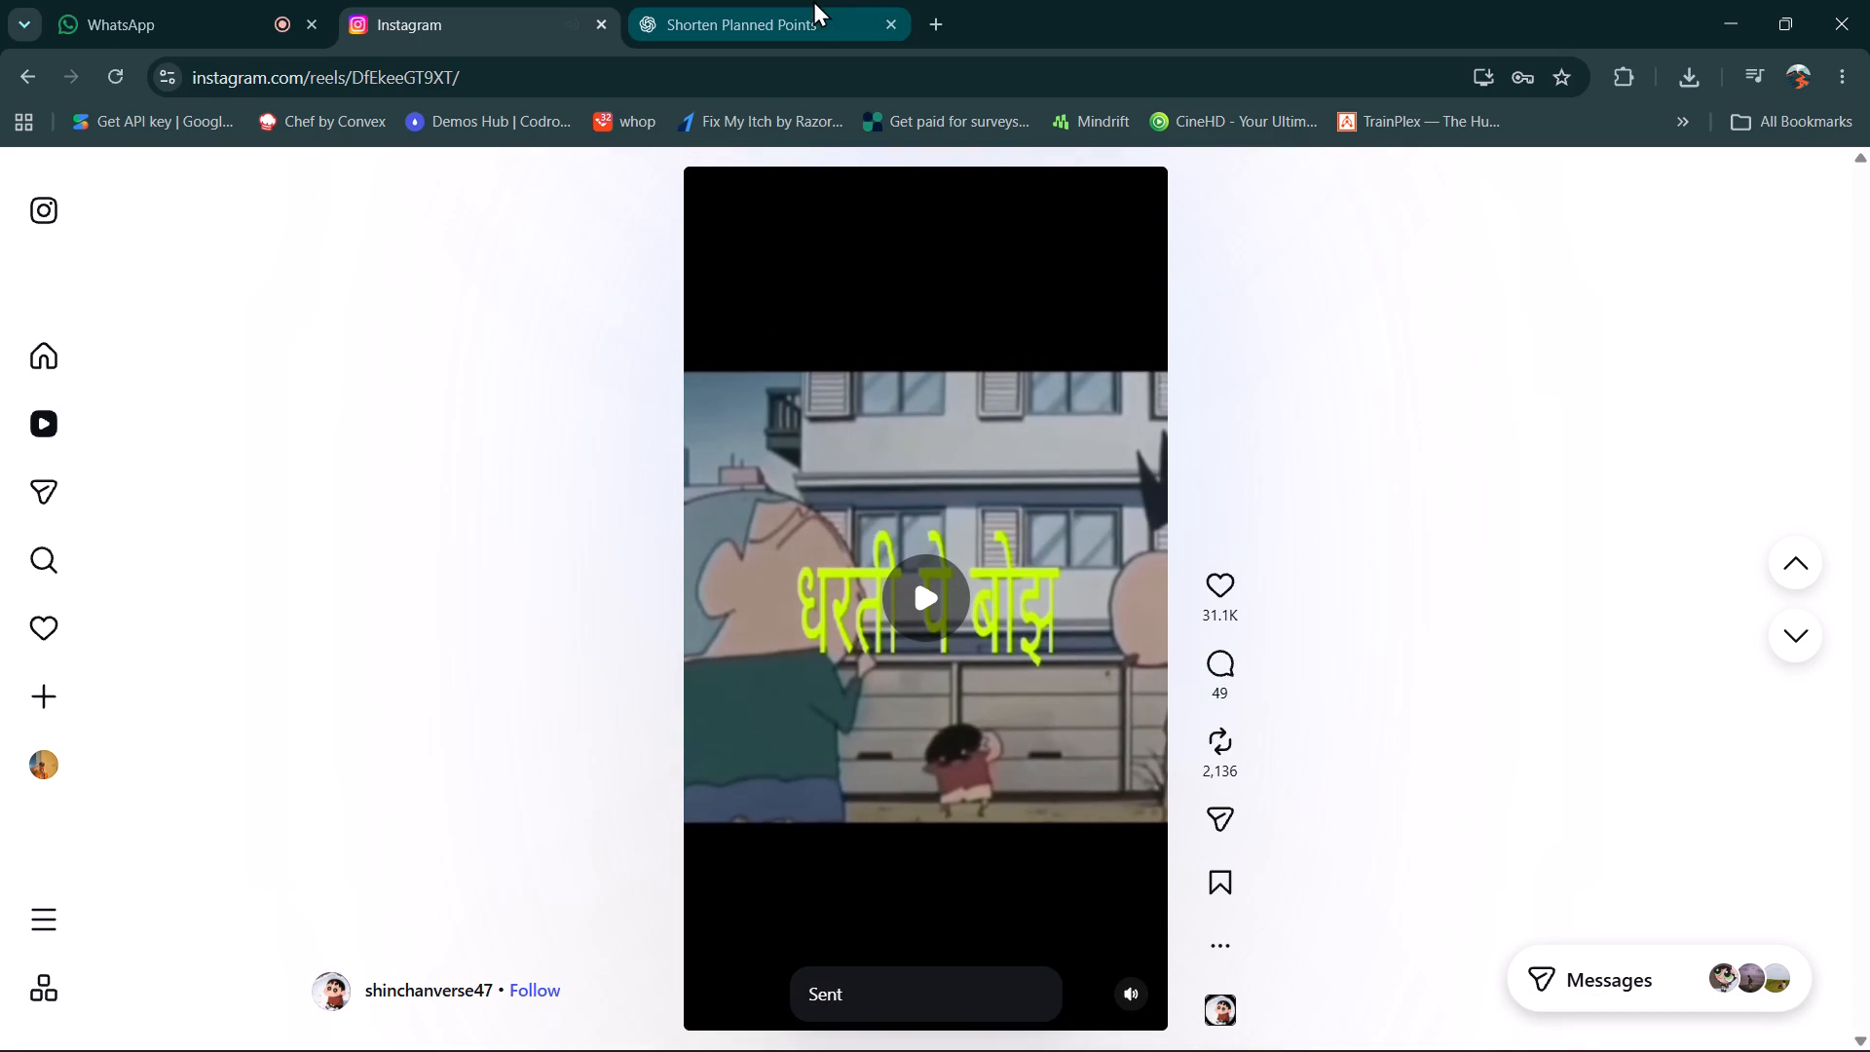
pyautogui.click(1217, 814)
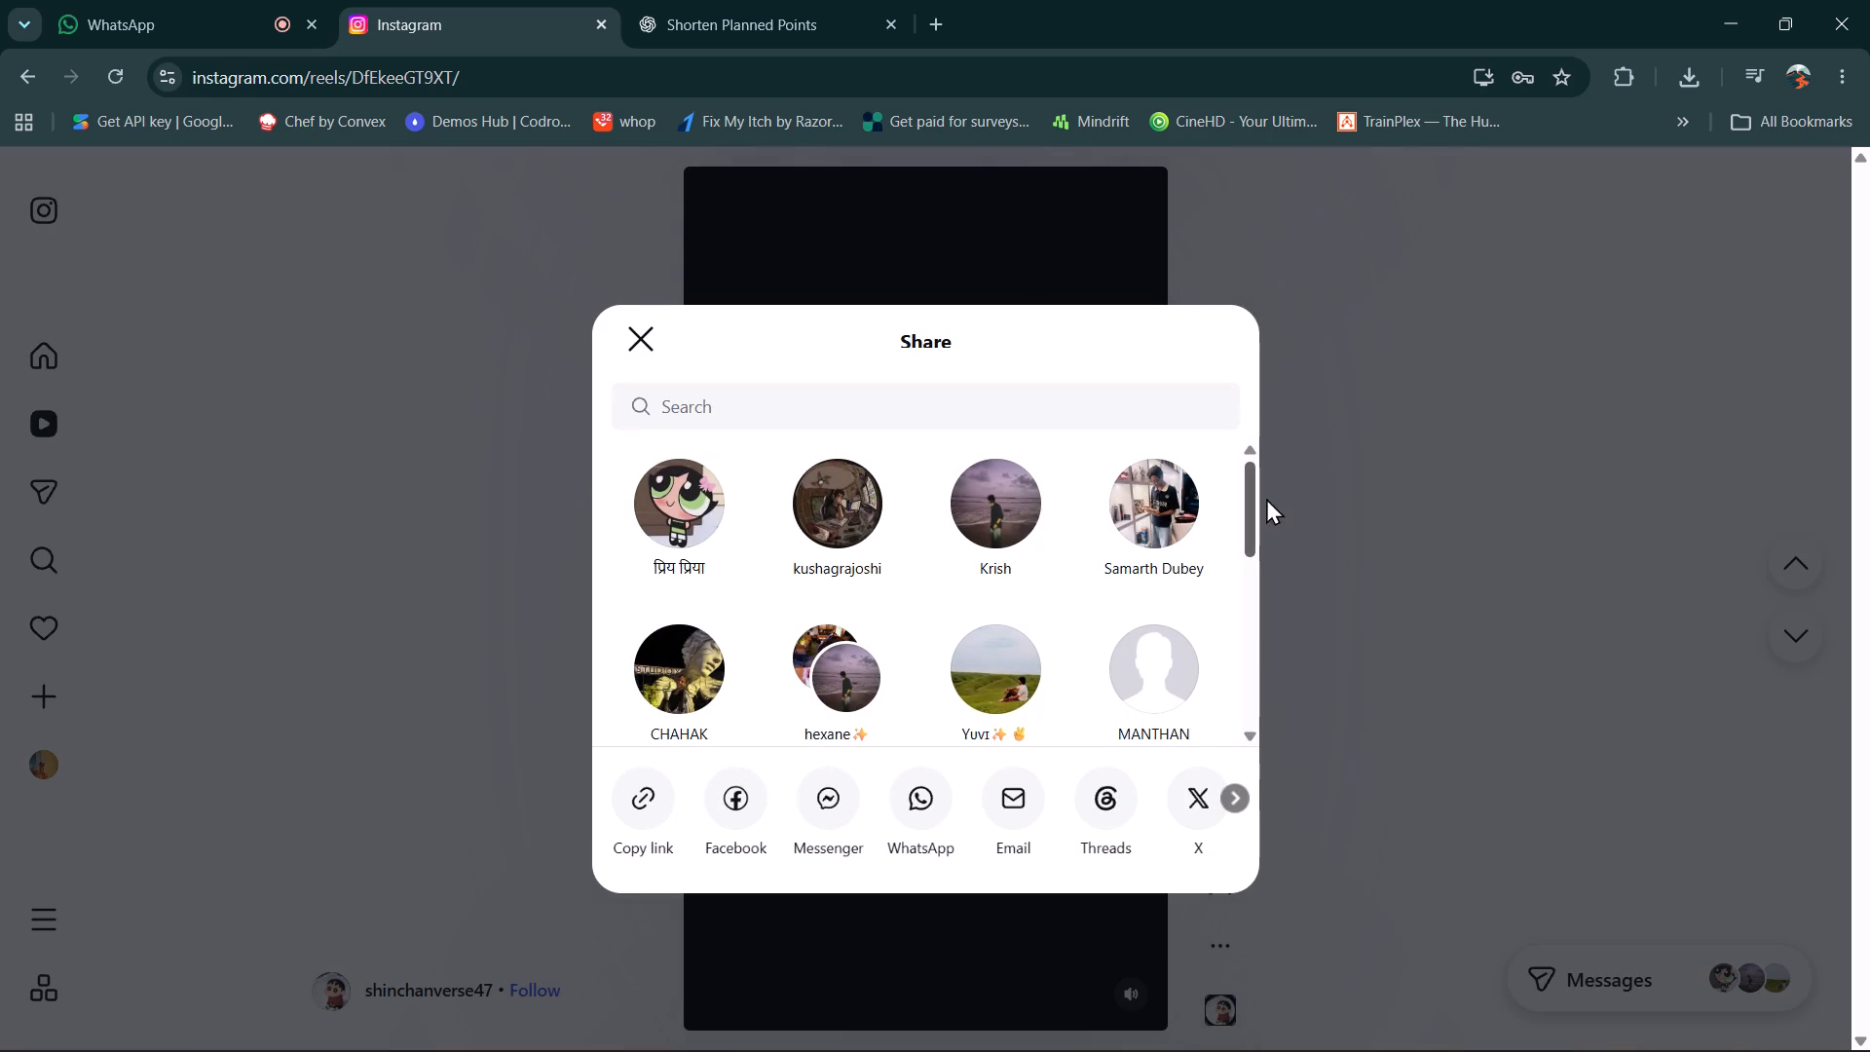
pyautogui.click(1370, 526)
pyautogui.scroll(-5, 961, 665)
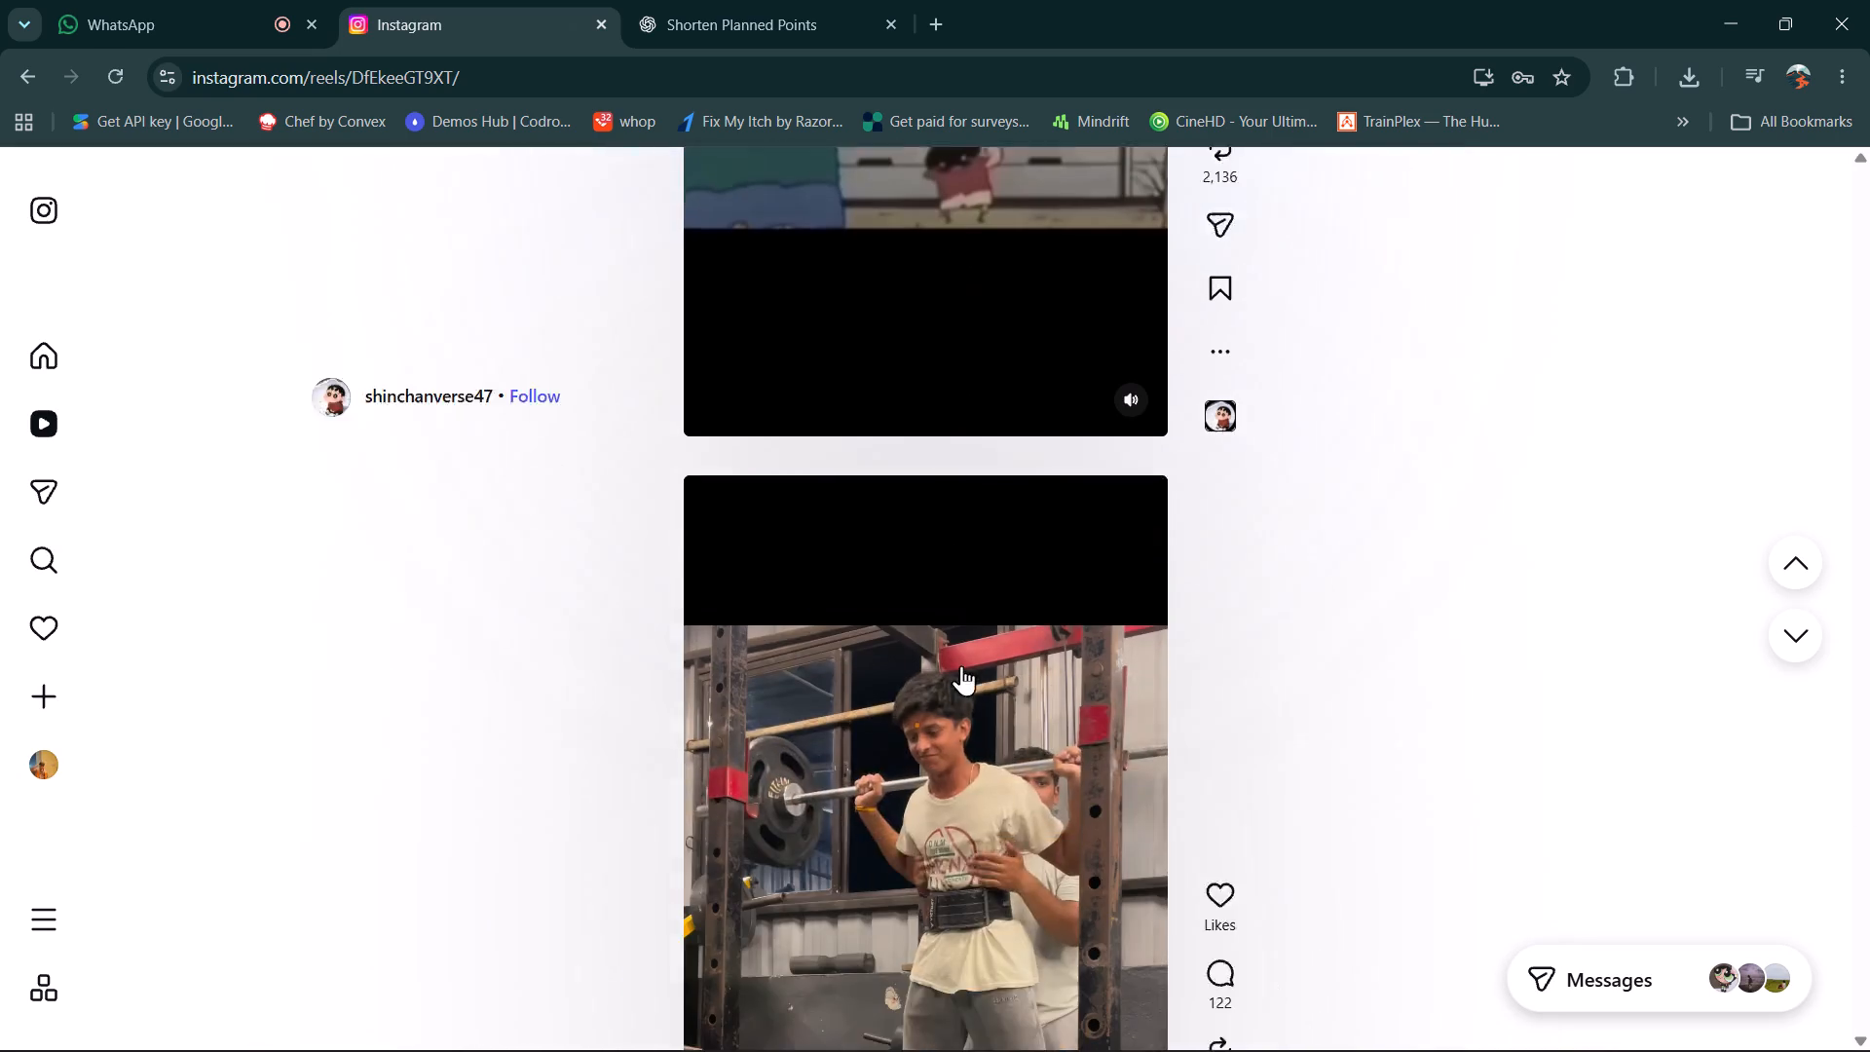
pyautogui.scroll(-4, 961, 665)
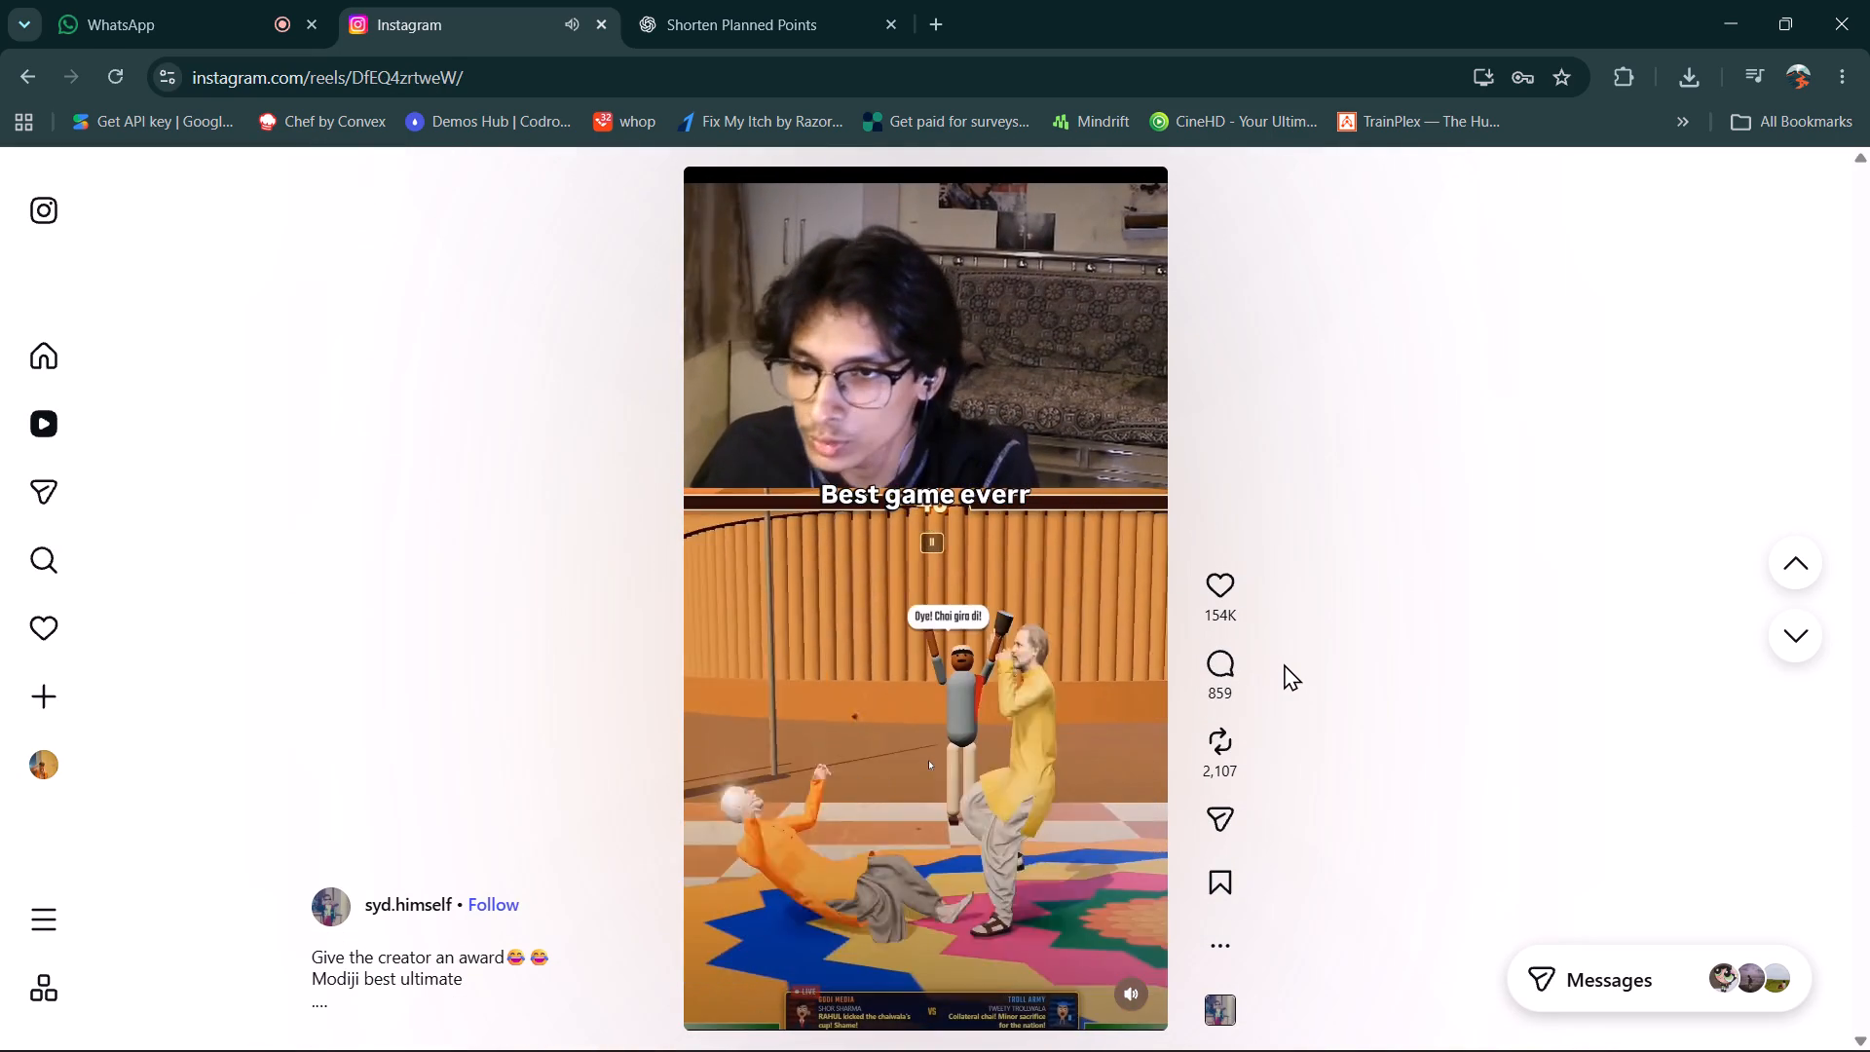
pyautogui.scroll(-1, 1284, 665)
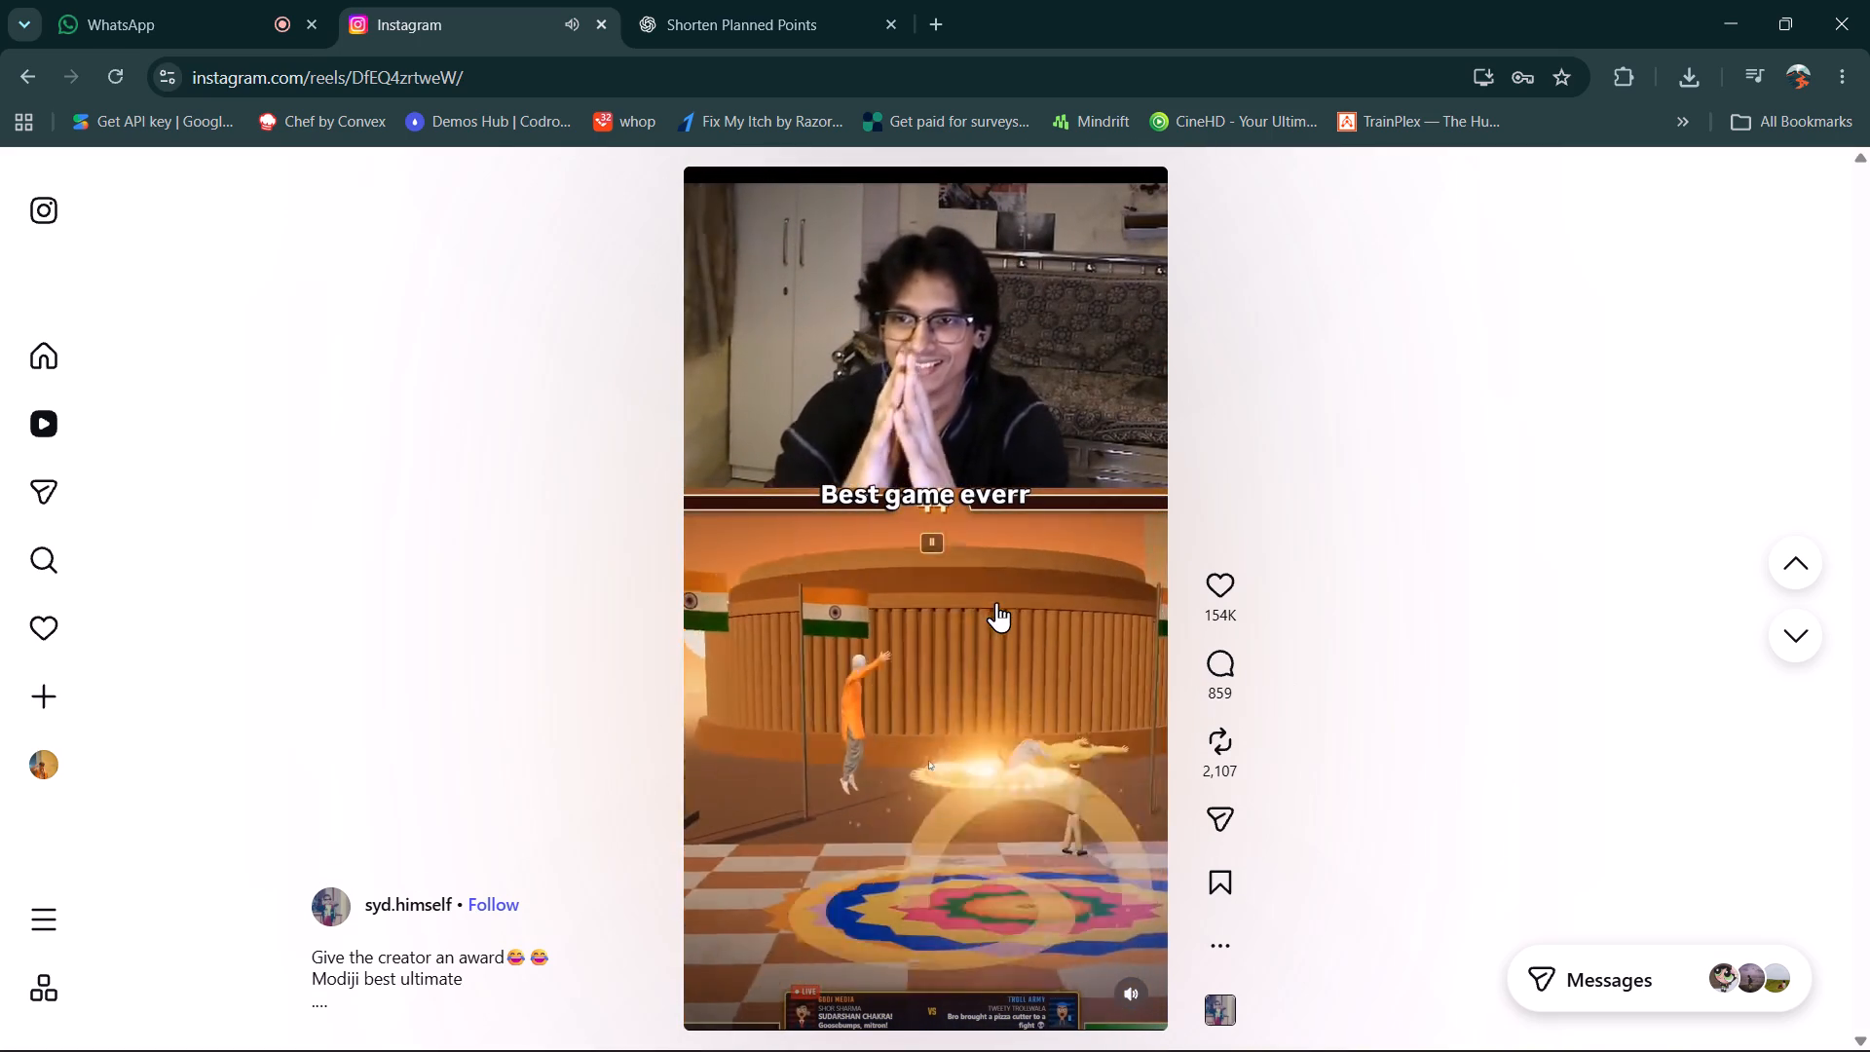
pyautogui.scroll(-3, 996, 602)
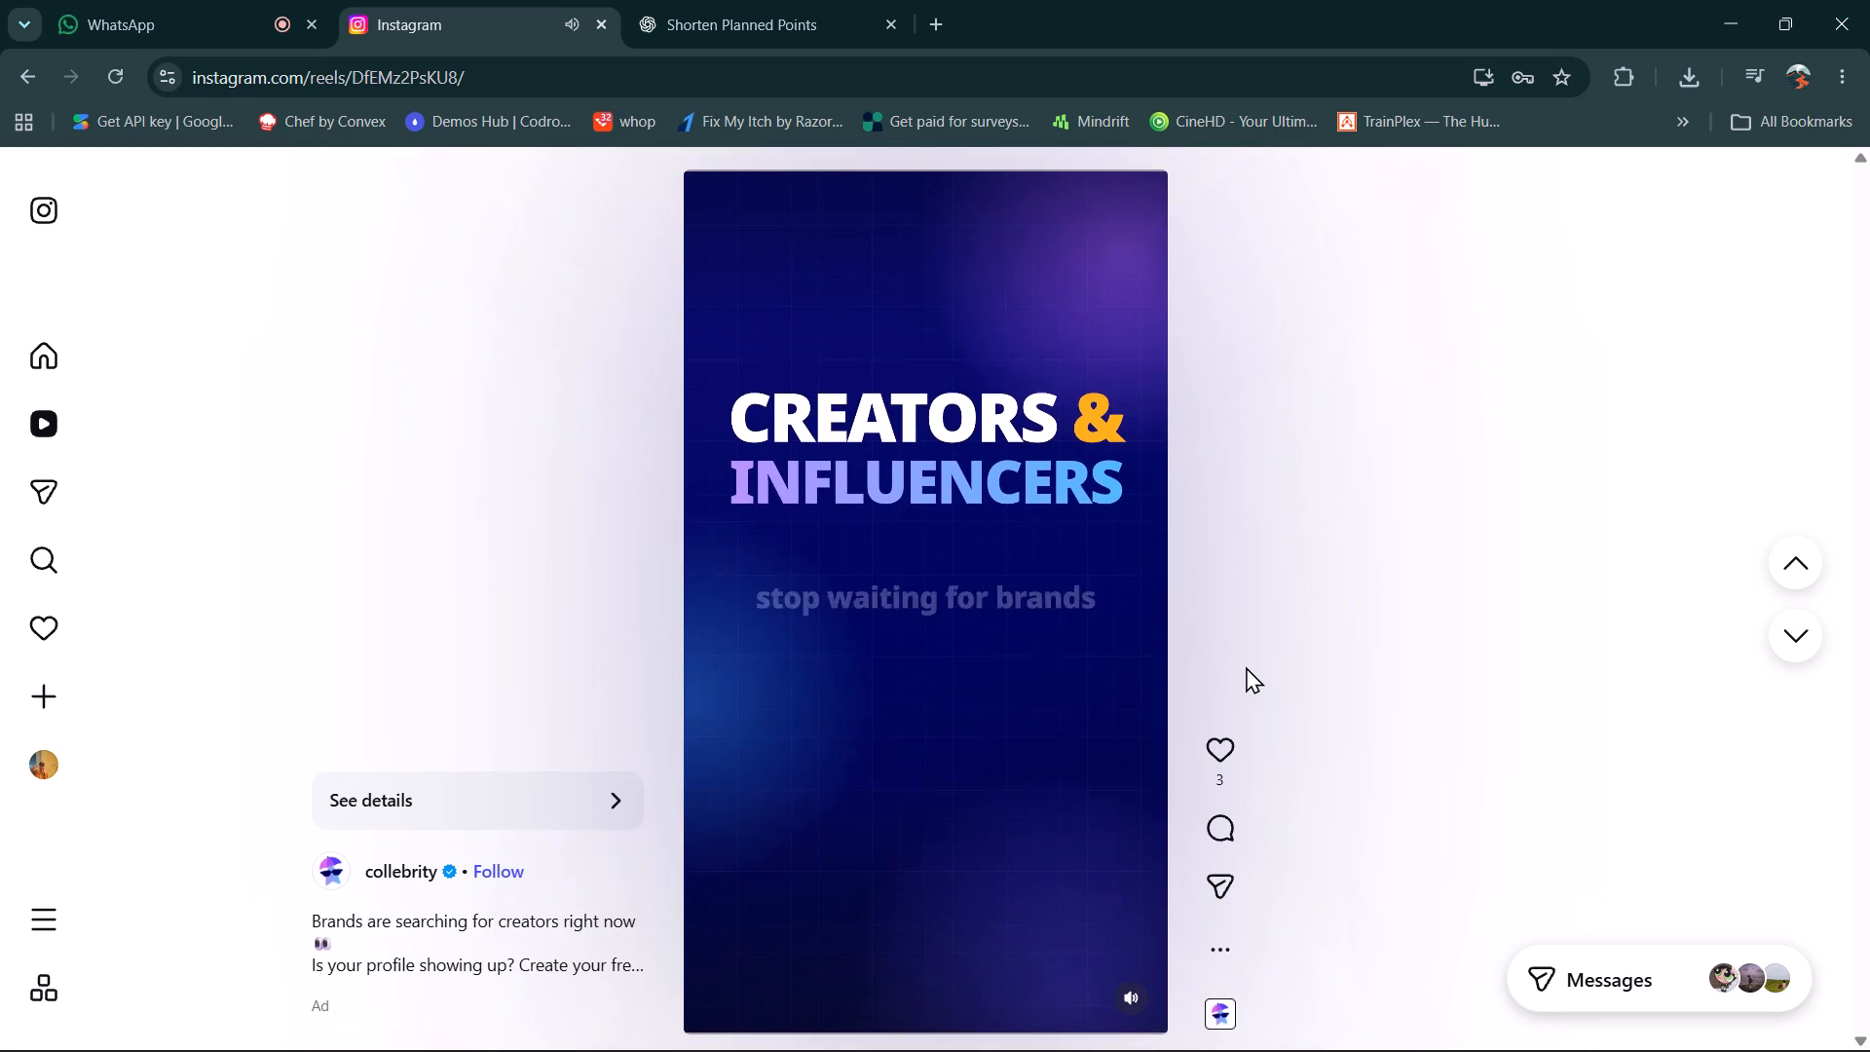
pyautogui.scroll(-5, 1246, 666)
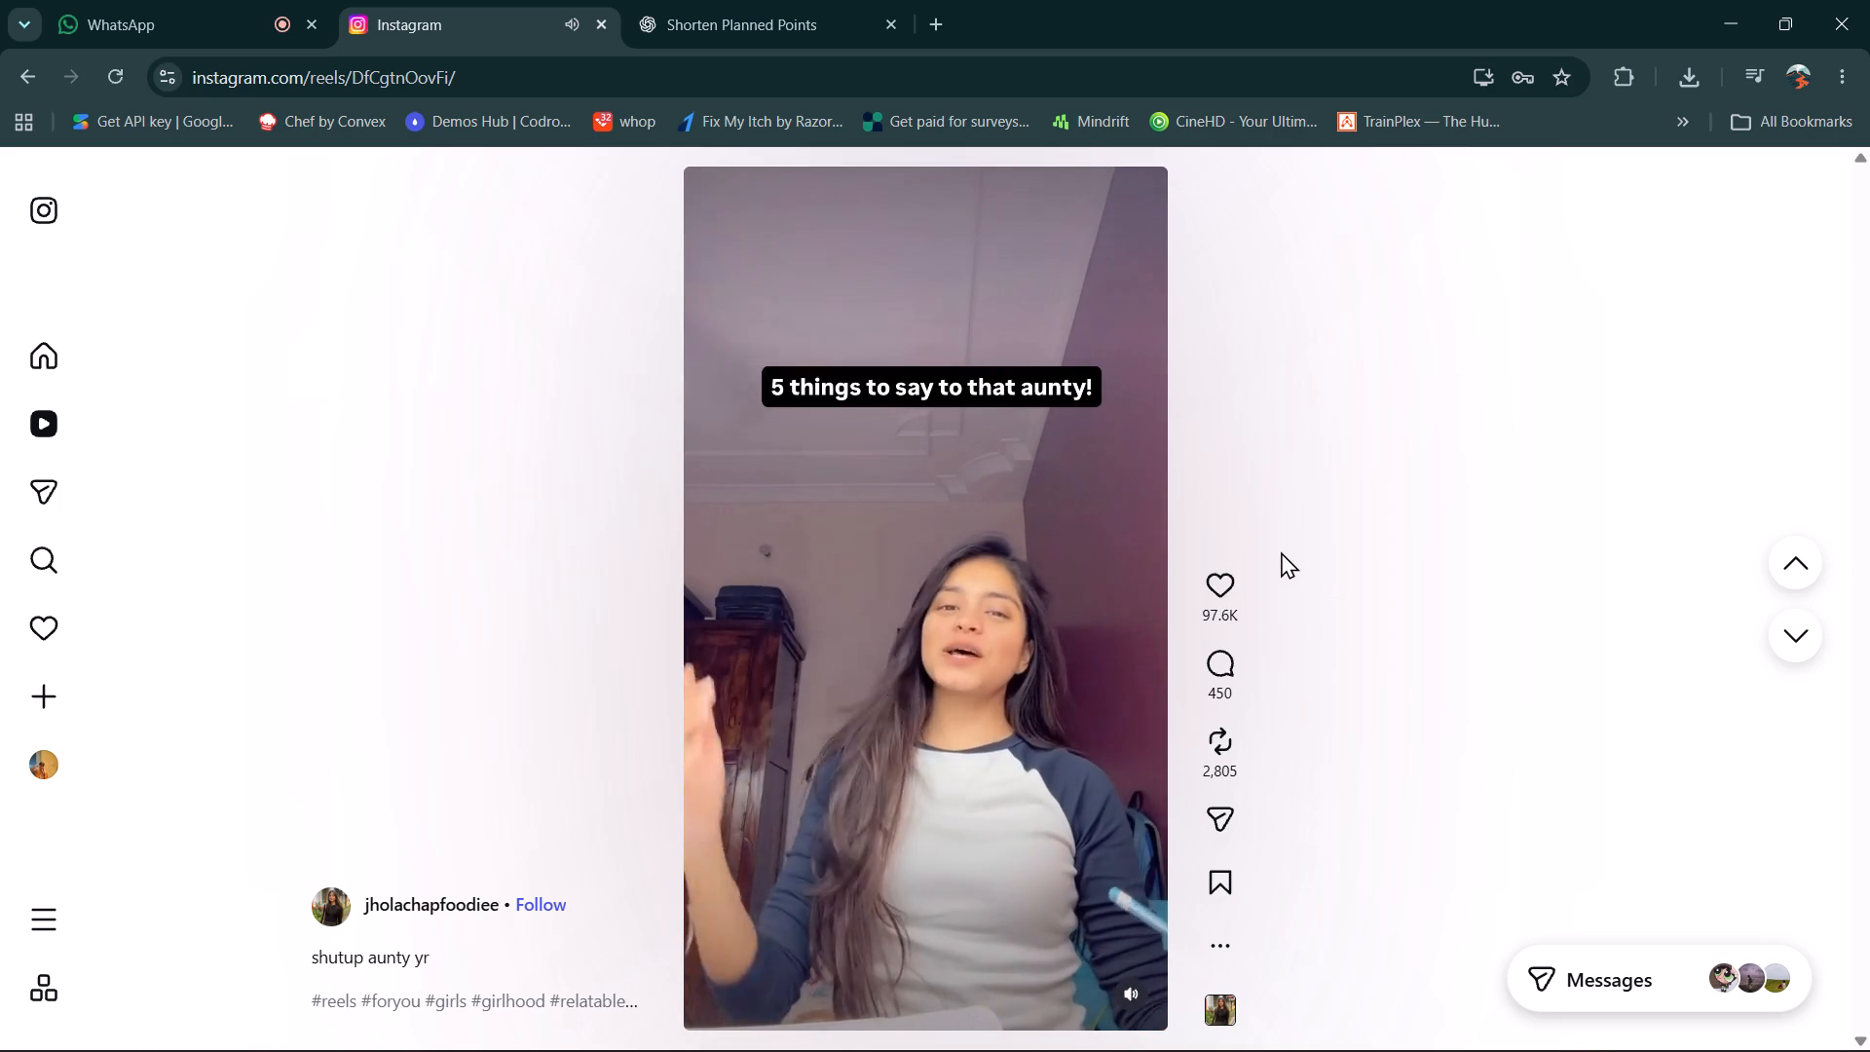
# Like the "5 things to say to that aunty!" reel and send it to the first suggested contact.
pyautogui.click(1230, 580)
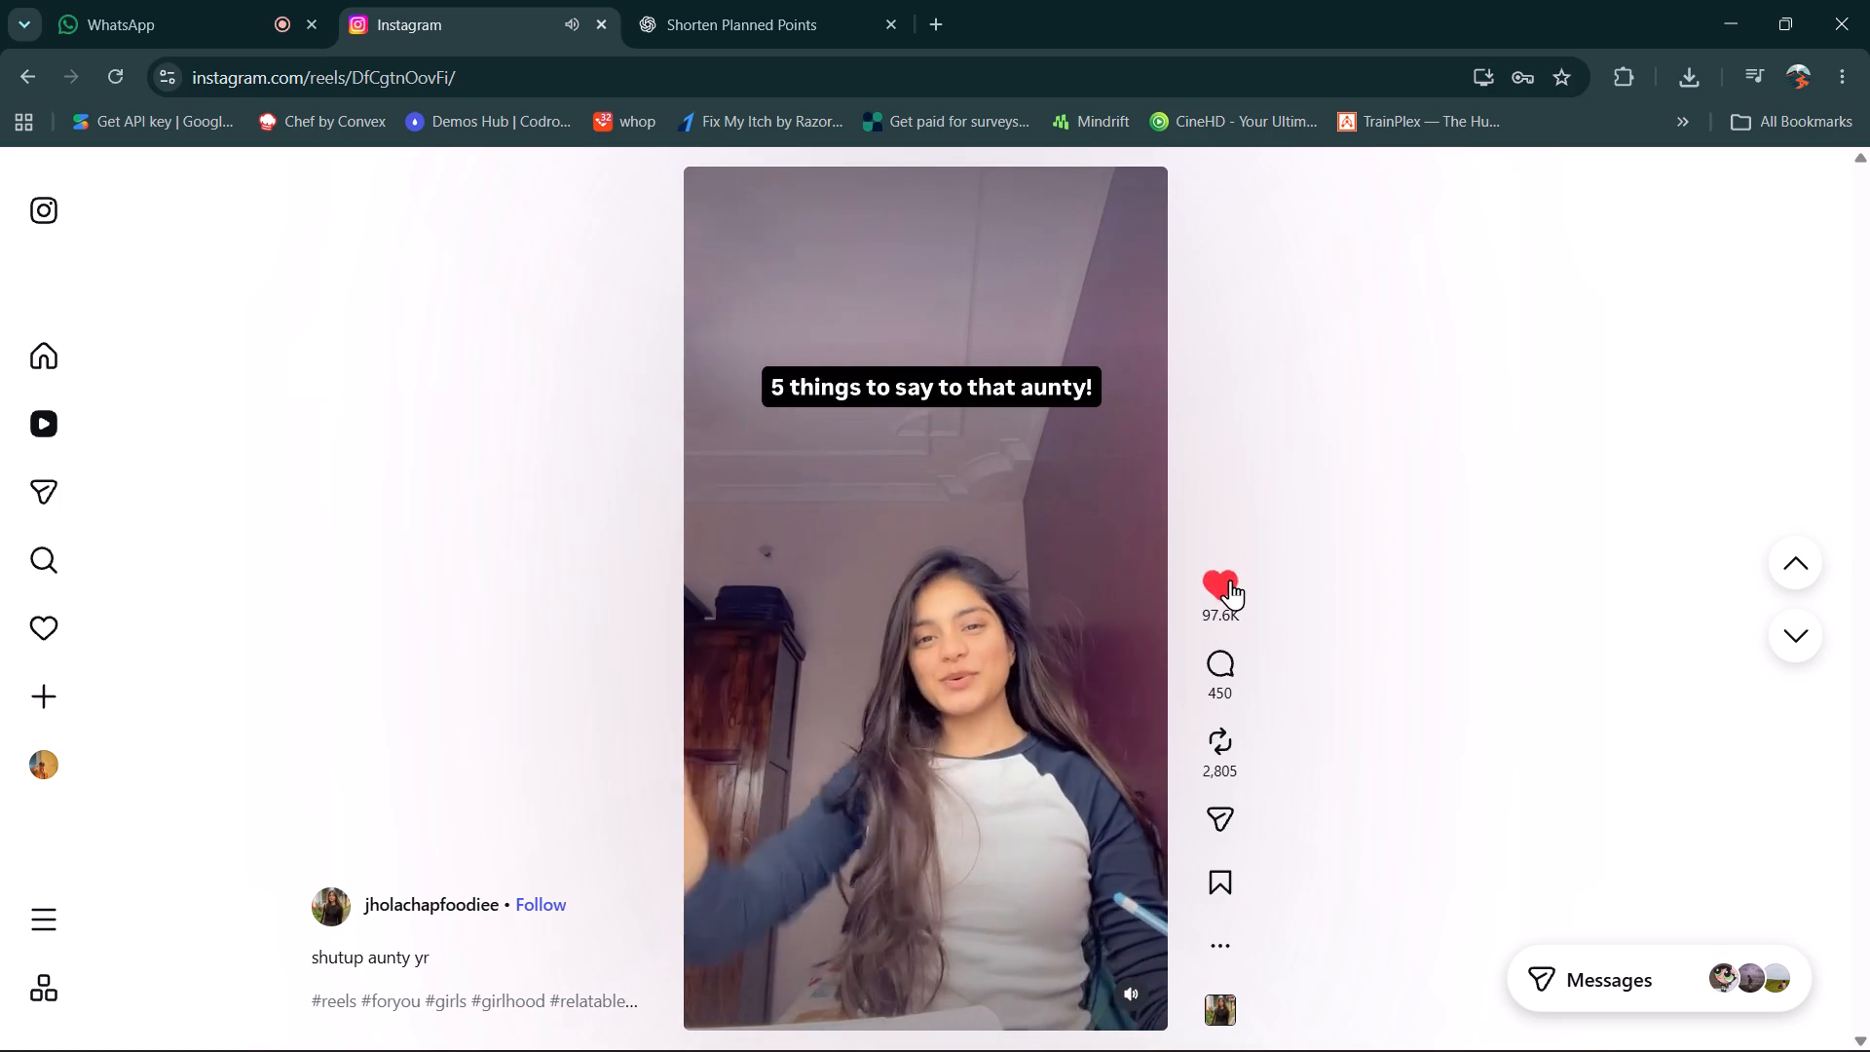
pyautogui.click(1212, 811)
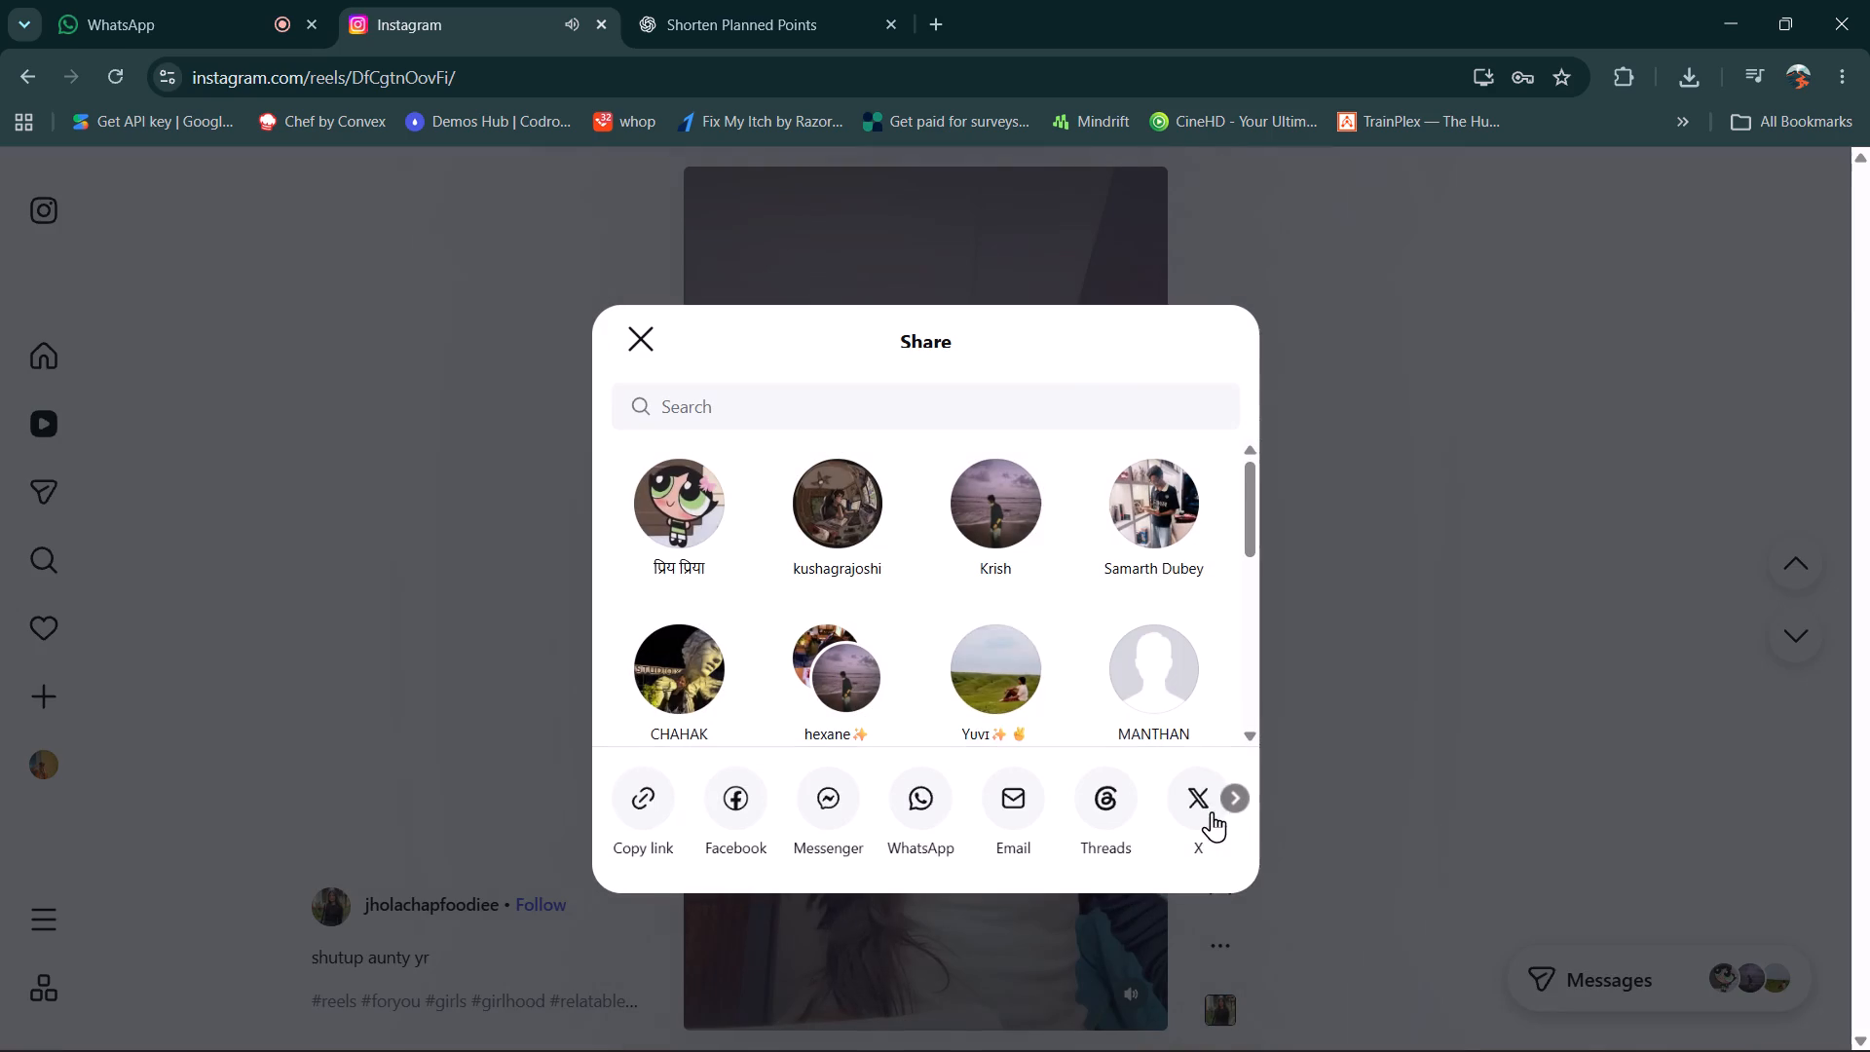
pyautogui.click(703, 524)
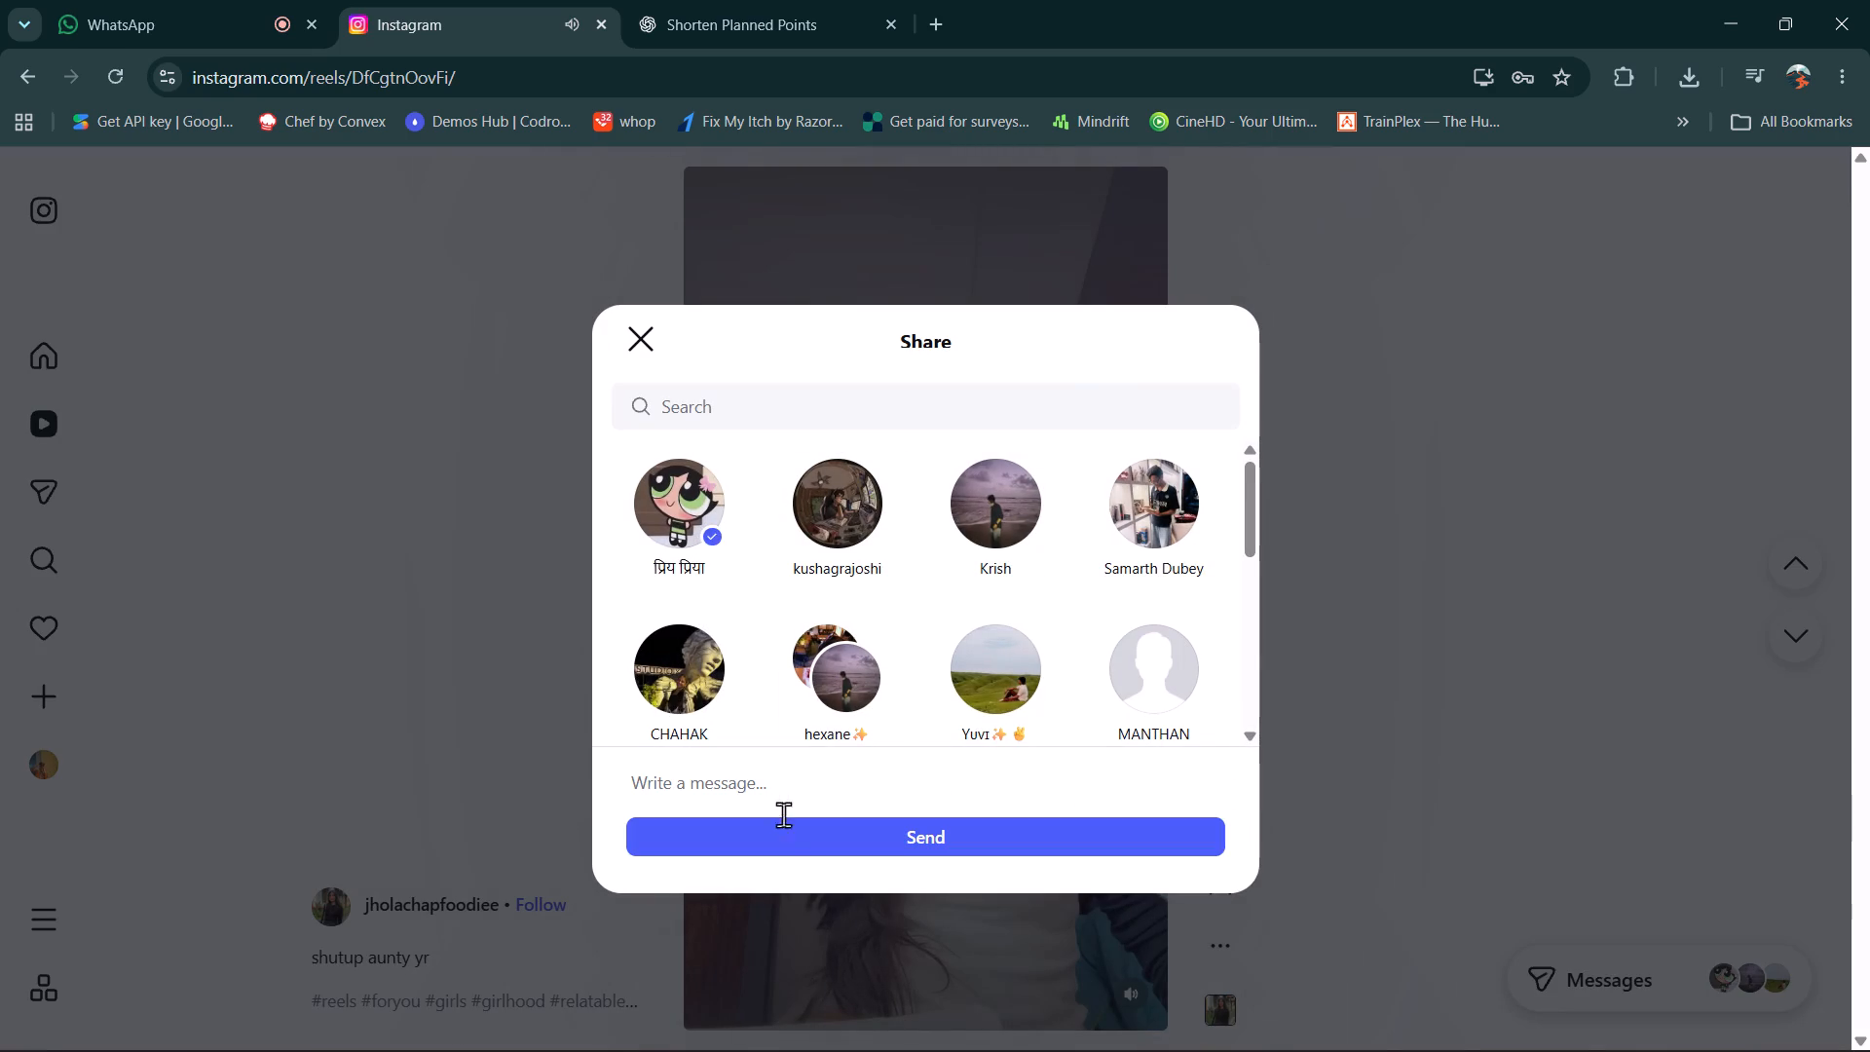
pyautogui.click(782, 832)
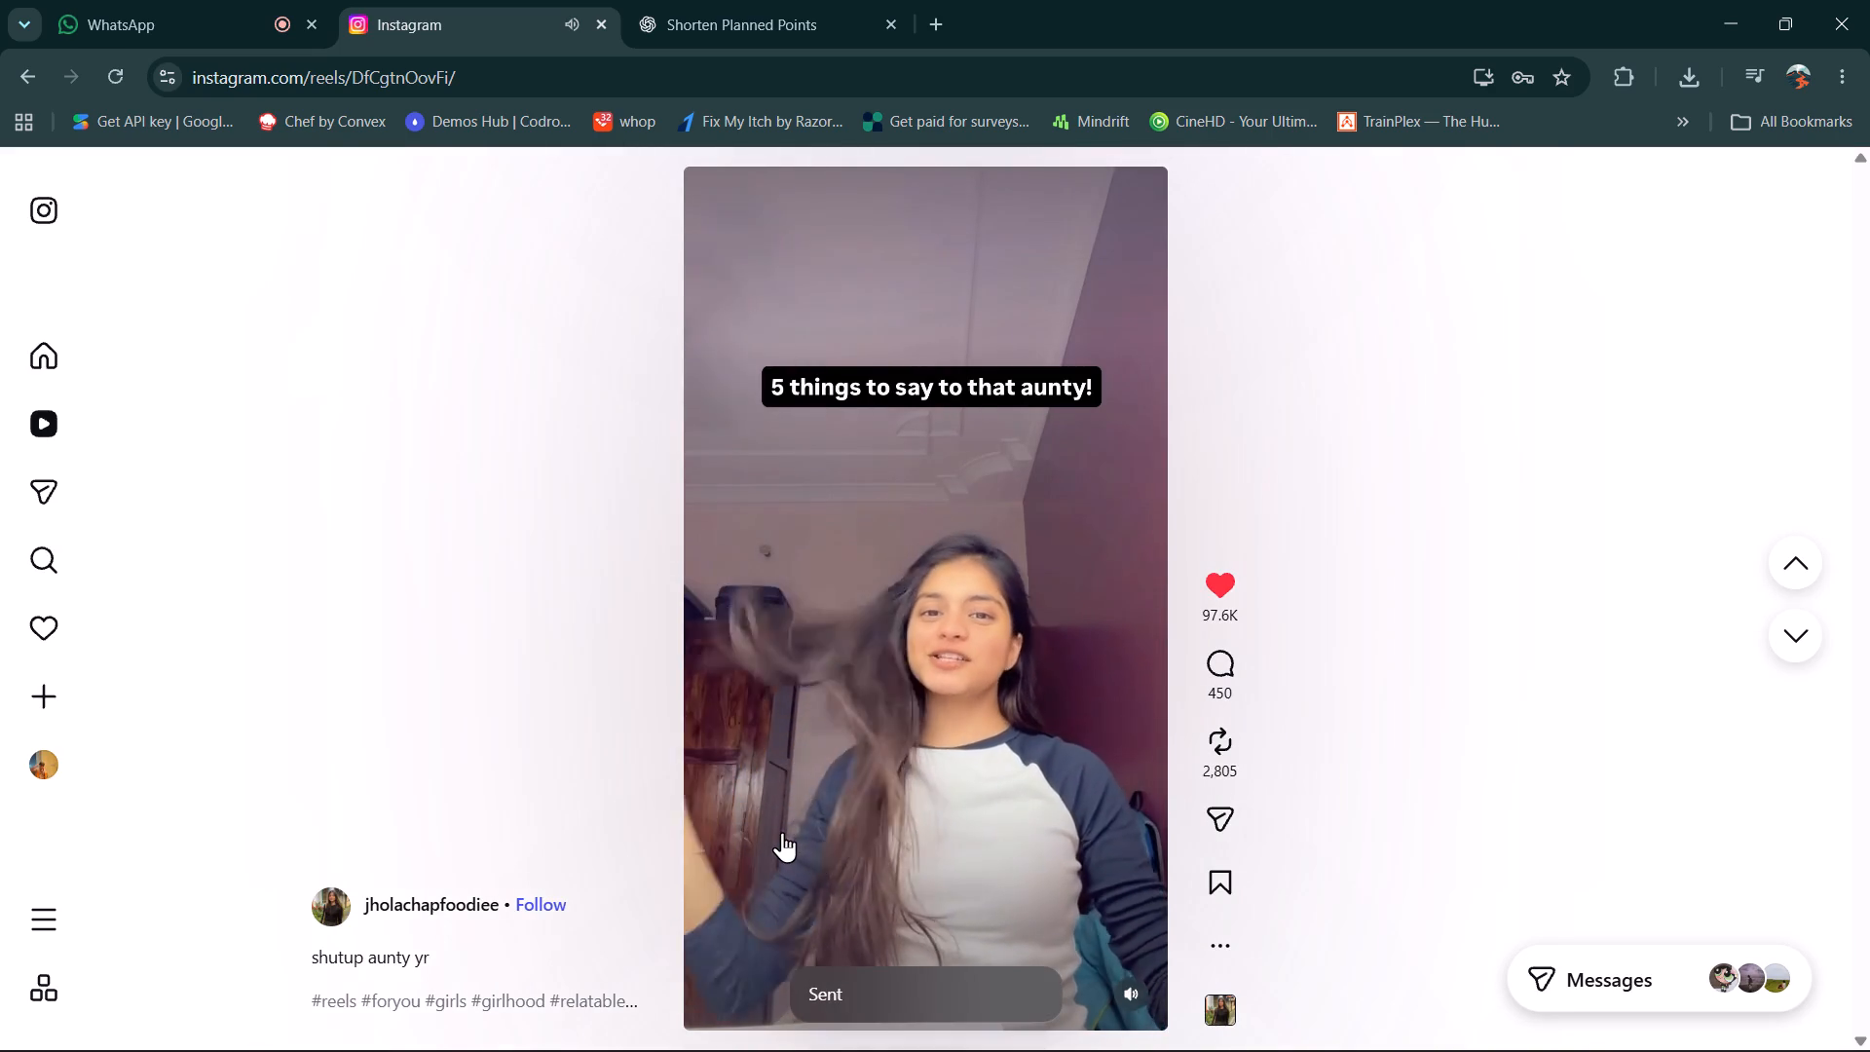
# Pause the reel and look through the accounts that liked it.
pyautogui.click(817, 663)
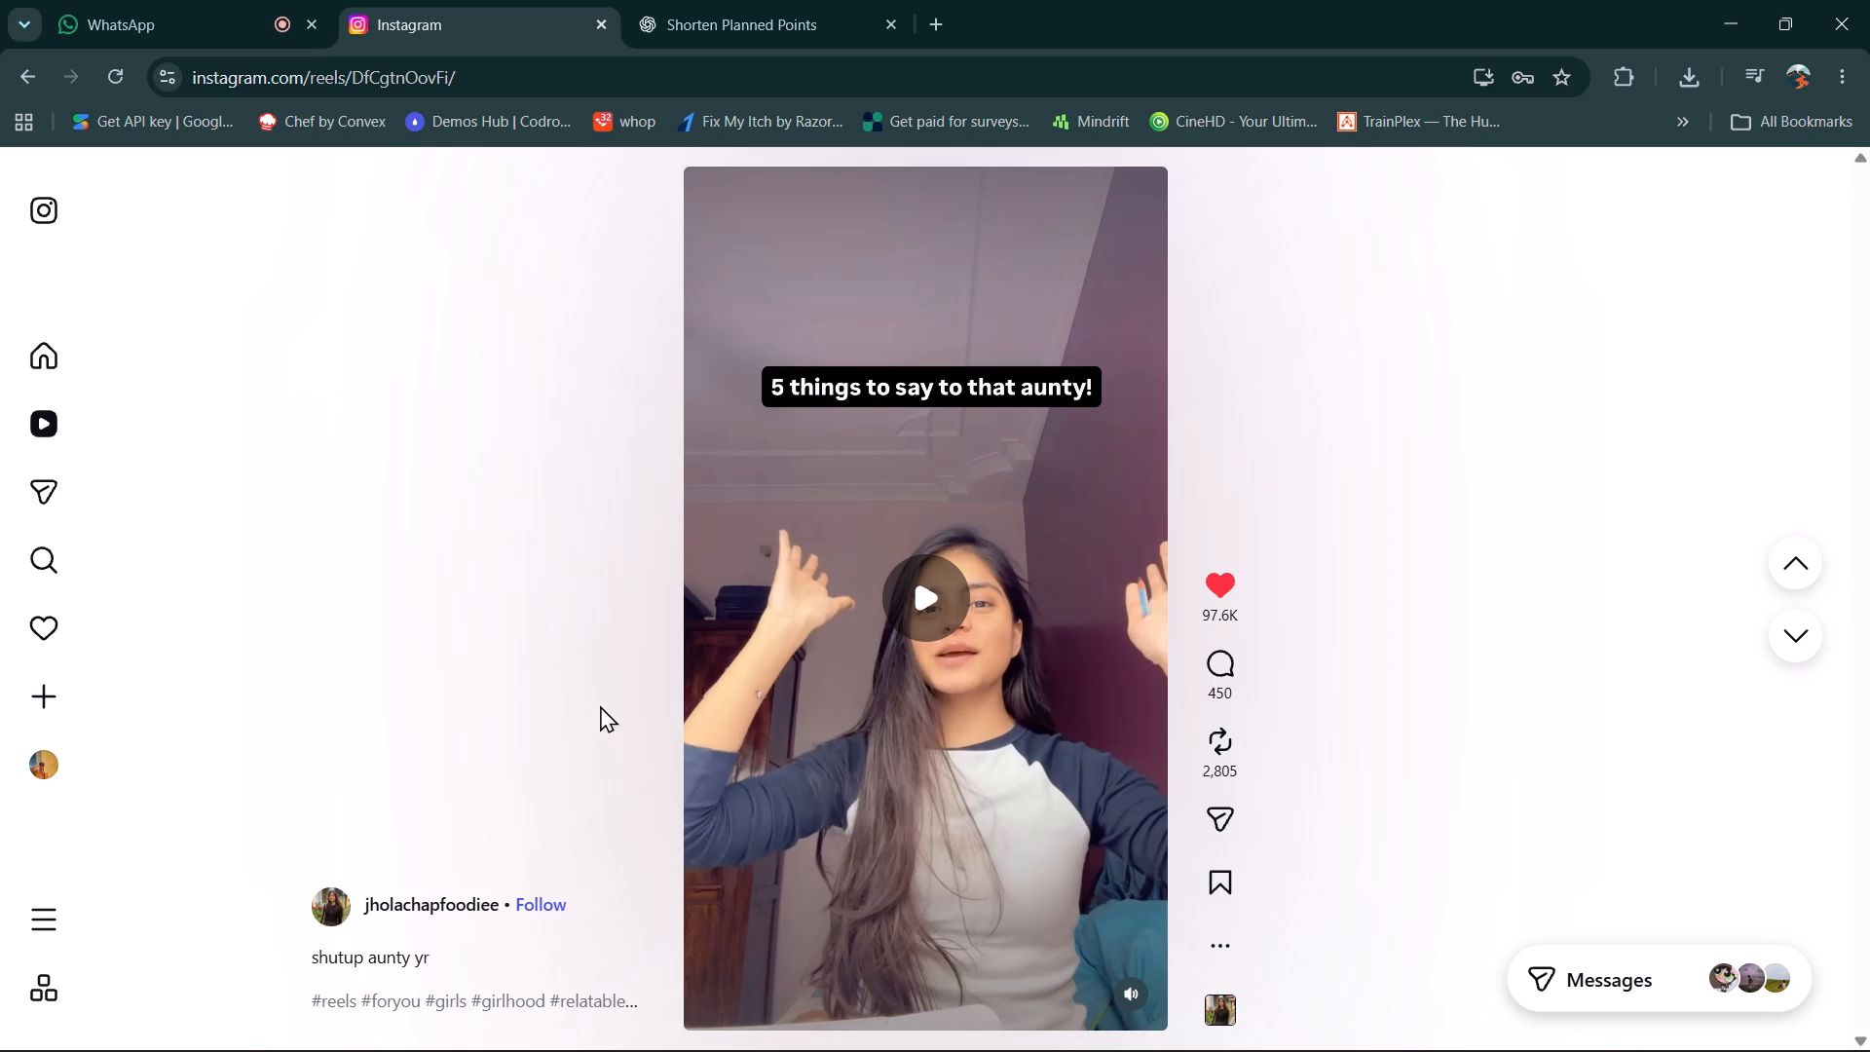
pyautogui.click(1225, 614)
pyautogui.scroll(-1, 917, 696)
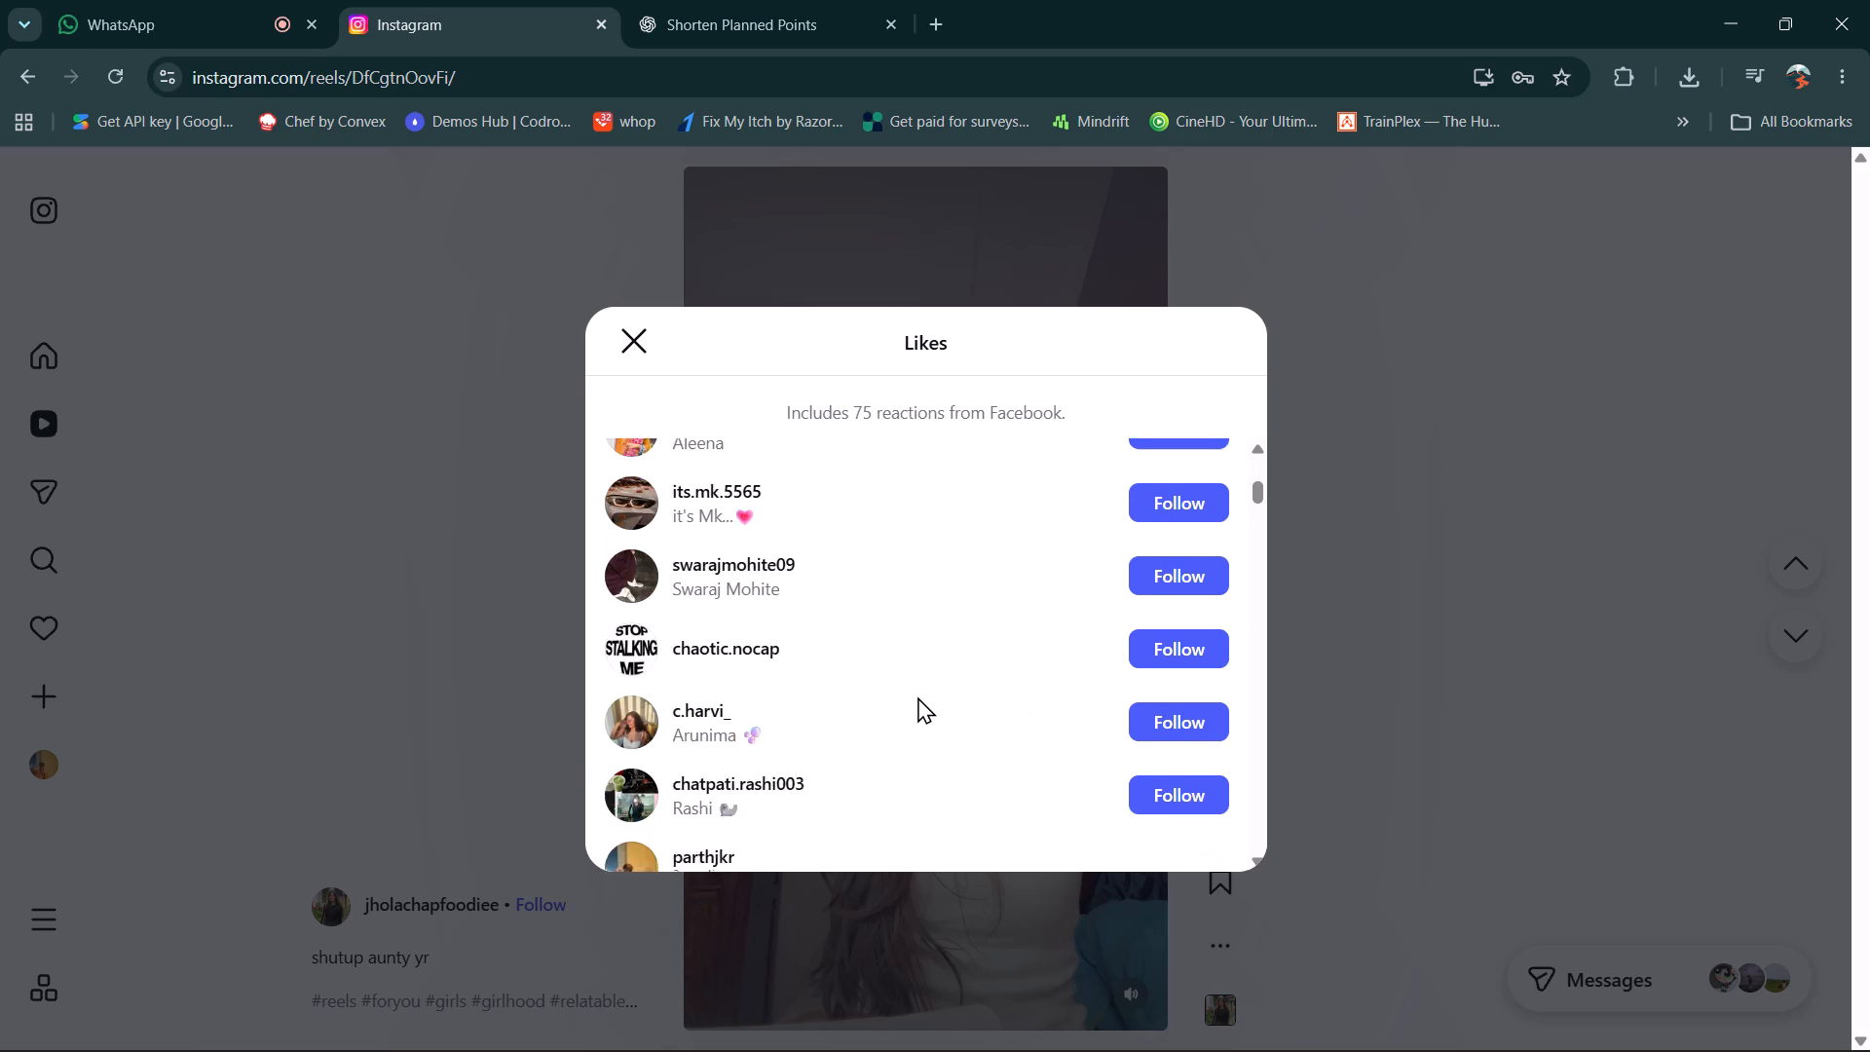
pyautogui.scroll(-3, 917, 696)
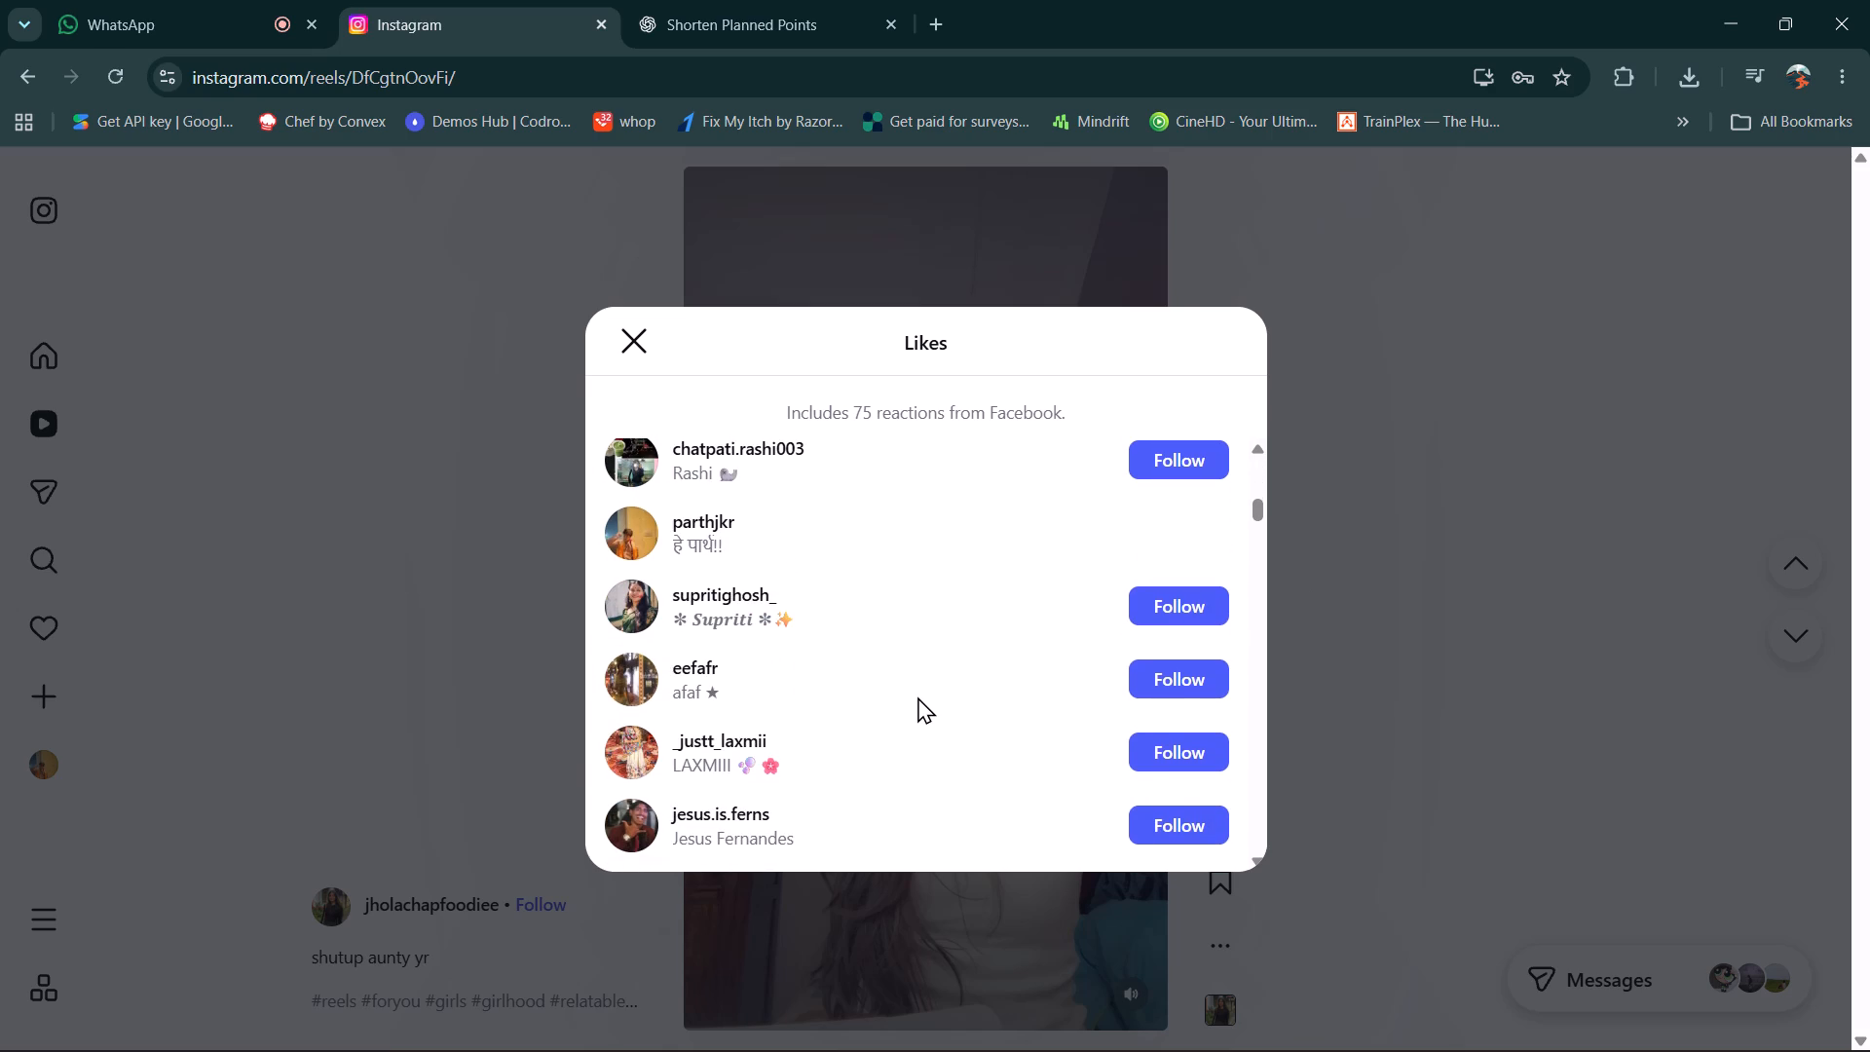
pyautogui.scroll(-6, 866, 716)
pyautogui.click(1440, 640)
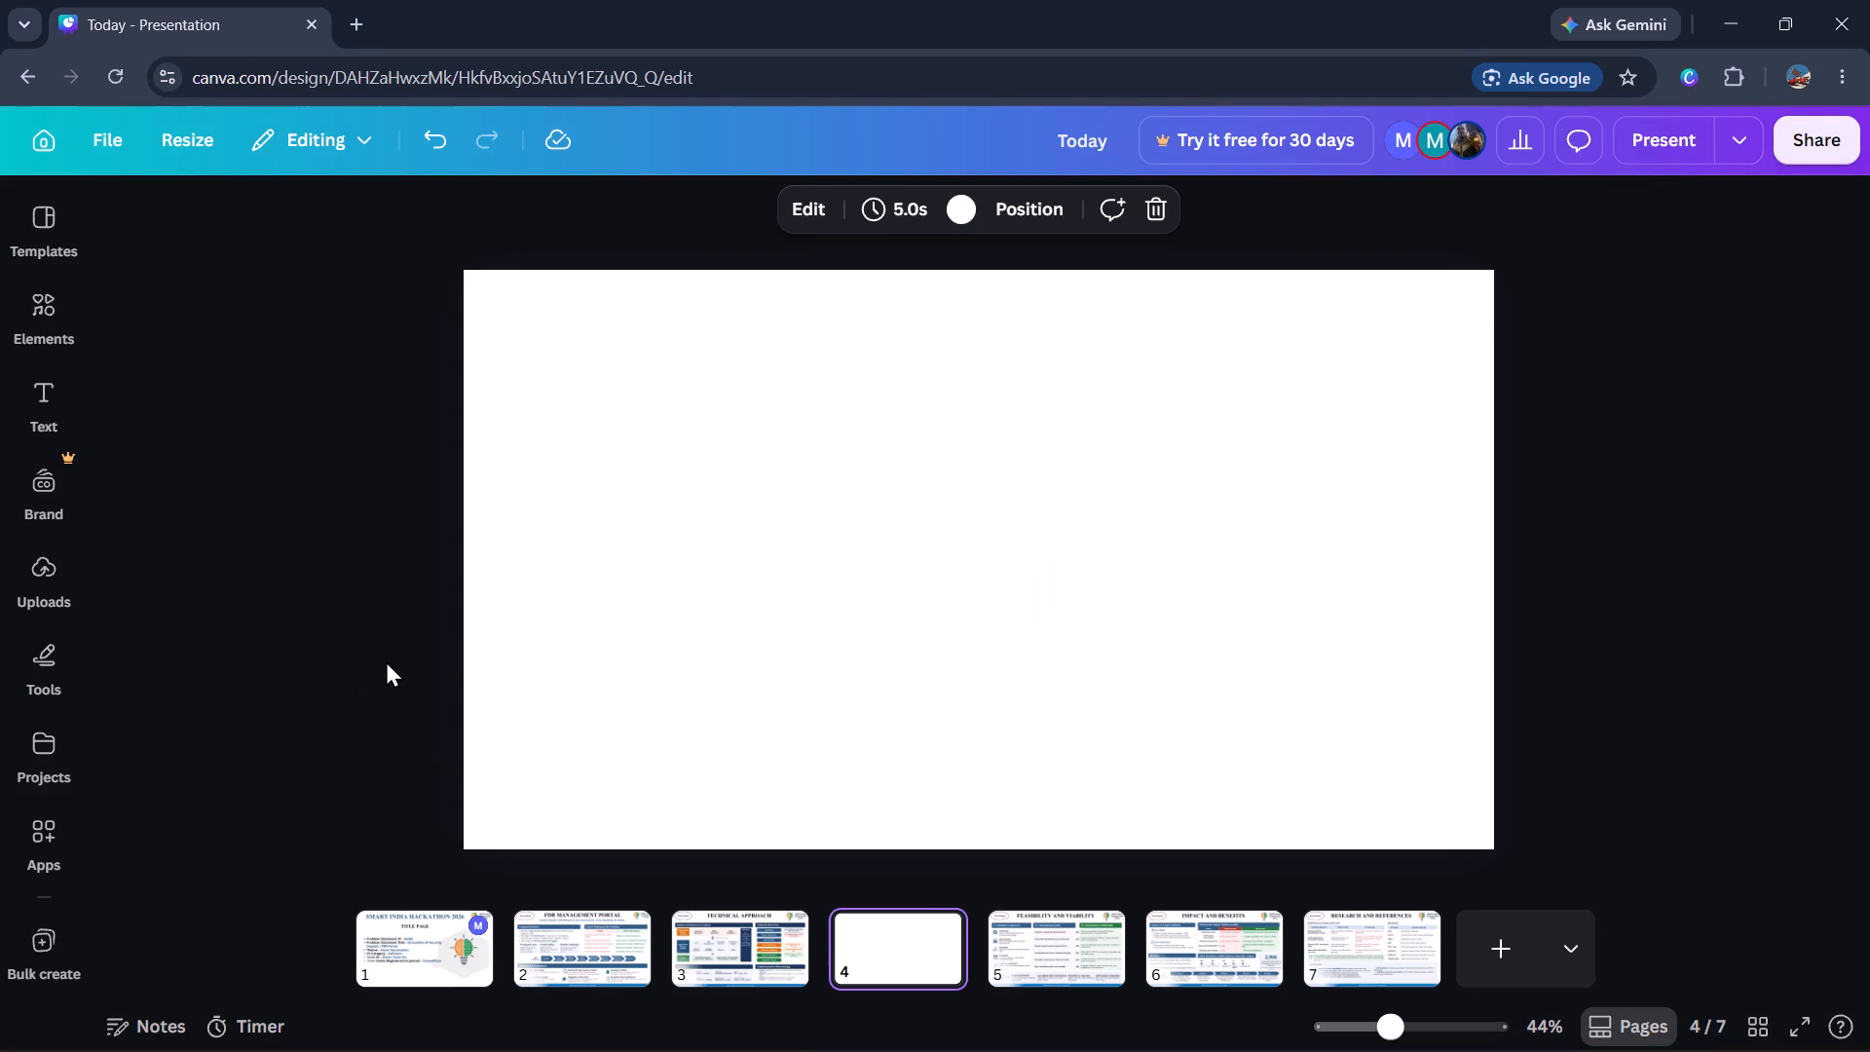
# Step back through the slides of the Canva presentation, starting from blank slide 4.
pyautogui.press('Left')
pyautogui.press('Left')
pyautogui.press('Left')
pyautogui.press('Left')
pyautogui.press('Left')
pyautogui.press('Left')
pyautogui.press('Left')
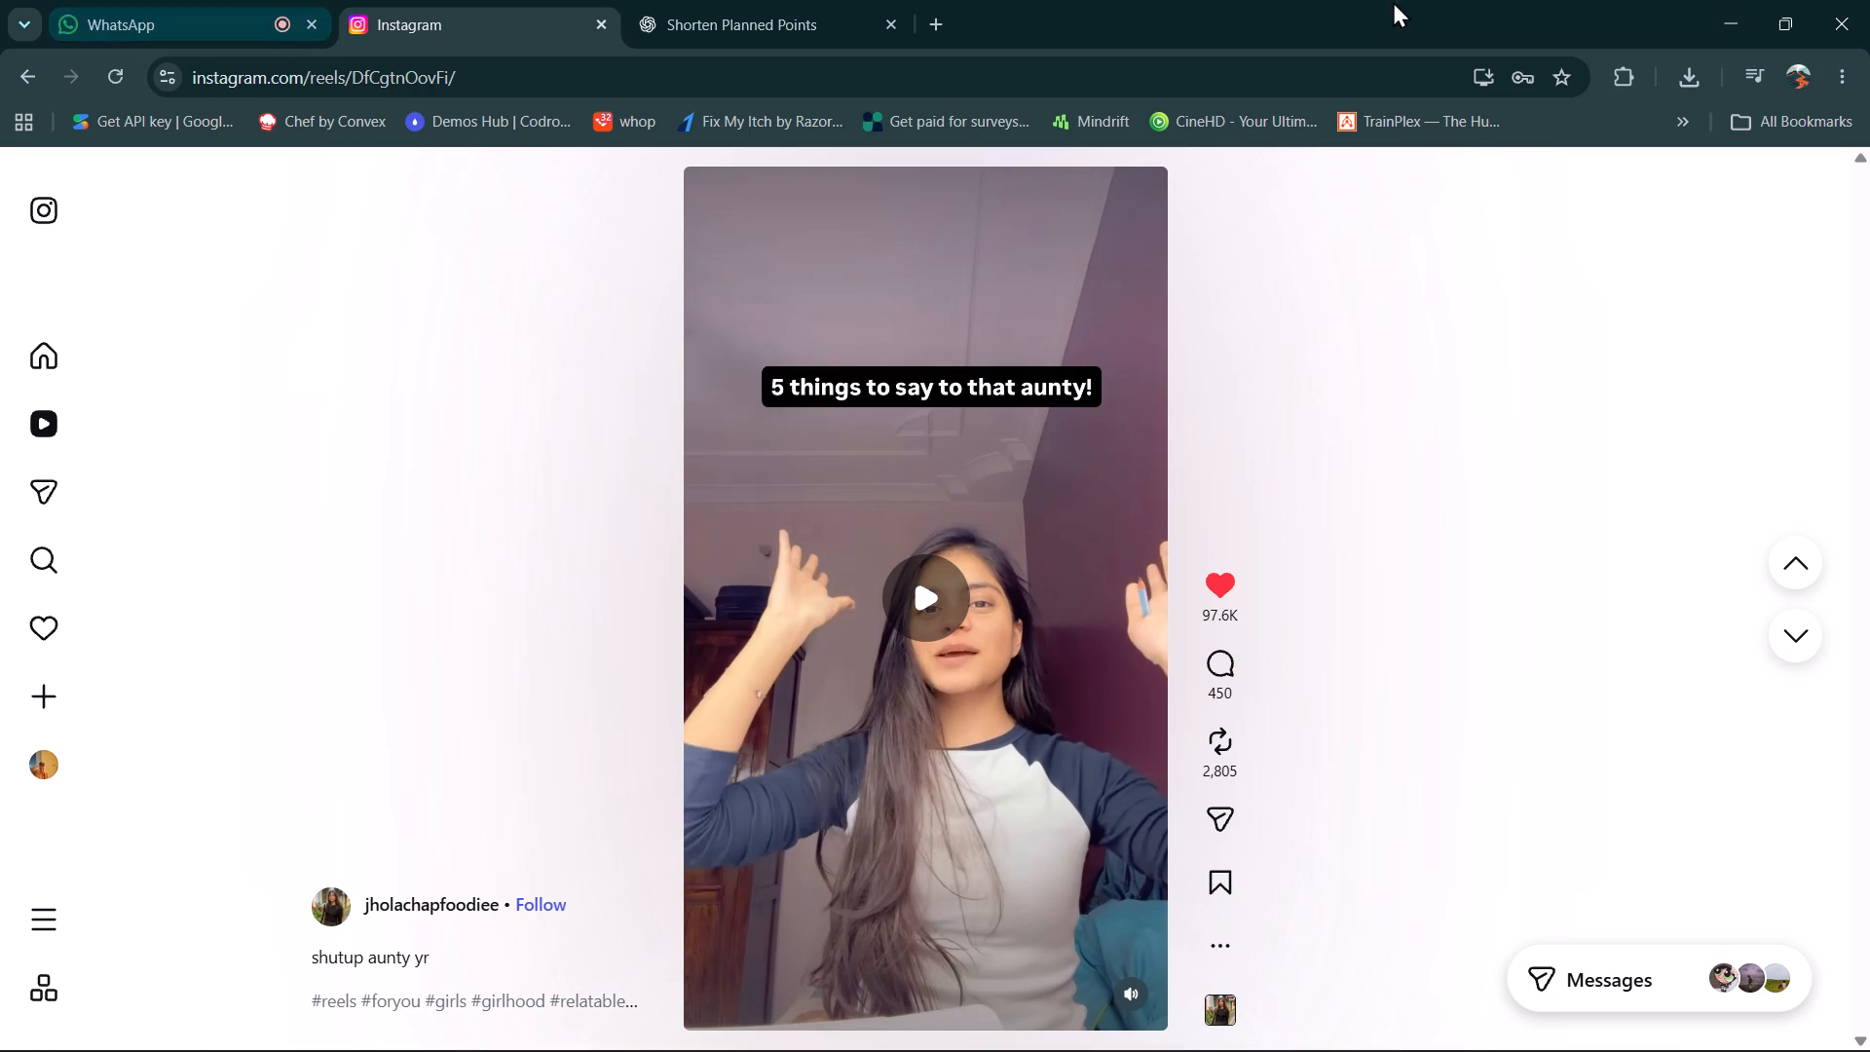
# Open sih.gov.in in a new browser tab and view the next announcement banner on its homepage.
pyautogui.click(939, 7)
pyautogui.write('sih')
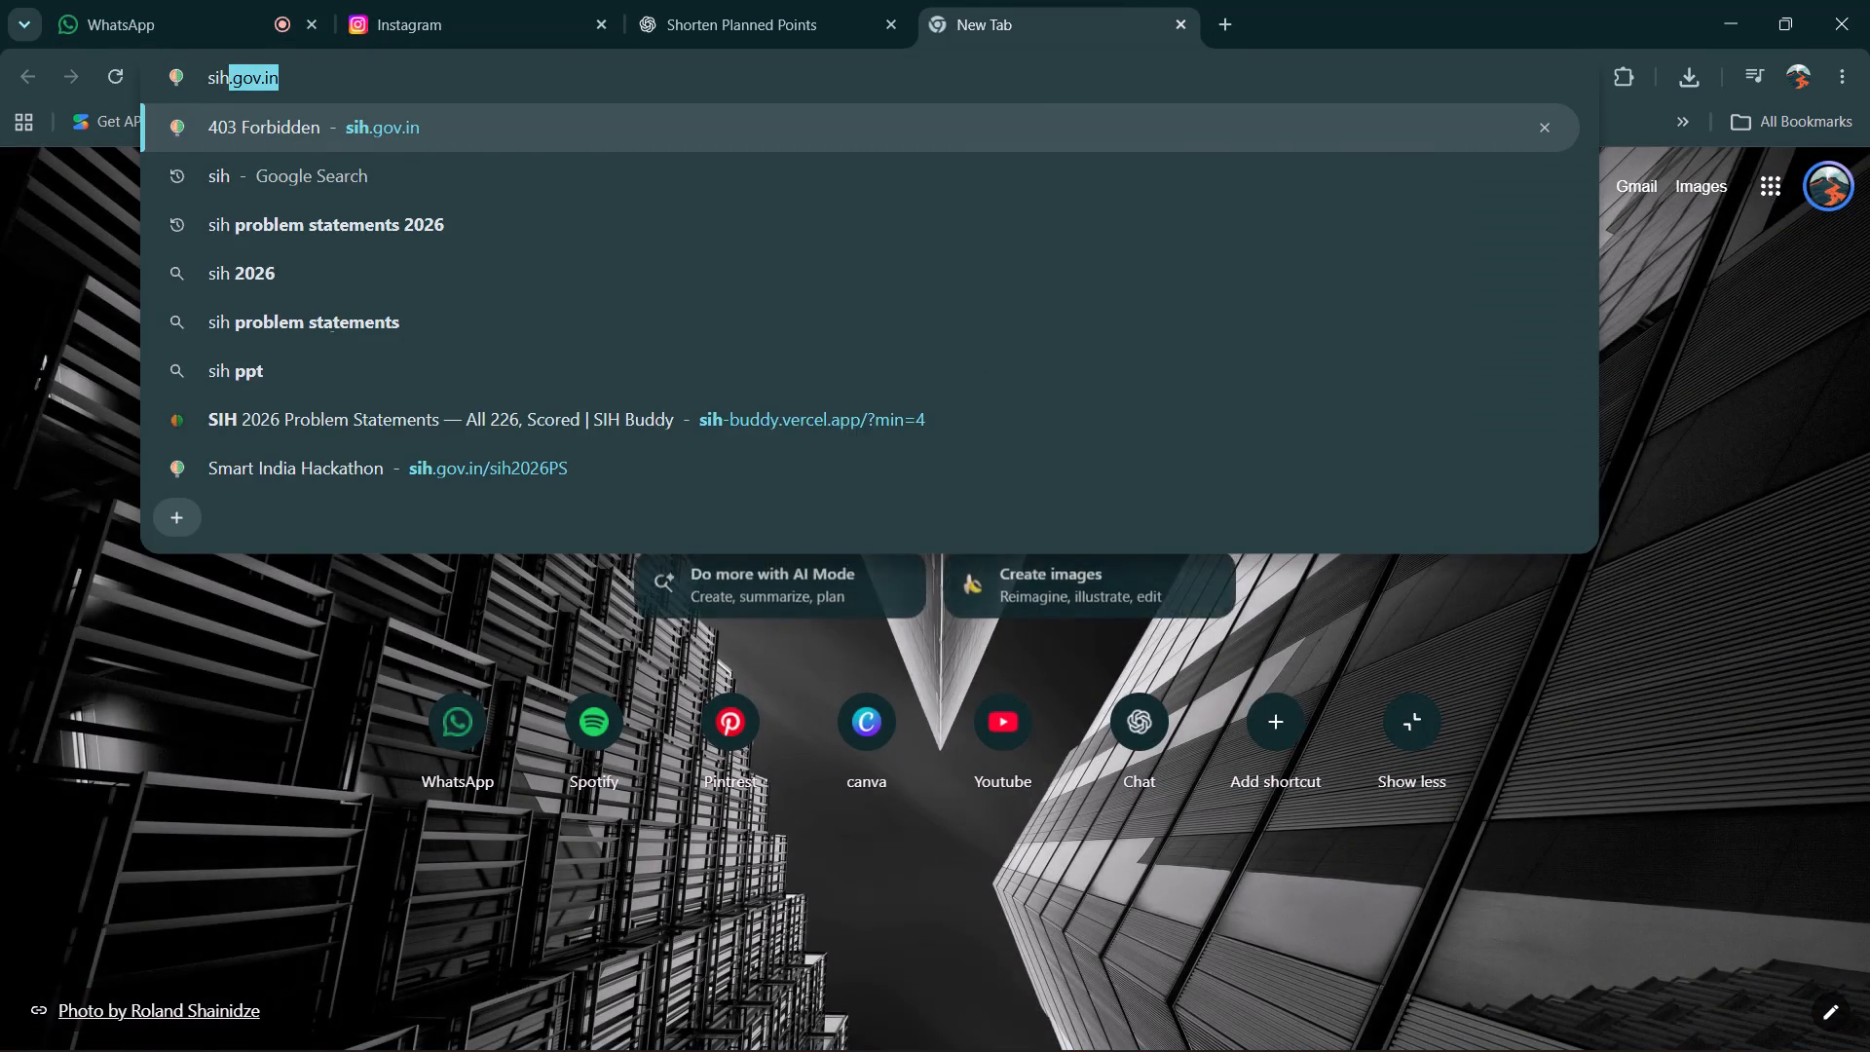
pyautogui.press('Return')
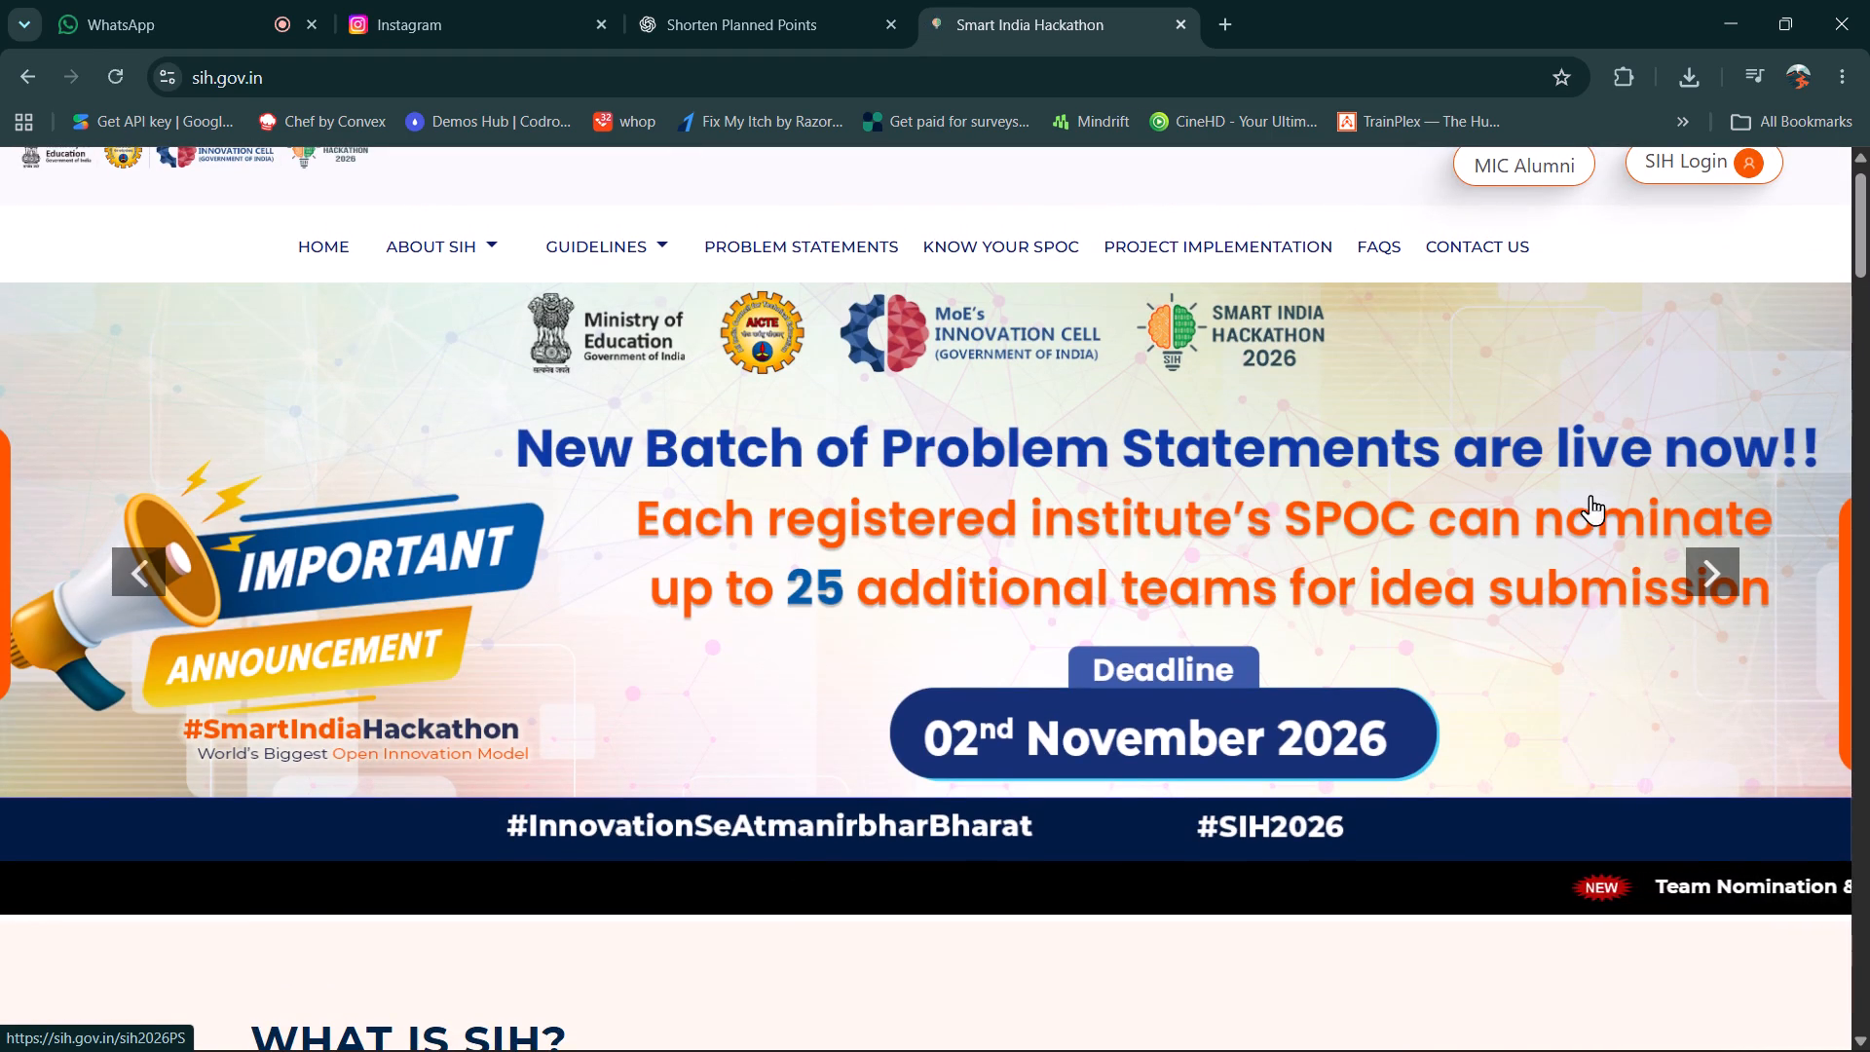
pyautogui.click(1713, 562)
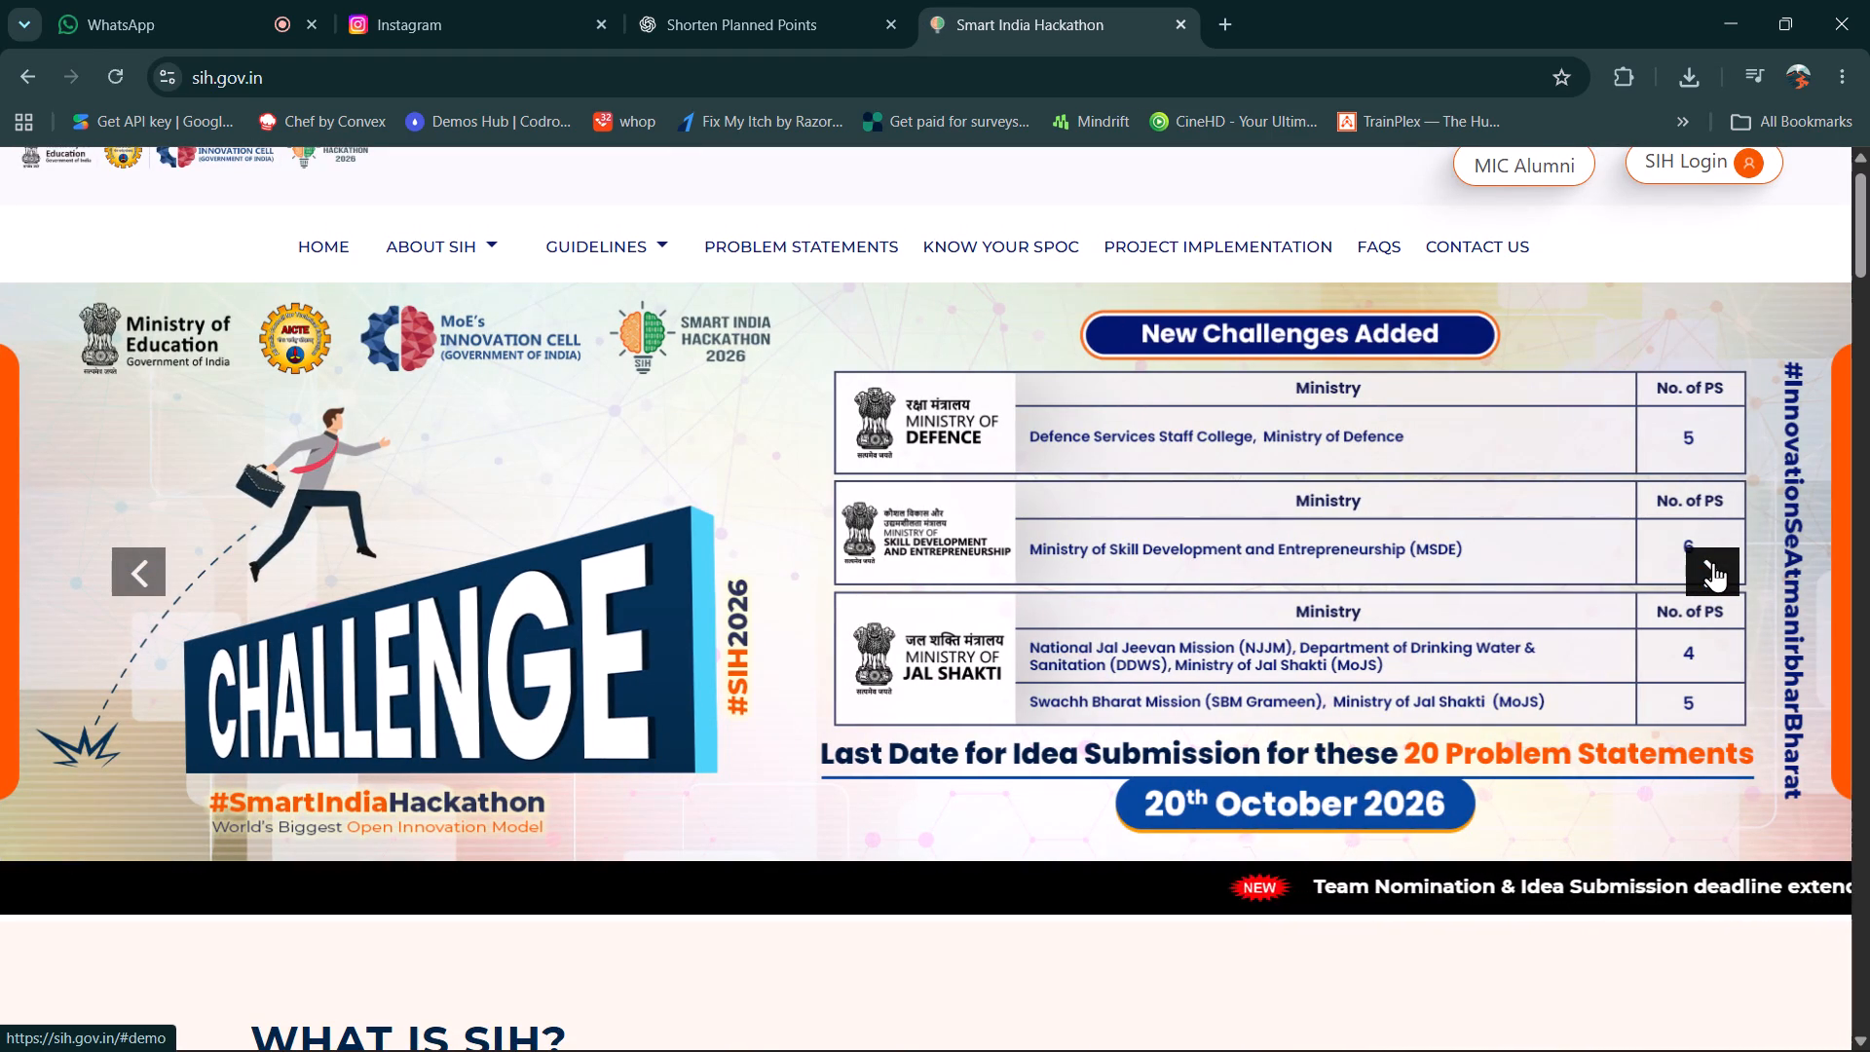
# Look through the rotating announcement banners on the Smart India Hackathon homepage for new challenges and submission deadlines.
pyautogui.click(1713, 562)
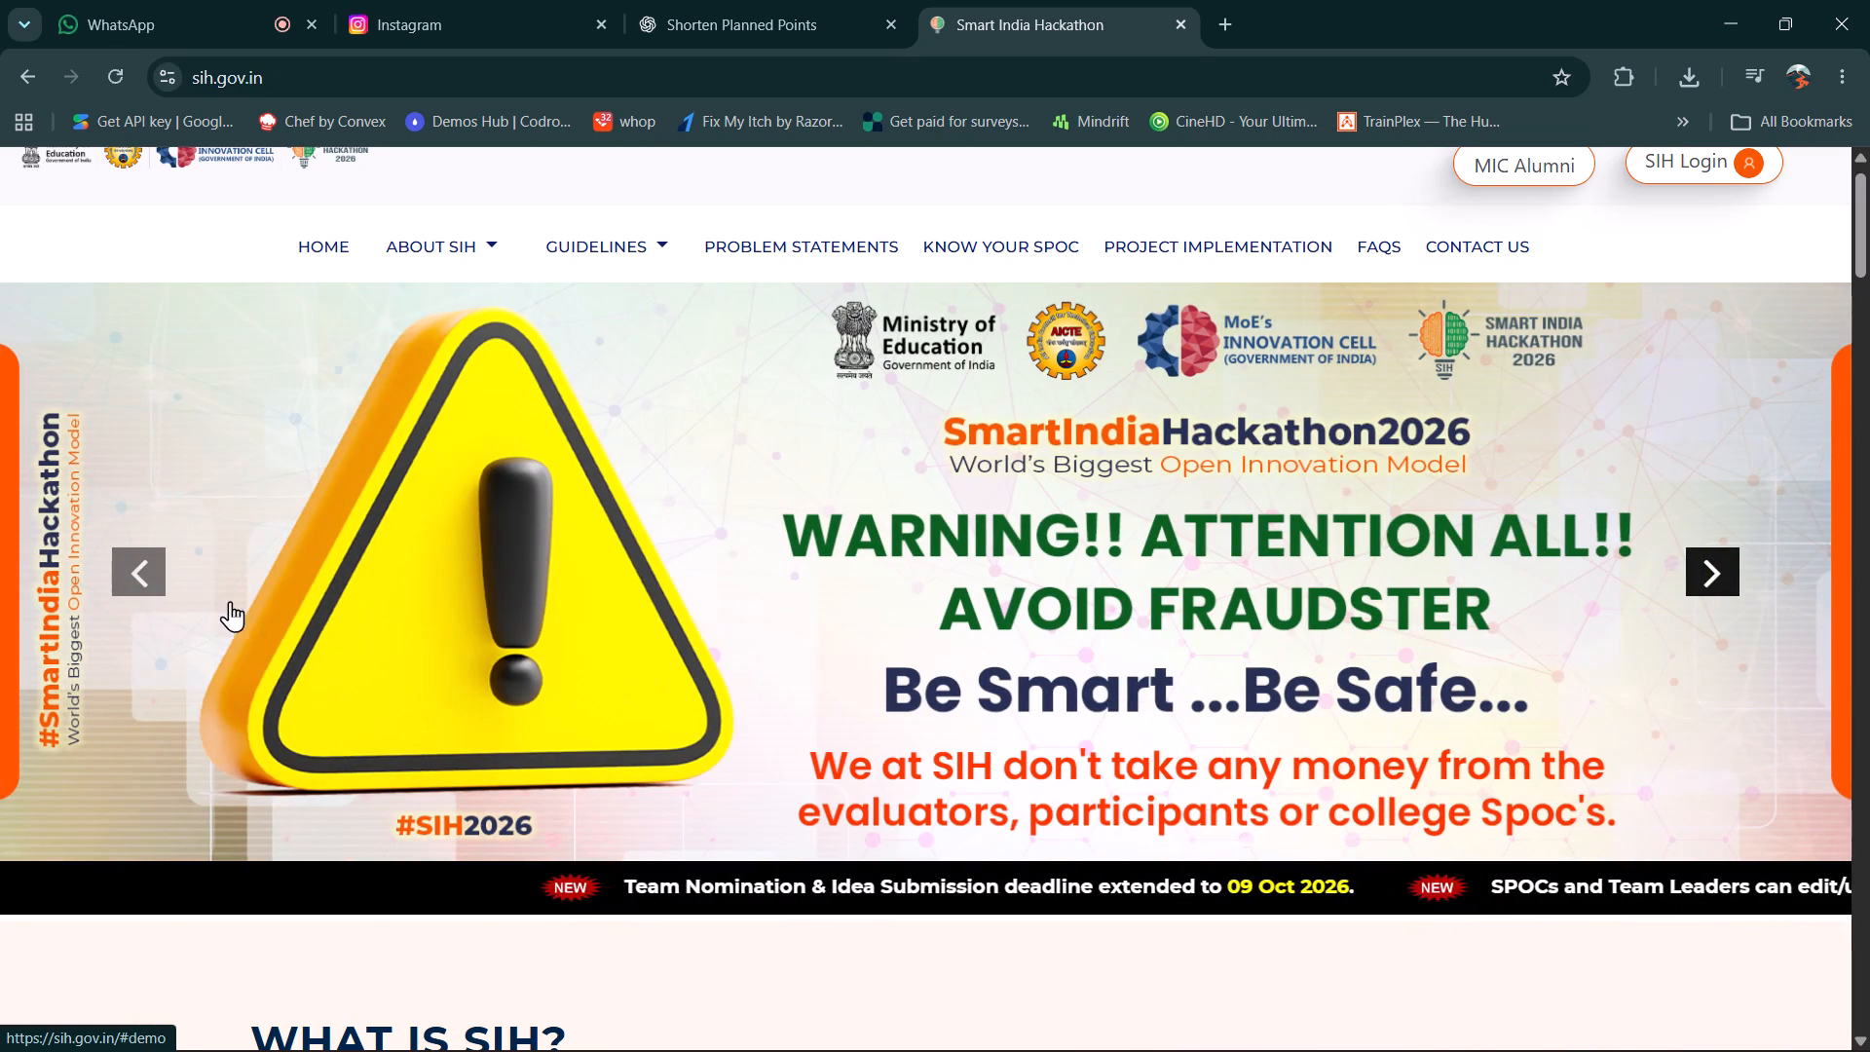
pyautogui.click(140, 559)
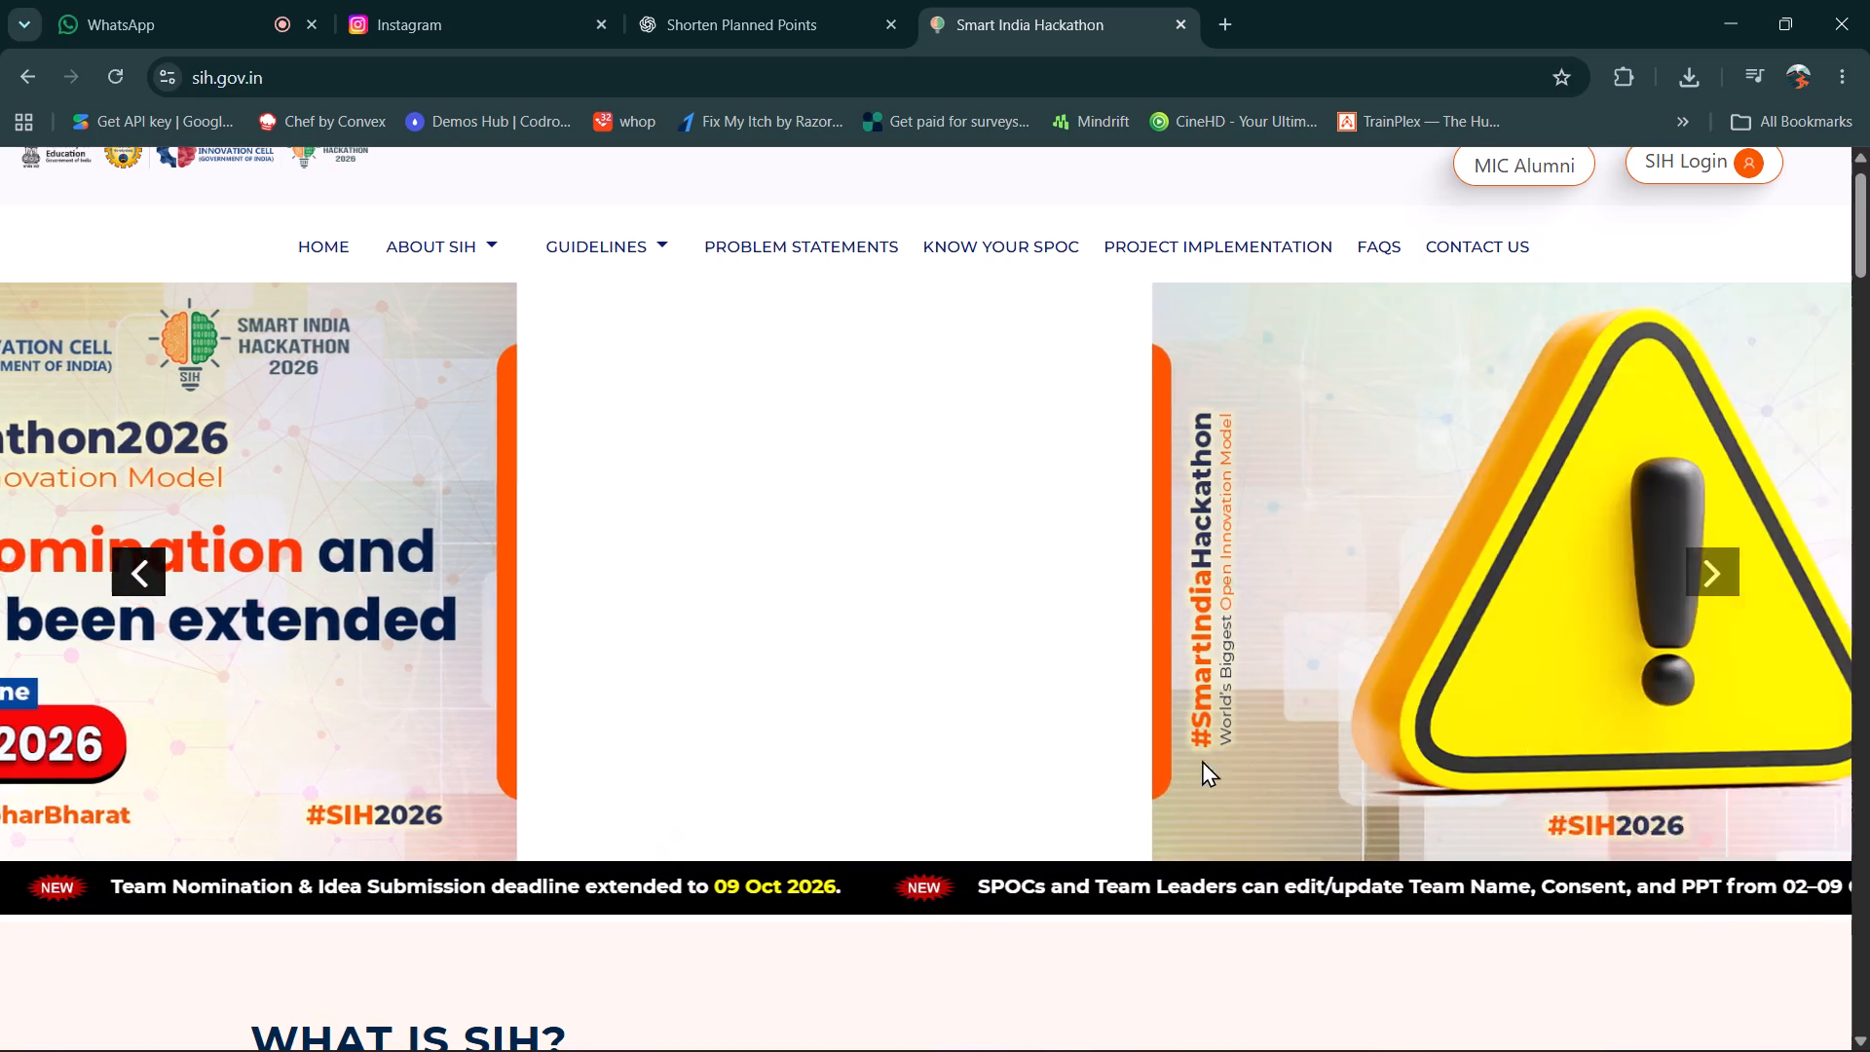
pyautogui.click(149, 571)
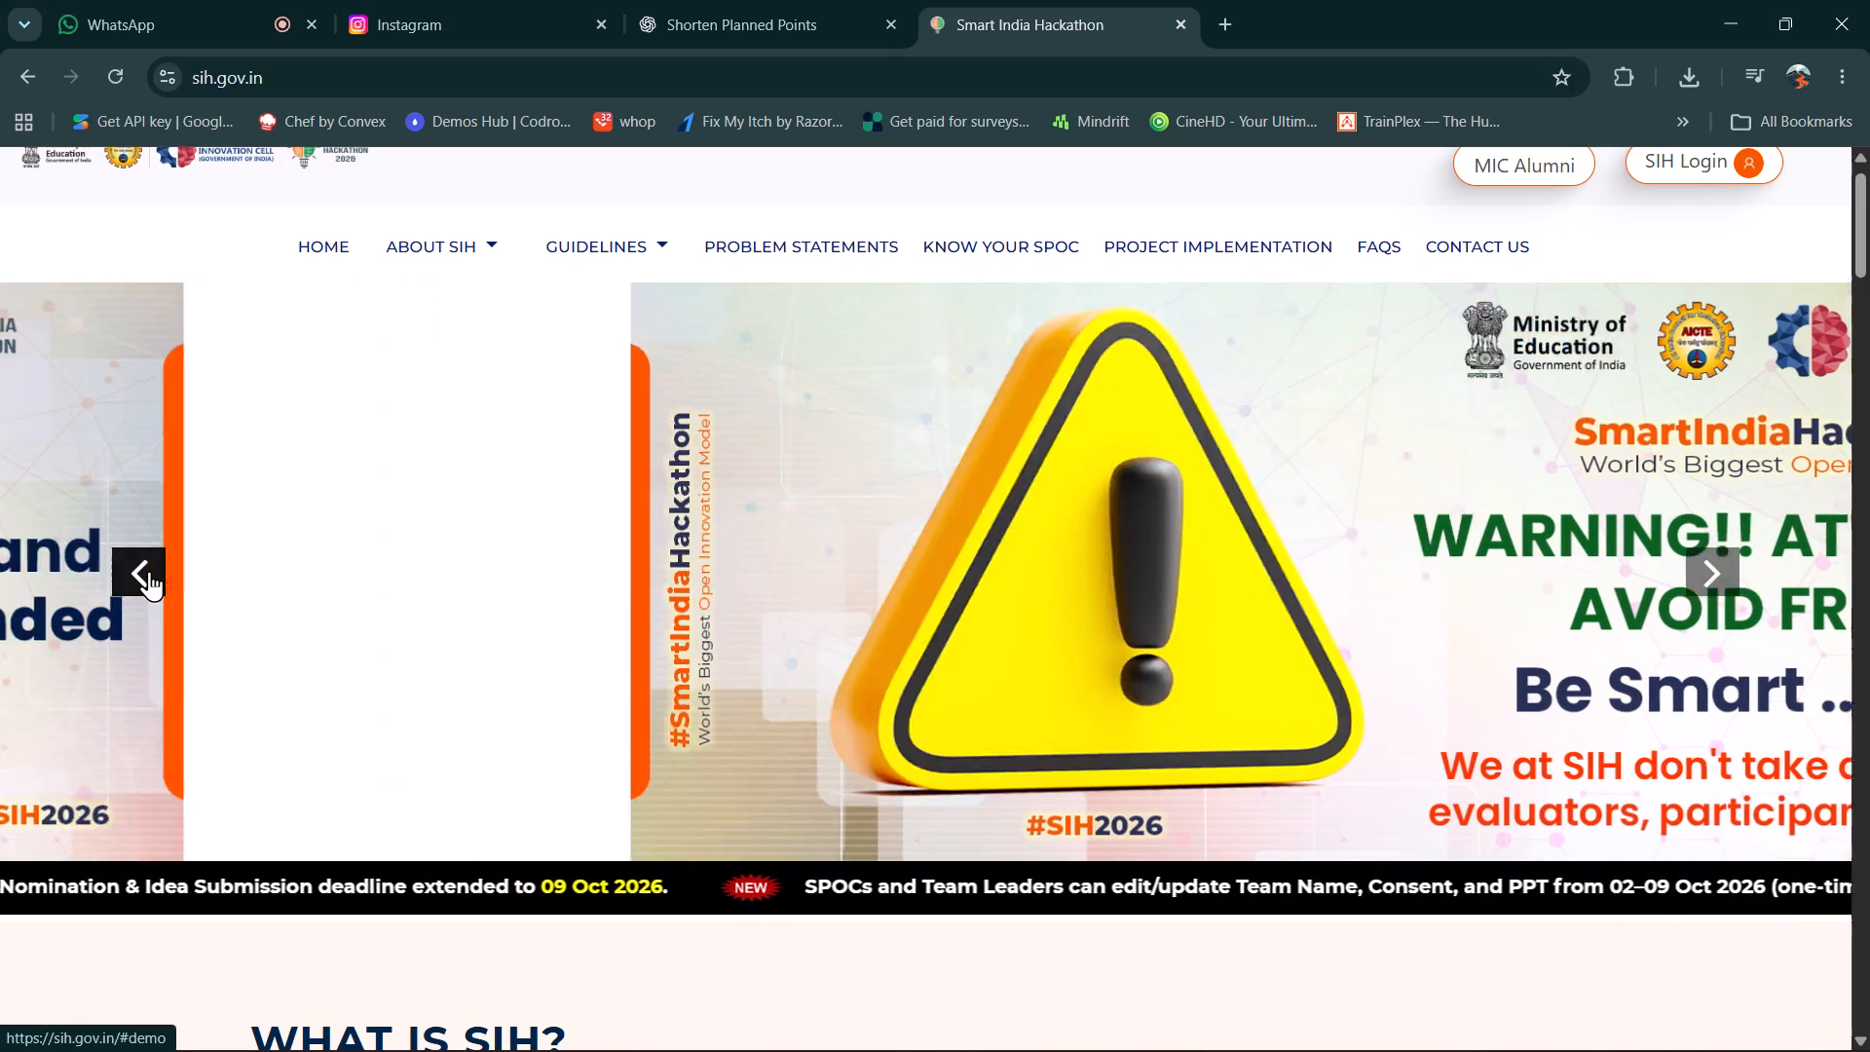
pyautogui.click(1733, 560)
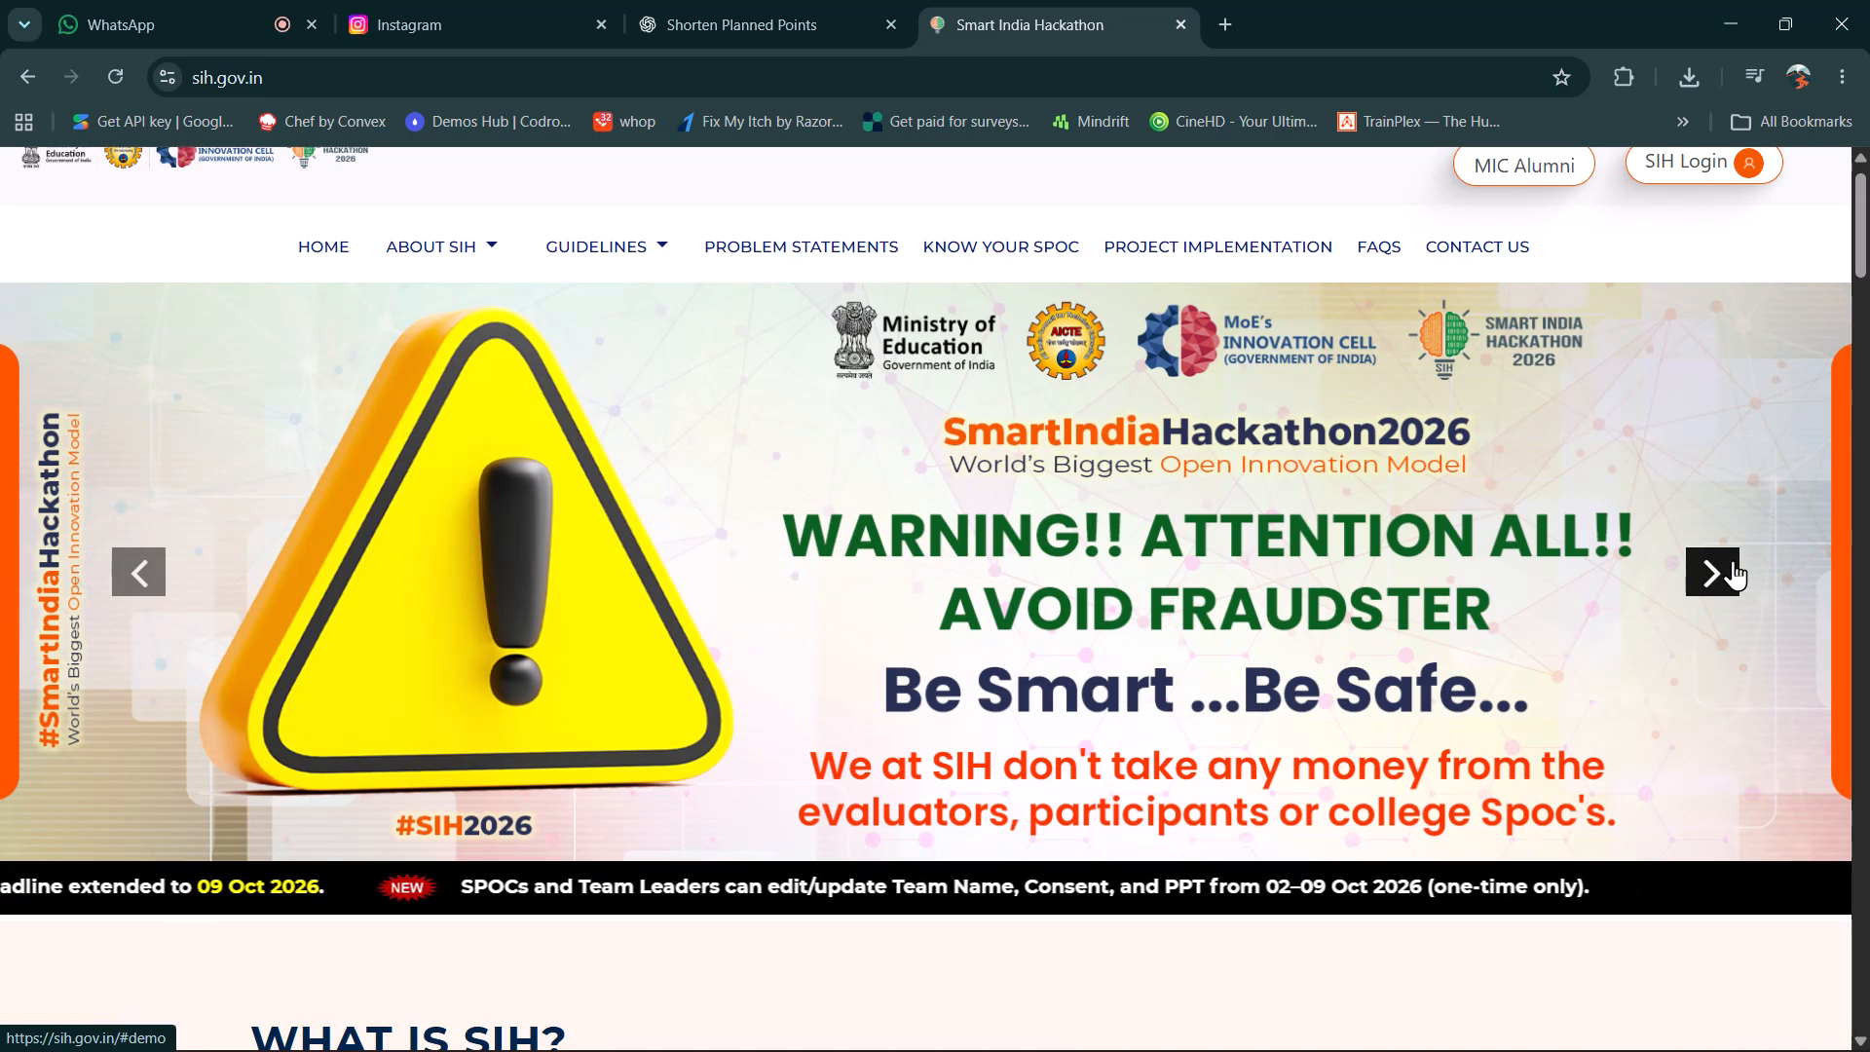
pyautogui.click(1733, 560)
pyautogui.click(1733, 560)
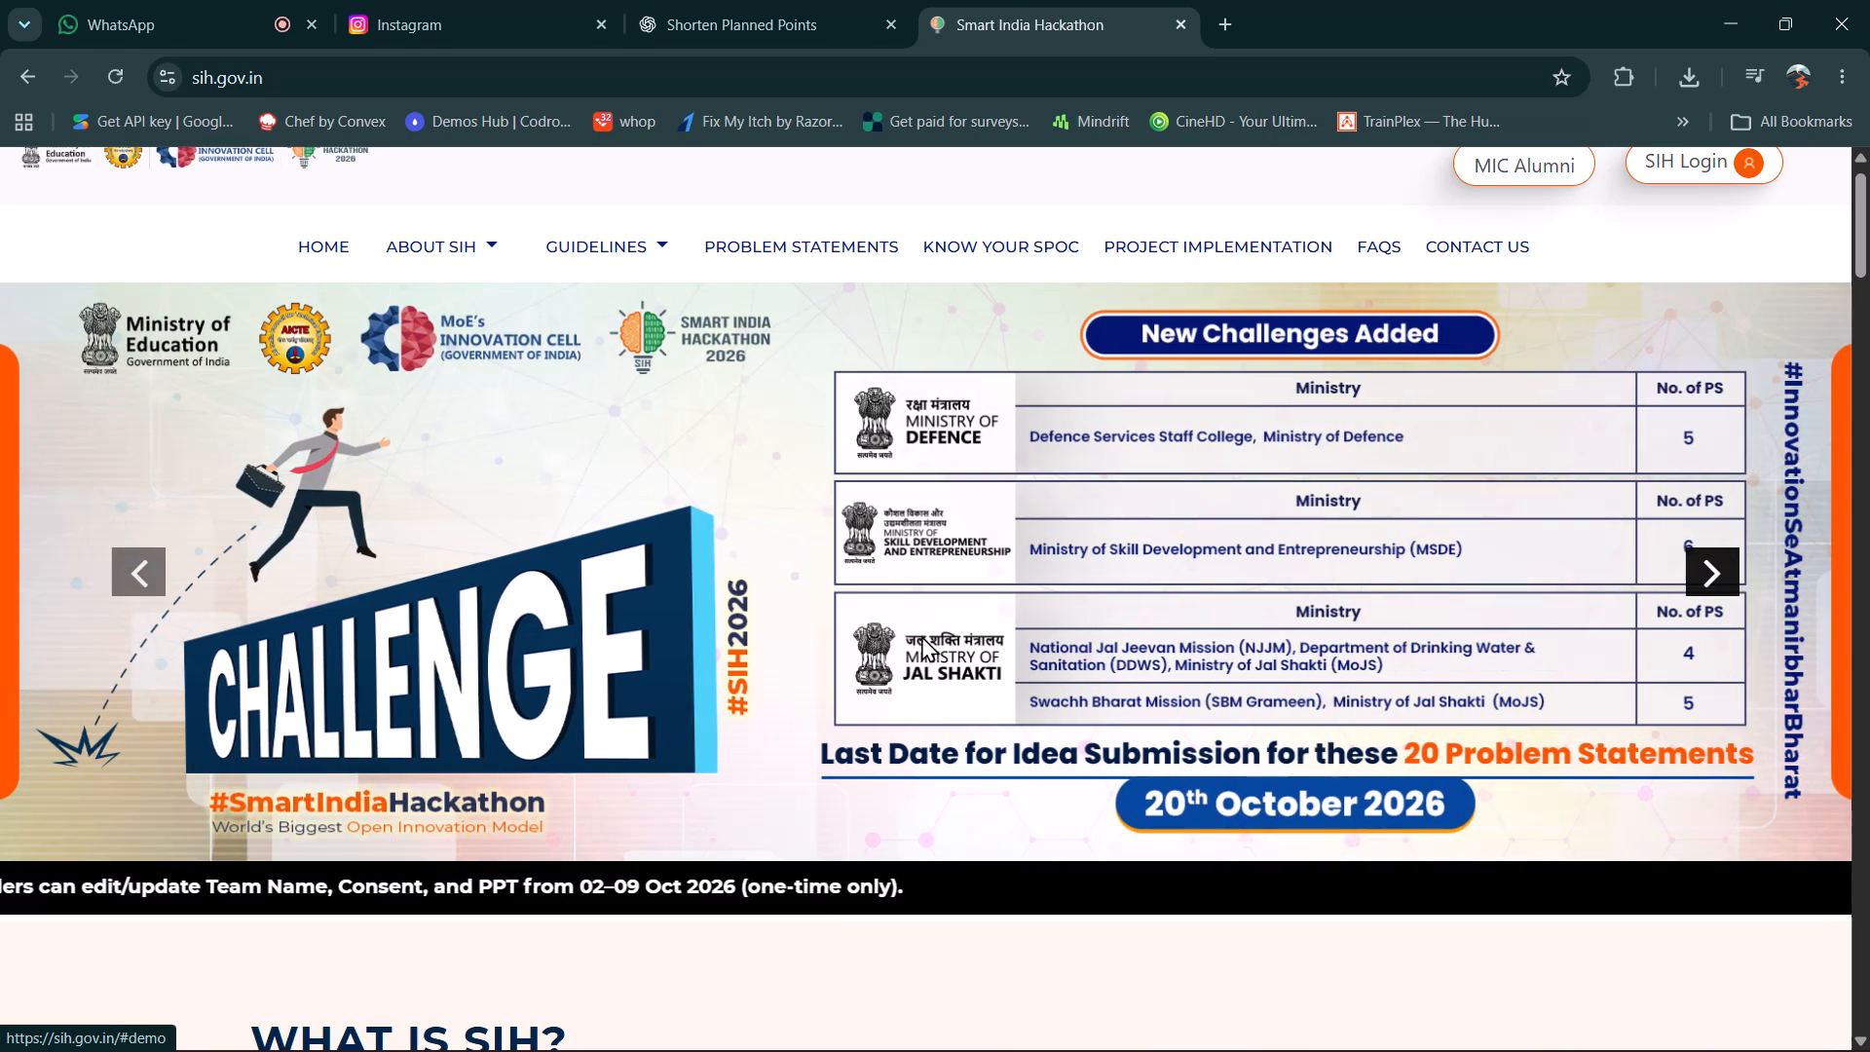
pyautogui.click(141, 595)
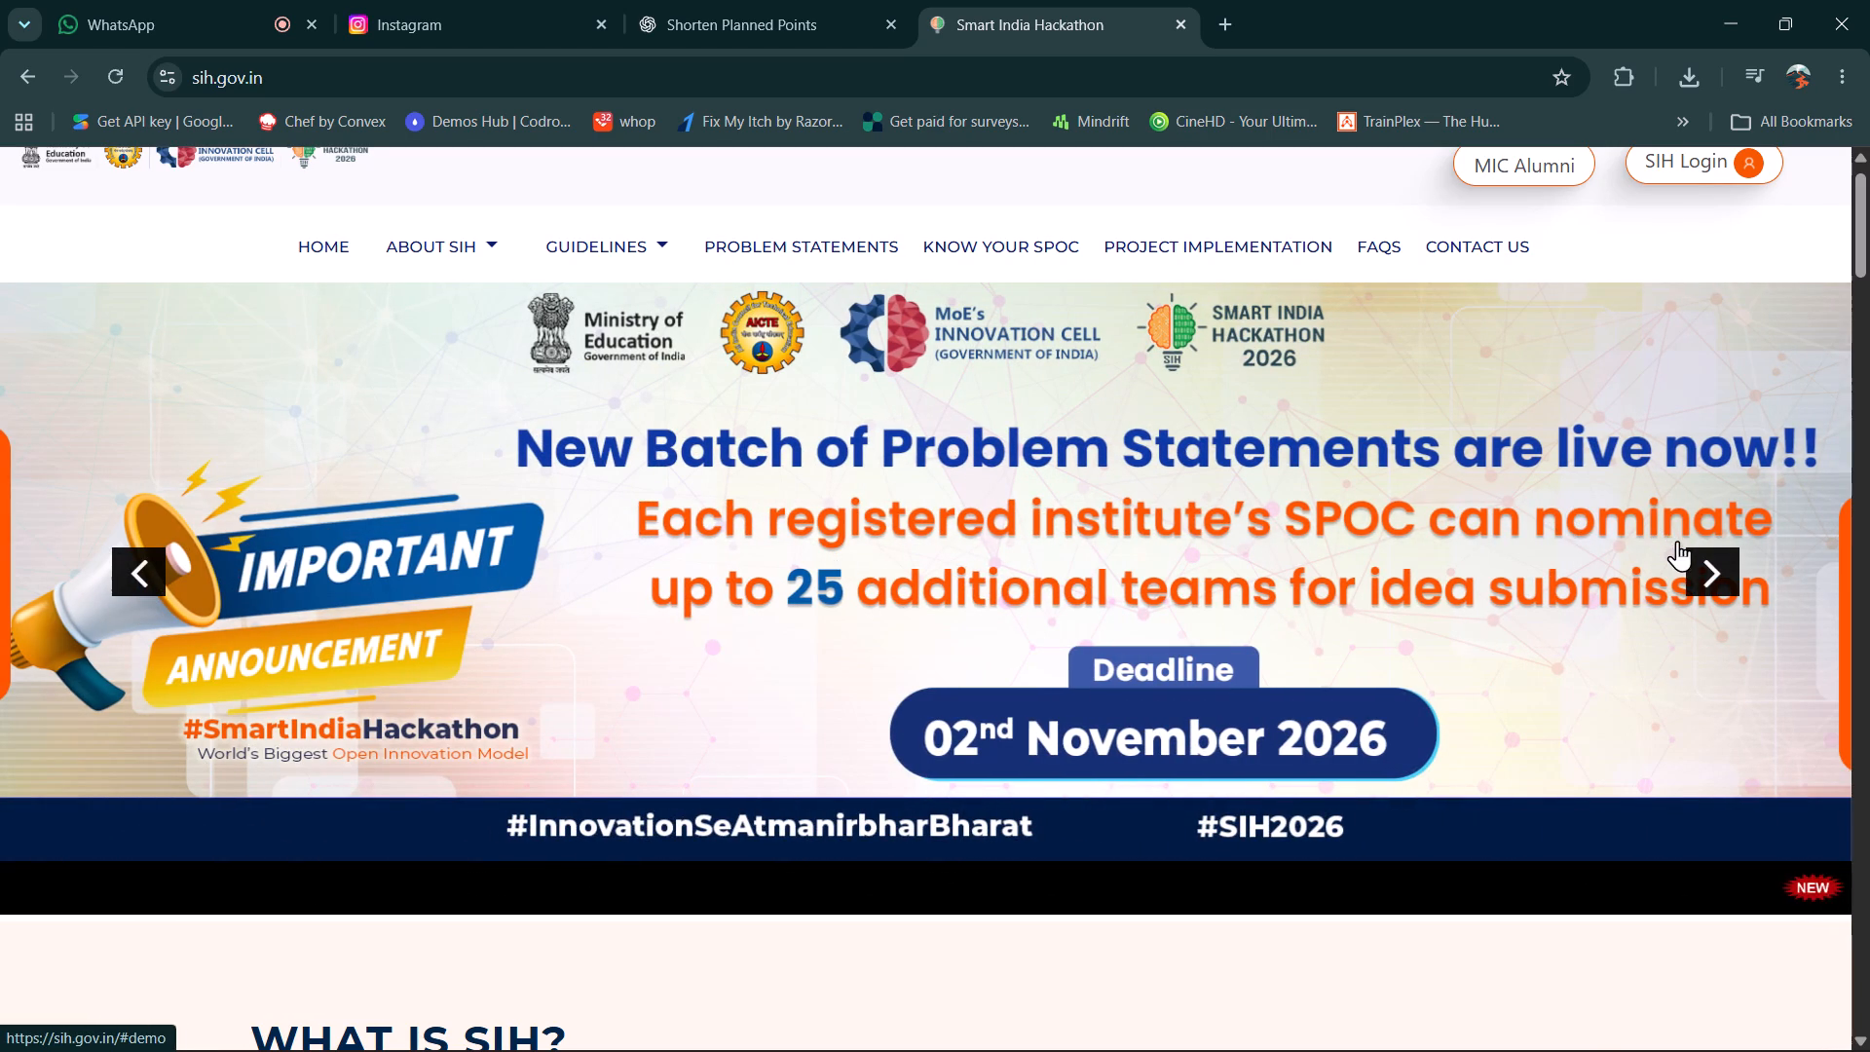
pyautogui.click(1487, 531)
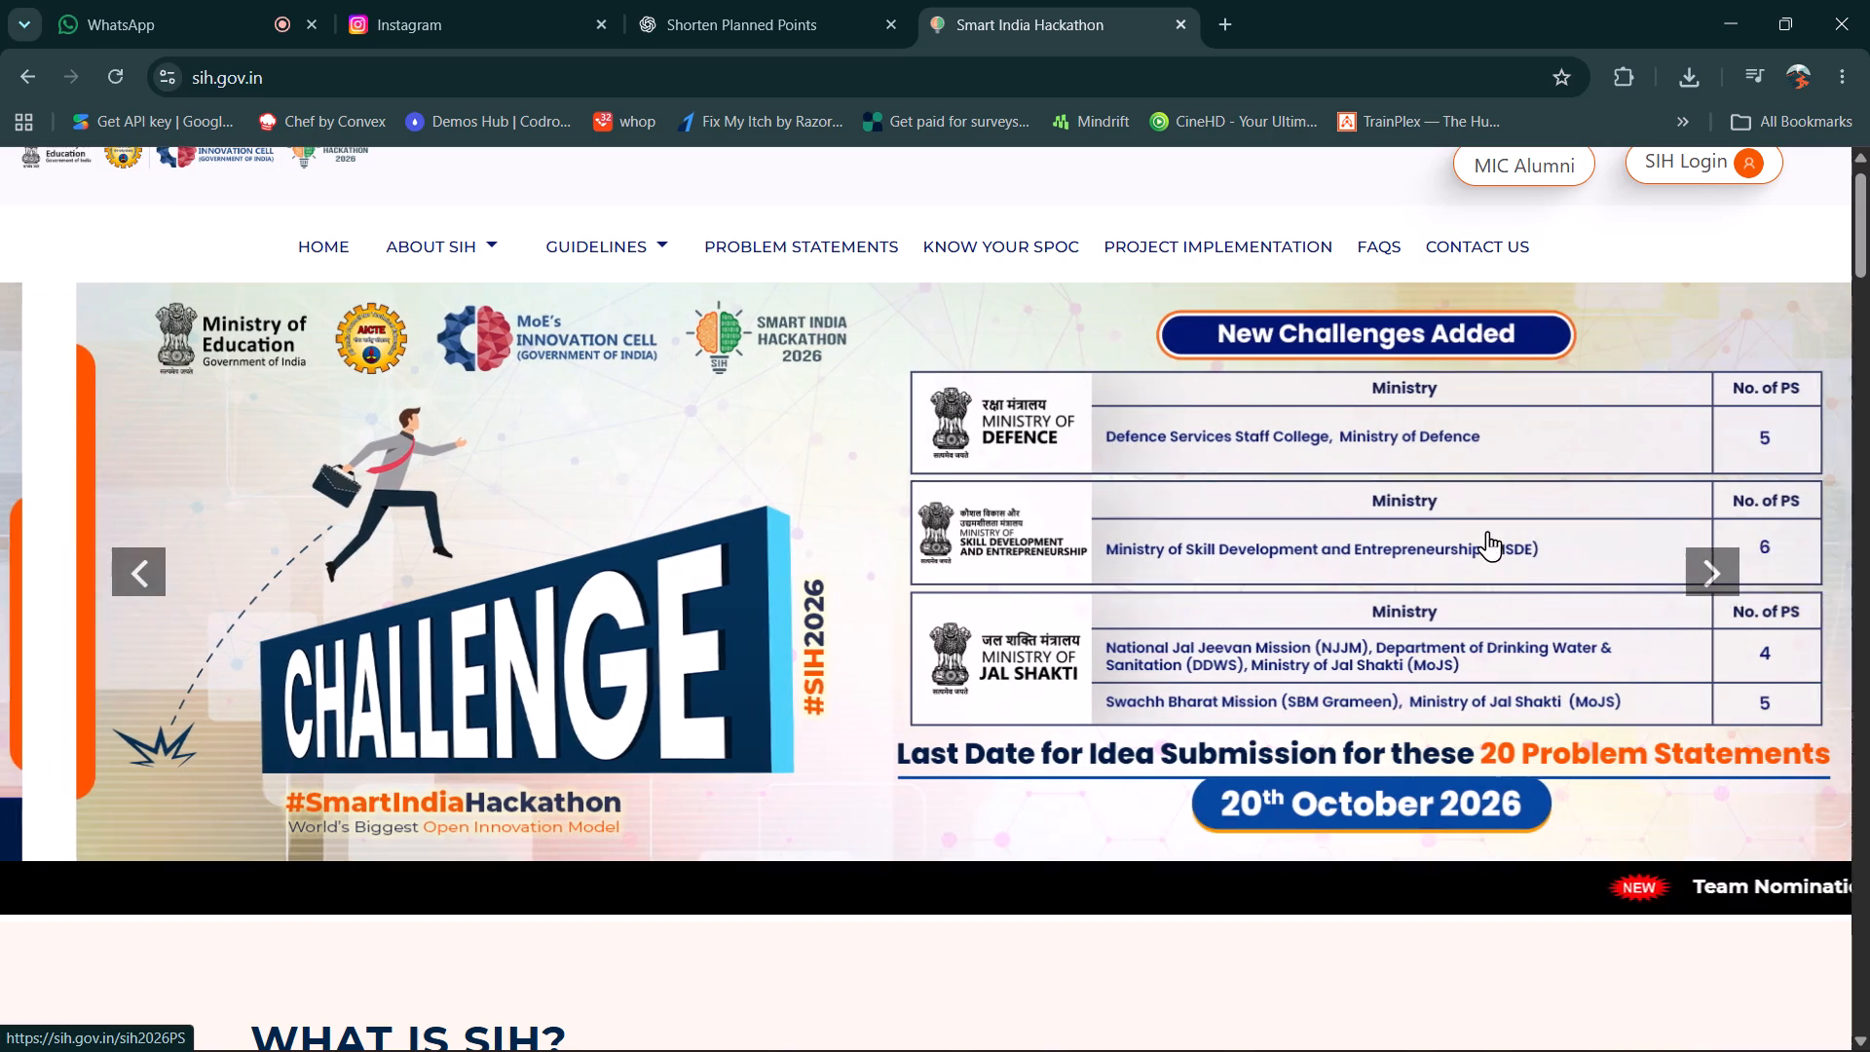
pyautogui.click(139, 578)
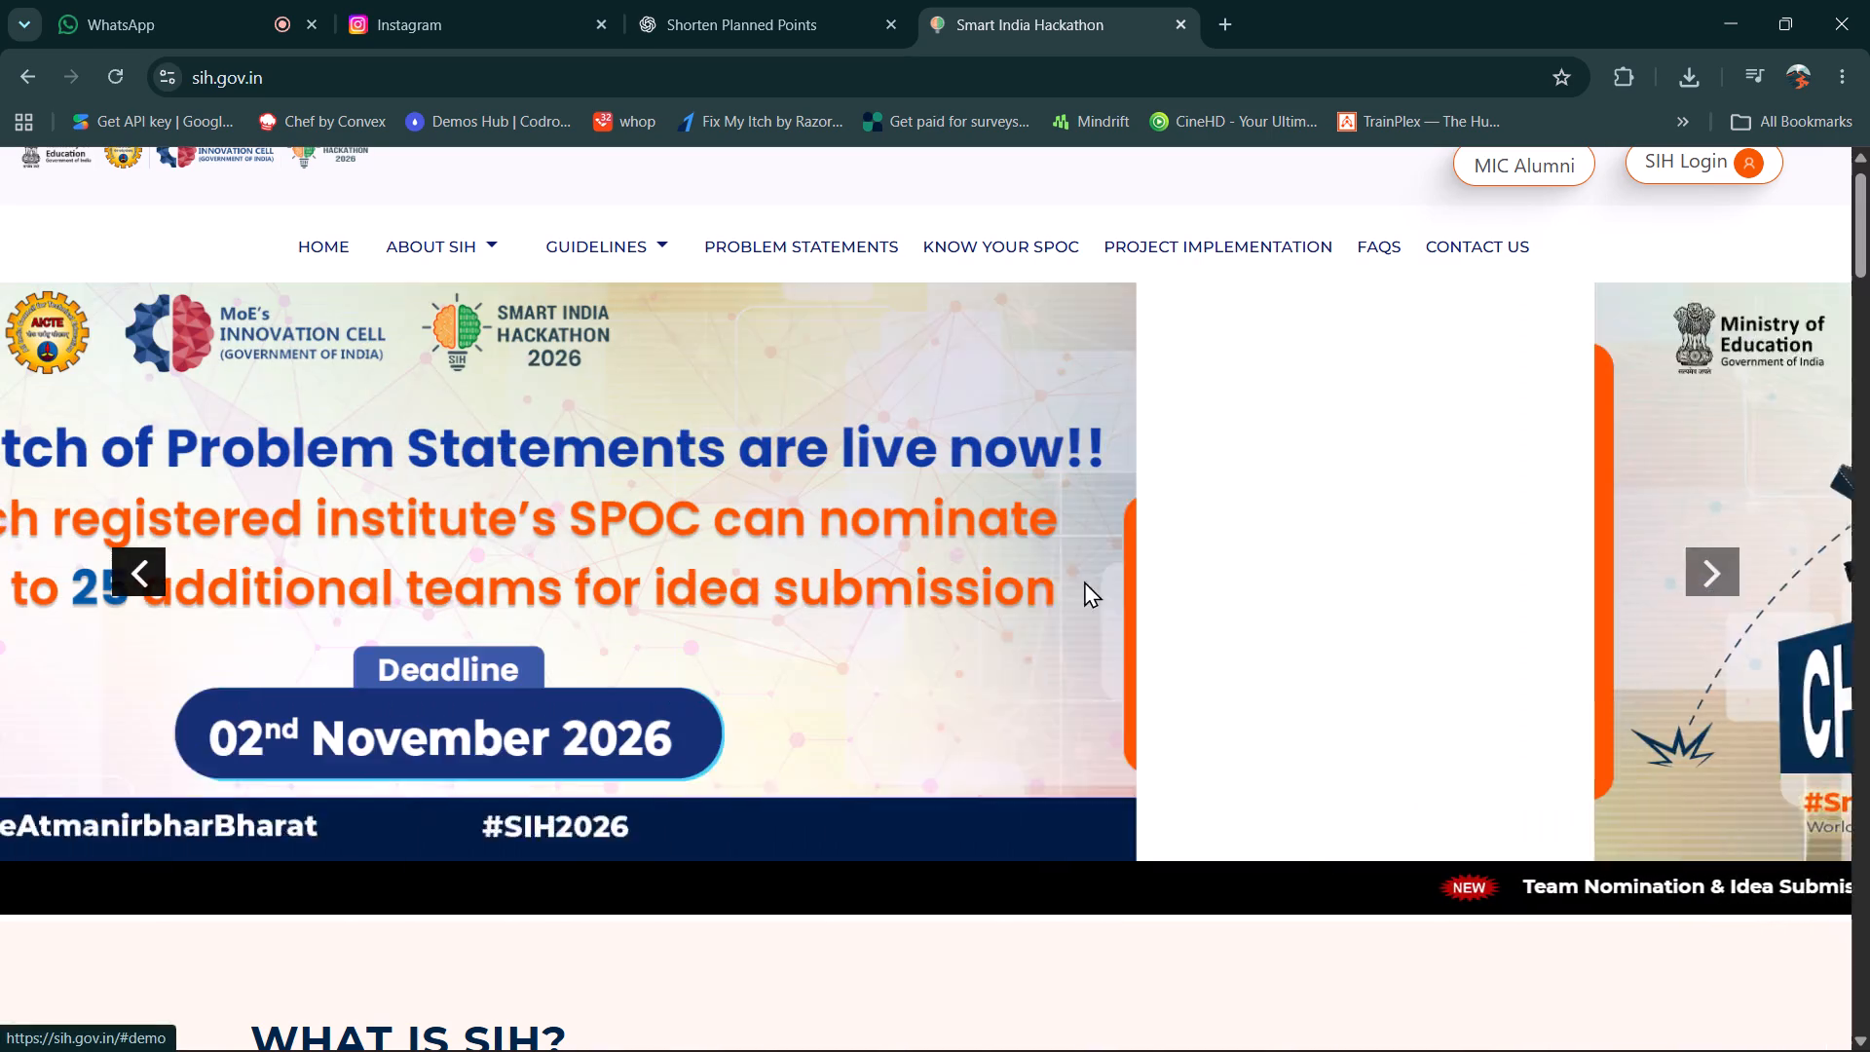
# Open the problem statements page from the homepage banner and look over the first page of the table.
pyautogui.click(1084, 581)
pyautogui.scroll(-1, 913, 586)
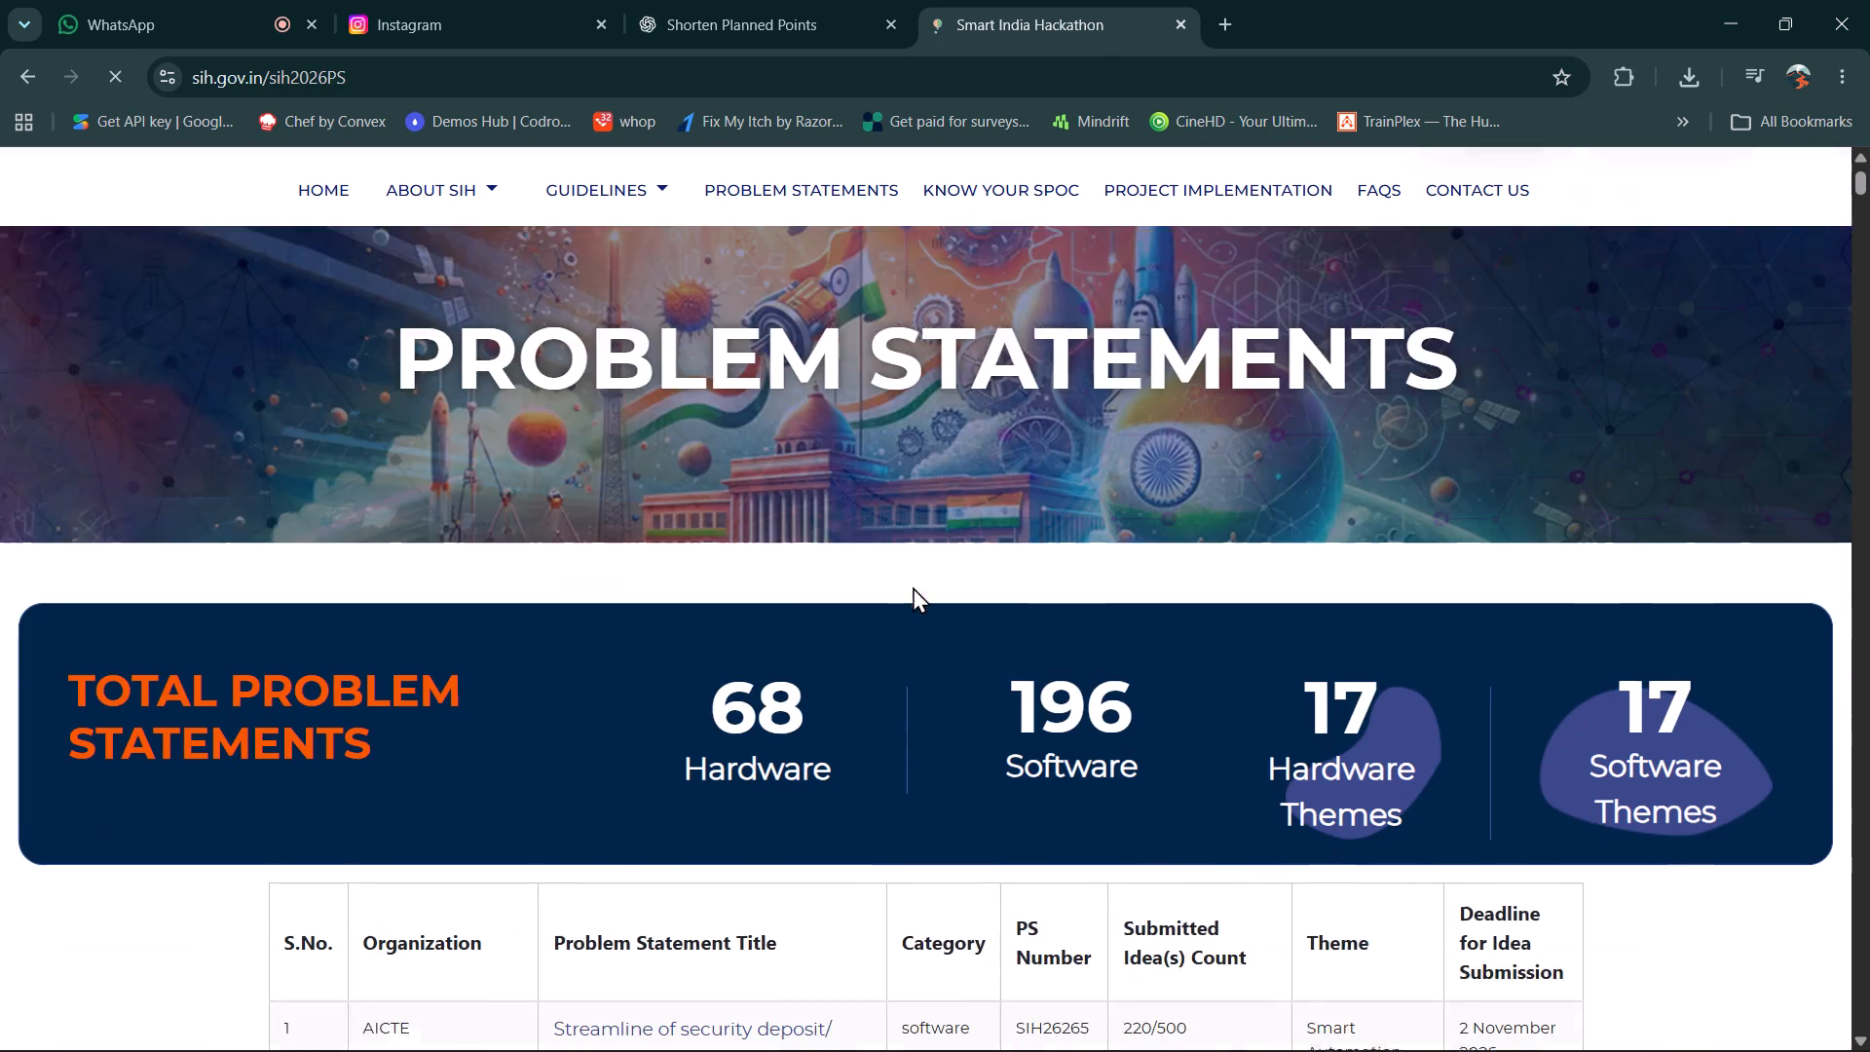
pyautogui.scroll(-3, 913, 586)
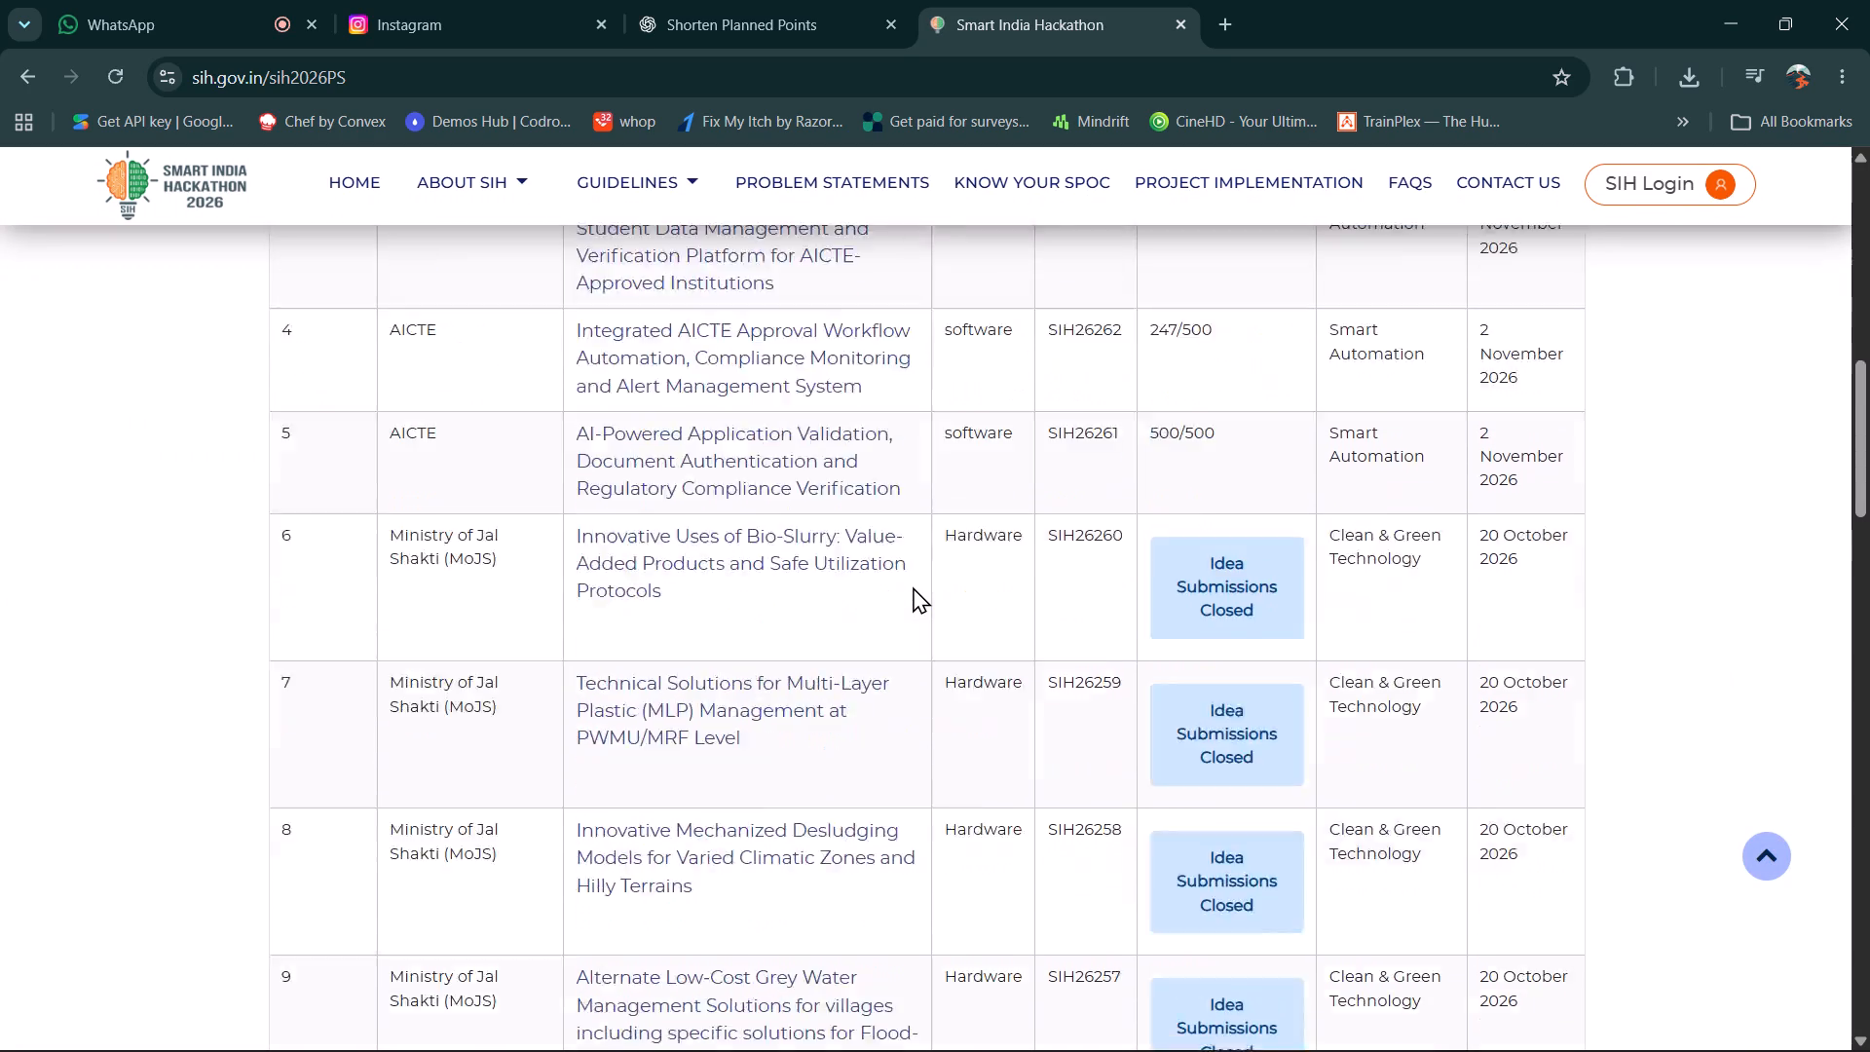
pyautogui.scroll(-7, 913, 586)
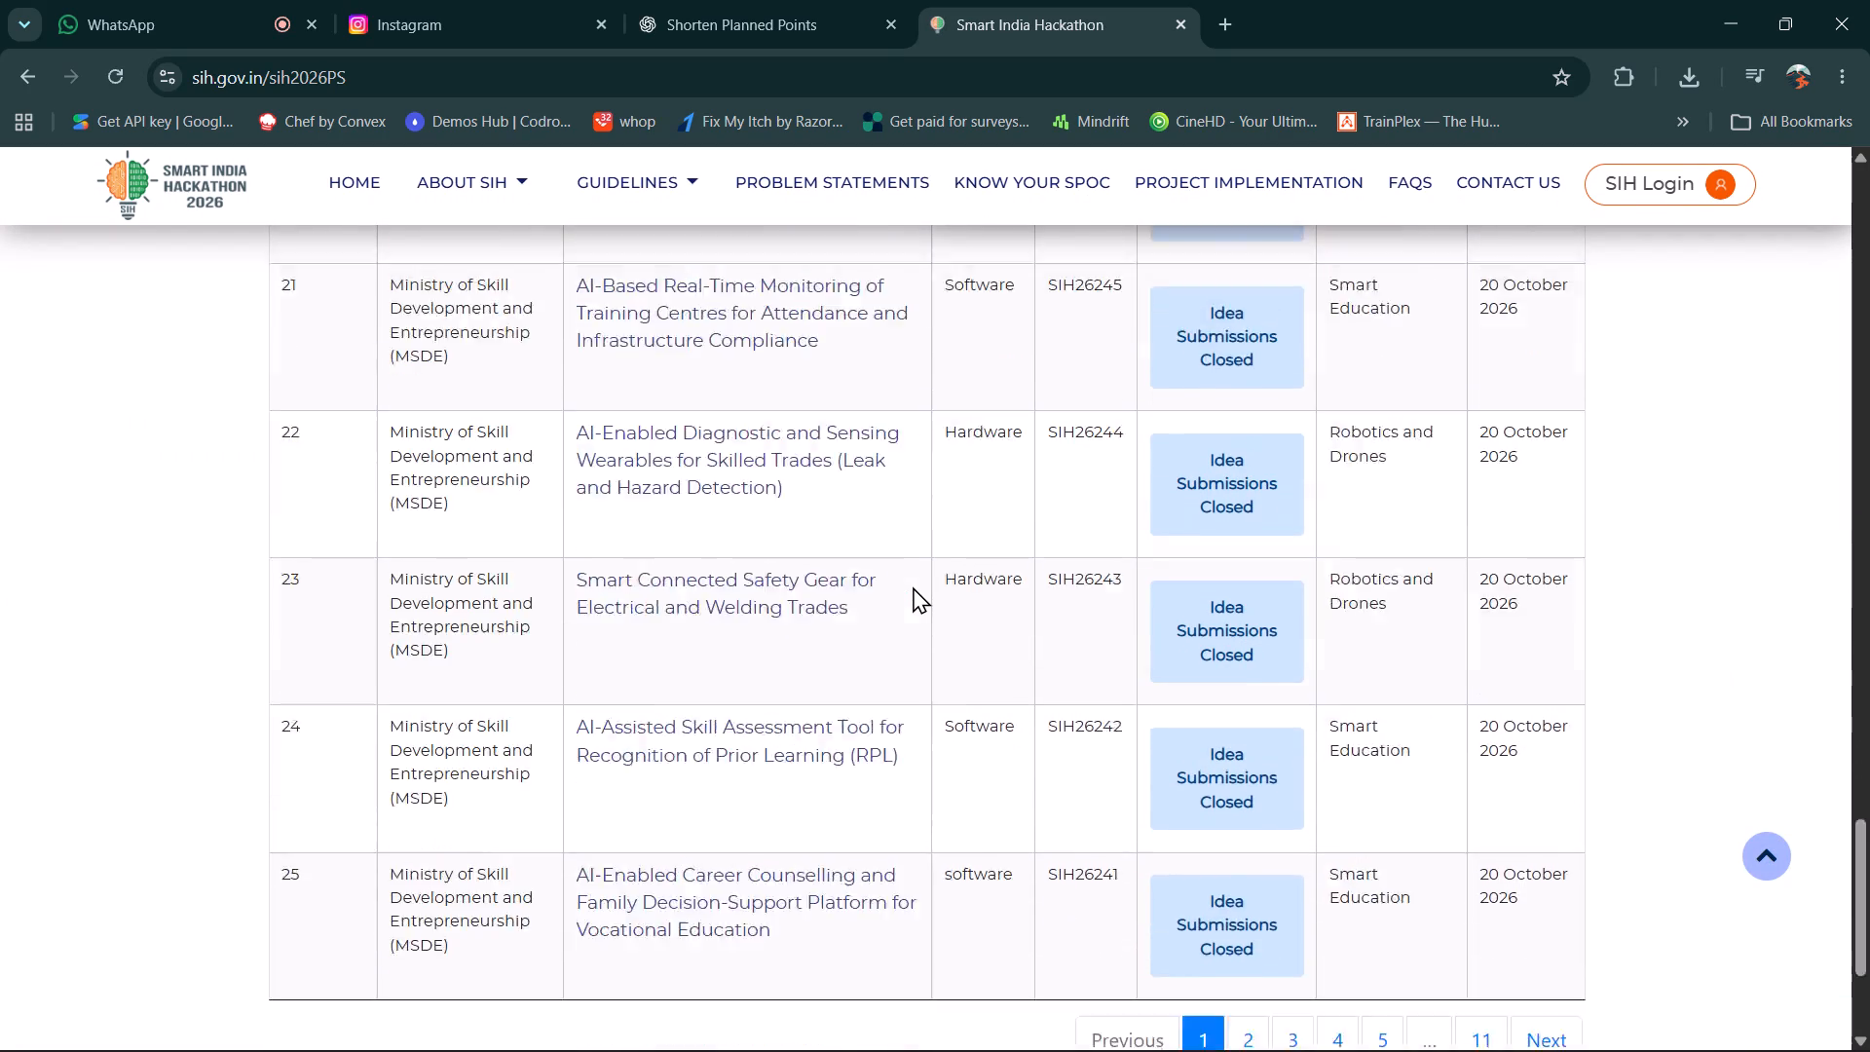
pyautogui.scroll(12, 913, 586)
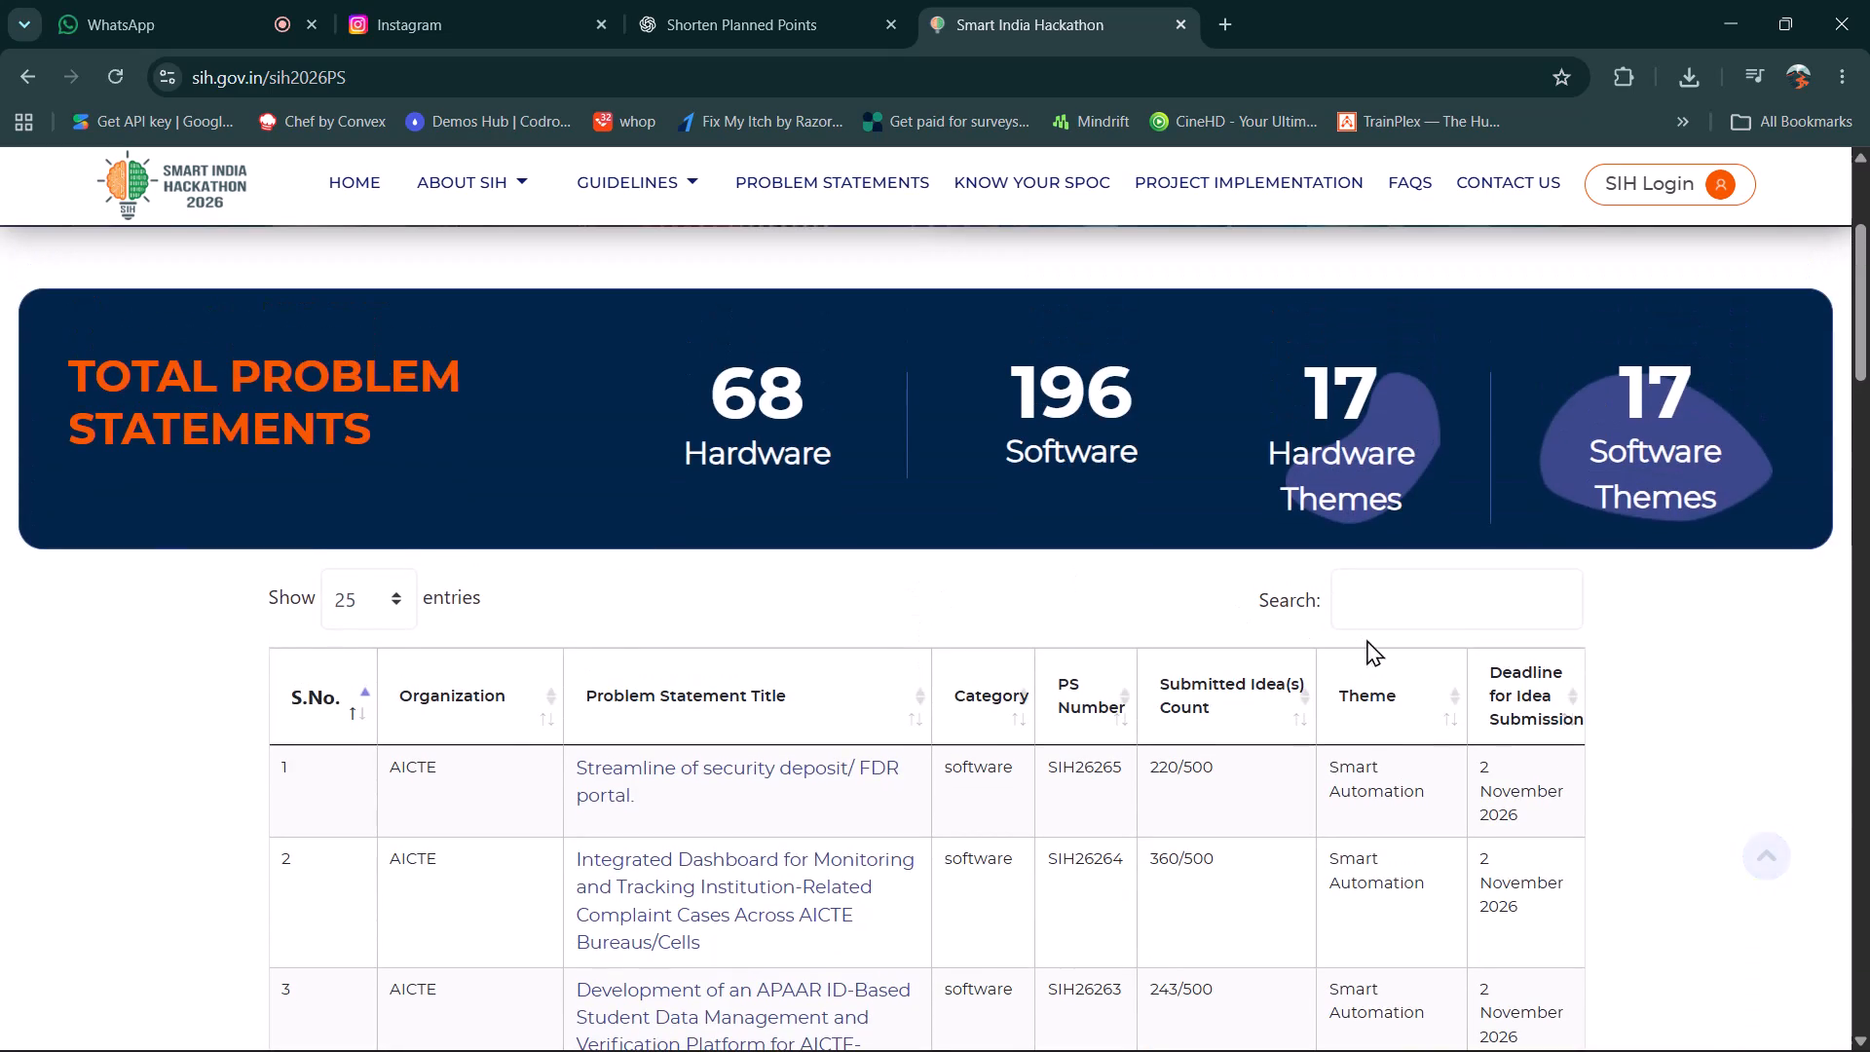
# Search the problem statements table for 016 and check the submission status of the matching entries.
pyautogui.click(1377, 602)
pyautogui.write('11')
pyautogui.press('BackSpace')
pyautogui.press('BackSpace')
pyautogui.press('BackSpace')
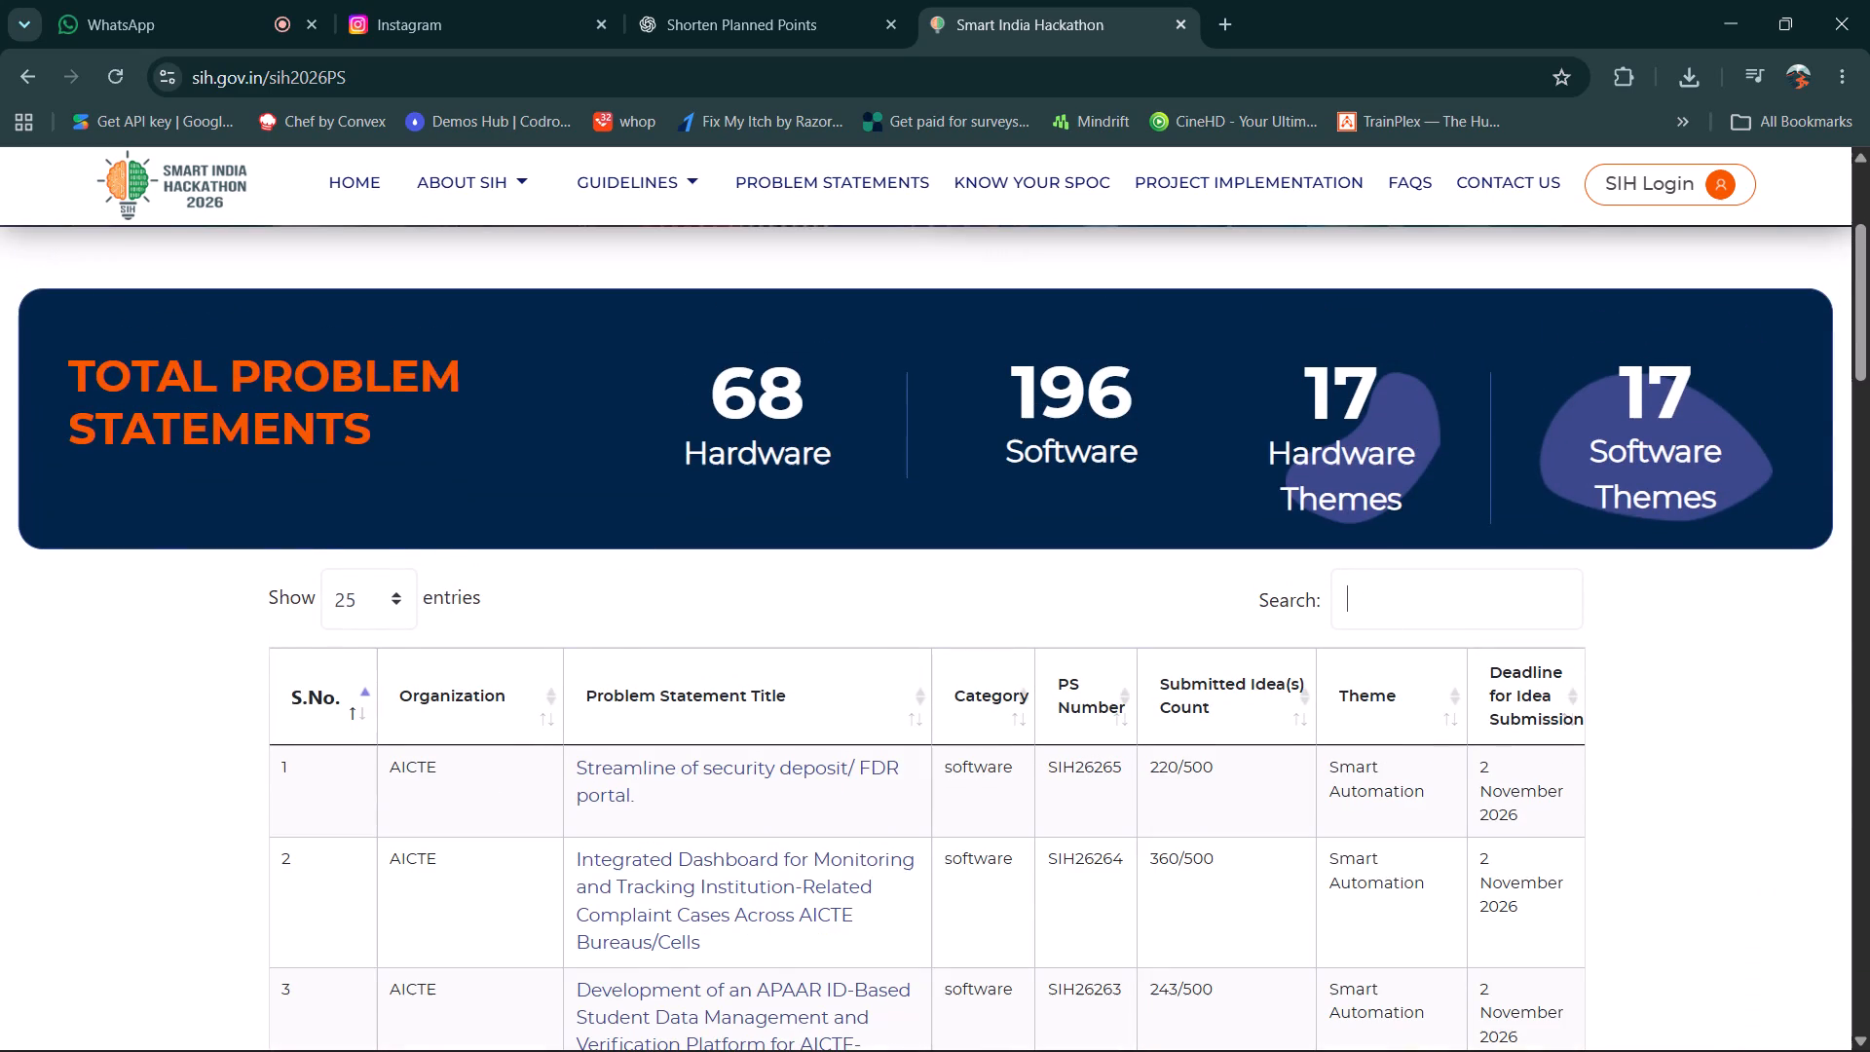
pyautogui.write('016')
pyautogui.scroll(-1, 1377, 602)
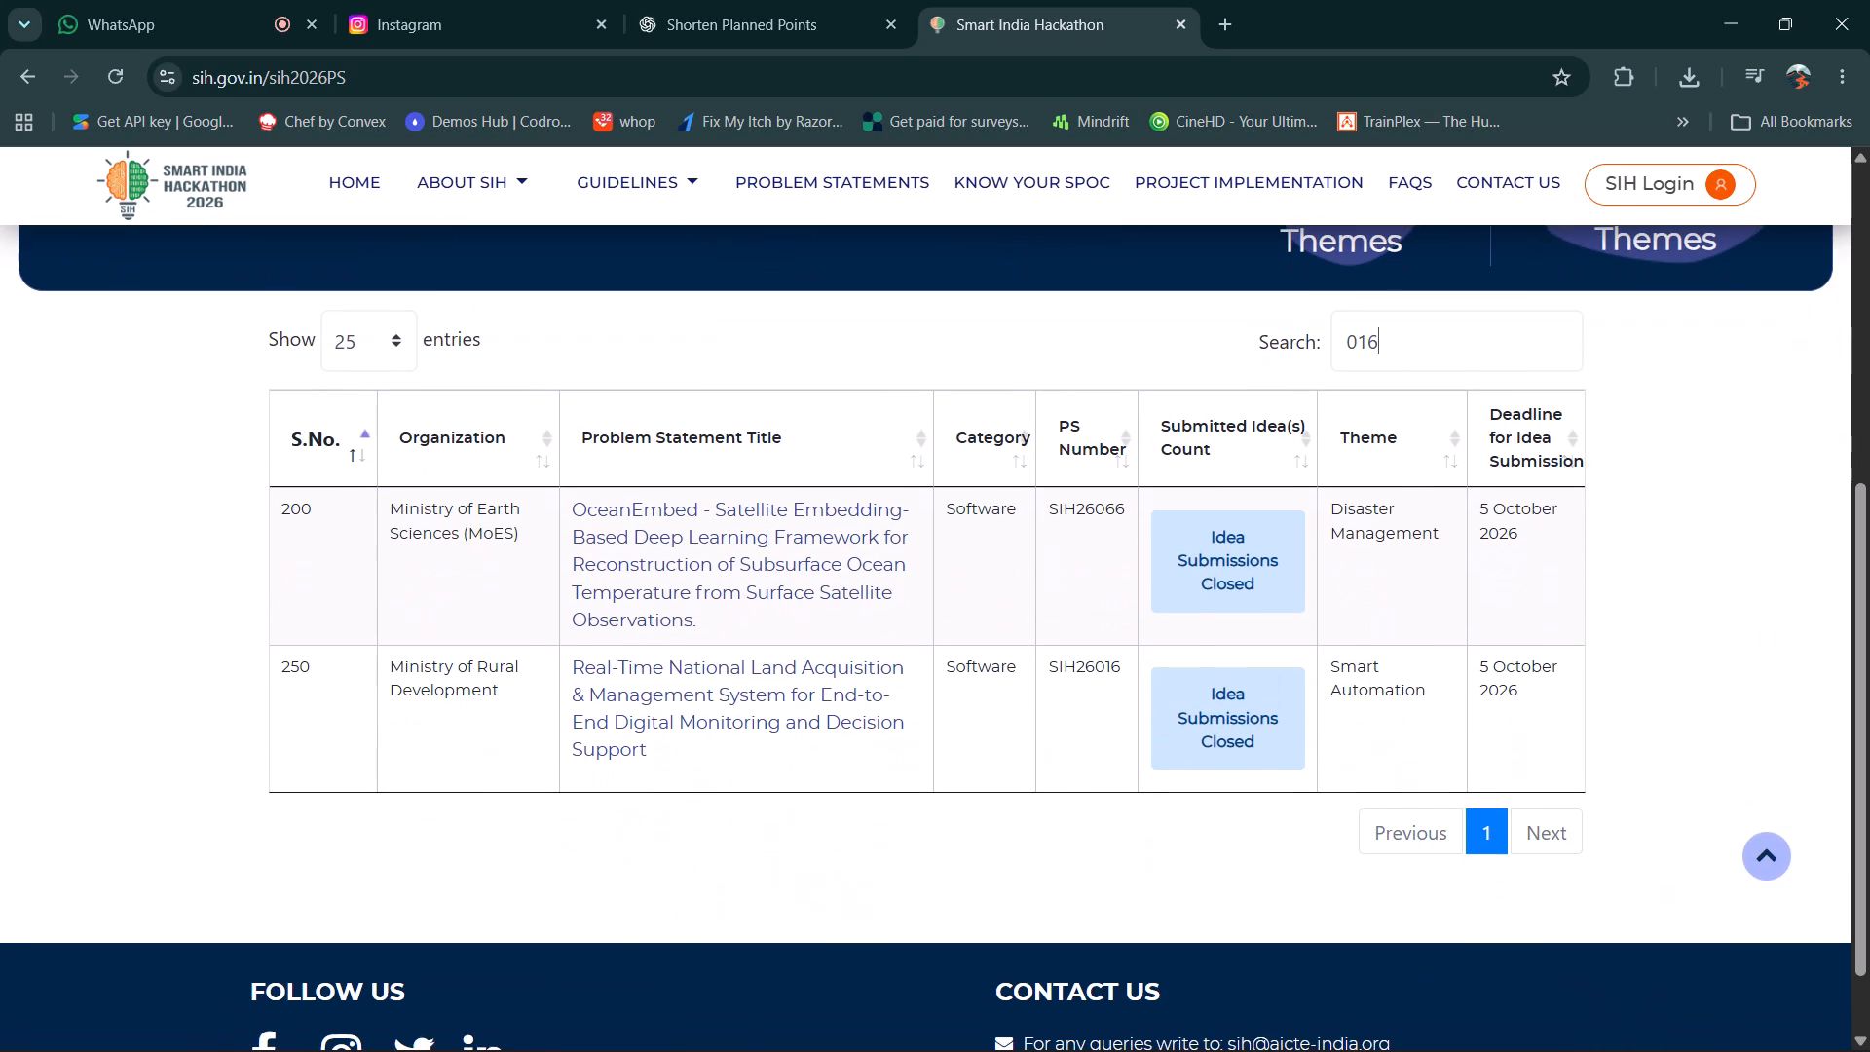
pyautogui.scroll(-1, 1377, 602)
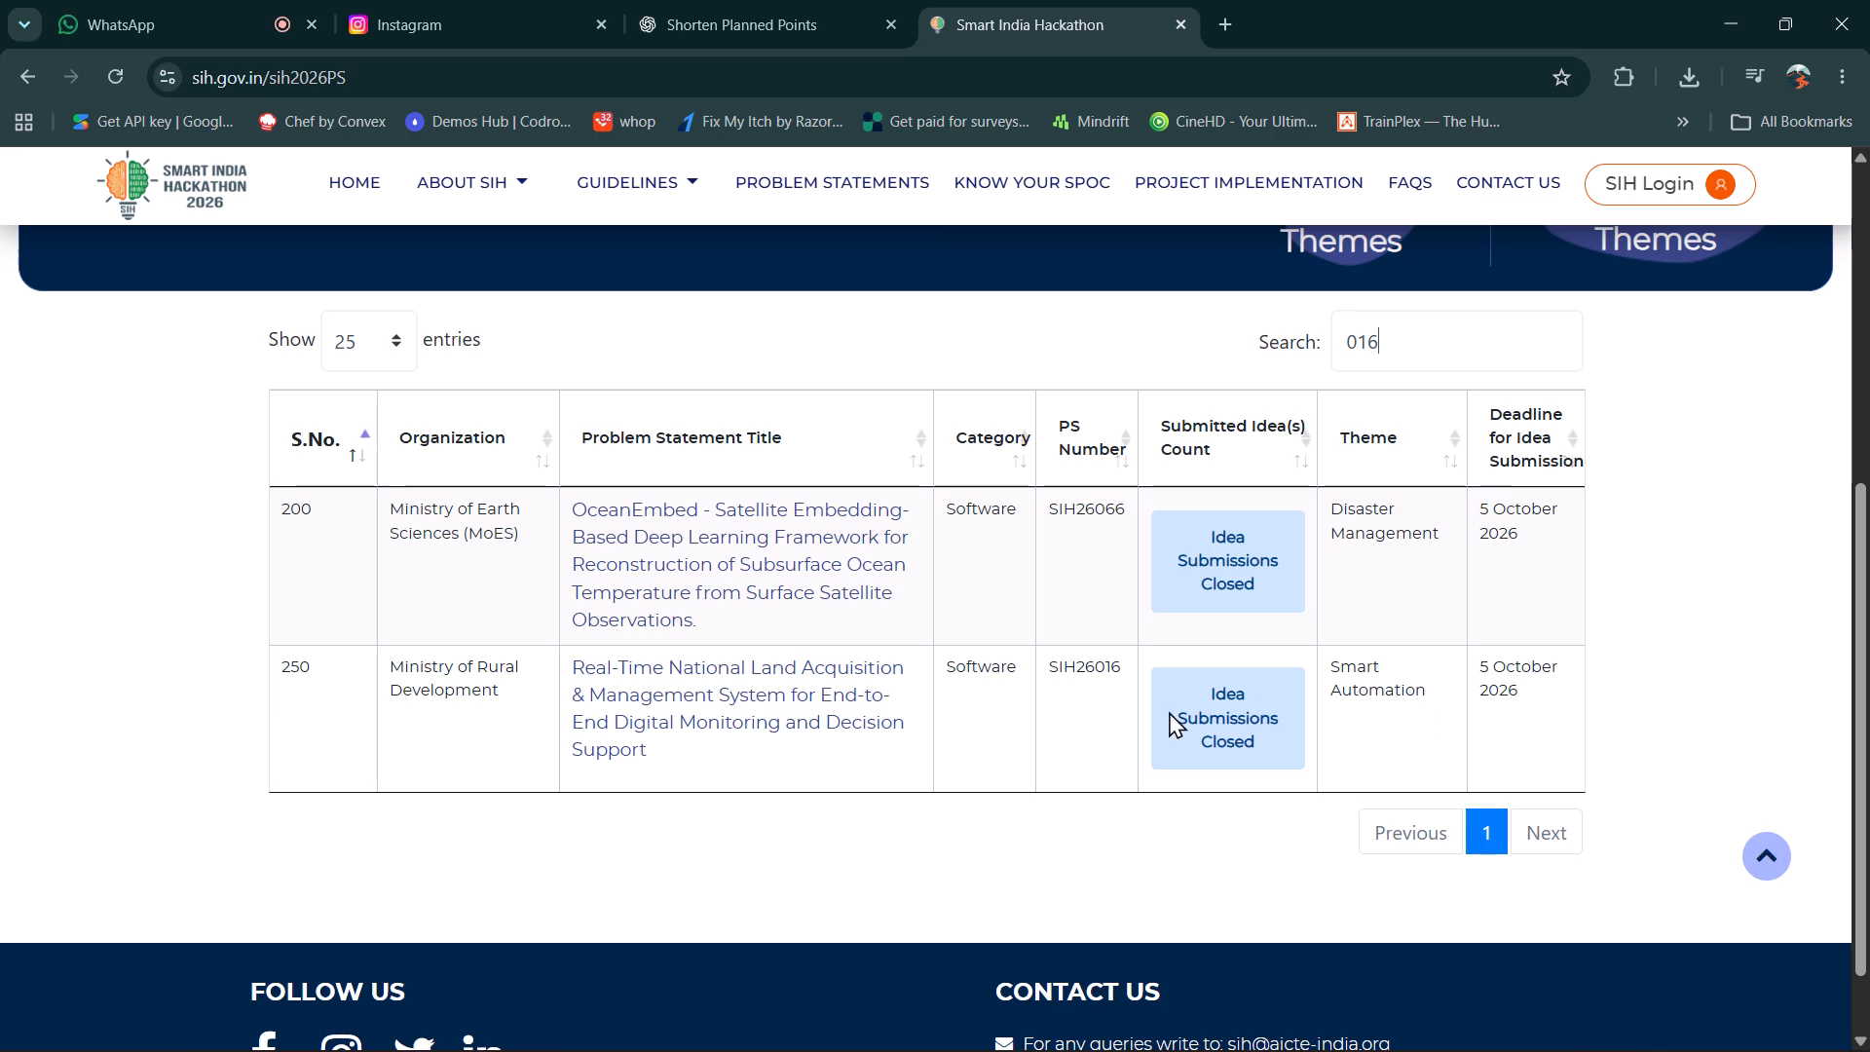
pyautogui.scroll(1, 1090, 685)
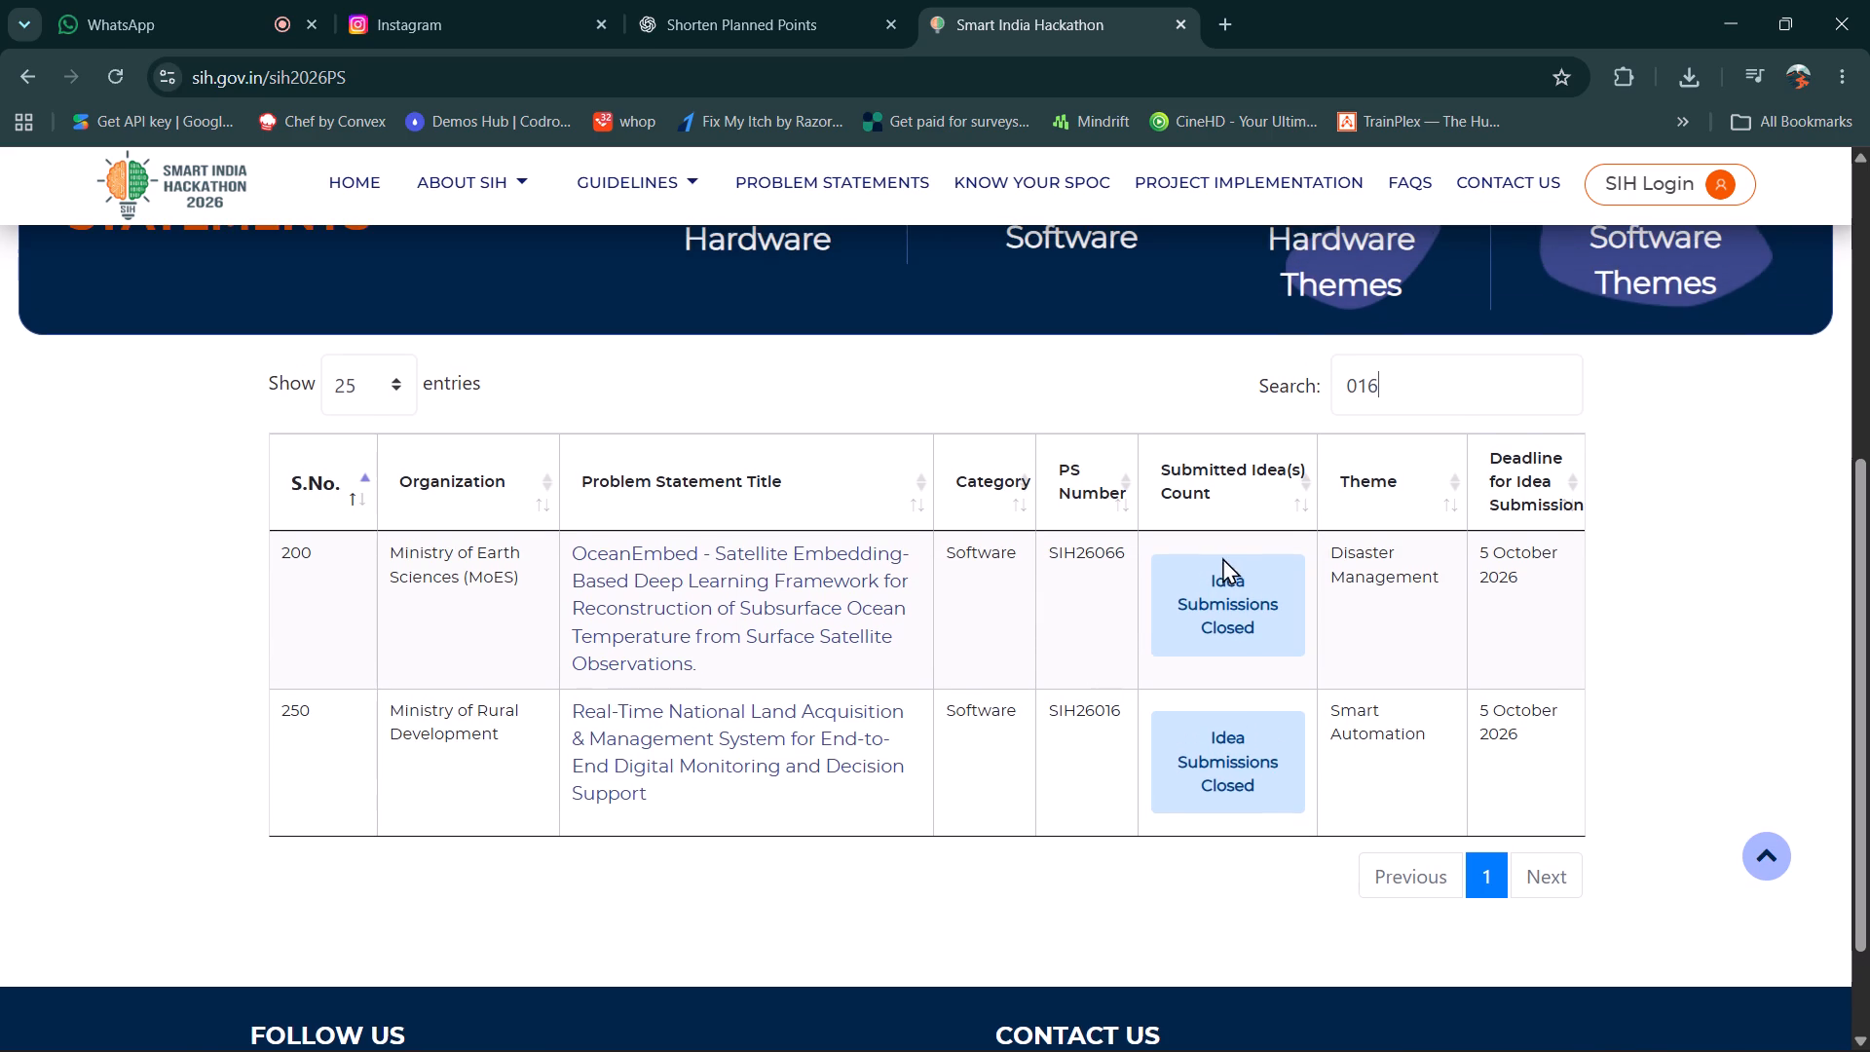
pyautogui.click(1232, 619)
# Clear the problem statement search and review the submission status and deadlines on the table's first page.
pyautogui.doubleClick(1403, 404)
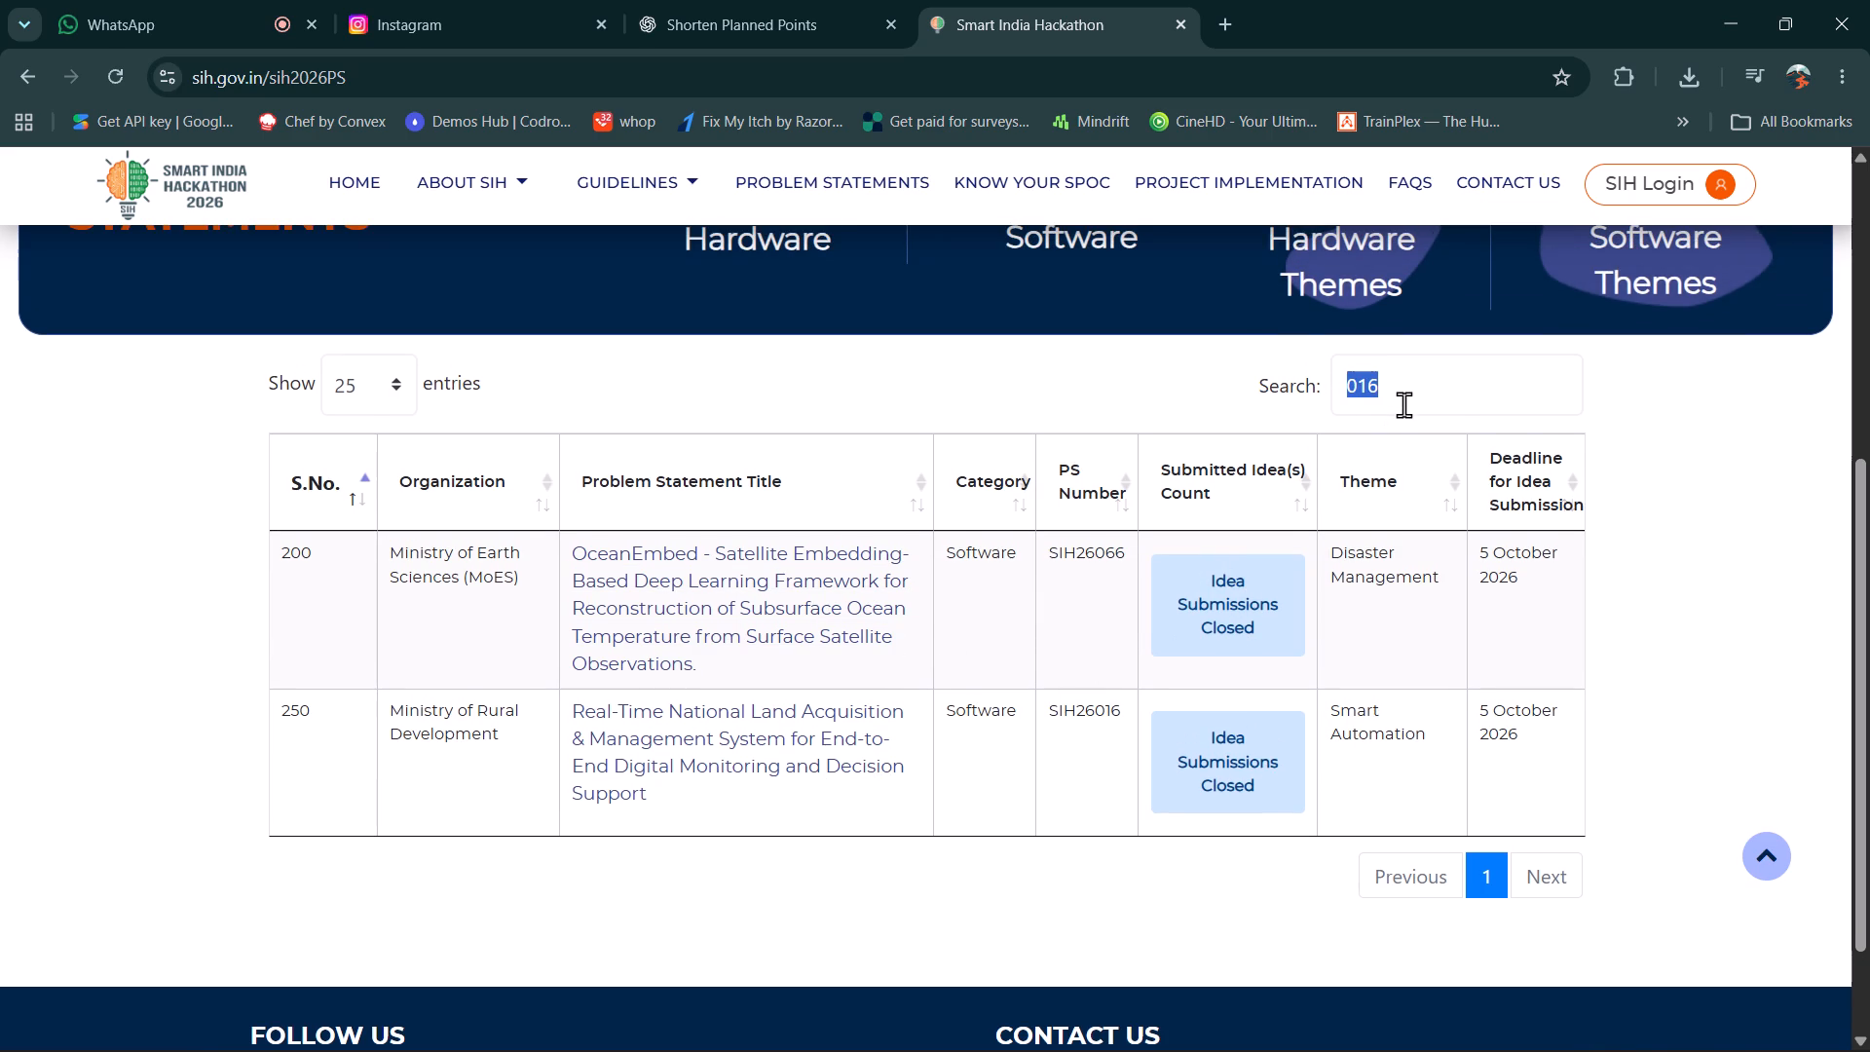
pyautogui.press('BackSpace')
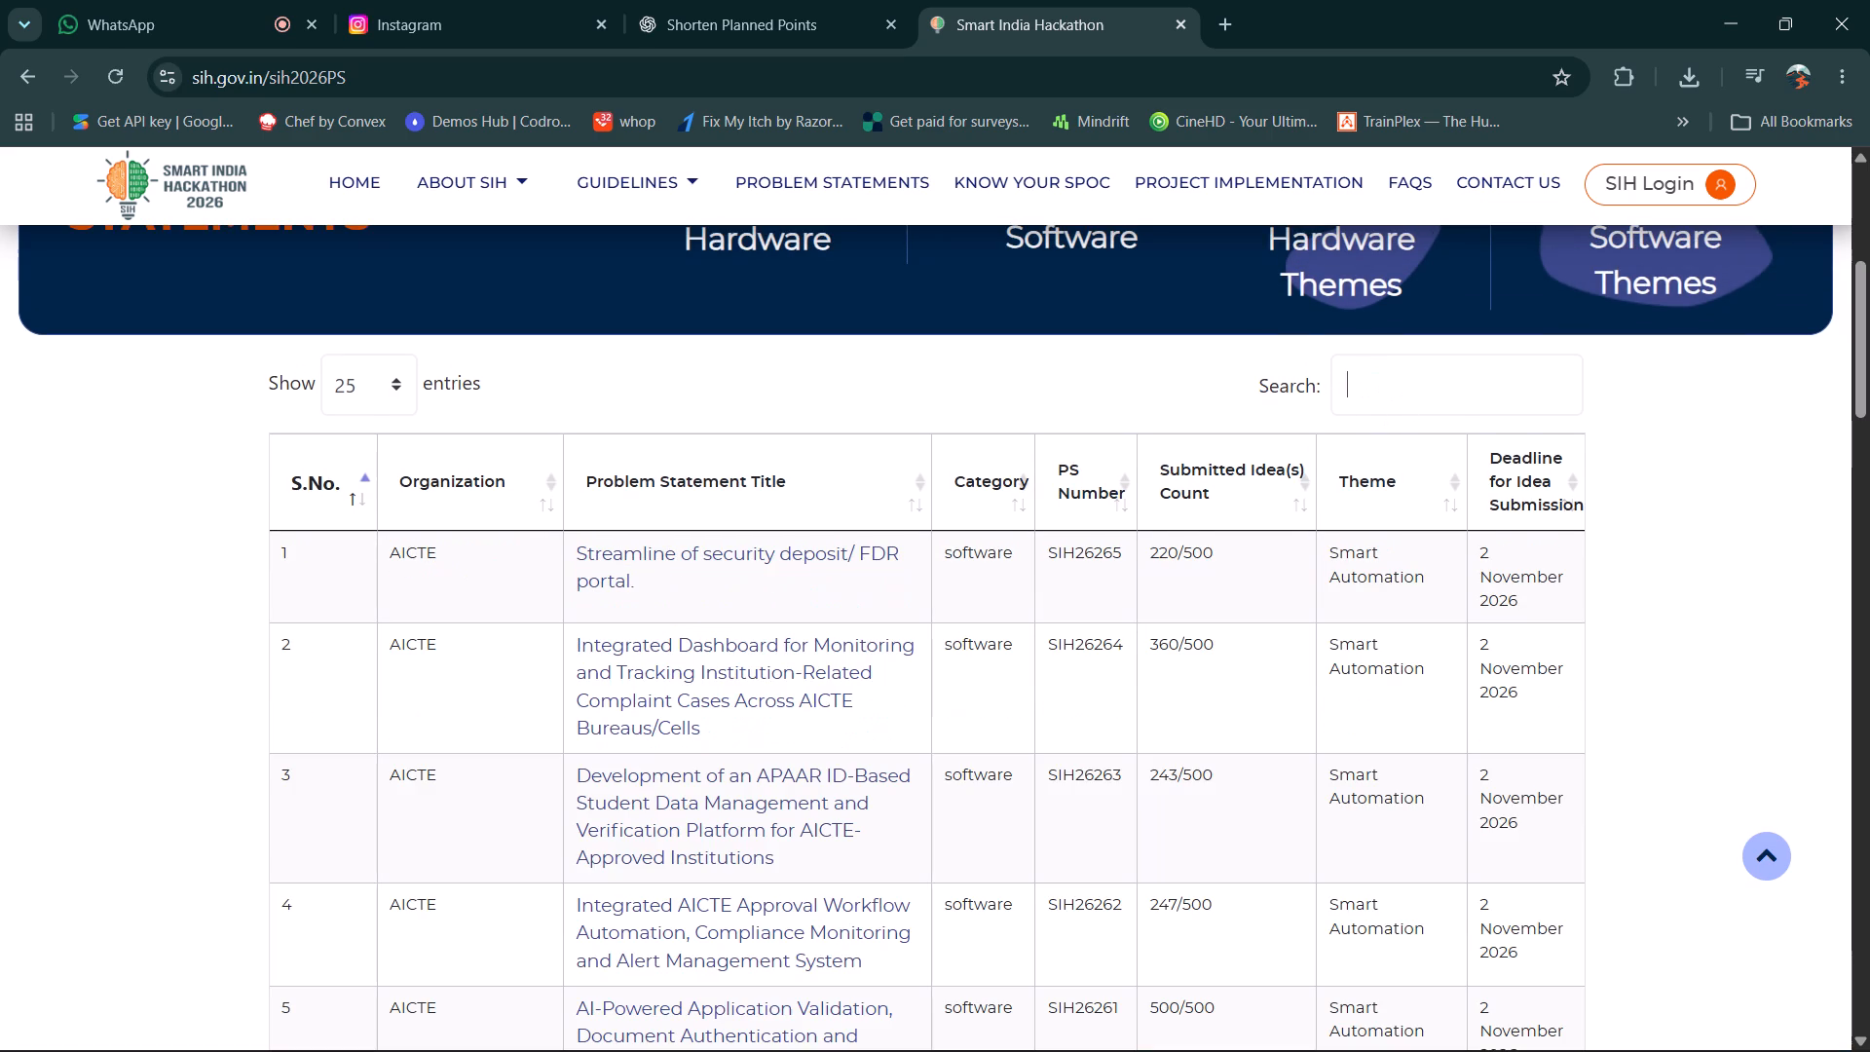
pyautogui.scroll(-2, 1458, 685)
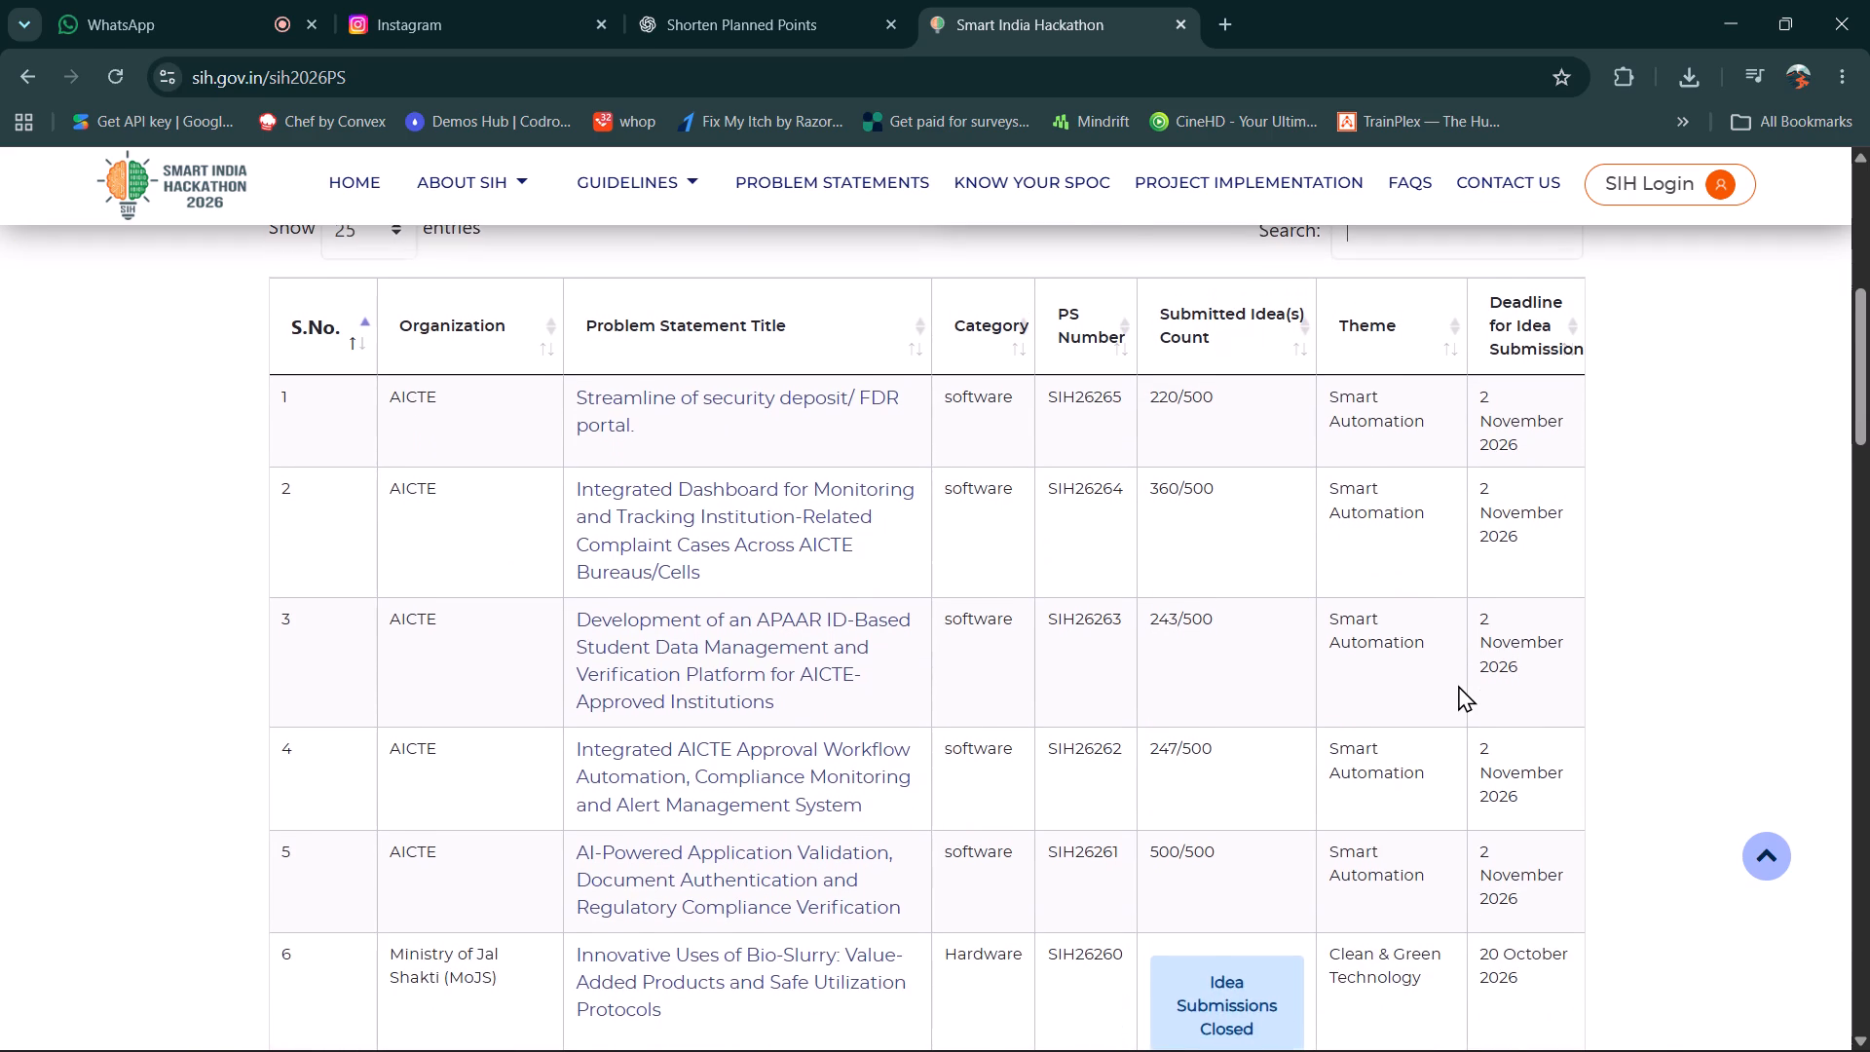
pyautogui.scroll(-1, 1458, 685)
pyautogui.scroll(4, 1458, 685)
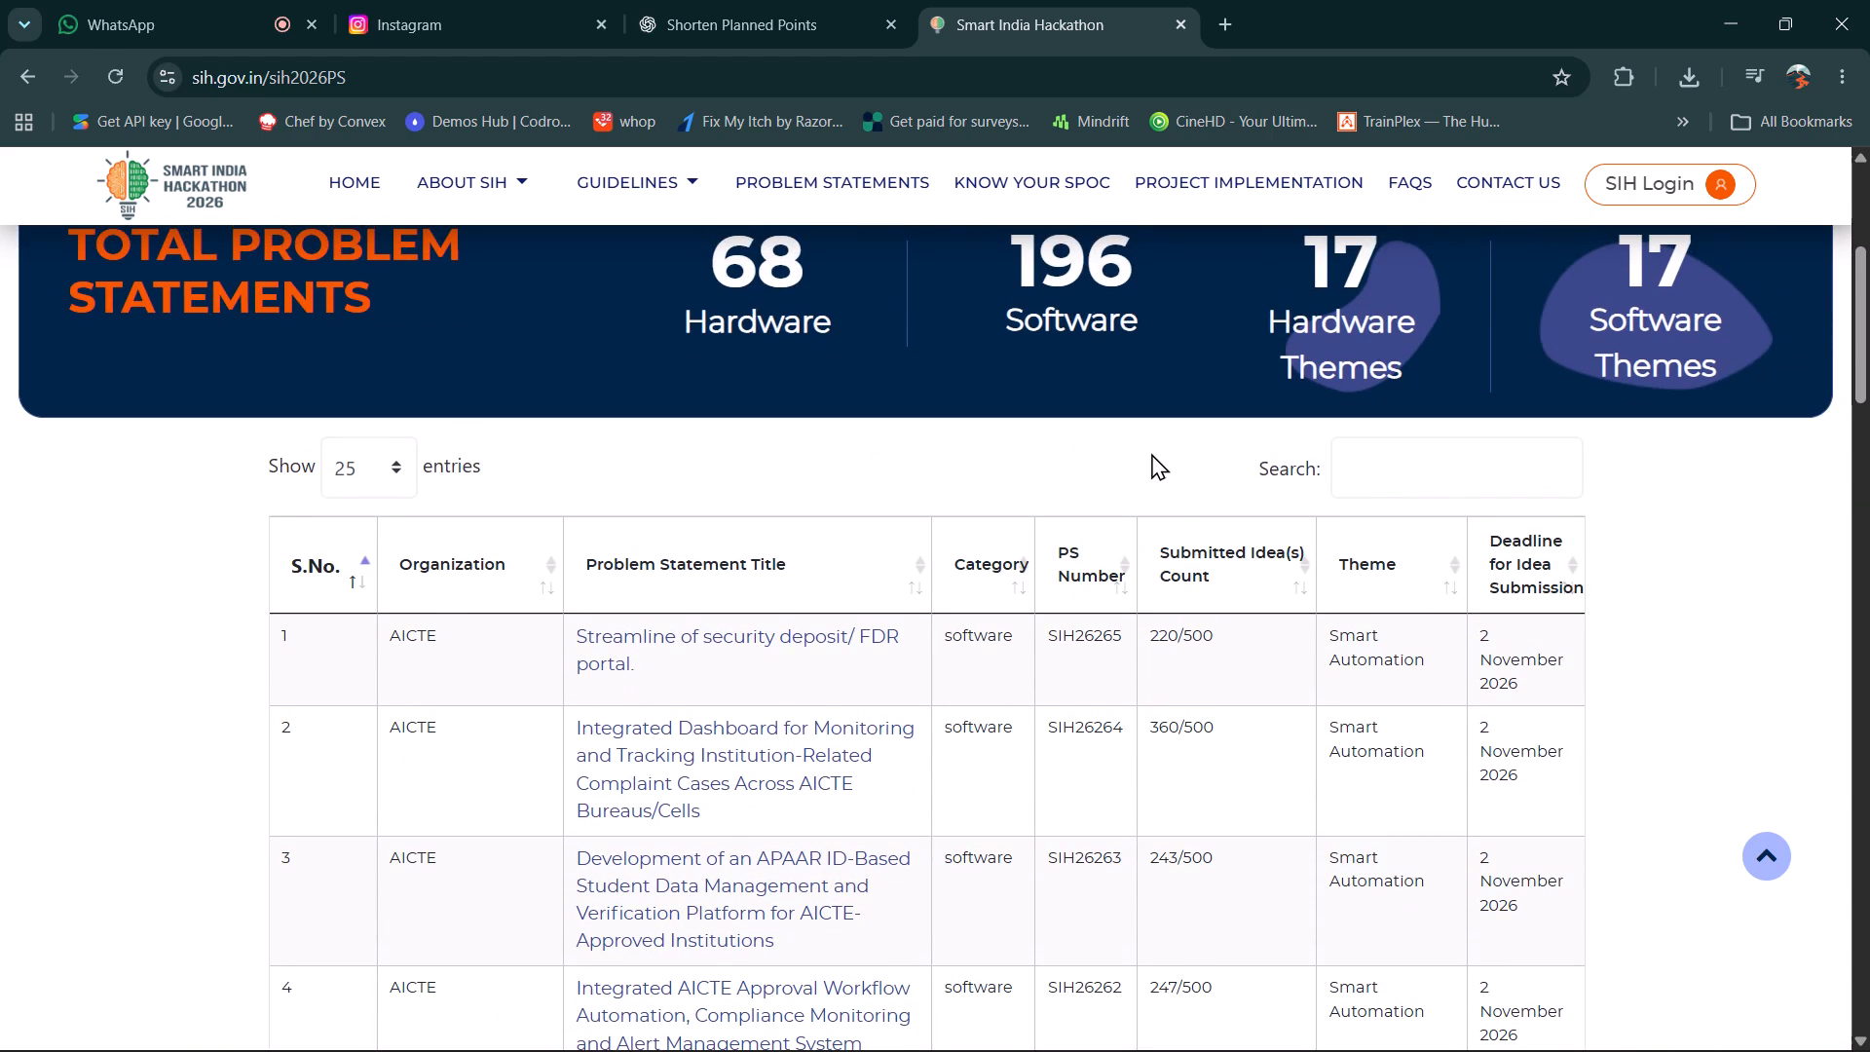
pyautogui.scroll(-3, 1151, 453)
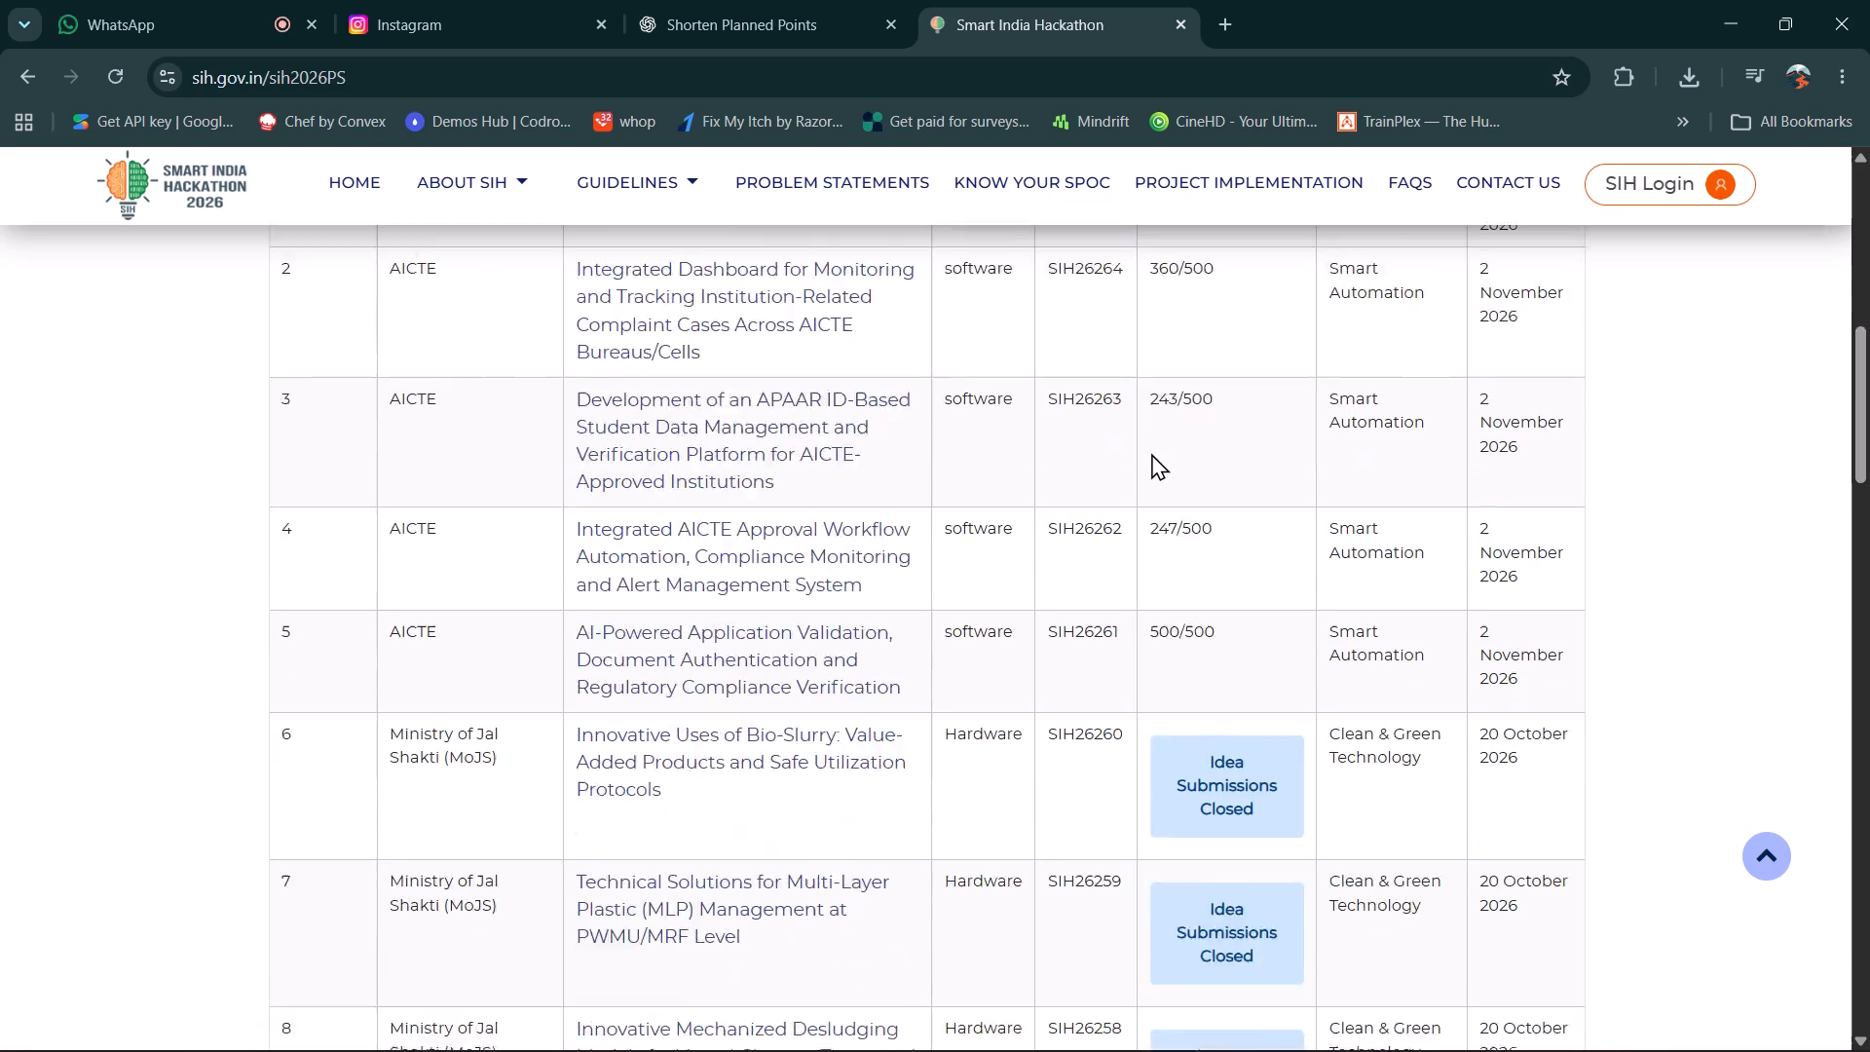
pyautogui.scroll(-1, 1151, 453)
pyautogui.scroll(-9, 1212, 754)
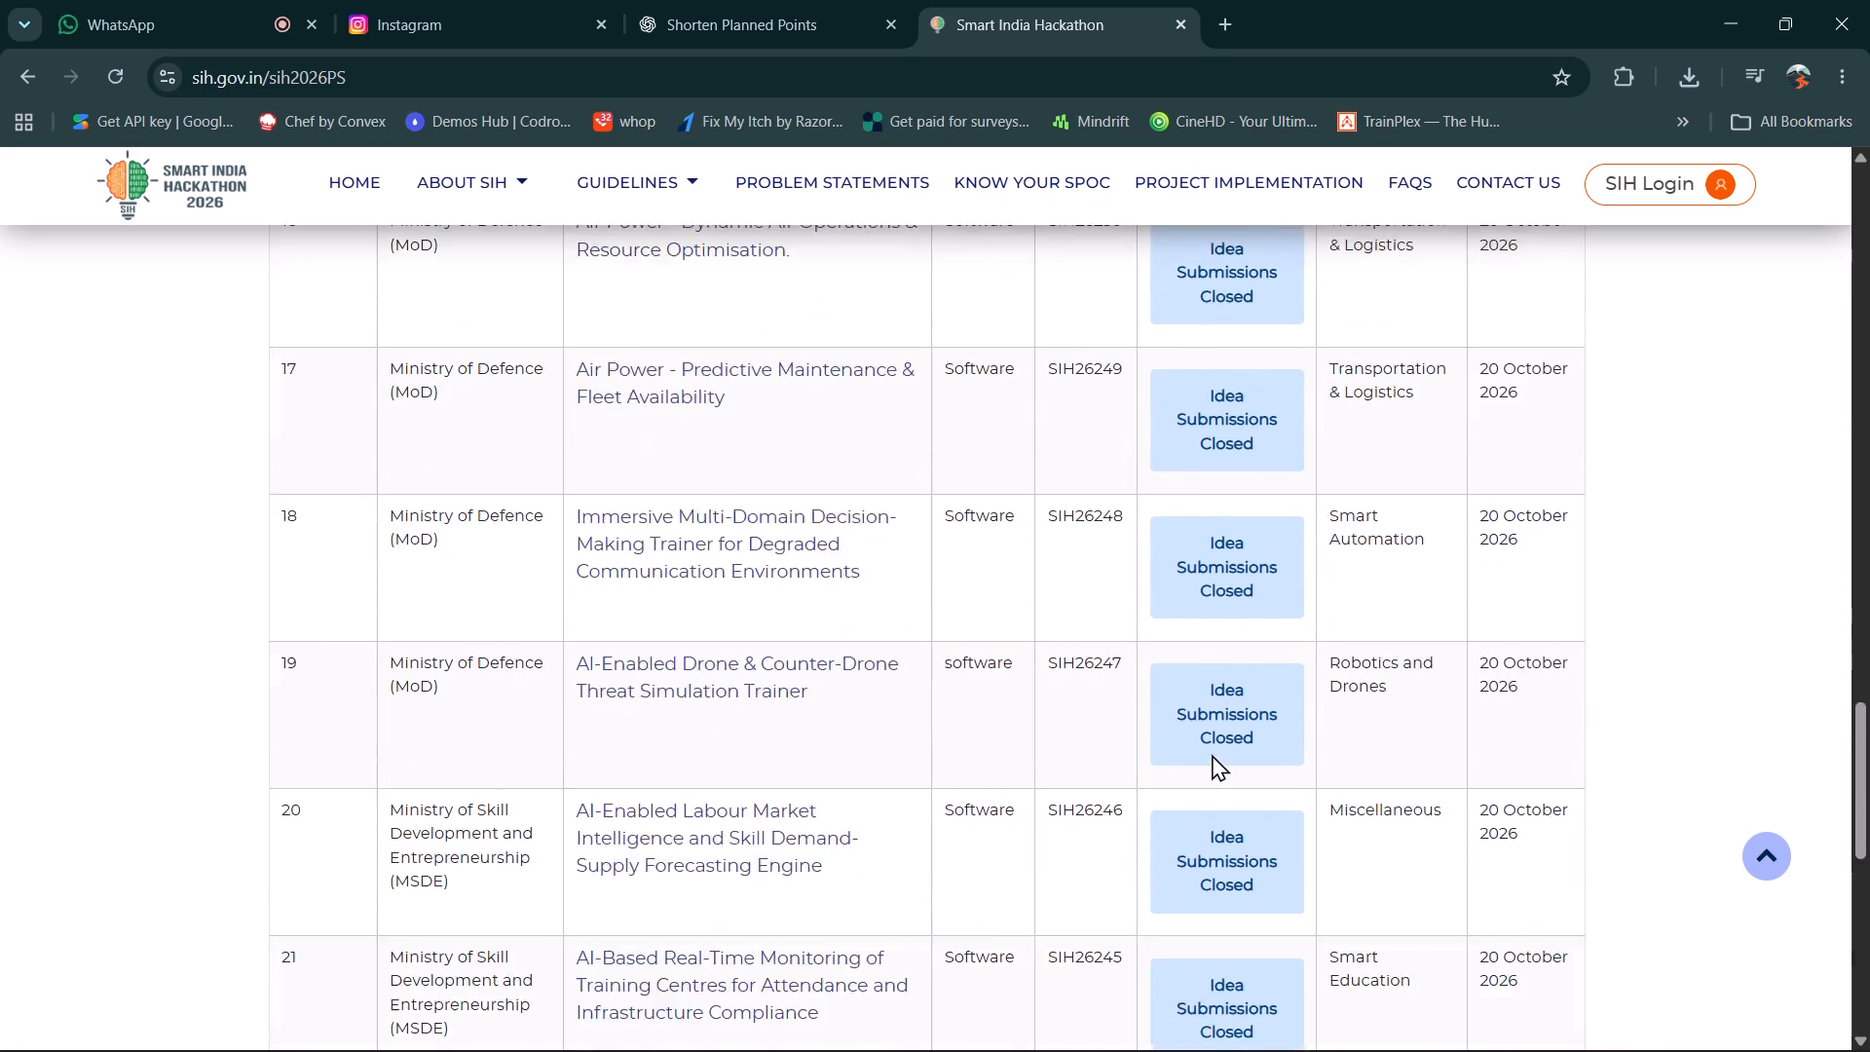
pyautogui.scroll(-6, 1212, 754)
# Page forward through the problem statements table to page 9.
pyautogui.click(1375, 736)
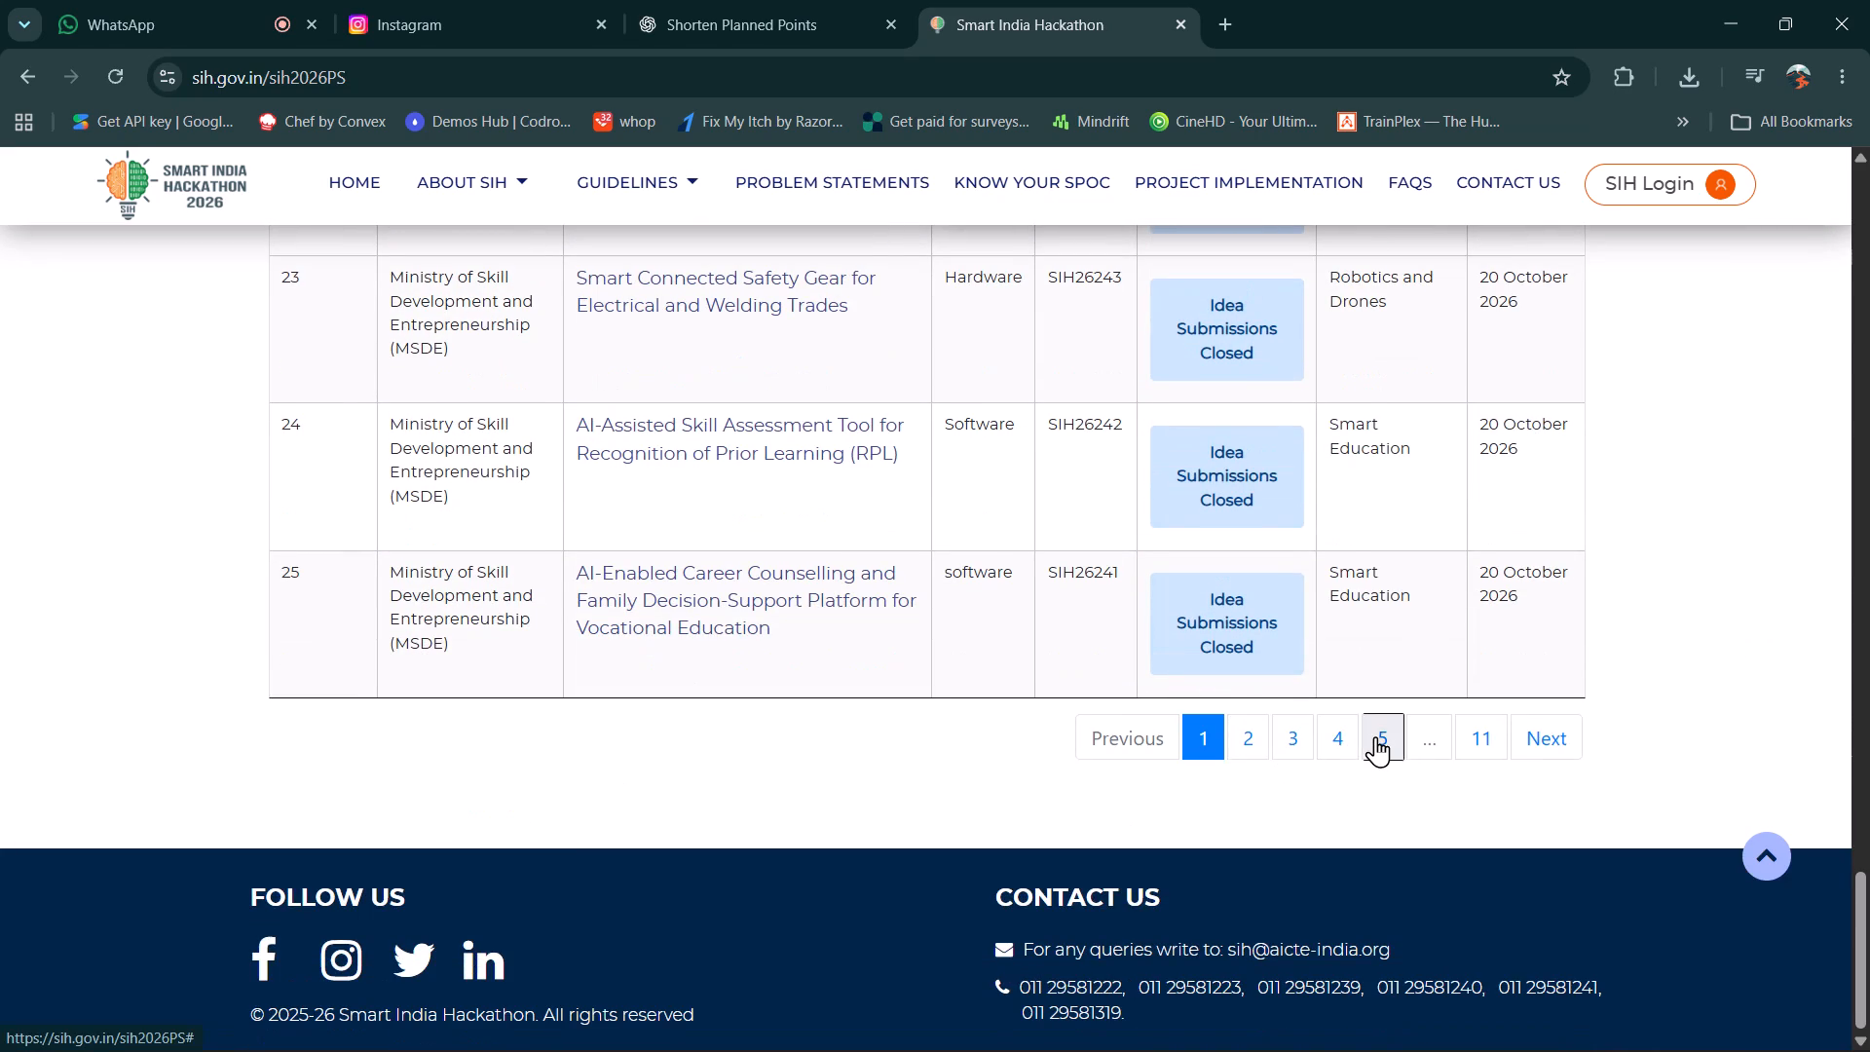
pyautogui.click(1390, 736)
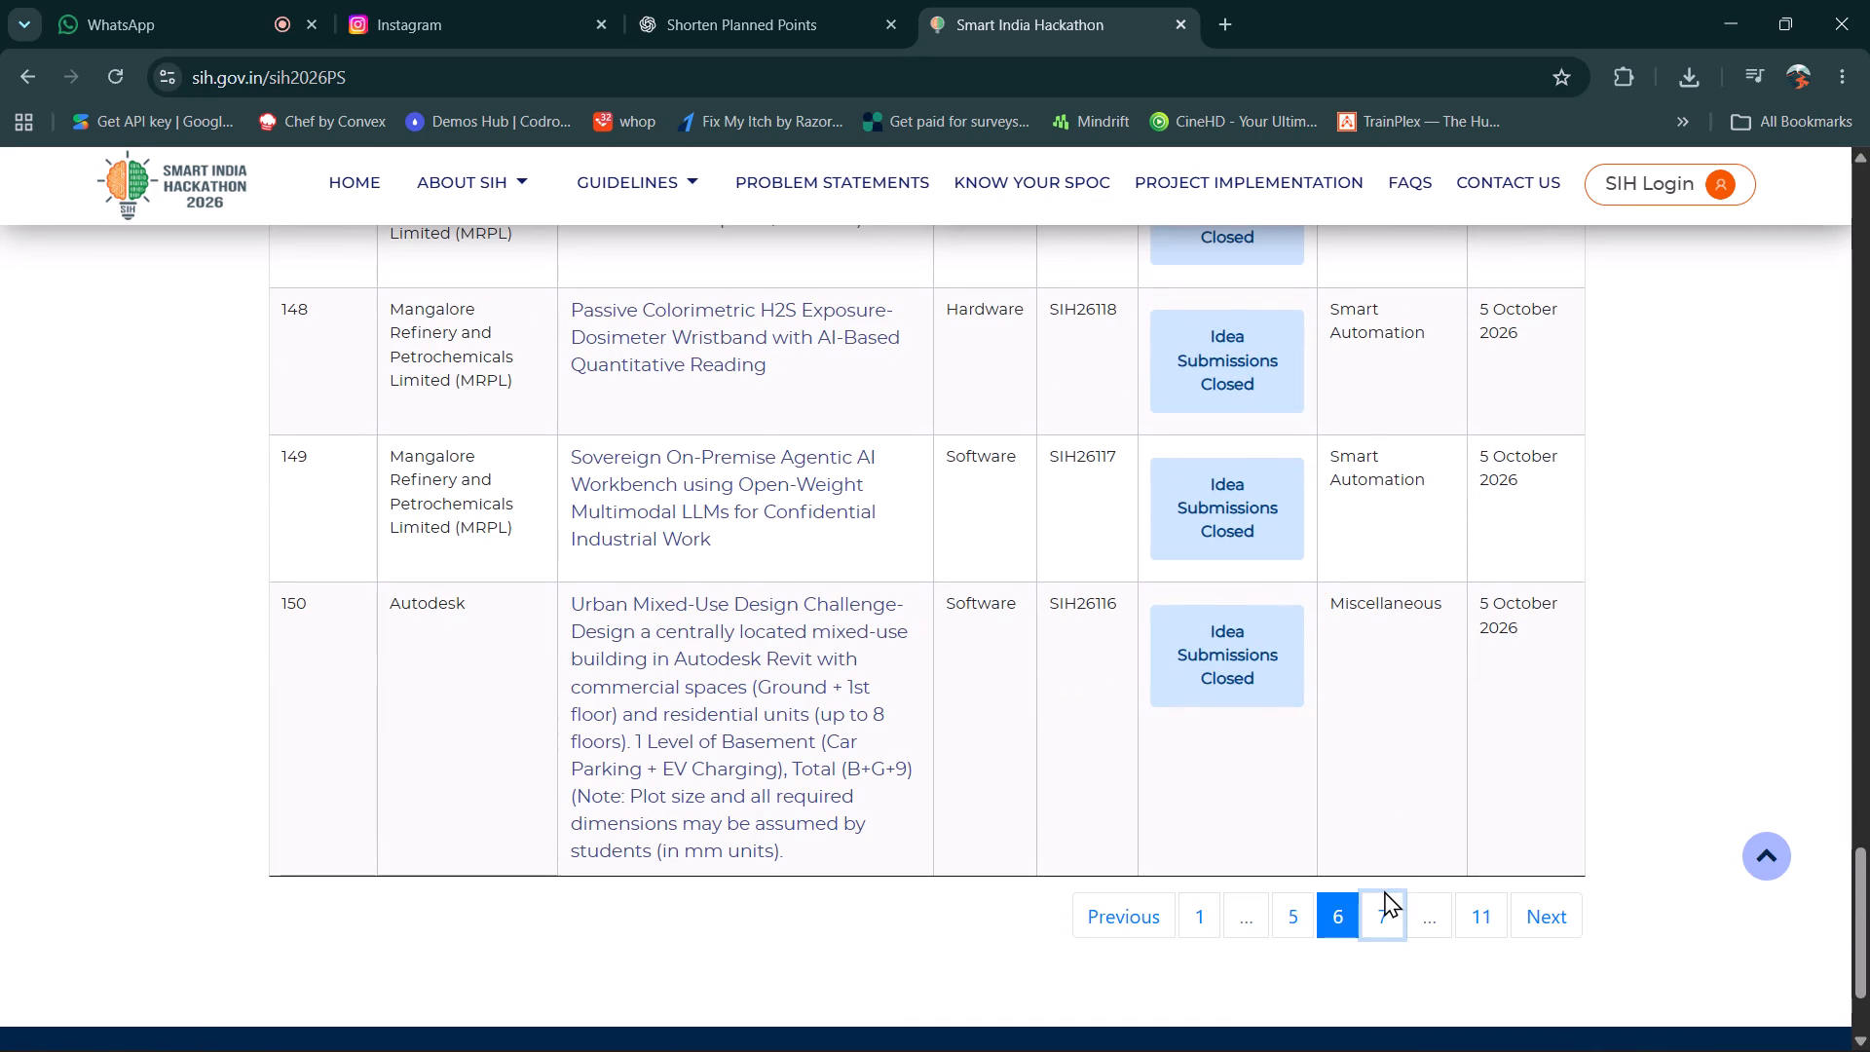
pyautogui.click(1384, 890)
pyautogui.click(1381, 925)
pyautogui.click(1386, 954)
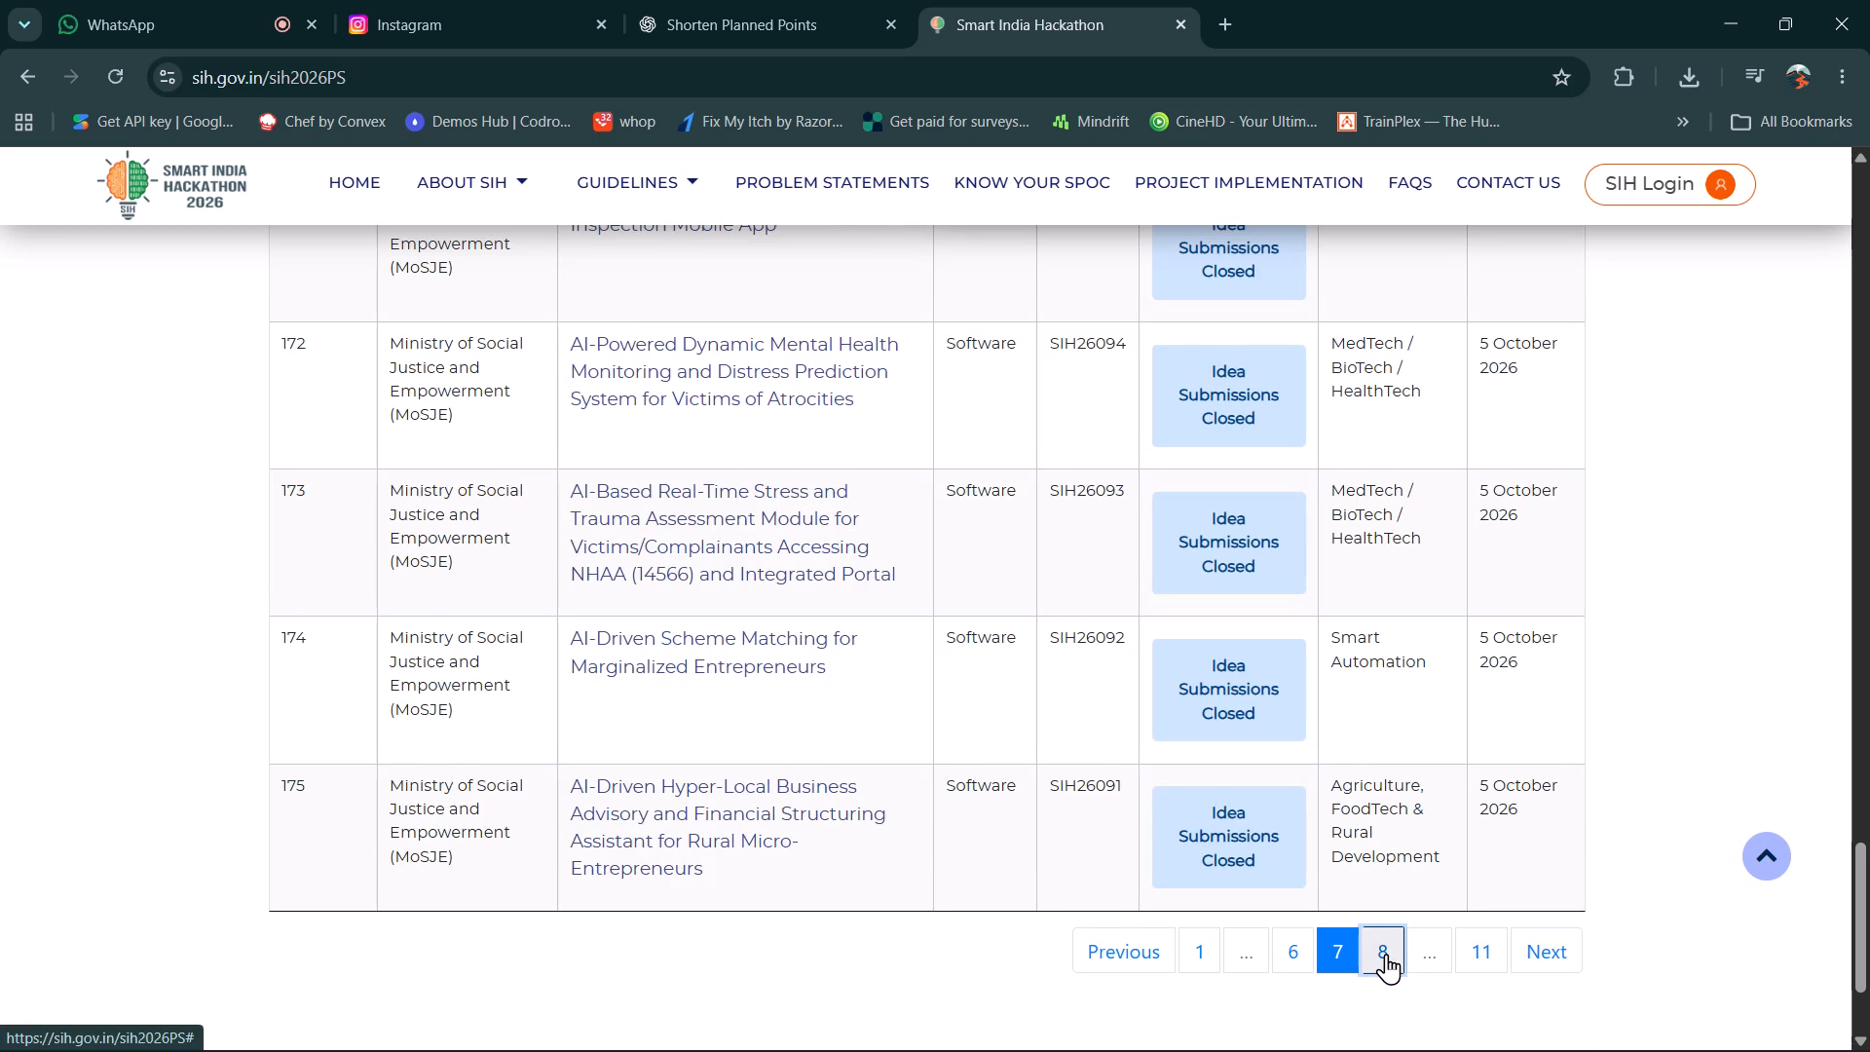
pyautogui.click(1386, 954)
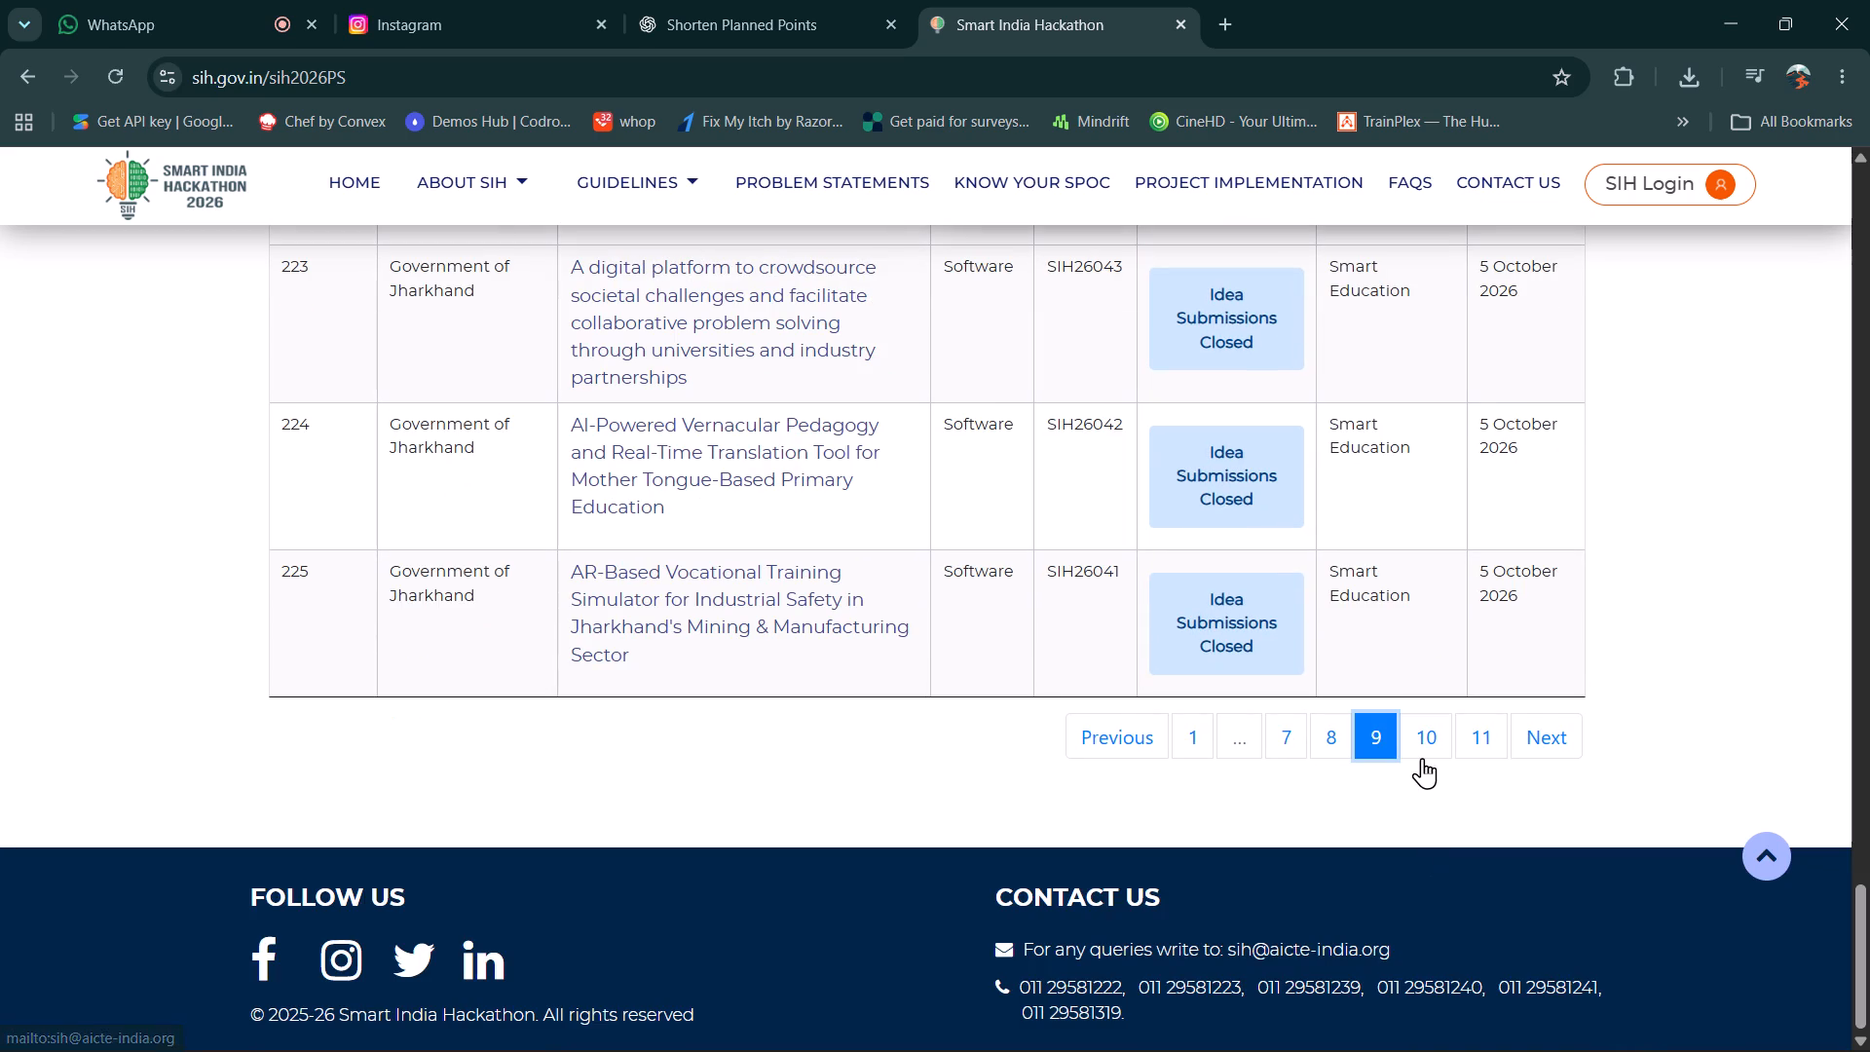
# Examine the problem statements on page 9 for their submission status, themes and deadlines.
pyautogui.scroll(1, 1422, 745)
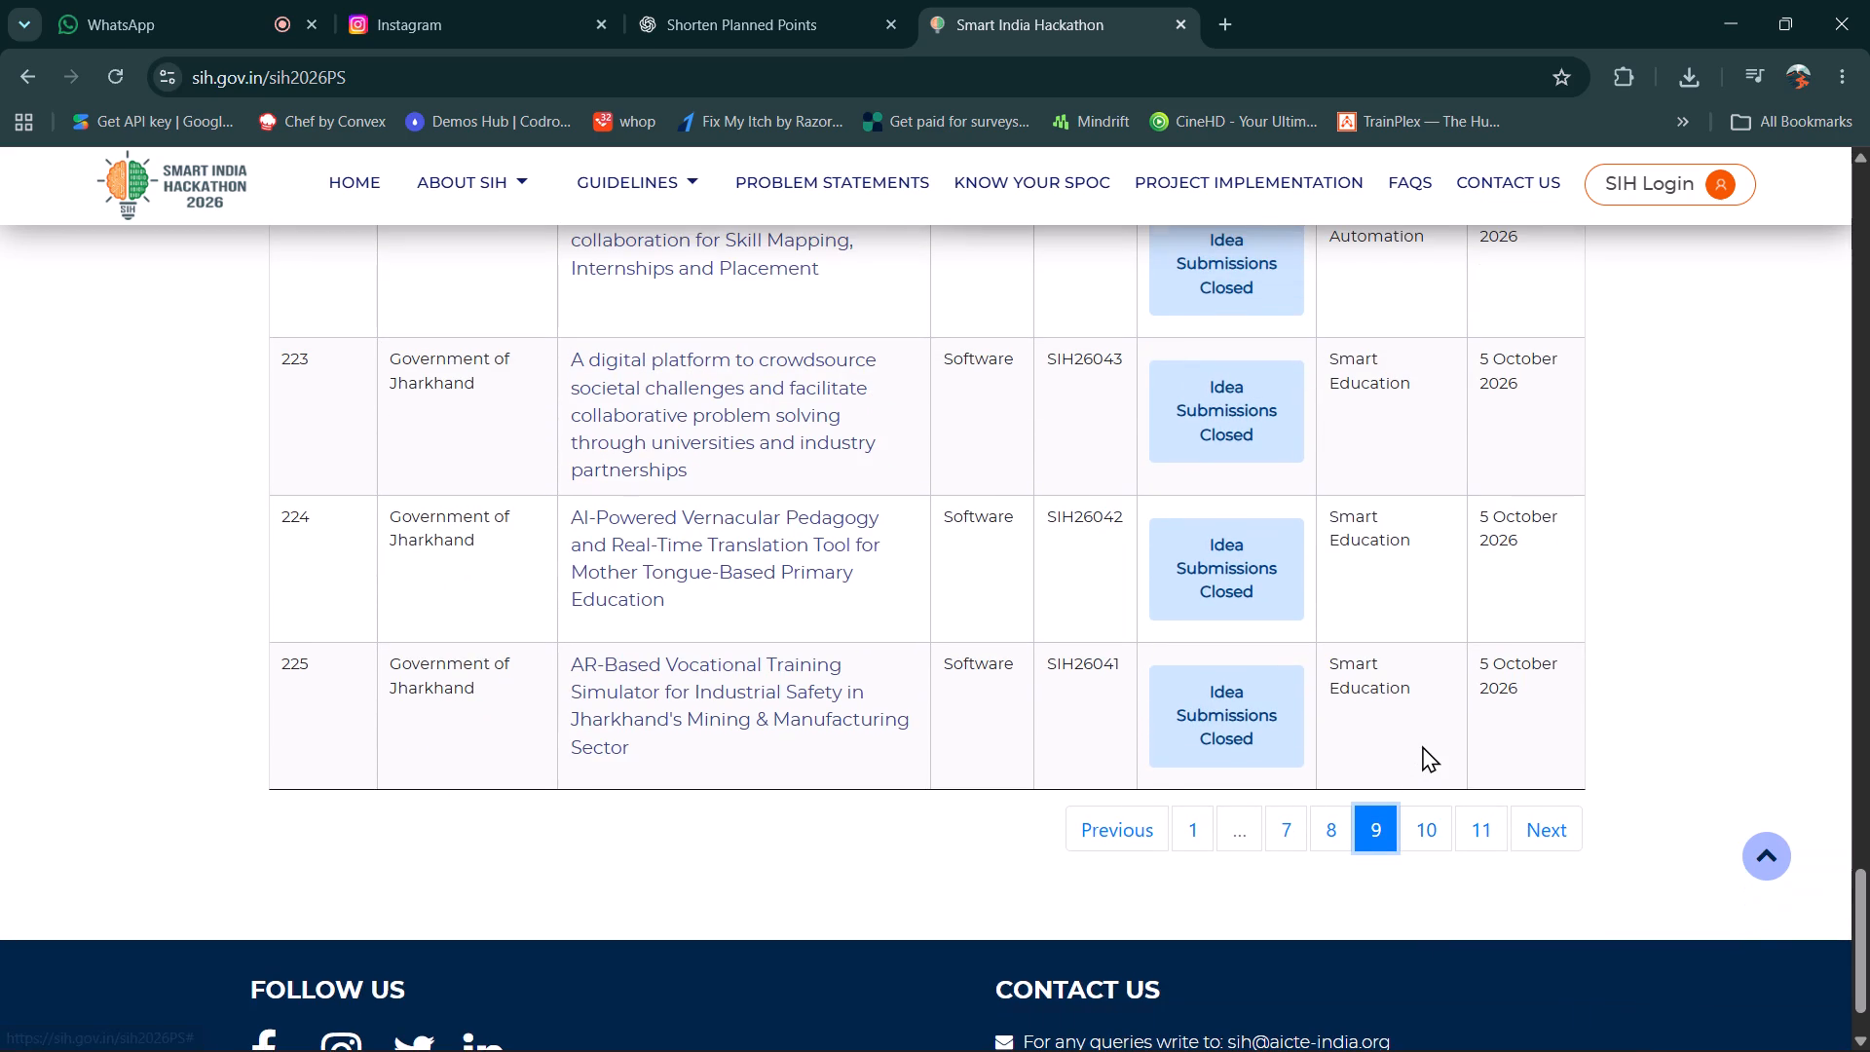
pyautogui.scroll(11, 1422, 745)
pyautogui.scroll(-2, 1422, 745)
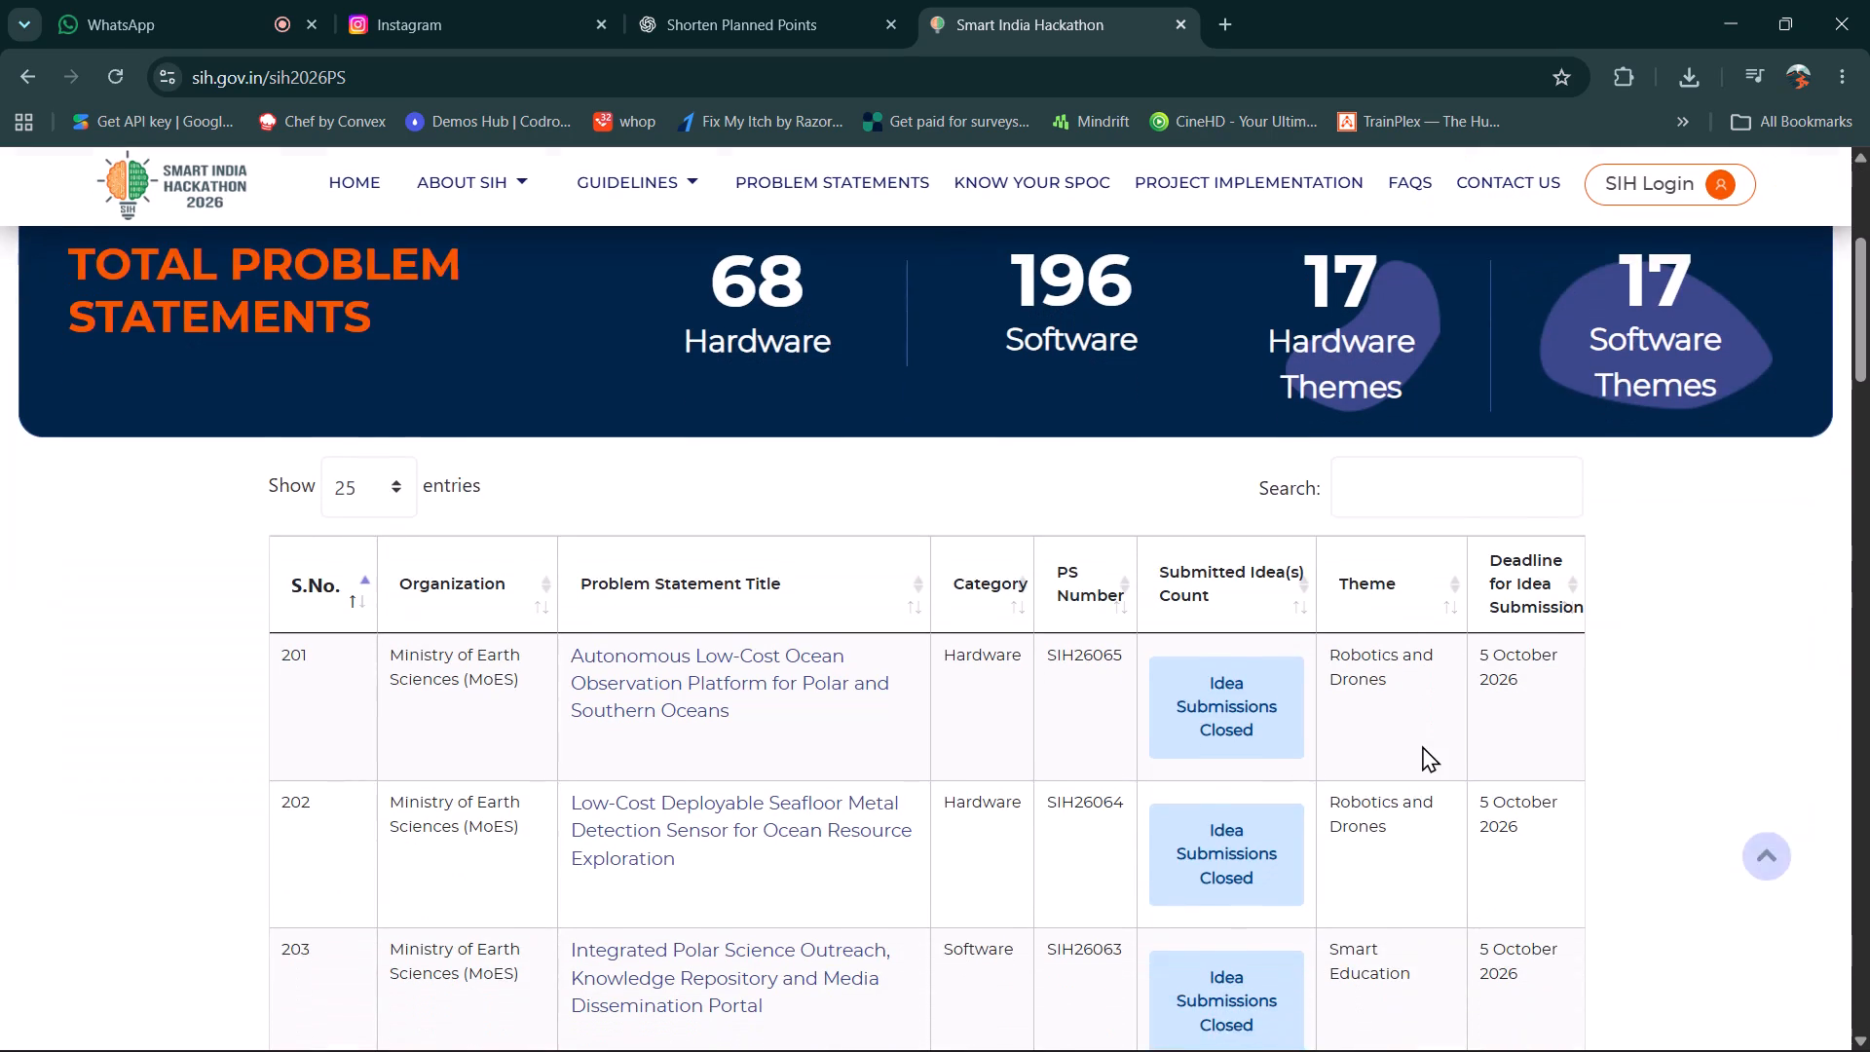
pyautogui.scroll(-8, 1371, 480)
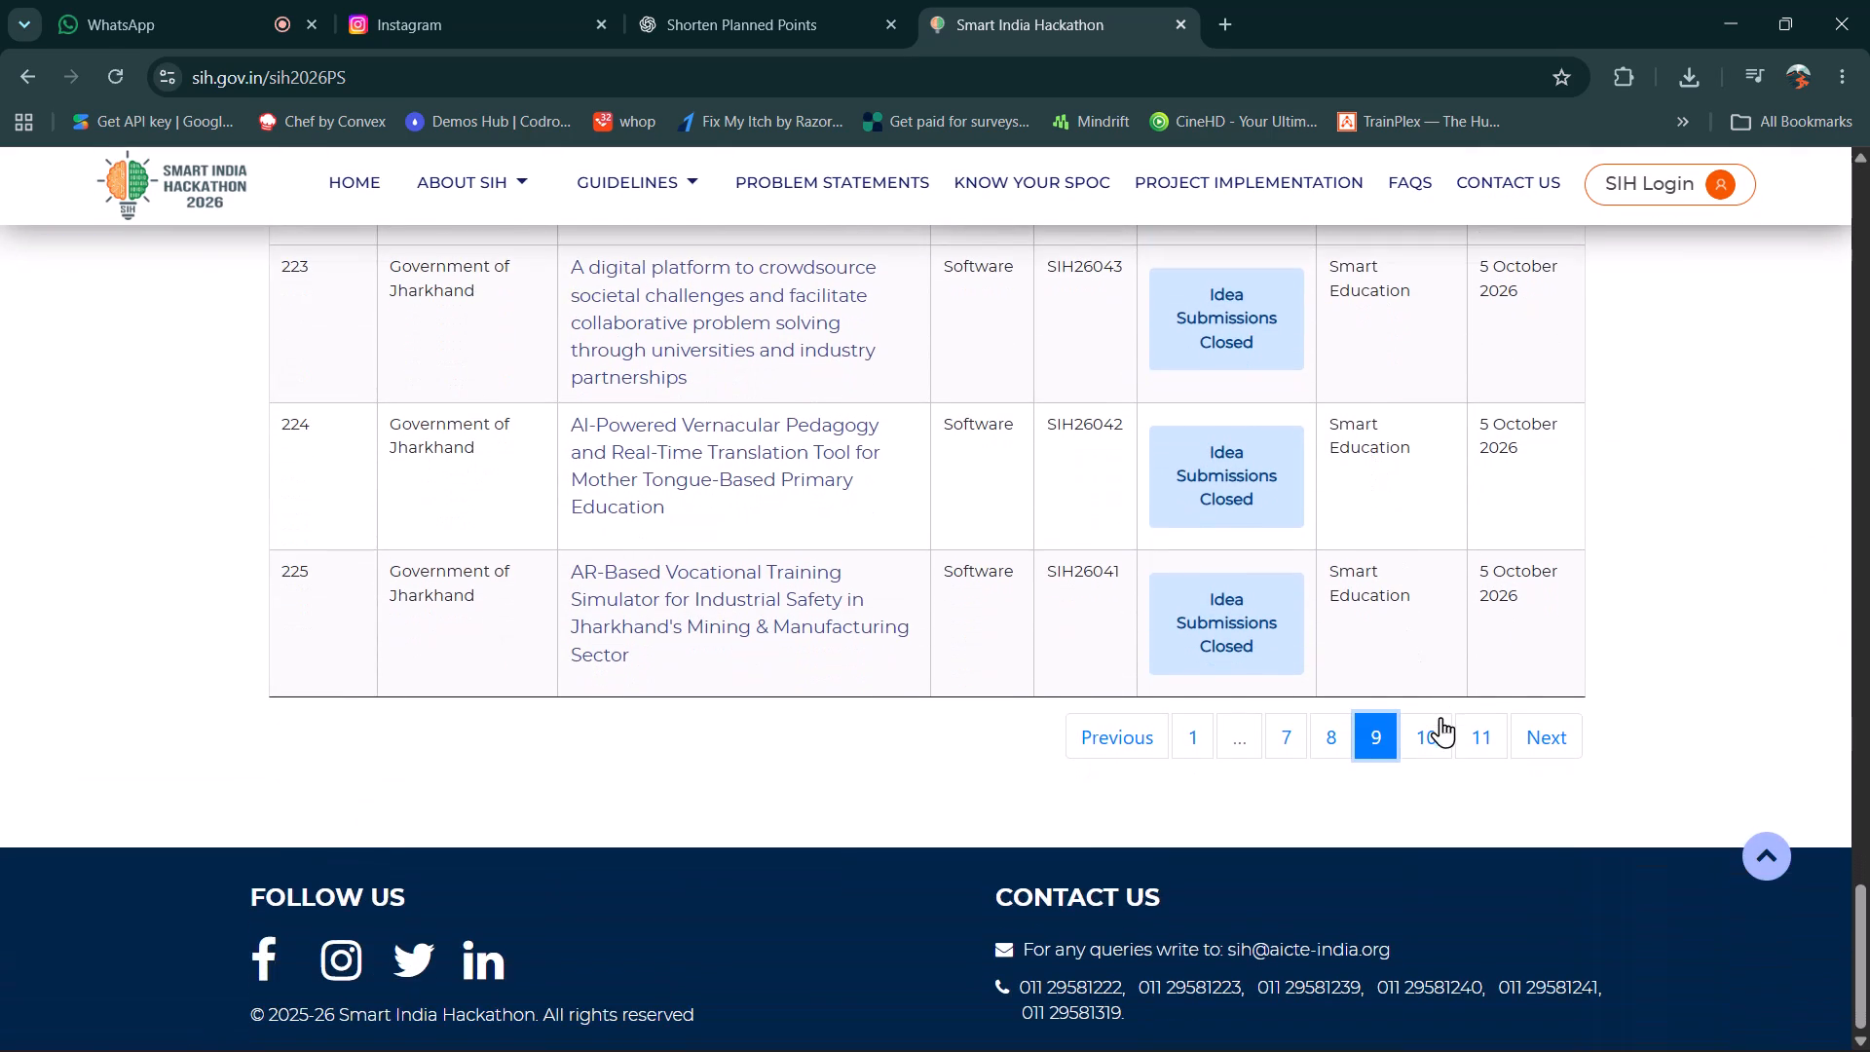
pyautogui.scroll(13, 1425, 723)
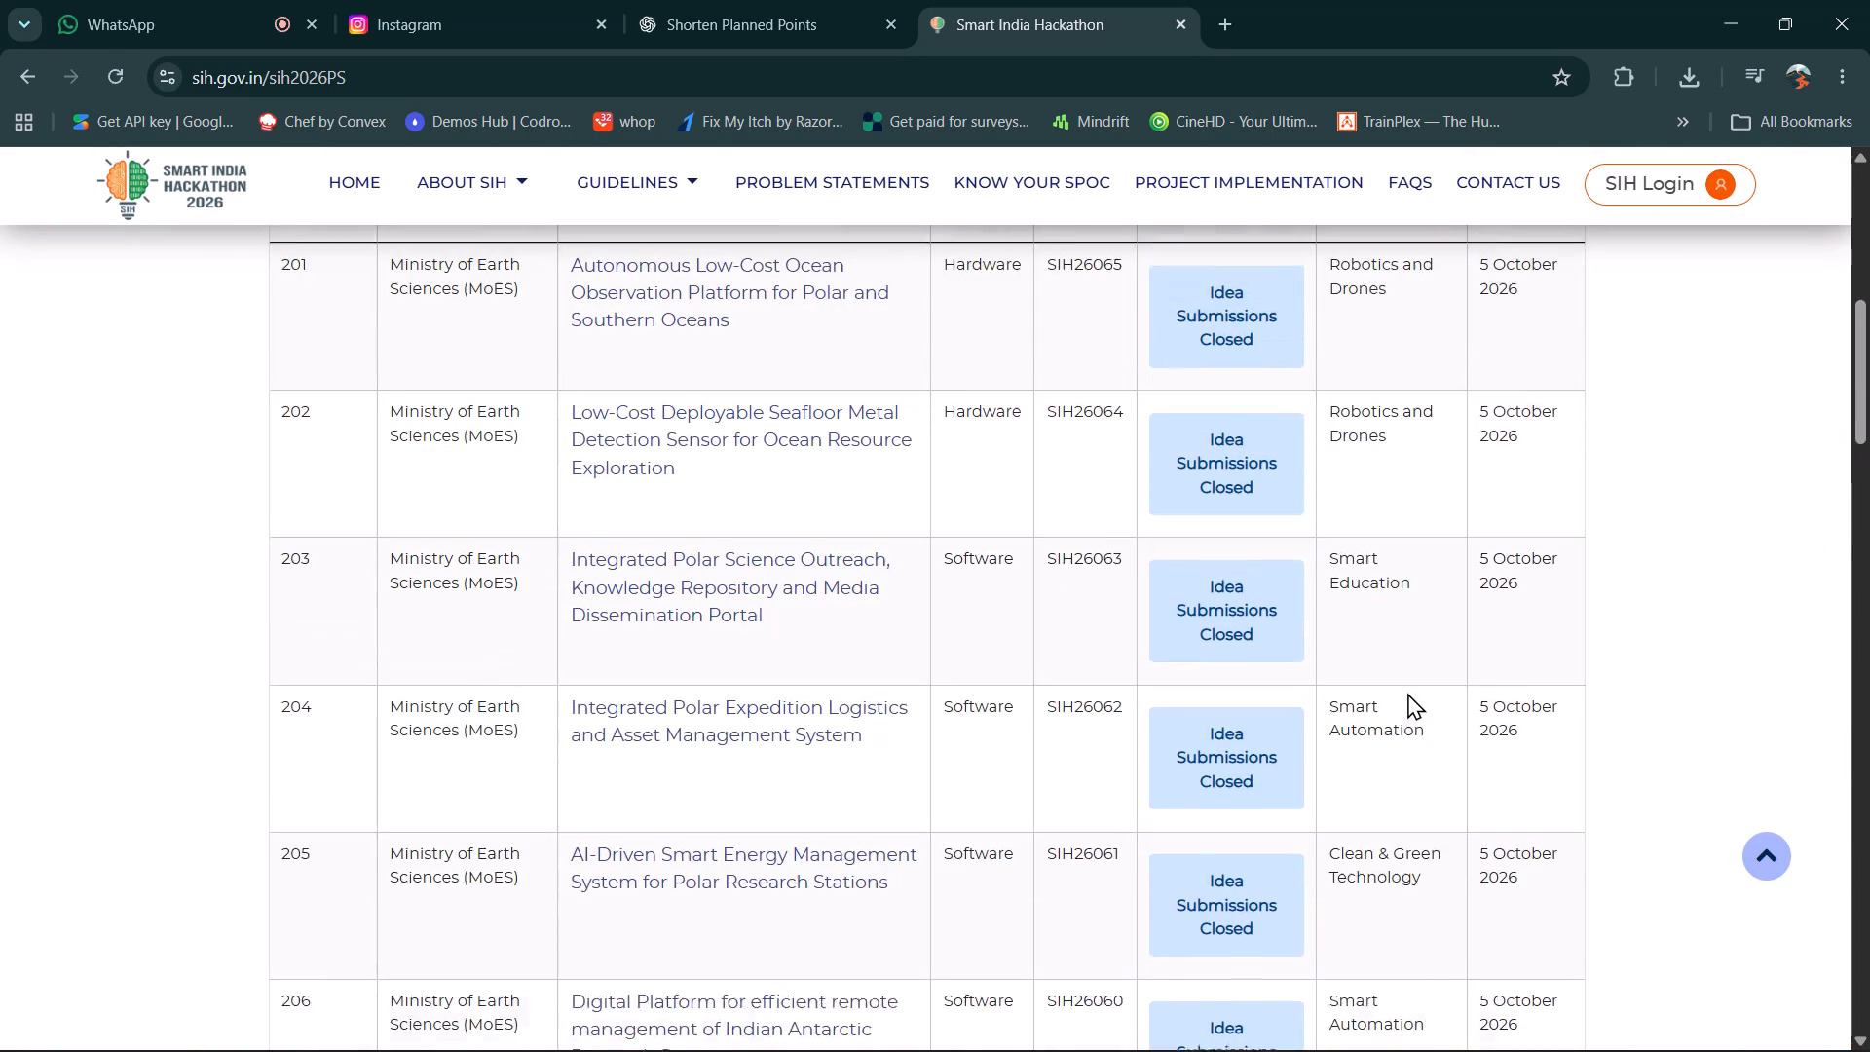
pyautogui.scroll(-10, 1407, 693)
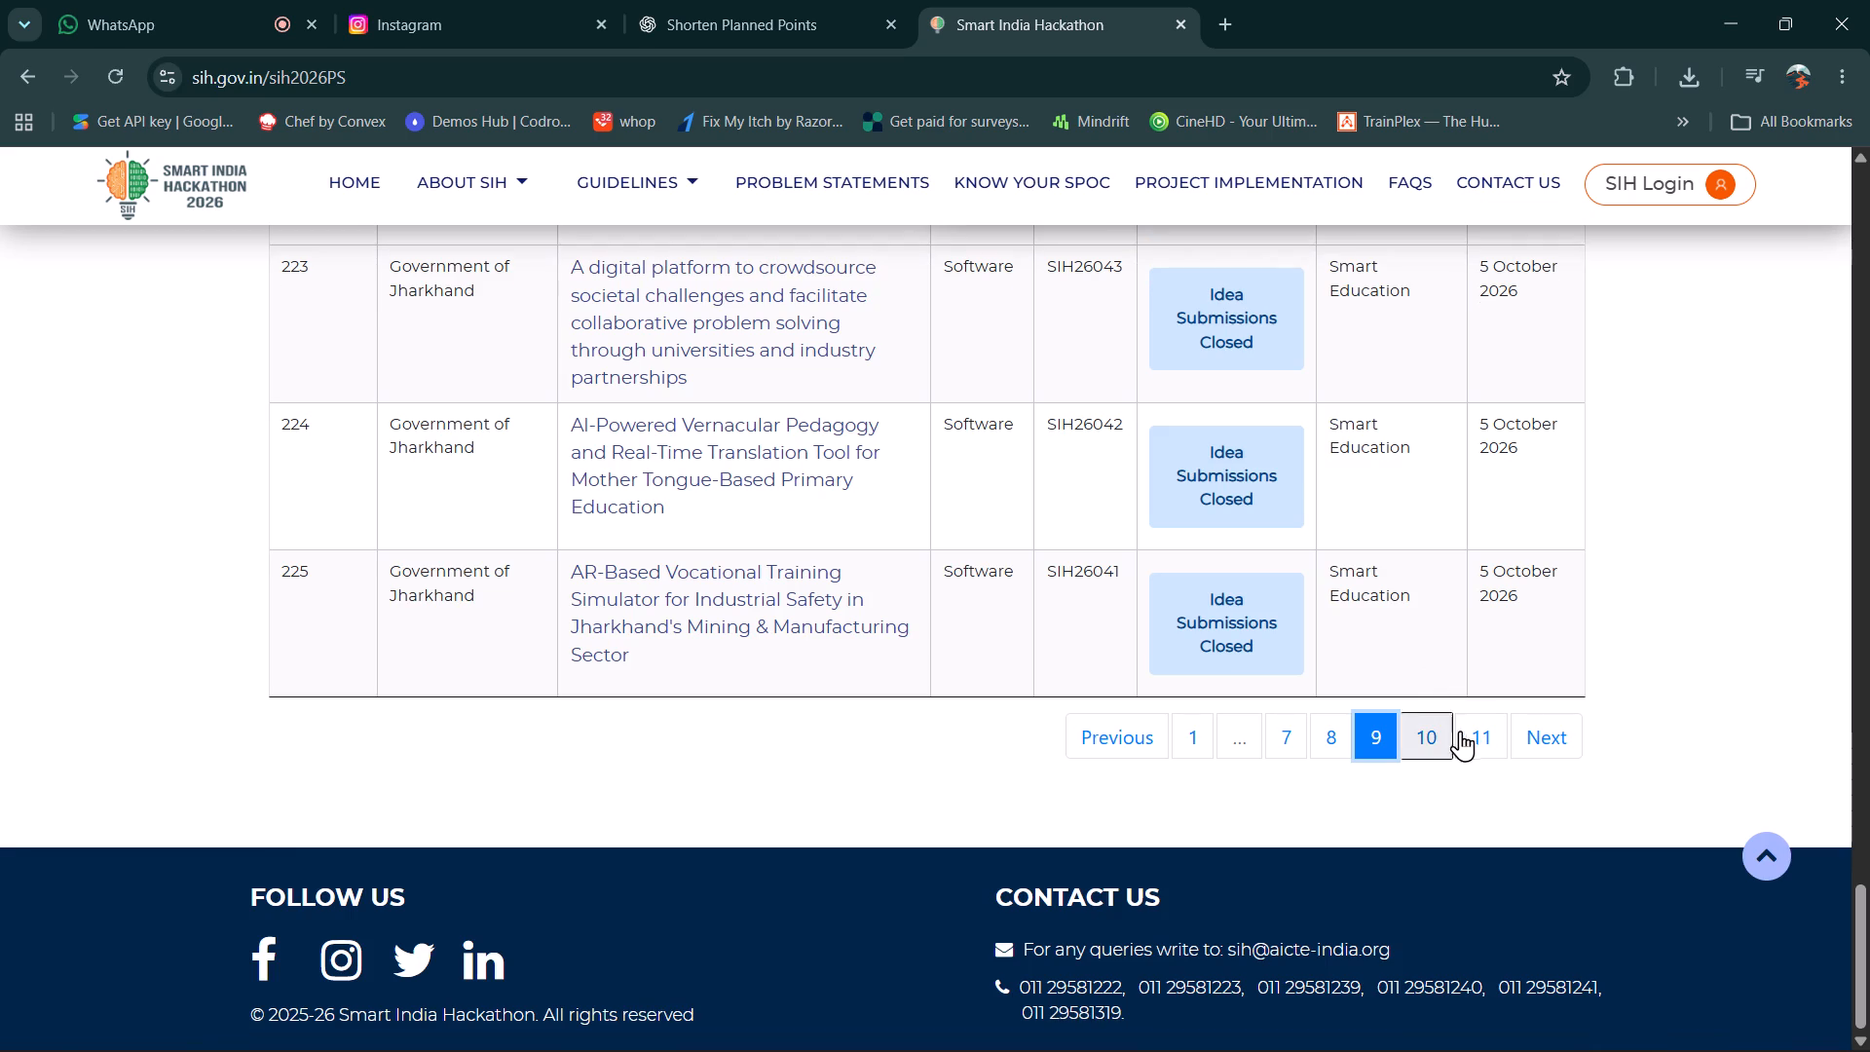
# Go to page 11 of the problem statements table and check the submission status of its last entries.
pyautogui.click(1477, 730)
pyautogui.scroll(1, 1014, 683)
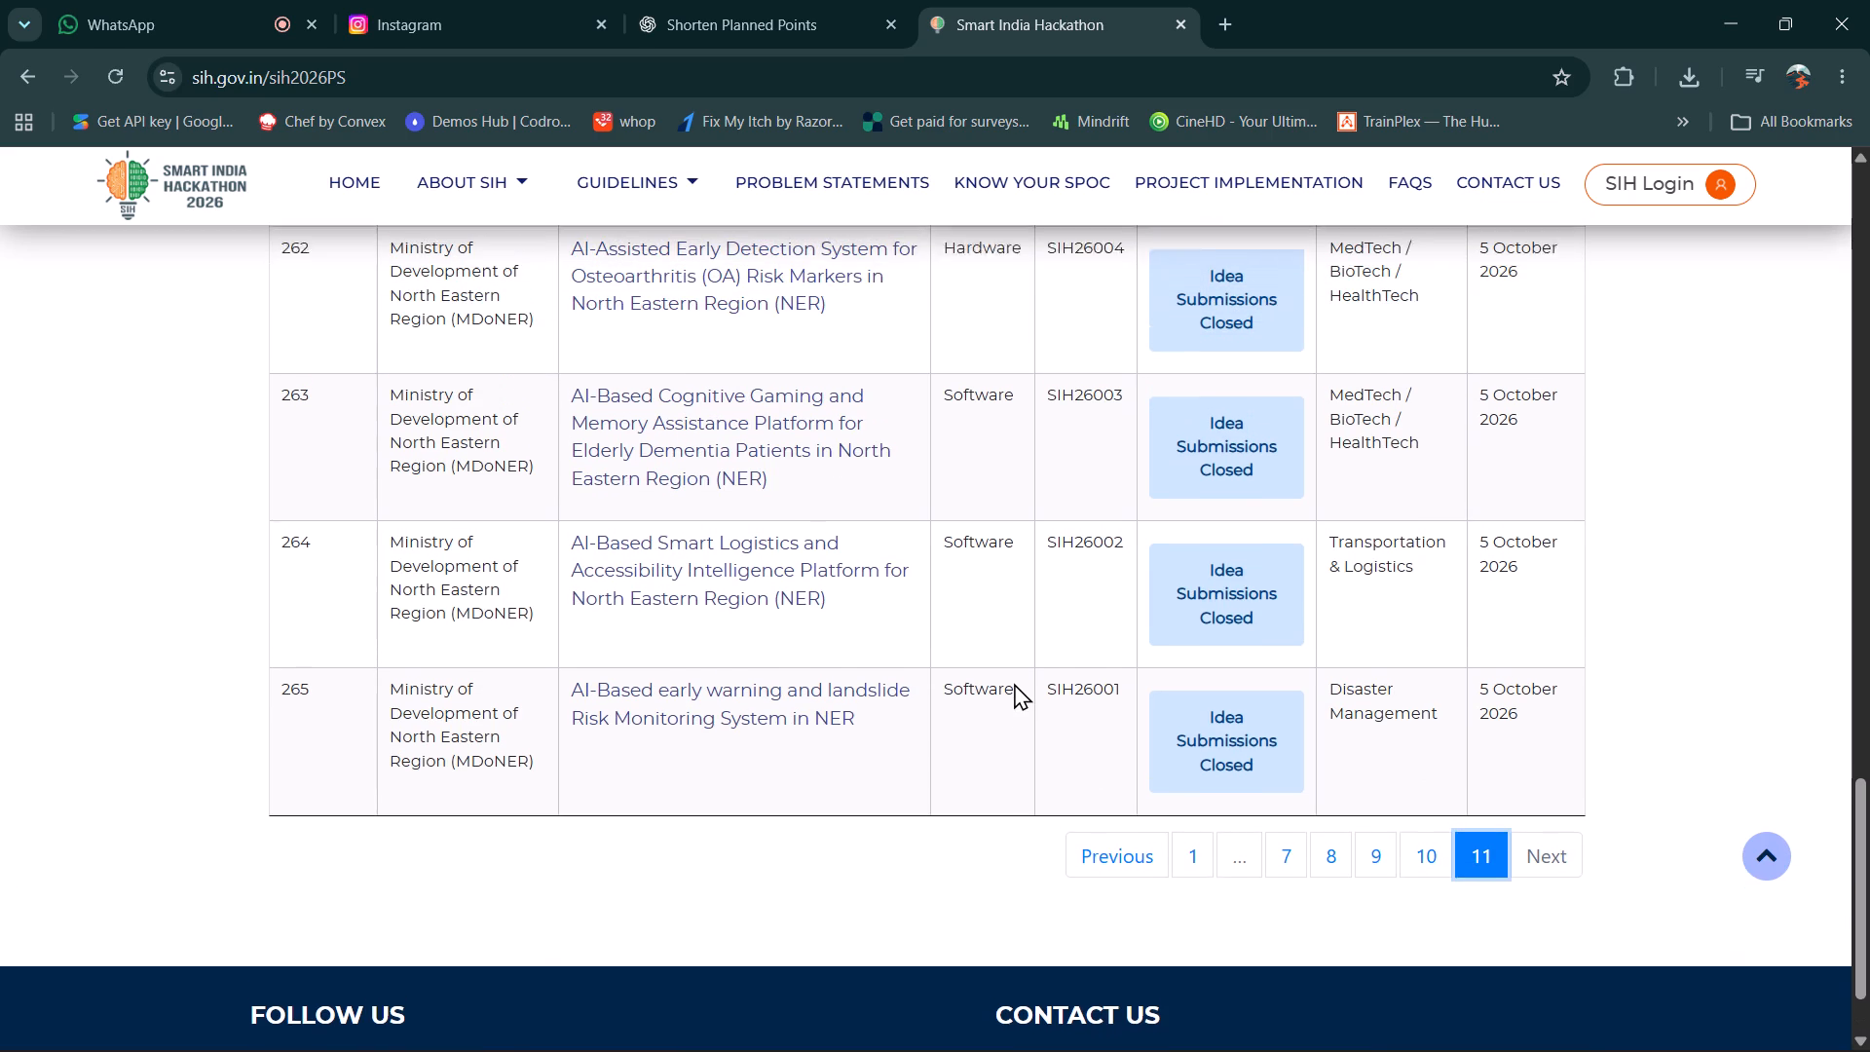
pyautogui.scroll(1, 1014, 683)
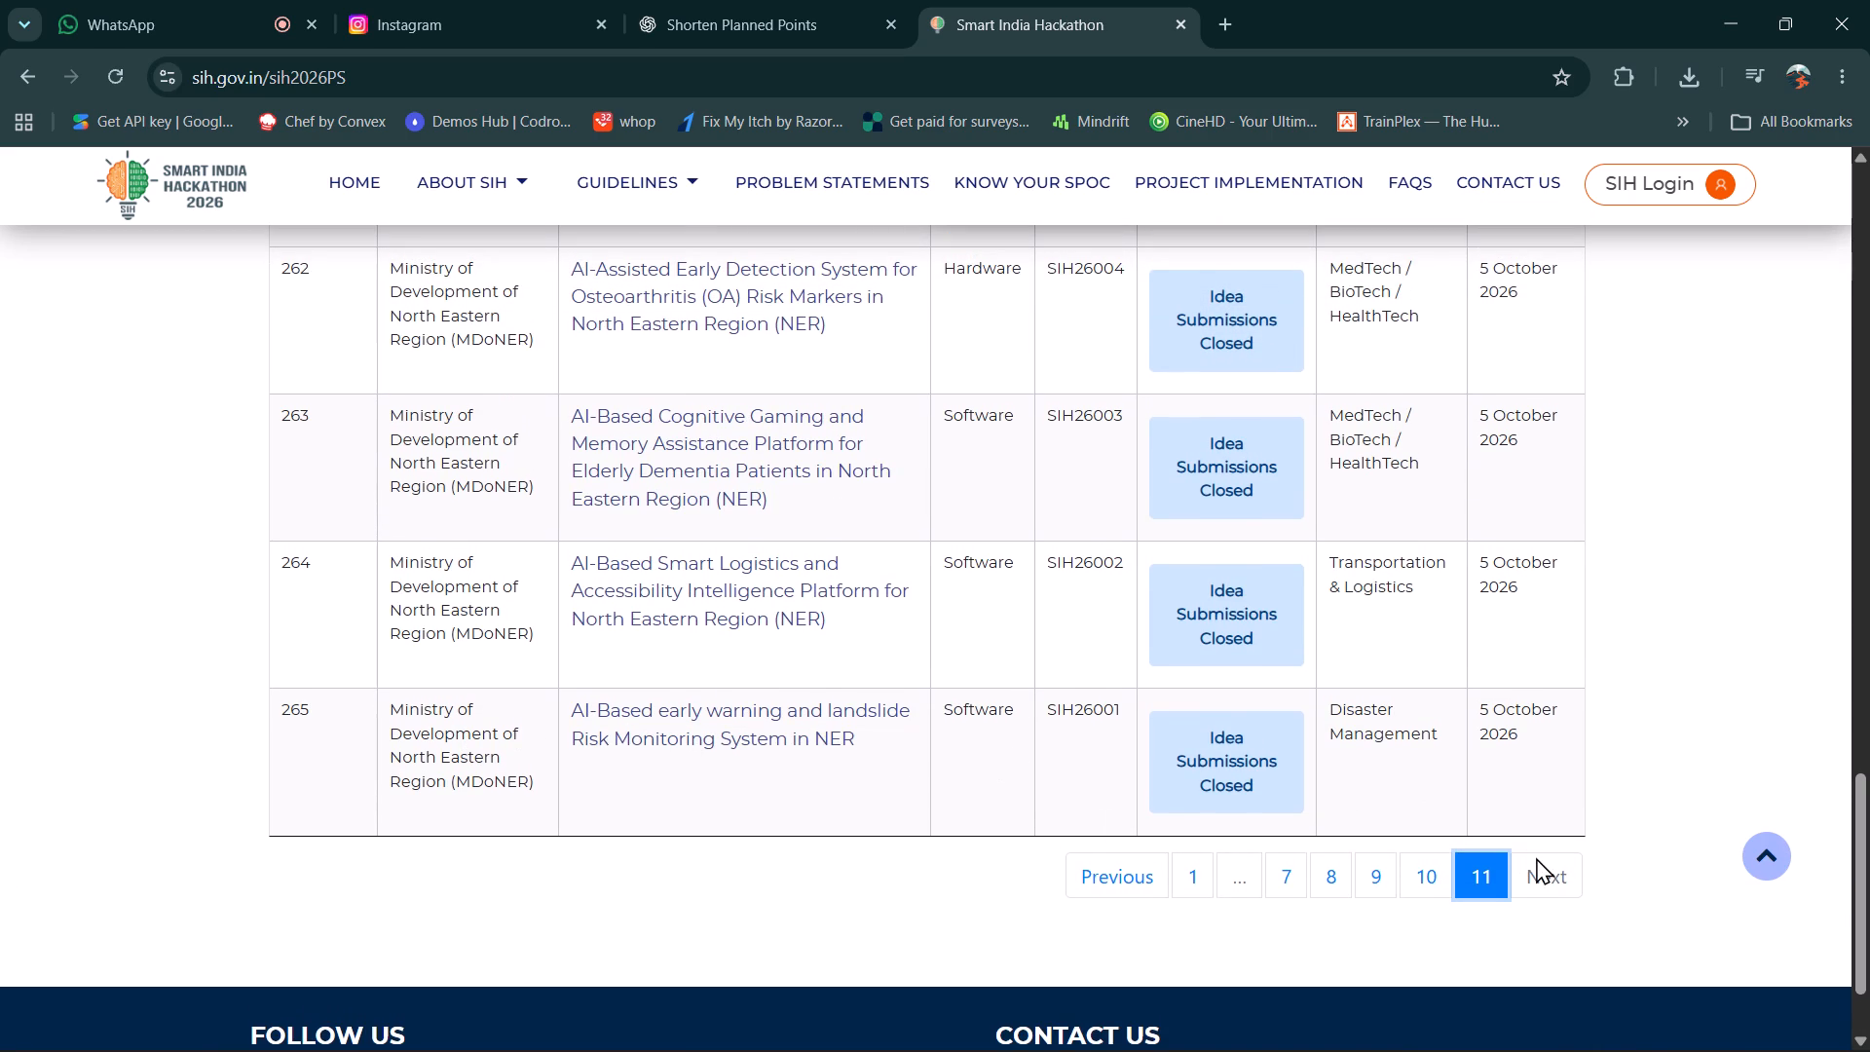
# Search the problem statements table for 265.
pyautogui.click(1536, 857)
pyautogui.click(1544, 870)
pyautogui.scroll(2, 1057, 793)
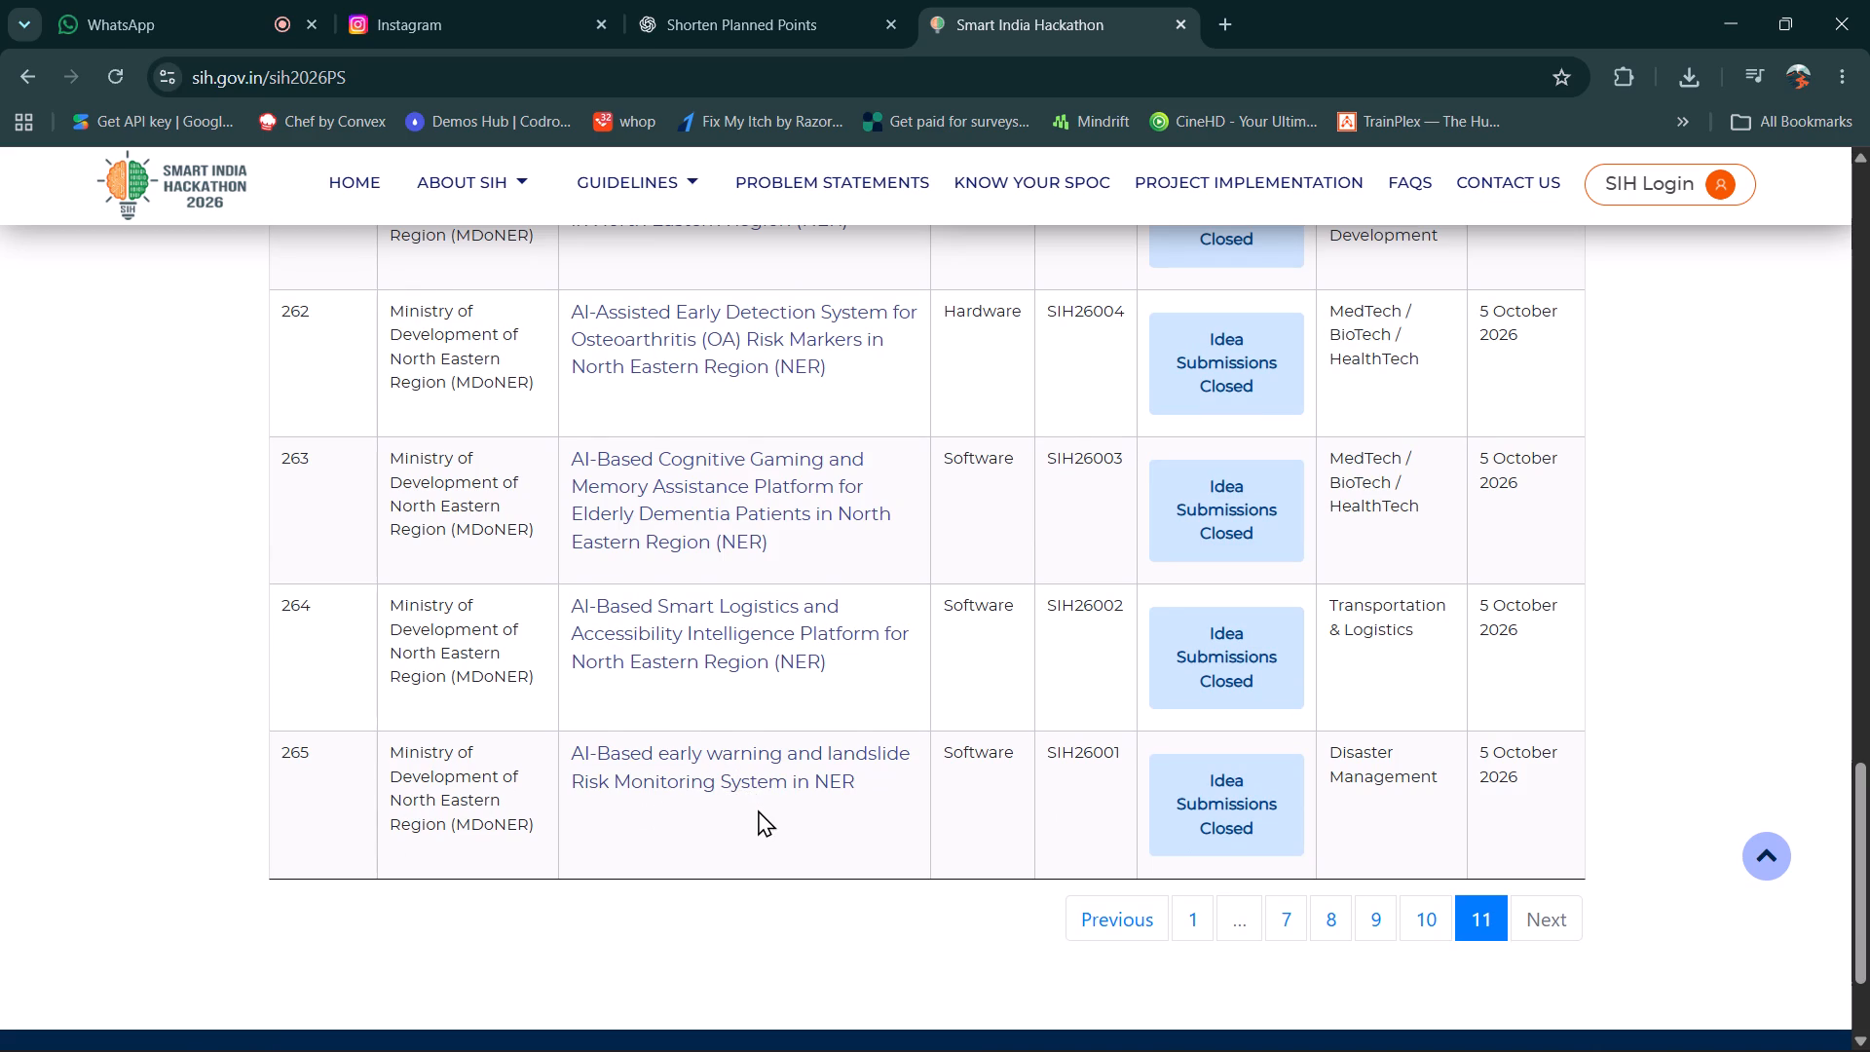
pyautogui.scroll(7, 758, 809)
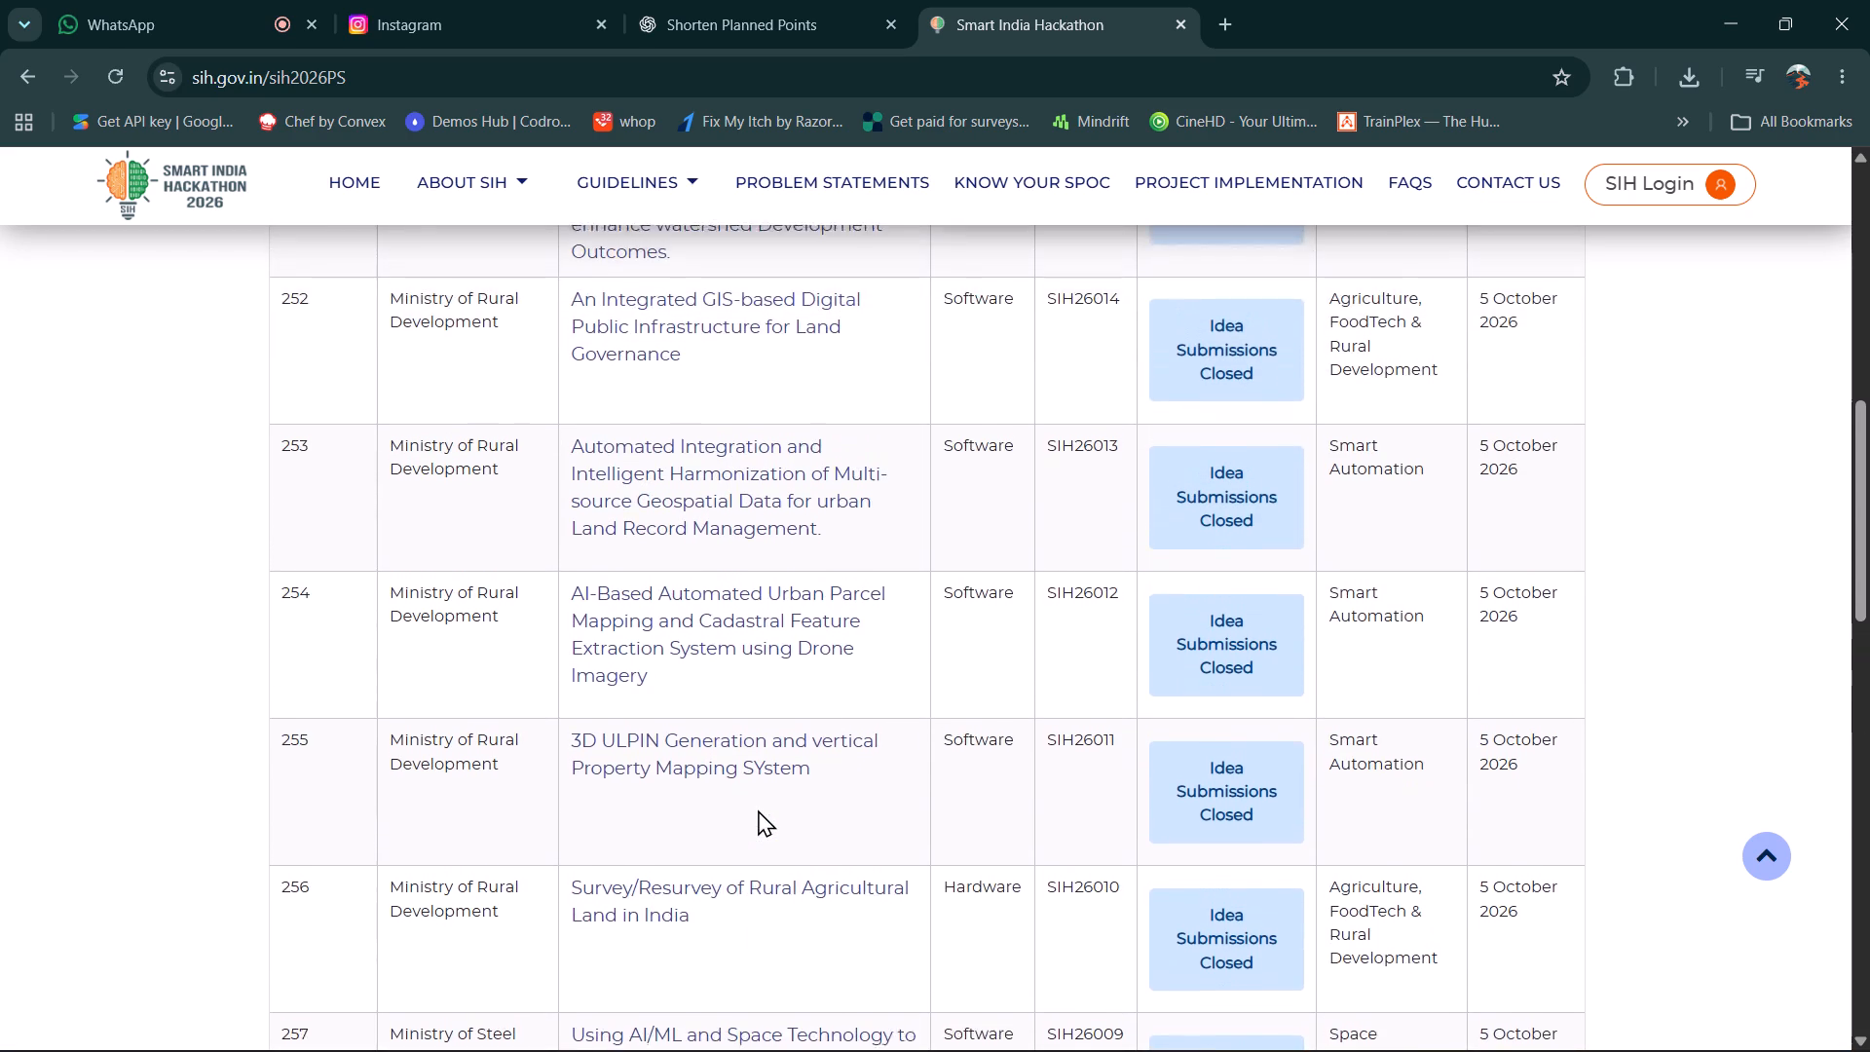
pyautogui.scroll(2, 758, 809)
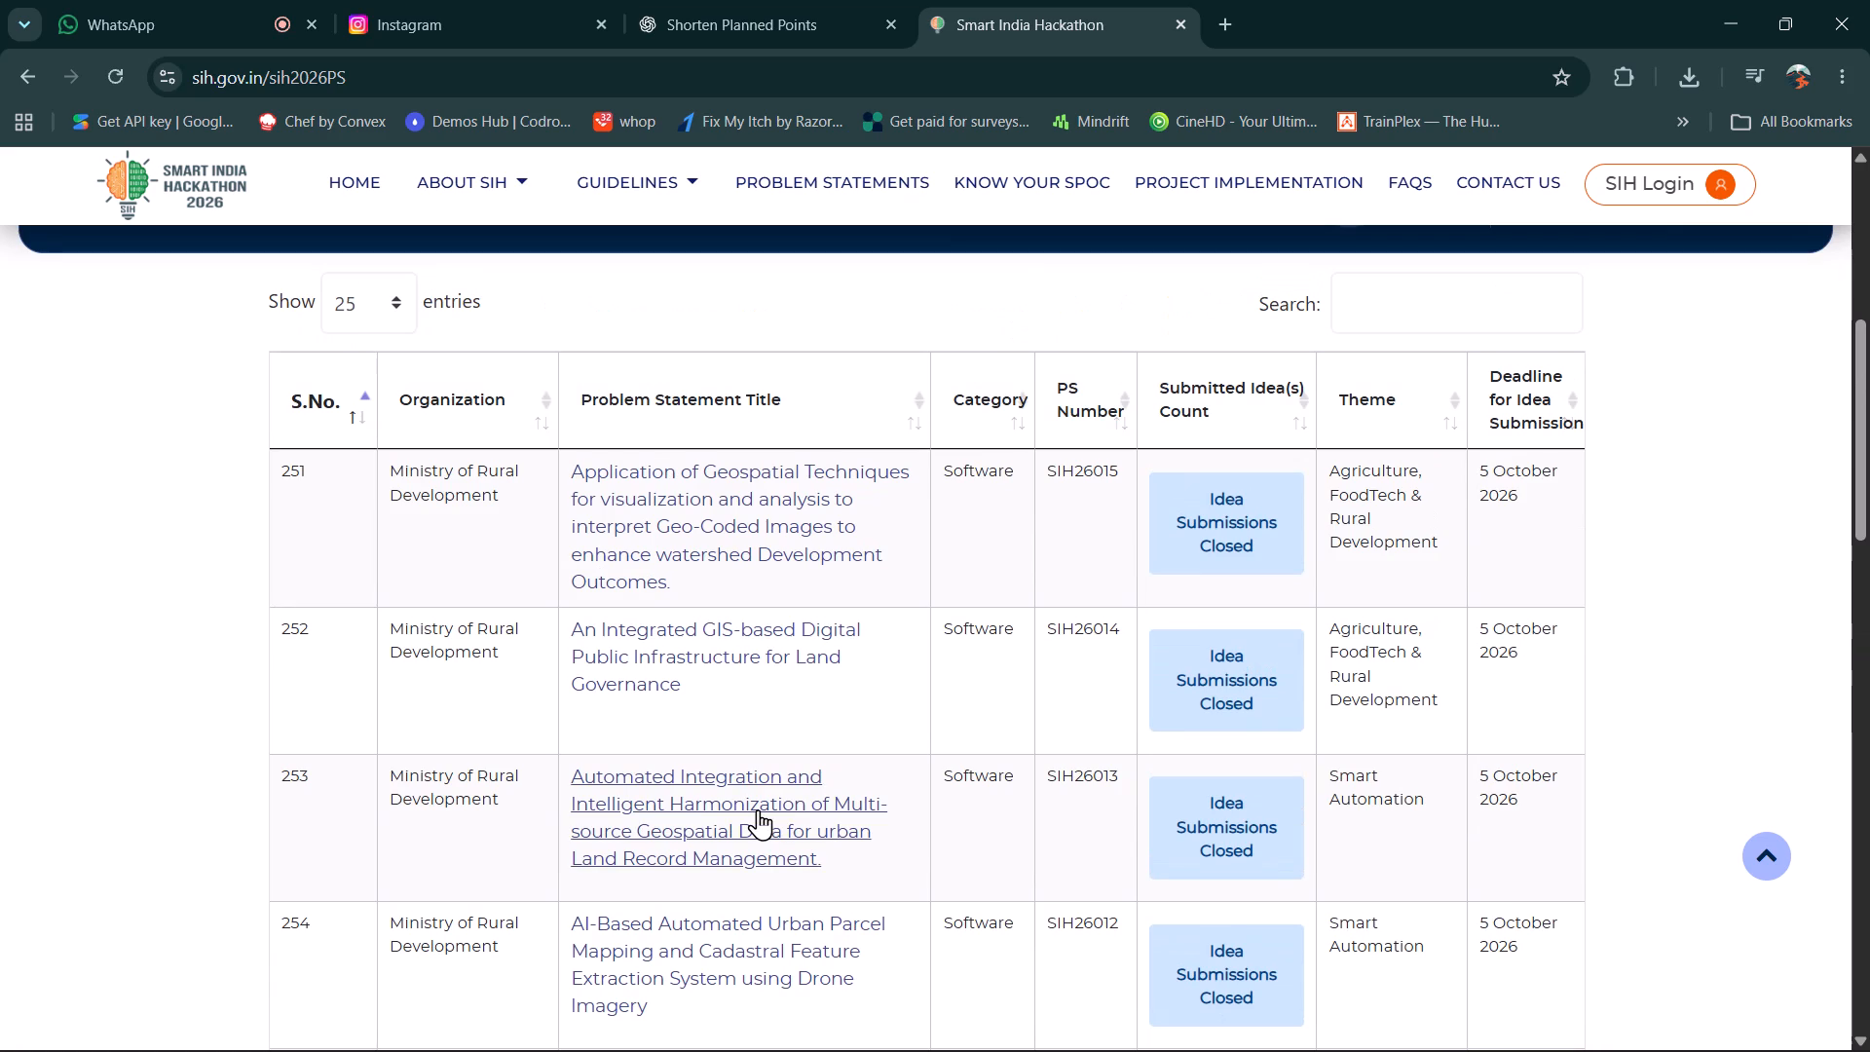
pyautogui.click(1382, 312)
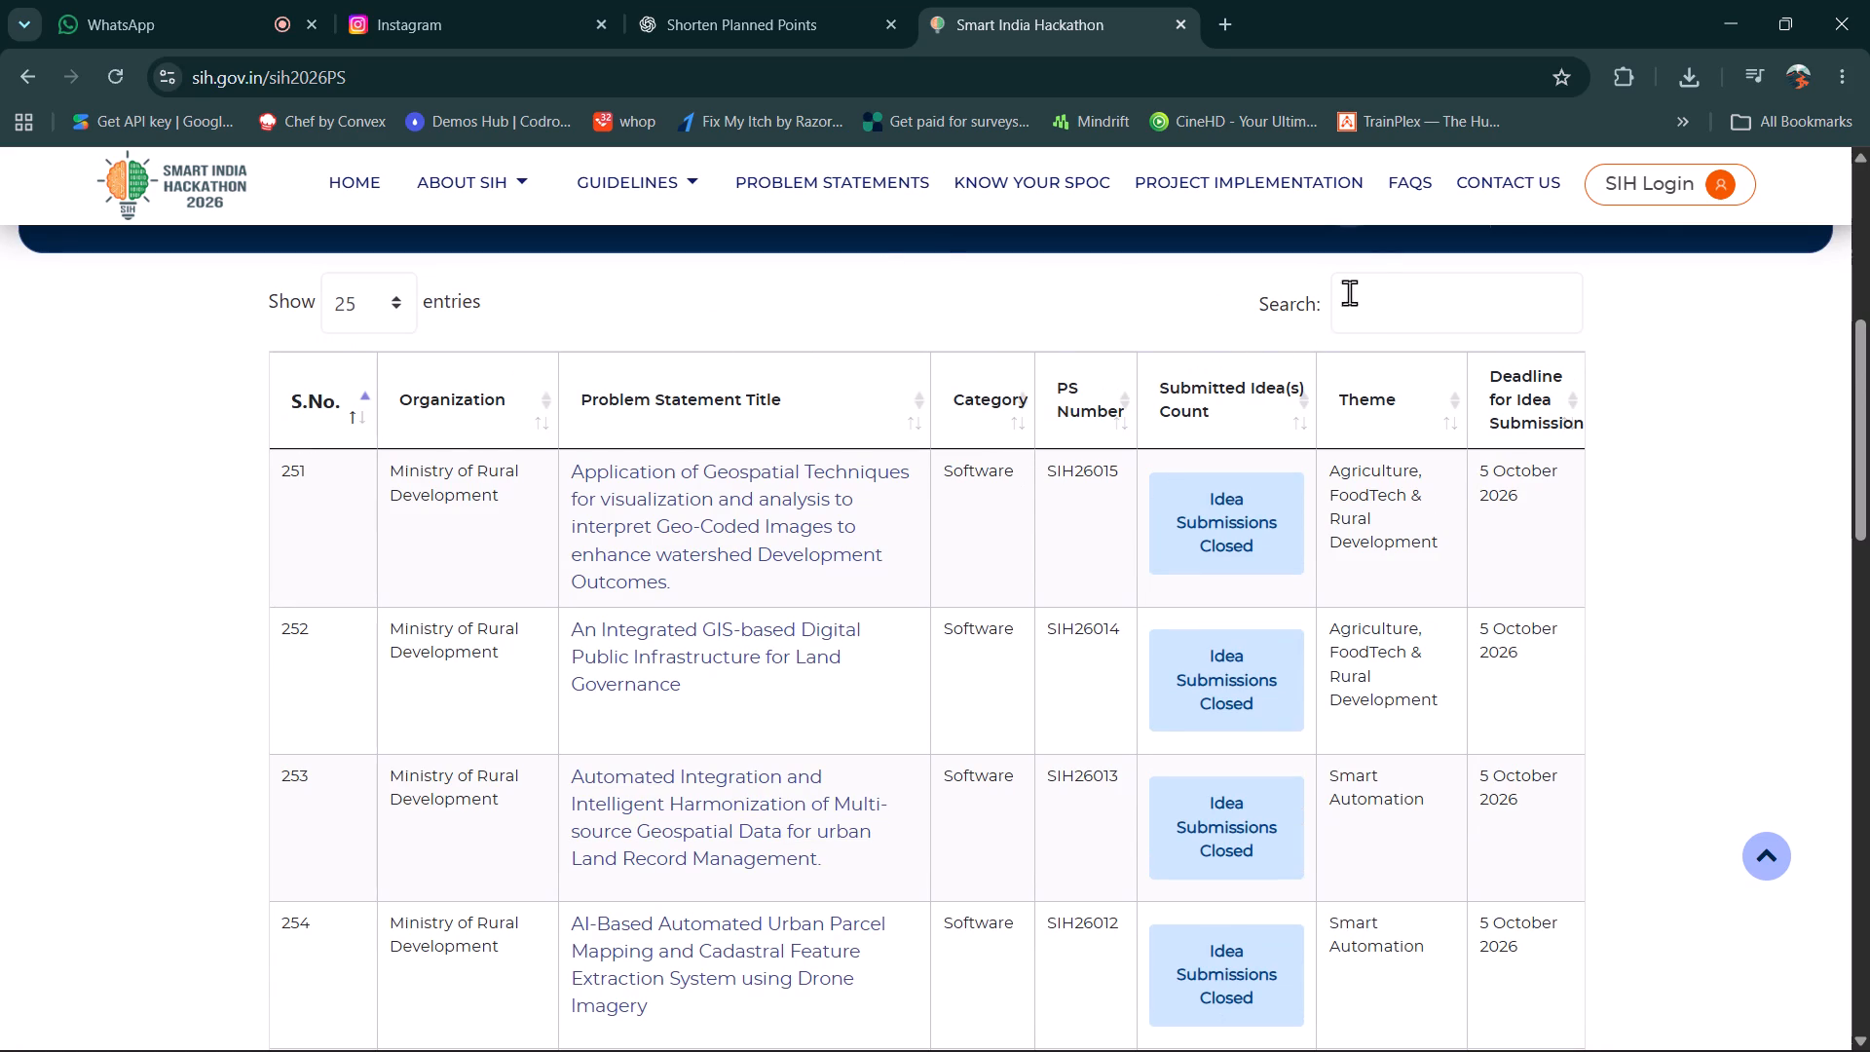
pyautogui.write('265')
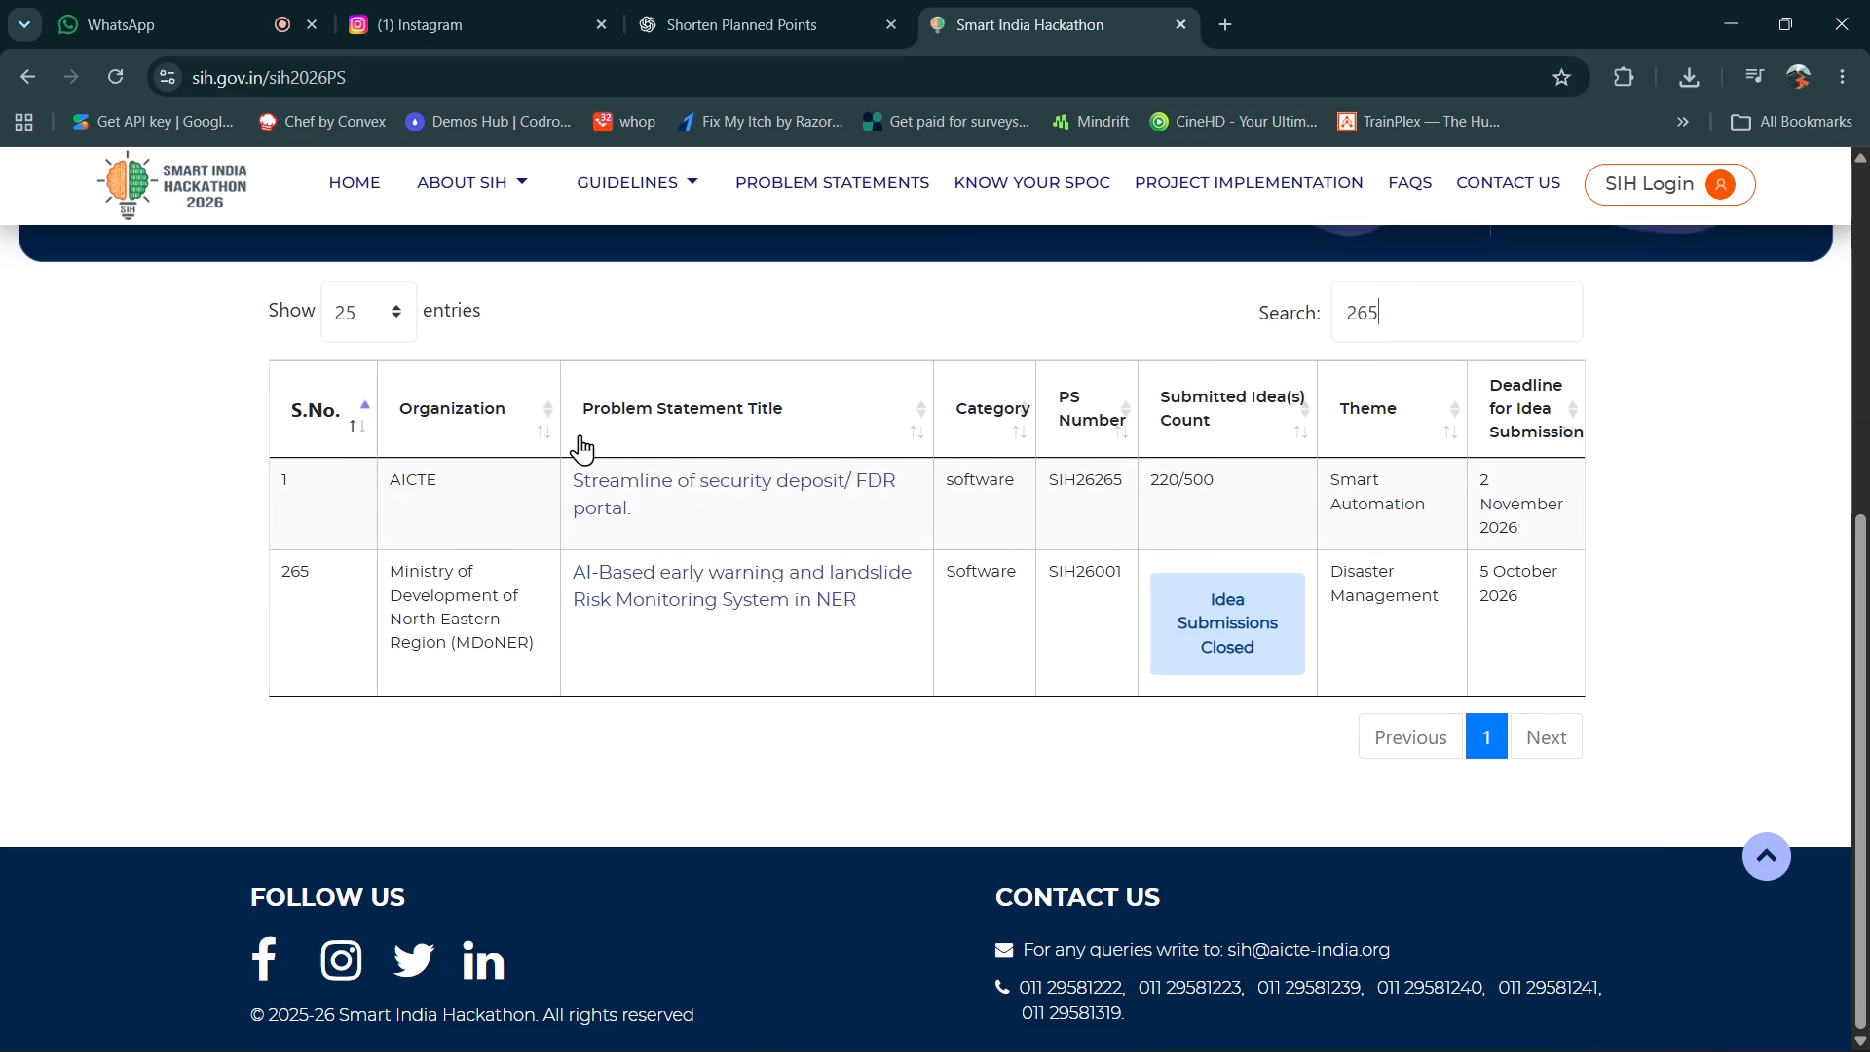
# Set the problem statements table to show 10 entries per page.
pyautogui.scroll(1, 987, 440)
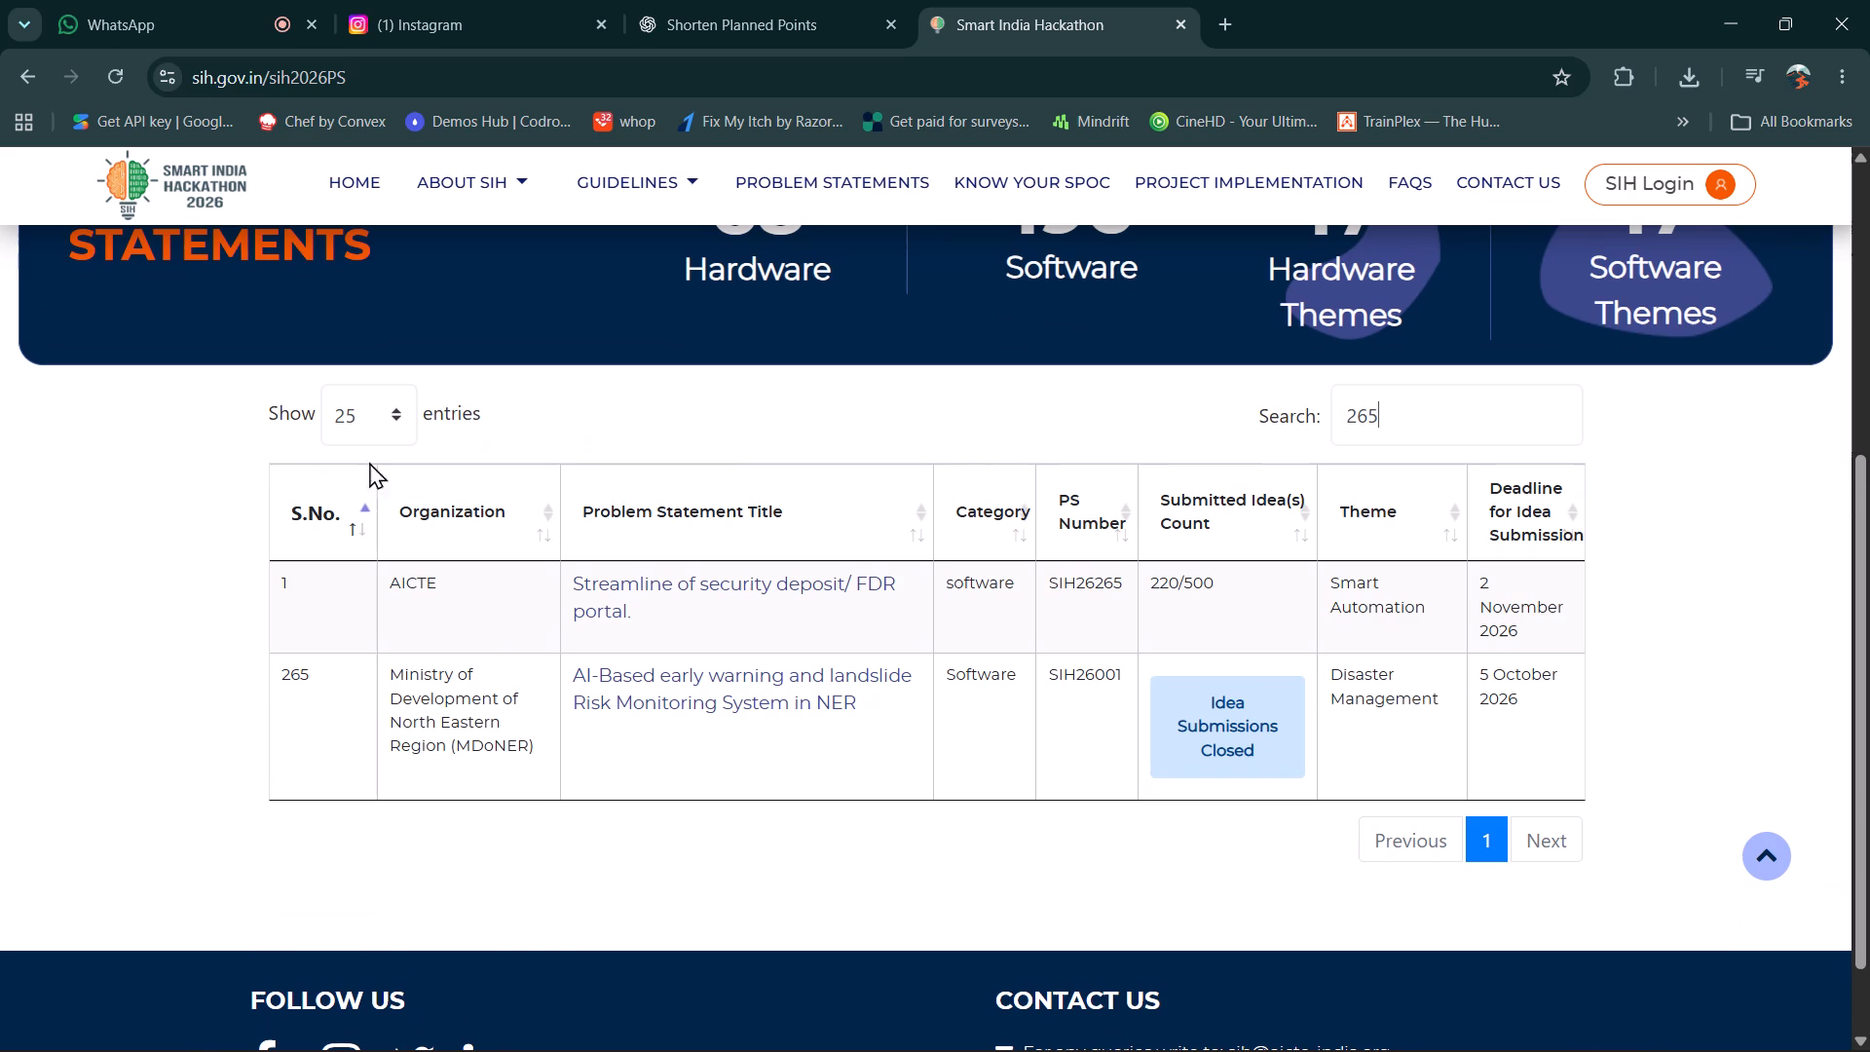
pyautogui.click(381, 425)
pyautogui.click(381, 449)
# Replace the table's search term with 263 to look up that problem statement.
pyautogui.scroll(6, 807, 324)
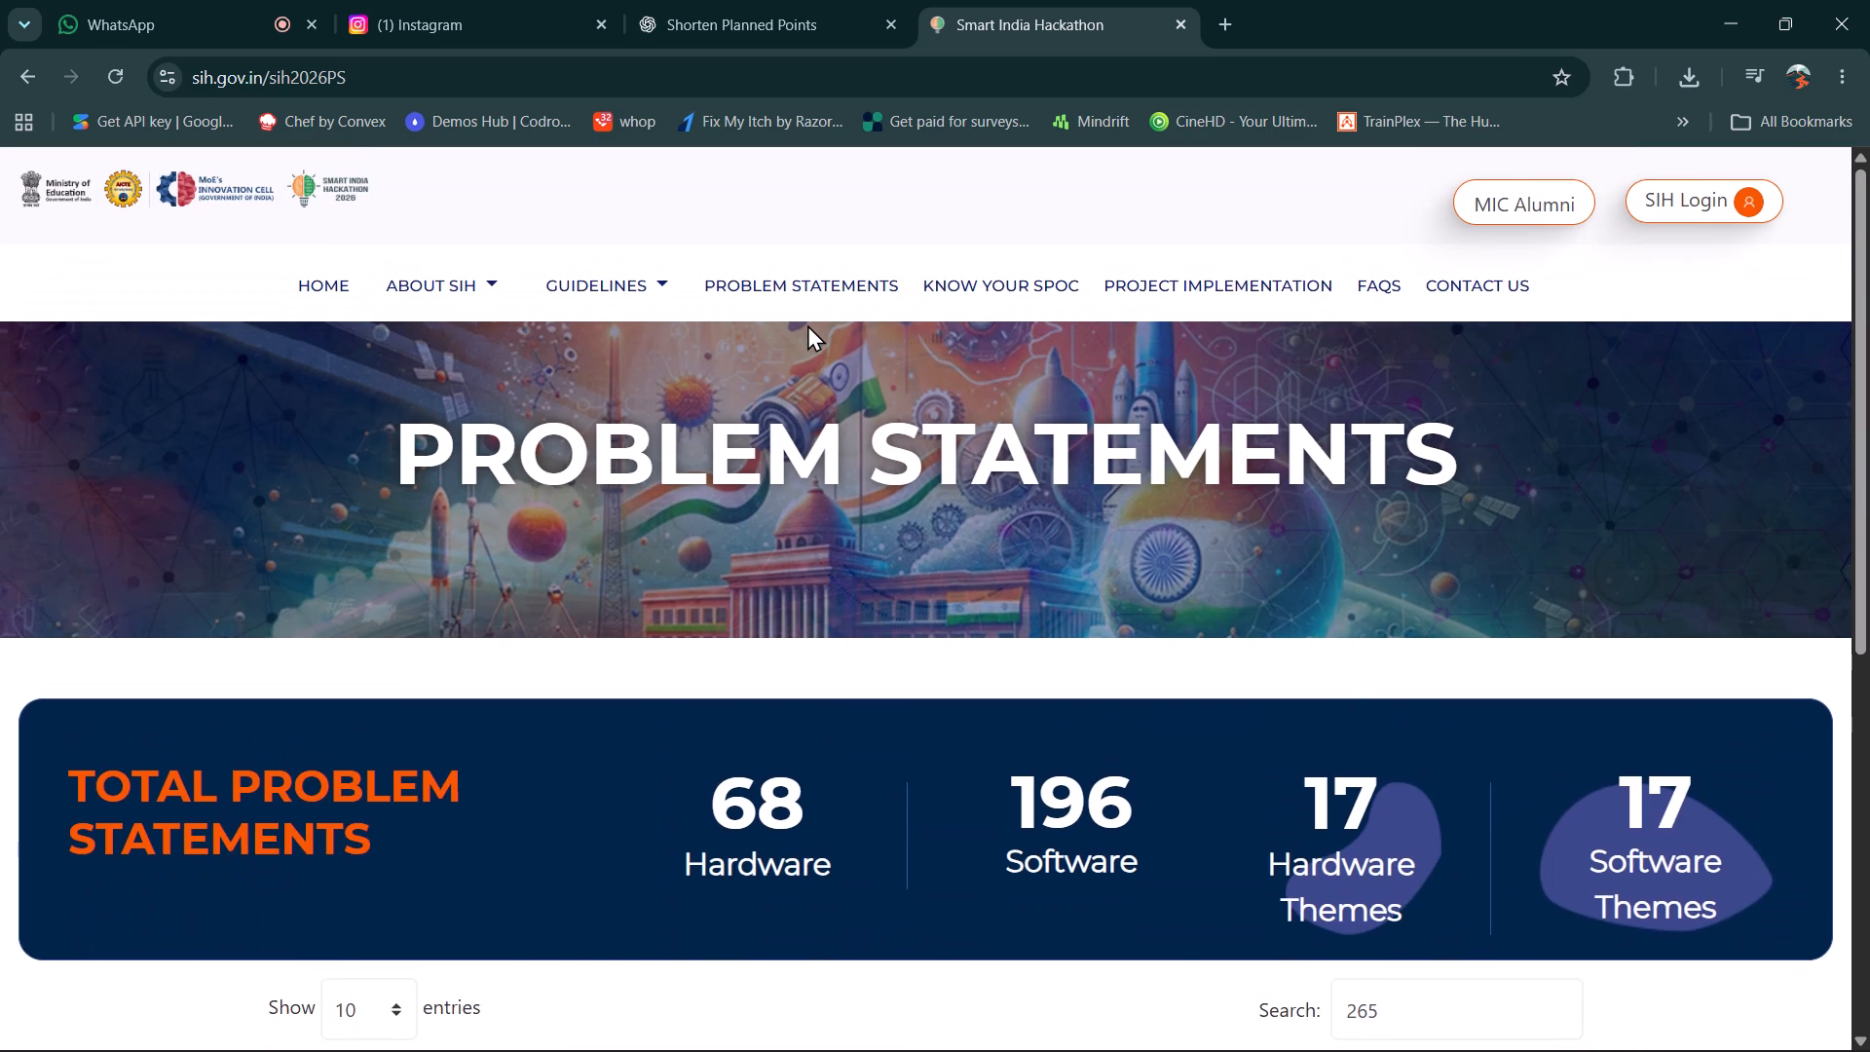
pyautogui.scroll(-5, 807, 324)
pyautogui.scroll(1, 807, 324)
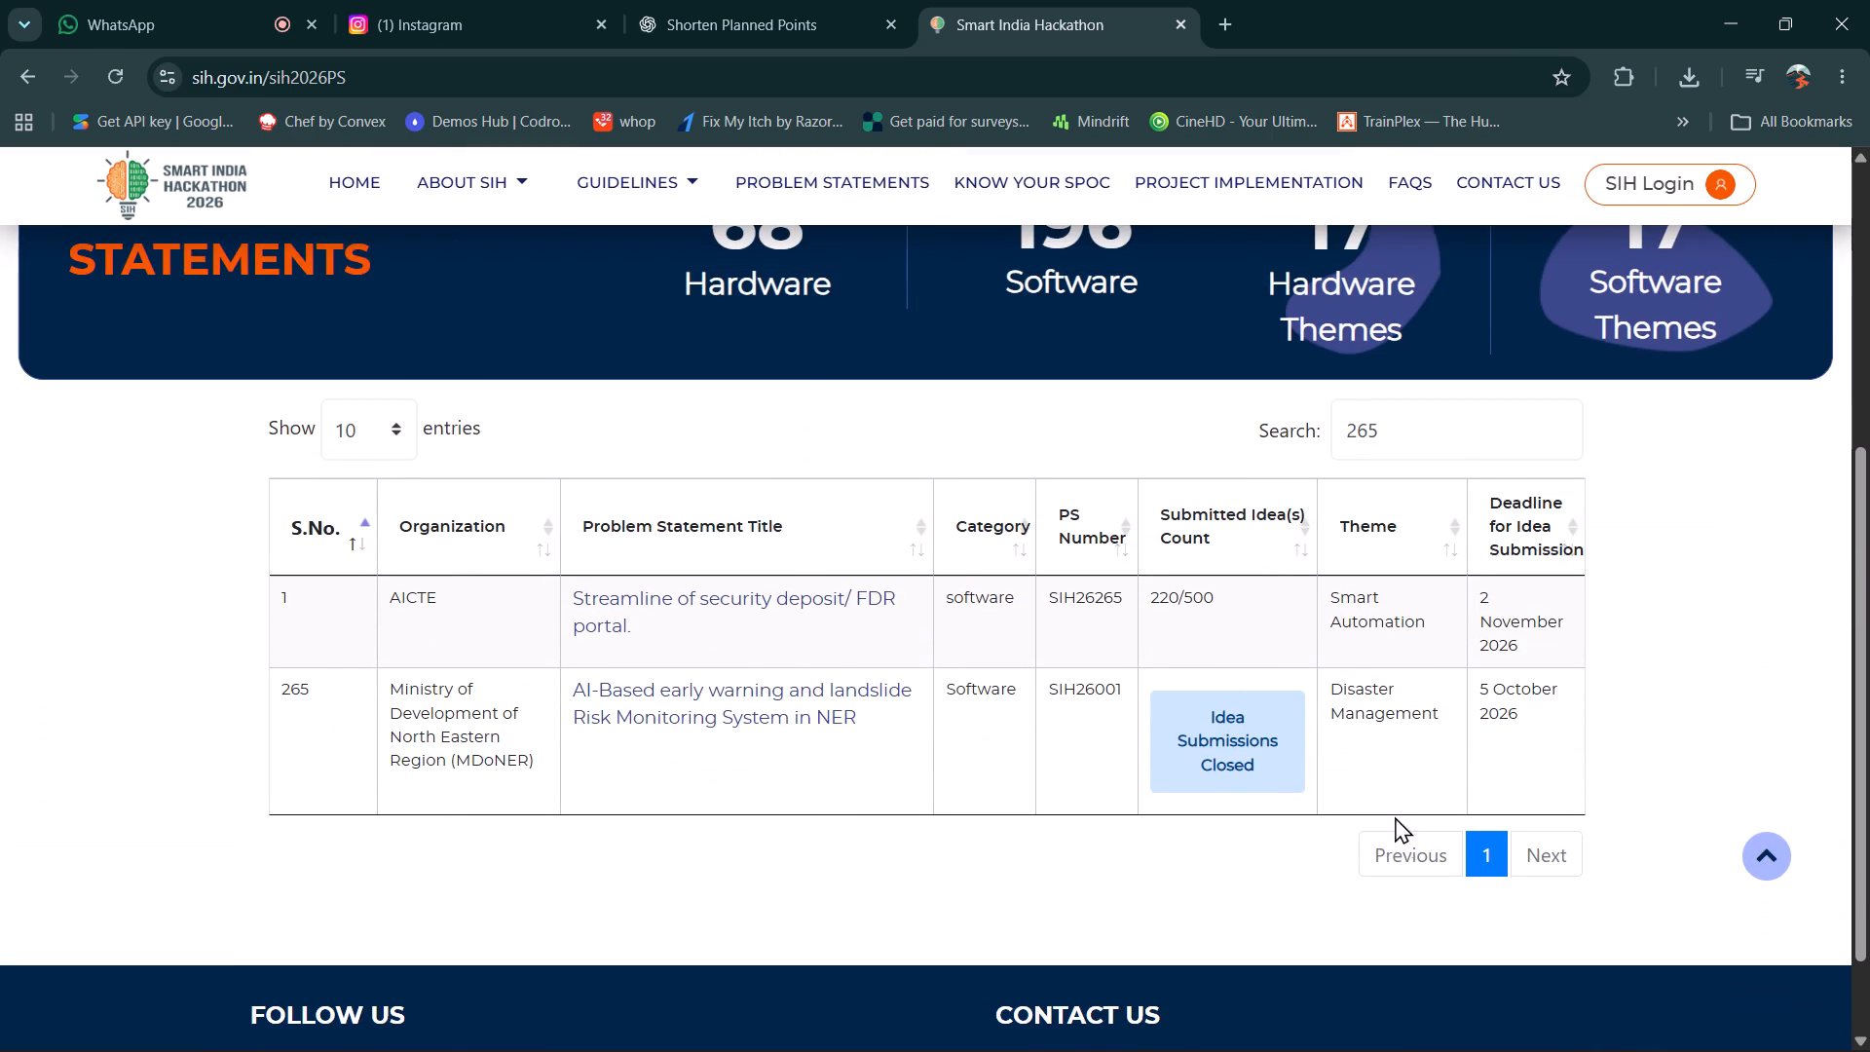
pyautogui.click(1416, 873)
pyautogui.doubleClick(1368, 435)
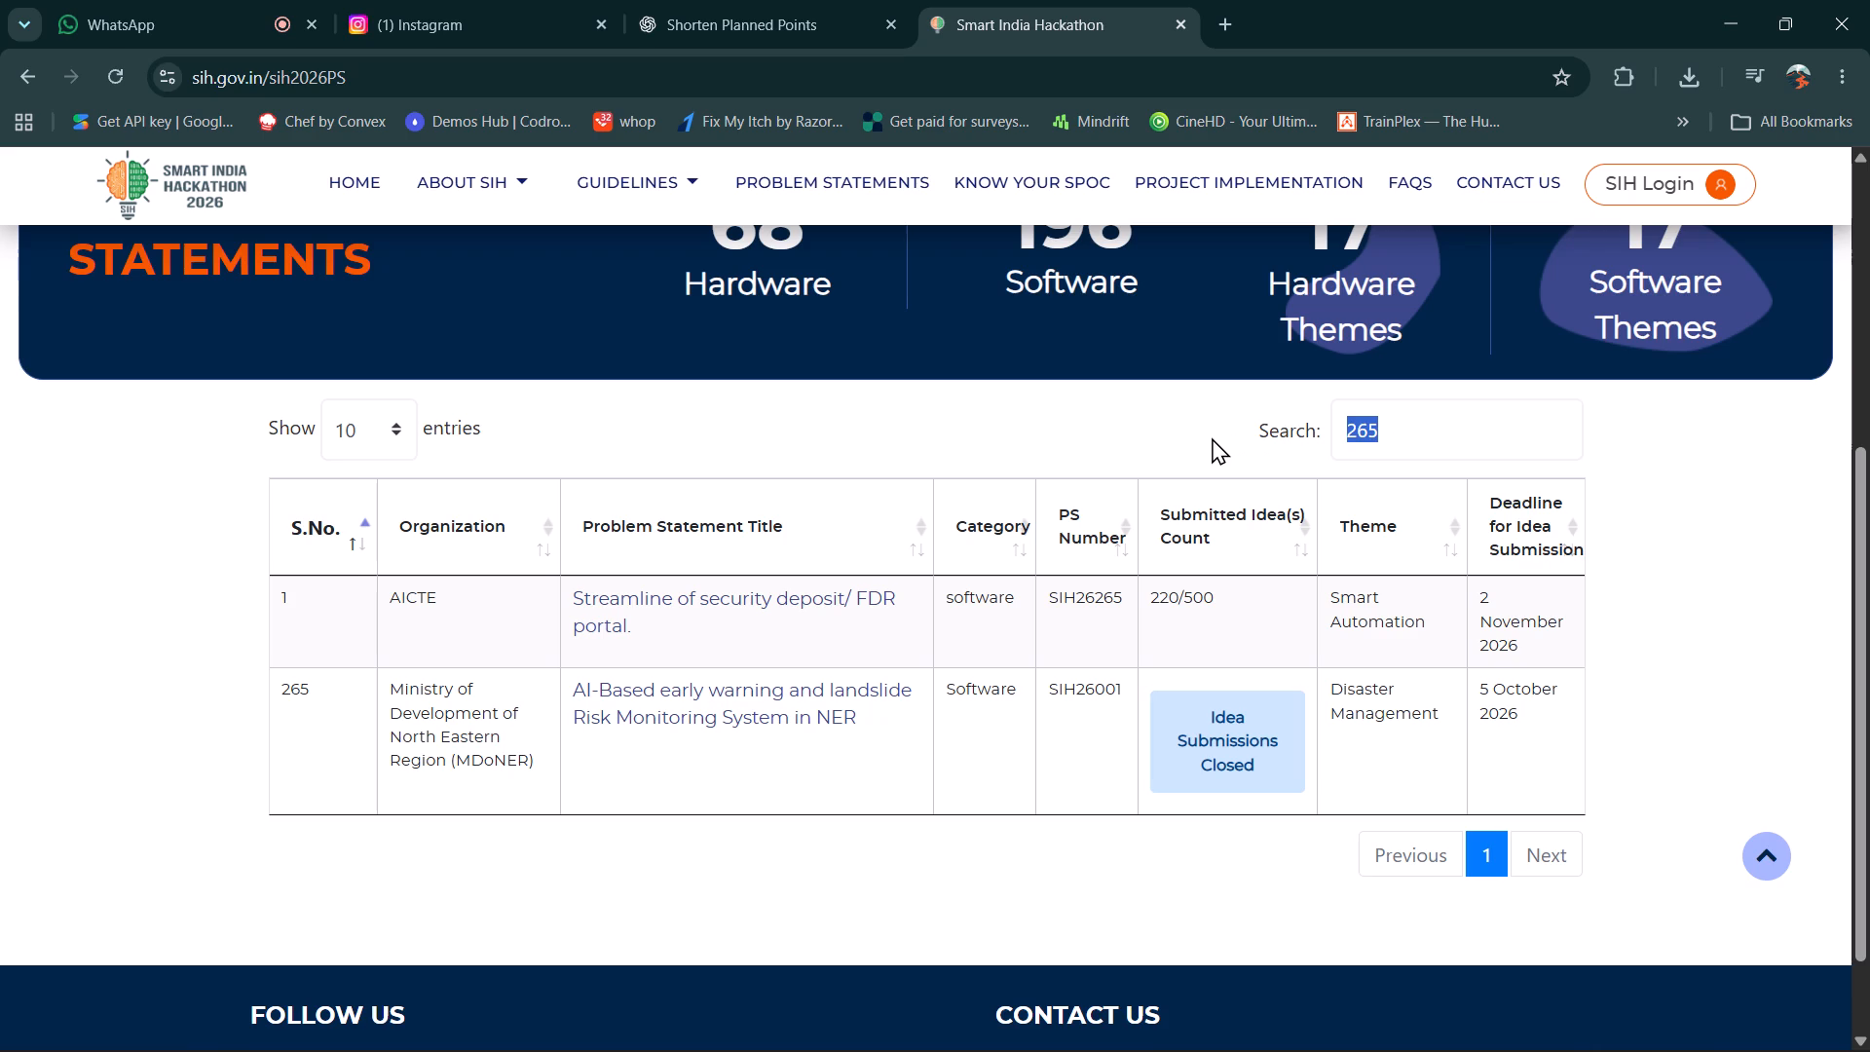
pyautogui.write('263')
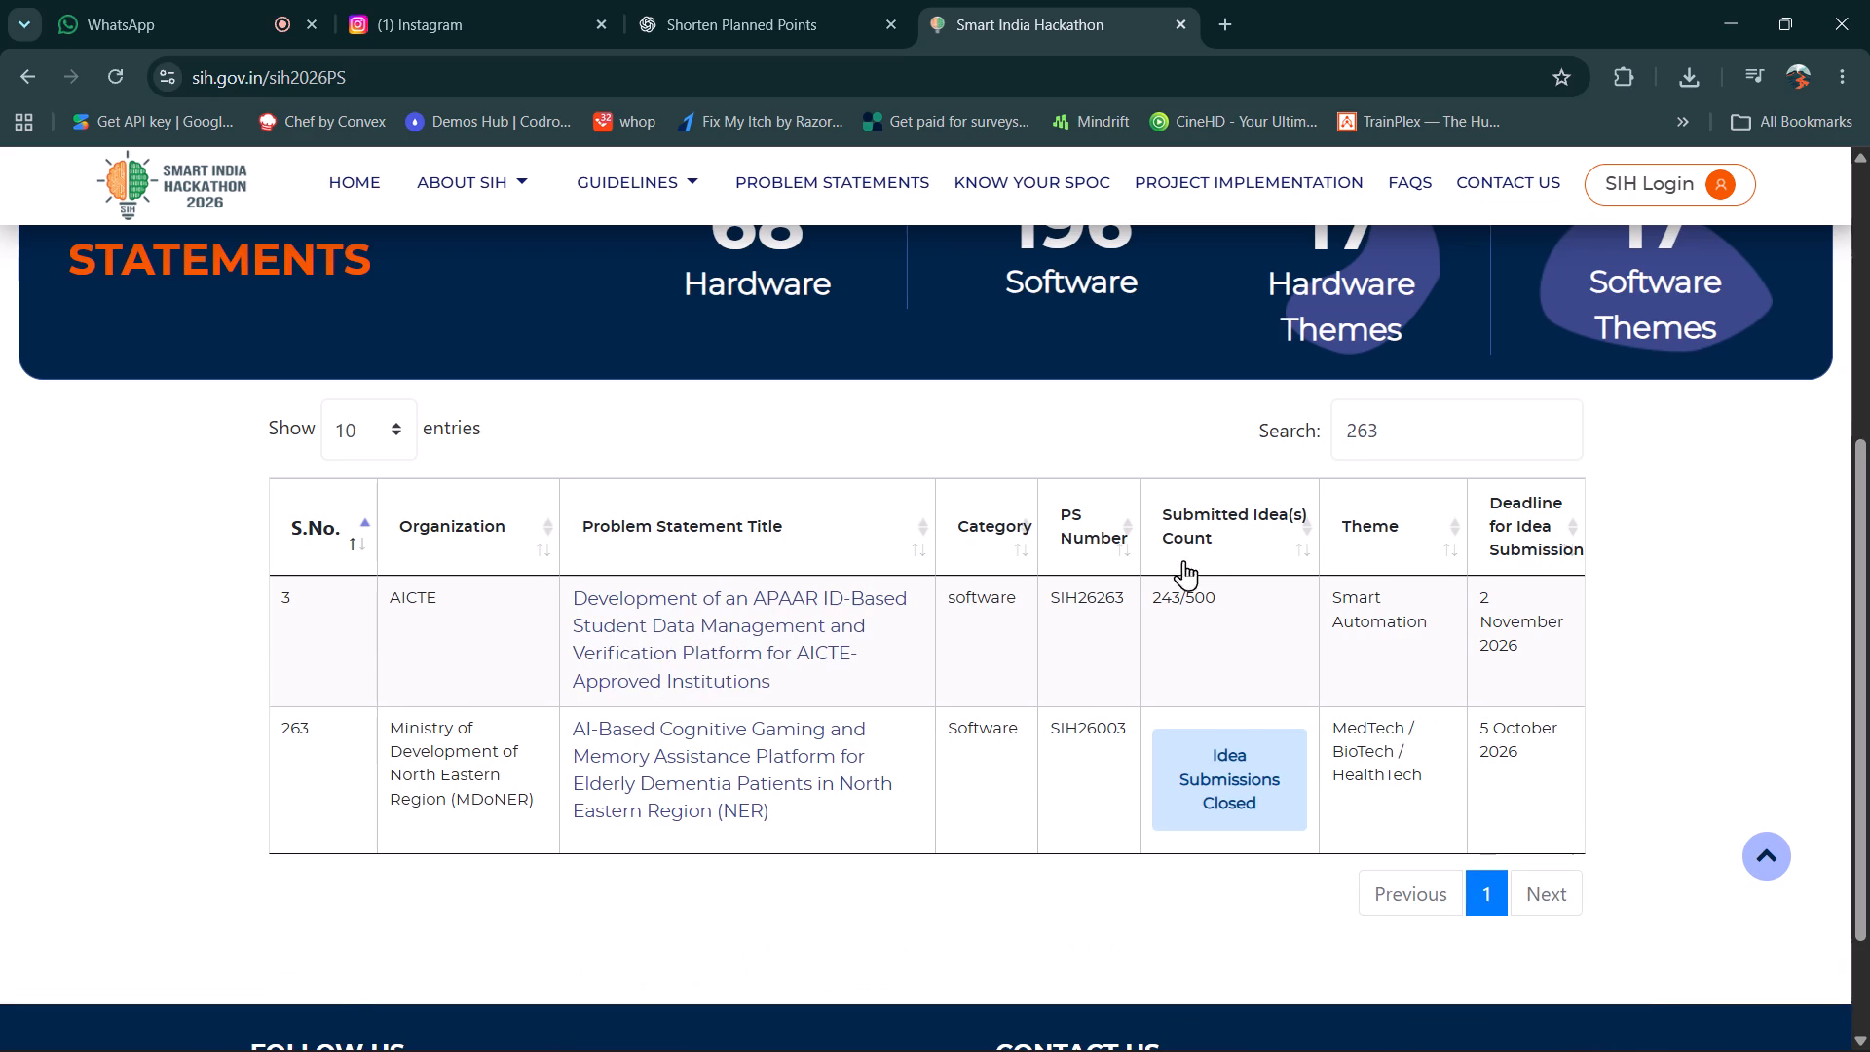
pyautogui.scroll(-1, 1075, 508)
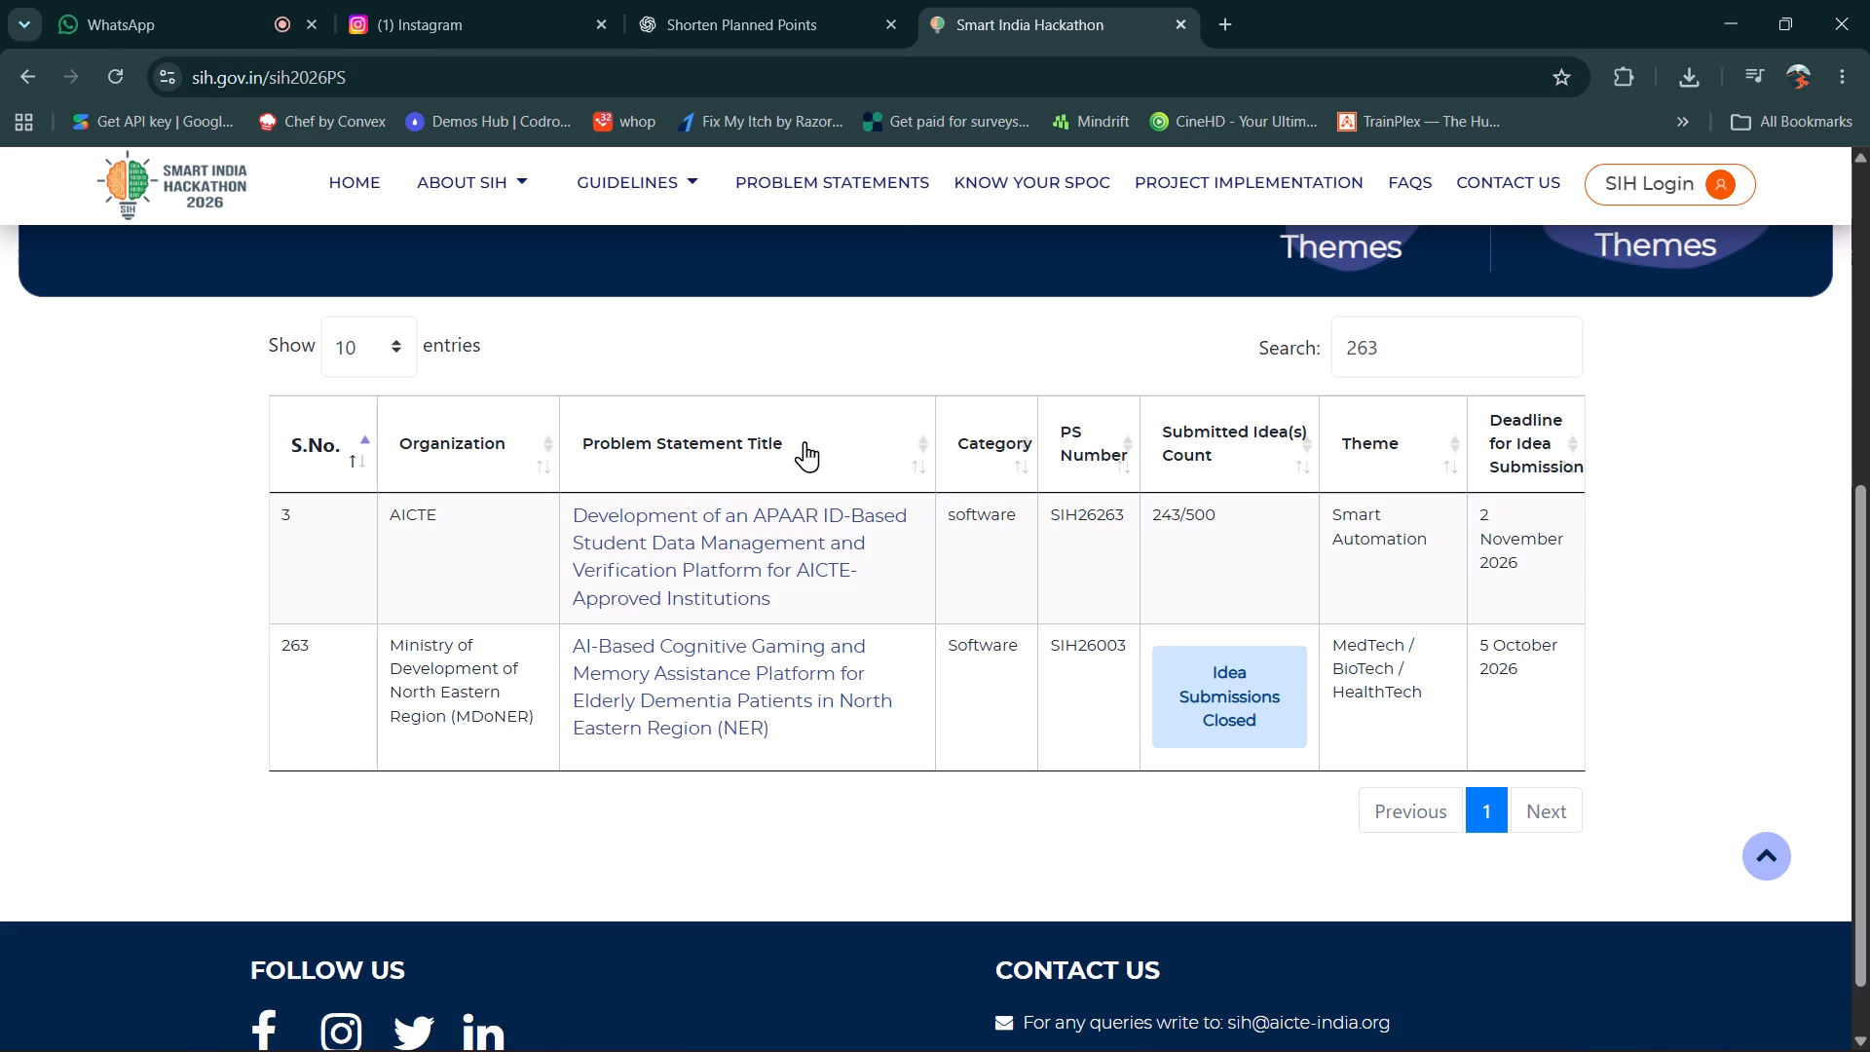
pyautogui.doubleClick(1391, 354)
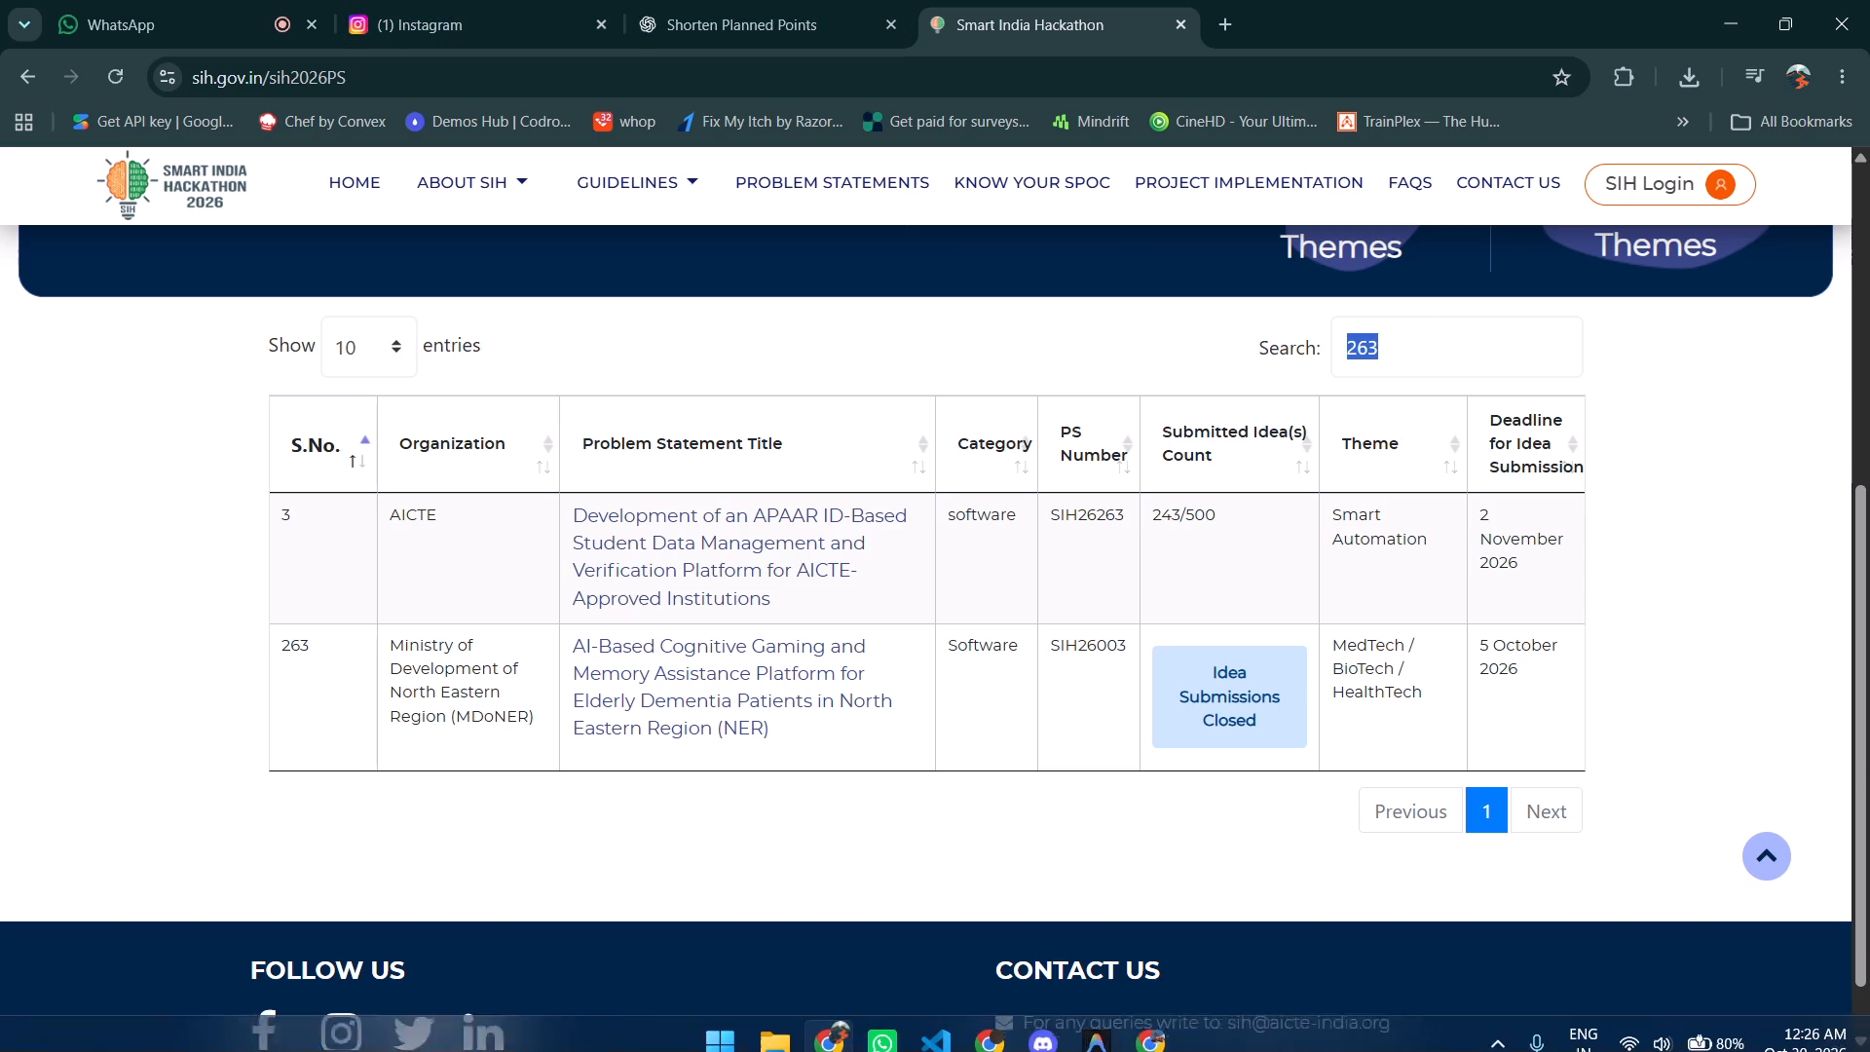
# Switch to the open Instagram page and browse through the next couple of reels.
pyautogui.click(892, 0)
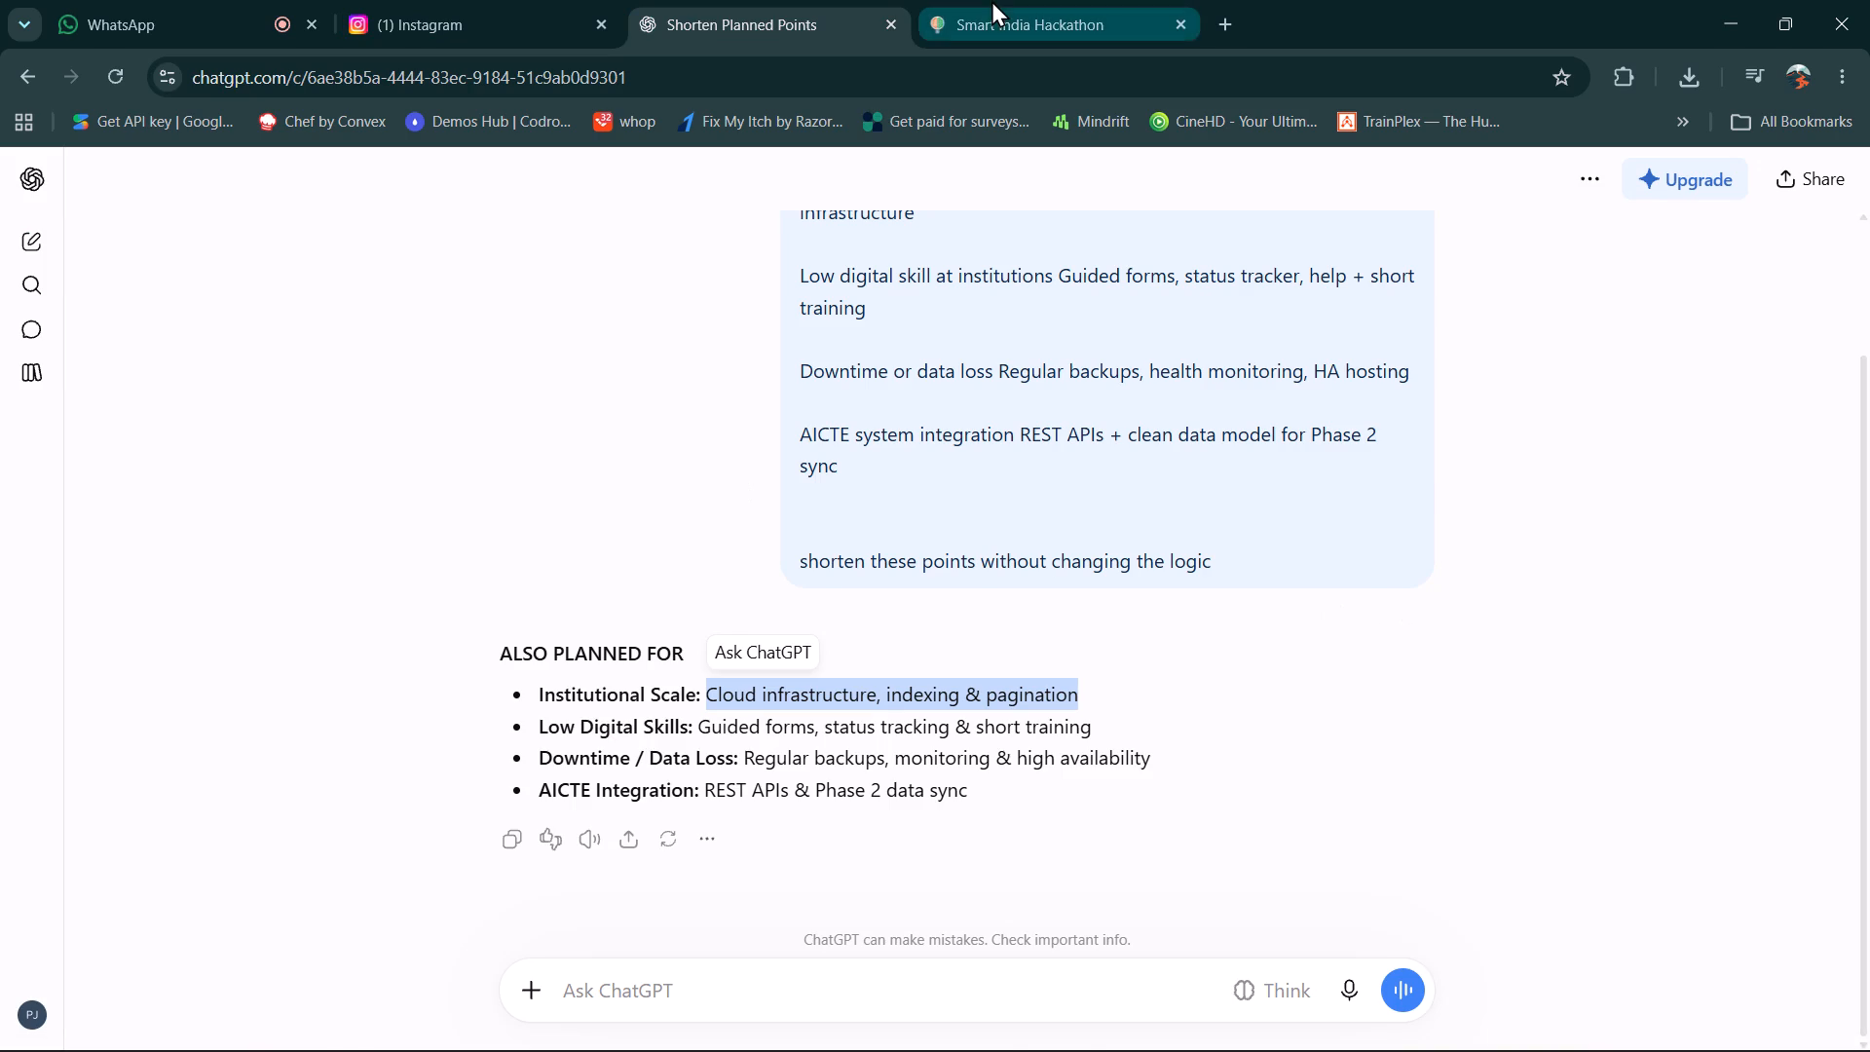
pyautogui.click(991, 0)
pyautogui.click(632, 0)
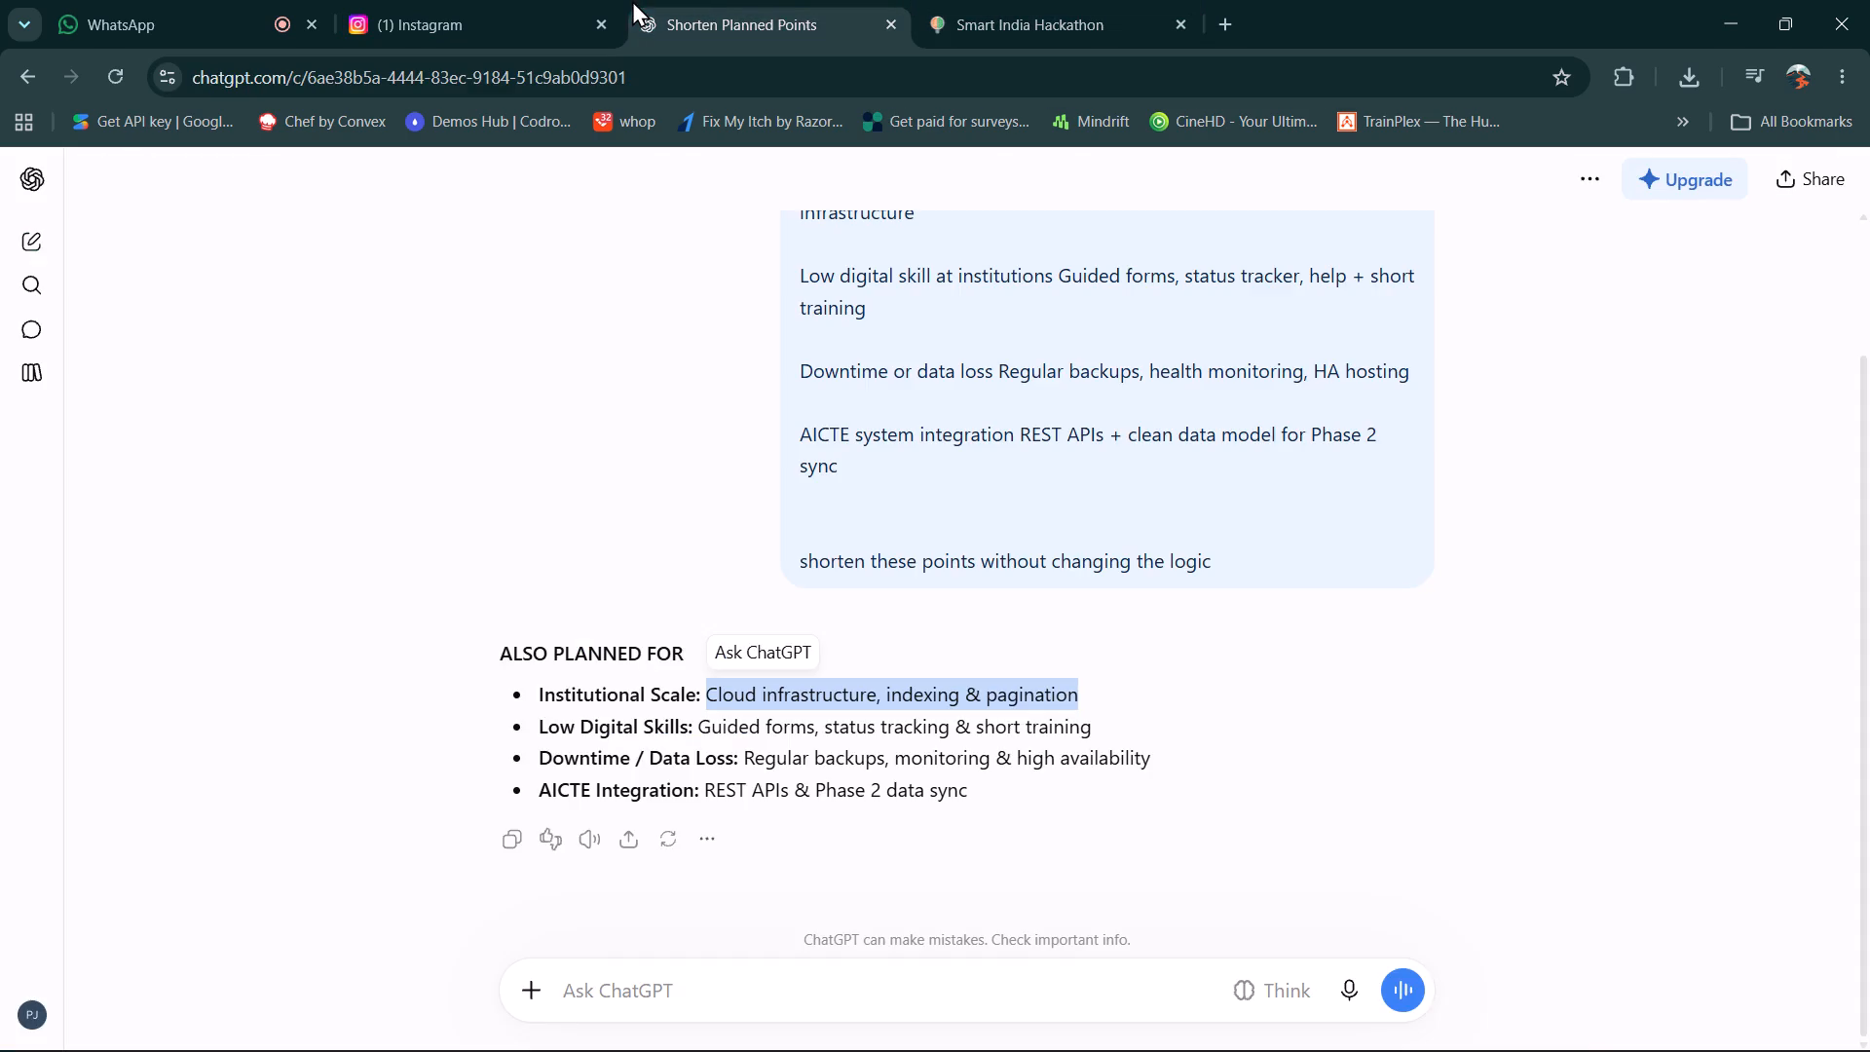
pyautogui.click(499, 0)
pyautogui.scroll(-3, 896, 431)
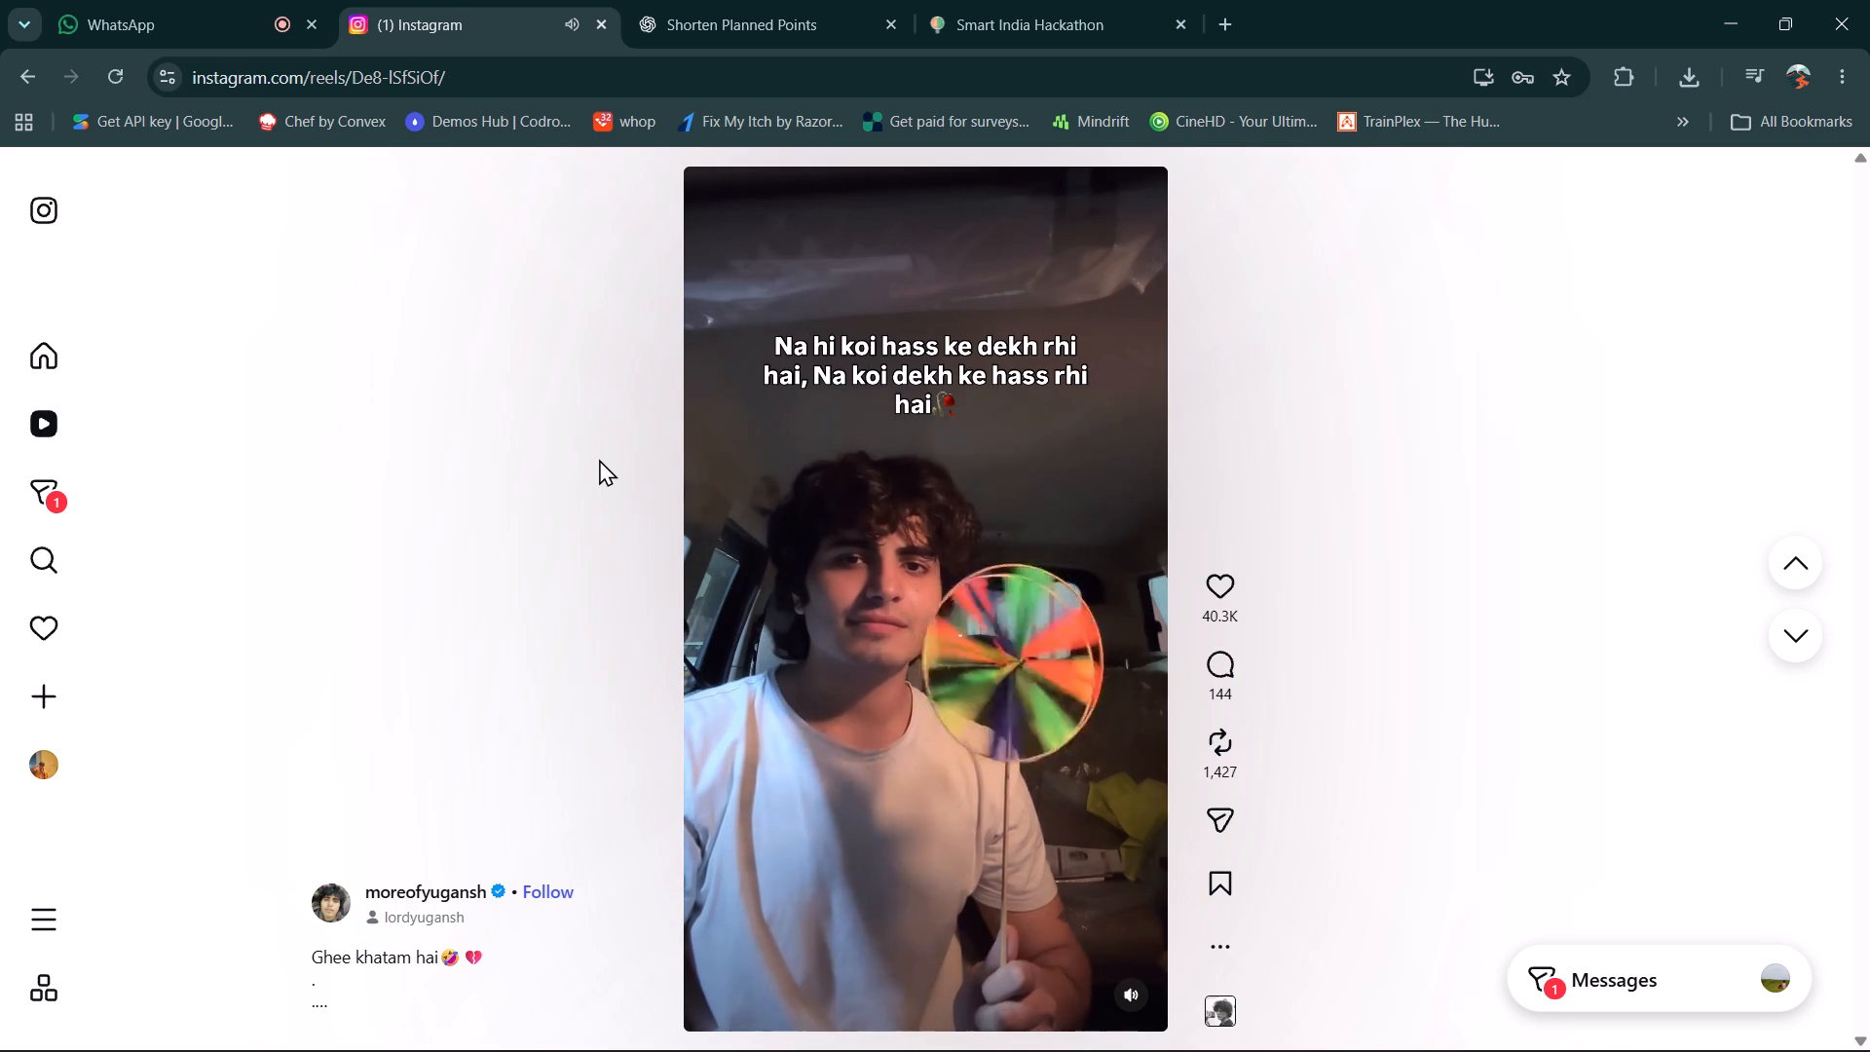
pyautogui.scroll(-2, 599, 459)
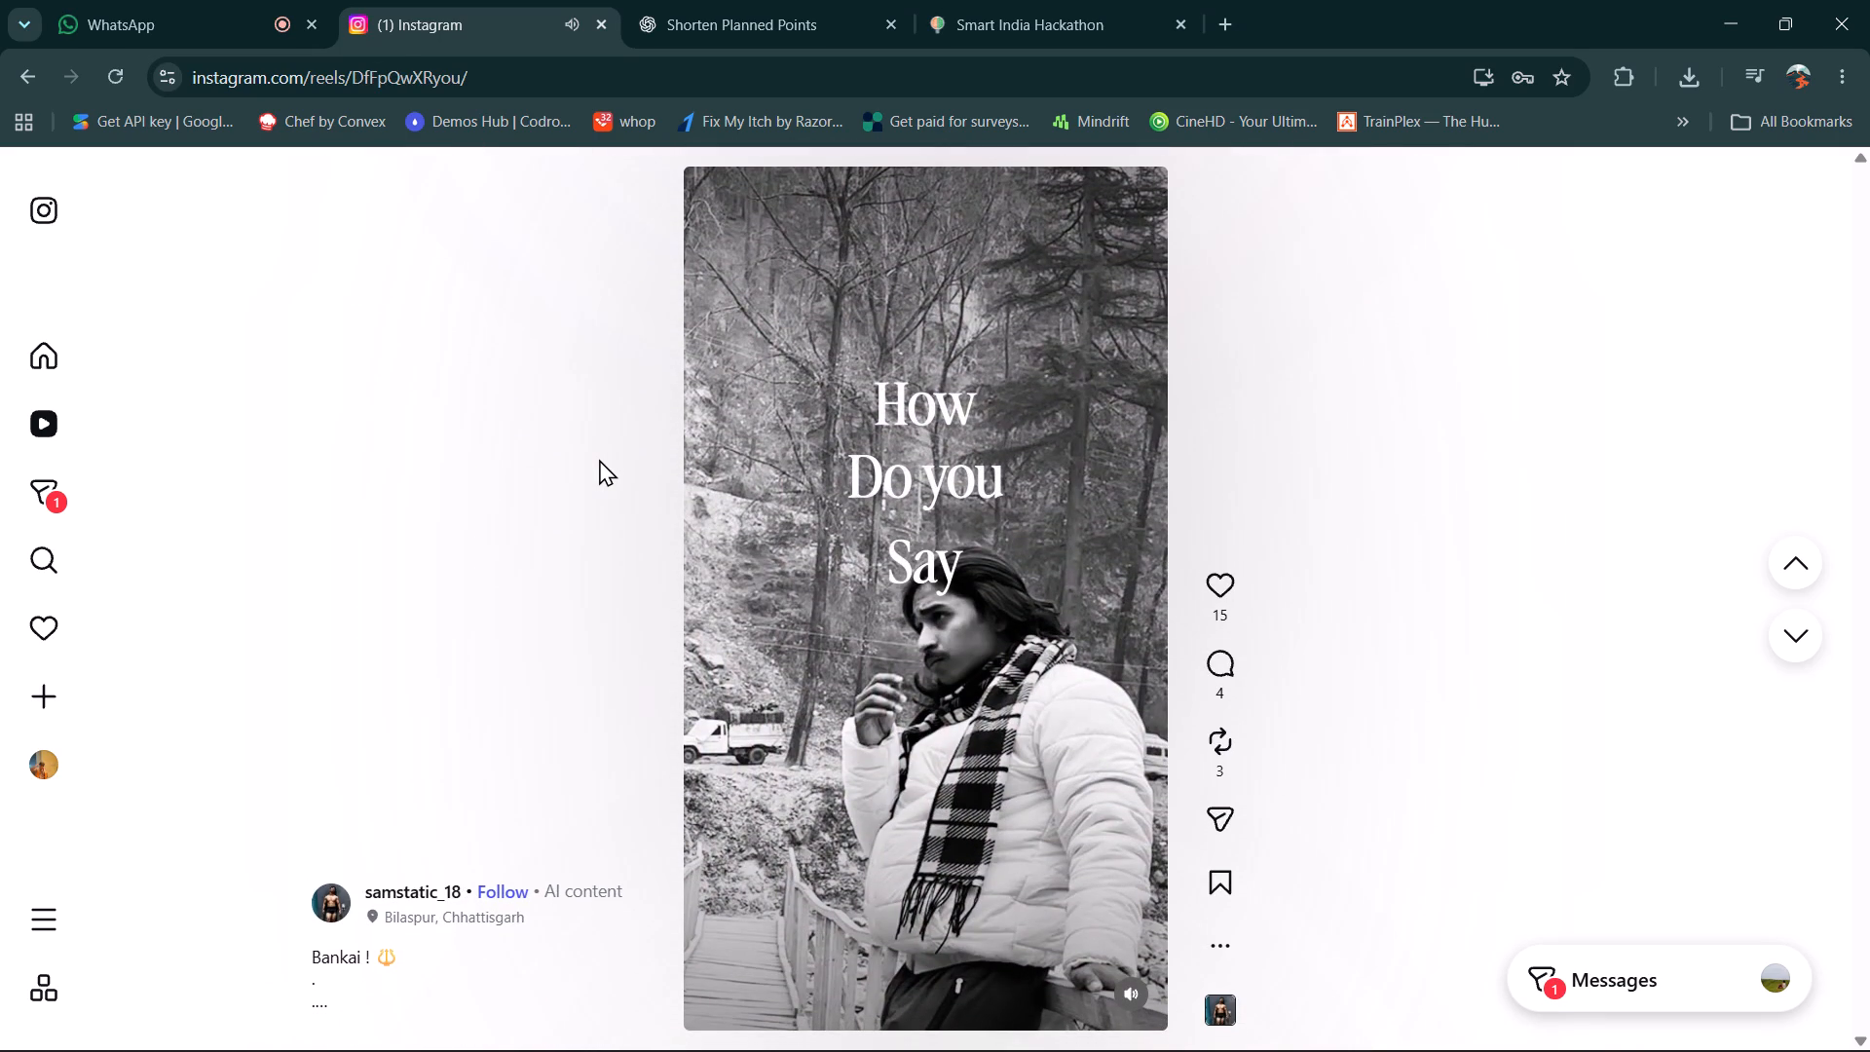
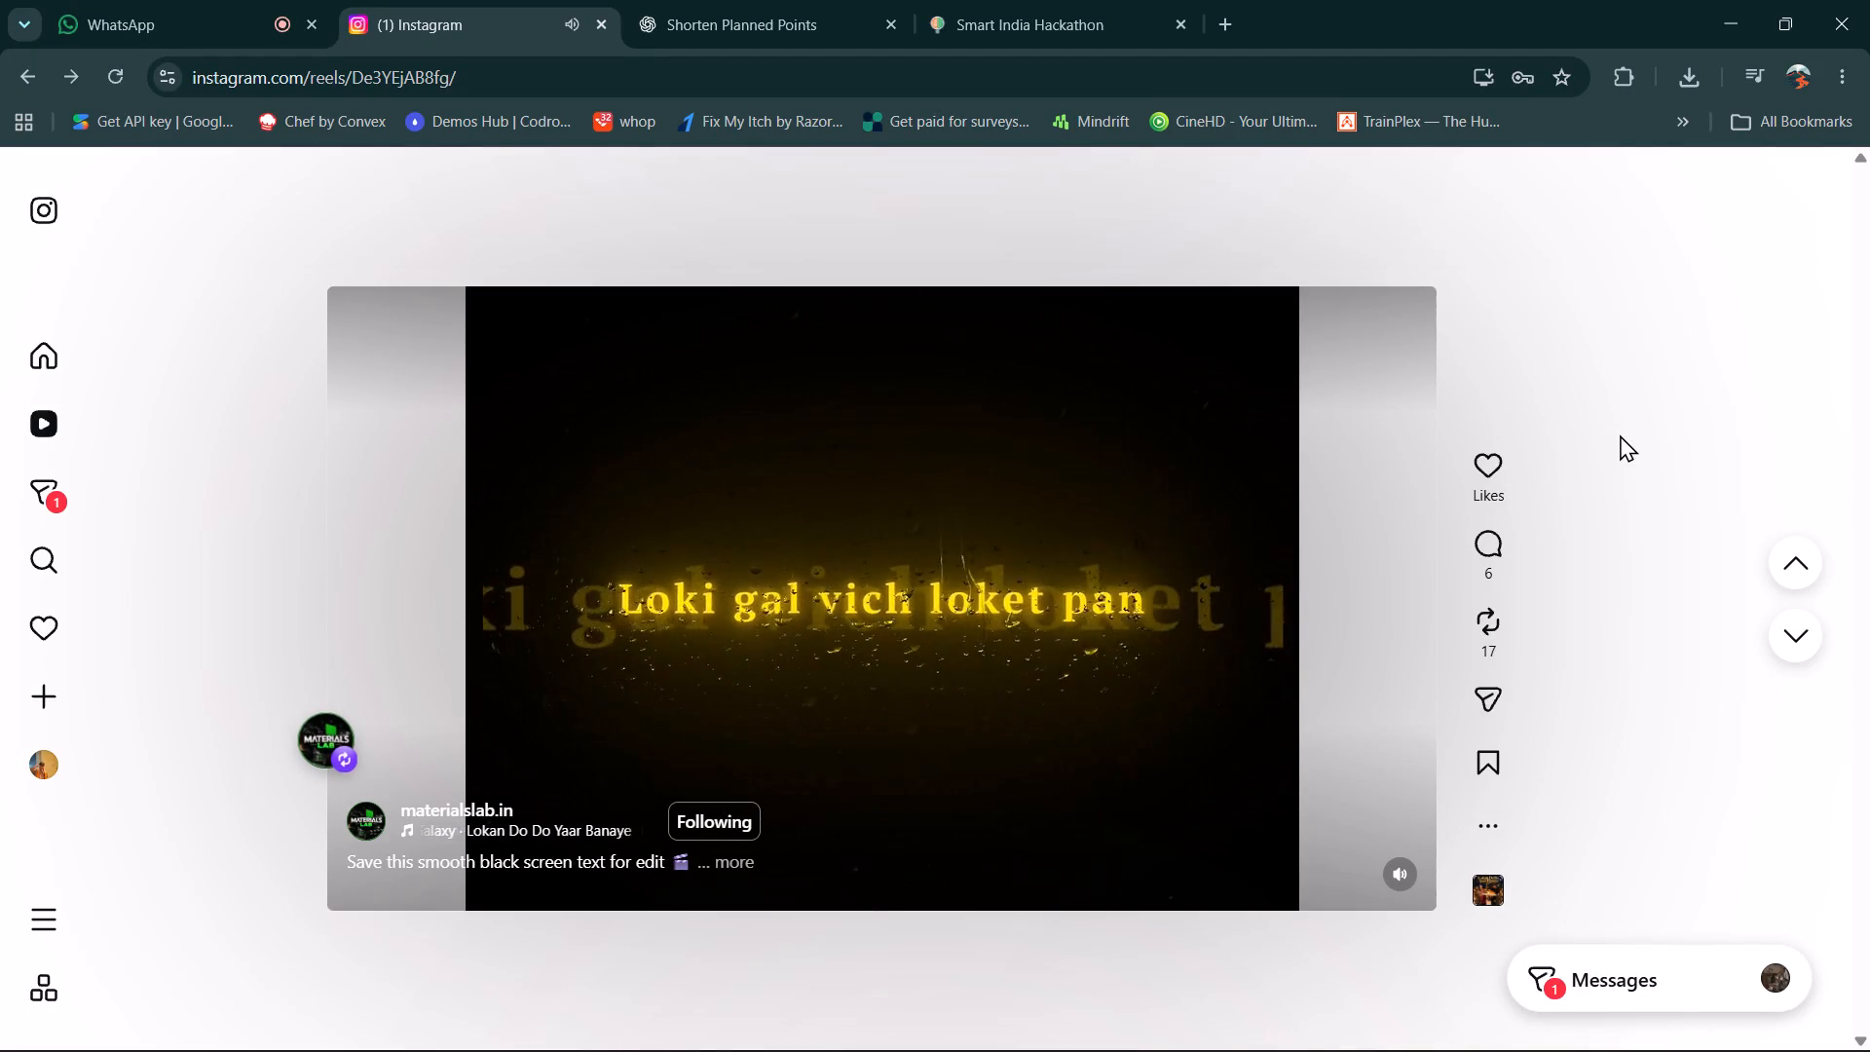
# Return to the Canva presentation and review the slides from Impact and Benefits back to Technical Approach on page 3.
pyautogui.click(1221, 618)
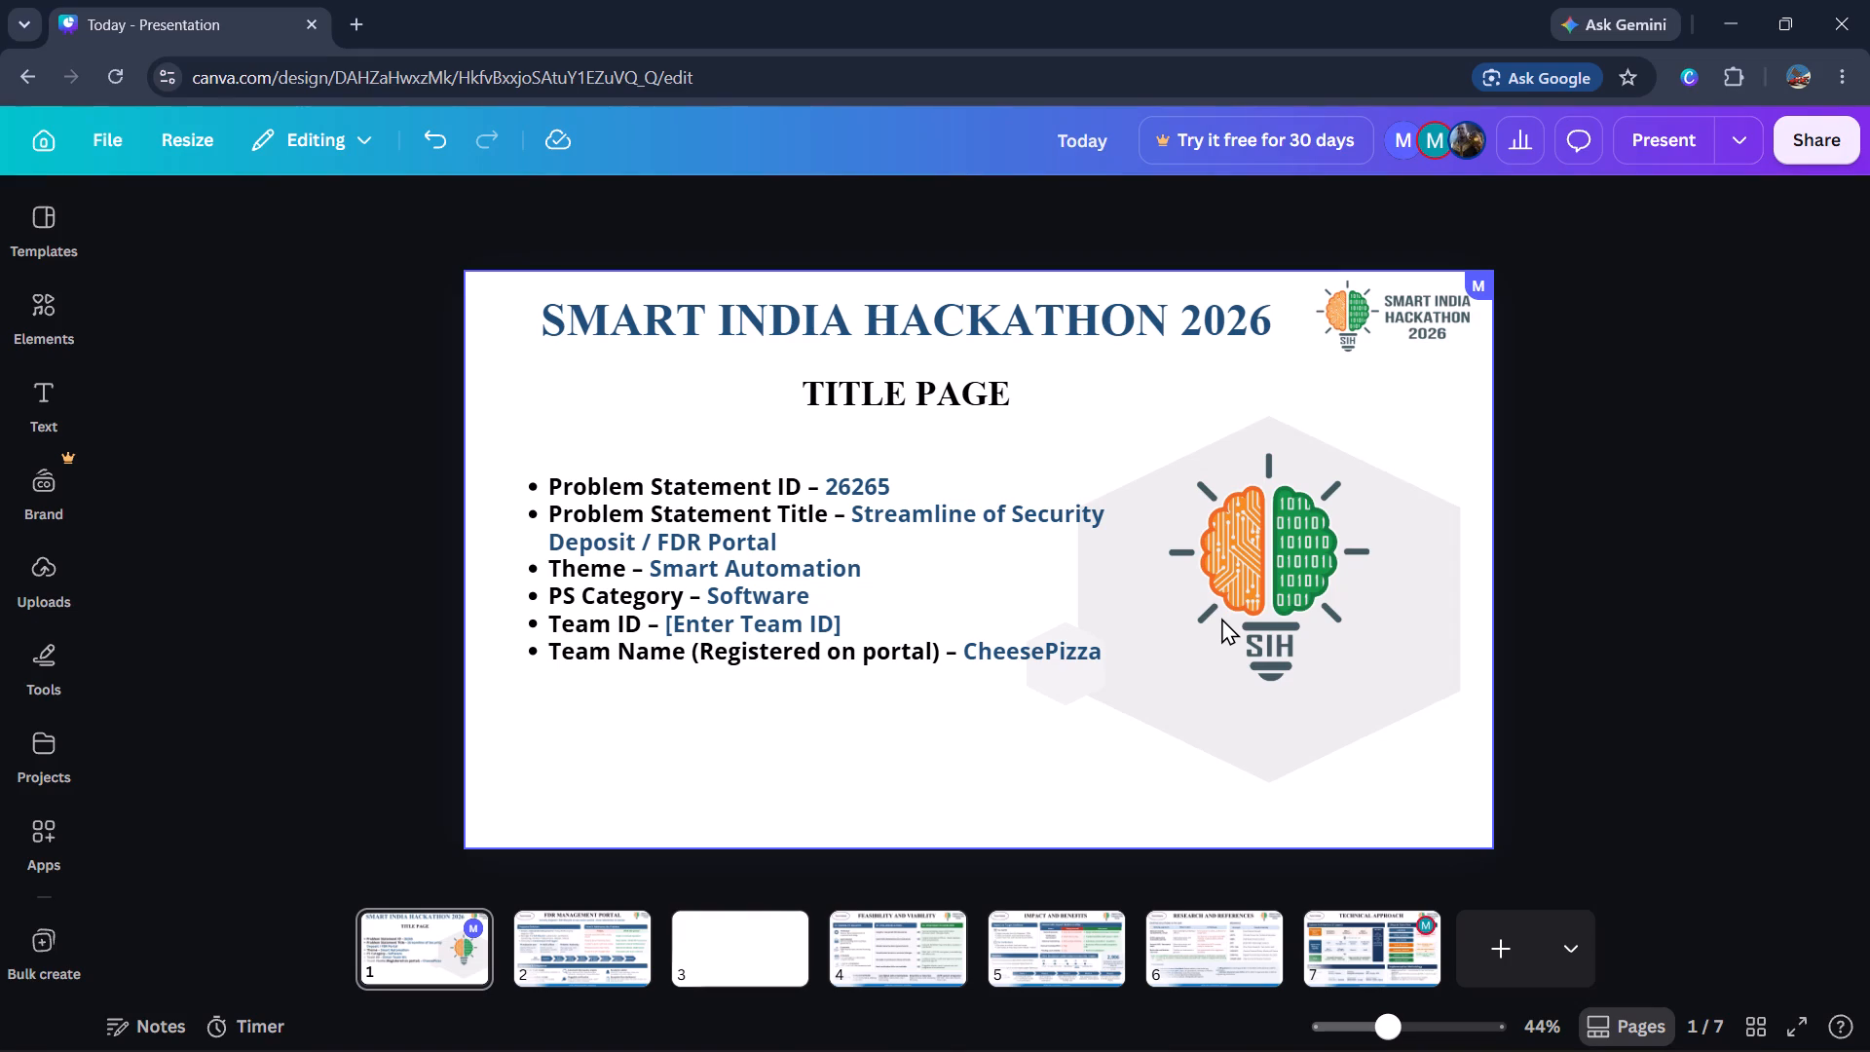
pyautogui.click(1065, 944)
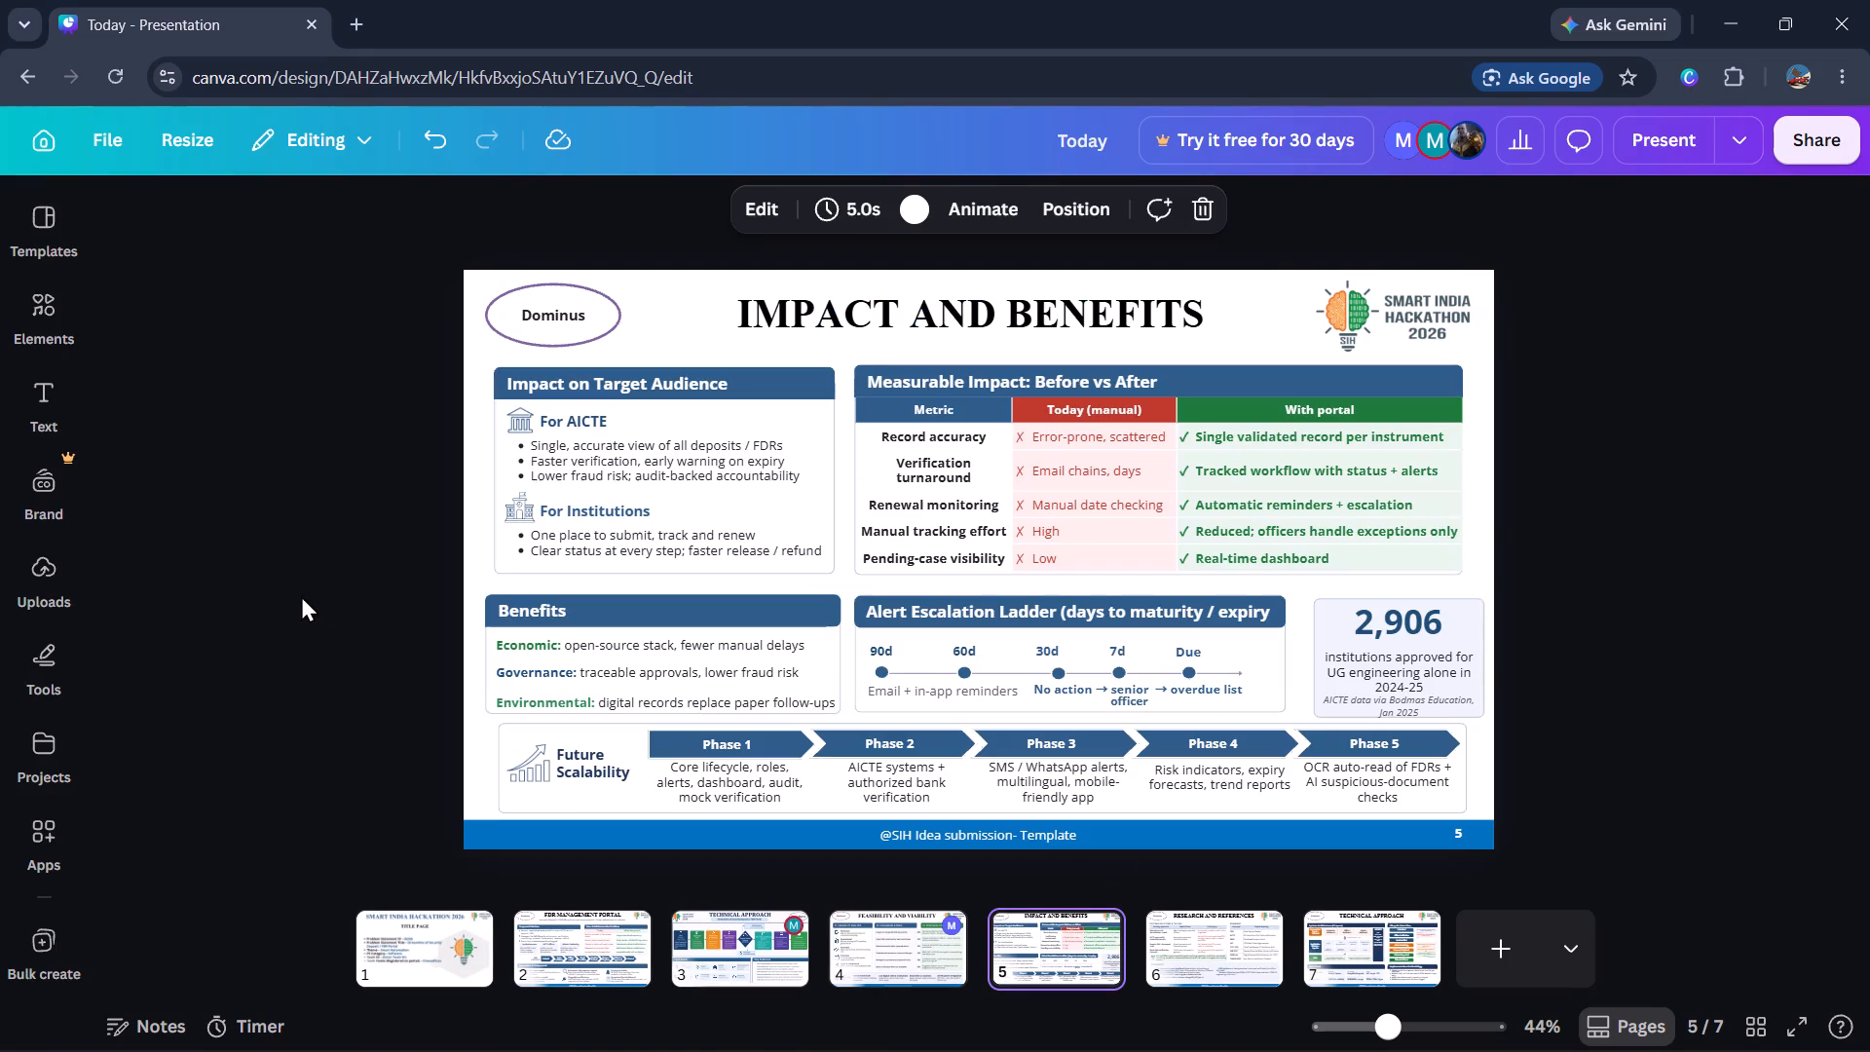
pyautogui.press('Left')
pyautogui.press('Left')
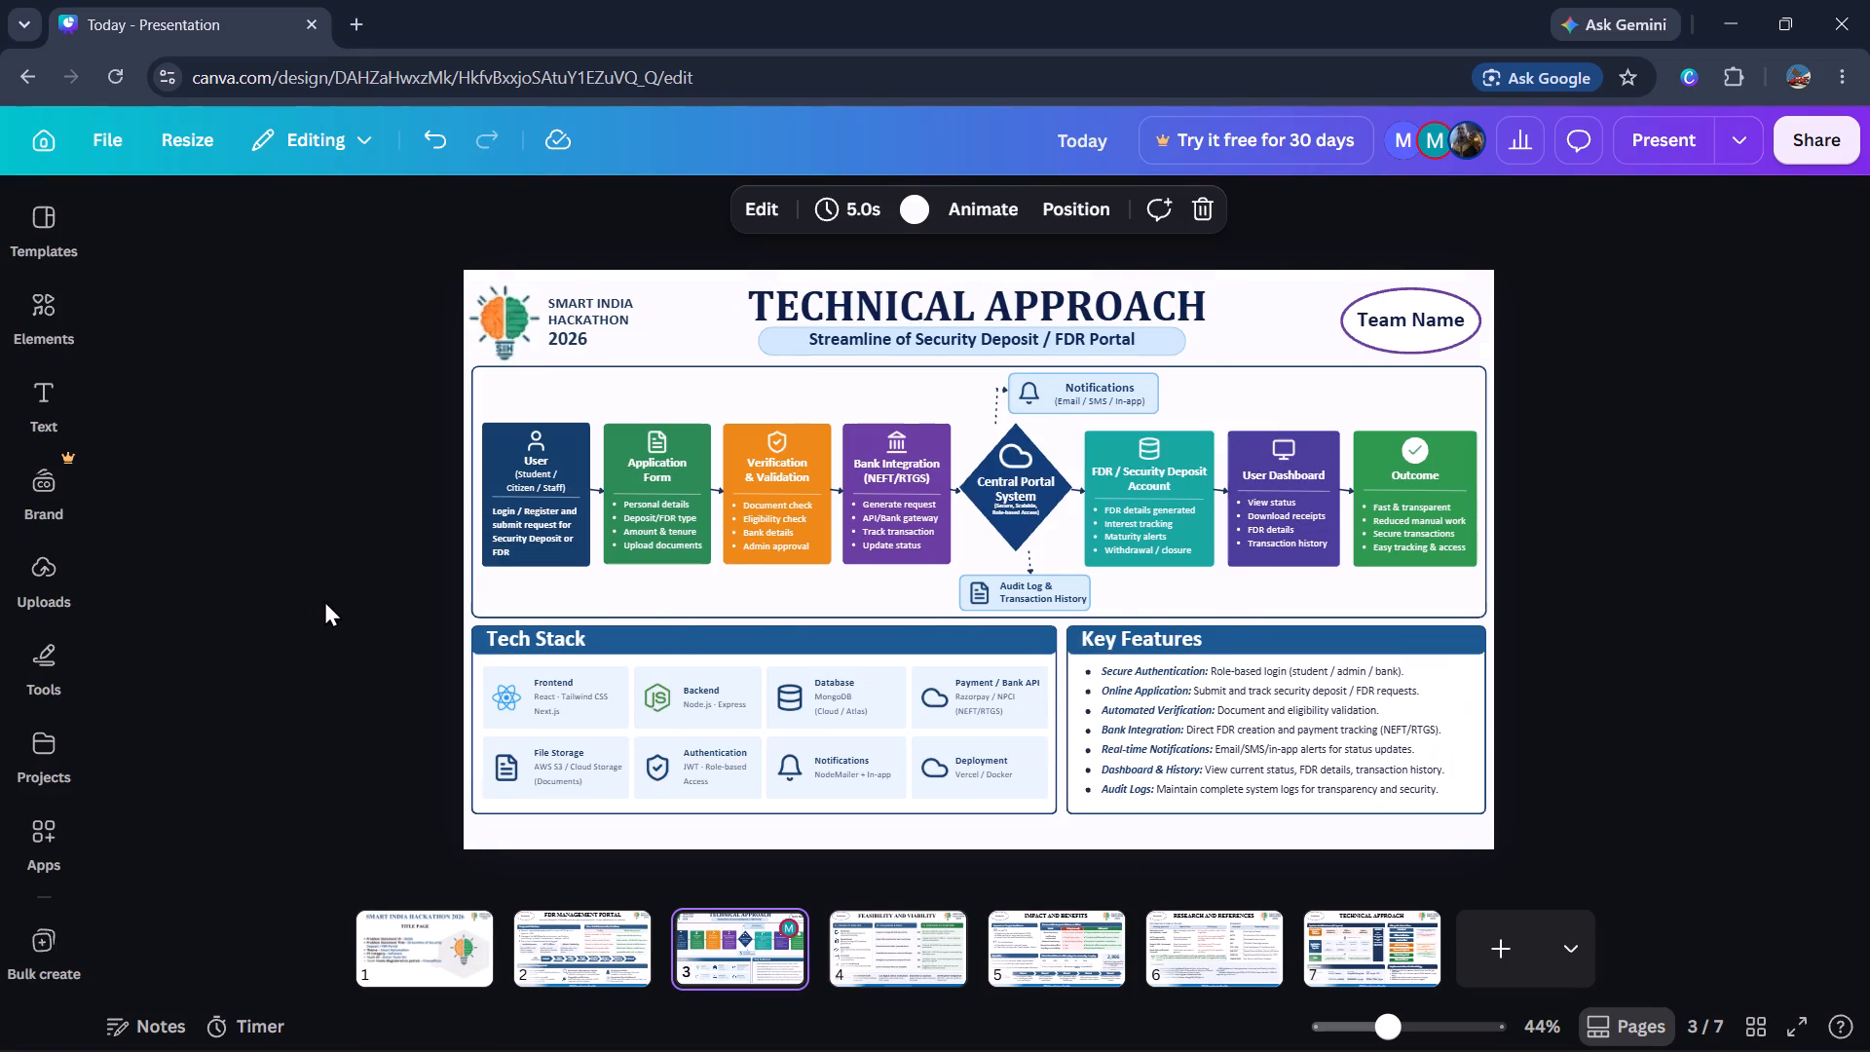
pyautogui.press('Left')
pyautogui.press('Right')
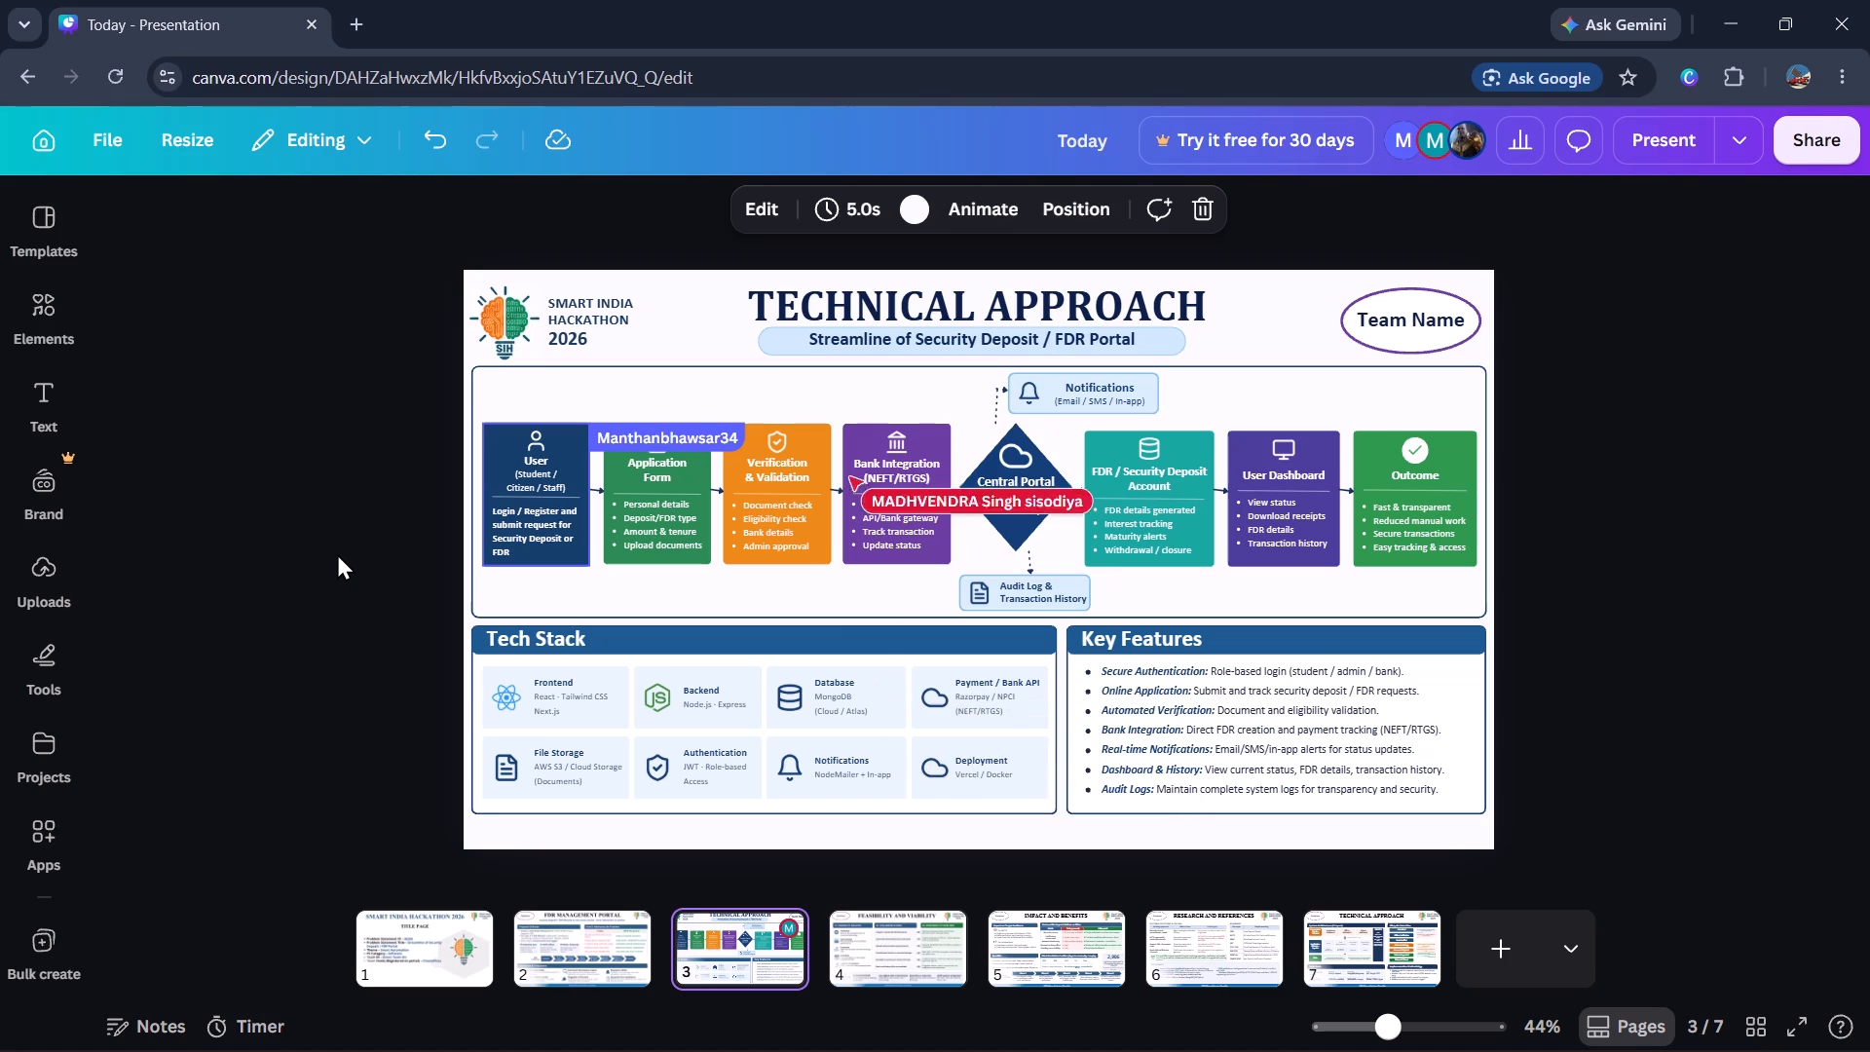
# Increase the font size of all eight Tech Stack item text boxes on the Technical Approach slide by two increments.
pyautogui.click(548, 695)
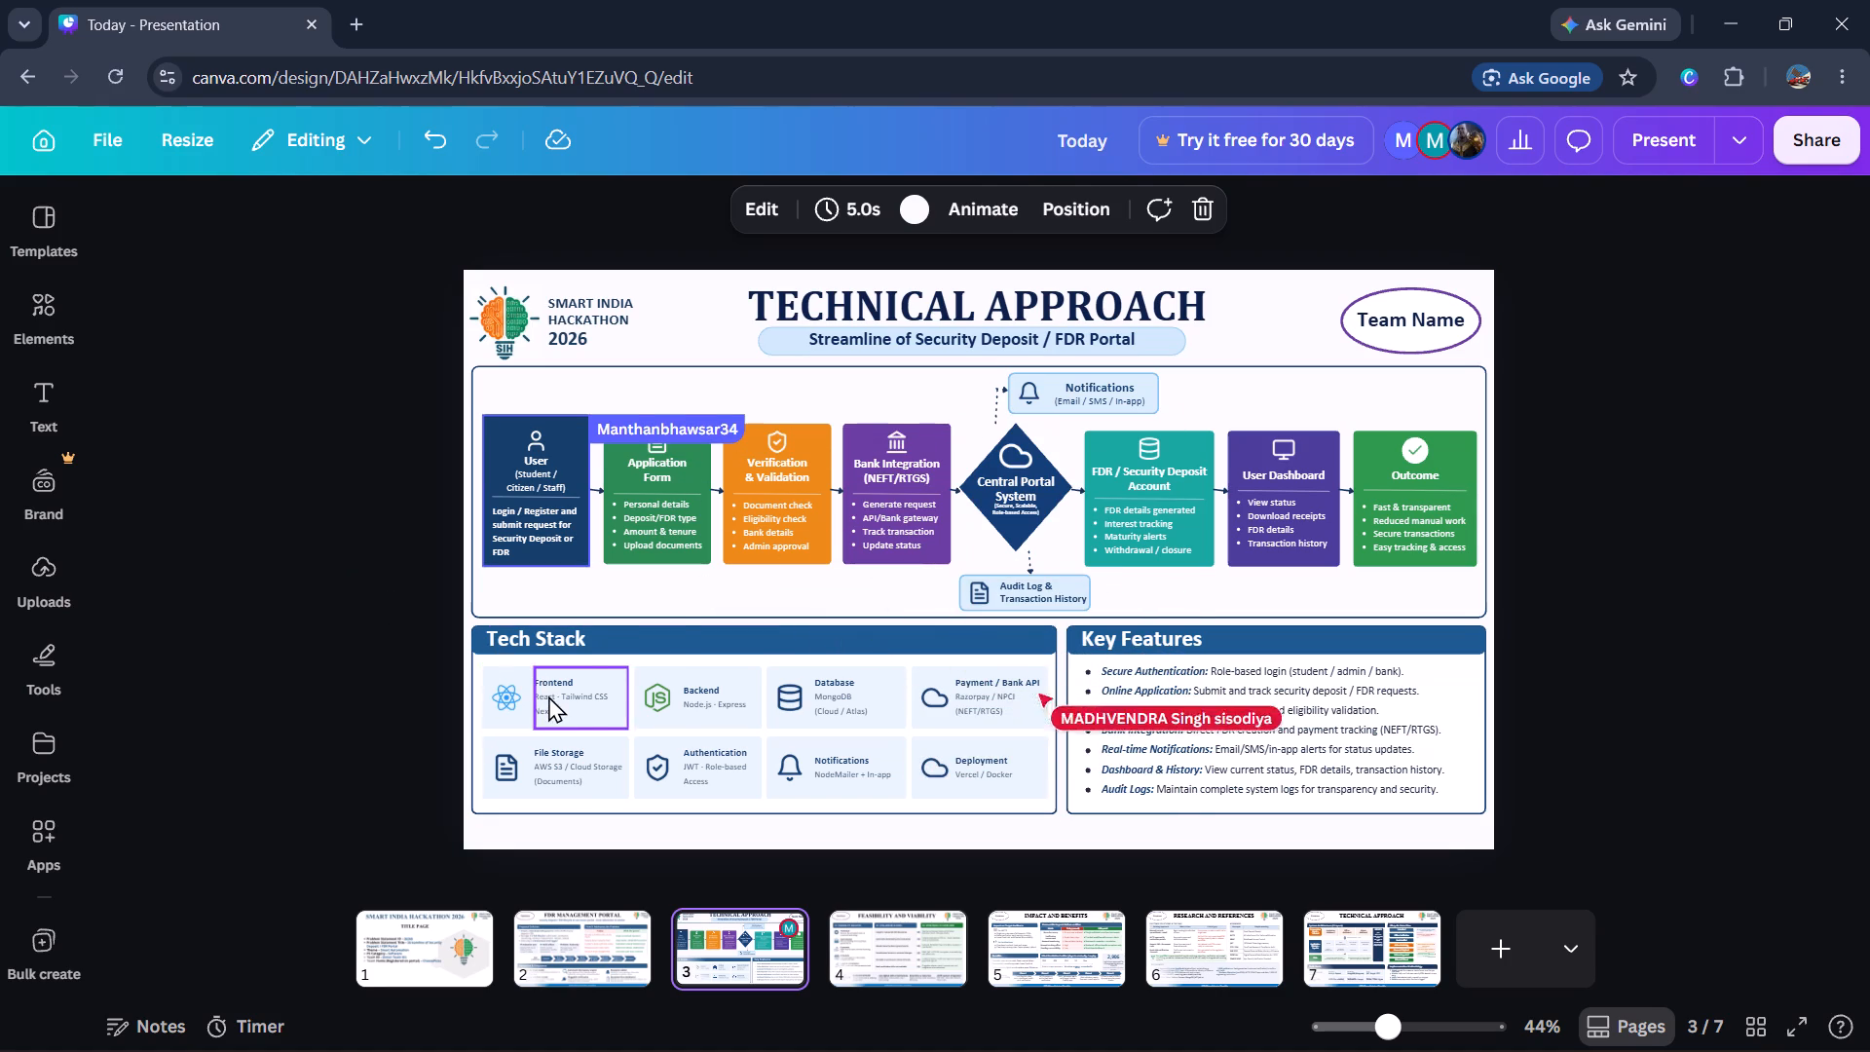
pyautogui.keyDown('shift'); pyautogui.click(685, 698); pyautogui.keyUp('shift')
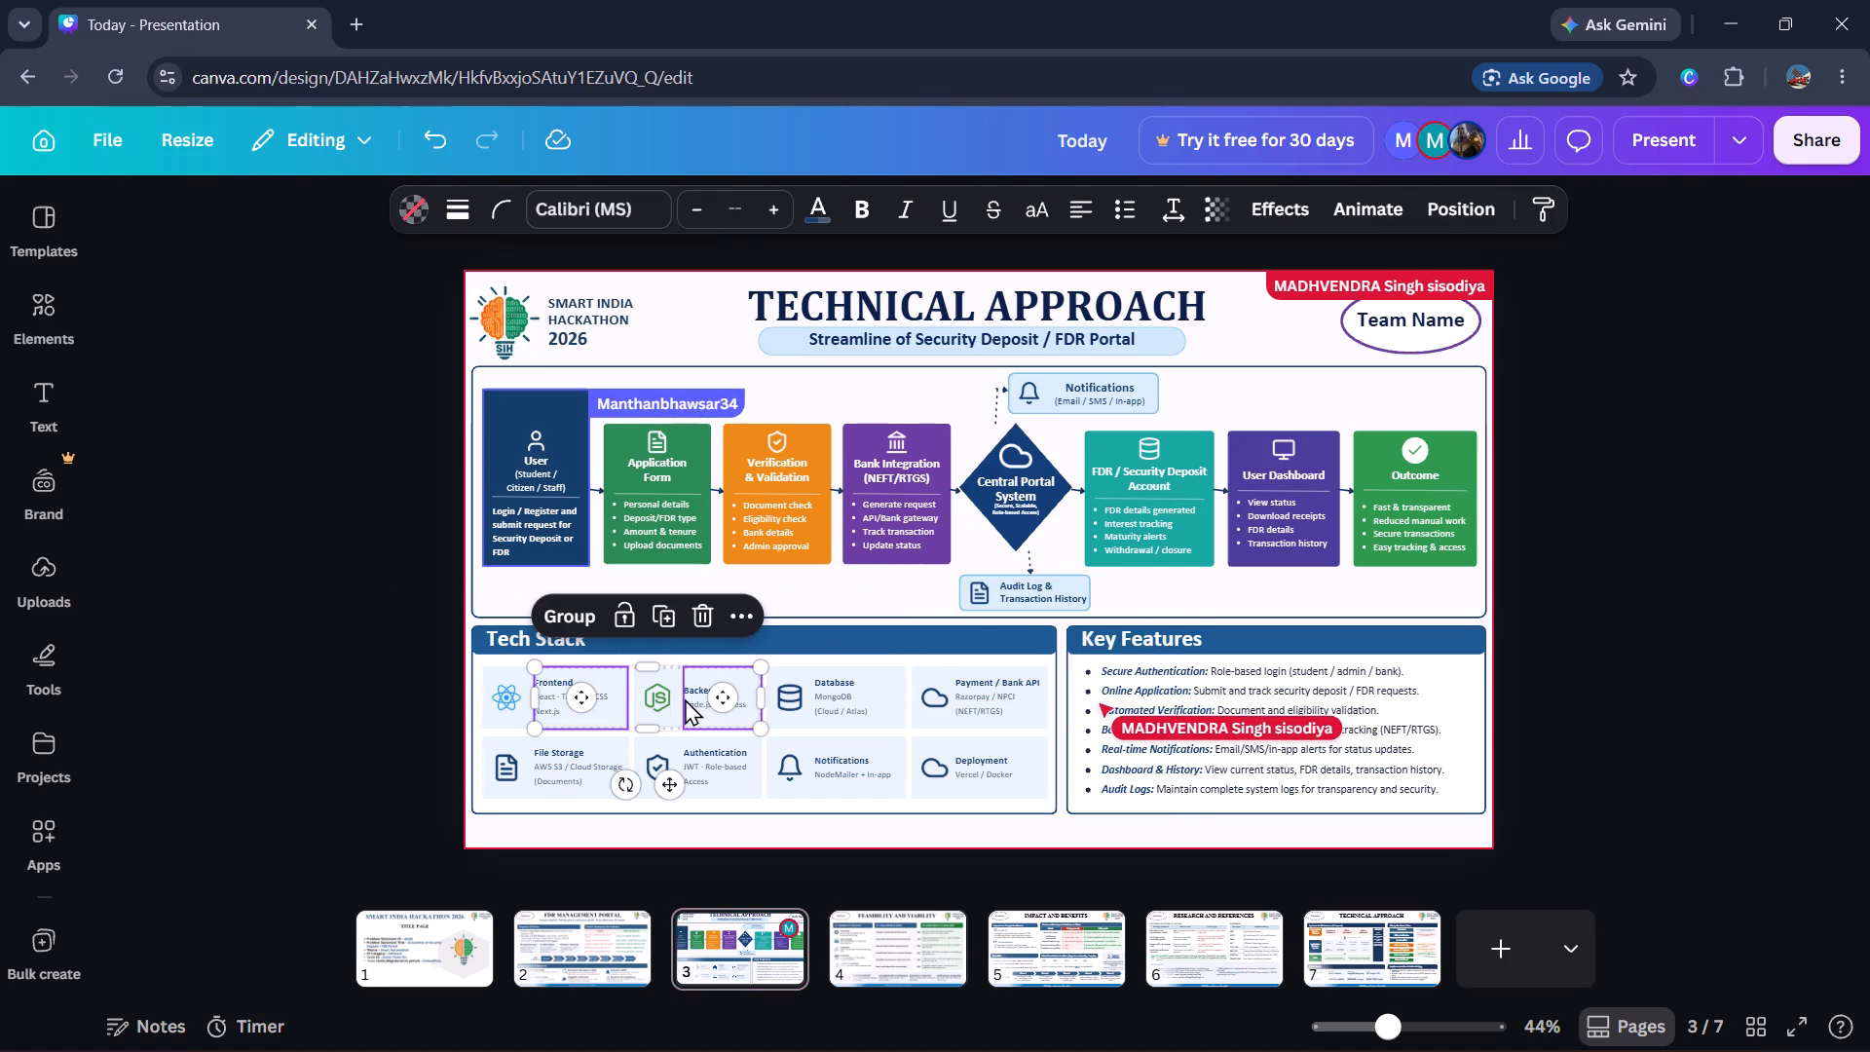
pyautogui.keyDown('shift'); pyautogui.click(703, 758); pyautogui.keyUp('shift')
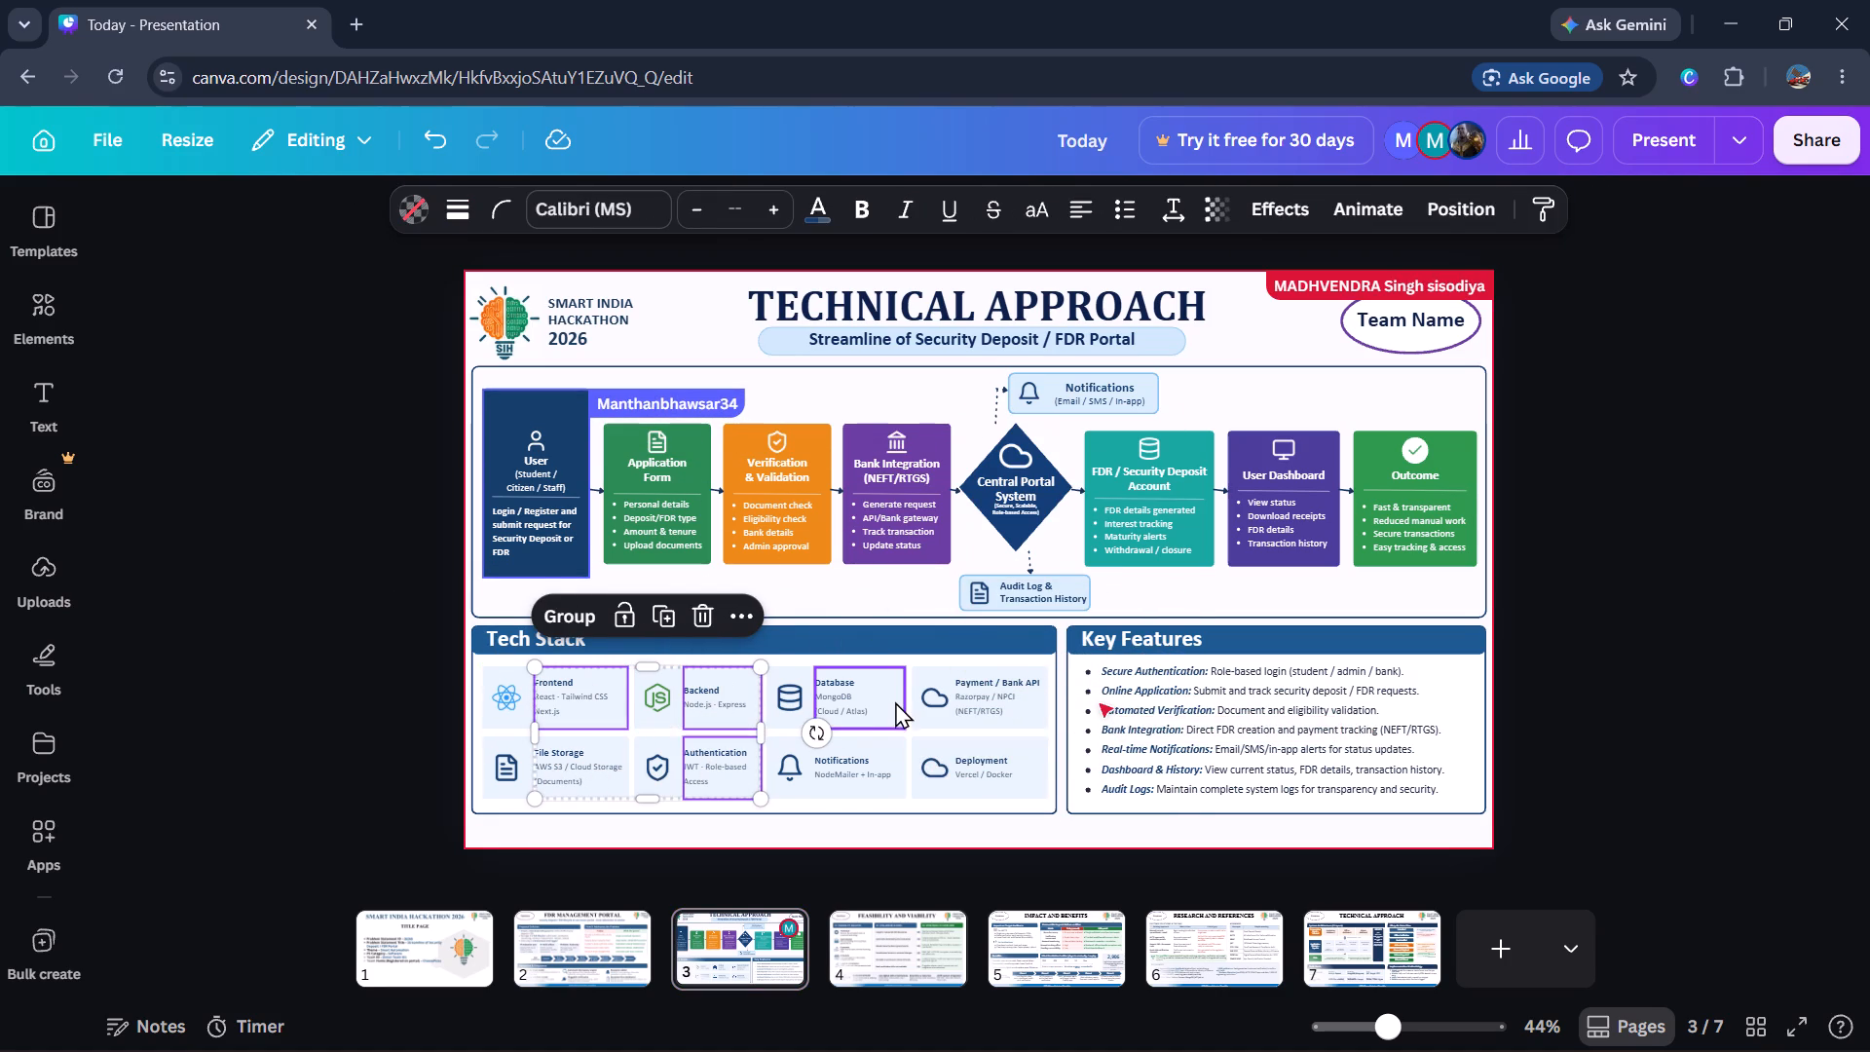
pyautogui.keyDown('shift'); pyautogui.click(879, 704); pyautogui.keyUp('shift')
pyautogui.keyDown('shift'); pyautogui.click(978, 664); pyautogui.keyUp('shift')
pyautogui.keyDown('shift'); pyautogui.click(983, 698); pyautogui.keyUp('shift')
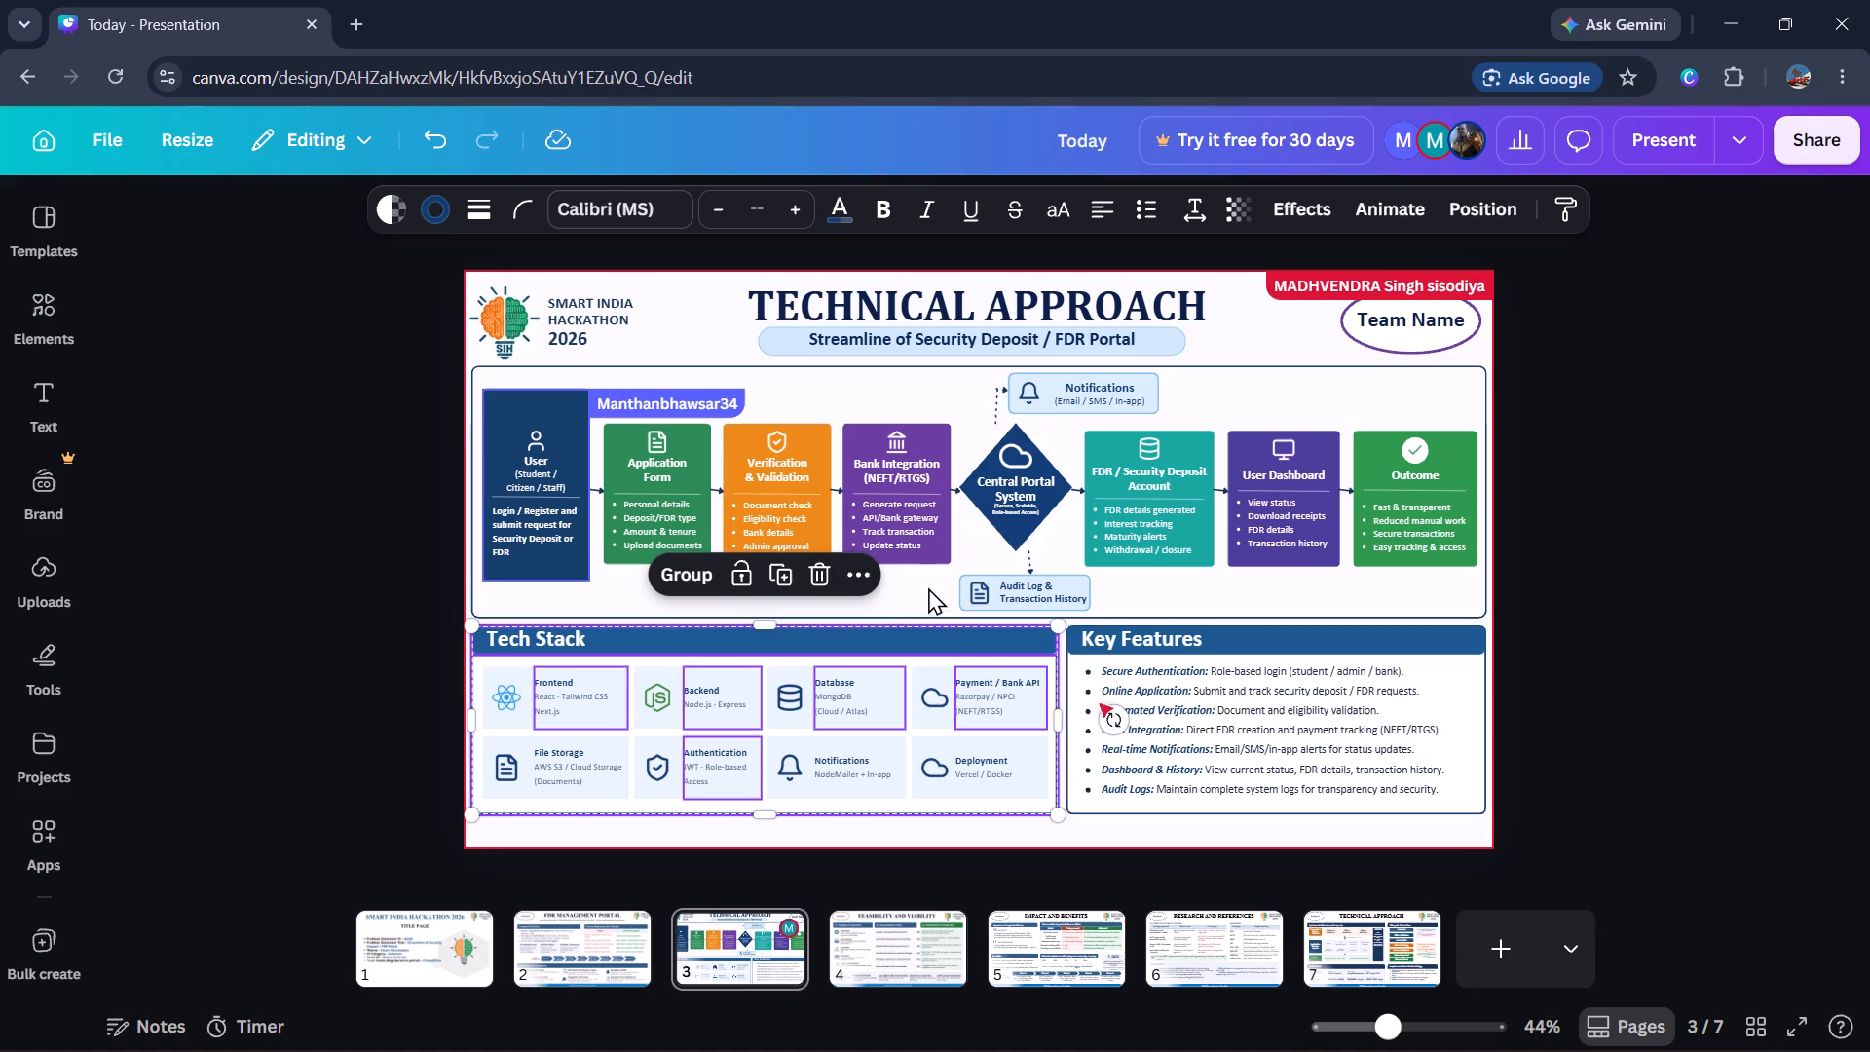
pyautogui.keyDown('shift'); pyautogui.click(922, 655); pyautogui.keyUp('shift')
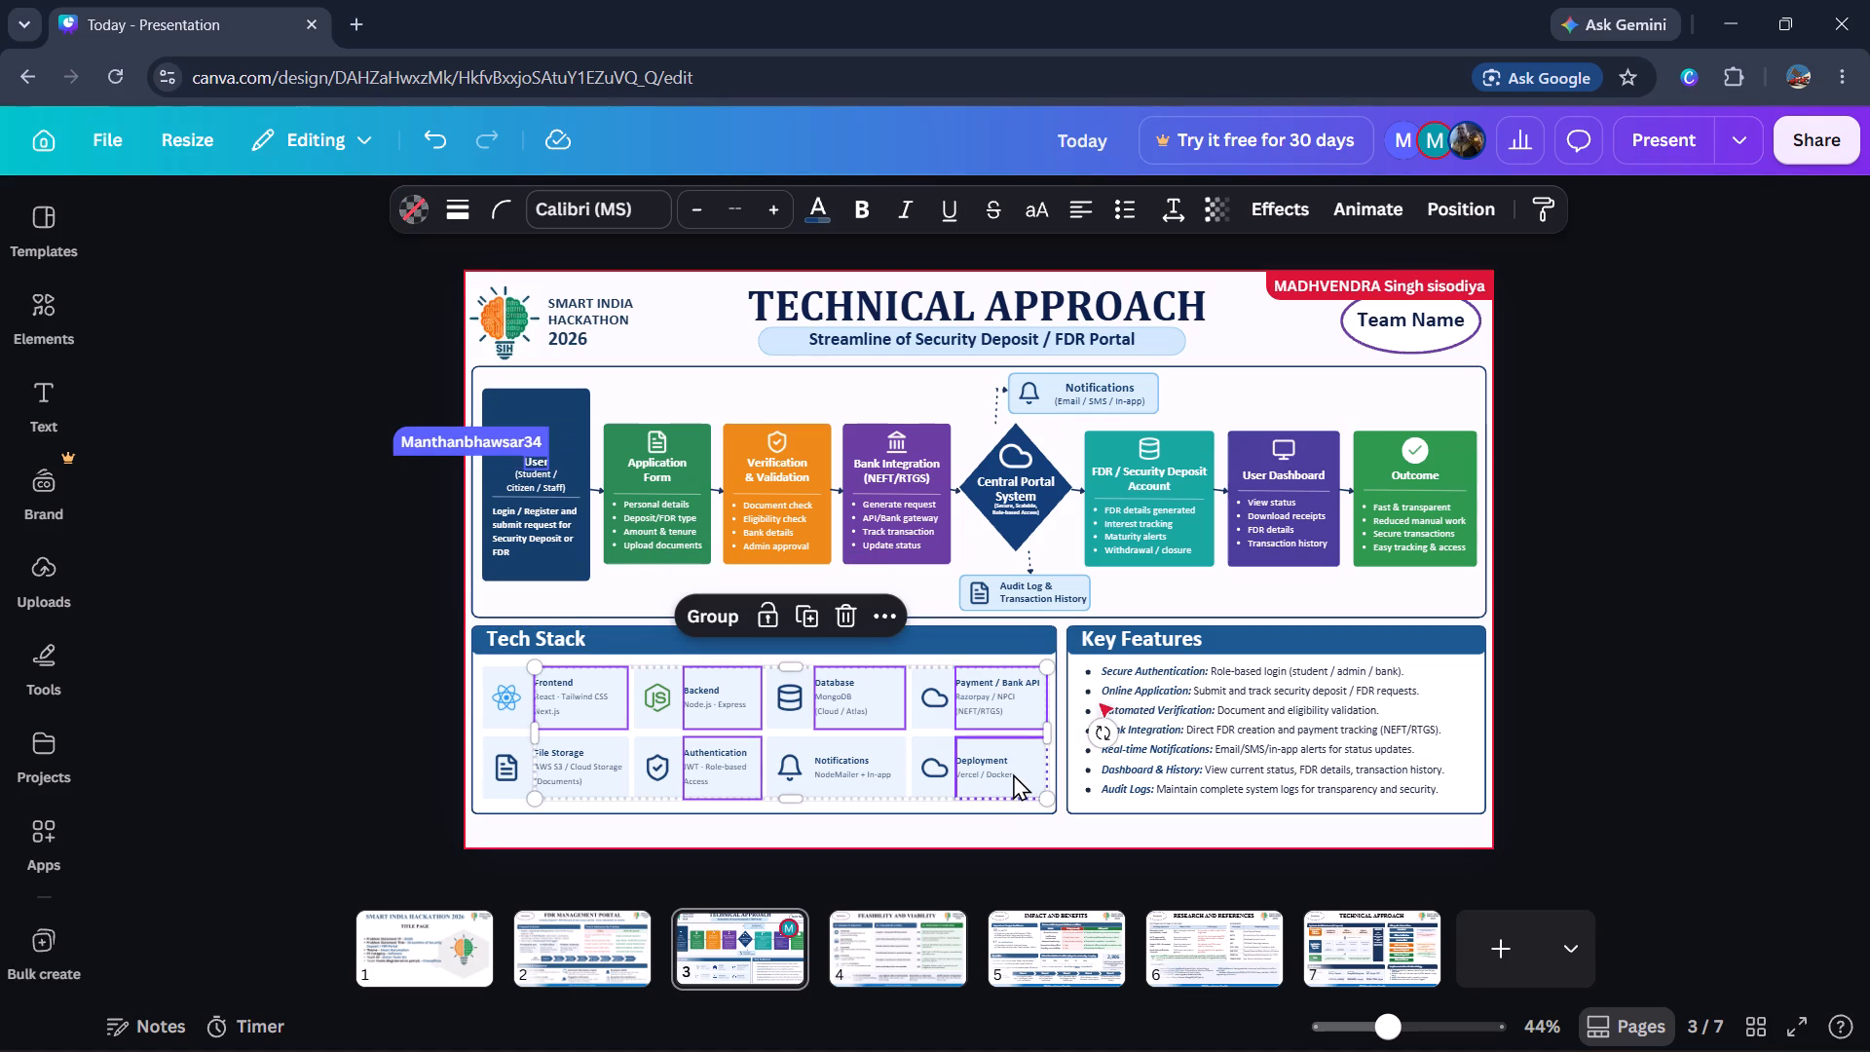
pyautogui.keyDown('shift'); pyautogui.click(1013, 773); pyautogui.keyUp('shift')
pyautogui.keyDown('shift'); pyautogui.click(820, 782); pyautogui.keyUp('shift')
pyautogui.keyDown('shift'); pyautogui.click(581, 761); pyautogui.keyUp('shift')
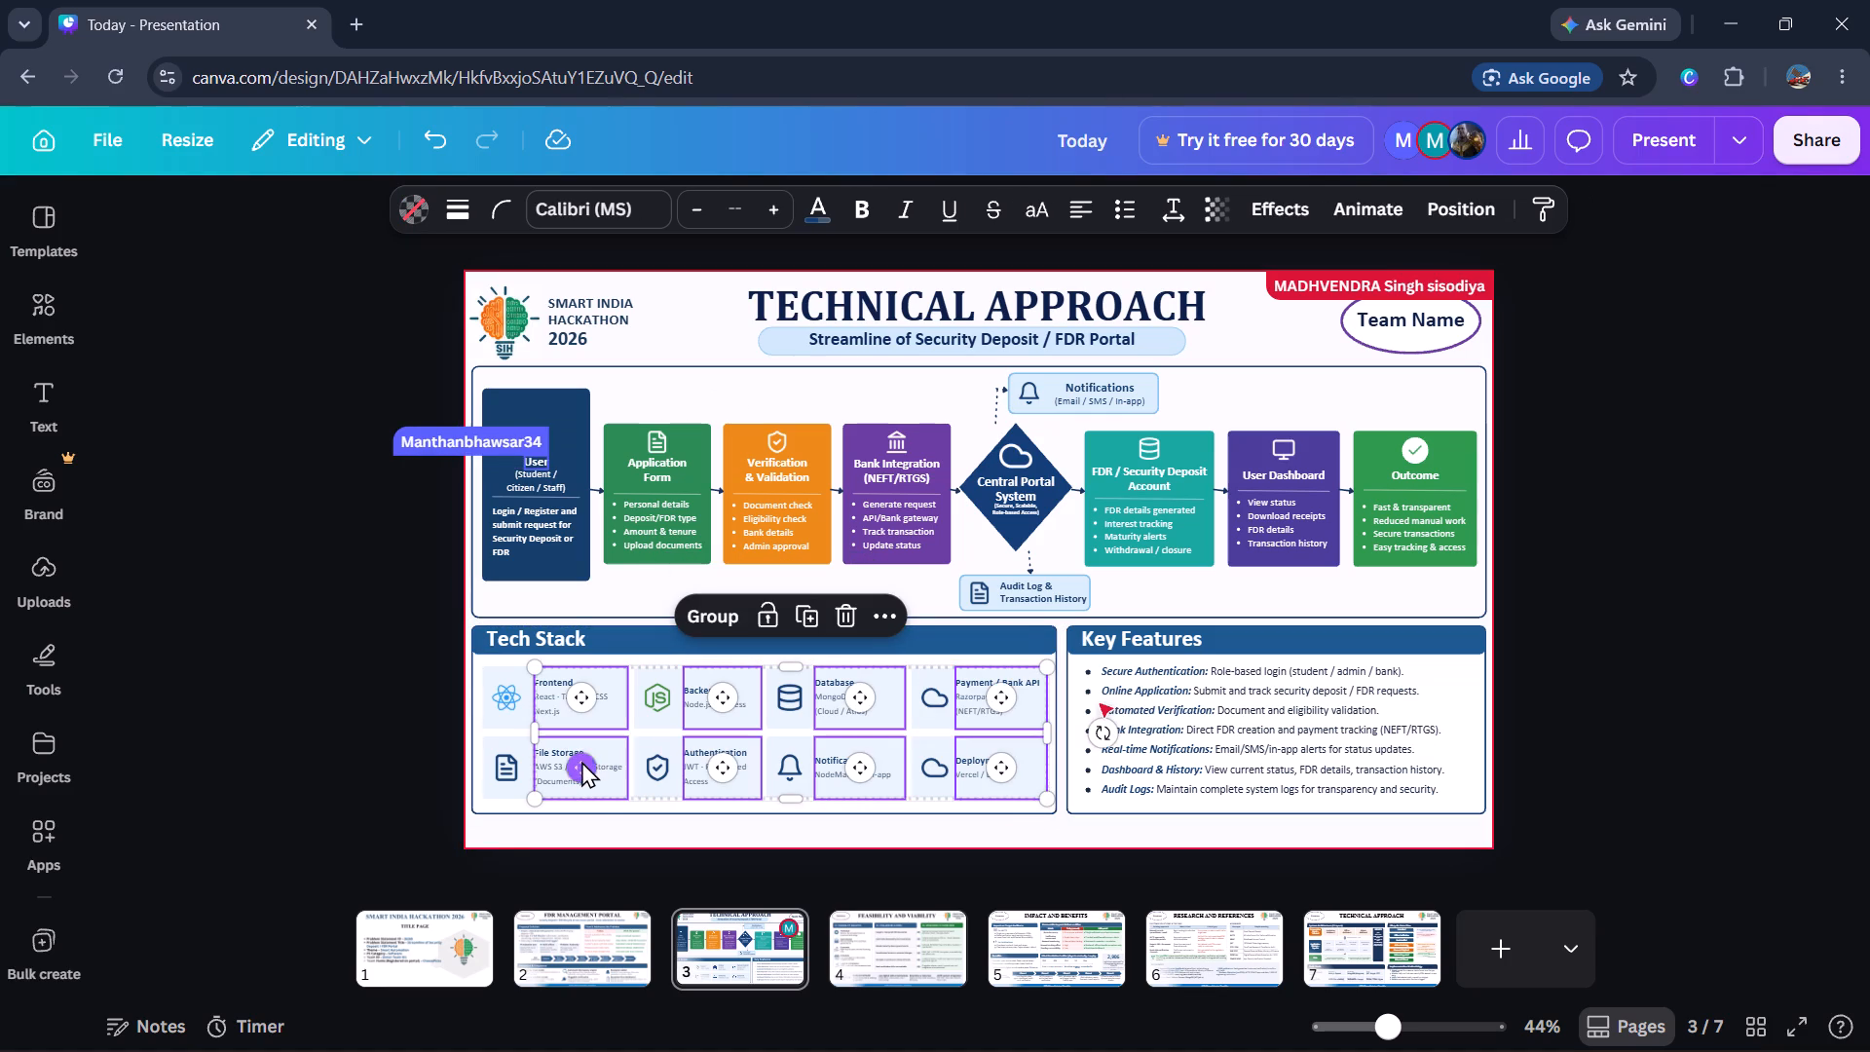
pyautogui.click(772, 200)
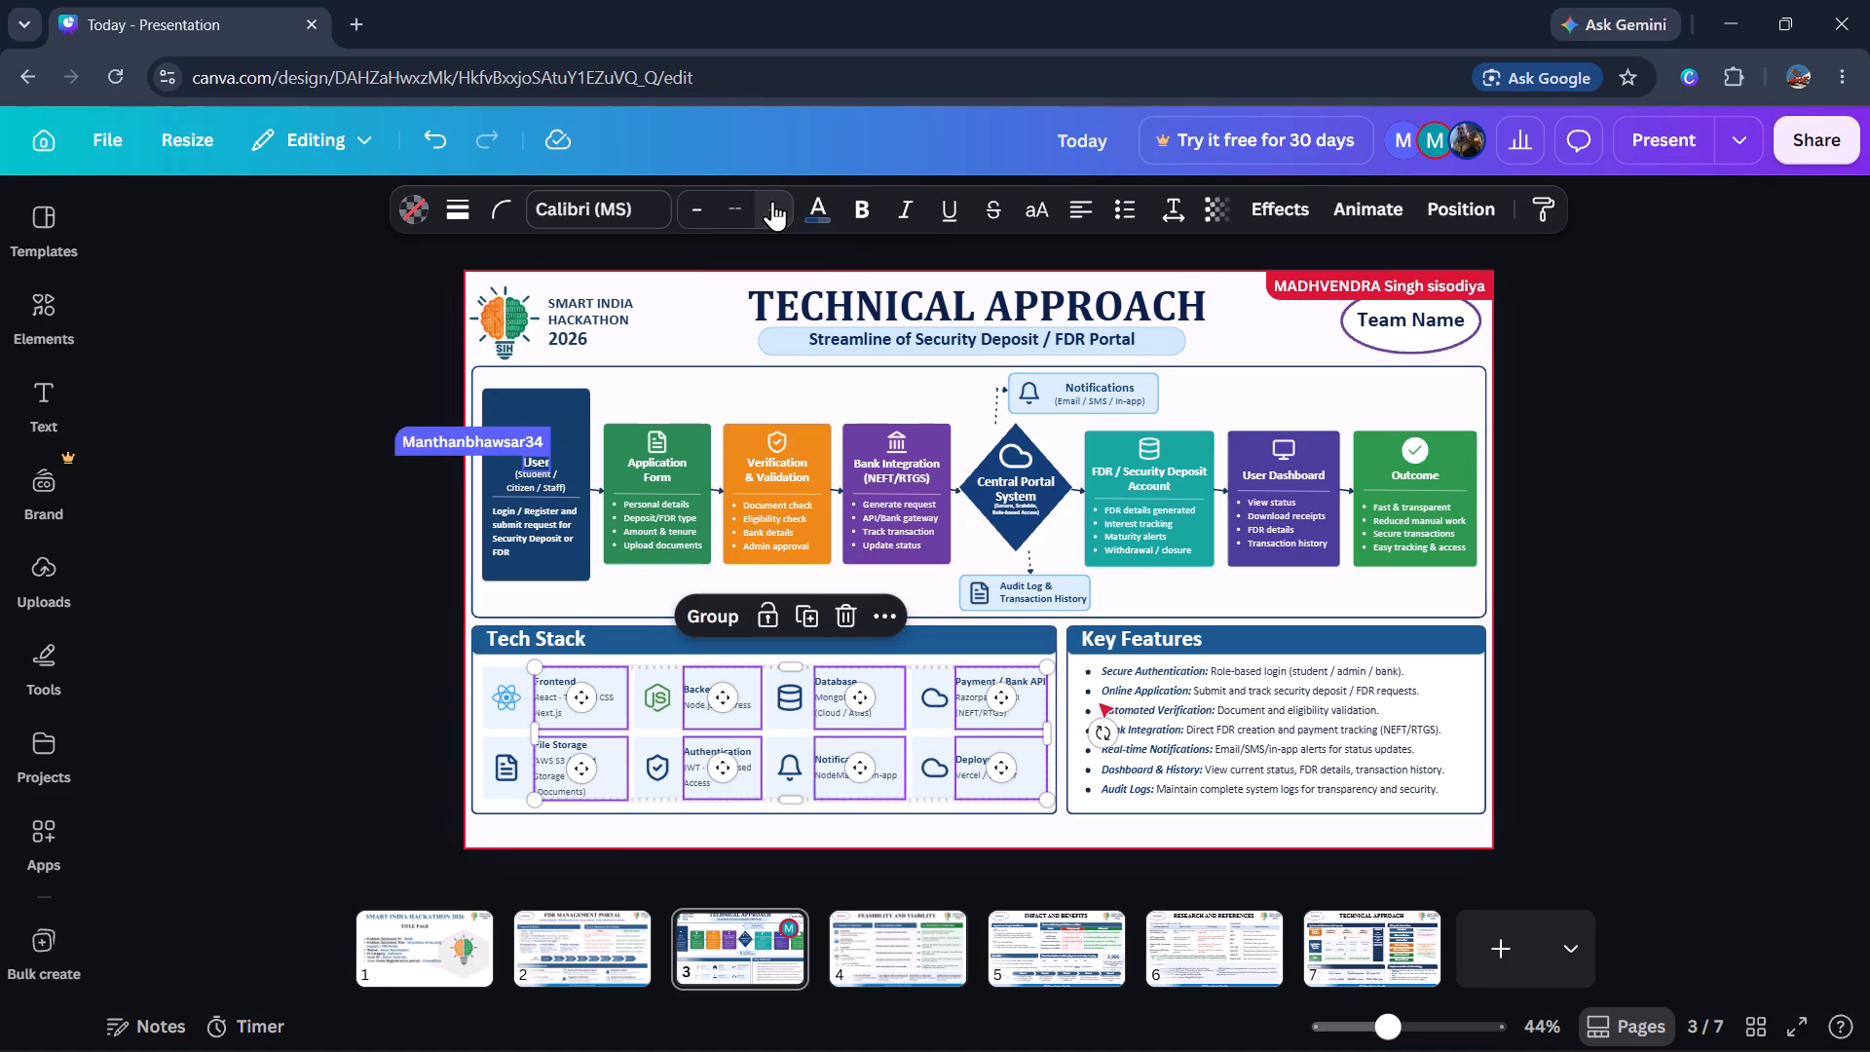
pyautogui.click(772, 201)
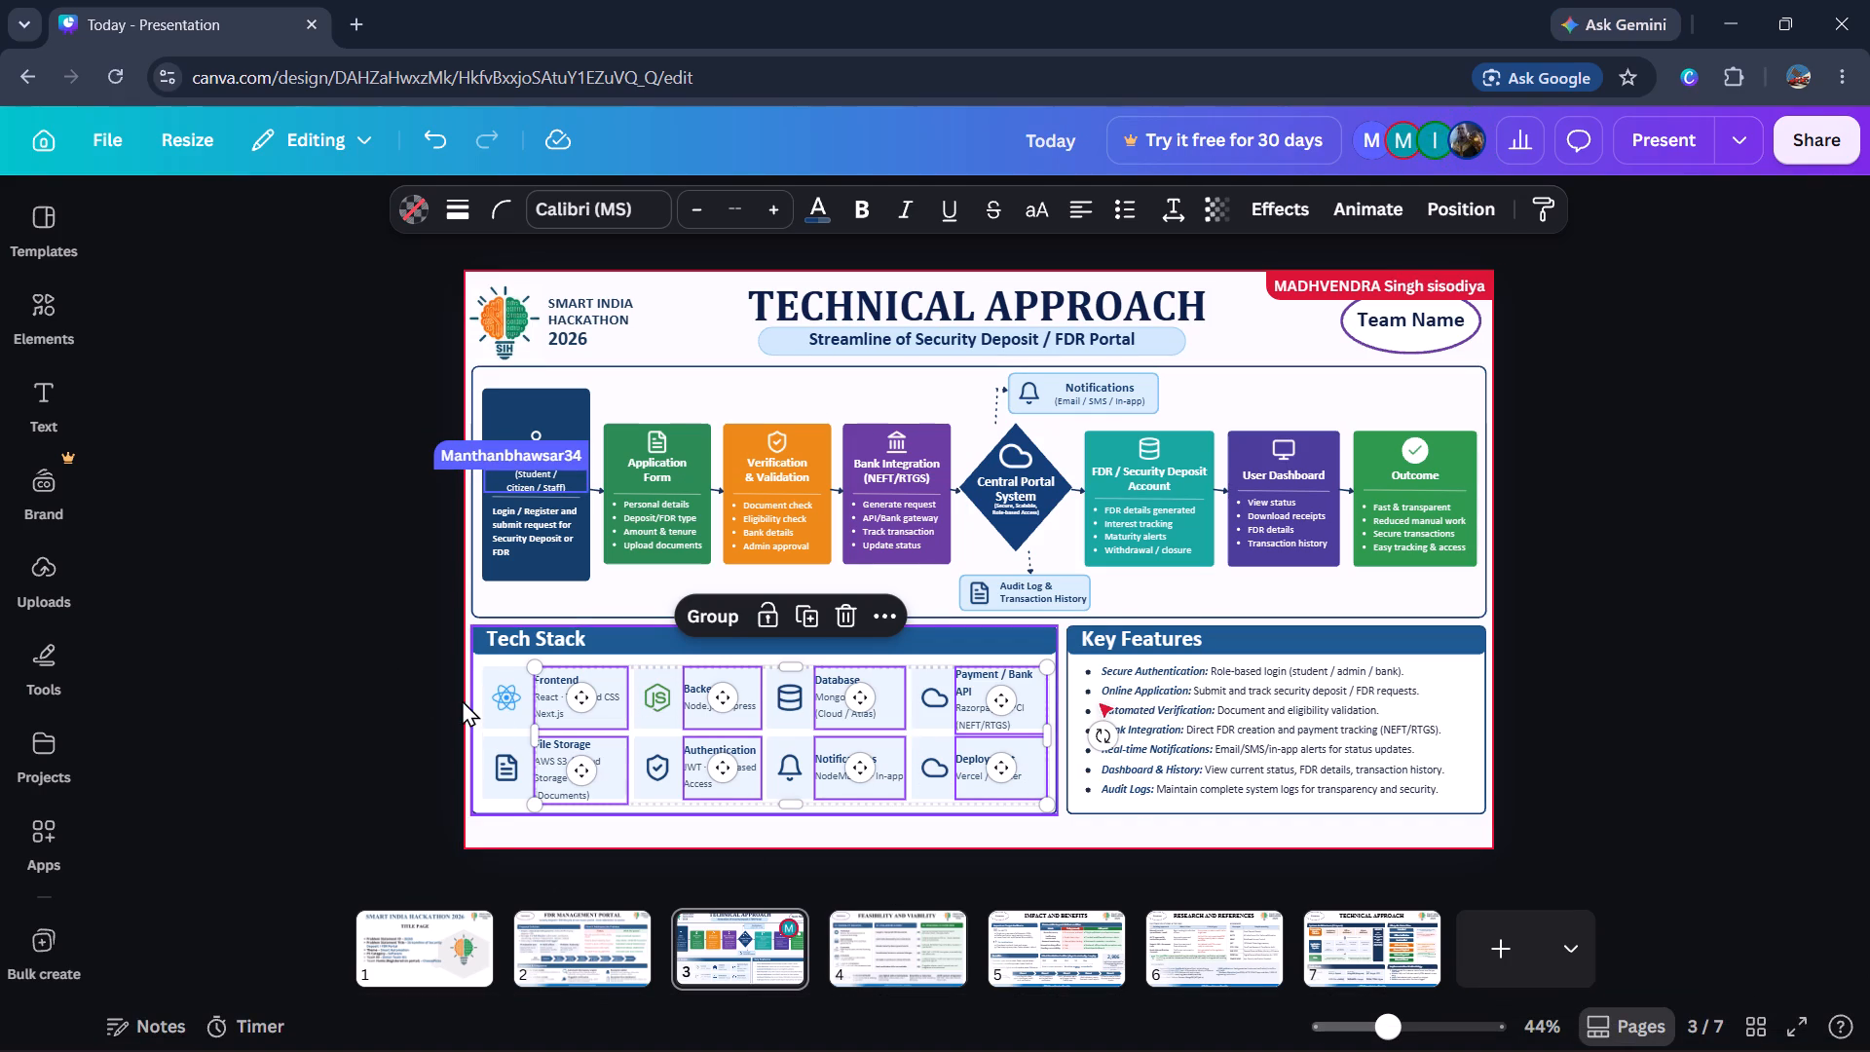
# Check the name and access level of the newly joined collaborator.
pyautogui.click(1441, 149)
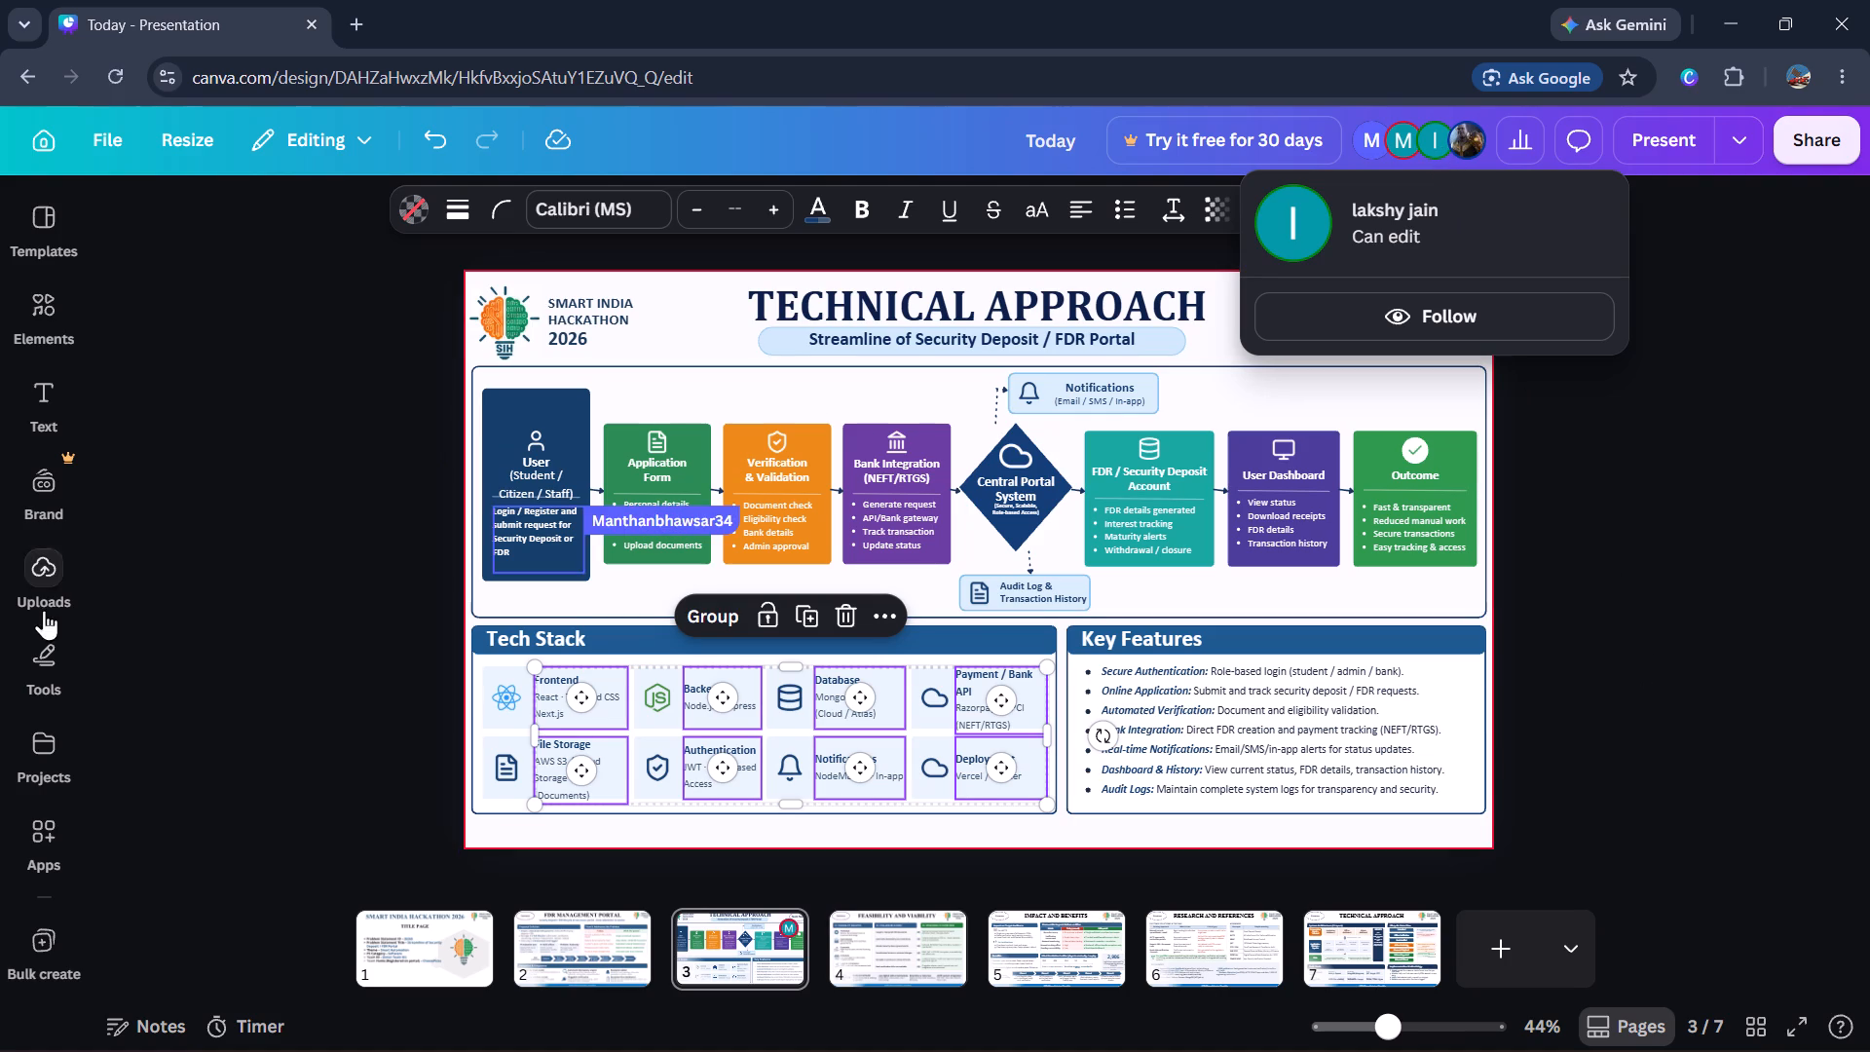
pyautogui.click(363, 648)
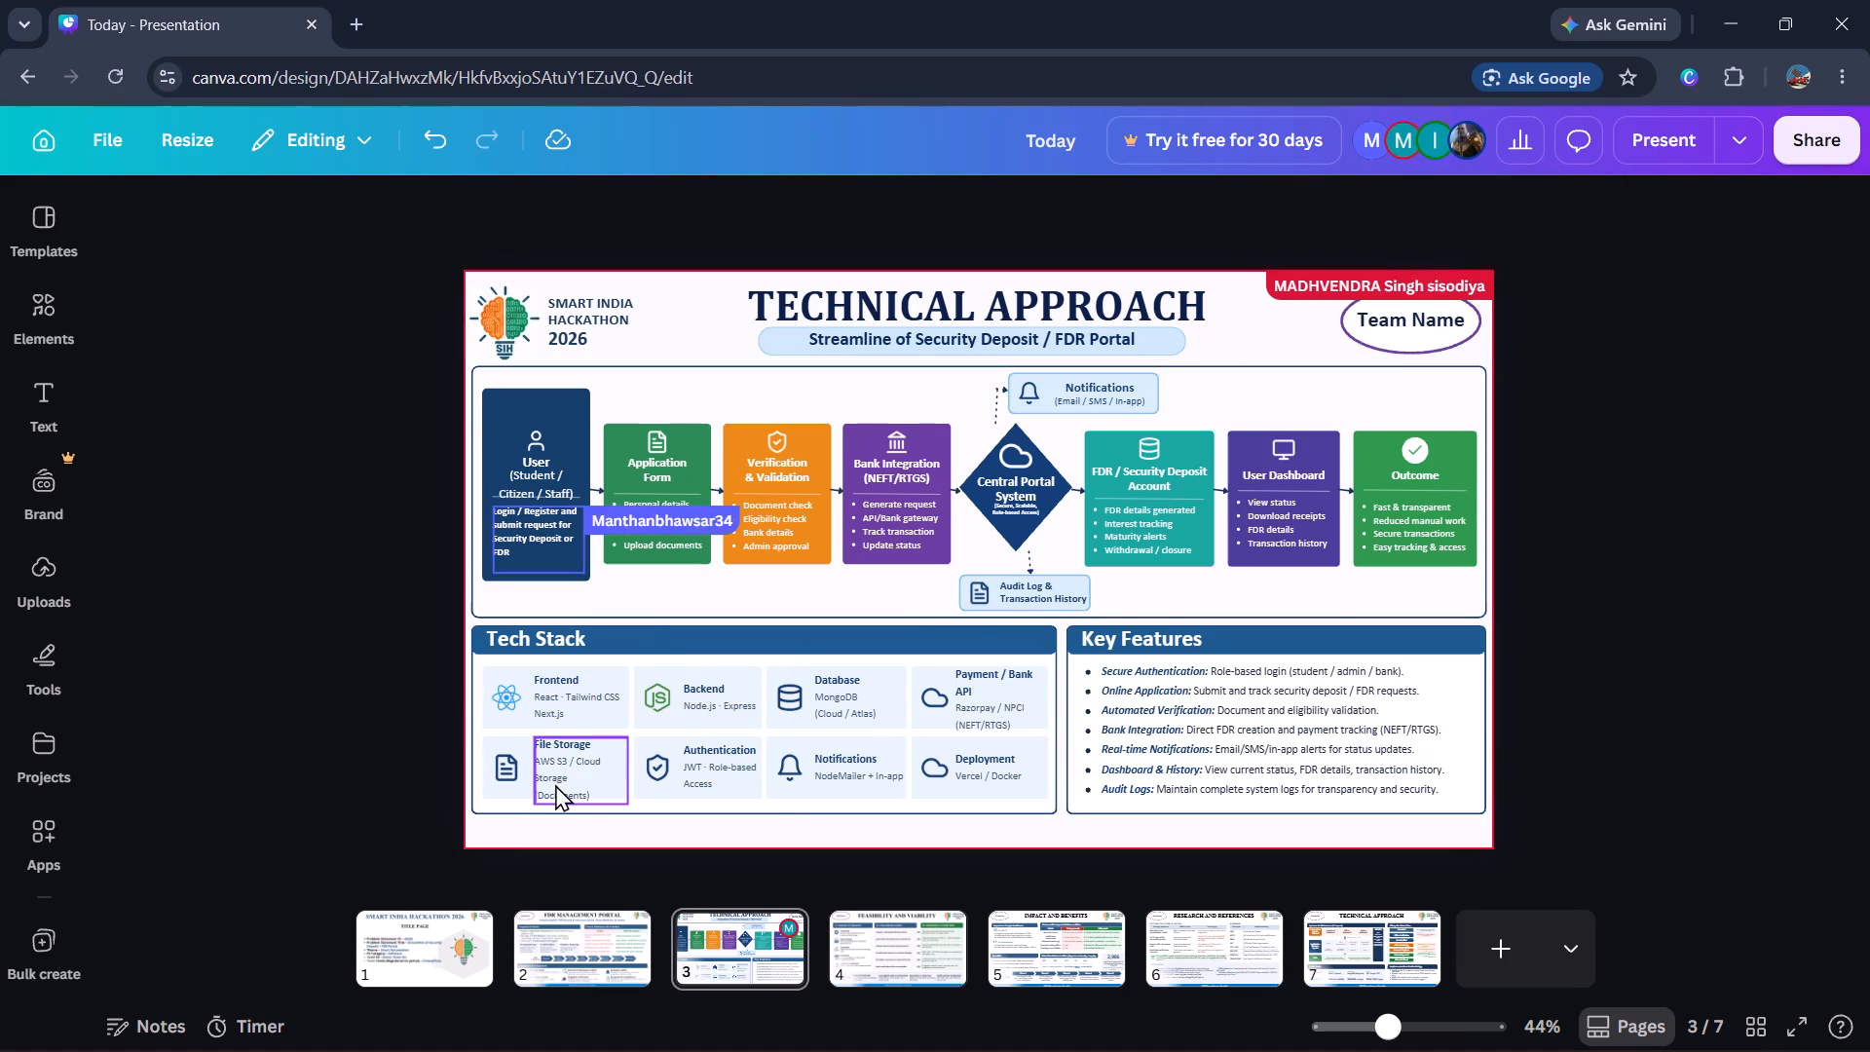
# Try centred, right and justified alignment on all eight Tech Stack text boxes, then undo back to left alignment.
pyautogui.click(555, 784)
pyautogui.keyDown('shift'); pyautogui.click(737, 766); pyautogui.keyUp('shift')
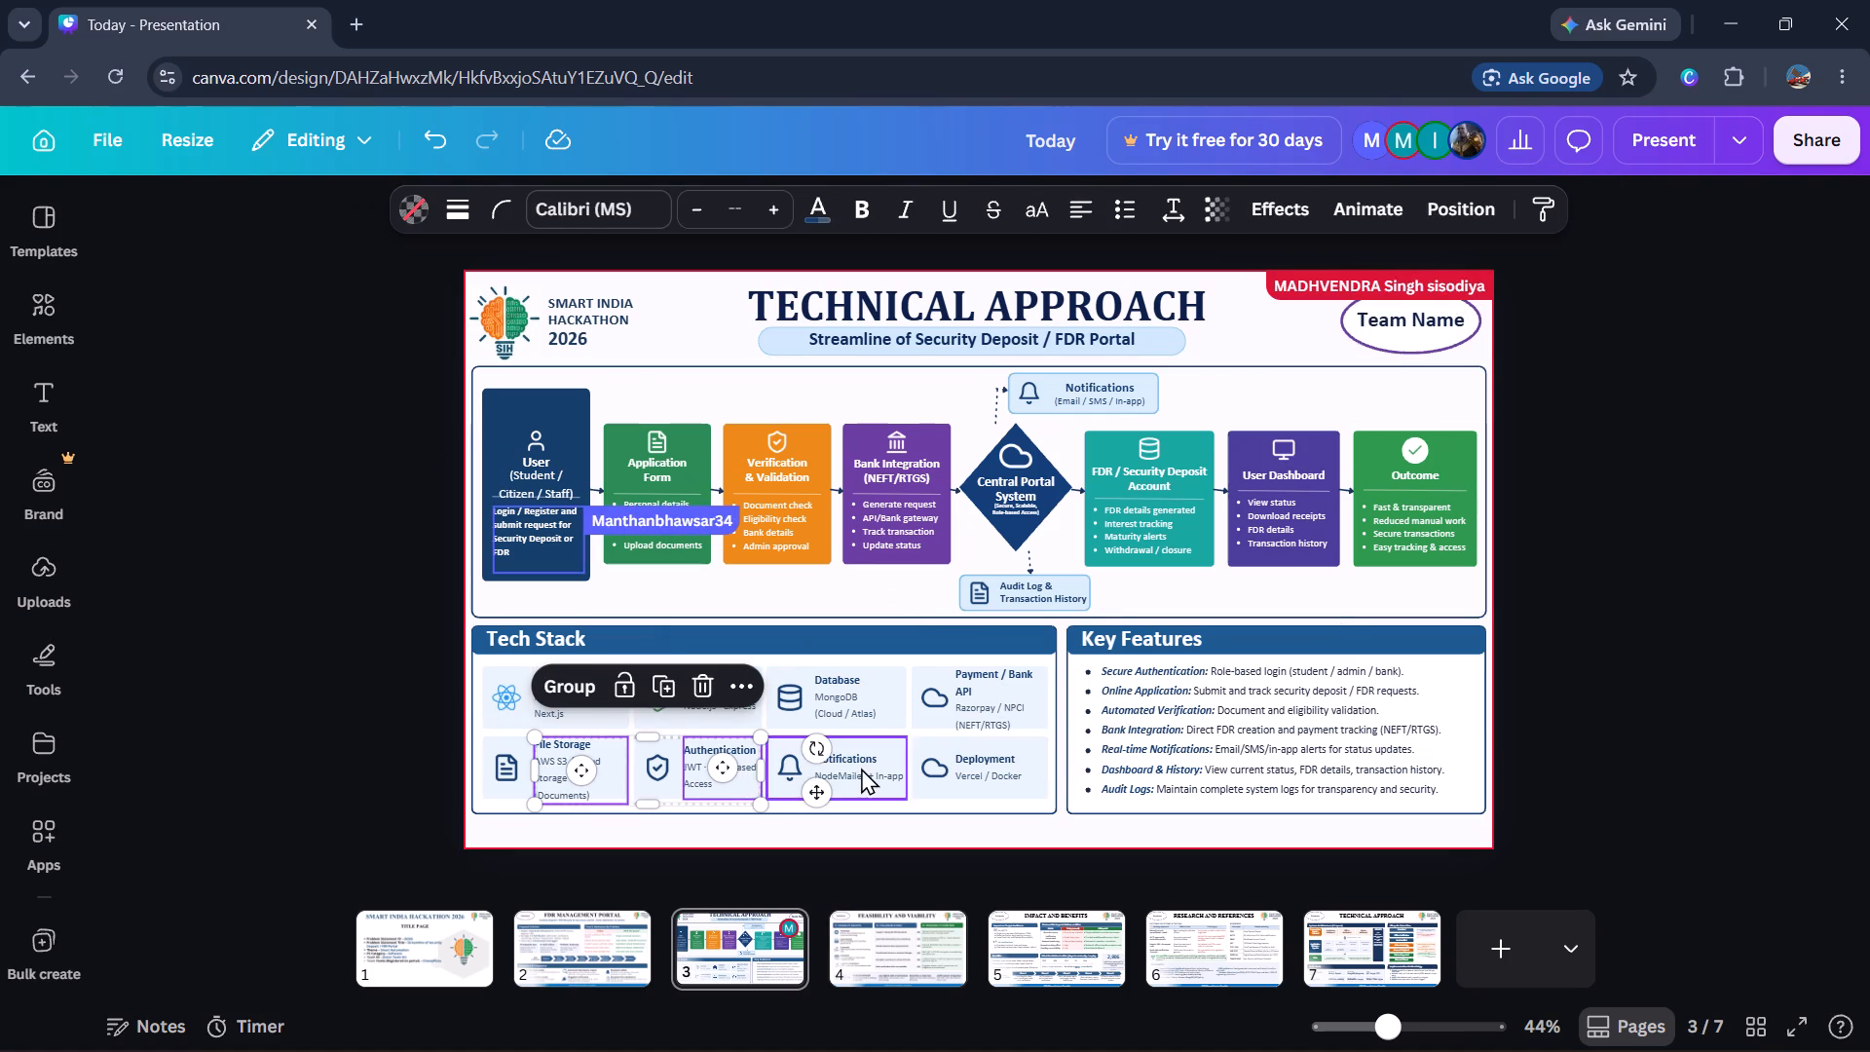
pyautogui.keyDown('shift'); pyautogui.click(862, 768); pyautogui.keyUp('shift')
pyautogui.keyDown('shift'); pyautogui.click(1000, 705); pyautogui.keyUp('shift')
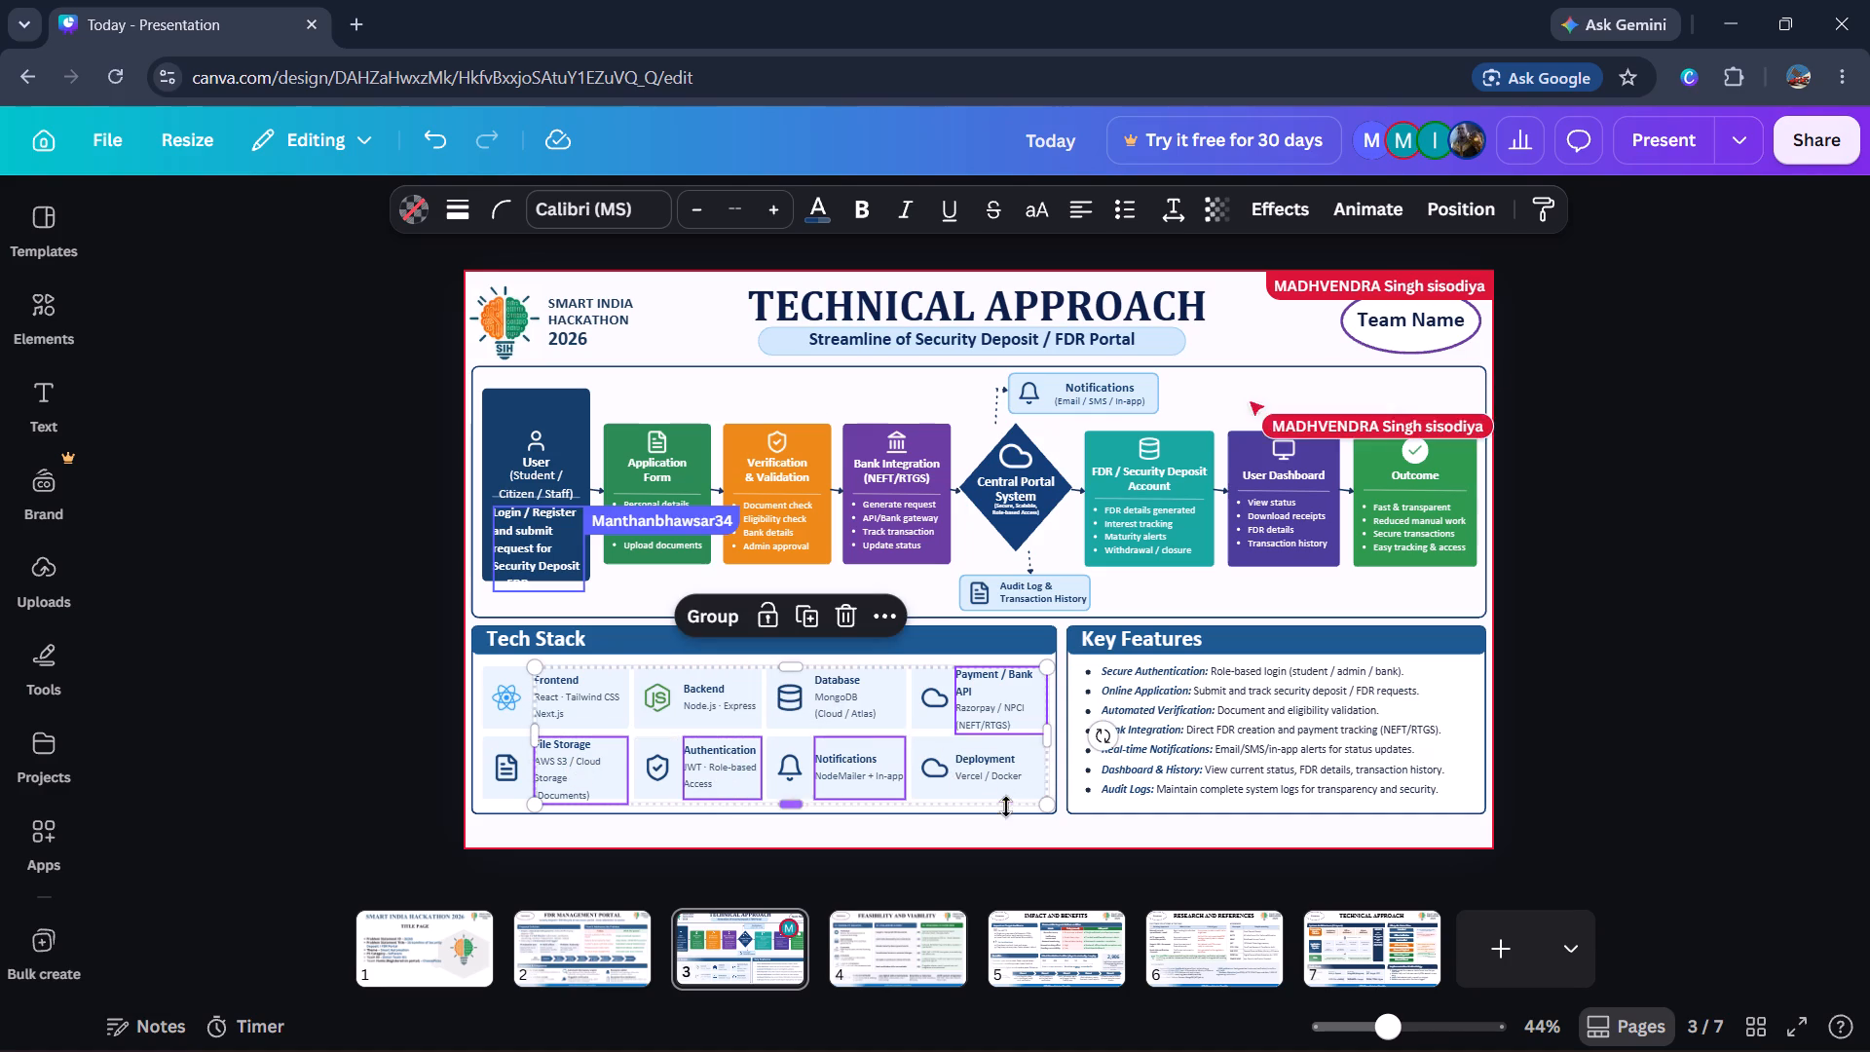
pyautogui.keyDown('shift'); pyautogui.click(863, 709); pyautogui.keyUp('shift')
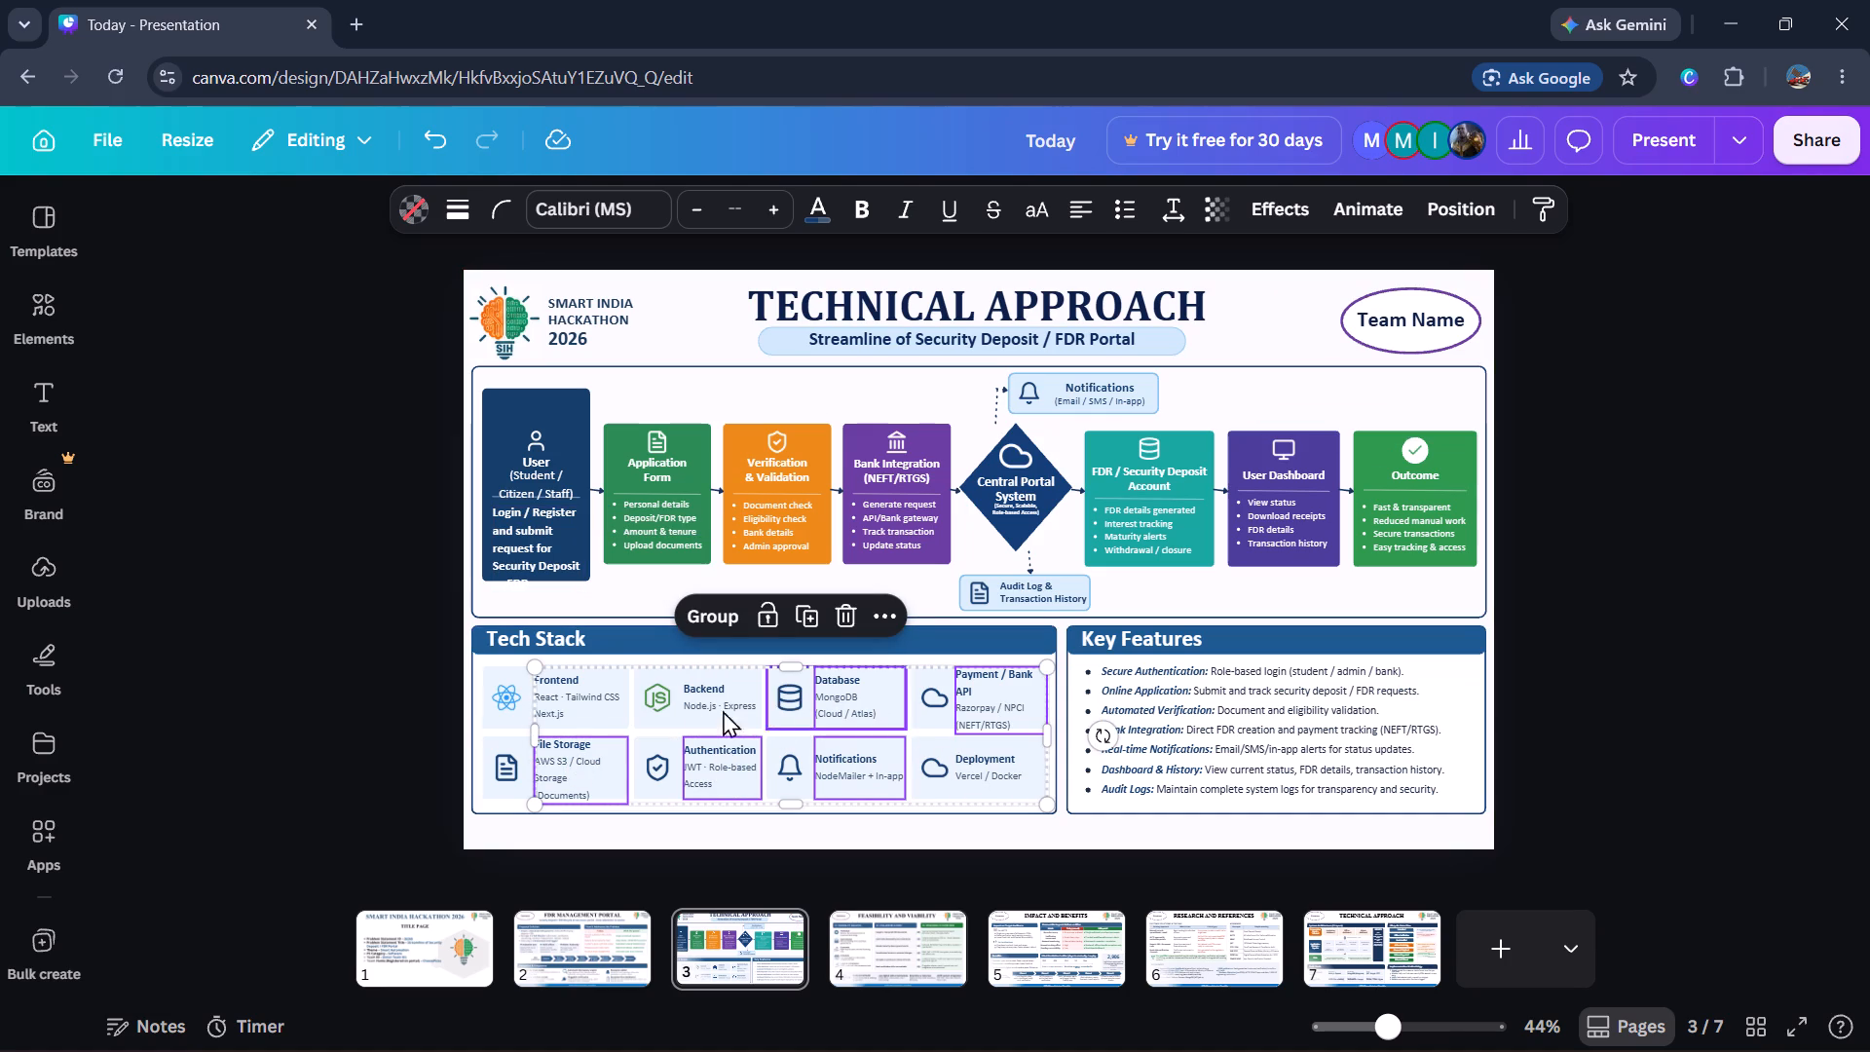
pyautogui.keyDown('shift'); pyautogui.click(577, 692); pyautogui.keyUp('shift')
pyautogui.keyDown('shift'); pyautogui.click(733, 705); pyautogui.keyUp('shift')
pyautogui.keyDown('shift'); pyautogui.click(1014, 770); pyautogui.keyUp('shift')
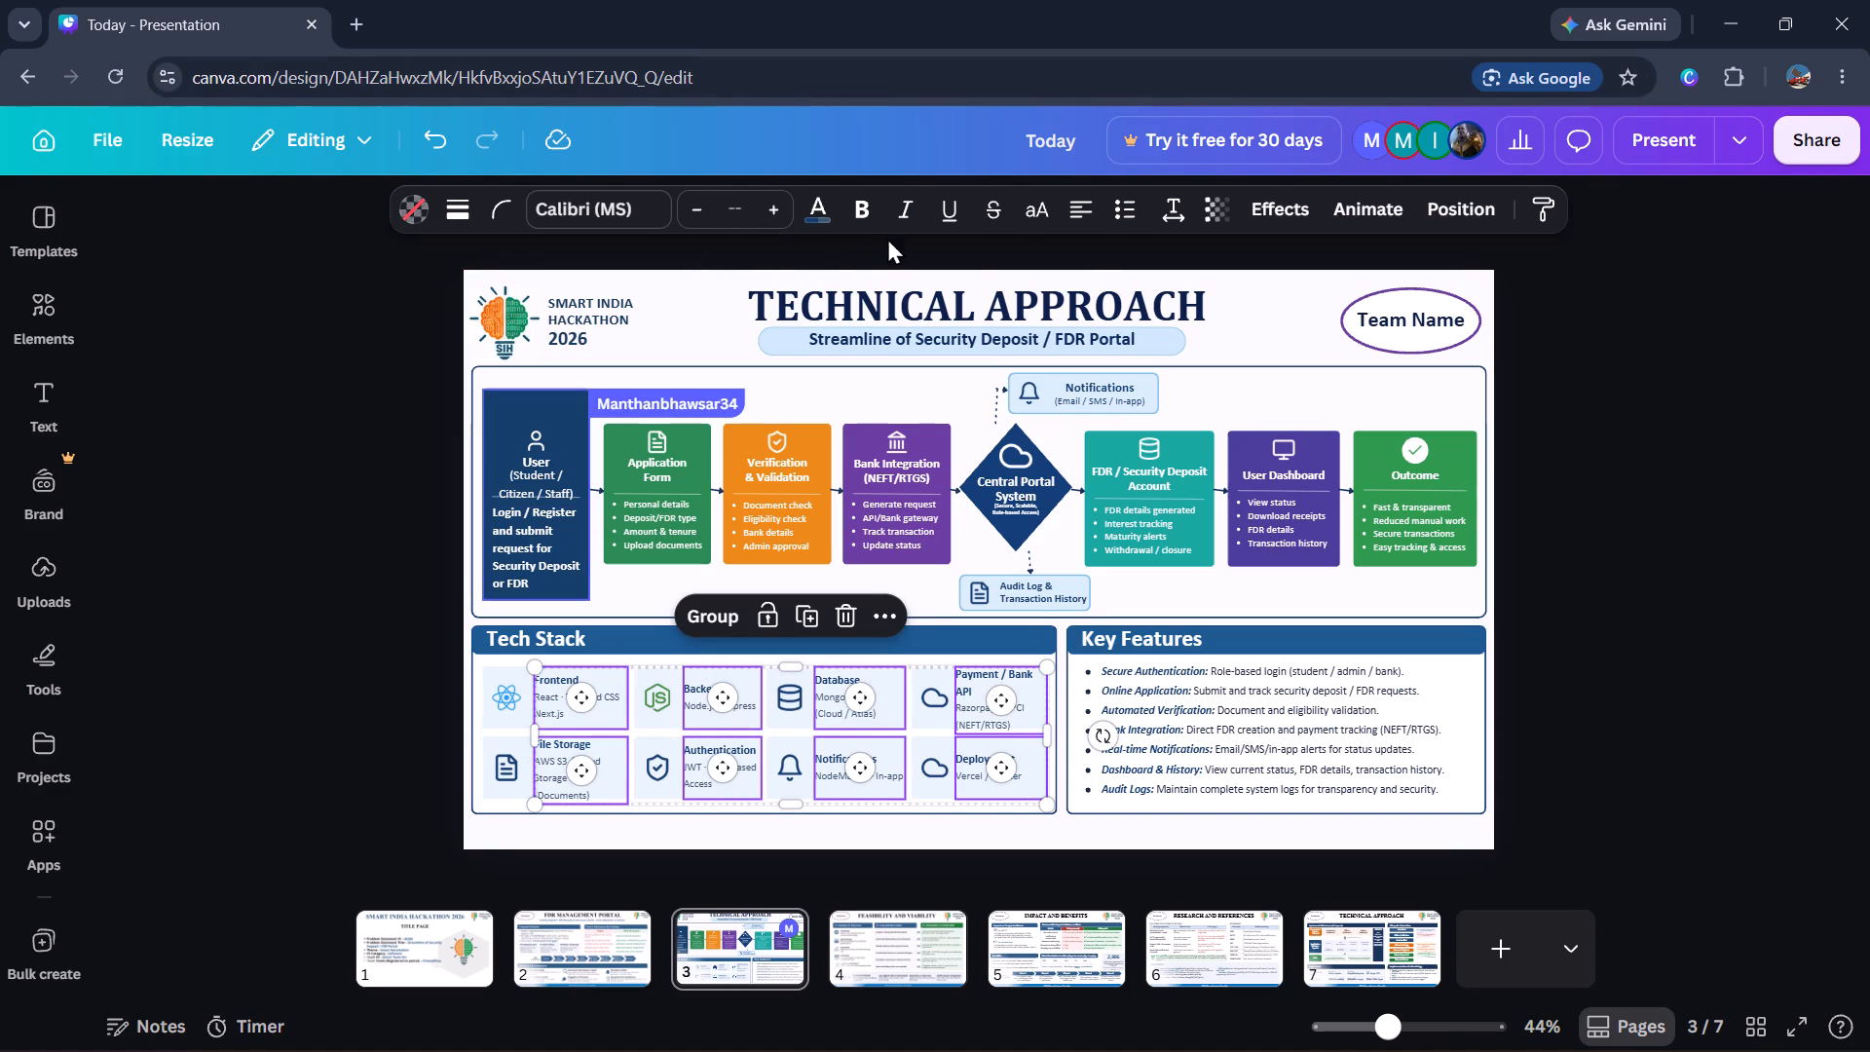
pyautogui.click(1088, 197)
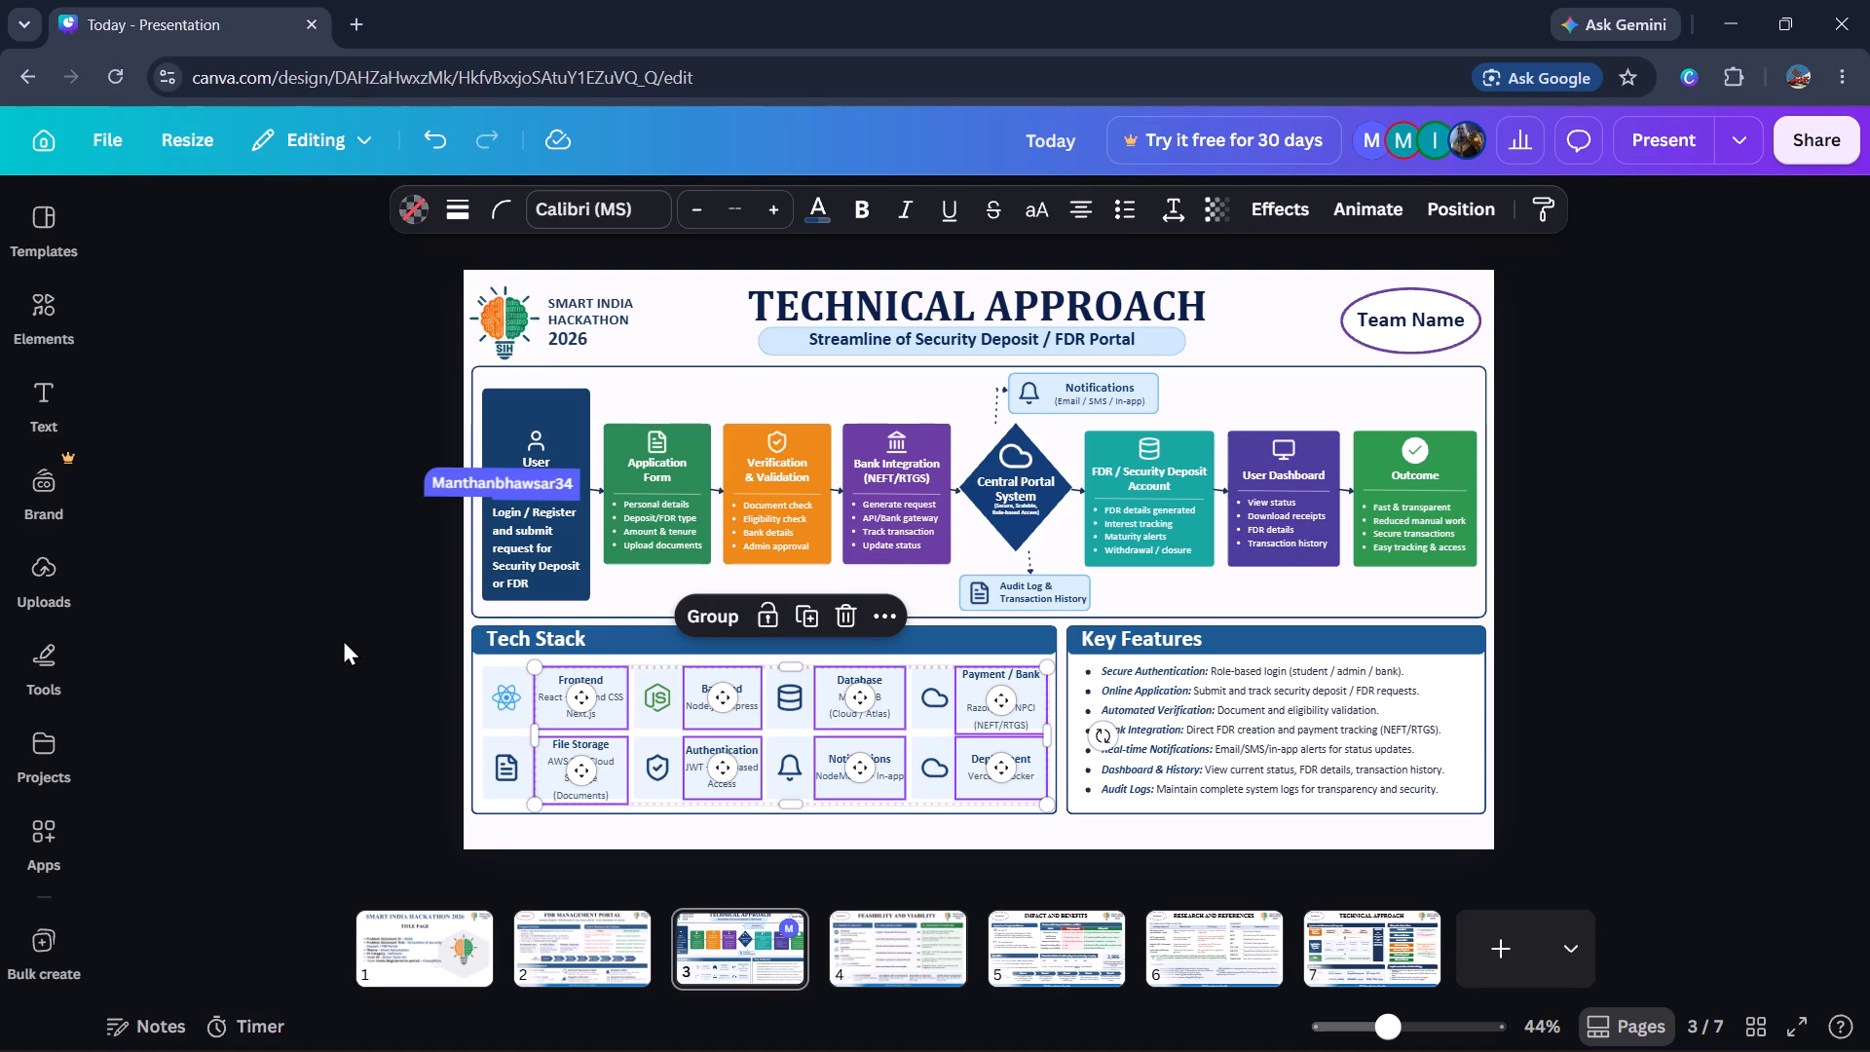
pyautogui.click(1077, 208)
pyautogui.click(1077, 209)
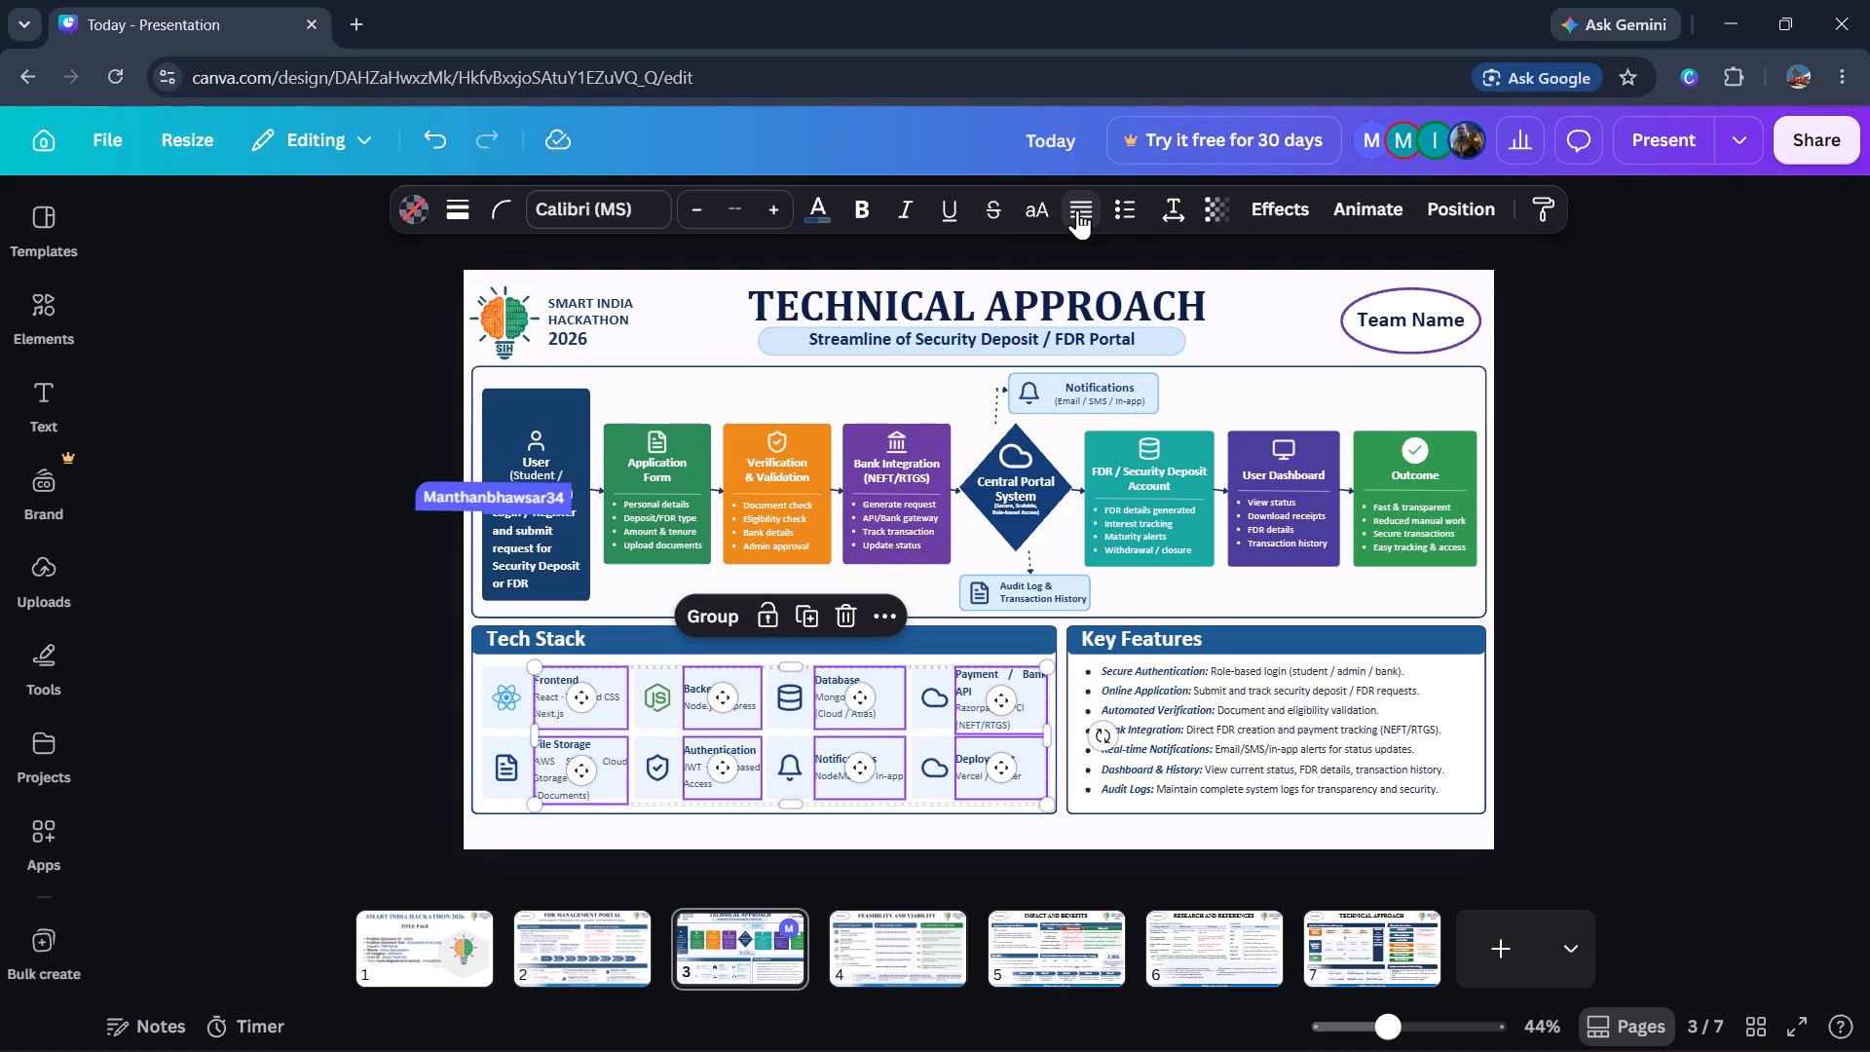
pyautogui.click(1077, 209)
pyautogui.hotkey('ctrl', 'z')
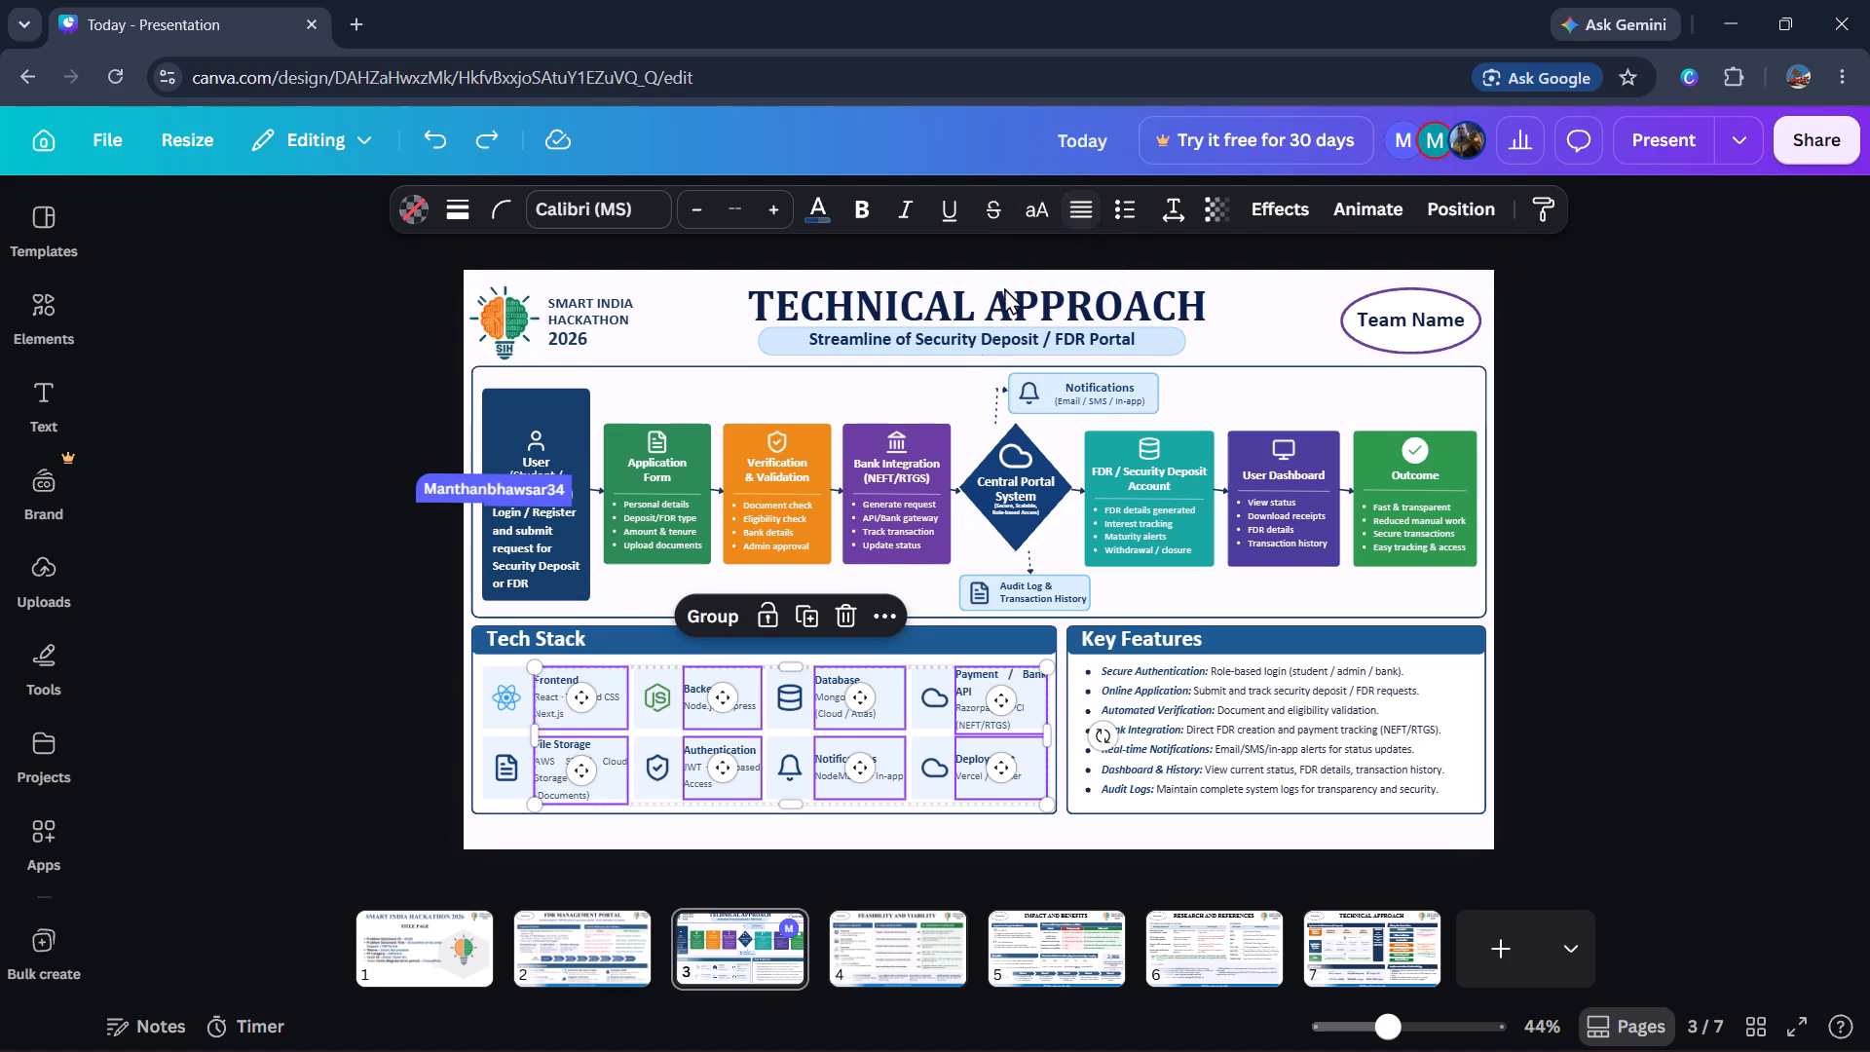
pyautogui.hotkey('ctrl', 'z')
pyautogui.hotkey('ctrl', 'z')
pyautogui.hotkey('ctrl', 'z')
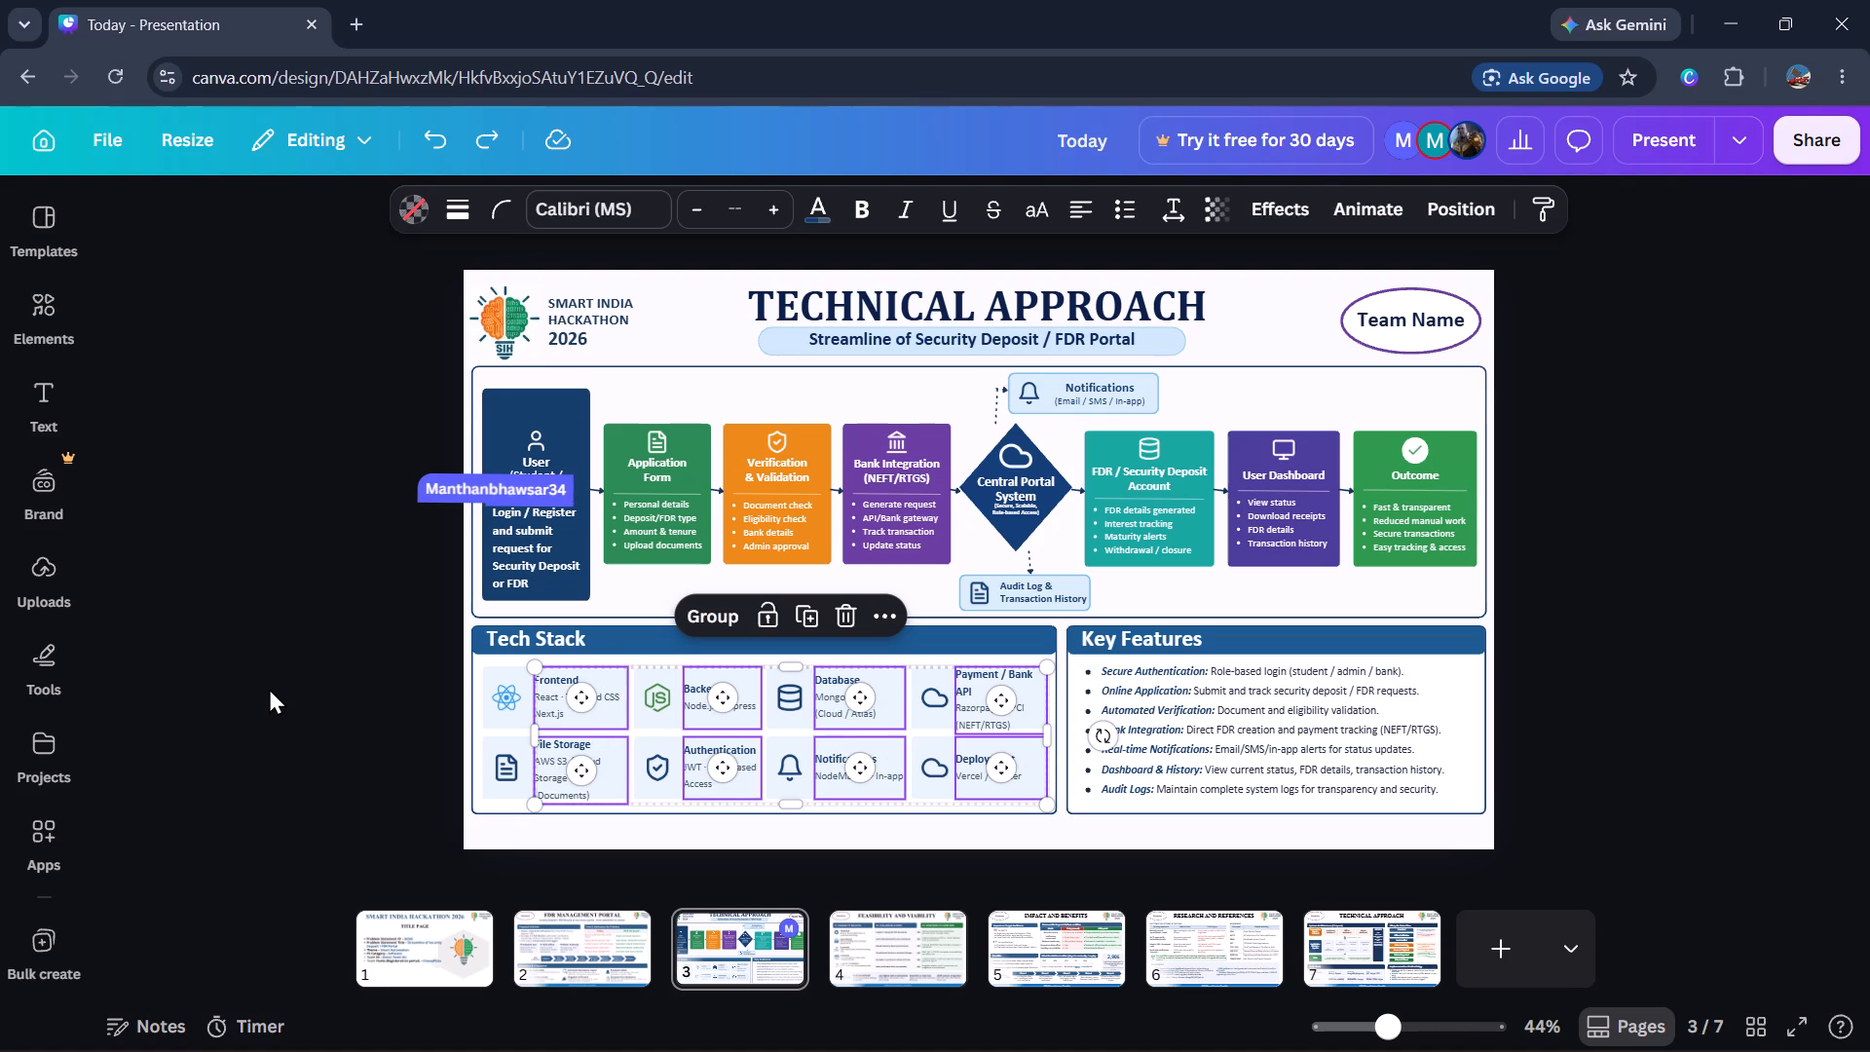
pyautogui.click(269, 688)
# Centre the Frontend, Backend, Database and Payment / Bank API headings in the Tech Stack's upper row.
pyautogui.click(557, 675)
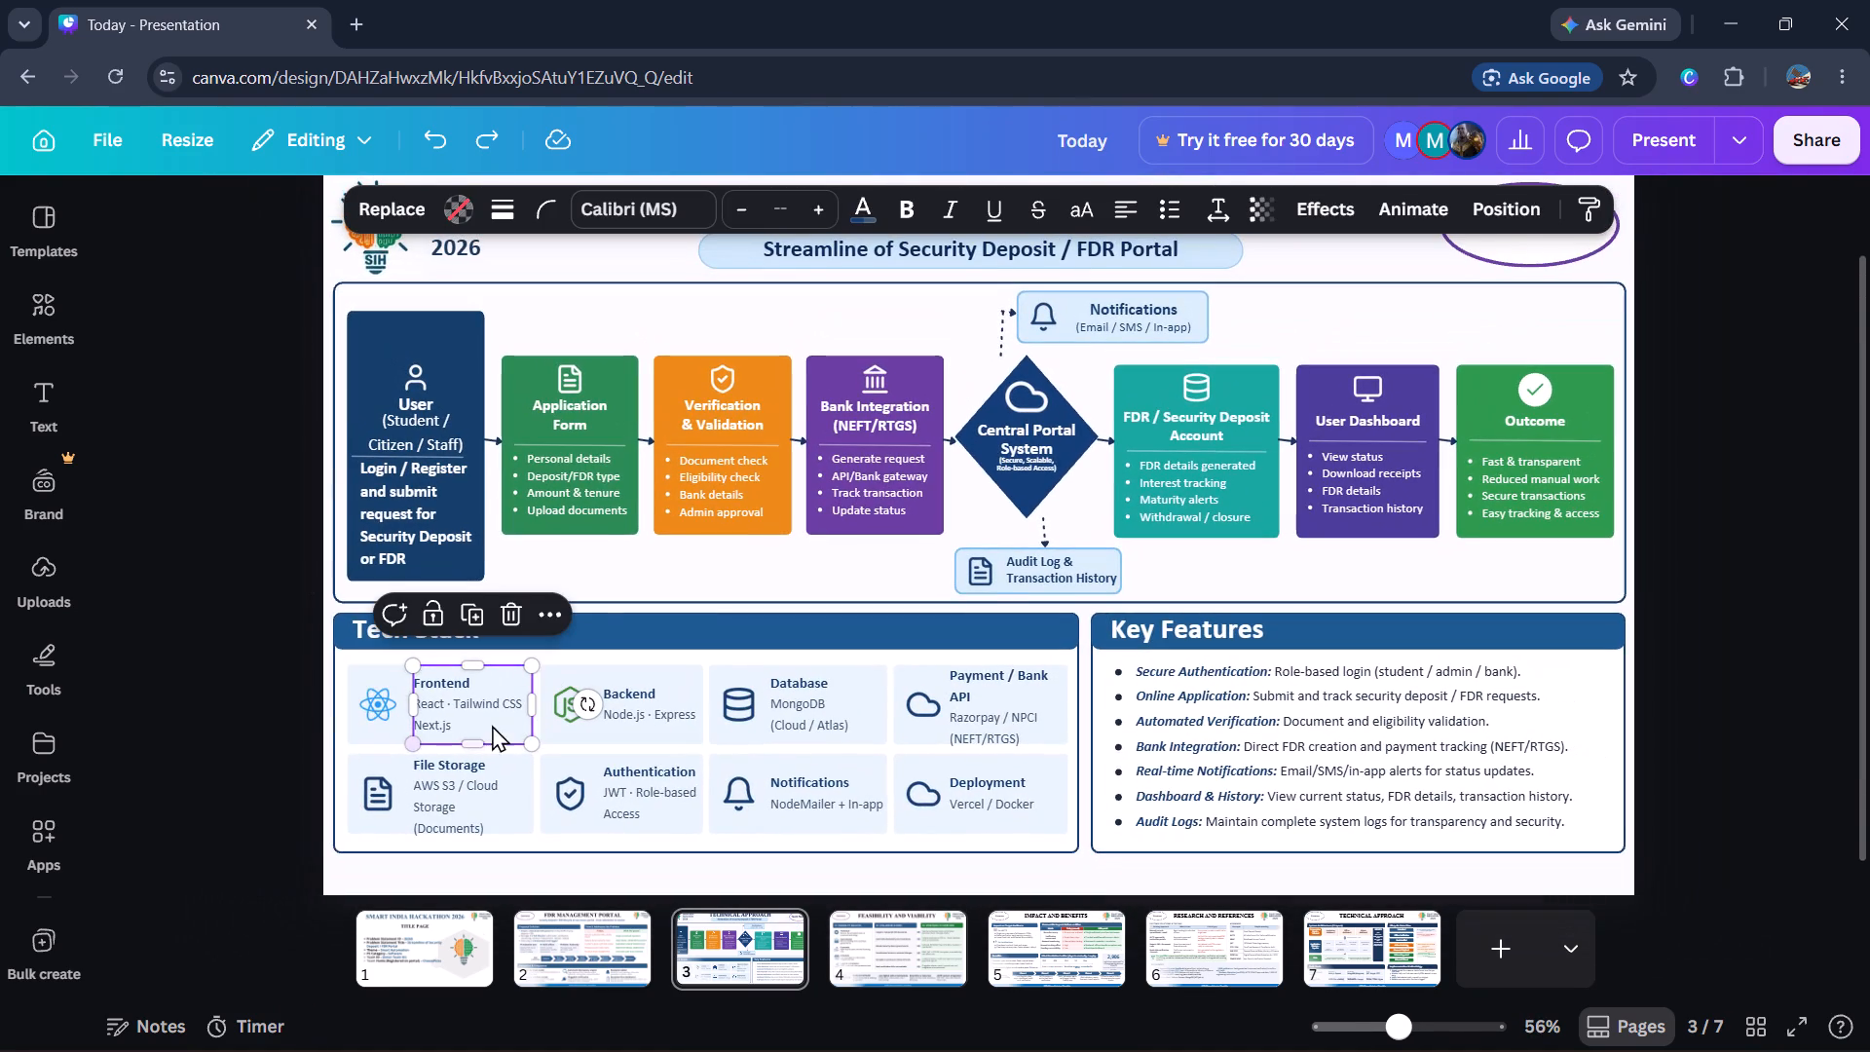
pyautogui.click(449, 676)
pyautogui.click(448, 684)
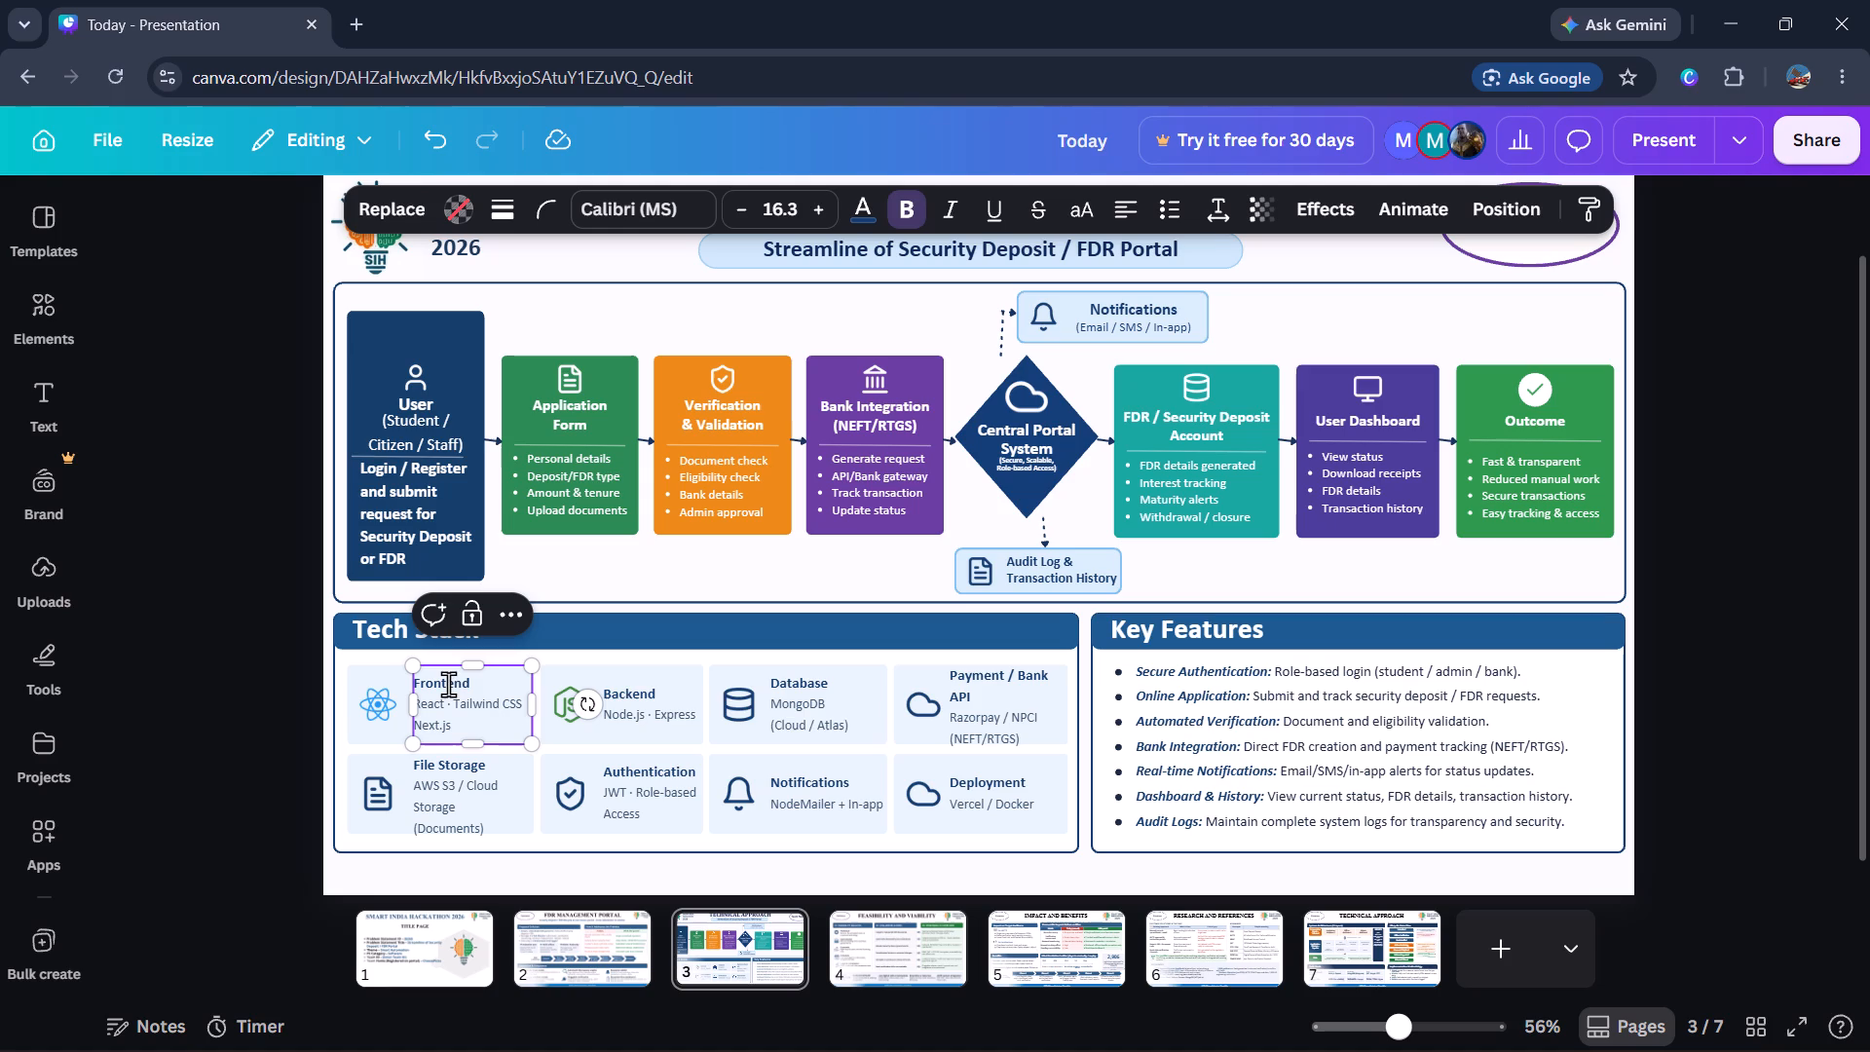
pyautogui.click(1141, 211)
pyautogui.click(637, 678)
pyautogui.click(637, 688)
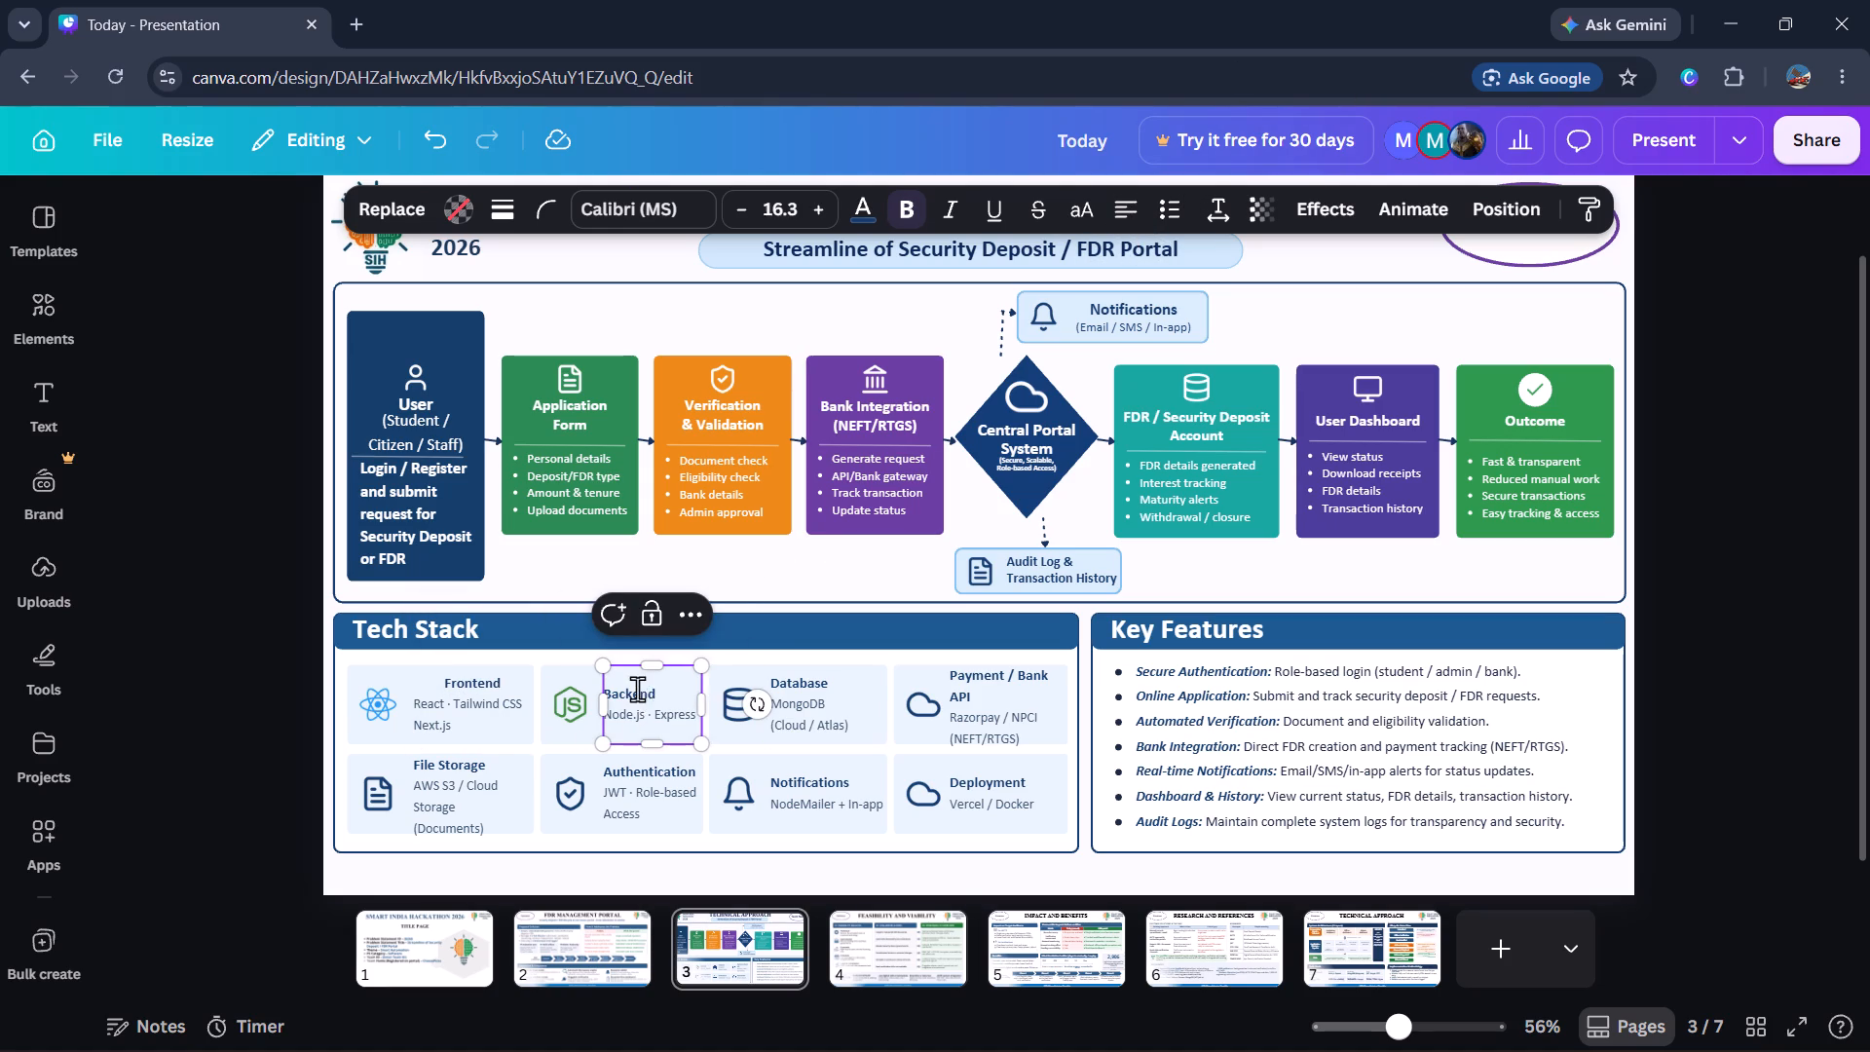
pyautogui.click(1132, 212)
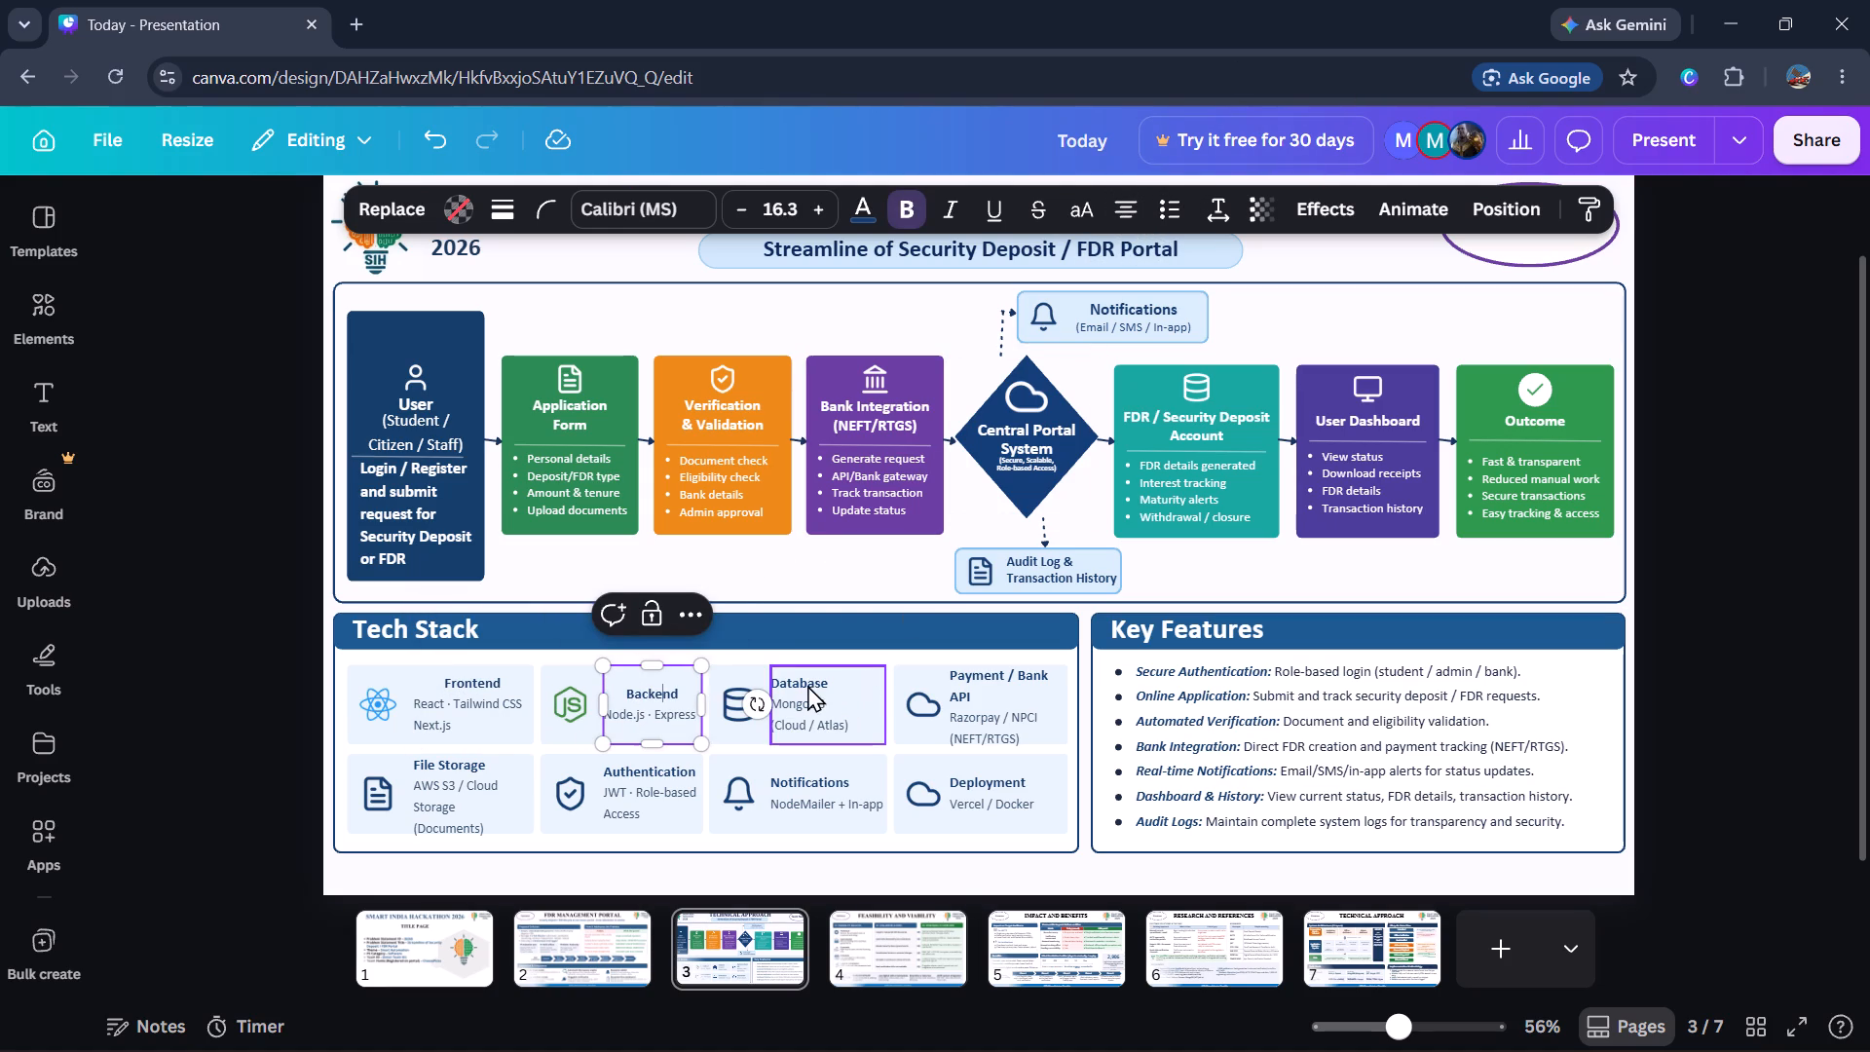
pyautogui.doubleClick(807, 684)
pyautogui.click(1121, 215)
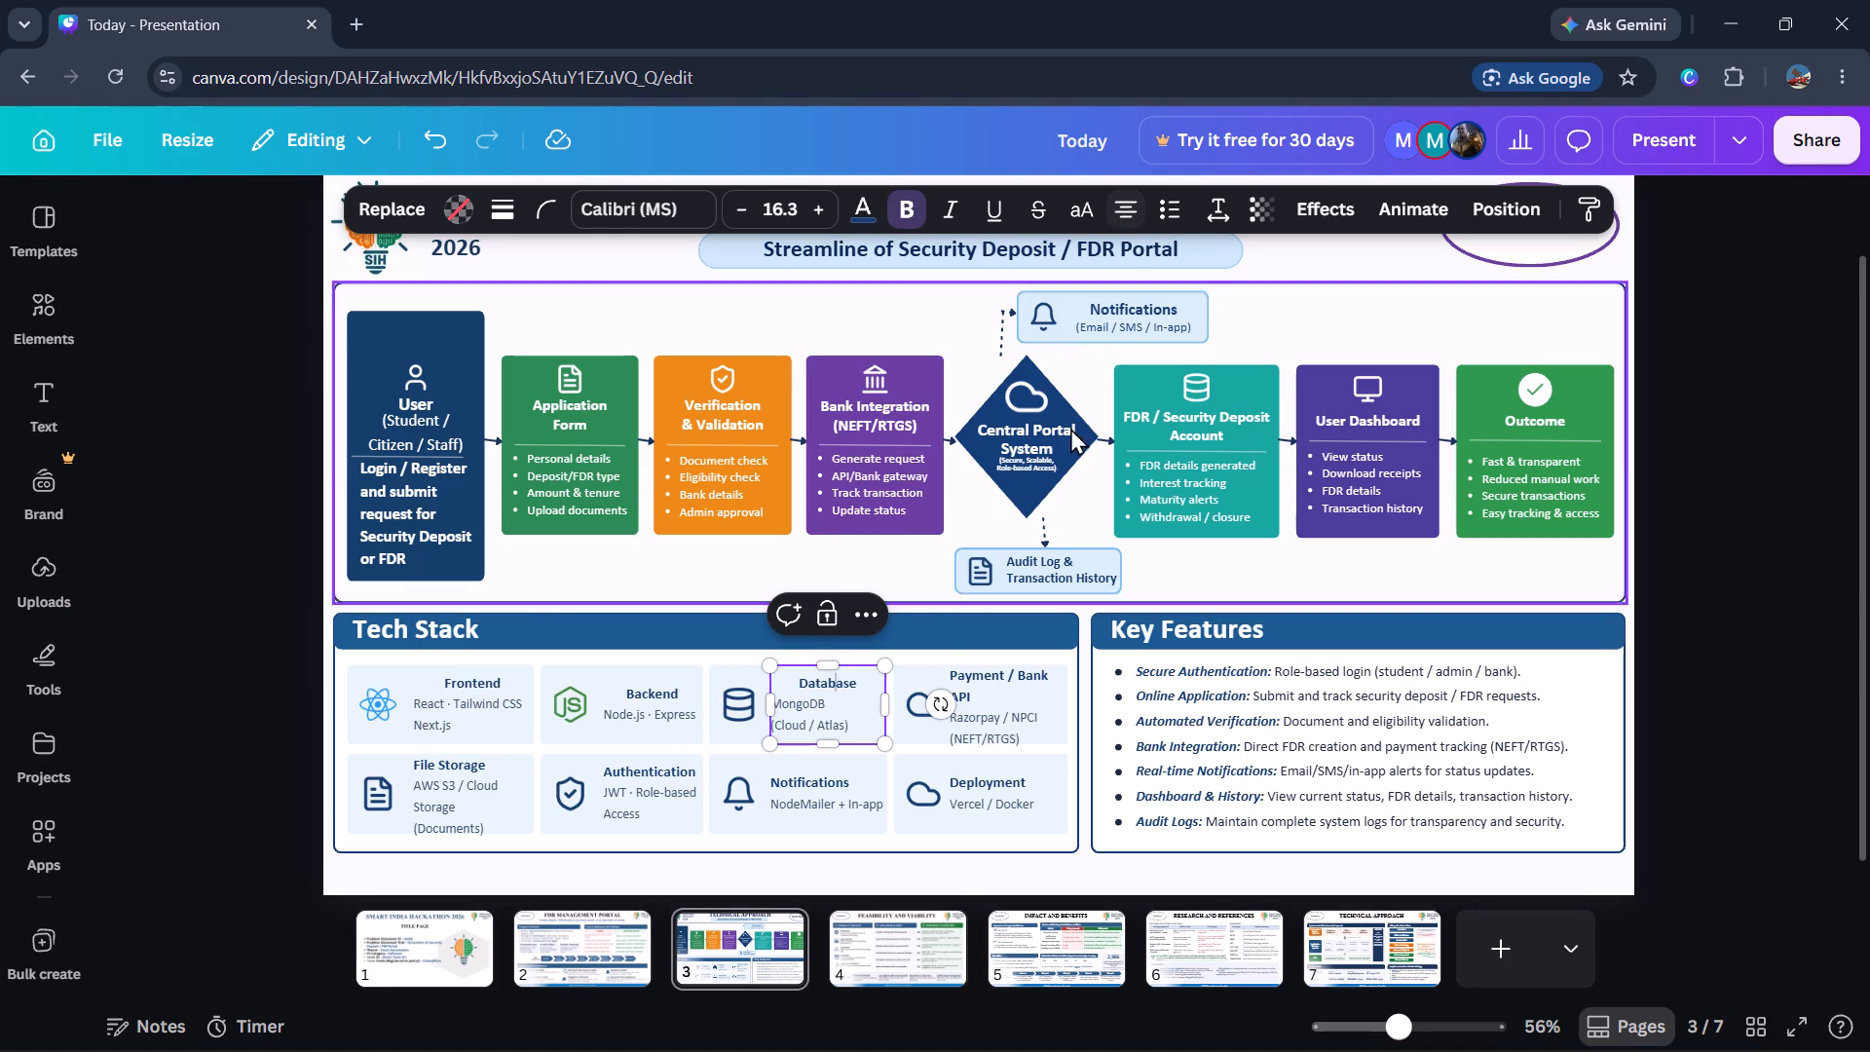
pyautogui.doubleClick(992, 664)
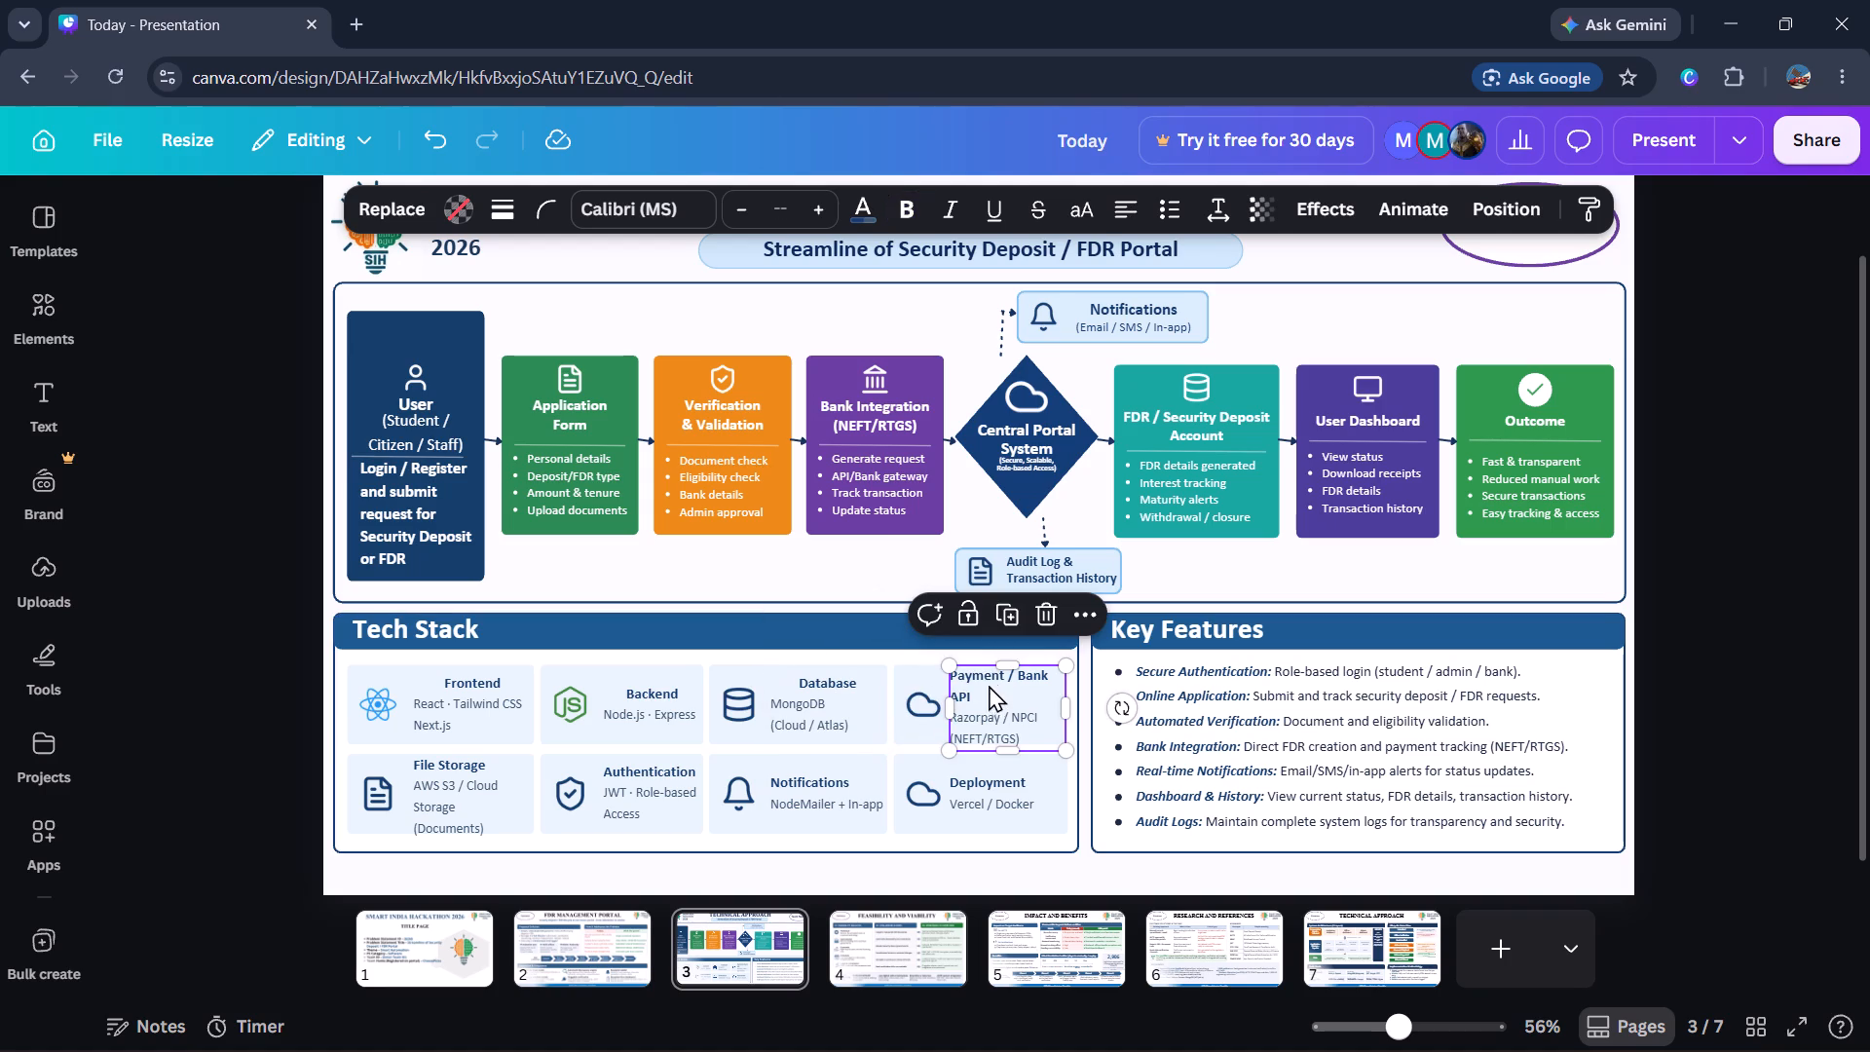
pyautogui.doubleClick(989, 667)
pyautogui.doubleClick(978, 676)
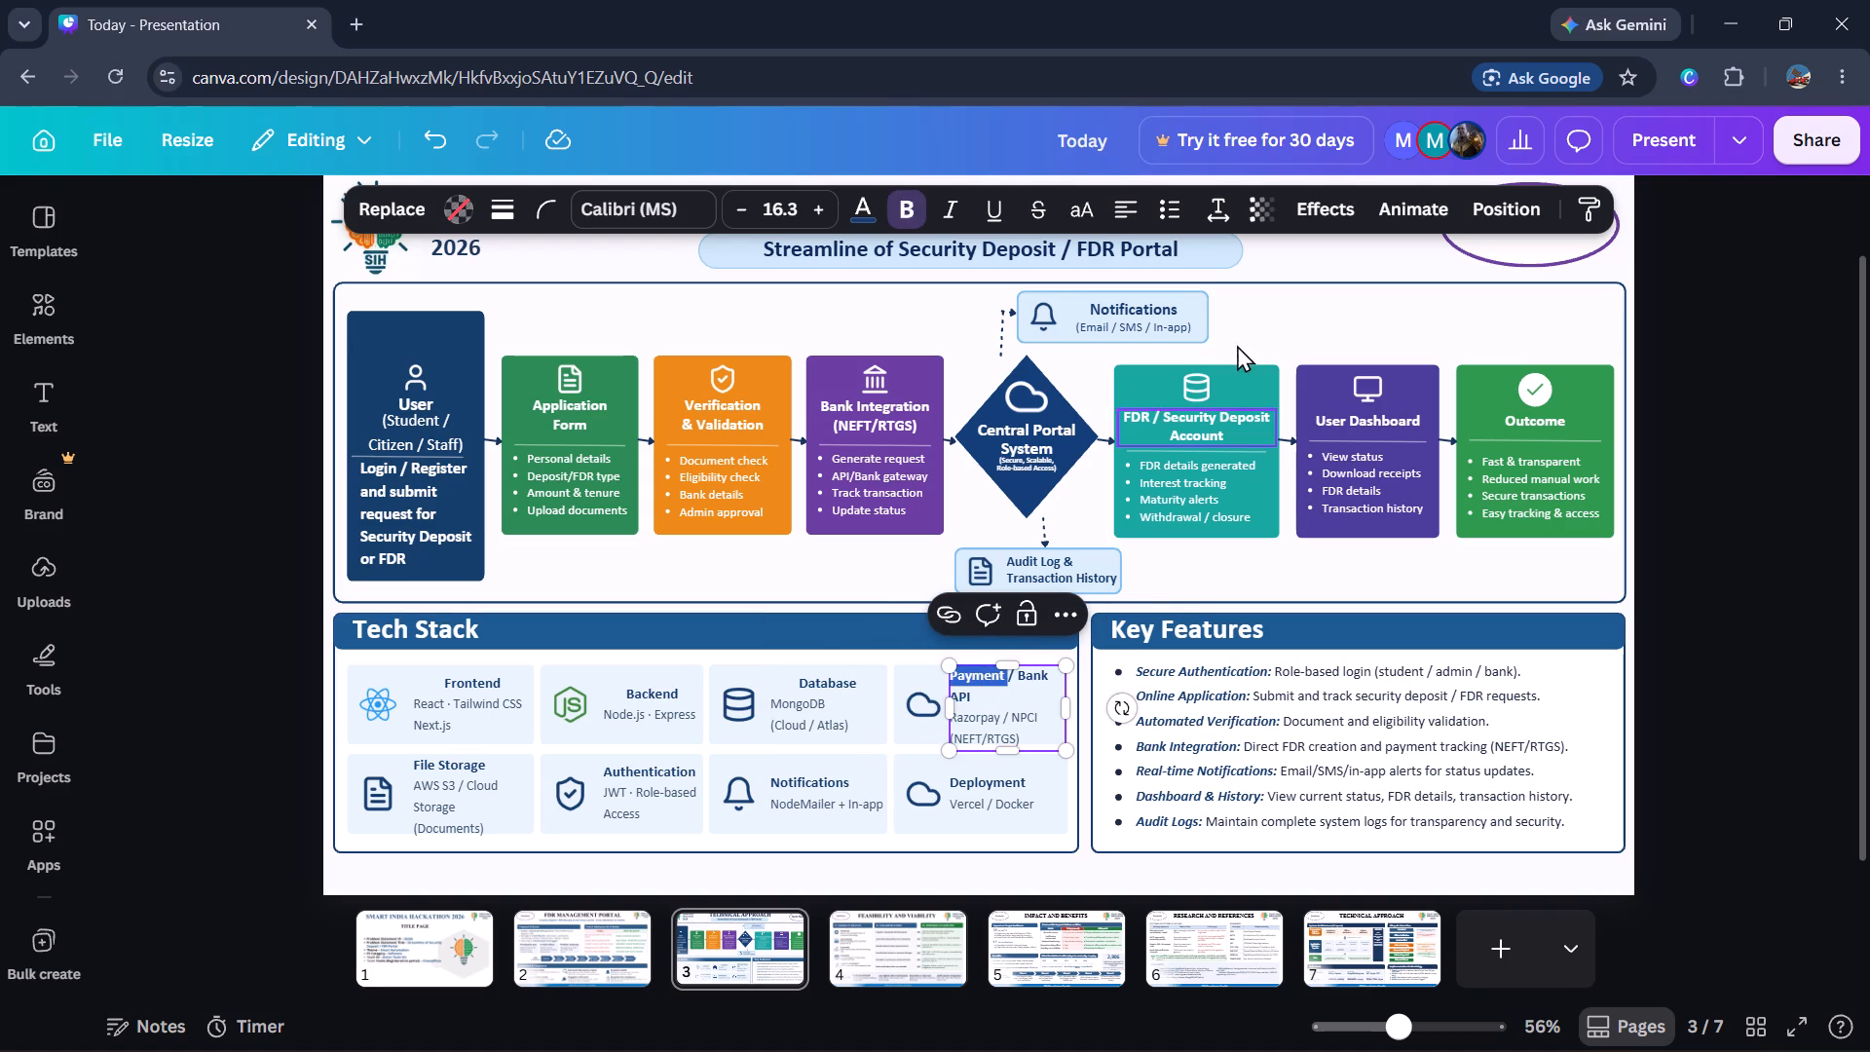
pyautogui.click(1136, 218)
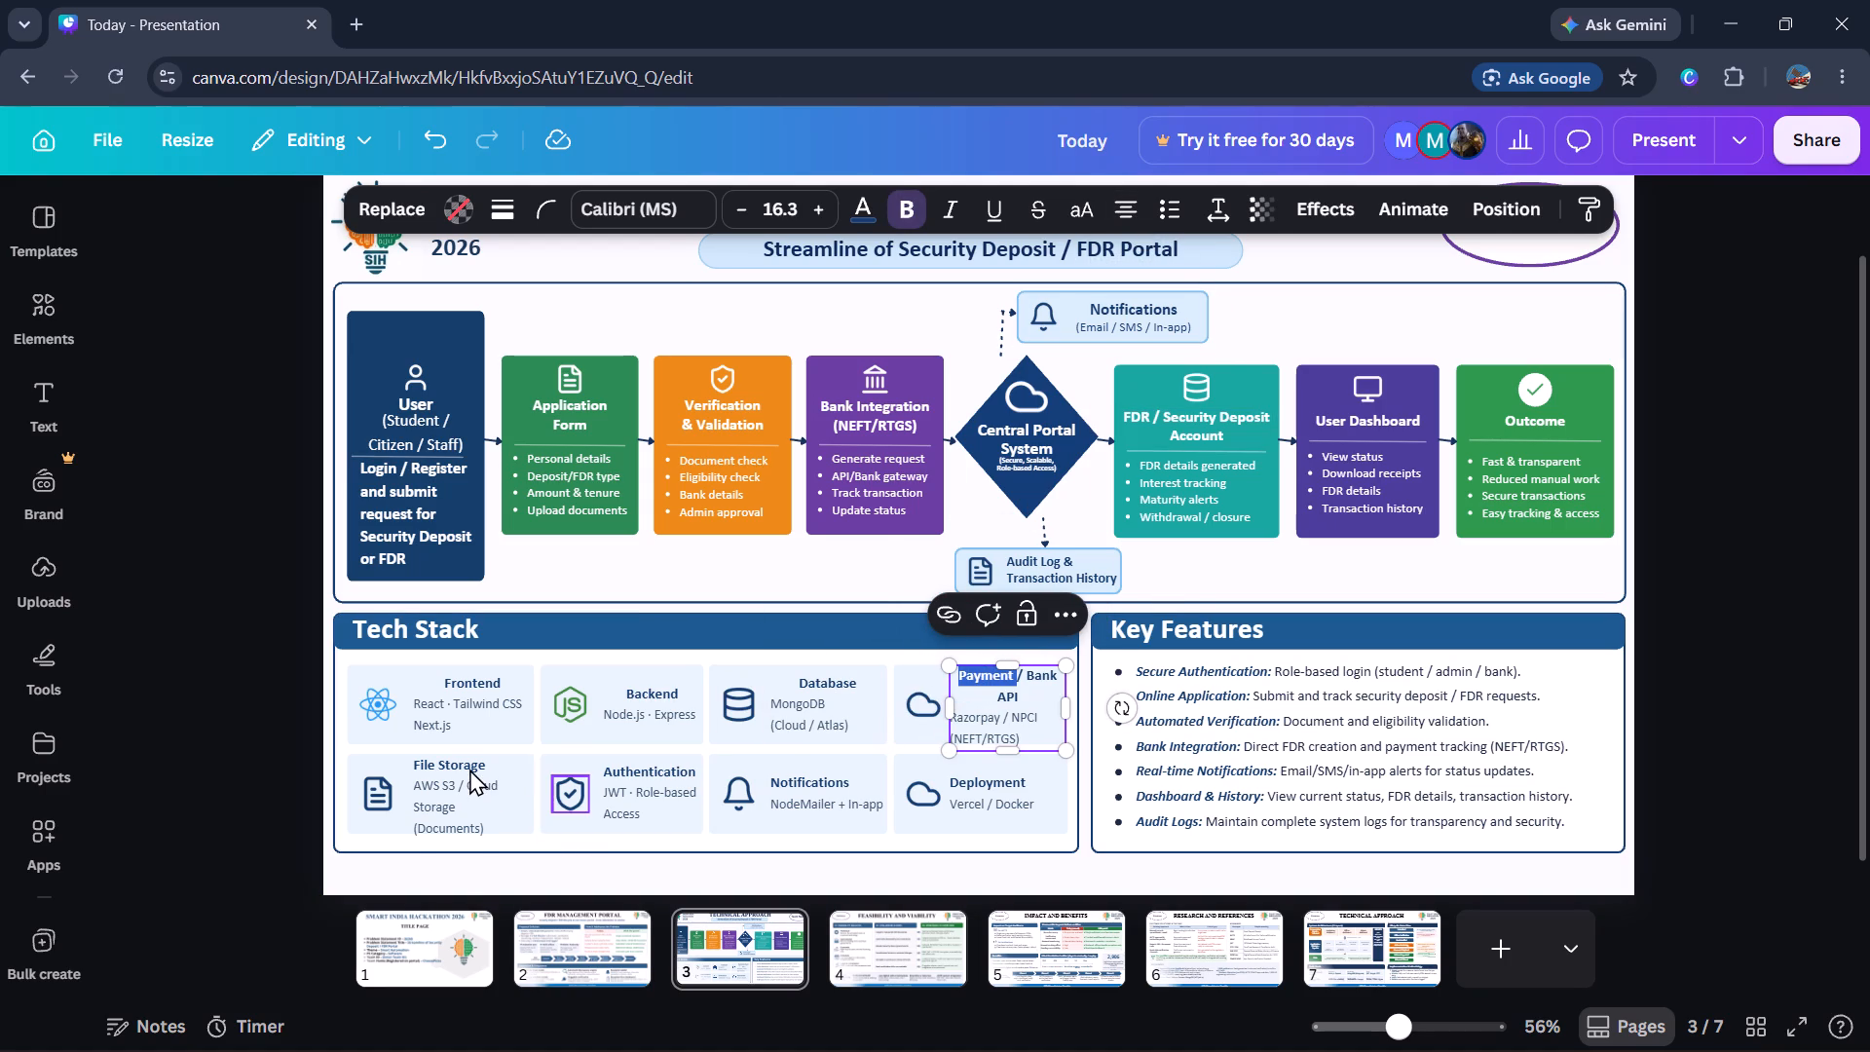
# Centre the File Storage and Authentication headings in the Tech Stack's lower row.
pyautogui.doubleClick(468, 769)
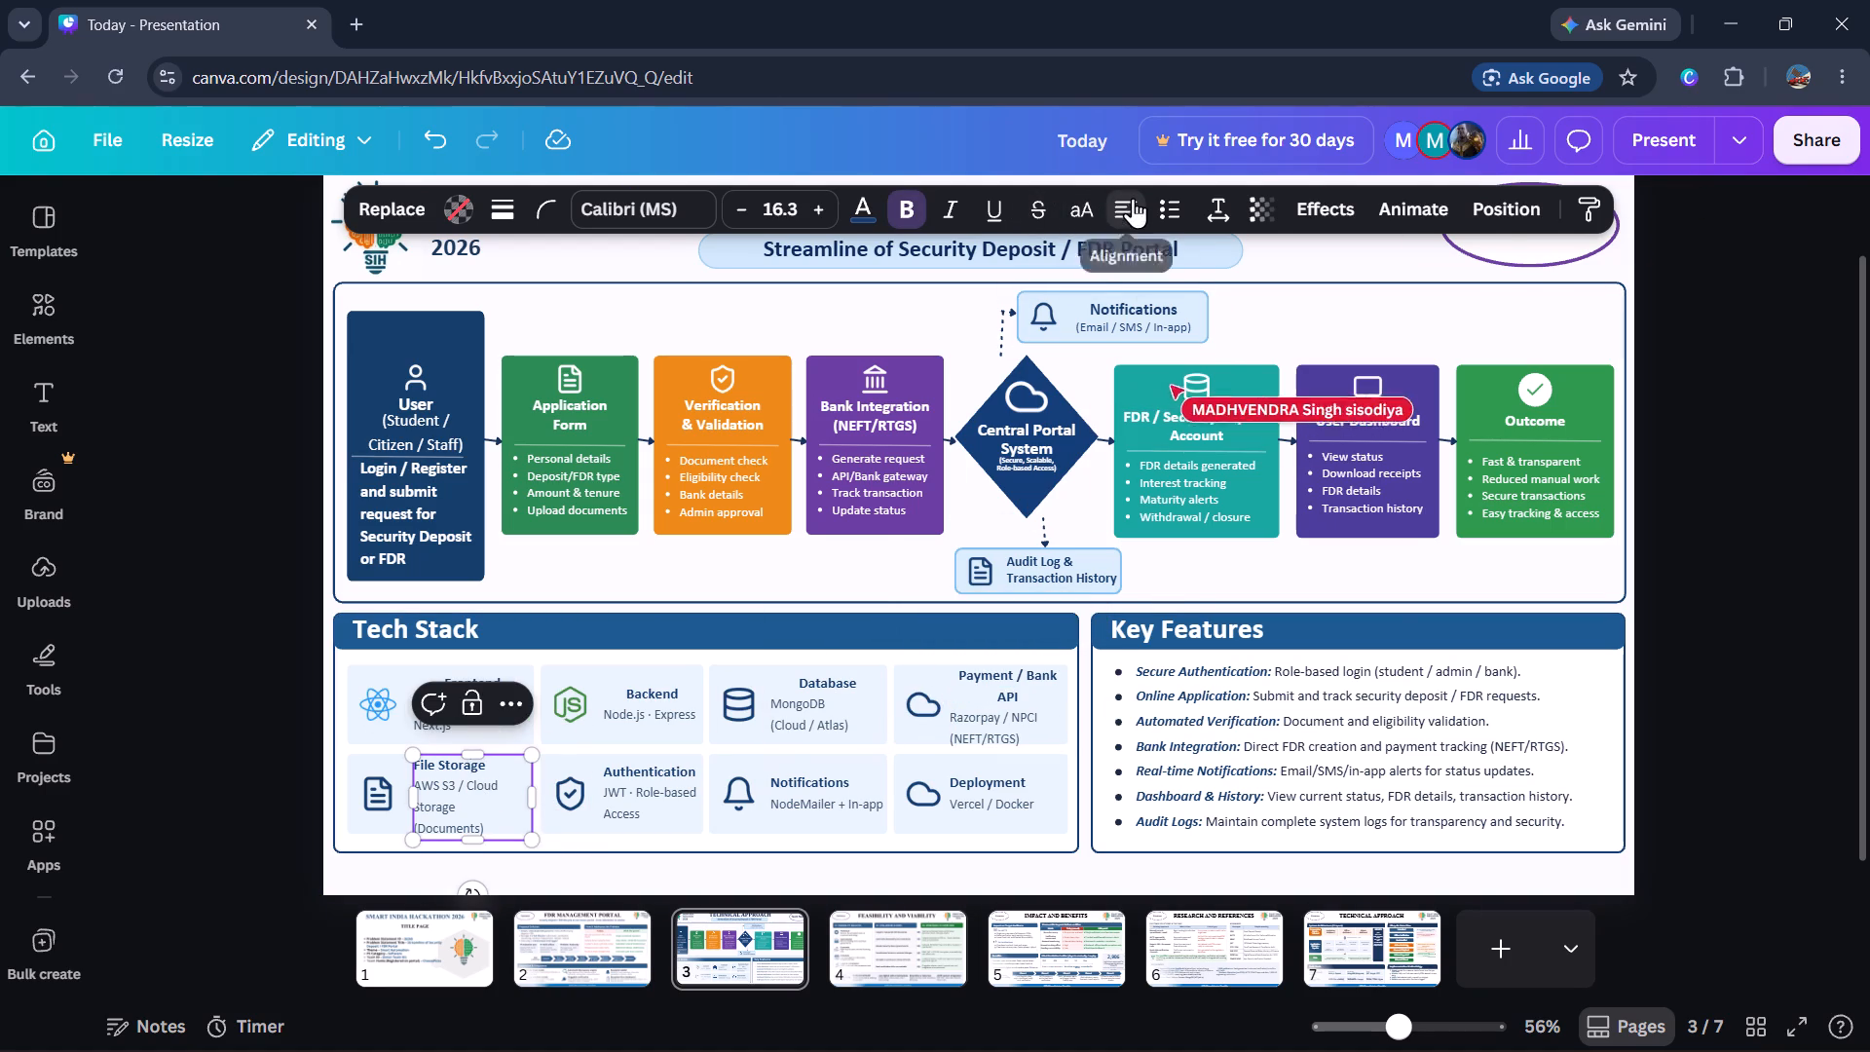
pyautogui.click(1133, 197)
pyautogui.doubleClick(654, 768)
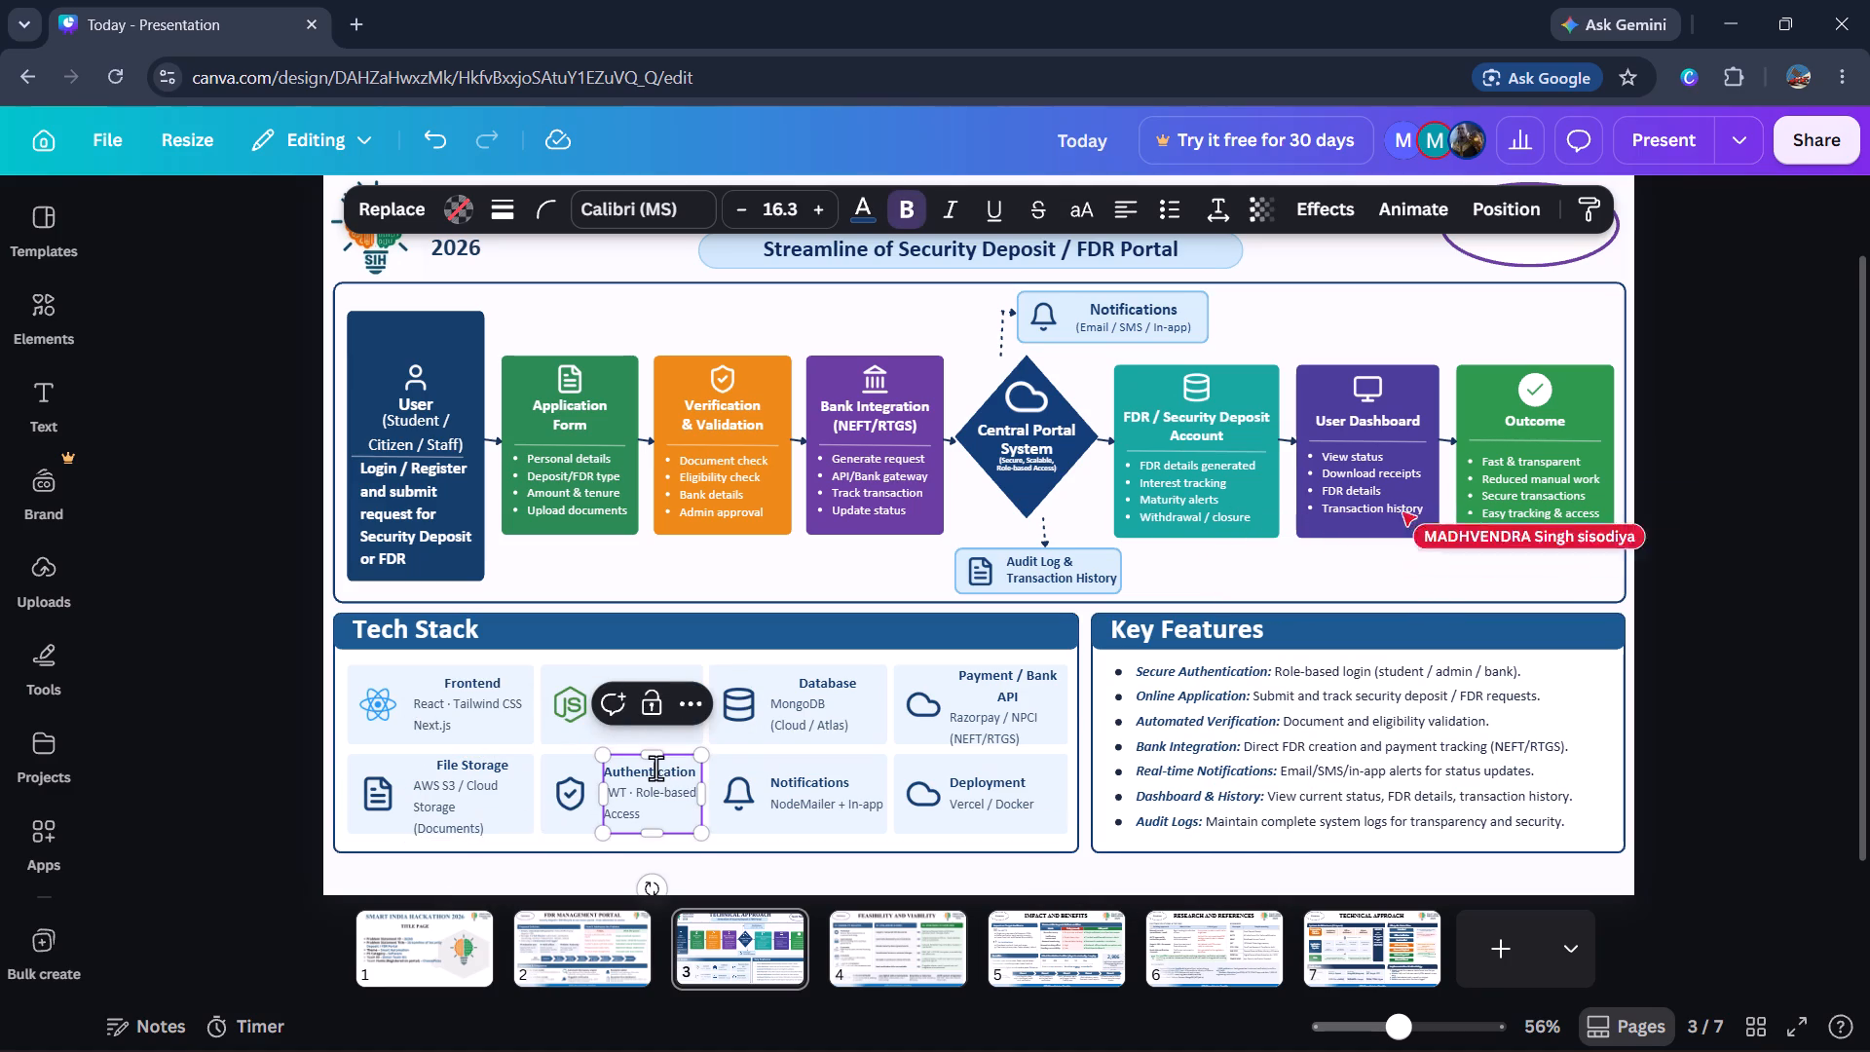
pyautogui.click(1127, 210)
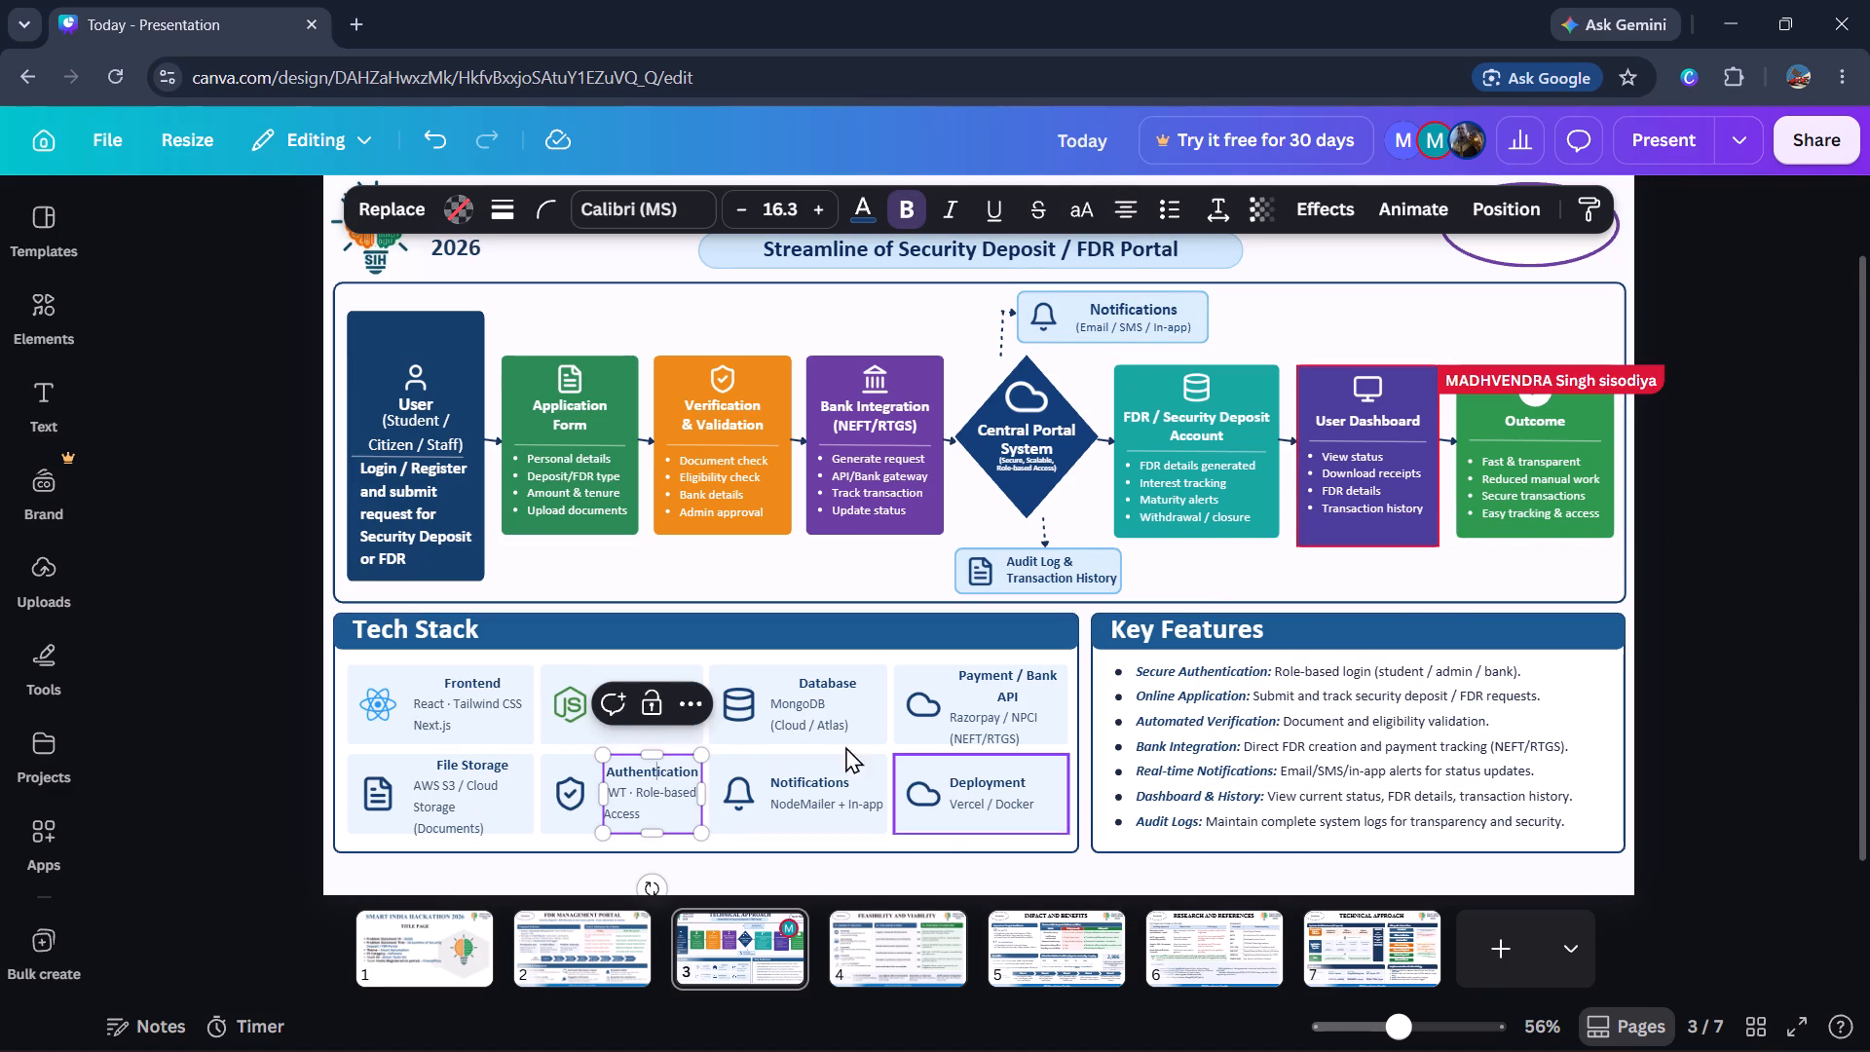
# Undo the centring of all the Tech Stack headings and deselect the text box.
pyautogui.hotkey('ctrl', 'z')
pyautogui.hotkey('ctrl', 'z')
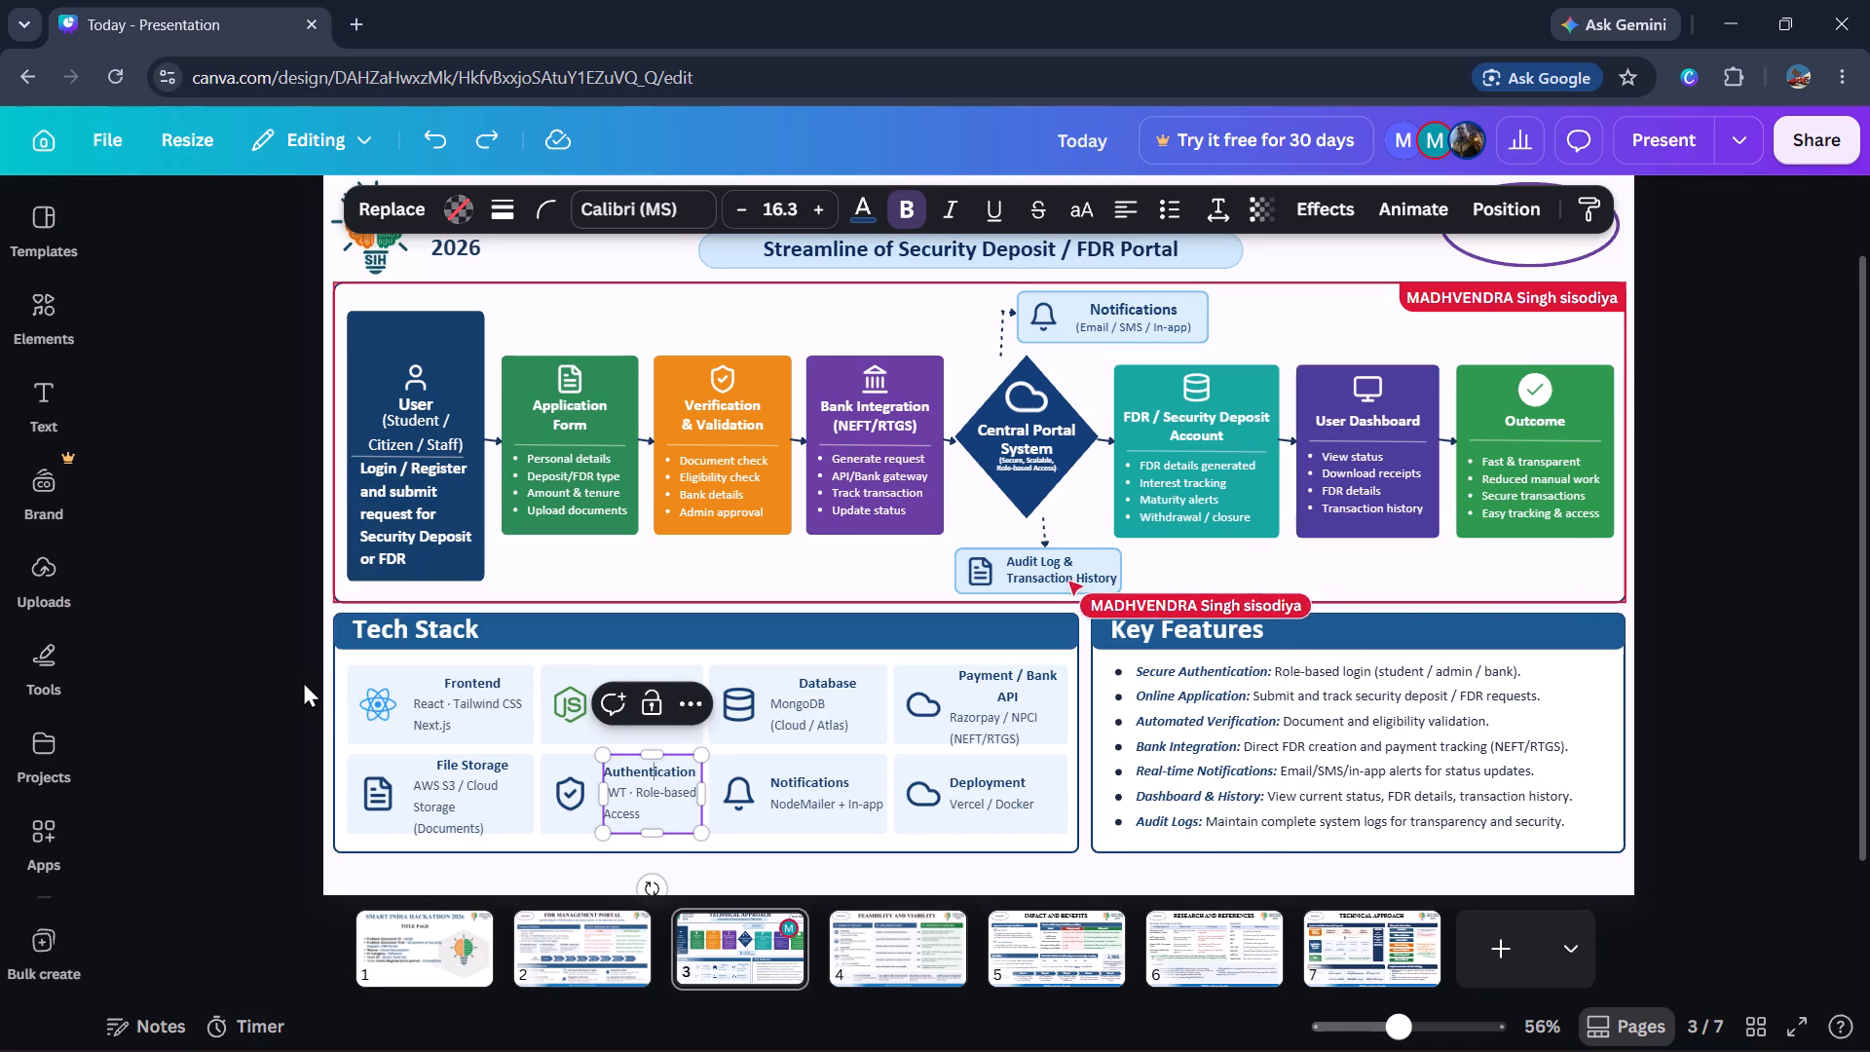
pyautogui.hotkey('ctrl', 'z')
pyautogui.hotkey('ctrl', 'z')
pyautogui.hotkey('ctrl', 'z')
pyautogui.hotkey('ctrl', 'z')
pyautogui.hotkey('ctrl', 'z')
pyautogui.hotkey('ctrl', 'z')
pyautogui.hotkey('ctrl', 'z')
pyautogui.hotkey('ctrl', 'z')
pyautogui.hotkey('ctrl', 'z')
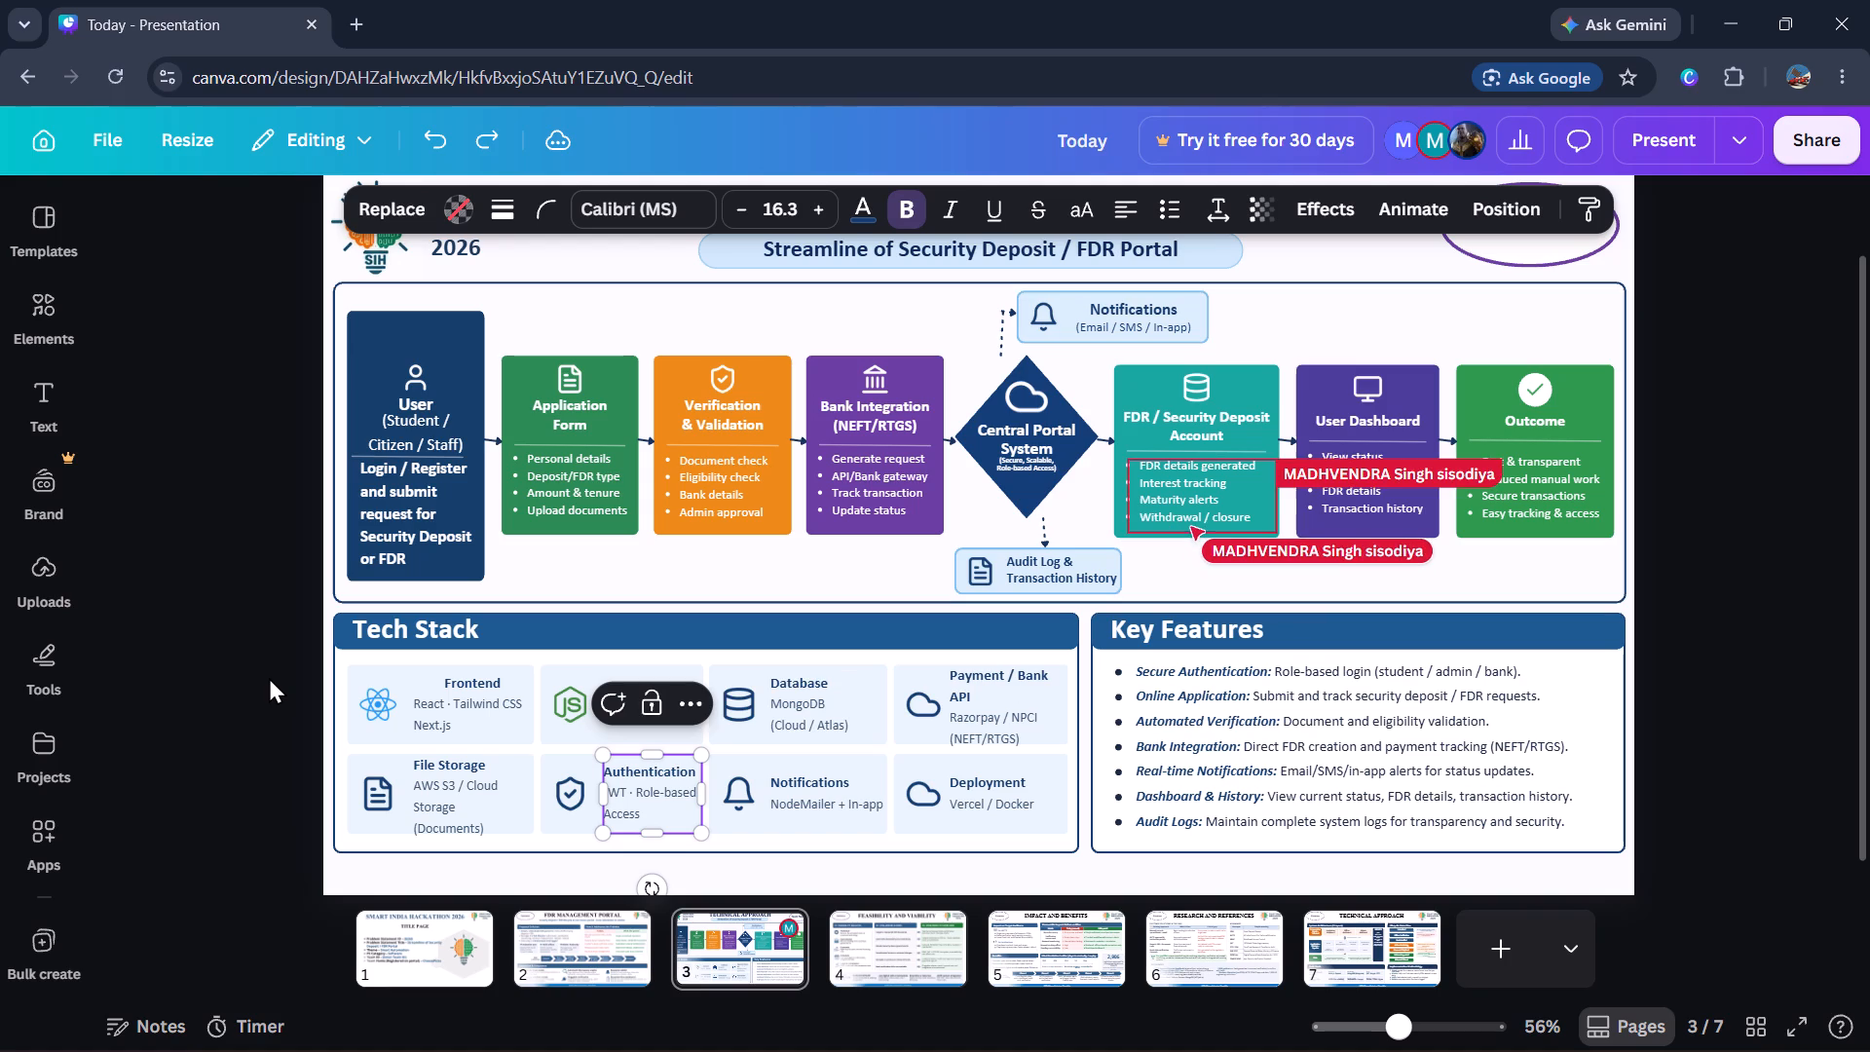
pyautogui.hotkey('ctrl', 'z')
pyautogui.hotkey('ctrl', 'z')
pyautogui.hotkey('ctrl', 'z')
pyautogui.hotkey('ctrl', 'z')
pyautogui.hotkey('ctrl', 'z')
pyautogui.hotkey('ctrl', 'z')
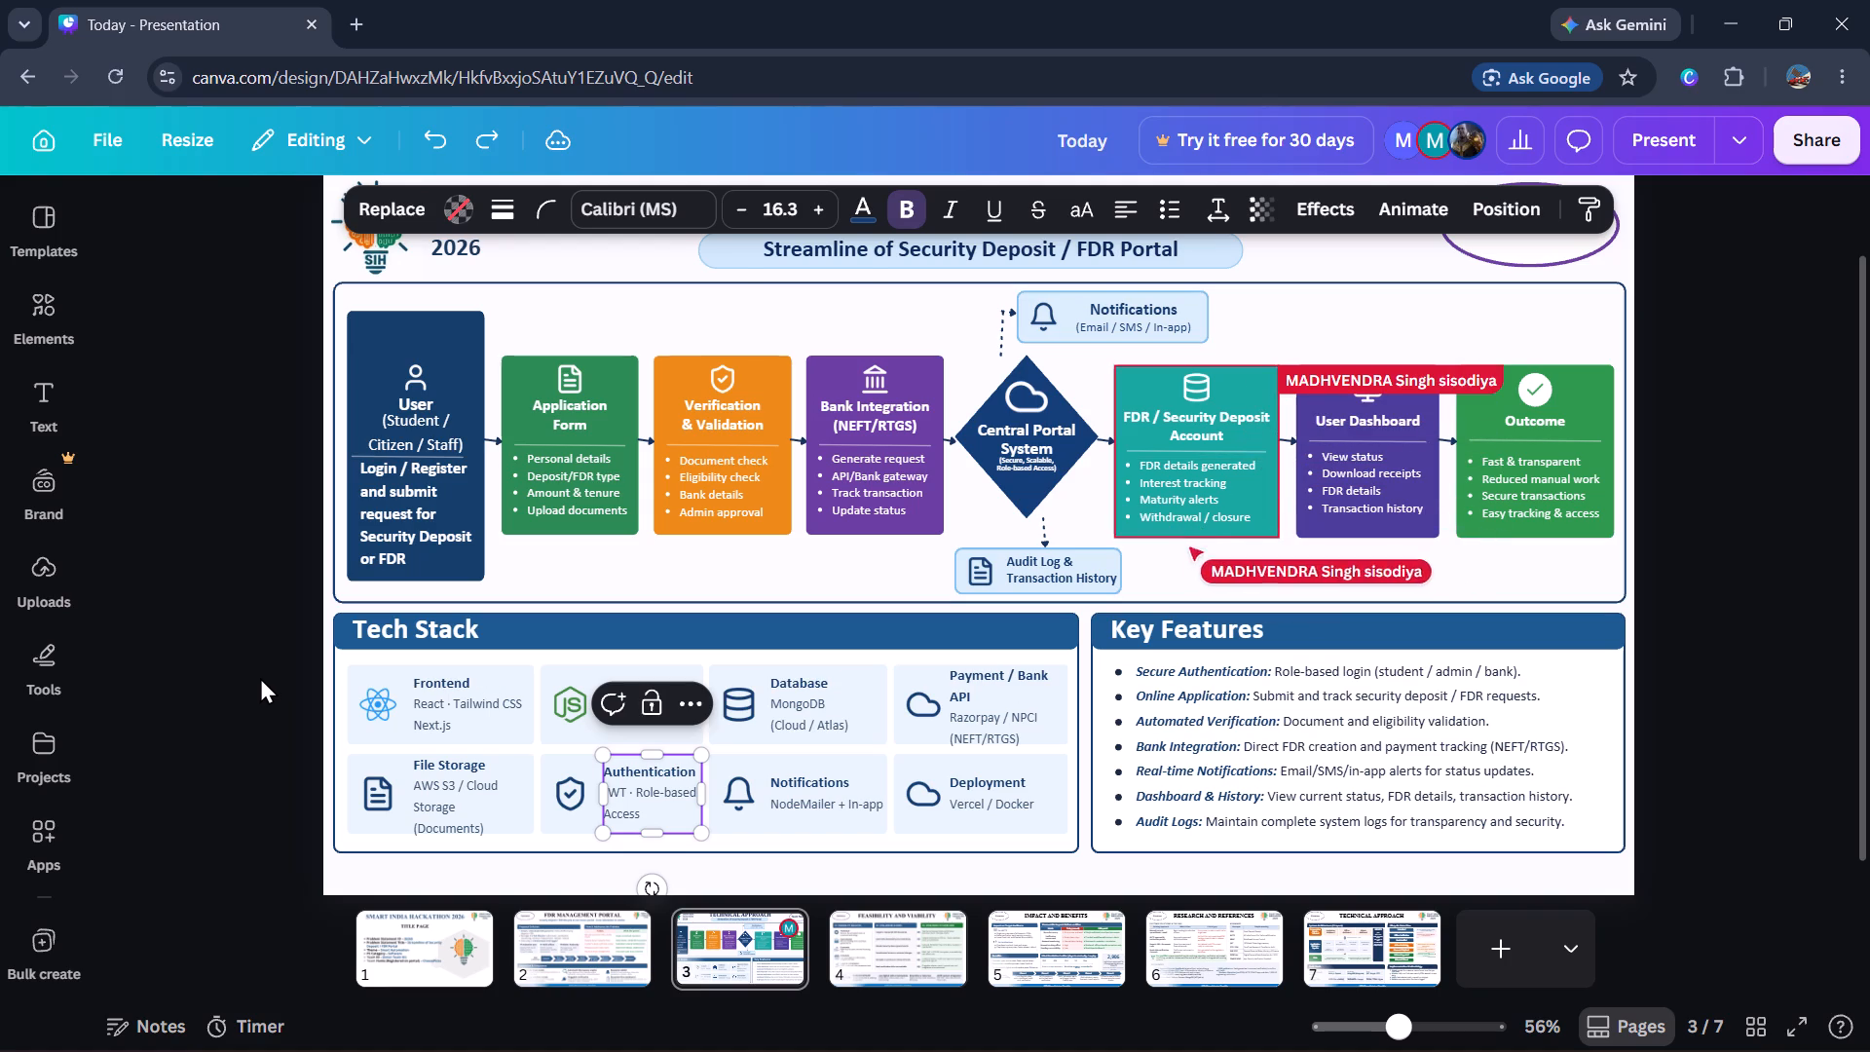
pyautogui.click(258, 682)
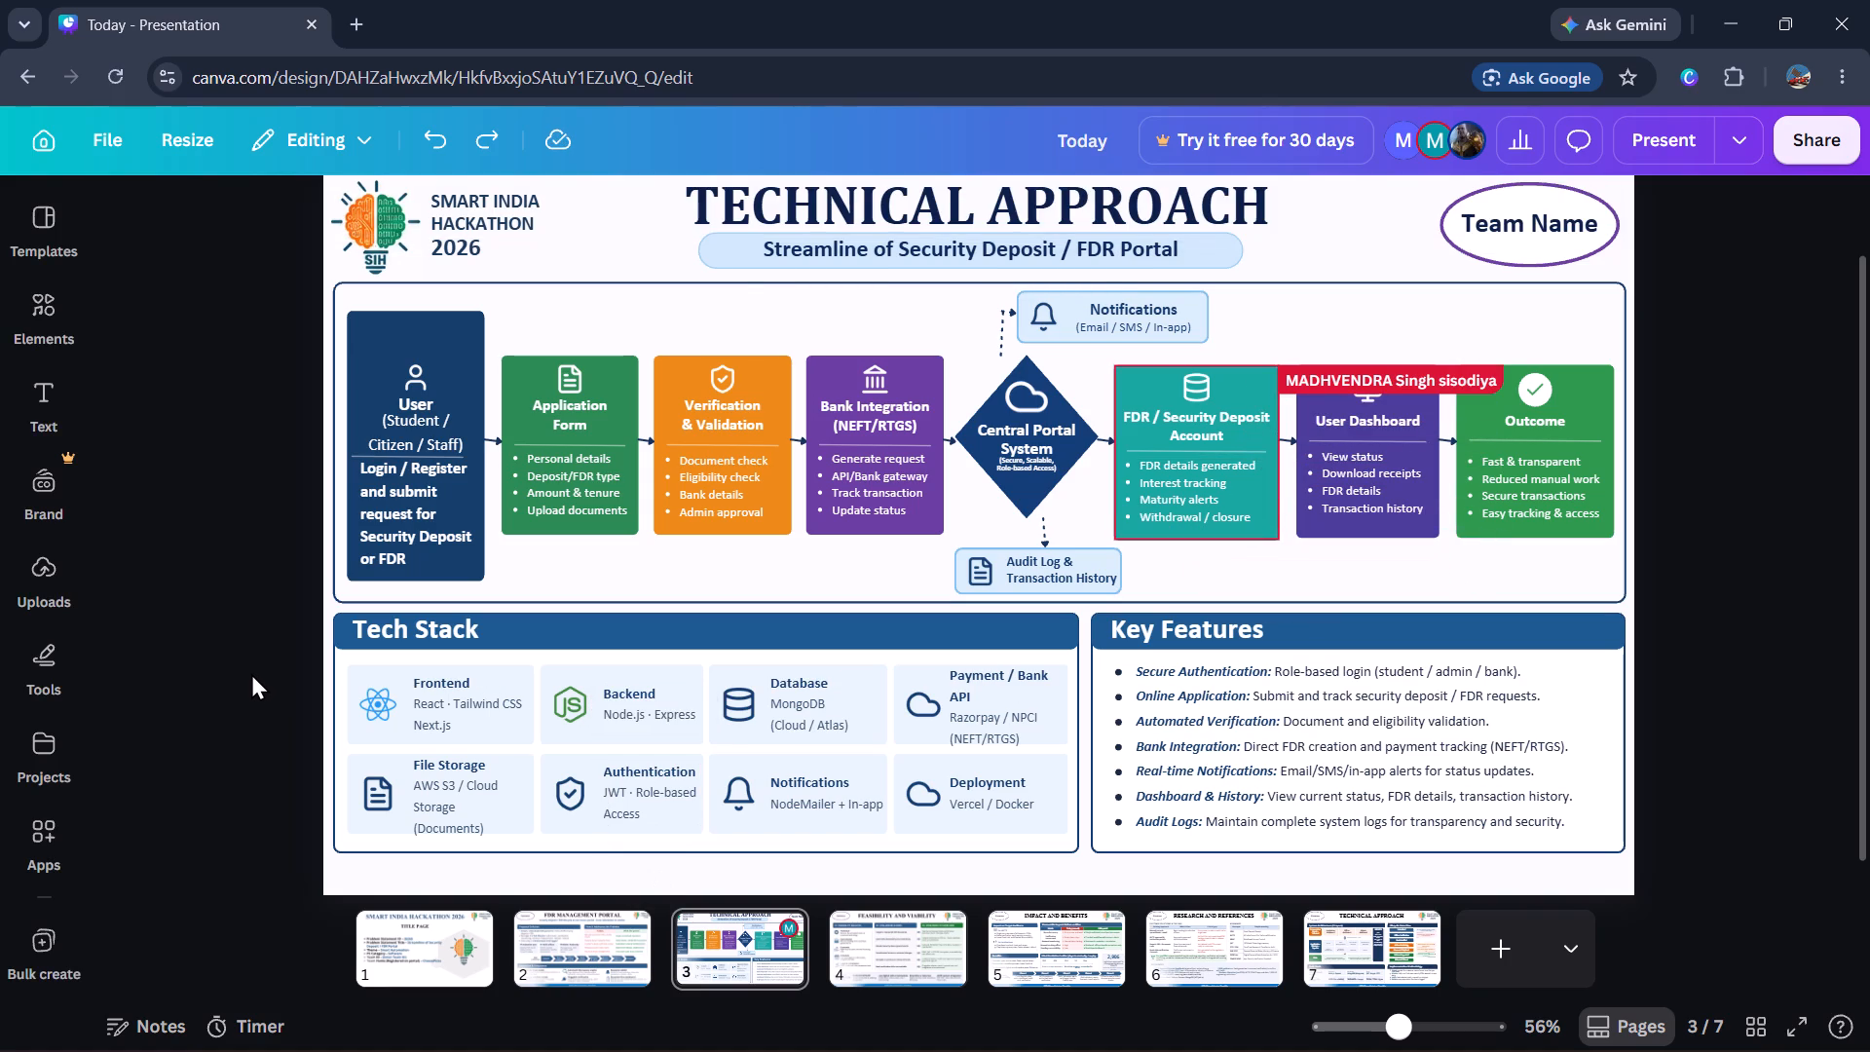
# Widen the File Storage text box in the Tech Stack so "AWS S3 / Cloud Storage" fits on one line.
pyautogui.click(476, 813)
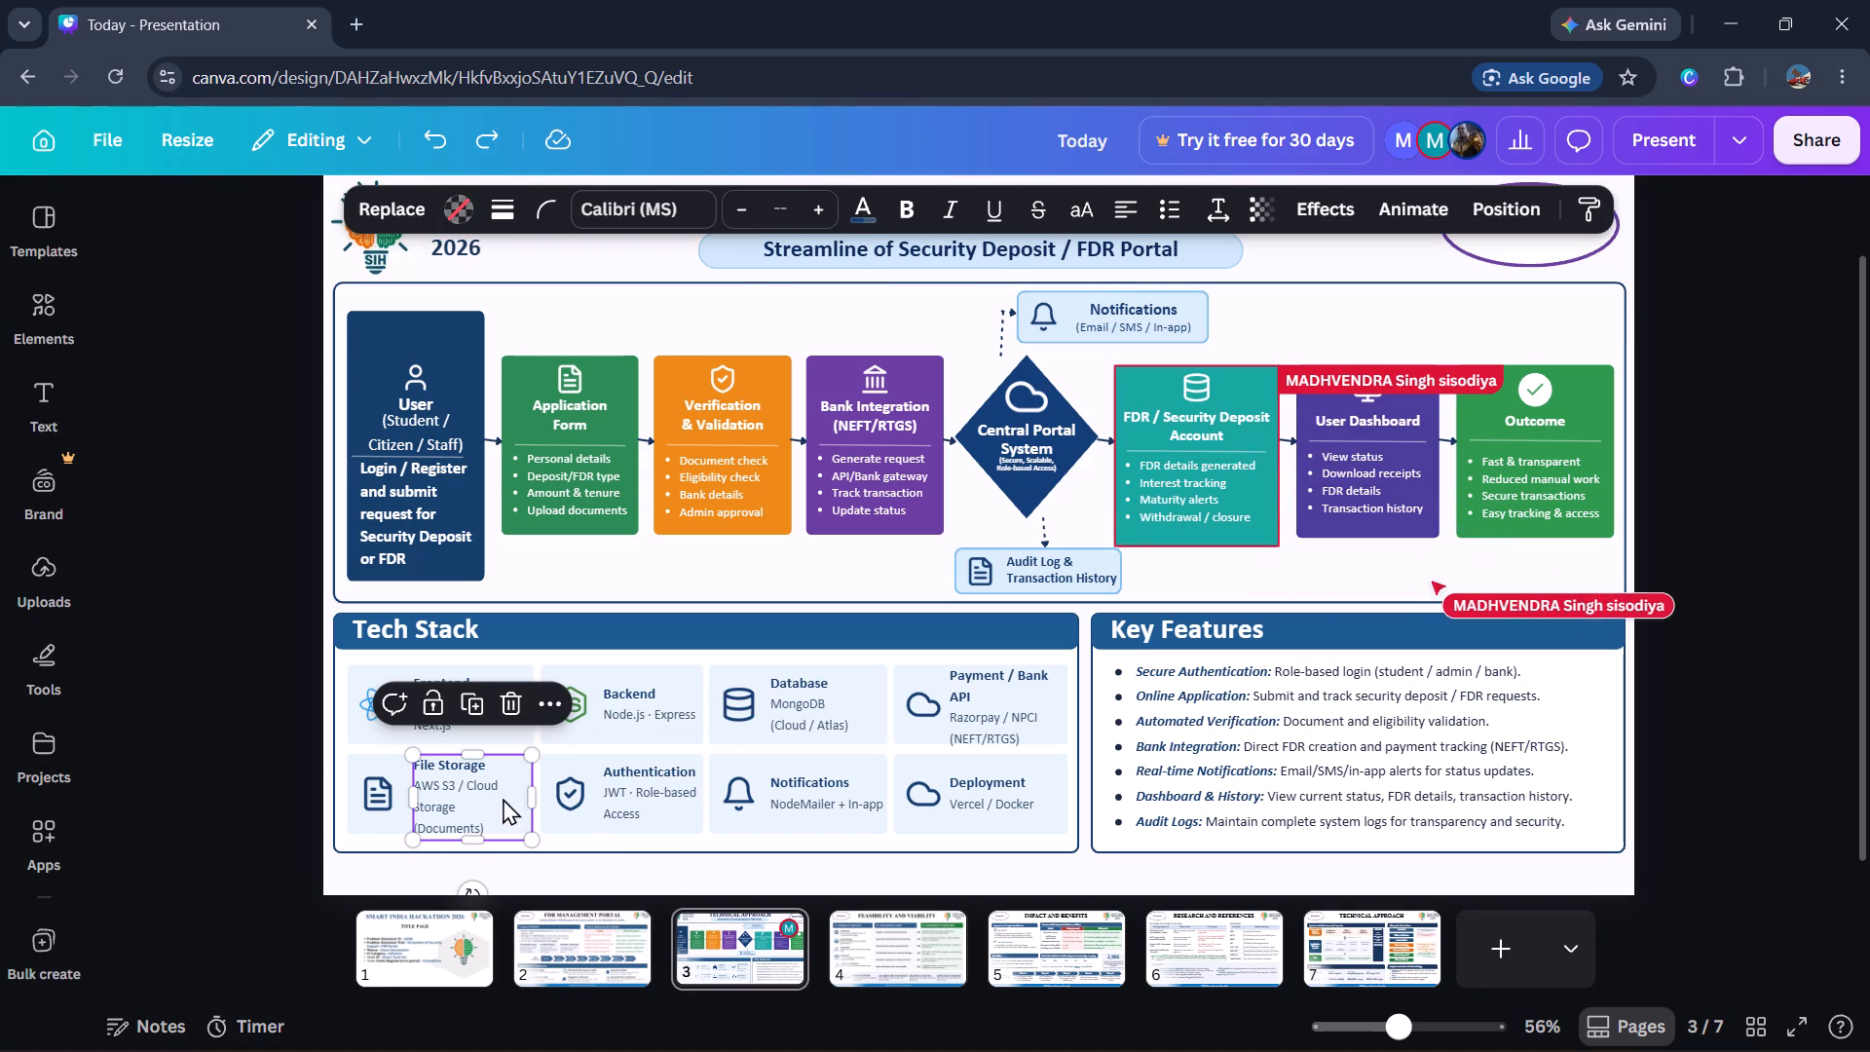
pyautogui.moveTo(536, 793); pyautogui.dragTo(548, 790)
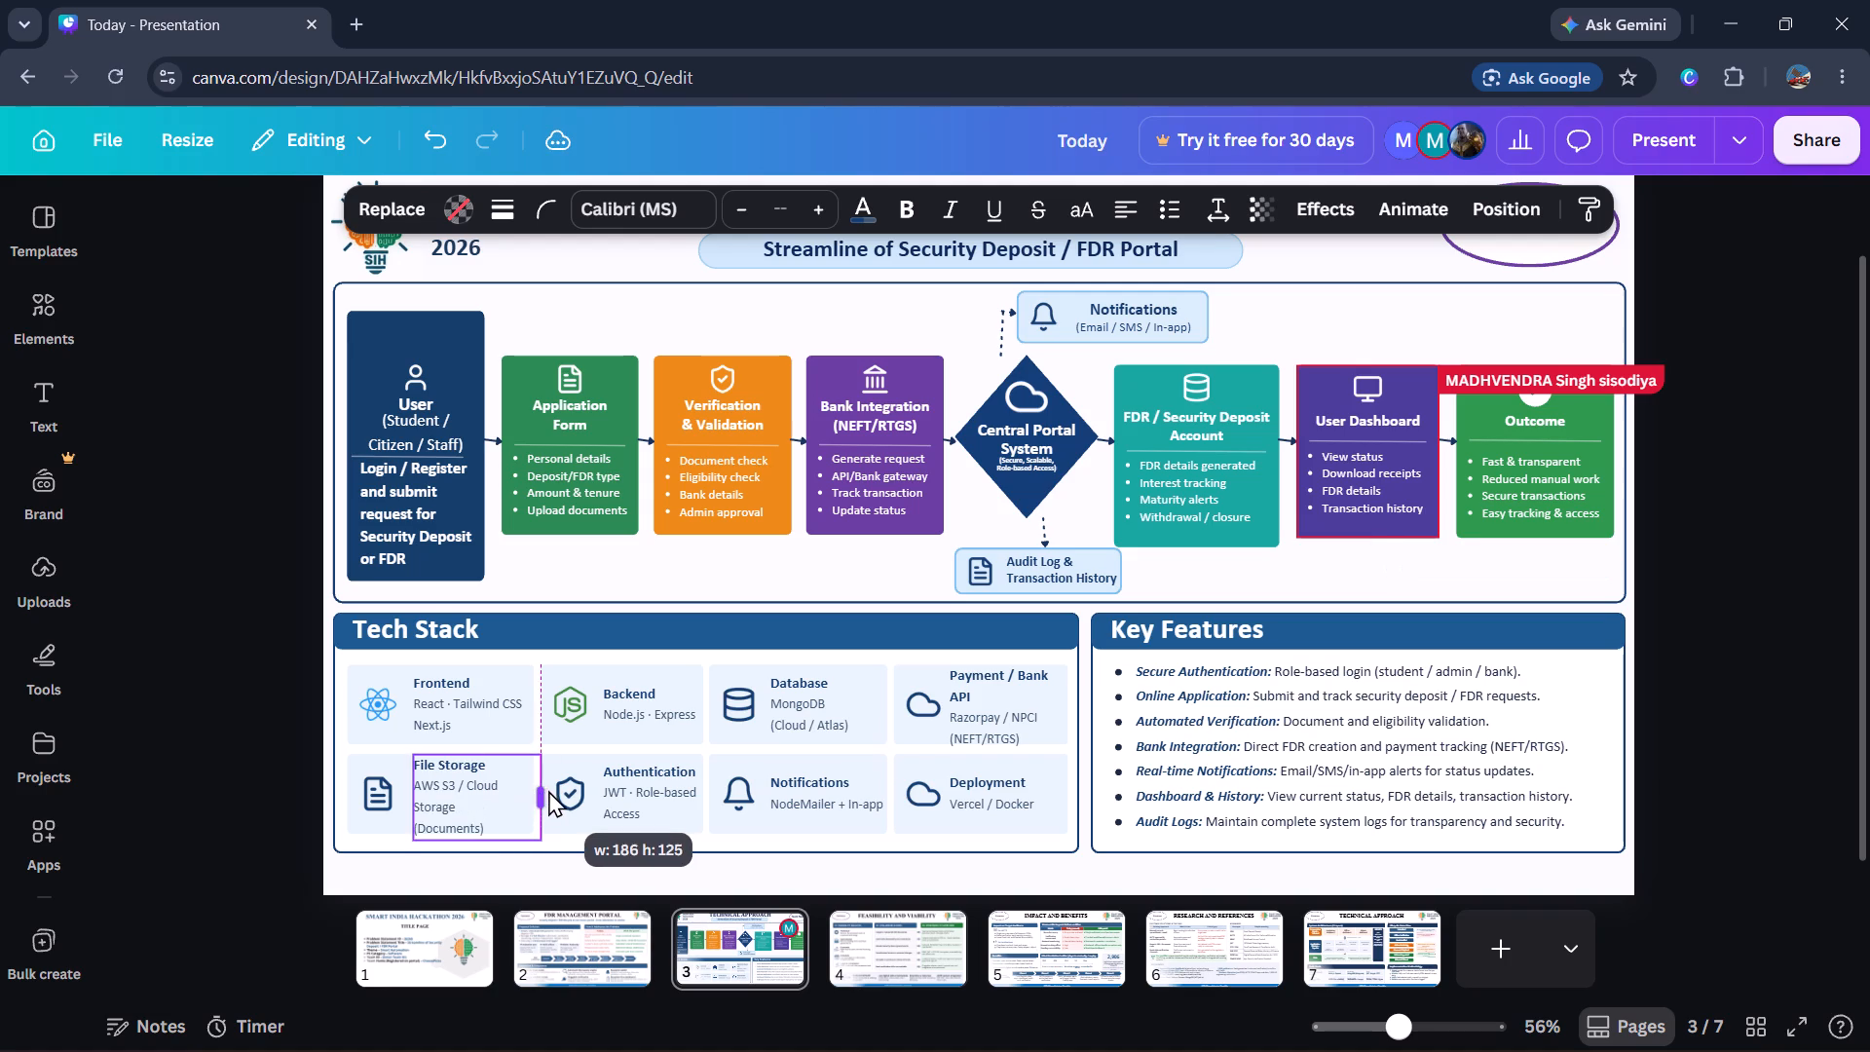
pyautogui.moveTo(548, 790); pyautogui.dragTo(551, 788)
# Nudge the File Storage text box left and slightly up so its text sits within its card, then deselect it.
pyautogui.press('Left')
pyautogui.press('Left')
pyautogui.press('Left')
pyautogui.press('Left')
pyautogui.press('Left')
pyautogui.press('Left')
pyautogui.press('Left')
pyautogui.press('Left')
pyautogui.press('Left')
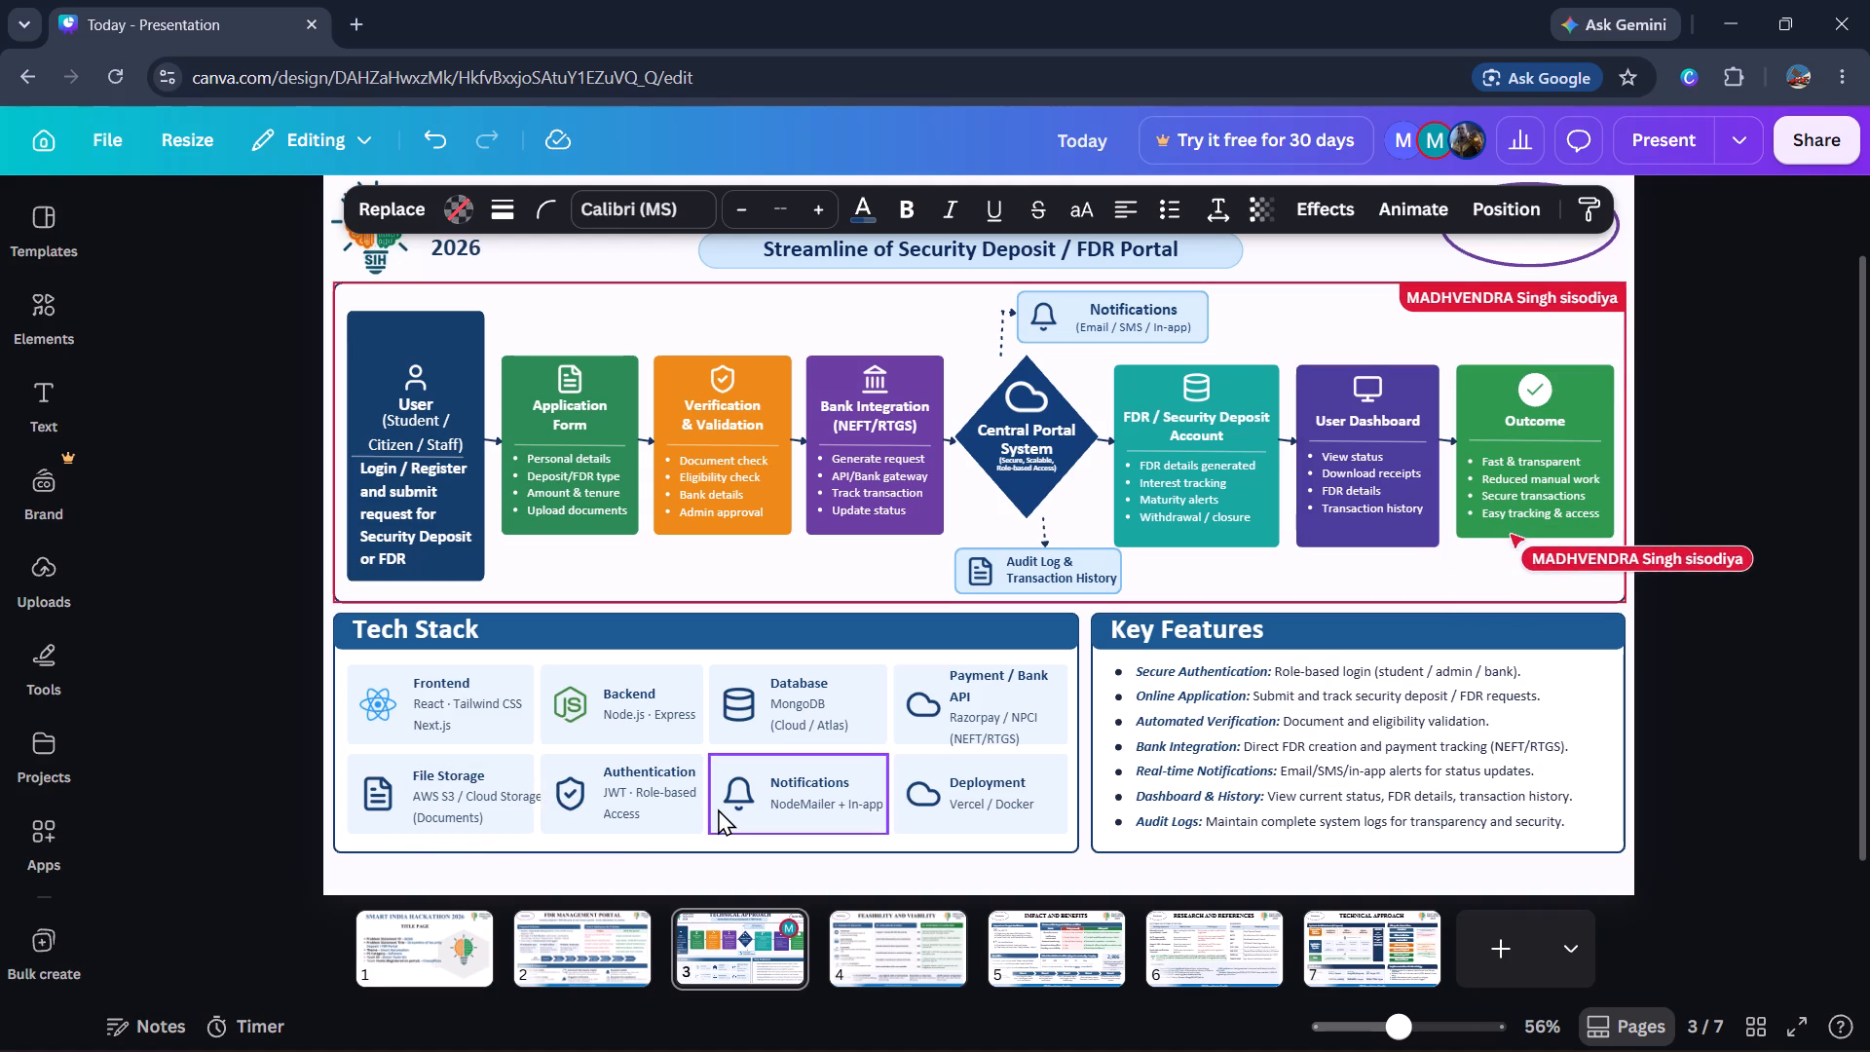
pyautogui.press('Left')
pyautogui.press('Left')
pyautogui.press('Up')
pyautogui.press('Up')
pyautogui.press('Up')
pyautogui.press('Up')
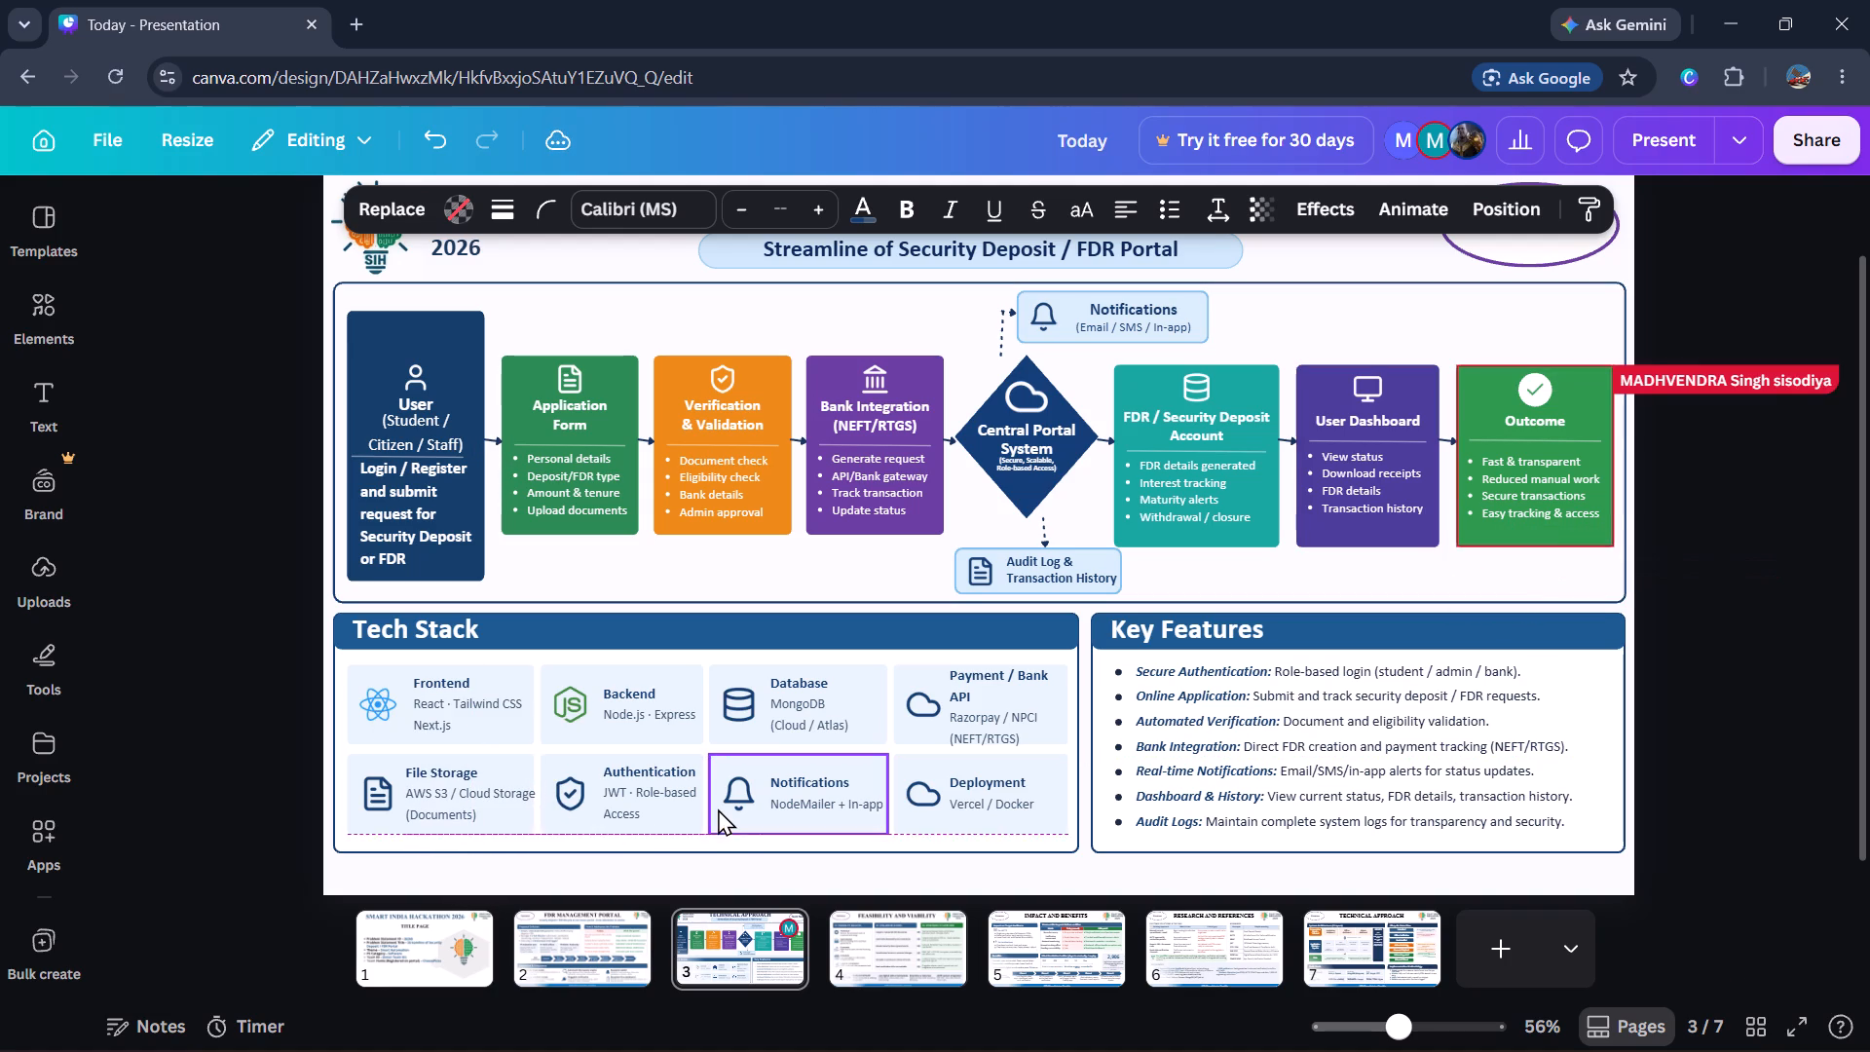
pyautogui.press('Left')
pyautogui.click(200, 753)
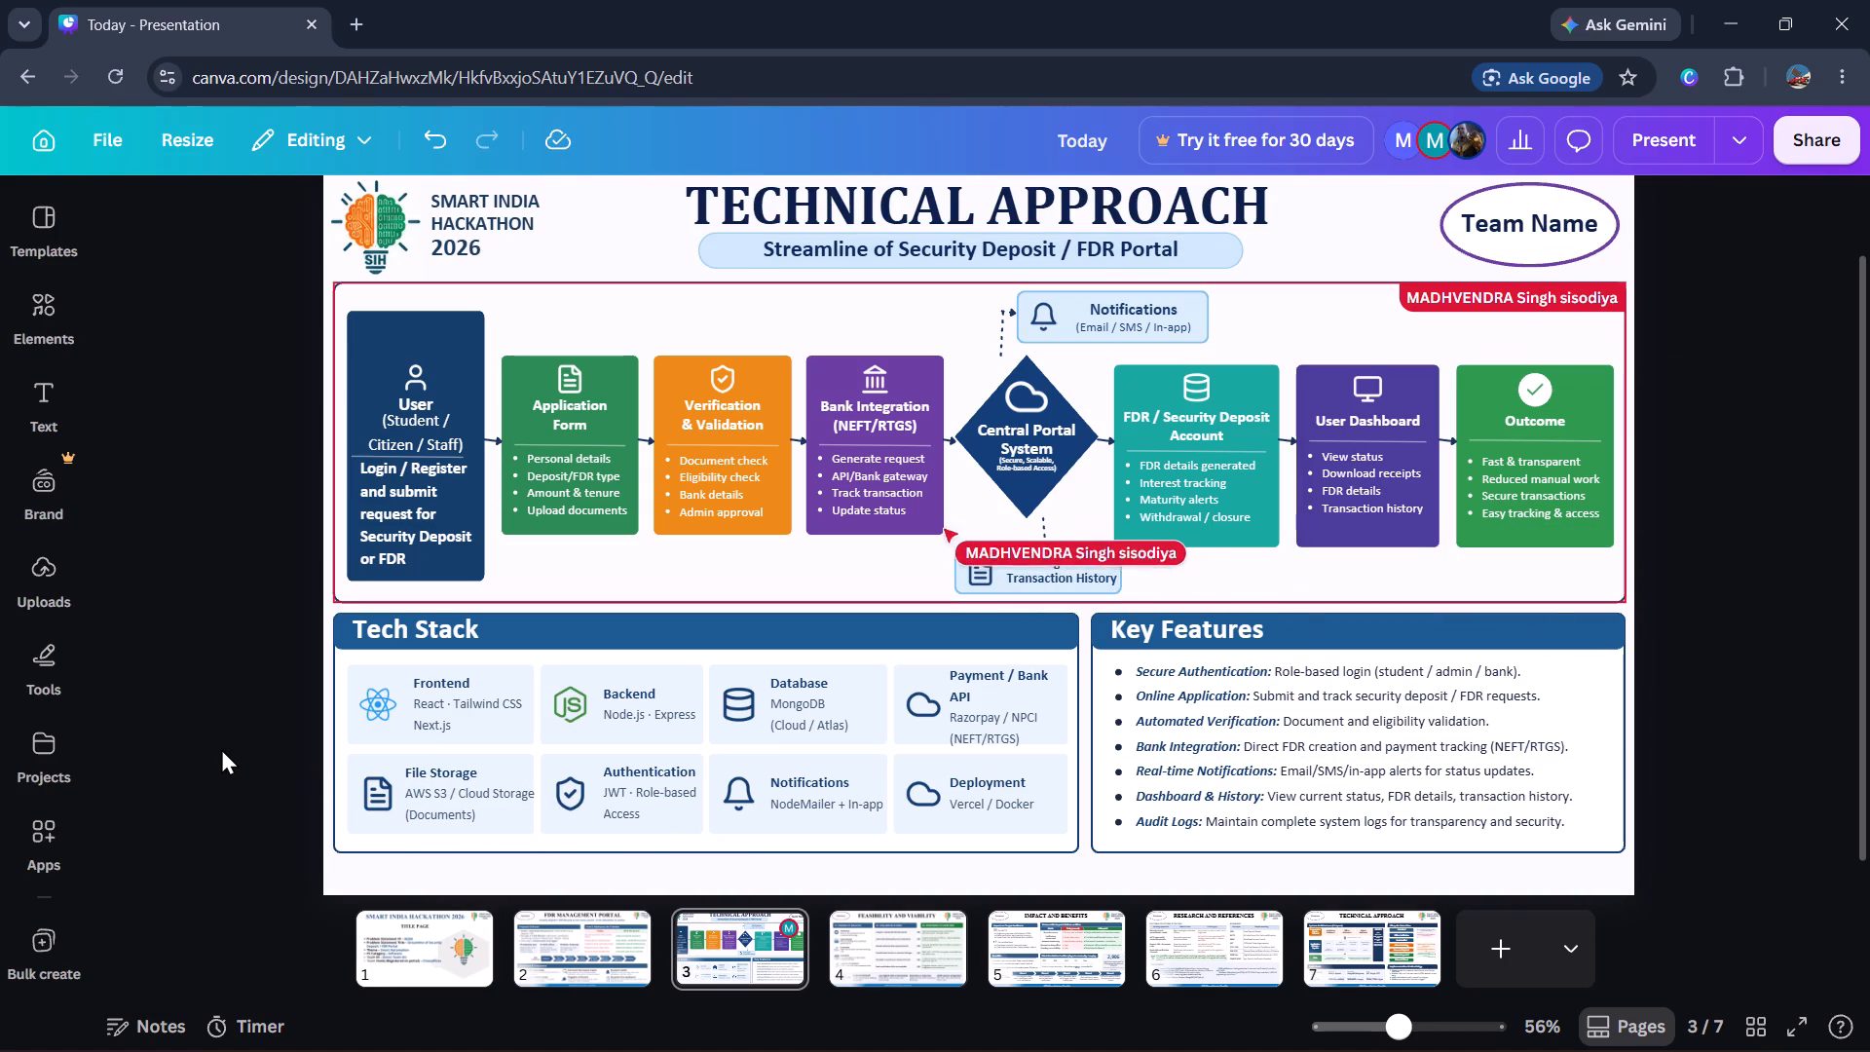
# Nudge the Authentication text box slightly left and up, closer to its shield icon.
pyautogui.click(657, 784)
pyautogui.press('Left')
pyautogui.press('Left')
pyautogui.press('Left')
pyautogui.press('Left')
pyautogui.press('Left')
pyautogui.press('Left')
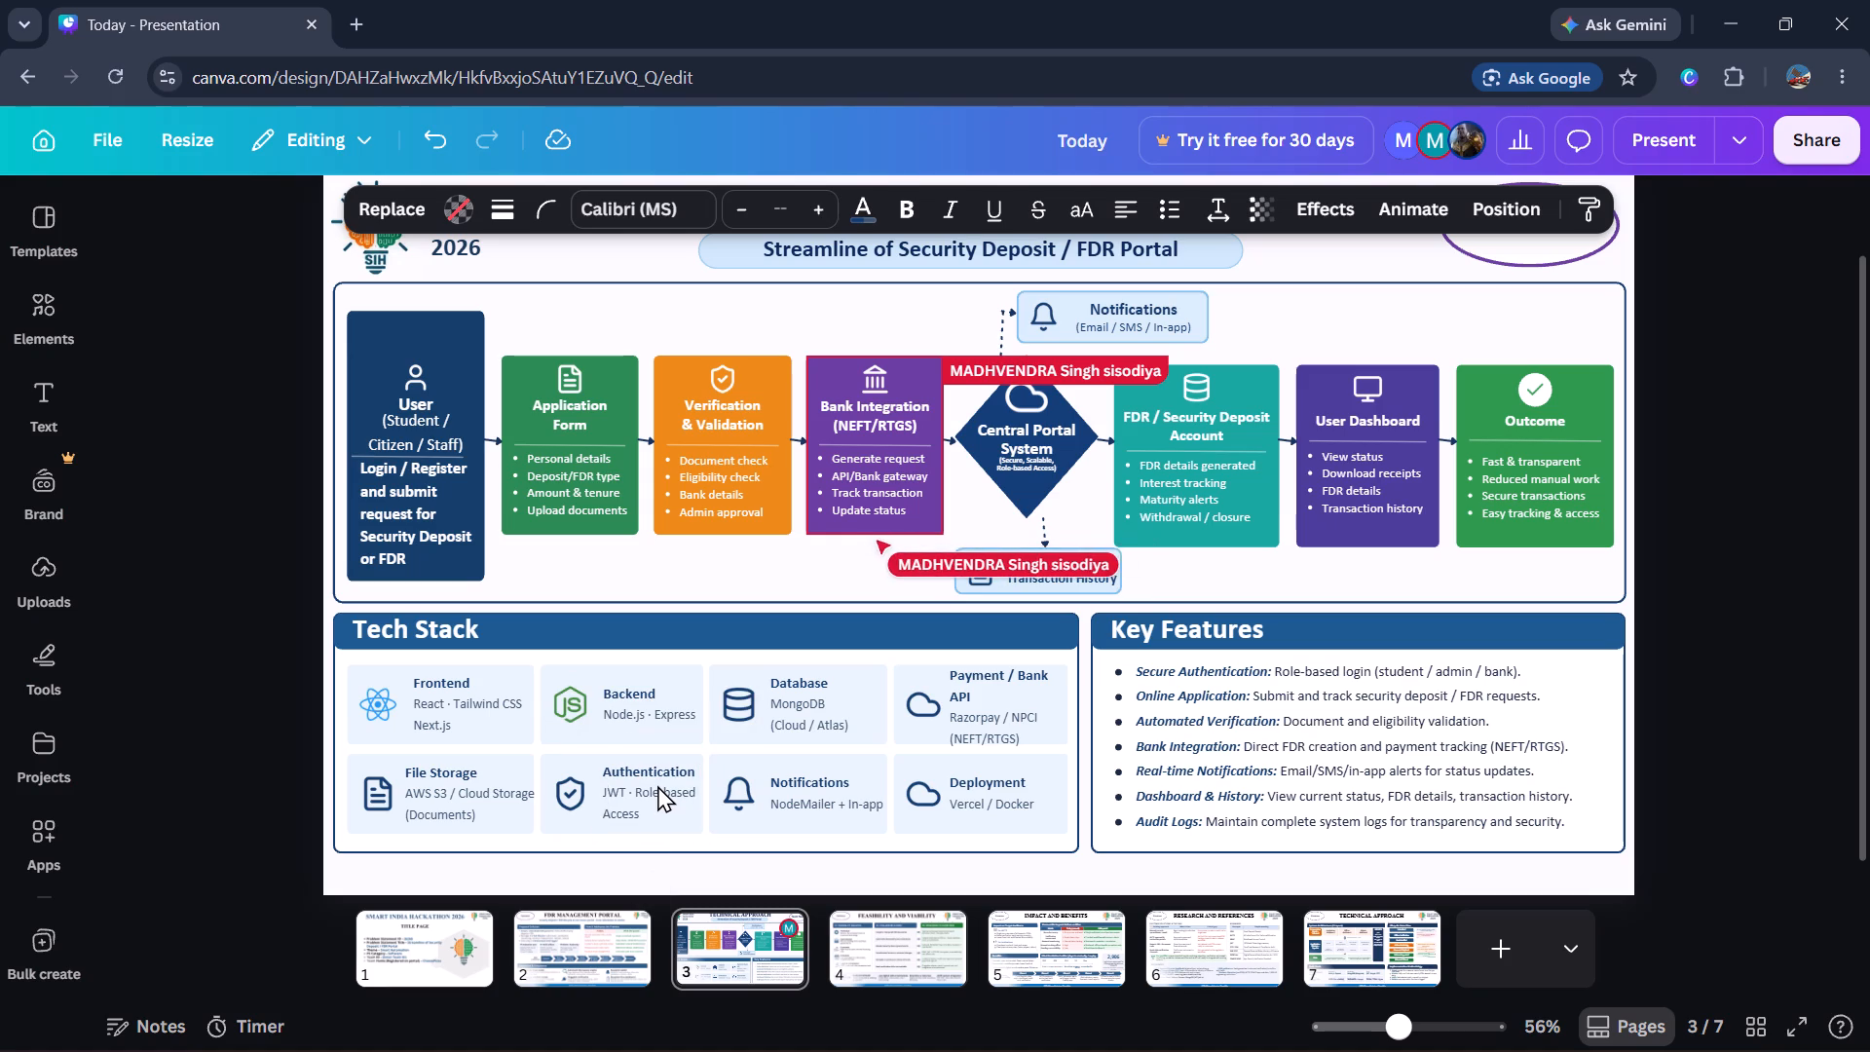
pyautogui.press('Up')
# Nudge the Tech Stack's Notifications text box slightly left within its card.
pyautogui.click(793, 805)
pyautogui.press('Left')
pyautogui.press('Left')
pyautogui.press('Left')
pyautogui.press('Left')
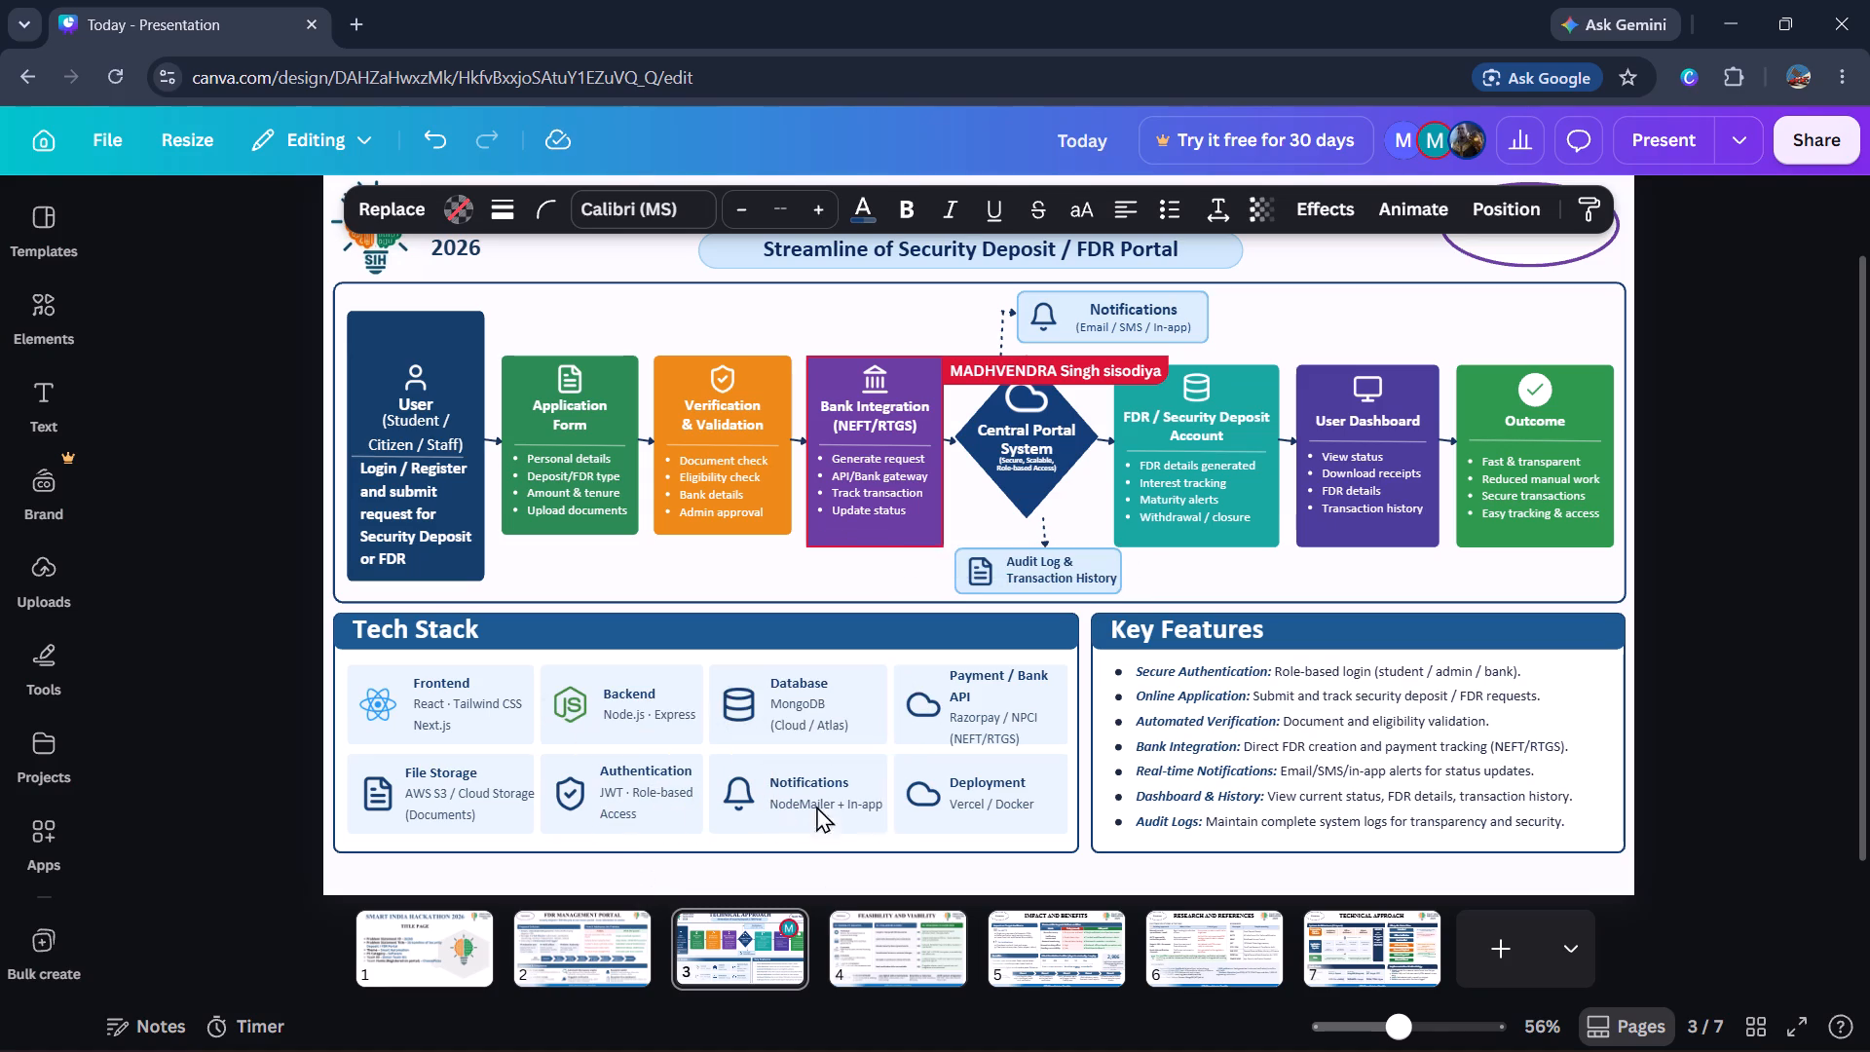
# Widen the Payment / Bank API text box to about 180 so its heading fits on one line, and nudge it left and up.
pyautogui.click(1000, 709)
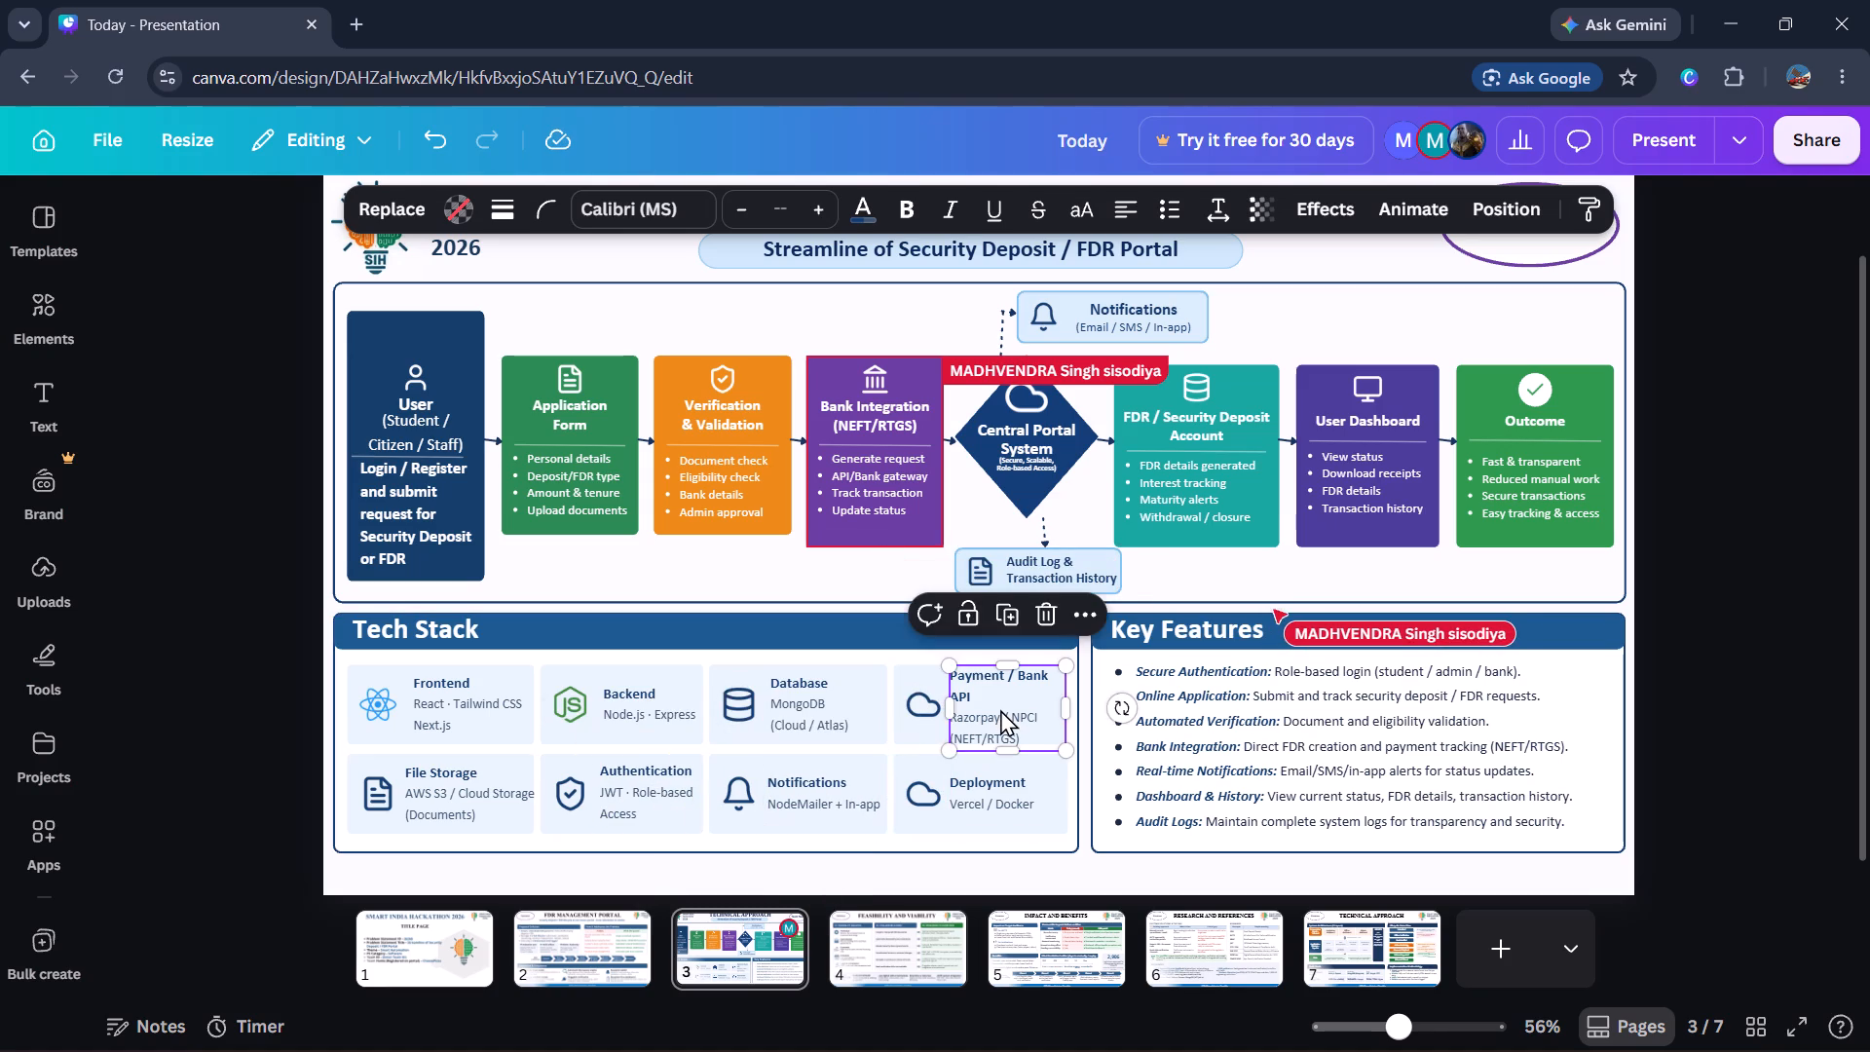
pyautogui.press('Up')
pyautogui.press('Left')
pyautogui.press('Left')
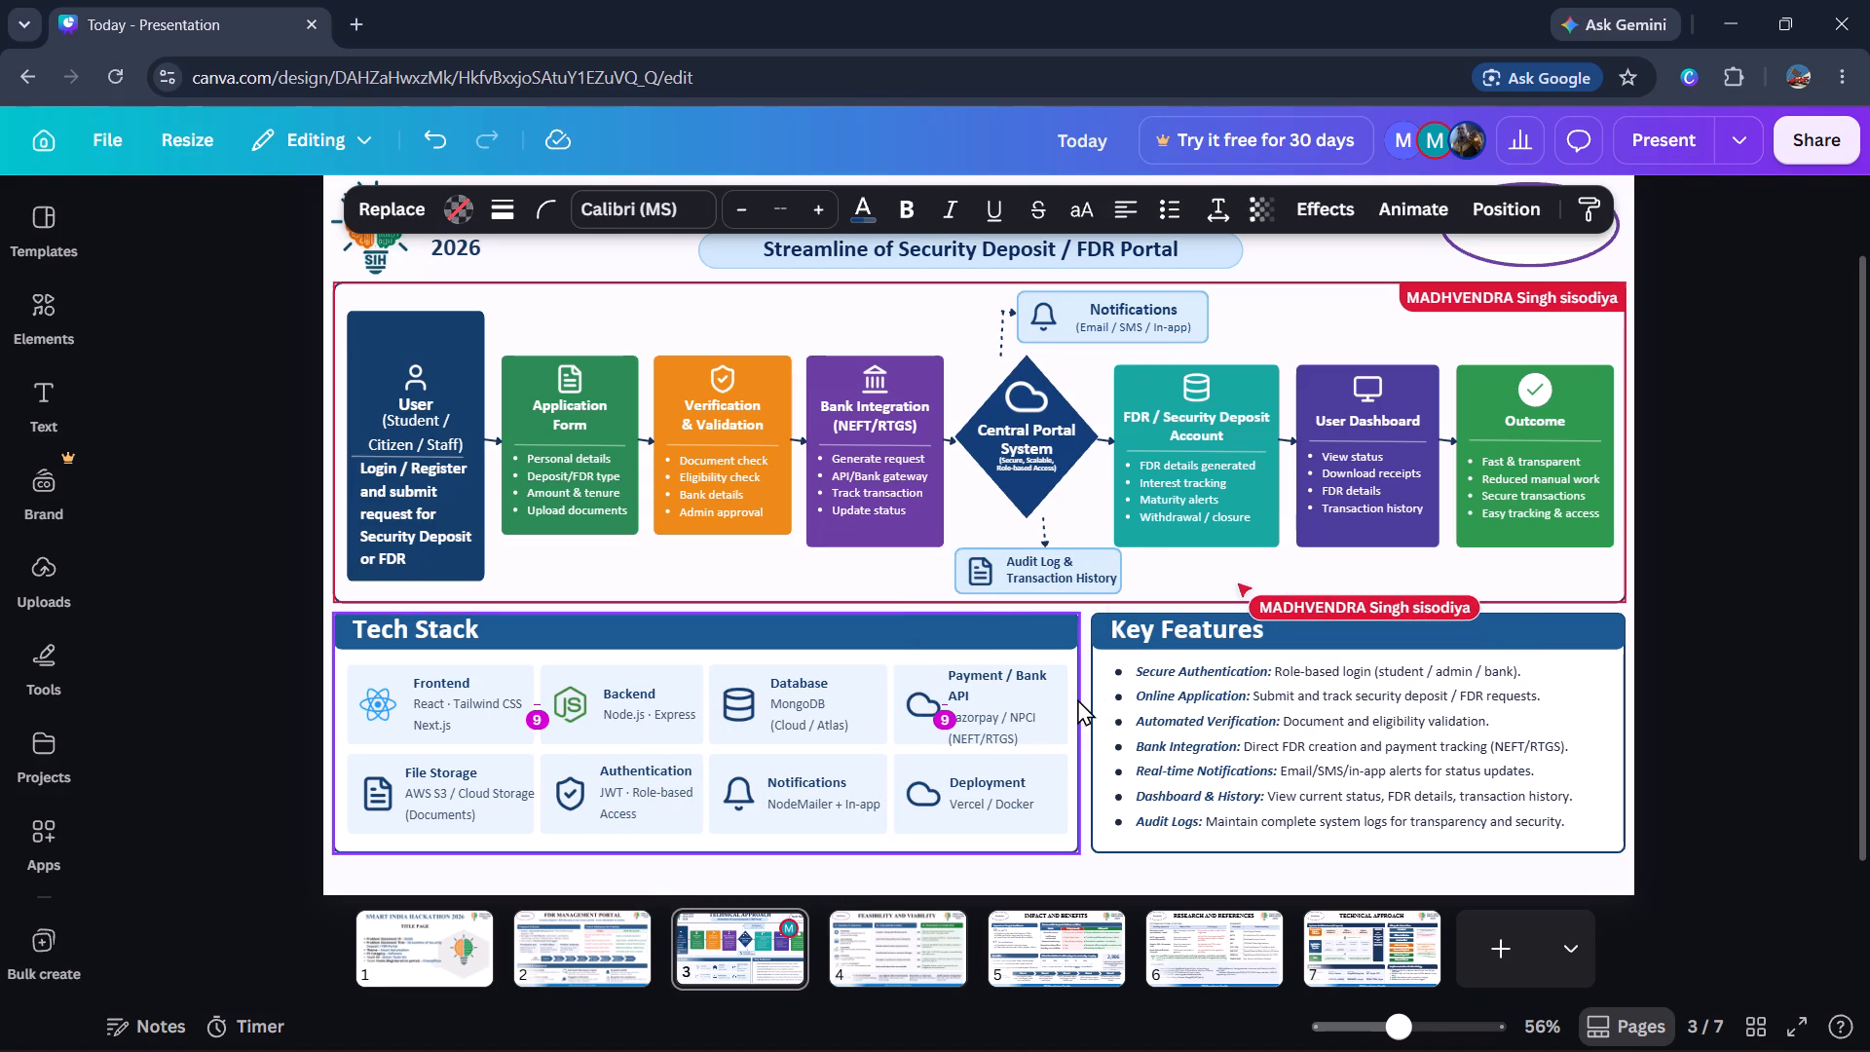
pyautogui.moveTo(1067, 708); pyautogui.dragTo(1077, 706)
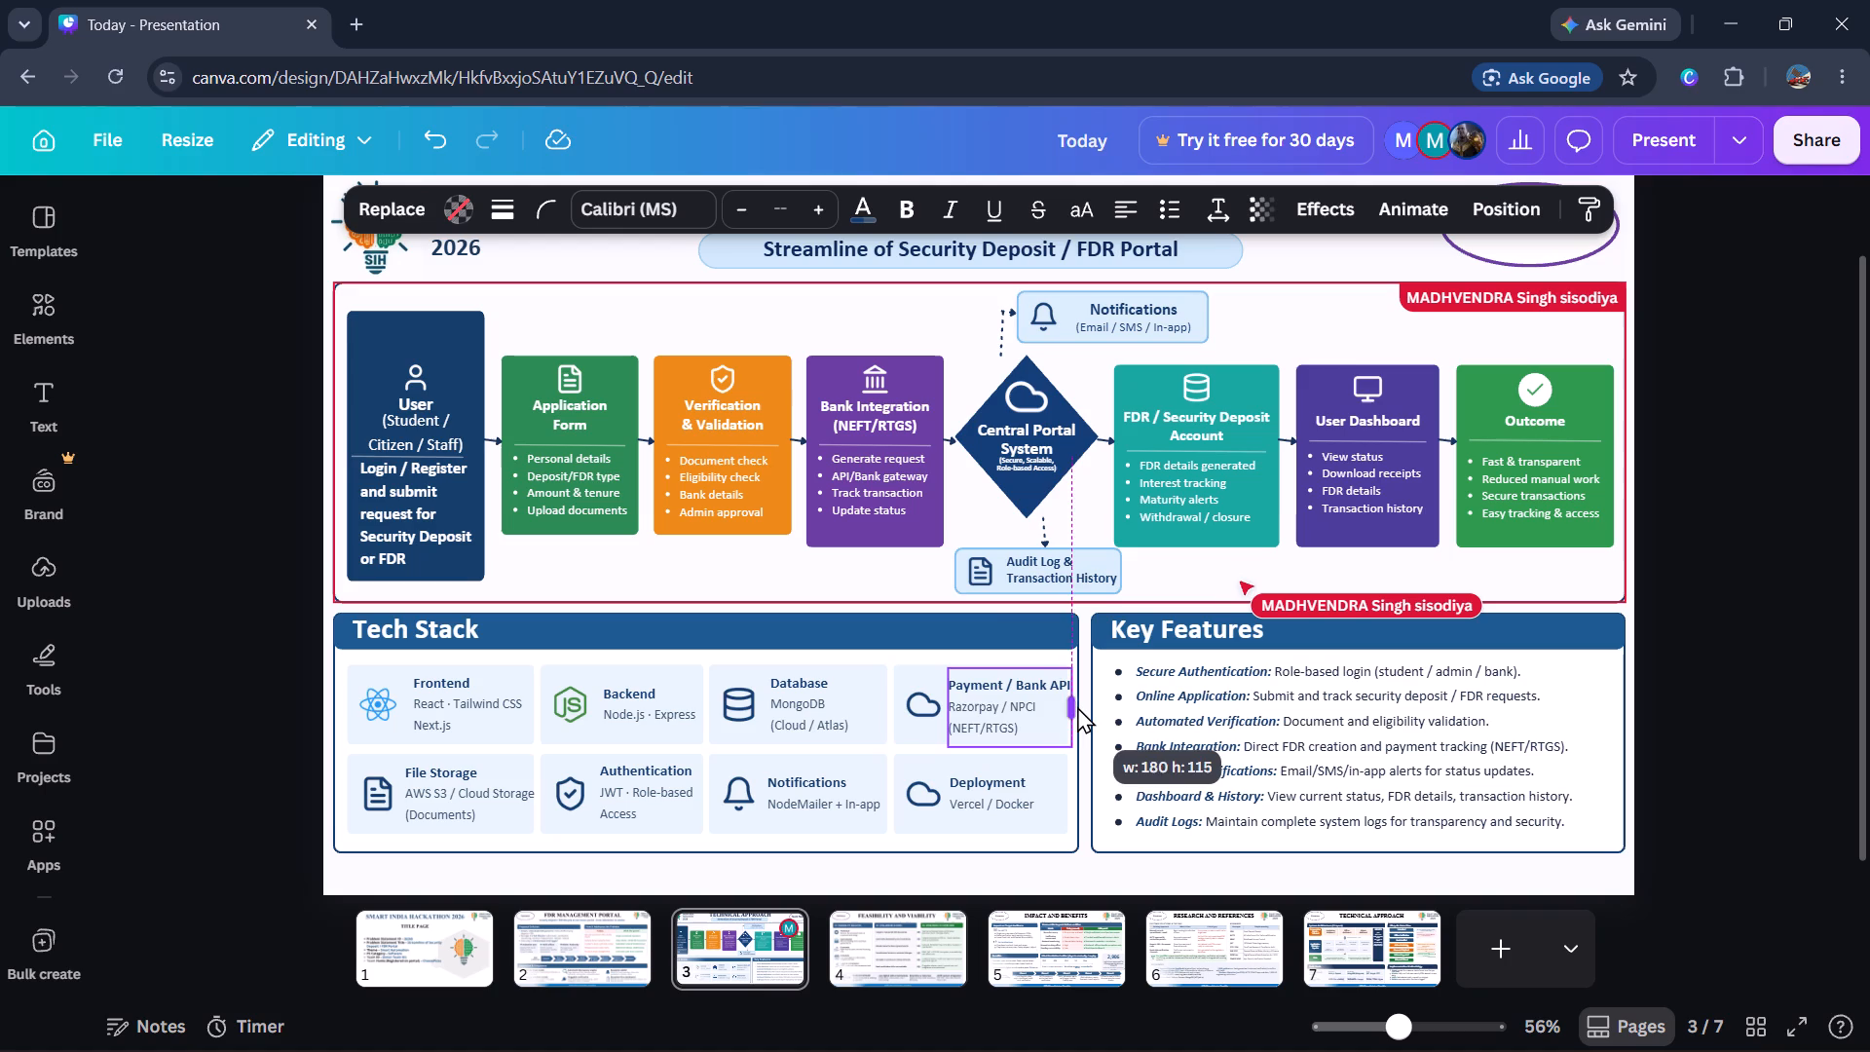
pyautogui.moveTo(1077, 706); pyautogui.dragTo(1078, 705)
pyautogui.press('Left')
pyautogui.press('Left')
pyautogui.press('Left')
pyautogui.press('Left')
pyautogui.press('Left')
pyautogui.press('Up')
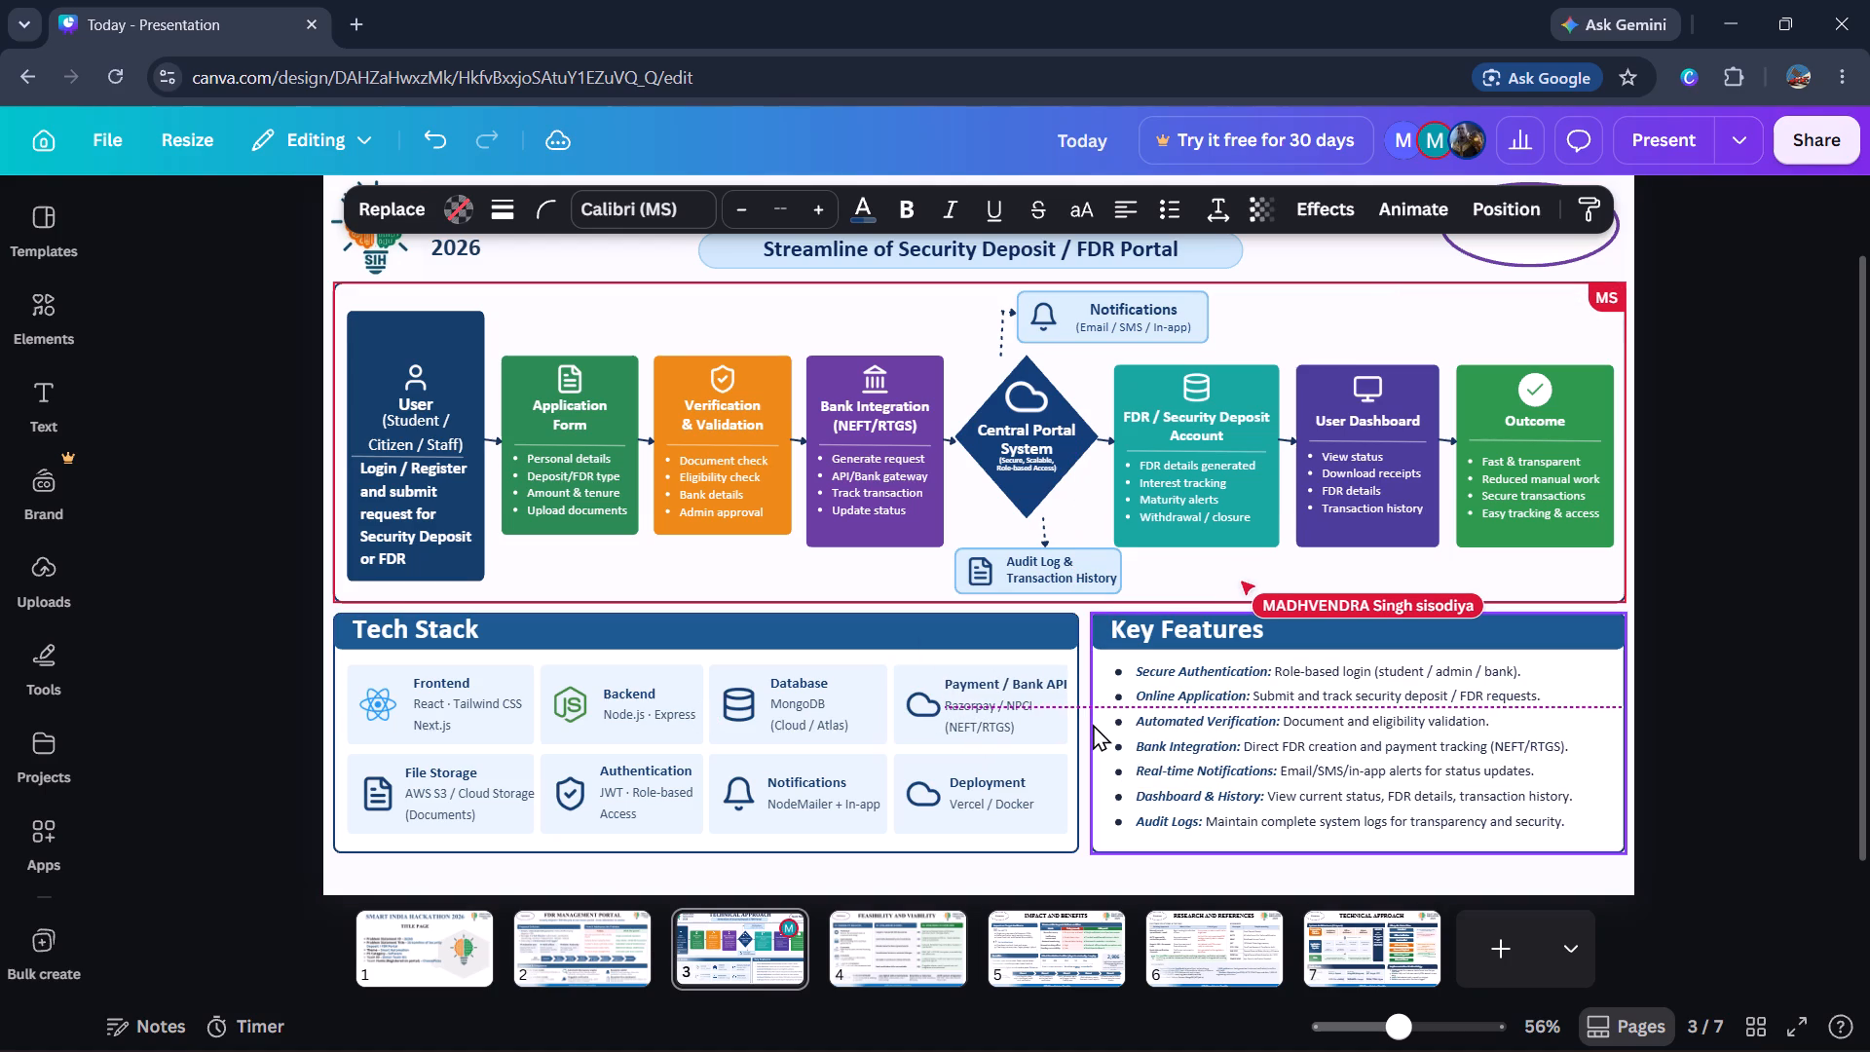
pyautogui.press('Up')
pyautogui.press('Left')
pyautogui.press('Left')
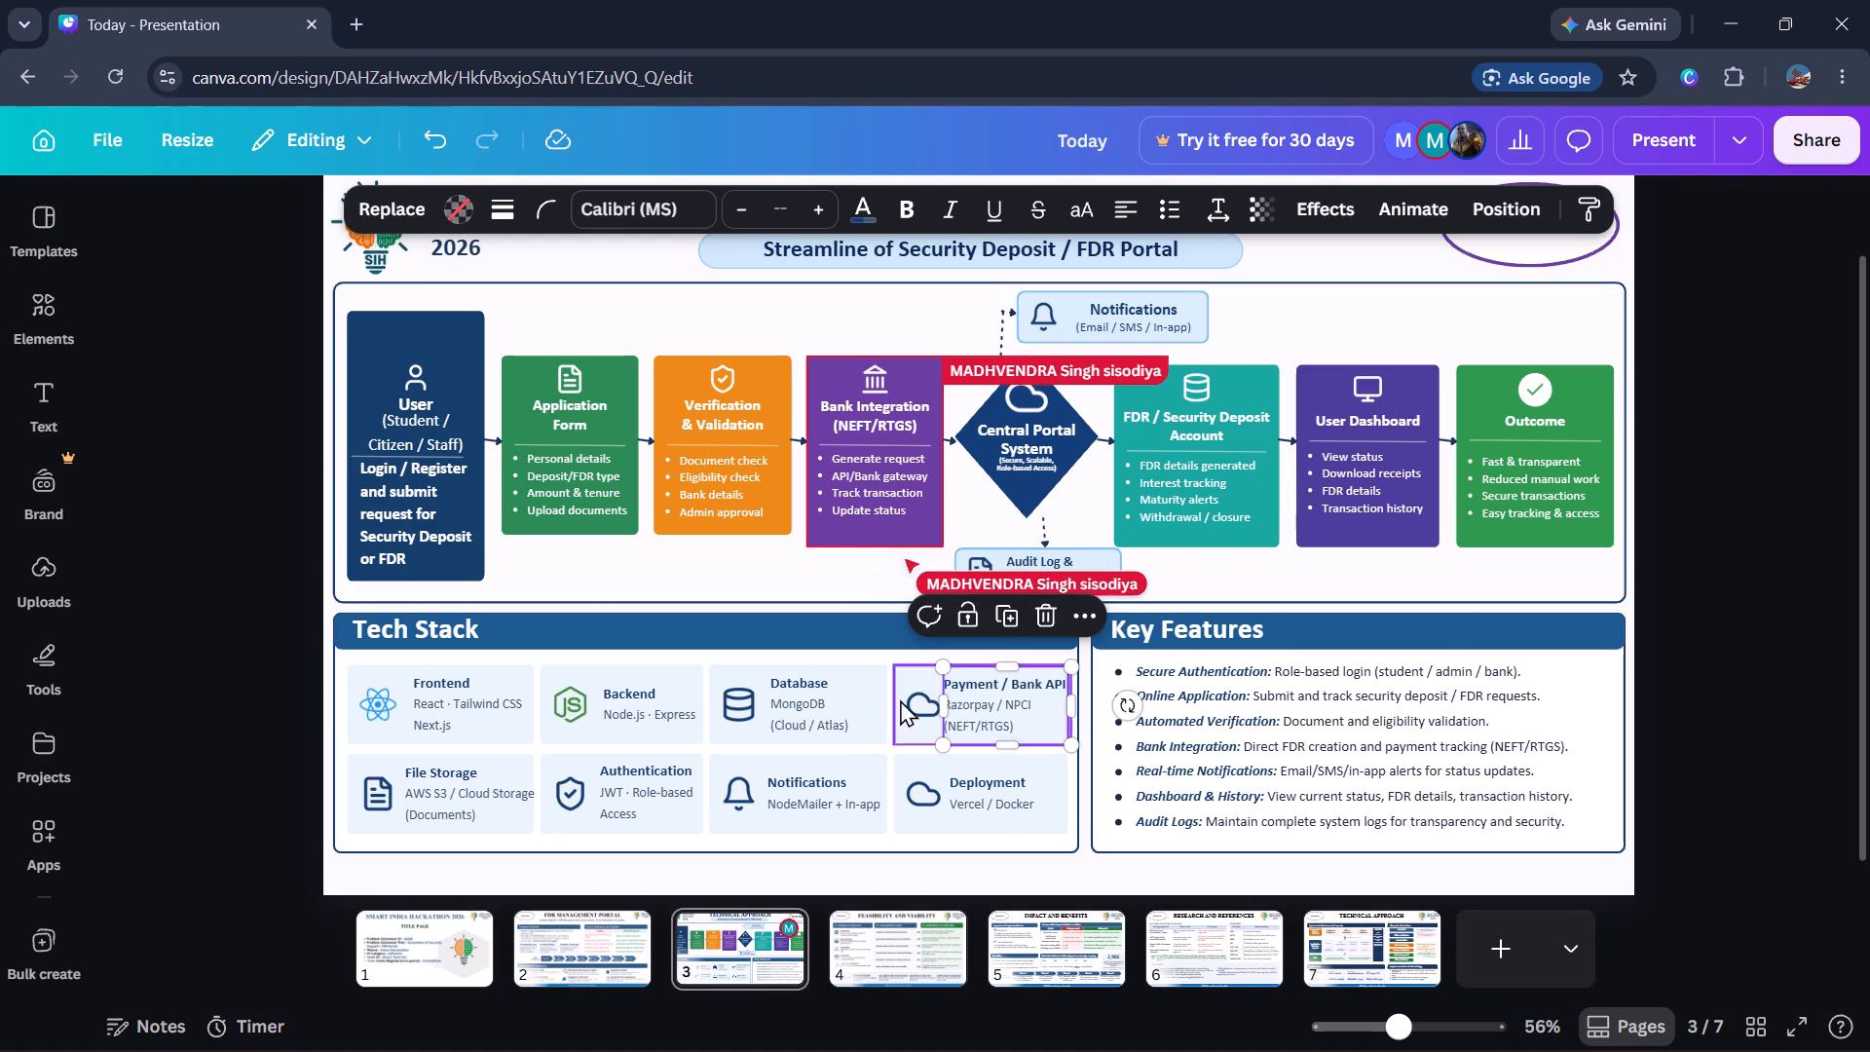
# Nudge the cloud icon beside the Payment / Bank API text slightly left and deselect it.
pyautogui.click(912, 697)
pyautogui.press('Left')
pyautogui.press('Left')
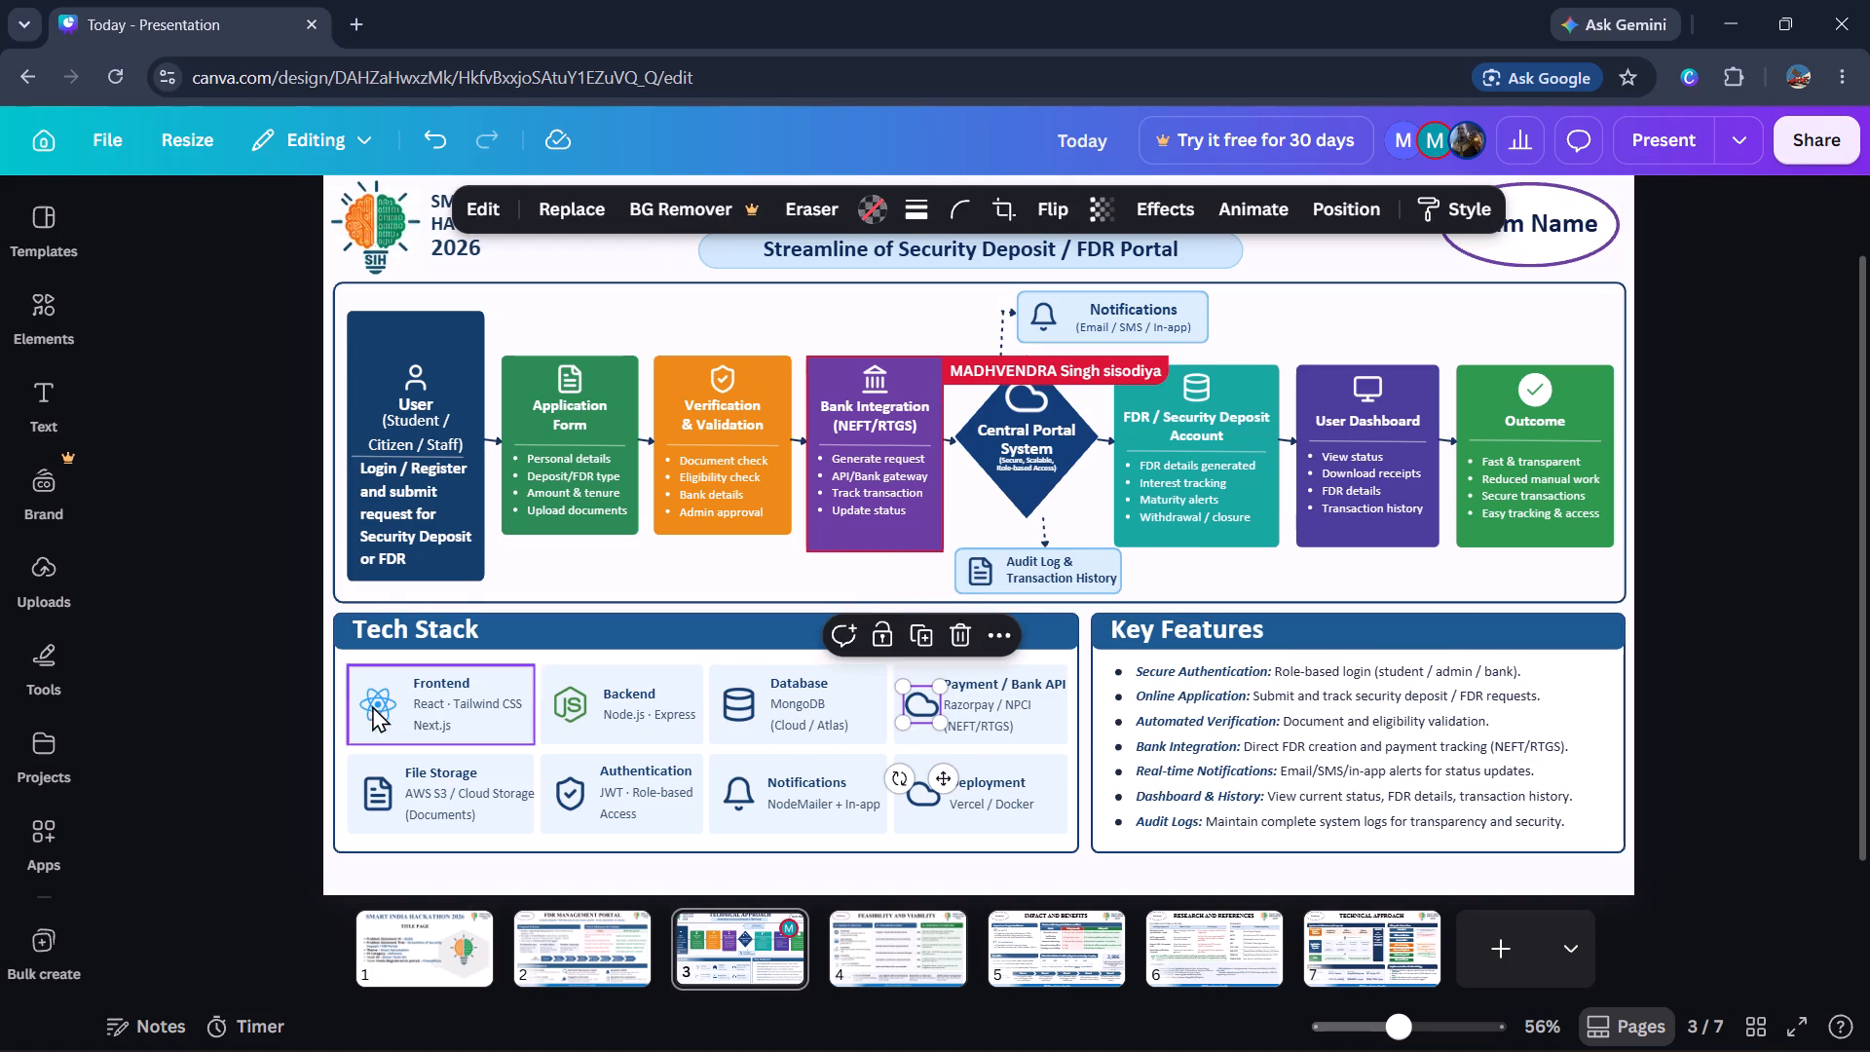
pyautogui.click(273, 702)
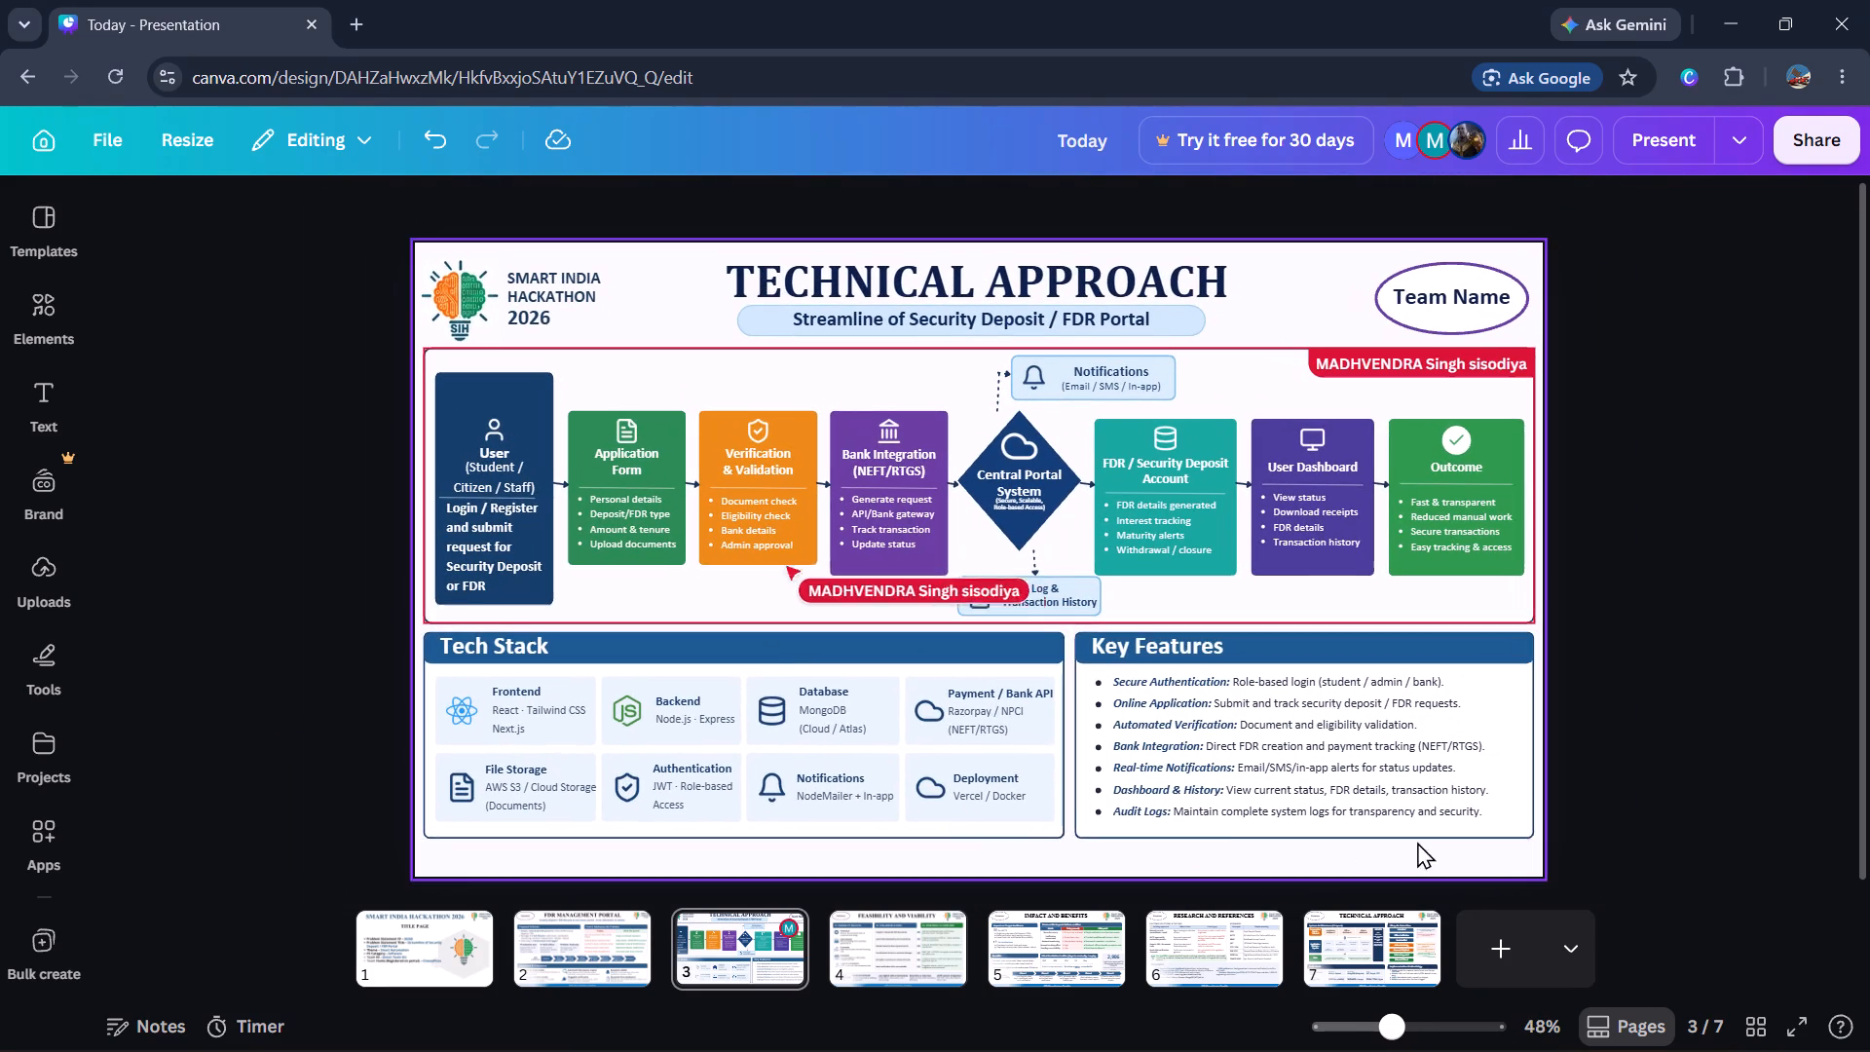
# Check the font sizes of the Payment / Bank API text, the Key Features lines and the Outcome card's bullet list.
pyautogui.click(961, 713)
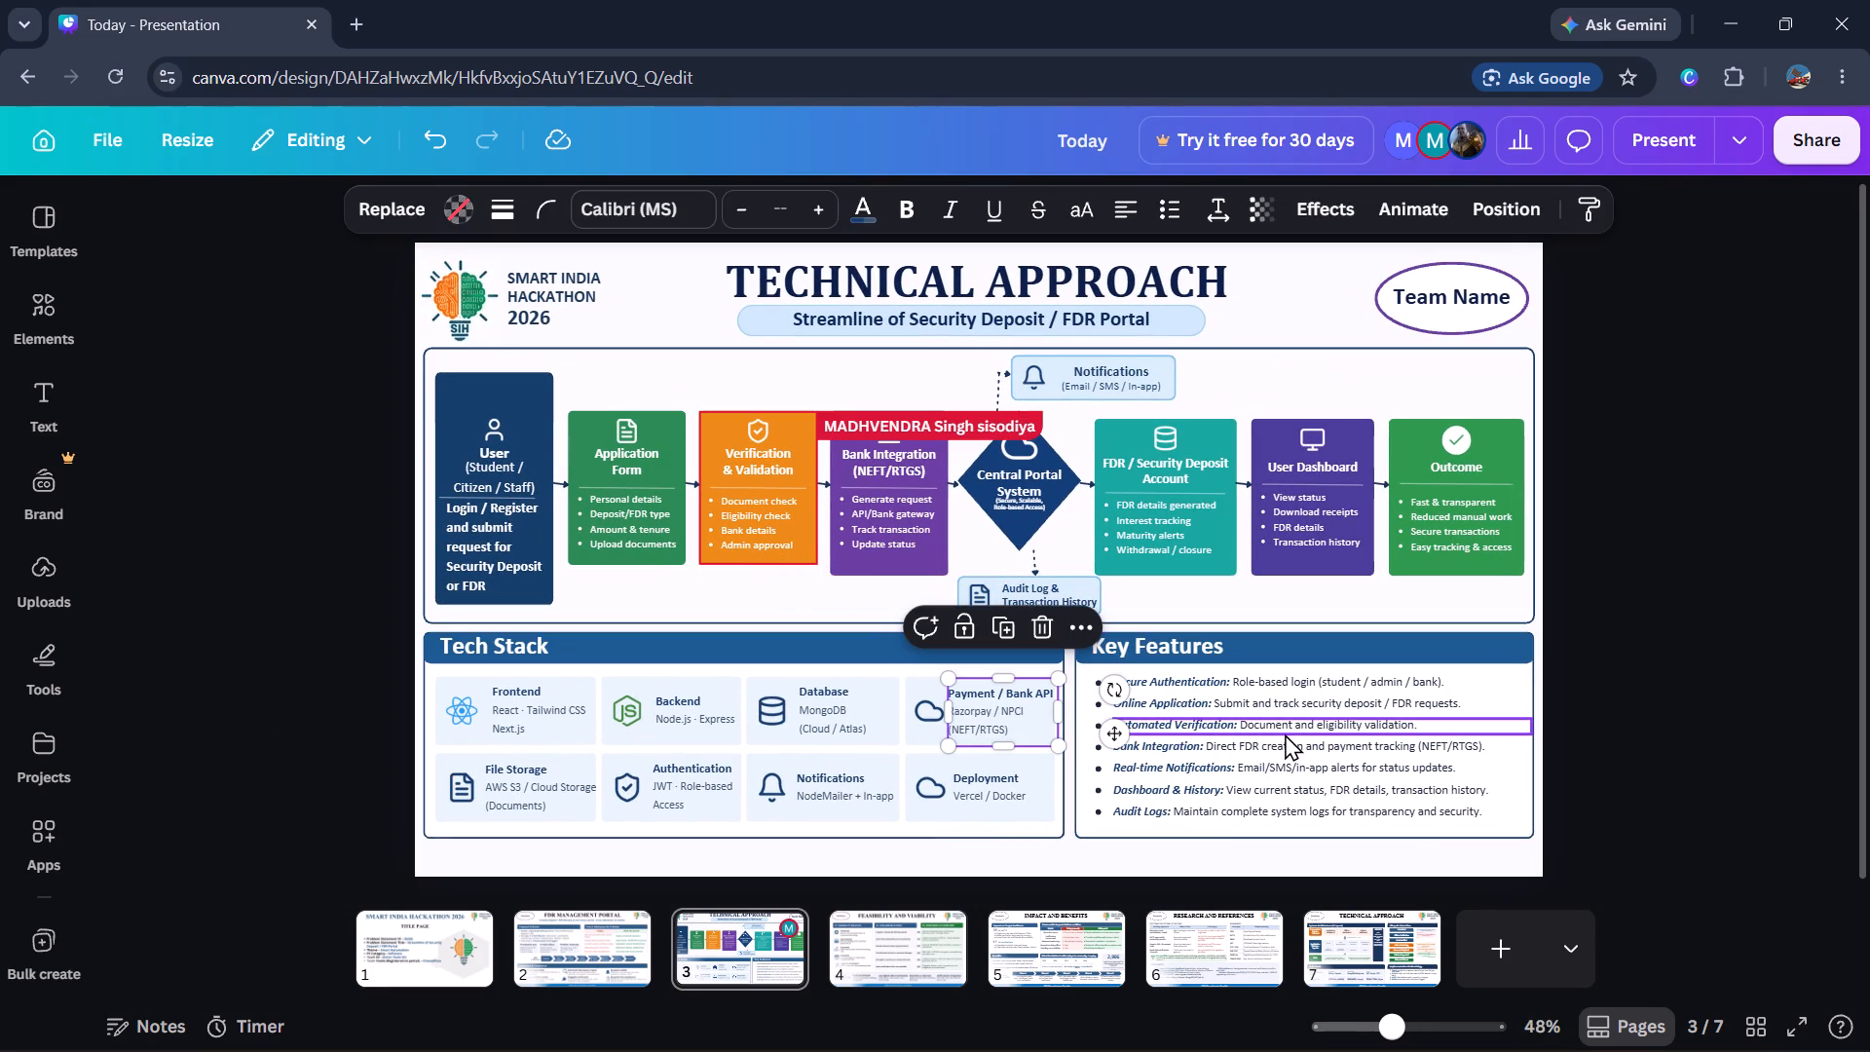
pyautogui.click(919, 727)
pyautogui.doubleClick(962, 721)
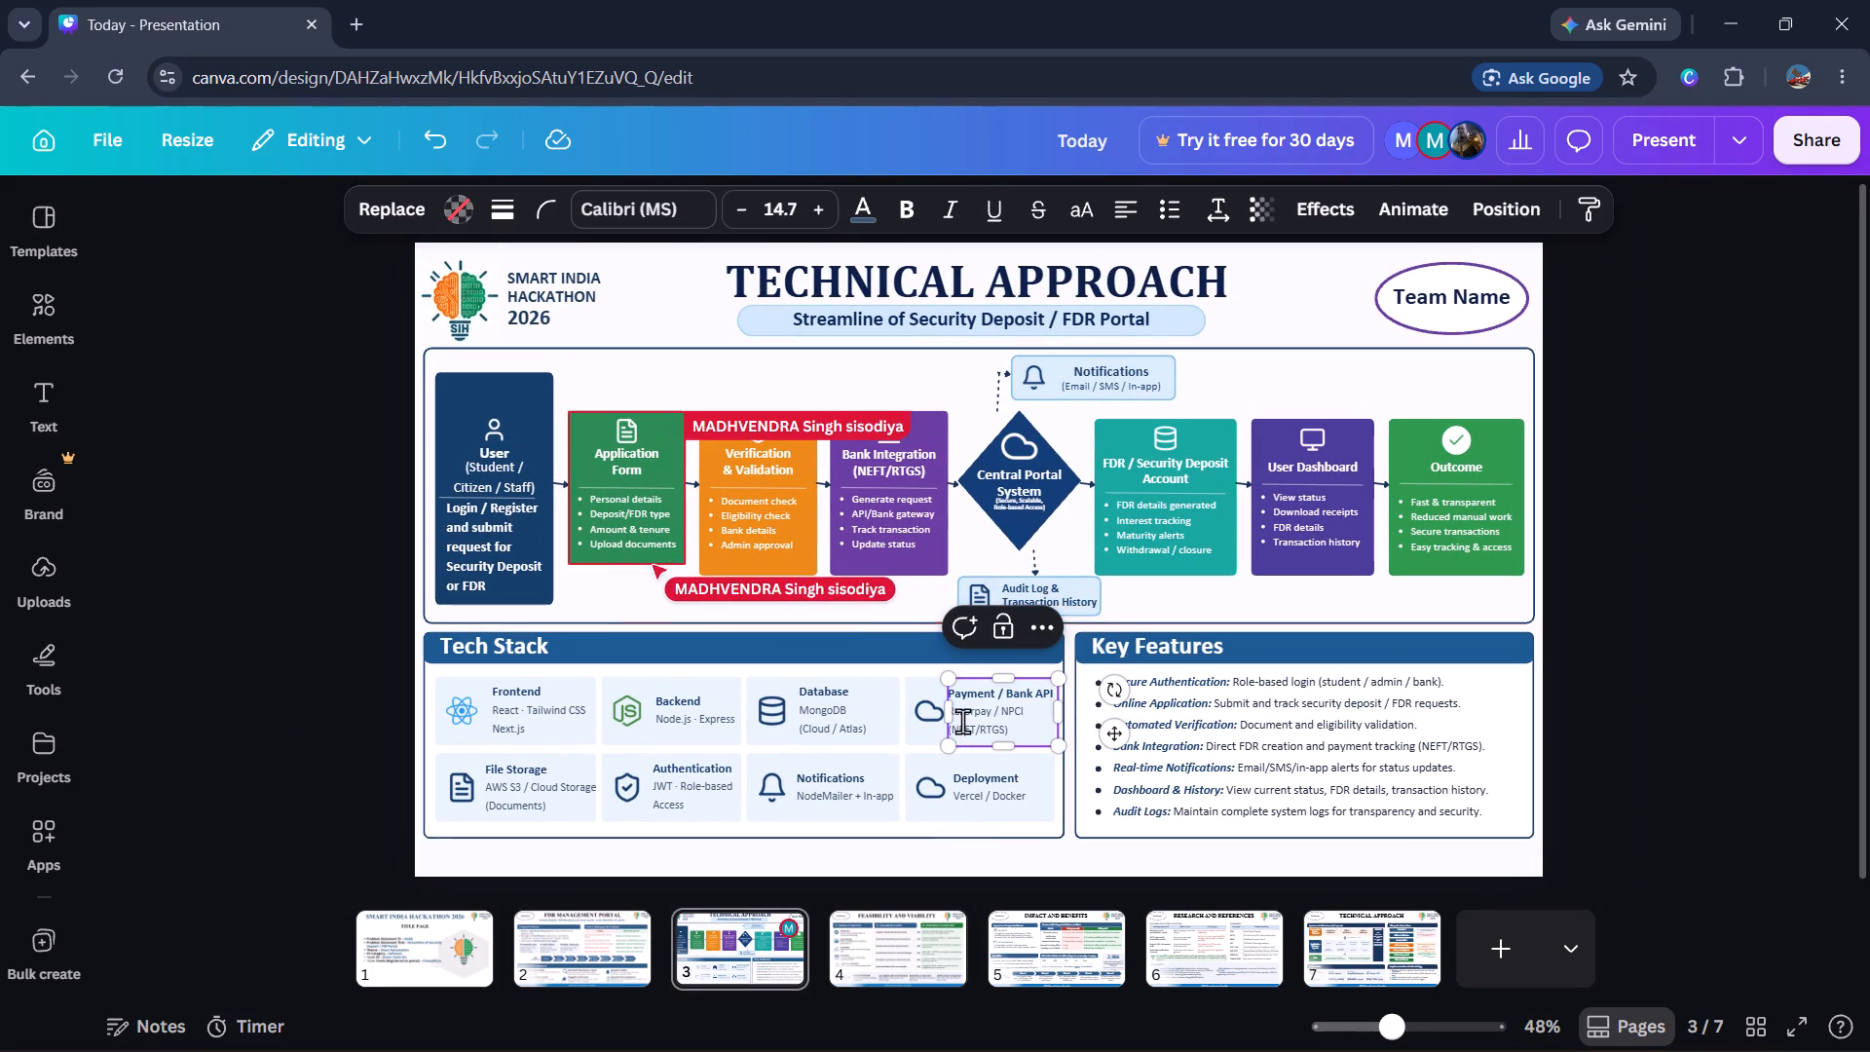
pyautogui.click(1280, 740)
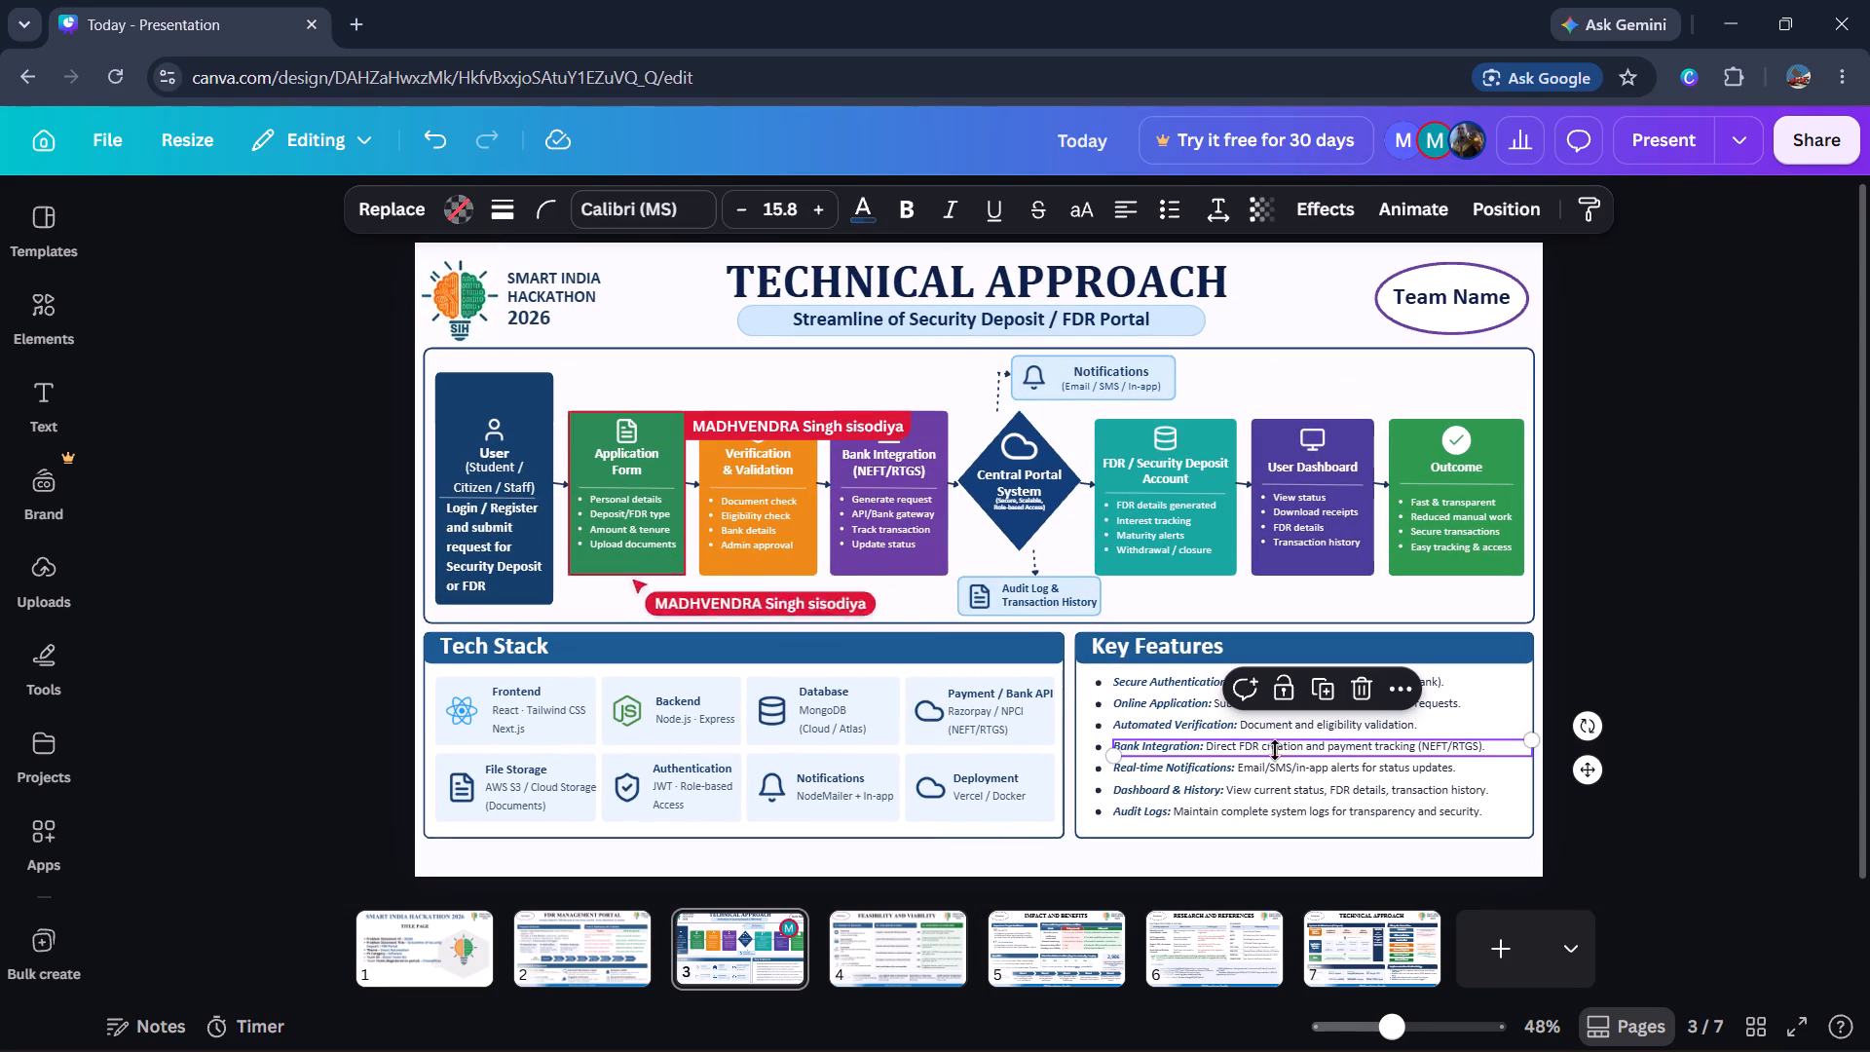
pyautogui.click(1610, 472)
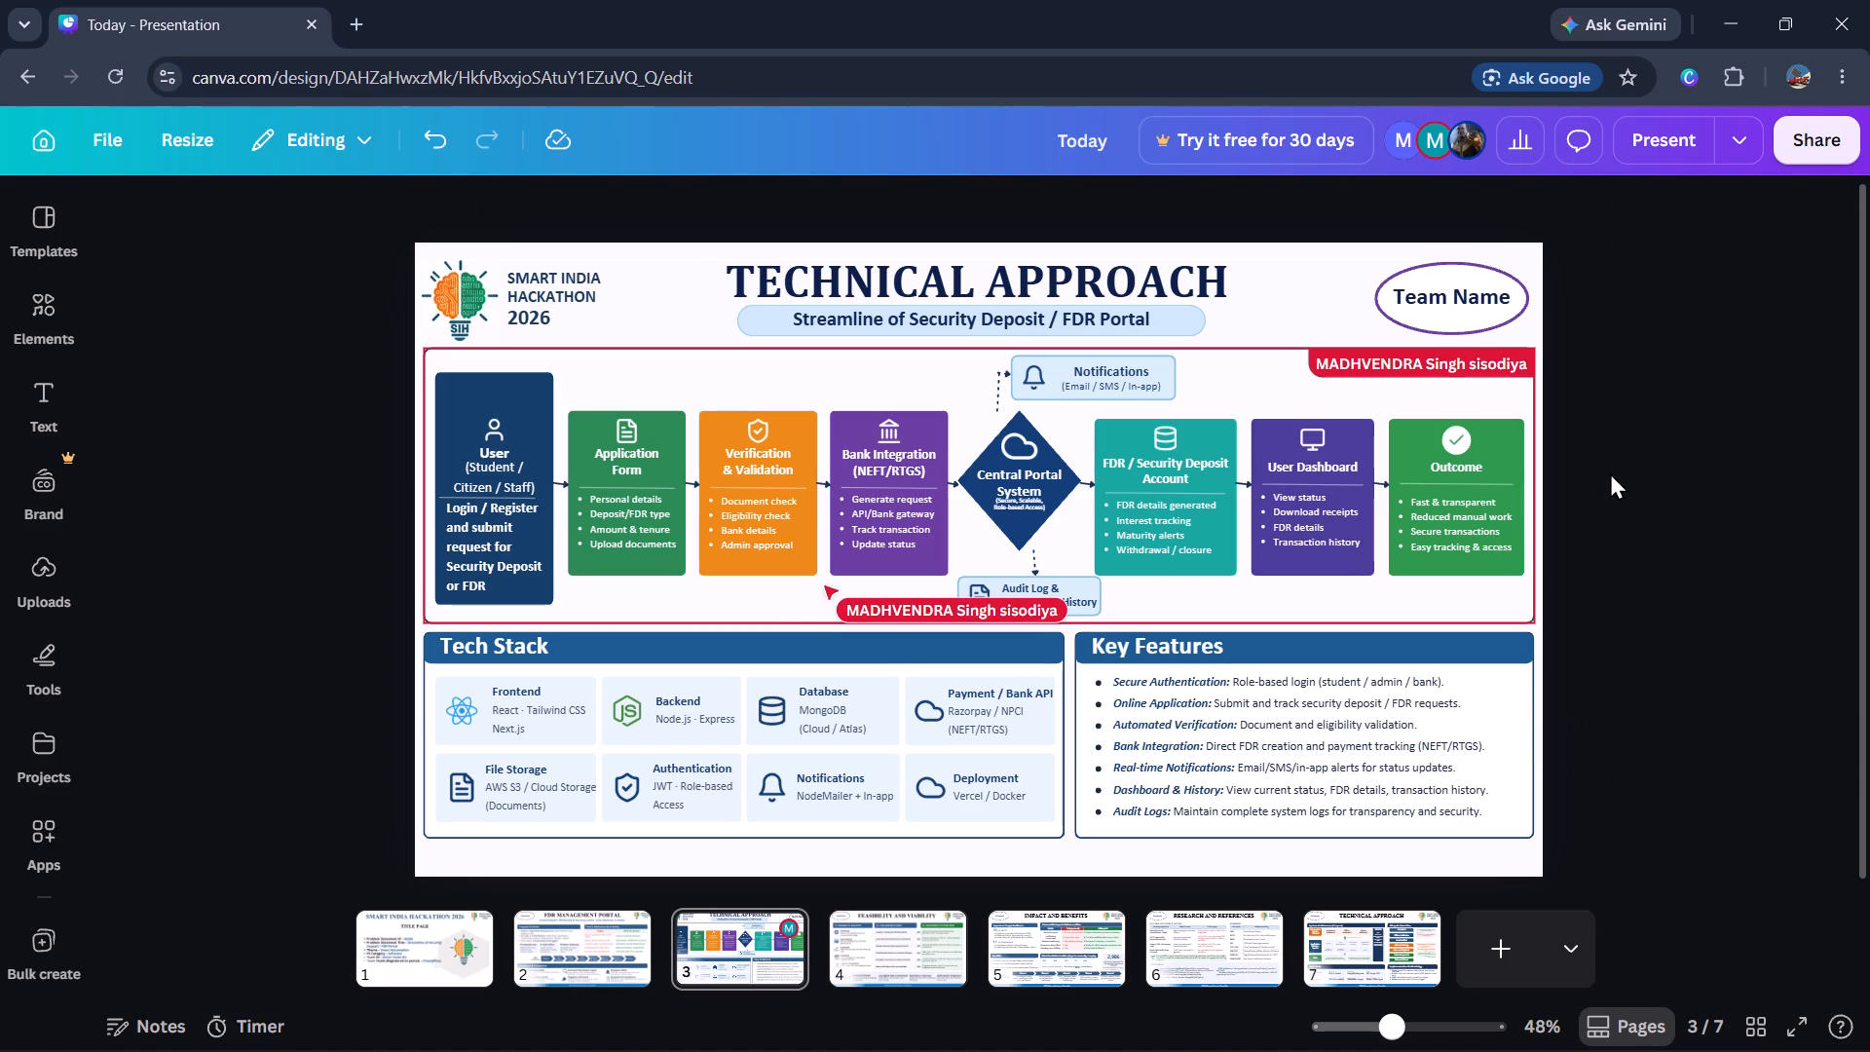
pyautogui.scroll(1, 1583, 518)
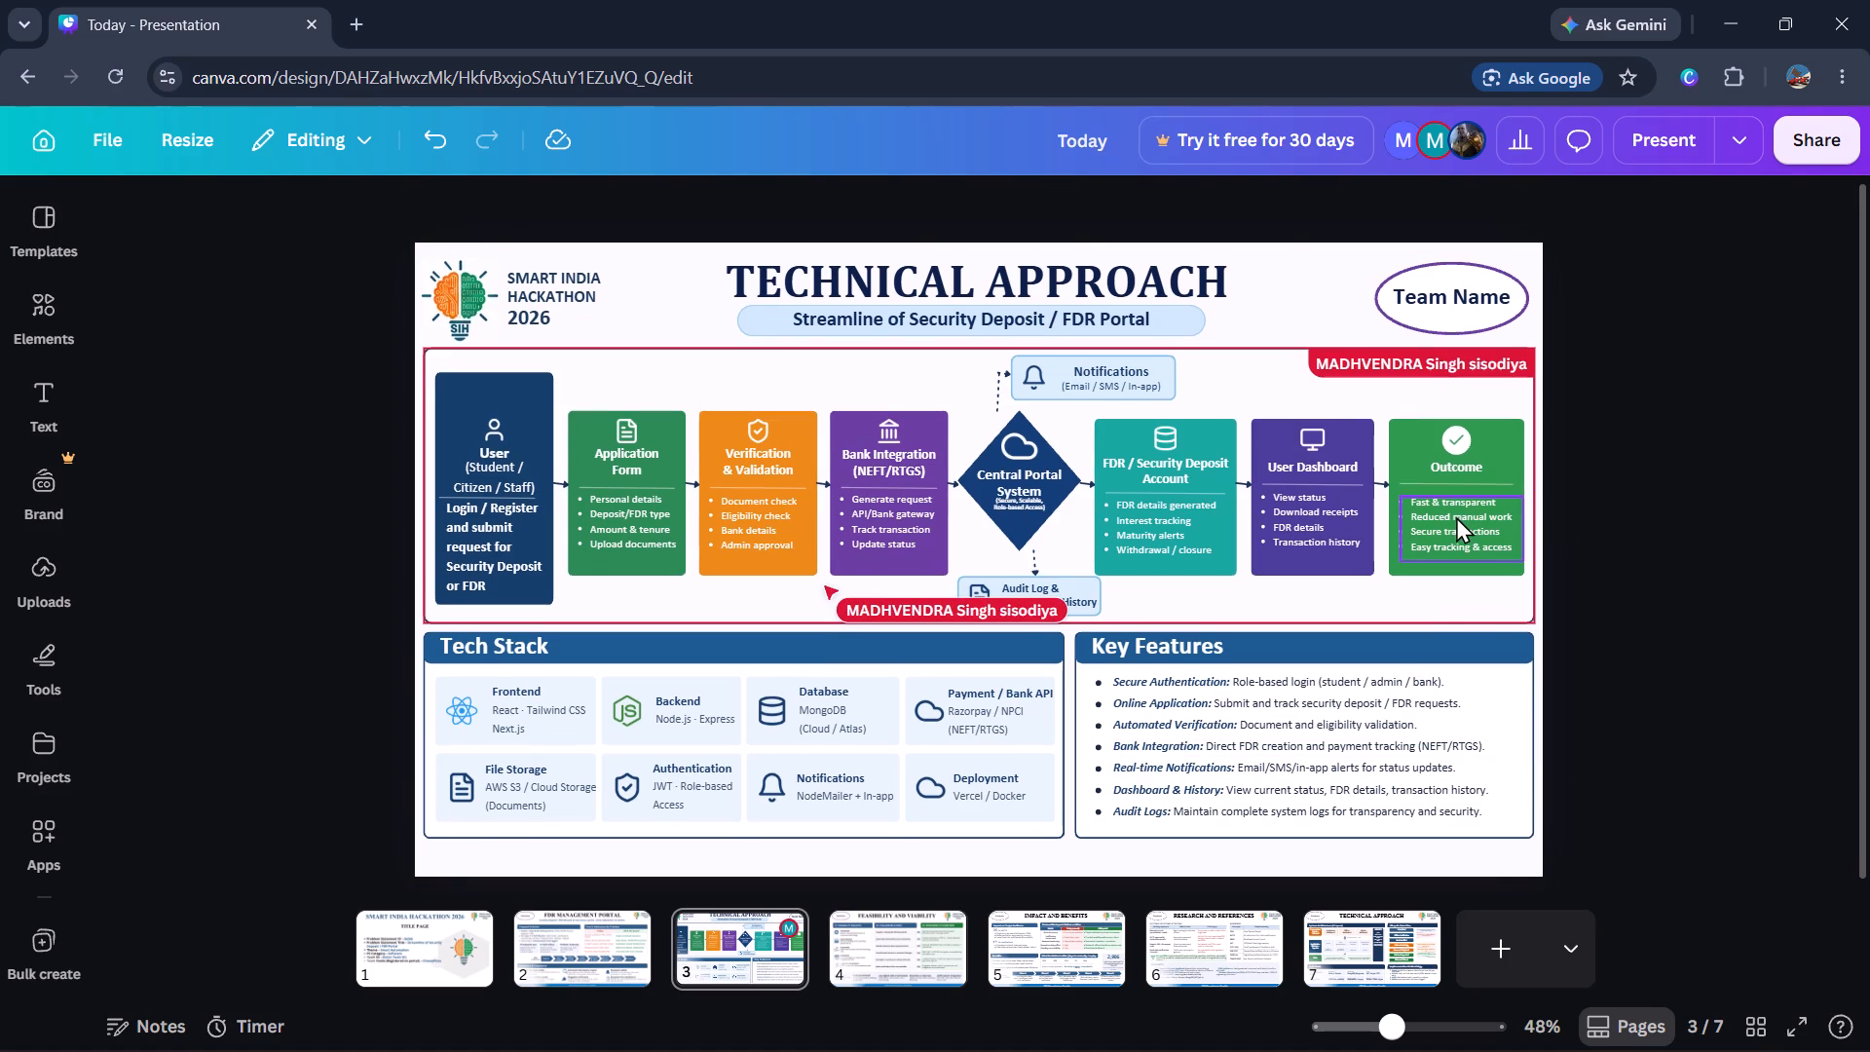
pyautogui.click(1455, 516)
pyautogui.click(1677, 424)
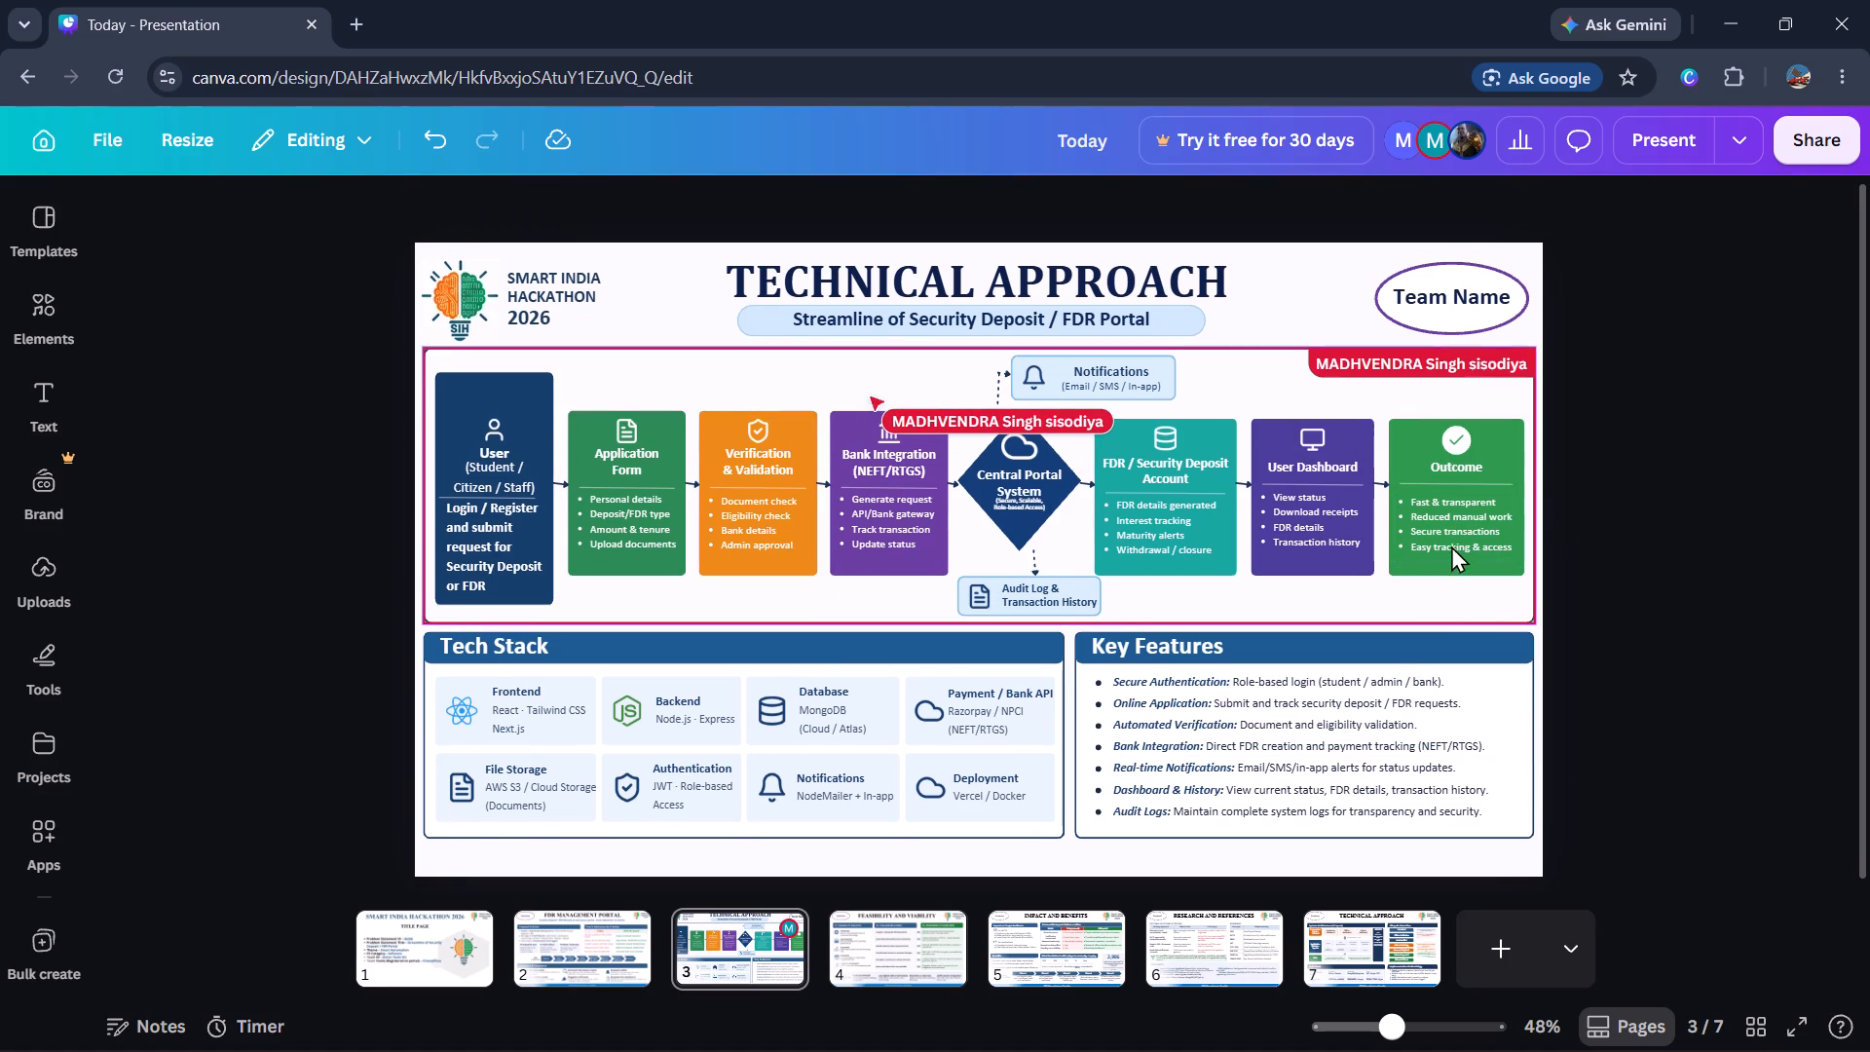
pyautogui.click(1442, 552)
pyautogui.click(1440, 535)
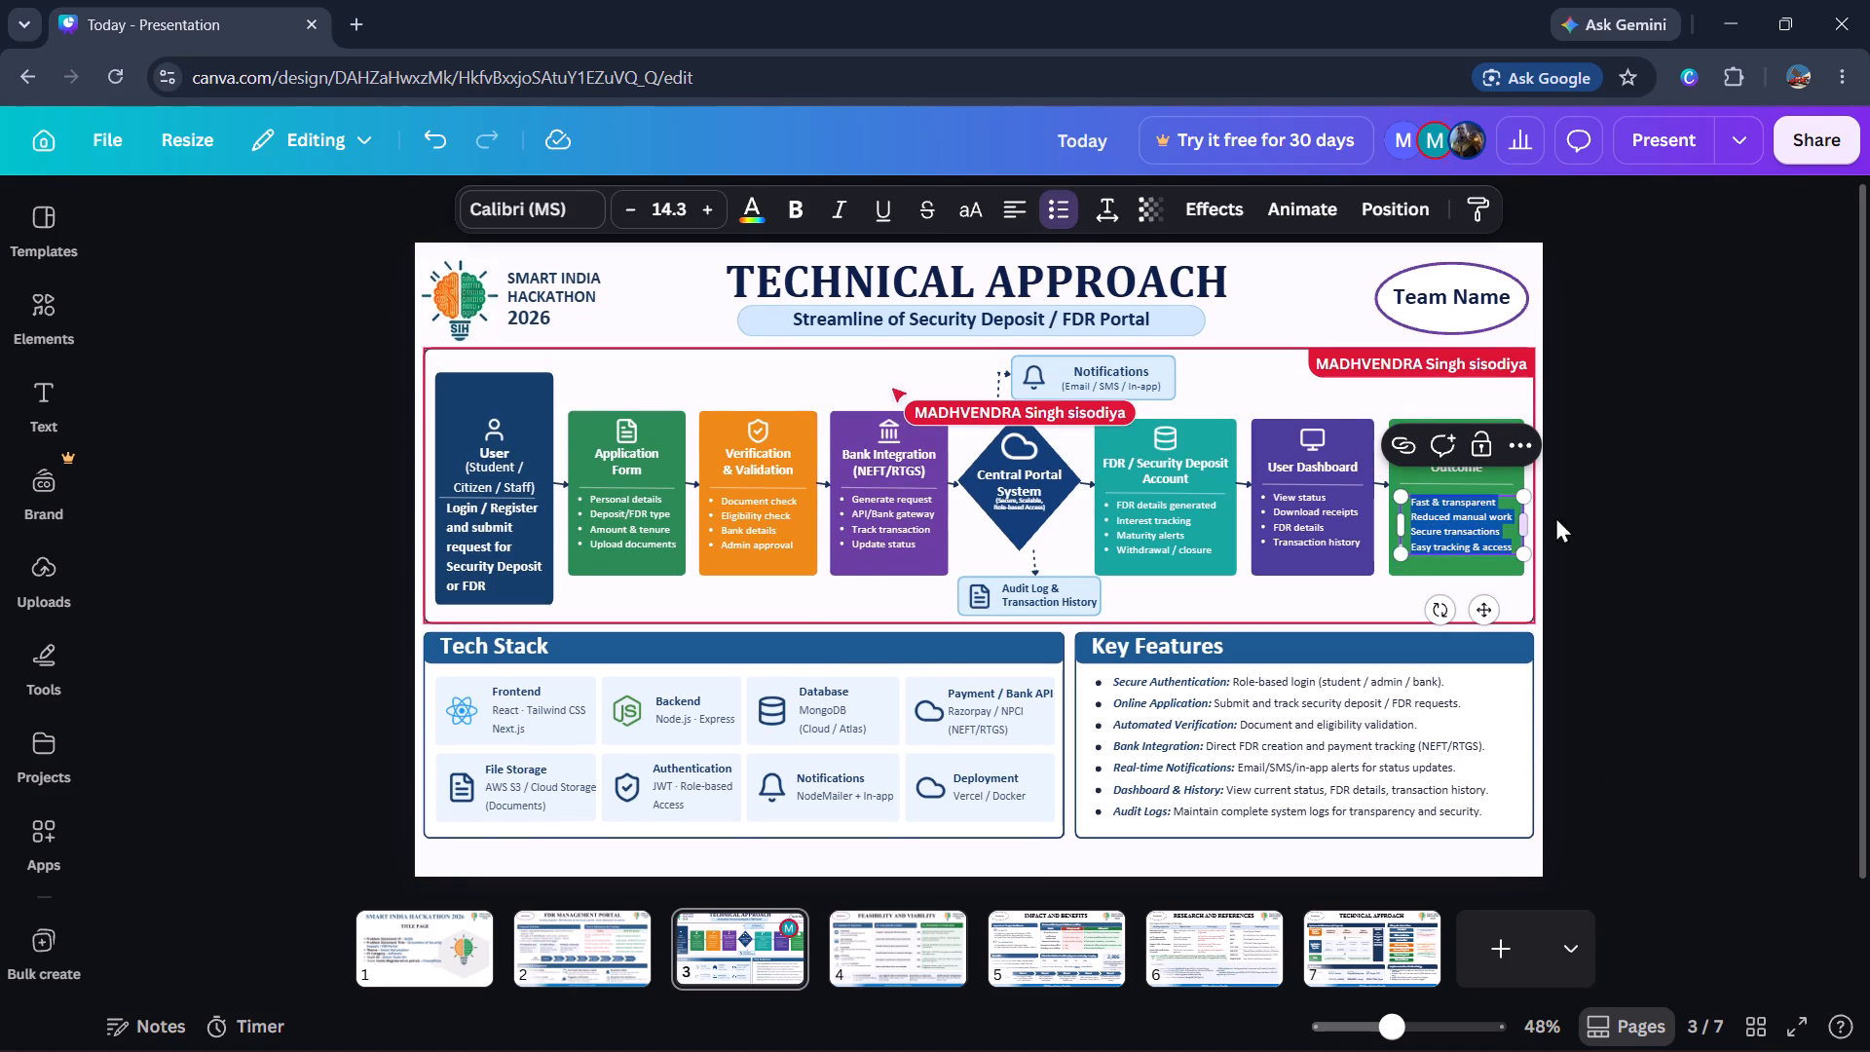
pyautogui.click(1208, 711)
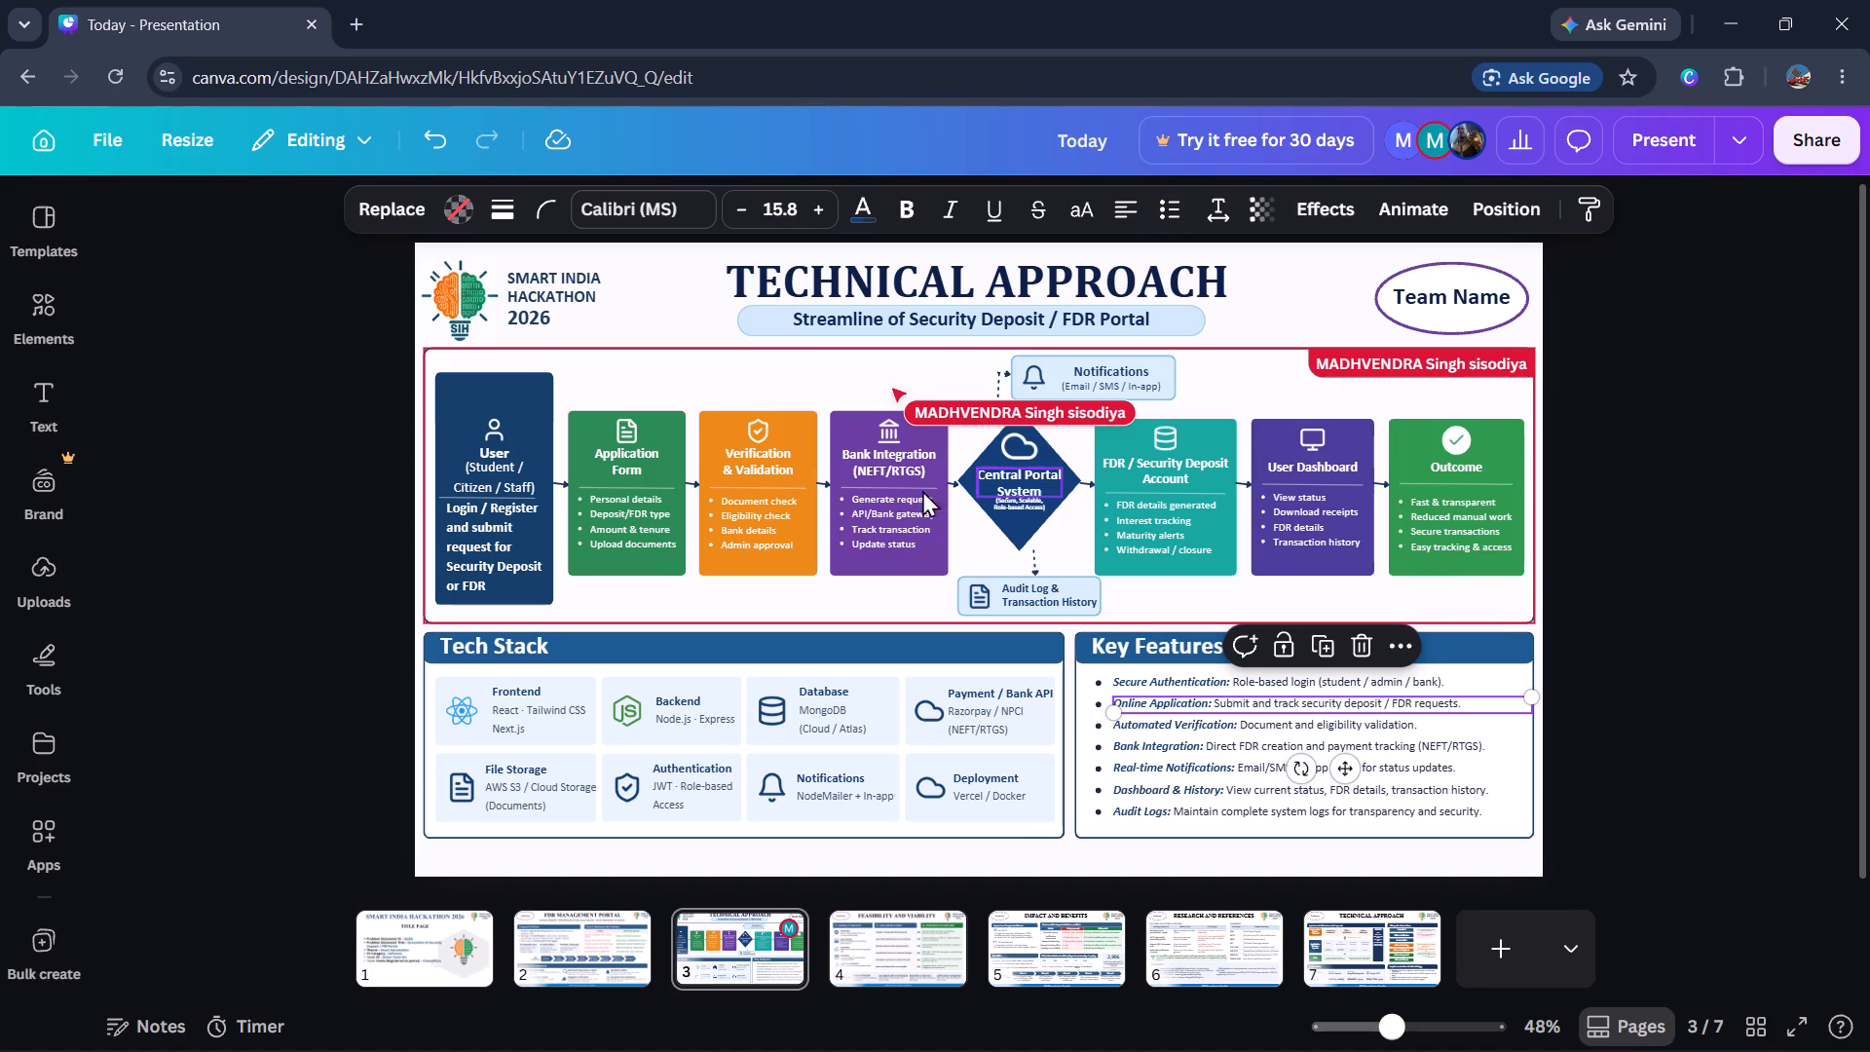
pyautogui.click(338, 571)
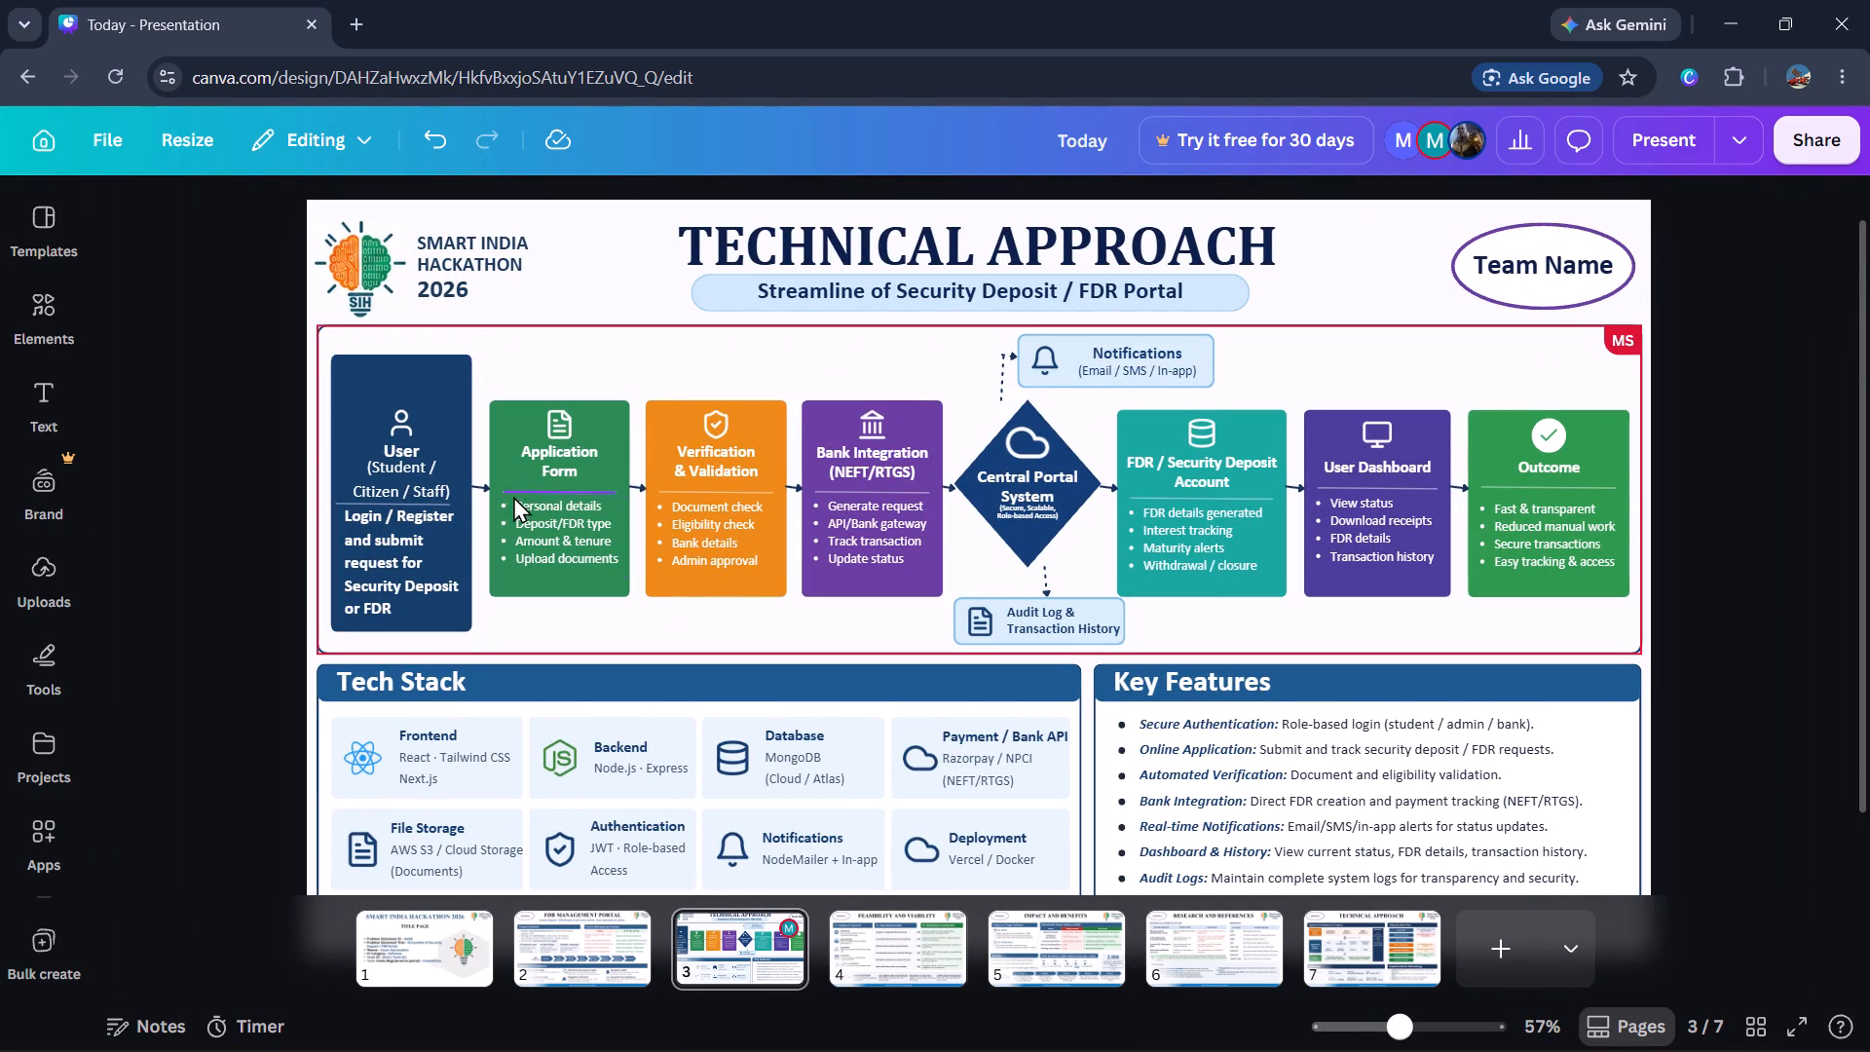
# Select the green background shape of the Application Form card in the workflow diagram.
pyautogui.click(540, 411)
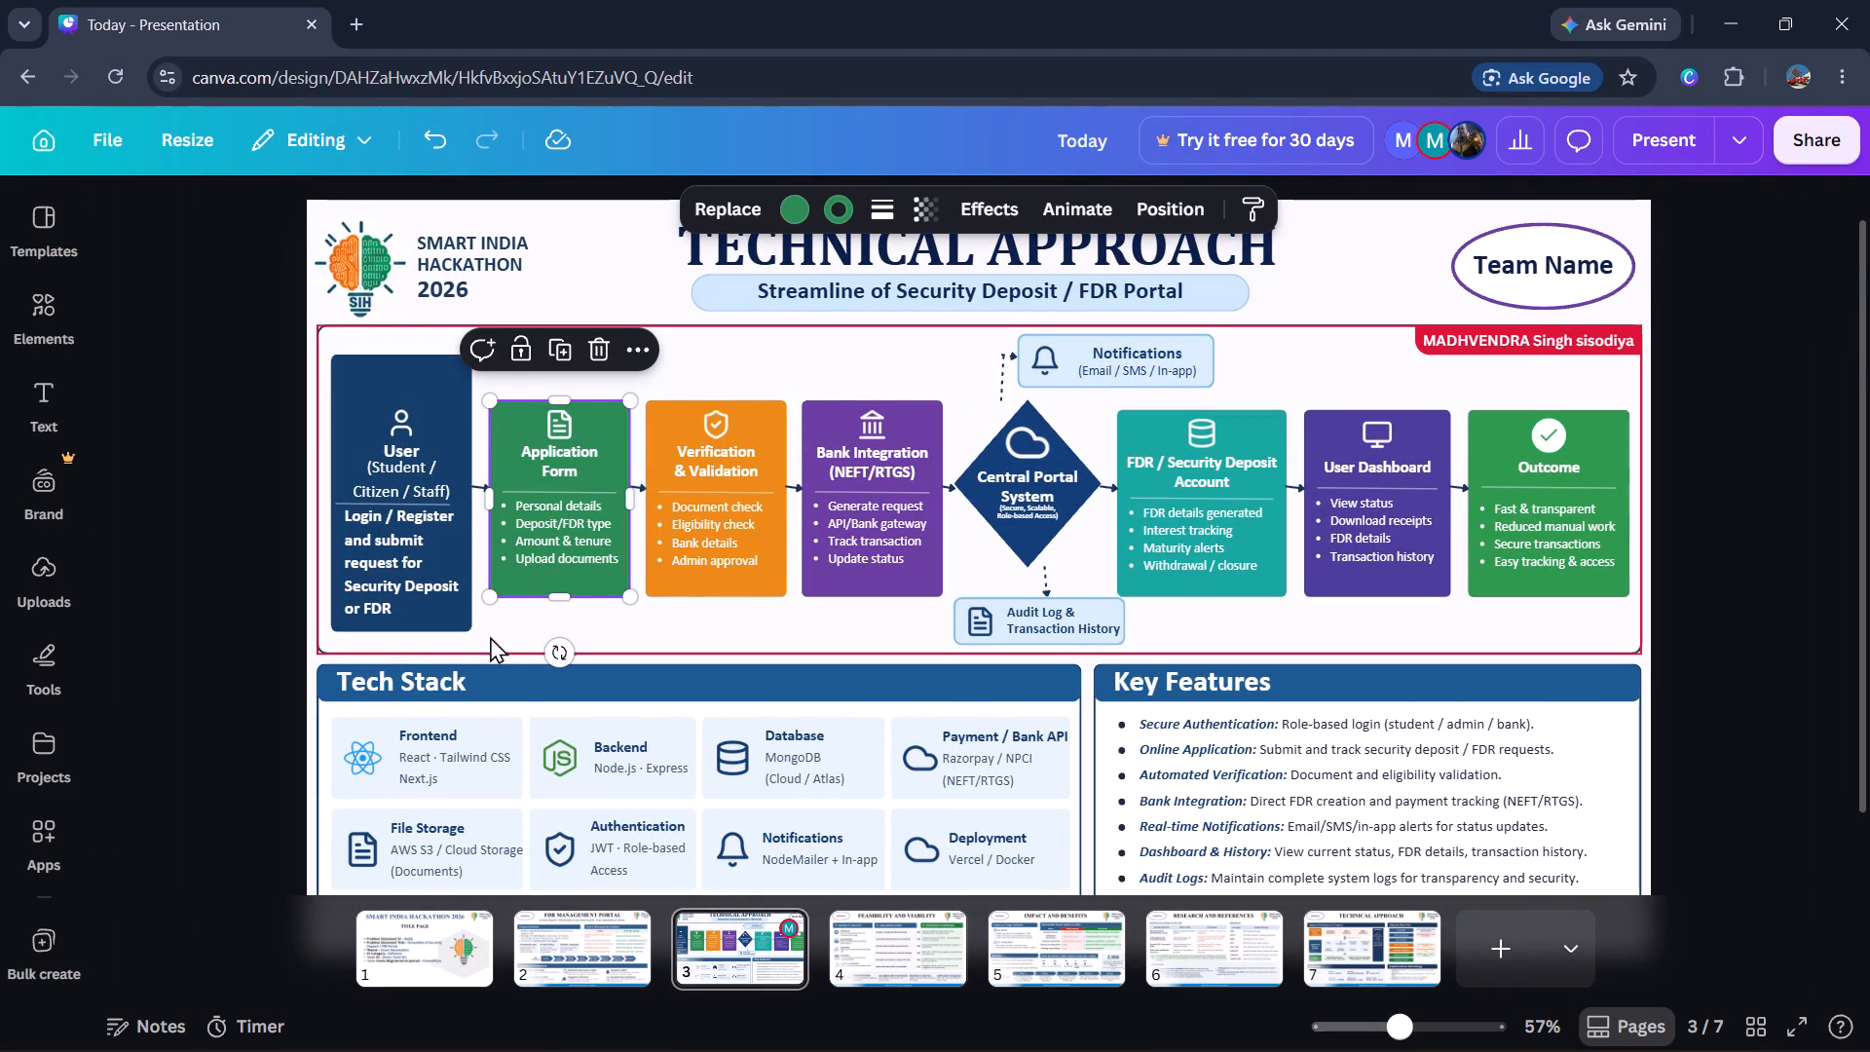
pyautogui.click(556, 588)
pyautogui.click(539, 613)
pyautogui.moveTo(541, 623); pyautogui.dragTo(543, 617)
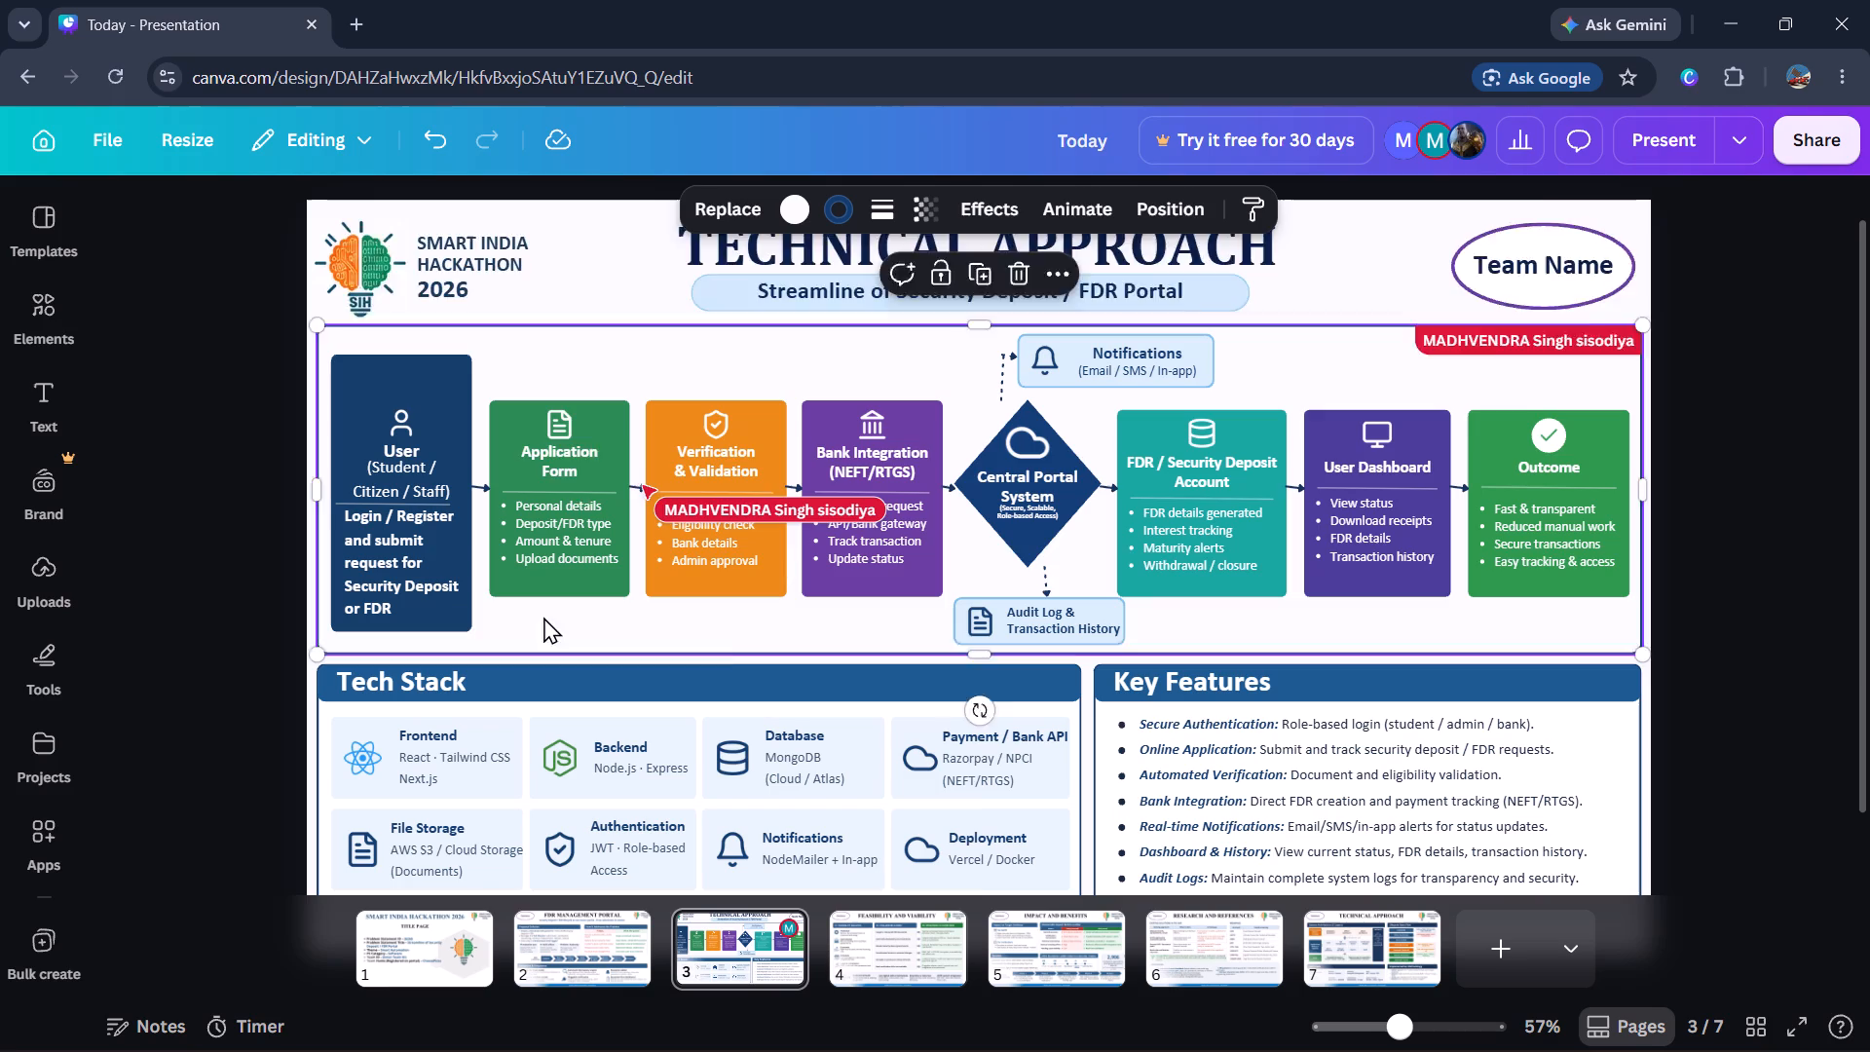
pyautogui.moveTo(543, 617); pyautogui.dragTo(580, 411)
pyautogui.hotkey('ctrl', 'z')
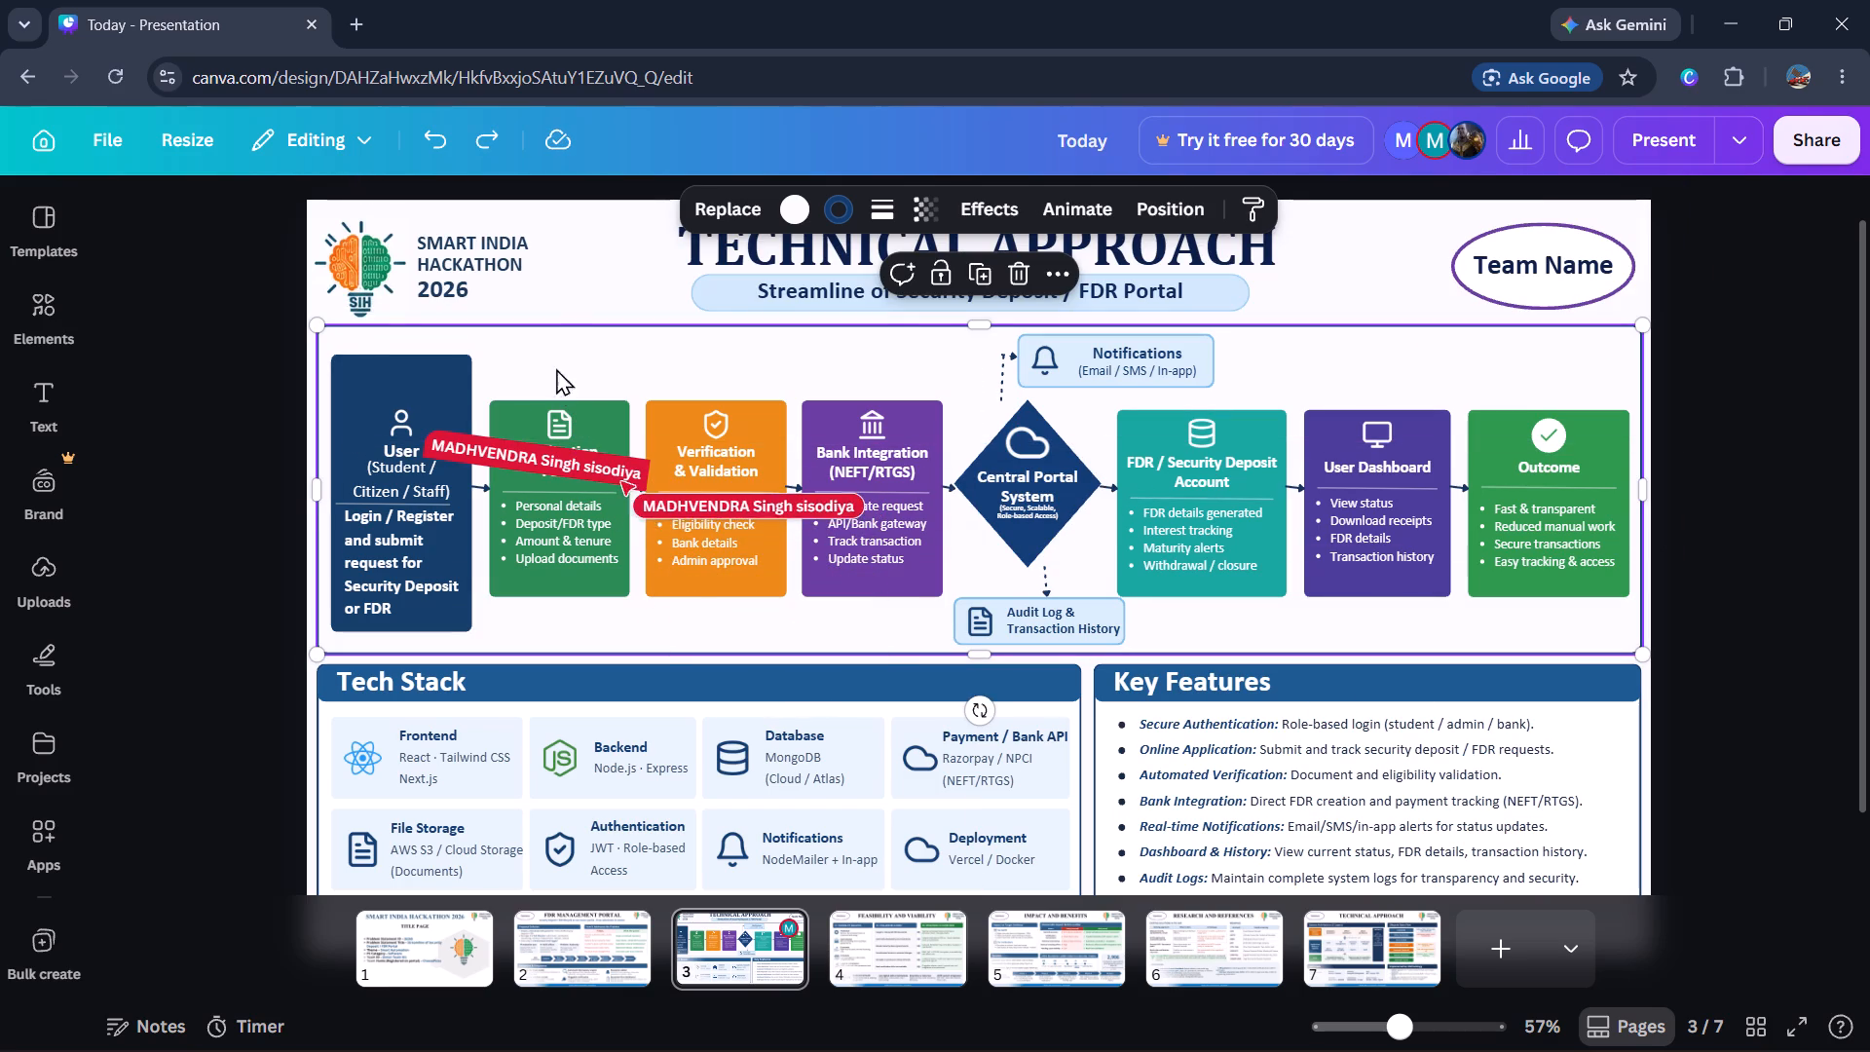
# Lock the large white background frame behind the workflow diagram.
pyautogui.click(933, 288)
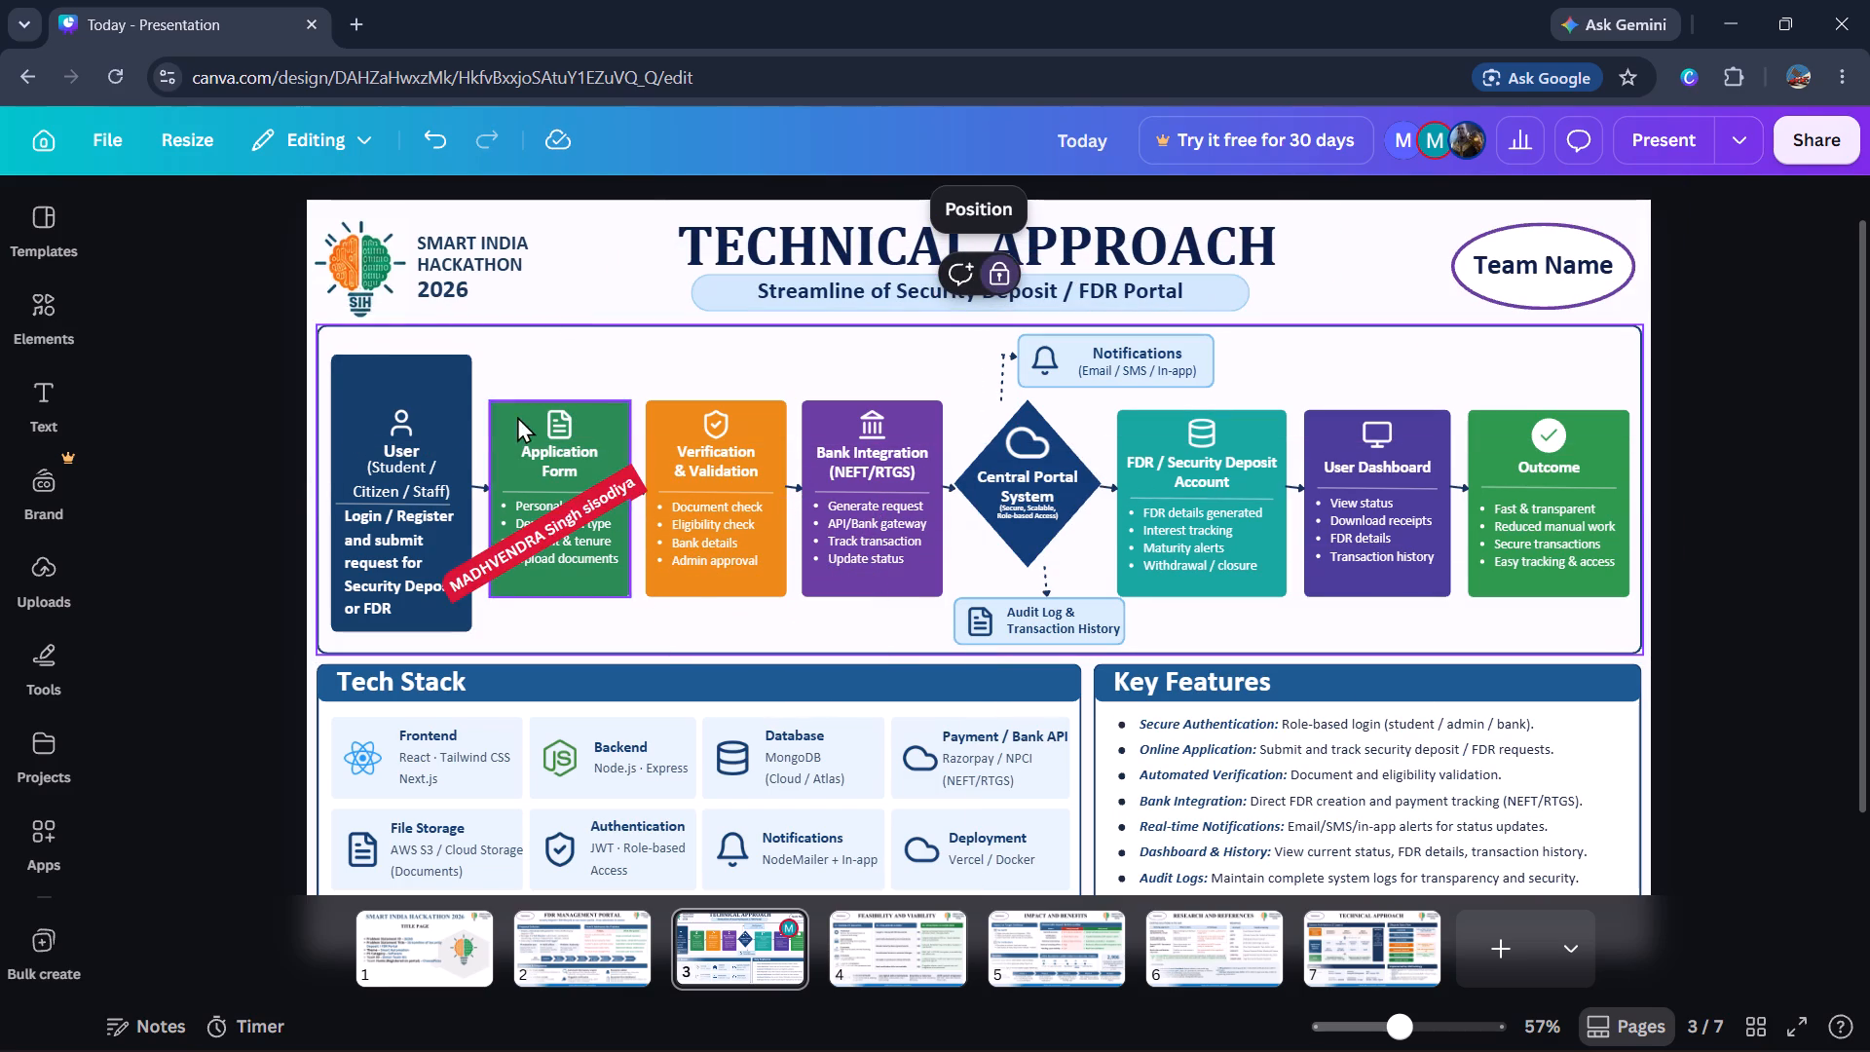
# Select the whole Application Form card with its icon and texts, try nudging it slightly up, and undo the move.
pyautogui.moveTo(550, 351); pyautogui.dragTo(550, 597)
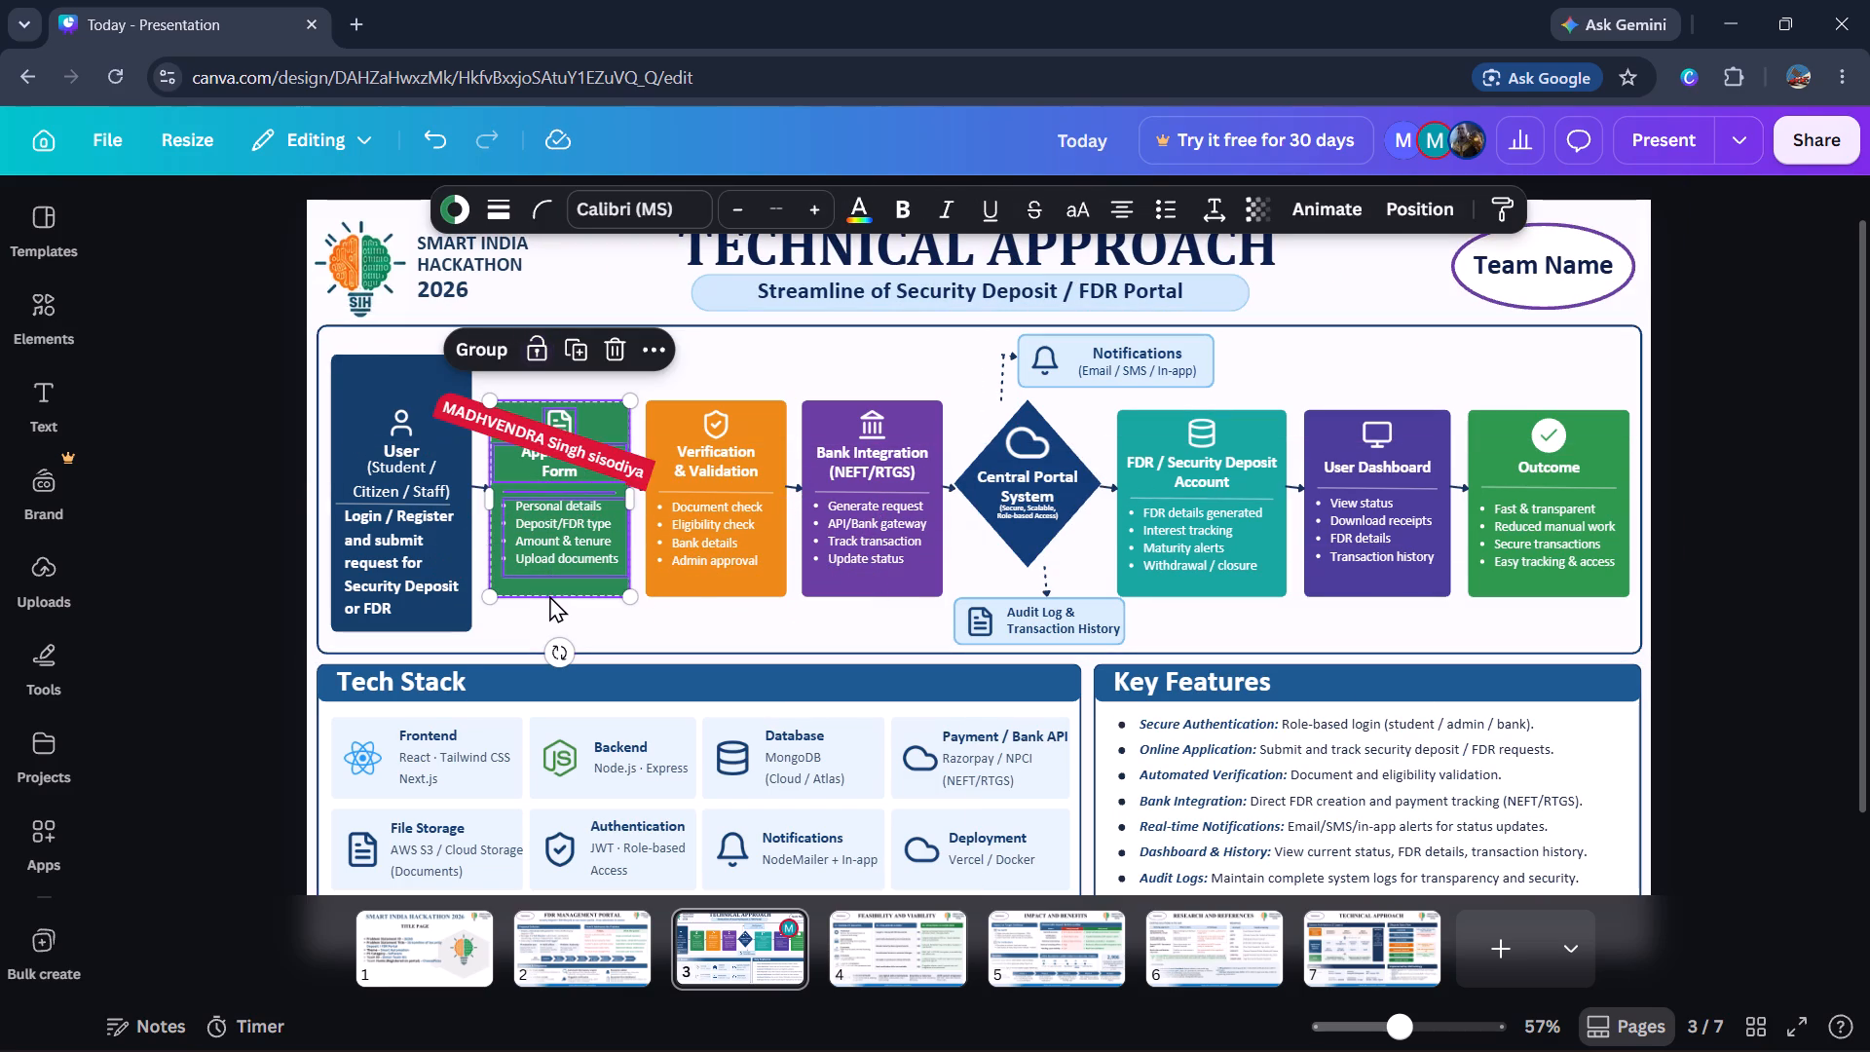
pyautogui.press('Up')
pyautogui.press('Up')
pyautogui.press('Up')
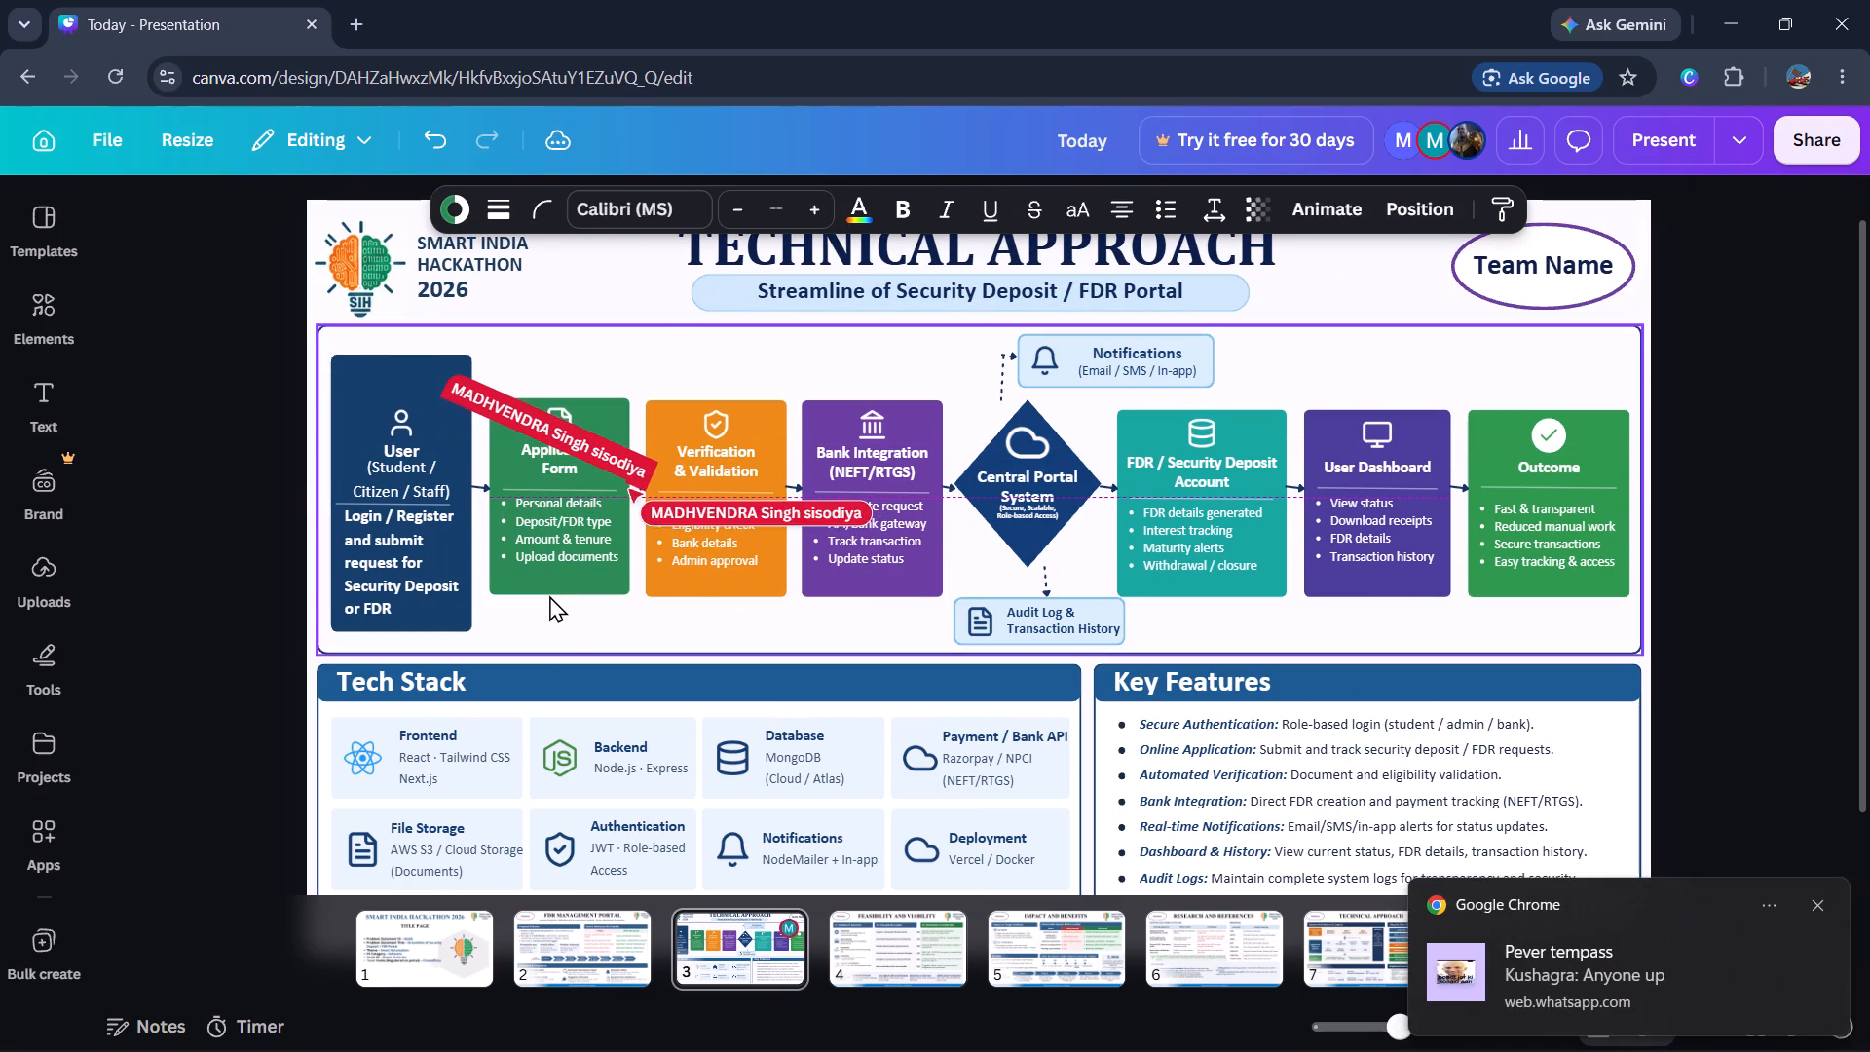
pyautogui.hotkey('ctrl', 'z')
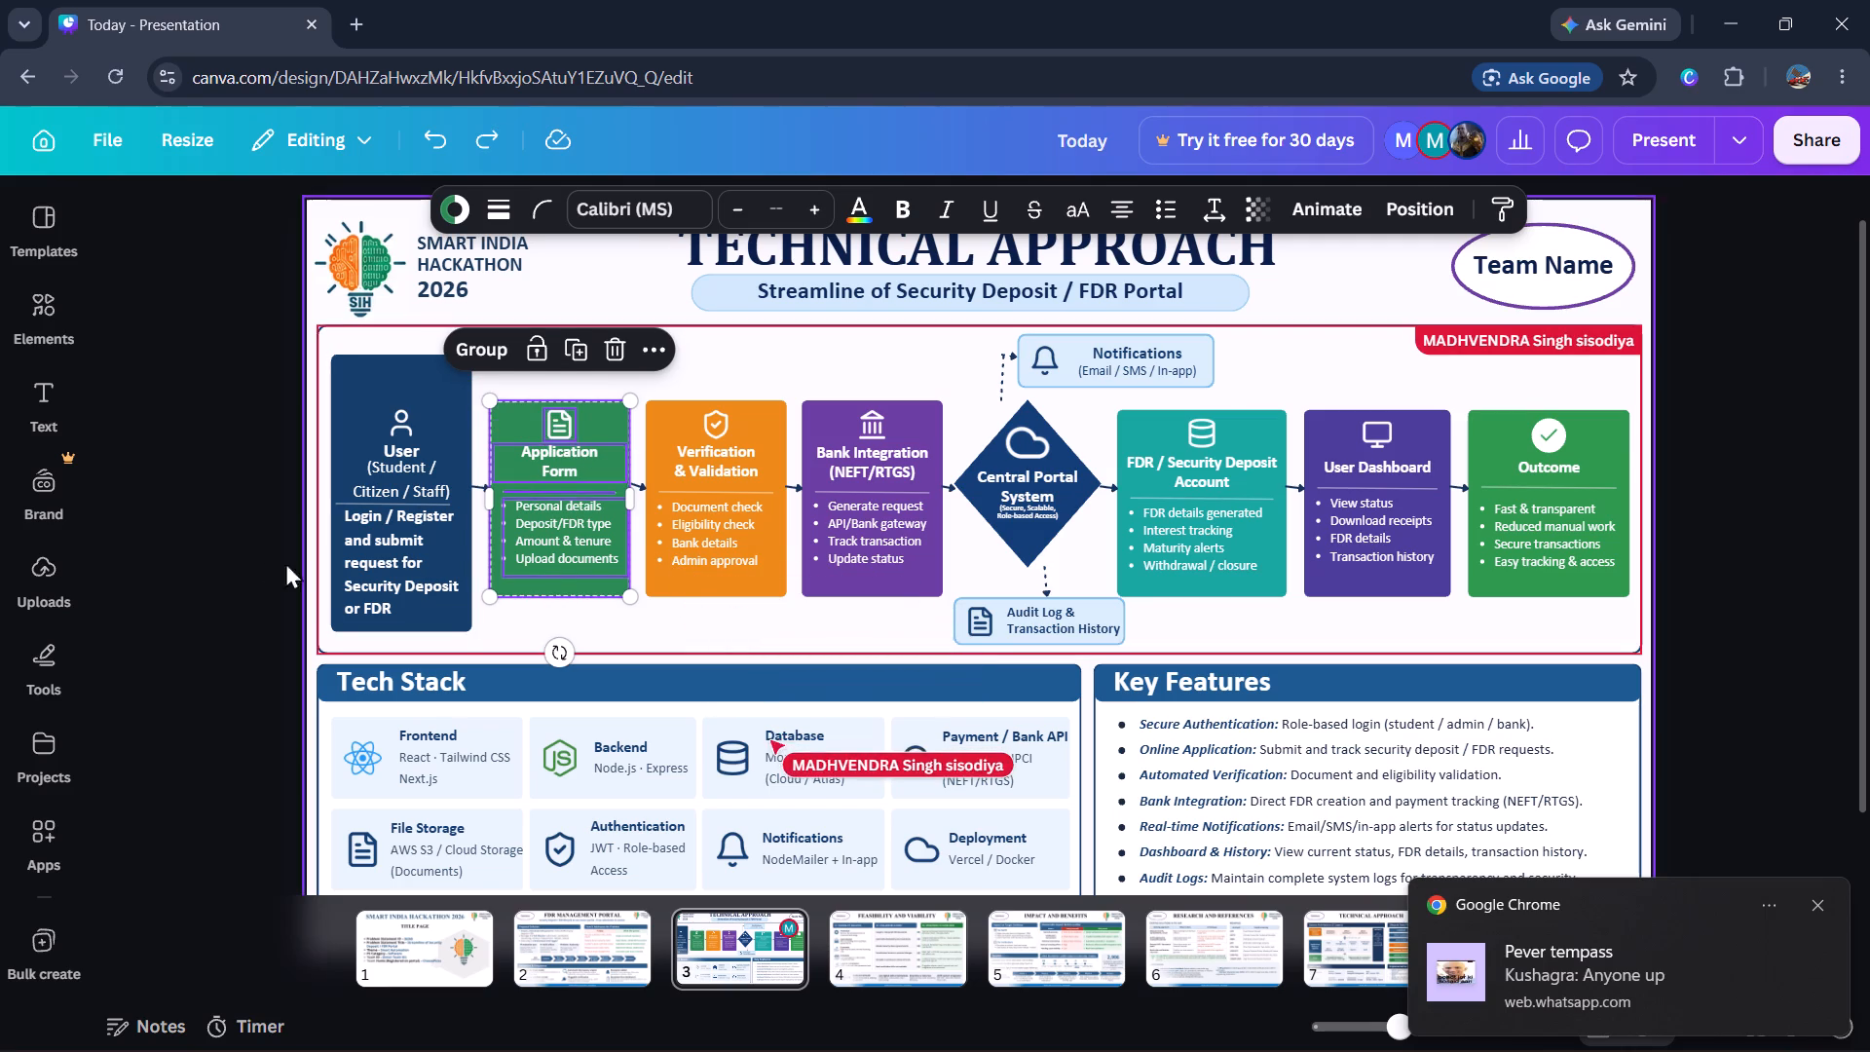
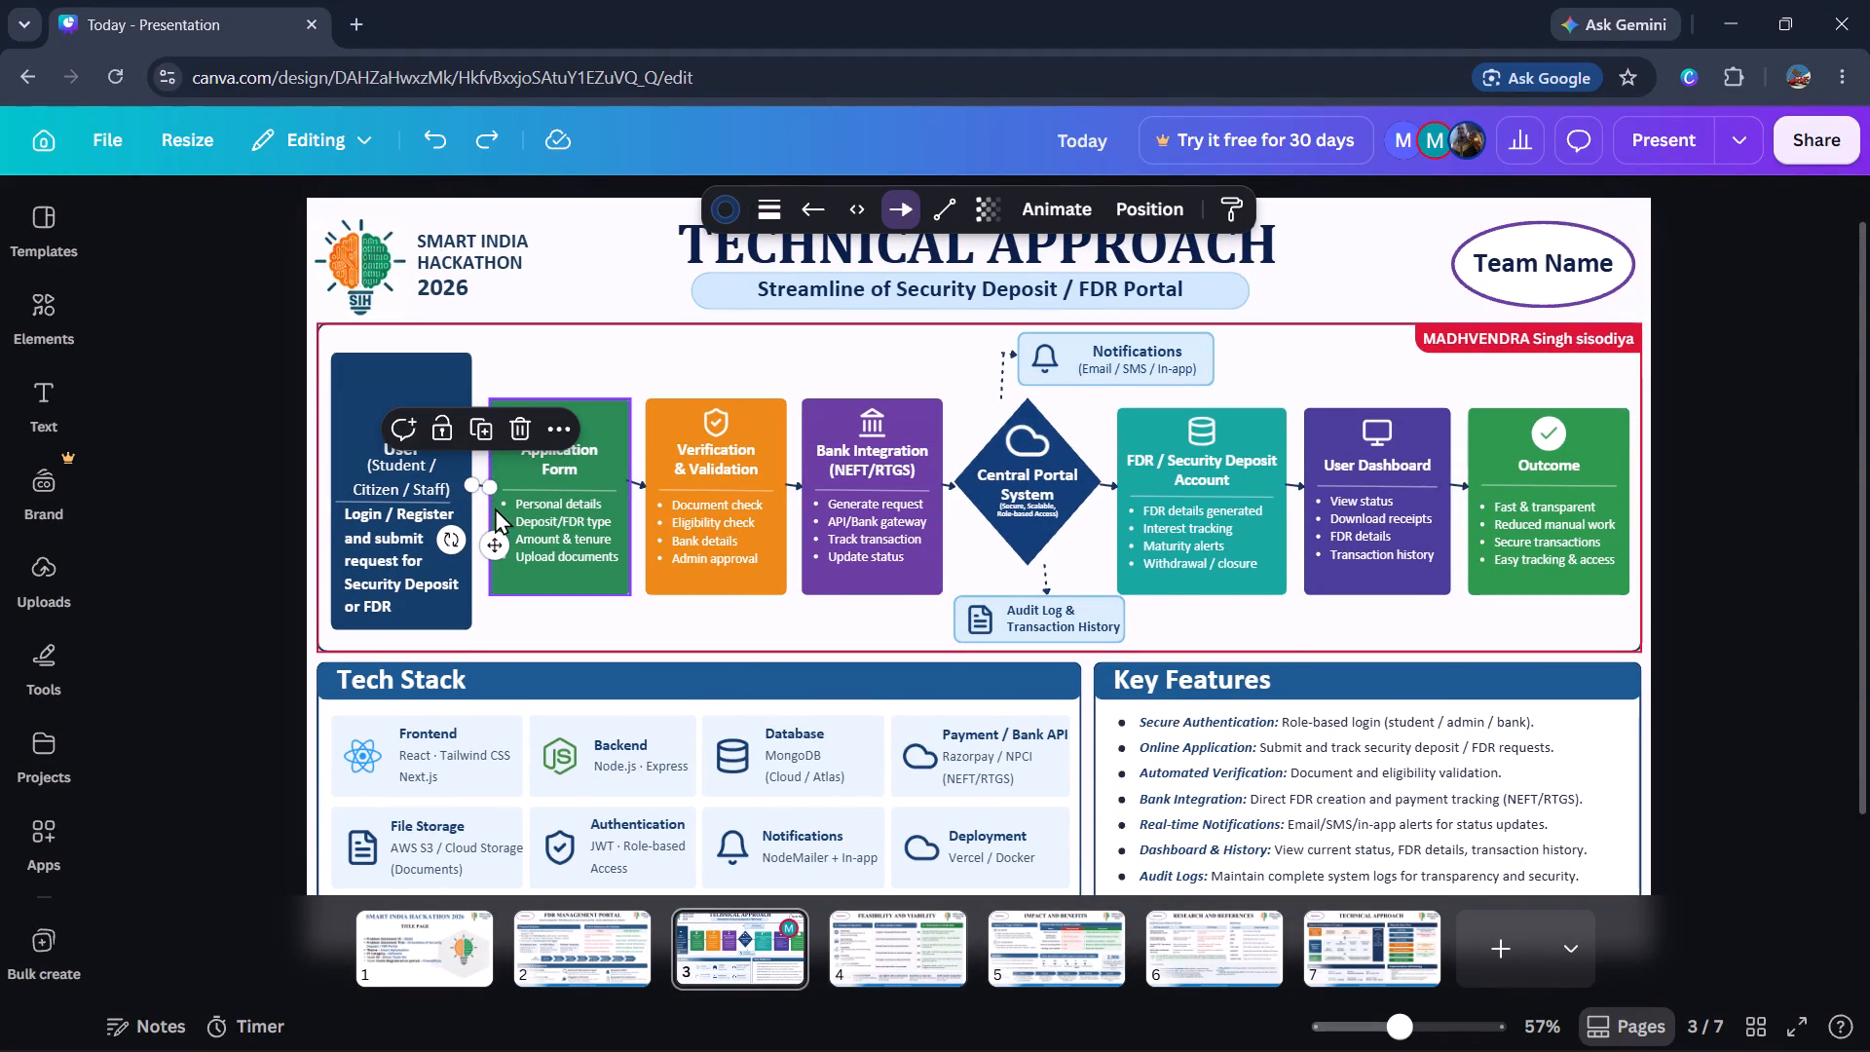
# Straighten the connector arrow between the User and Application Form cards by setting its rotation to 0°.
pyautogui.click(1152, 210)
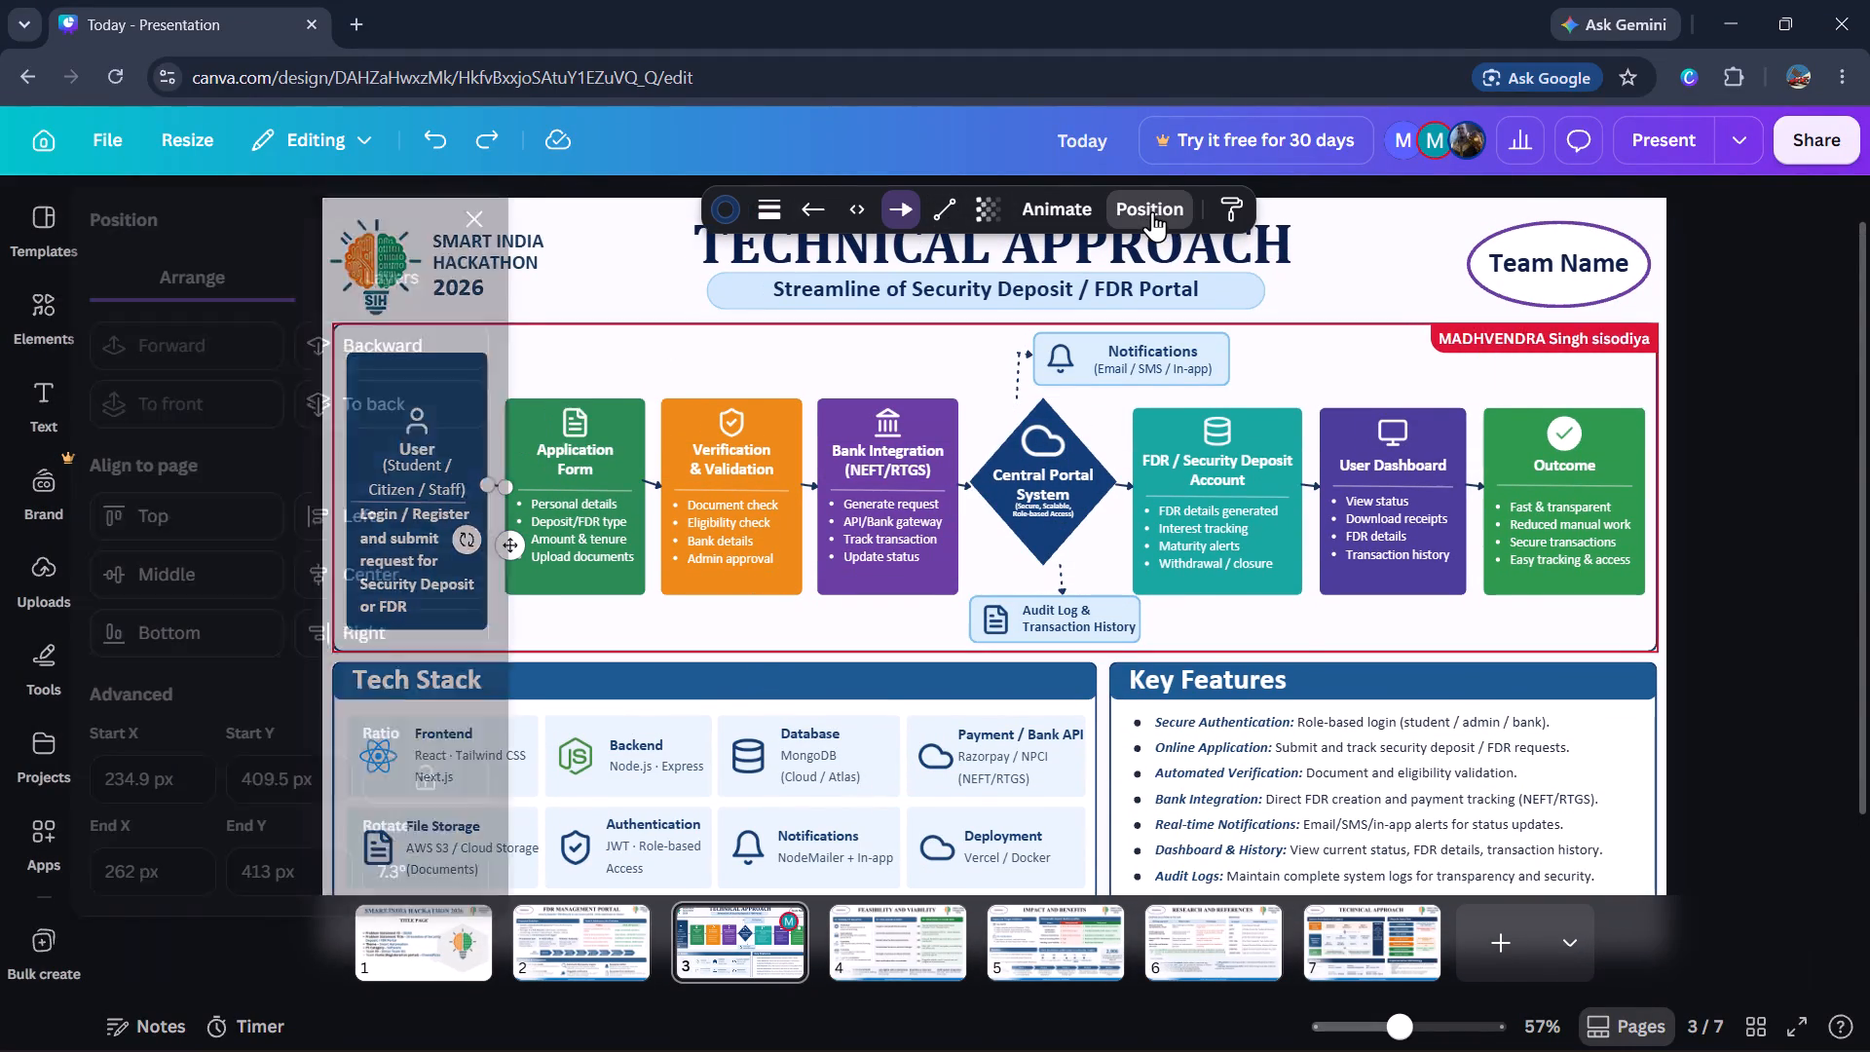
pyautogui.scroll(-4, 298, 597)
pyautogui.doubleClick(403, 878)
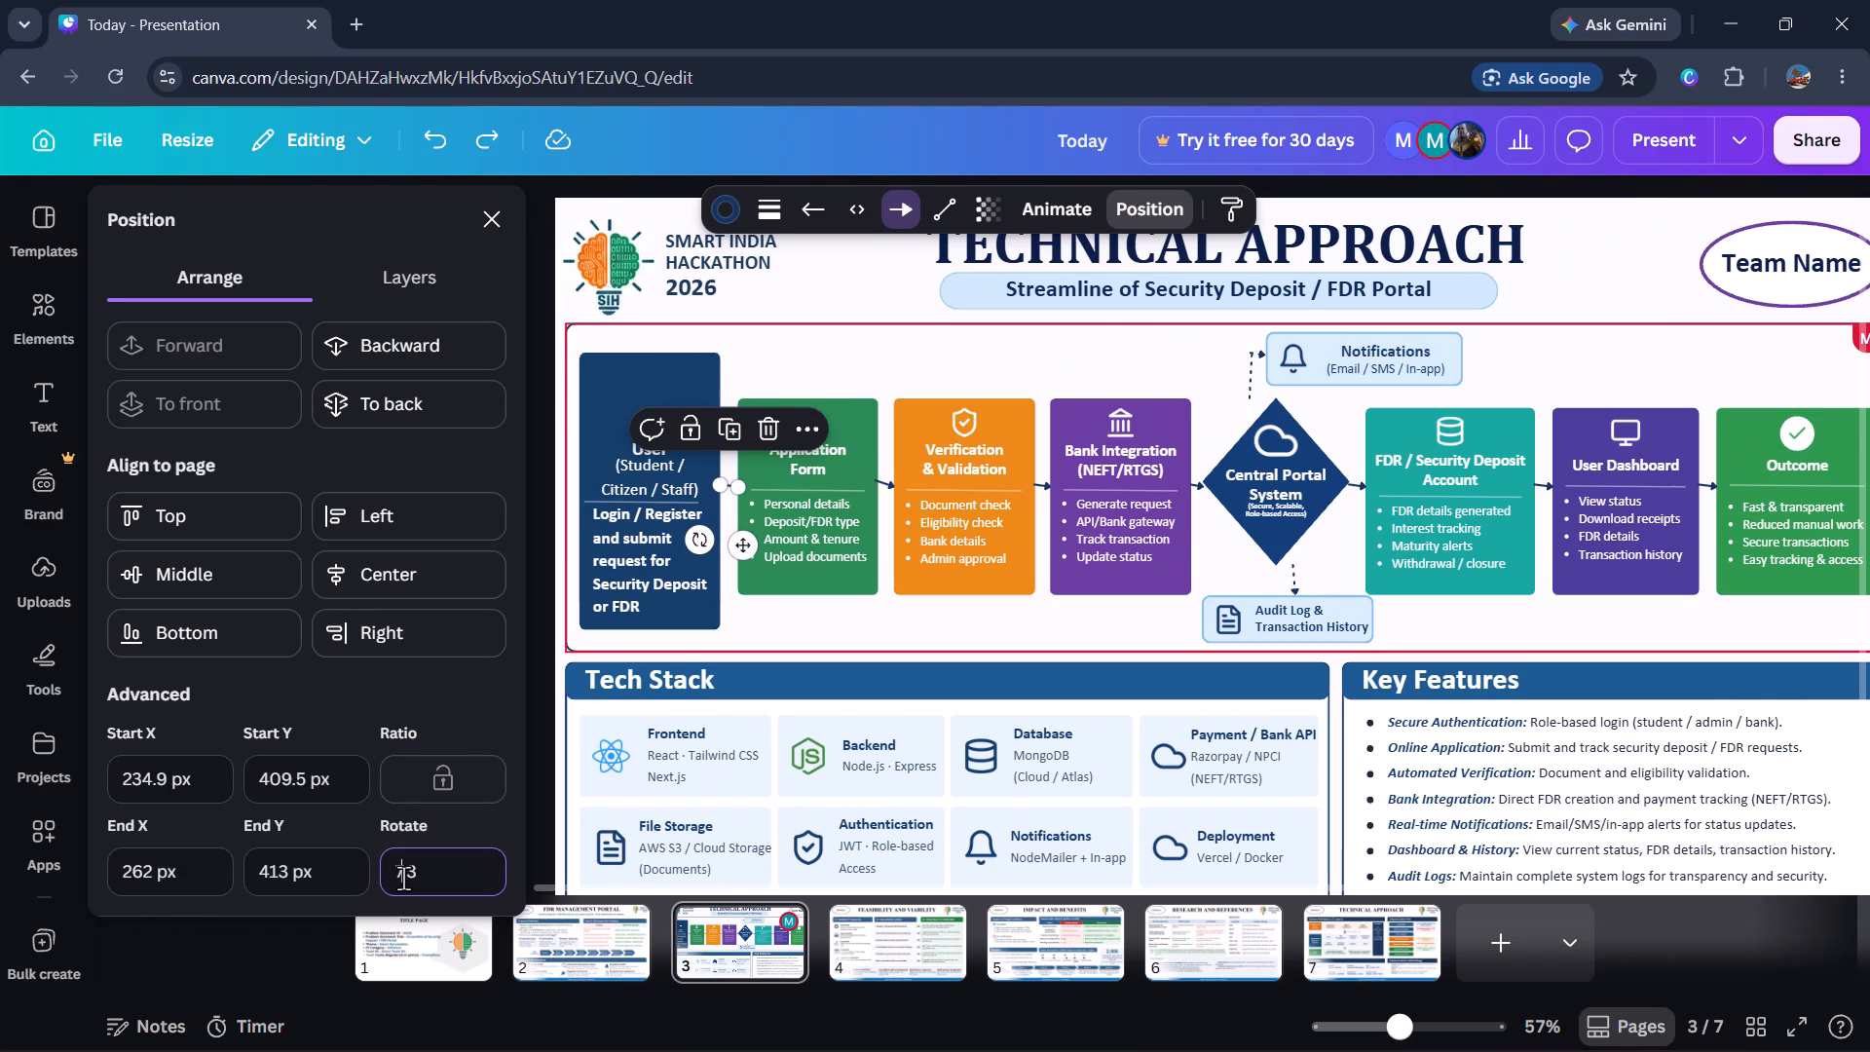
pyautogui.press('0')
pyautogui.press('Return')
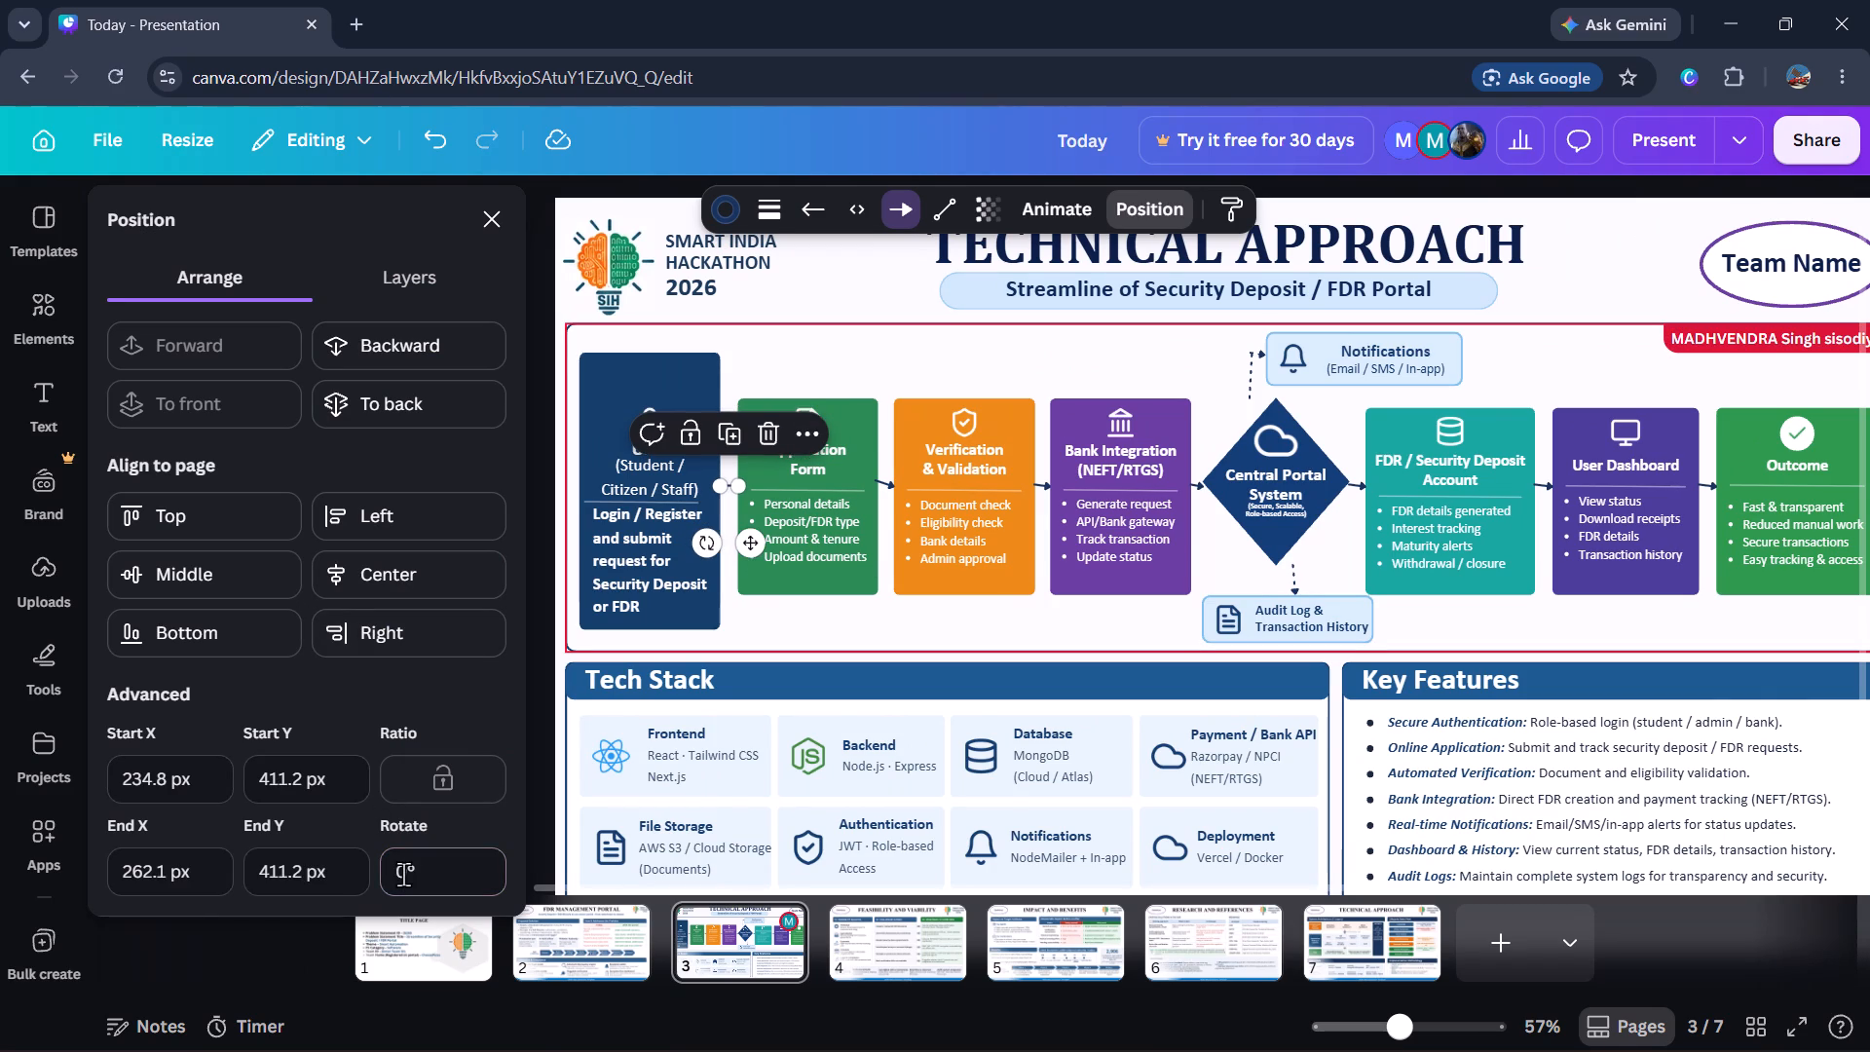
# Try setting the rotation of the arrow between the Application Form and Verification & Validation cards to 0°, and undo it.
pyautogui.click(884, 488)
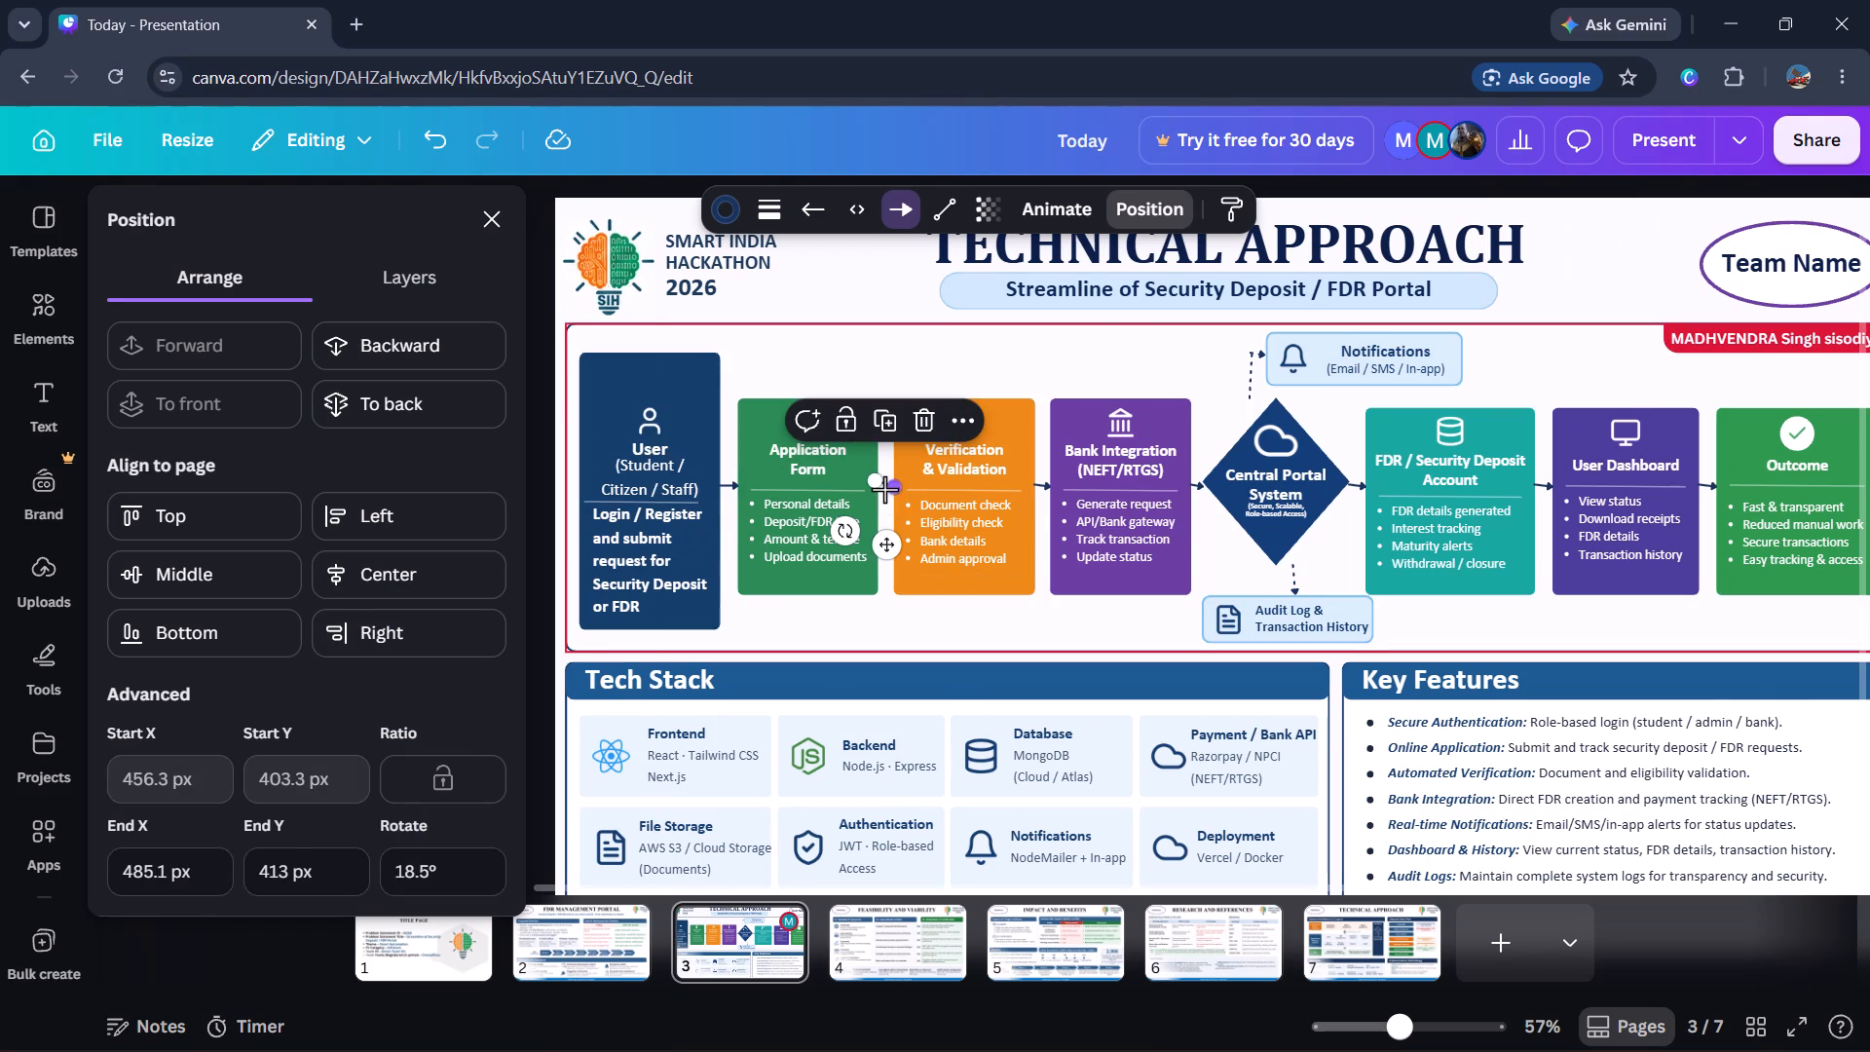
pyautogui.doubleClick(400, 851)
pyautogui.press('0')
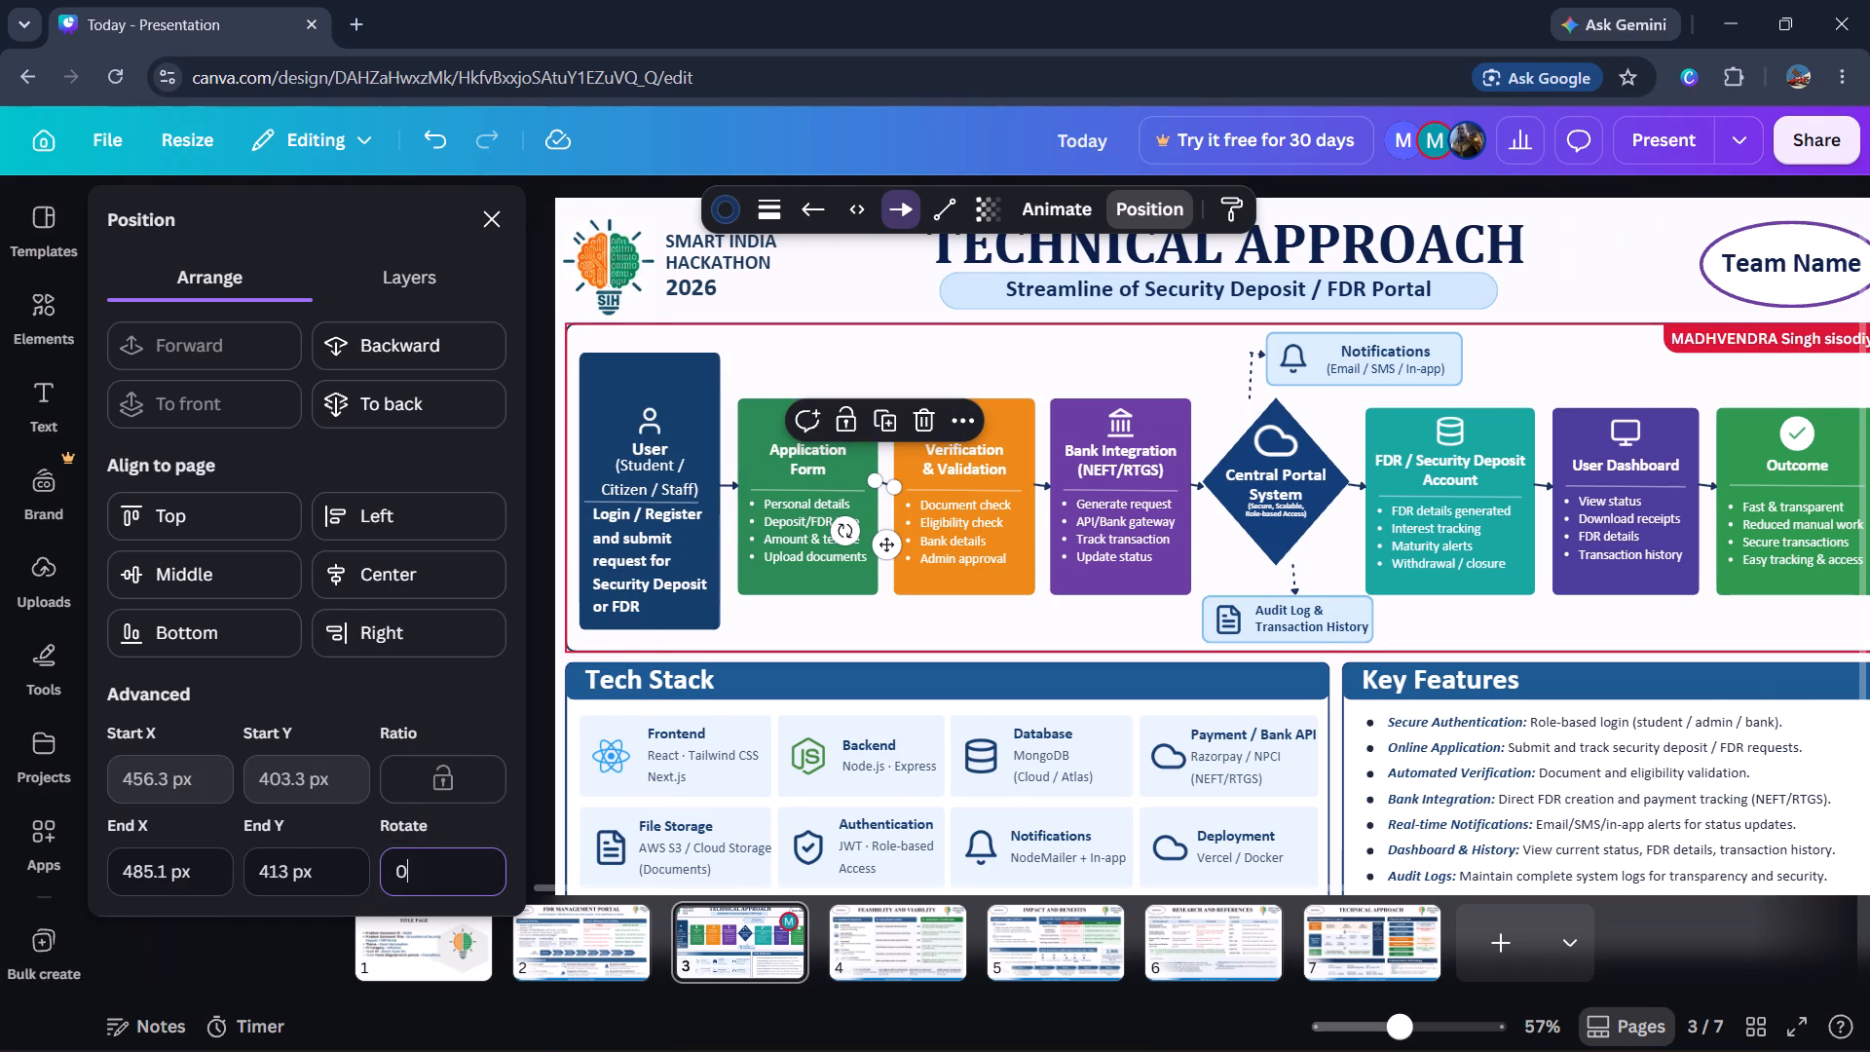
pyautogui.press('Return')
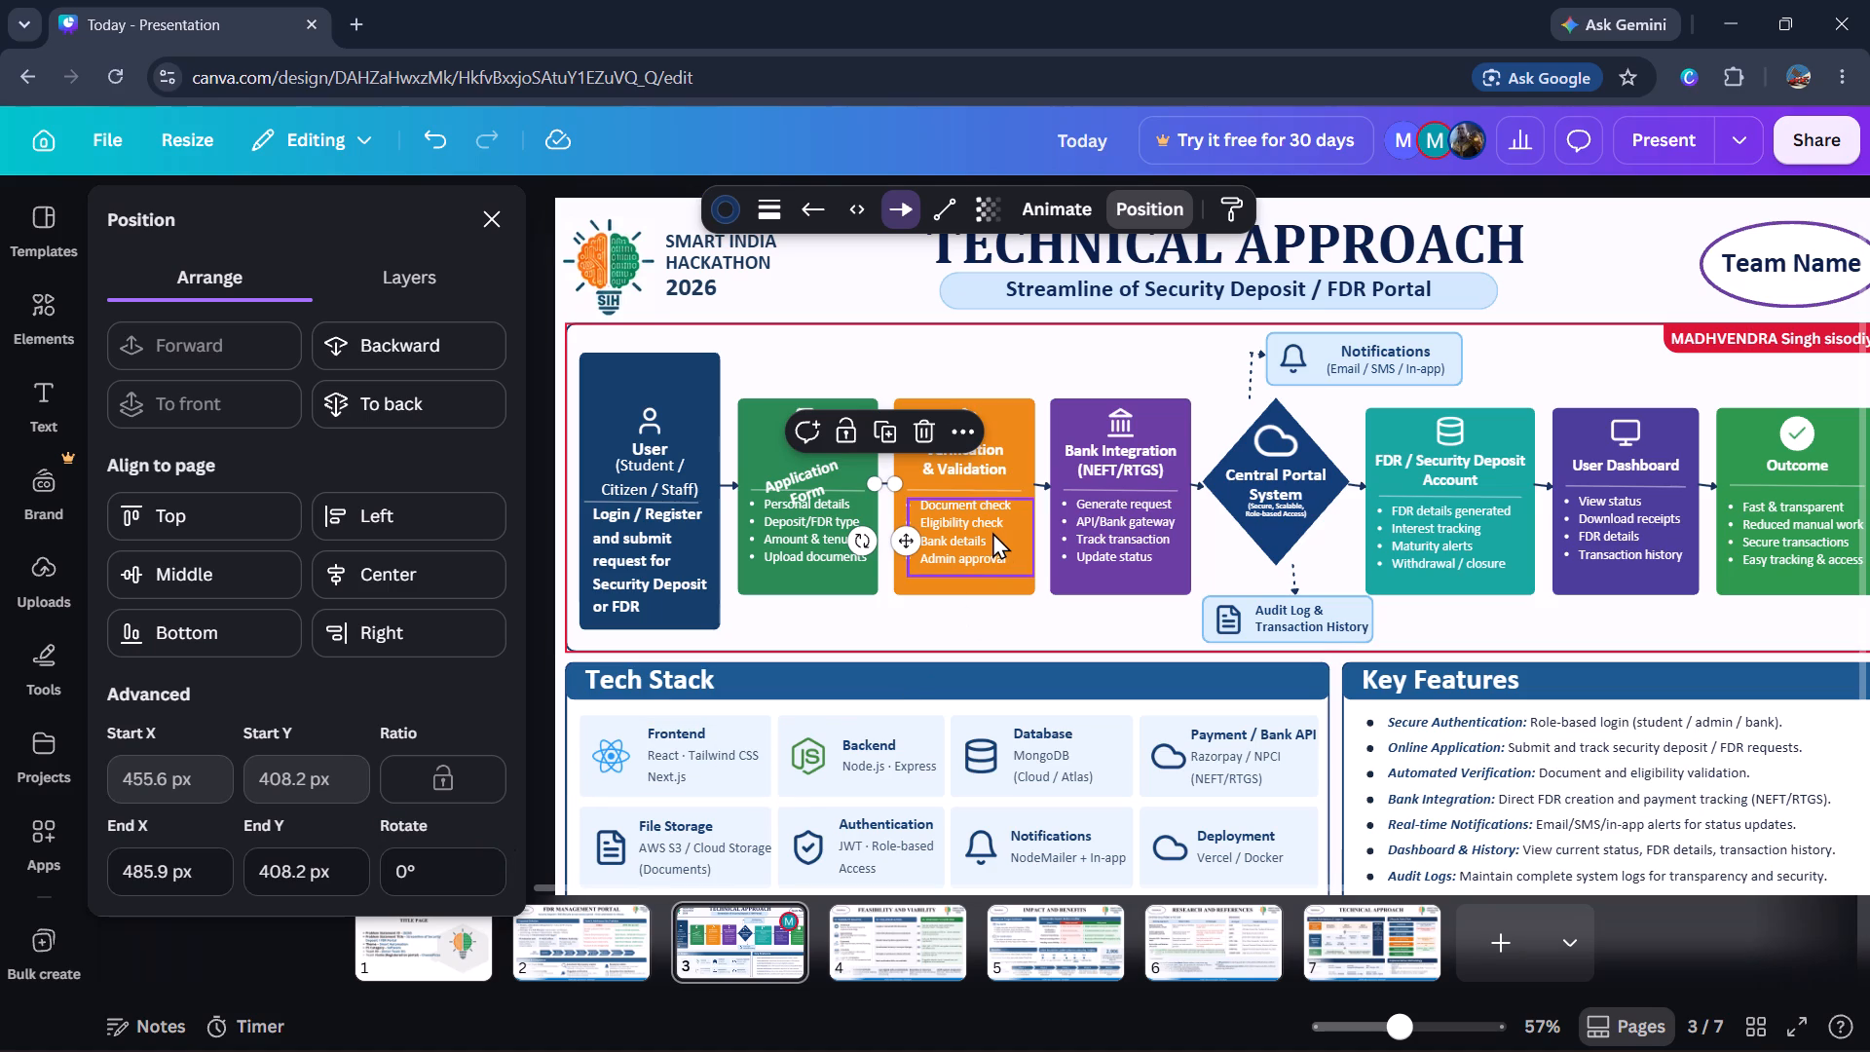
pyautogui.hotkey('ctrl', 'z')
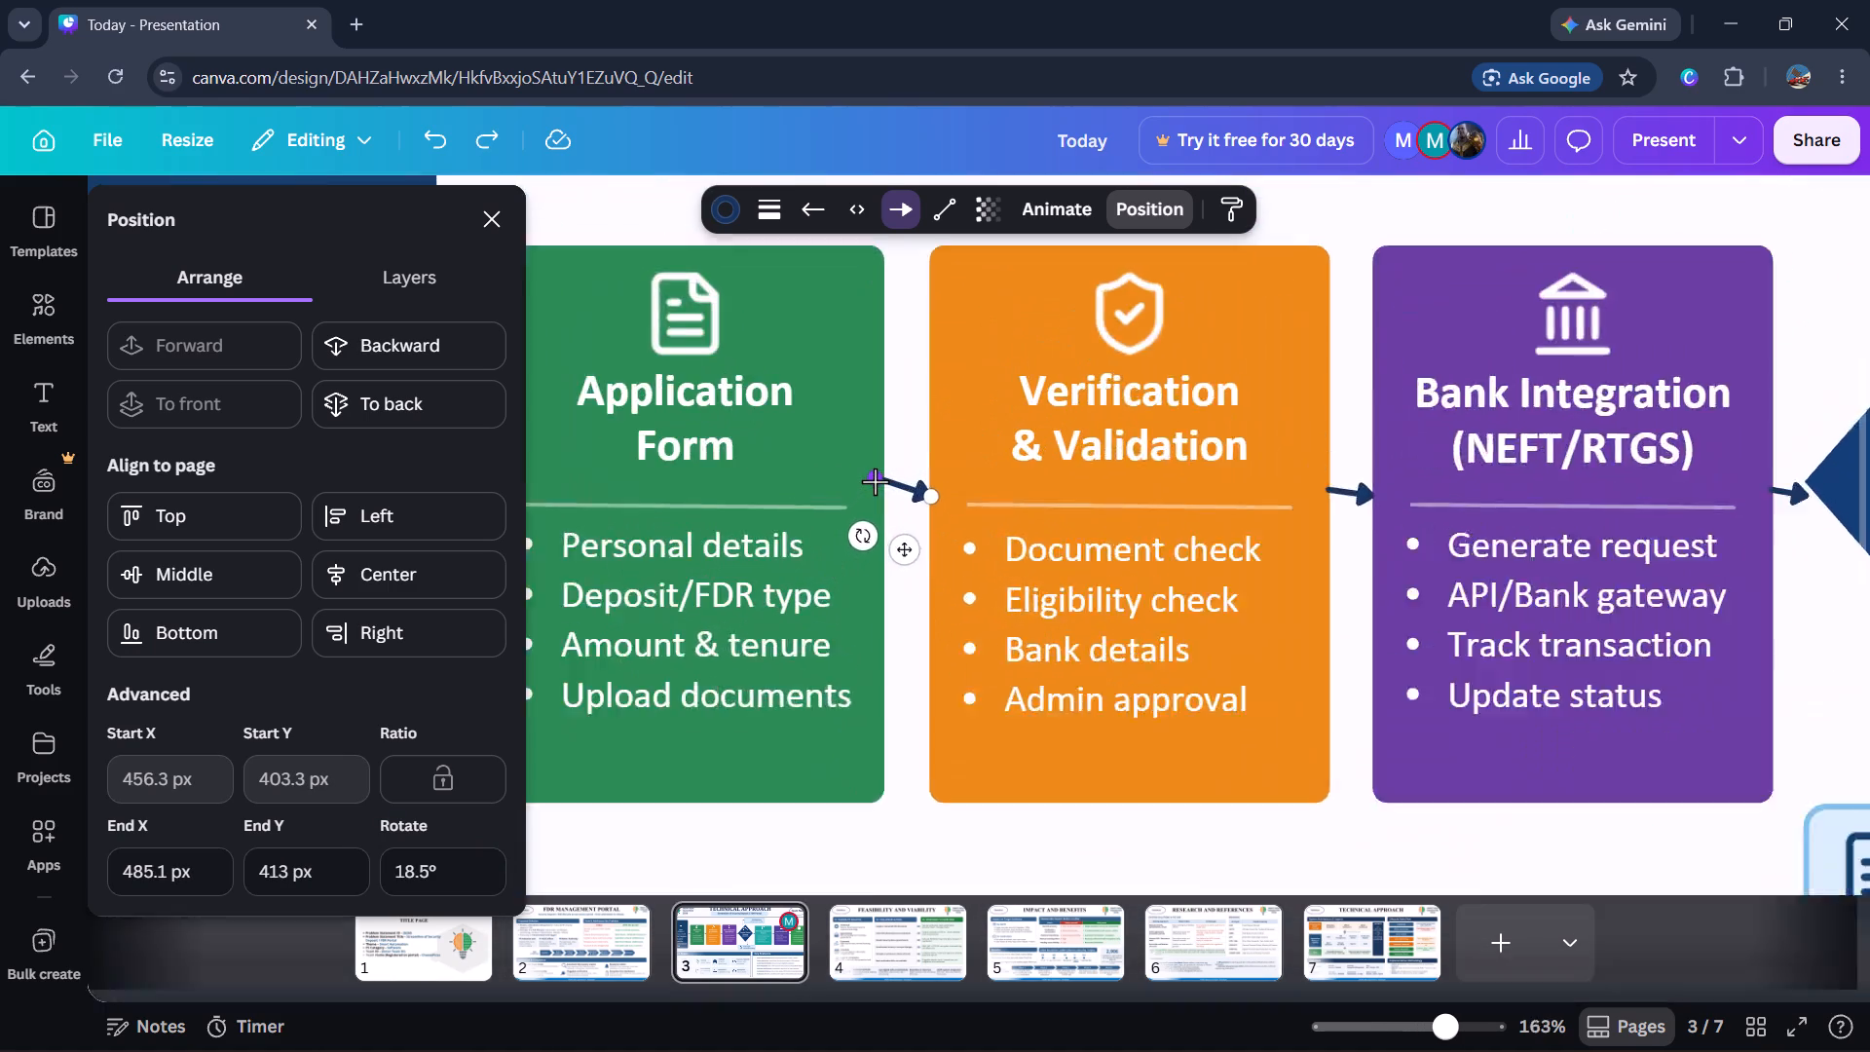
# Level the connector arrows leading into the Verification & Validation card and the Bank Integration card to 0°.
pyautogui.moveTo(875, 475); pyautogui.dragTo(882, 516)
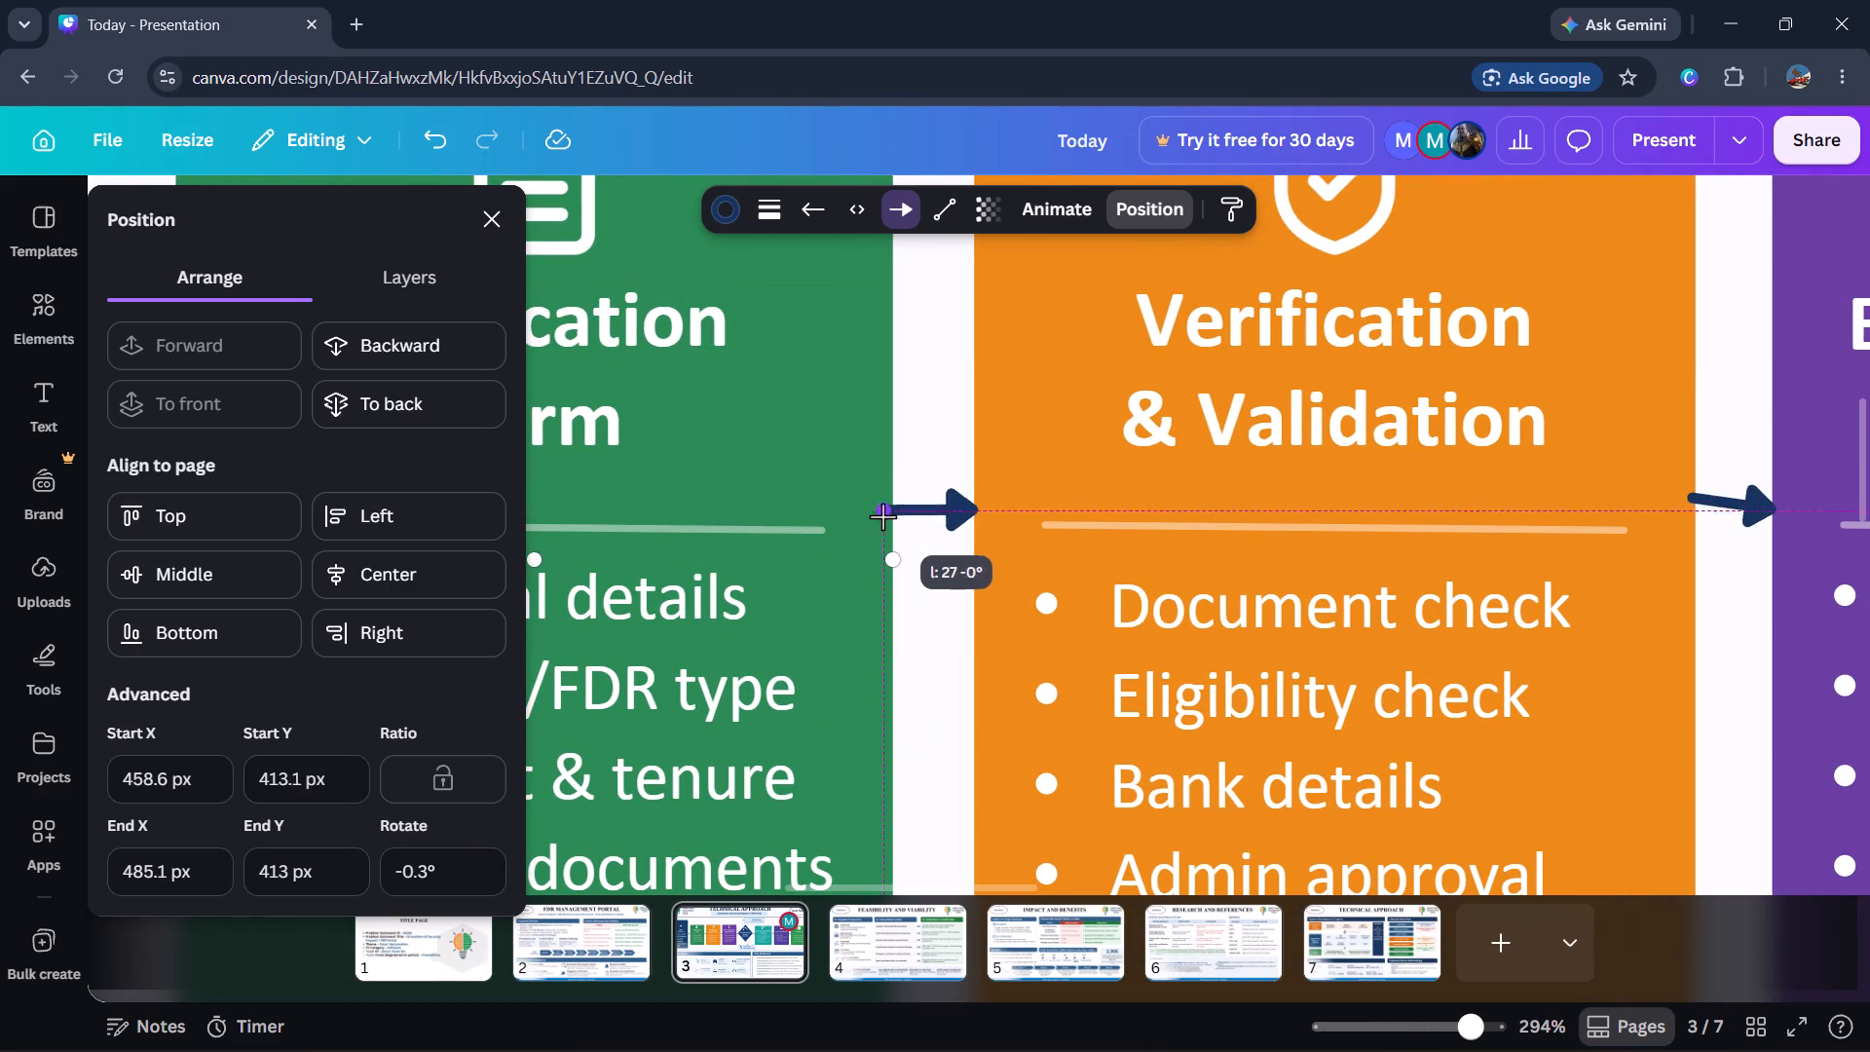
pyautogui.moveTo(882, 516); pyautogui.dragTo(881, 509)
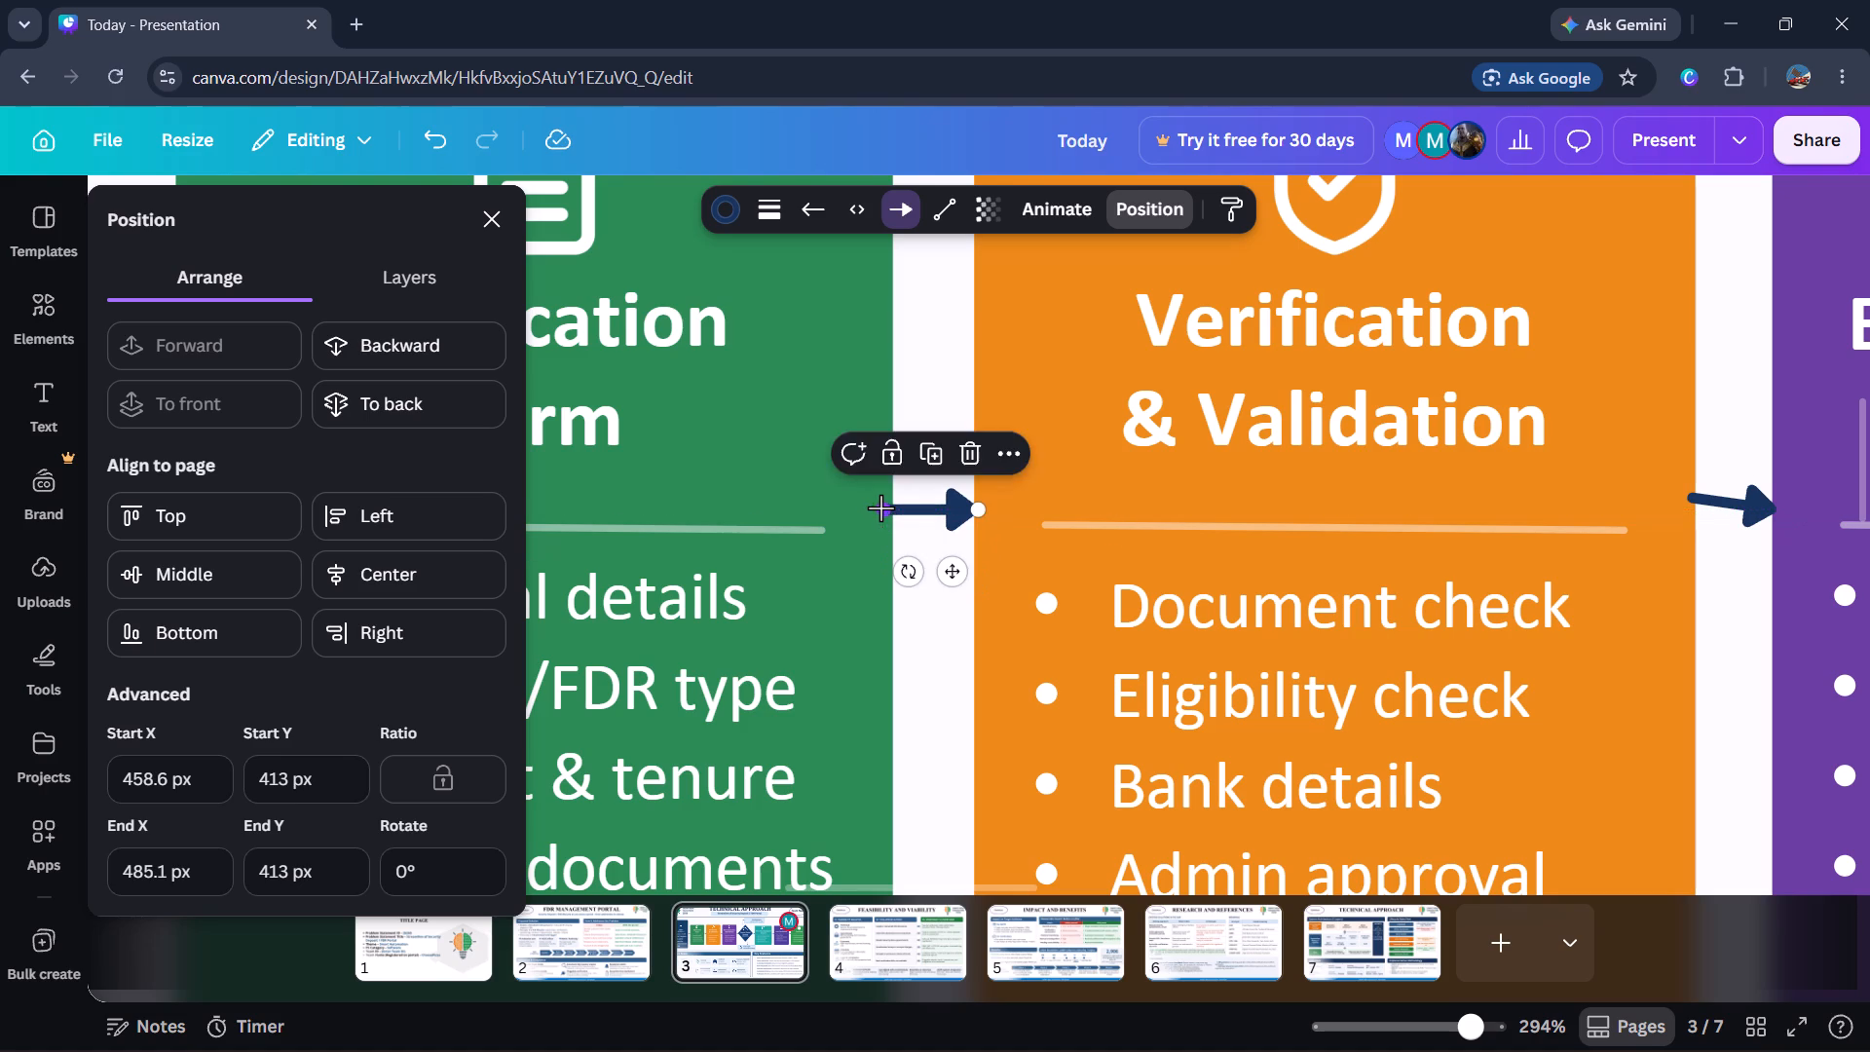
pyautogui.hscroll(-3, 1351, 507)
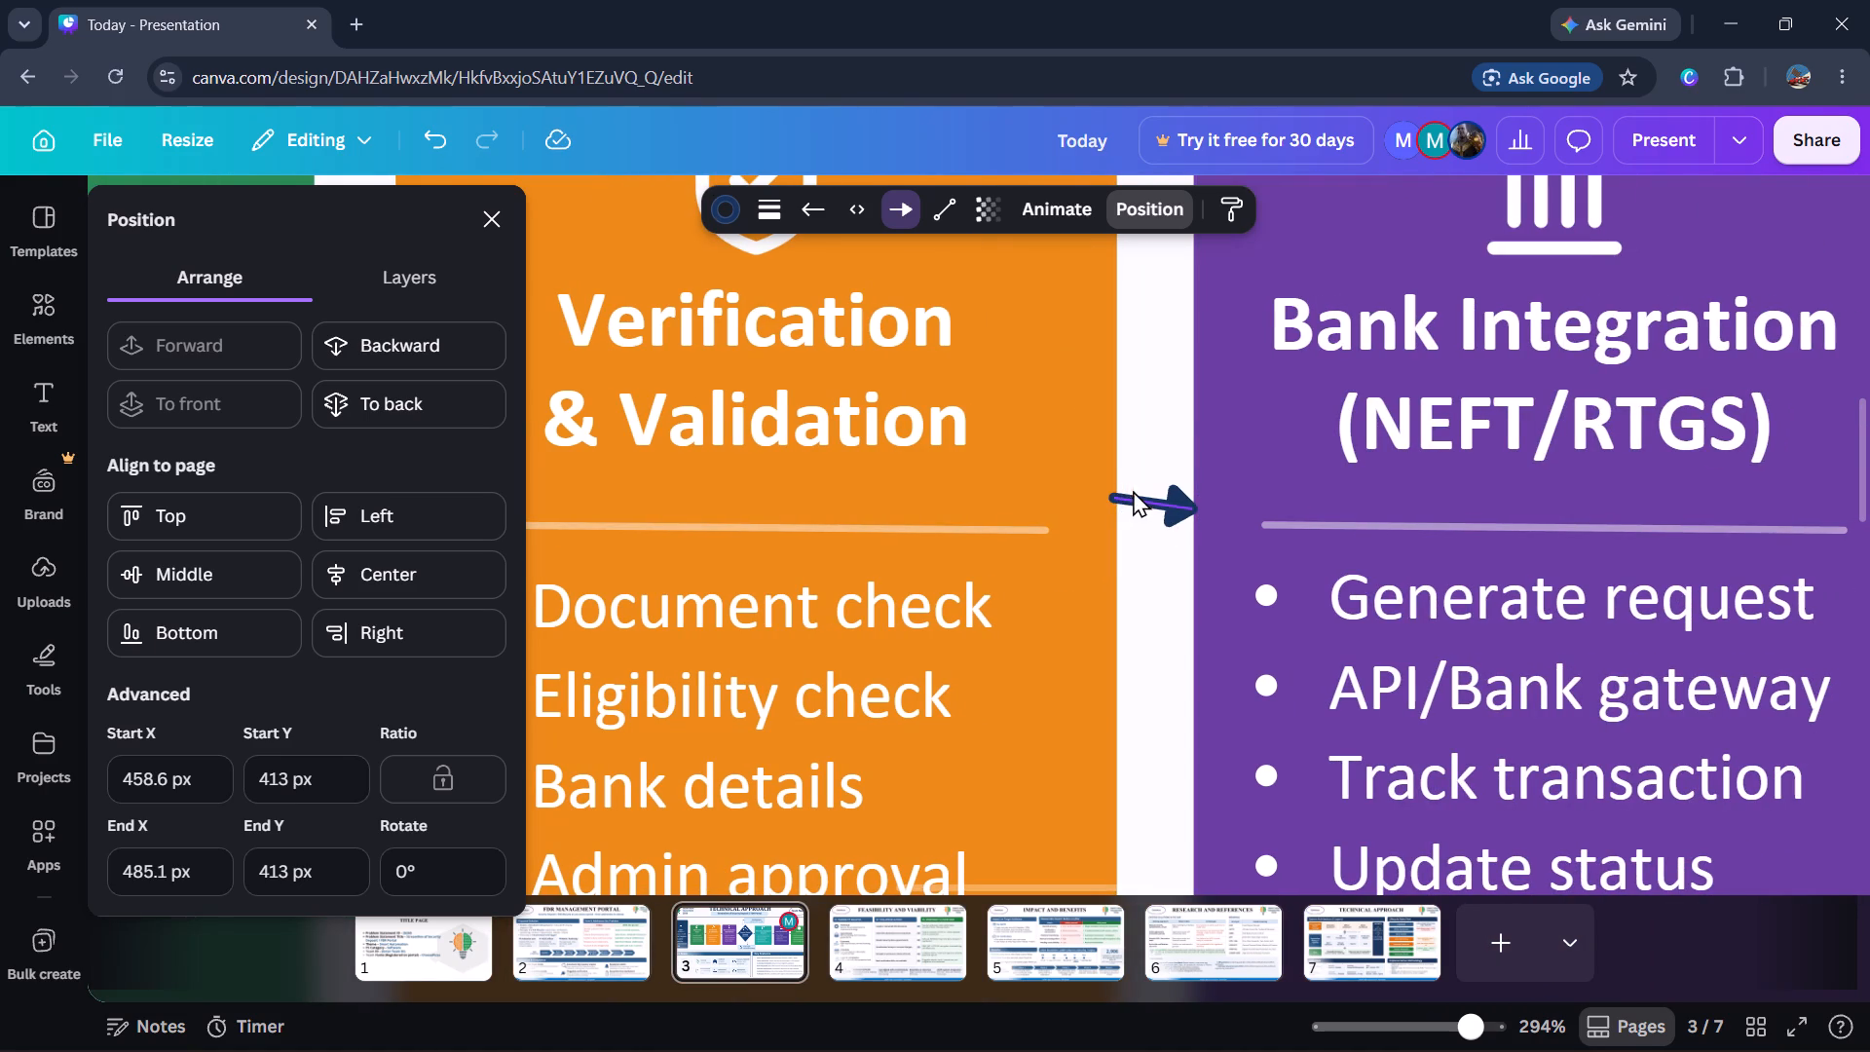
pyautogui.click(1134, 493)
pyautogui.moveTo(1104, 496); pyautogui.dragTo(1103, 512)
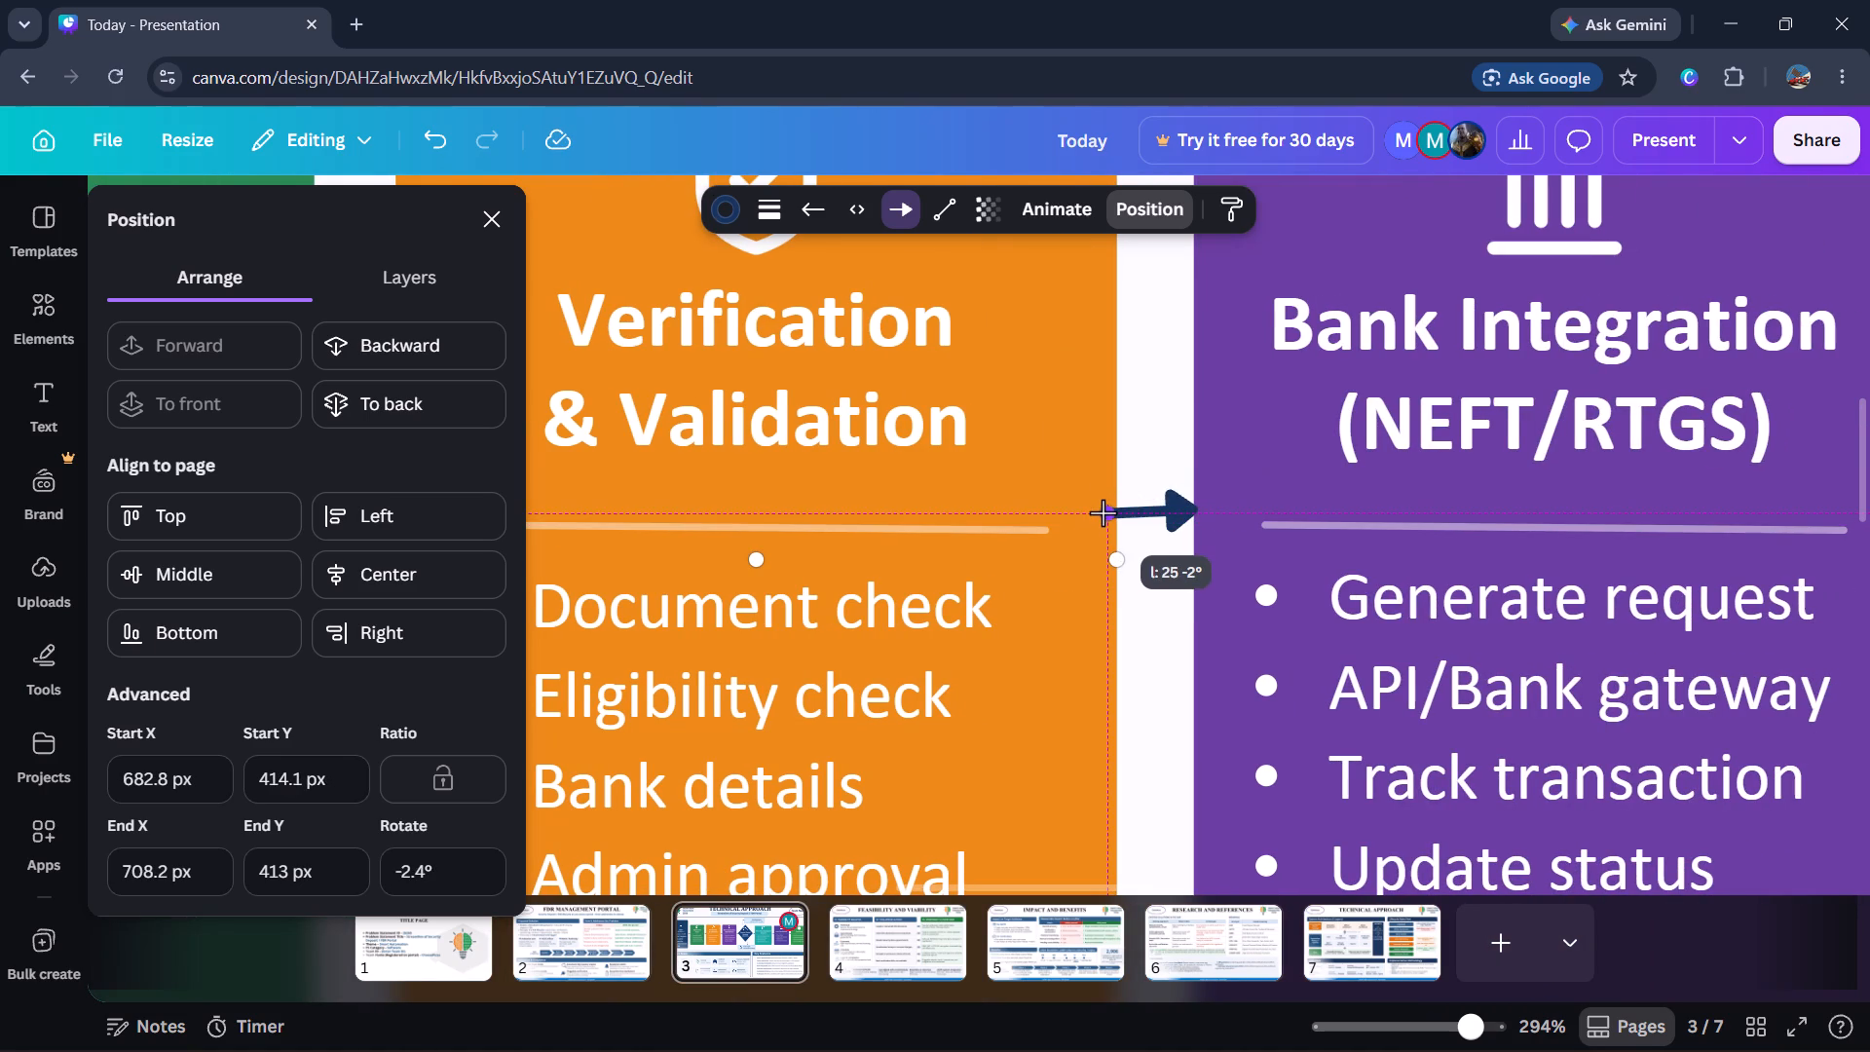
pyautogui.moveTo(1103, 512); pyautogui.dragTo(1108, 507)
# Level the connector arrows entering and leaving the Central Portal System diamond to 0°, keeping their ends at Y 413 px.
pyautogui.hscroll(-2, 1276, 509)
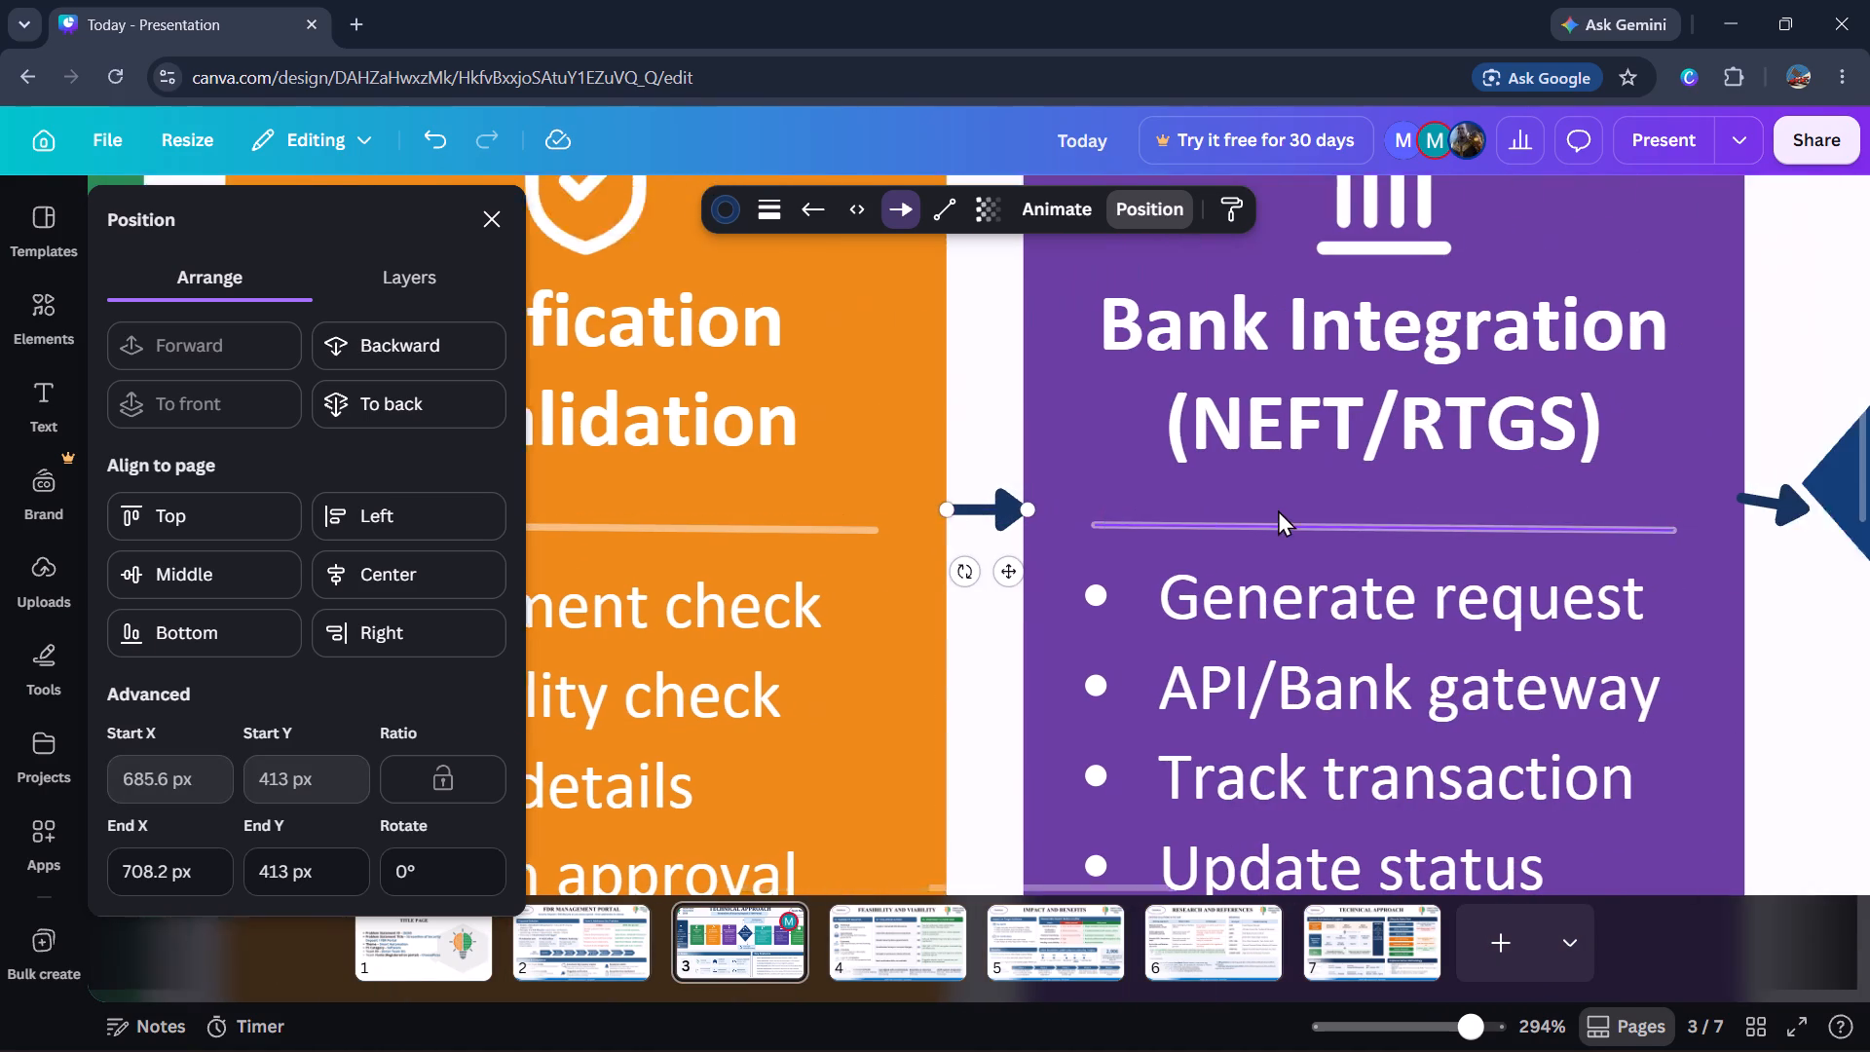
pyautogui.hscroll(-3, 1278, 509)
pyautogui.click(1189, 499)
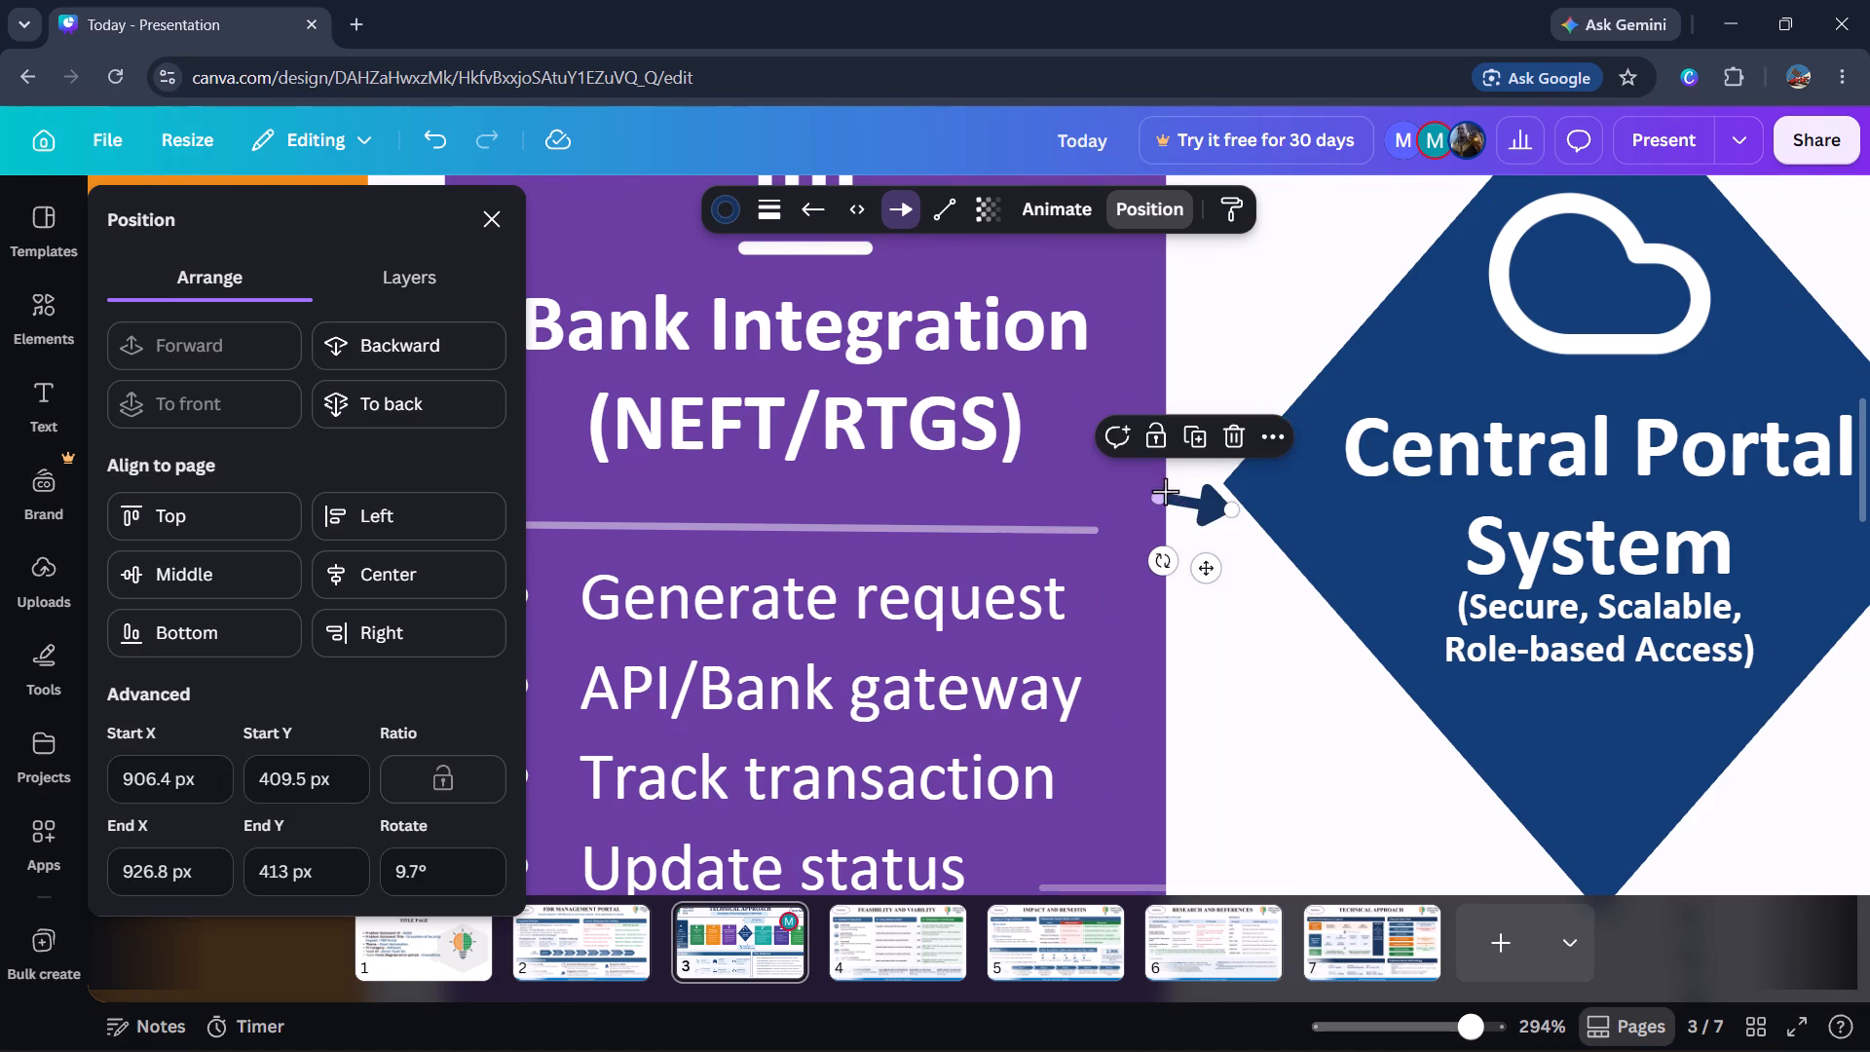
pyautogui.moveTo(1158, 494); pyautogui.dragTo(1156, 506)
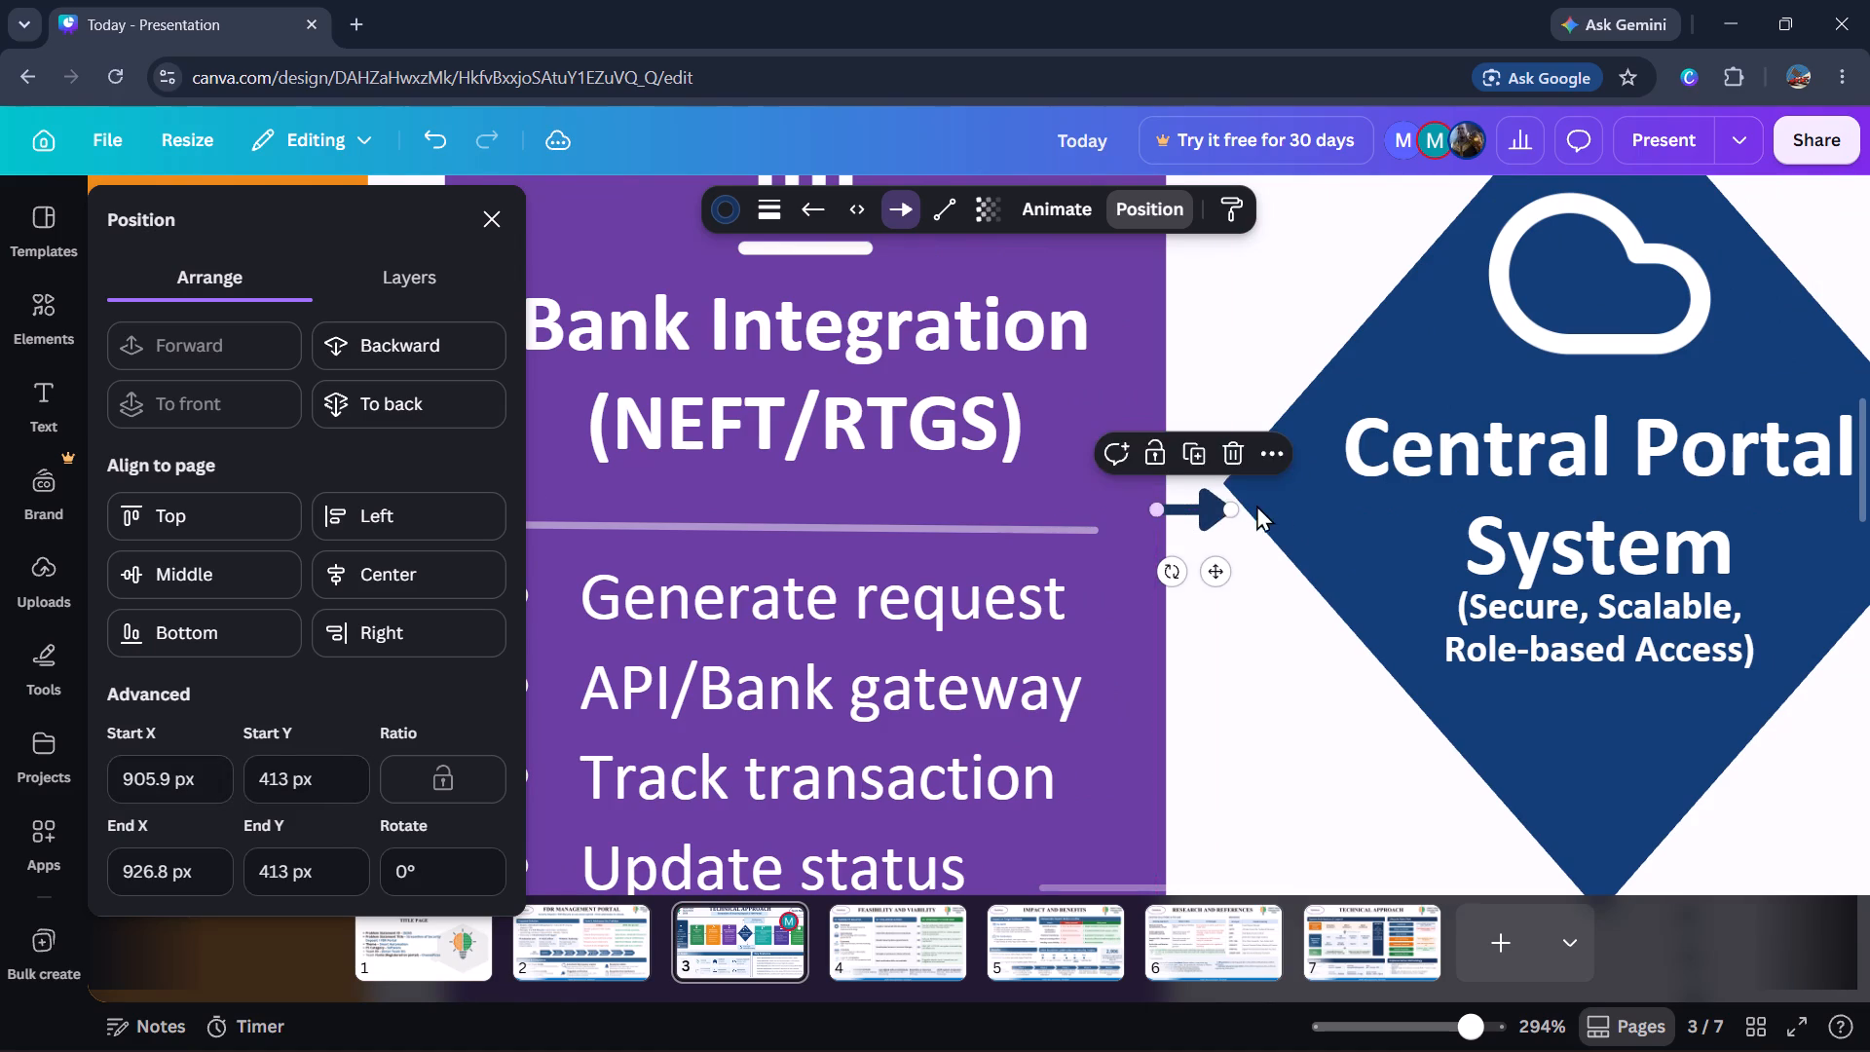
pyautogui.hscroll(-4, 1292, 507)
pyautogui.click(1276, 544)
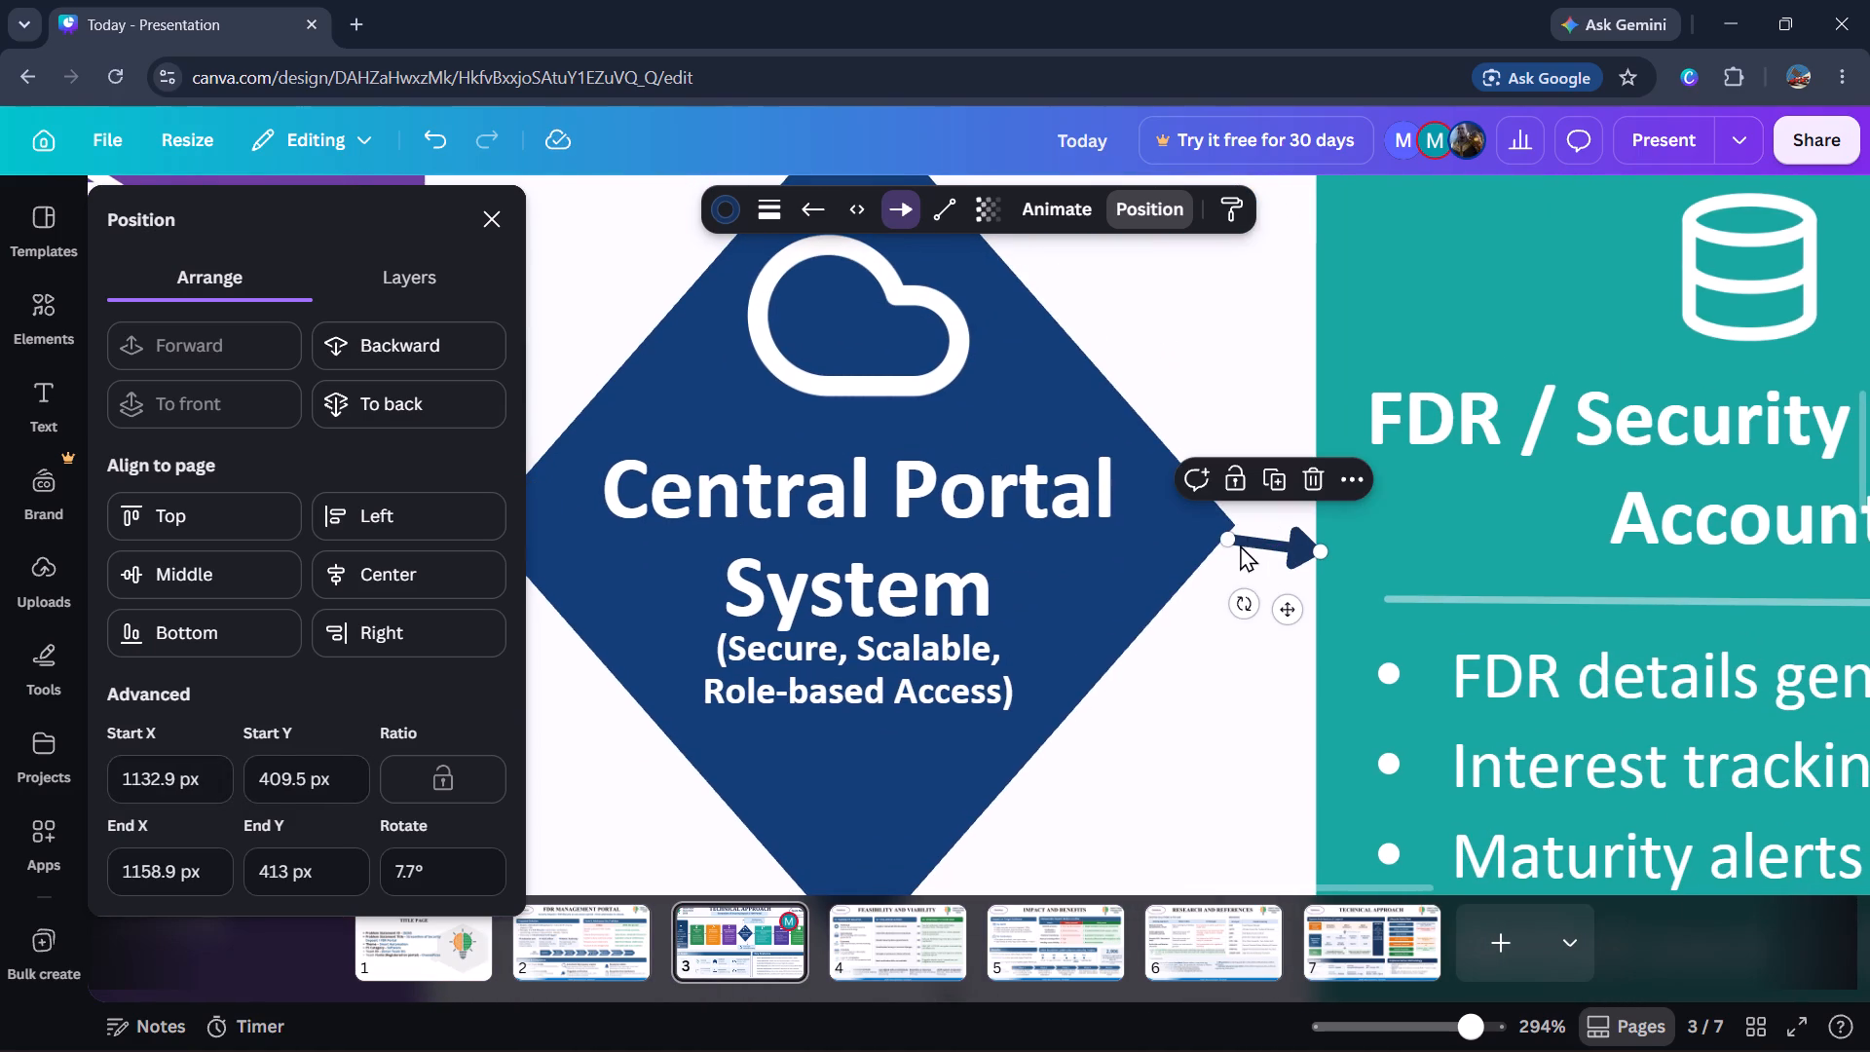
pyautogui.moveTo(1223, 535); pyautogui.dragTo(1227, 544)
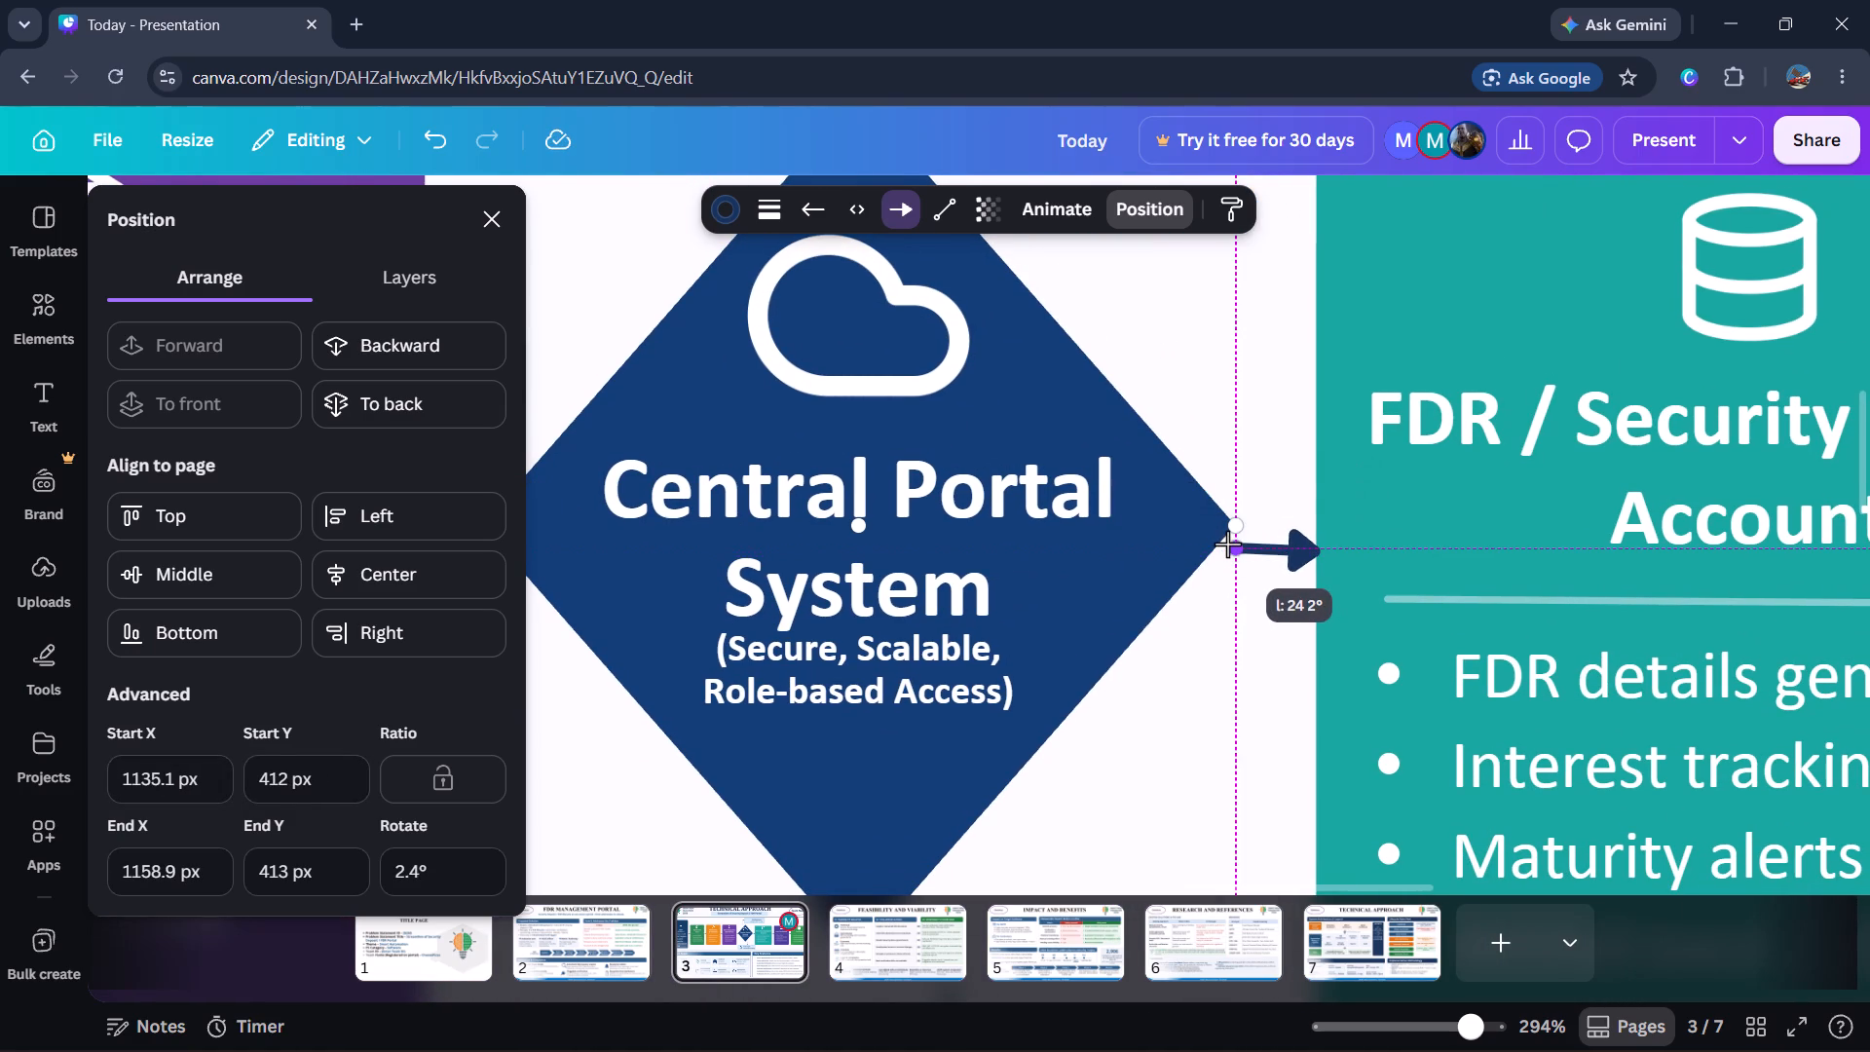
pyautogui.moveTo(1227, 544); pyautogui.dragTo(1232, 545)
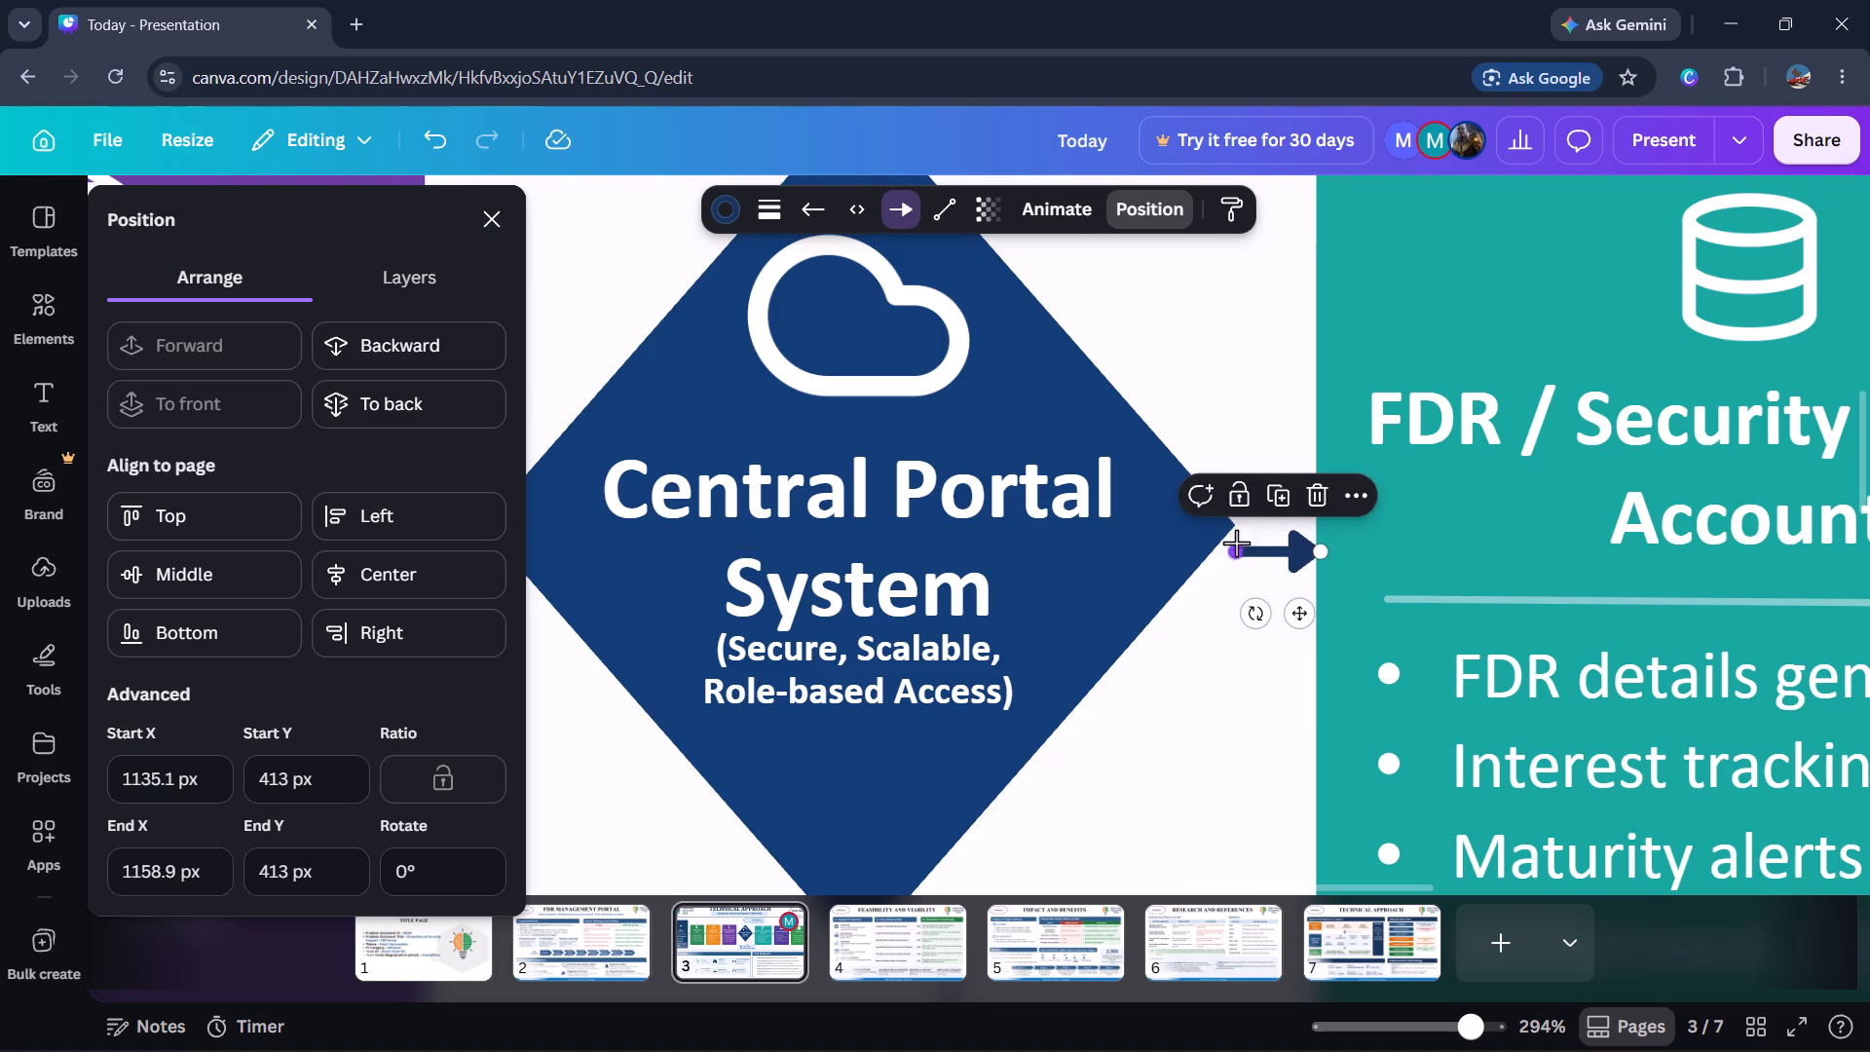
# Level the connector arrows leading into the User Dashboard and Outcome cards to 0°, and deselect them.
pyautogui.hscroll(-5, 1340, 534)
pyautogui.click(1164, 552)
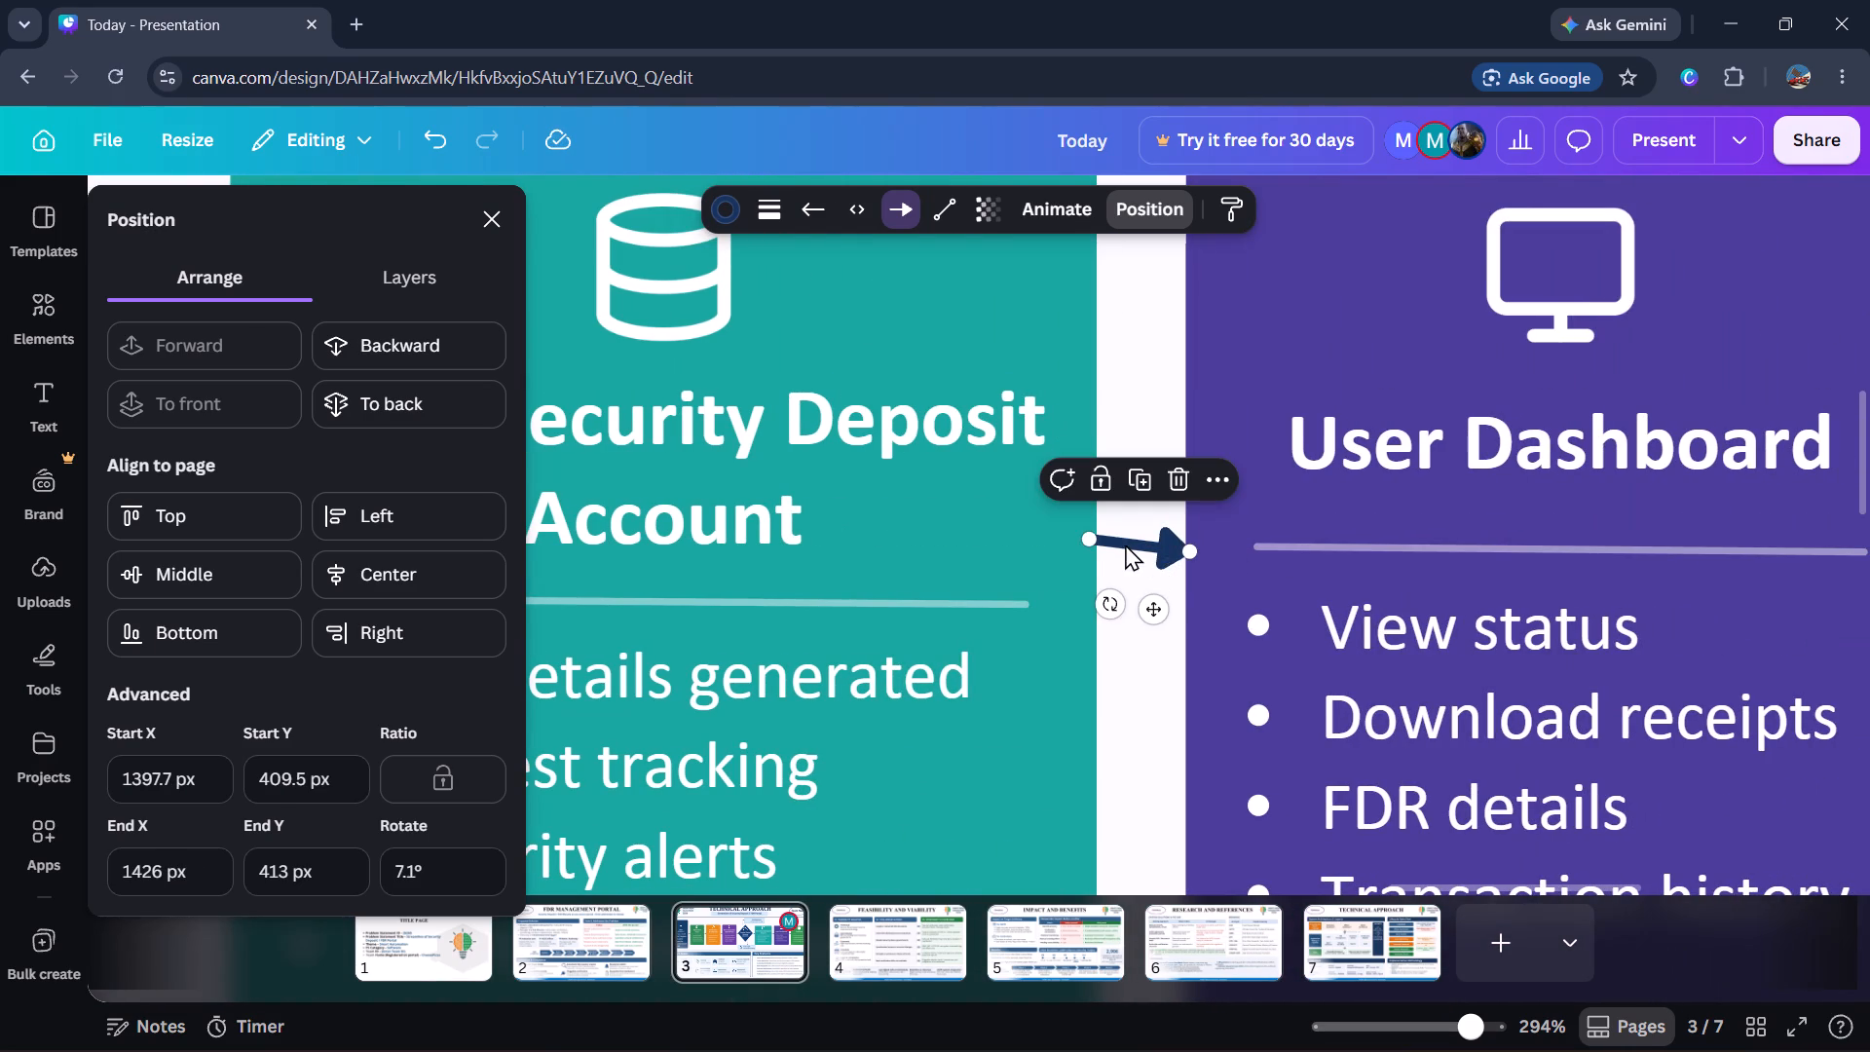
pyautogui.moveTo(1089, 538); pyautogui.dragTo(1090, 549)
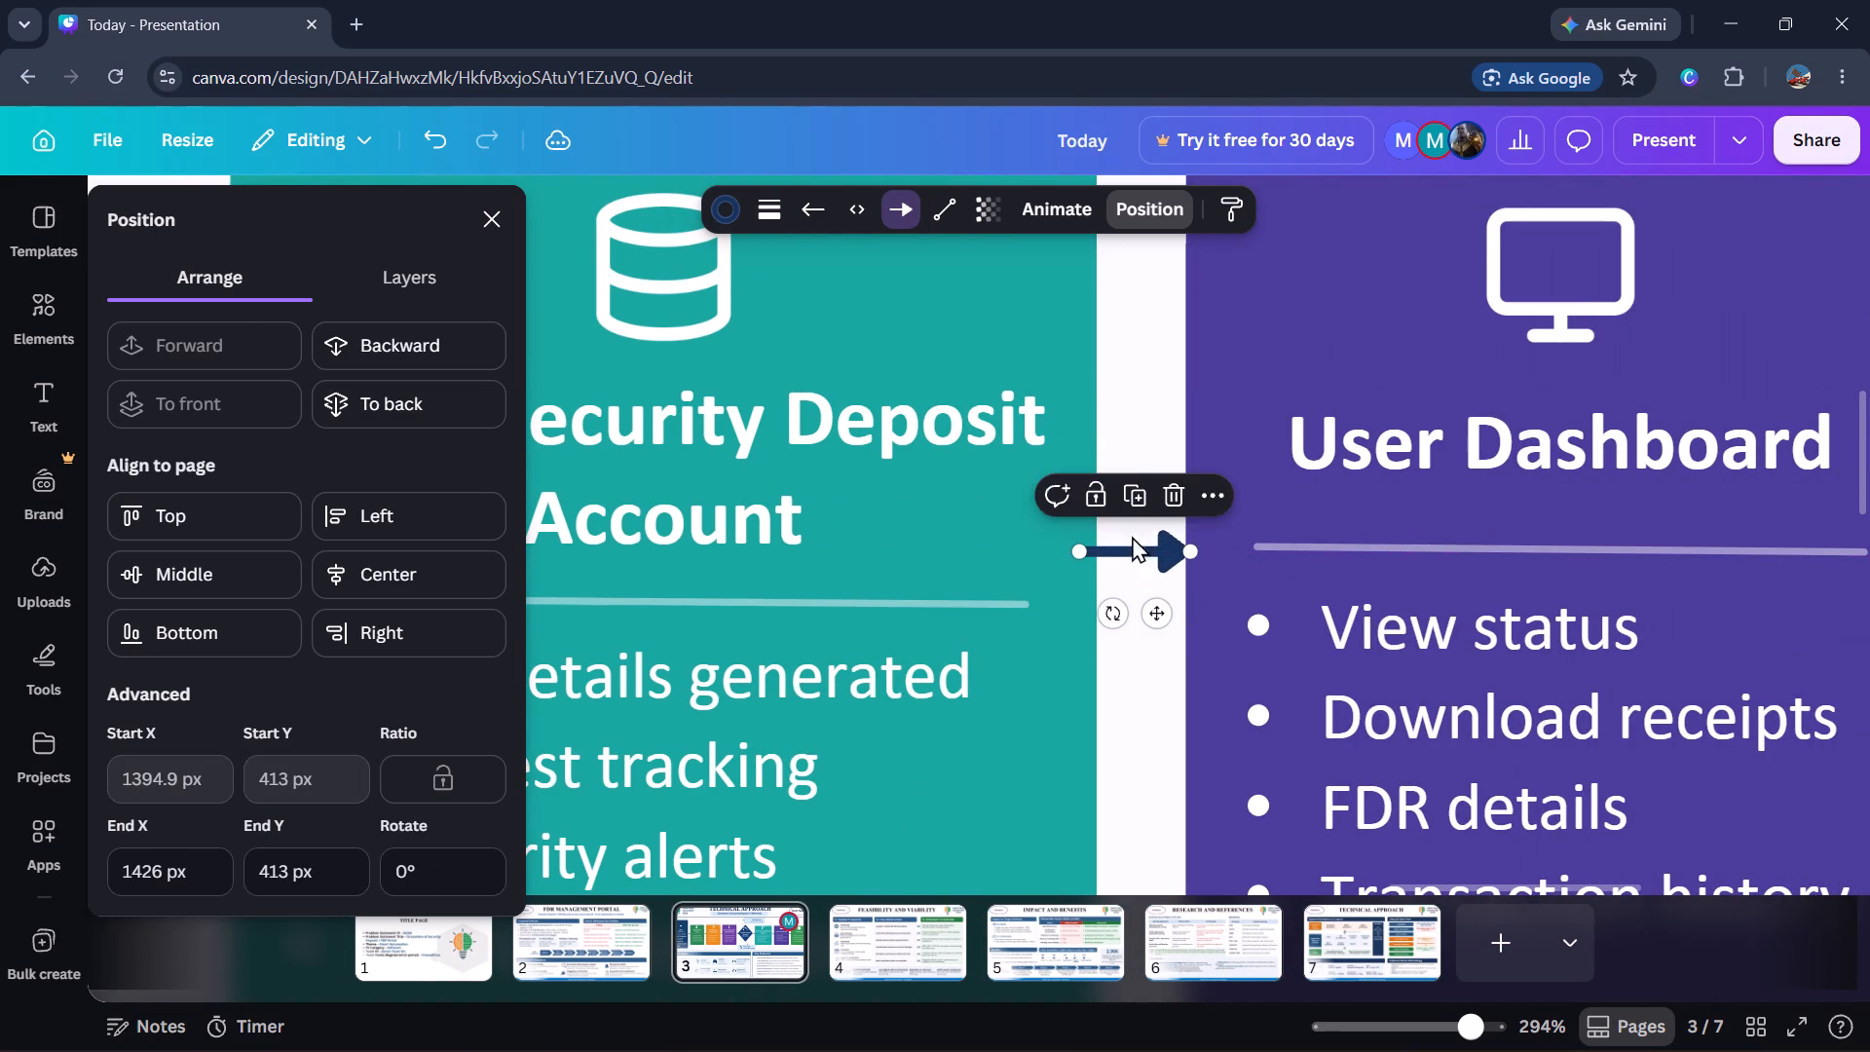
pyautogui.hscroll(-4, 1244, 507)
pyautogui.click(1299, 531)
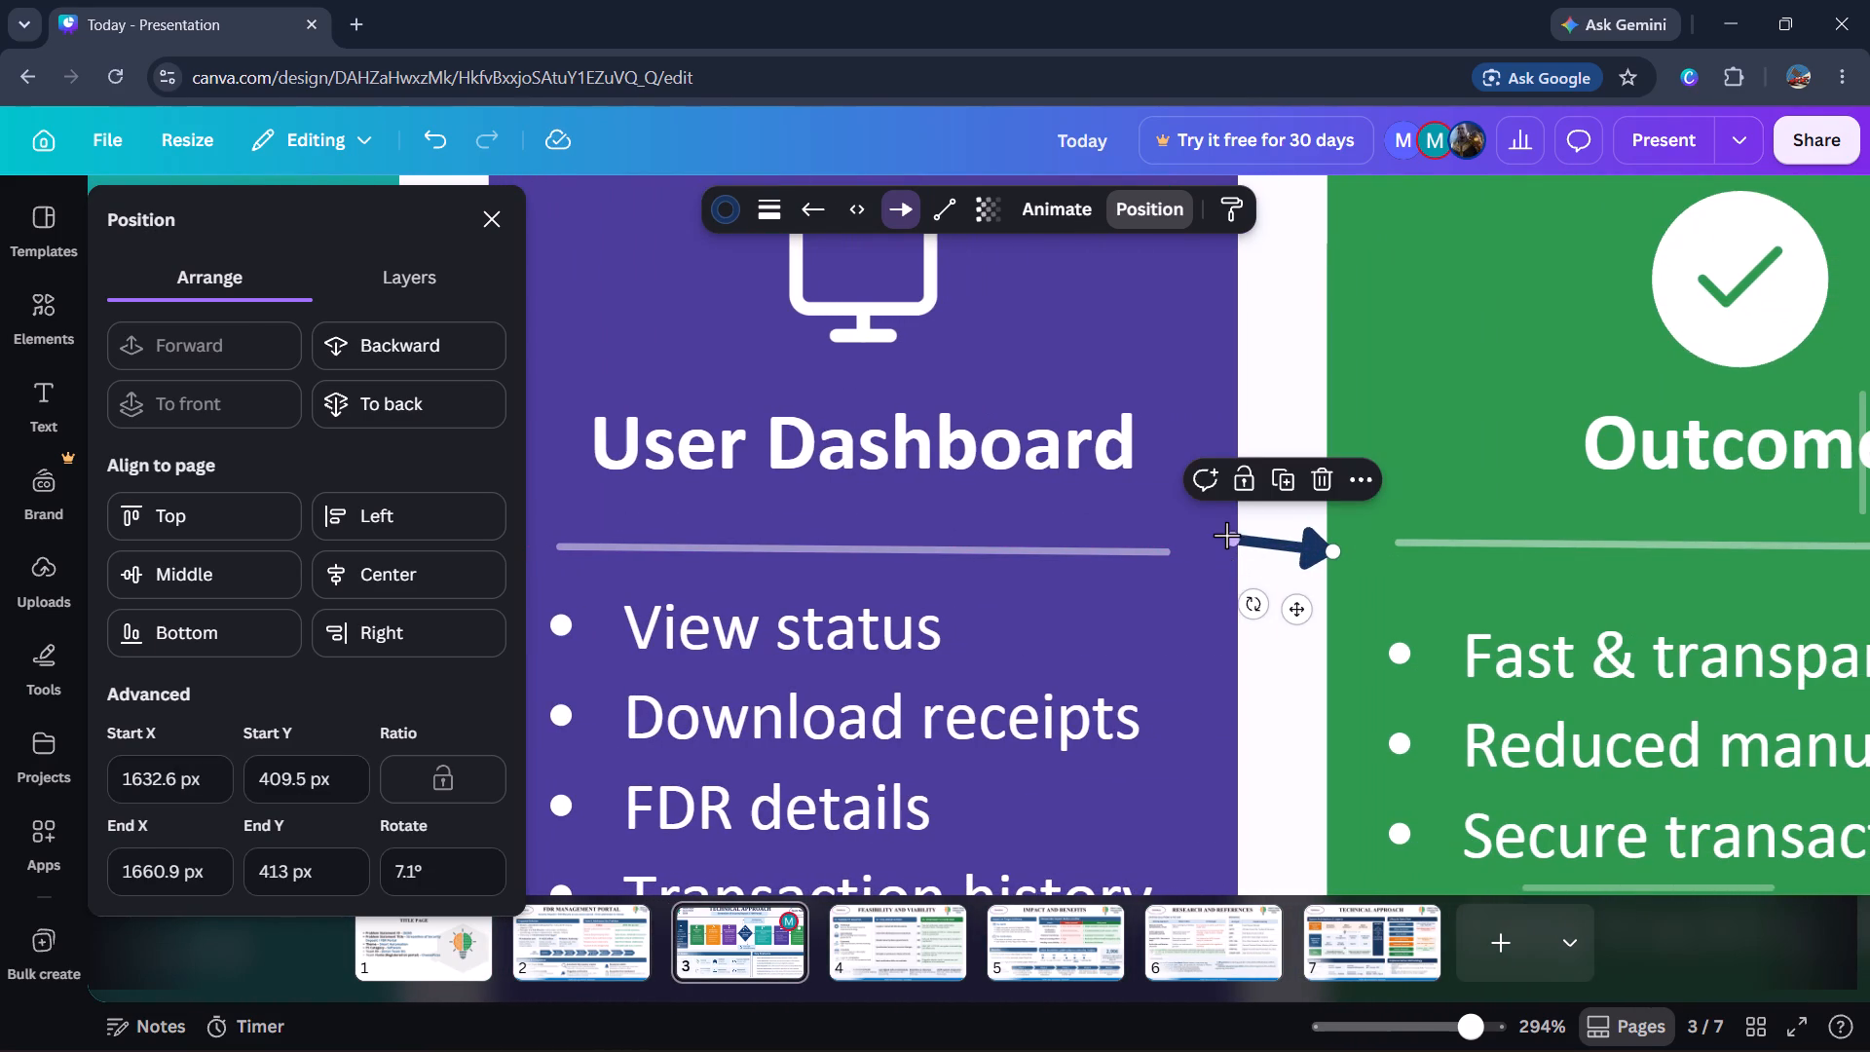
pyautogui.moveTo(1231, 533); pyautogui.dragTo(1231, 544)
pyautogui.hscroll(-6, 1280, 540)
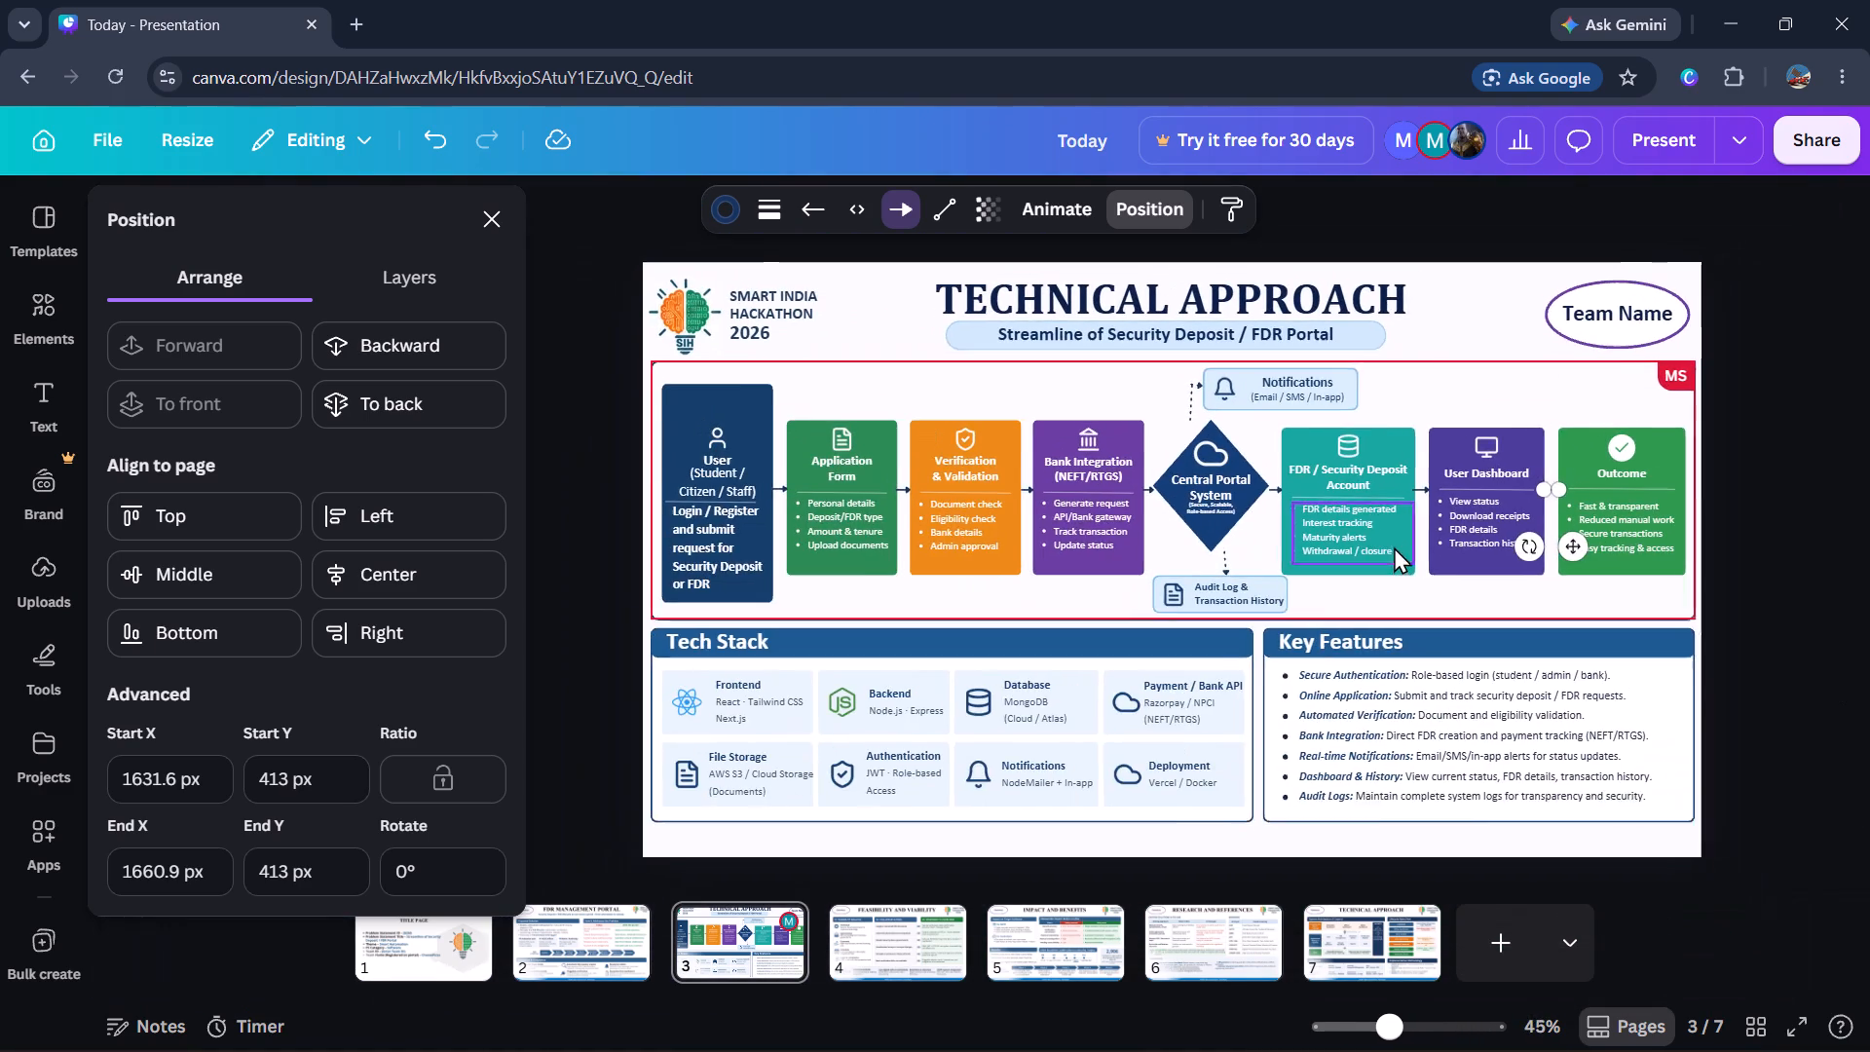
pyautogui.click(1707, 388)
pyautogui.click(1702, 381)
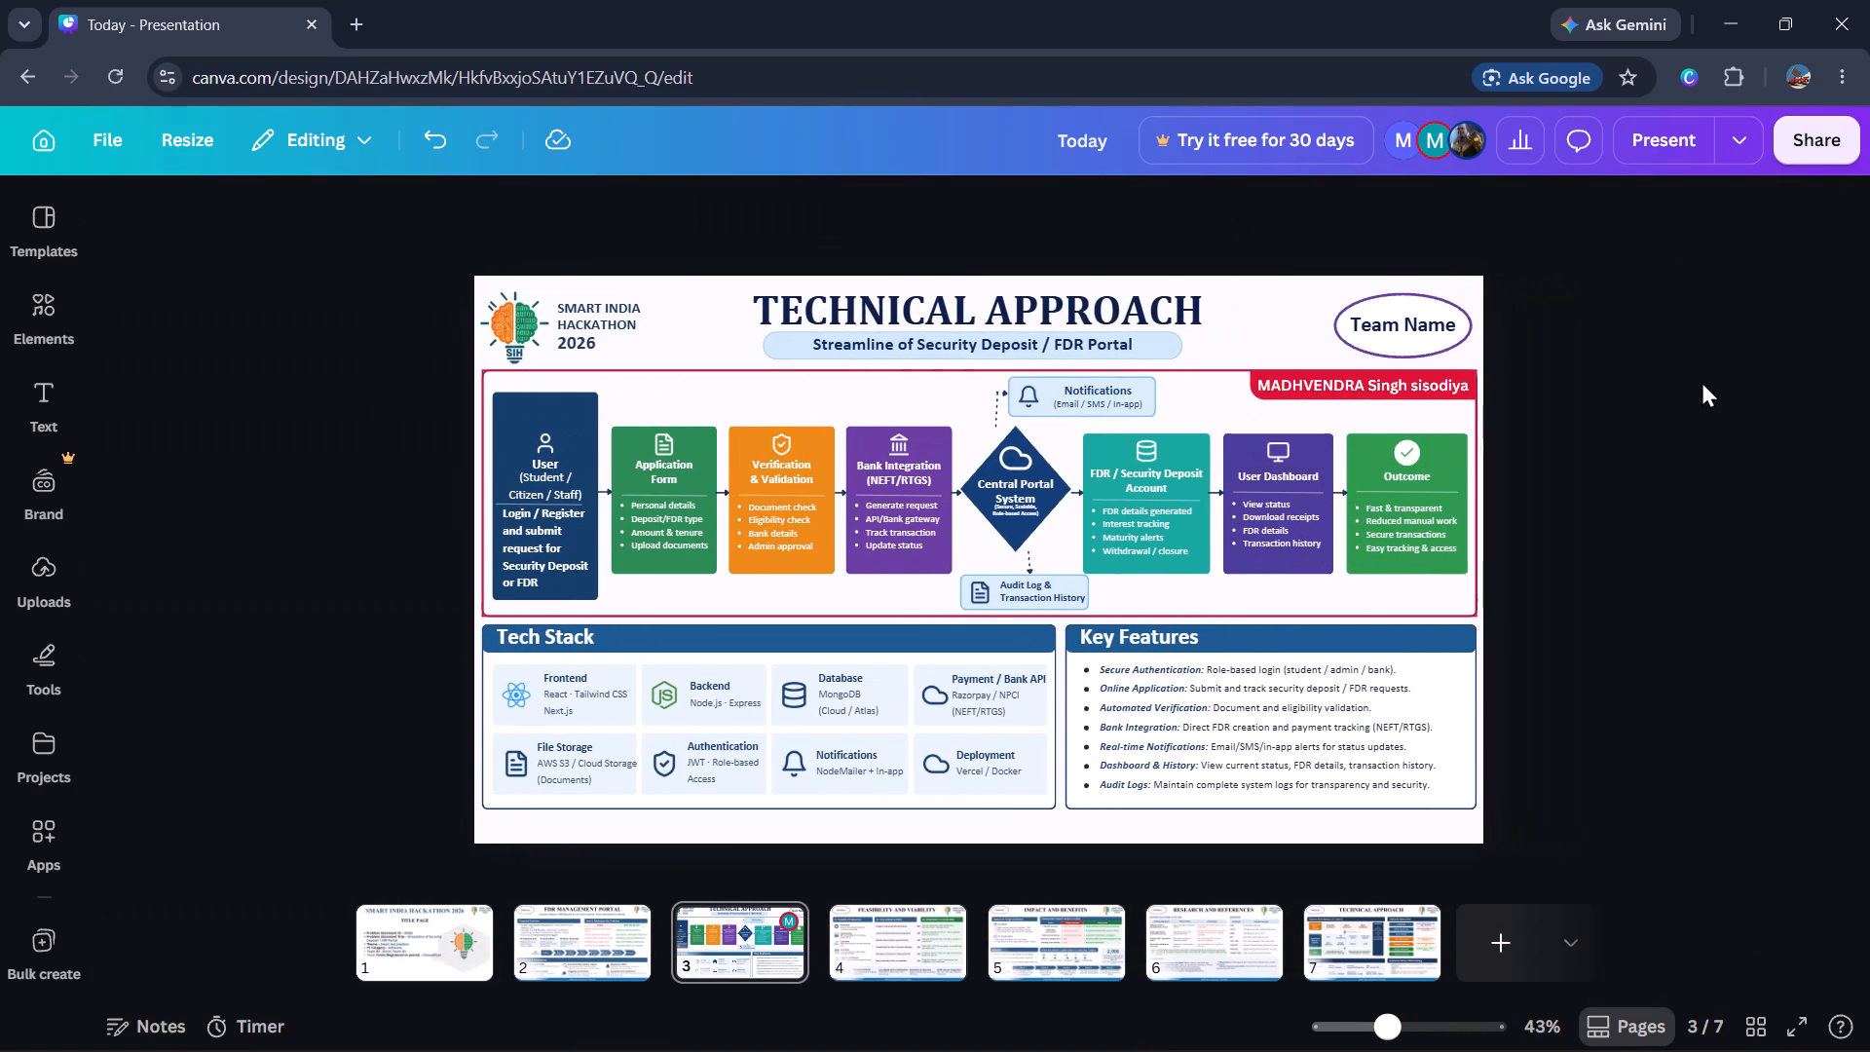
pyautogui.click(1511, 596)
# Select the Notifications box with its bell icon and text above the diamond, and nudge it right and slightly down.
pyautogui.scroll(1, 1510, 594)
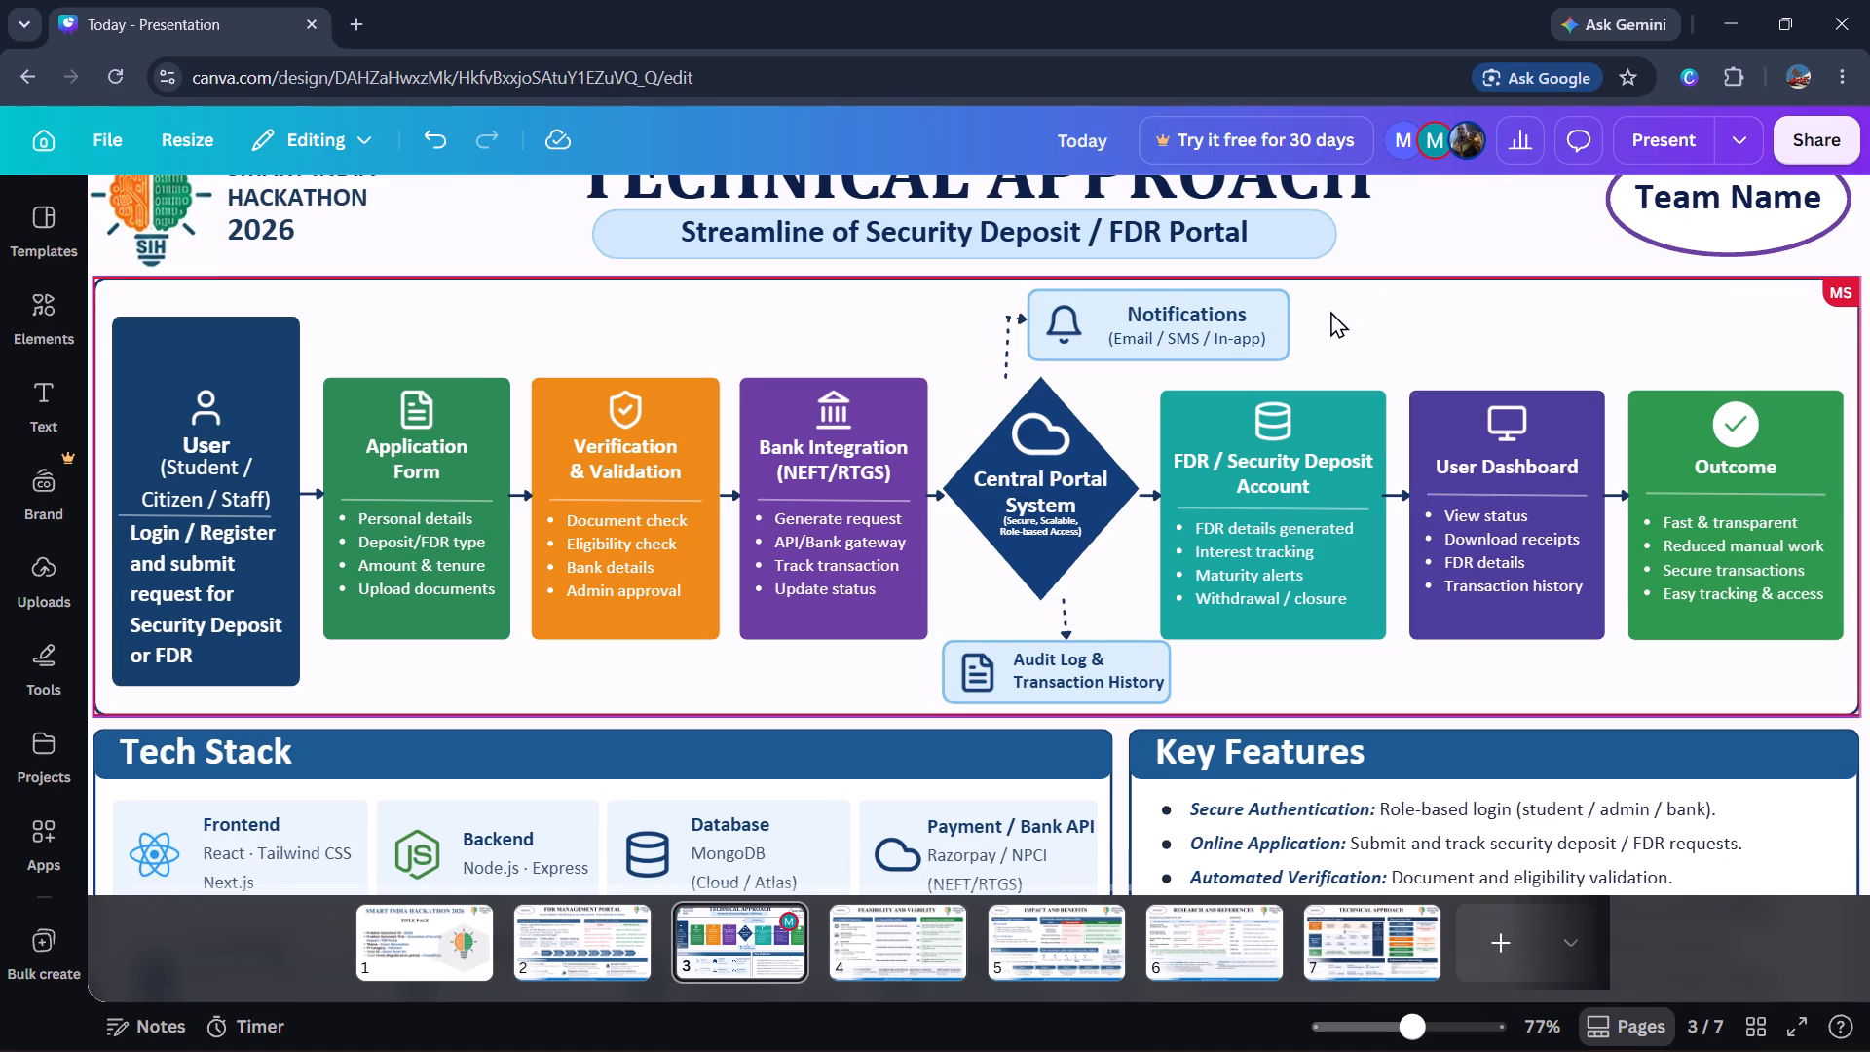
pyautogui.moveTo(1330, 312); pyautogui.dragTo(1044, 328)
pyautogui.press('Right')
pyautogui.press('Right')
pyautogui.press('Right')
pyautogui.press('Right')
pyautogui.press('Right')
pyautogui.press('Right')
pyautogui.press('Right')
pyautogui.press('Right')
pyautogui.press('Right')
pyautogui.press('Right')
pyautogui.press('Right')
pyautogui.press('Right')
pyautogui.press('Right')
pyautogui.press('Right')
pyautogui.press('Right')
pyautogui.press('Right')
pyautogui.press('Right')
pyautogui.press('Right')
pyautogui.press('Right')
pyautogui.press('Right')
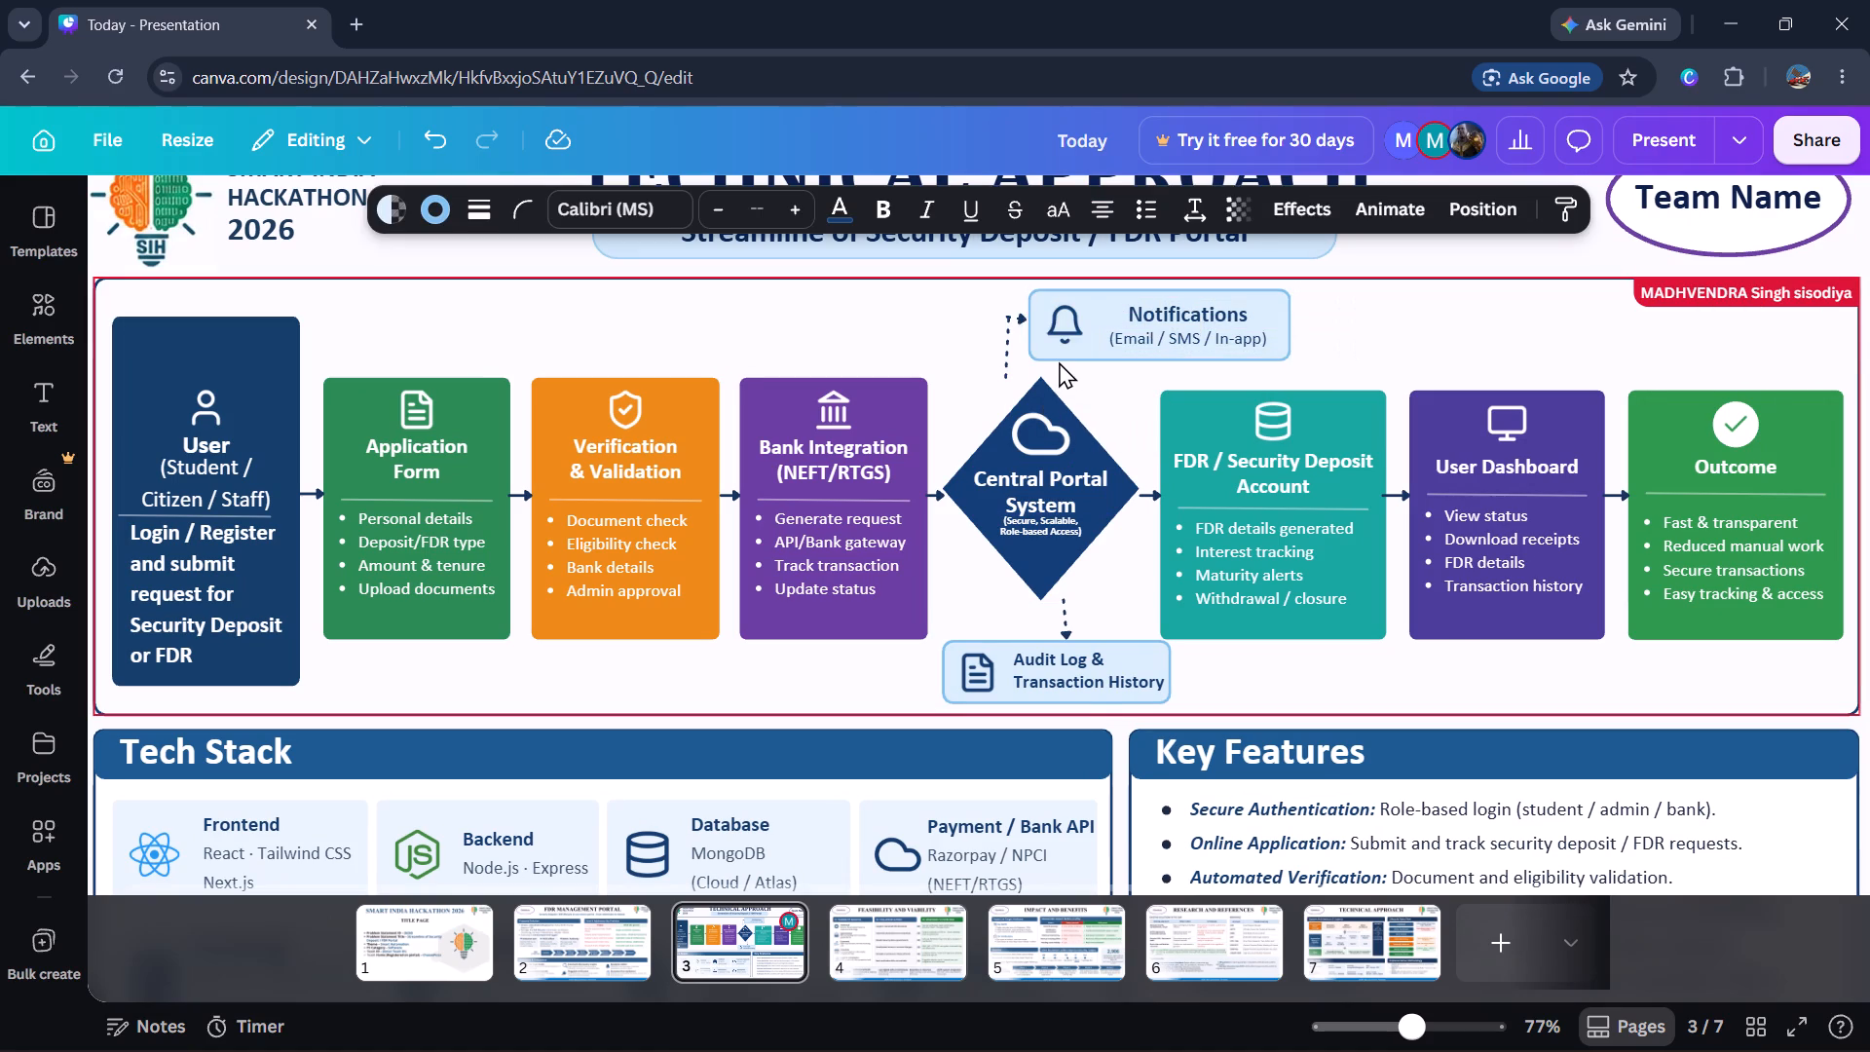
pyautogui.press('Down')
pyautogui.press('Right')
pyautogui.press('Right')
pyautogui.press('Right')
pyautogui.press('Right')
pyautogui.press('Right')
pyautogui.press('Right')
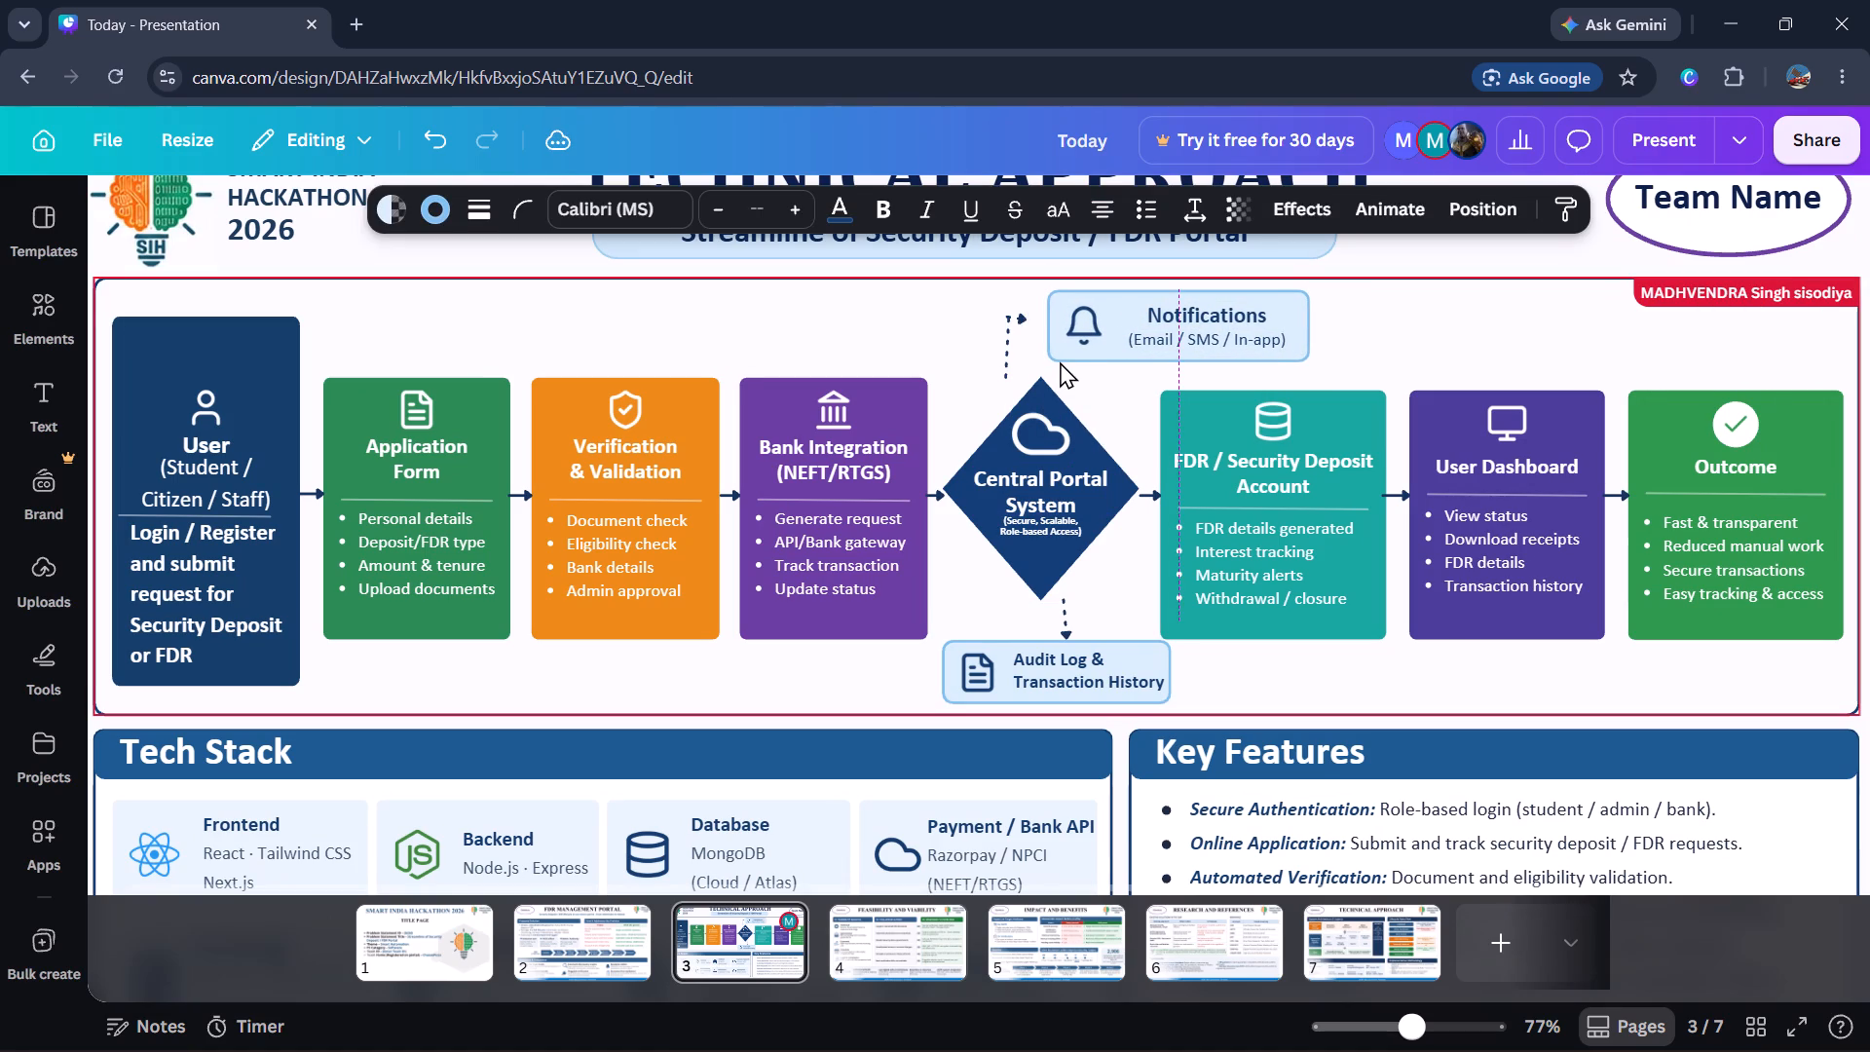
# Move the dashed arrow and the vertical dashed line beside the Notifications box right to follow the box.
pyautogui.click(1023, 312)
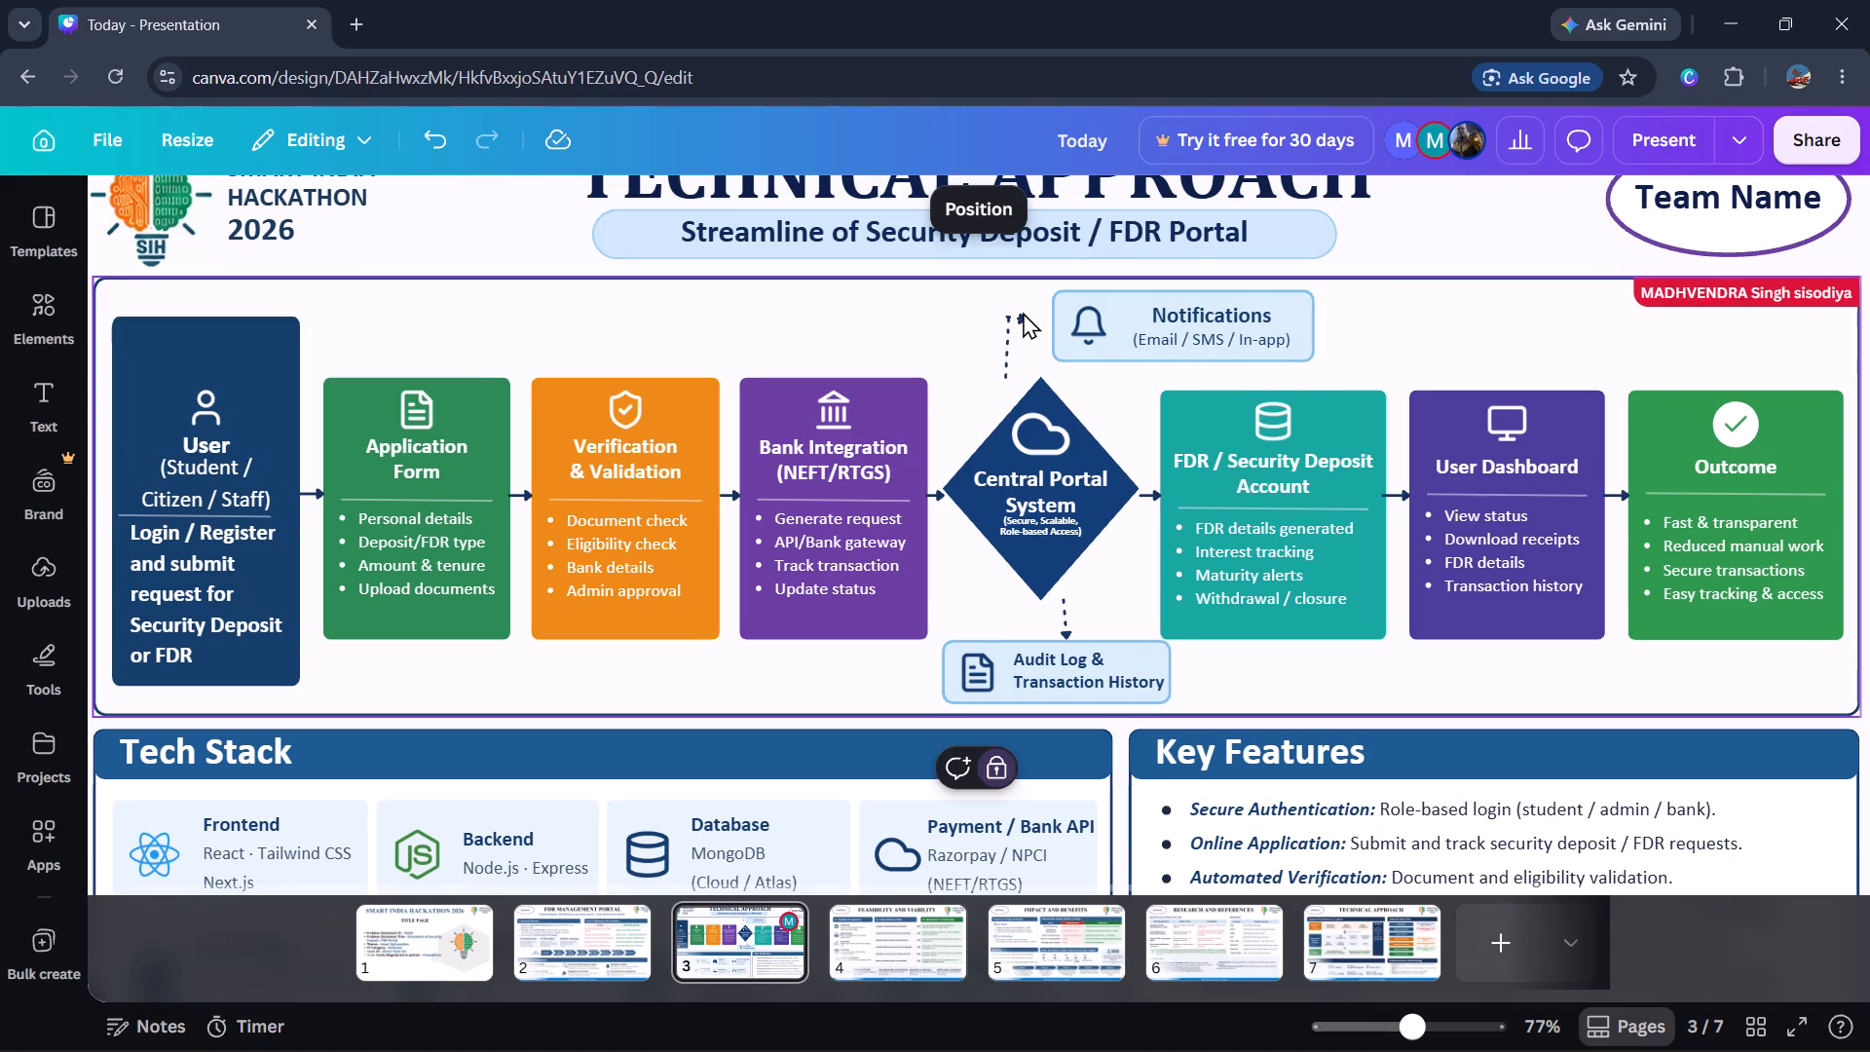
pyautogui.moveTo(1015, 319); pyautogui.dragTo(1032, 325)
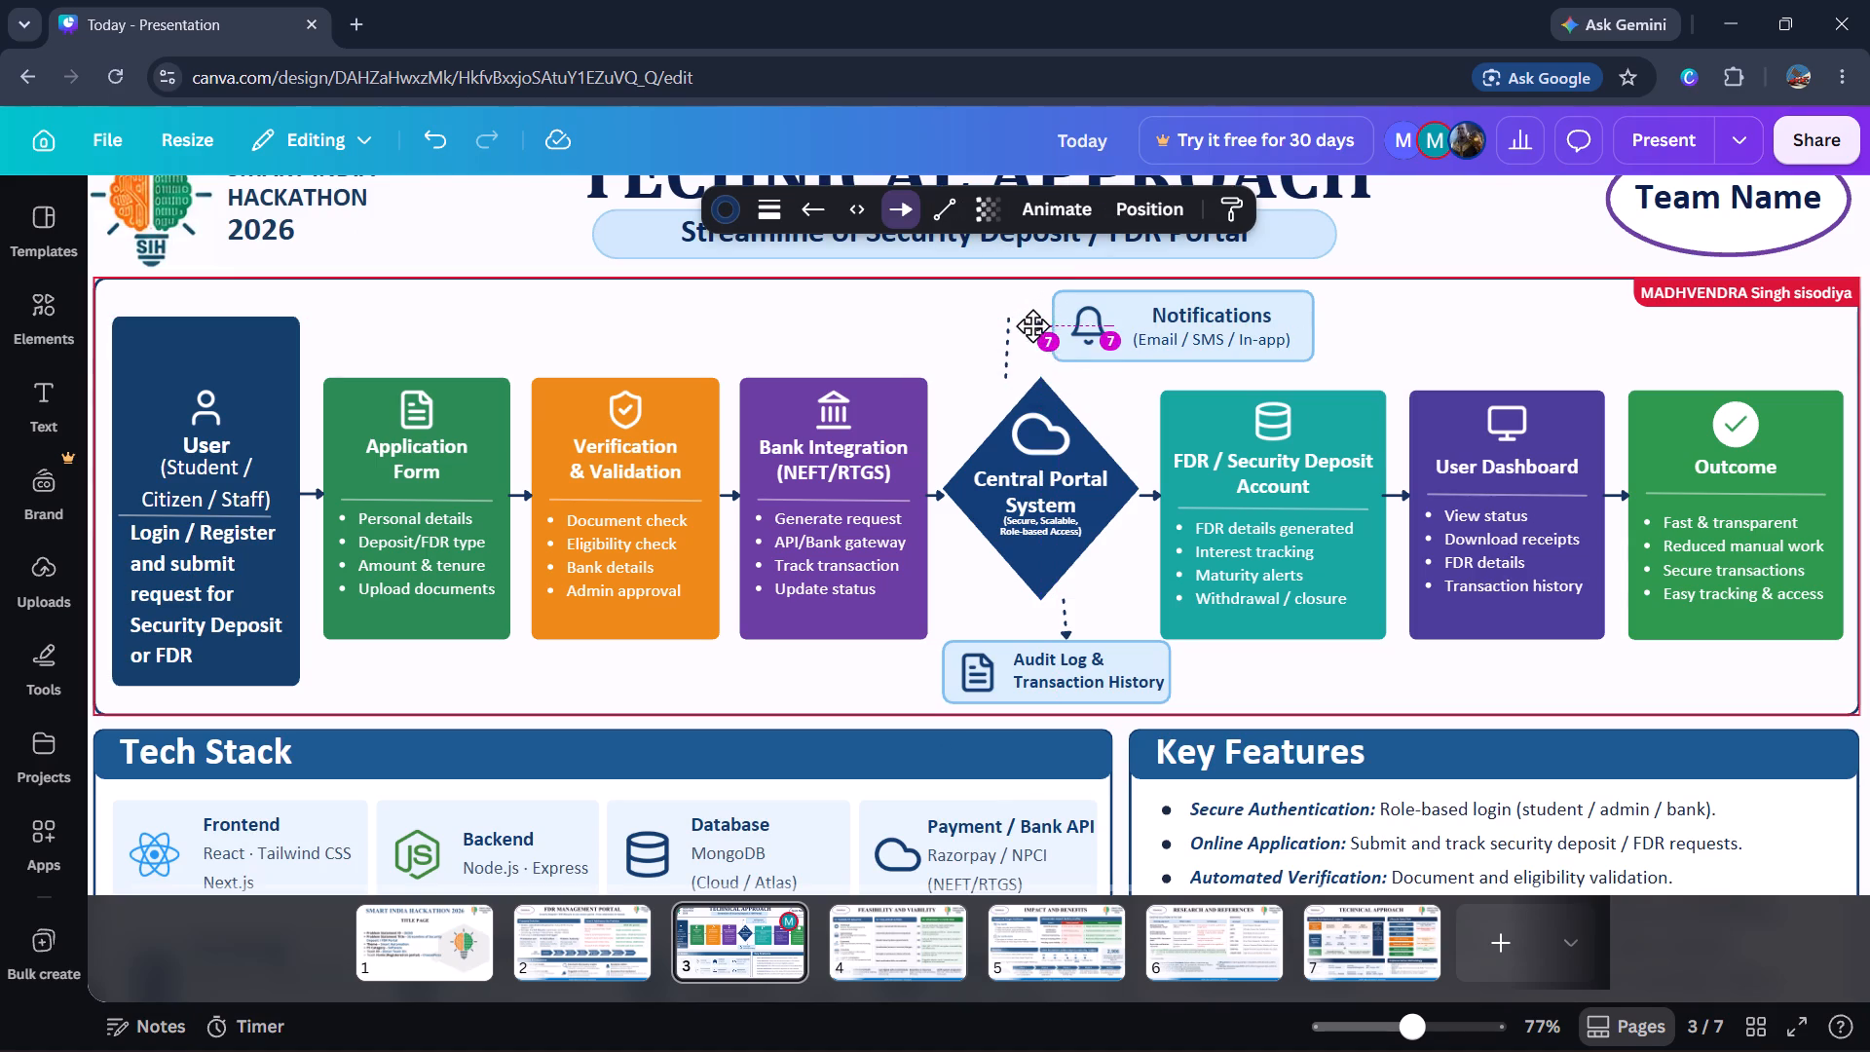
pyautogui.moveTo(1032, 325); pyautogui.dragTo(1043, 312)
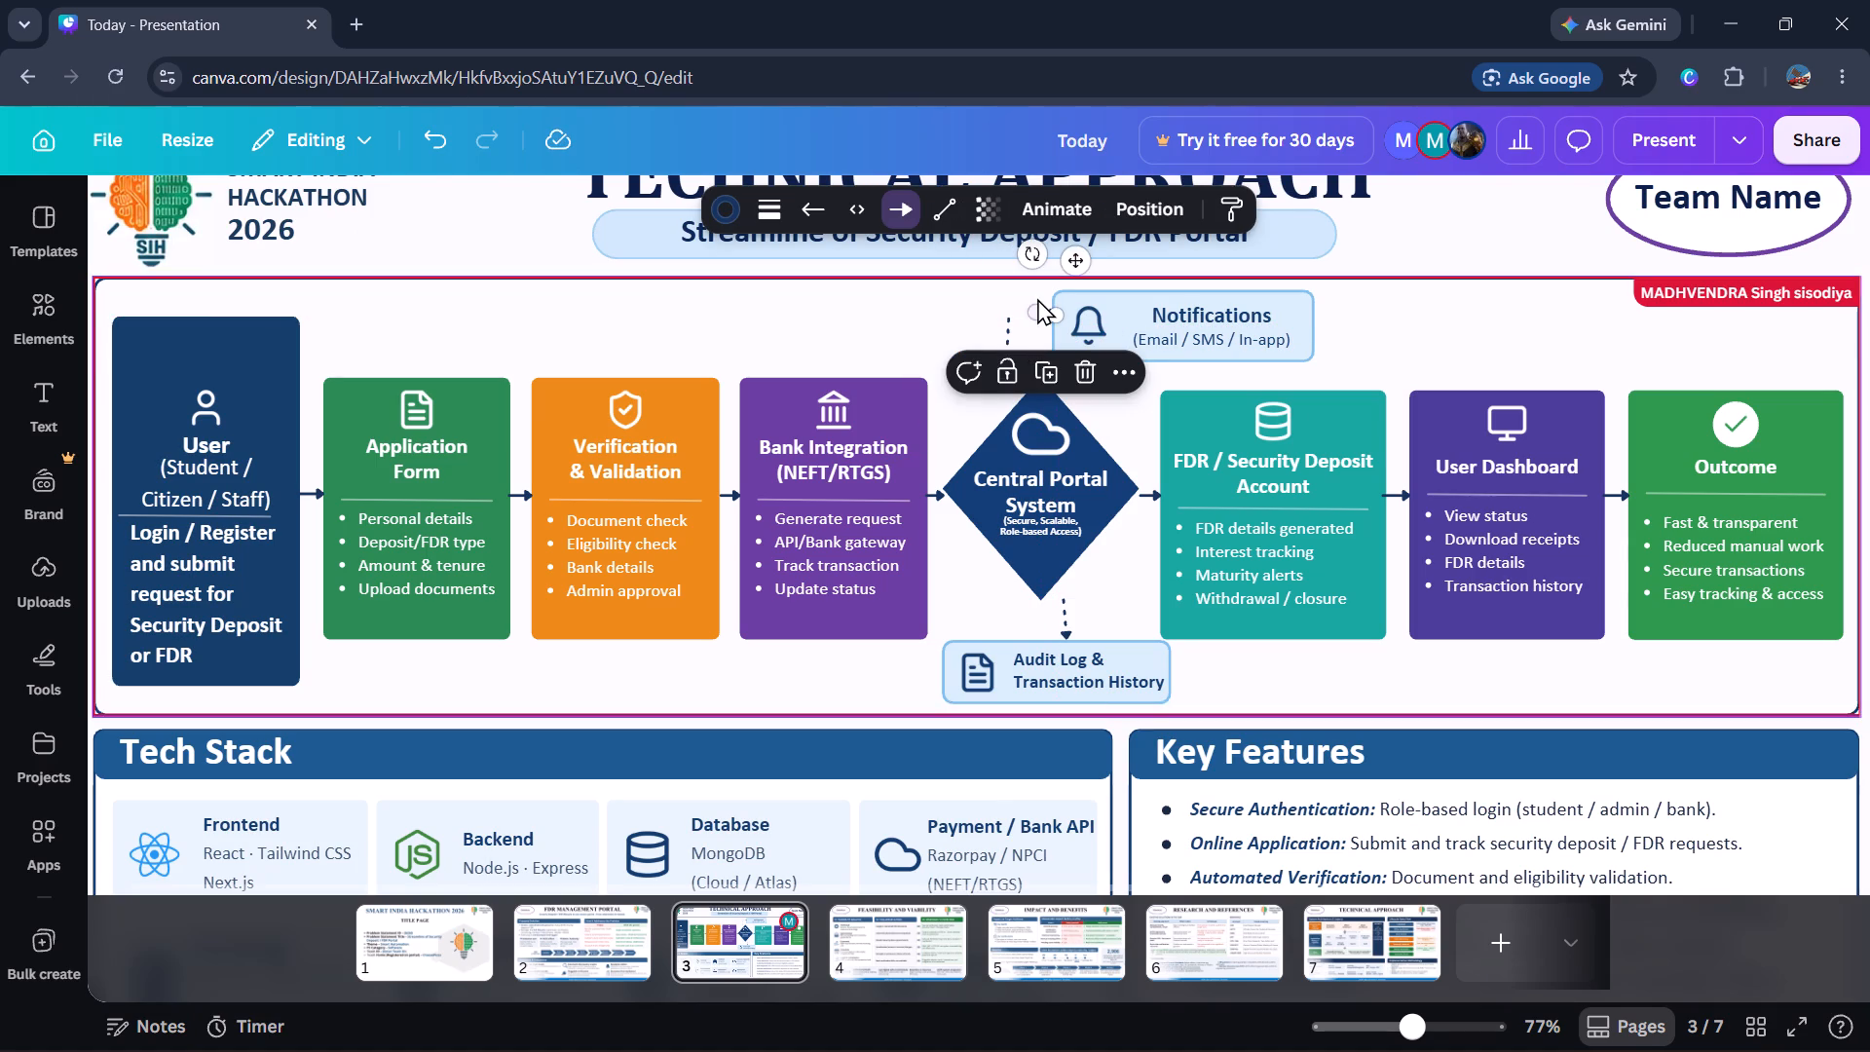
pyautogui.click(1037, 310)
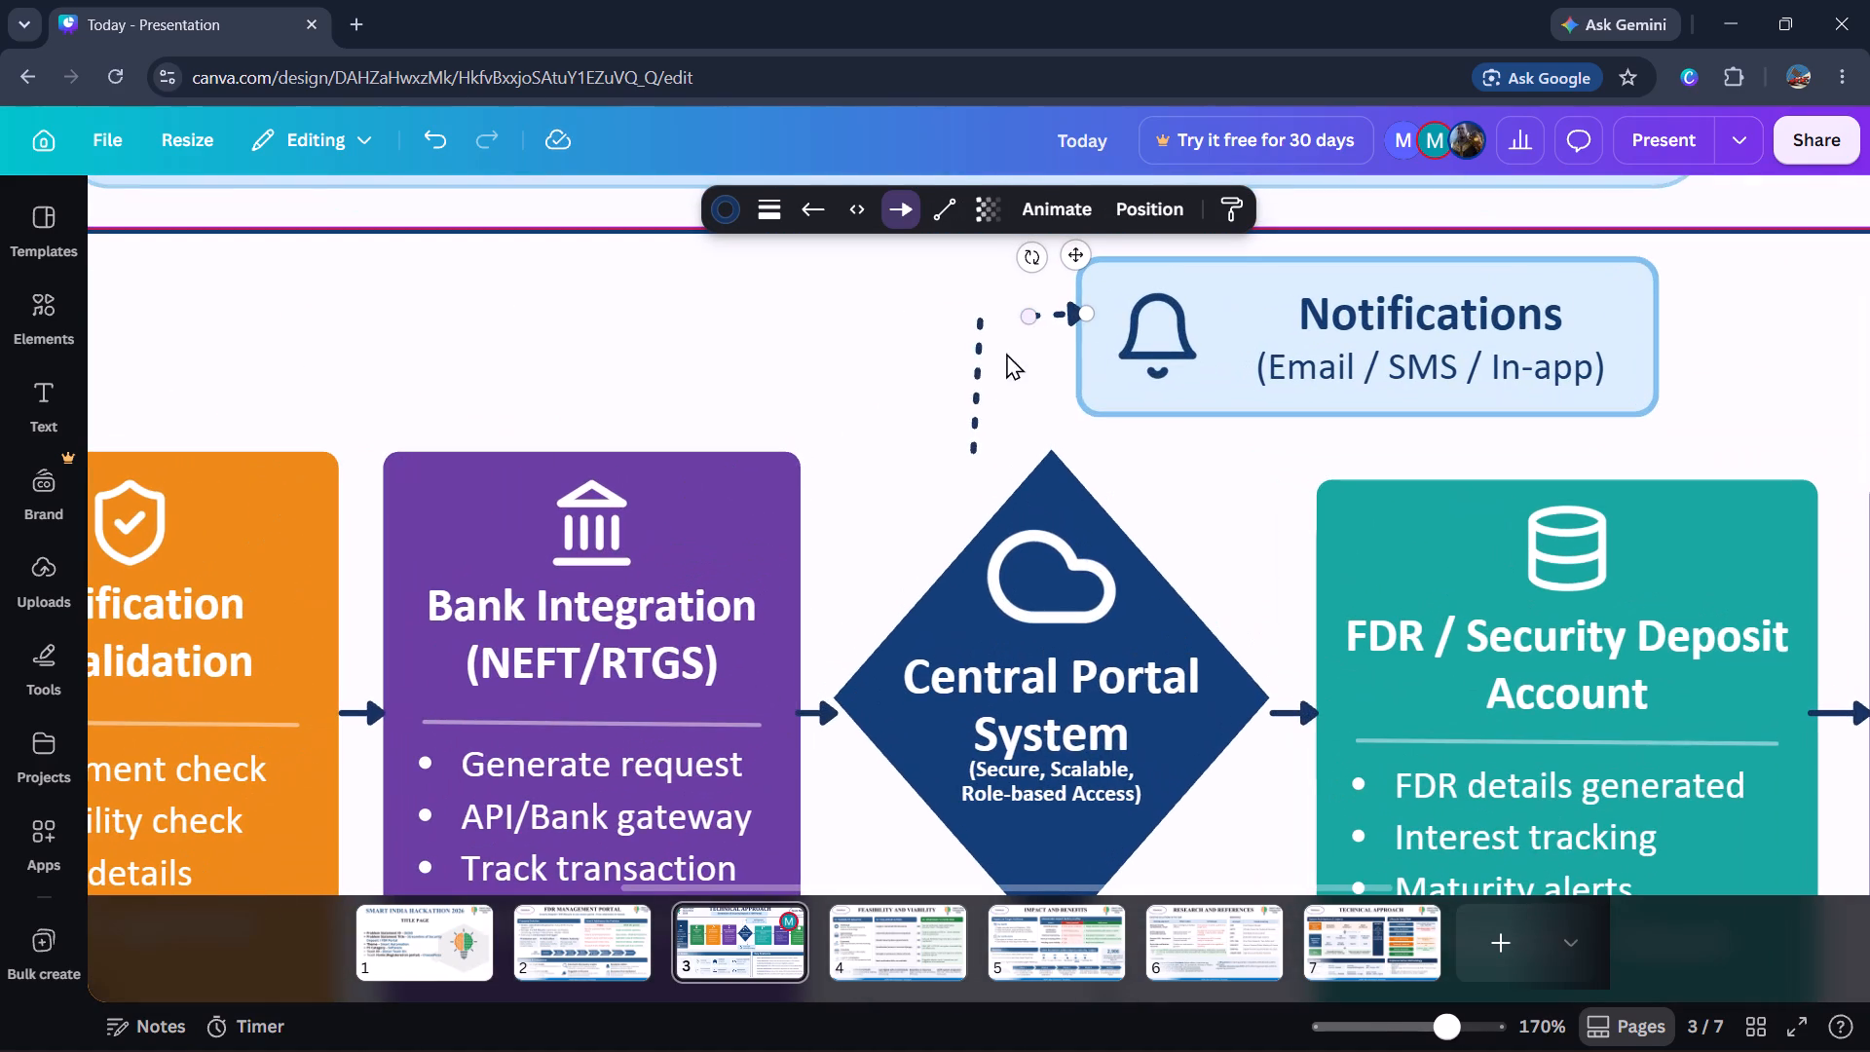
pyautogui.moveTo(972, 415); pyautogui.dragTo(1007, 418)
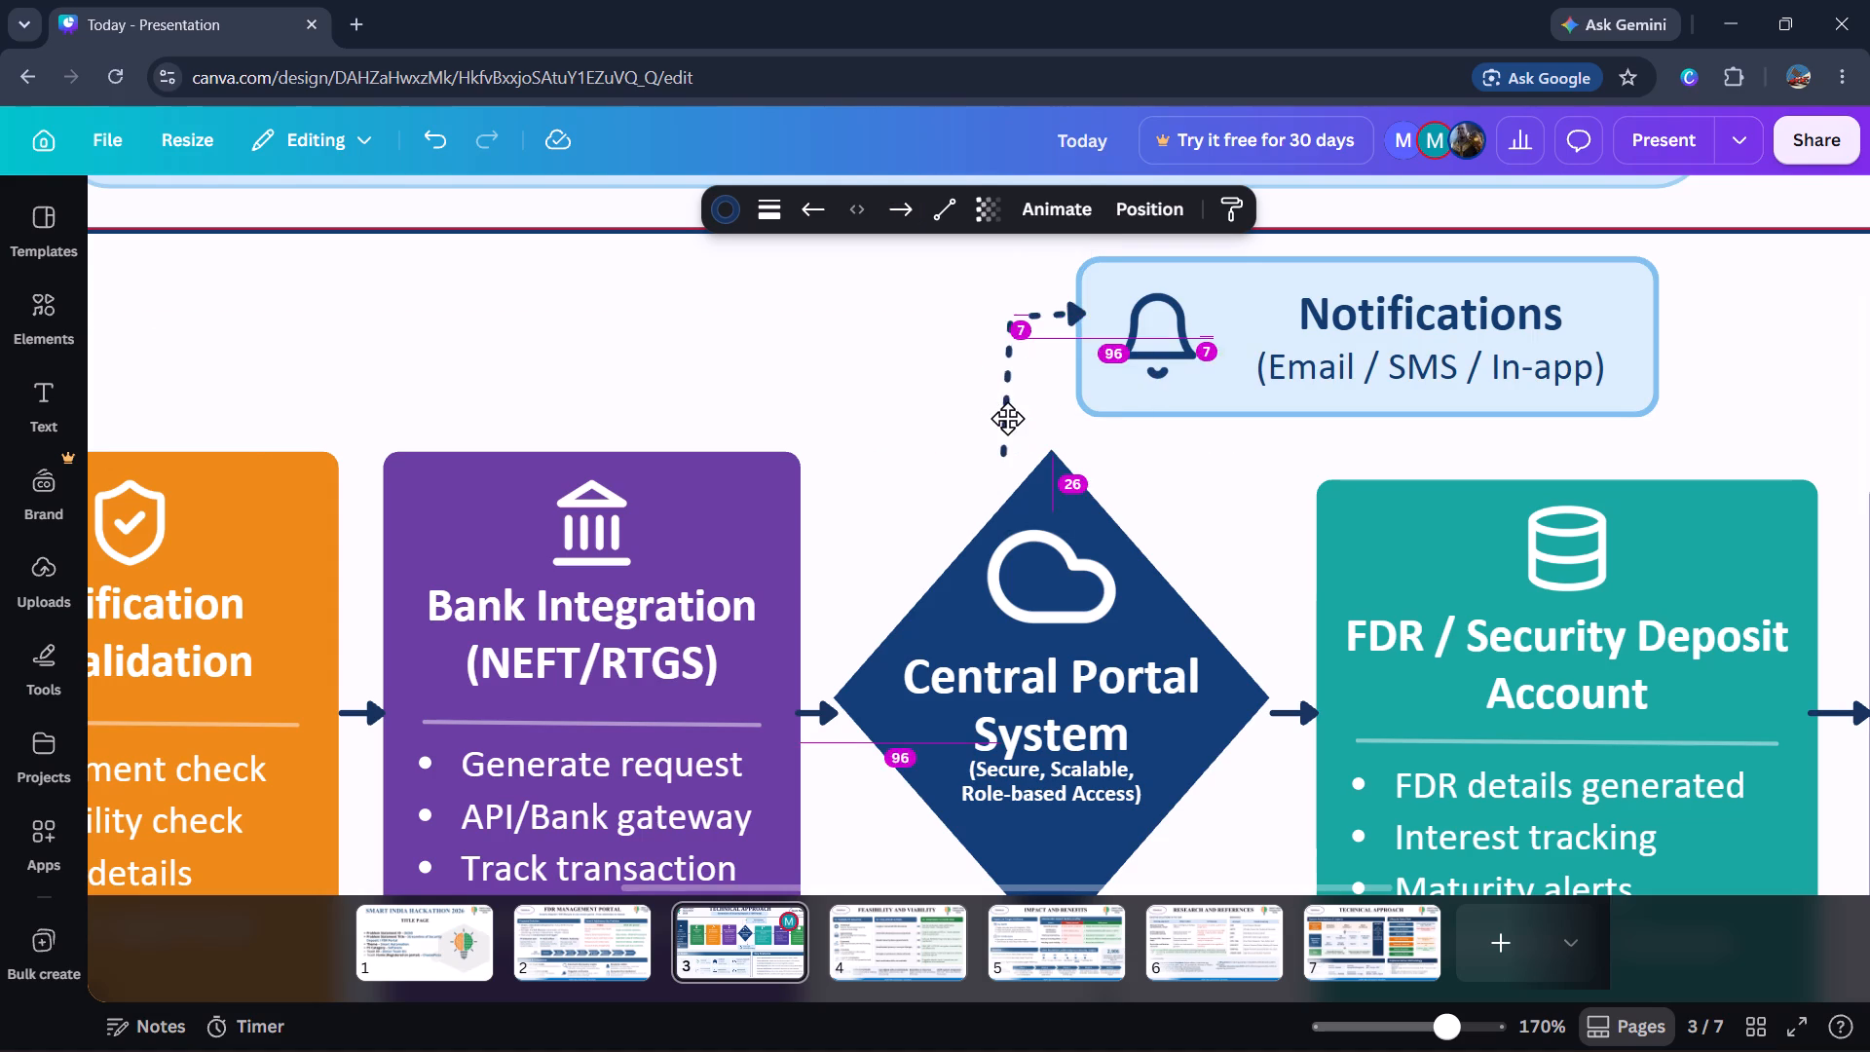
pyautogui.moveTo(1007, 418); pyautogui.dragTo(998, 418)
# Extend the tail of the dashed Notifications arrow left towards the vertical dashed line and set its rotation to 0°.
pyautogui.click(1042, 319)
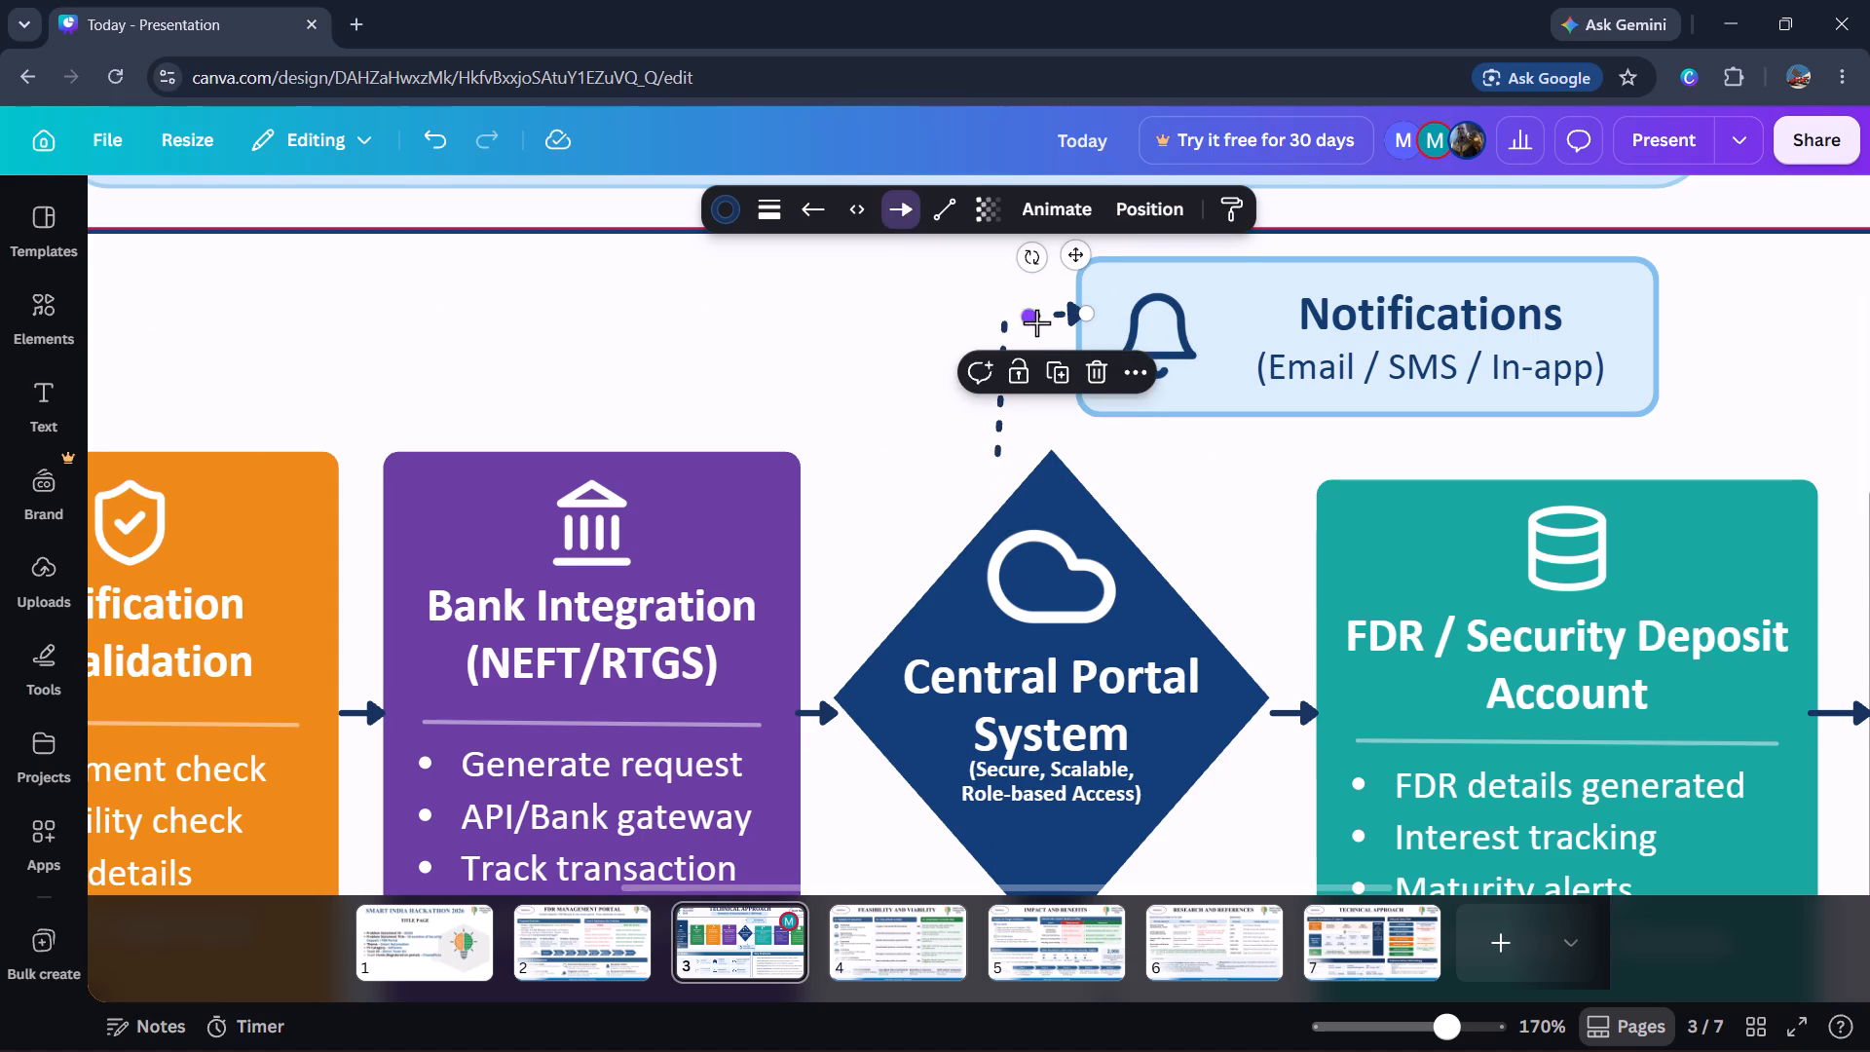
pyautogui.moveTo(1024, 304); pyautogui.dragTo(1014, 302)
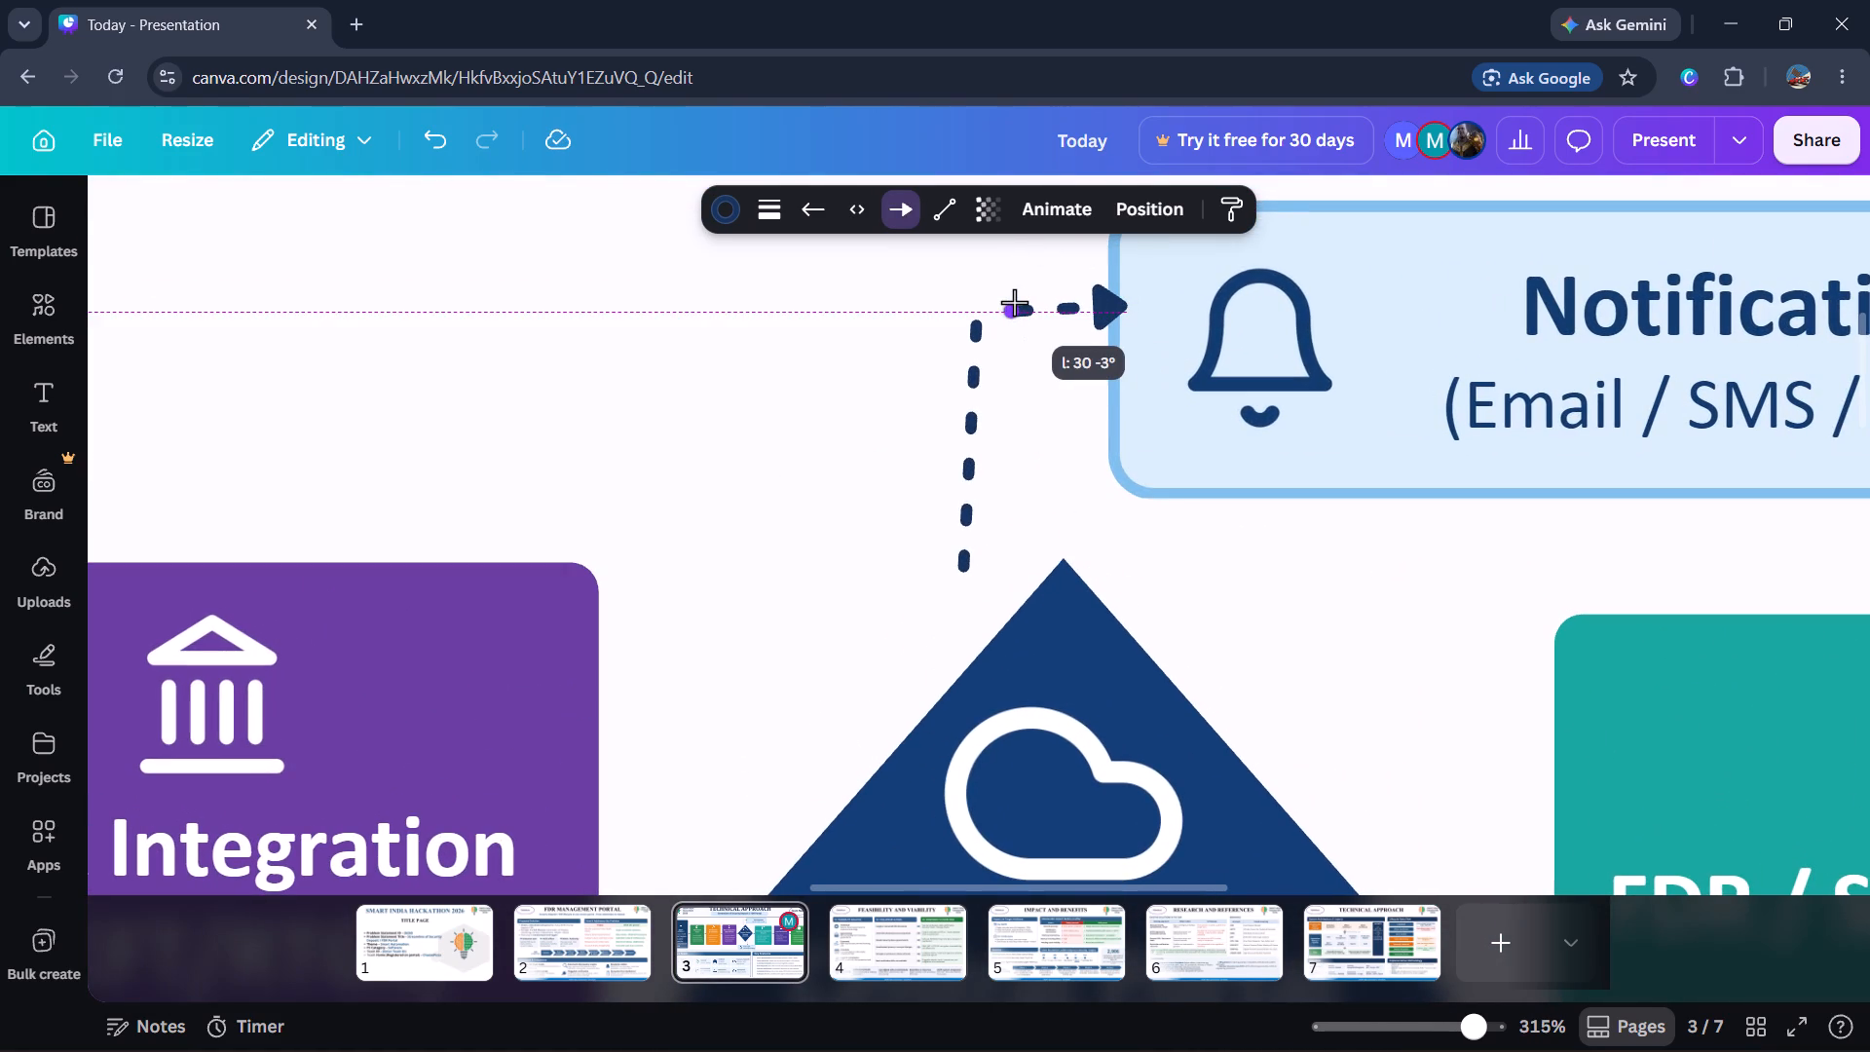
pyautogui.moveTo(1014, 302); pyautogui.dragTo(1016, 298)
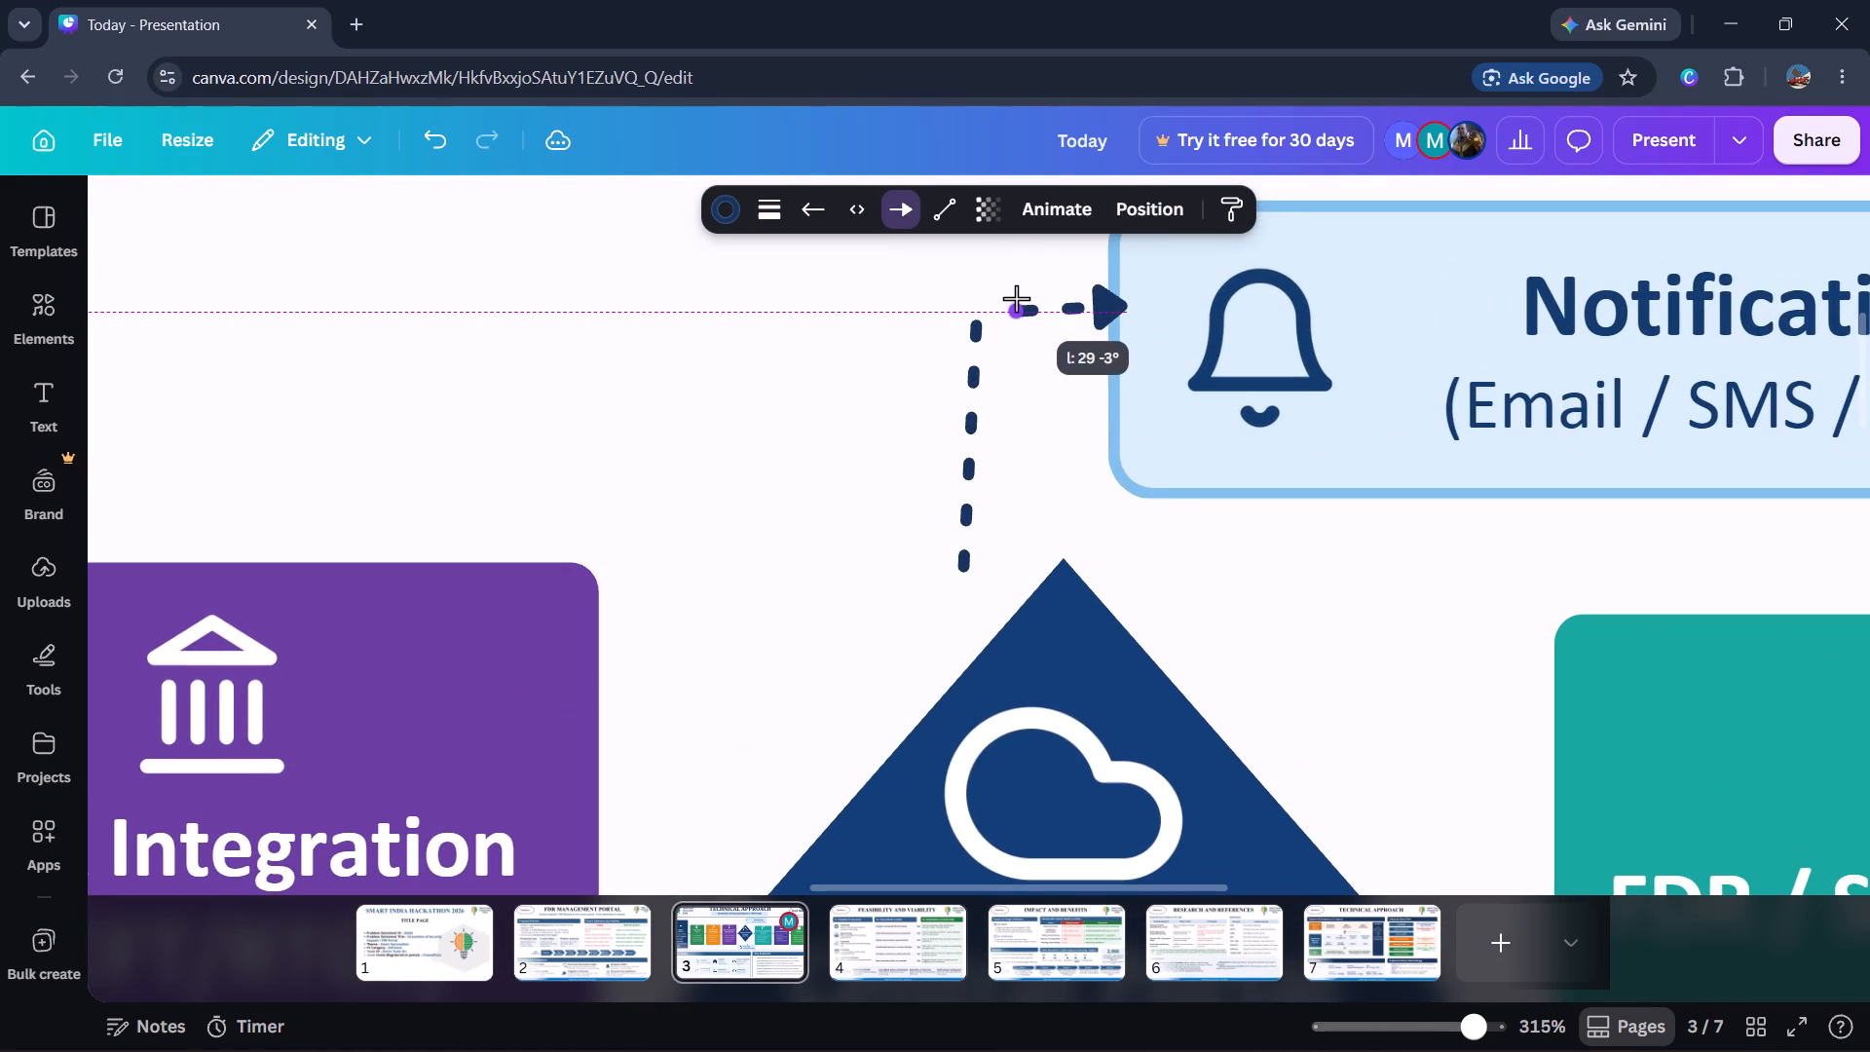
pyautogui.moveTo(1016, 298); pyautogui.dragTo(1001, 294)
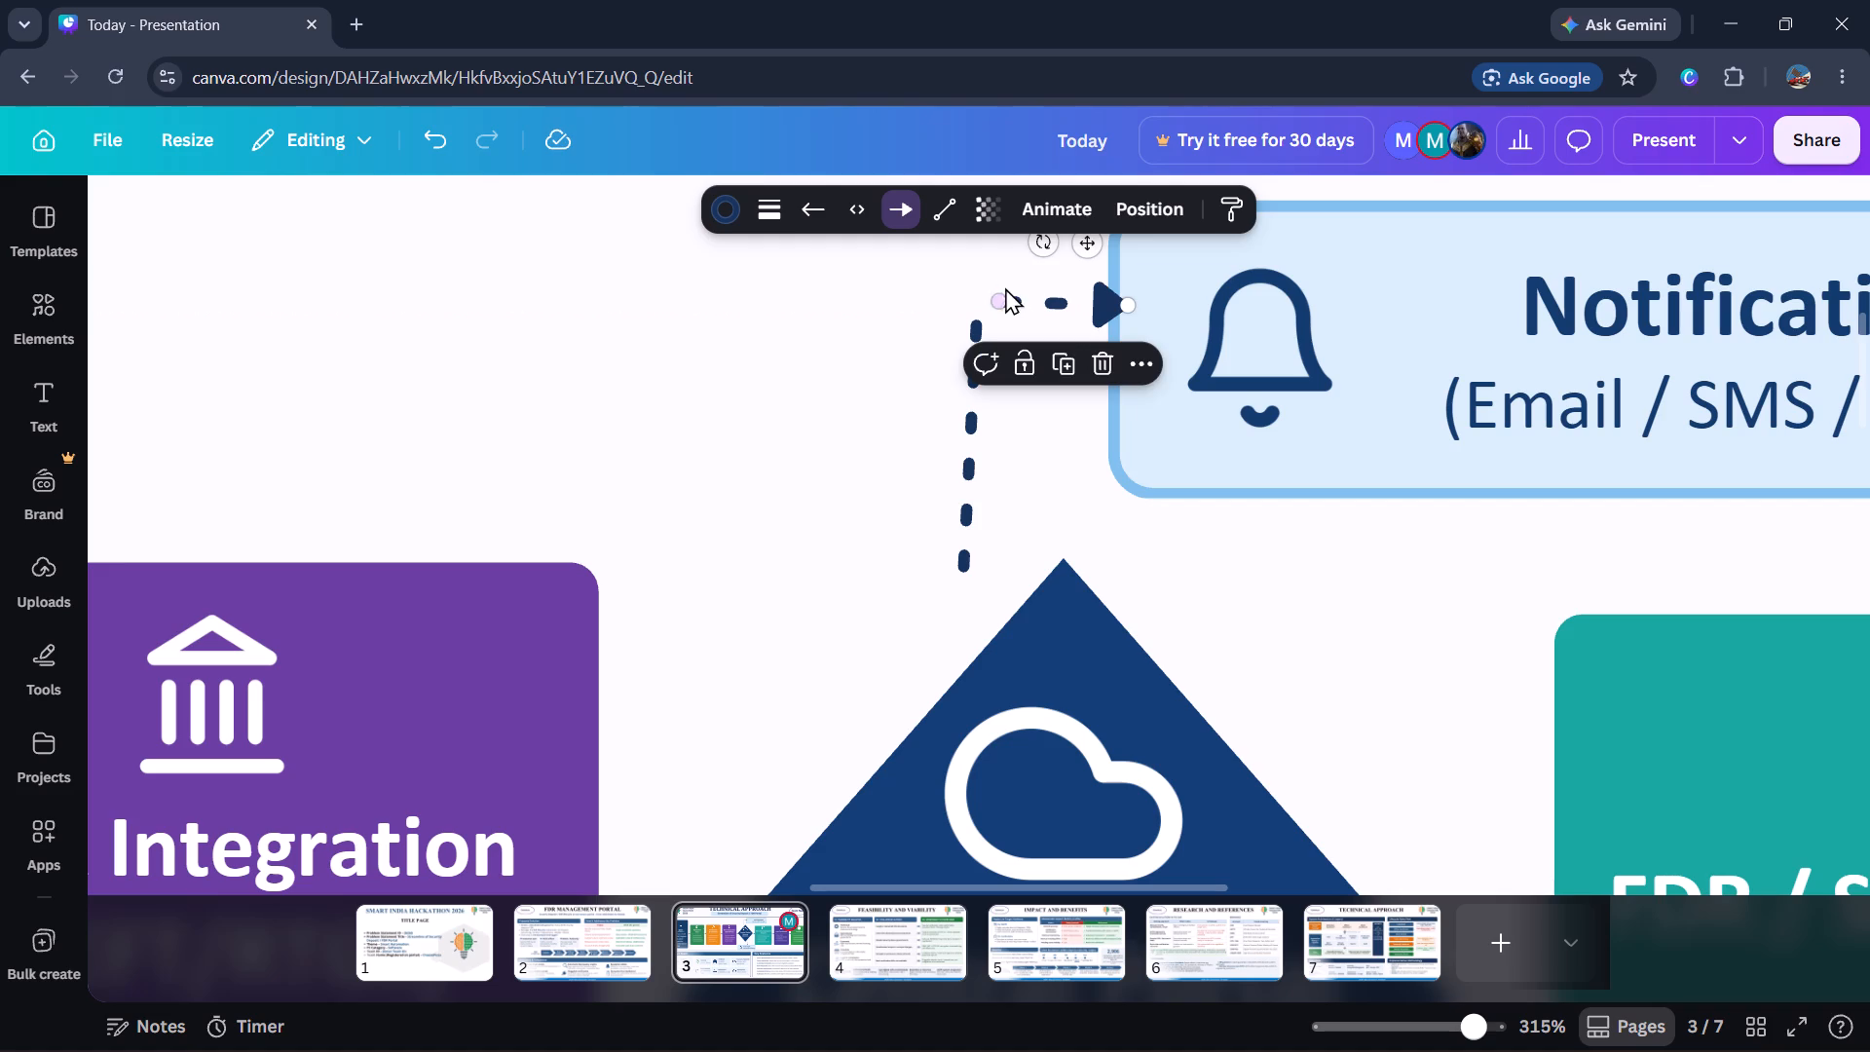
pyautogui.click(1162, 201)
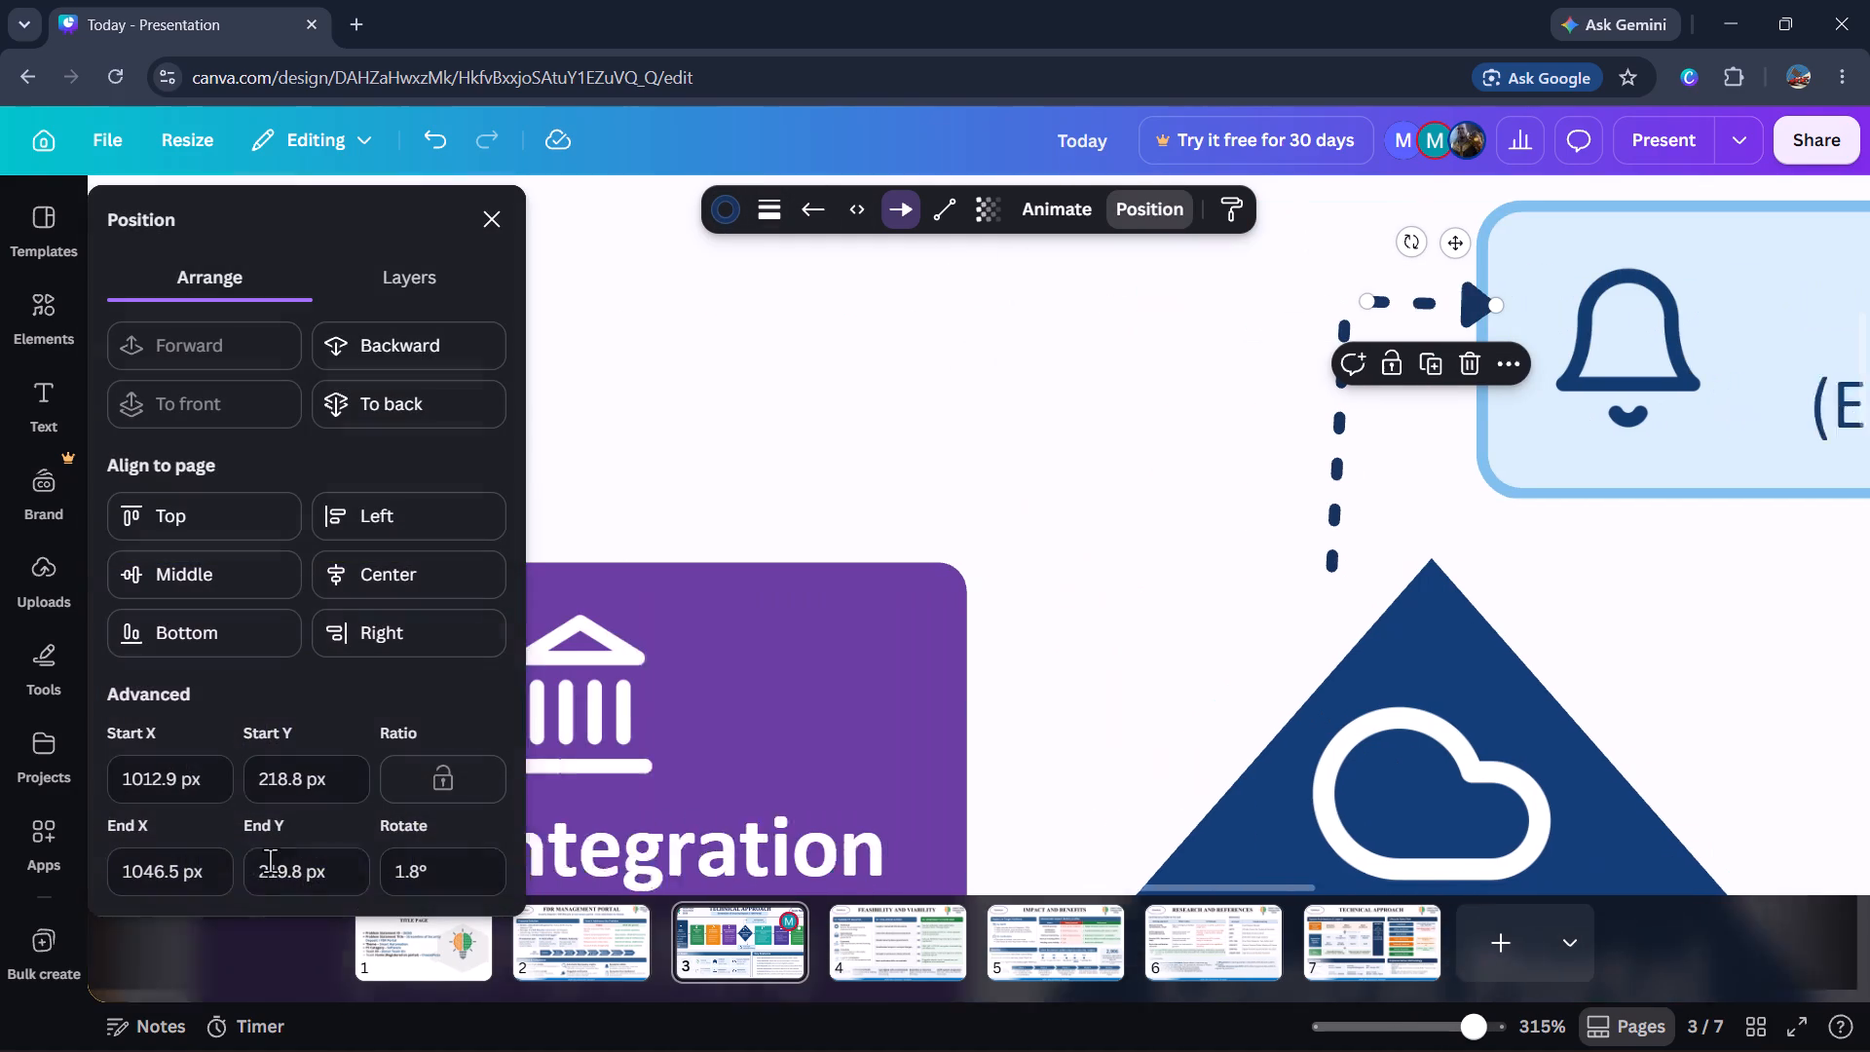
pyautogui.click(420, 871)
pyautogui.click(417, 853)
pyautogui.doubleClick(421, 869)
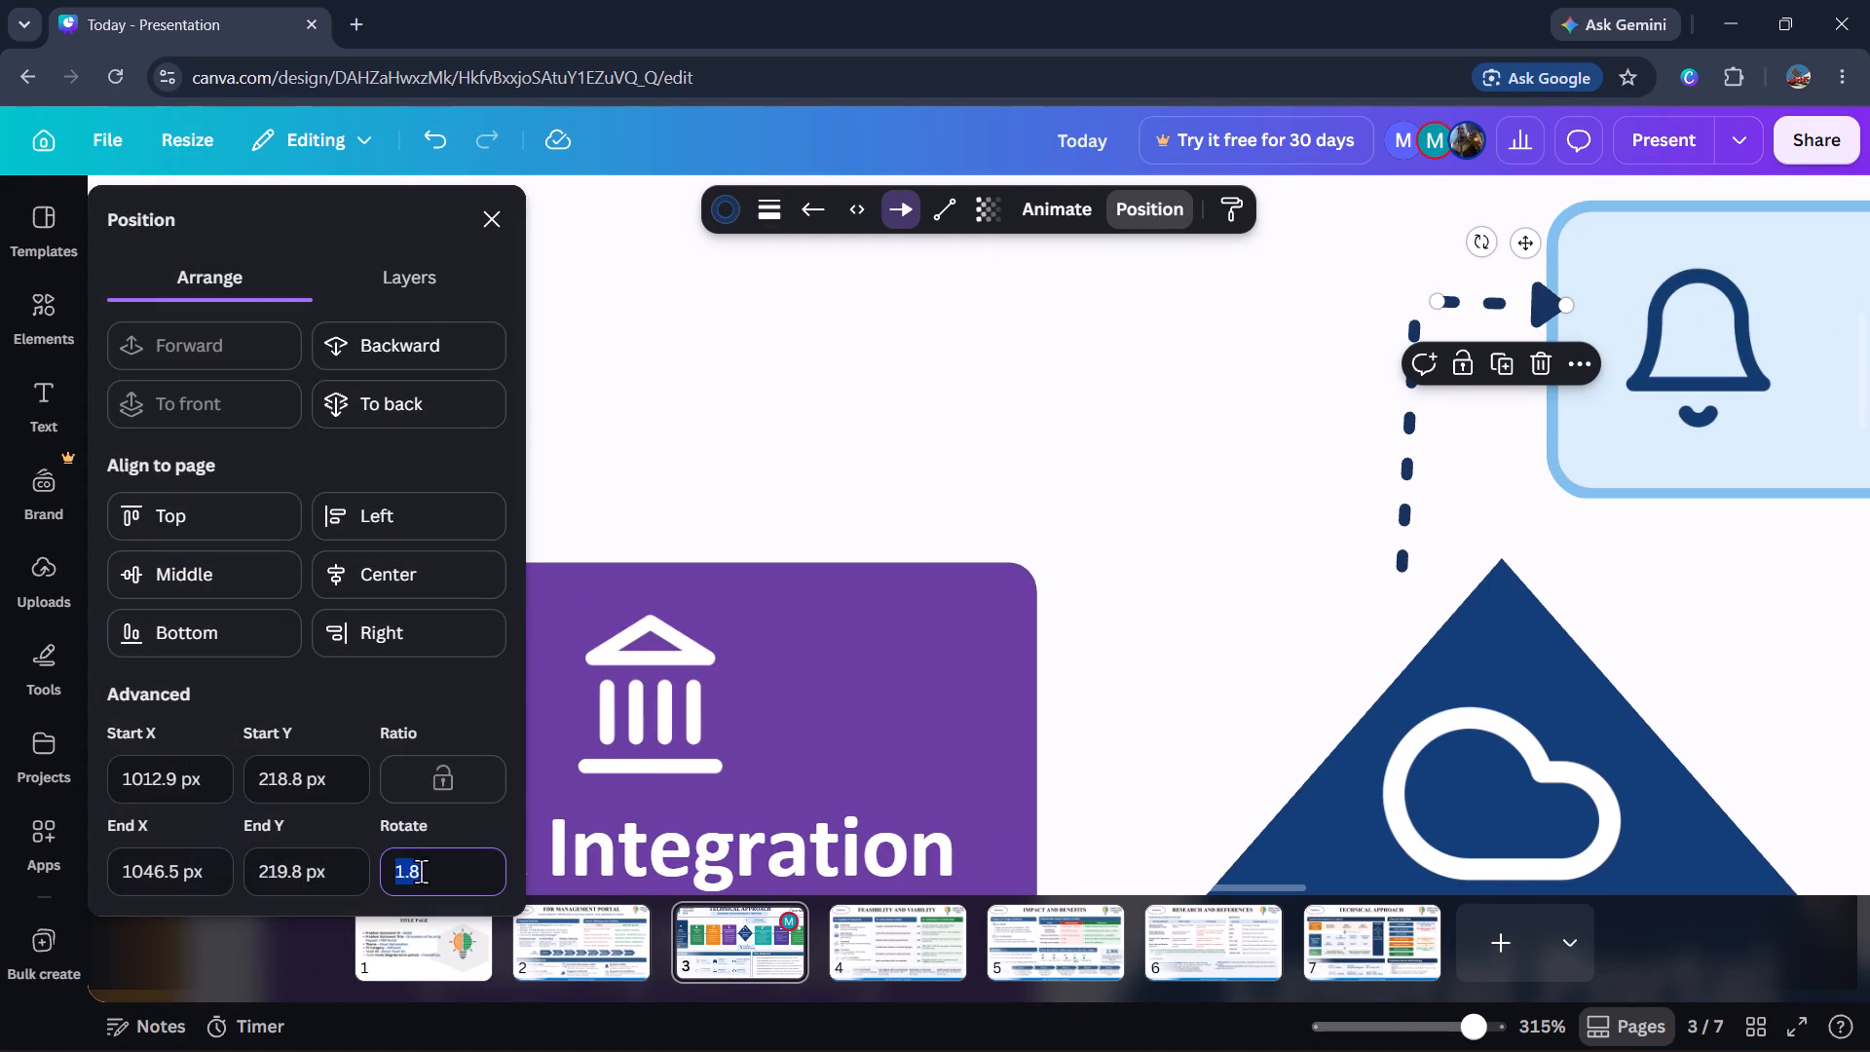
pyautogui.press('0')
pyautogui.press('Return')
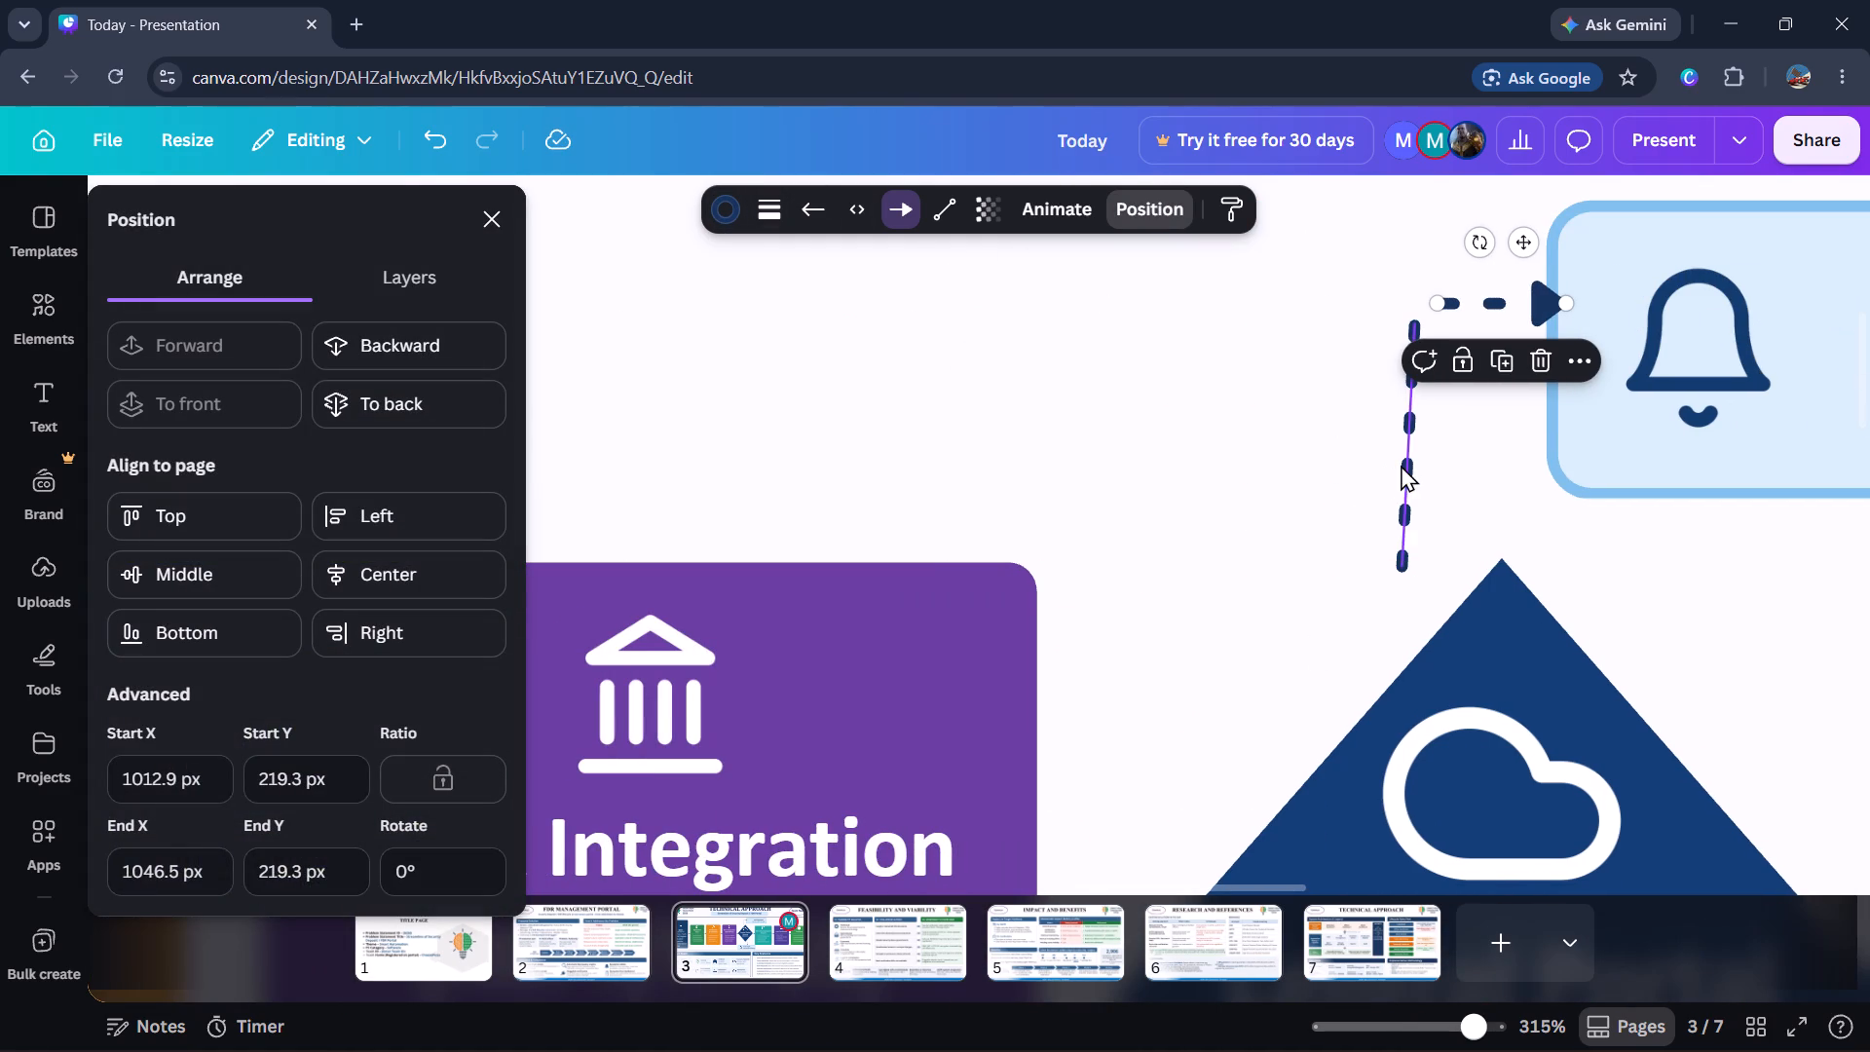
# Set the rotation of the vertical dashed line above the Central Portal System diamond to -90°.
pyautogui.click(1402, 465)
pyautogui.click(412, 860)
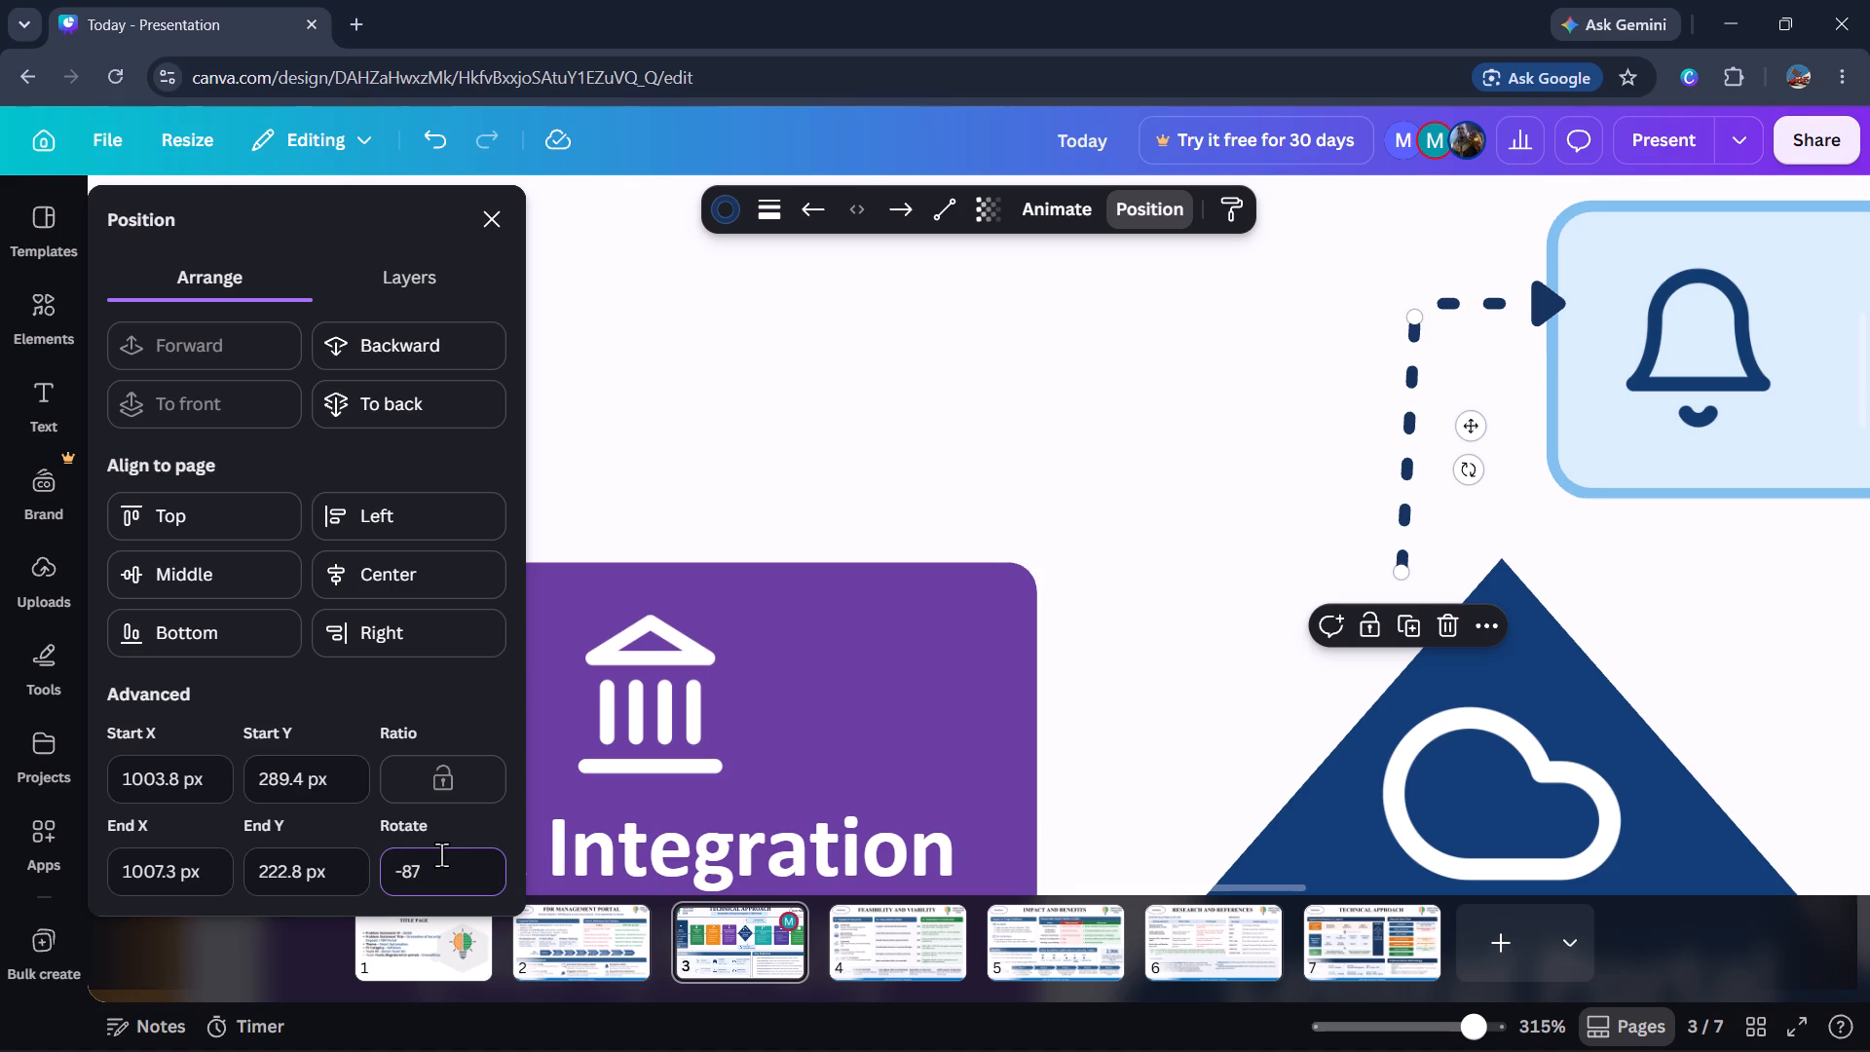
pyautogui.tripleClick(441, 854)
pyautogui.click(436, 875)
pyautogui.moveTo(436, 875); pyautogui.dragTo(406, 889)
pyautogui.press('9')
pyautogui.press('0')
pyautogui.press('Return')
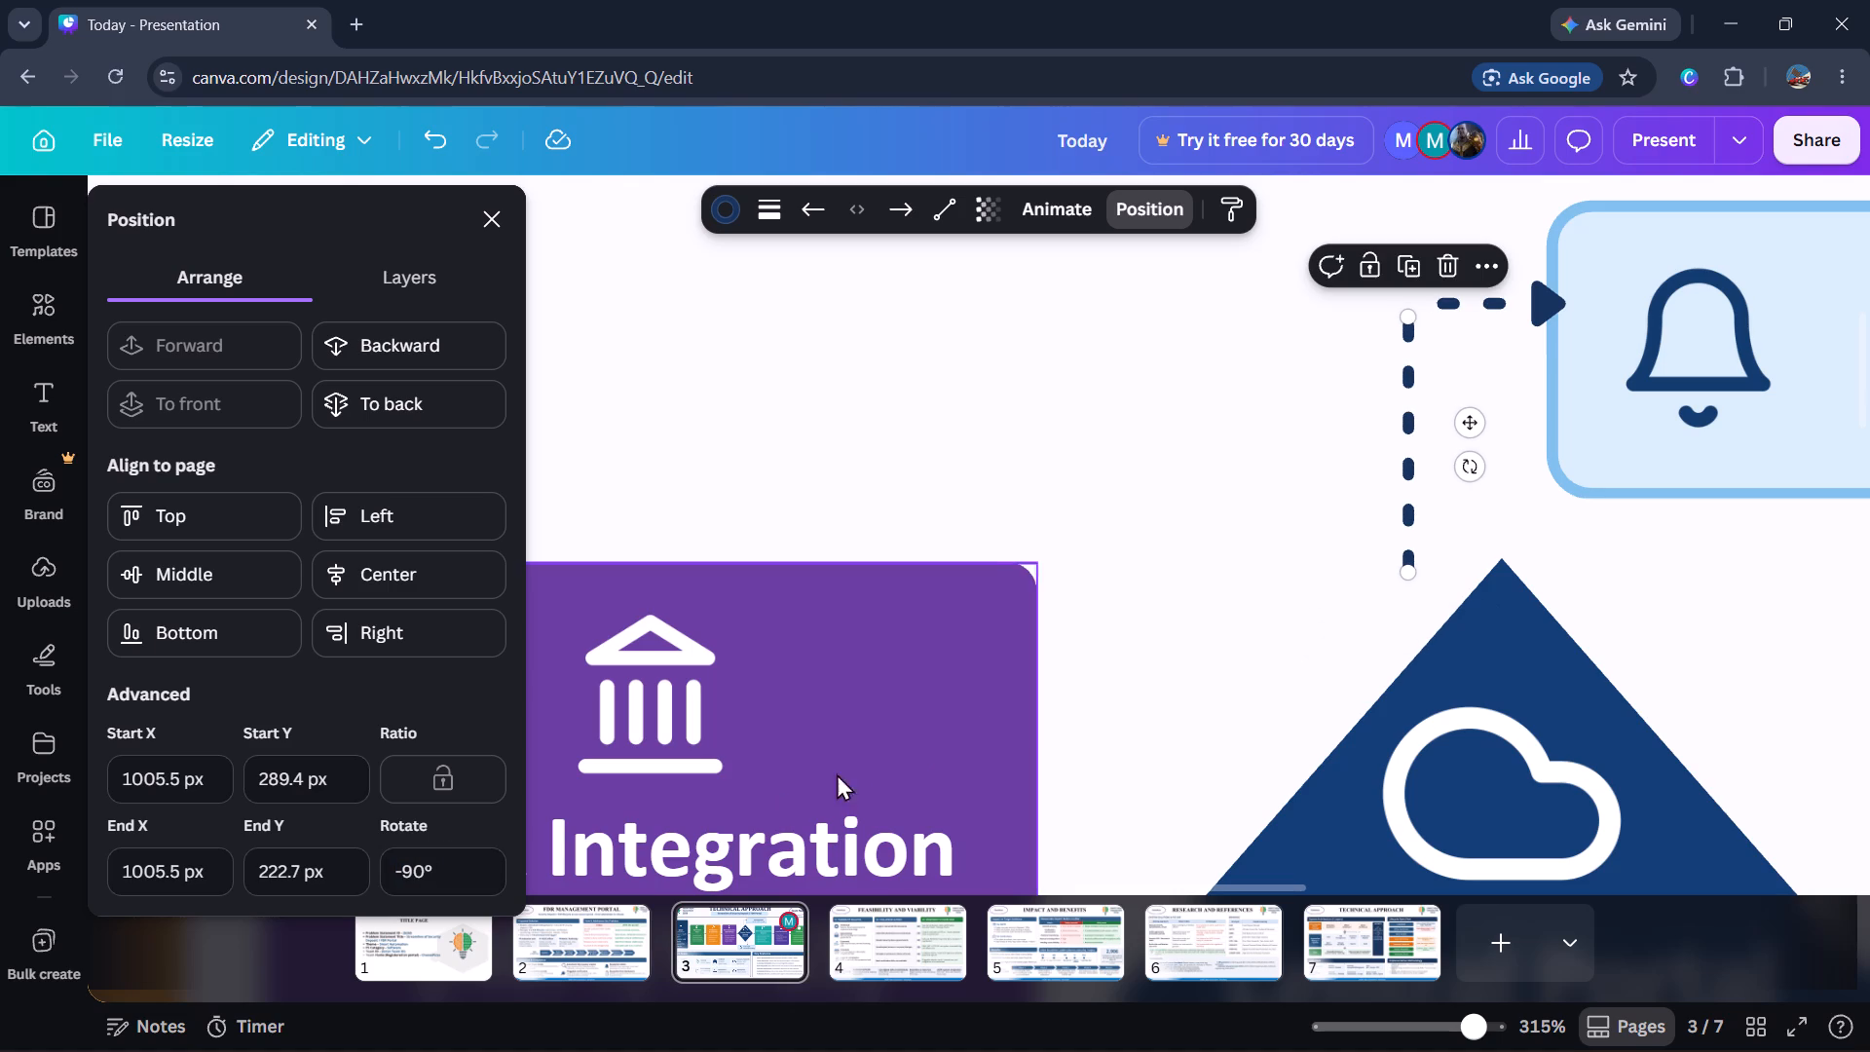
# Nudge the vertical dashed line up and right until it is centred over the Central Portal System diamond's top point, at X 1029.9 px.
pyautogui.press('Up')
pyautogui.press('Up')
pyautogui.press('Up')
pyautogui.press('Up')
pyautogui.press('Up')
pyautogui.press('Up')
pyautogui.press('Up')
pyautogui.press('Up')
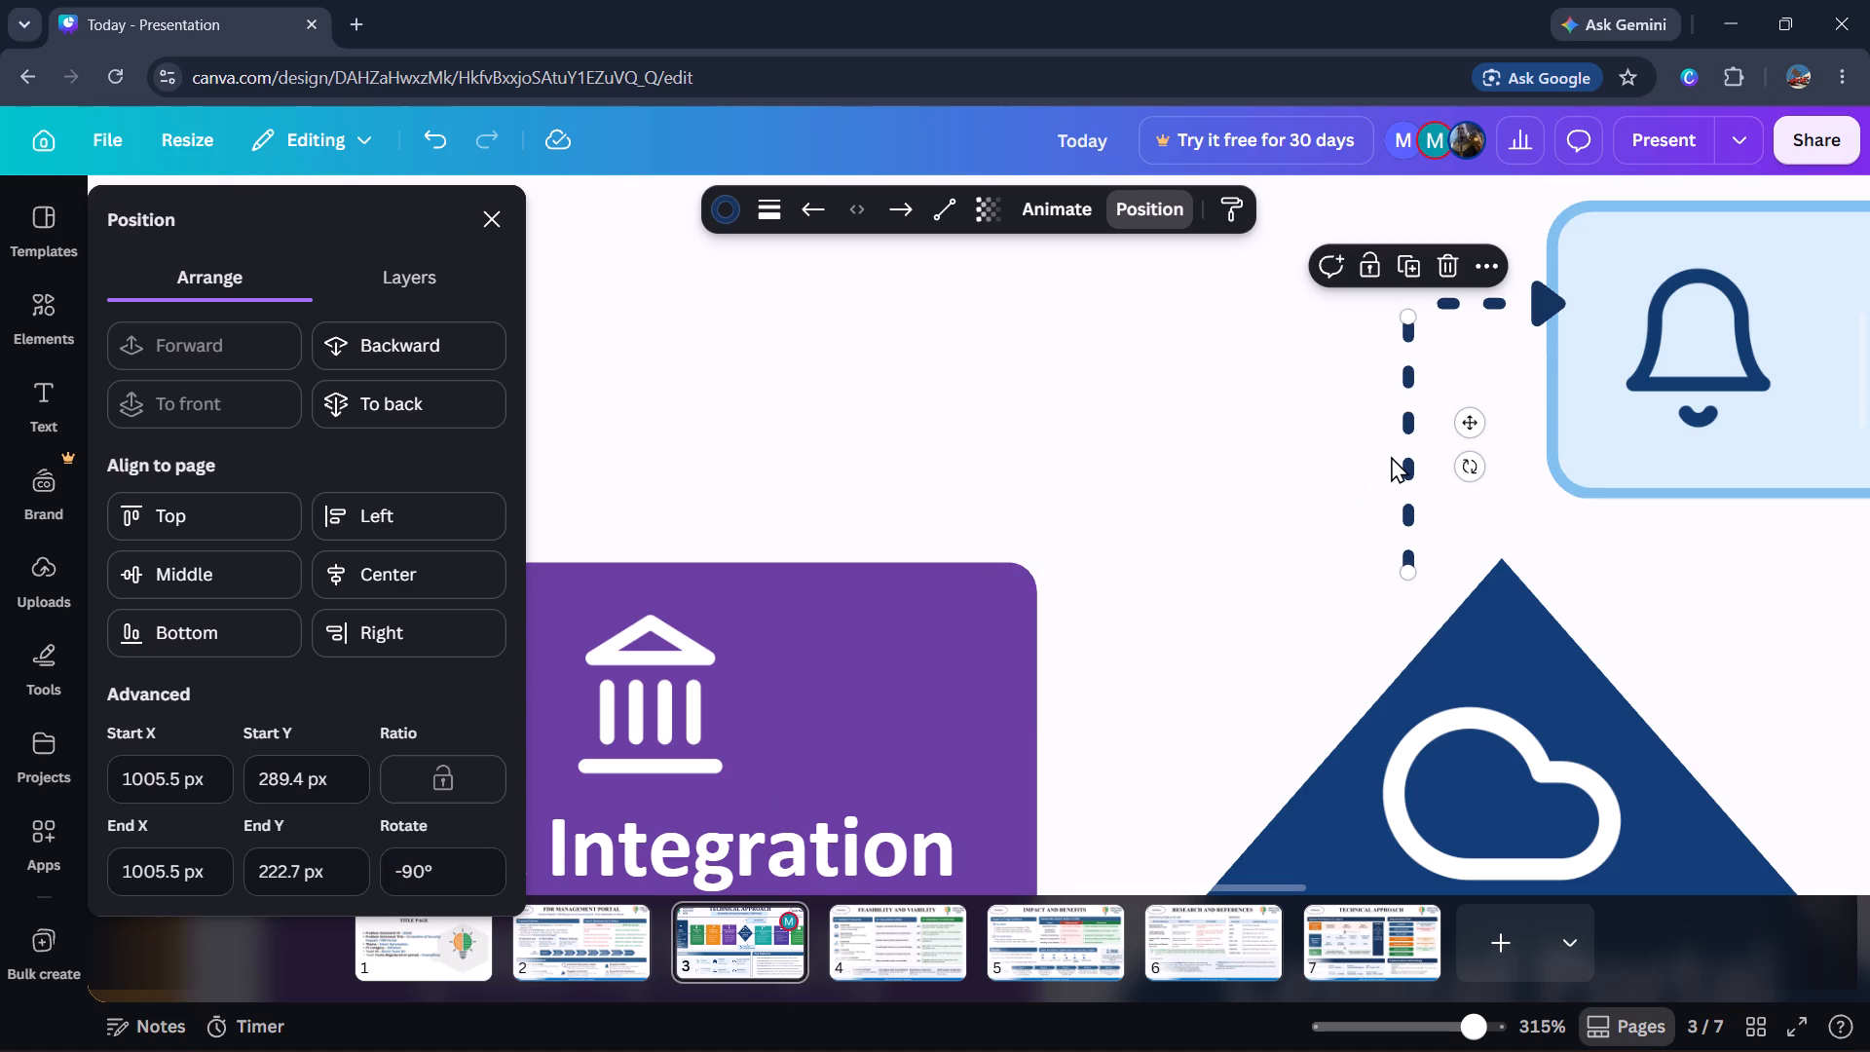
pyautogui.click(1347, 457)
pyautogui.click(1411, 431)
pyautogui.press('Up')
pyautogui.press('Up')
pyautogui.press('Up')
pyautogui.press('Up')
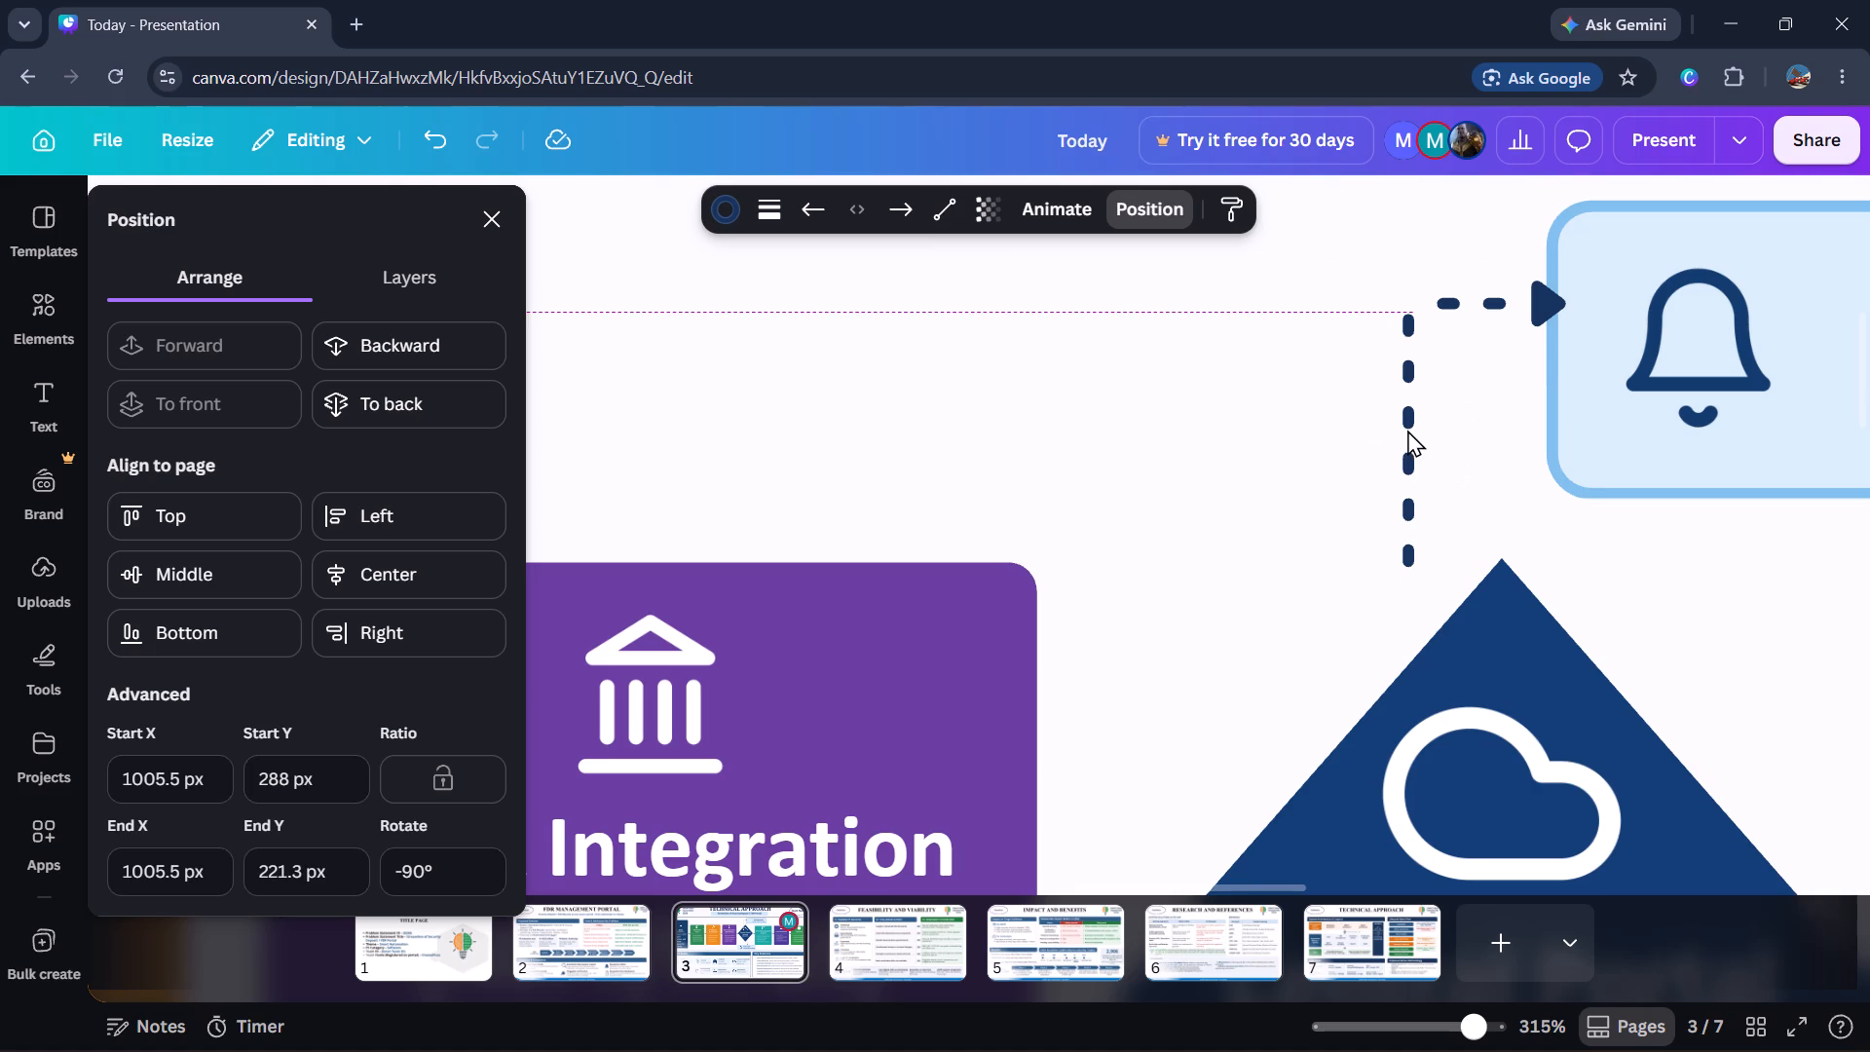
pyautogui.press('Right')
pyautogui.press('Right')
pyautogui.press('Right')
pyautogui.press('Right')
pyautogui.press('Right')
pyautogui.press('Right')
pyautogui.press('Right')
pyautogui.press('Right')
pyautogui.press('Right')
pyautogui.press('Right')
pyautogui.press('Right')
pyautogui.press('Right')
pyautogui.press('Right')
pyautogui.press('Right')
pyautogui.press('Right')
pyautogui.press('Right')
pyautogui.press('Right')
pyautogui.press('Right')
pyautogui.press('Right')
pyautogui.press('Right')
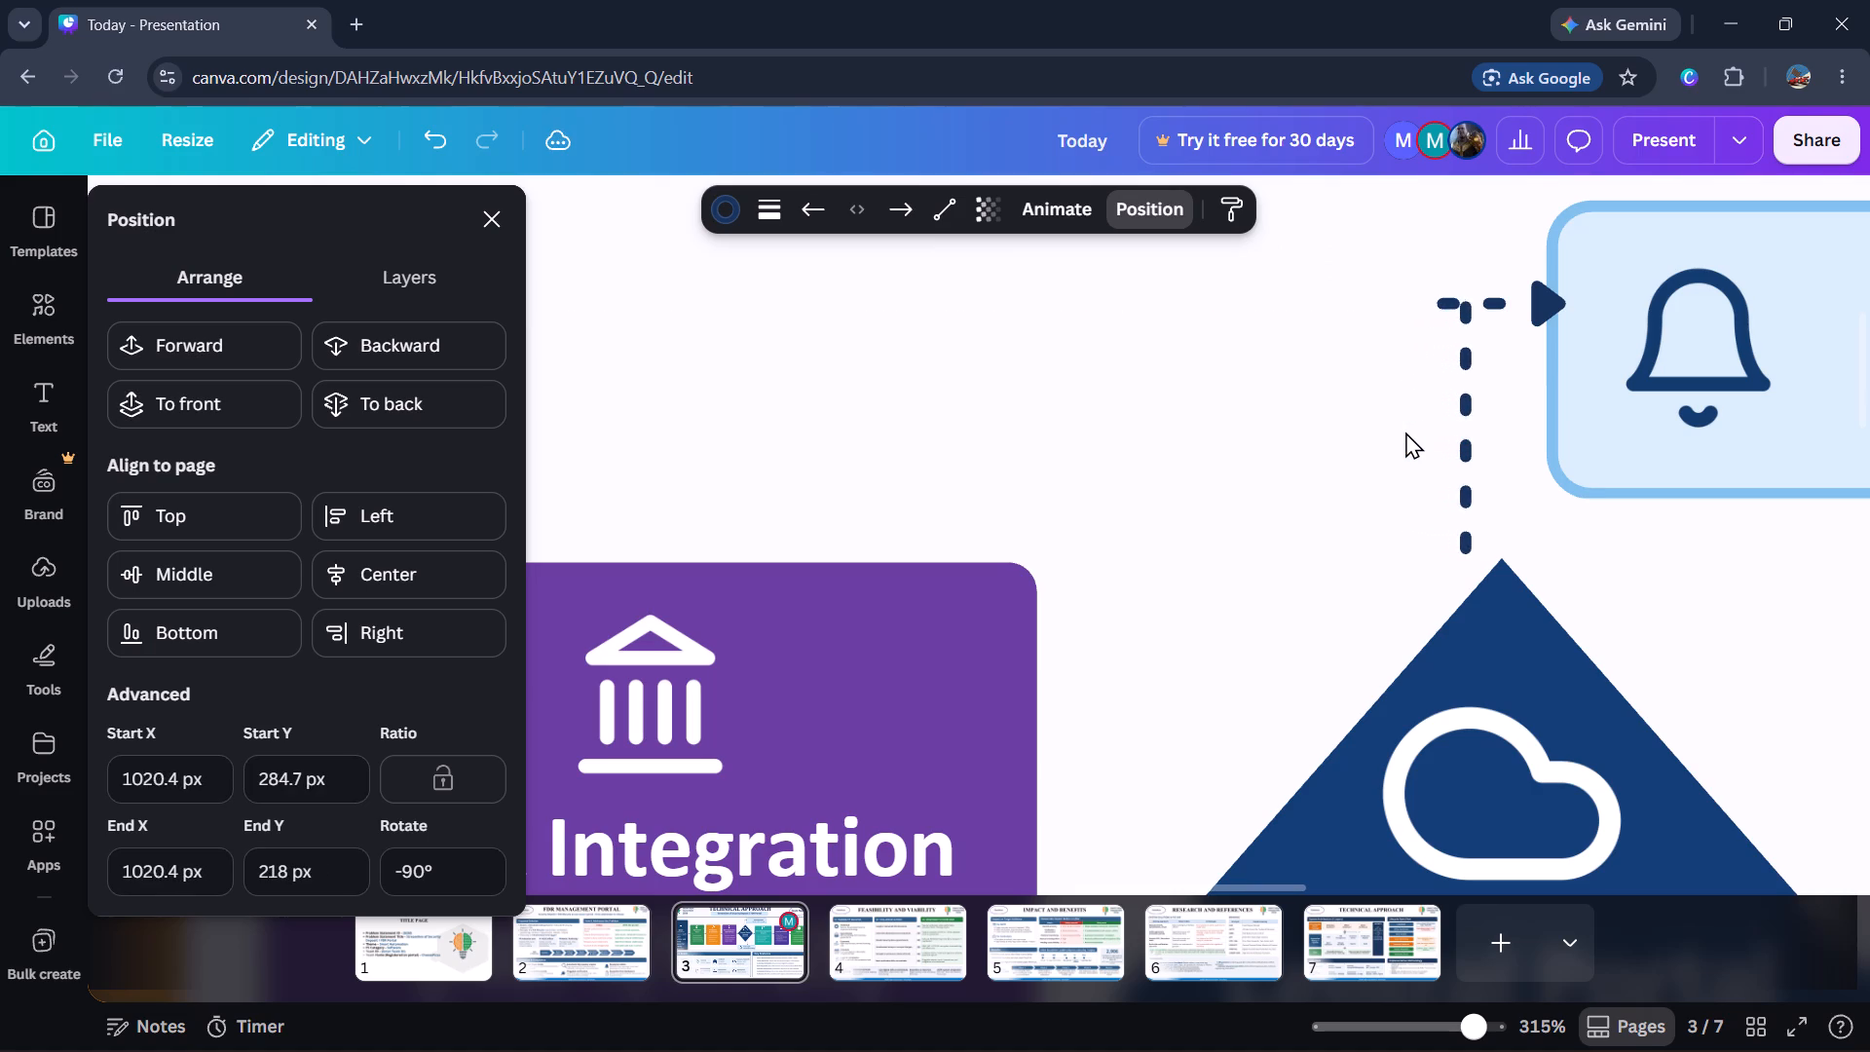
pyautogui.press('Right')
pyautogui.press('Right')
pyautogui.press('Right')
pyautogui.press('Down')
pyautogui.press('Left')
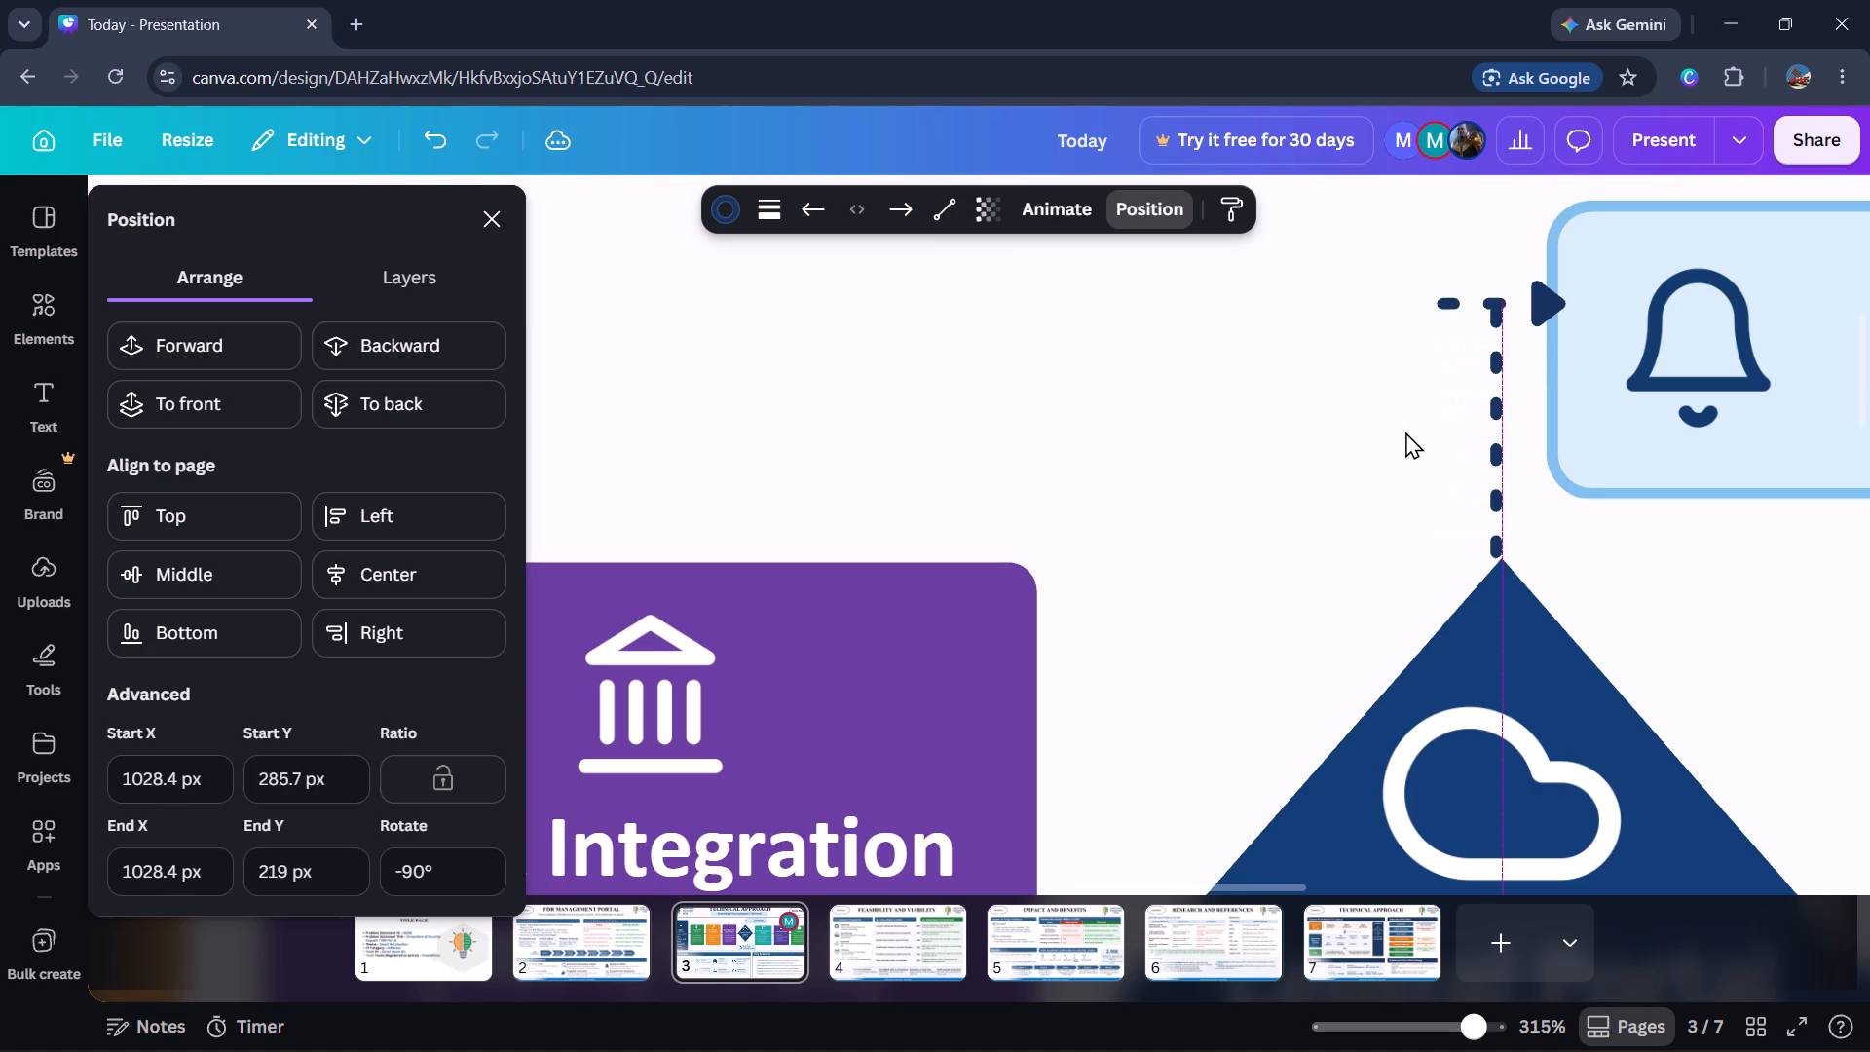
pyautogui.press('Up')
pyautogui.press('Right')
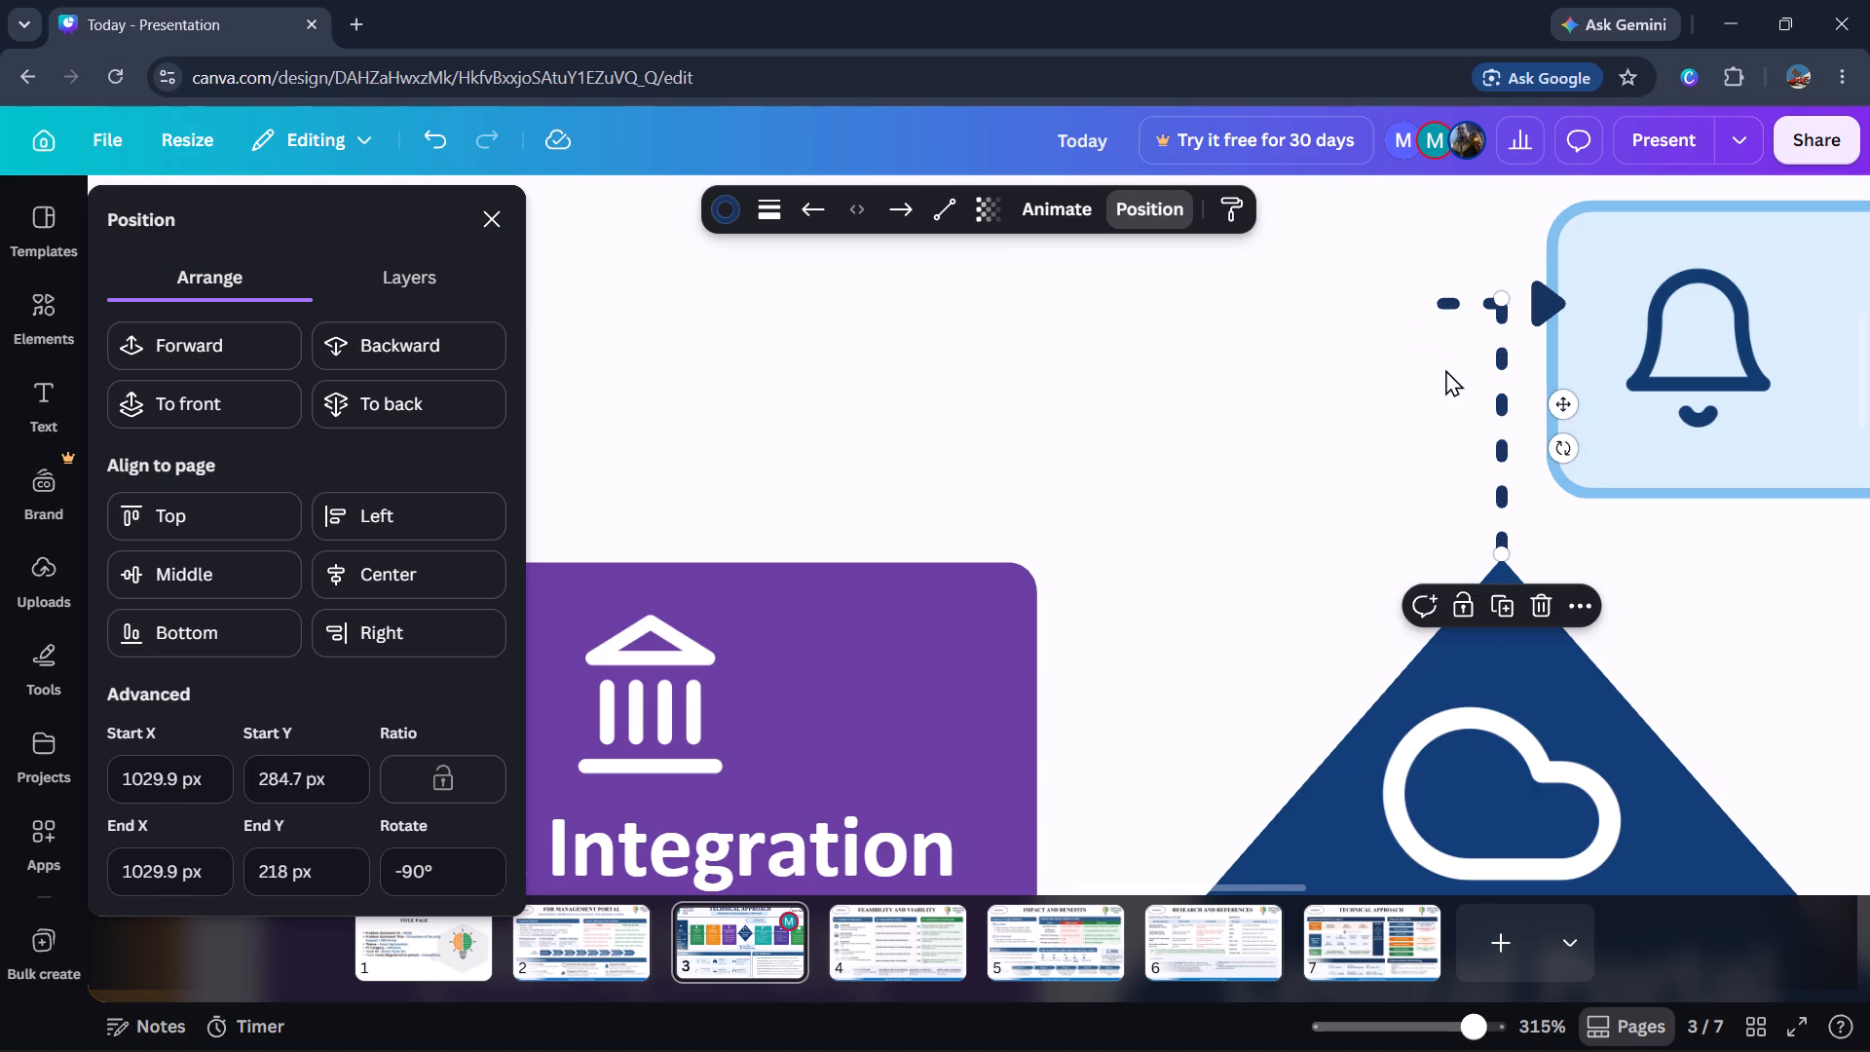
# Select the Notifications box with its bell icon and text, and nudge it right to make room for the dashed arrow.
pyautogui.hscroll(-2, 1454, 426)
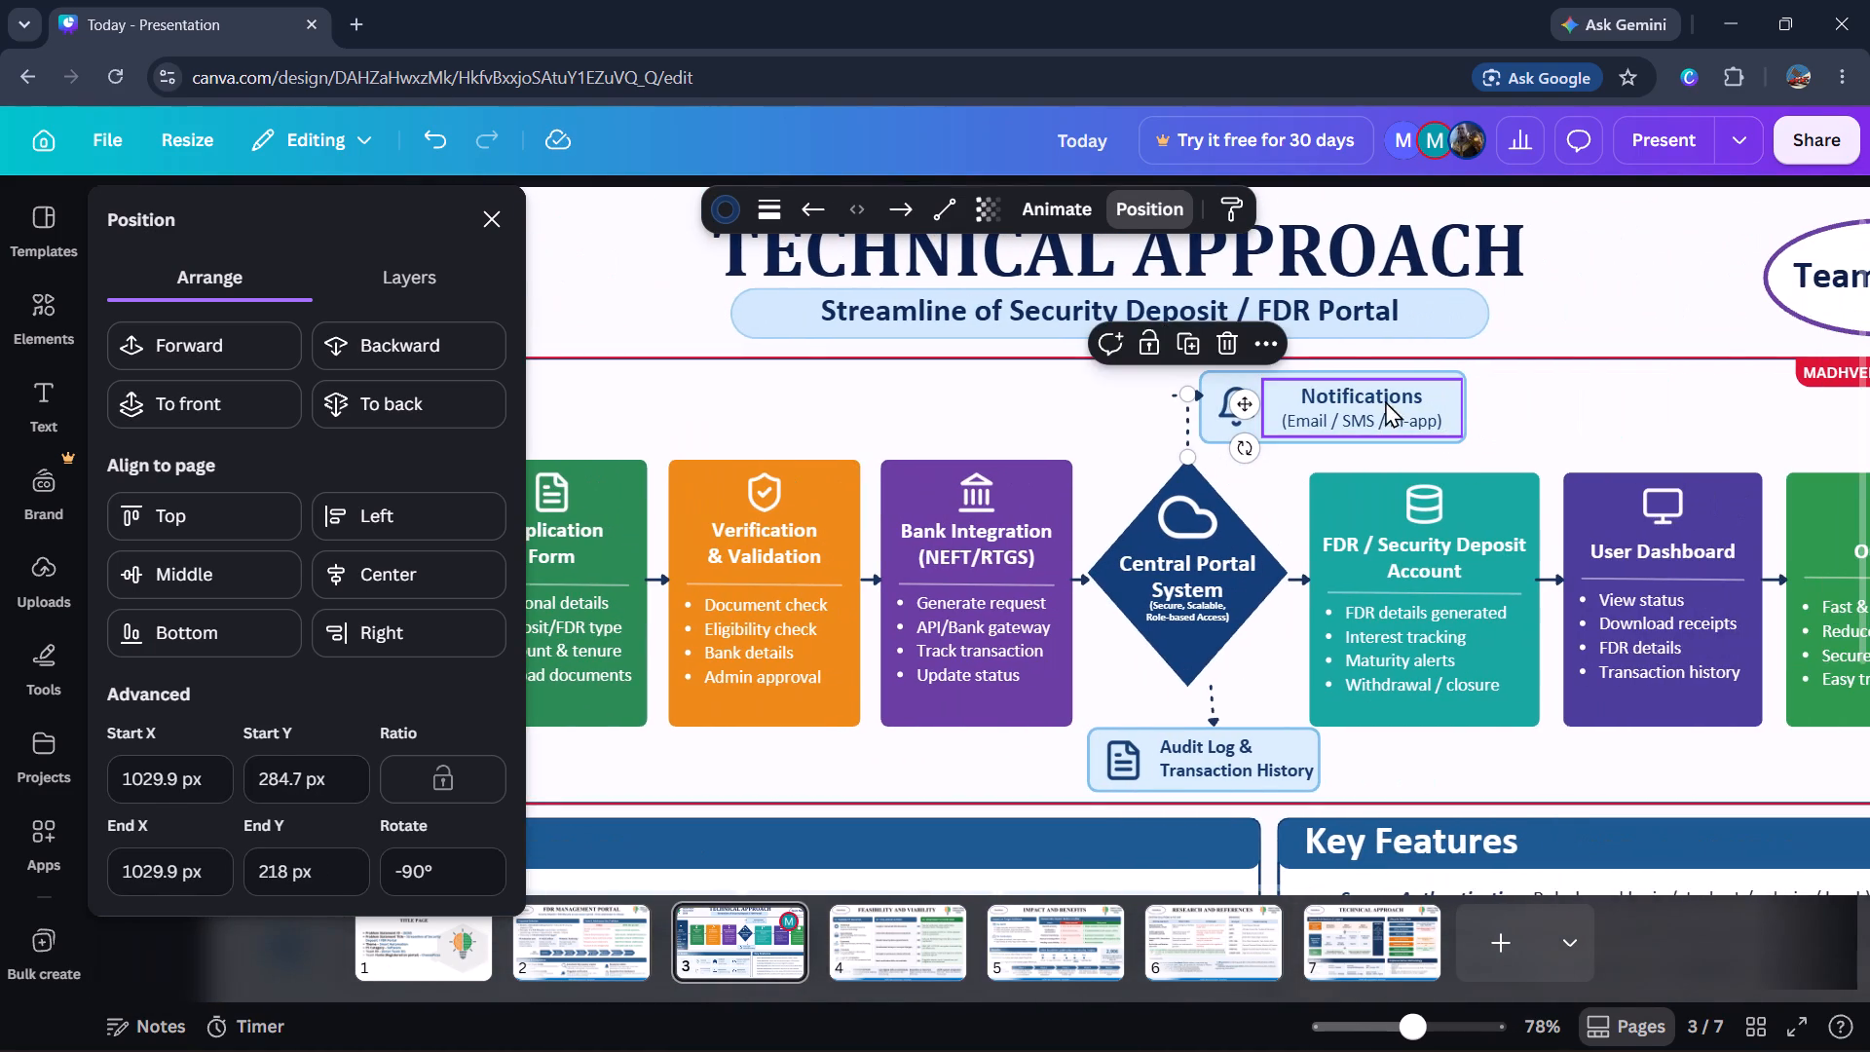
pyautogui.click(1491, 373)
pyautogui.moveTo(1488, 390); pyautogui.dragTo(1240, 438)
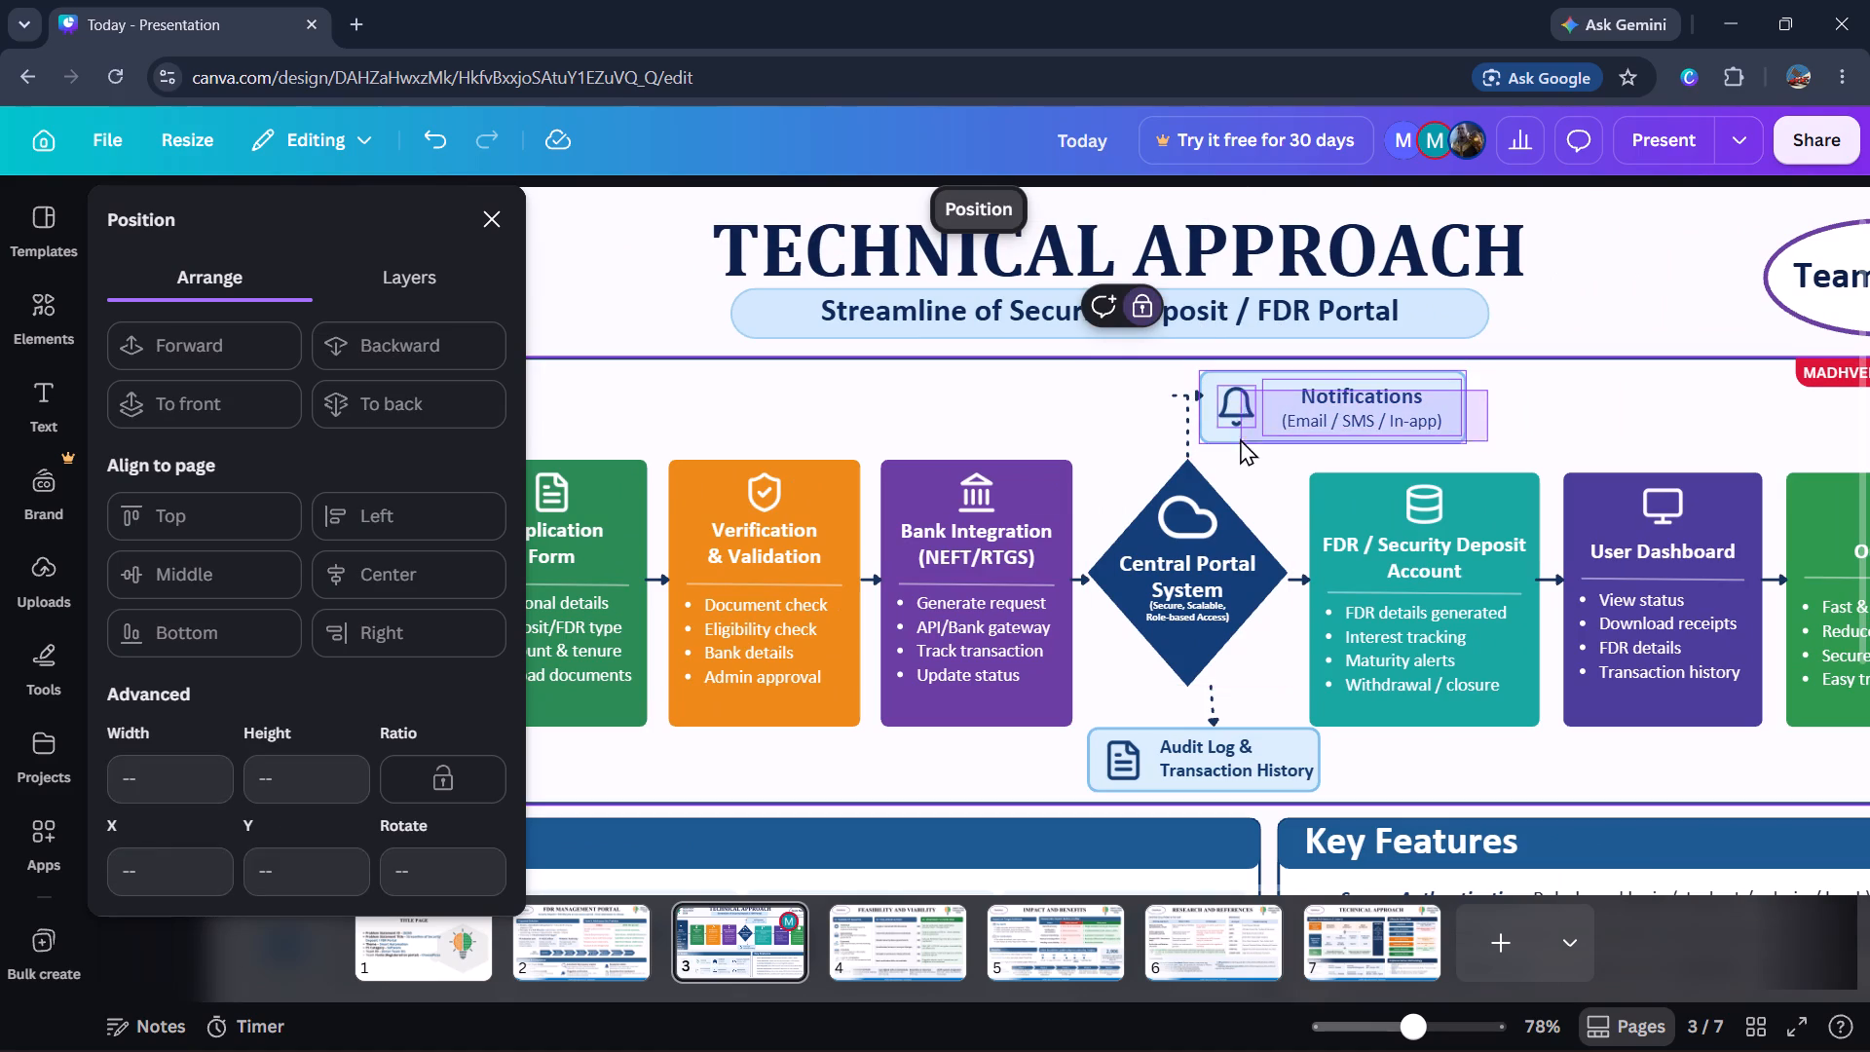
pyautogui.moveTo(1240, 438); pyautogui.dragTo(1221, 400)
pyautogui.press('Right')
pyautogui.press('Right')
pyautogui.press('Right')
pyautogui.press('Right')
pyautogui.press('Right')
pyautogui.press('Right')
pyautogui.press('Right')
pyautogui.press('Right')
pyautogui.press('Right')
pyautogui.press('Right')
pyautogui.press('Right')
pyautogui.press('Right')
pyautogui.press('Right')
pyautogui.press('Right')
pyautogui.press('Right')
pyautogui.press('Right')
pyautogui.press('Right')
pyautogui.press('Right')
pyautogui.press('Right')
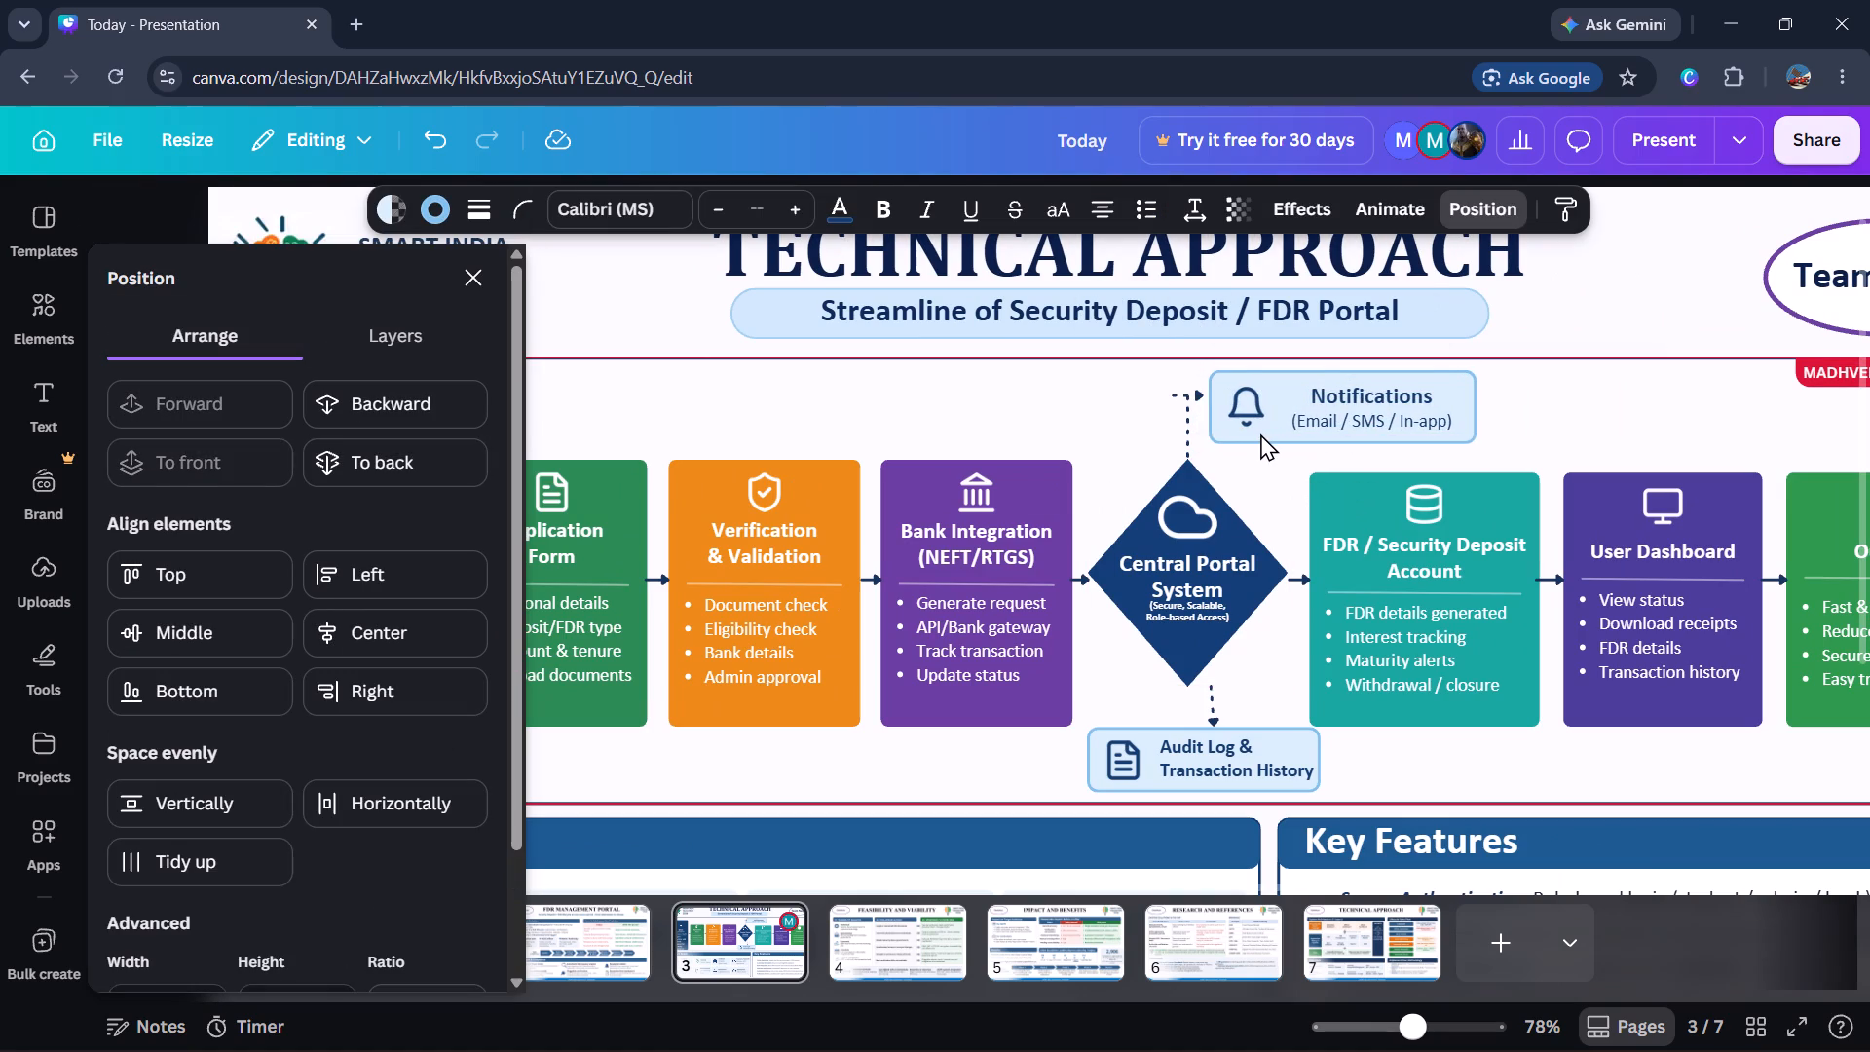
# Move the dashed Notifications arrow right to start X 1027.9 px so it runs from the vertical dashed line to the Notifications box.
pyautogui.click(1201, 397)
pyautogui.press('Right')
pyautogui.press('Right')
pyautogui.press('Right')
pyautogui.press('Right')
pyautogui.press('Right')
pyautogui.press('Right')
pyautogui.press('Right')
pyautogui.press('Right')
pyautogui.press('Right')
pyautogui.press('Right')
pyautogui.press('Right')
pyautogui.press('Right')
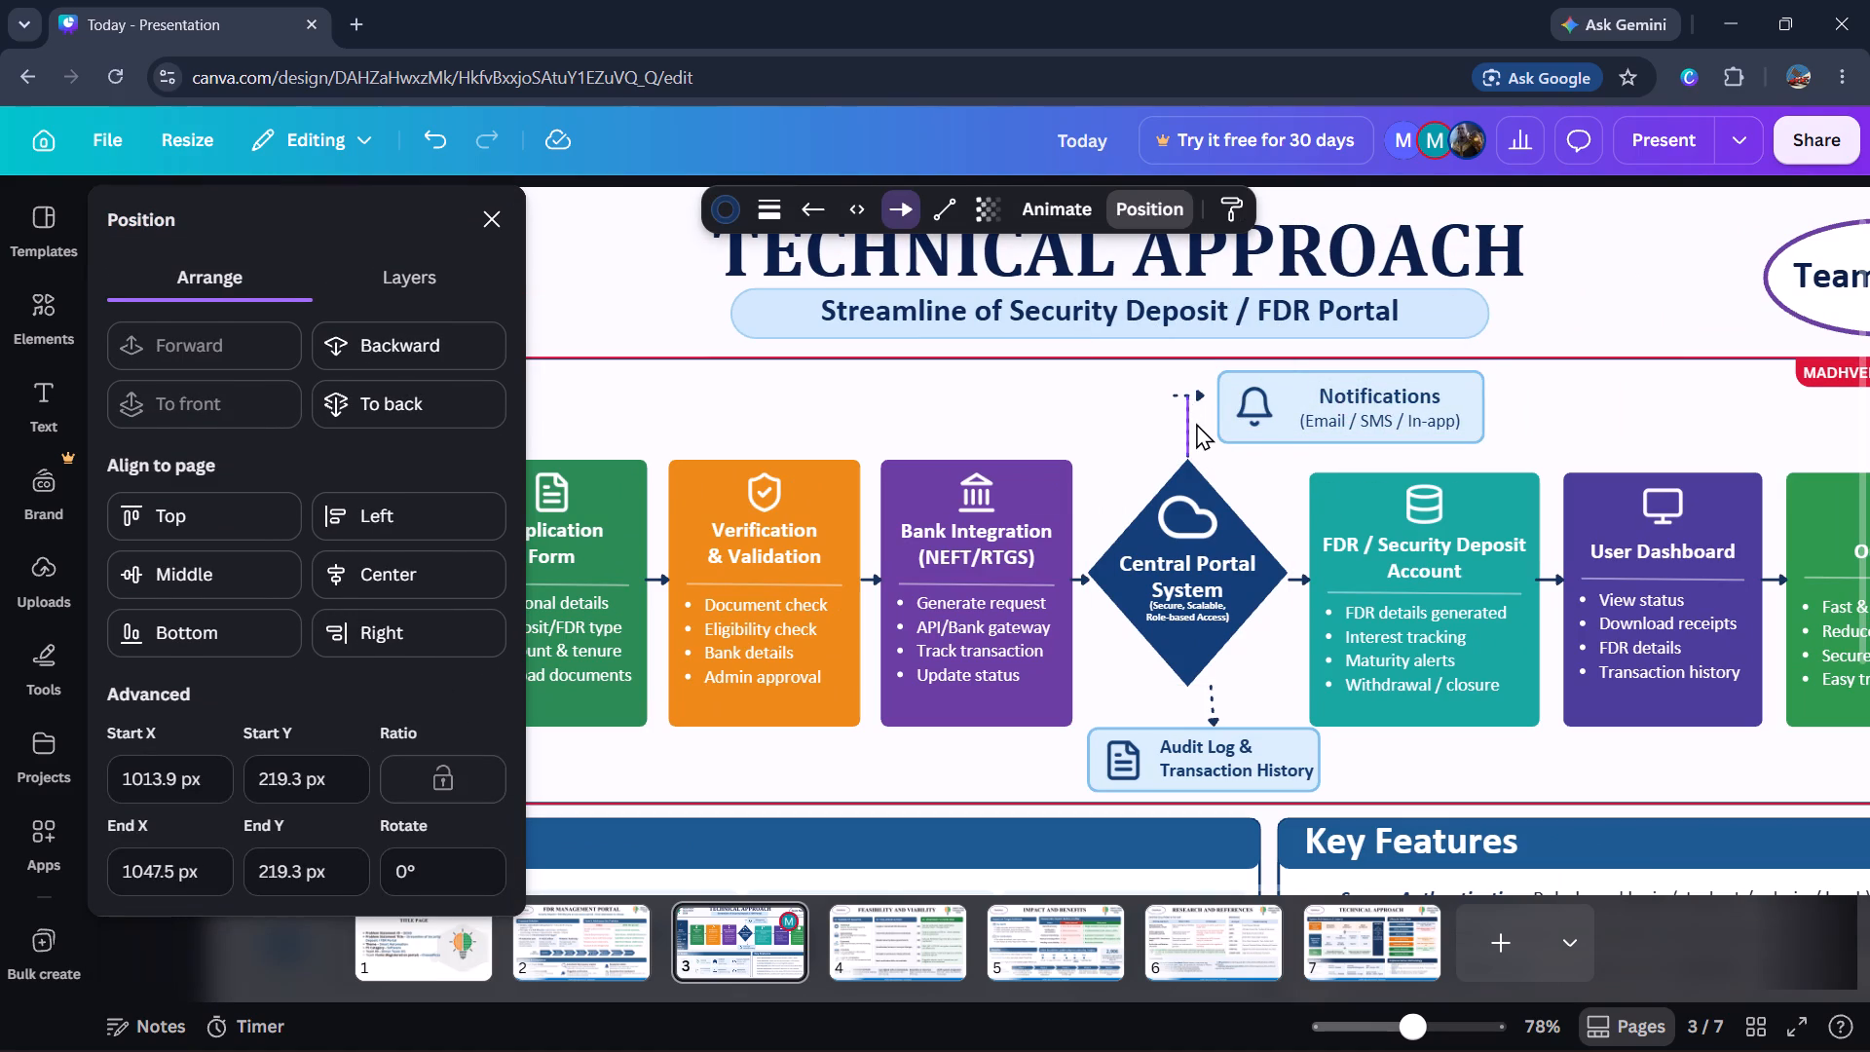
pyautogui.press('Right')
pyautogui.press('Right')
pyautogui.press('Right')
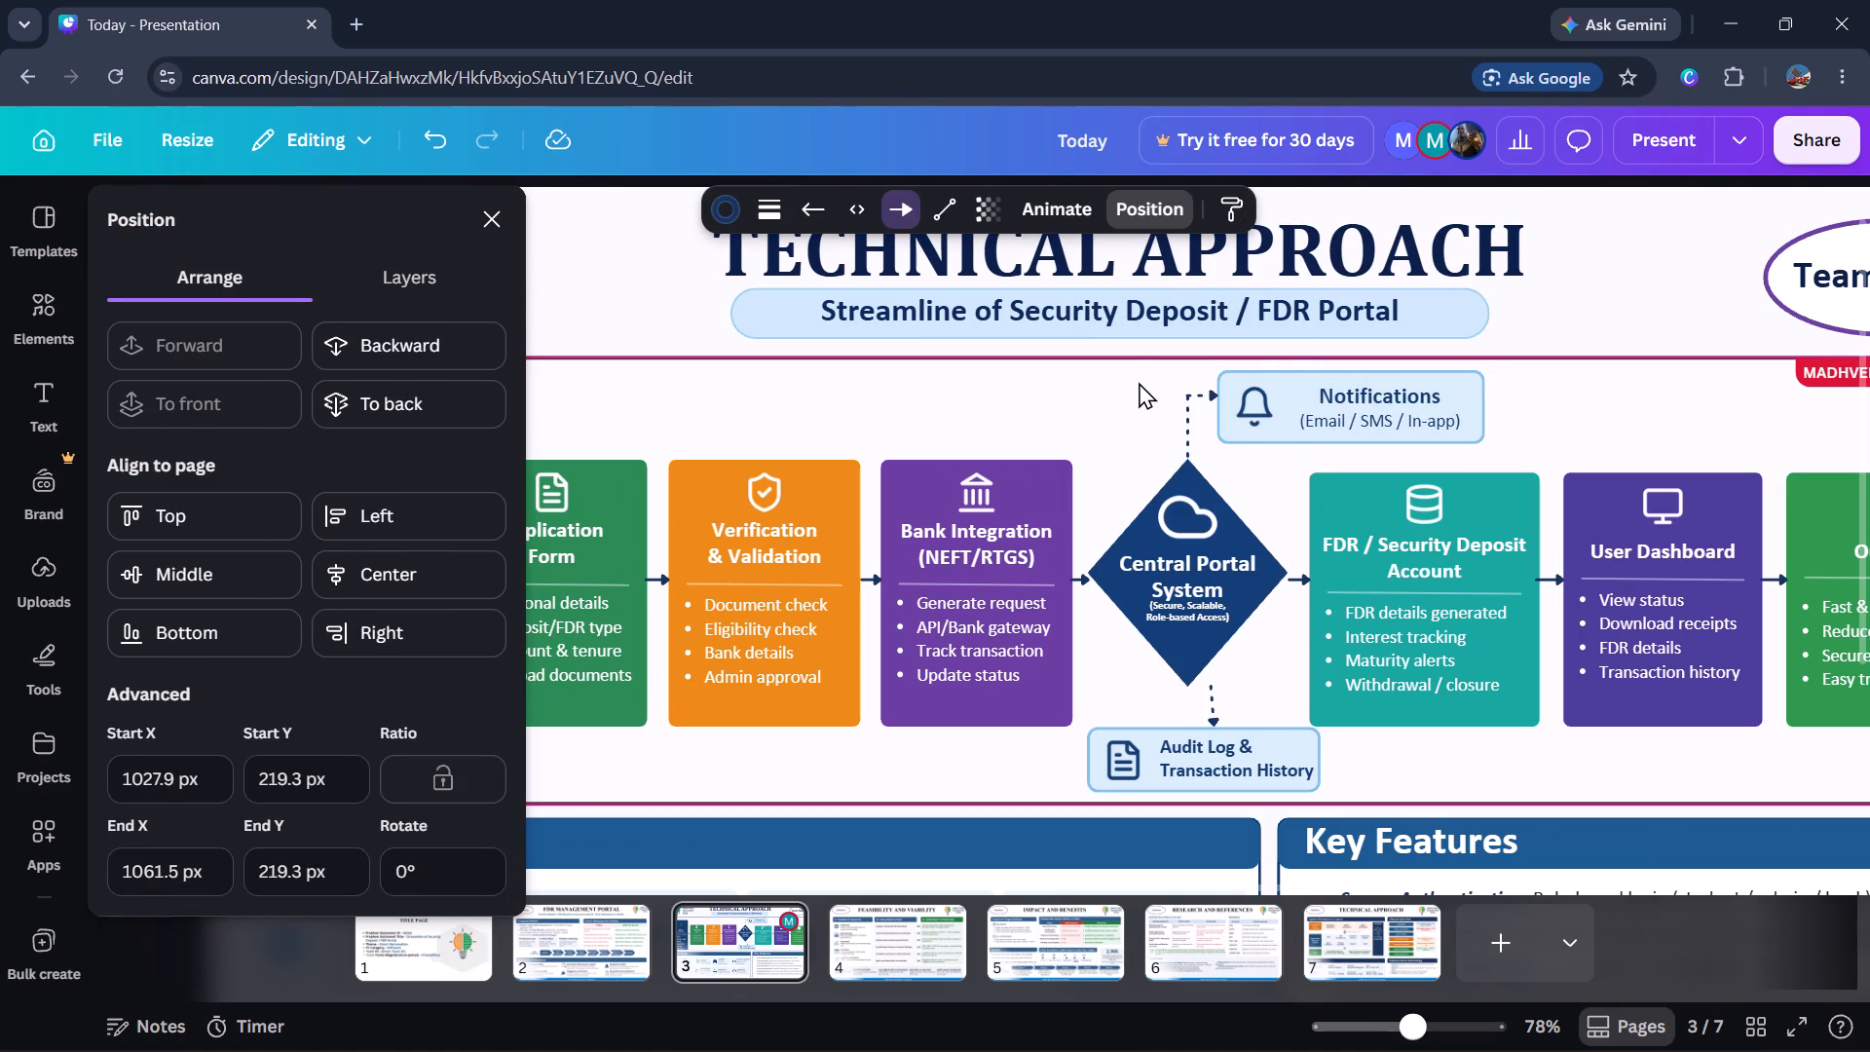
pyautogui.click(1138, 391)
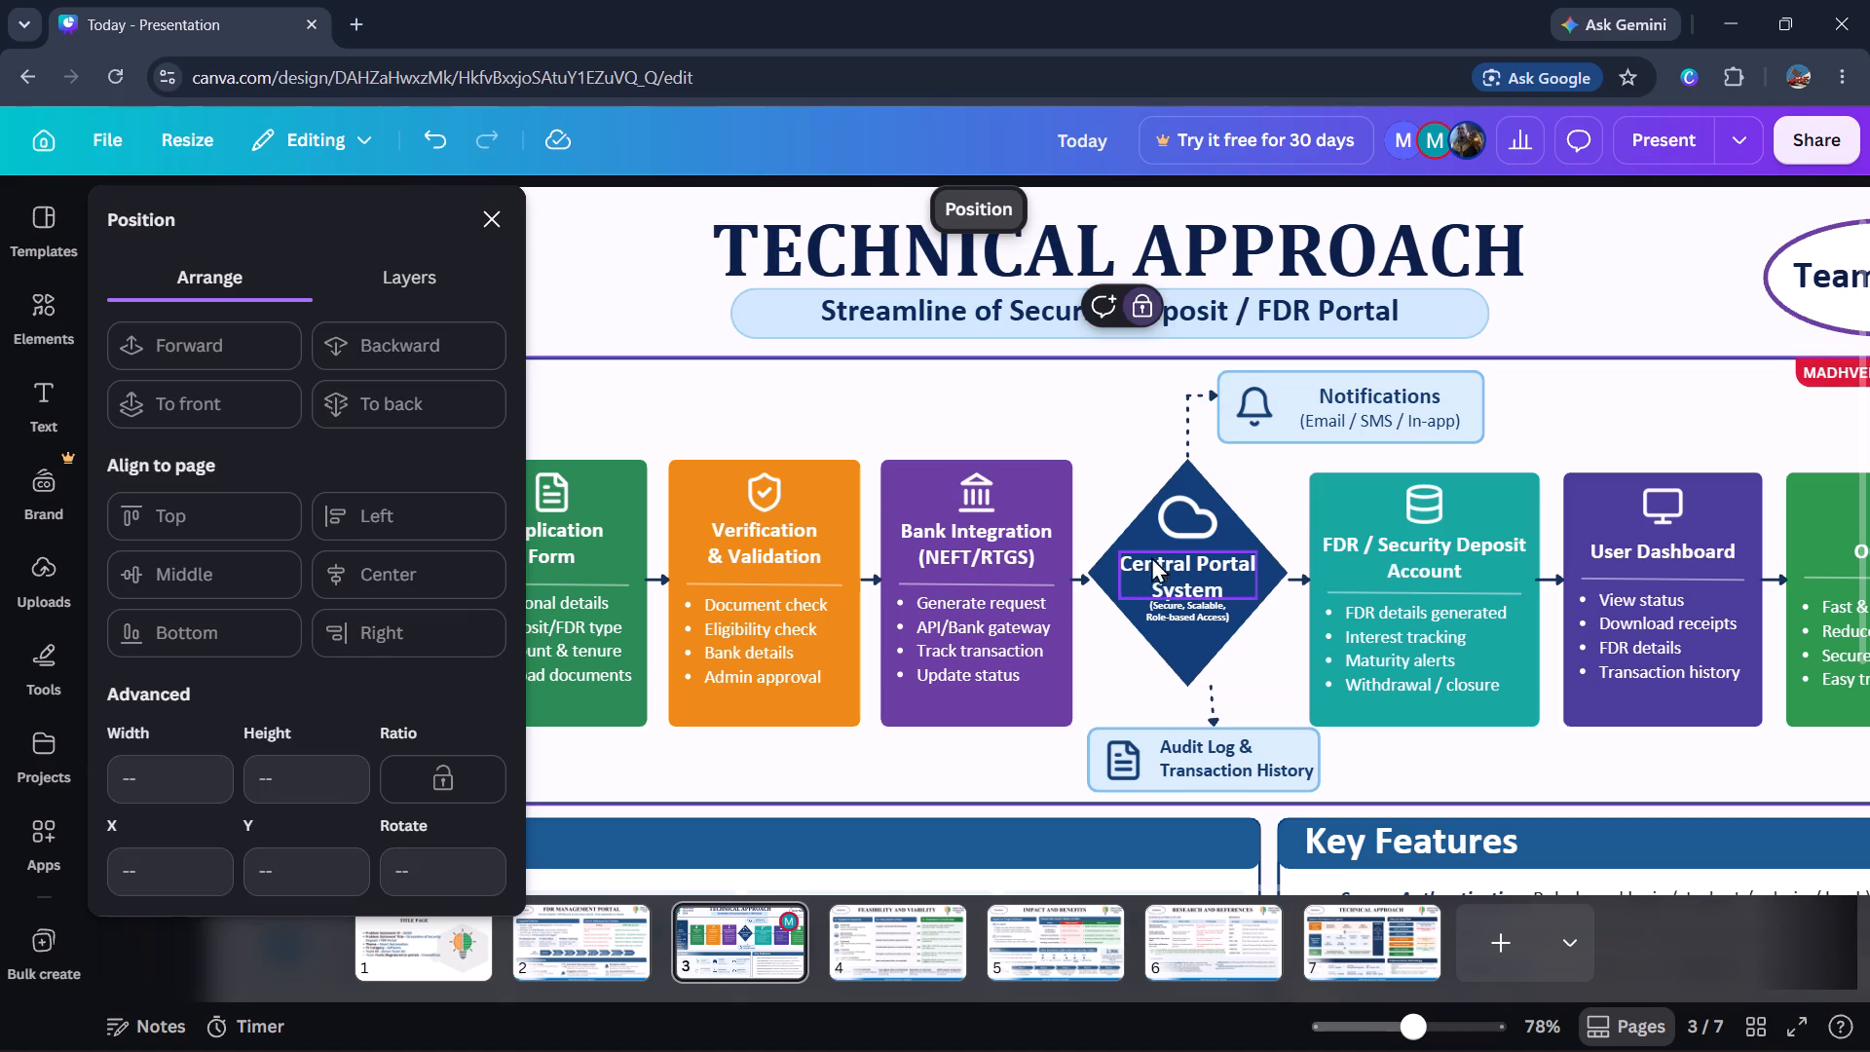
# Move the dashed arrow above the Audit Log box left so it starts beneath the diamond's bottom point.
pyautogui.moveTo(1212, 698); pyautogui.dragTo(1199, 703)
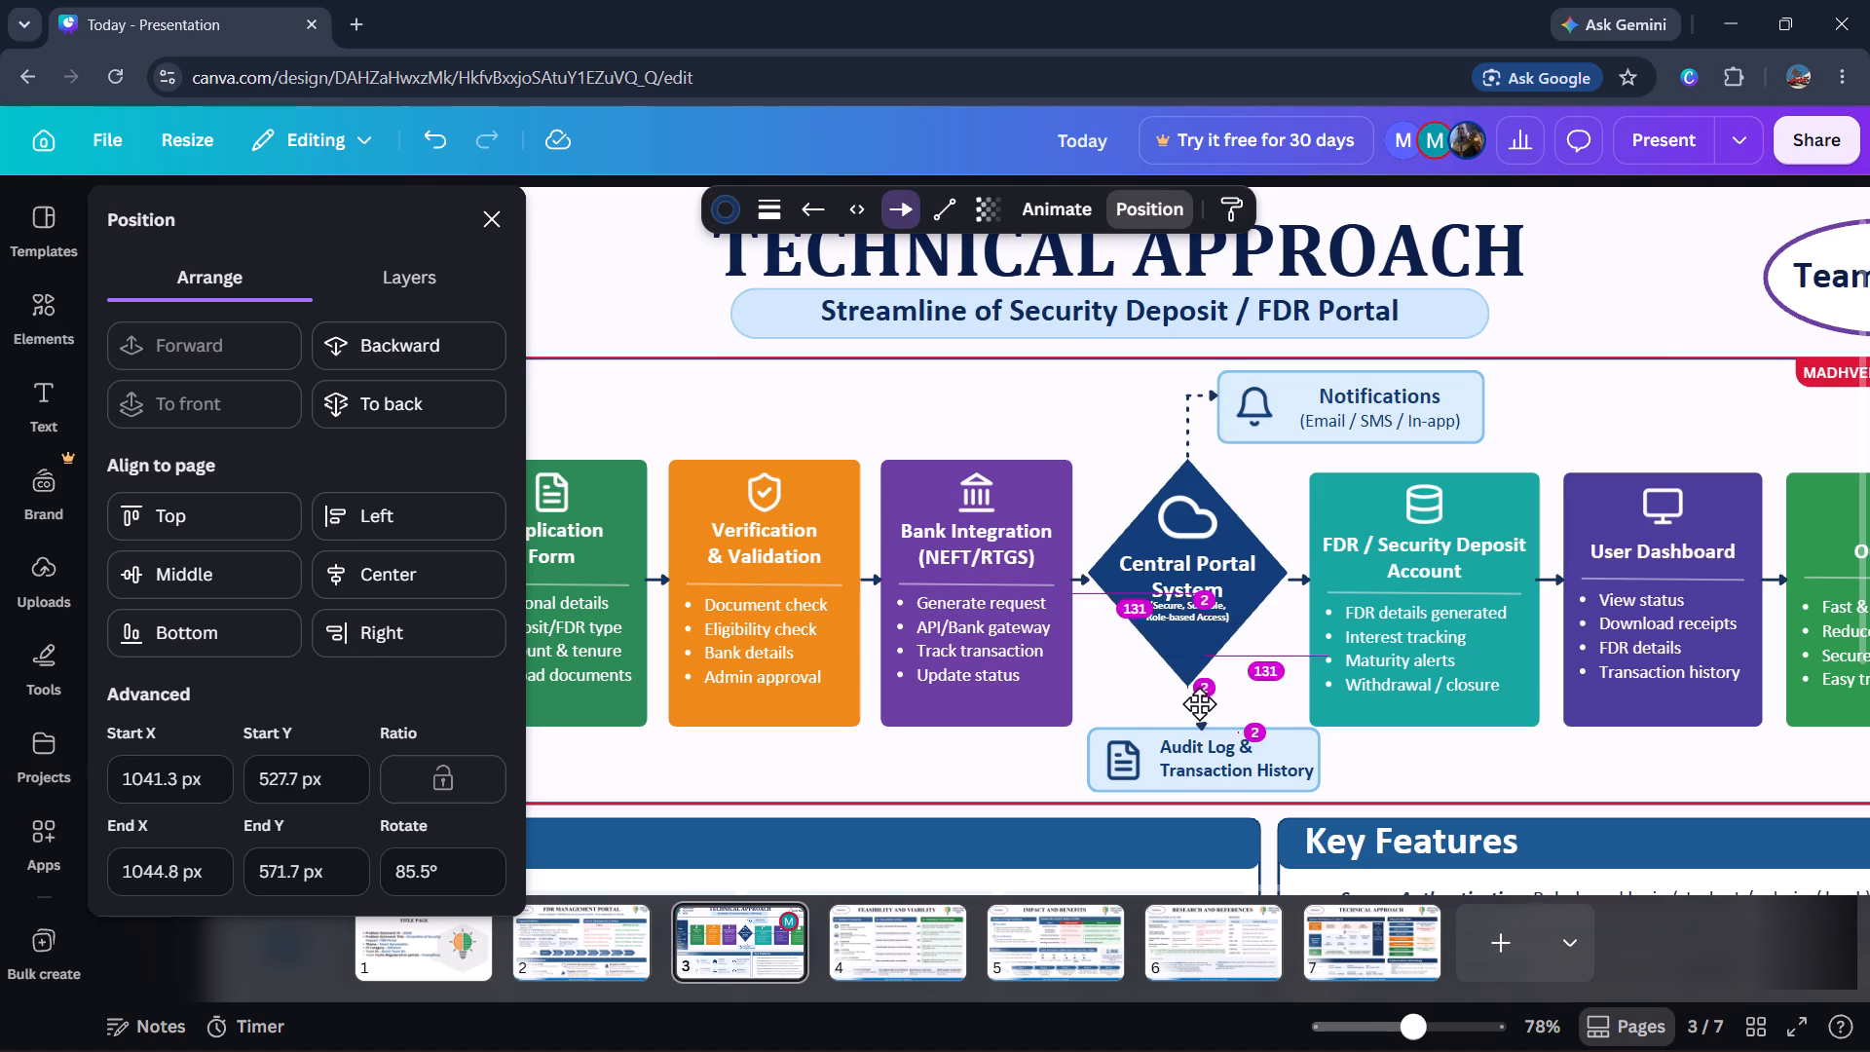
pyautogui.moveTo(1199, 703); pyautogui.dragTo(1189, 703)
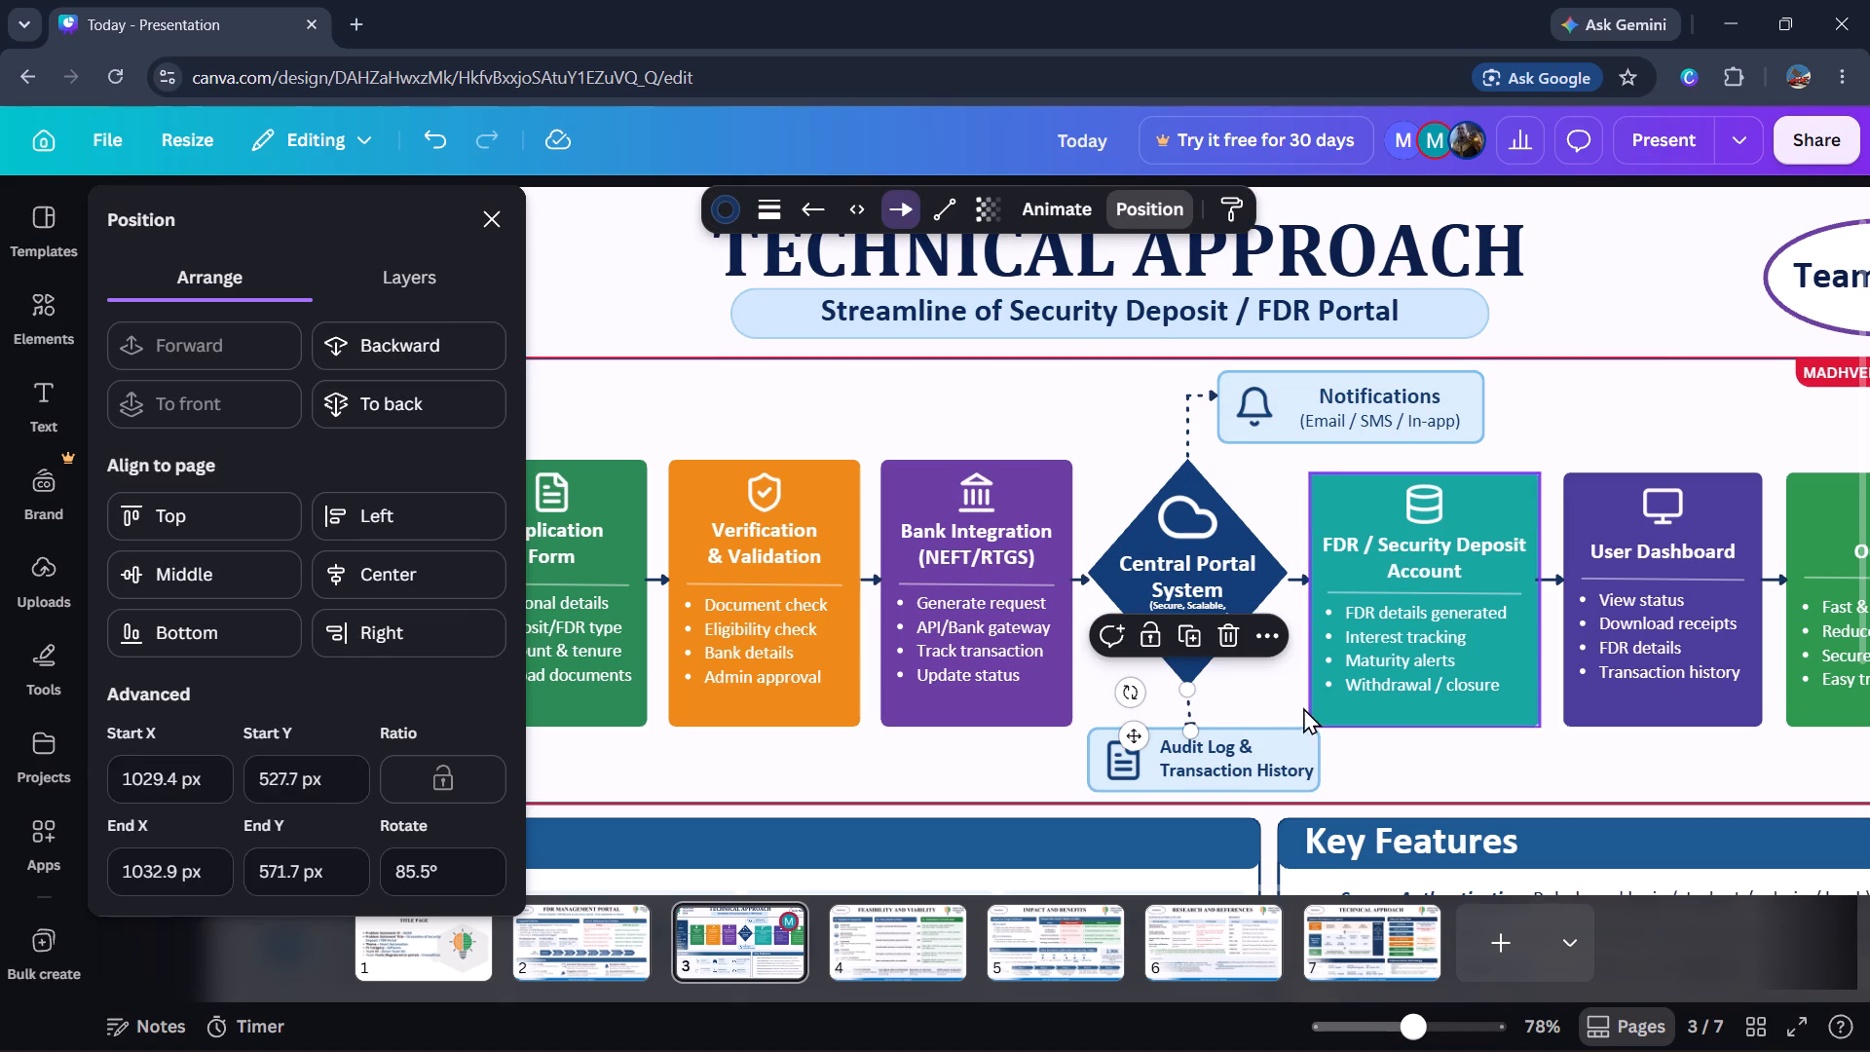
# Straighten the dashed Audit Log arrow to 90° by adjusting its tail, with the start at X 1032.9 px, Y 530.2 px.
pyautogui.scroll(-1, 1246, 707)
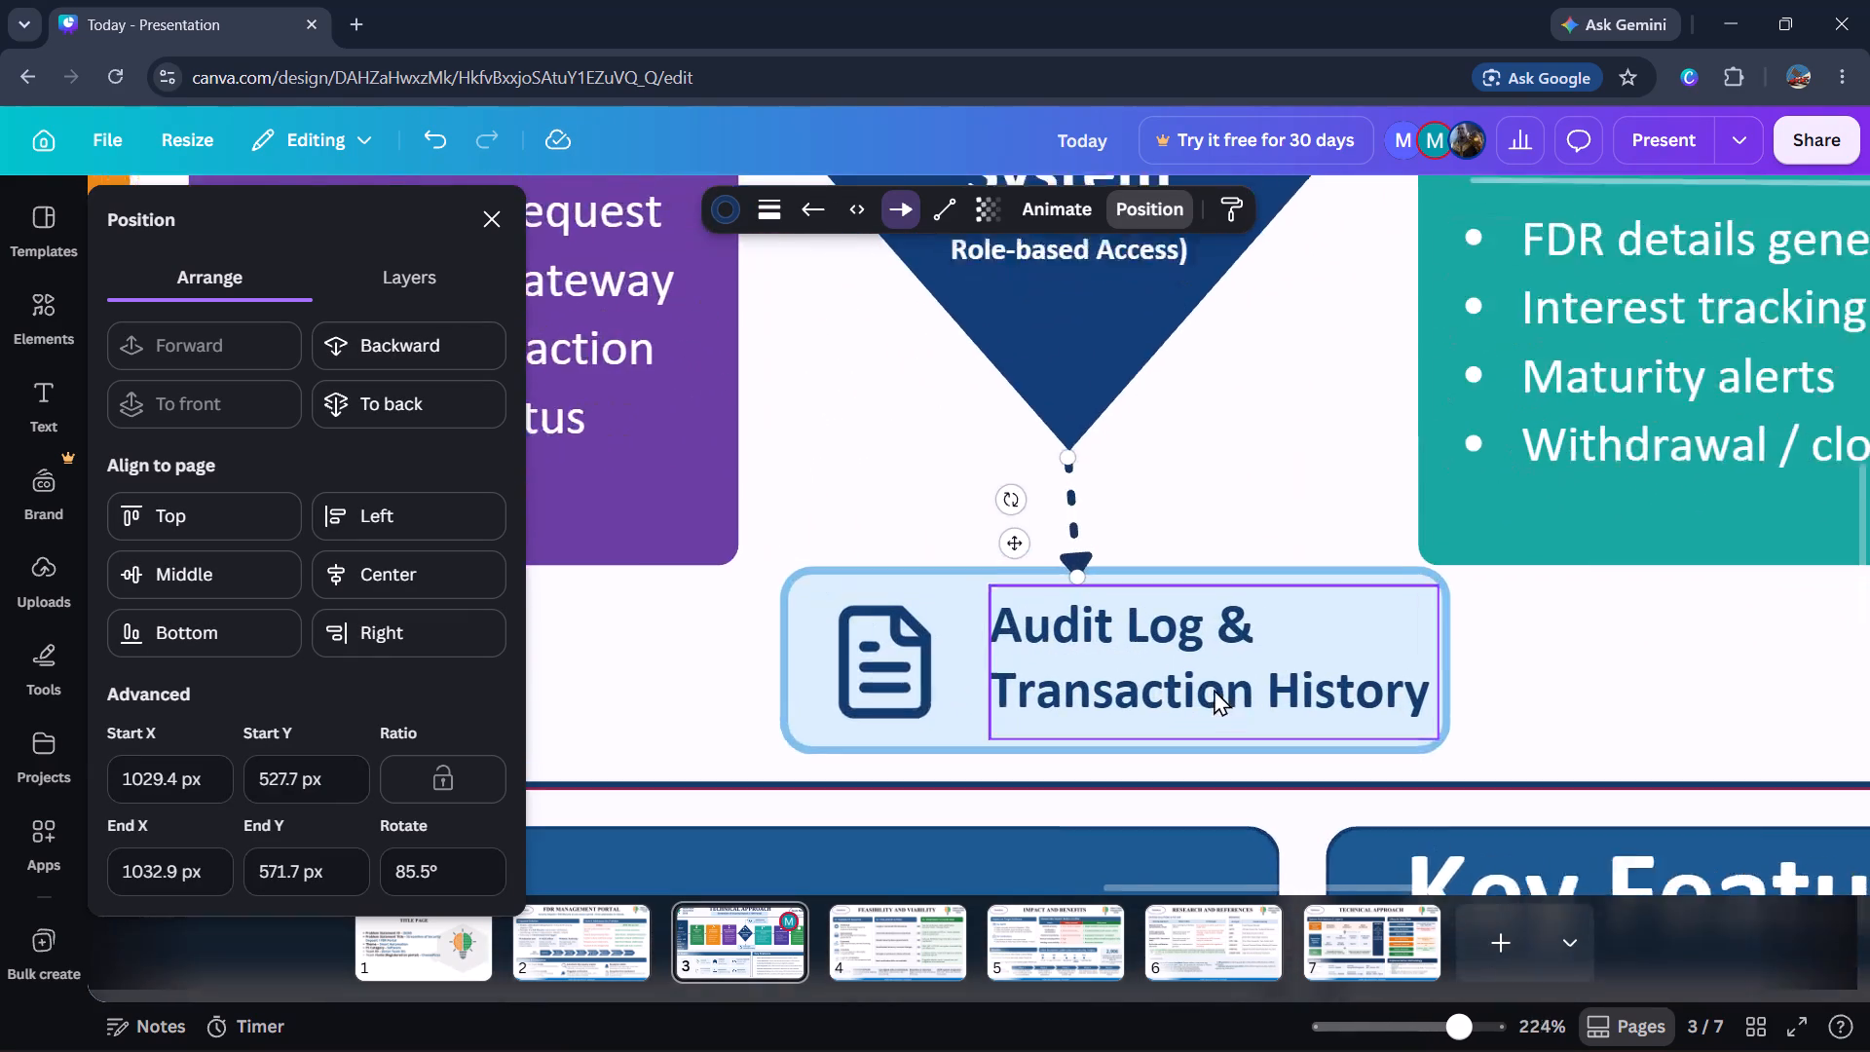
pyautogui.moveTo(1041, 423); pyautogui.dragTo(1040, 423)
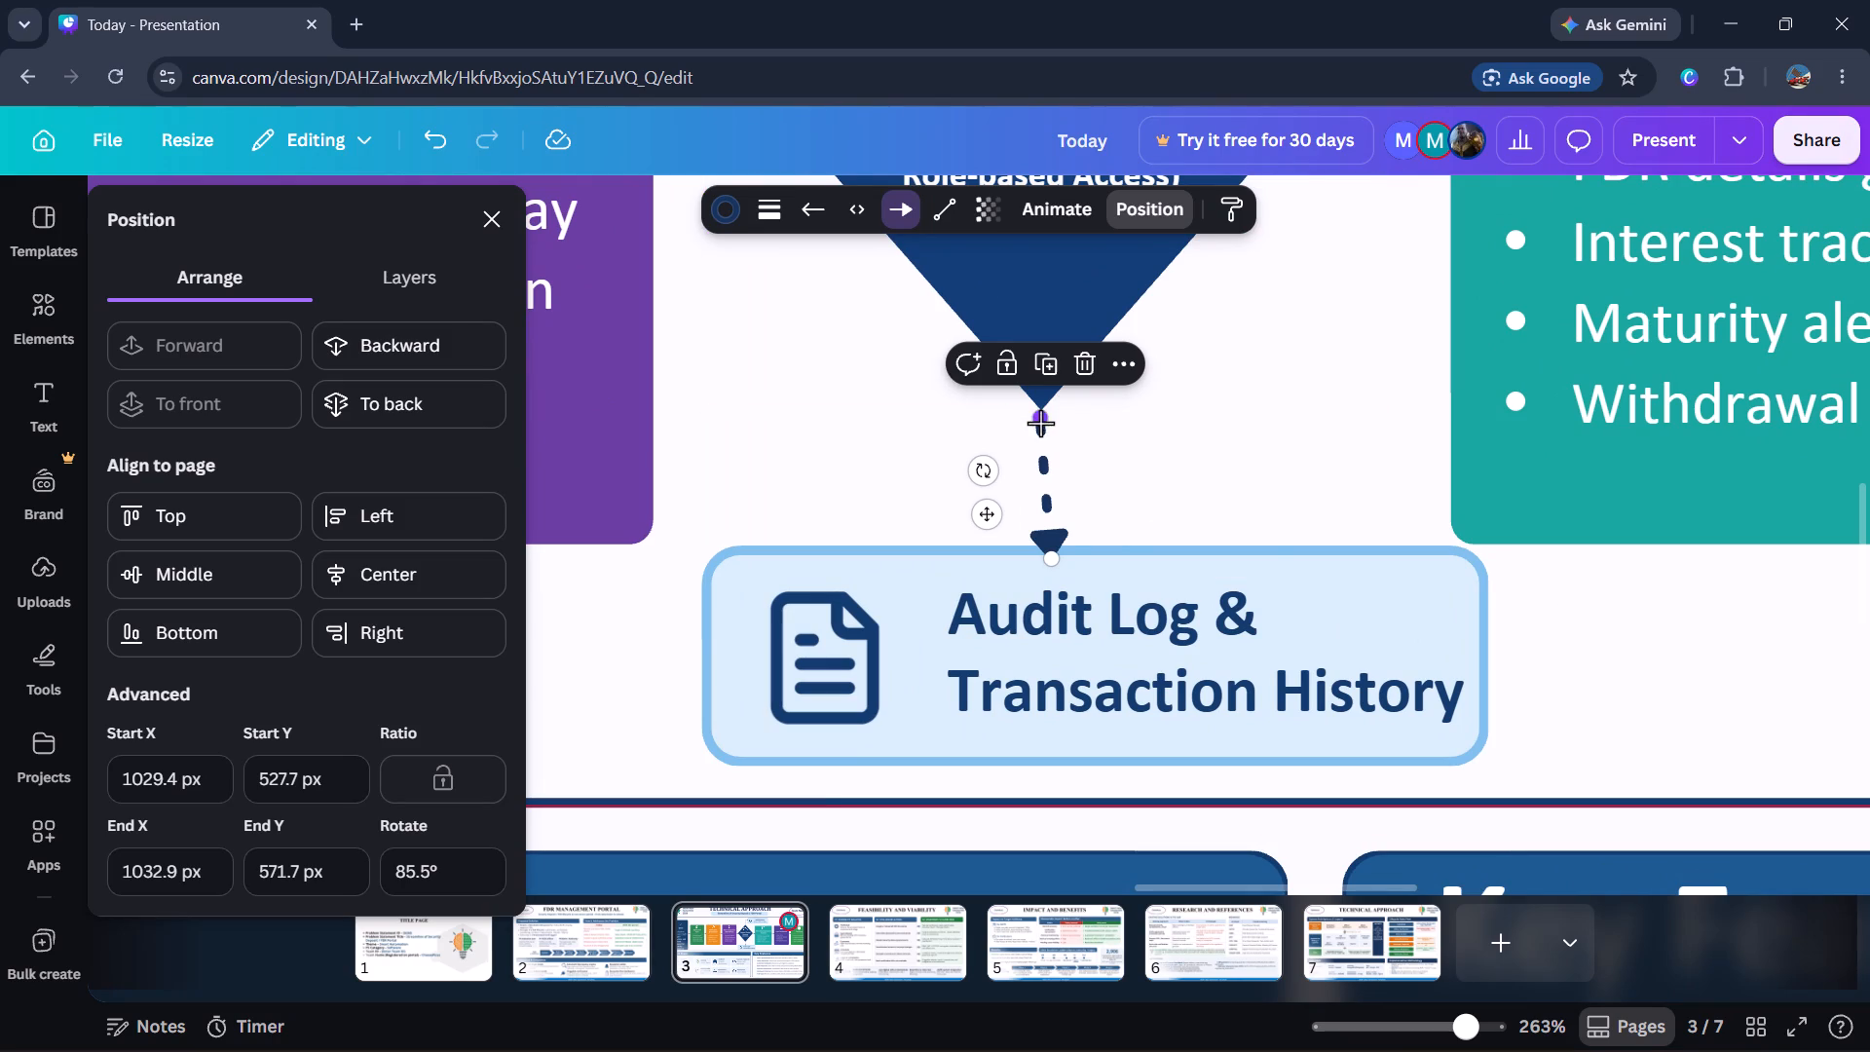
pyautogui.moveTo(1040, 423); pyautogui.dragTo(1050, 432)
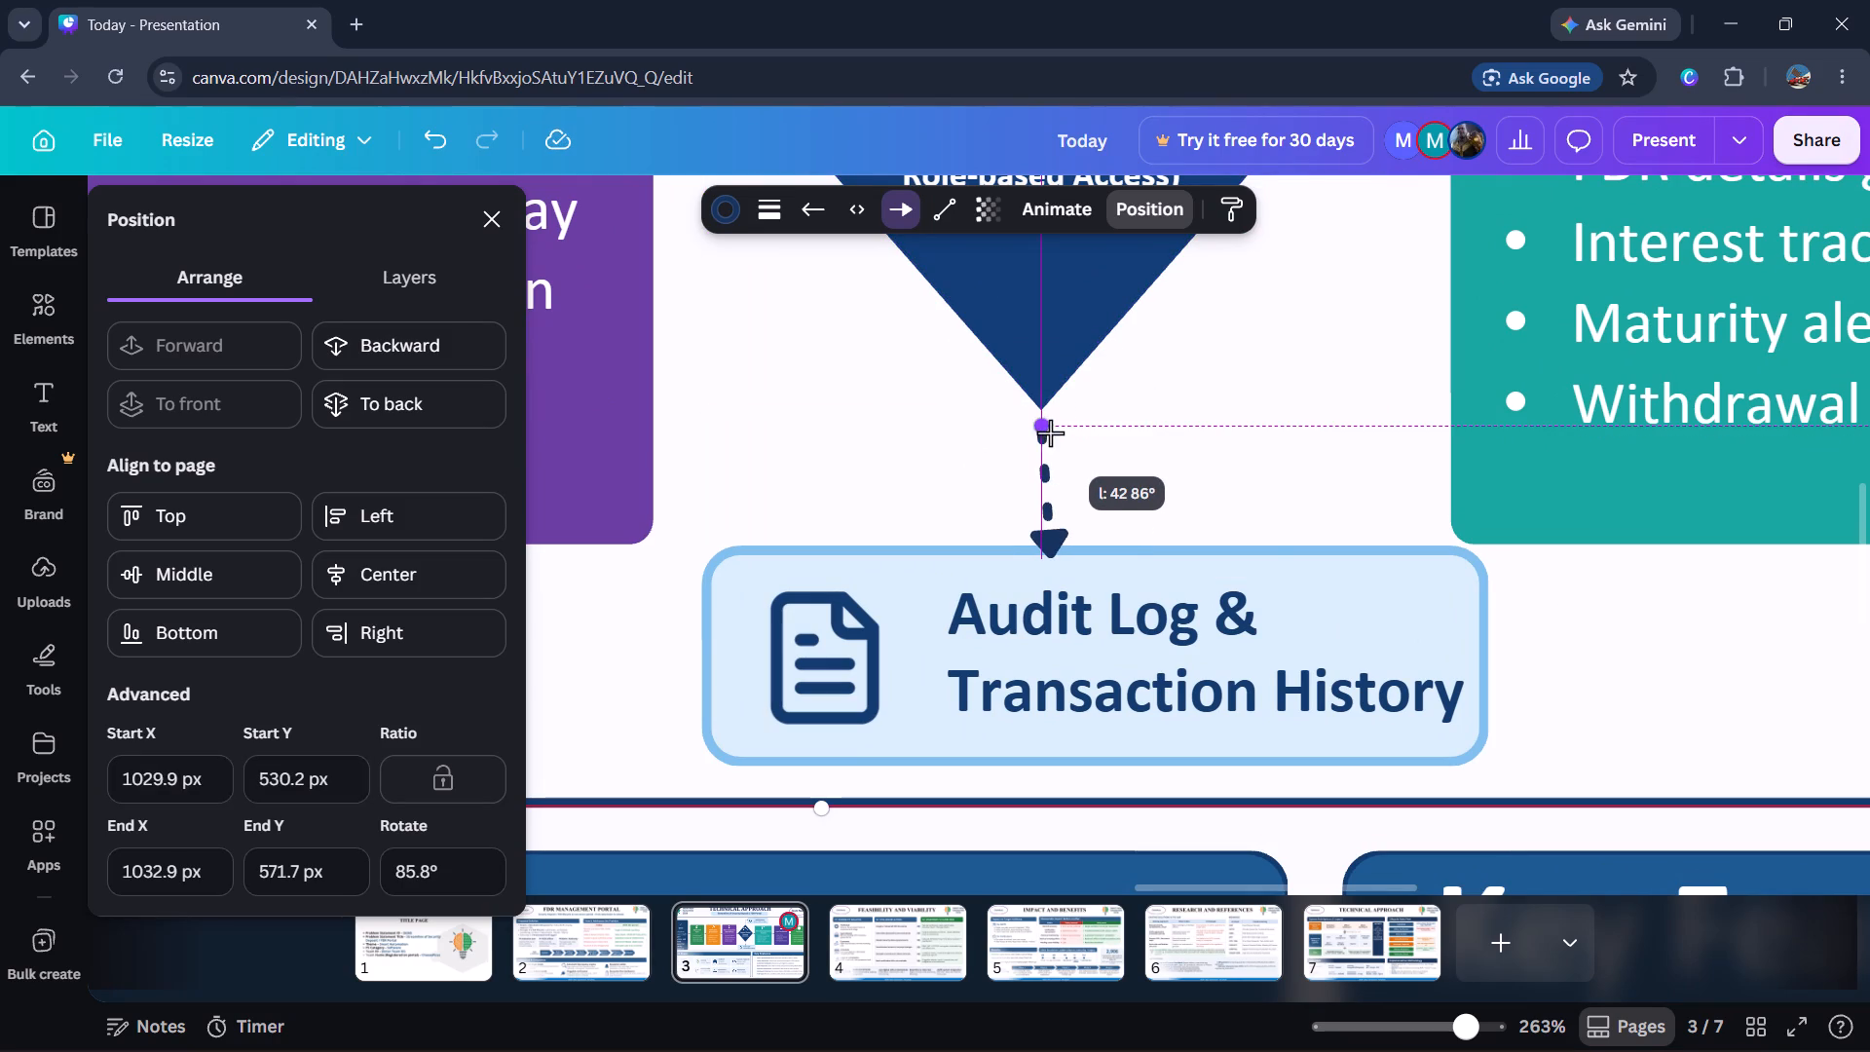
pyautogui.moveTo(1050, 432); pyautogui.dragTo(1063, 416)
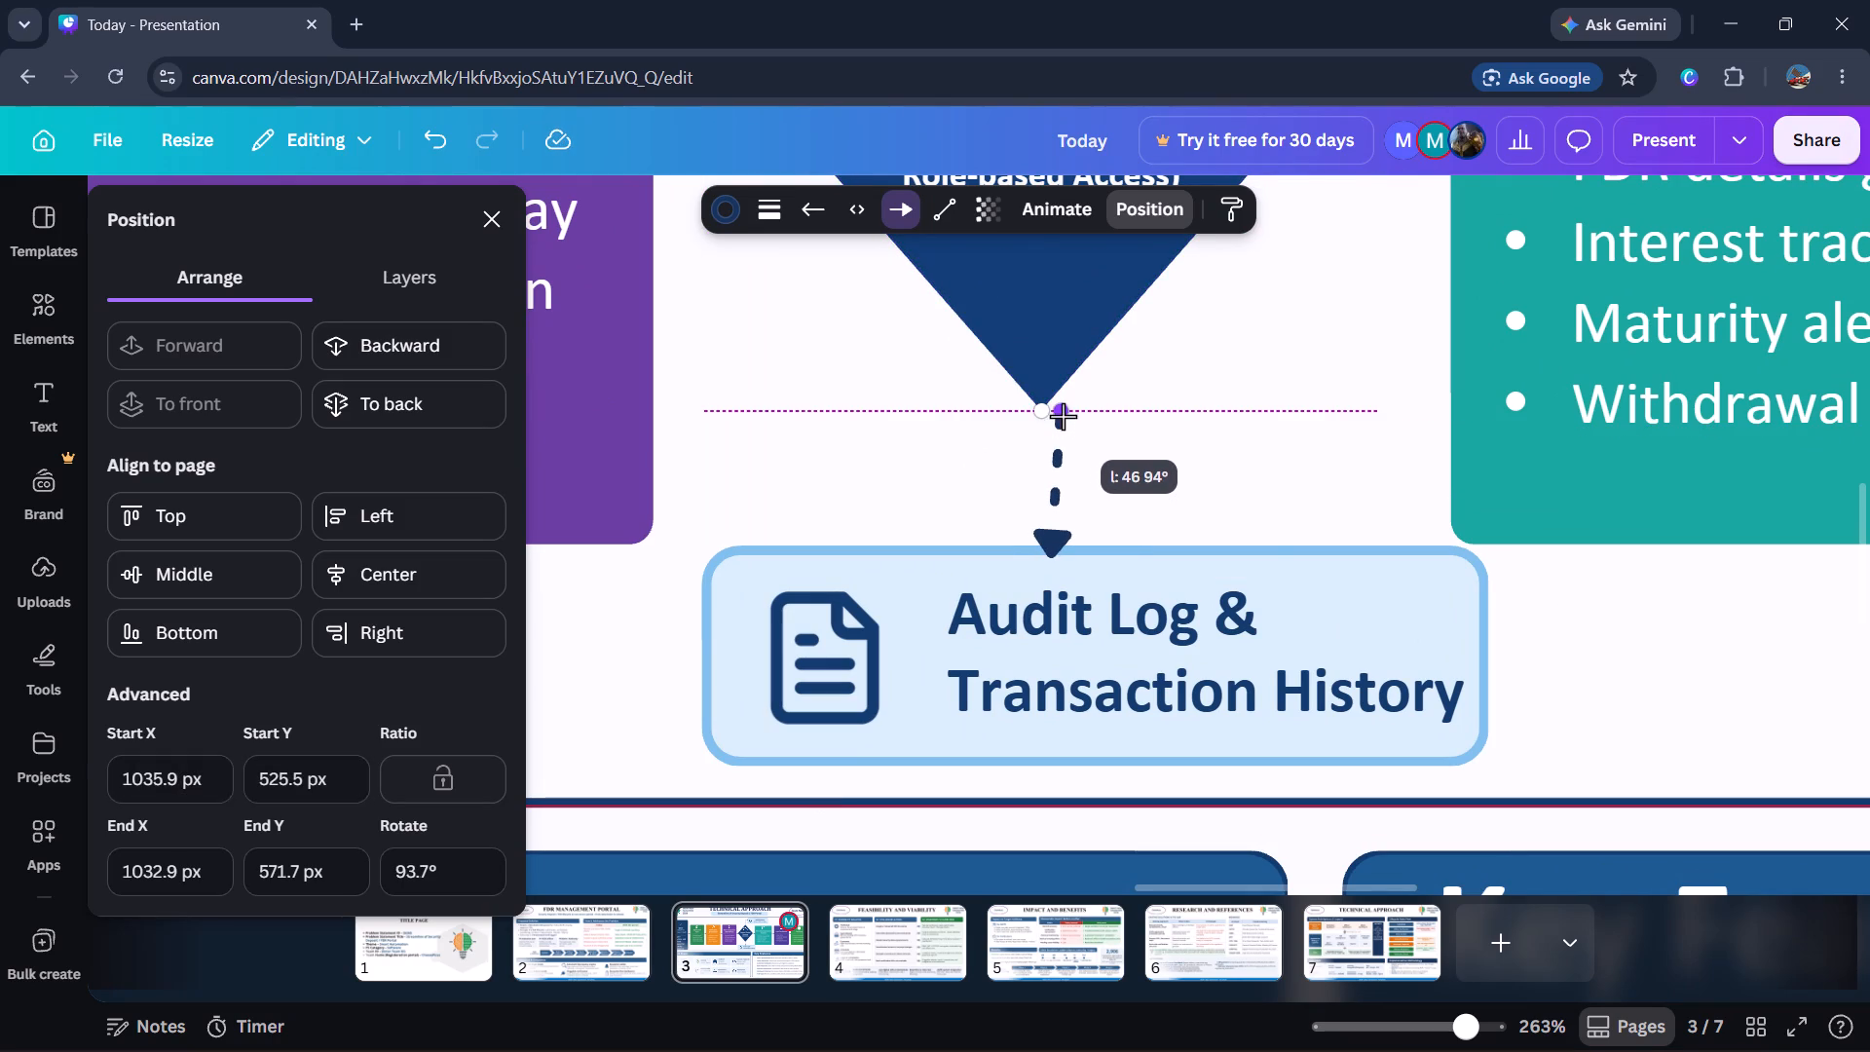
pyautogui.moveTo(1063, 416); pyautogui.dragTo(1053, 431)
# Nudge the dashed Audit Log arrow left and slightly up to line it up with the diamond's bottom point.
pyautogui.scroll(1, 1053, 431)
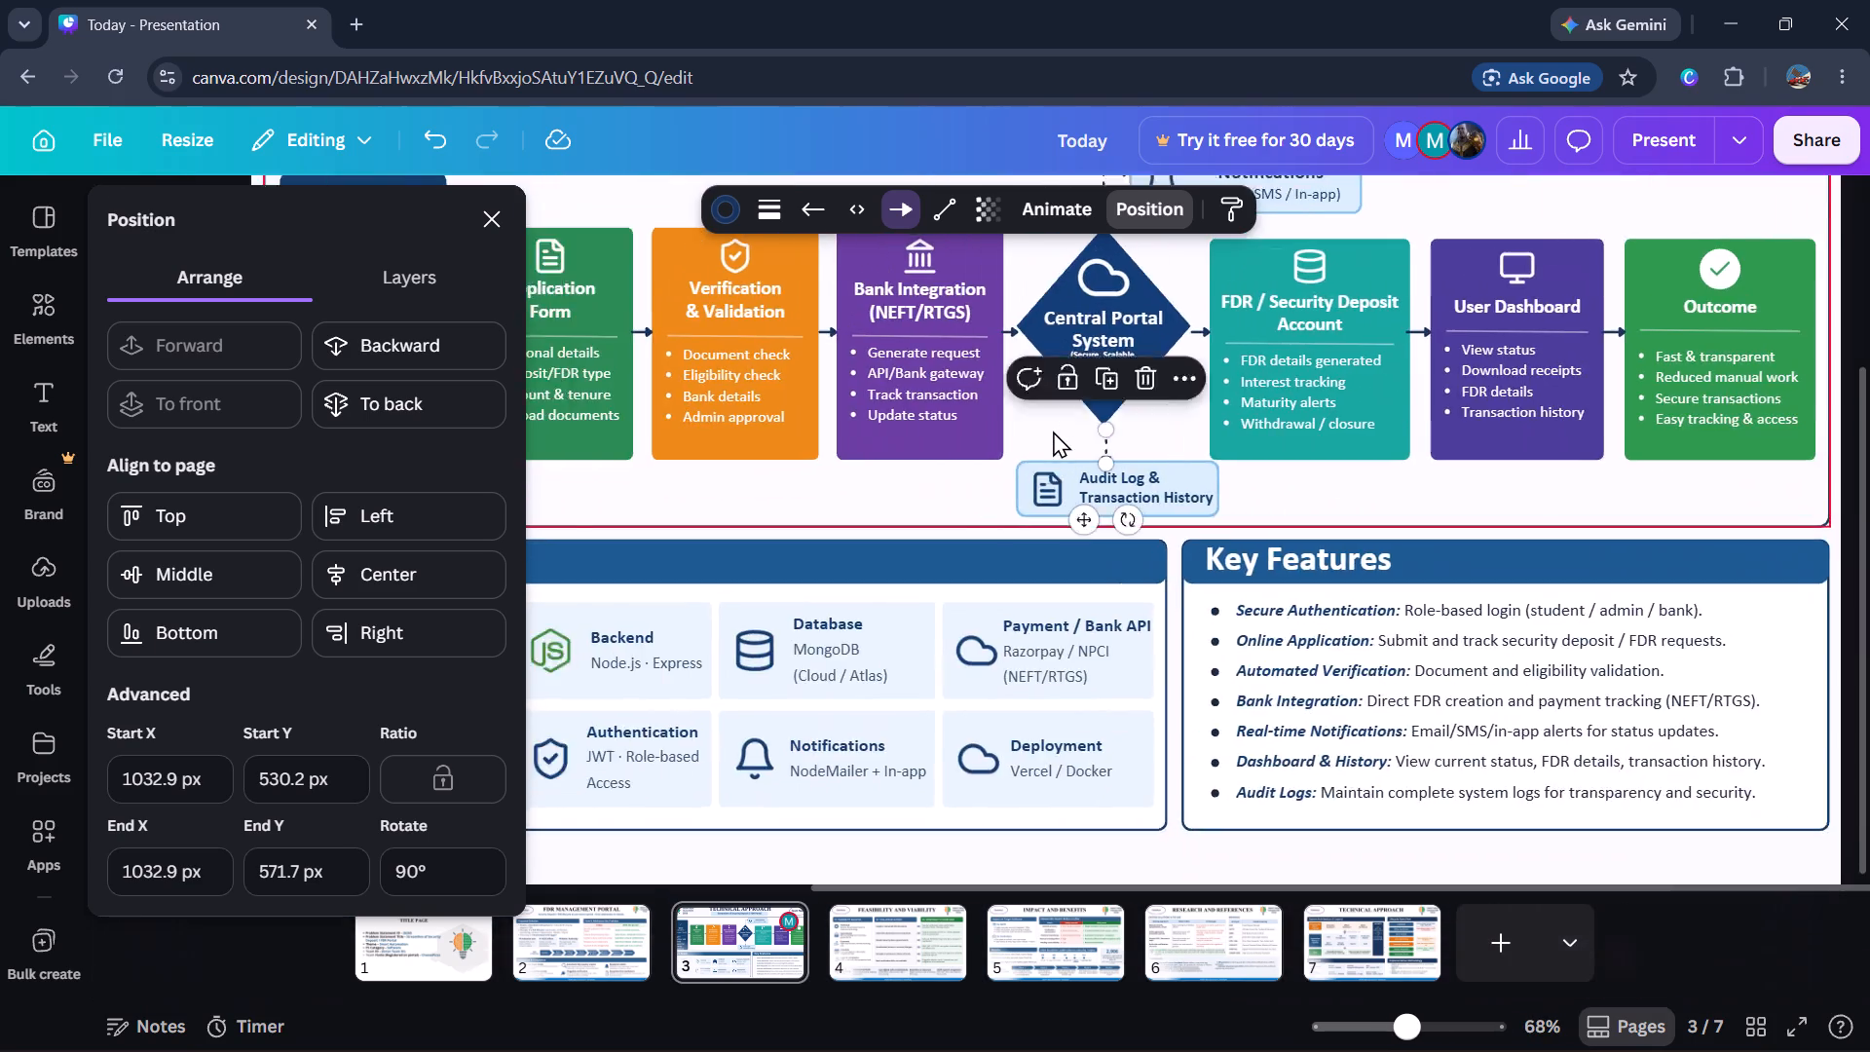
pyautogui.scroll(1, 1053, 431)
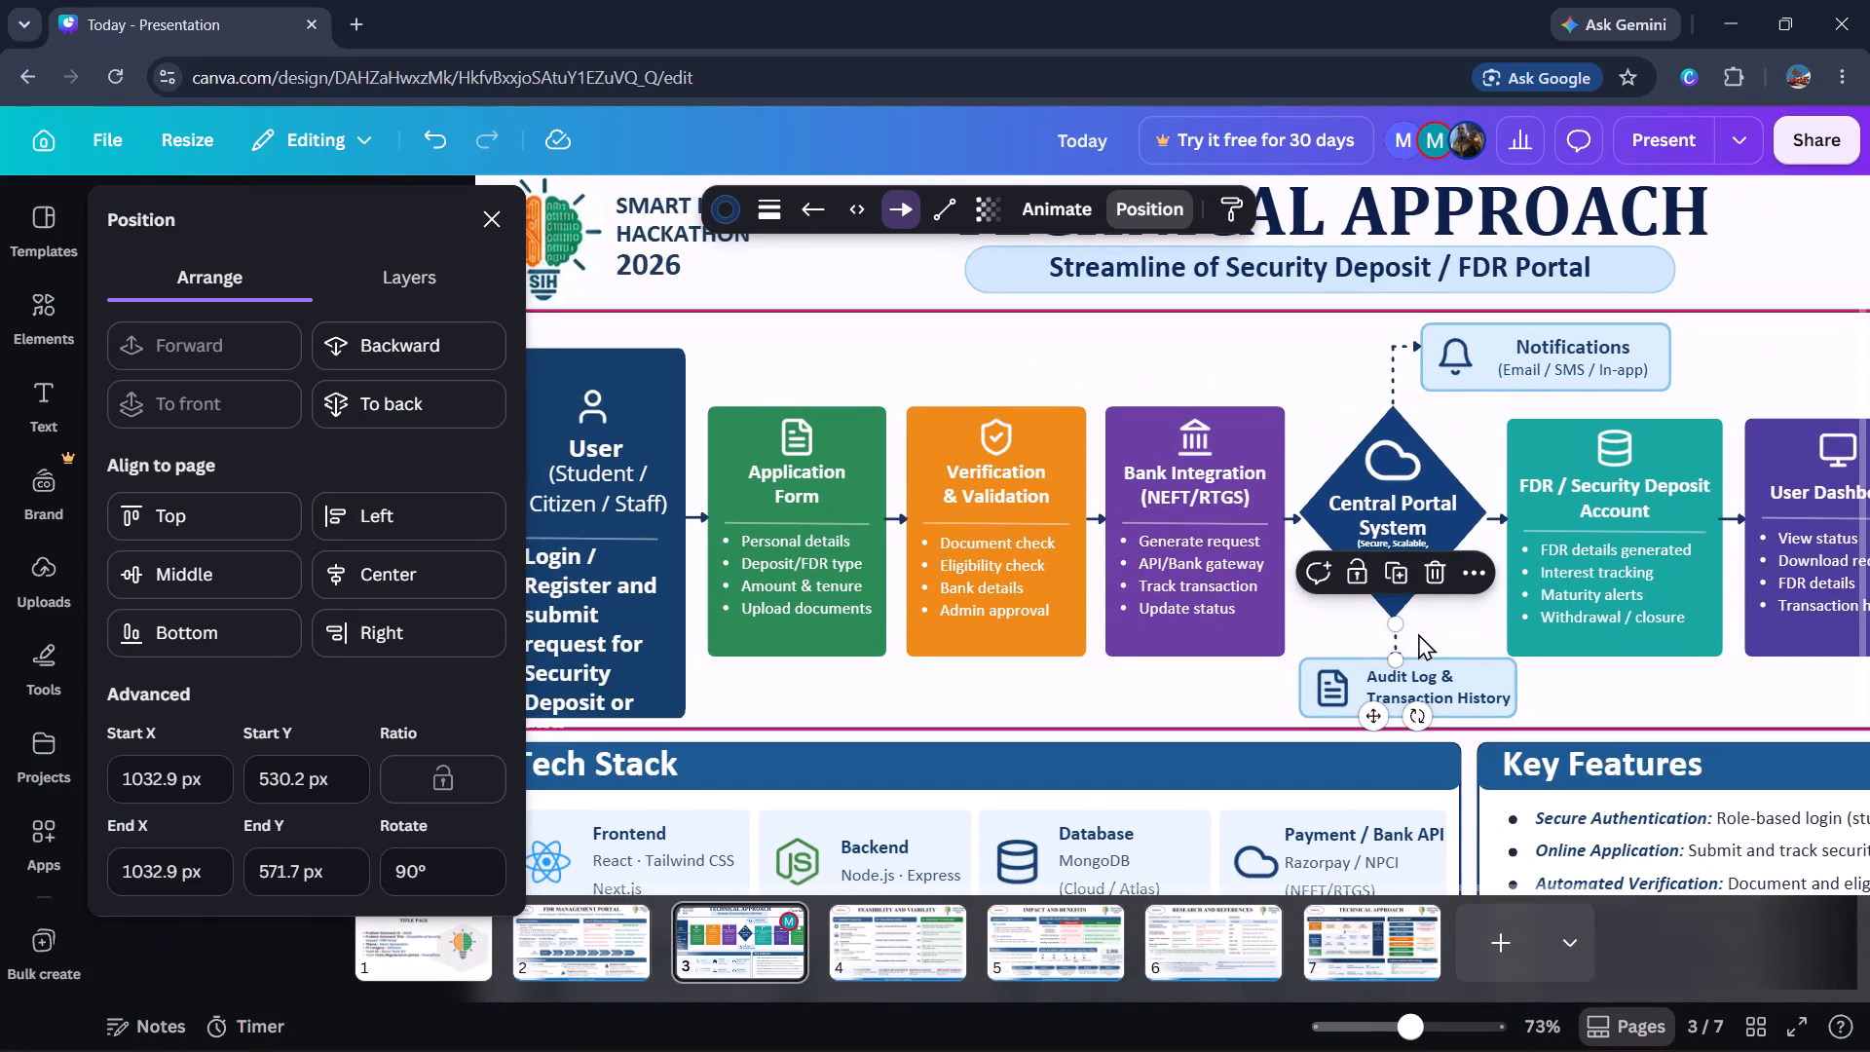
pyautogui.click(1423, 632)
pyautogui.click(1398, 632)
pyautogui.press('Left')
pyautogui.press('Left')
pyautogui.press('Left')
pyautogui.press('Left')
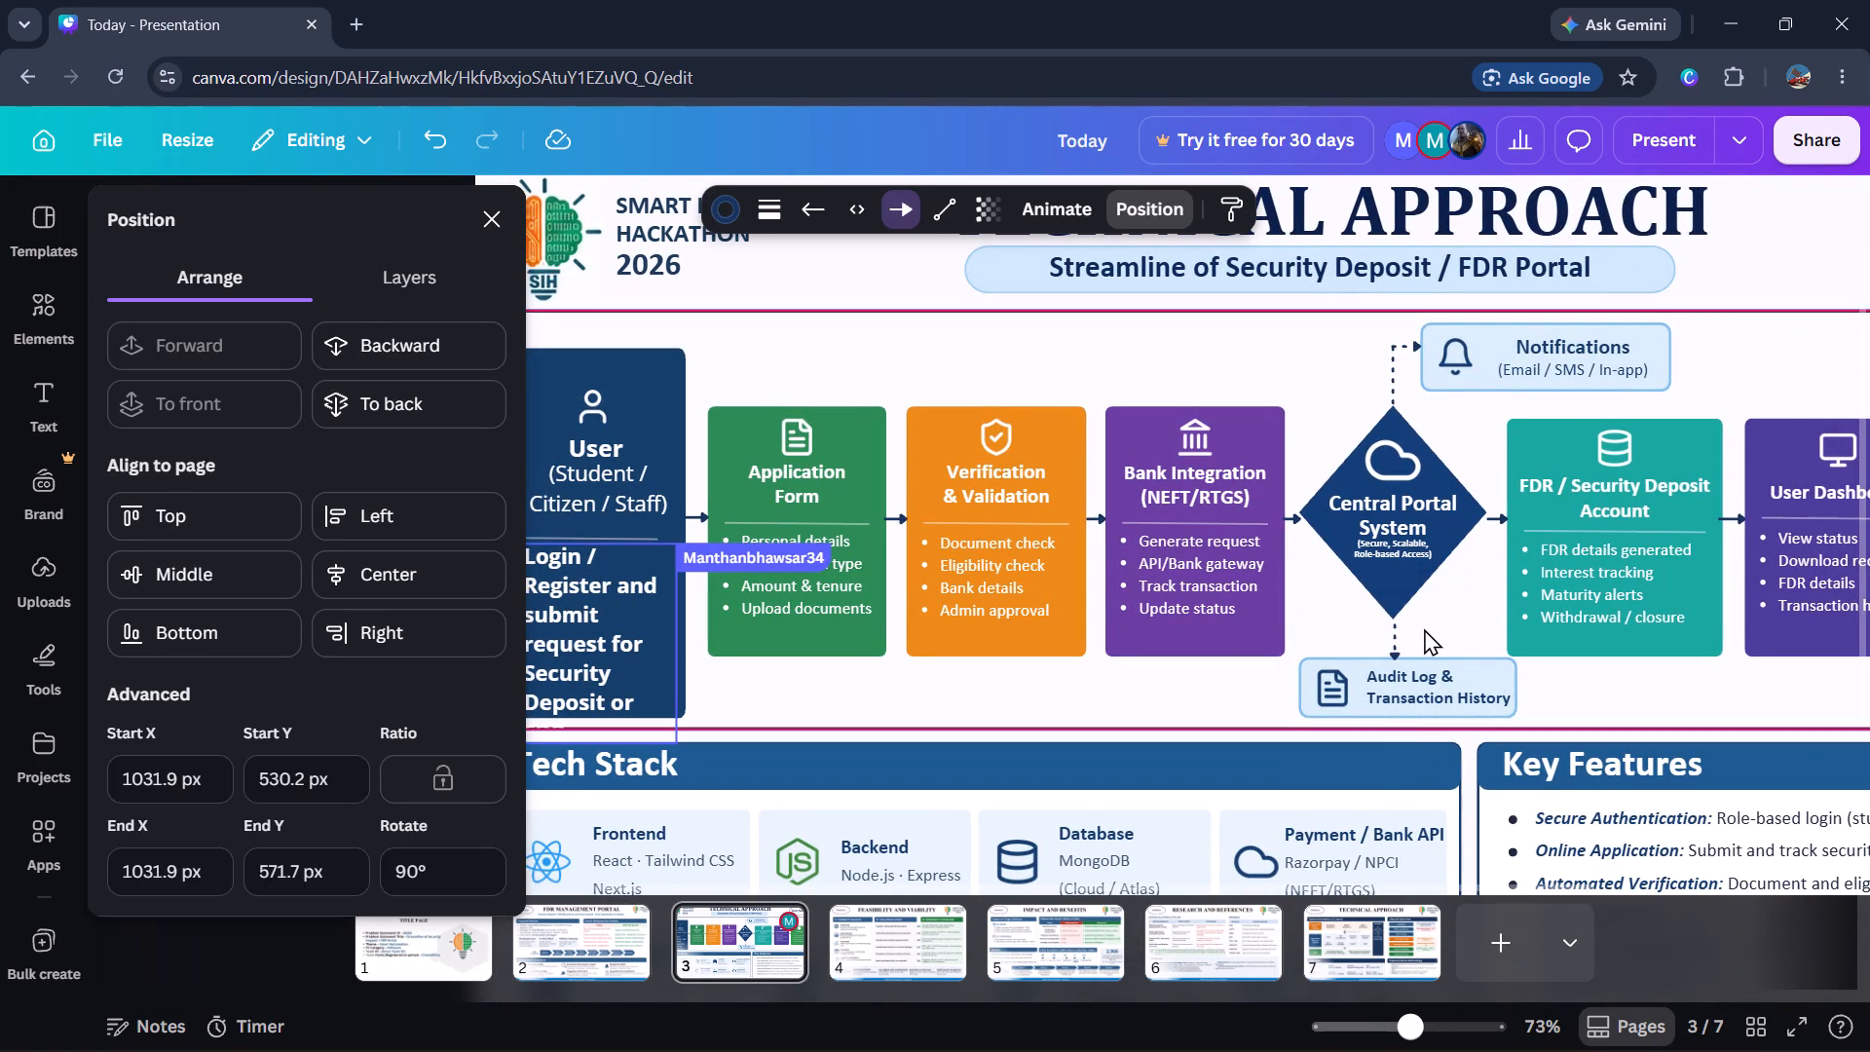
pyautogui.press('Left')
pyautogui.press('Right')
pyautogui.press('Right')
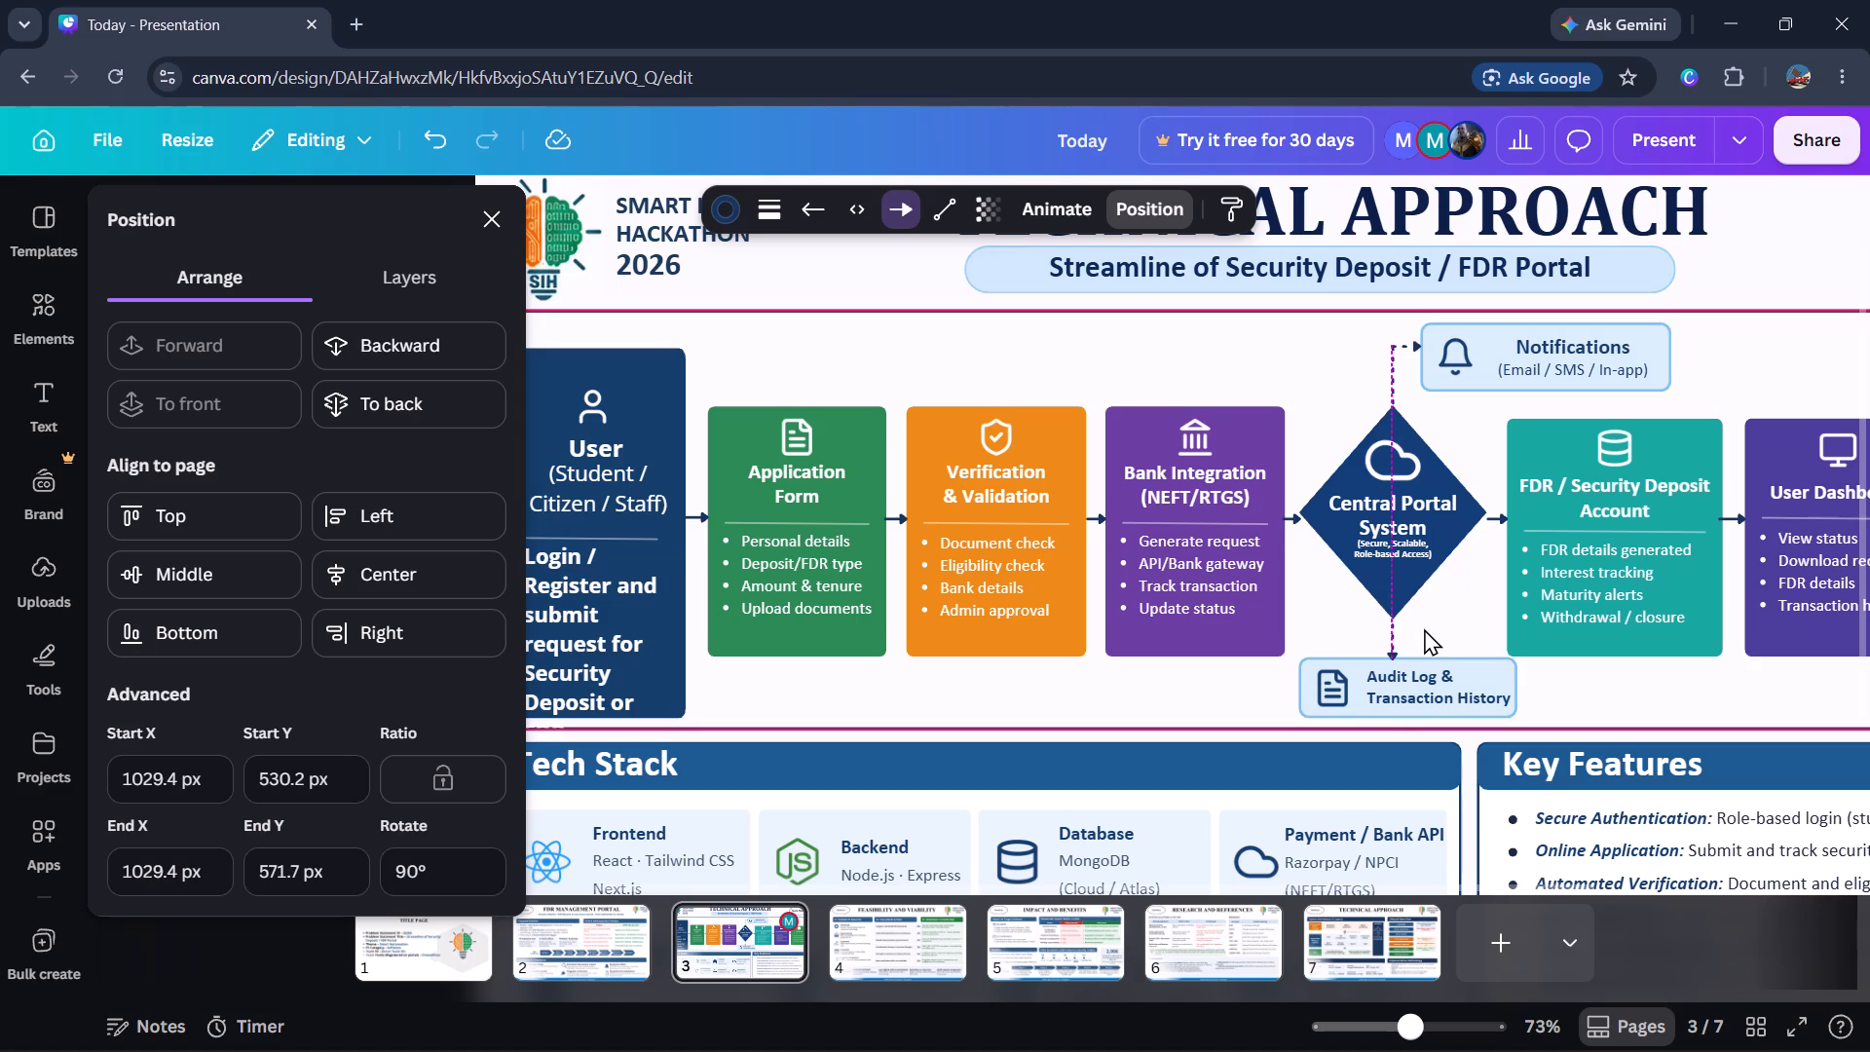
pyautogui.press('Up')
pyautogui.press('Right')
pyautogui.click(1604, 706)
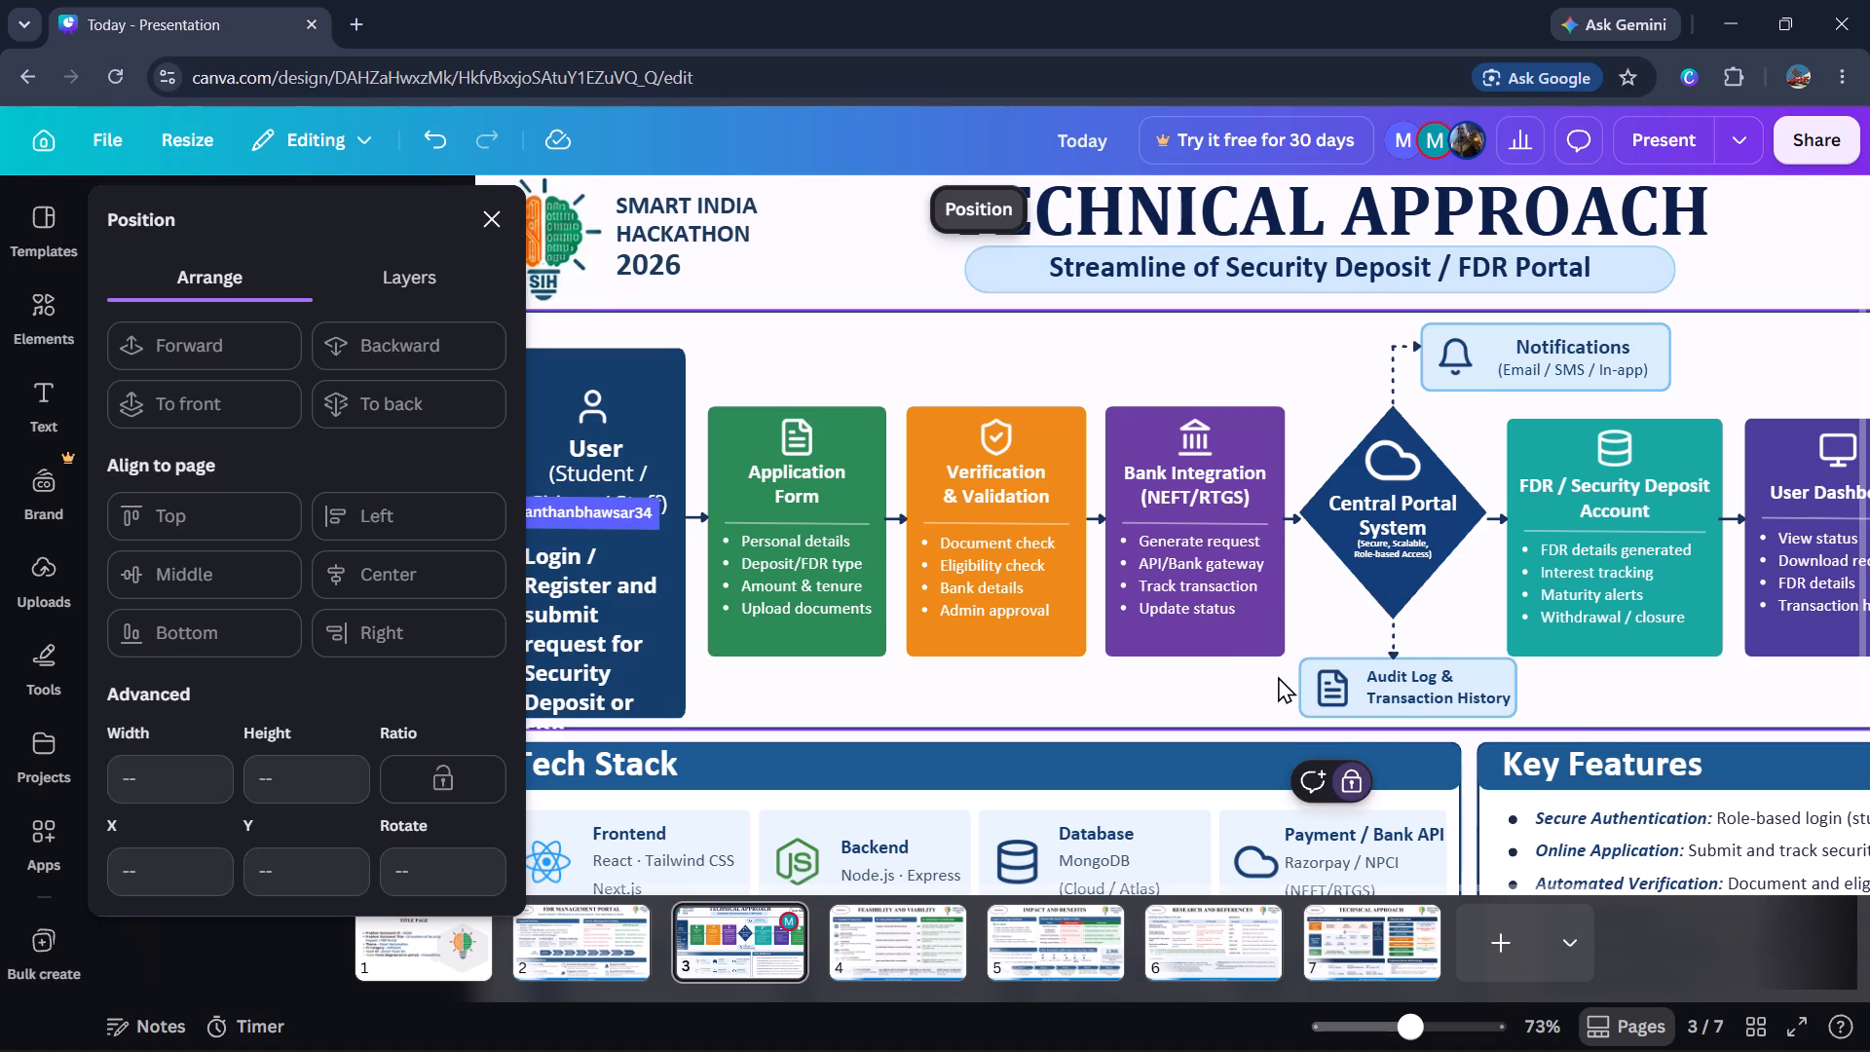
# Select the Audit Log & Transaction History box with its icon and text, nudge it slightly down, and close the position settings.
pyautogui.moveTo(1278, 676); pyautogui.dragTo(1479, 695)
pyautogui.press('Down')
pyautogui.press('Down')
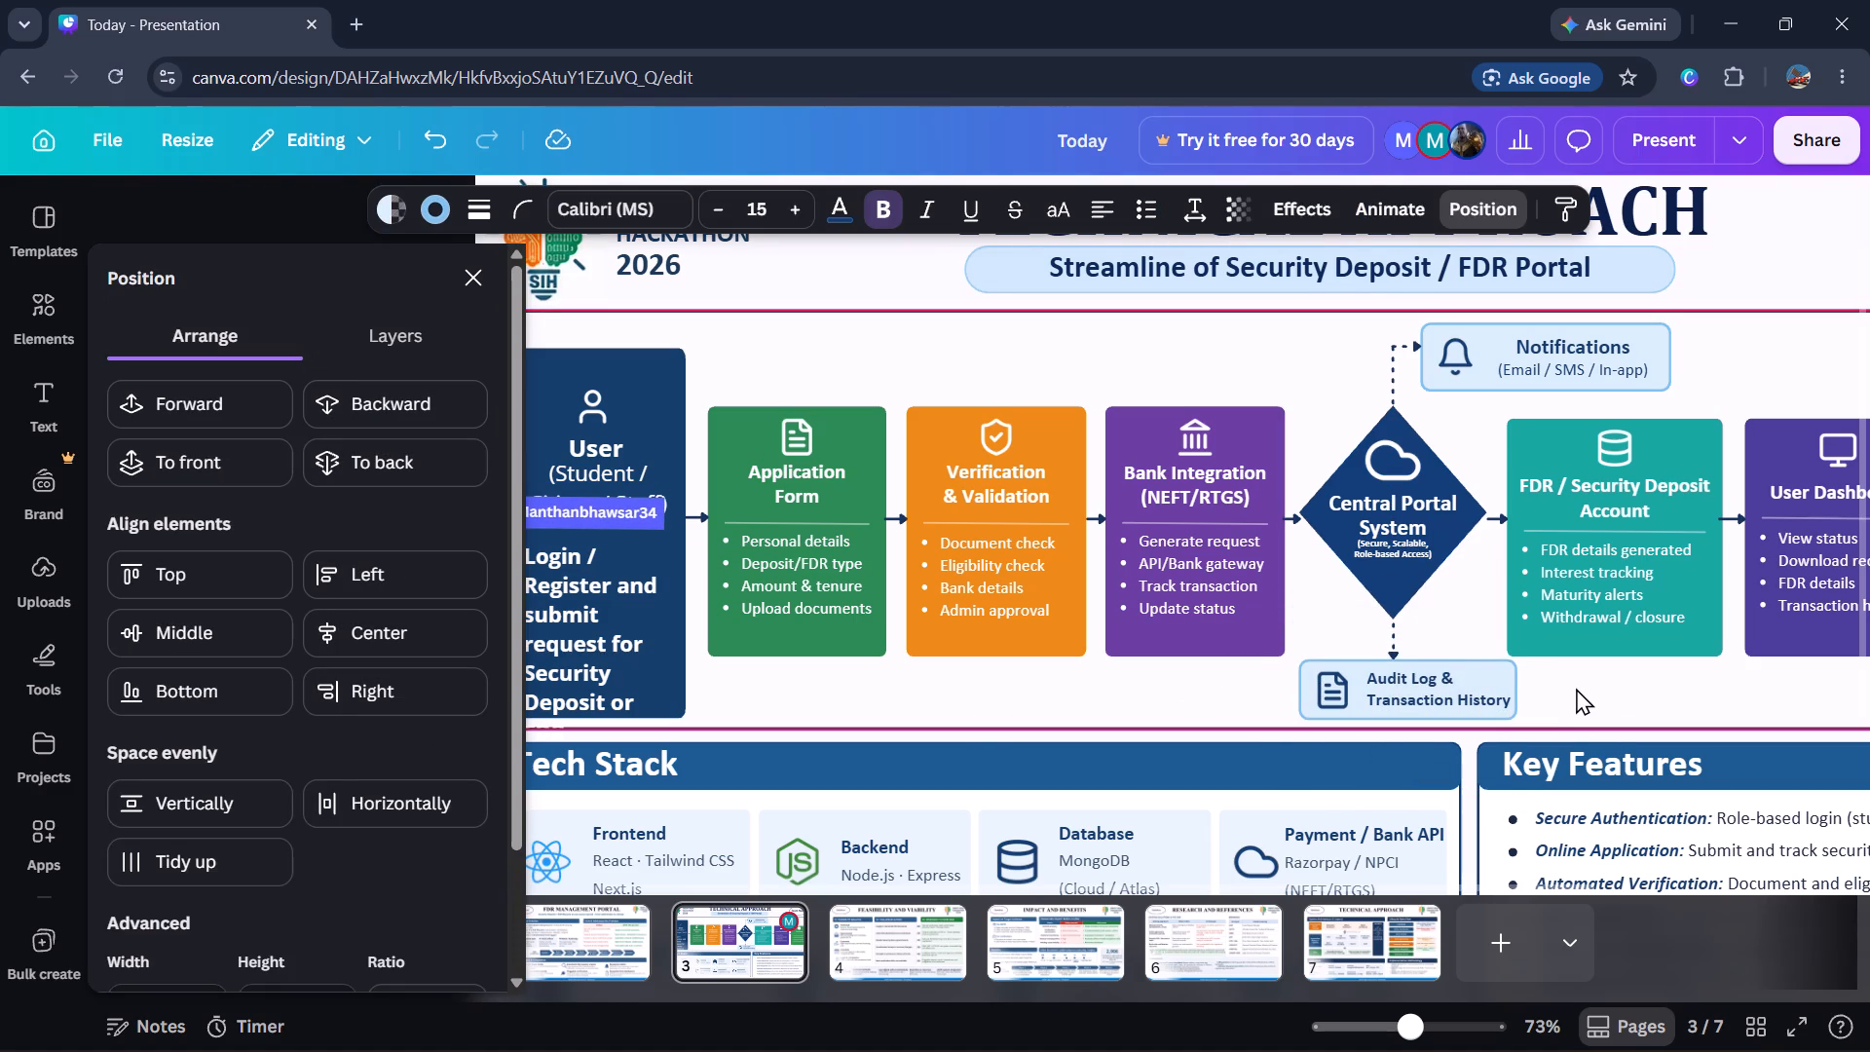
pyautogui.press('Down')
pyautogui.press('Down')
pyautogui.click(1594, 677)
pyautogui.click(1594, 677)
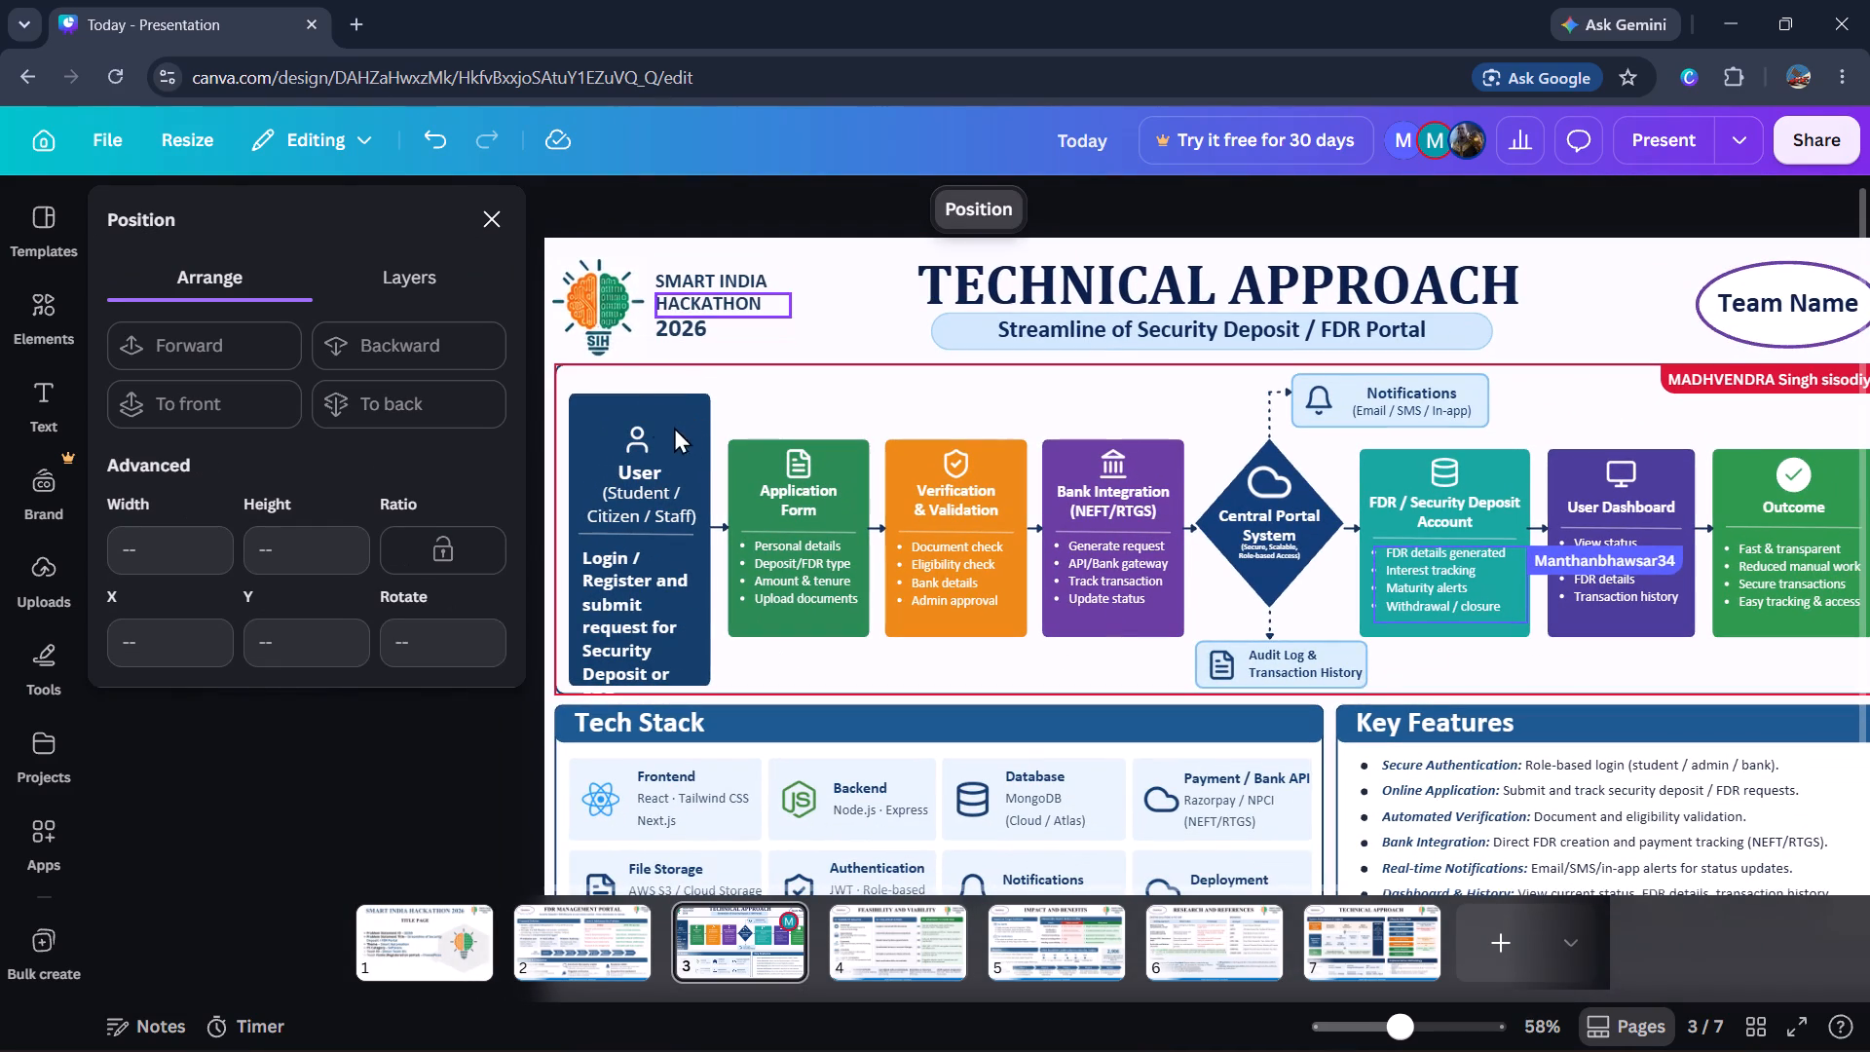
pyautogui.click(480, 225)
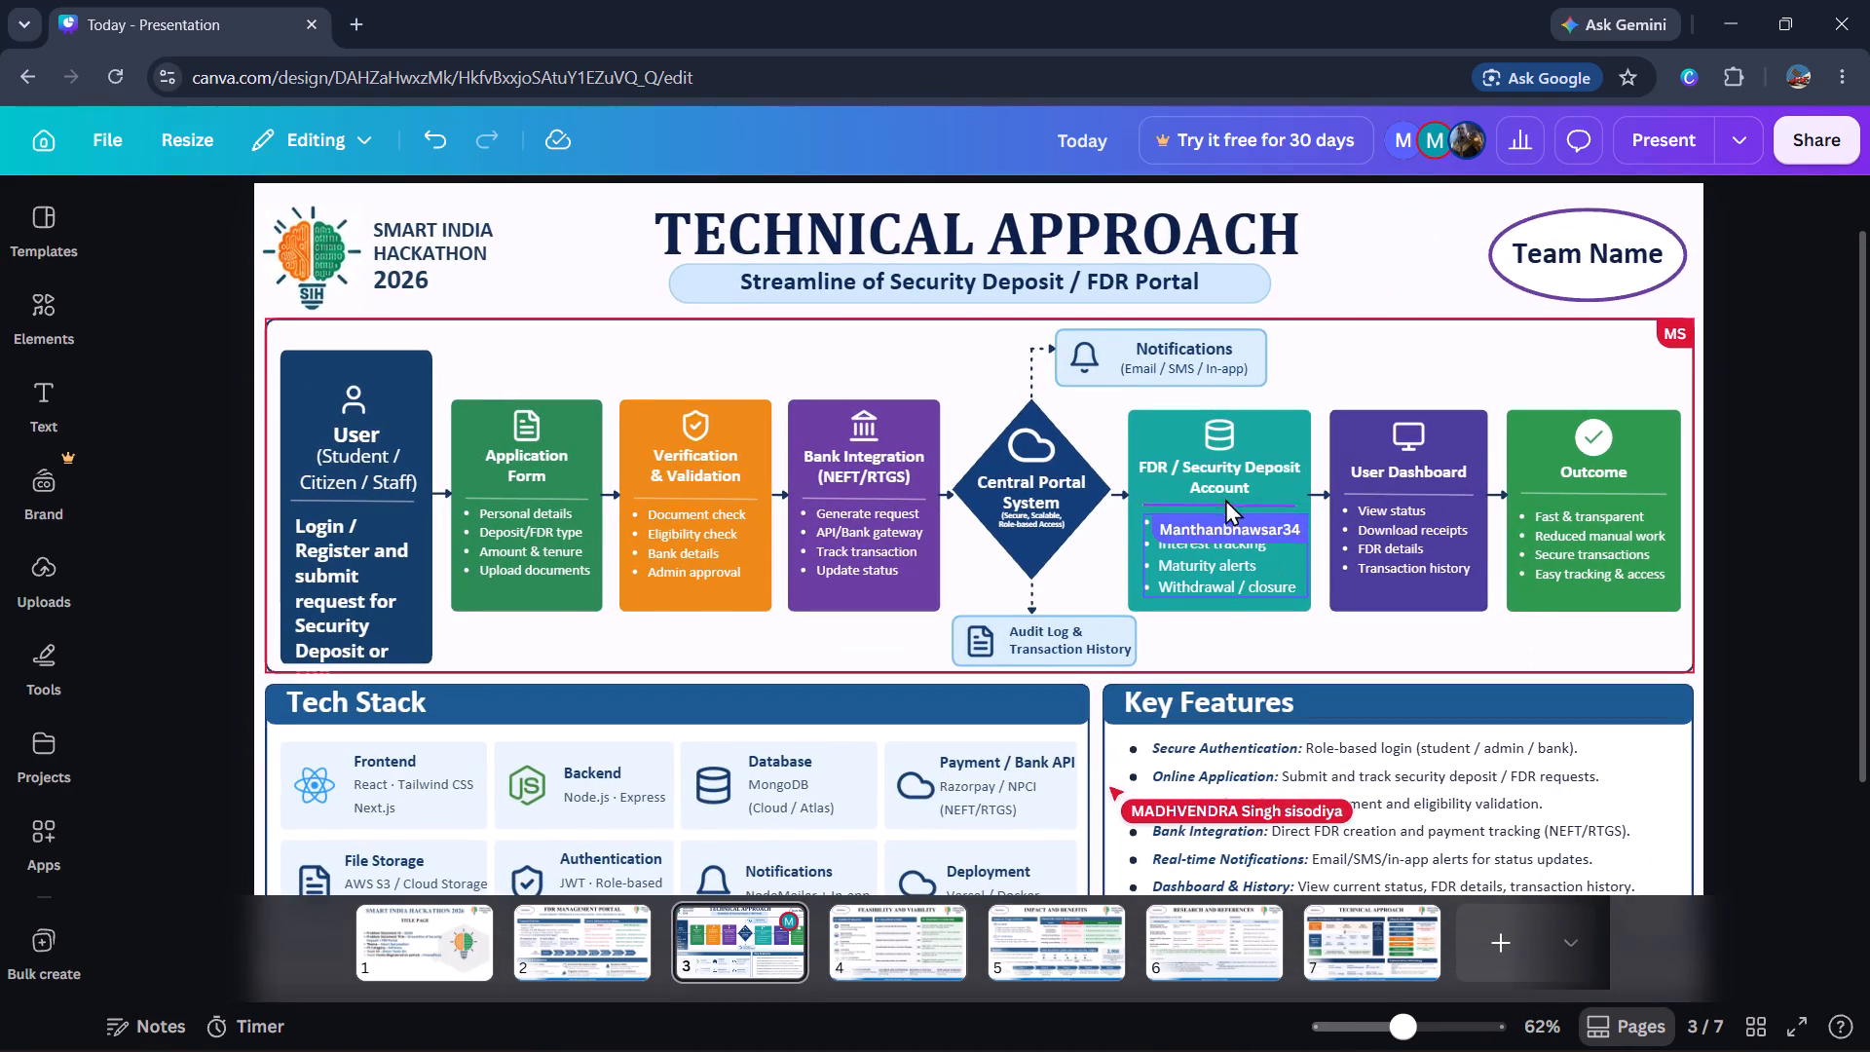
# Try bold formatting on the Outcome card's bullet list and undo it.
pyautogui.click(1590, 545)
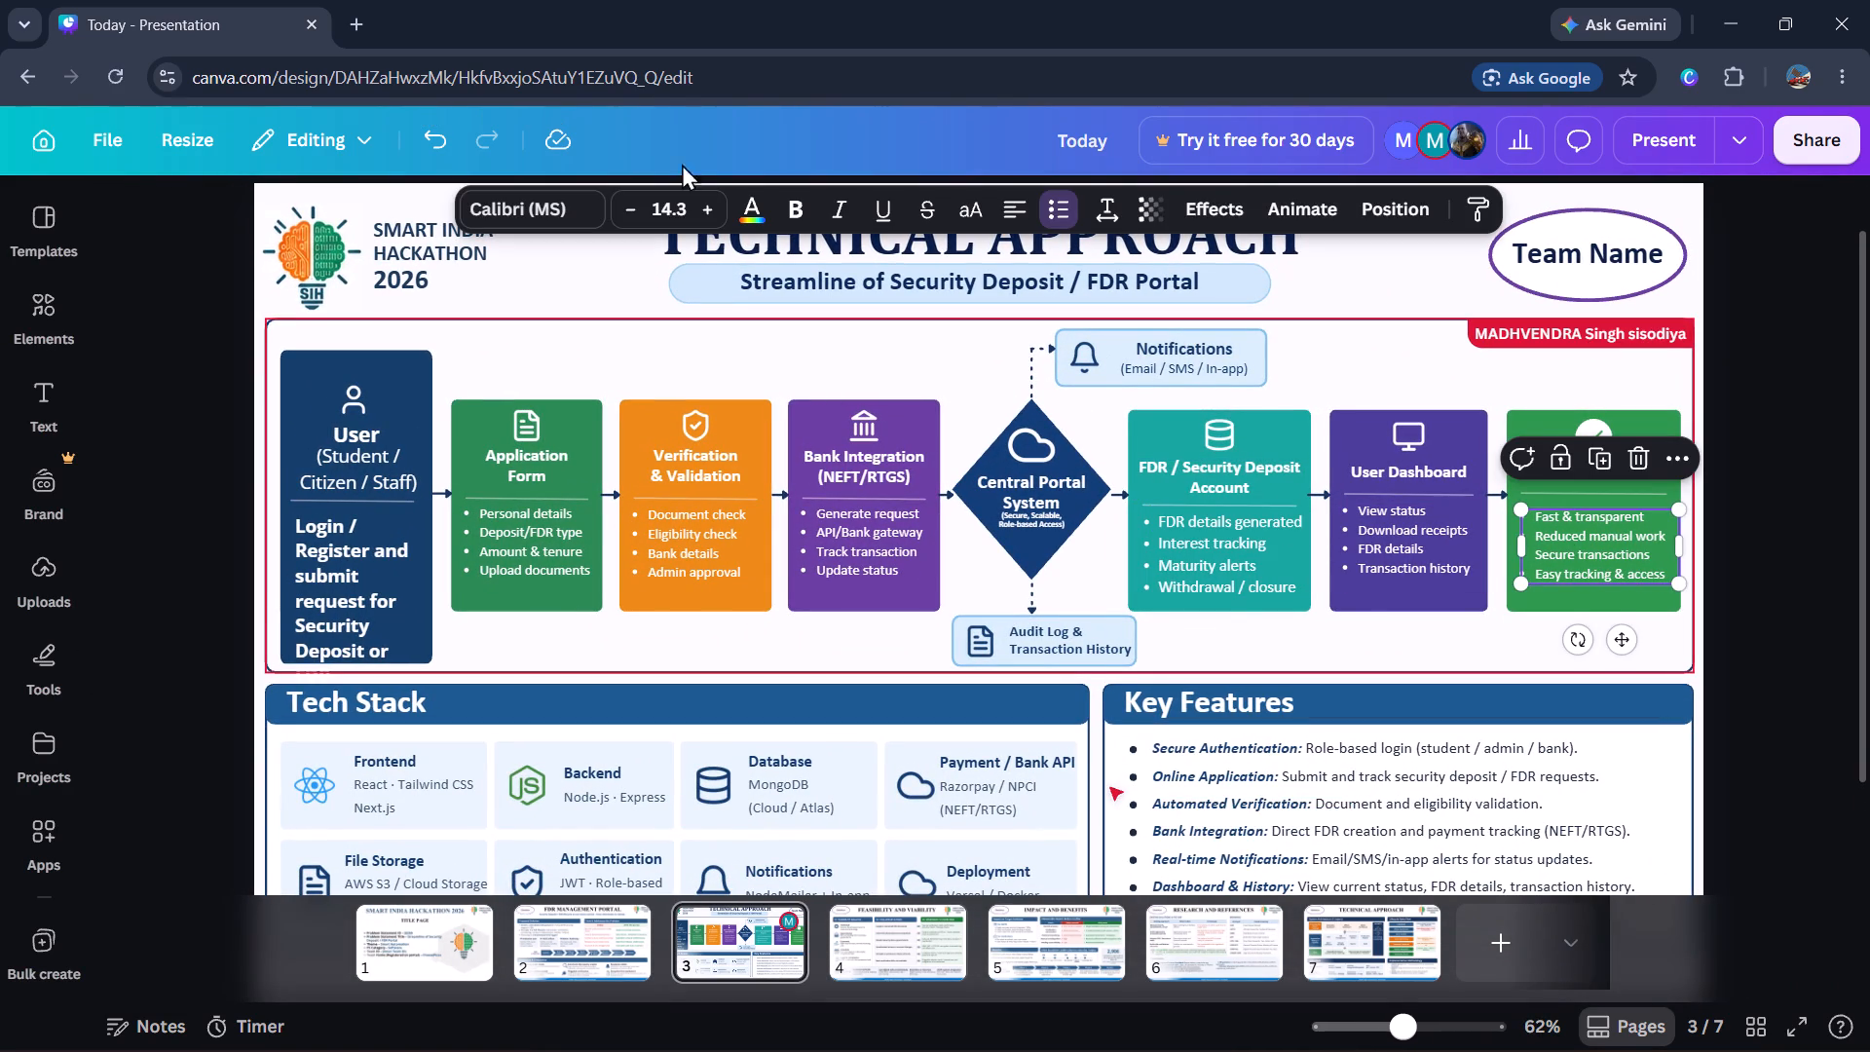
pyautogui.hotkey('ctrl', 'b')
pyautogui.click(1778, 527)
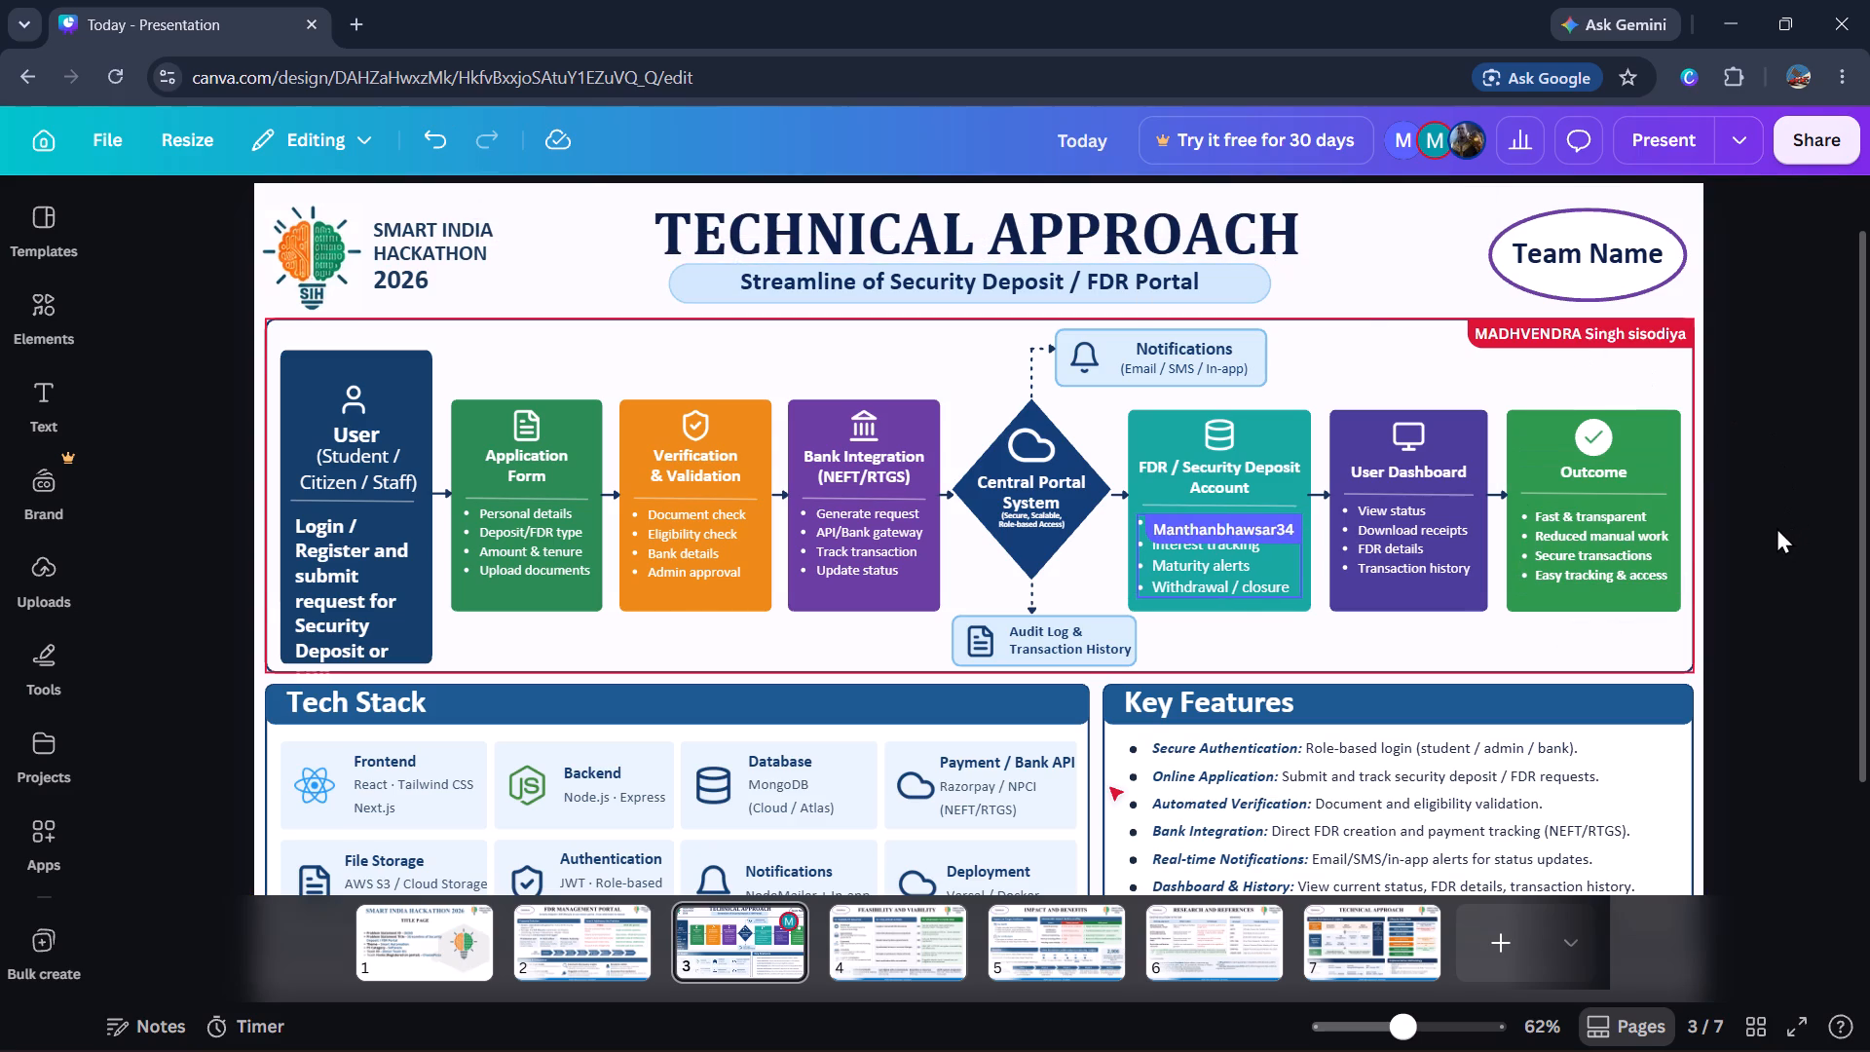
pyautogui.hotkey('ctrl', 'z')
# Check the letter and line spacing settings of the Outcome card's bullet list.
pyautogui.click(1627, 538)
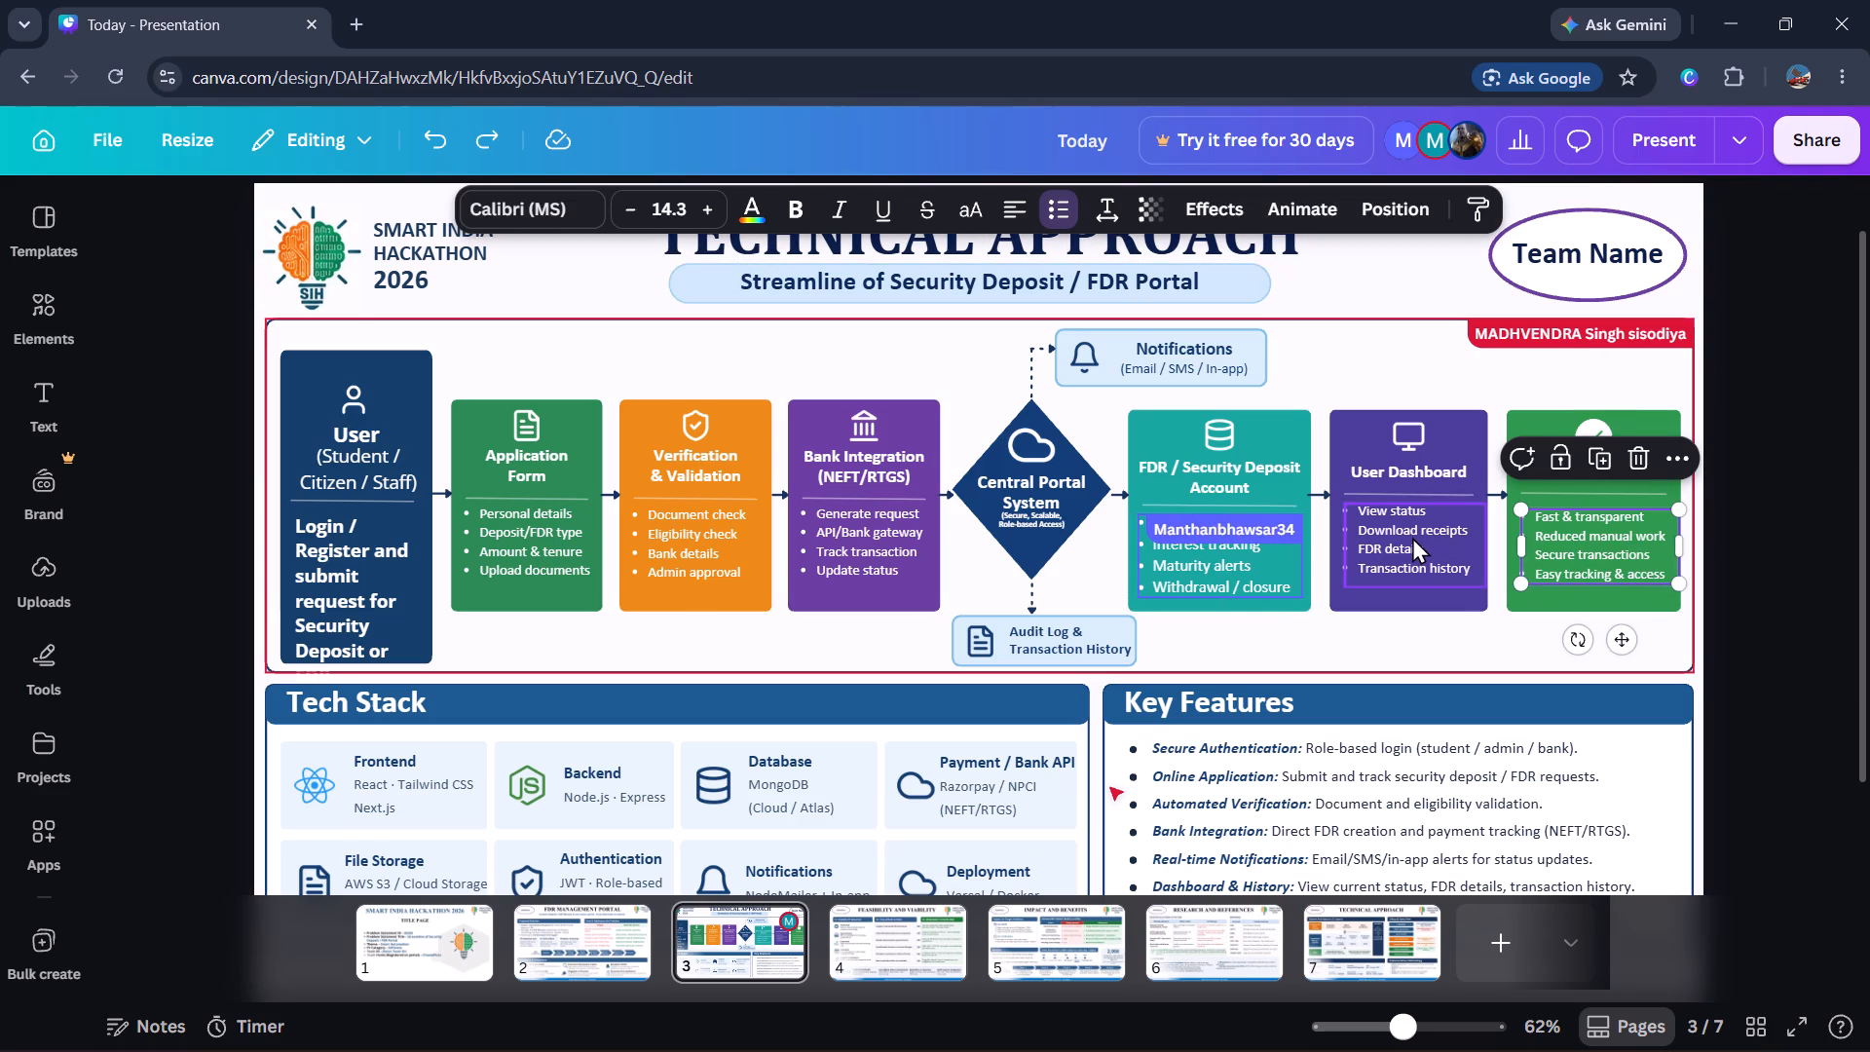
pyautogui.click(1093, 216)
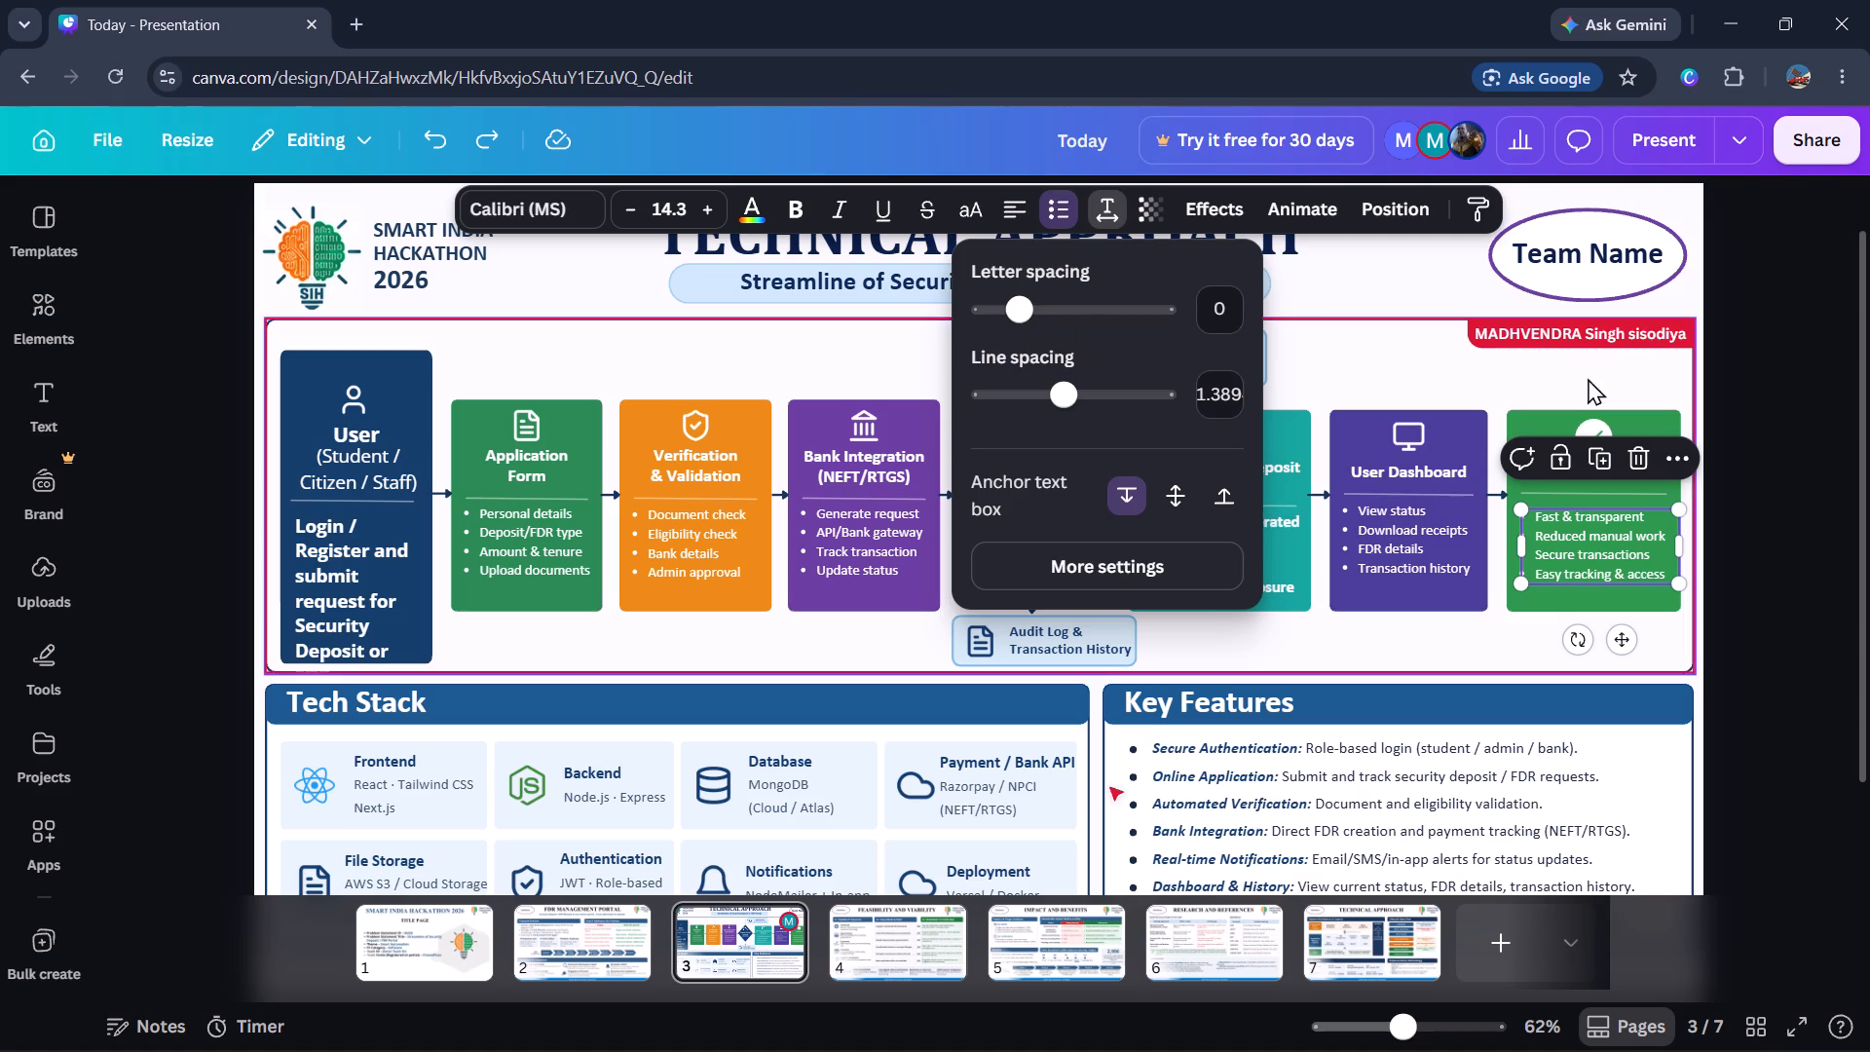
pyautogui.click(1757, 492)
pyautogui.click(1757, 492)
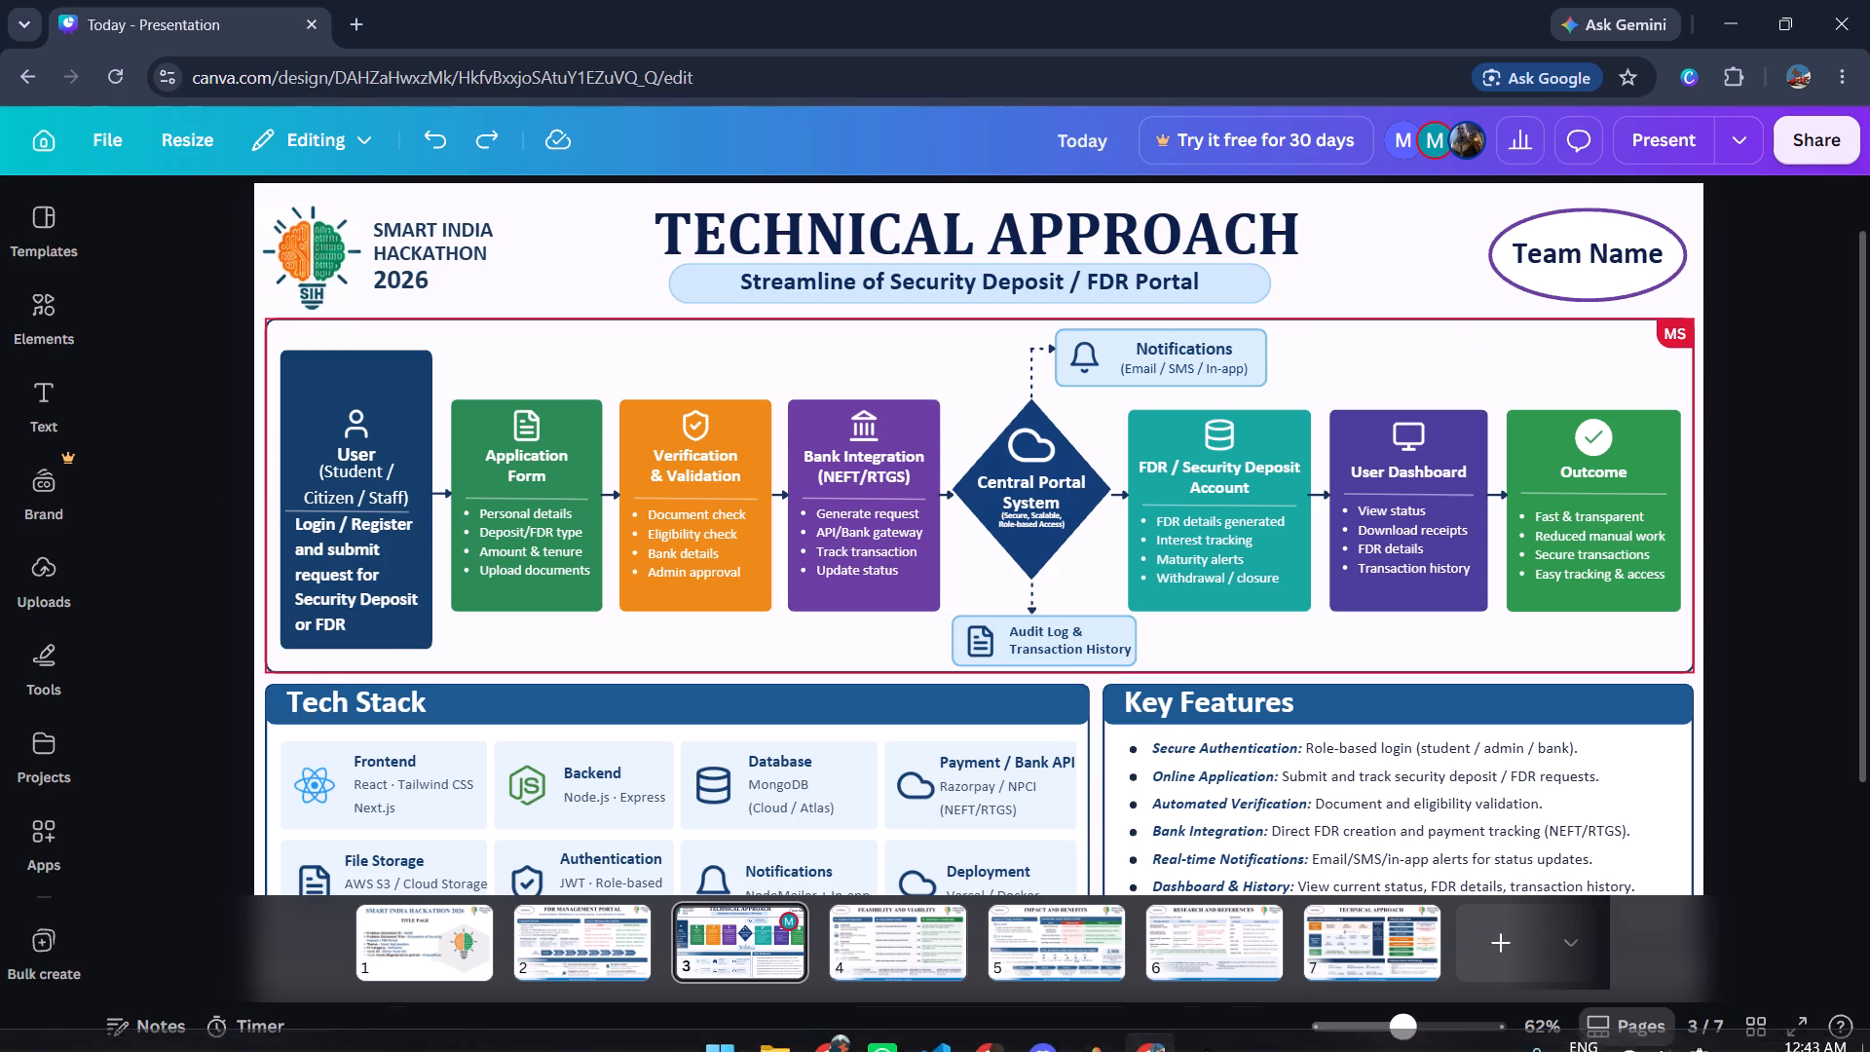
# Switch to Discord.
pyautogui.click(1045, 1033)
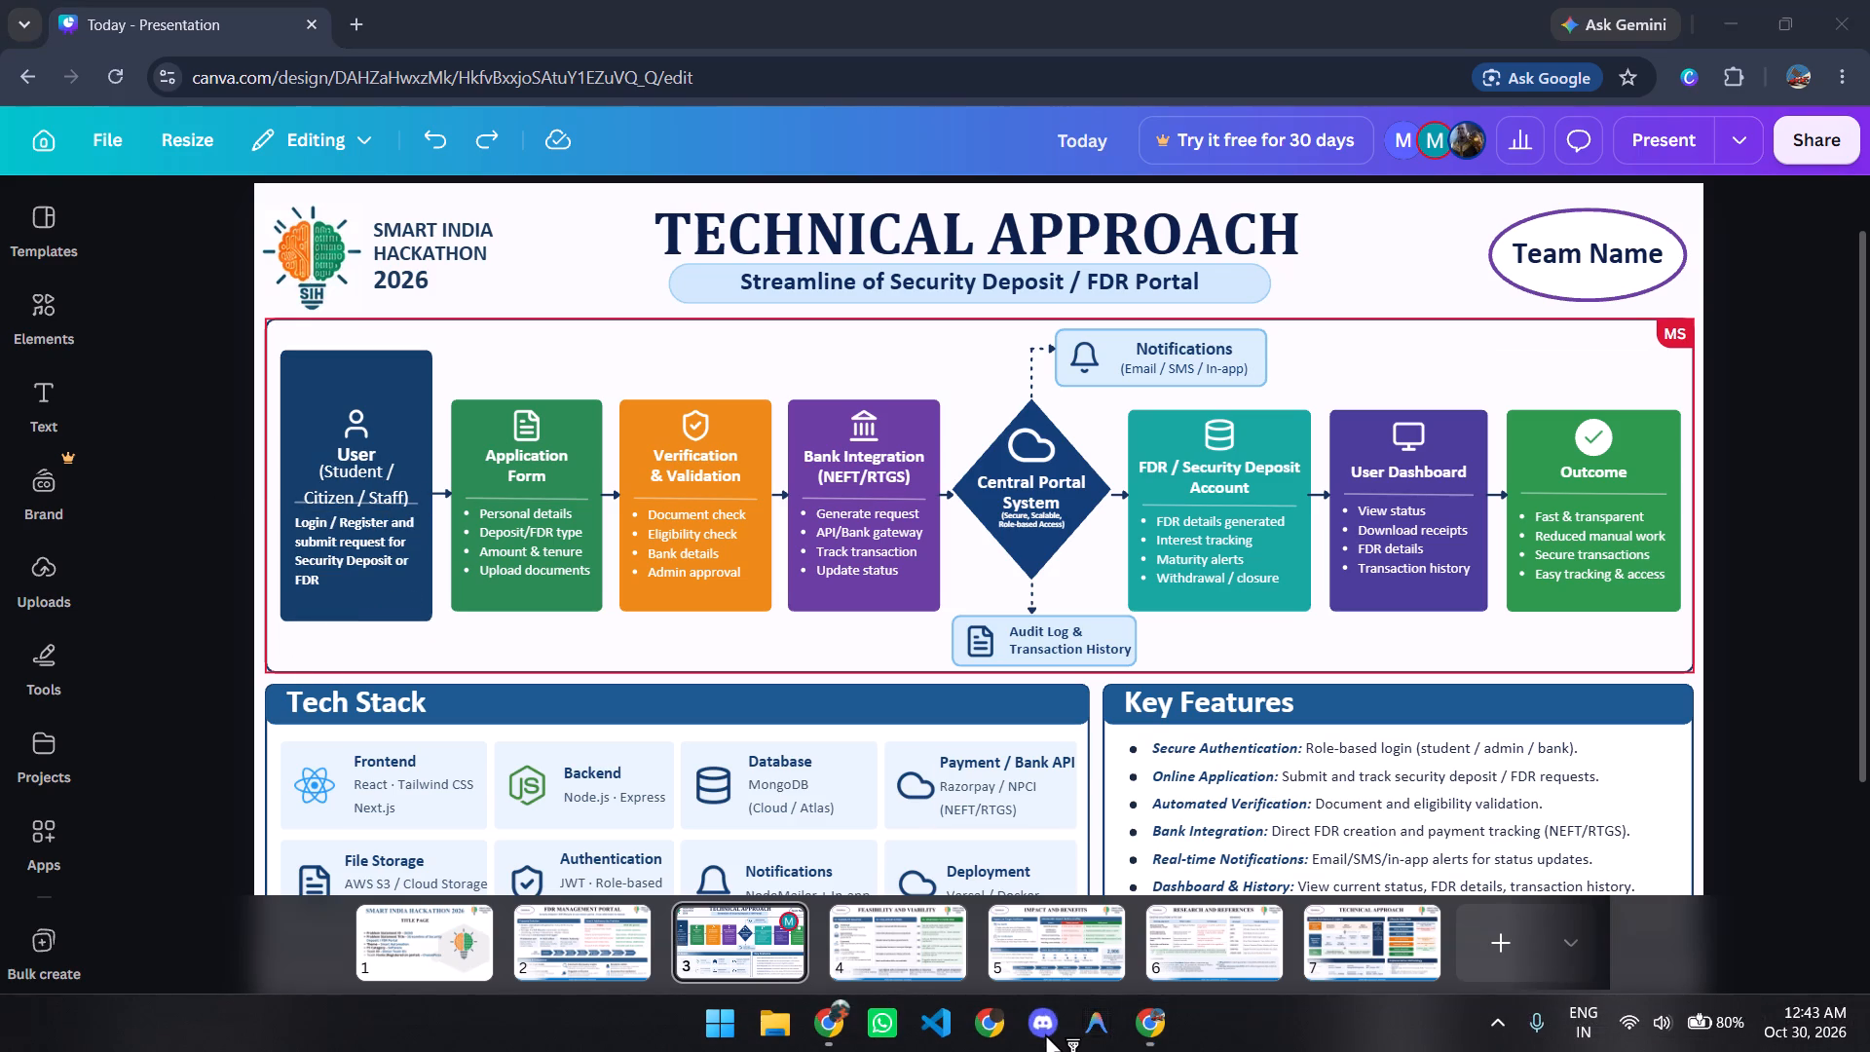
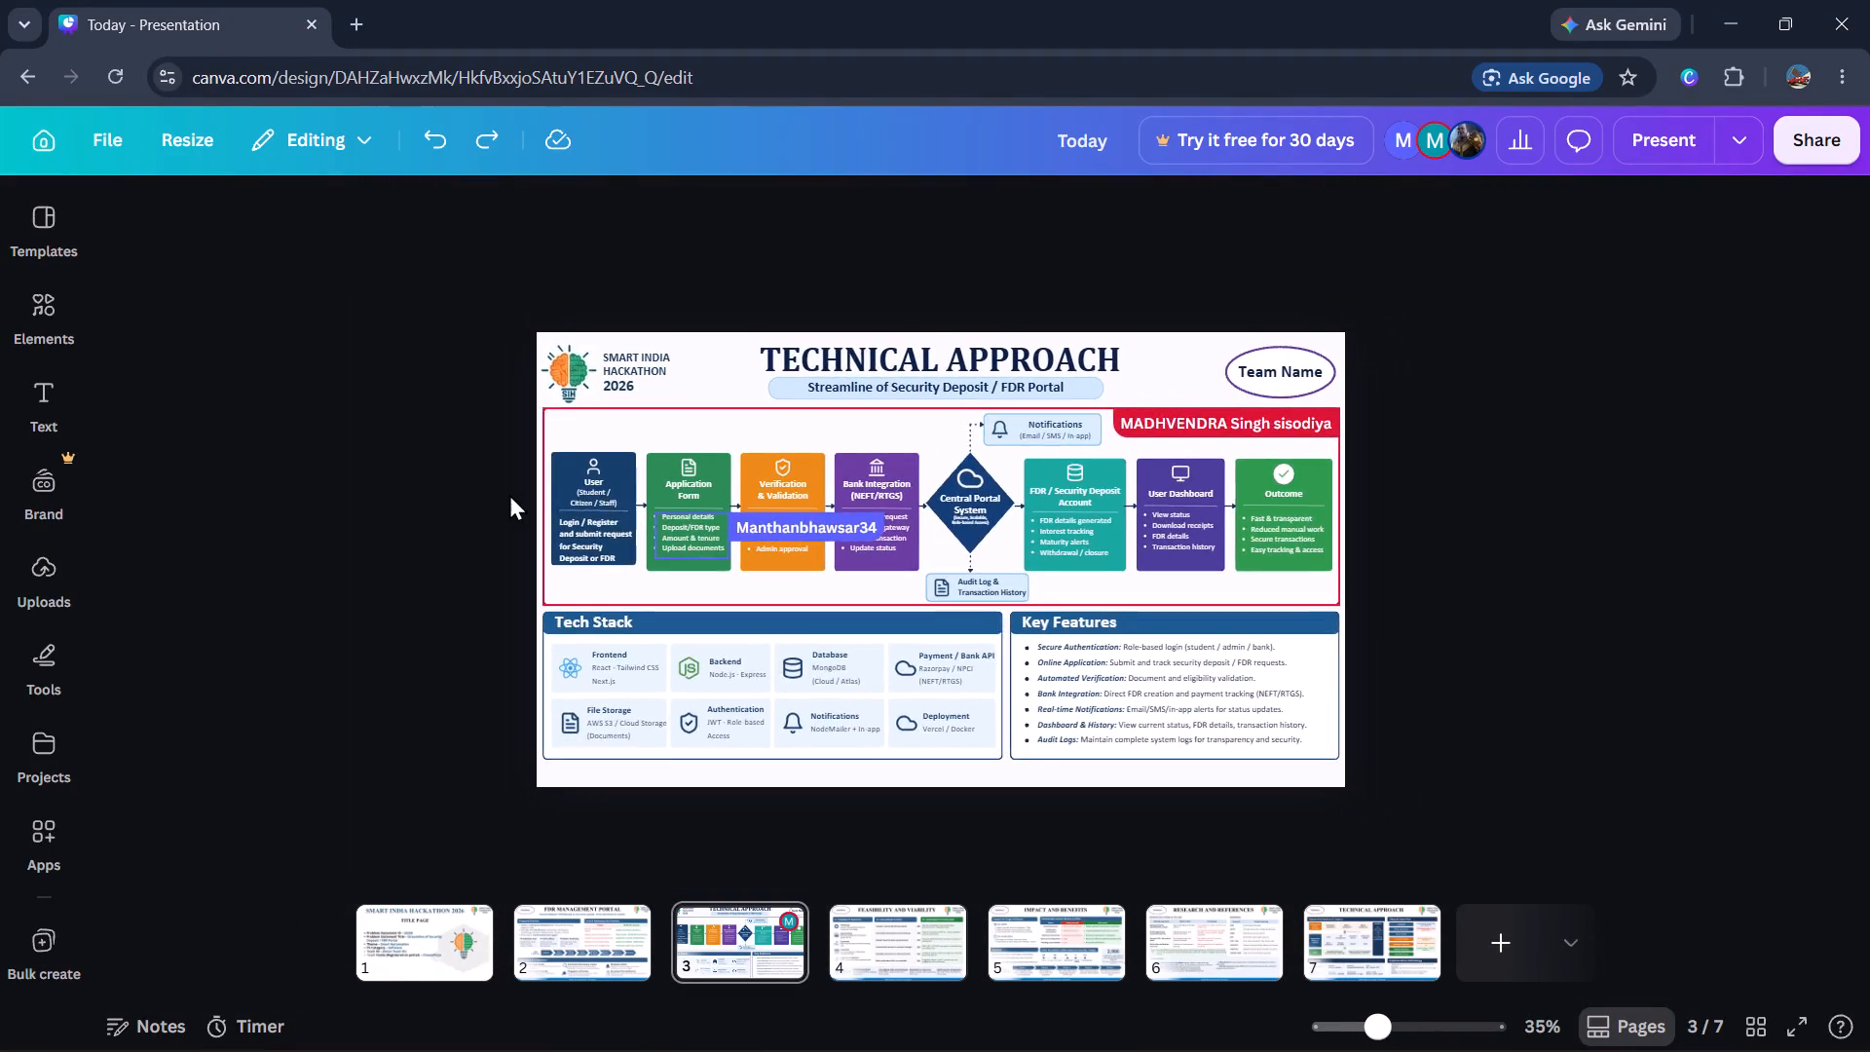
# Remove the bold formatting from the User card's "Login / Register and submit request for Security Deposit or FDR" text.
pyautogui.scroll(1, 216, 514)
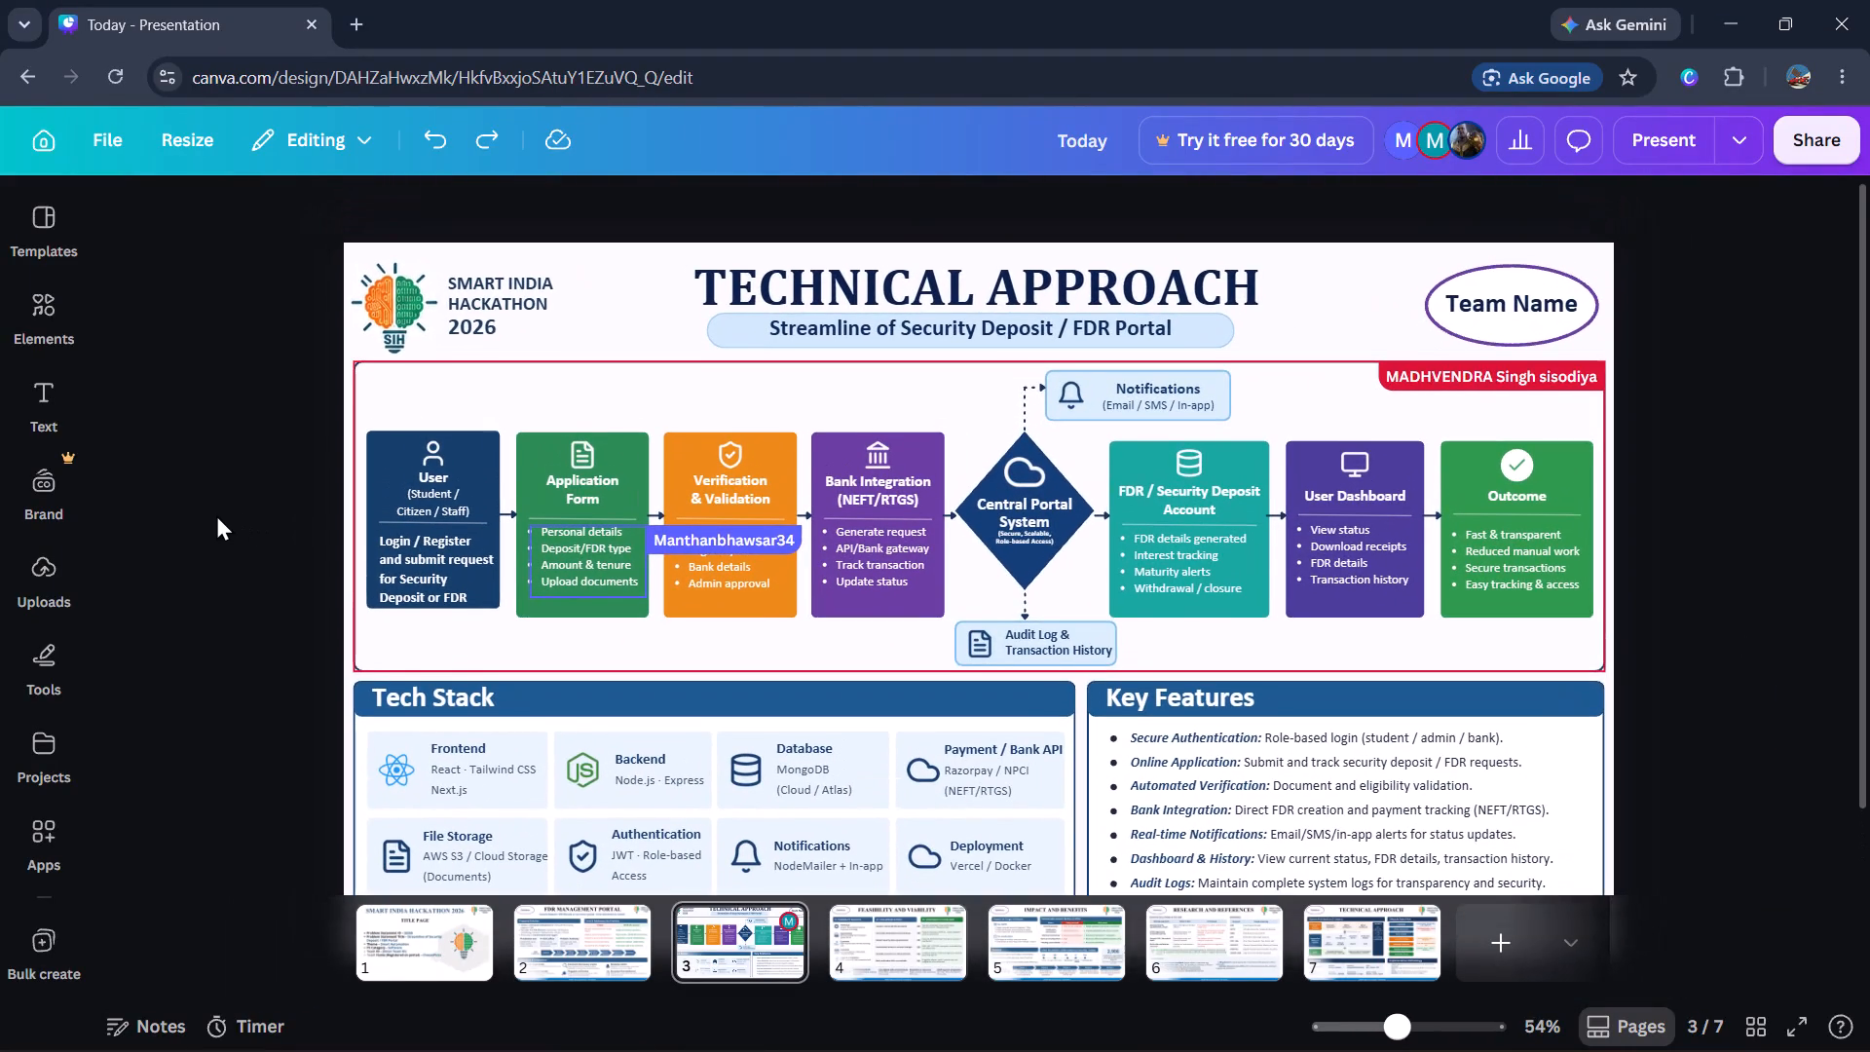
pyautogui.scroll(1, 216, 514)
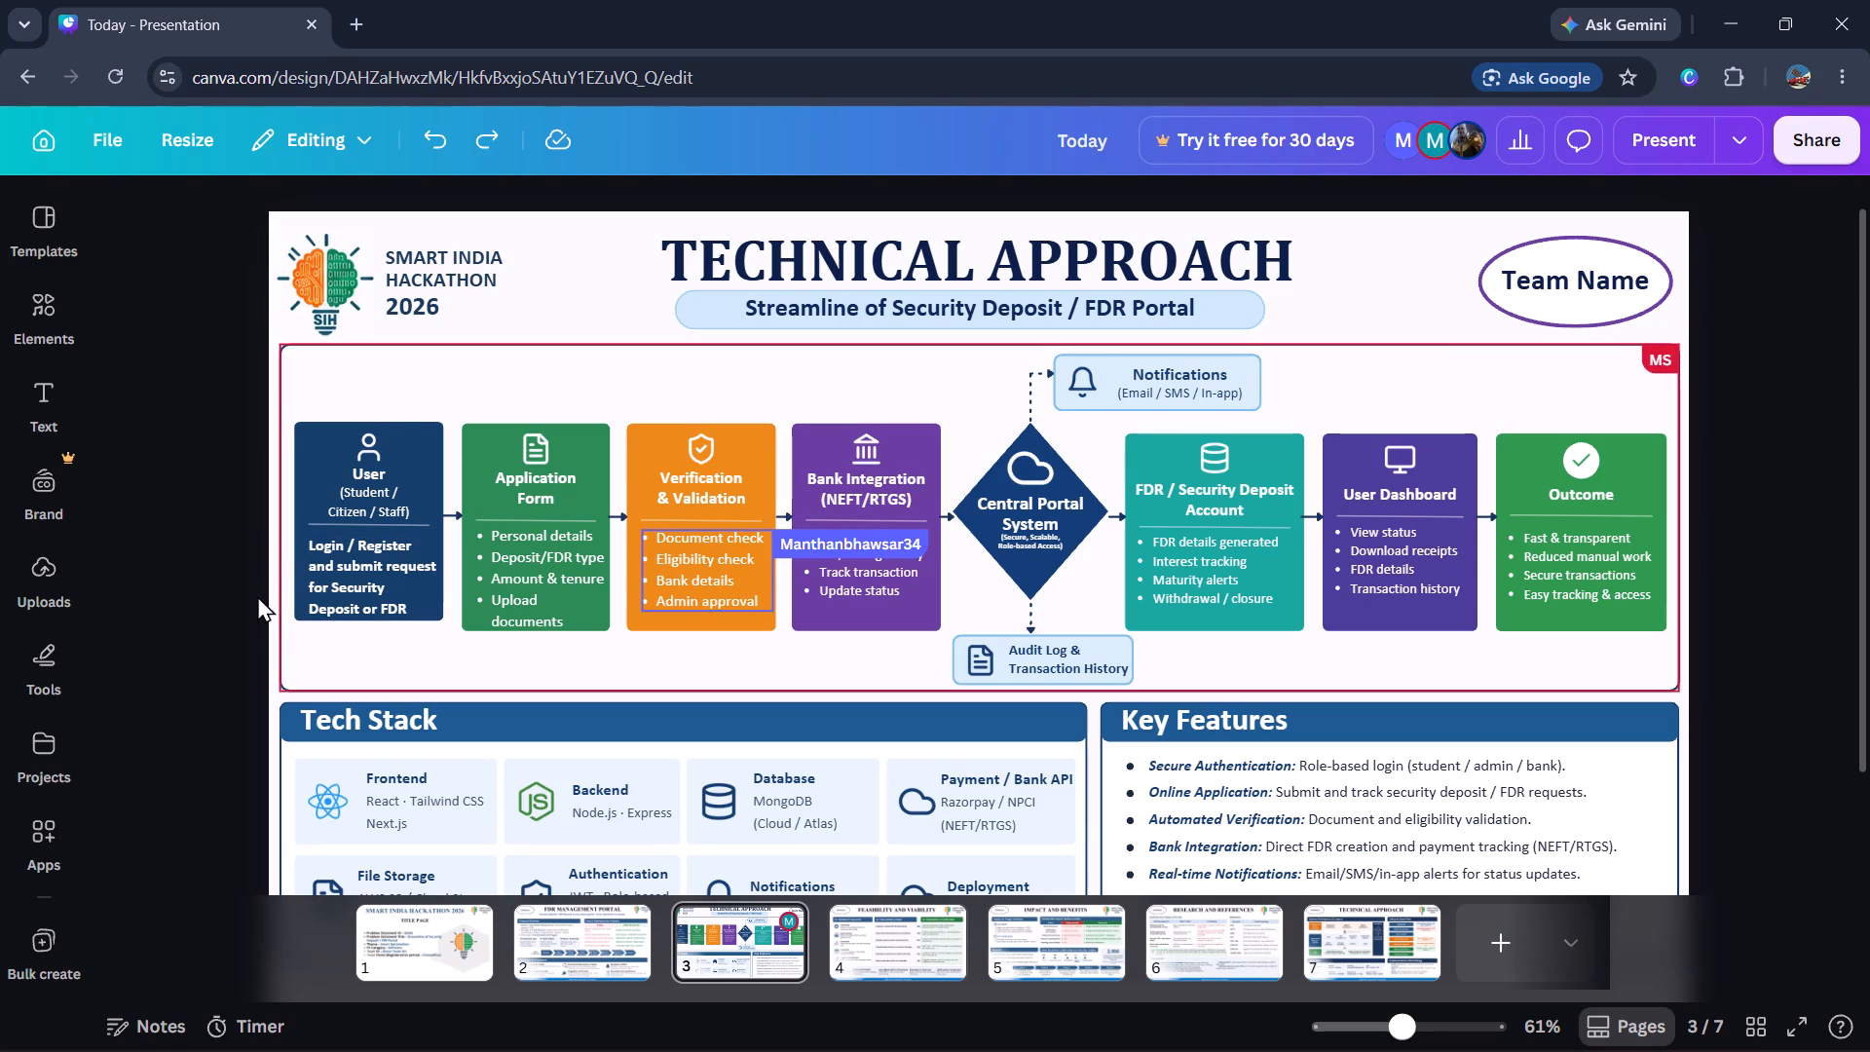
pyautogui.click(370, 539)
pyautogui.click(542, 557)
pyautogui.click(365, 602)
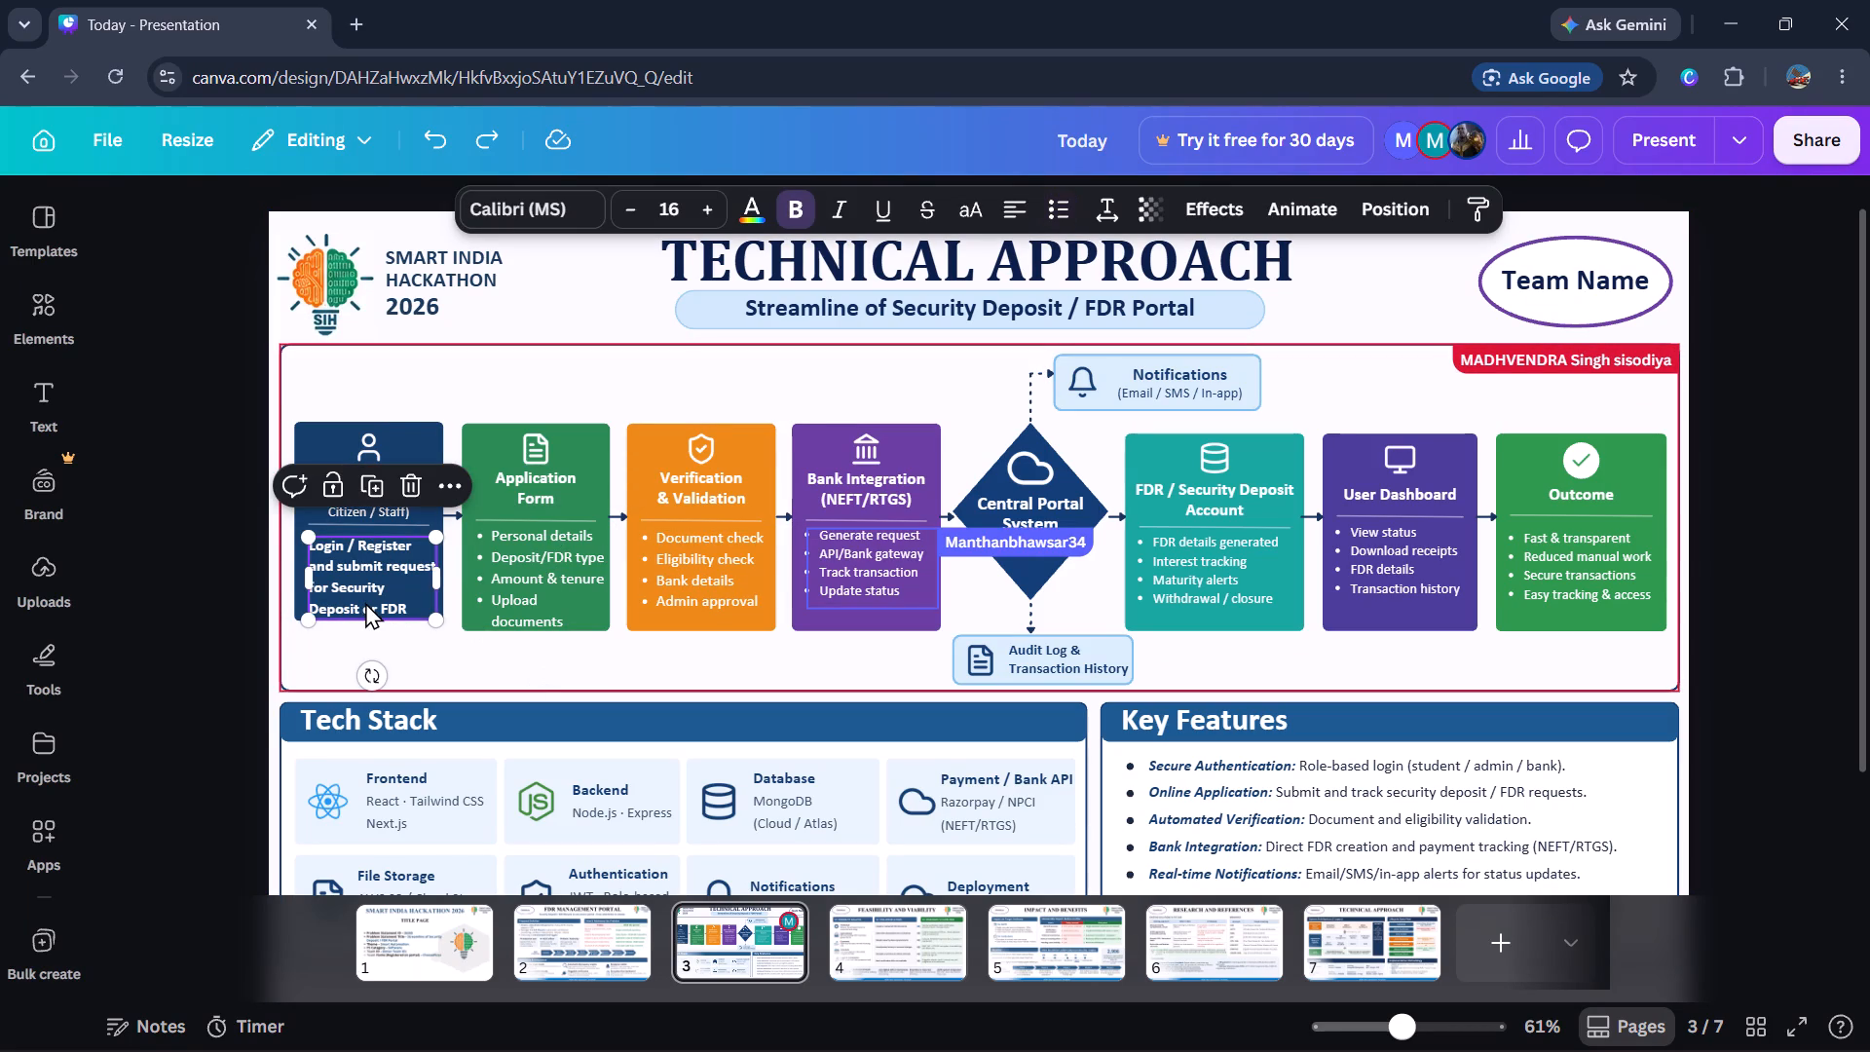
pyautogui.hotkey('ctrl', 'b')
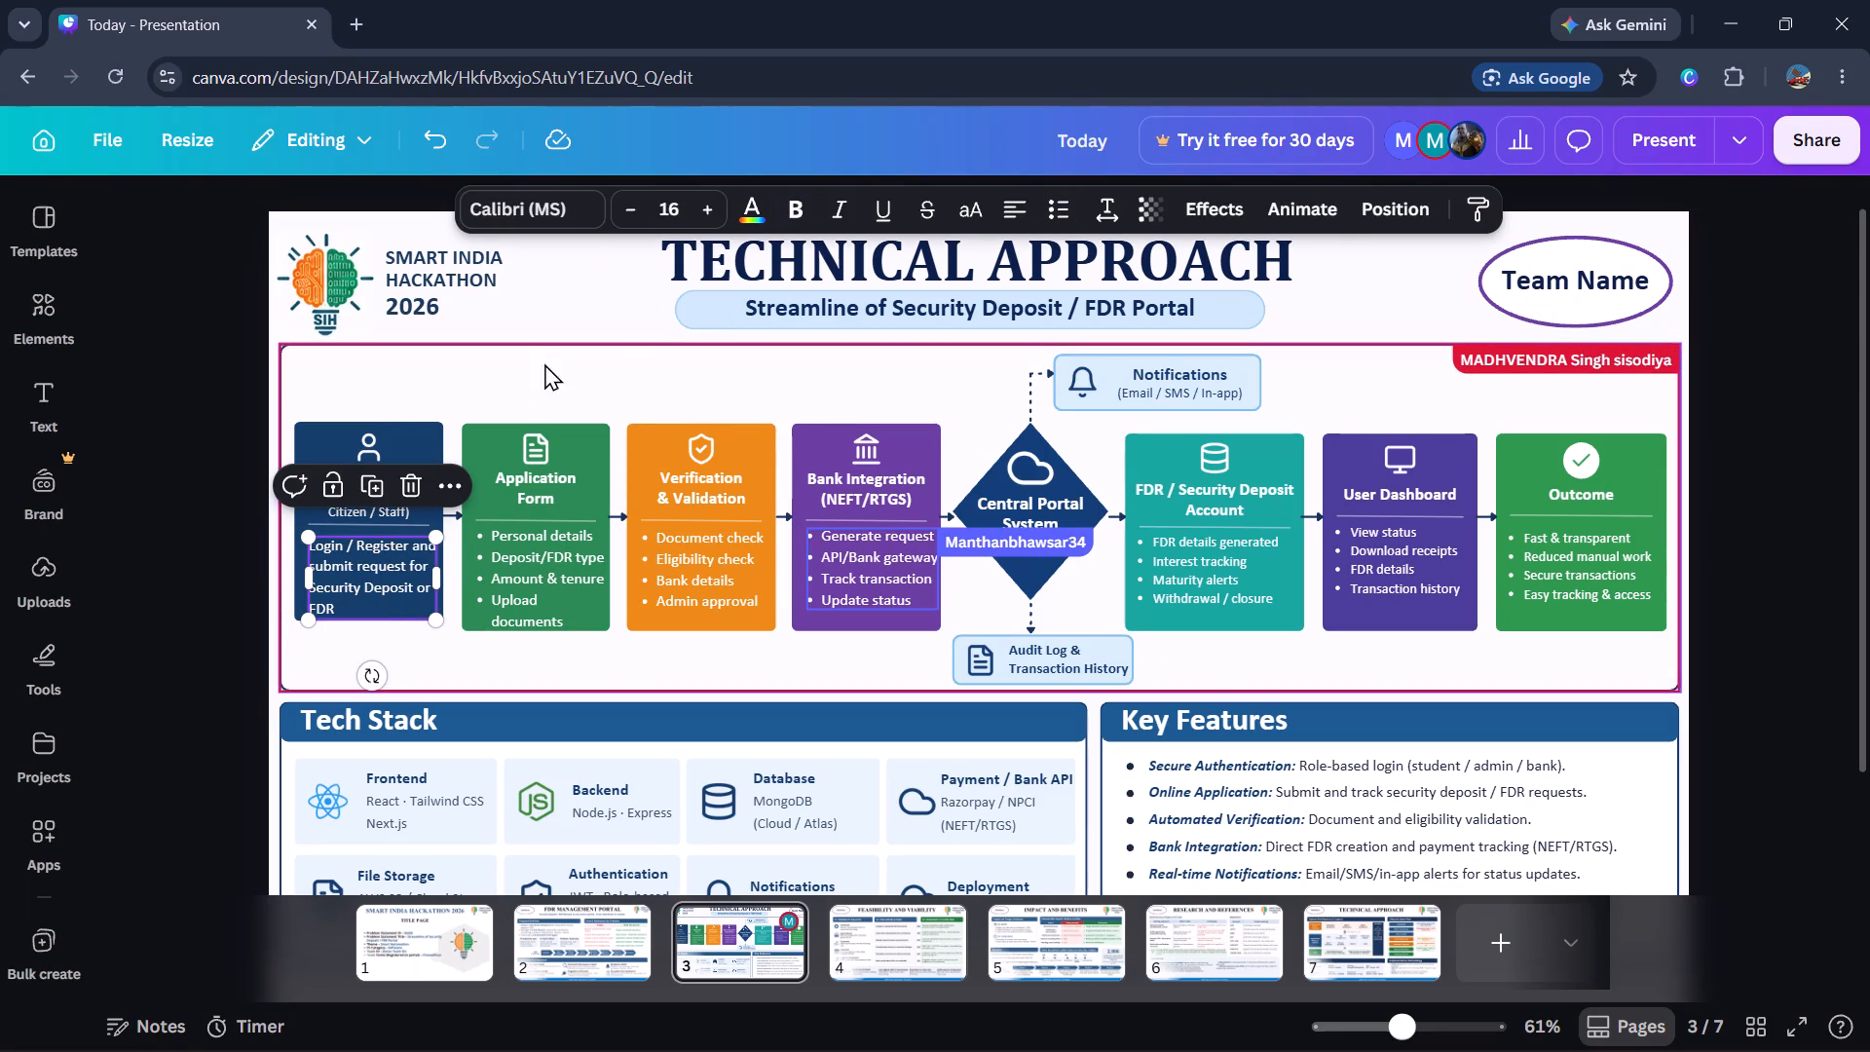
pyautogui.click(224, 601)
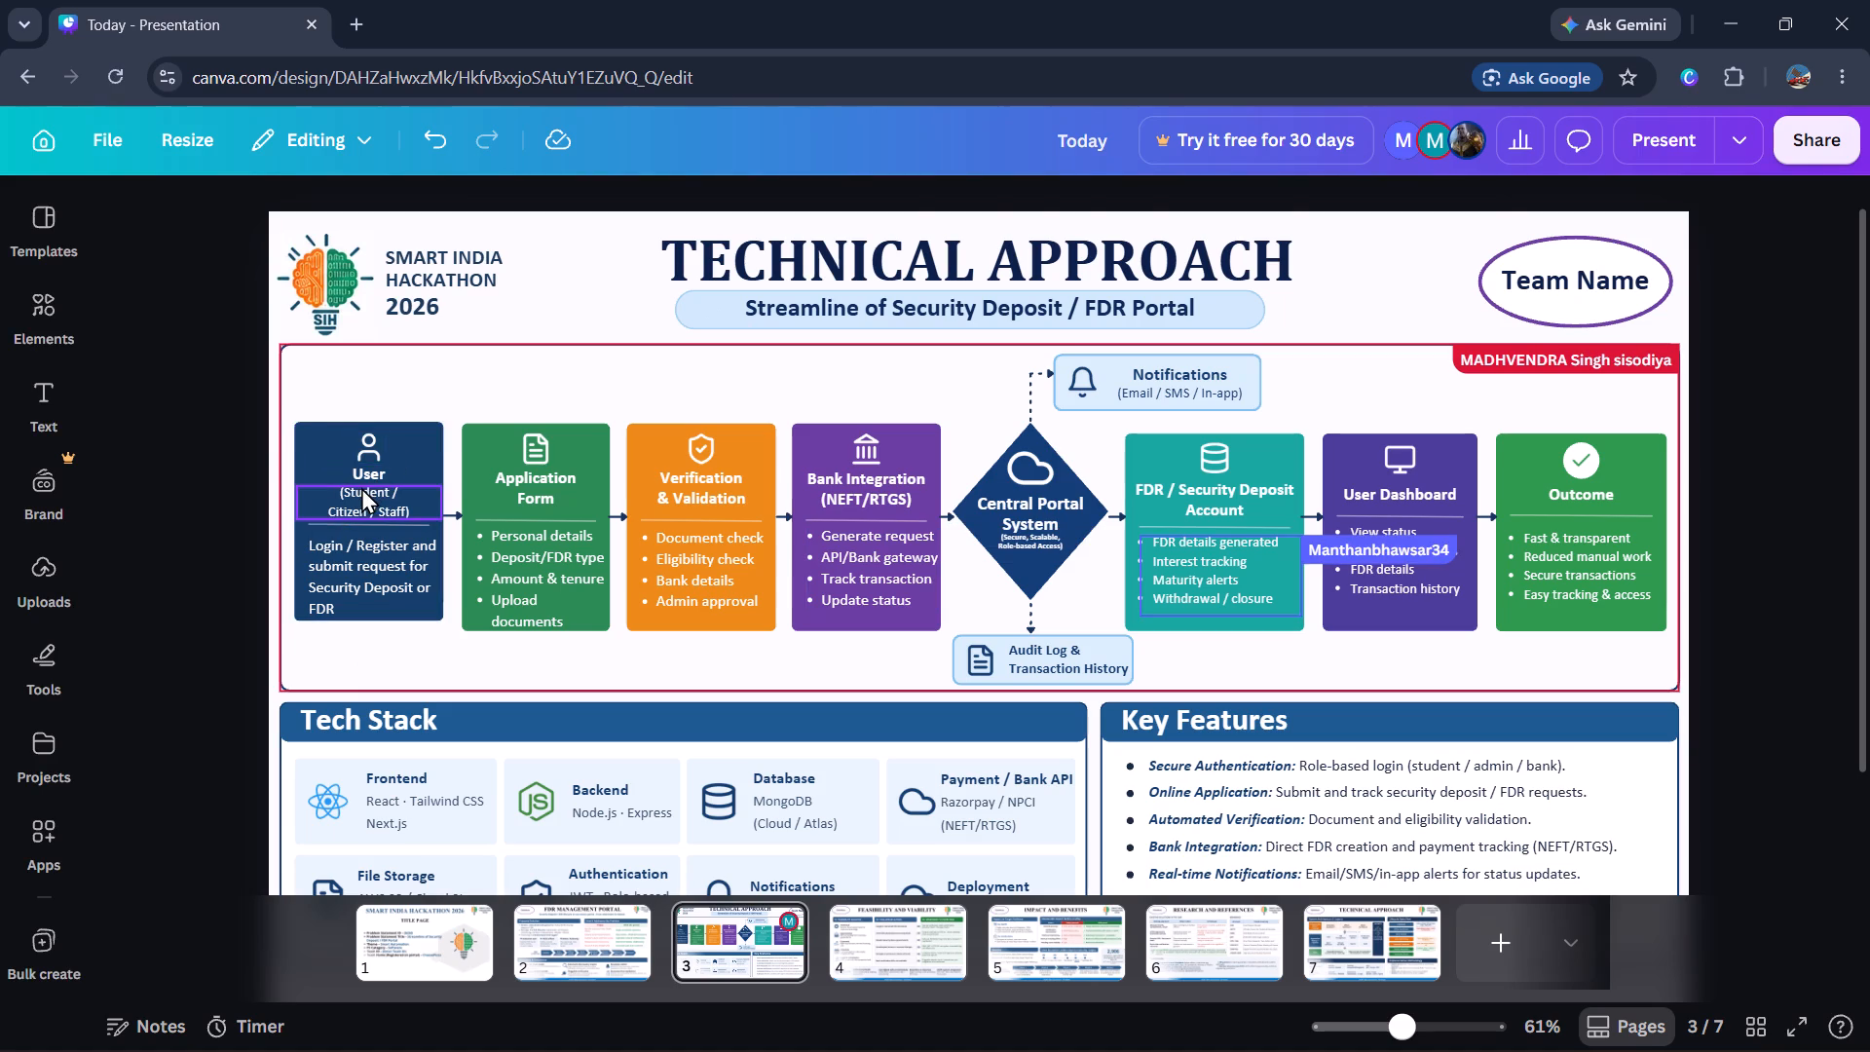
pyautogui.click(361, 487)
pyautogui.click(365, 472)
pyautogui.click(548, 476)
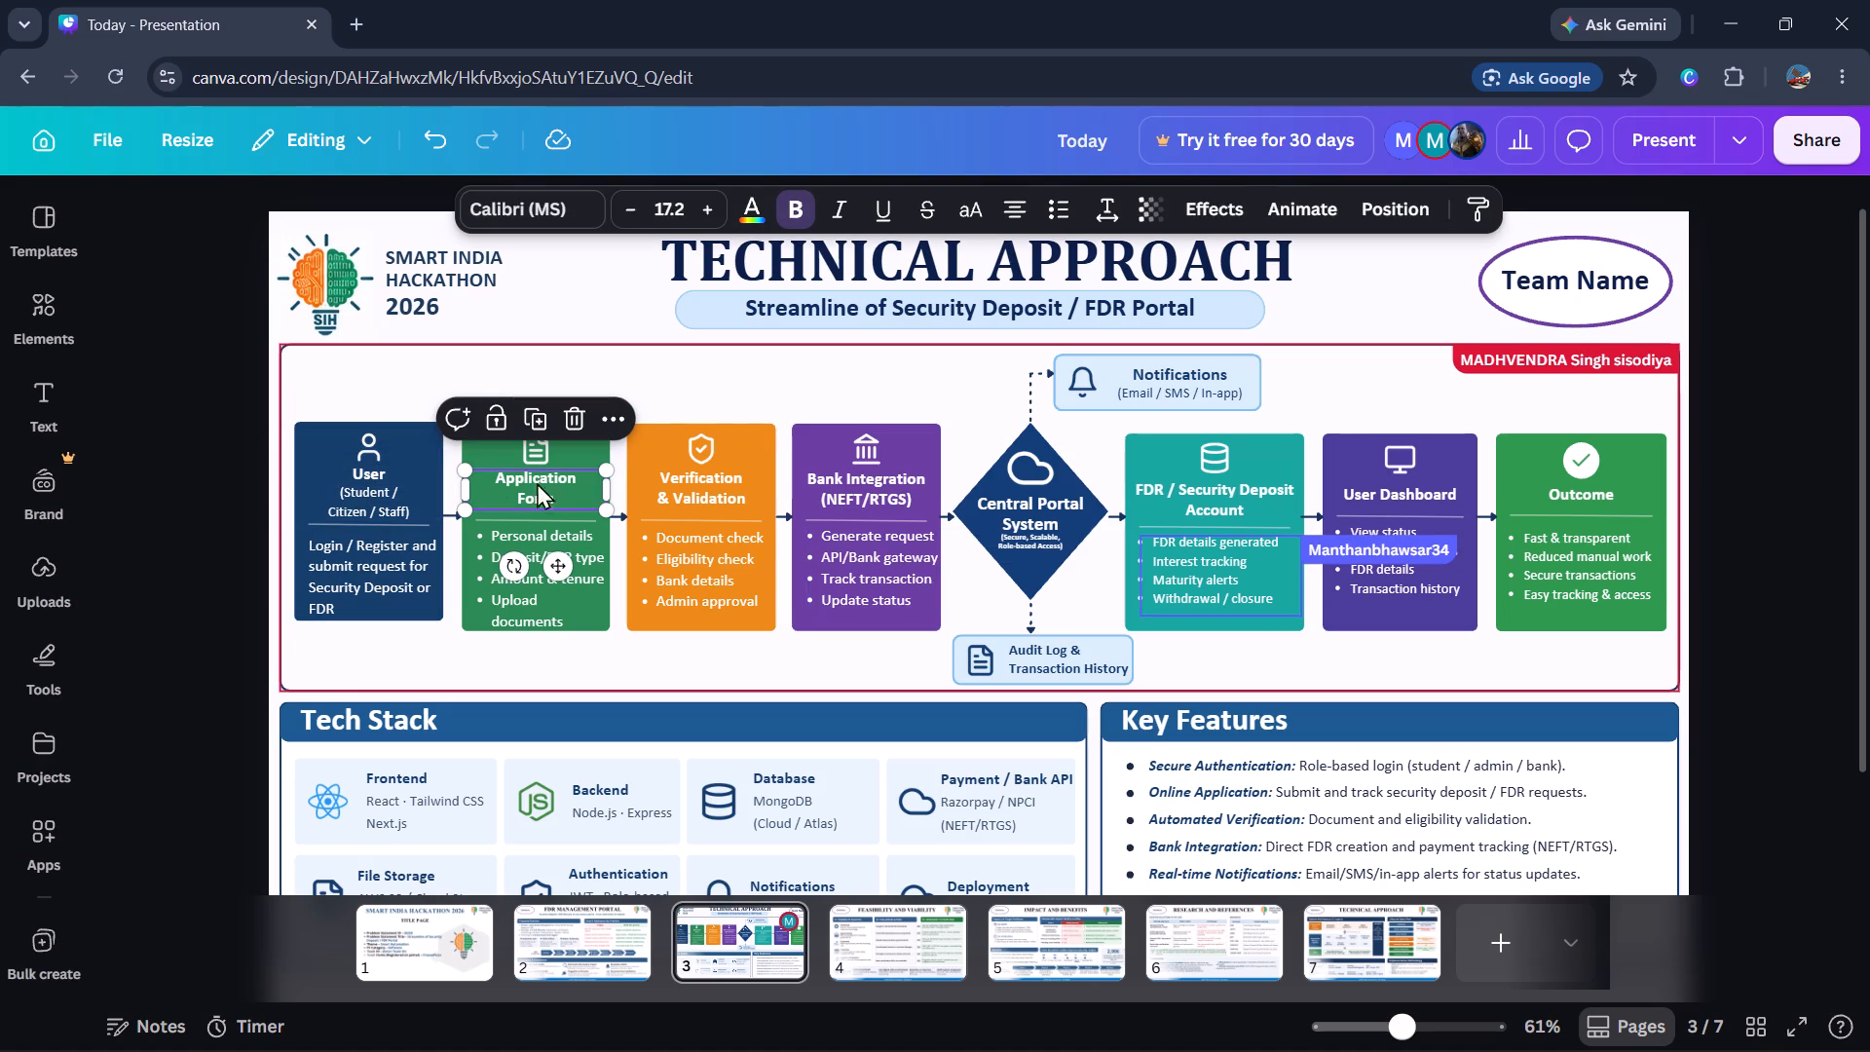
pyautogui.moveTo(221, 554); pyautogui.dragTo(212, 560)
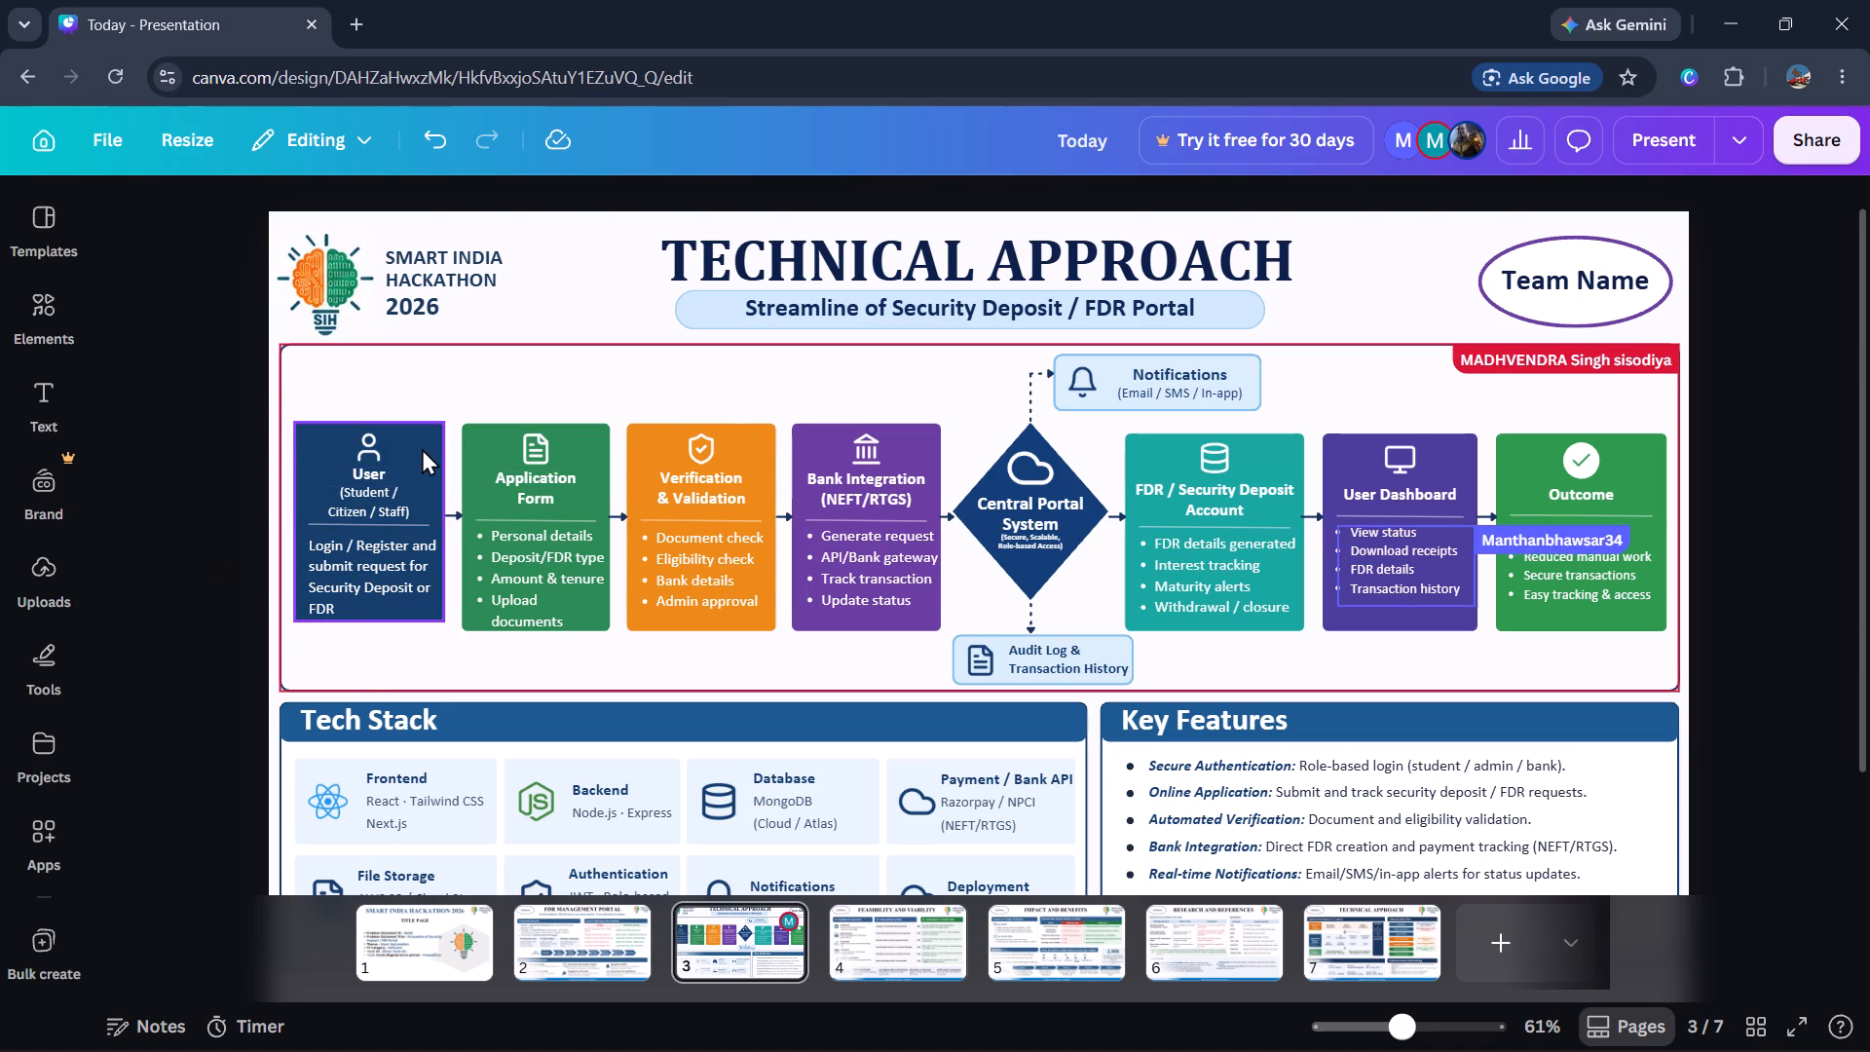
# Stretch the User card's background downward to a height of about 284, level with the Application Form card's bottom edge.
pyautogui.click(424, 443)
pyautogui.moveTo(371, 629); pyautogui.dragTo(384, 642)
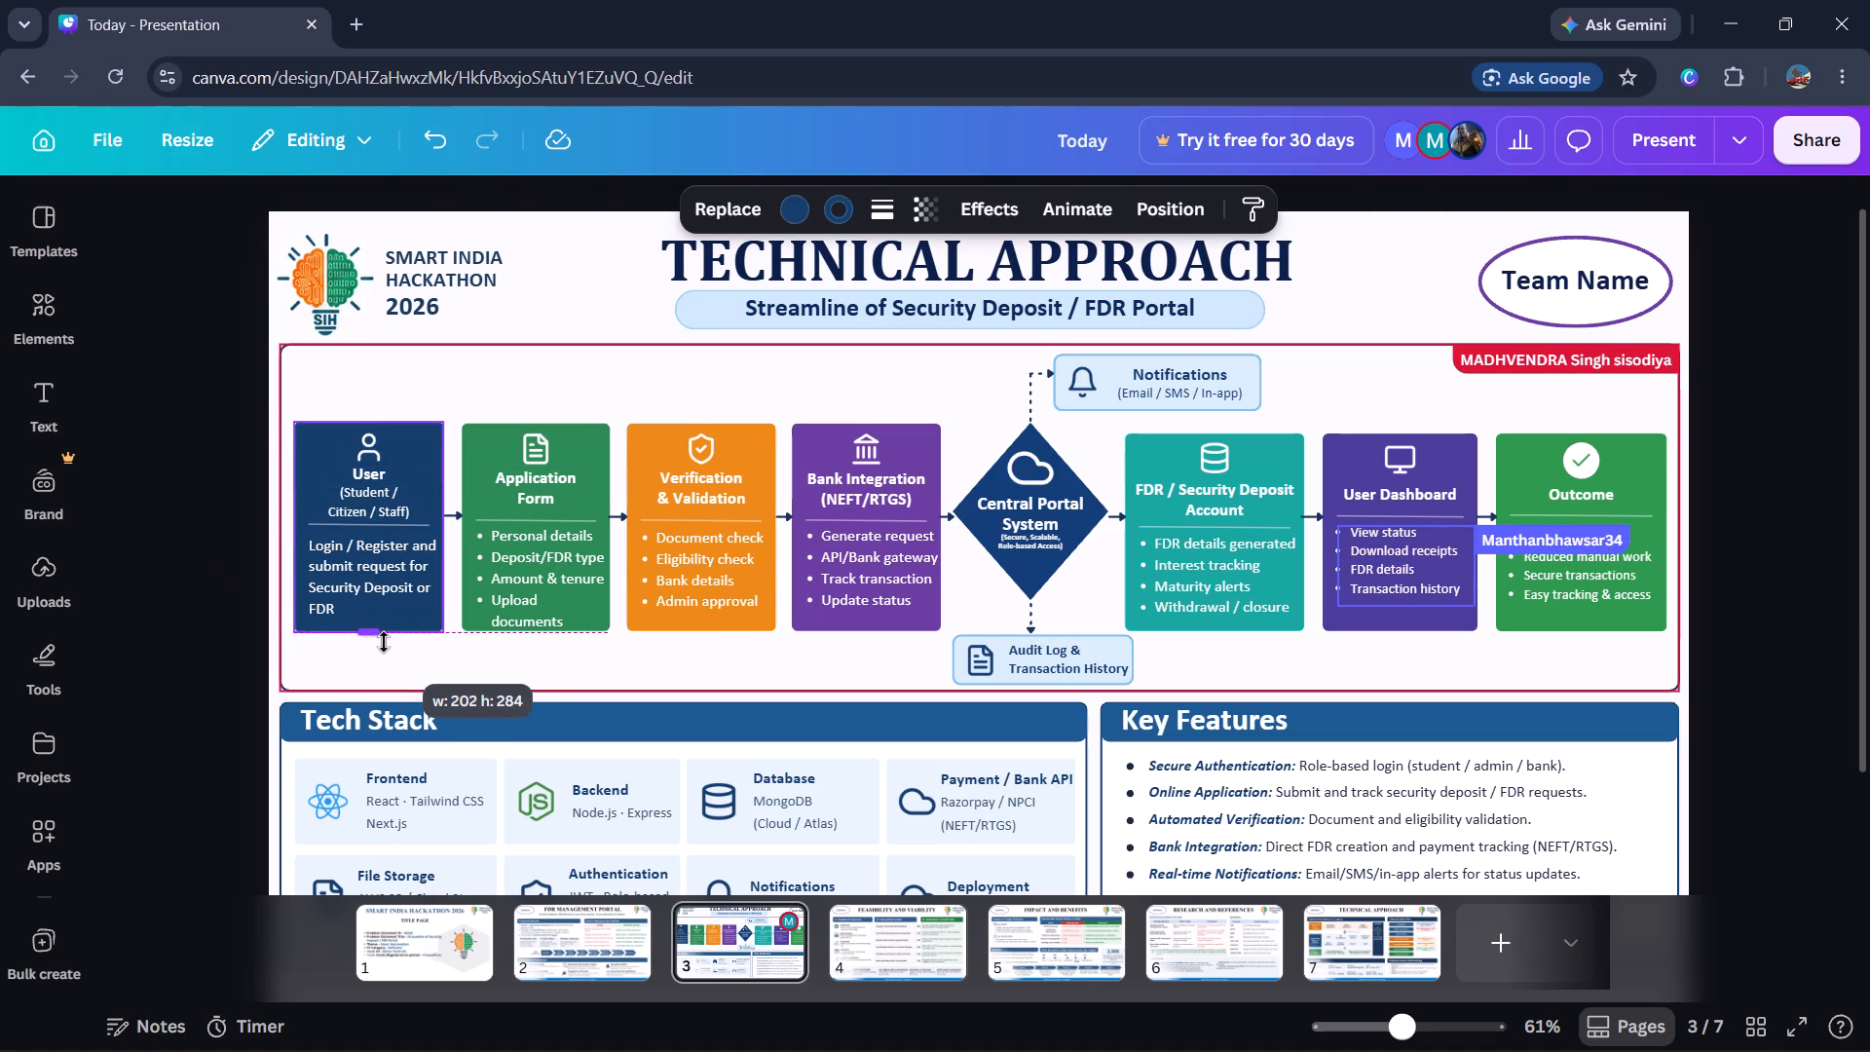
pyautogui.moveTo(384, 642); pyautogui.dragTo(384, 639)
pyautogui.click(225, 628)
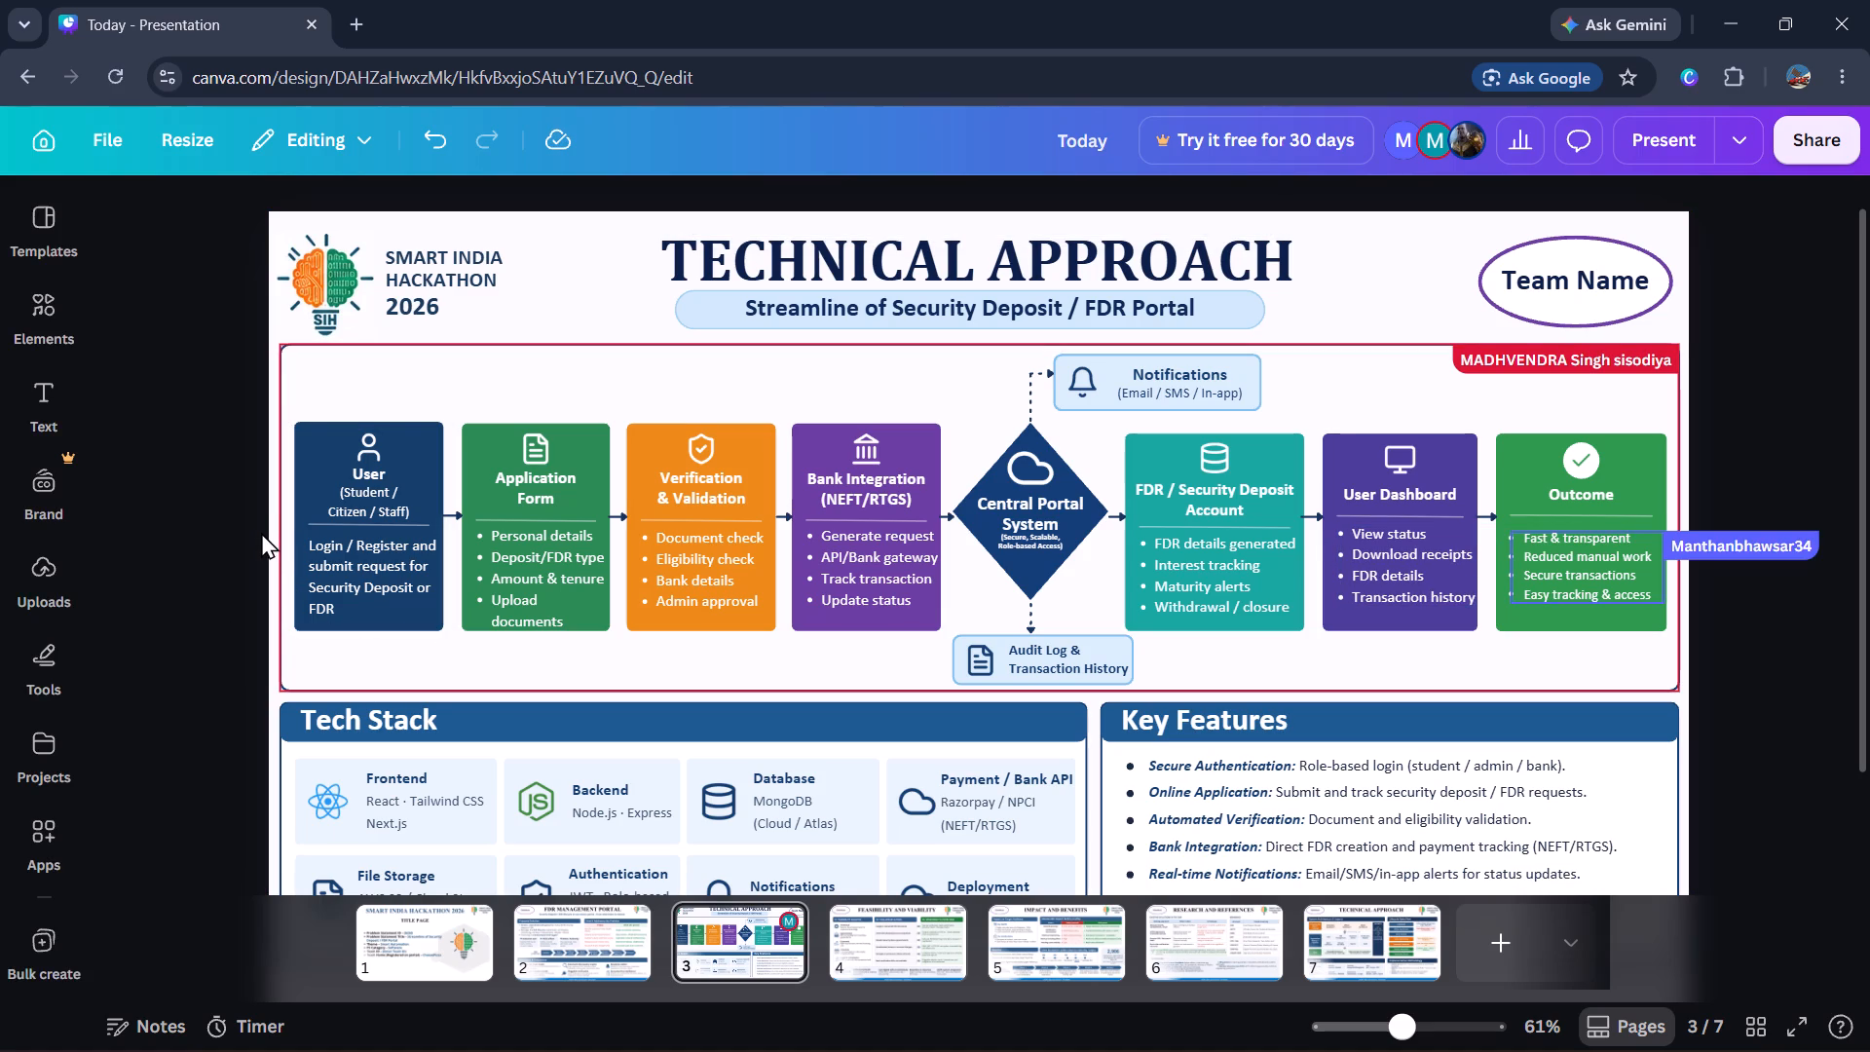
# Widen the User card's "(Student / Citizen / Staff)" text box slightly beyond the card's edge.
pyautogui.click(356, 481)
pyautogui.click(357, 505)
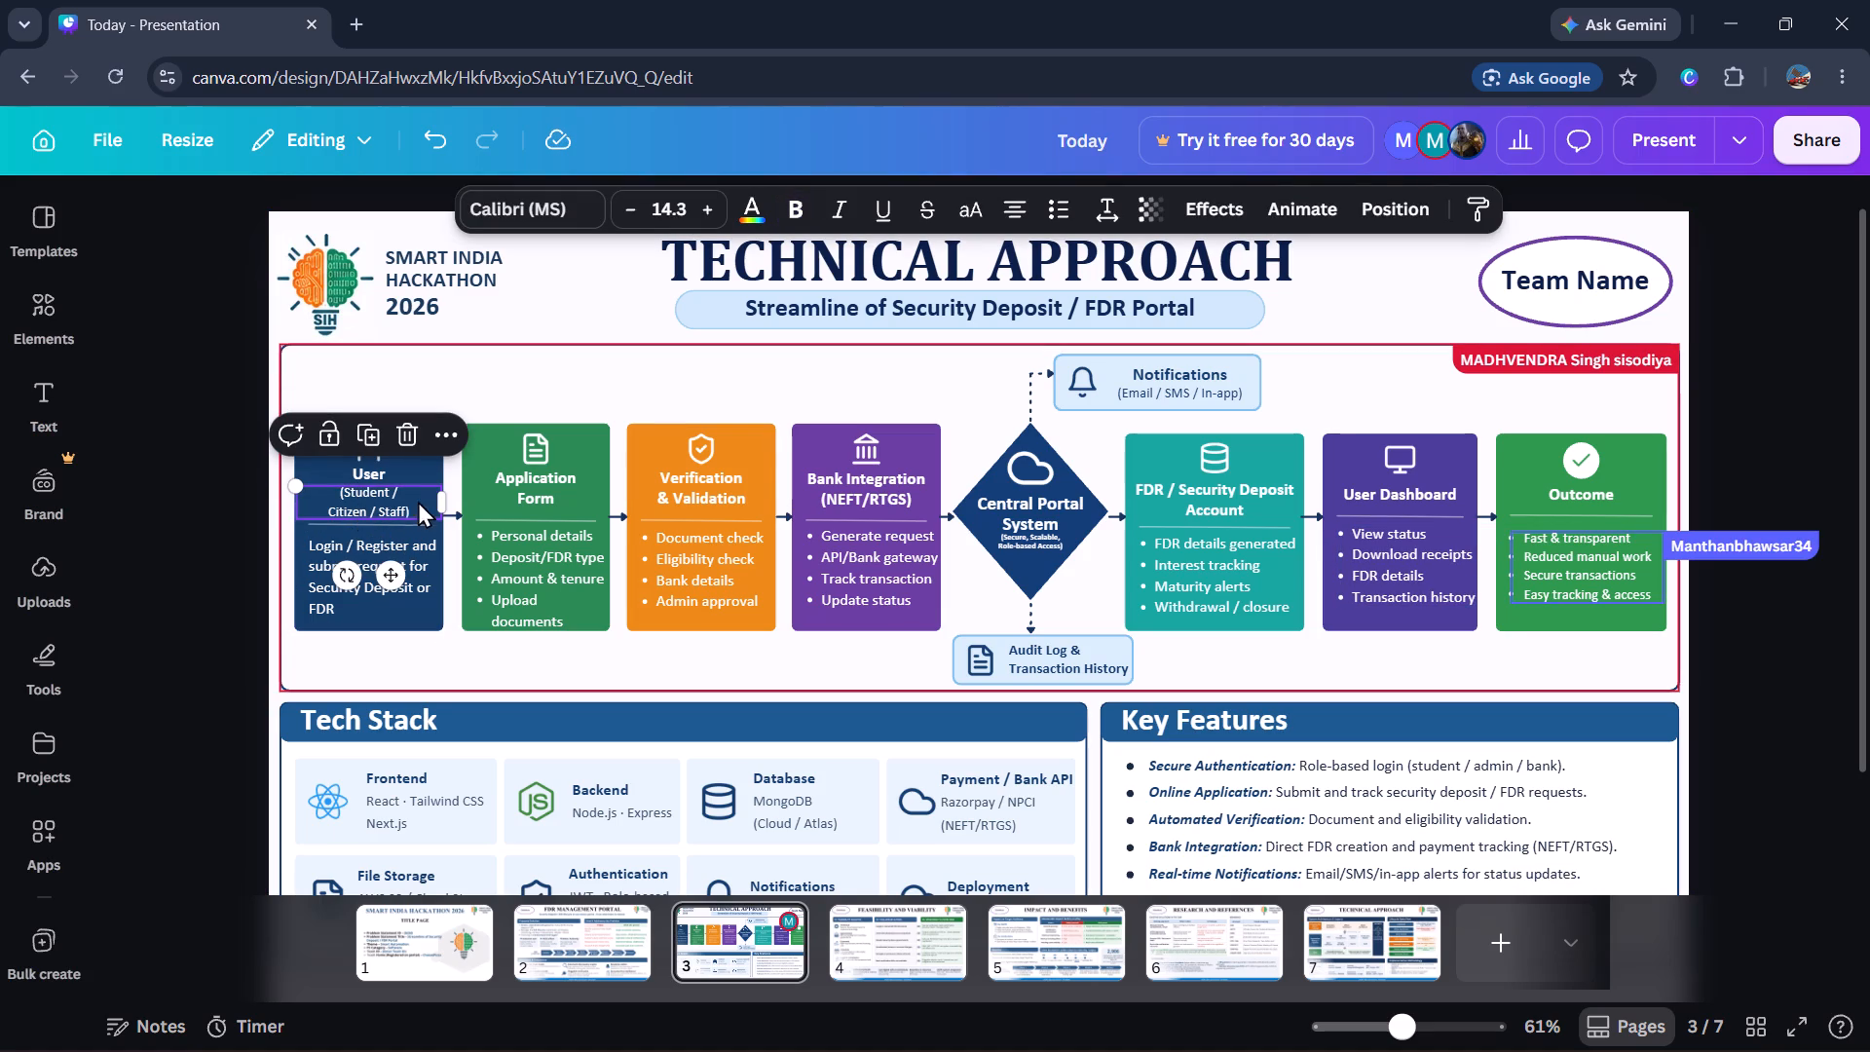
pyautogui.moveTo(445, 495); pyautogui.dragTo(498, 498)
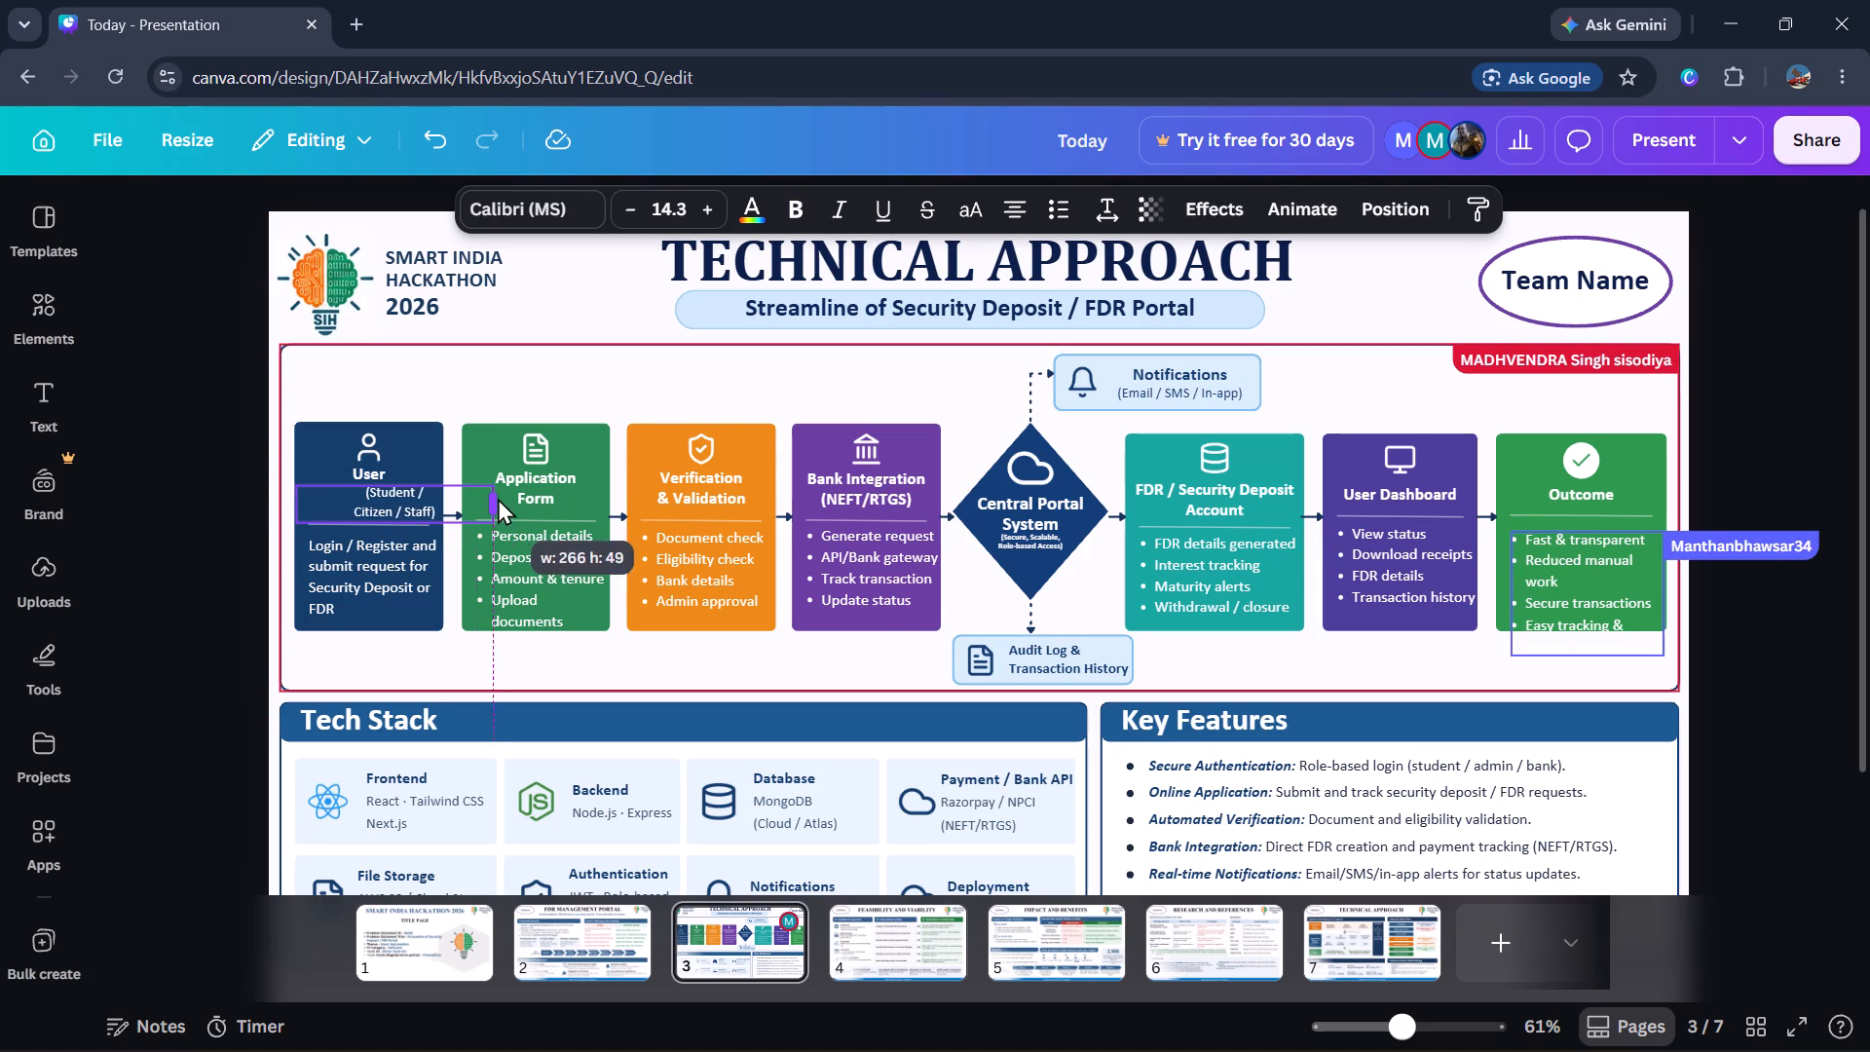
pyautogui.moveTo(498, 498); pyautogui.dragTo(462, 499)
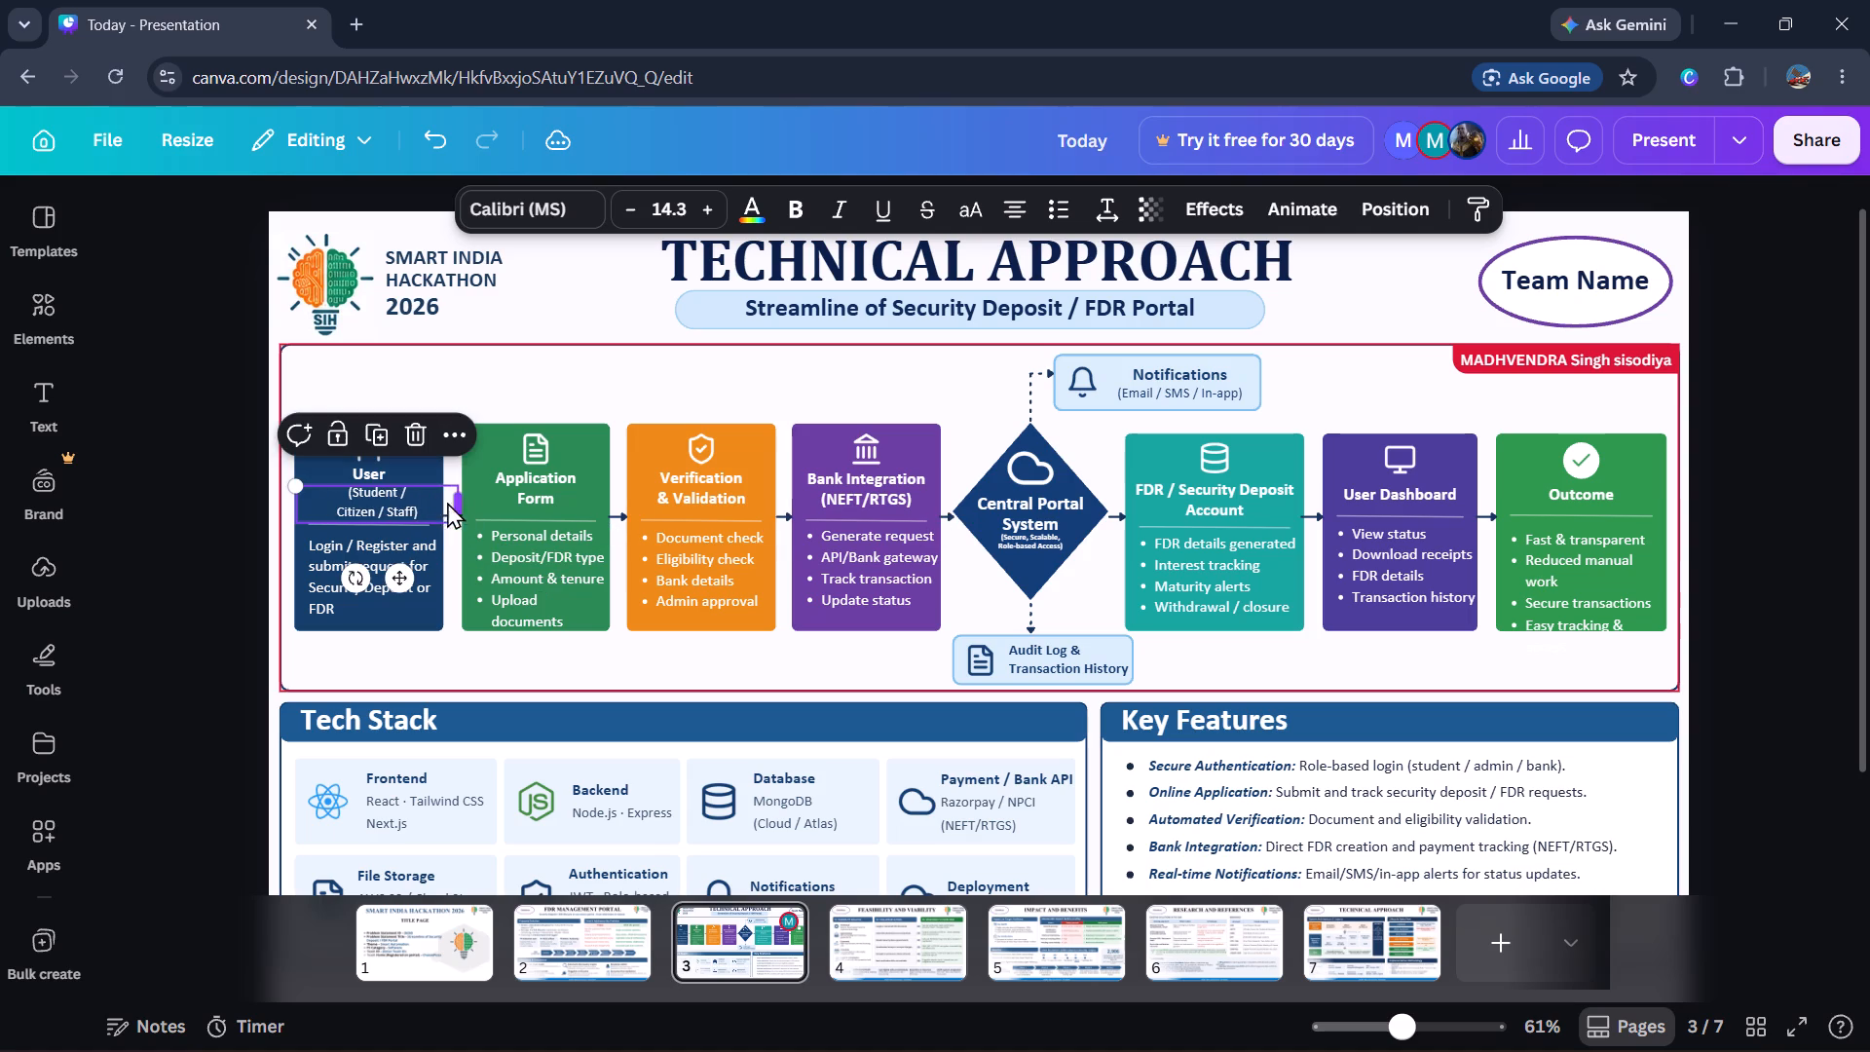
# Replace the line break before "Citizen" in the User card's subtitle with a space, giving "(Student / Citizen / Staff)".
pyautogui.click(333, 509)
pyautogui.click(331, 509)
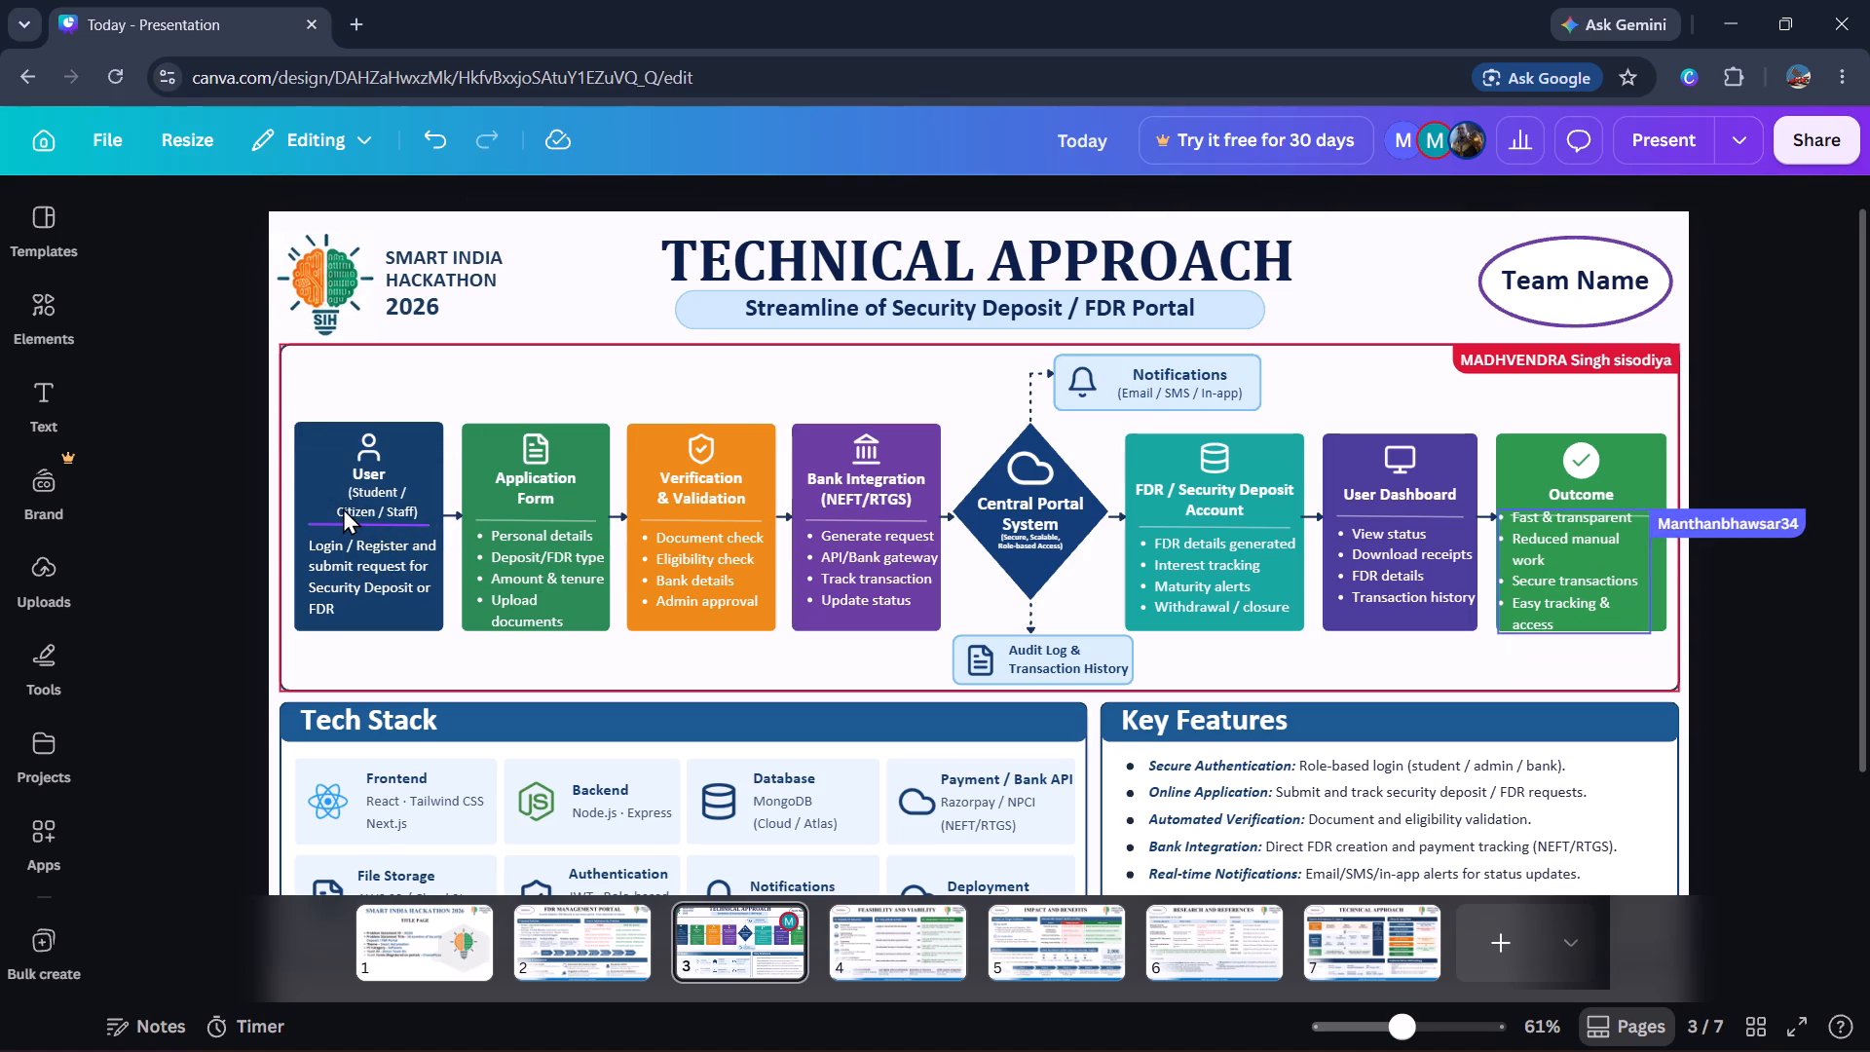
pyautogui.click(337, 507)
pyautogui.click(337, 507)
pyautogui.click(337, 507)
pyautogui.click(337, 507)
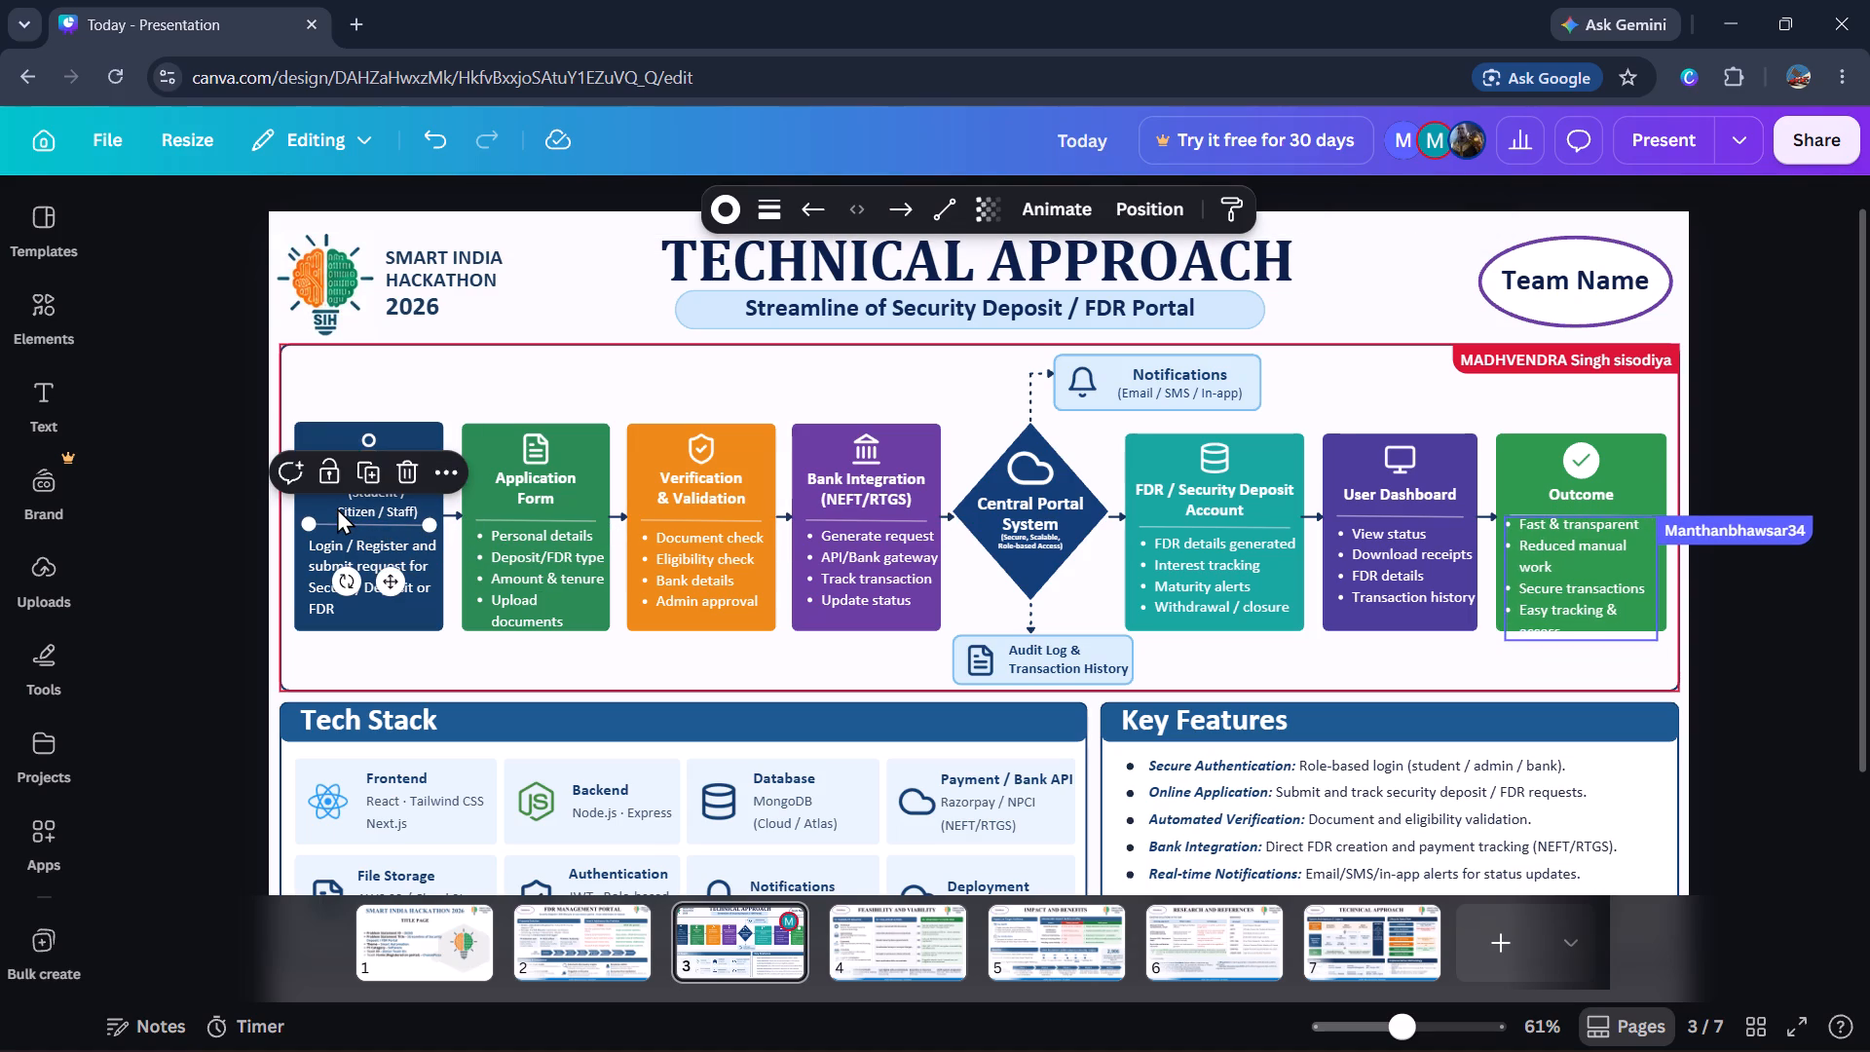
pyautogui.click(337, 507)
pyautogui.doubleClick(371, 501)
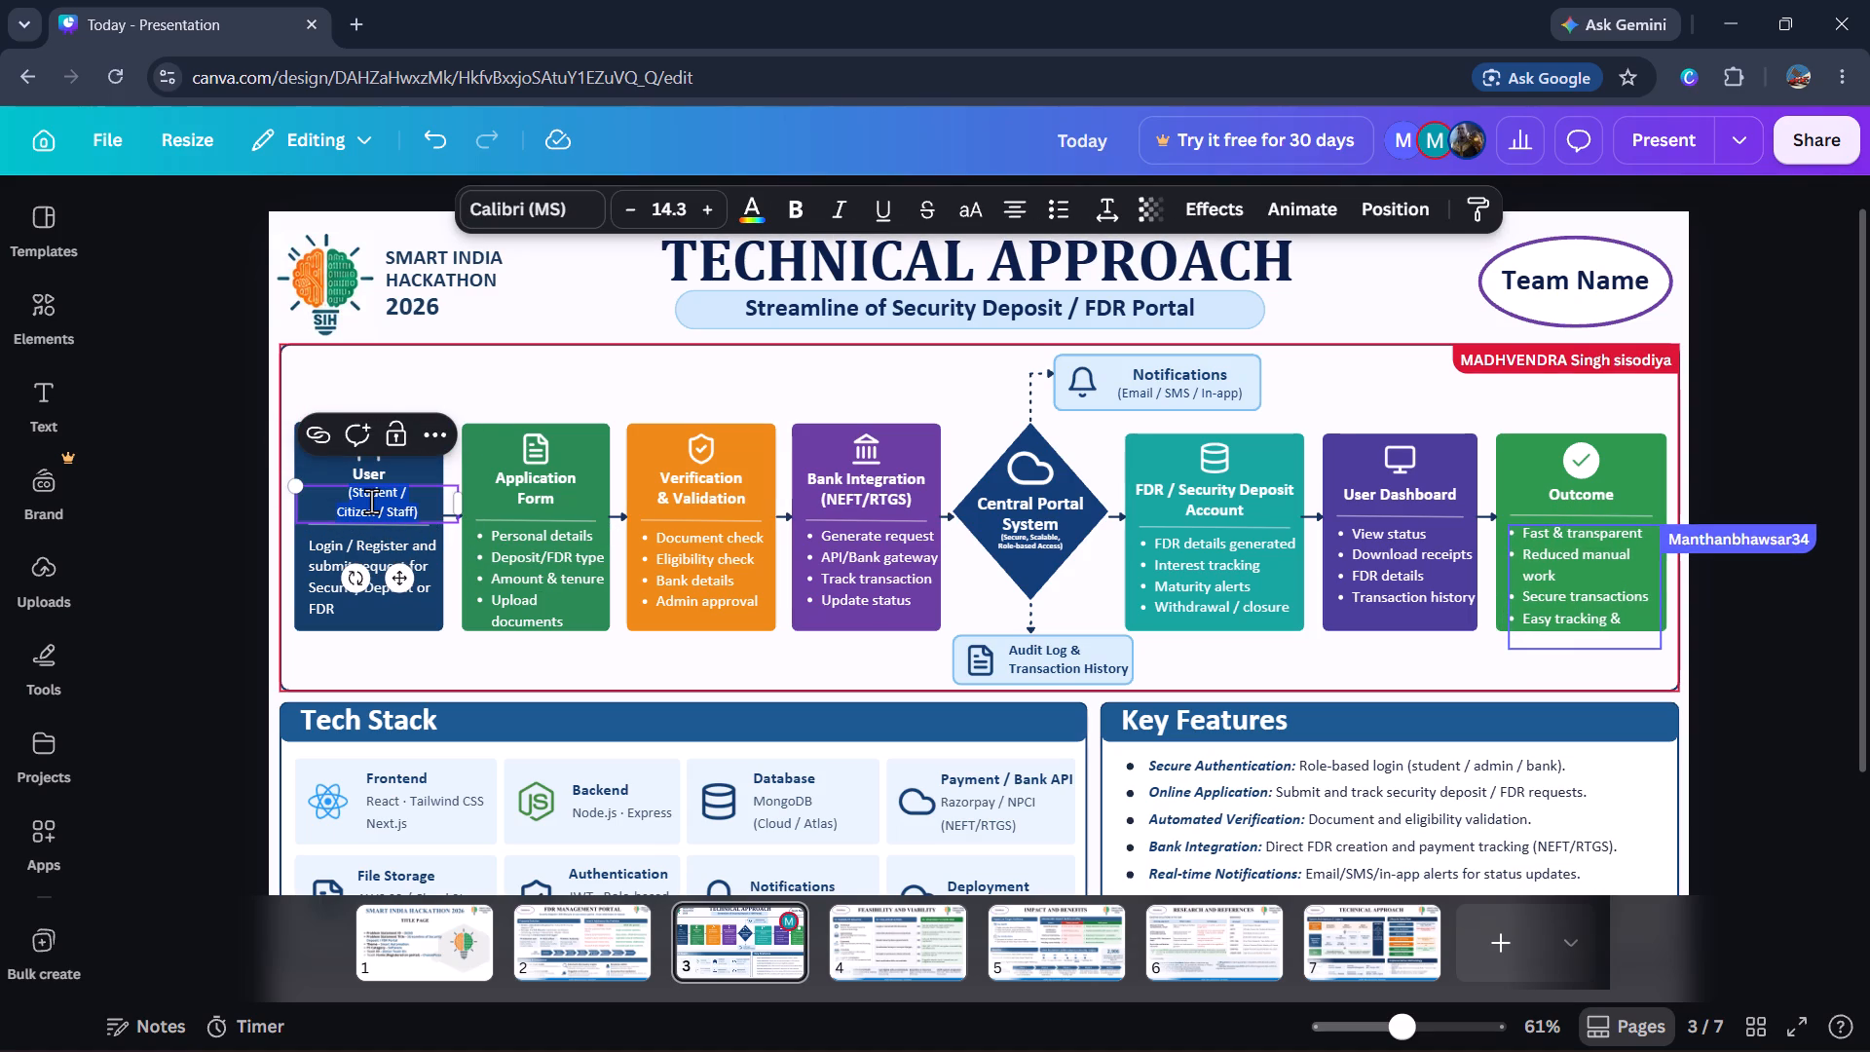
pyautogui.press('Down')
pyautogui.press('Left')
pyautogui.press('Left')
pyautogui.press('Left')
pyautogui.press('Left')
pyautogui.press('Left')
pyautogui.press('Left')
pyautogui.press('Left')
pyautogui.press('Left')
pyautogui.press('Left')
pyautogui.press('Left')
pyautogui.press('Left')
pyautogui.press('Left')
pyautogui.press('Left')
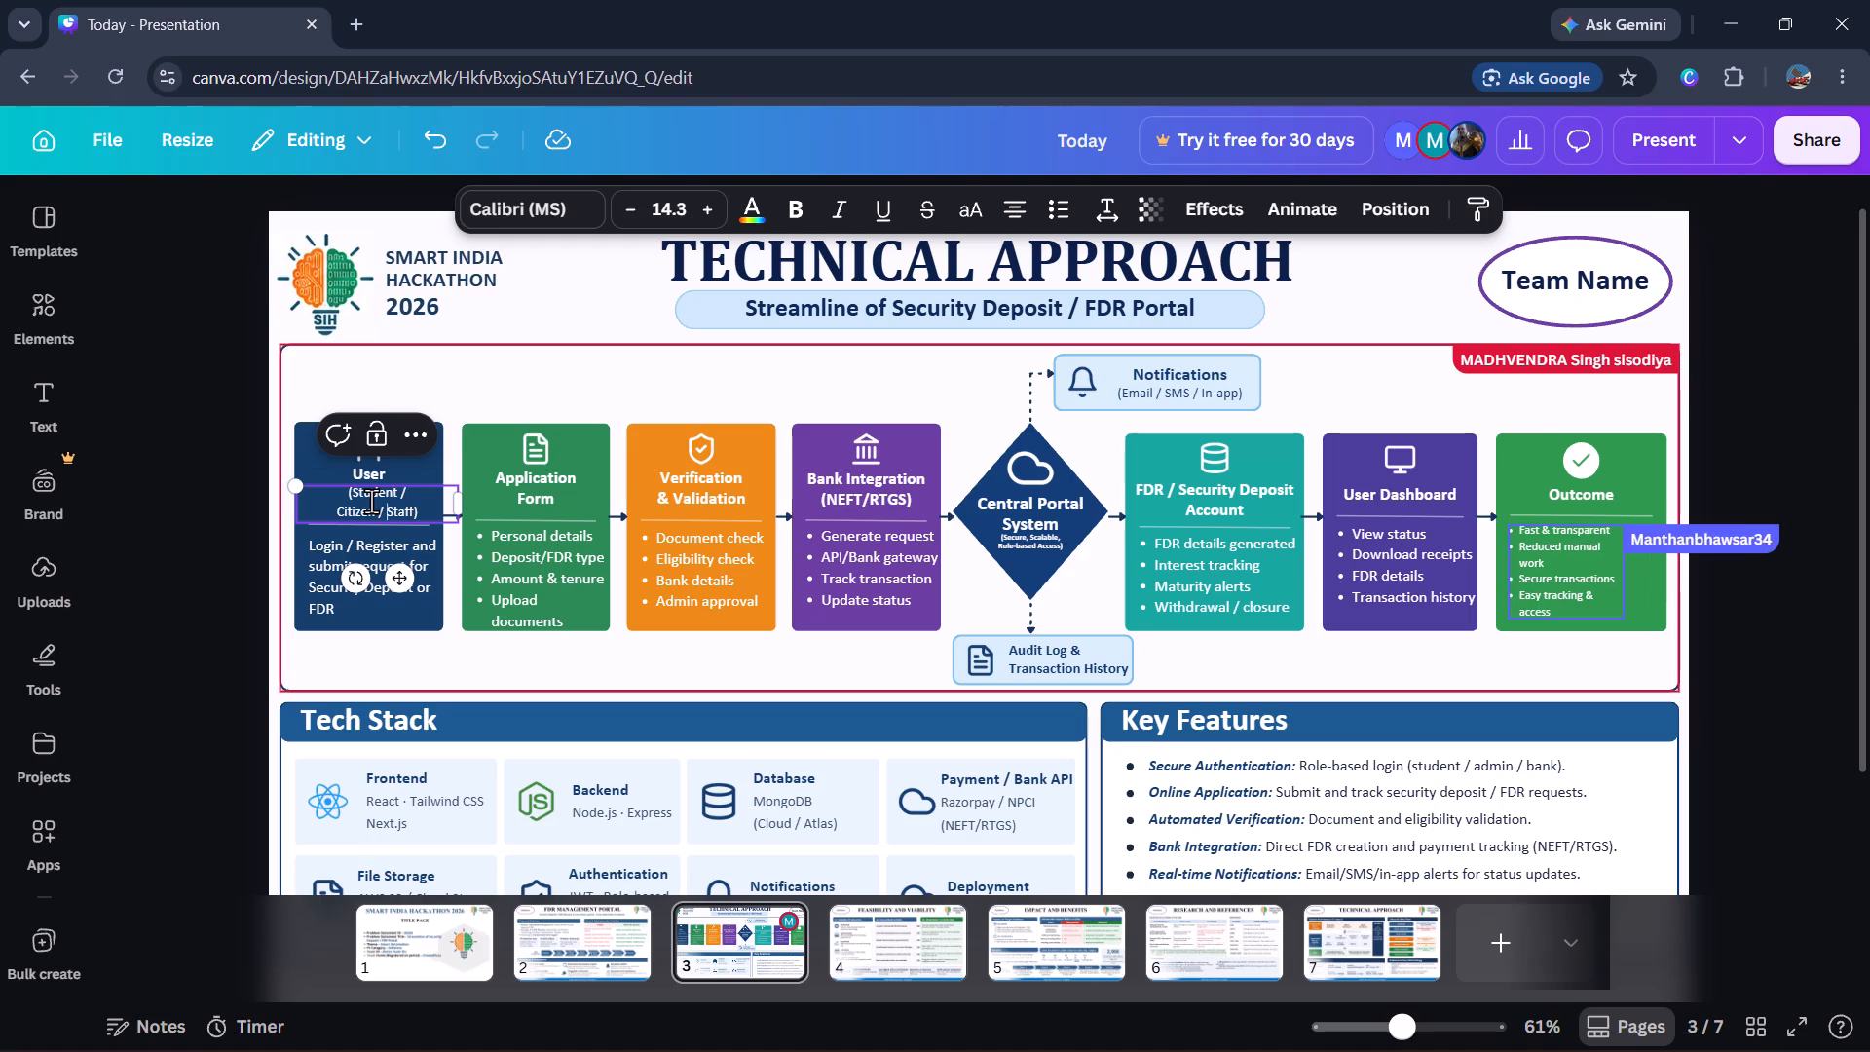
pyautogui.press('Left')
pyautogui.press('Left')
pyautogui.press('Left')
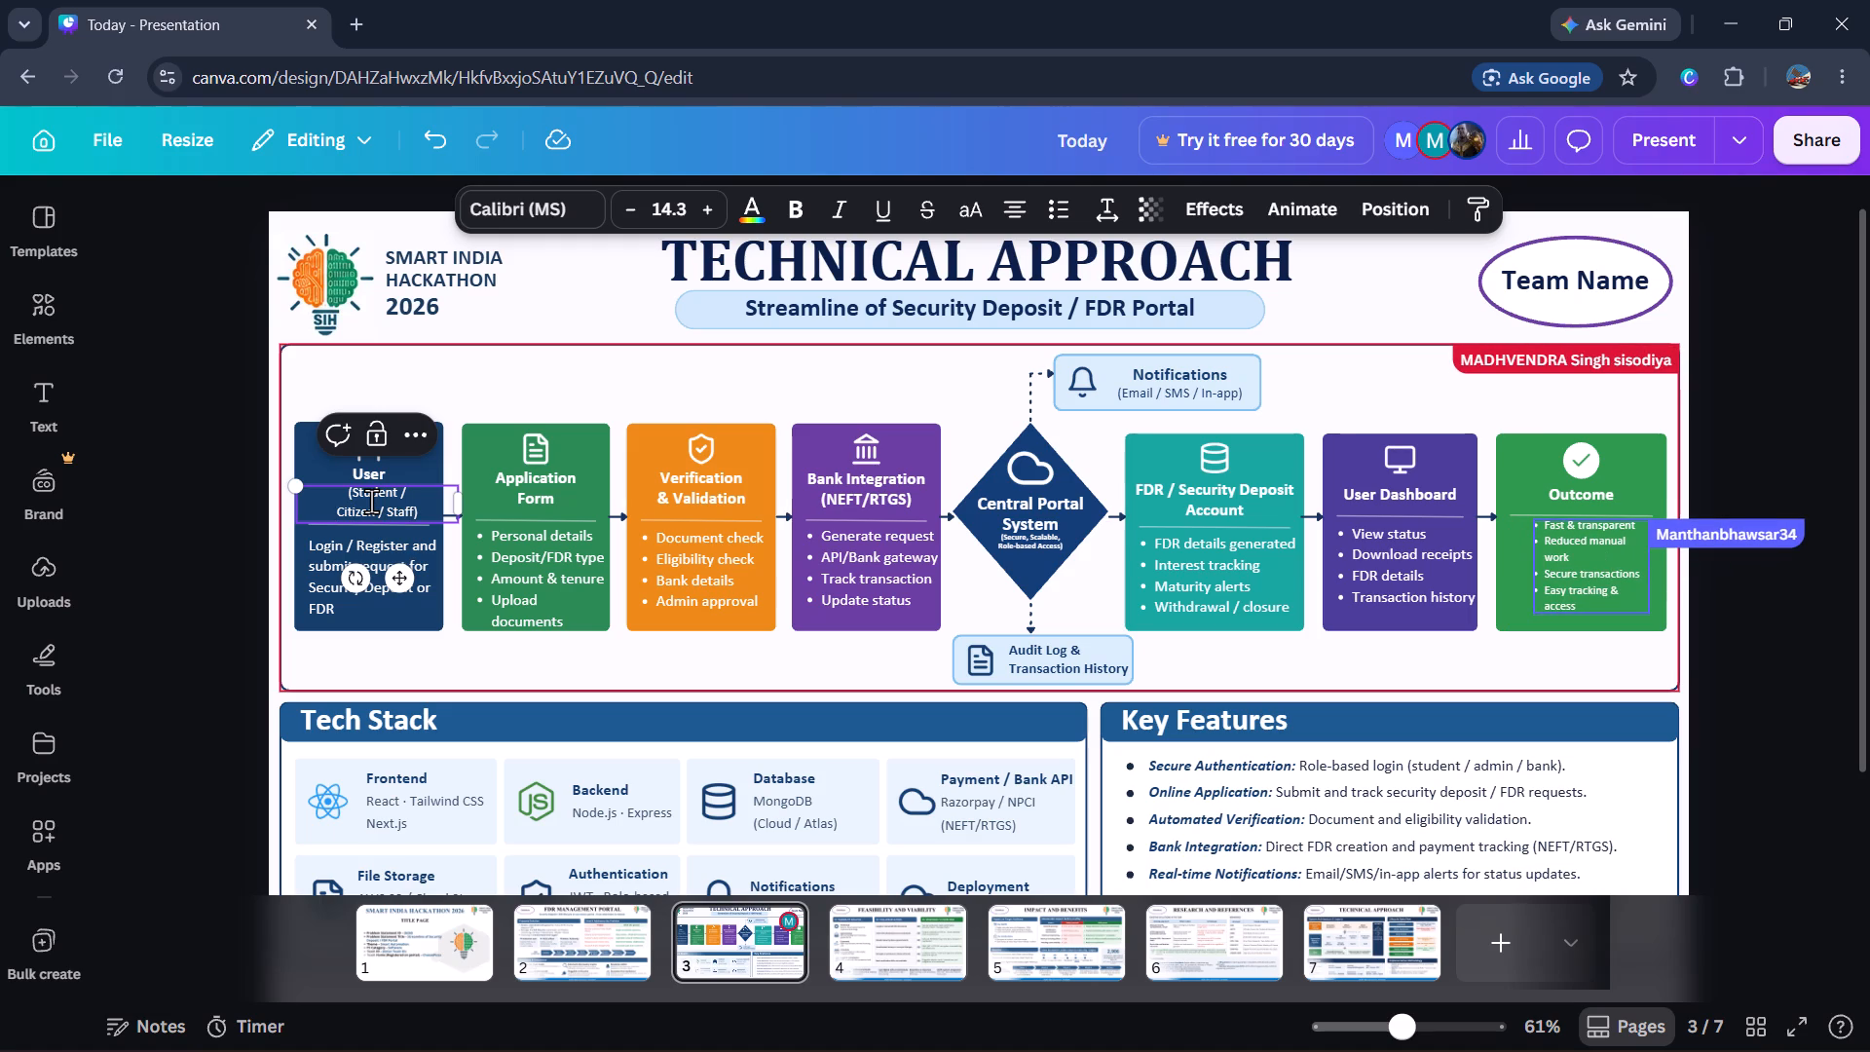
pyautogui.press('BackSpace')
pyautogui.press('space')
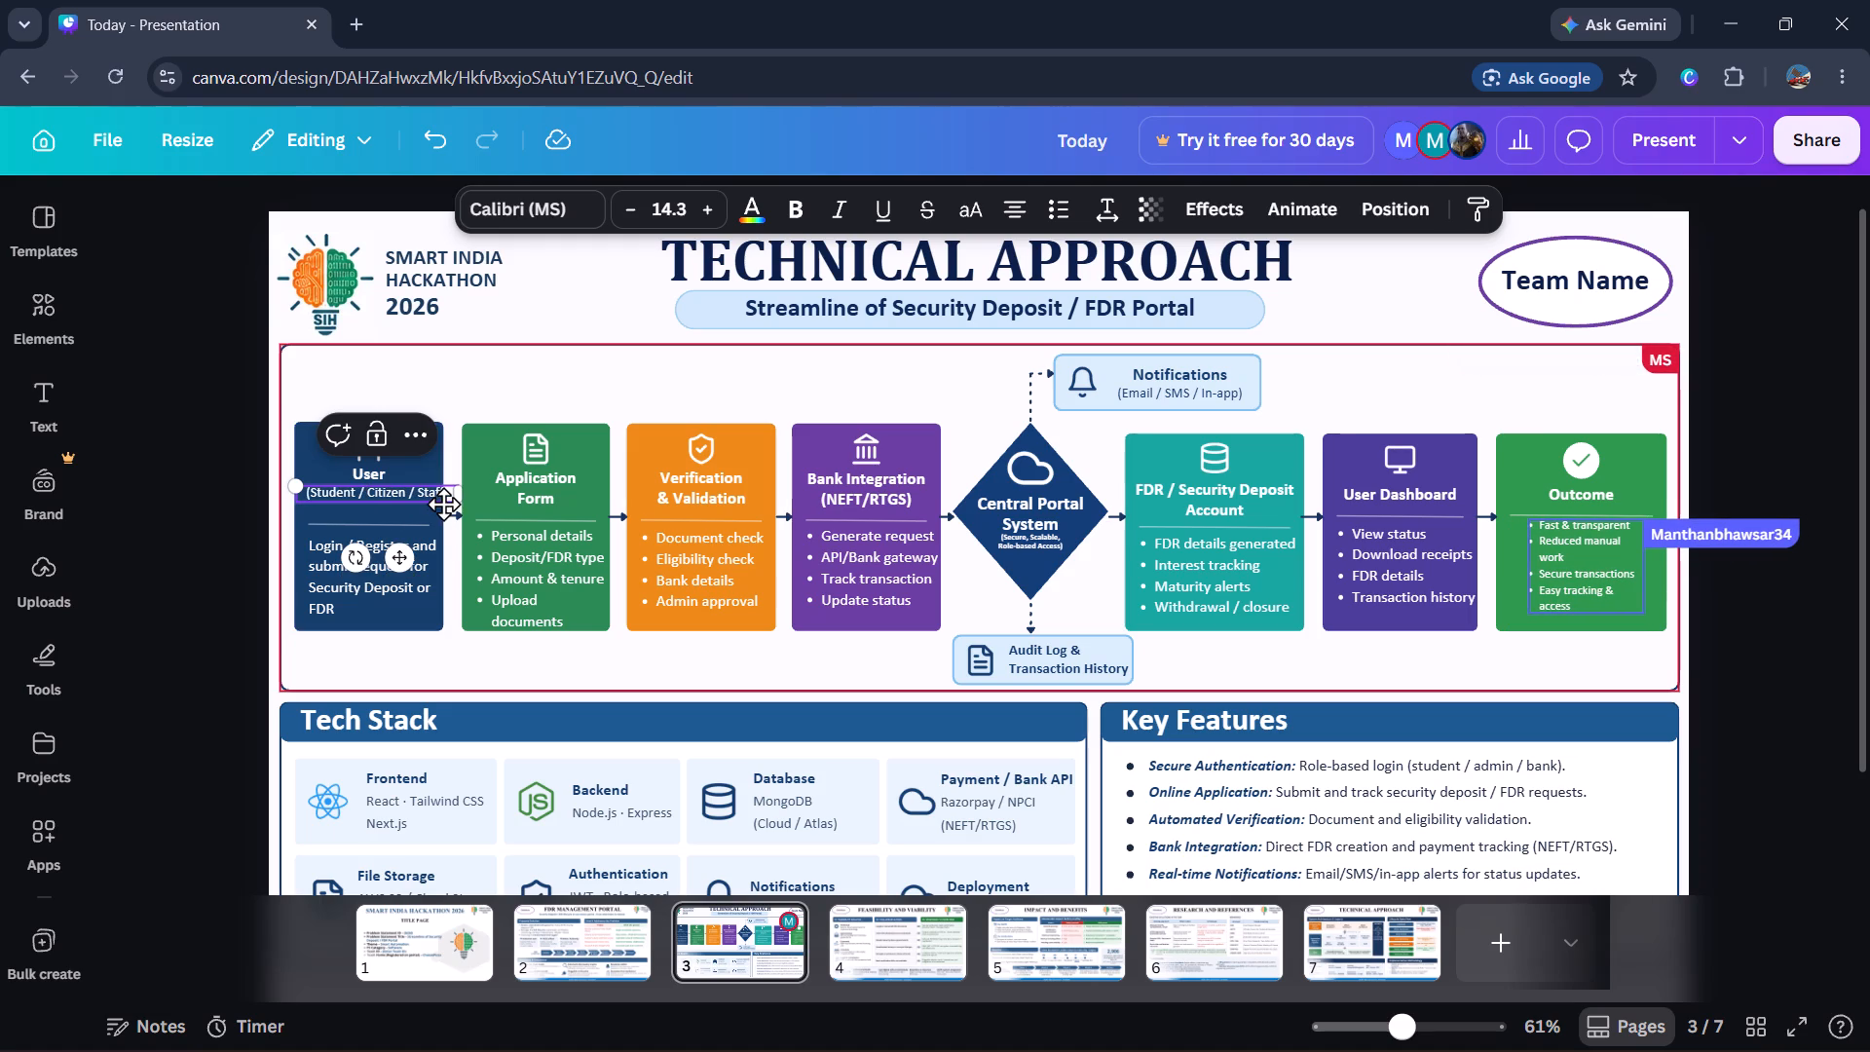
# Narrow the "(Student / Citizen / Staff)" text box to about the User card's width, keeping the text on one line.
pyautogui.moveTo(464, 498); pyautogui.dragTo(438, 502)
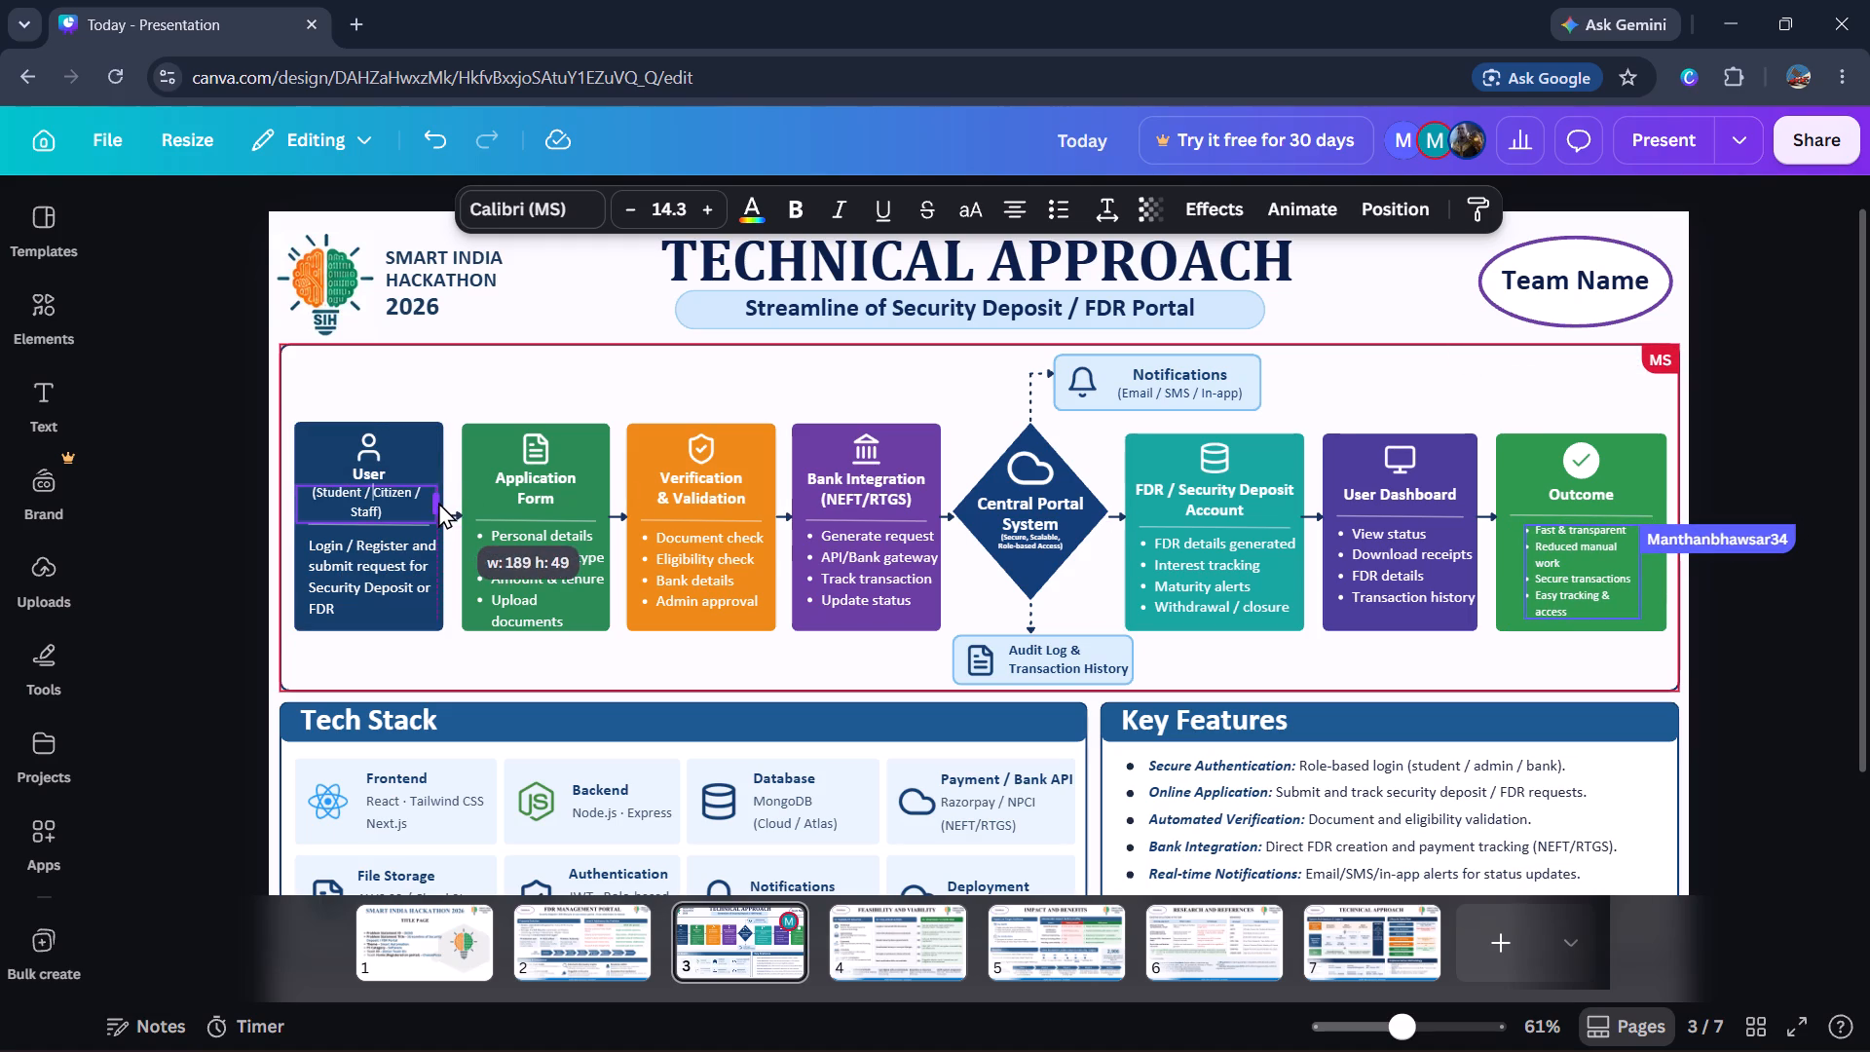
pyautogui.moveTo(438, 502); pyautogui.dragTo(450, 502)
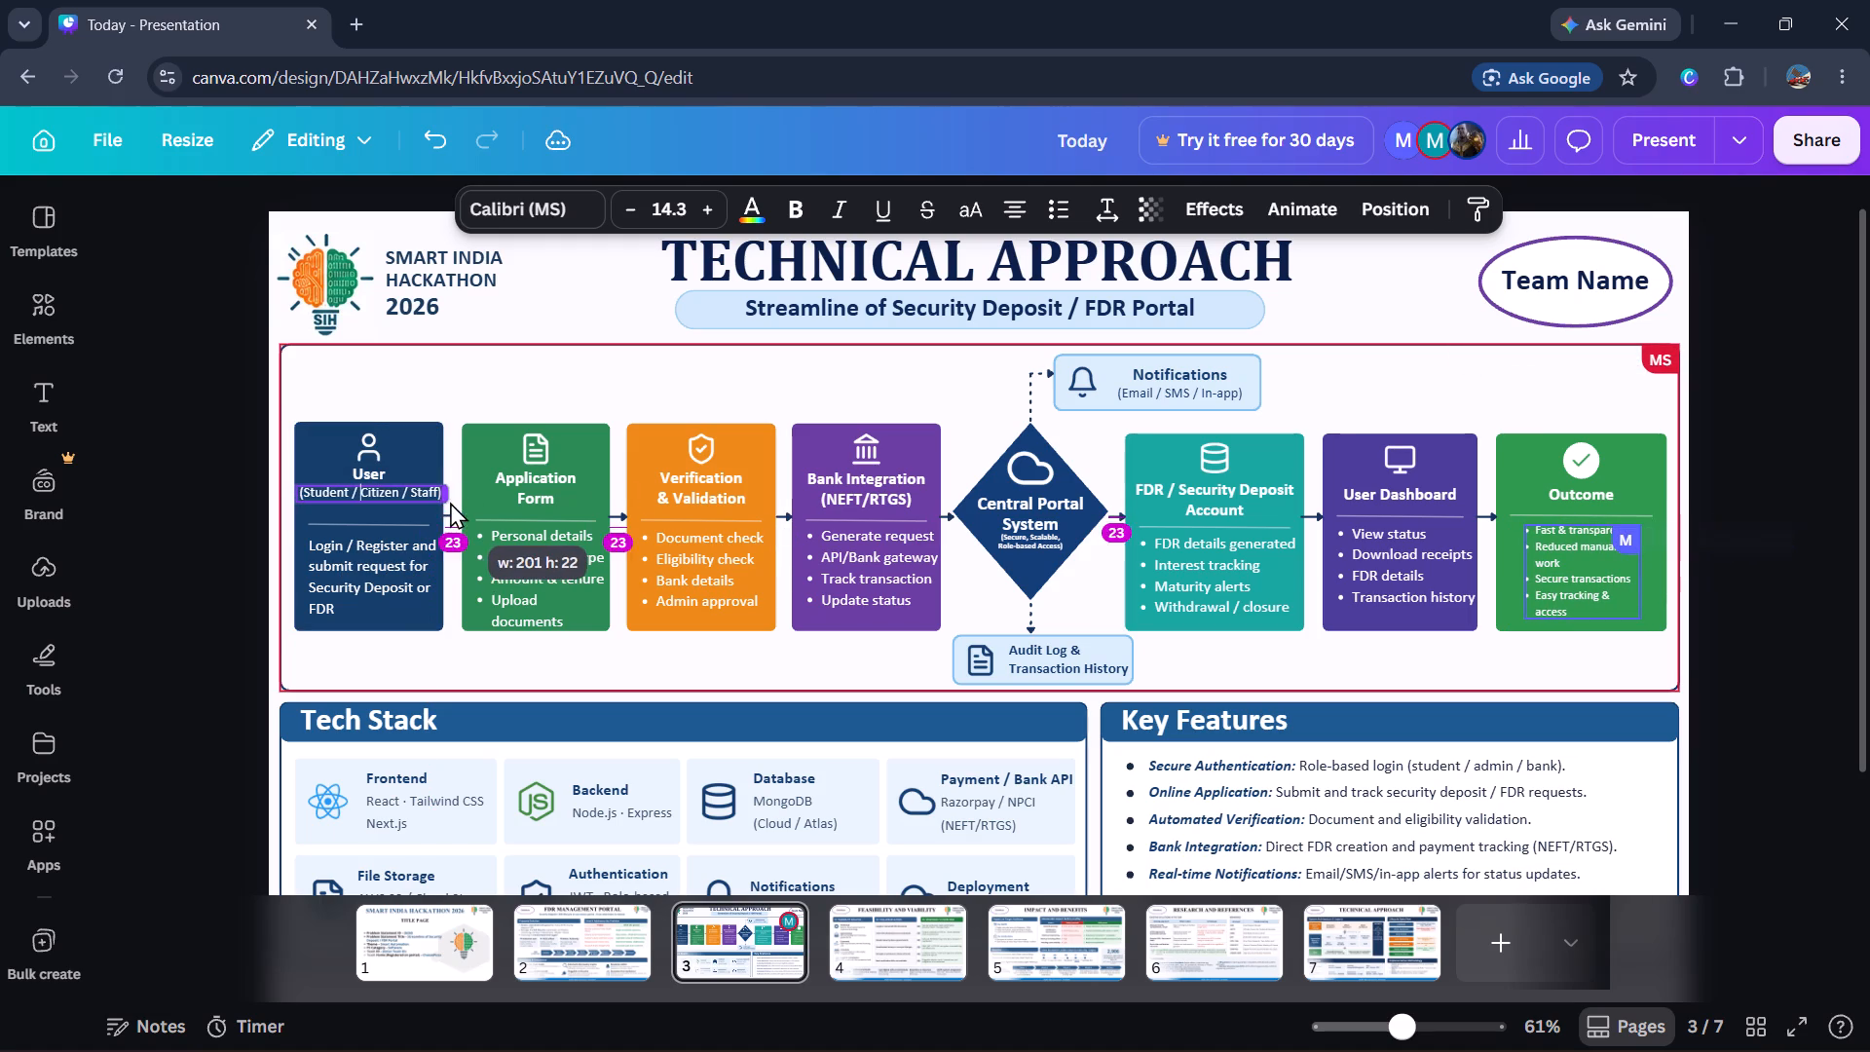
pyautogui.moveTo(450, 502); pyautogui.dragTo(445, 502)
# Nudge the "(Student / Citizen / Staff)" text box slightly left and down within the User card.
pyautogui.press('Left')
pyautogui.press('Left')
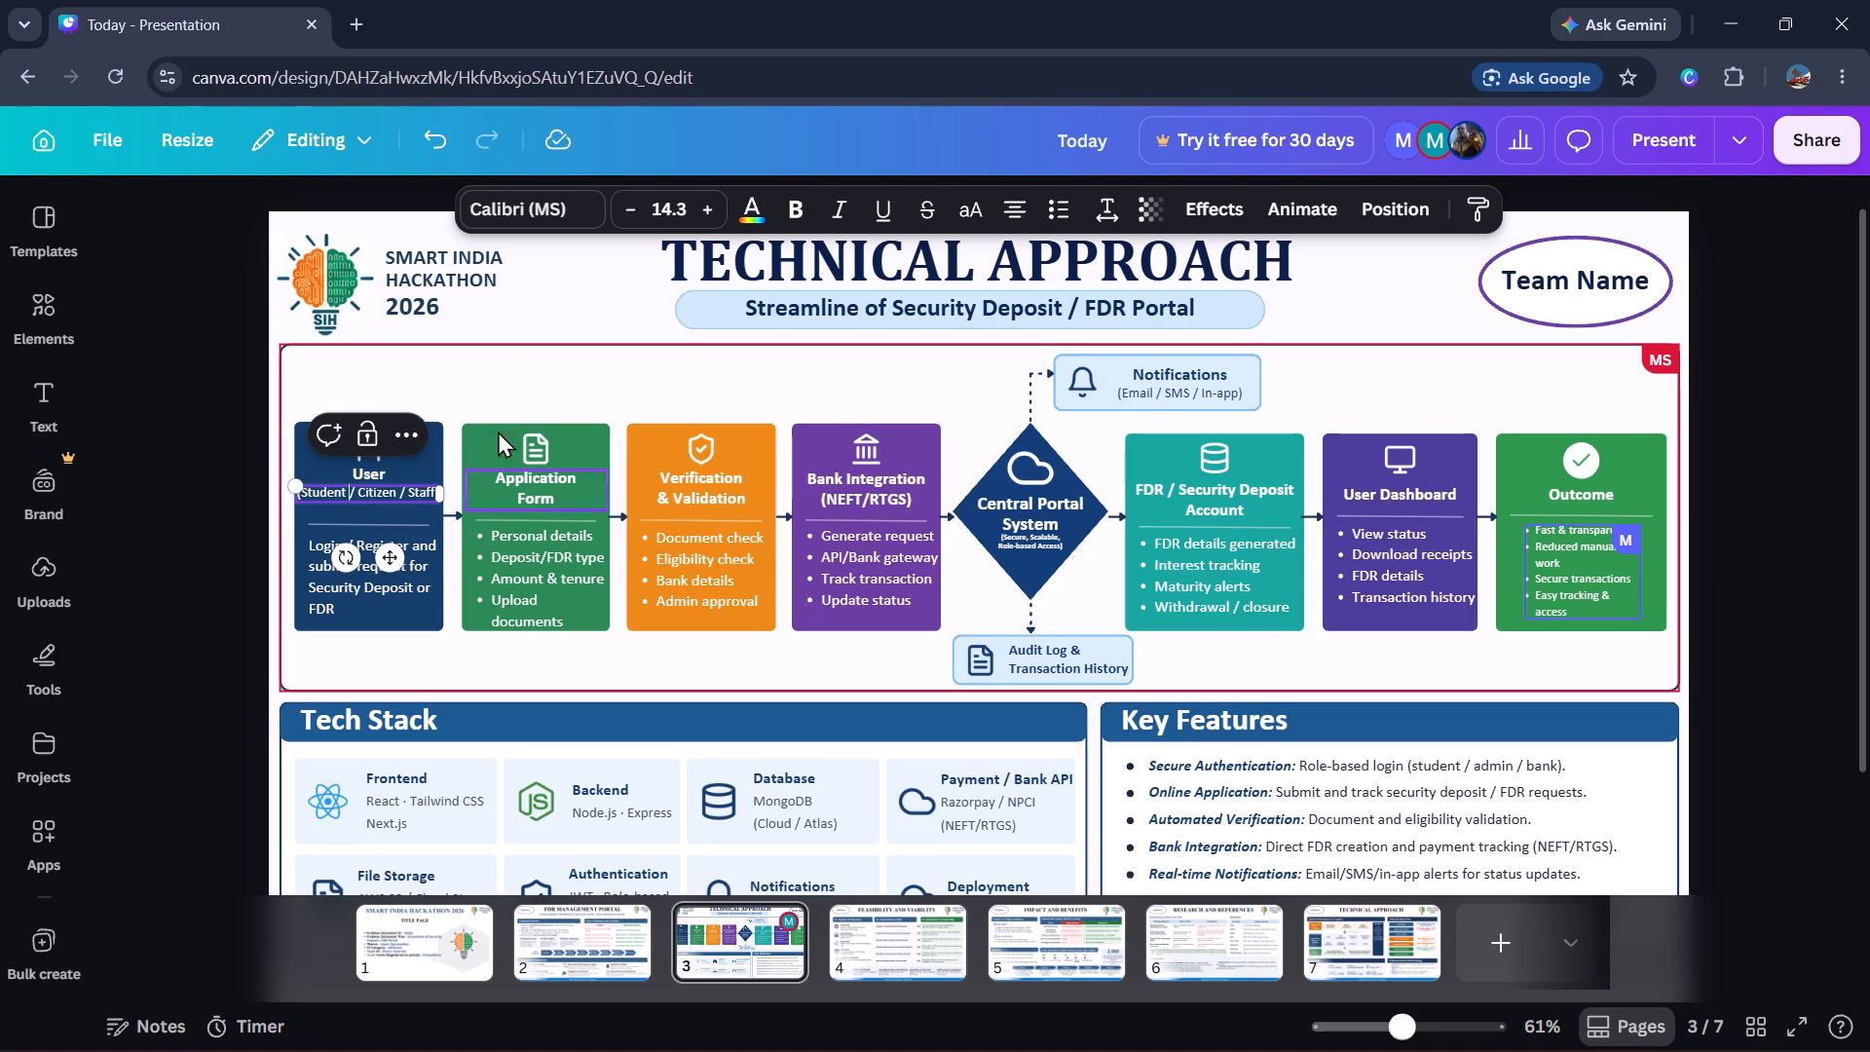
pyautogui.click(501, 346)
pyautogui.click(396, 492)
pyautogui.press('Left')
pyautogui.press('Down')
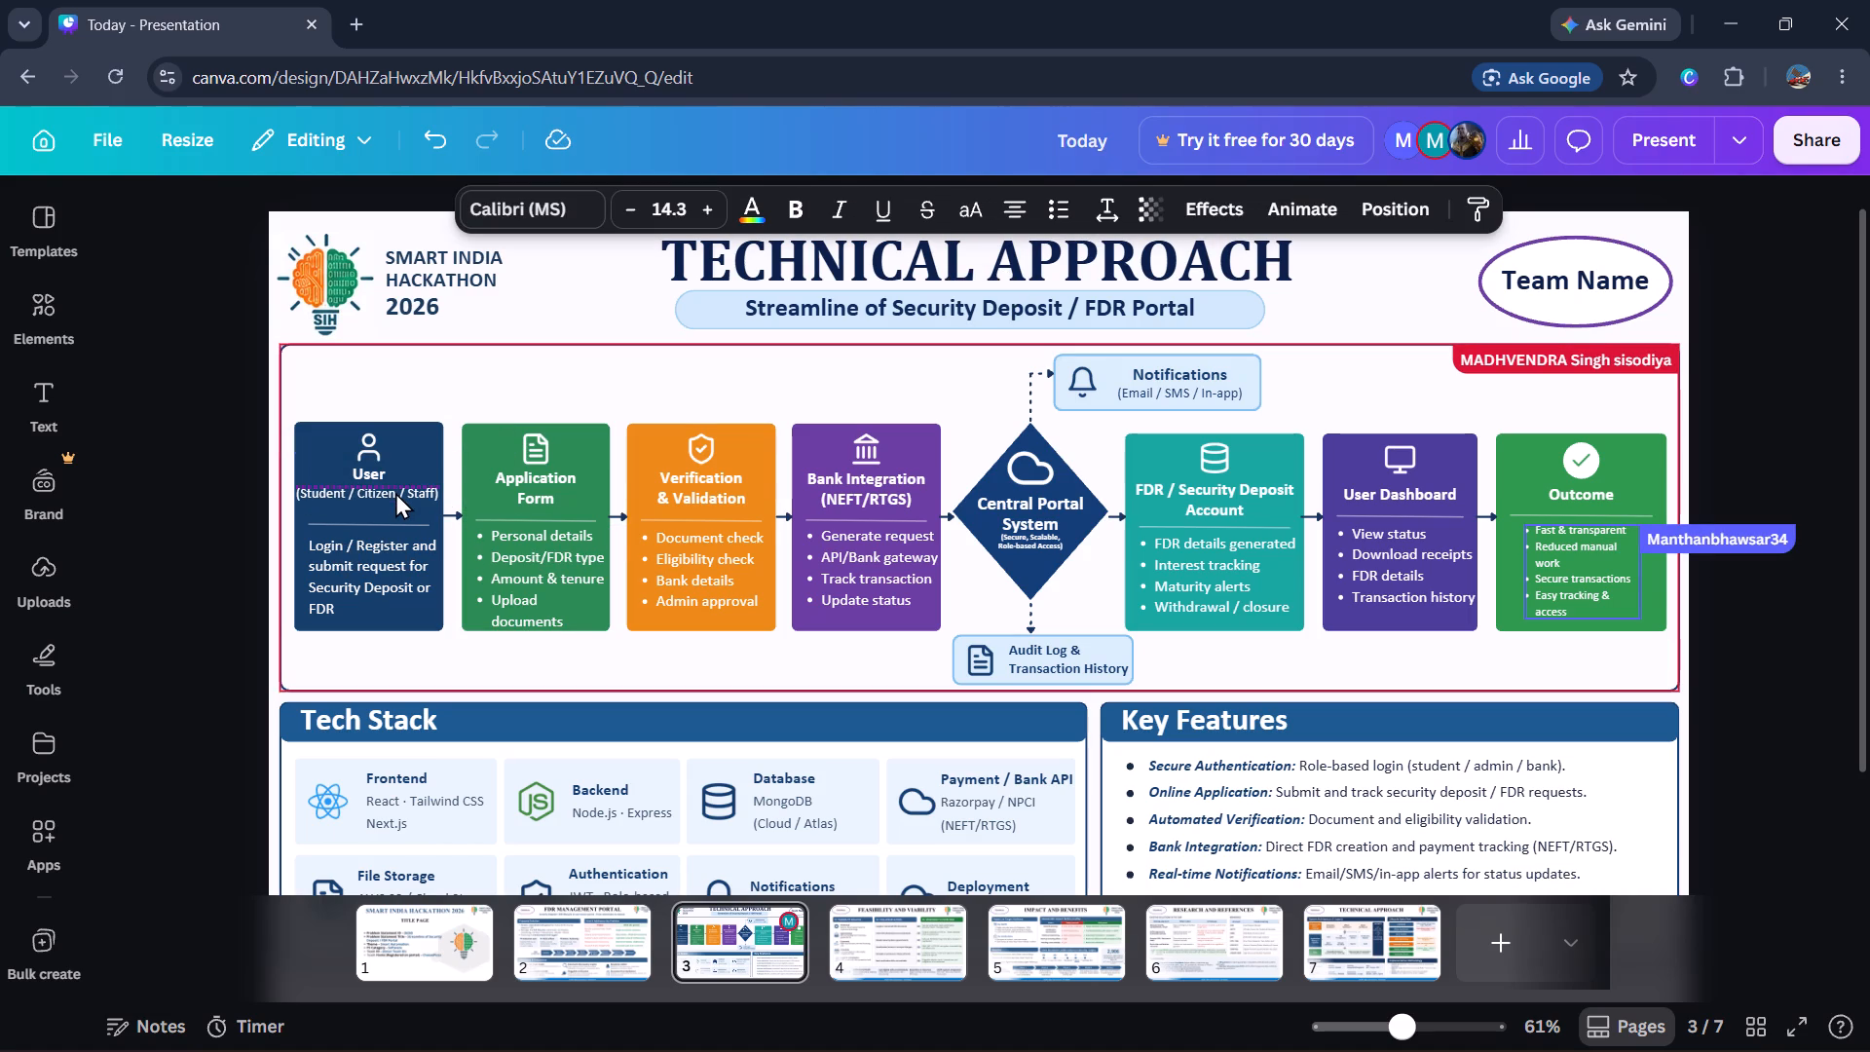
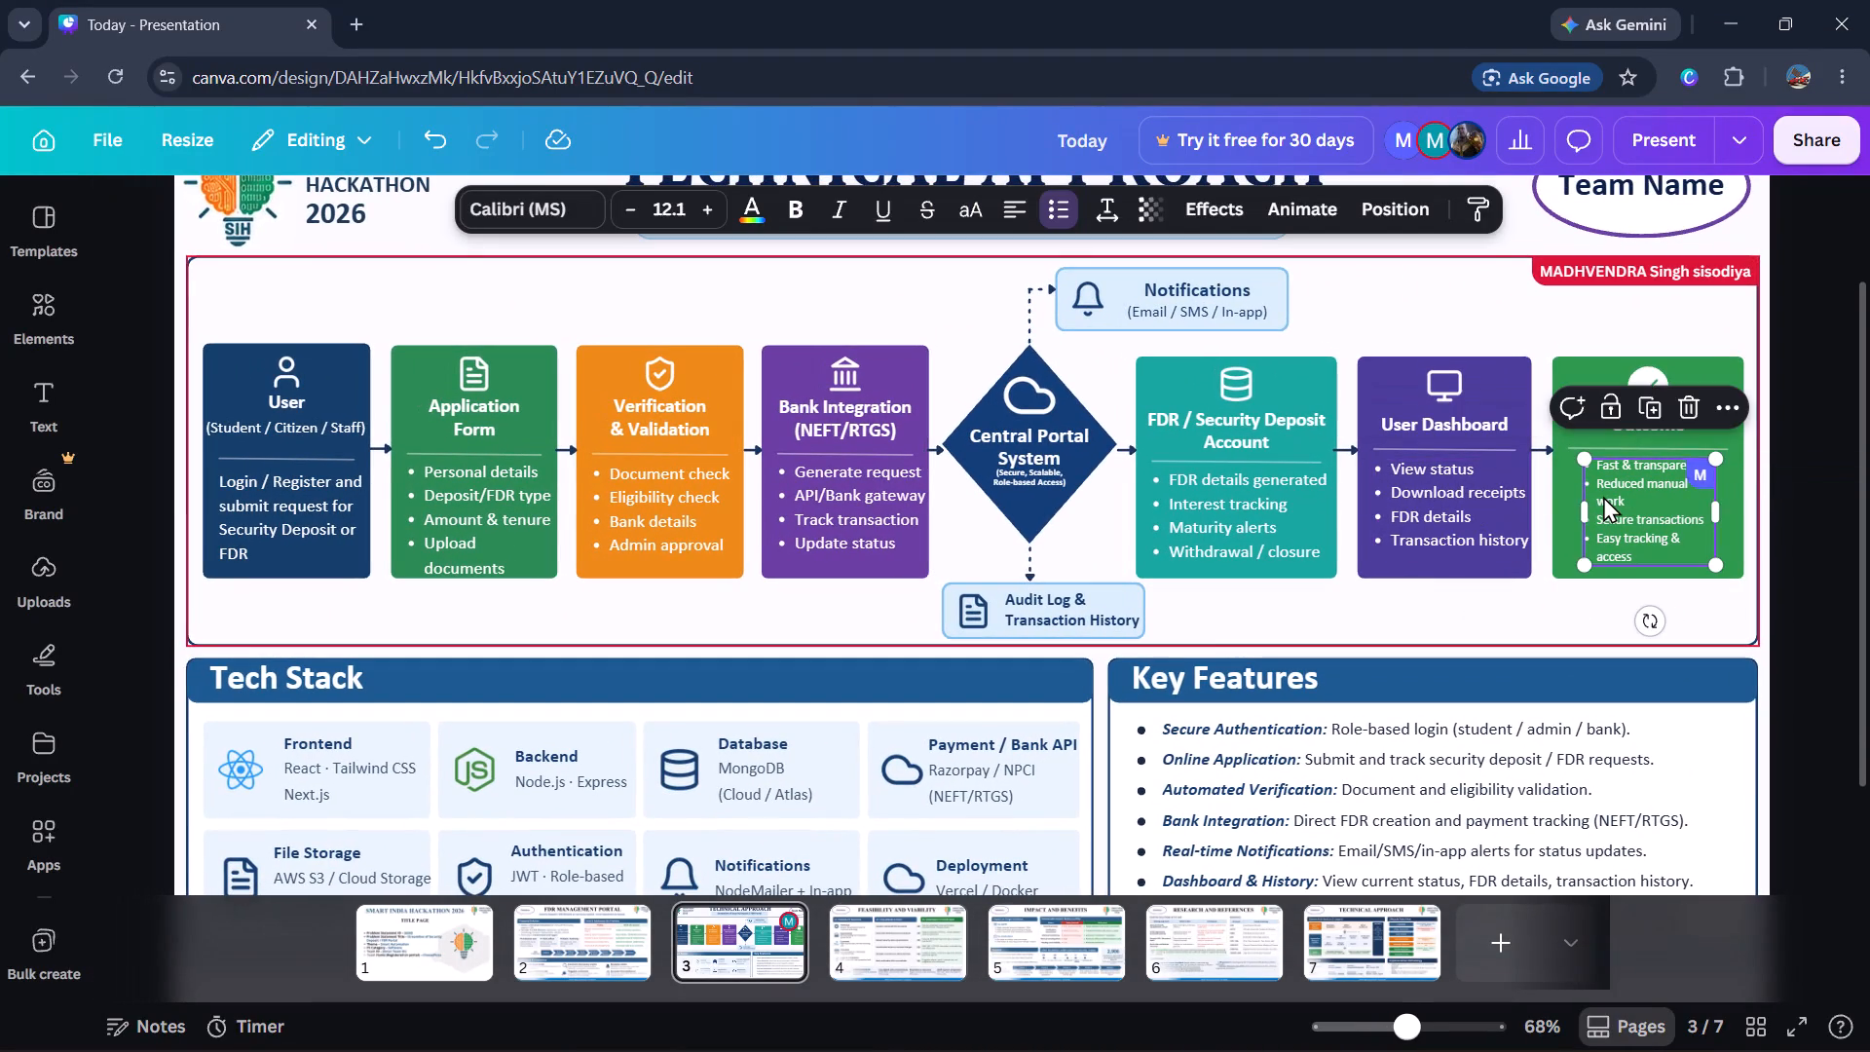
# Check the font size of the bullet lists in the User Dashboard and Verification & Validation cards.
pyautogui.click(1464, 499)
pyautogui.click(651, 495)
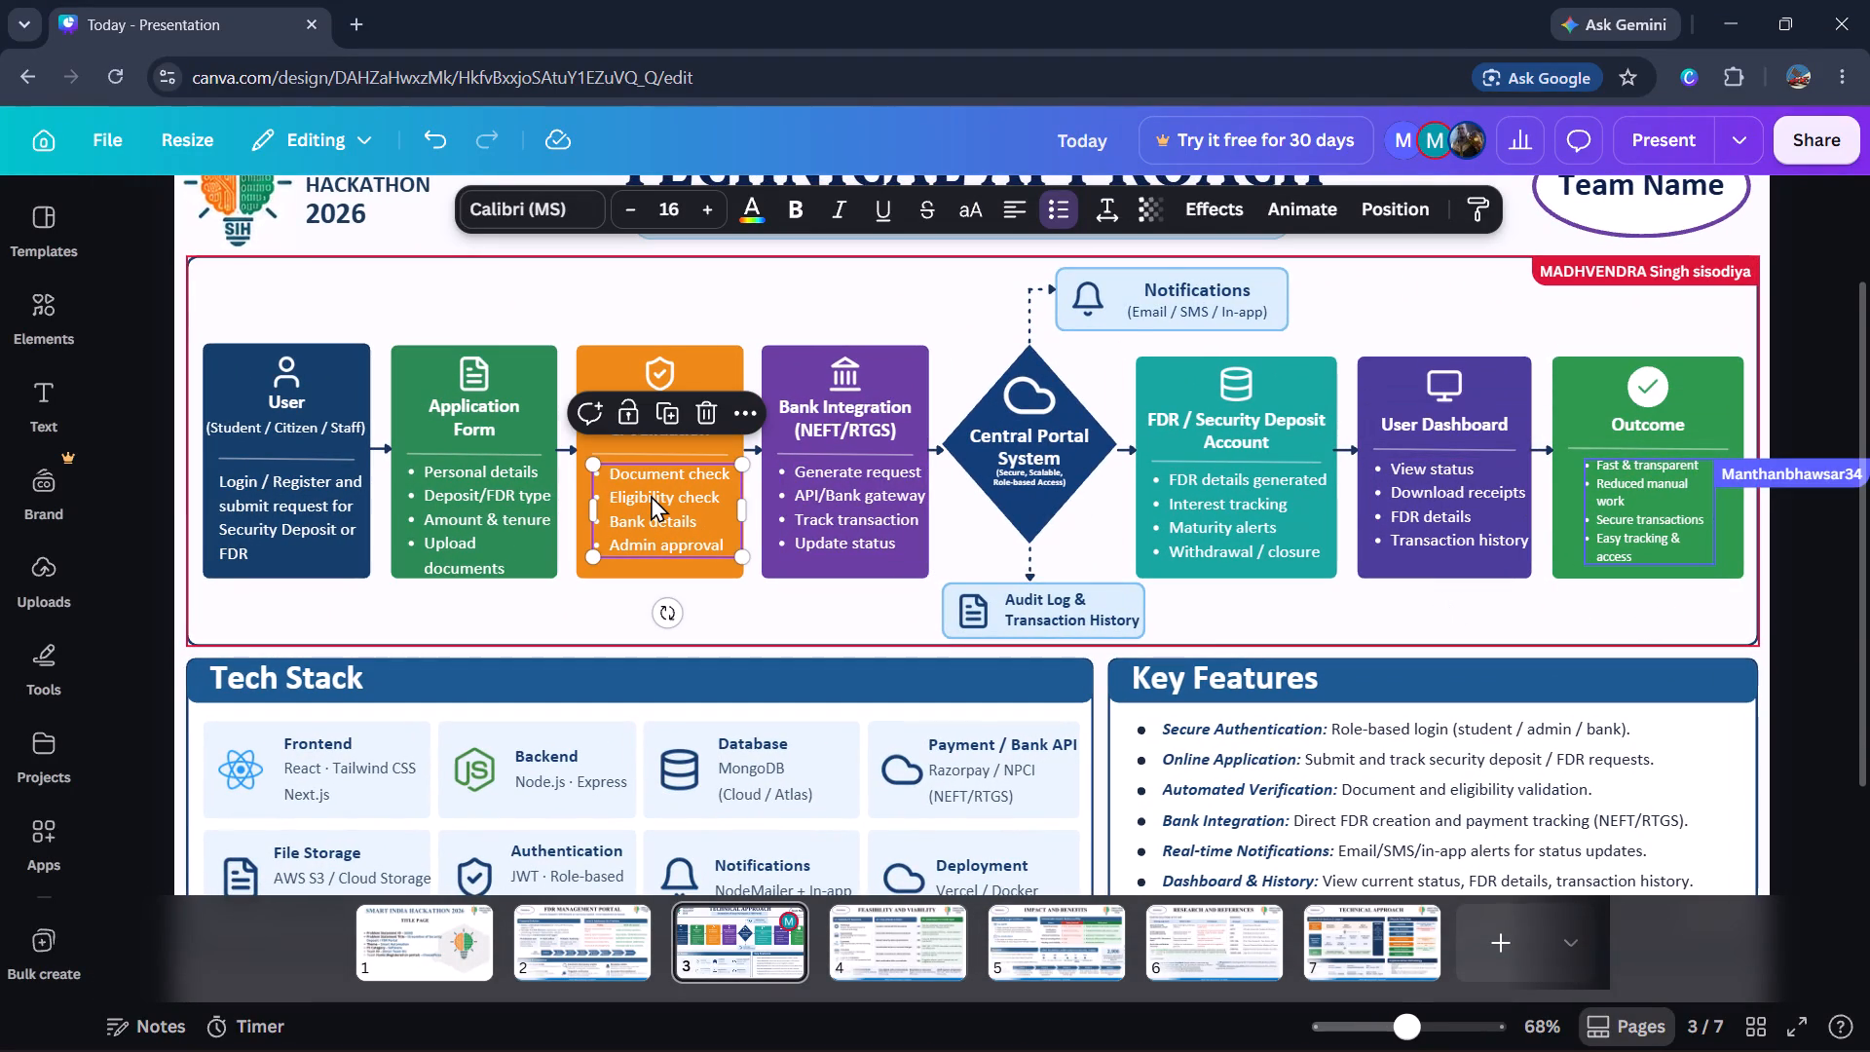
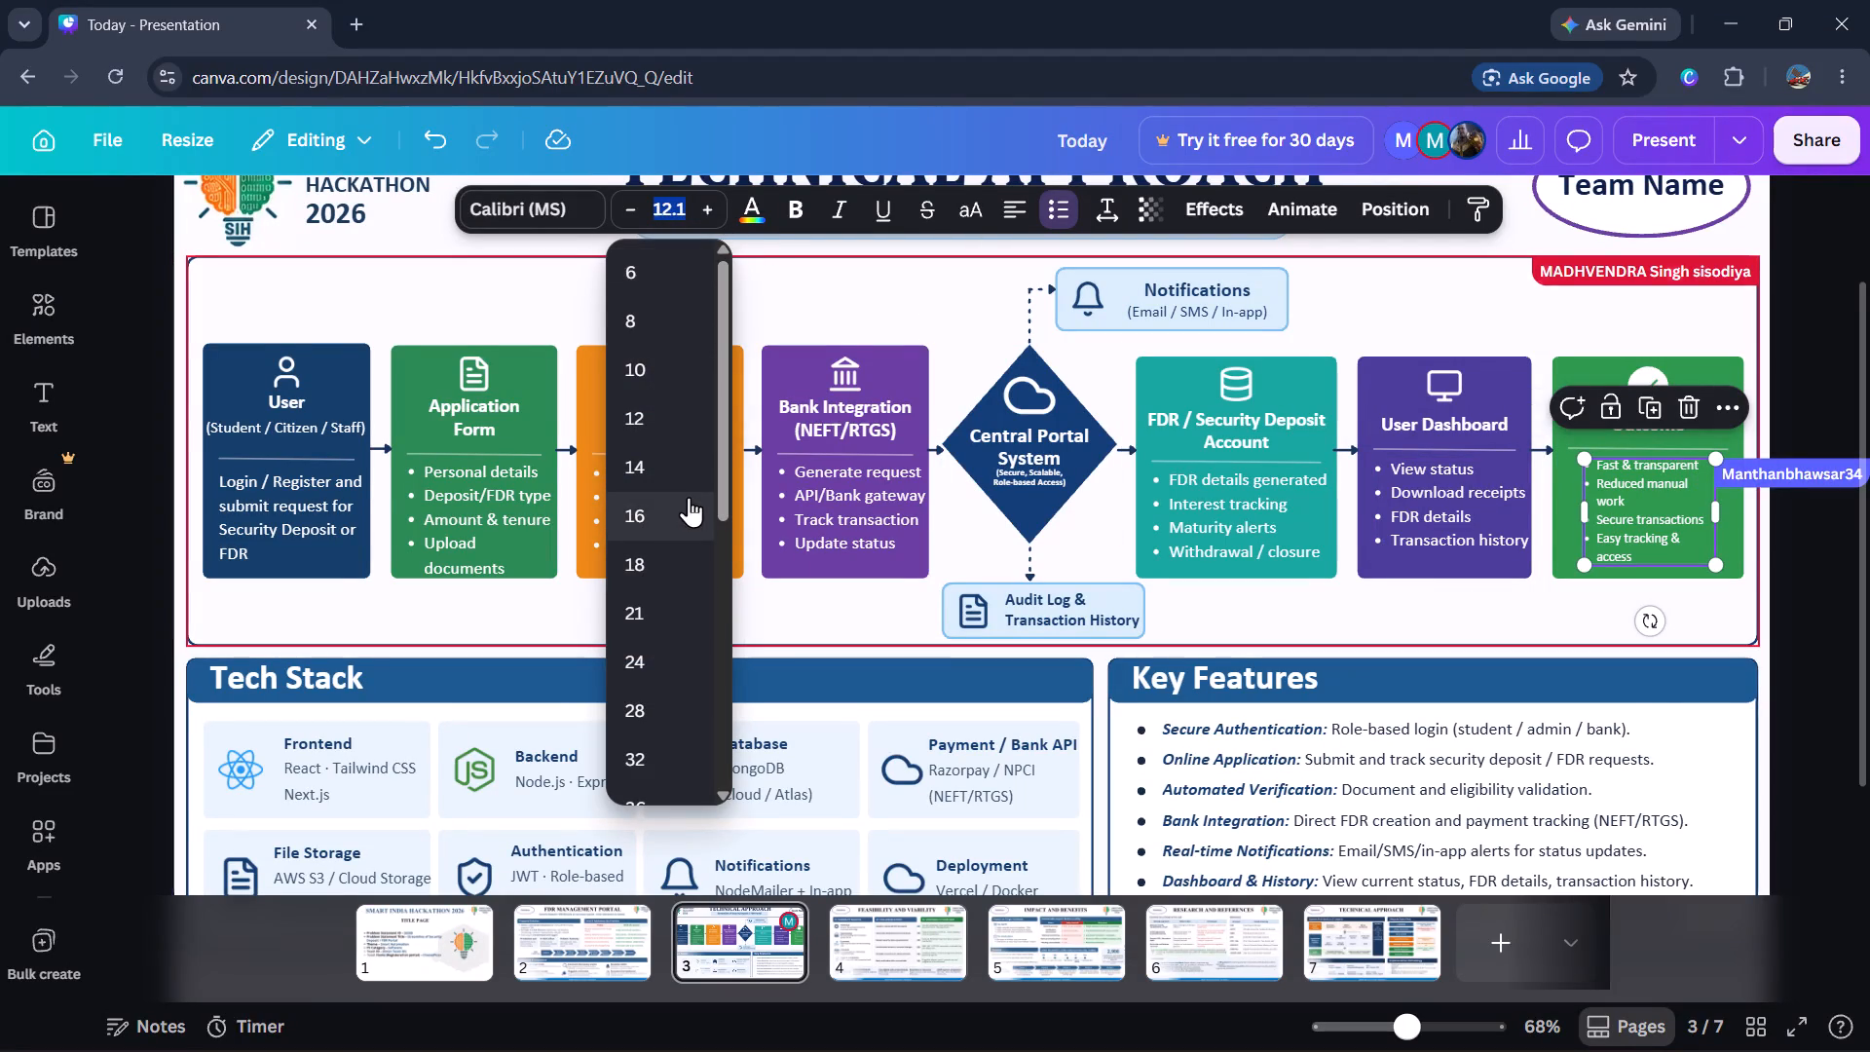
# Set the font size of the Outcome card's bullet list to 16.
pyautogui.click(689, 497)
pyautogui.hscroll(-4, 1487, 527)
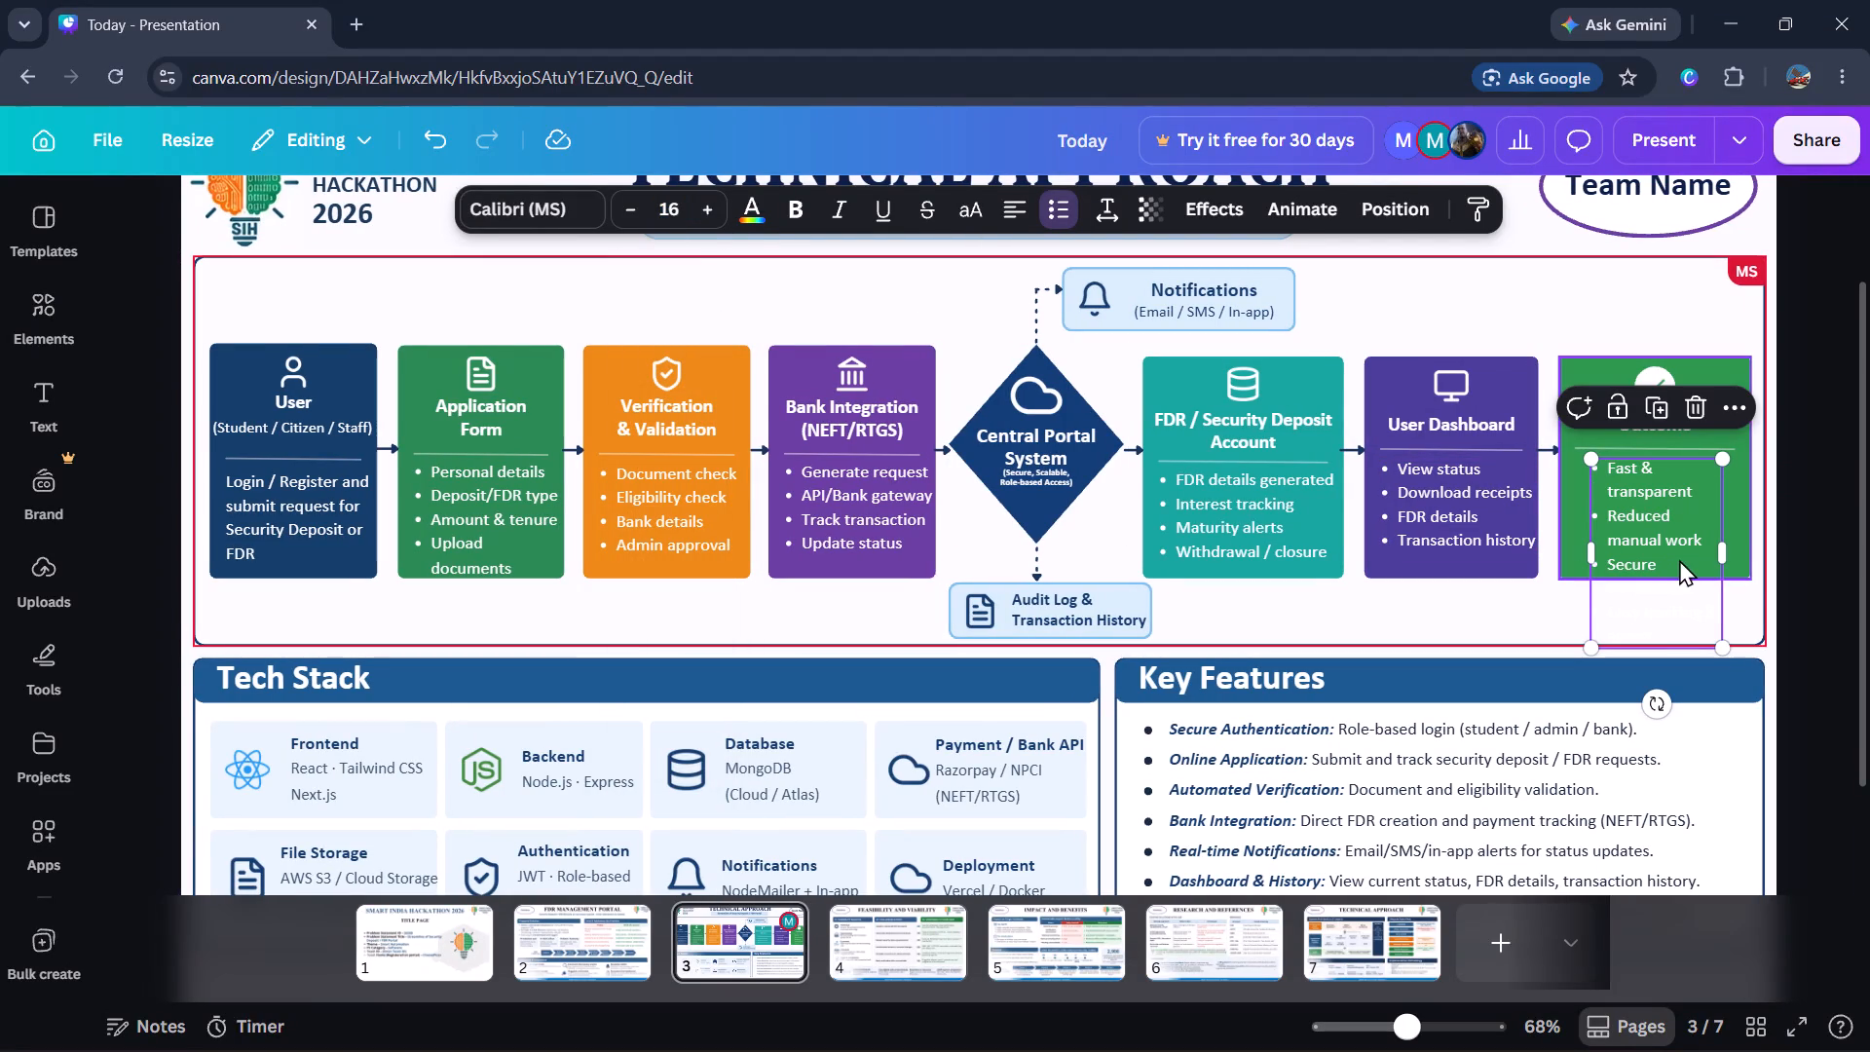
pyautogui.click(1532, 596)
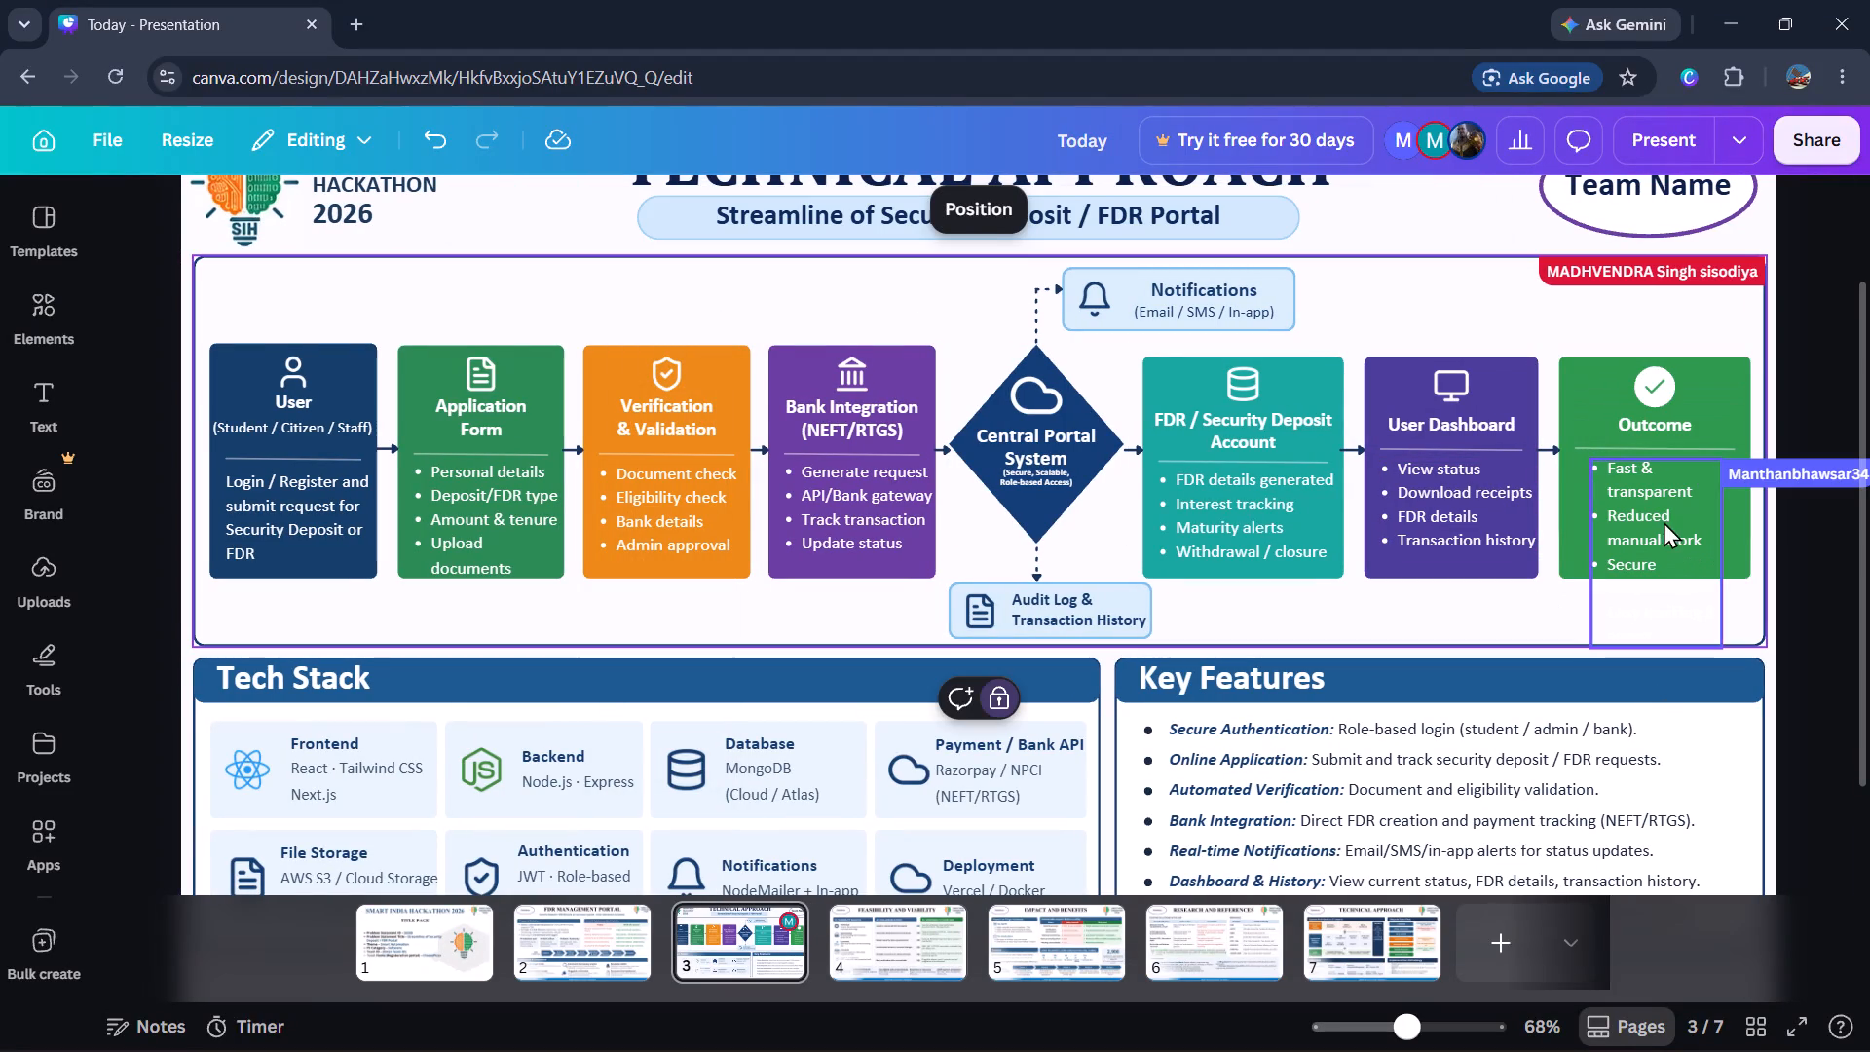
# Widen the Outcome card's bullet list text box until it spans almost to the card's outer edge.
pyautogui.moveTo(1664, 521); pyautogui.dragTo(1642, 525)
pyautogui.click(1484, 539)
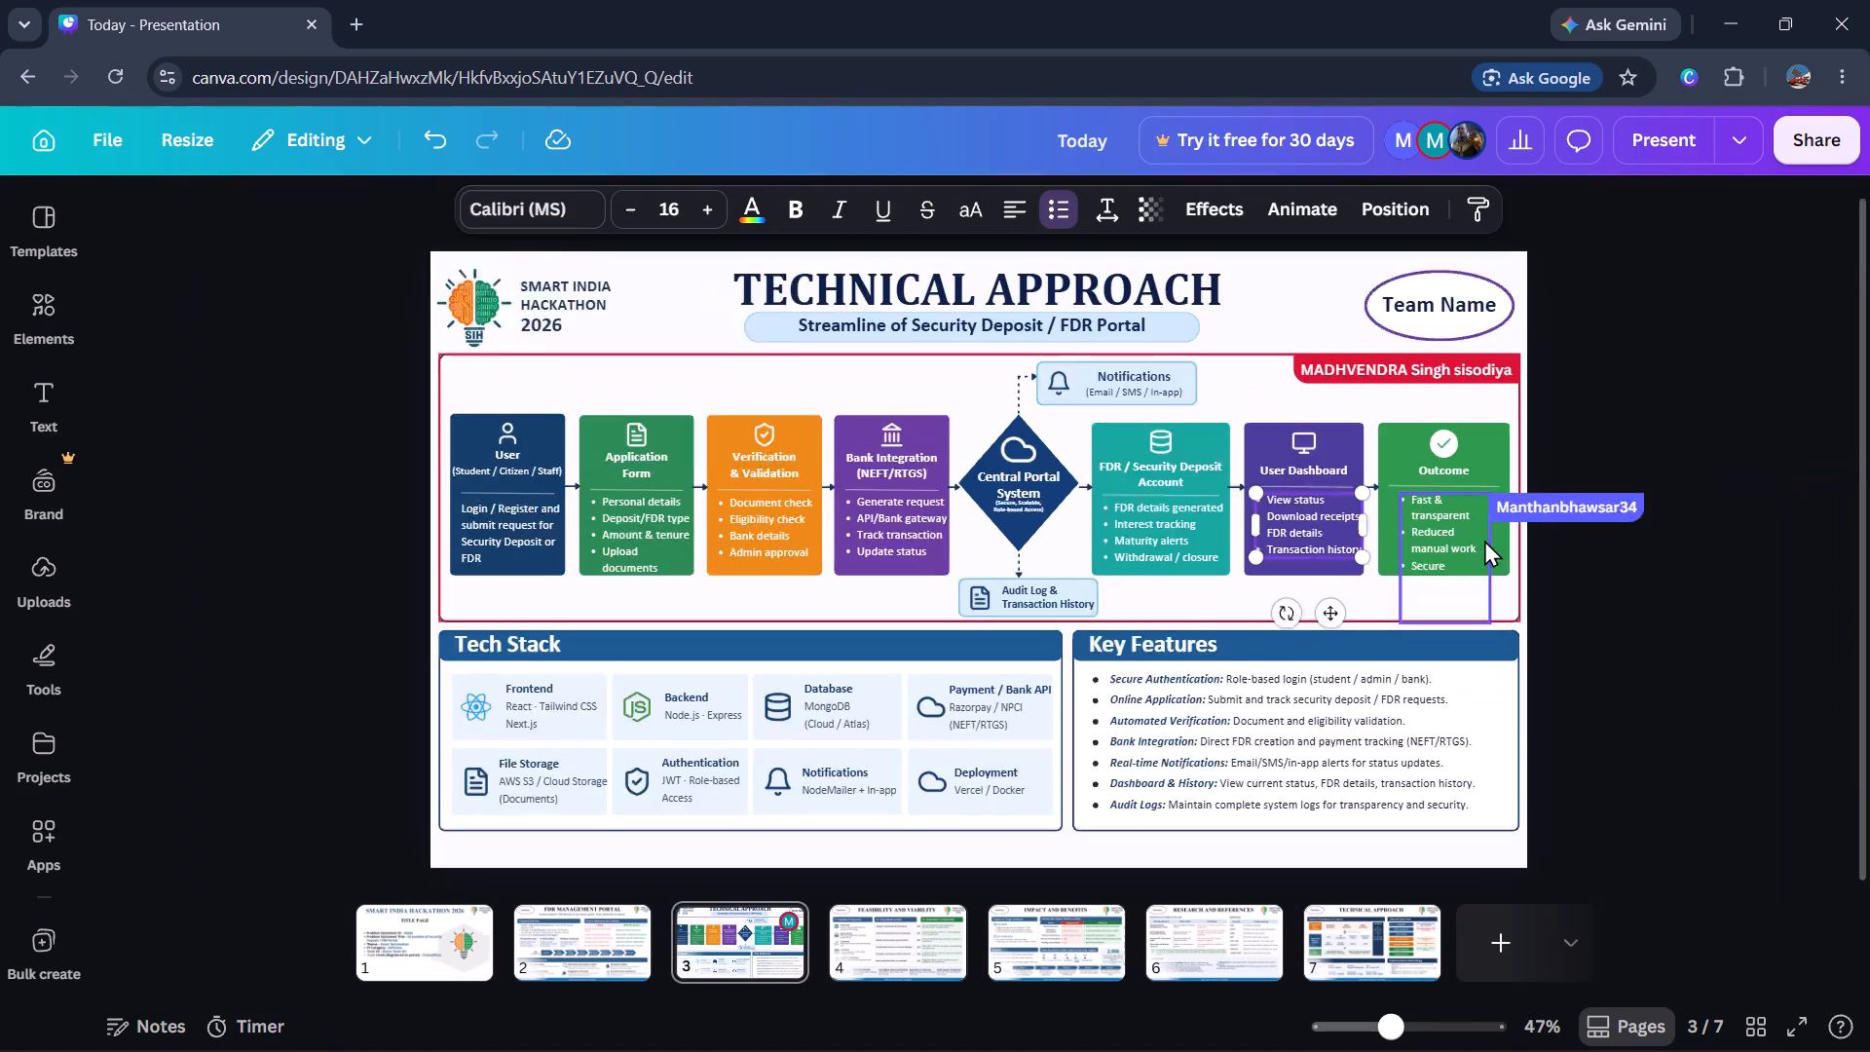
pyautogui.click(1496, 589)
pyautogui.click(1379, 536)
pyautogui.click(1373, 536)
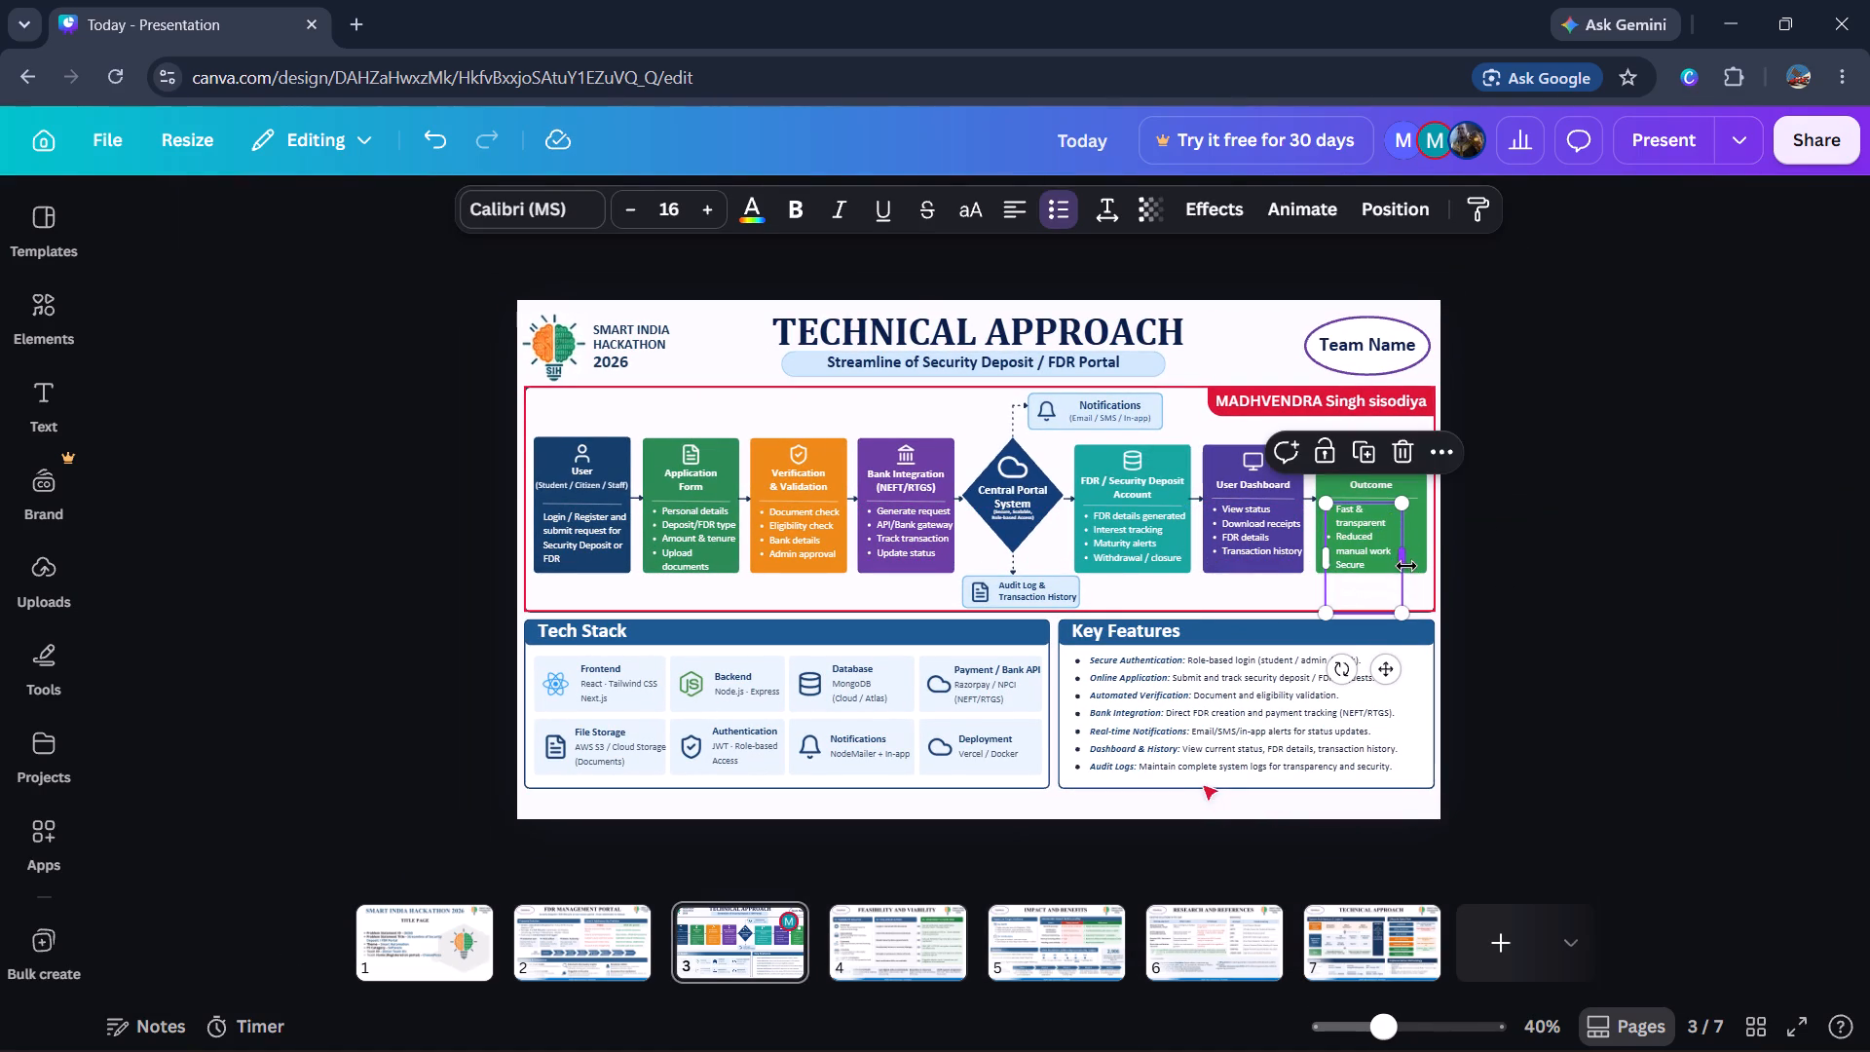
pyautogui.moveTo(1406, 566); pyautogui.dragTo(1433, 555)
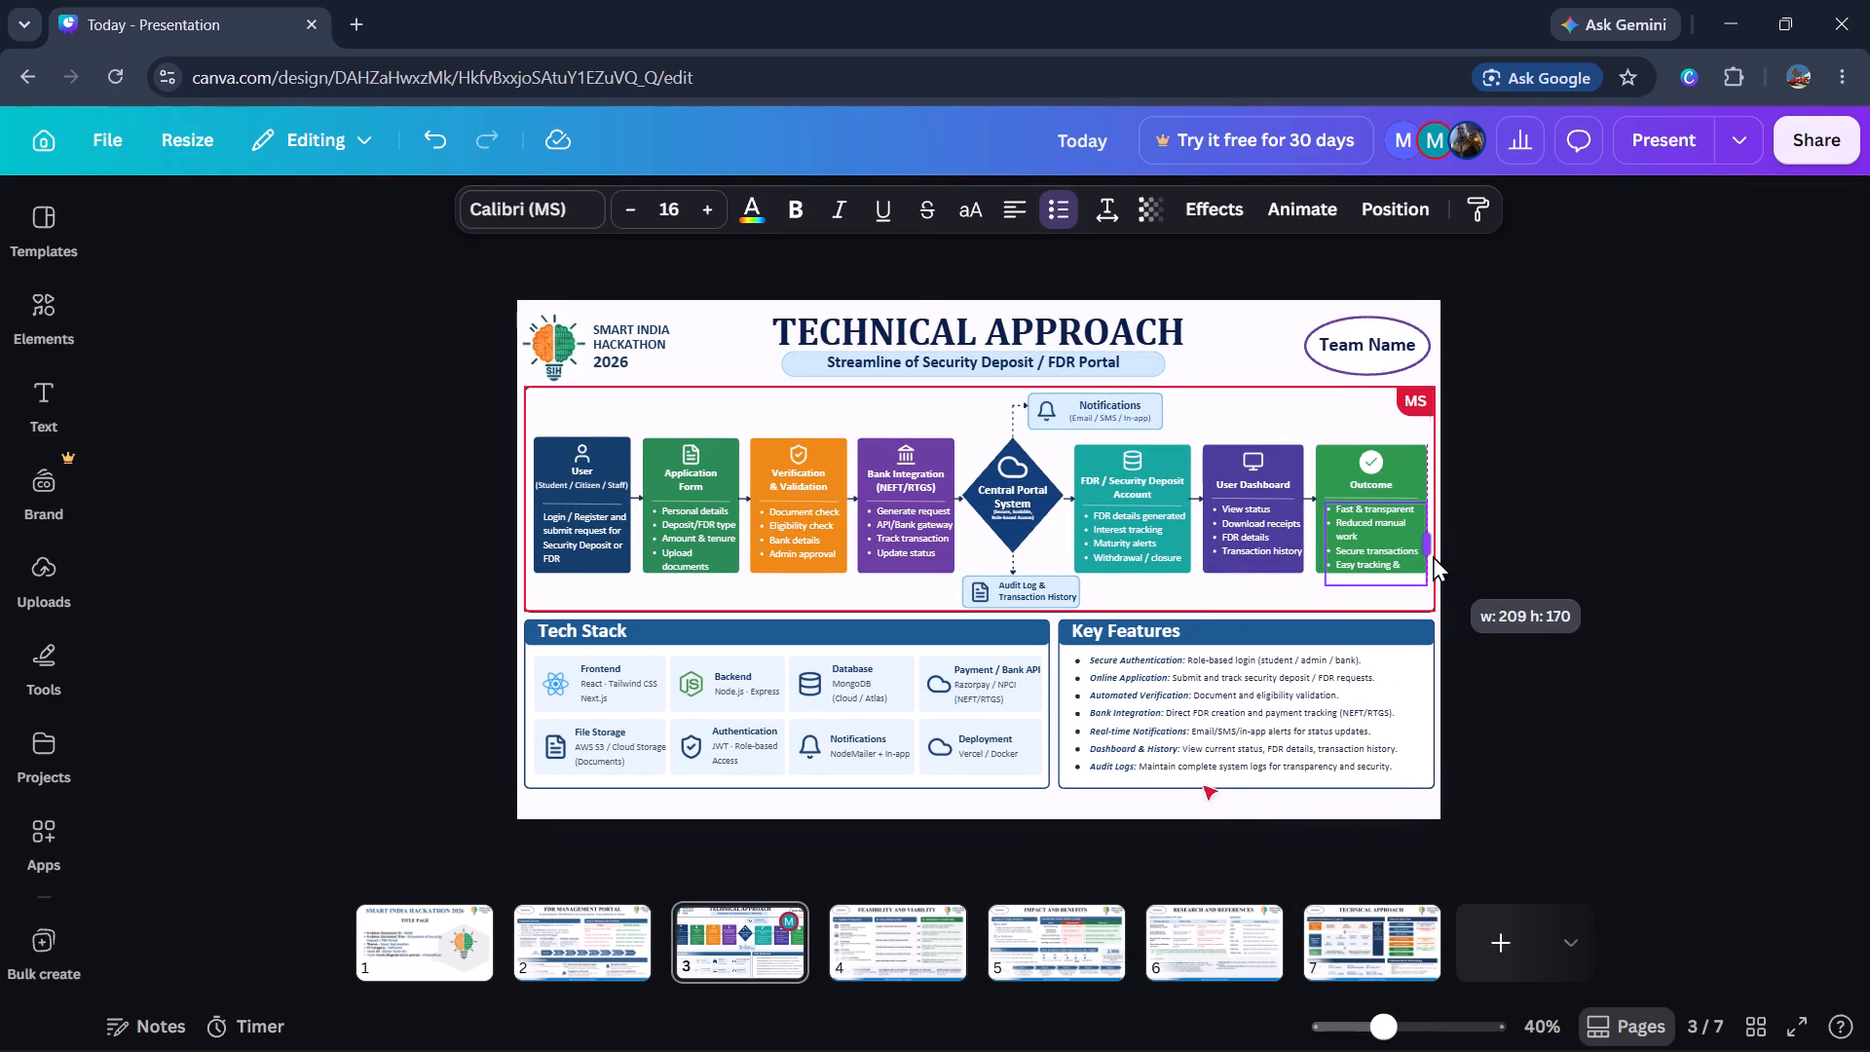
pyautogui.moveTo(1433, 555); pyautogui.dragTo(1443, 553)
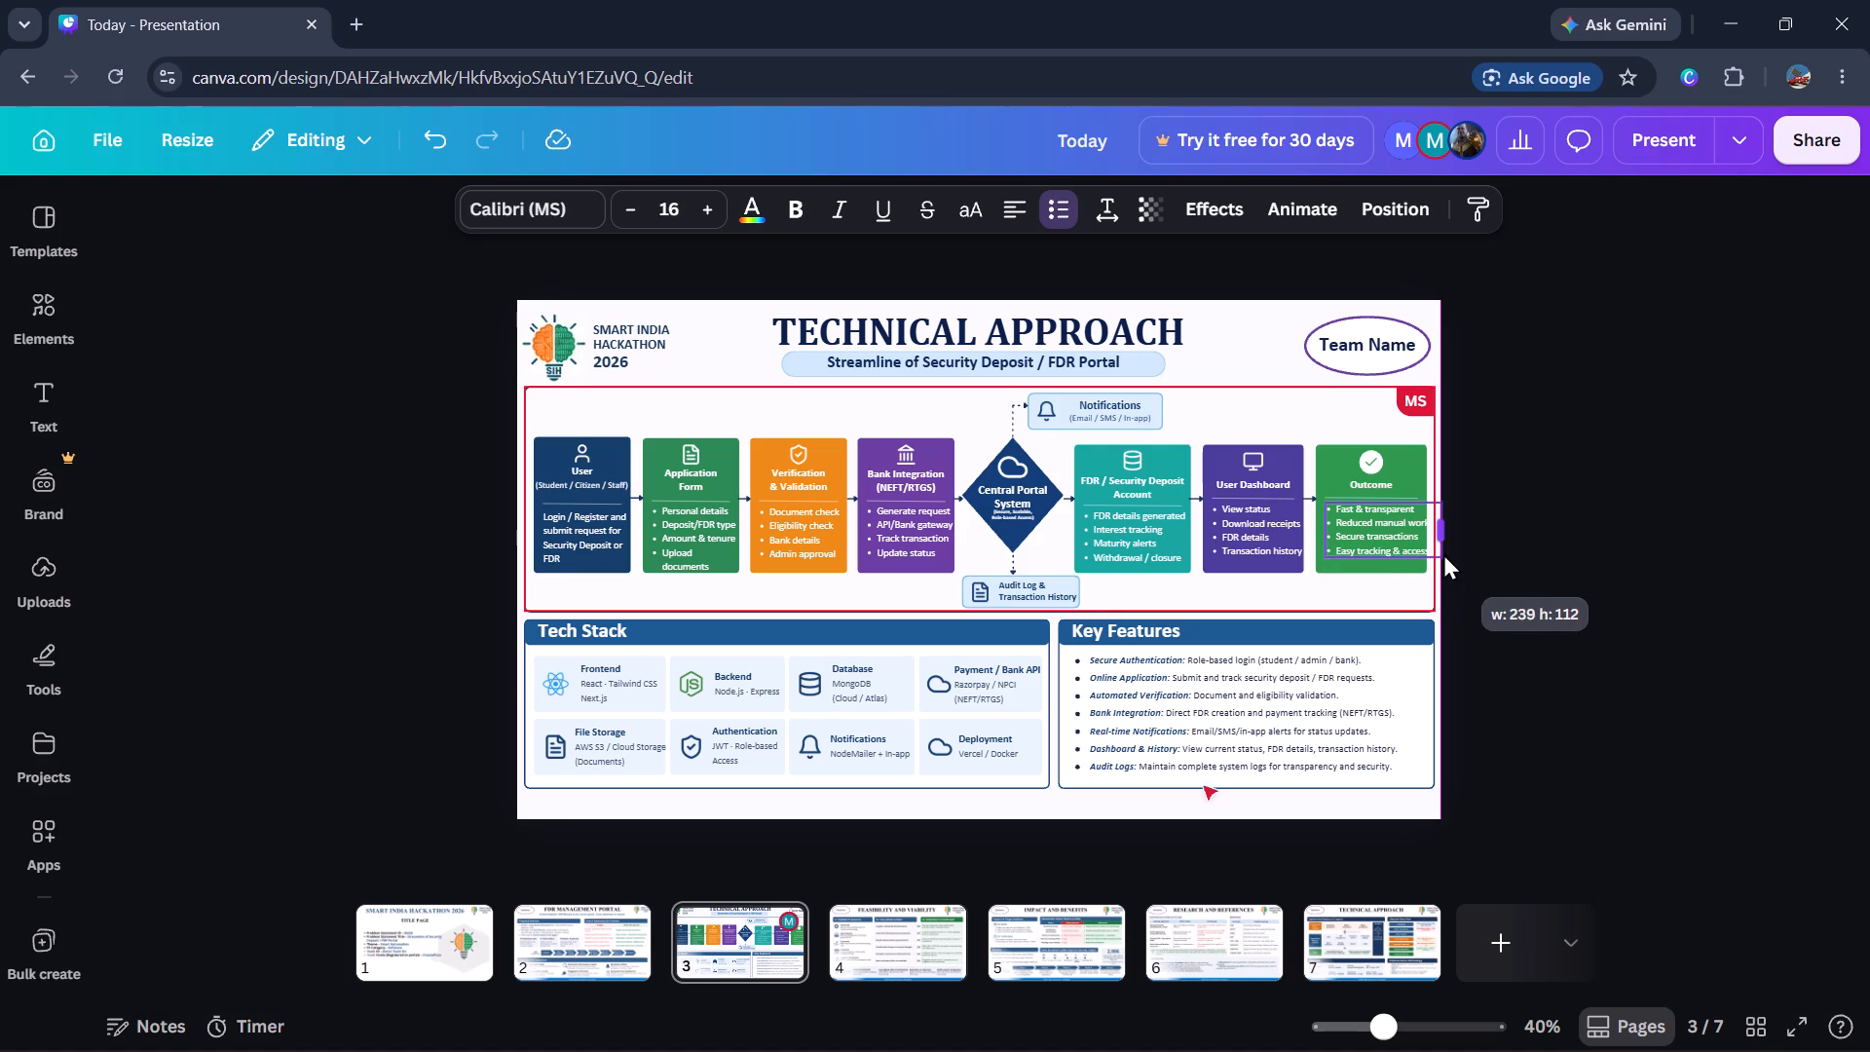
pyautogui.moveTo(1443, 553); pyautogui.dragTo(1427, 556)
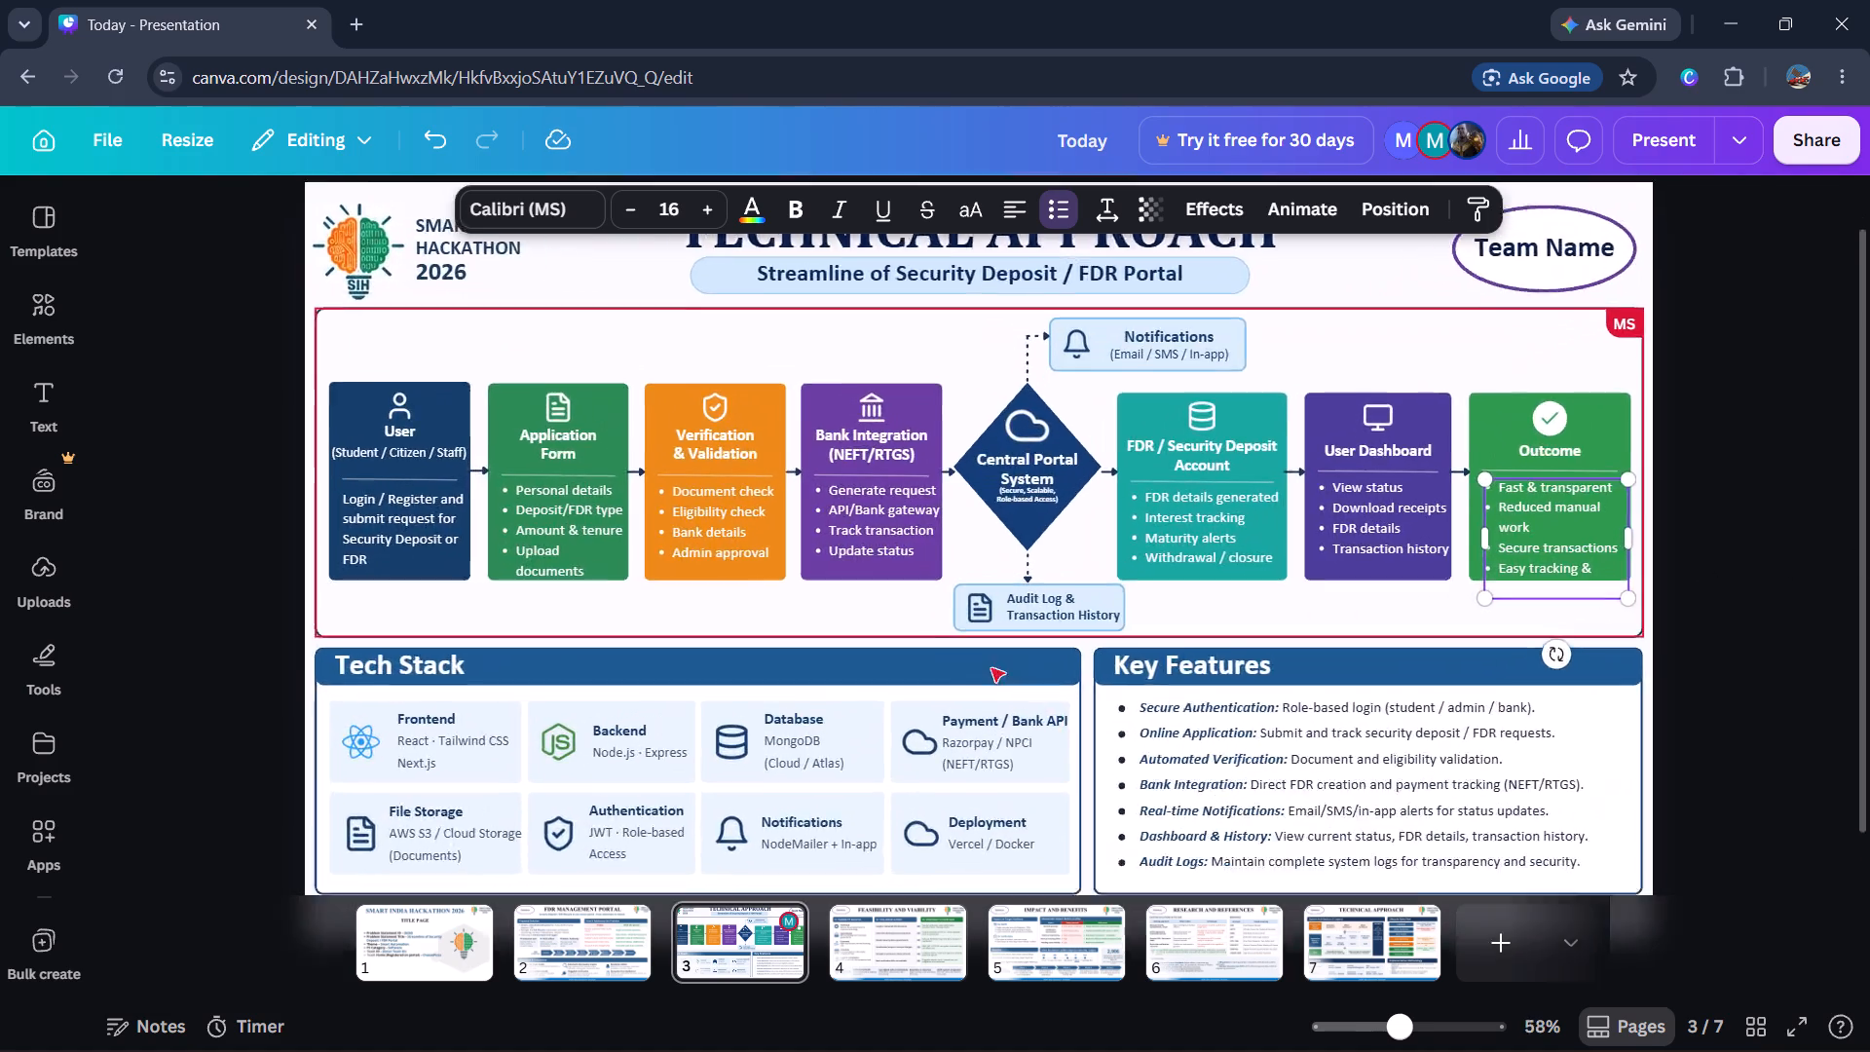
pyautogui.hscroll(-3, 1869, 541)
pyautogui.click(1512, 644)
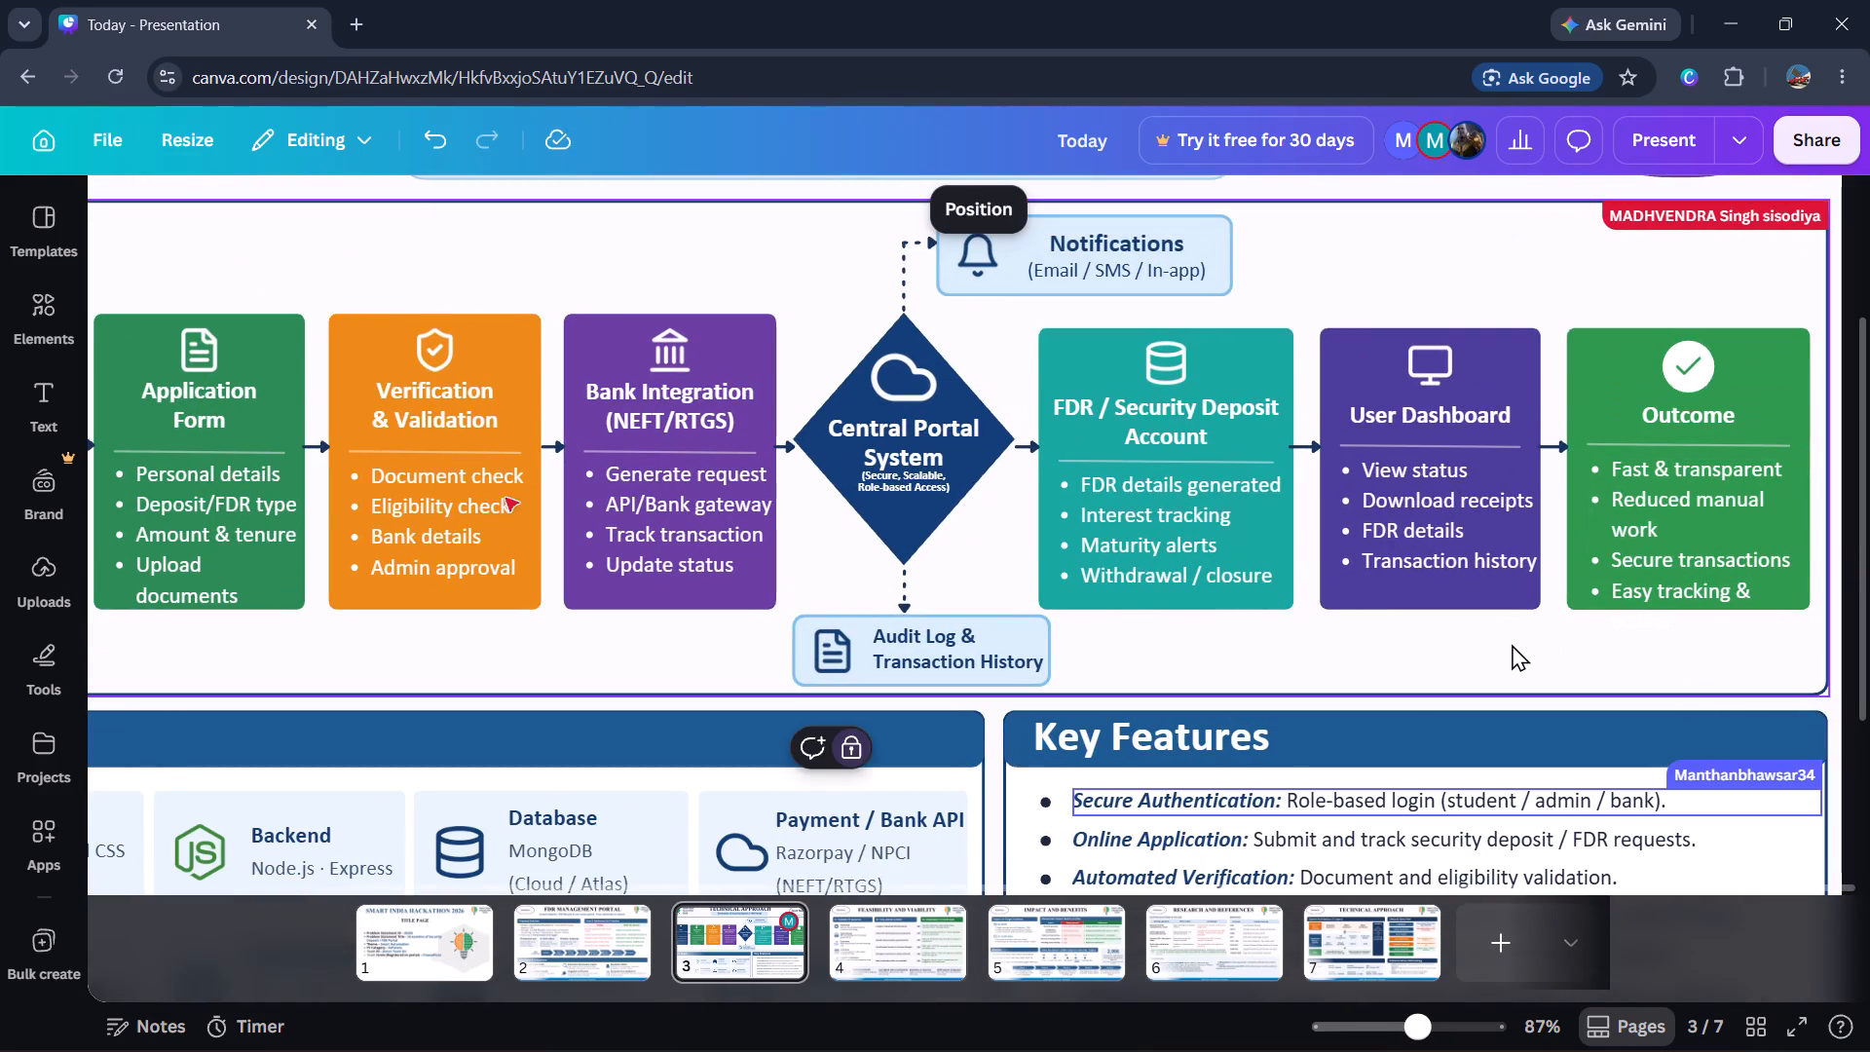
# Nudge the Outcome card's bullet list slightly up so it starts just below the divider line under the heading.
pyautogui.click(1775, 513)
pyautogui.click(1538, 546)
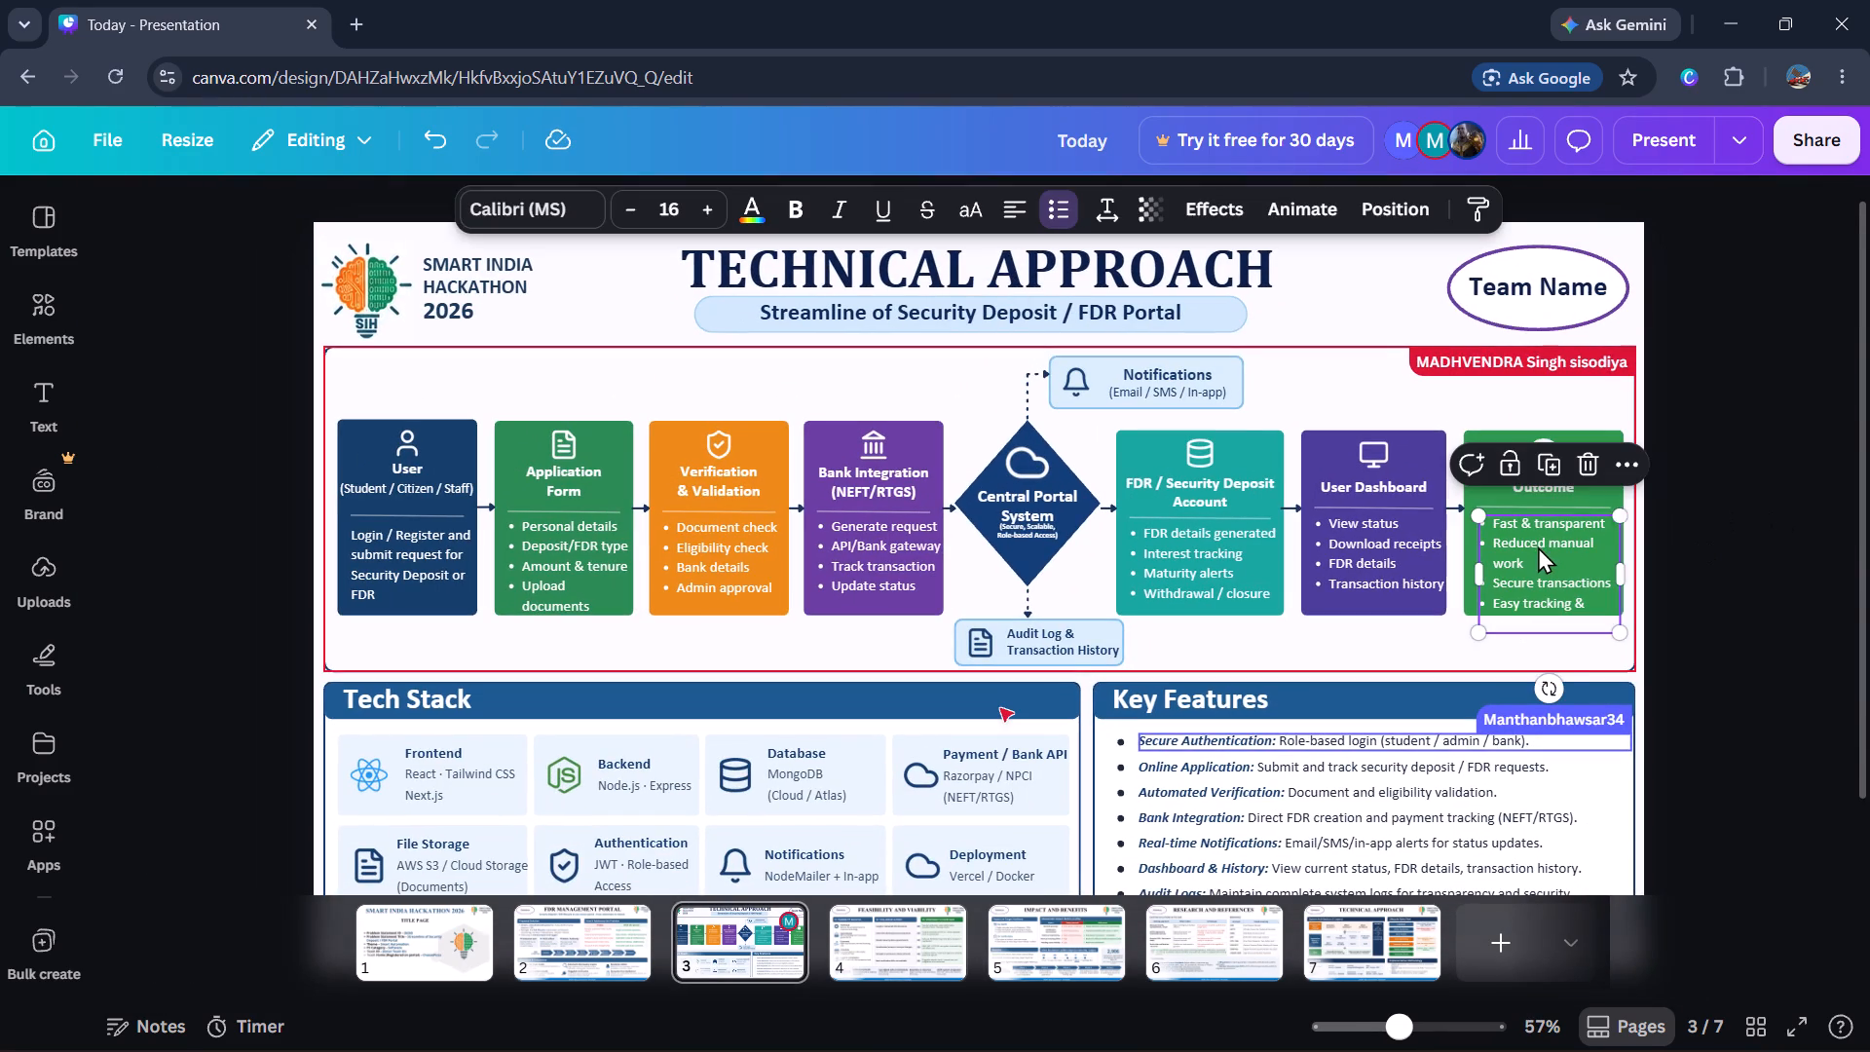
pyautogui.press('Up')
pyautogui.press('Up')
pyautogui.press('Up')
pyautogui.press('Up')
pyautogui.press('Up')
pyautogui.press('Up')
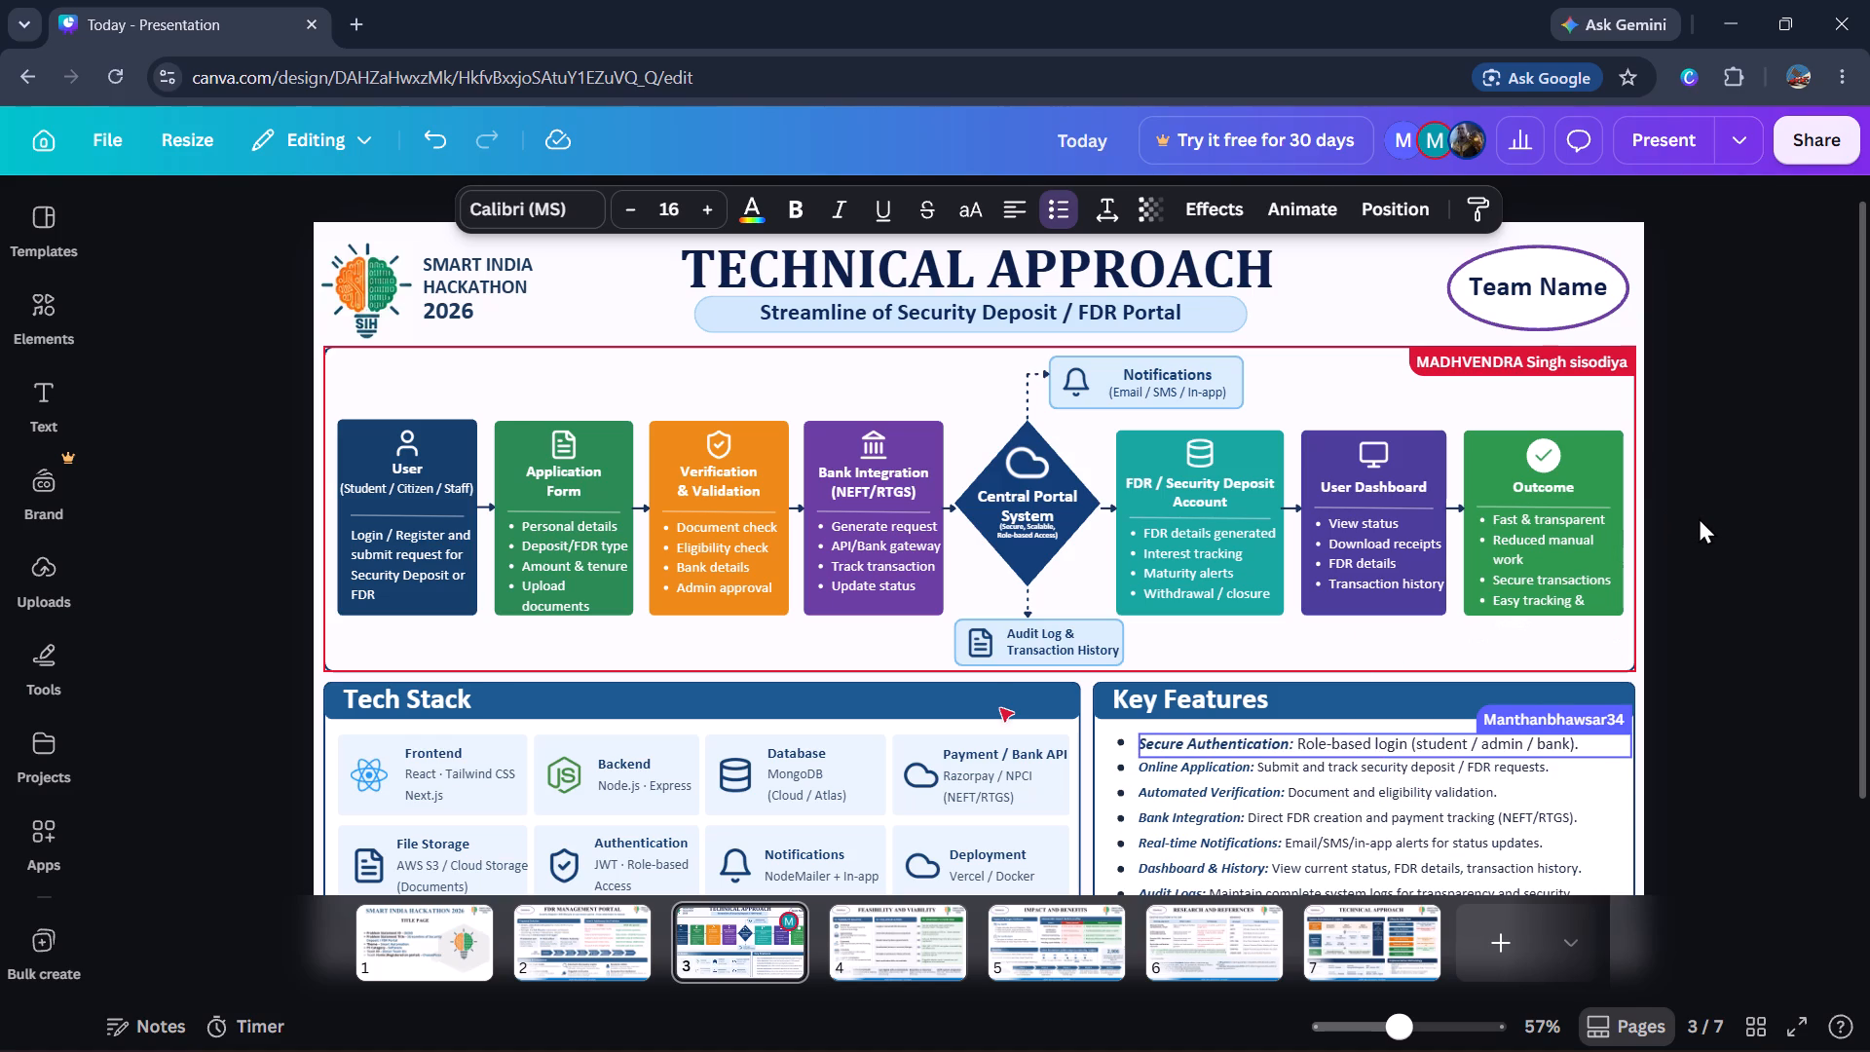
pyautogui.press('Up')
pyautogui.press('Up')
pyautogui.press('Up')
pyautogui.press('Up')
pyautogui.press('Up')
pyautogui.press('Up')
pyautogui.press('Up')
pyautogui.press('Up')
pyautogui.press('Up')
pyautogui.press('Up')
pyautogui.press('Up')
pyautogui.press('Up')
pyautogui.press('Up')
pyautogui.press('Up')
pyautogui.press('Up')
pyautogui.press('Up')
pyautogui.press('Up')
pyautogui.press('Up')
pyautogui.press('Down')
pyautogui.press('Down')
pyautogui.press('Down')
pyautogui.press('Down')
pyautogui.press('Down')
pyautogui.press('Down')
pyautogui.press('Down')
pyautogui.press('Down')
pyautogui.press('Down')
pyautogui.press('Down')
pyautogui.press('Down')
pyautogui.press('Down')
pyautogui.press('Down')
pyautogui.press('Down')
pyautogui.press('Down')
pyautogui.press('Down')
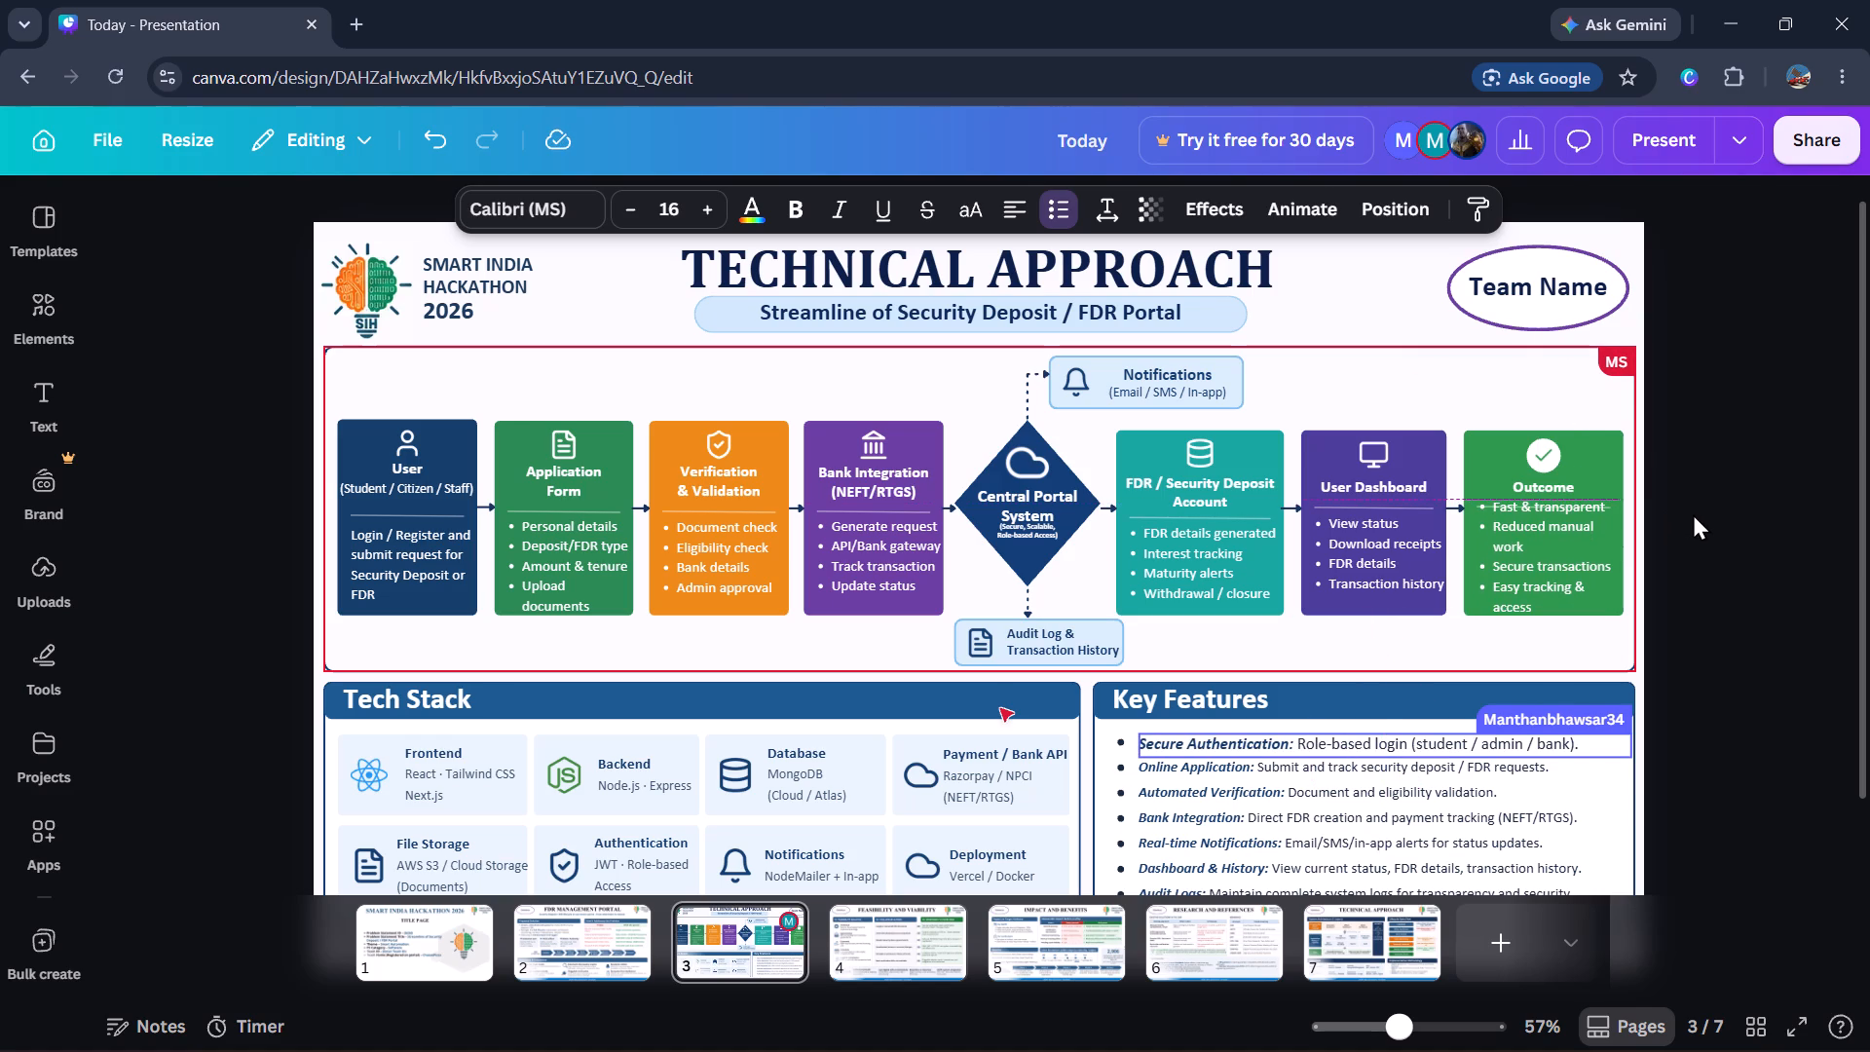
pyautogui.press('Down')
pyautogui.press('Down')
pyautogui.press('Down')
pyautogui.press('Right')
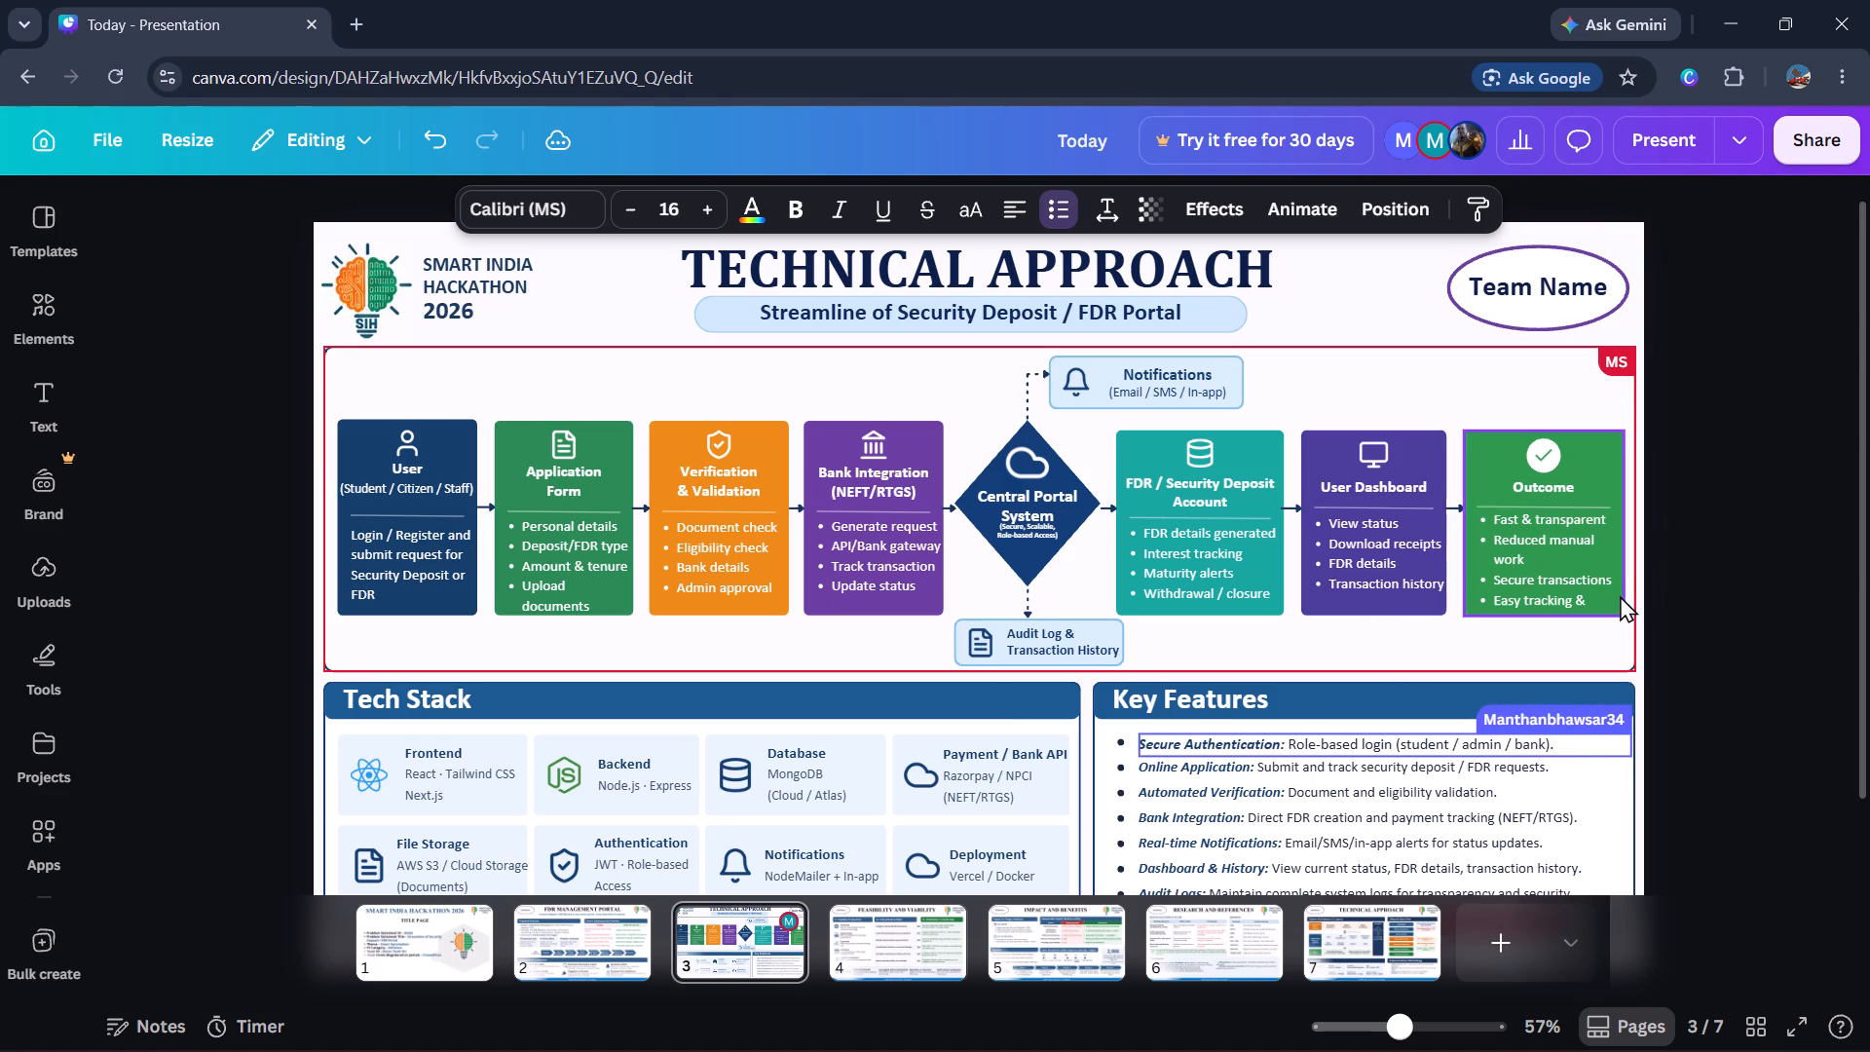
# Extend the bottom edge of the green Outcome card downward to a height of about 280.
pyautogui.click(1606, 484)
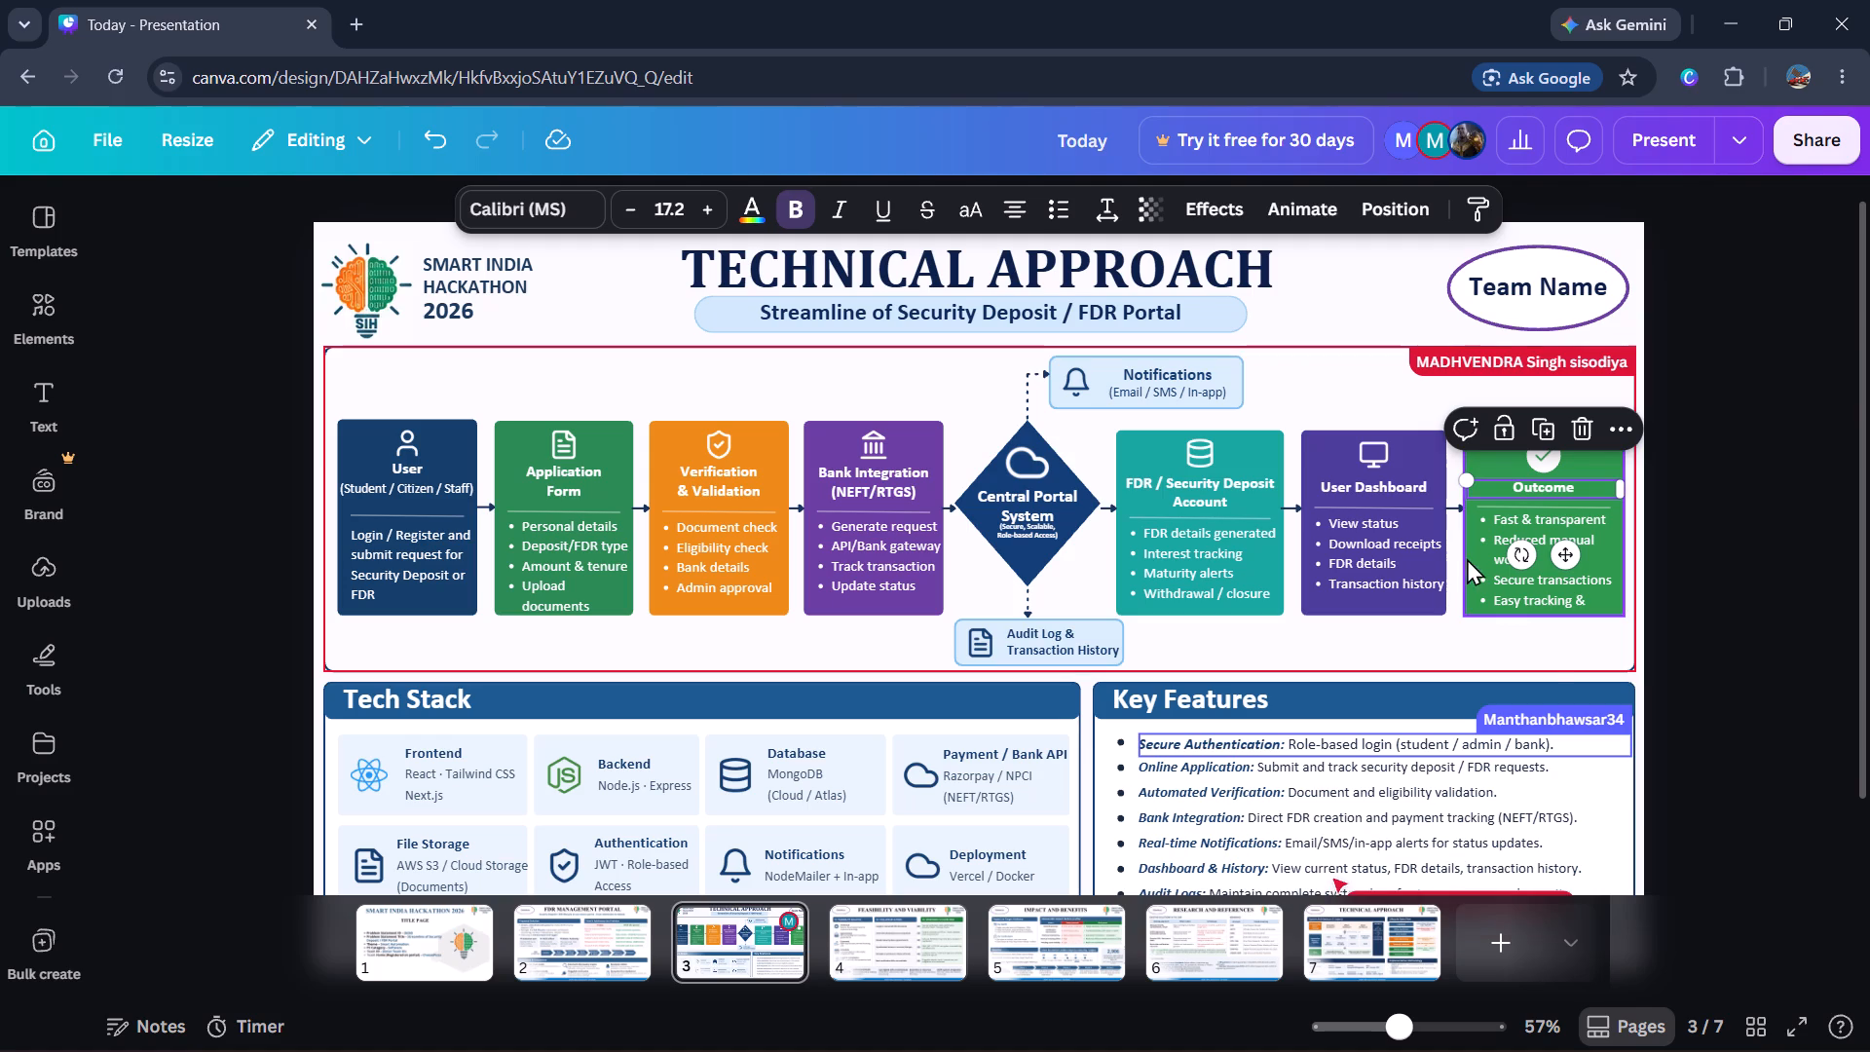
pyautogui.click(1467, 558)
pyautogui.moveTo(1552, 617); pyautogui.dragTo(1551, 617)
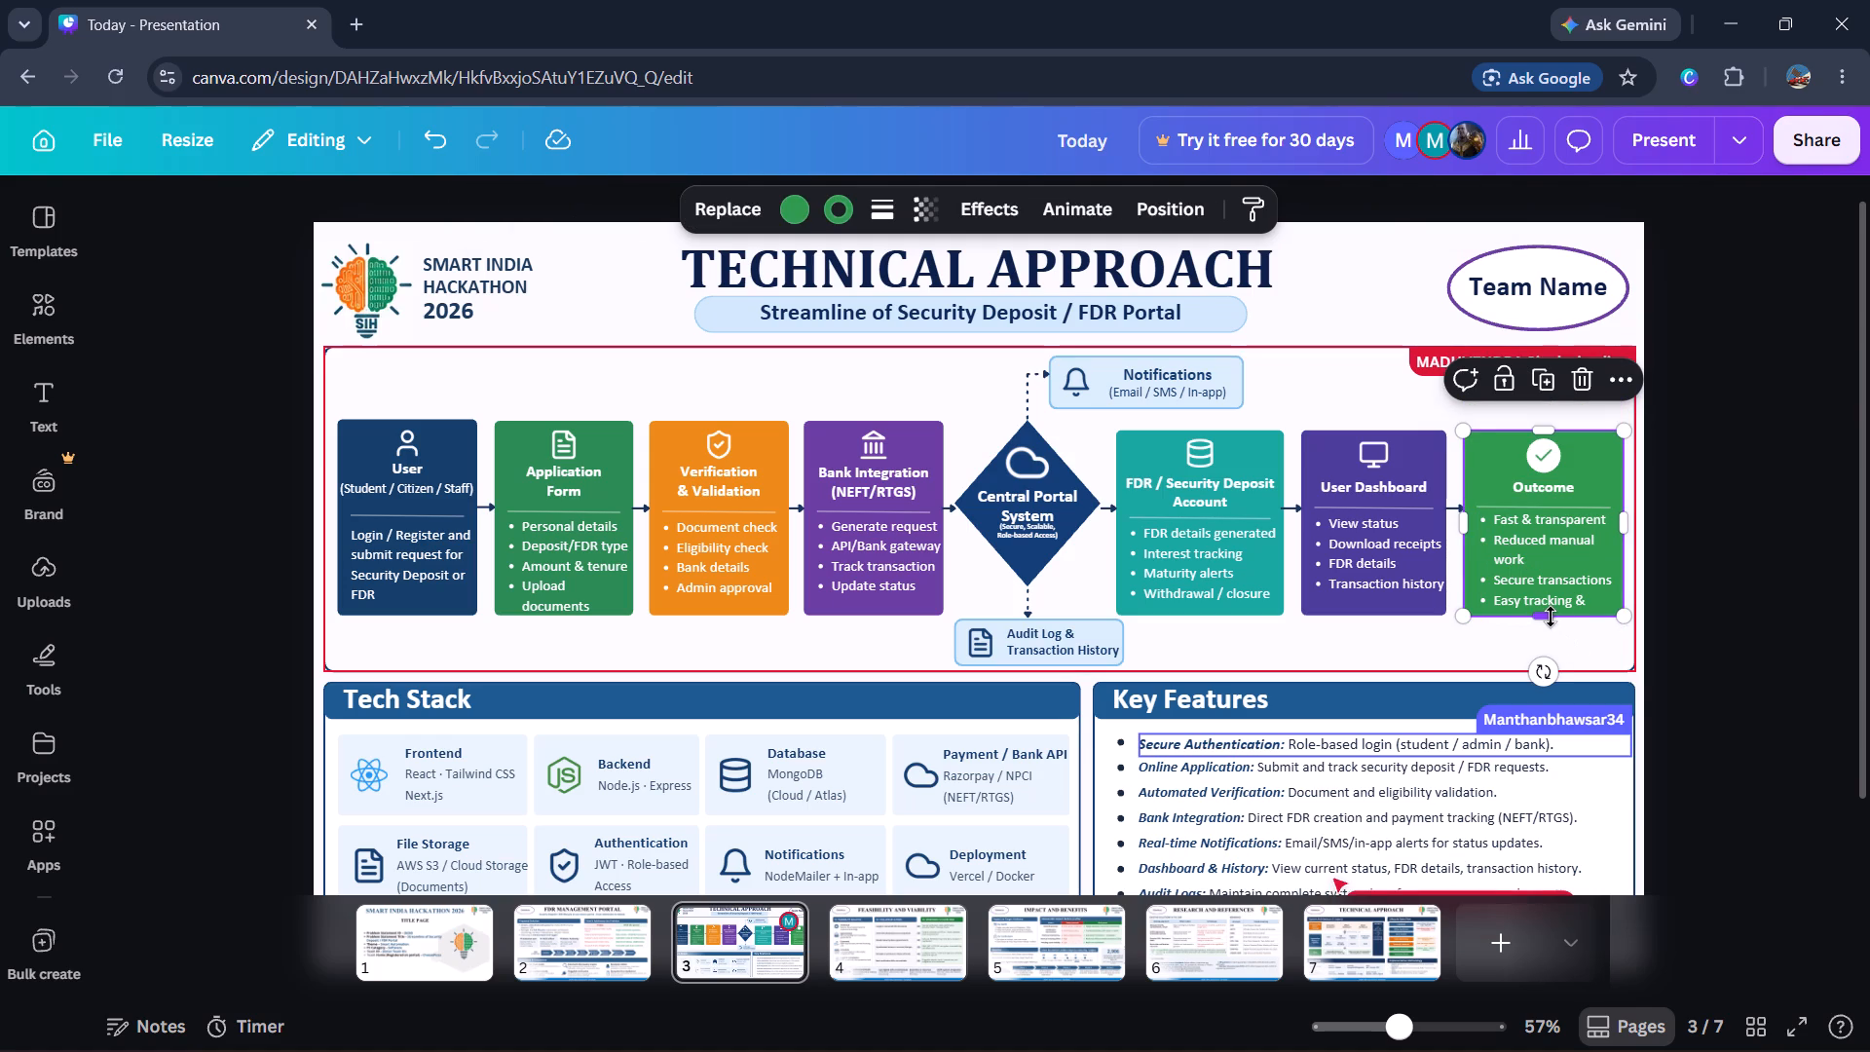
pyautogui.moveTo(1551, 617); pyautogui.dragTo(1550, 627)
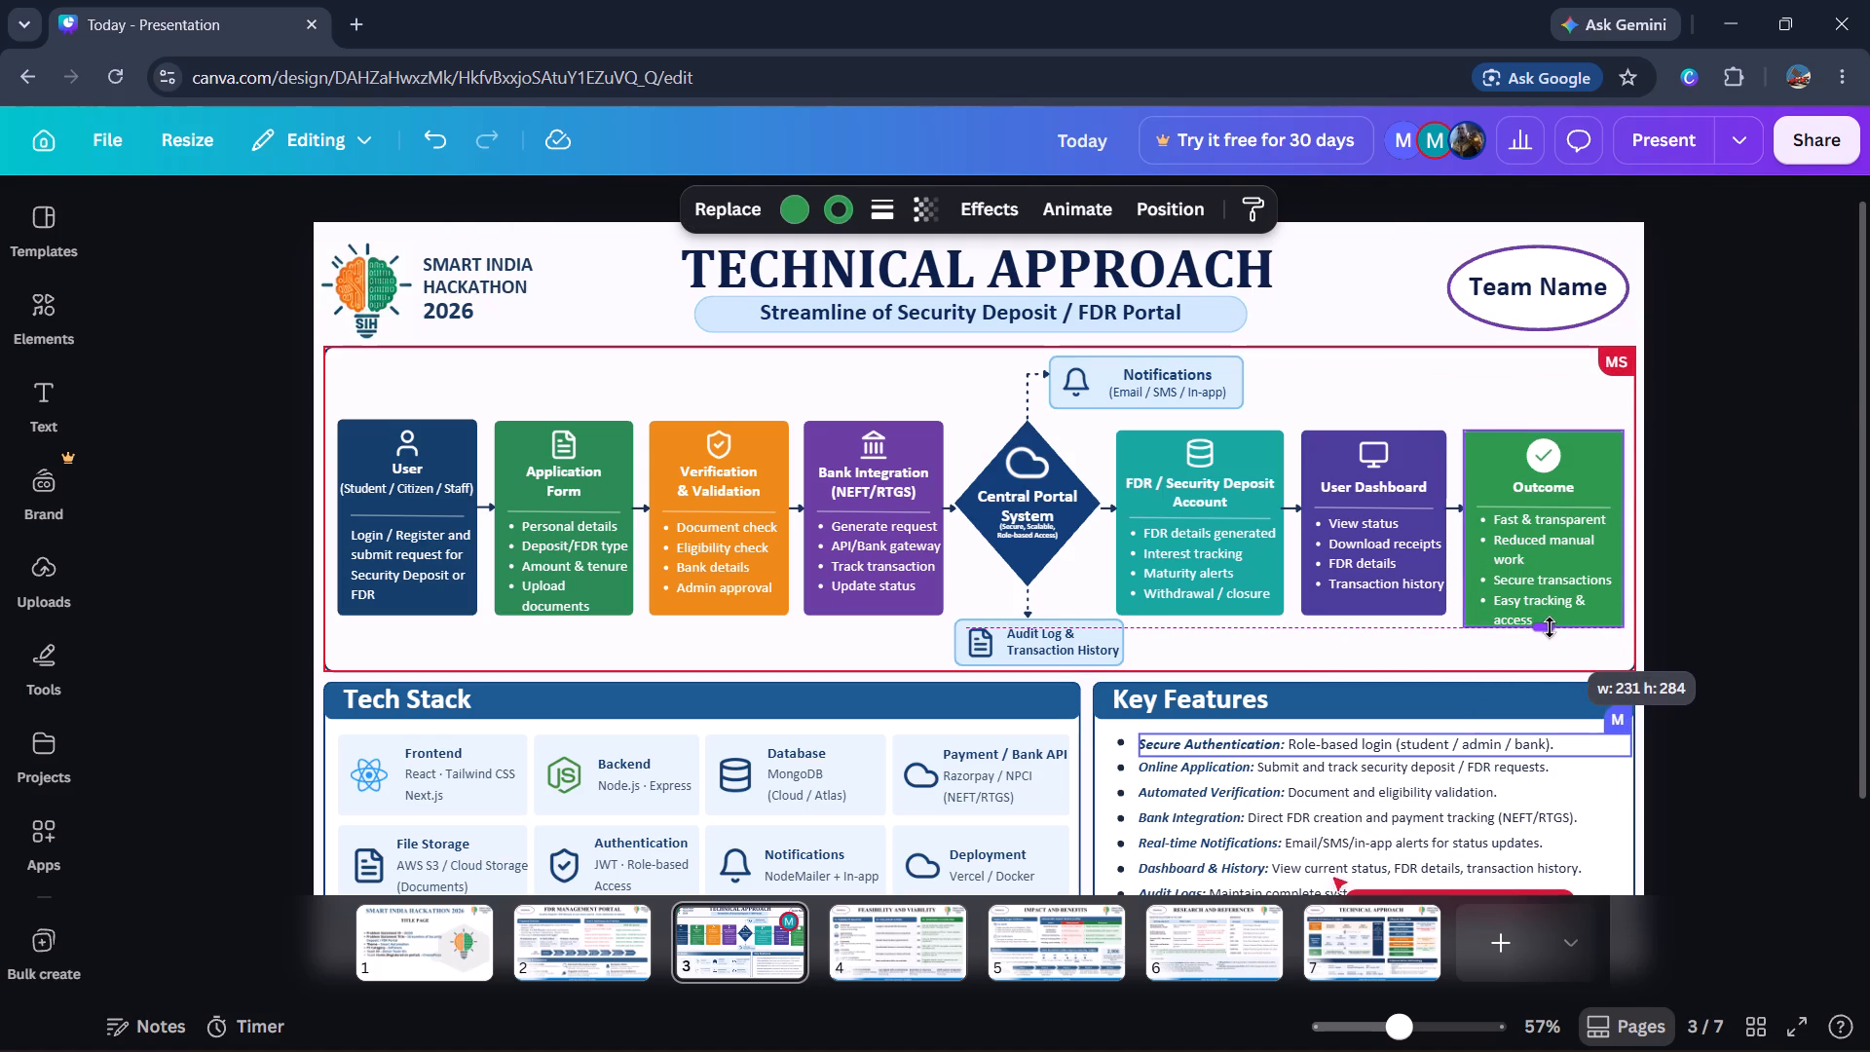
pyautogui.moveTo(1550, 627); pyautogui.dragTo(1552, 625)
# Nudge the Outcome card's bullet list toward the card's left edge and slightly up.
pyautogui.click(1551, 580)
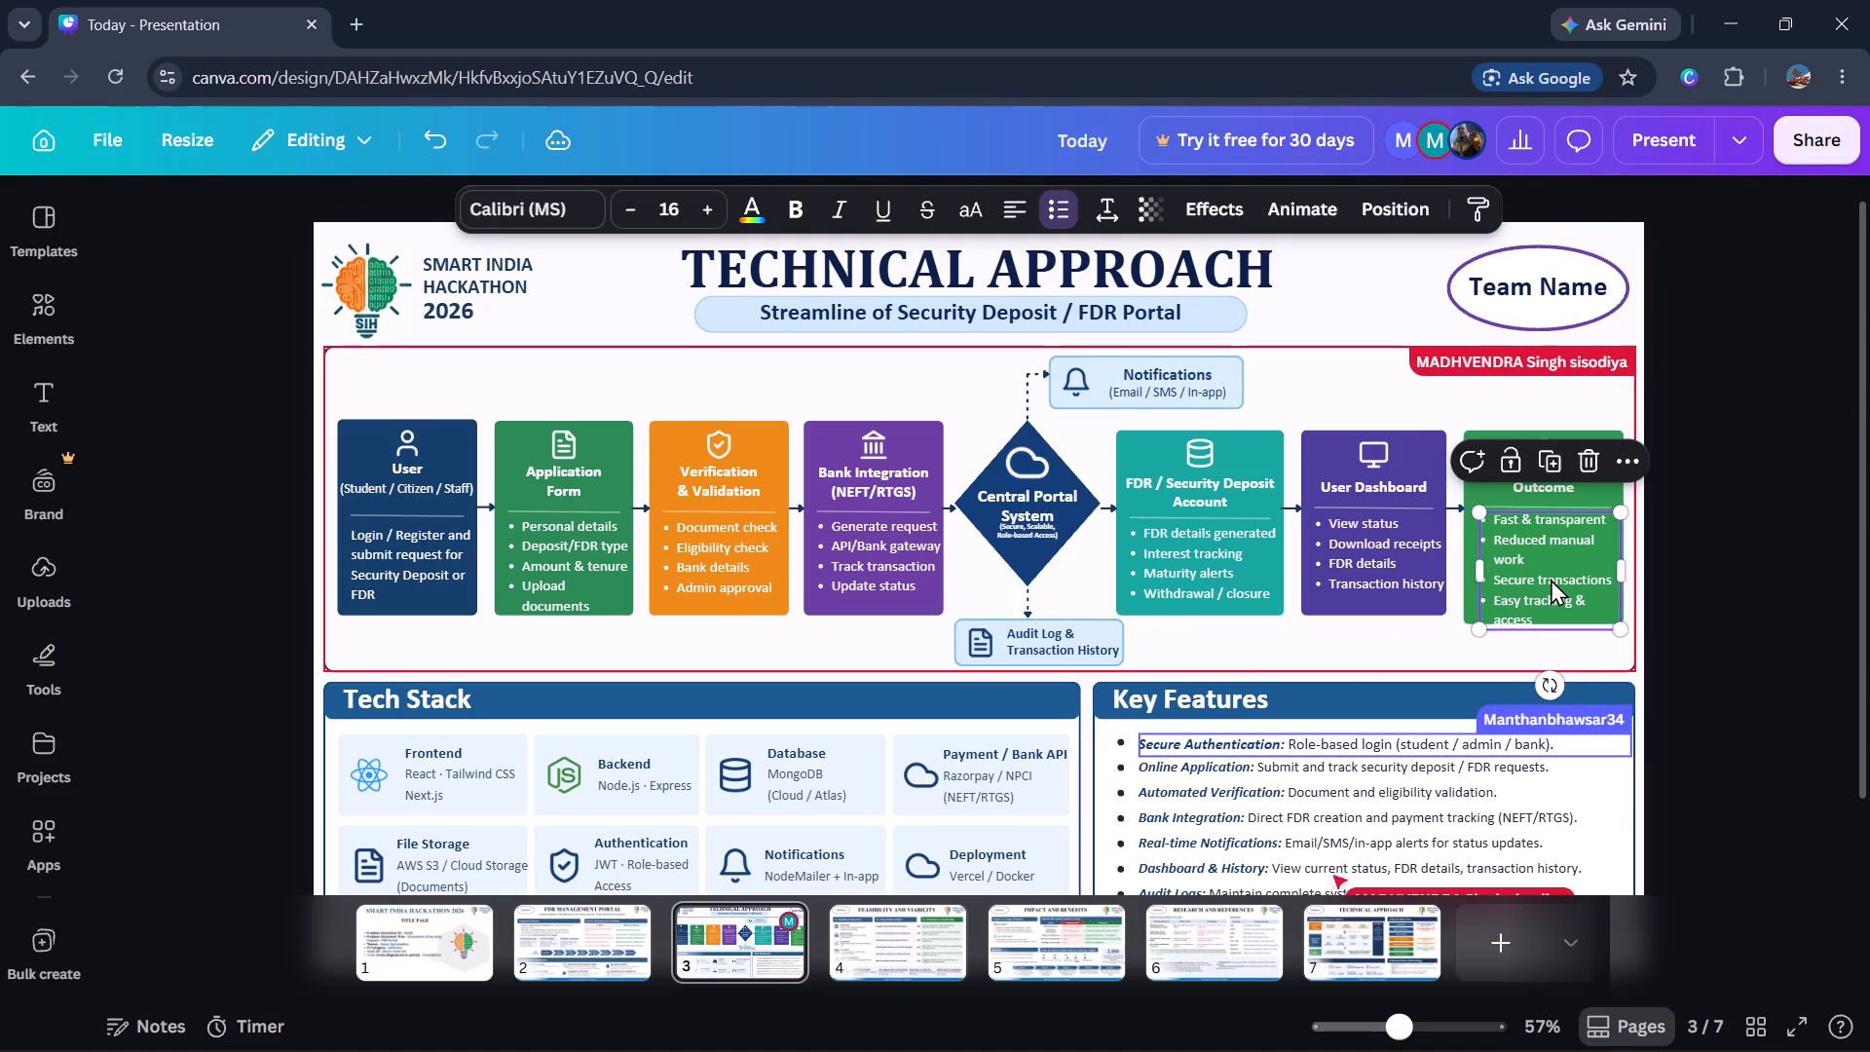
pyautogui.press('Left')
pyautogui.press('Left')
pyautogui.press('Left')
pyautogui.press('Left')
pyautogui.press('Left')
pyautogui.press('Left')
pyautogui.press('Left')
pyautogui.press('Left')
pyautogui.press('Left')
pyautogui.press('Left')
pyautogui.press('Left')
pyautogui.press('Left')
pyautogui.press('Left')
pyautogui.press('Up')
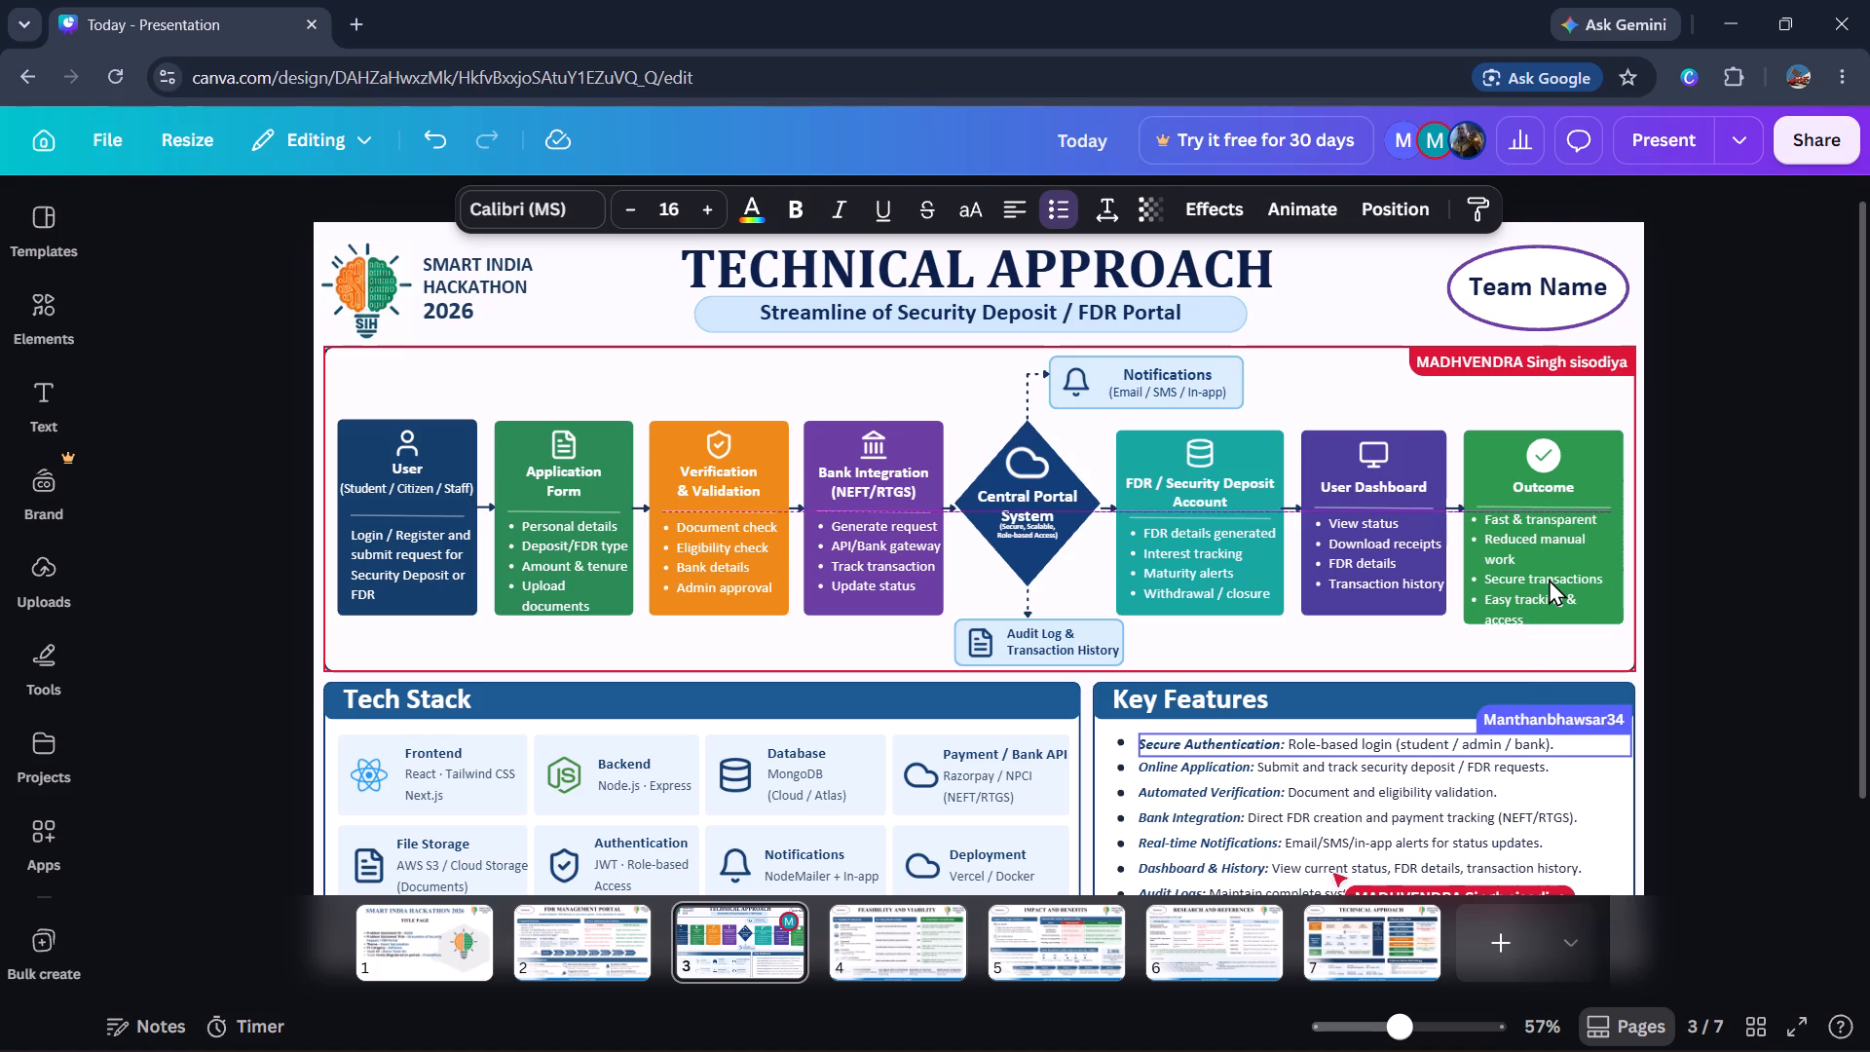
pyautogui.press('Left')
pyautogui.press('Up')
pyautogui.press('Up')
pyautogui.press('Up')
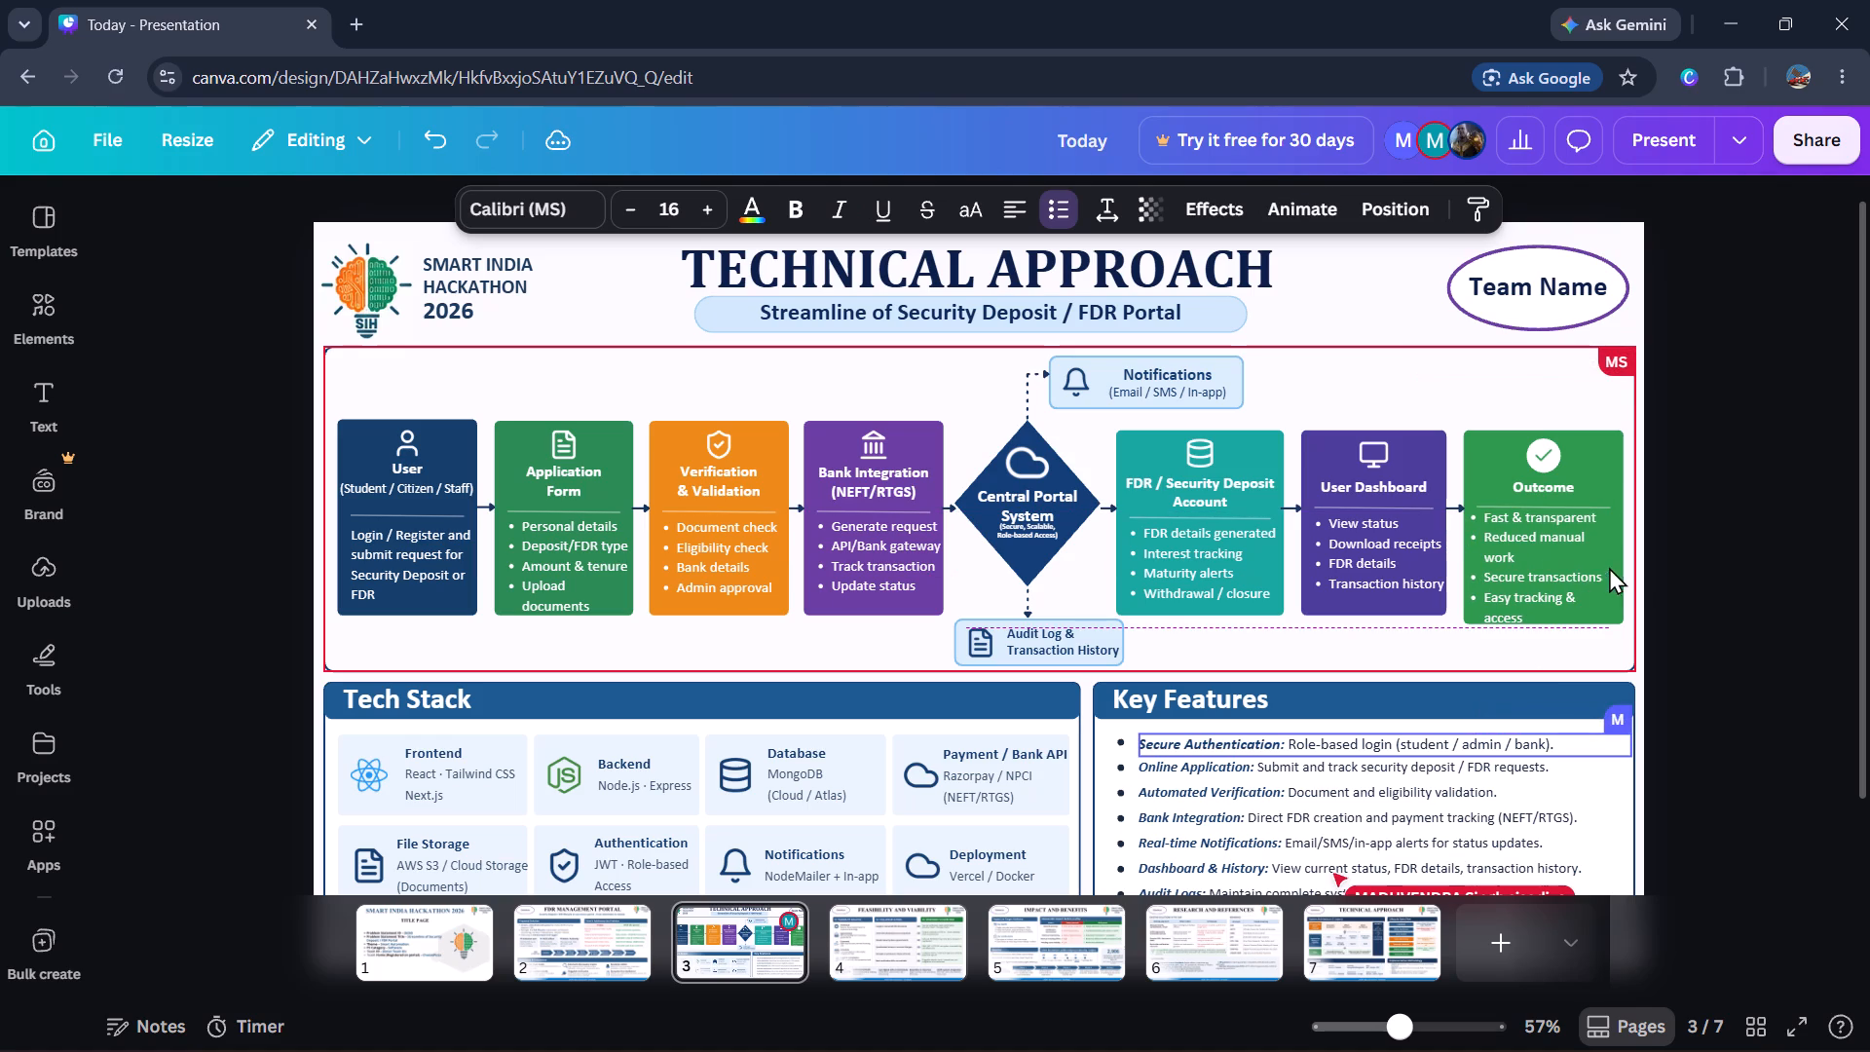
# Resize the Outcome bullet list's text box to a width of about 215, keeping it inside the card.
pyautogui.moveTo(1615, 563); pyautogui.dragTo(1629, 563)
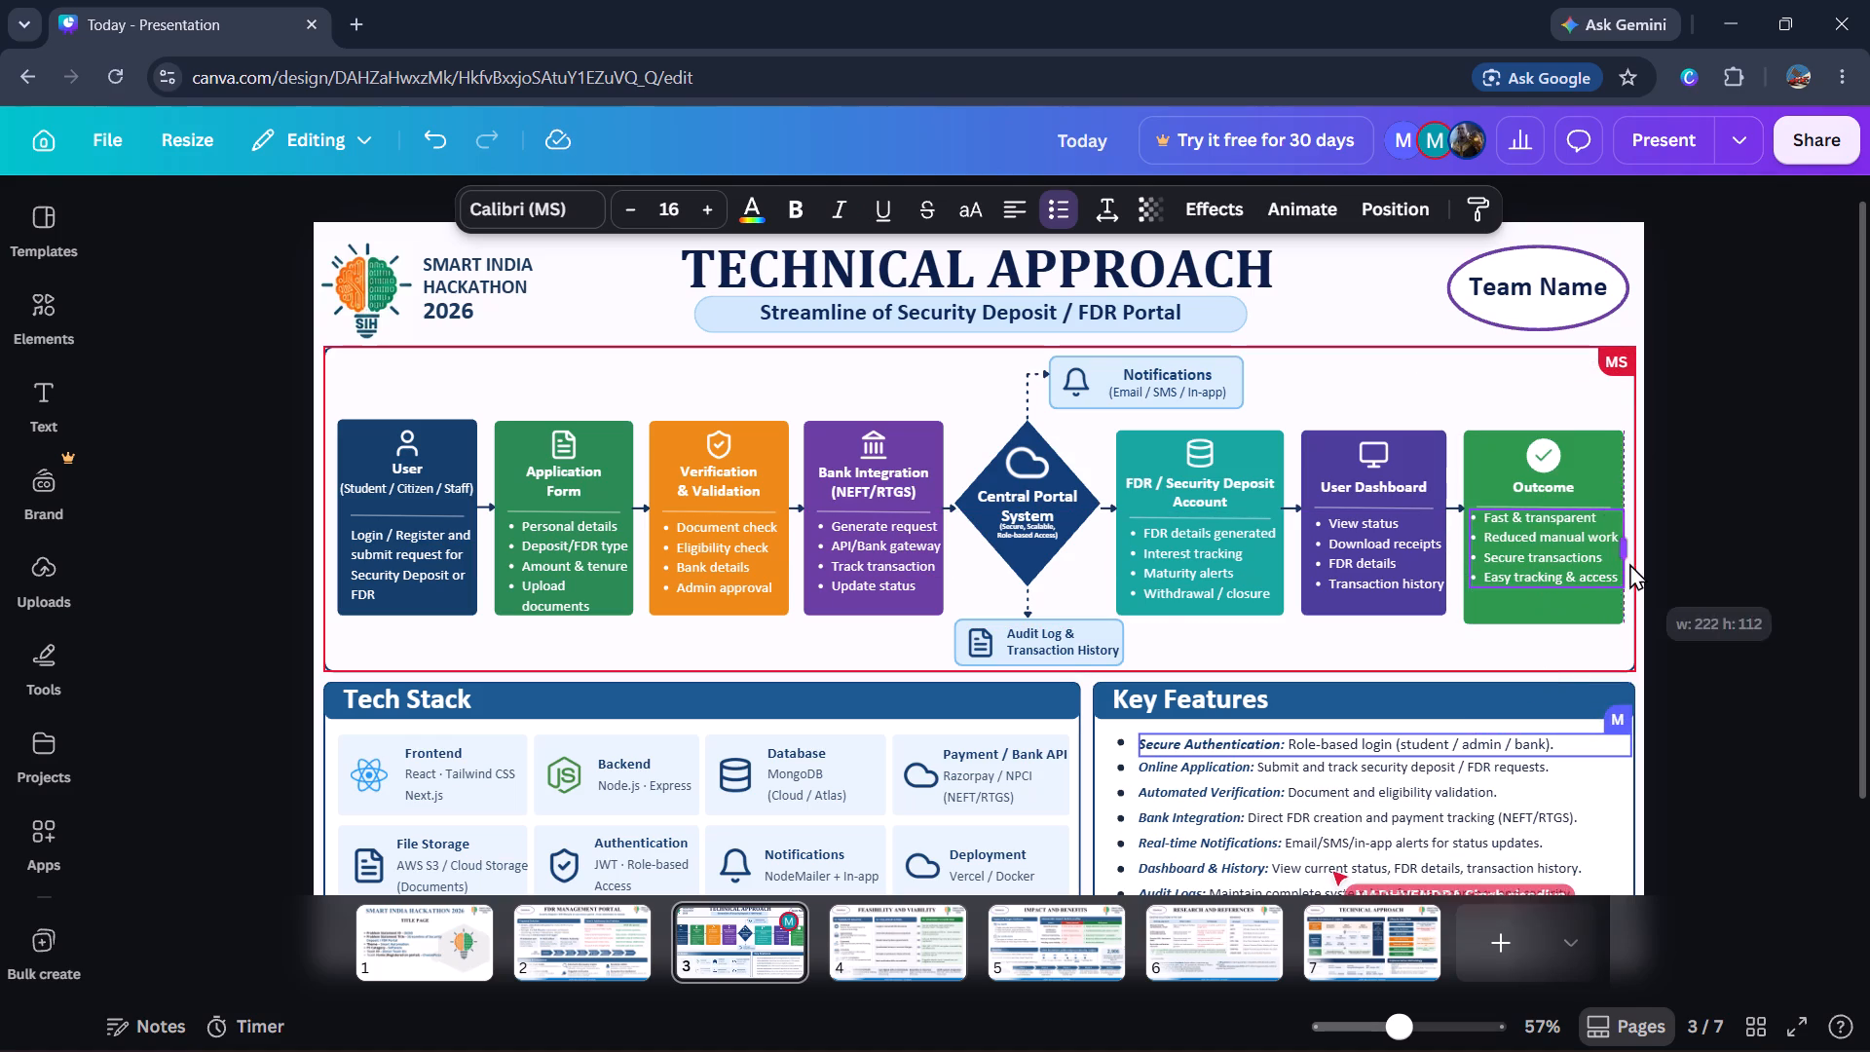
pyautogui.moveTo(1629, 563); pyautogui.dragTo(1622, 571)
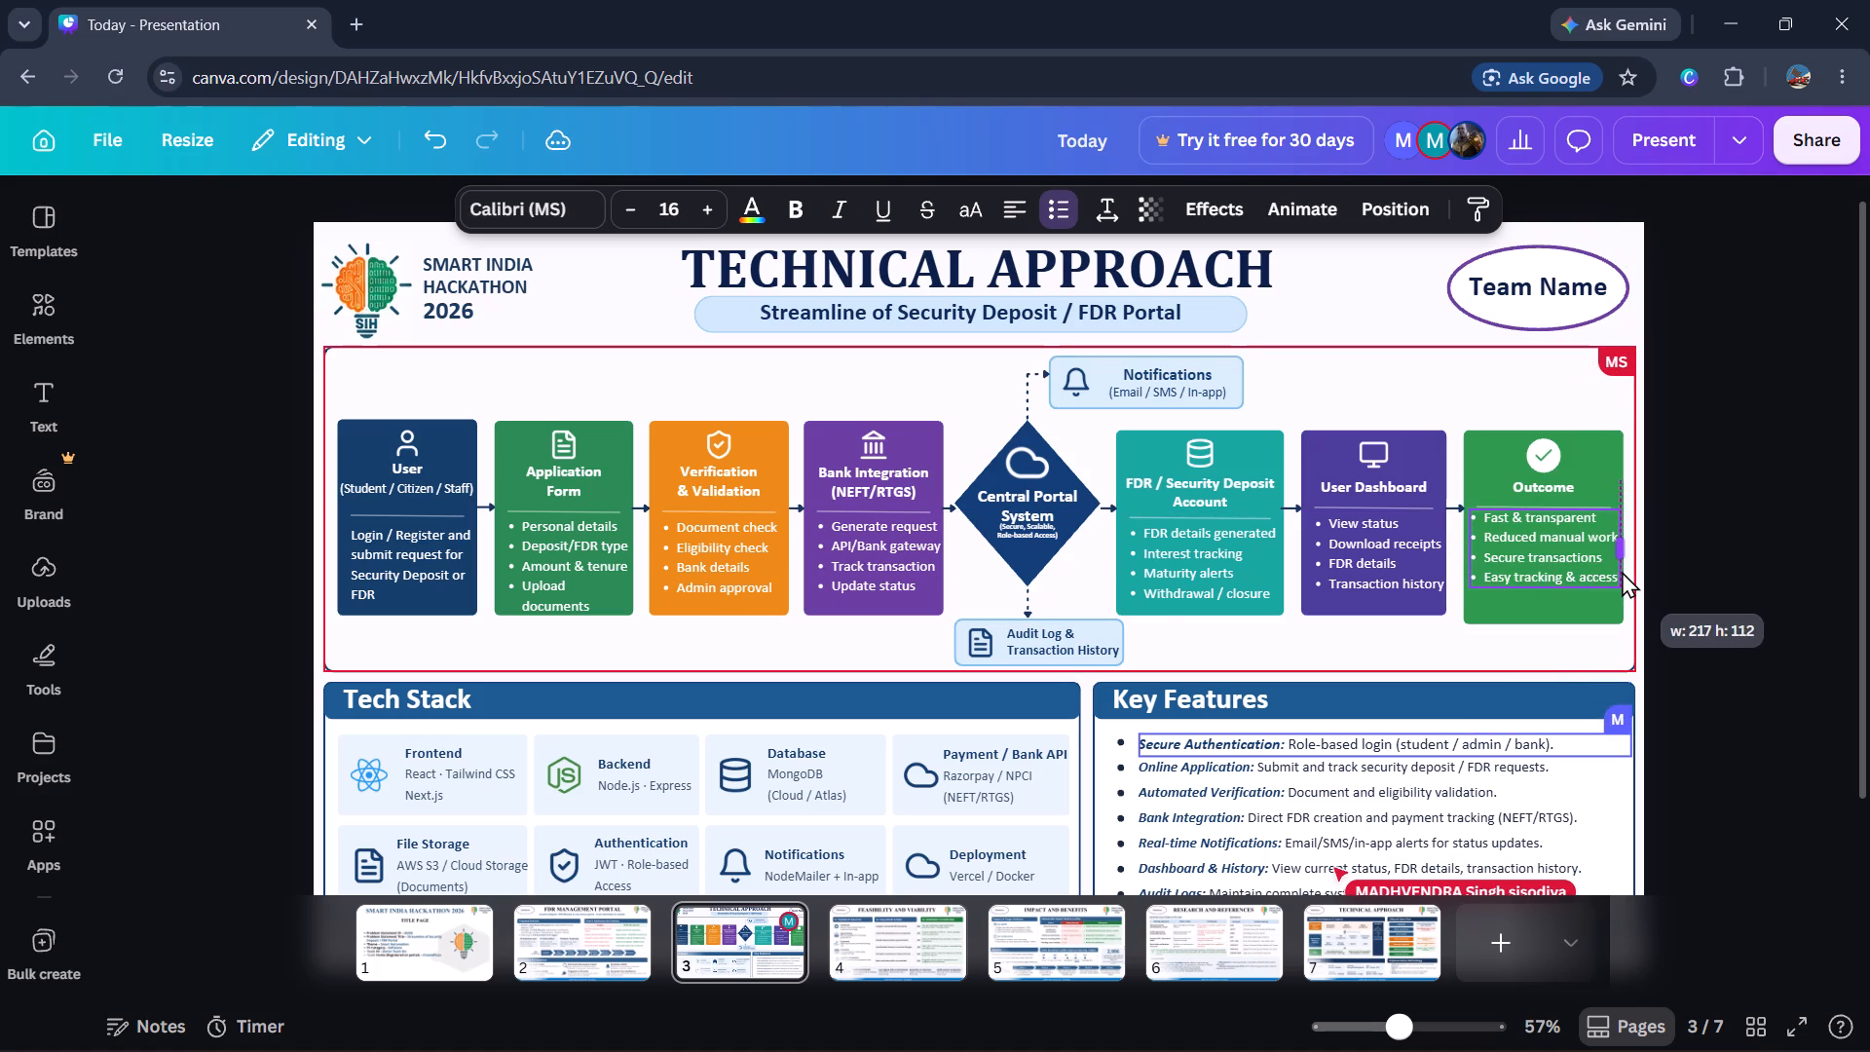
pyautogui.moveTo(1622, 571); pyautogui.dragTo(1622, 573)
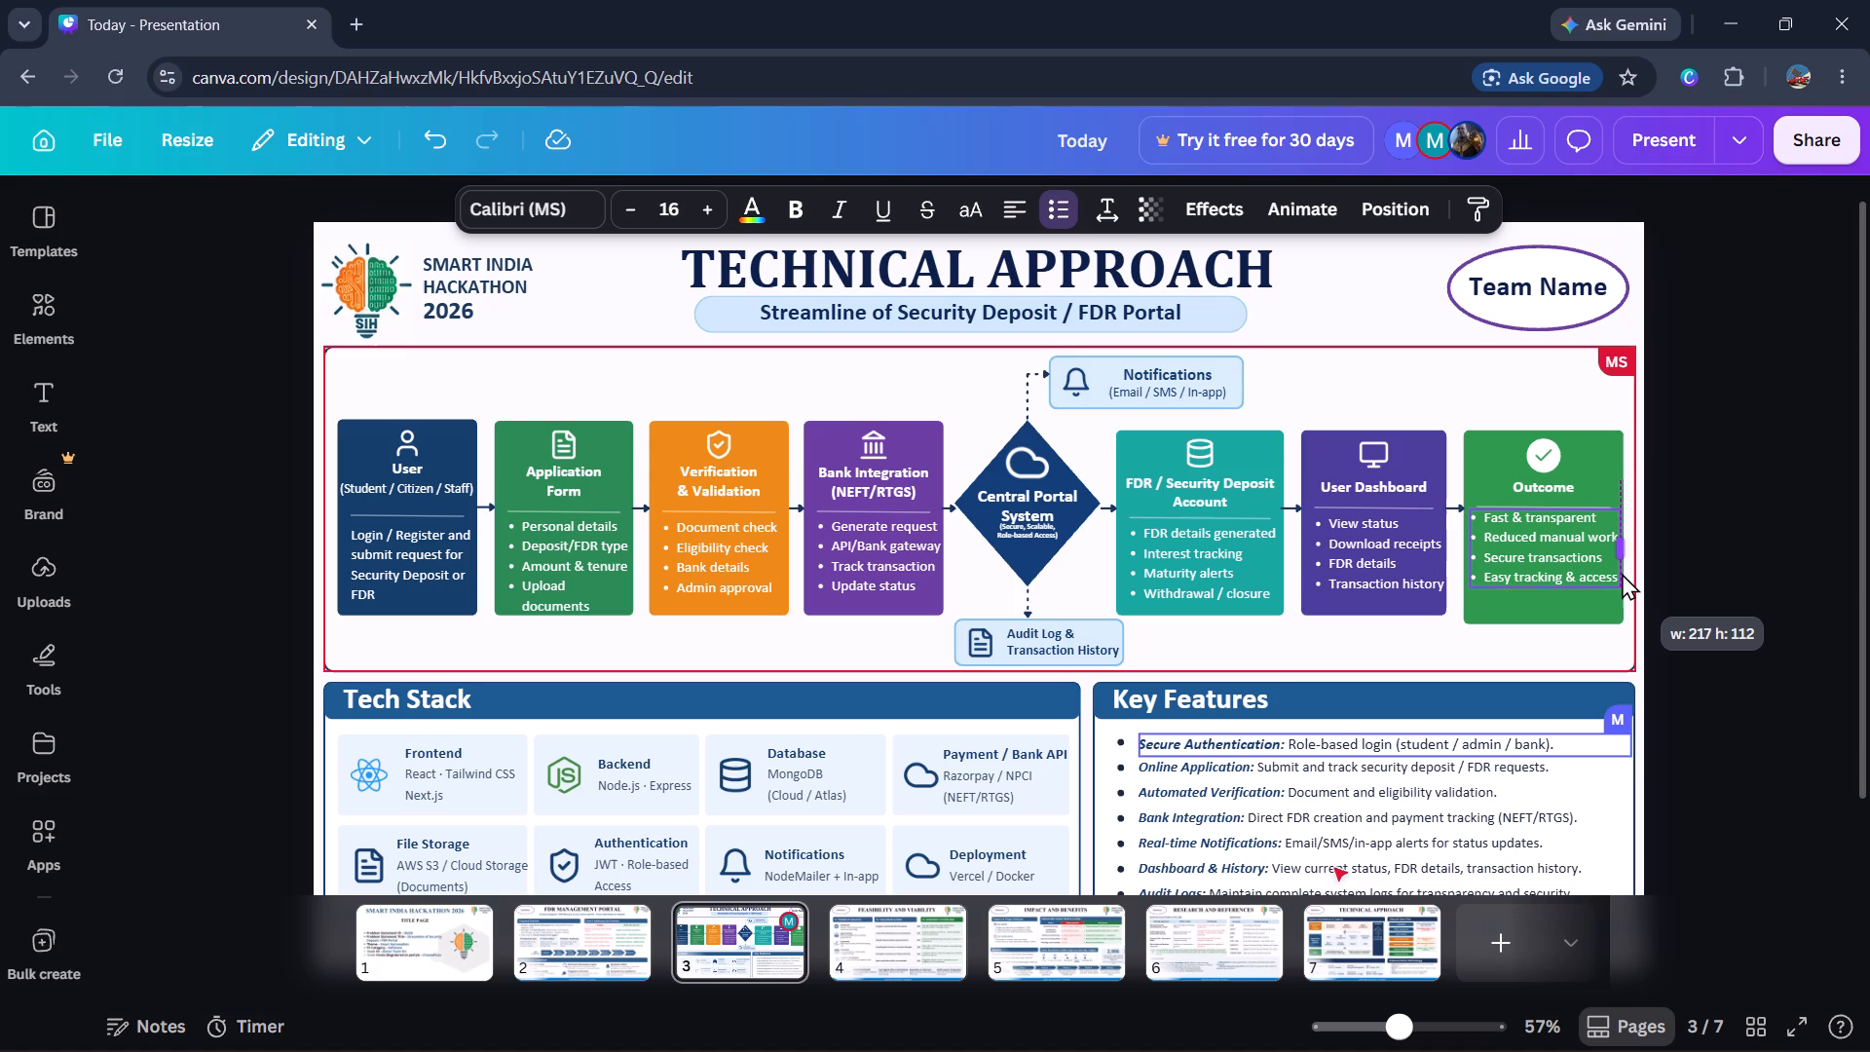
pyautogui.moveTo(1622, 573); pyautogui.dragTo(1608, 577)
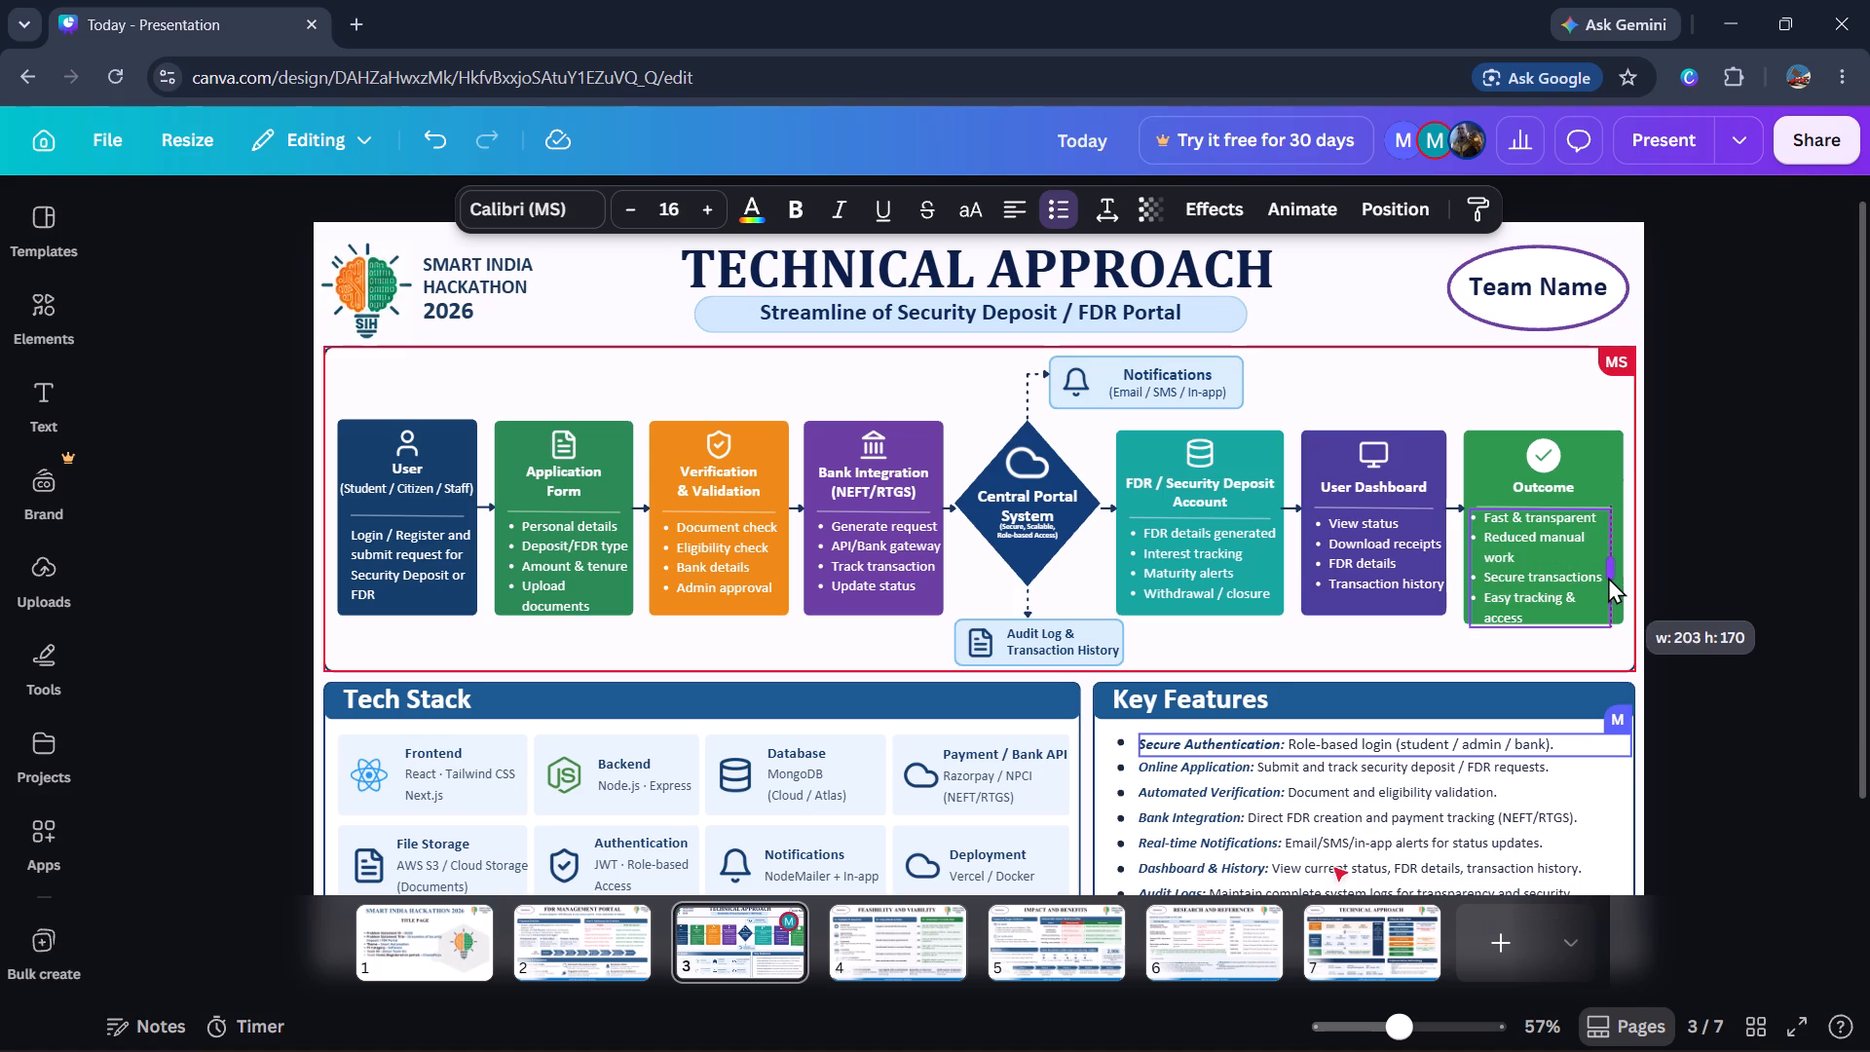
pyautogui.moveTo(1608, 577); pyautogui.dragTo(1604, 576)
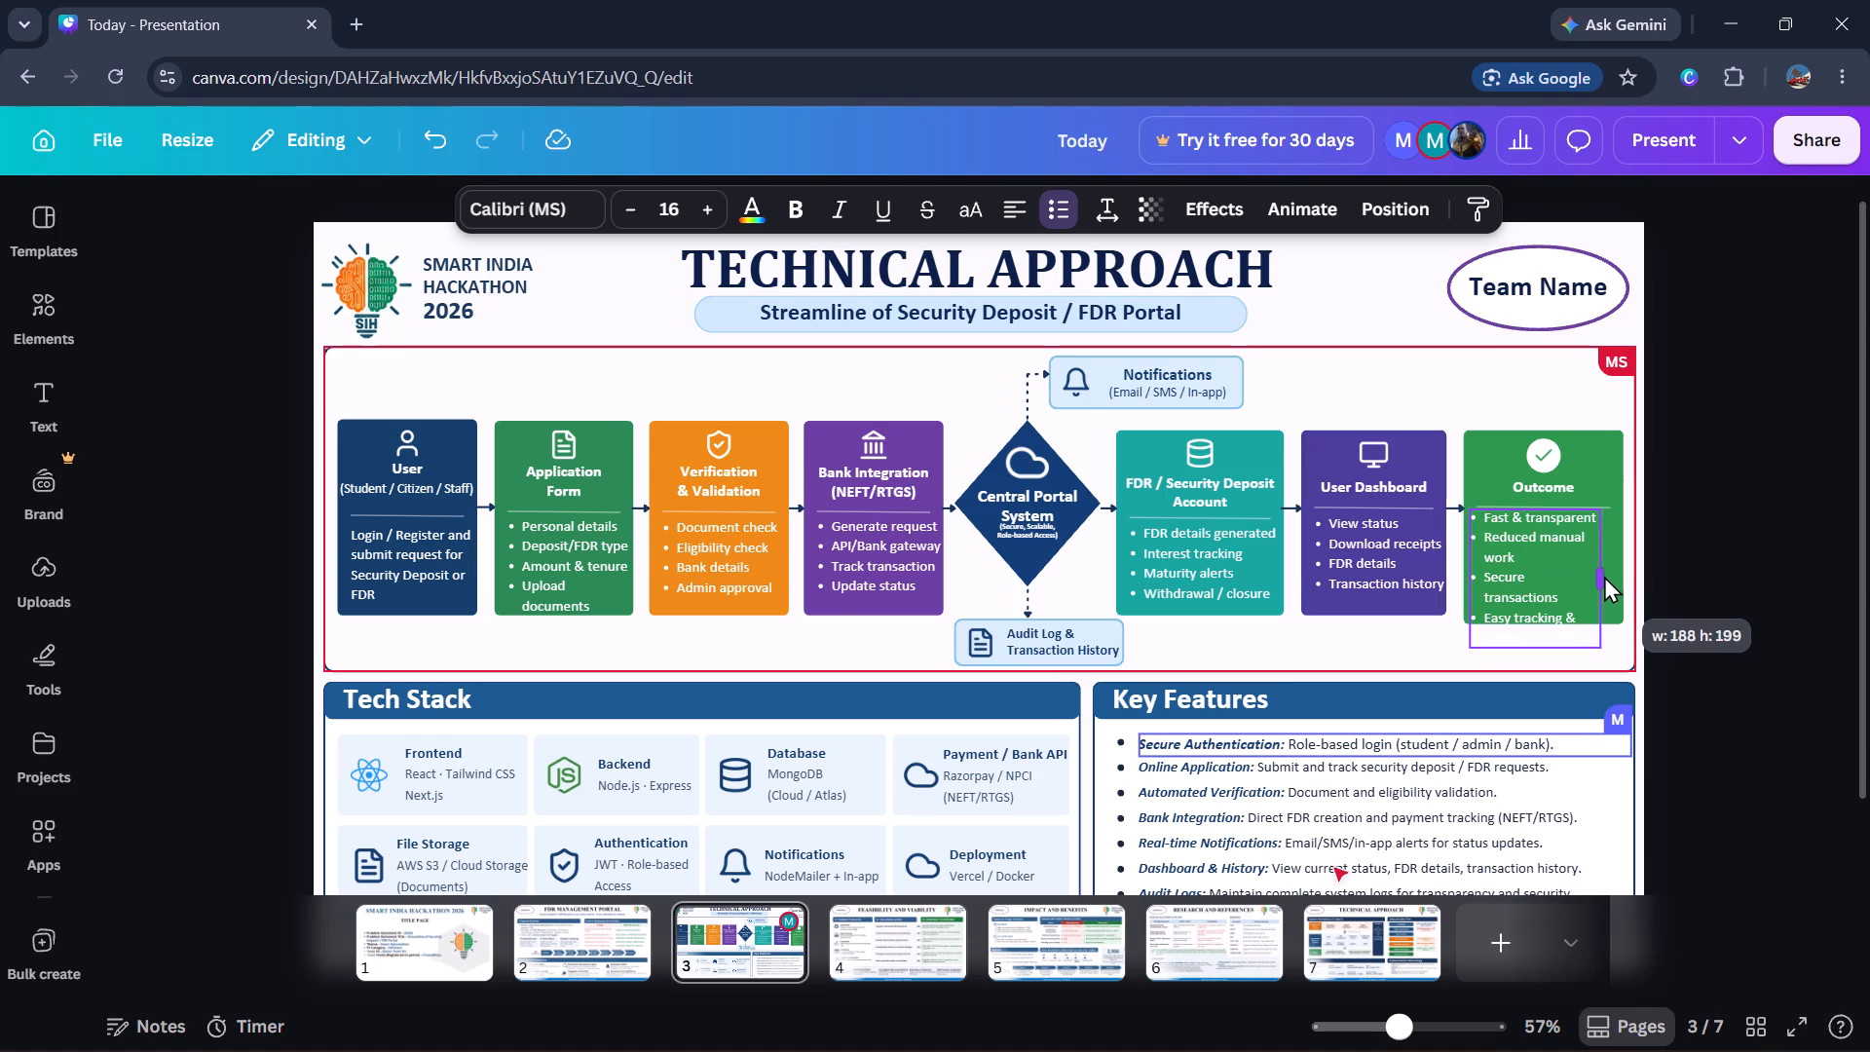
pyautogui.moveTo(1604, 576); pyautogui.dragTo(1609, 574)
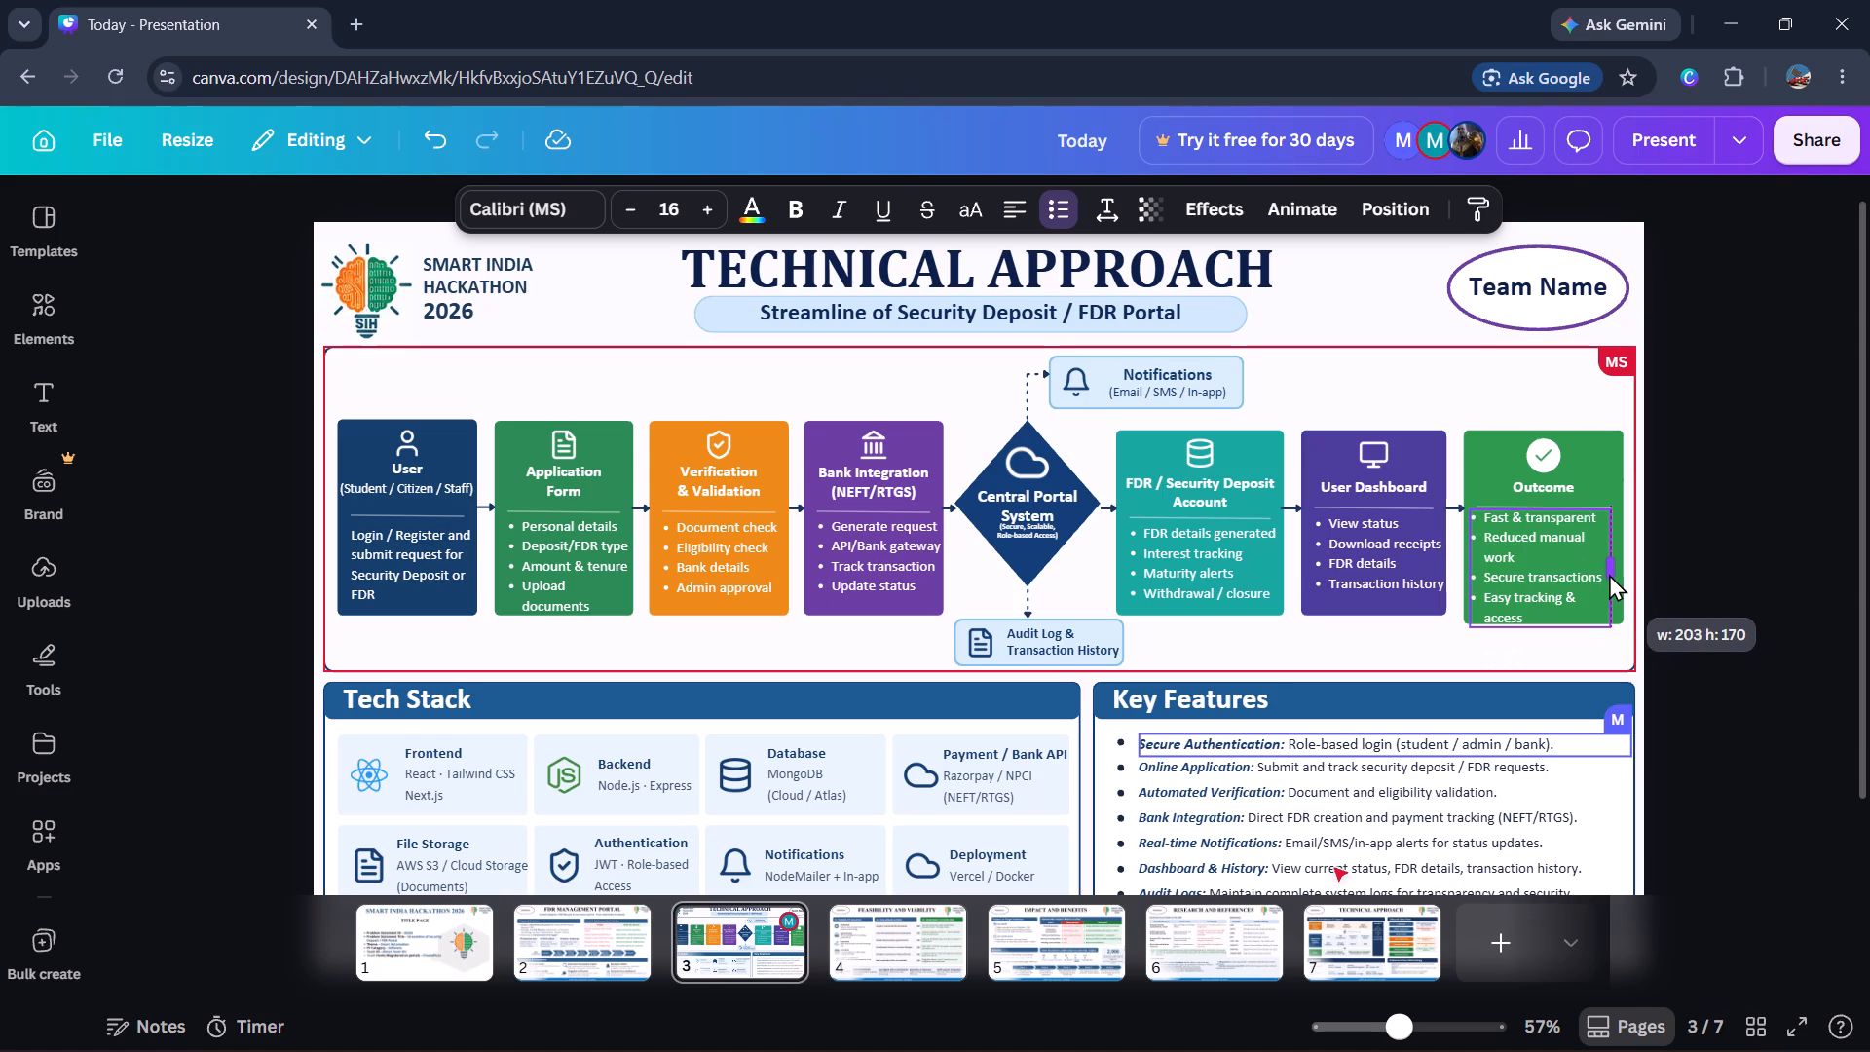
pyautogui.moveTo(1609, 574); pyautogui.dragTo(1622, 572)
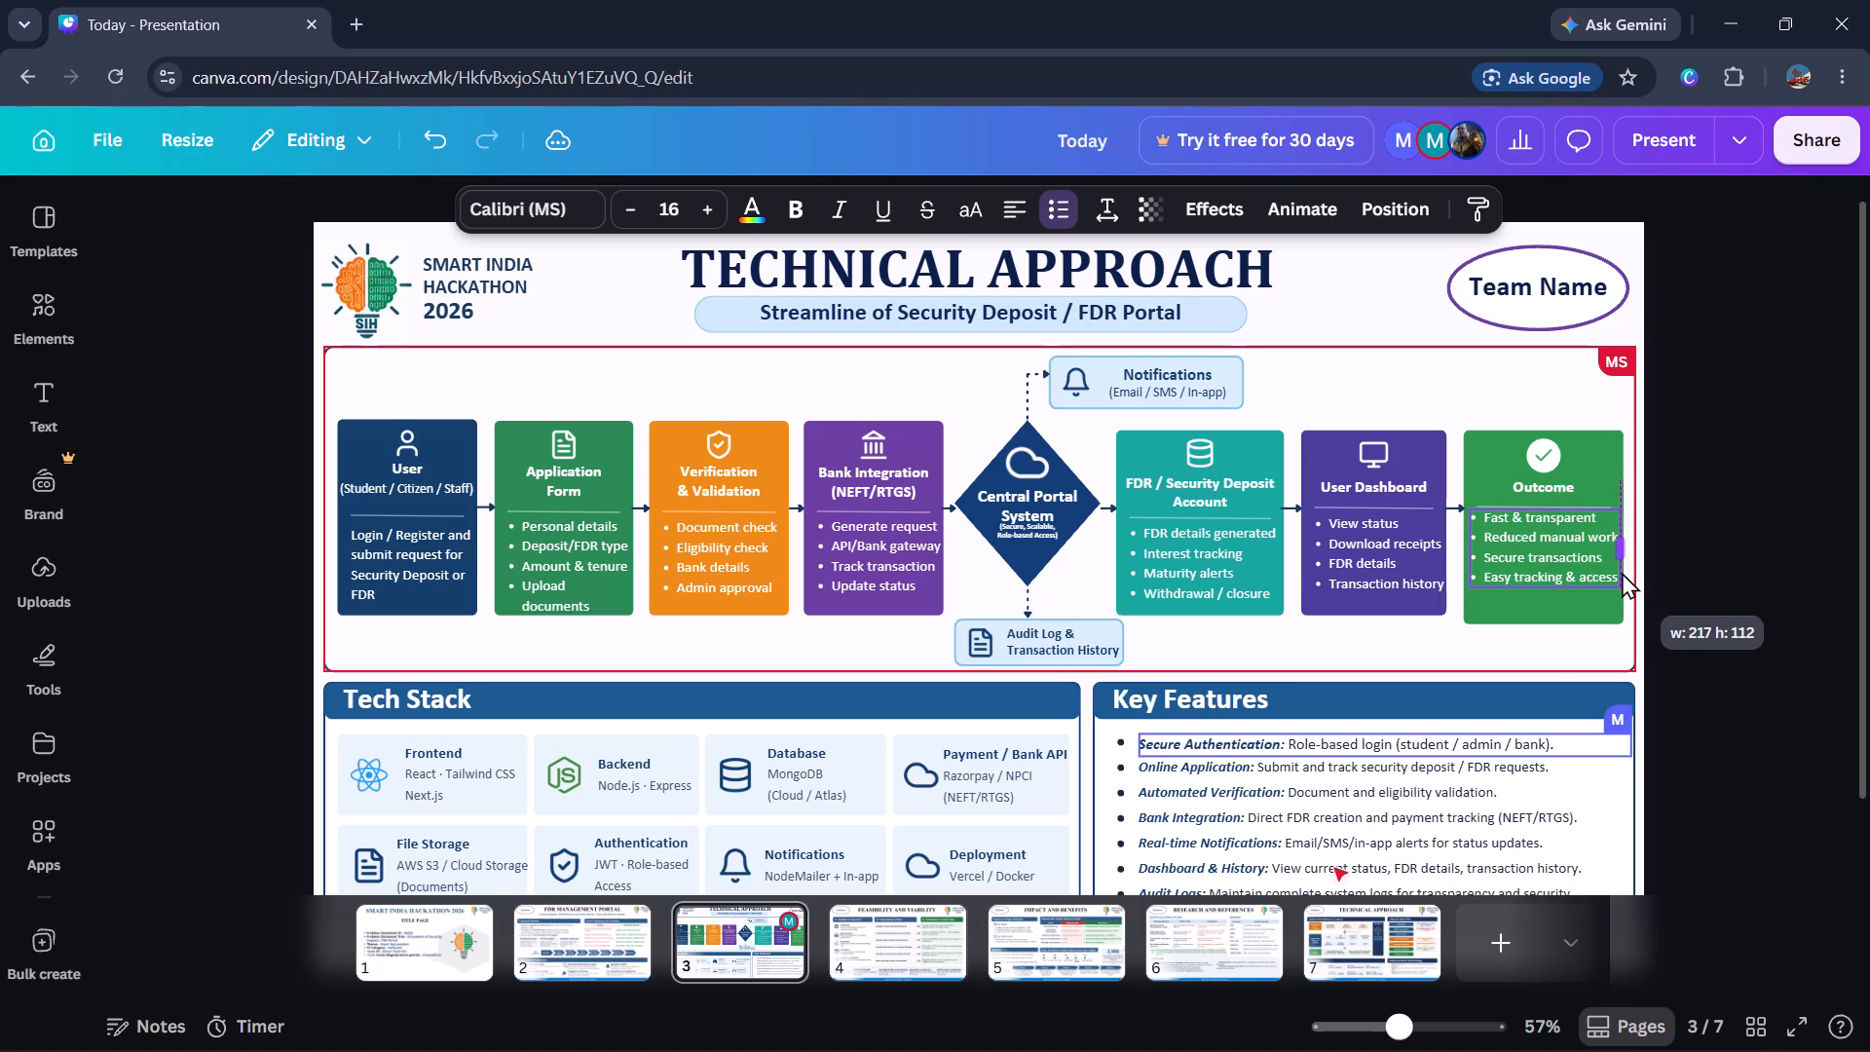
pyautogui.moveTo(1622, 572); pyautogui.dragTo(1621, 572)
pyautogui.click(1716, 575)
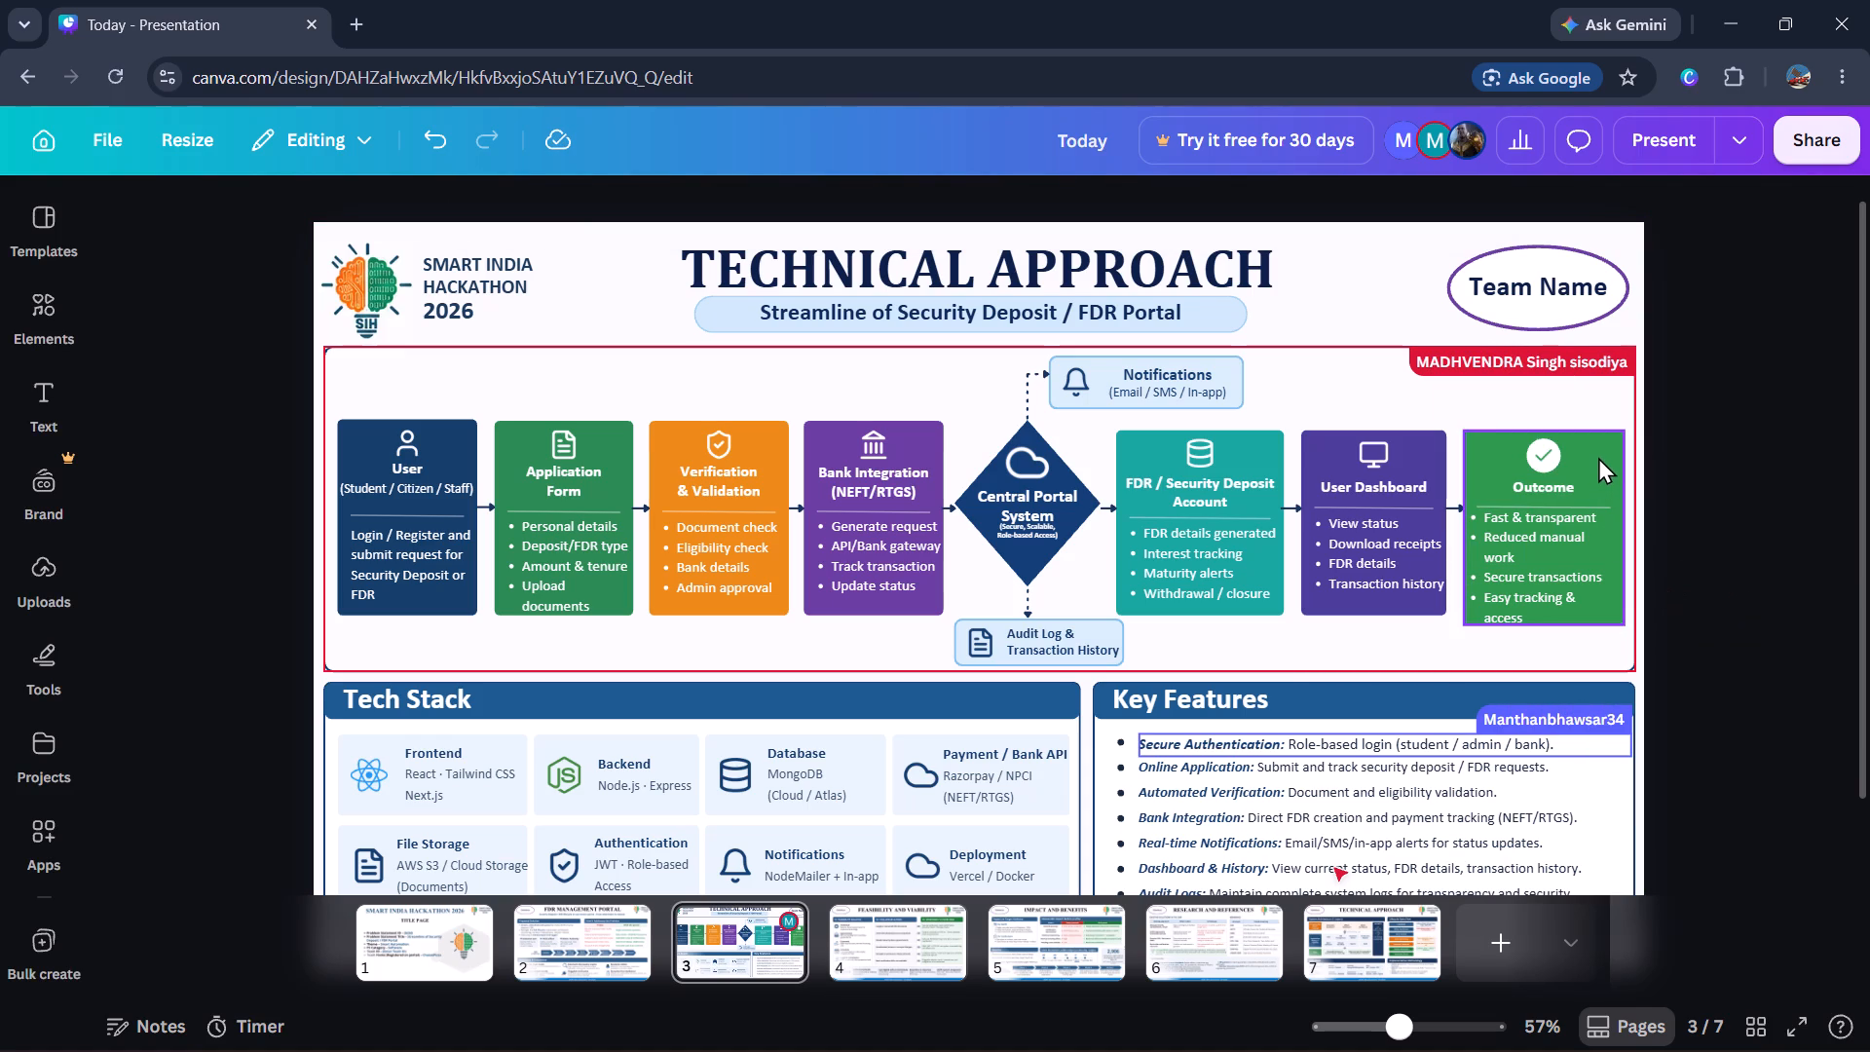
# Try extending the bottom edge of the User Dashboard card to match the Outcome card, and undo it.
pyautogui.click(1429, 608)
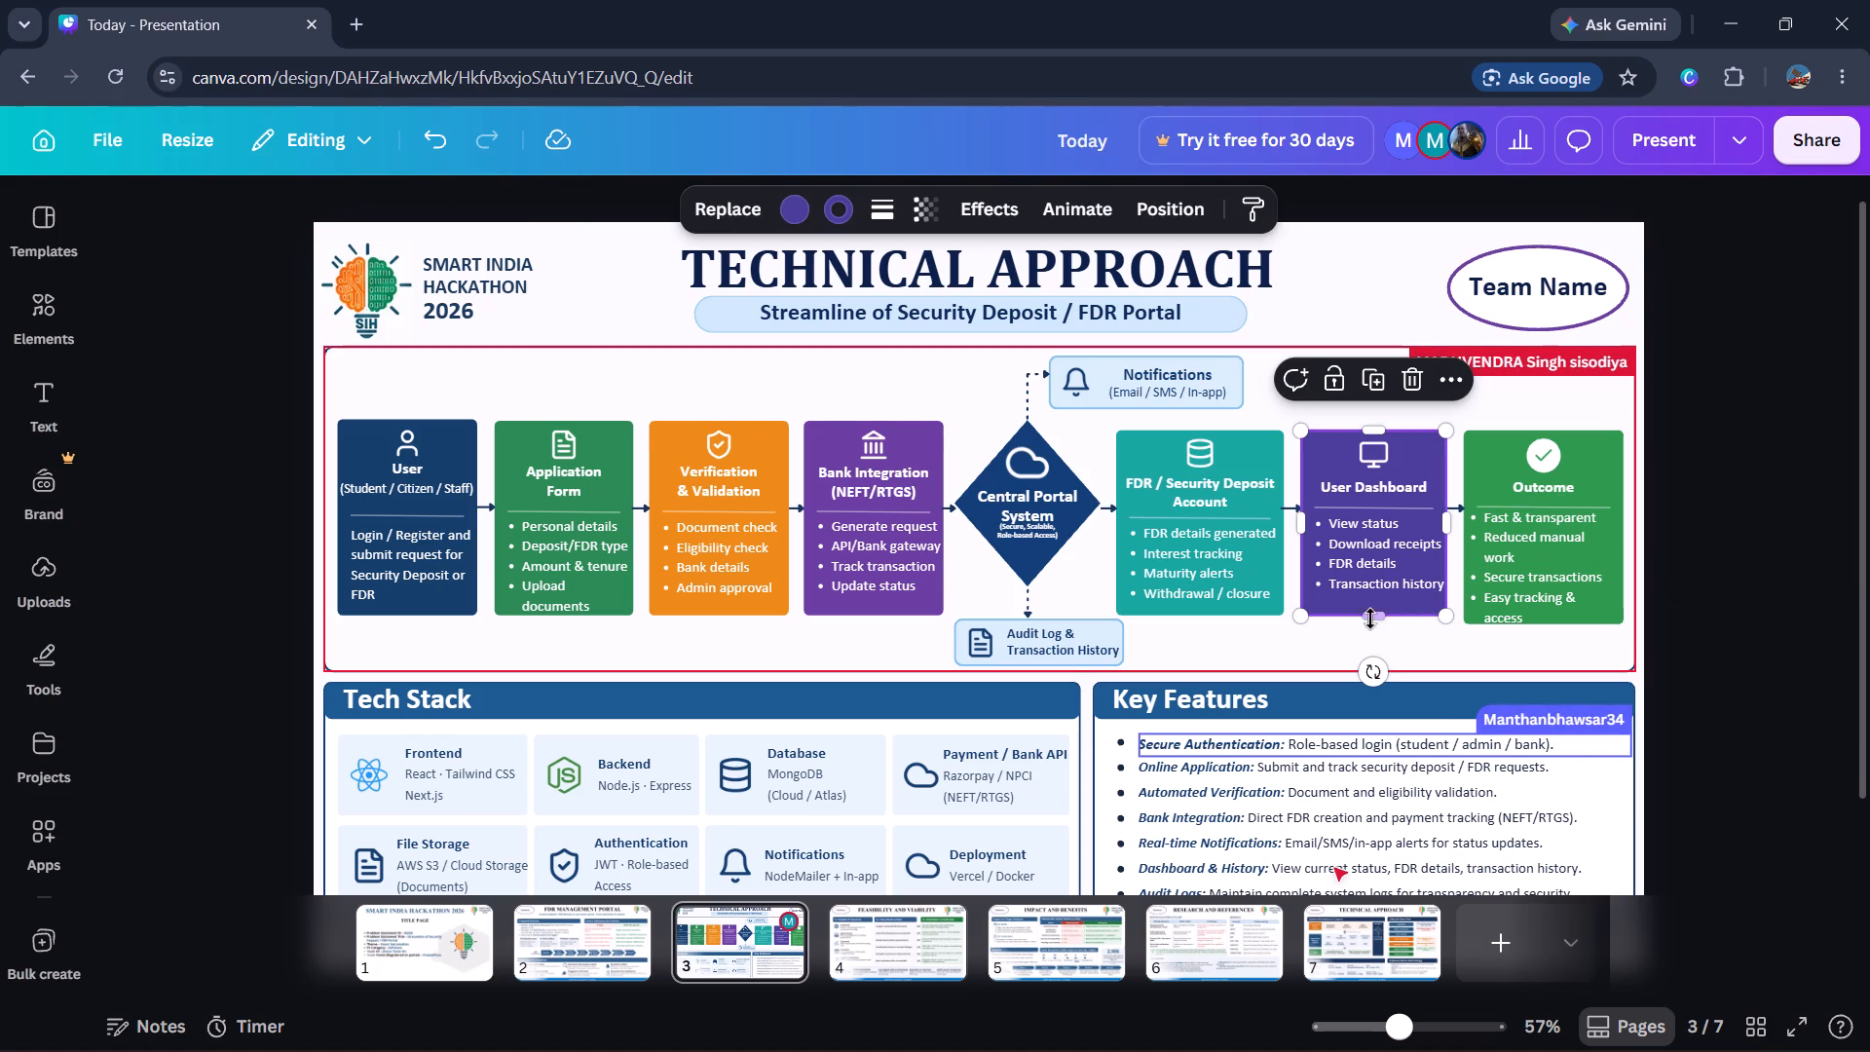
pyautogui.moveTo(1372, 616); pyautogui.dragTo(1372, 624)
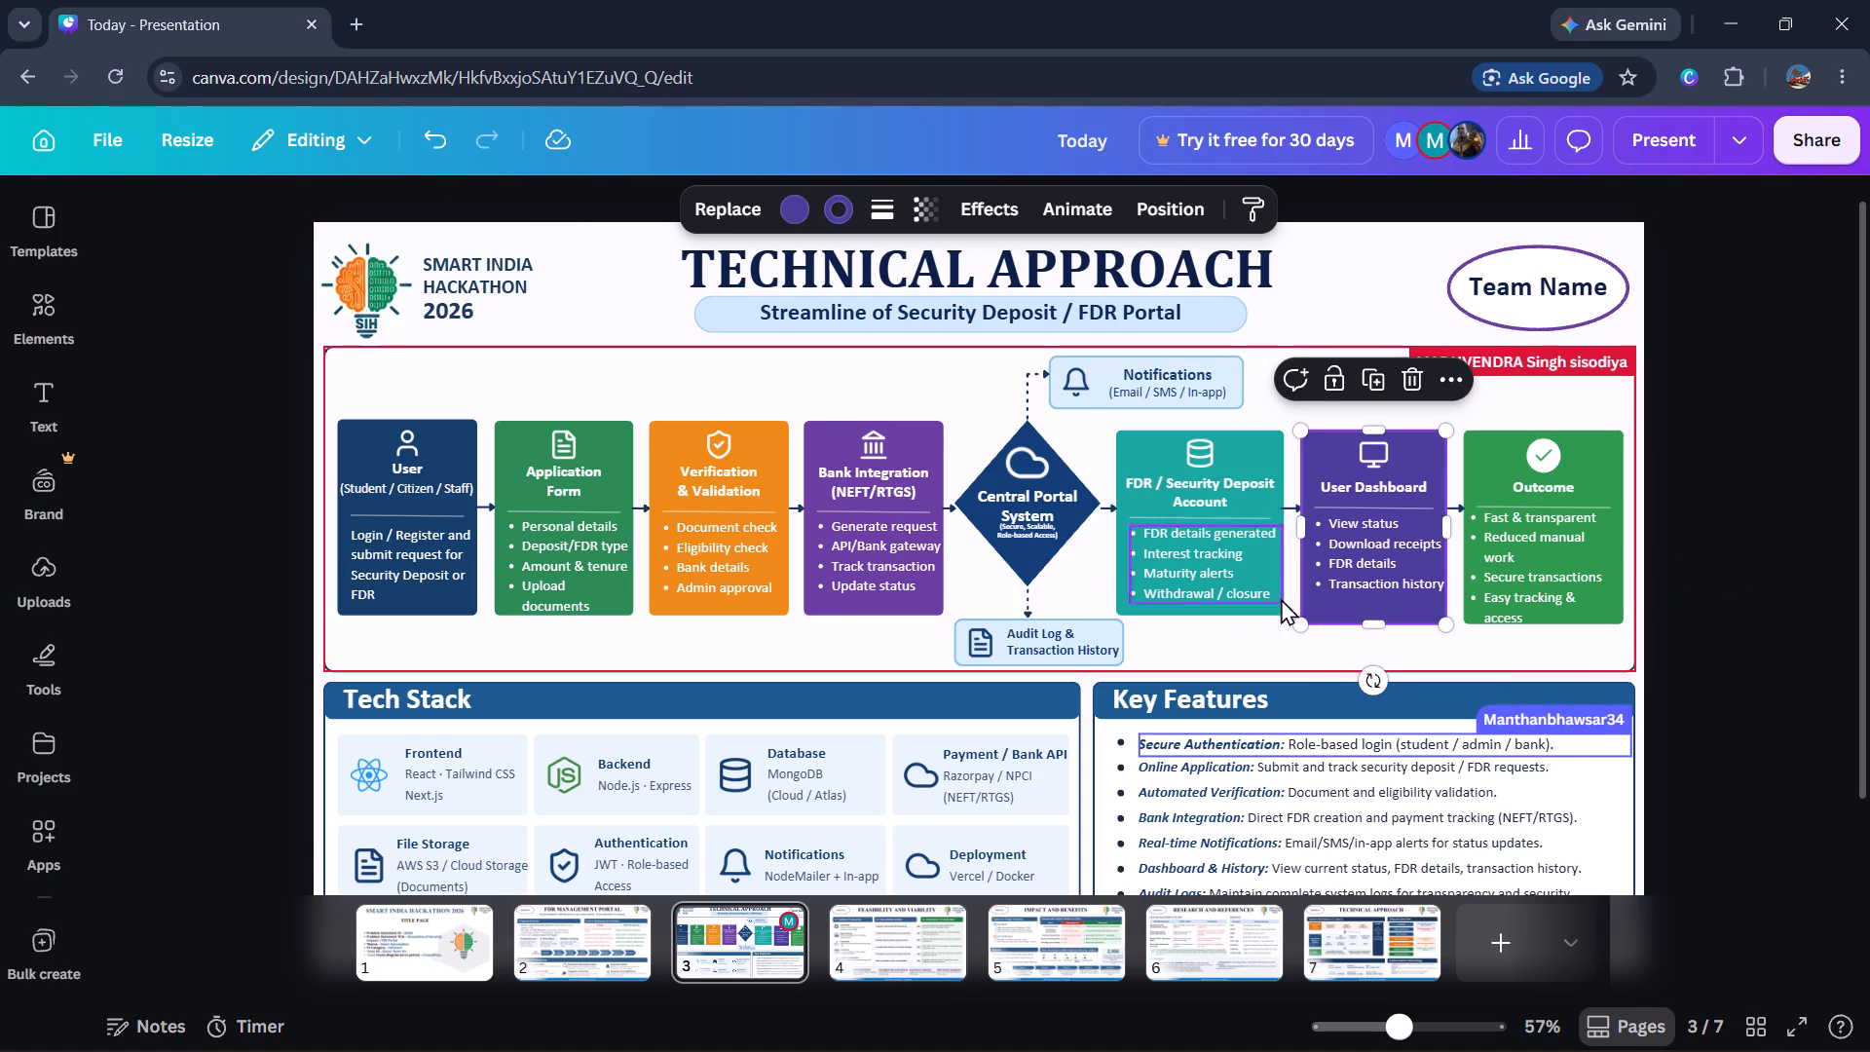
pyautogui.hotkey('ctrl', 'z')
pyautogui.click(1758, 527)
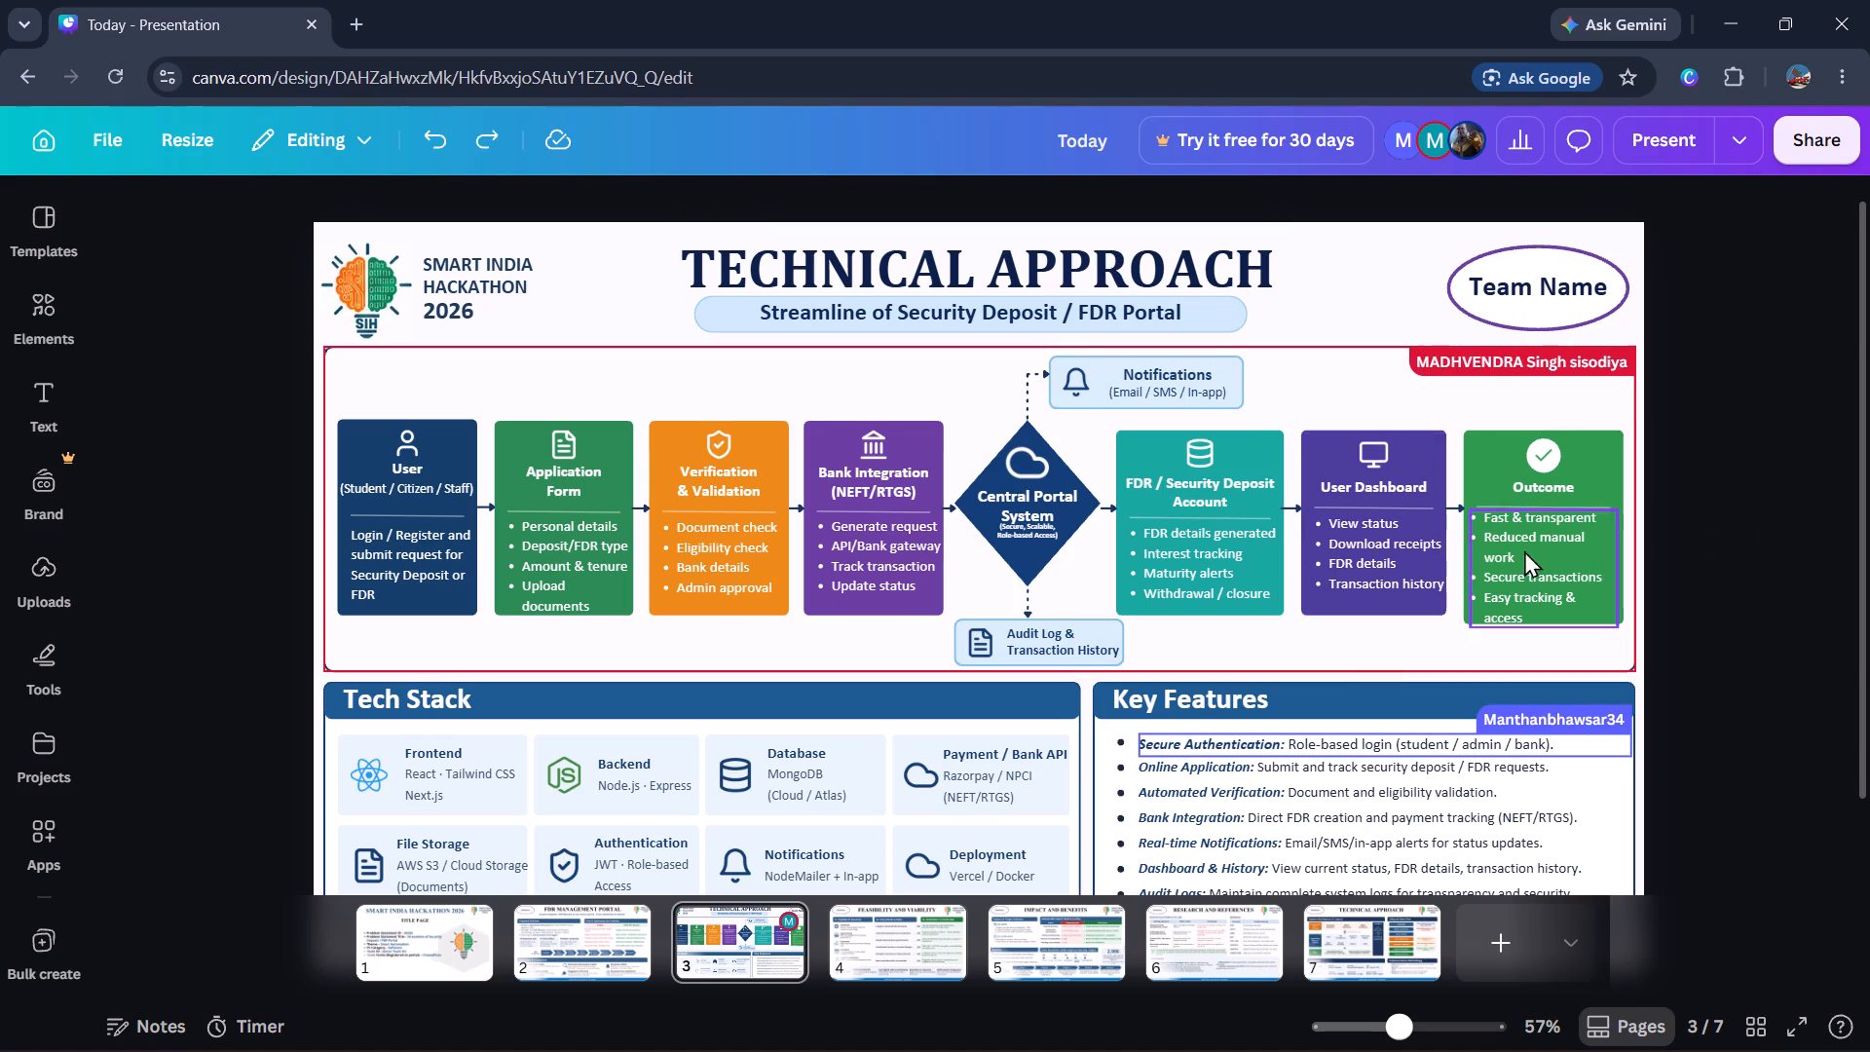
# Nudge the User Dashboard card's bullet list slightly left so its text sits inside the card.
pyautogui.click(1372, 551)
pyautogui.press('Left')
pyautogui.press('Left')
pyautogui.press('Left')
pyautogui.press('Left')
pyautogui.press('Left')
pyautogui.press('Left')
pyautogui.press('Left')
pyautogui.press('Left')
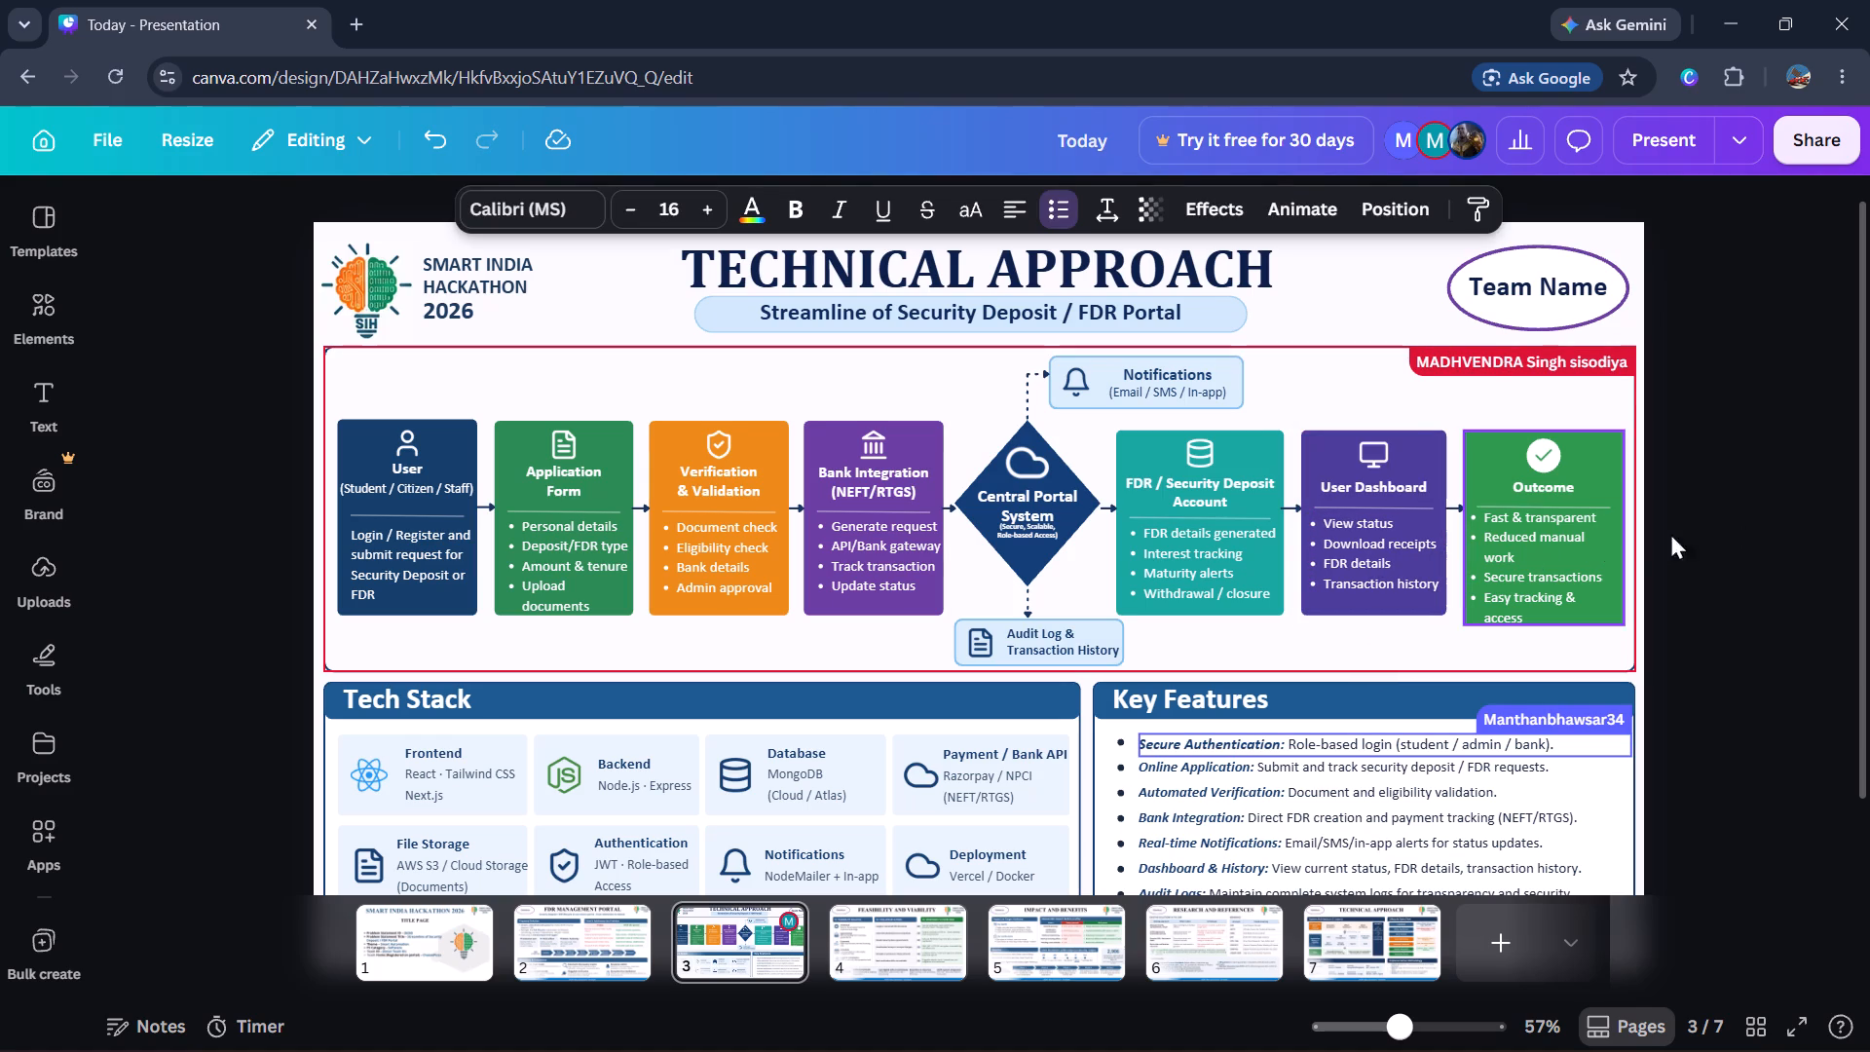
pyautogui.click(1765, 526)
# Nudge the Outcome card's bullet list slightly down and to the right, leaving a small gap below the divider.
pyautogui.click(1558, 575)
pyautogui.press('Up')
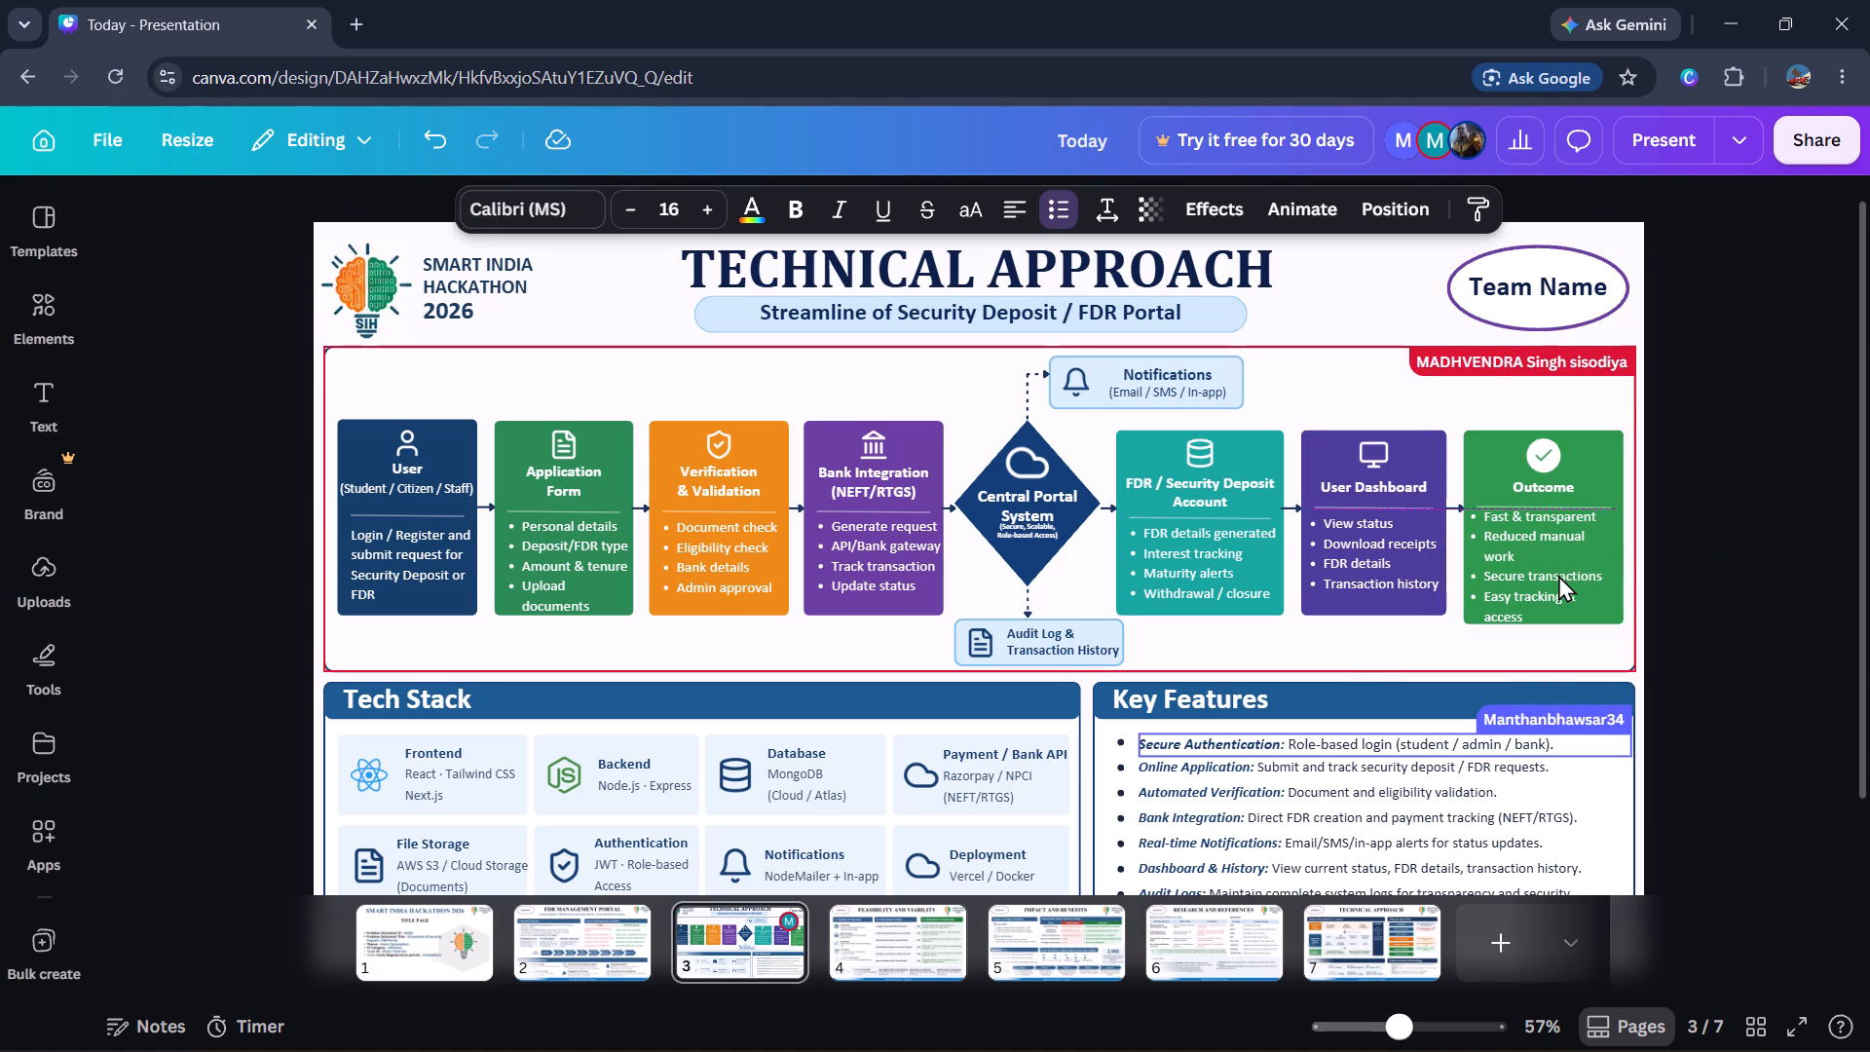
pyautogui.press('Down')
pyautogui.press('Down')
pyautogui.press('Down')
pyautogui.press('Down')
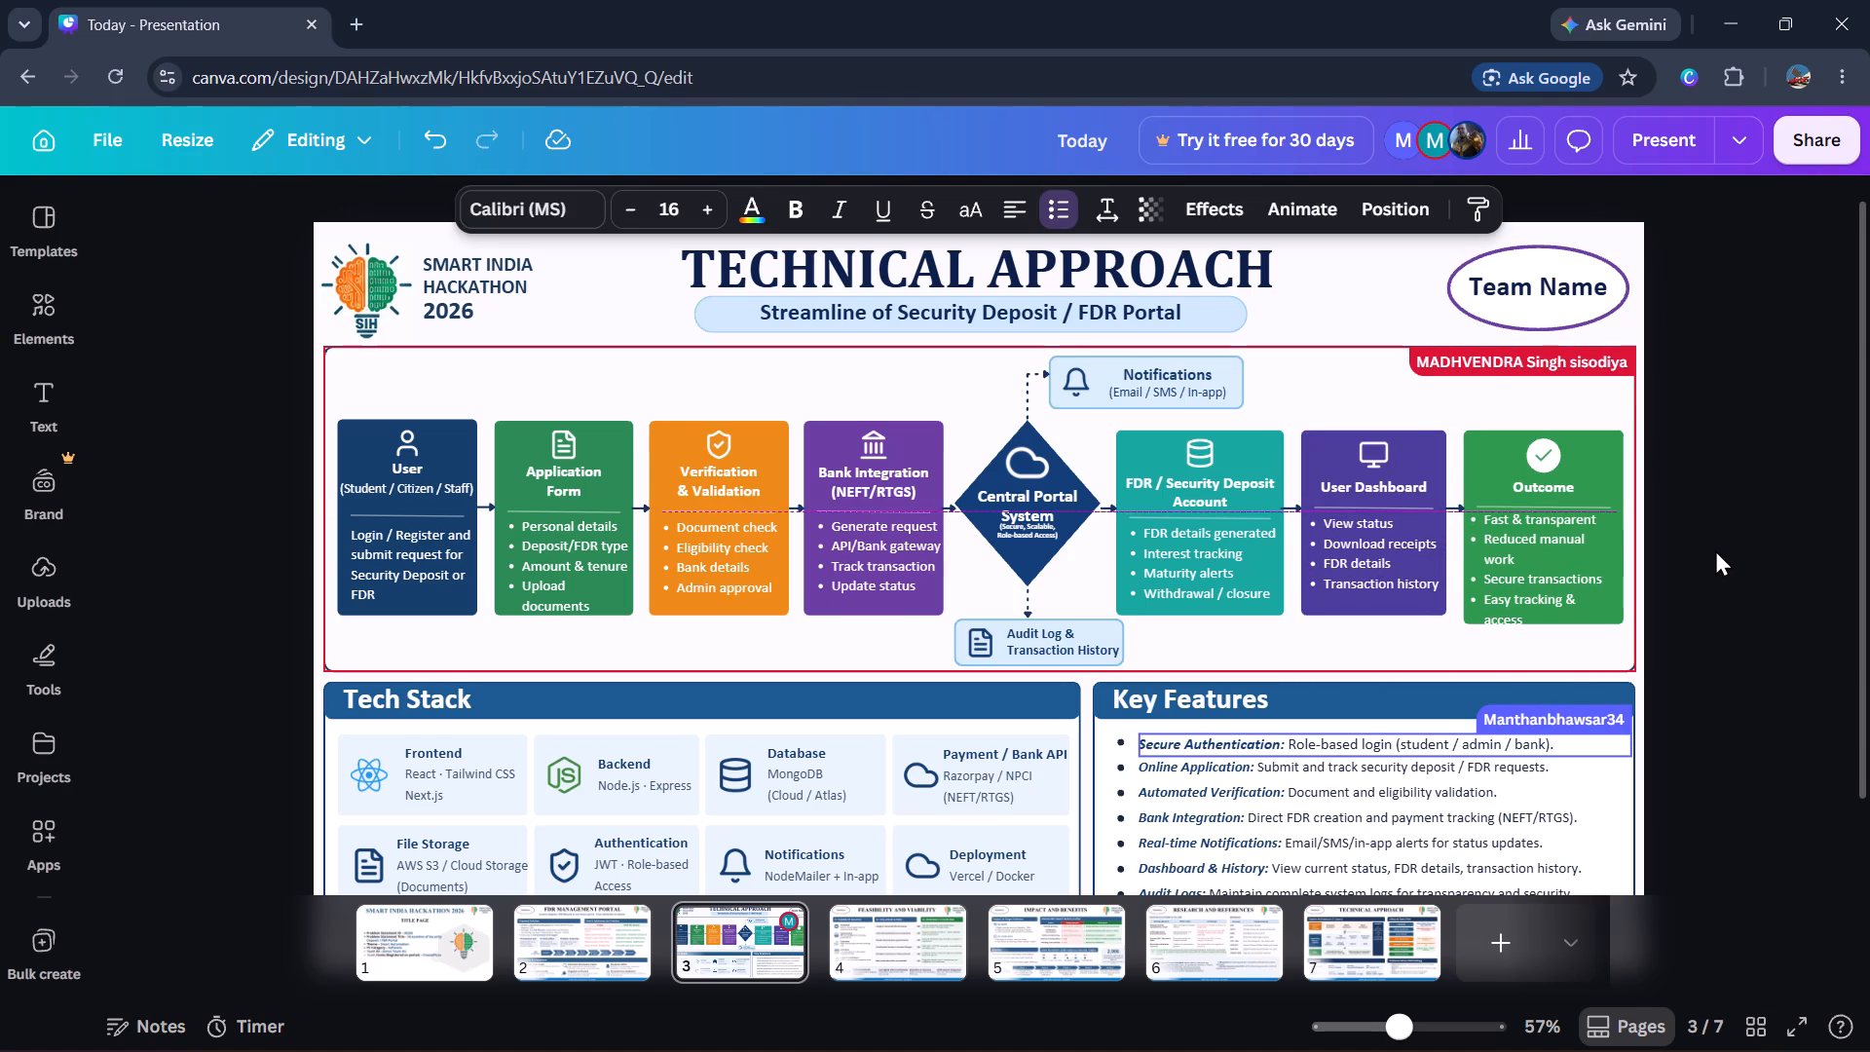
pyautogui.press('Right')
pyautogui.press('Right')
pyautogui.press('Right')
pyautogui.click(1715, 549)
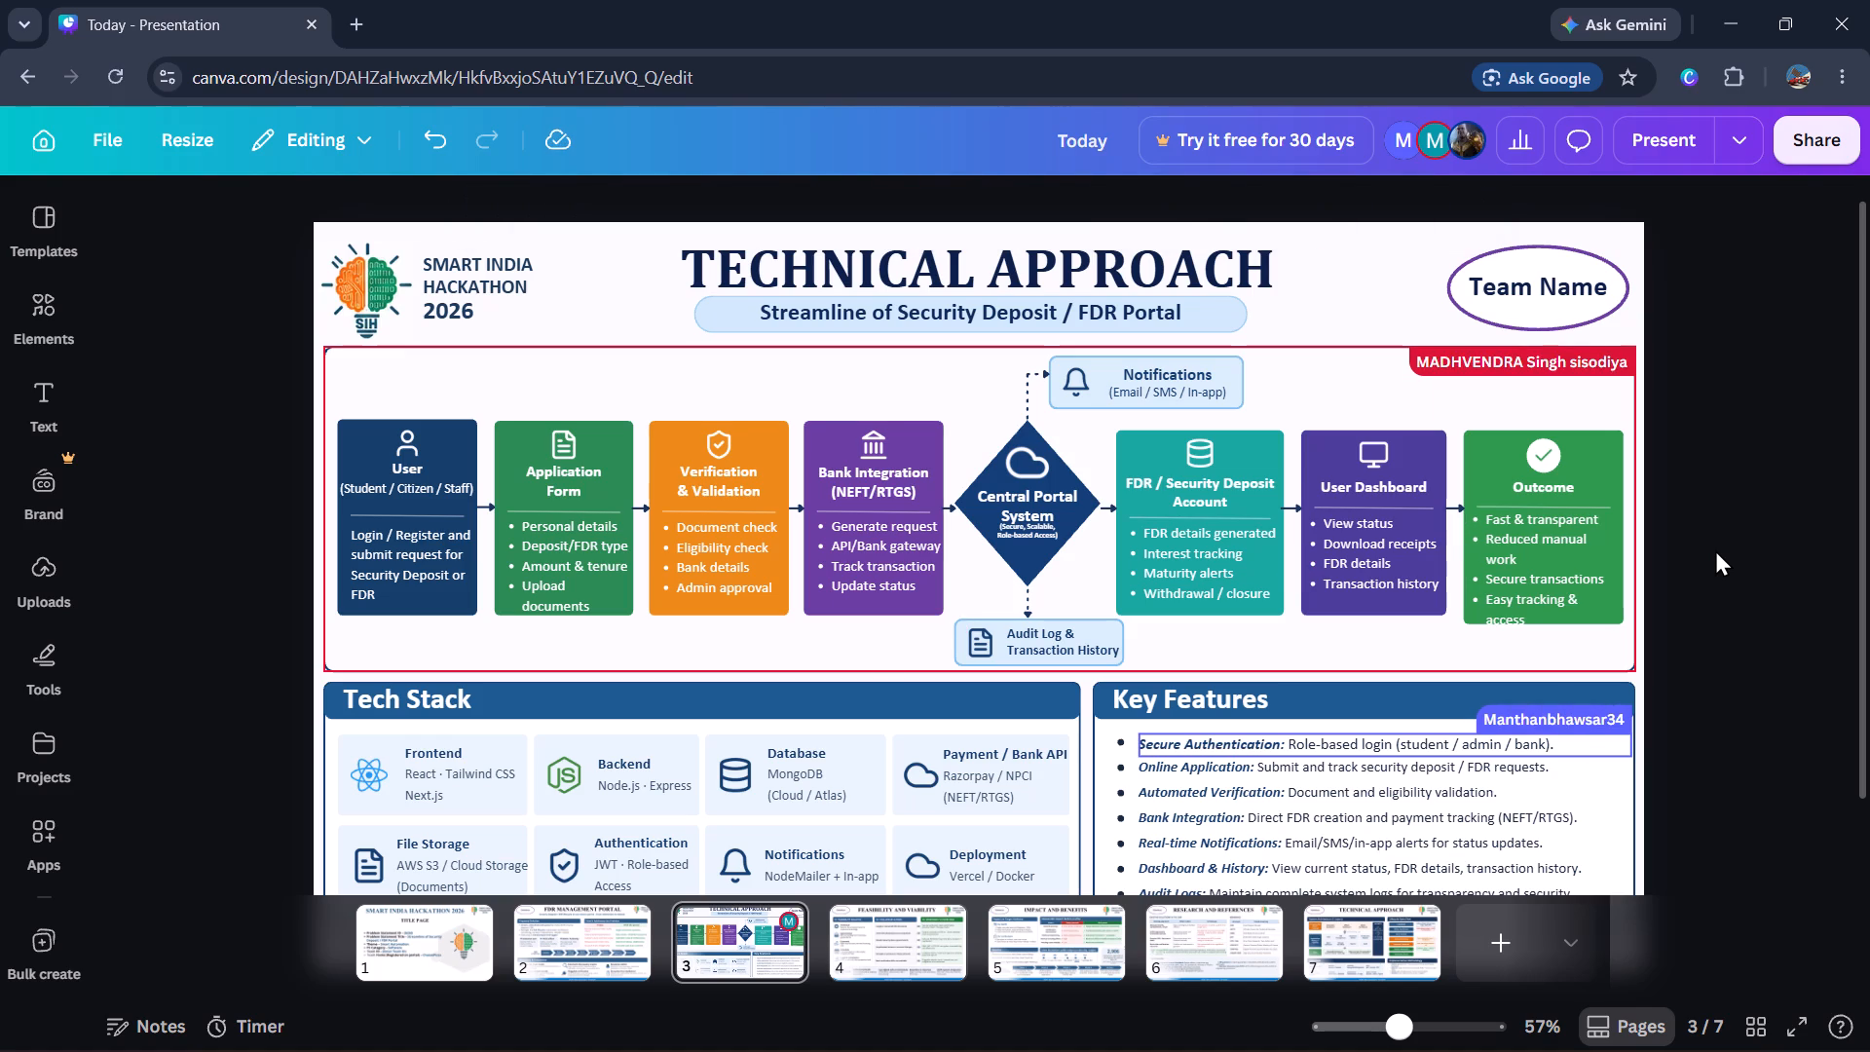
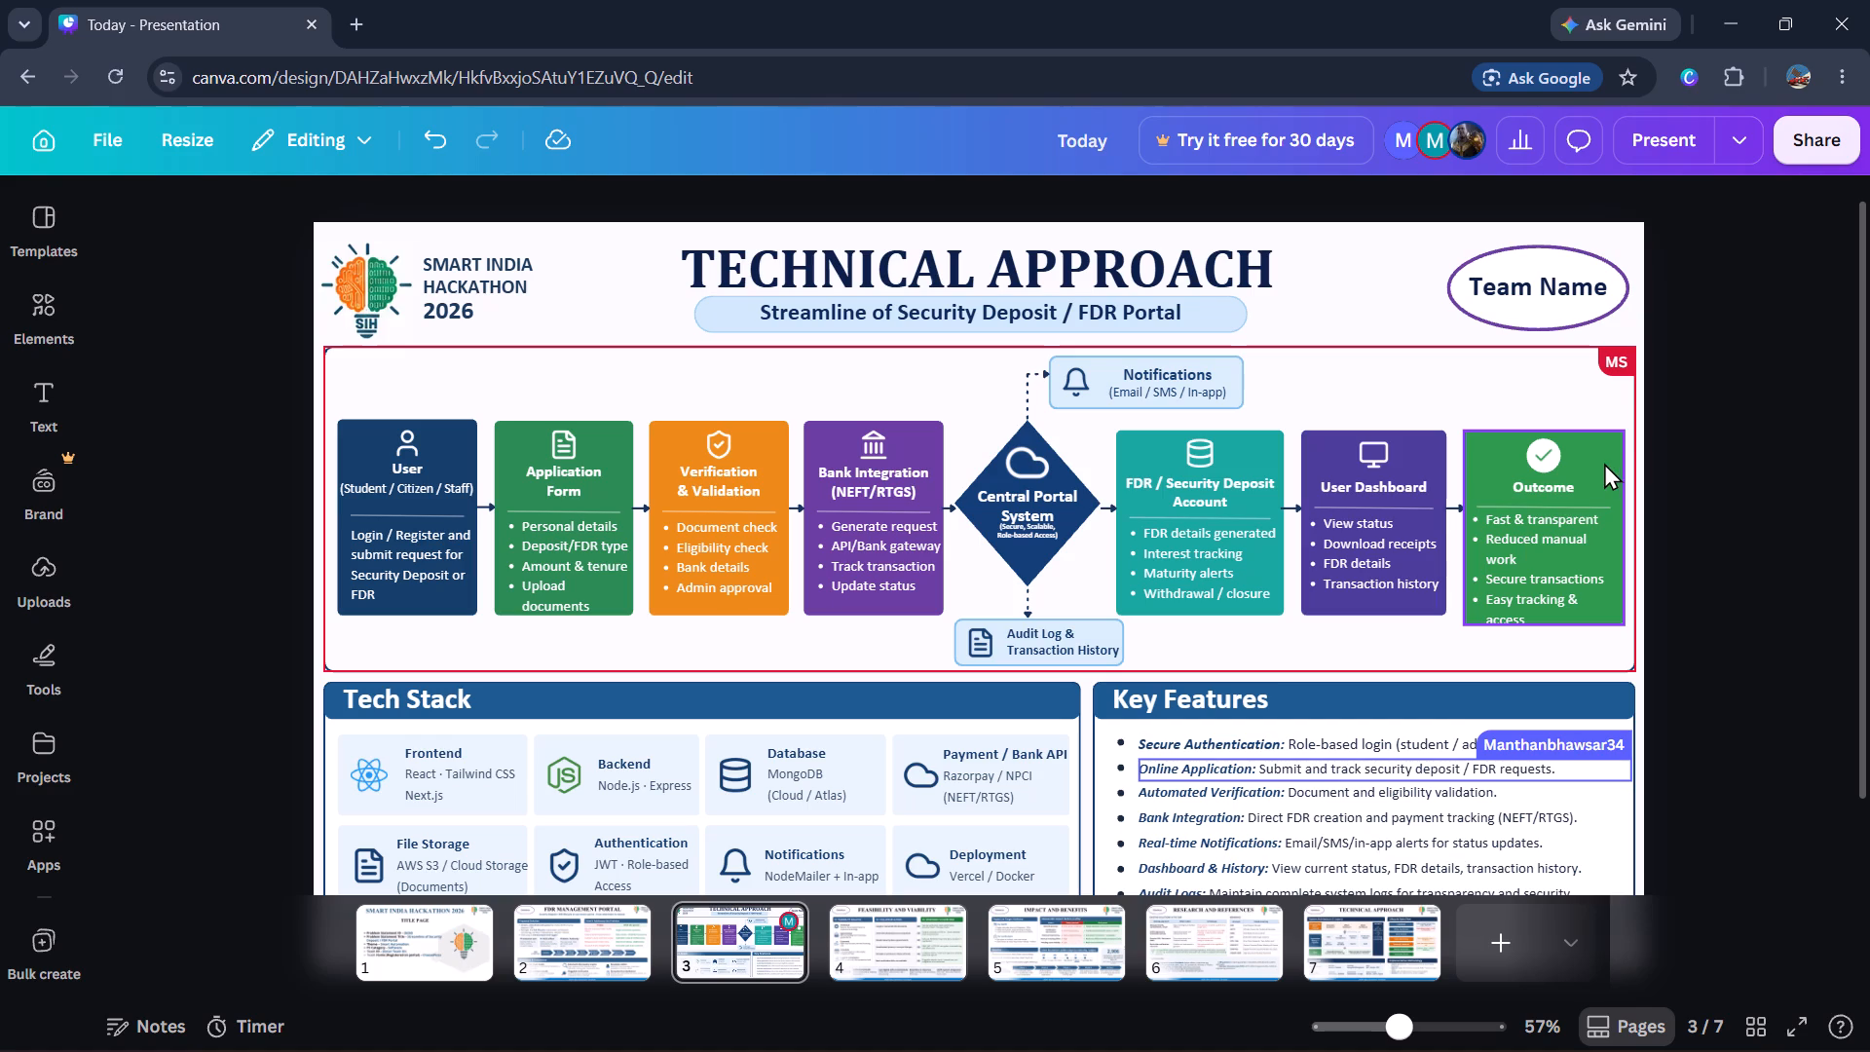
# Nudge the divider line under the Outcome card's heading slightly up, closer to the heading.
pyautogui.click(1562, 509)
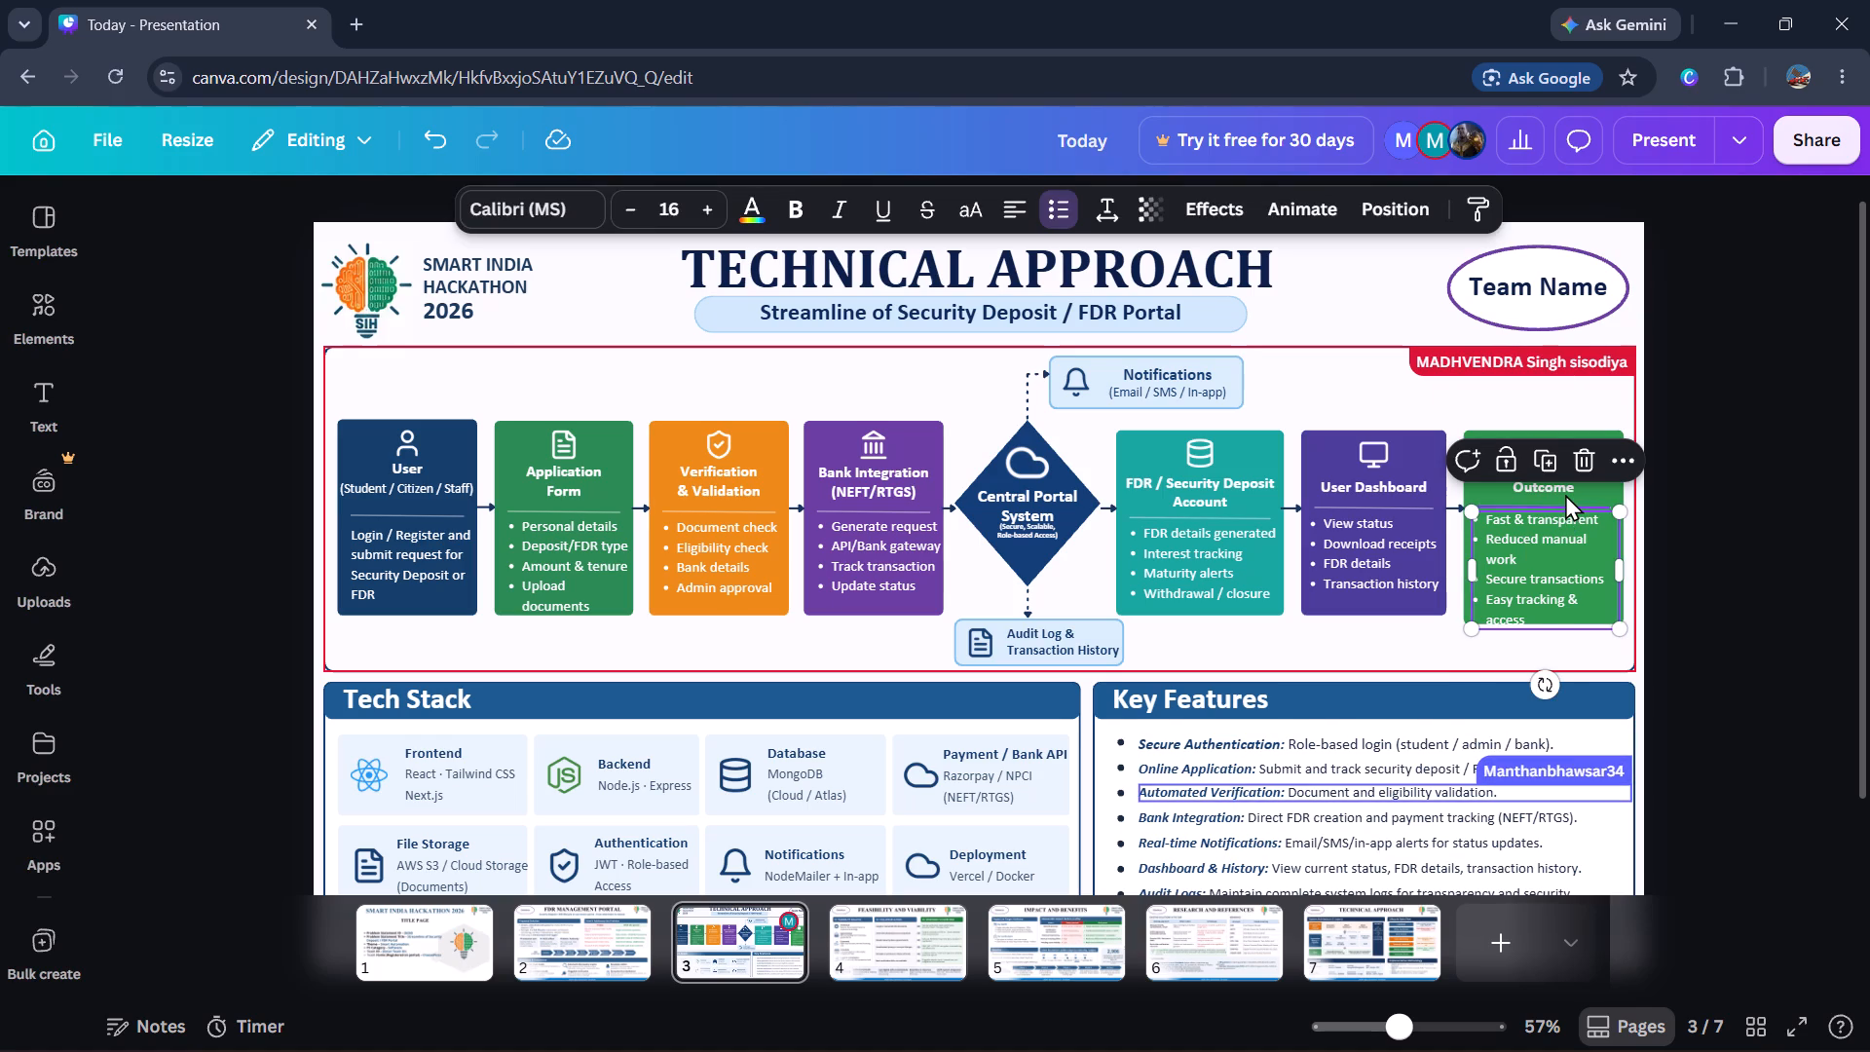
pyautogui.click(1567, 494)
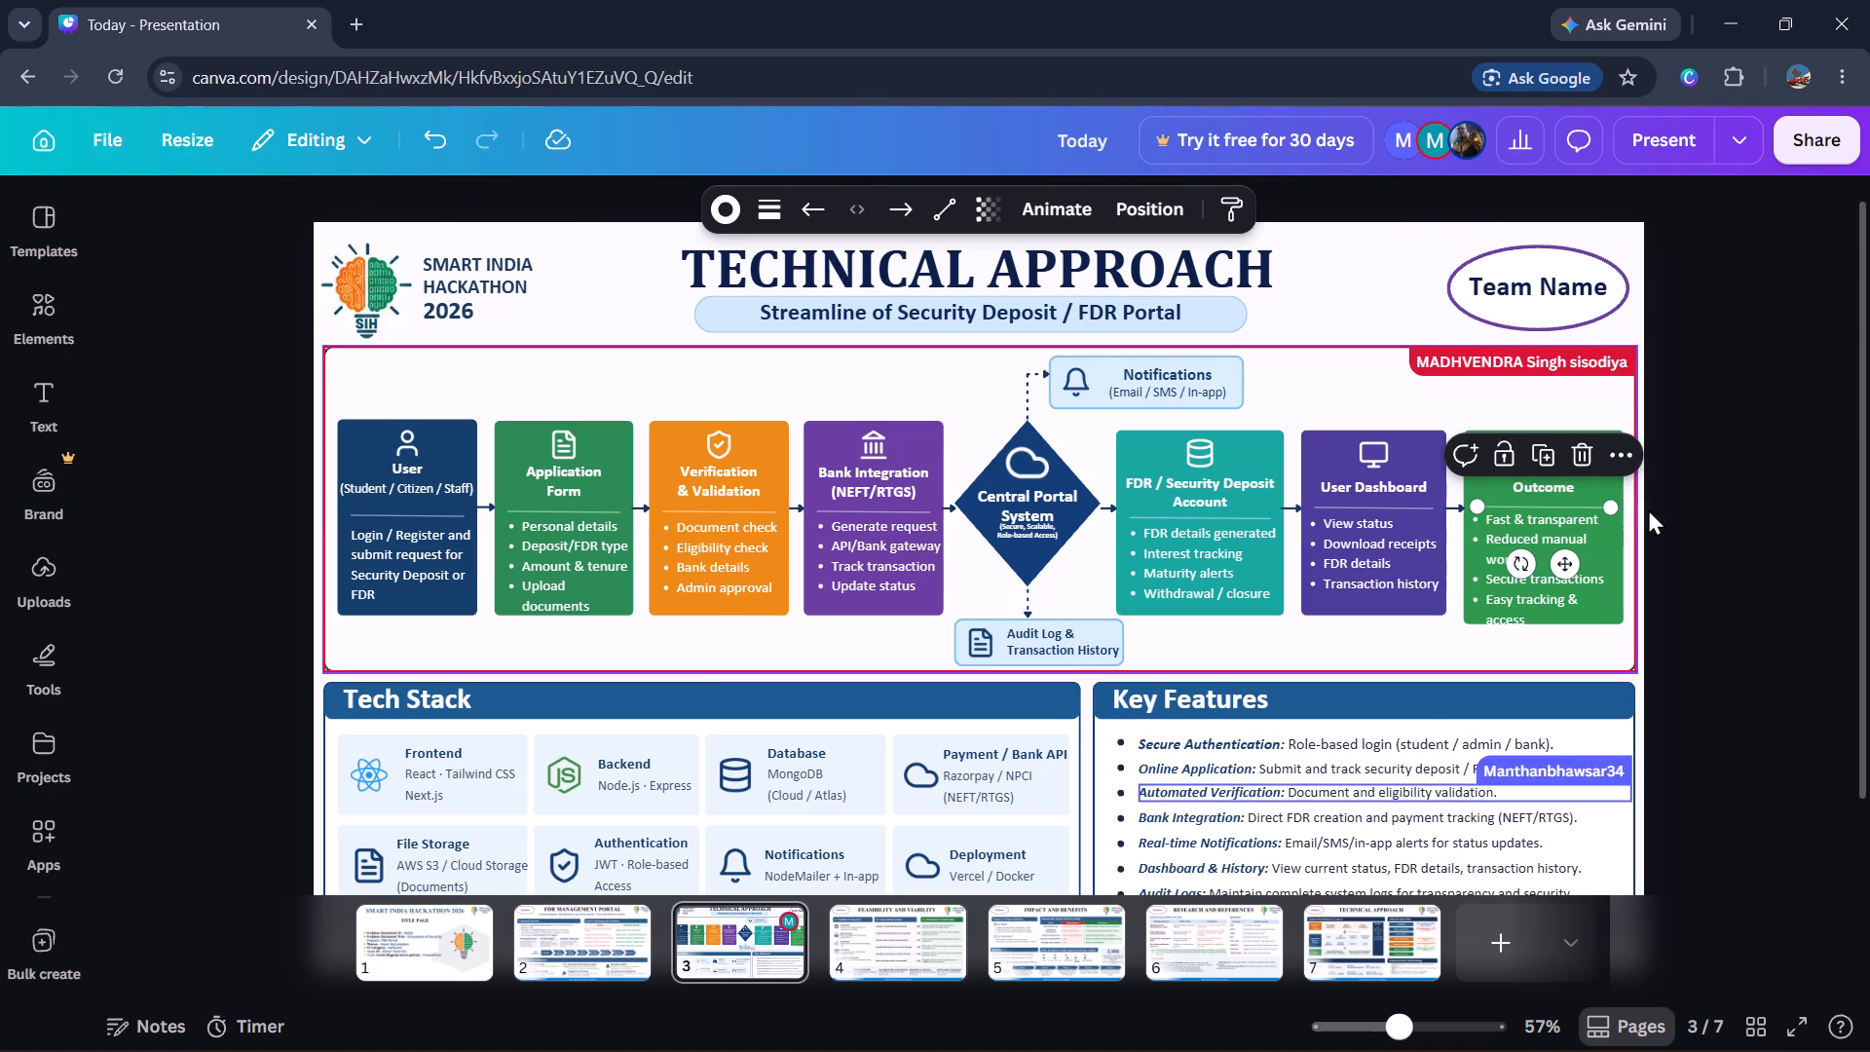
pyautogui.press('Up')
pyautogui.press('Up')
pyautogui.press('Up')
pyautogui.press('Up')
pyautogui.press('Up')
pyautogui.press('Up')
pyautogui.press('Up')
pyautogui.press('Up')
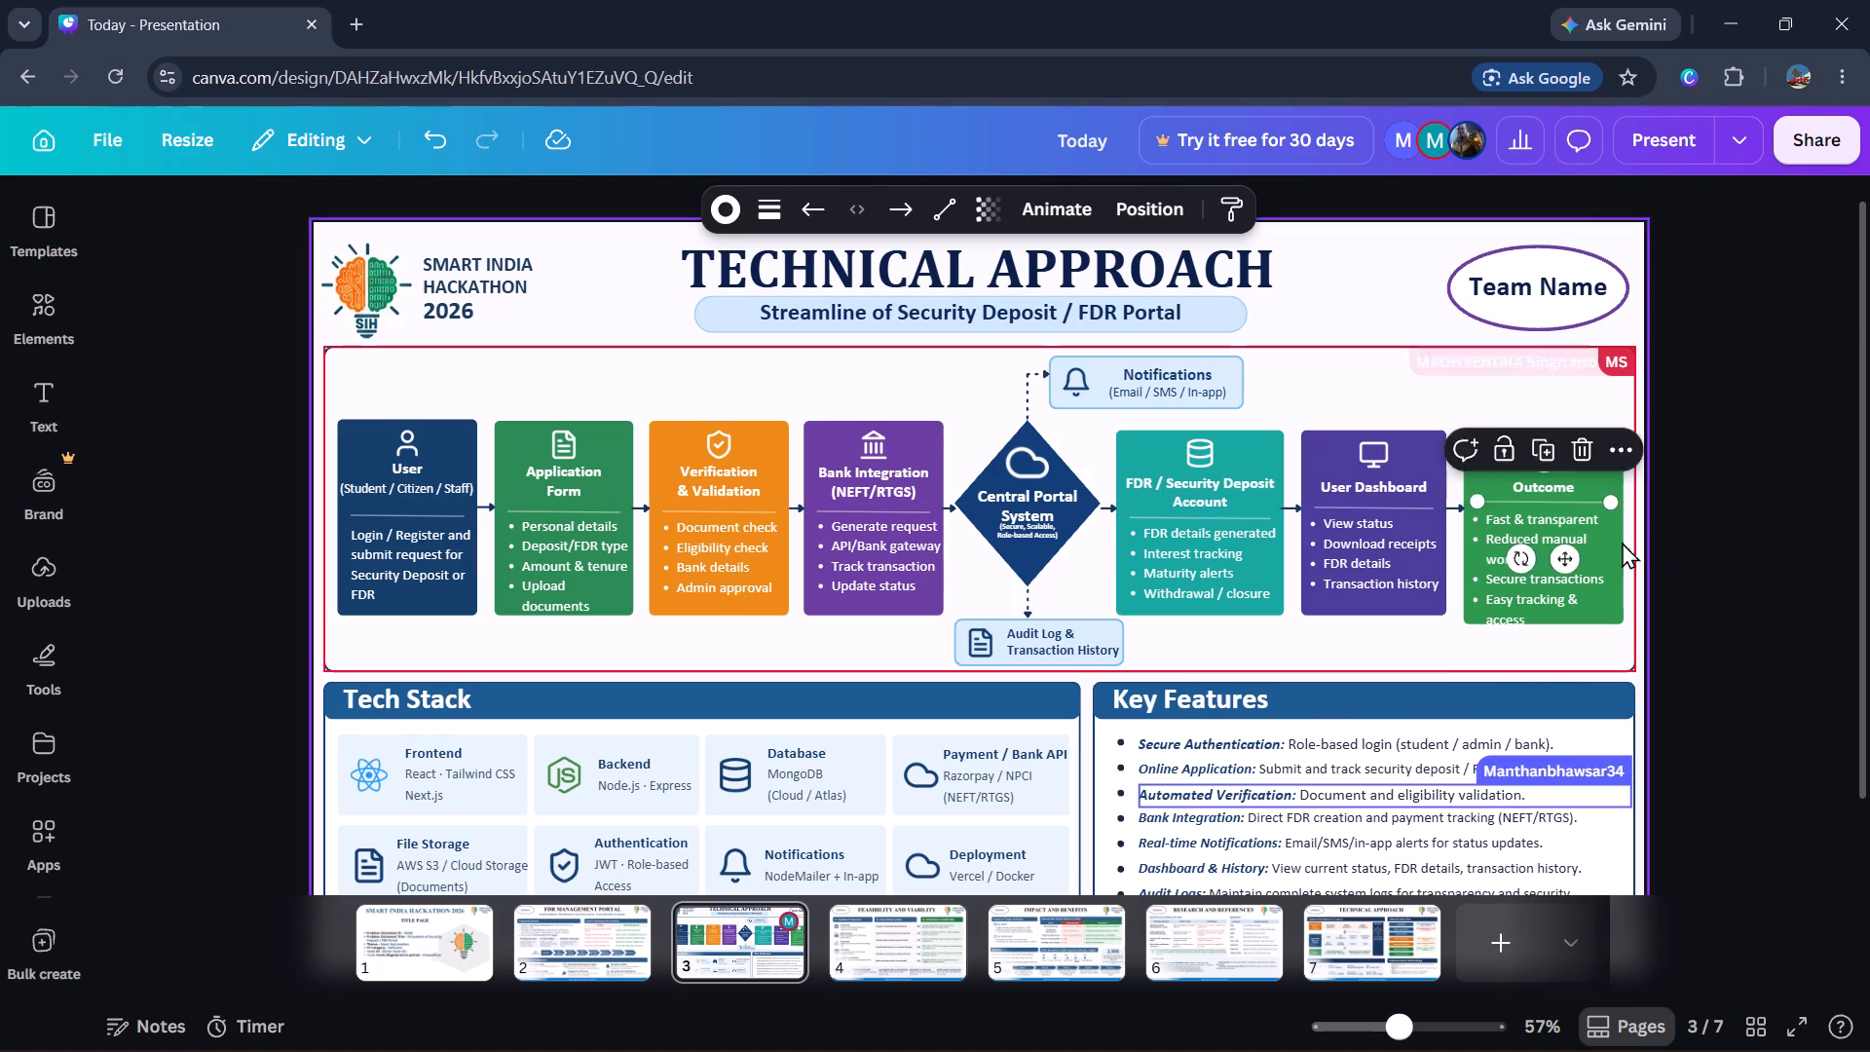
pyautogui.press('Down')
# Nudge the Outcome card's bullet list slightly up so its last line fits inside the card.
pyautogui.click(1541, 547)
pyautogui.press('Up')
pyautogui.press('Up')
pyautogui.press('Up')
pyautogui.press('Up')
pyautogui.press('Up')
pyautogui.press('Up')
pyautogui.press('Up')
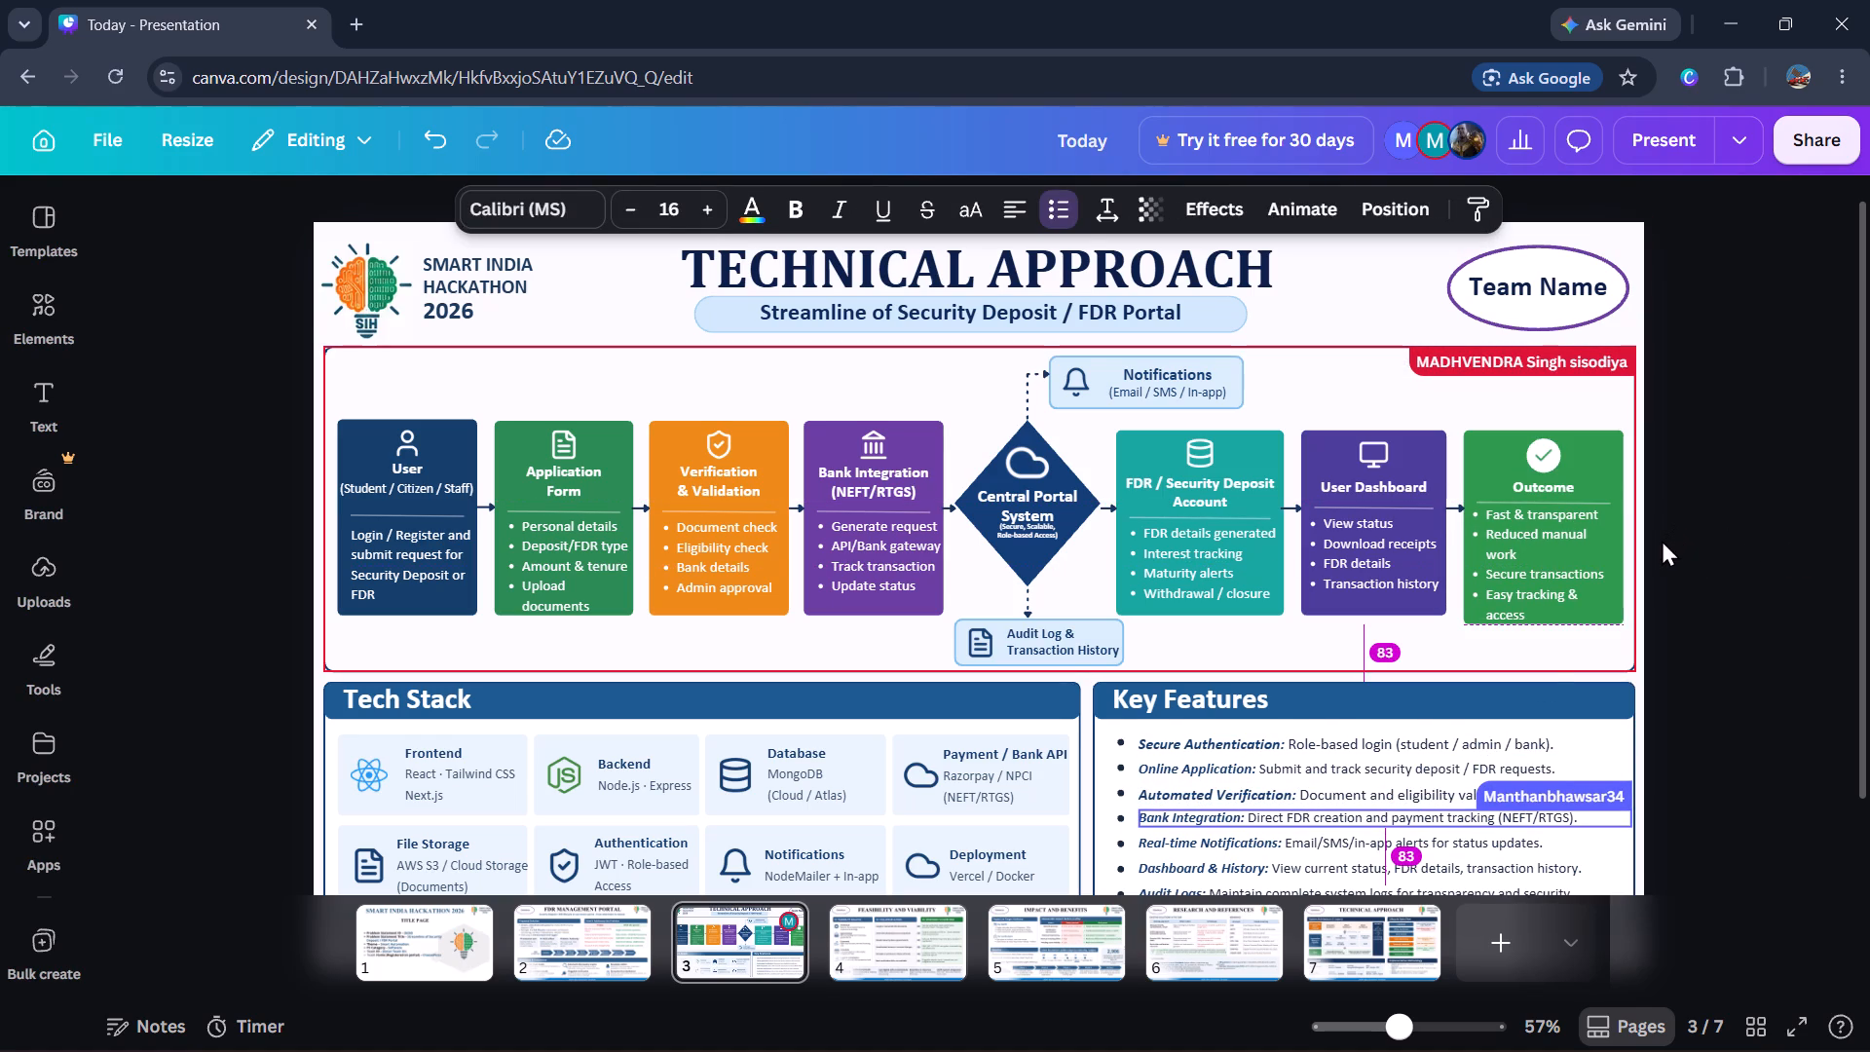
pyautogui.click(1697, 541)
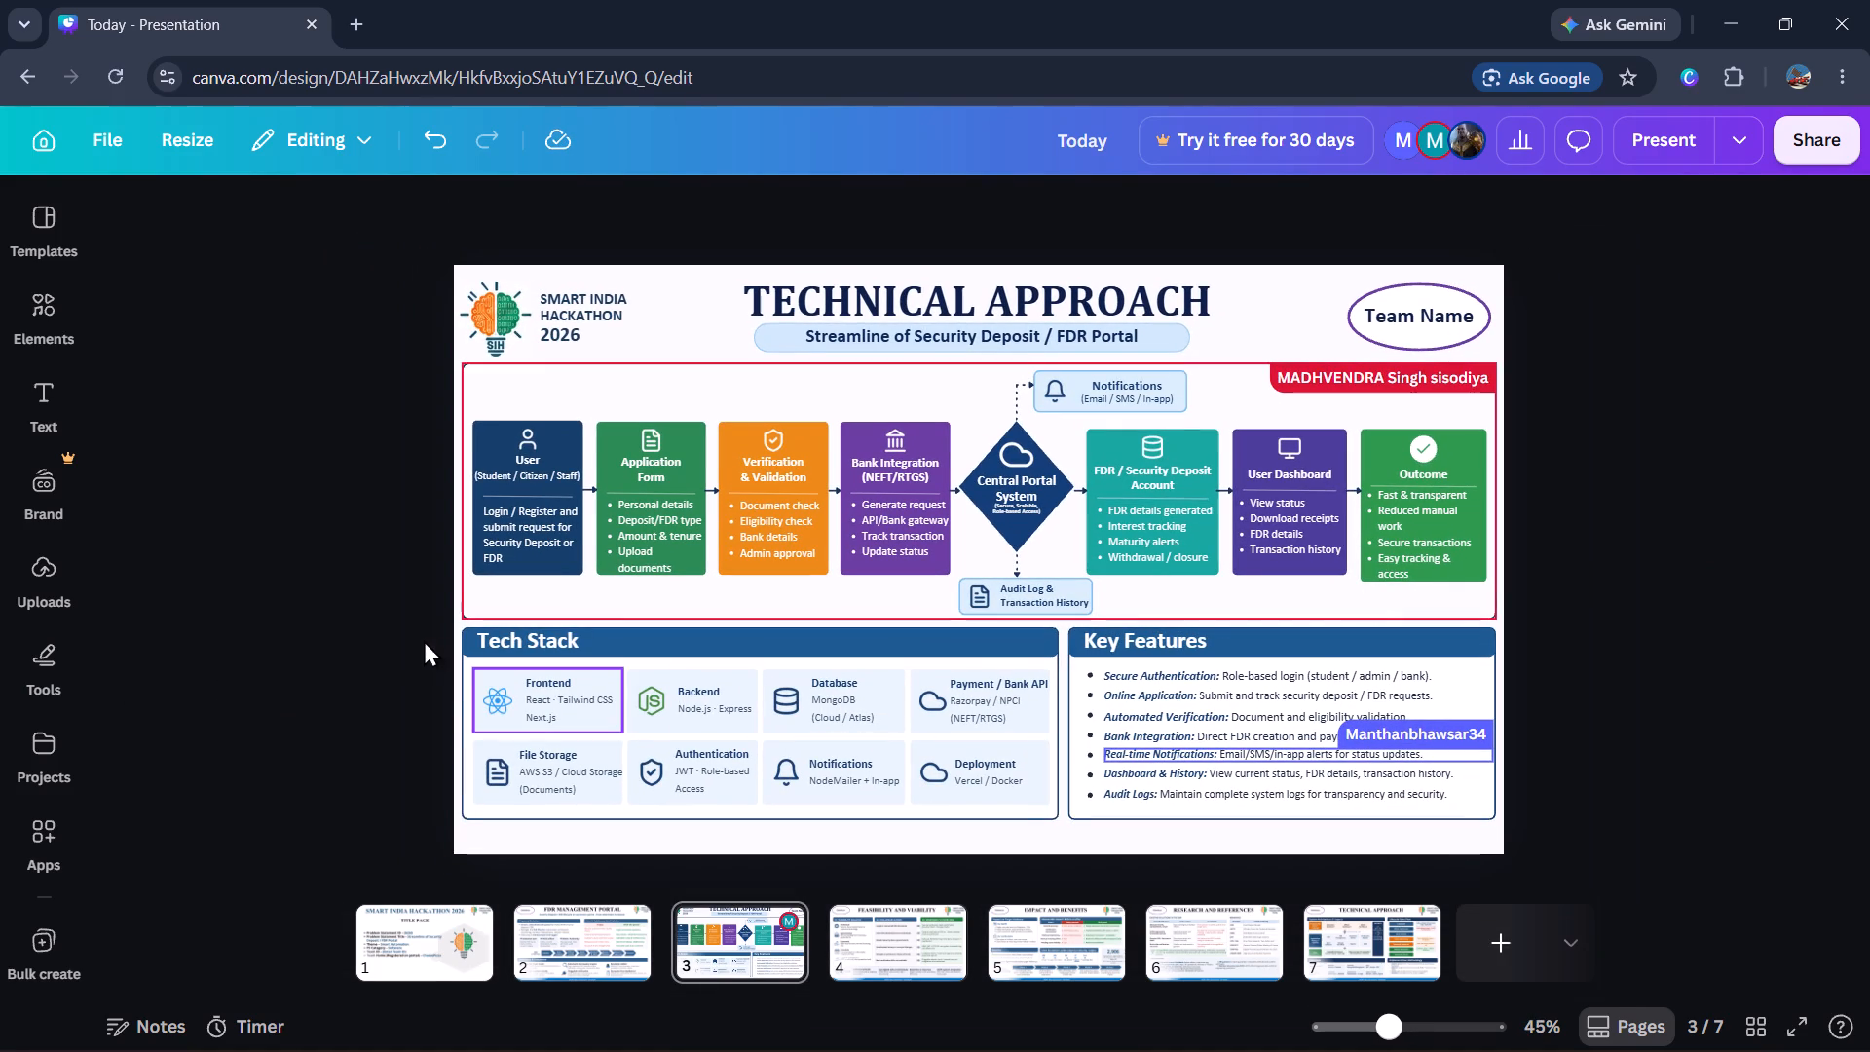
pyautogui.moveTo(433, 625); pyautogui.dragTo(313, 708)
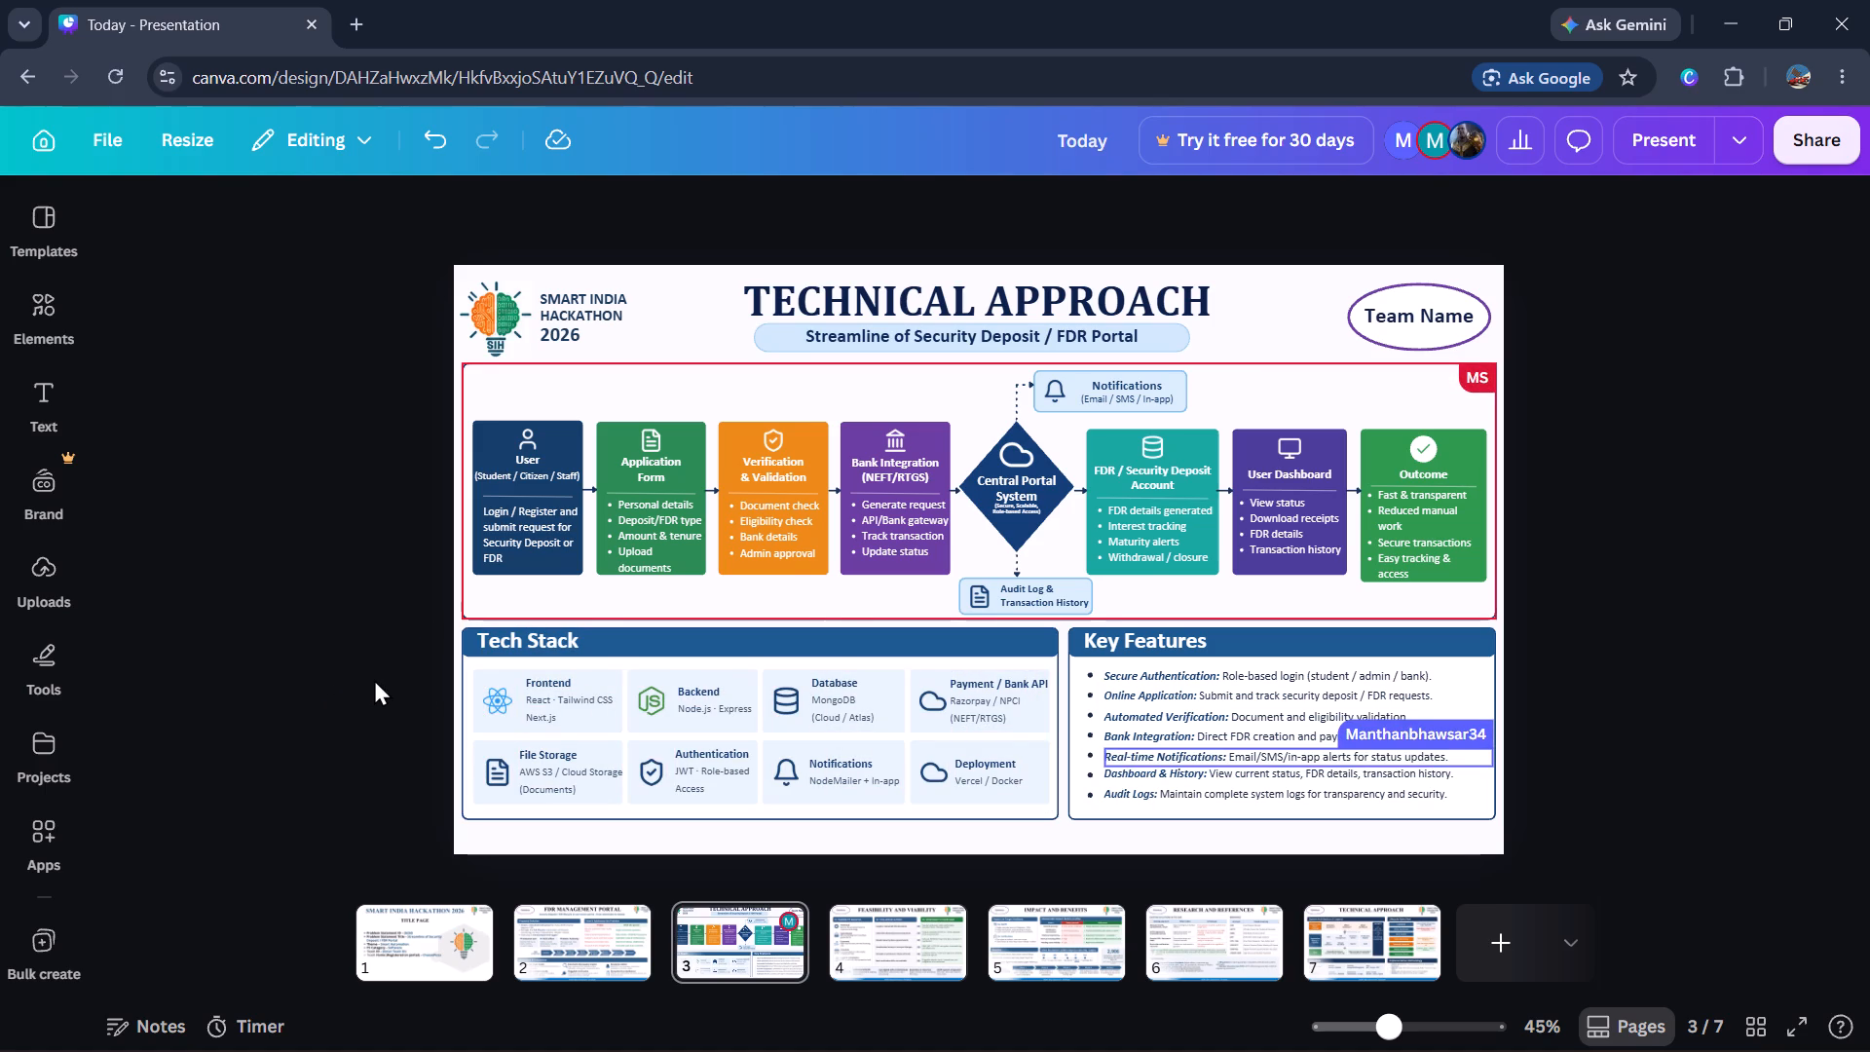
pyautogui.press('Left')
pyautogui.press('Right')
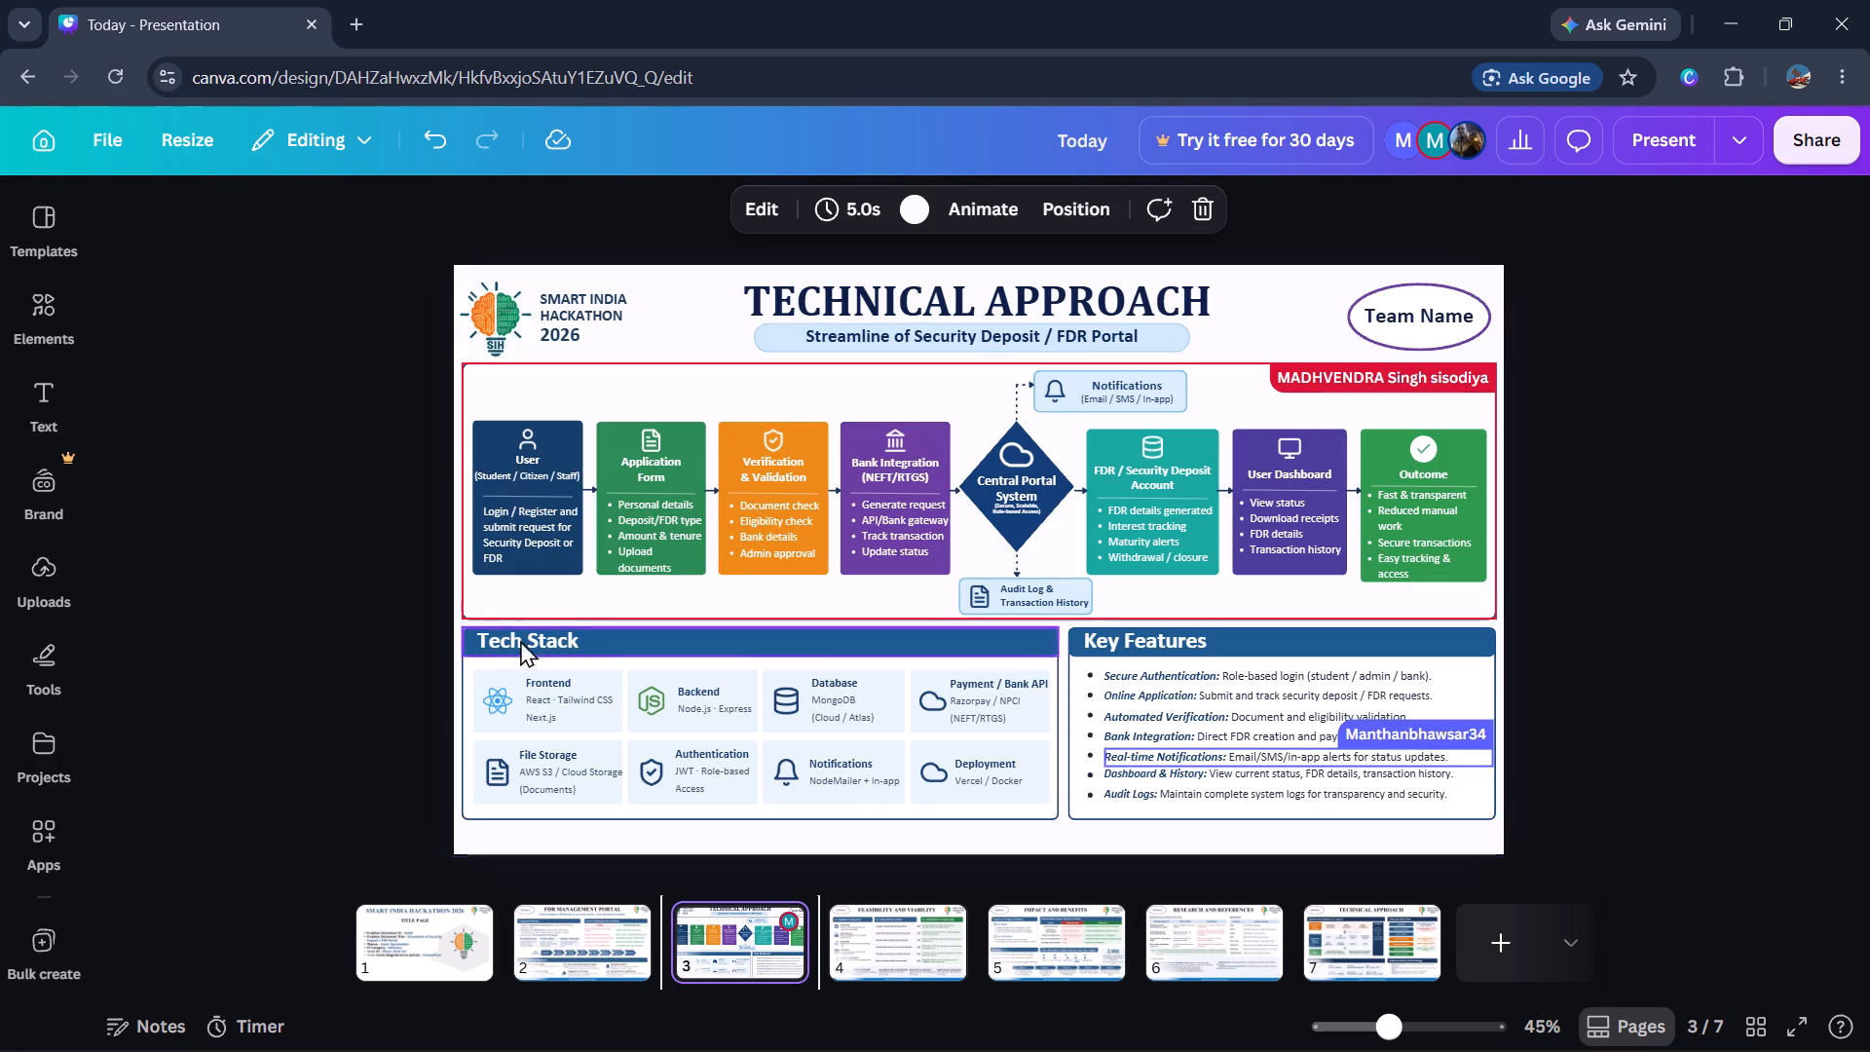
# Delete the logo, the Smart India Hackathon 2026 text and the Team Name oval from the Technical Approach slide's header.
pyautogui.moveTo(442, 290); pyautogui.dragTo(1565, 323)
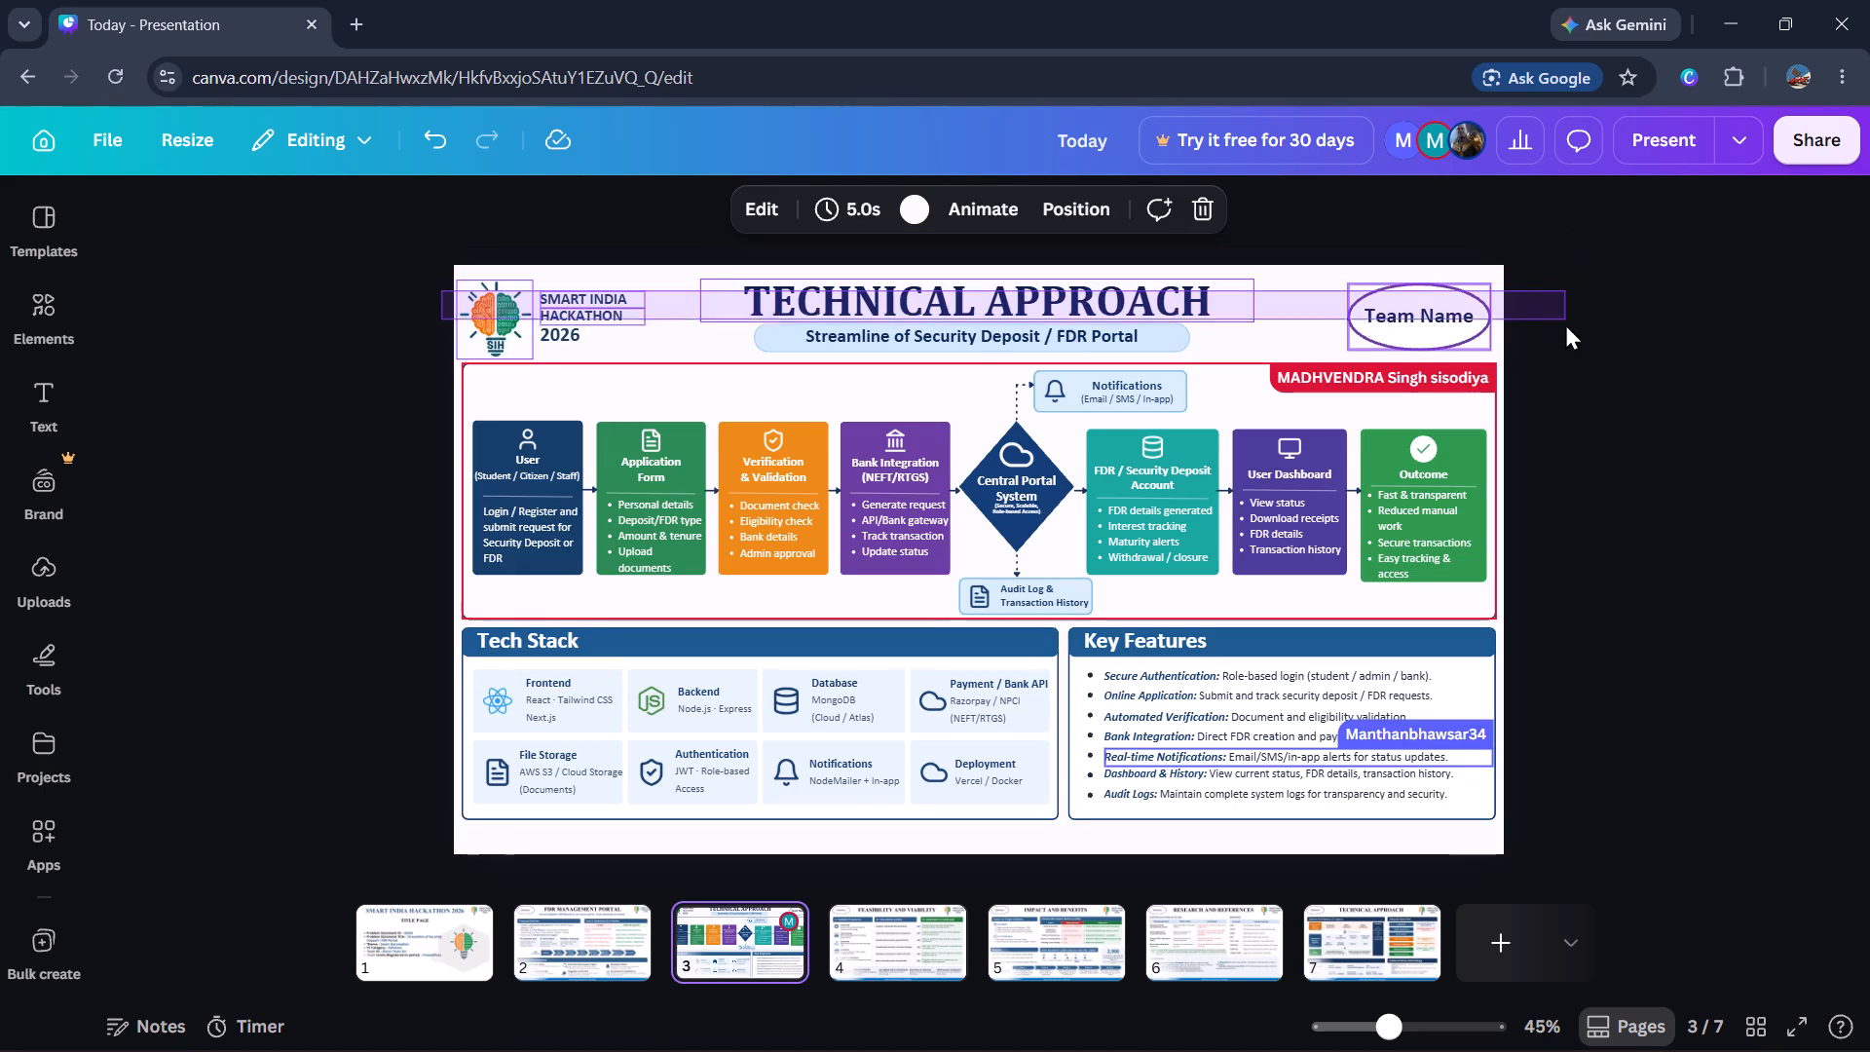
pyautogui.moveTo(1565, 323); pyautogui.dragTo(1542, 331)
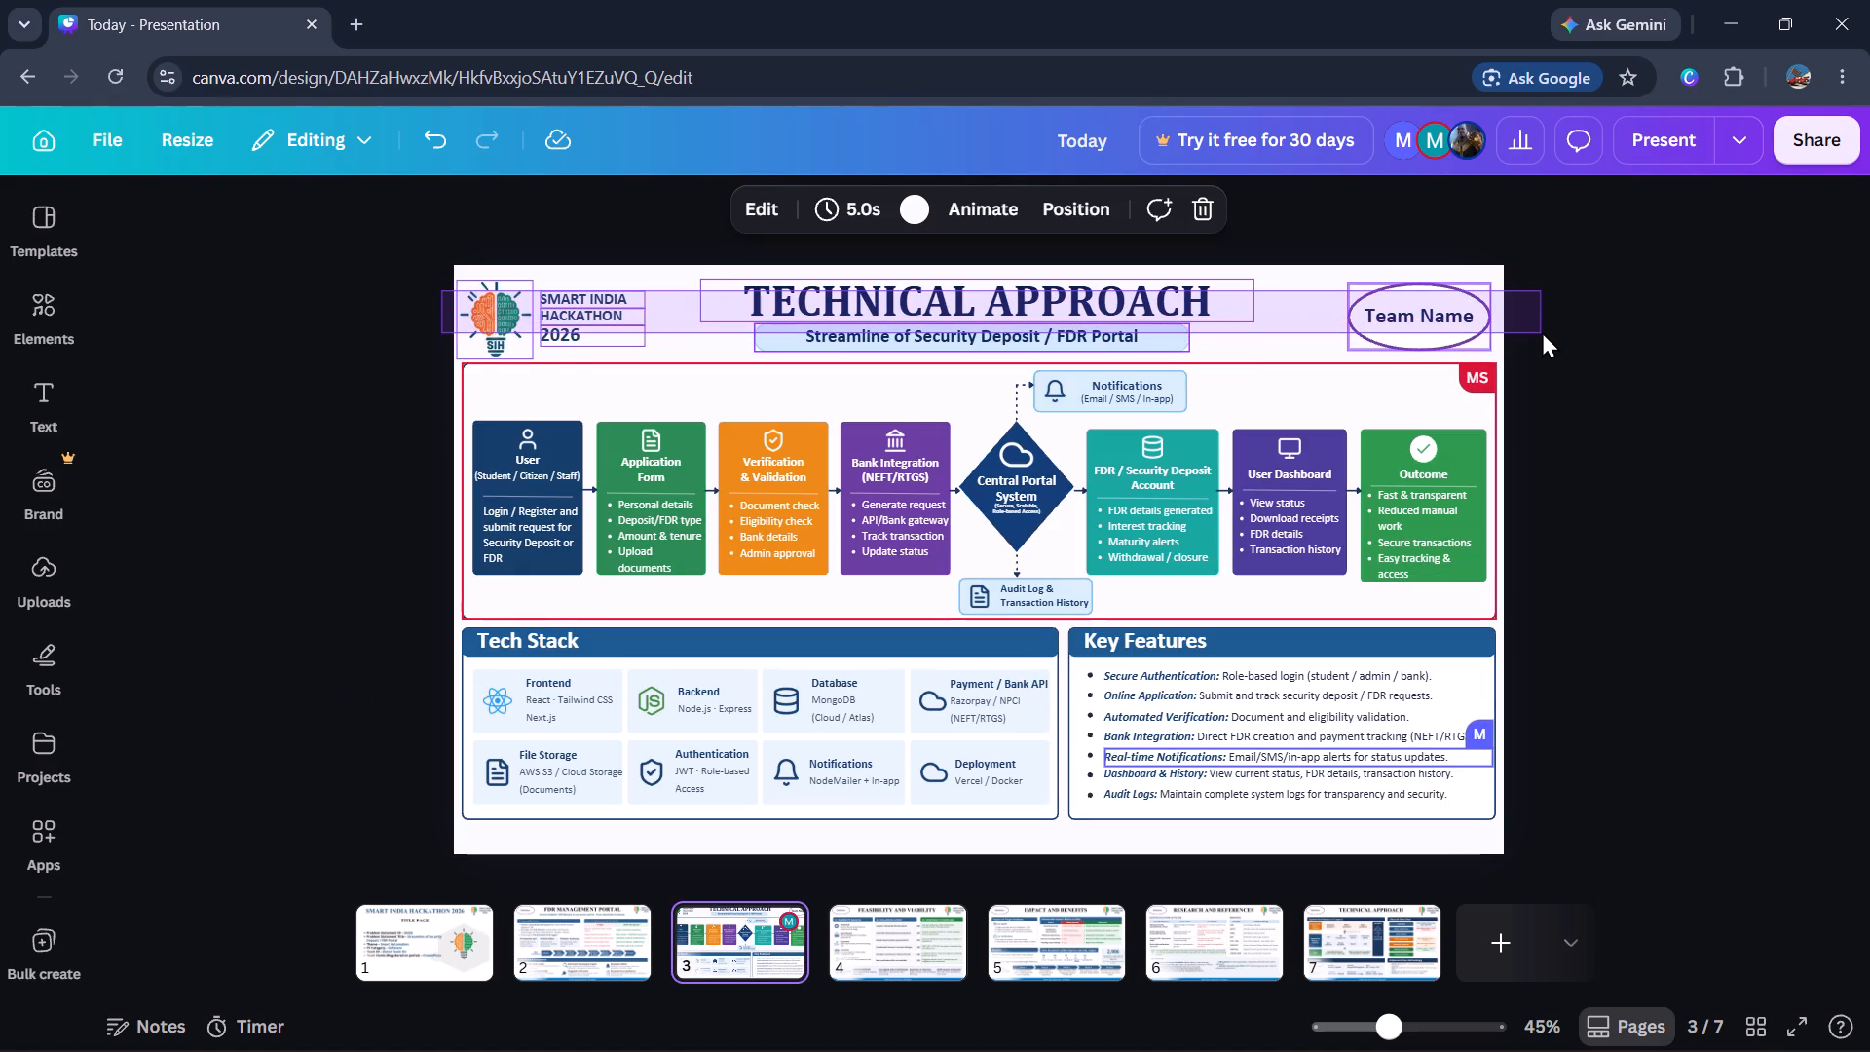
pyautogui.moveTo(1542, 331); pyautogui.dragTo(599, 314)
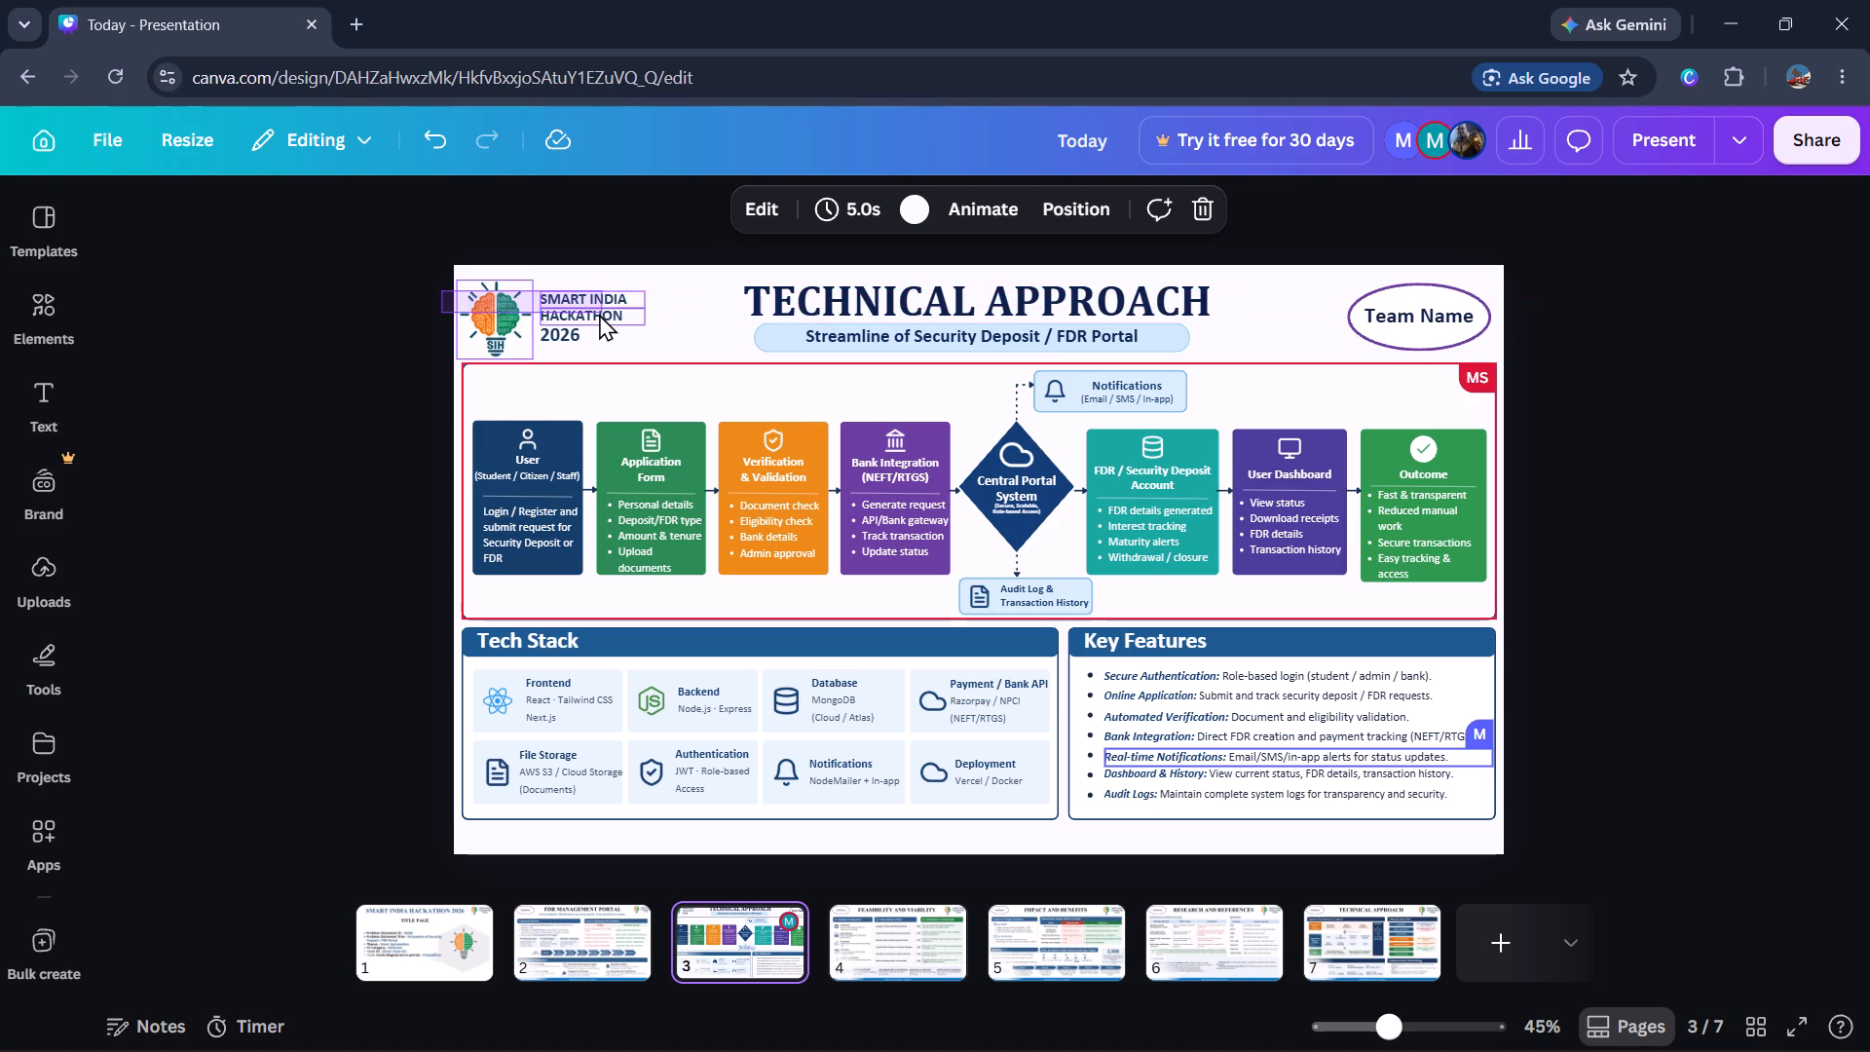
pyautogui.moveTo(599, 314); pyautogui.dragTo(601, 344)
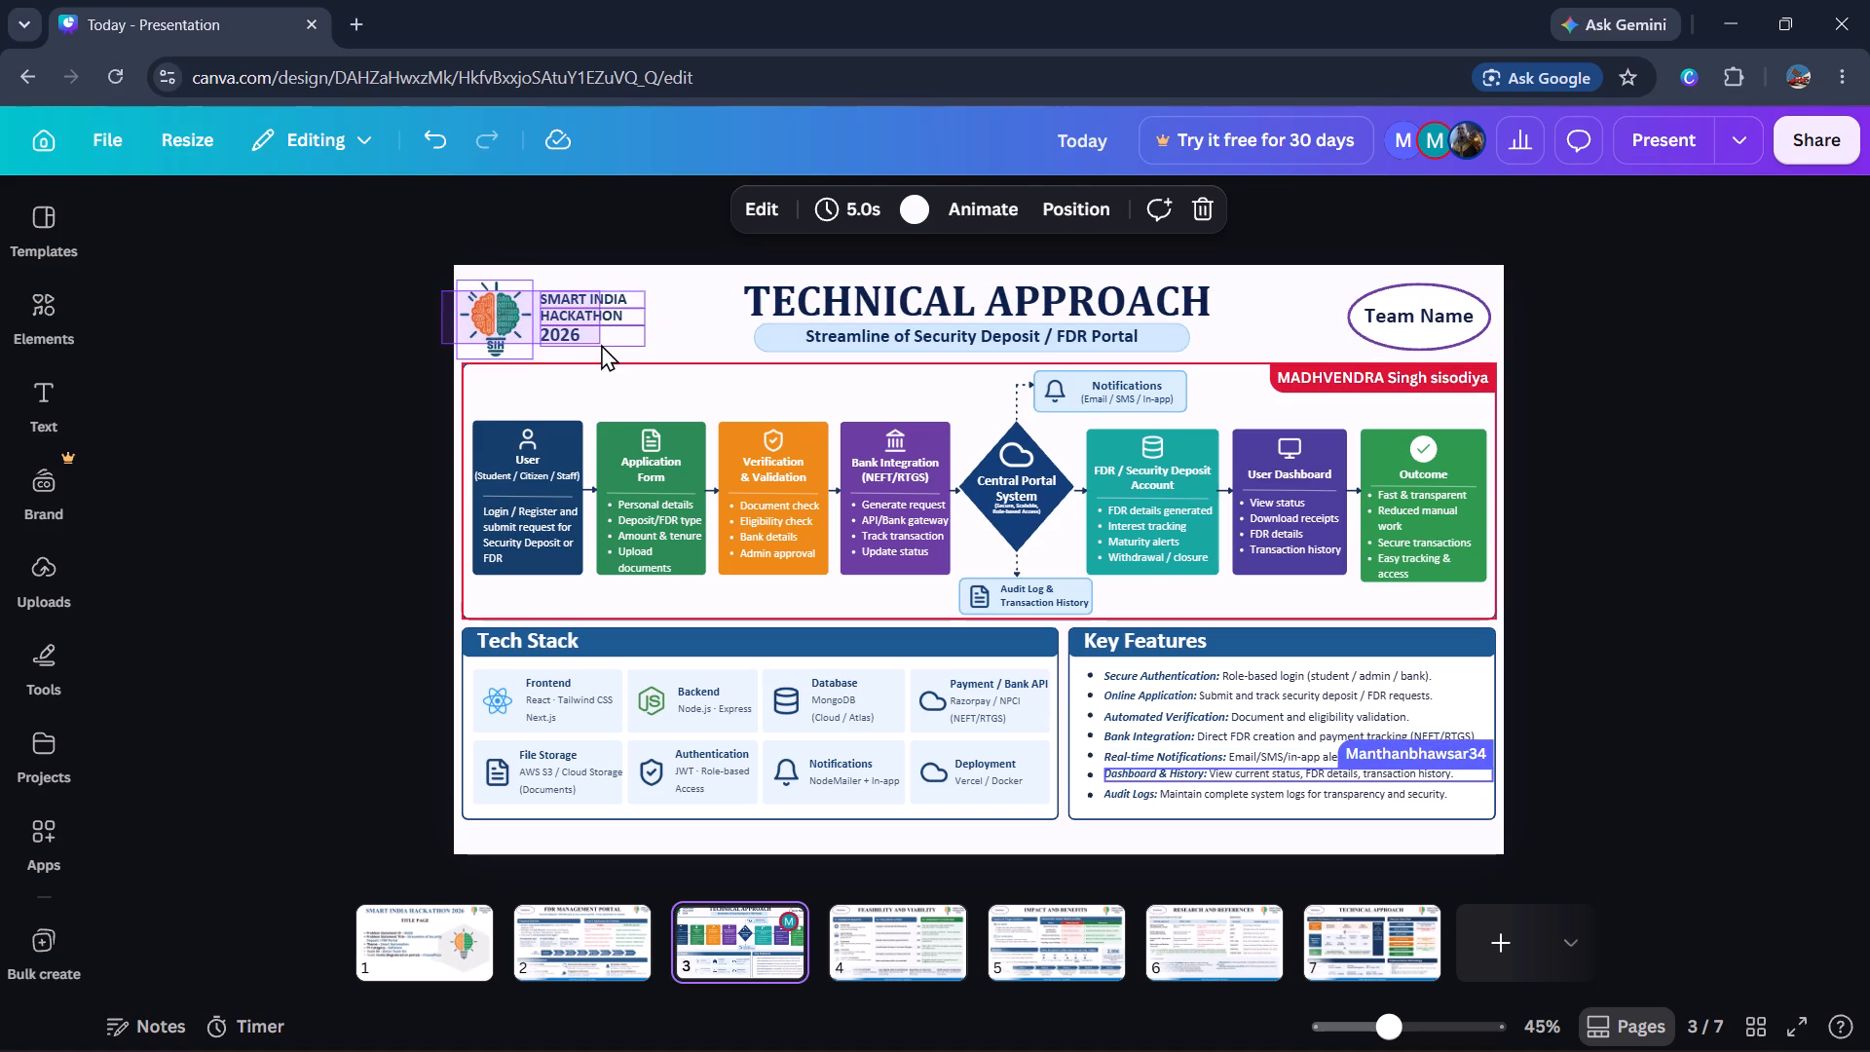
pyautogui.moveTo(601, 344); pyautogui.dragTo(601, 343)
pyautogui.press('Delete')
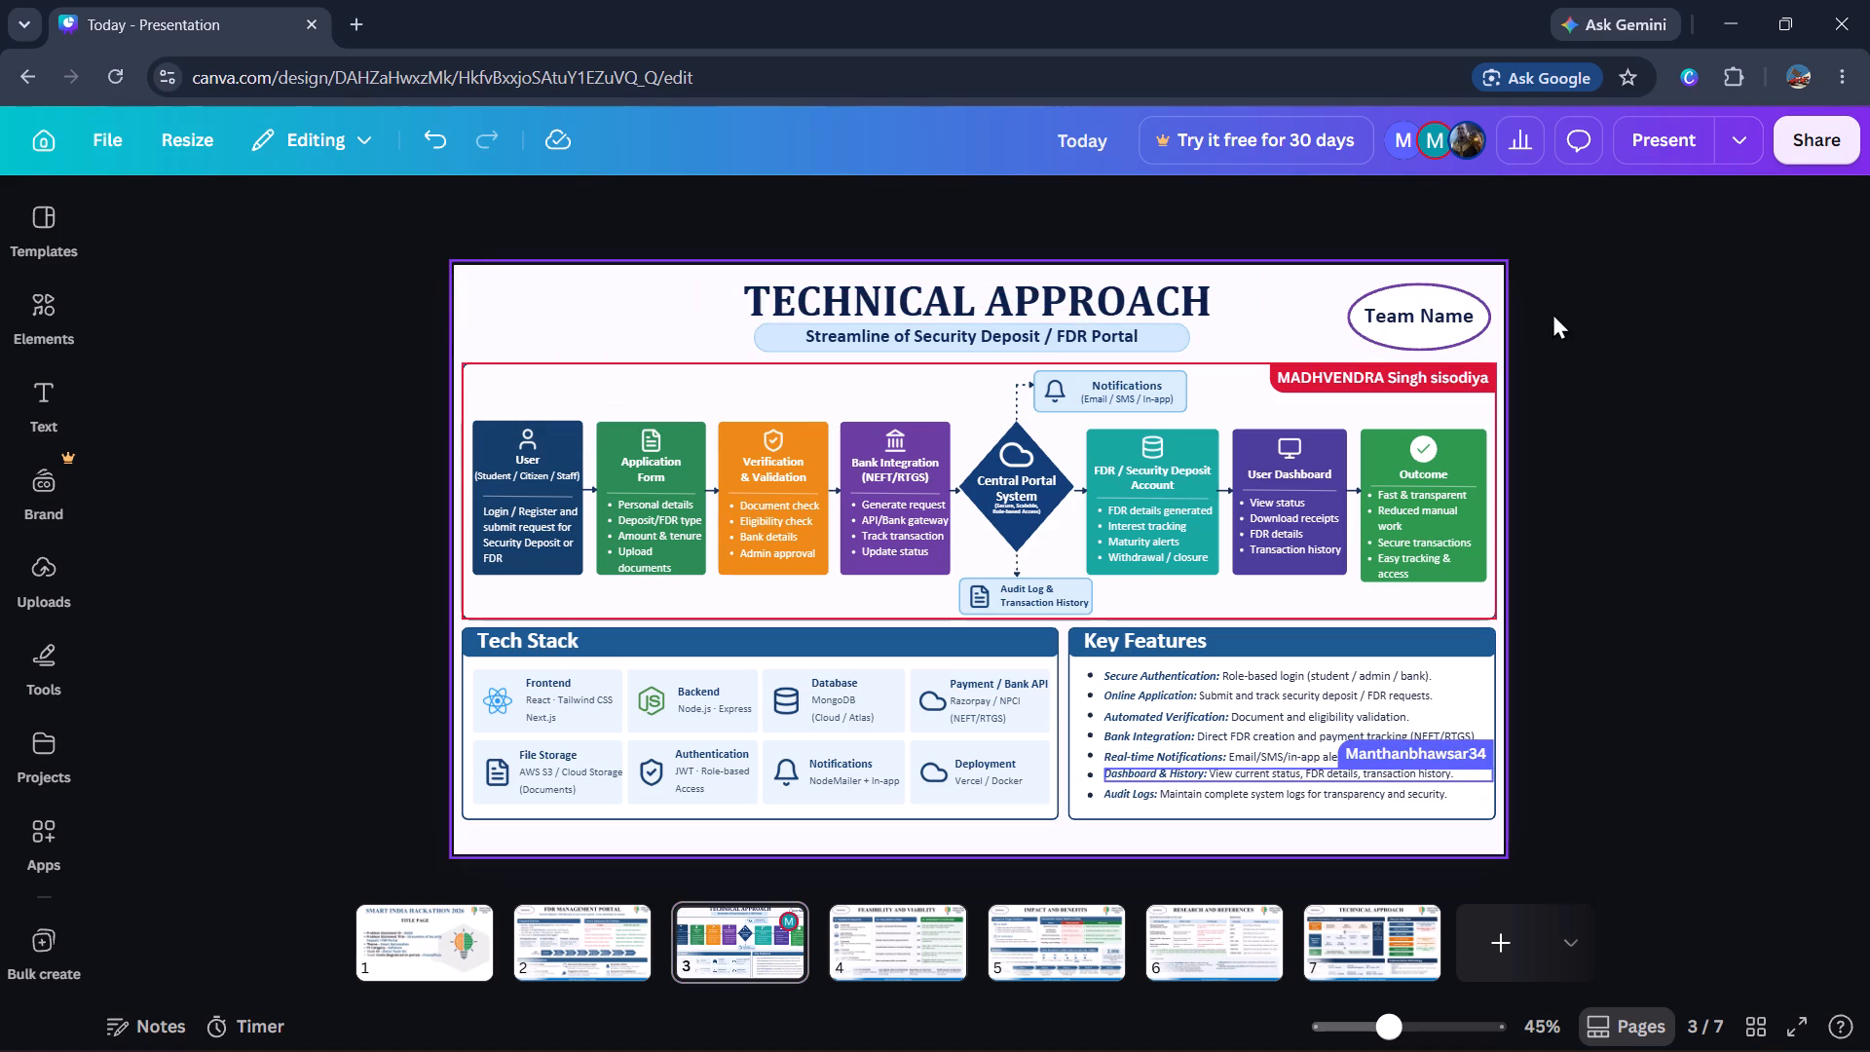
pyautogui.moveTo(1550, 298); pyautogui.dragTo(1361, 328)
pyautogui.press('Delete')
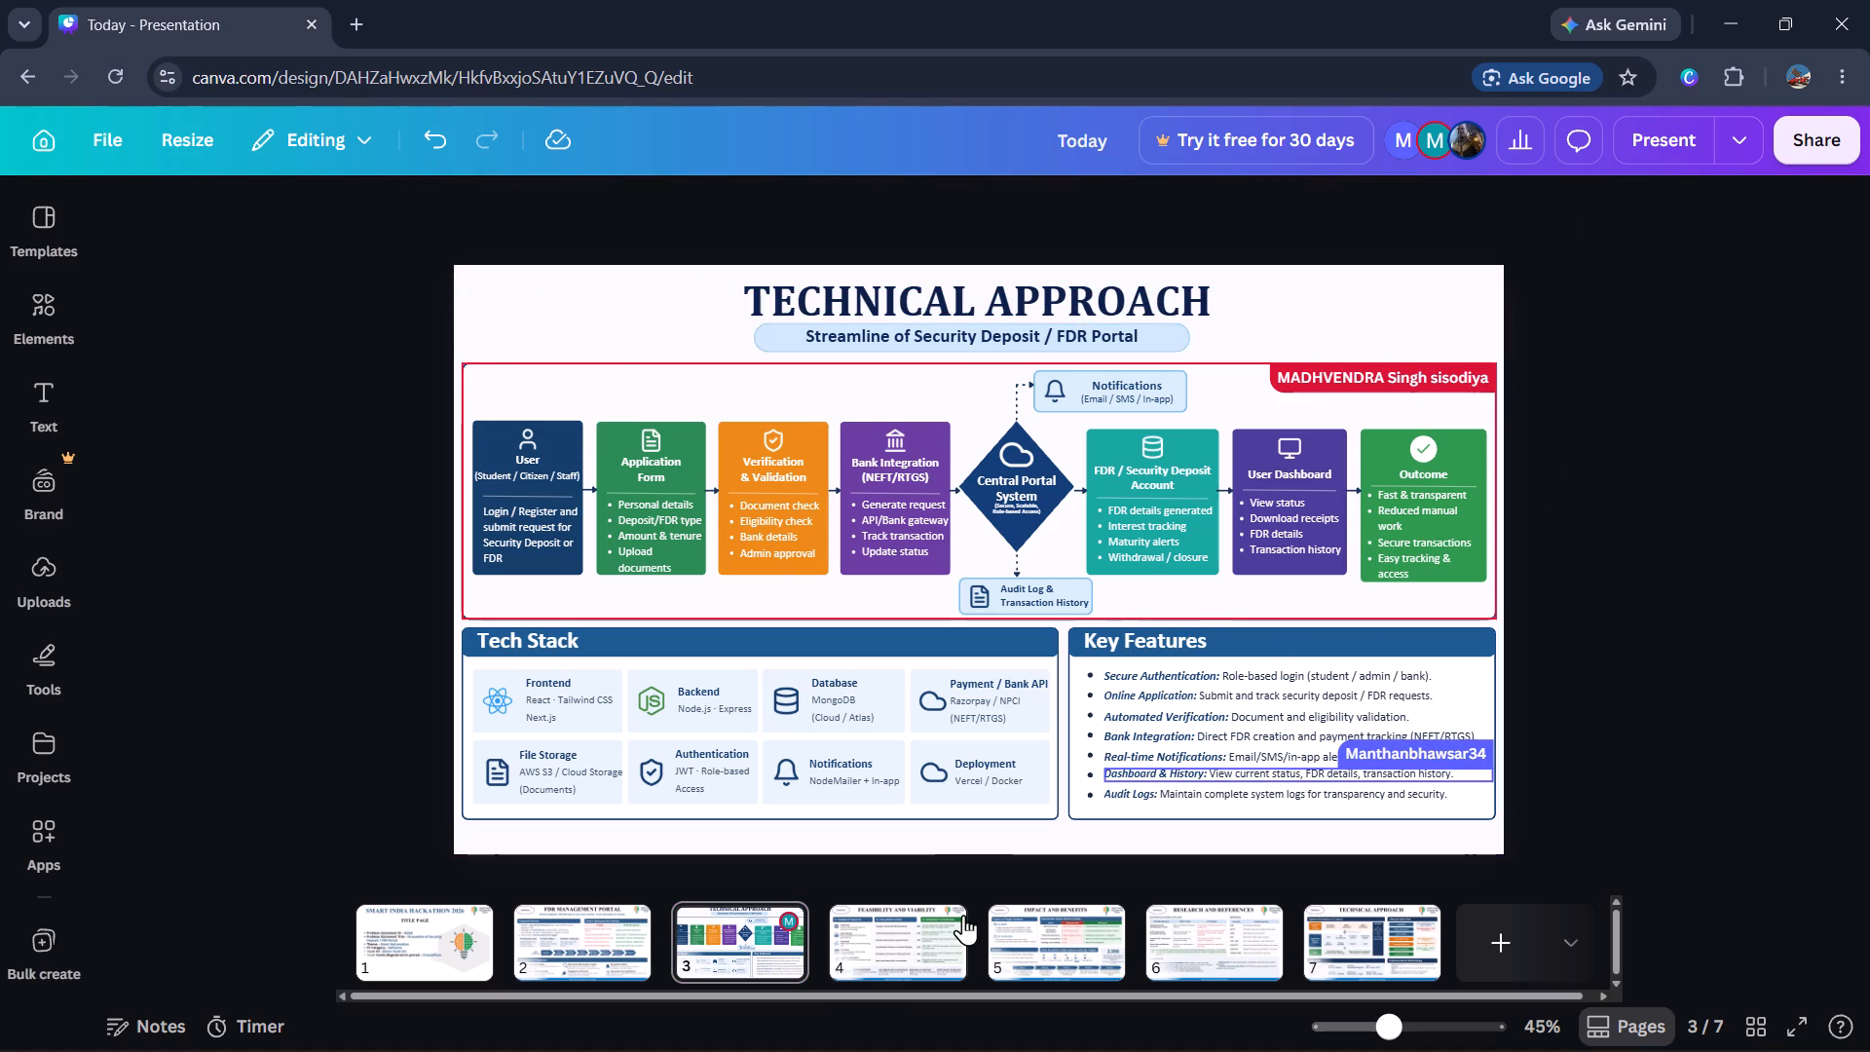
# Replace slide 3's title with the header copied from slide 7: the Dominus oval, TECHNICAL APPROACH title and Smart India Hackathon logo.
pyautogui.click(1364, 914)
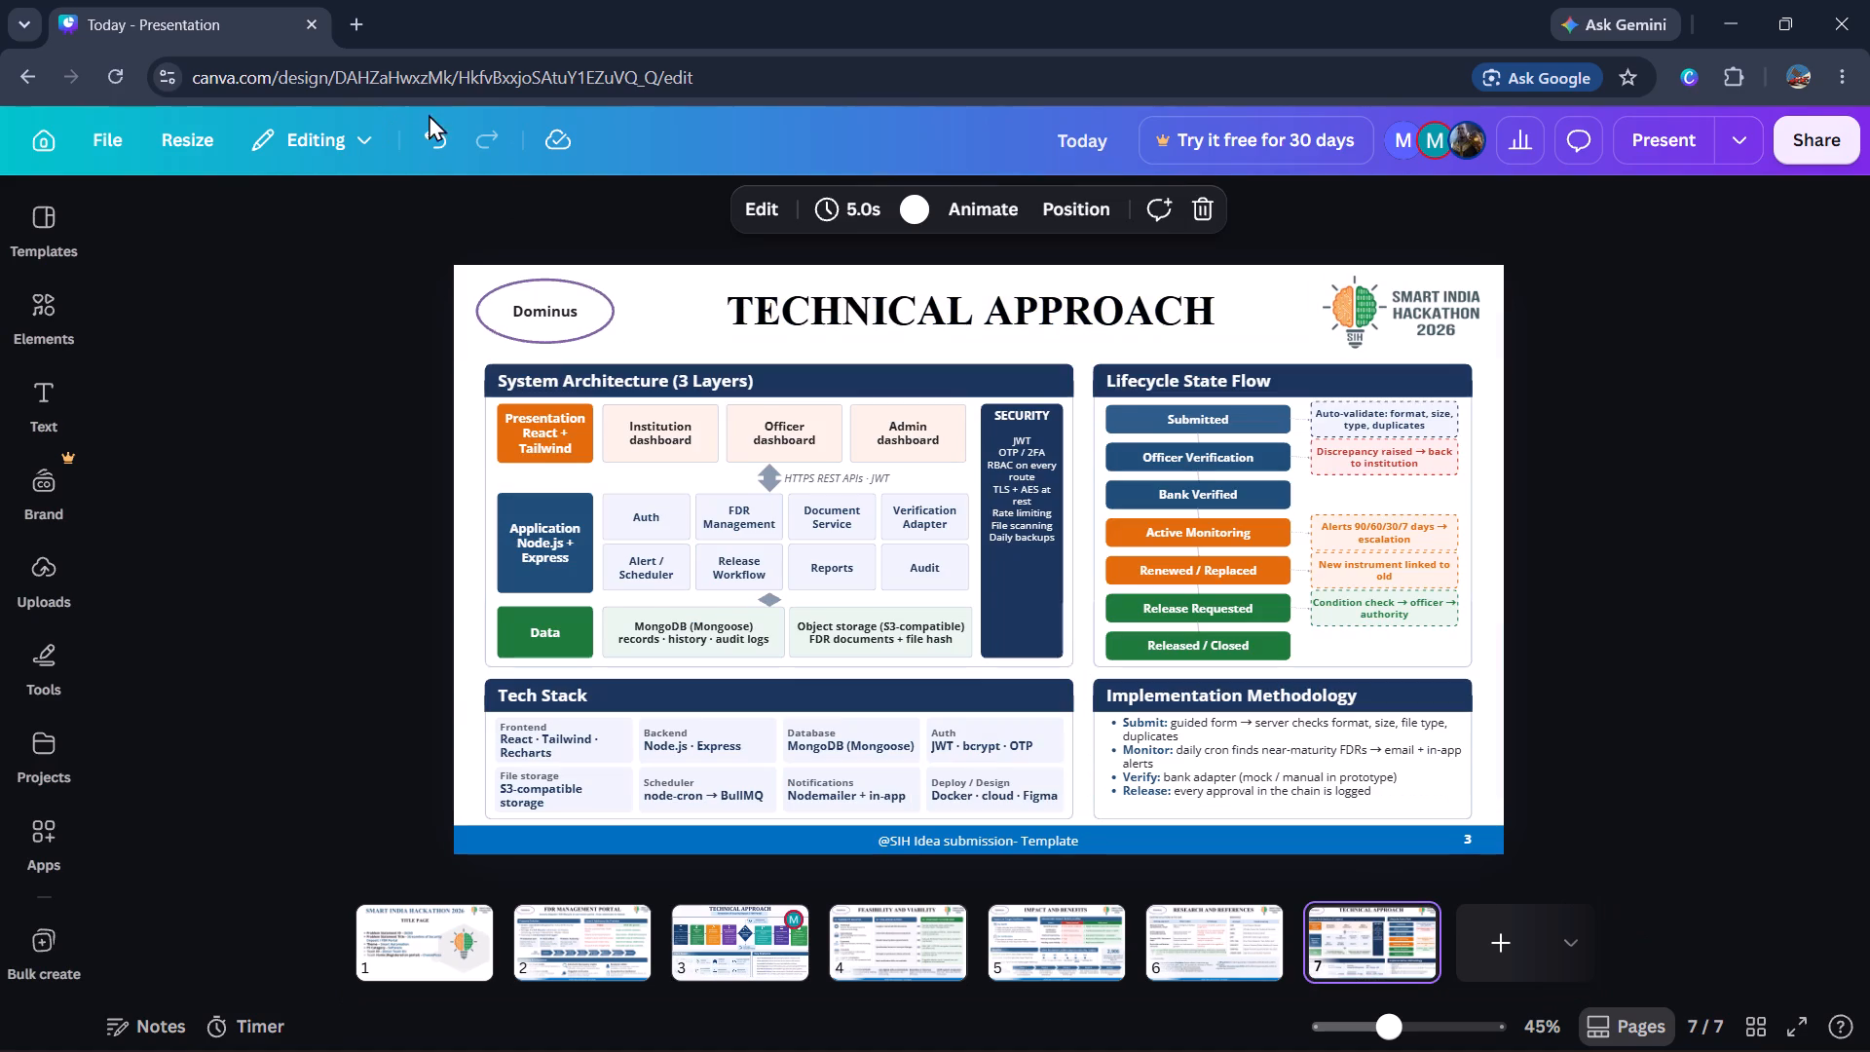
pyautogui.moveTo(403, 318); pyautogui.dragTo(1497, 311)
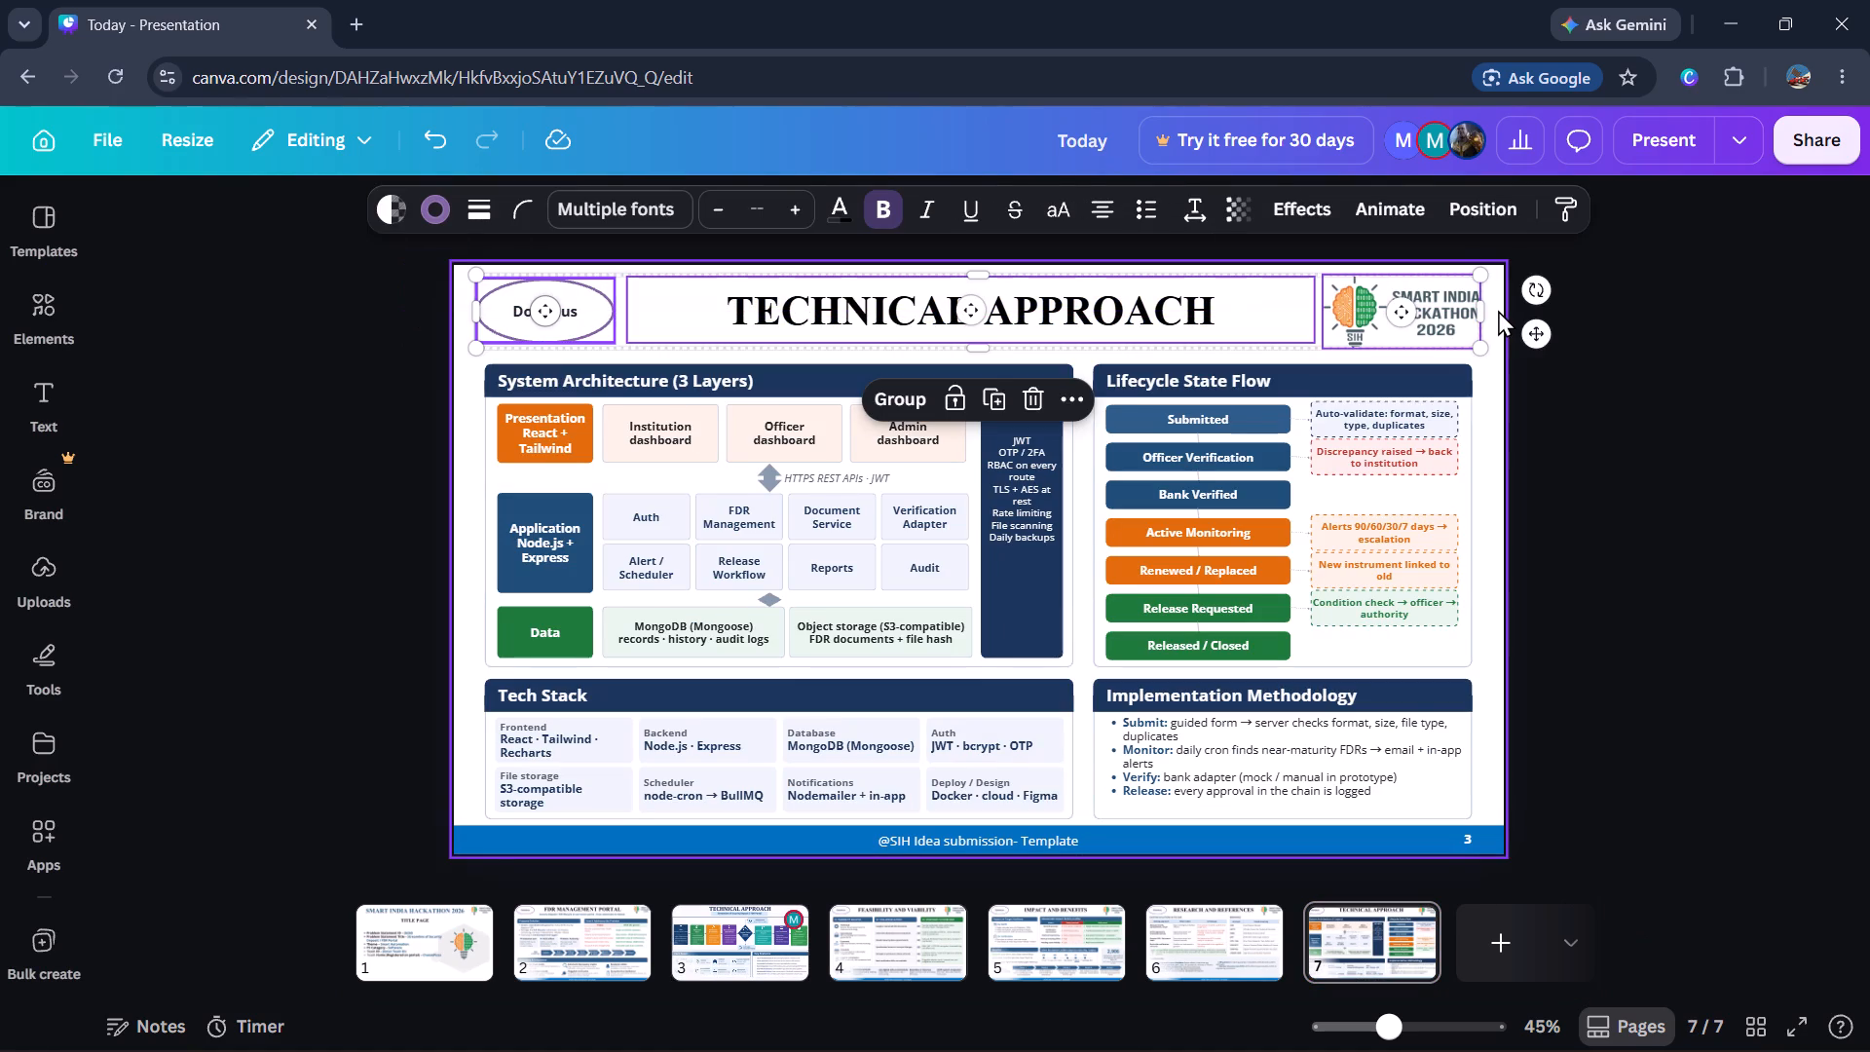
pyautogui.hotkey('ctrl', 'c')
pyautogui.click(706, 980)
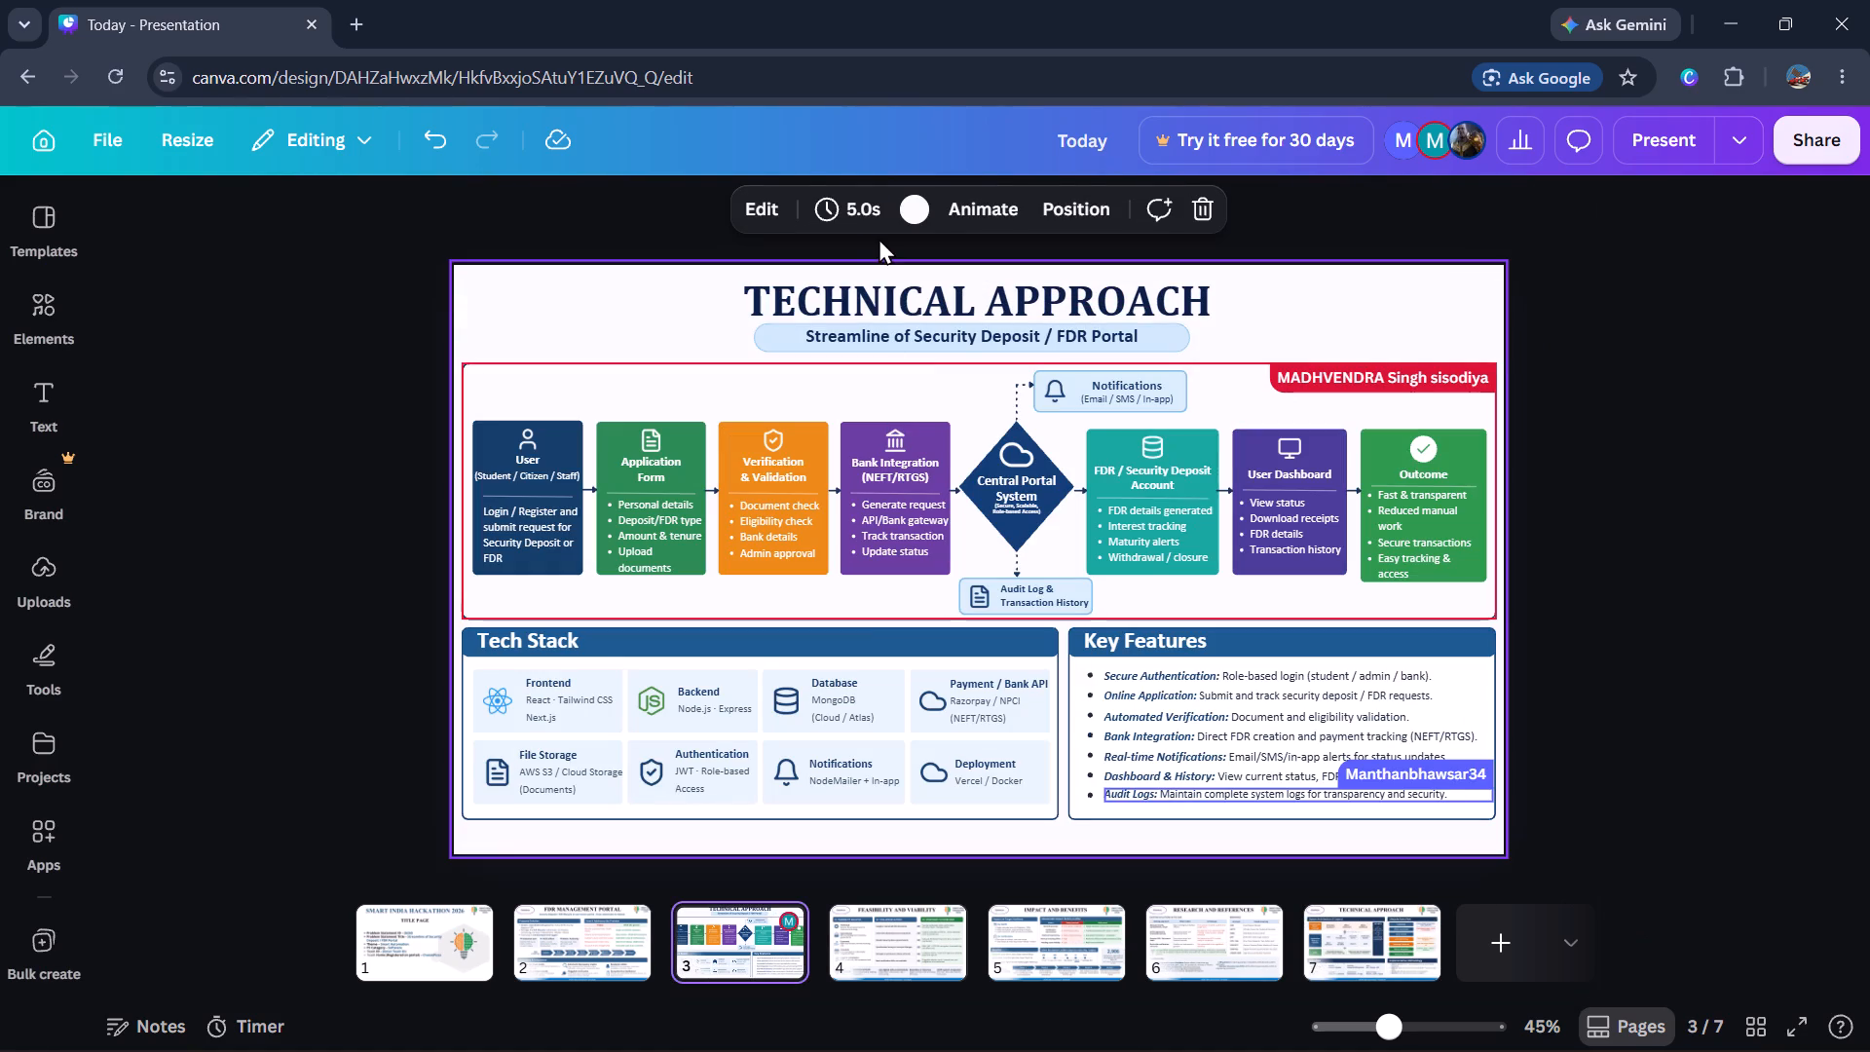
pyautogui.click(877, 288)
pyautogui.press('Delete')
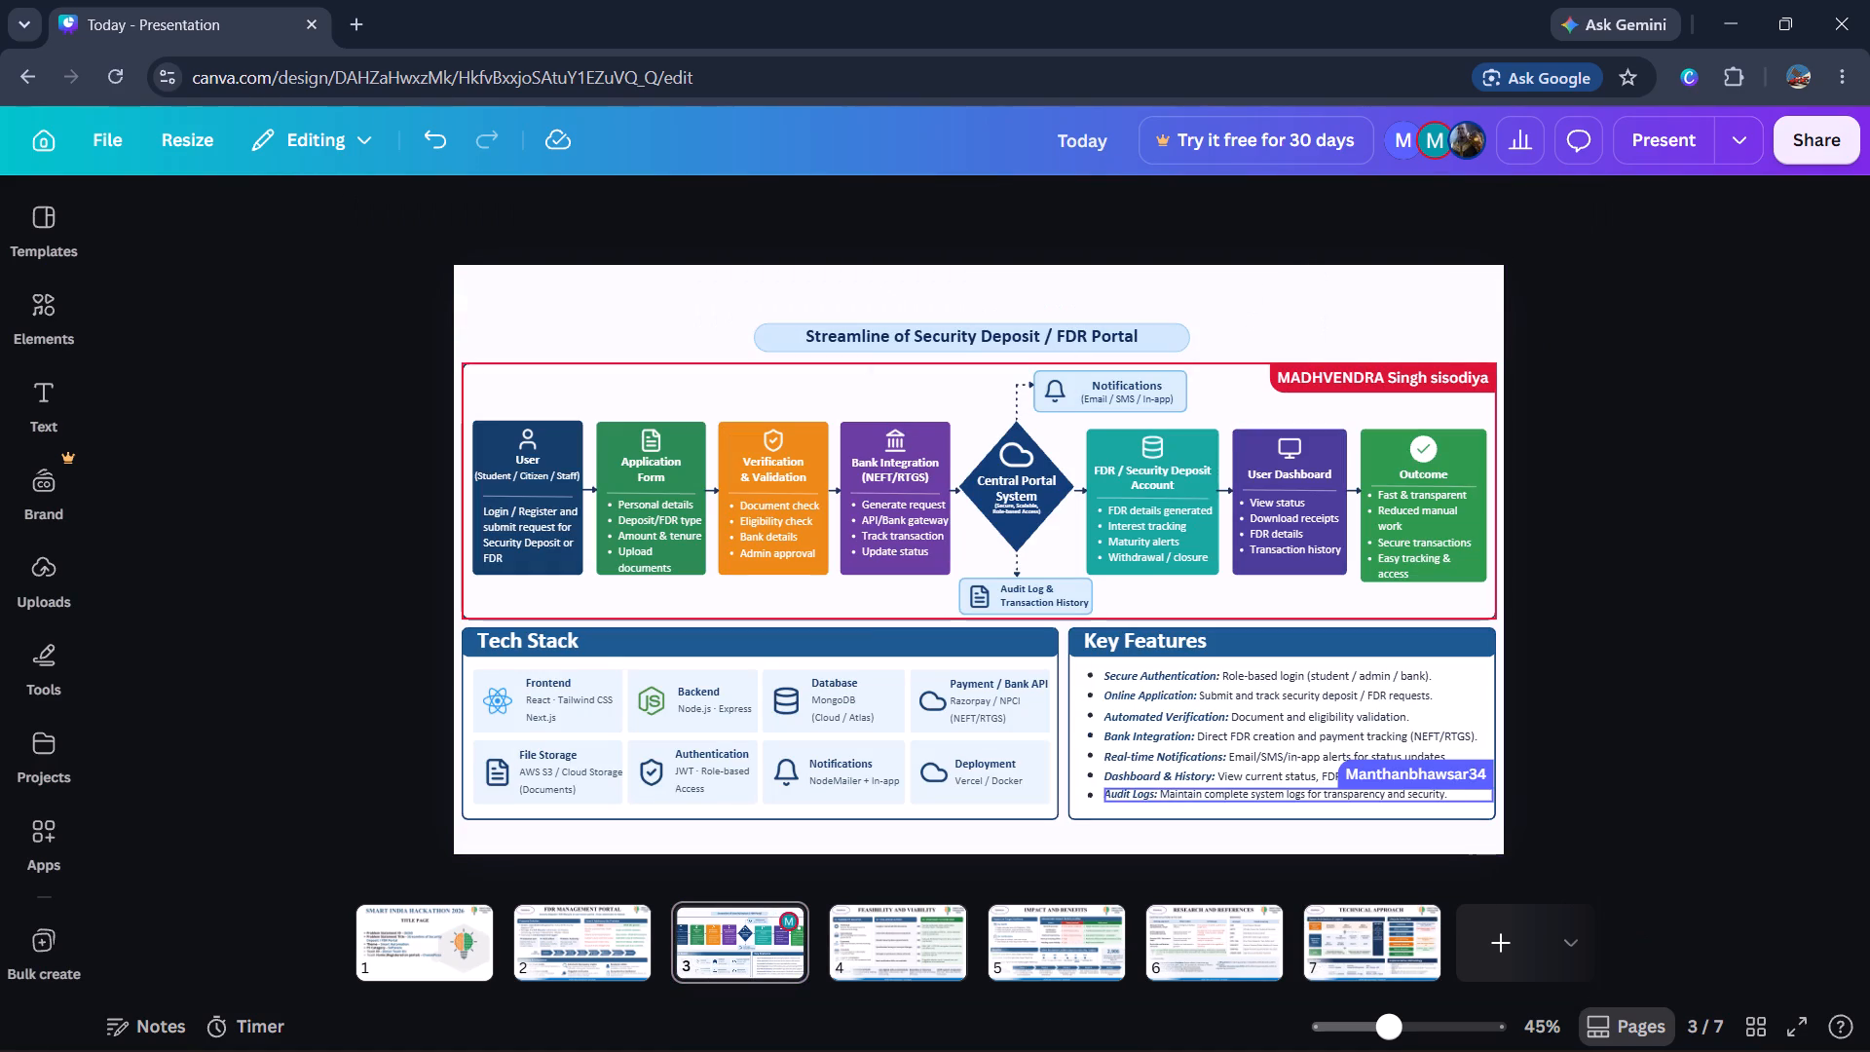
pyautogui.hotkey('ctrl', 'v')
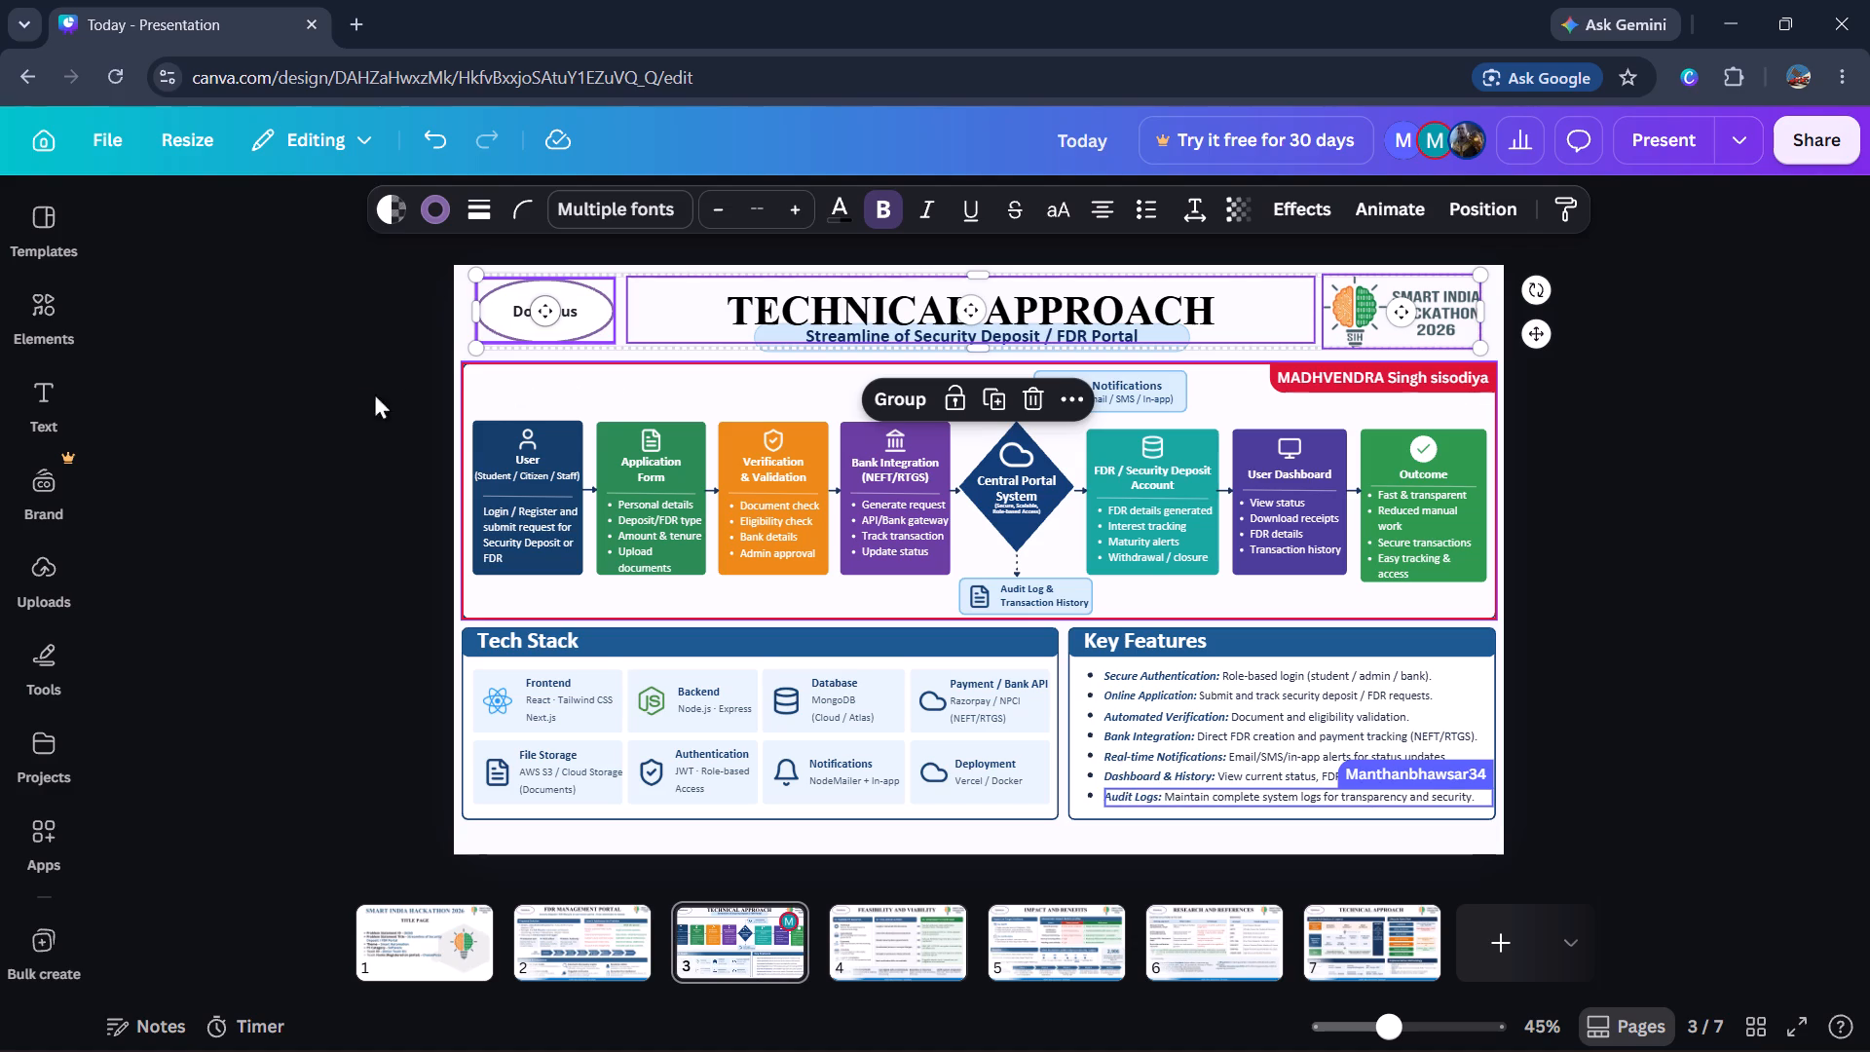
pyautogui.click(352, 392)
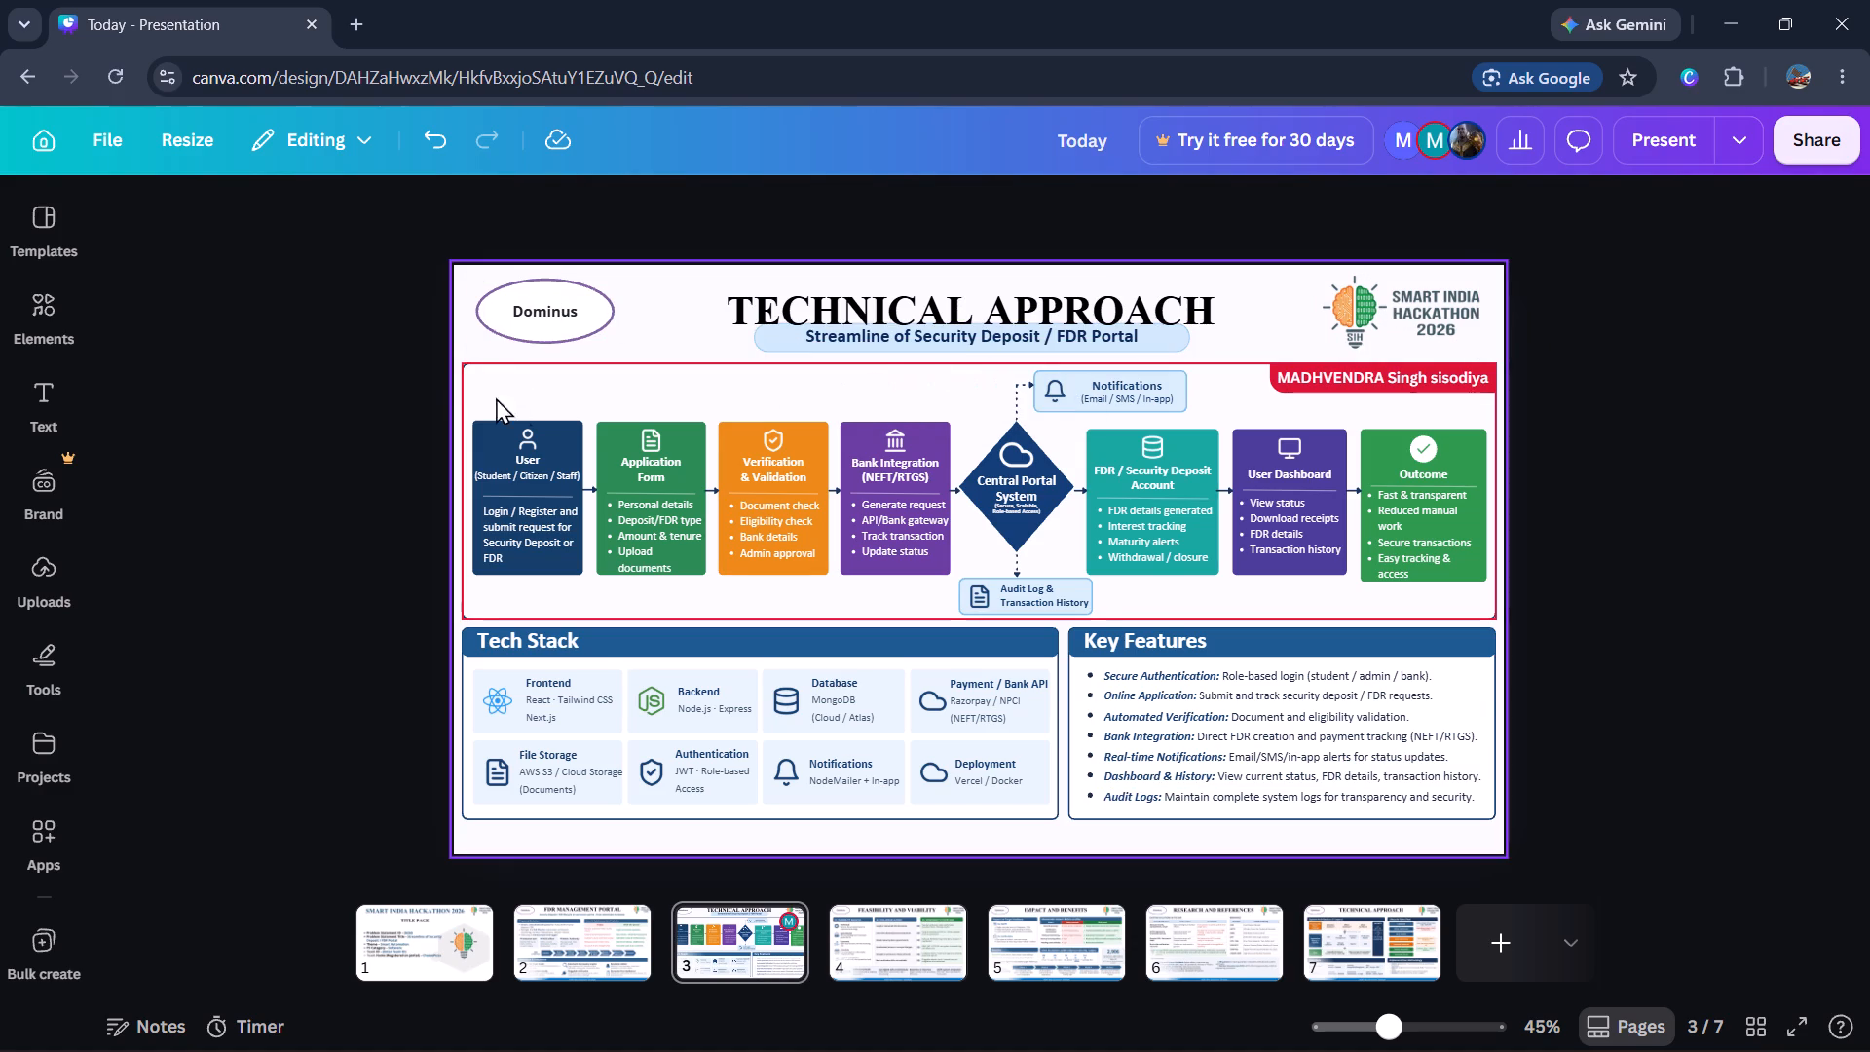
pyautogui.moveTo(437, 377); pyautogui.dragTo(309, 567)
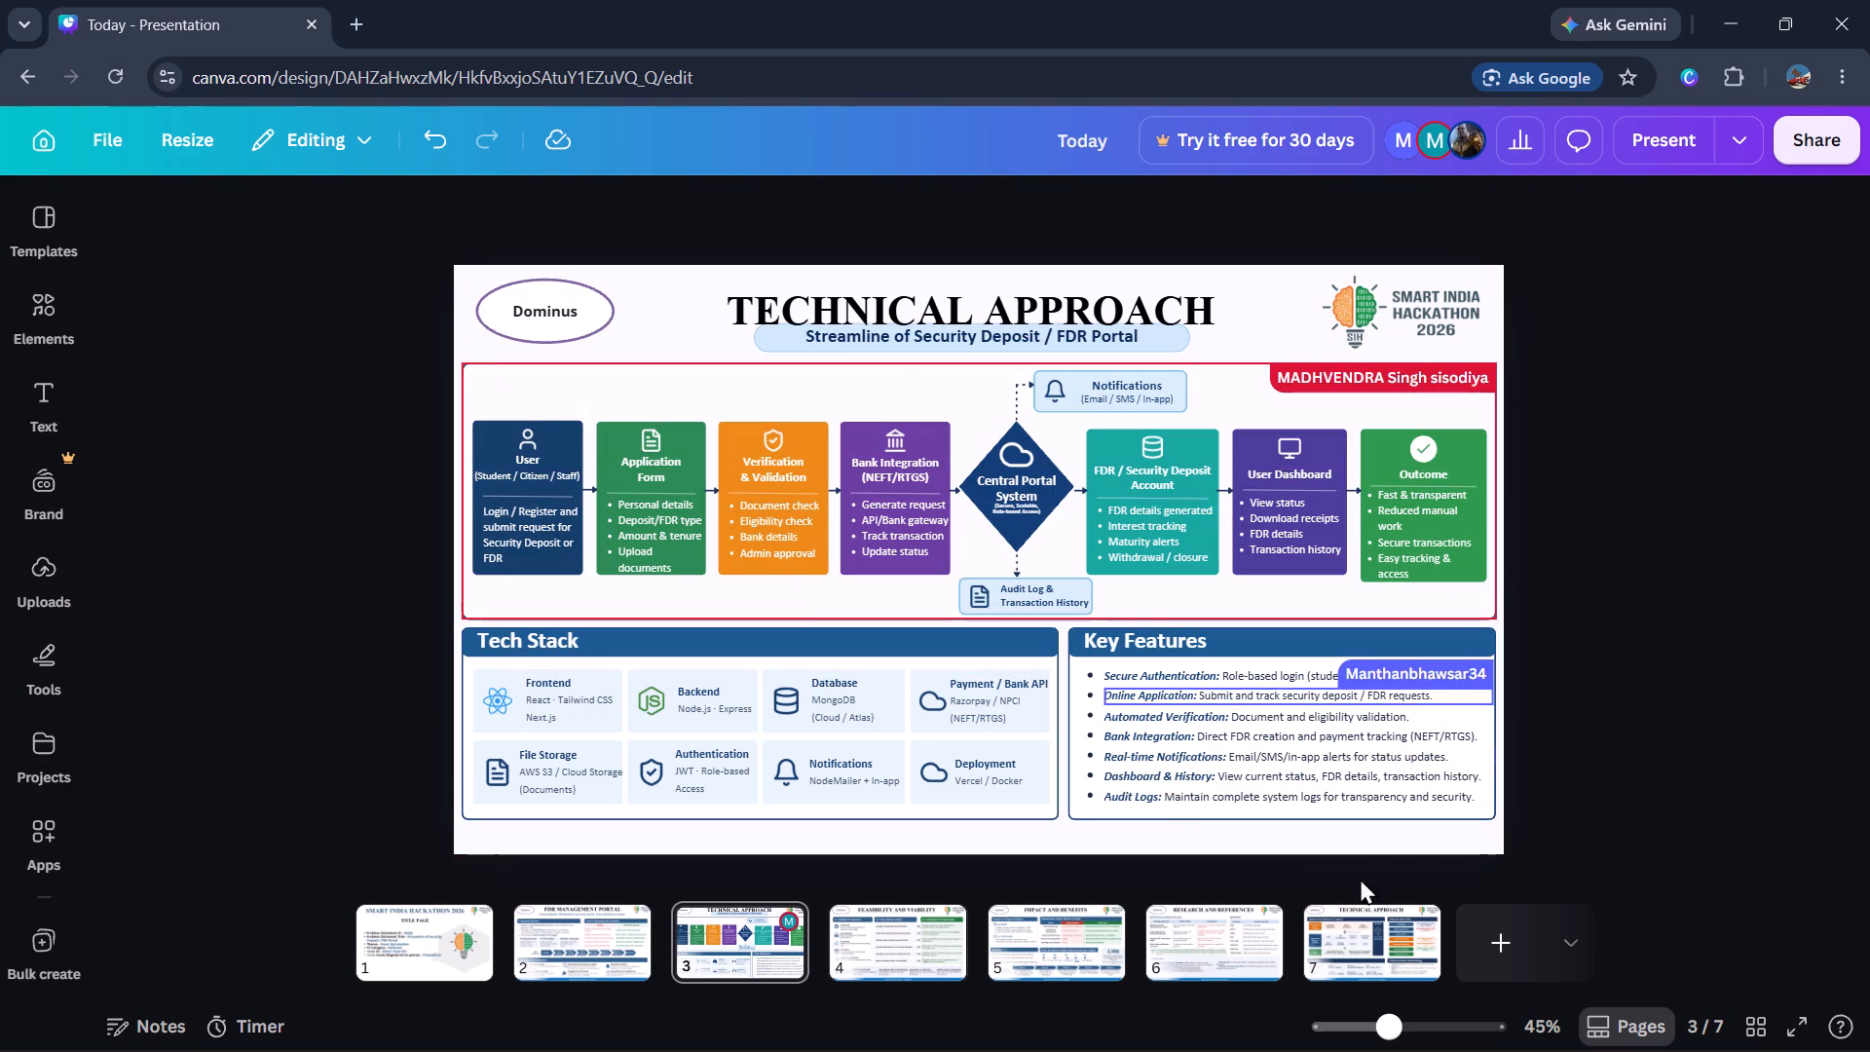
pyautogui.click(1426, 925)
pyautogui.moveTo(888, 852); pyautogui.dragTo(1384, 843)
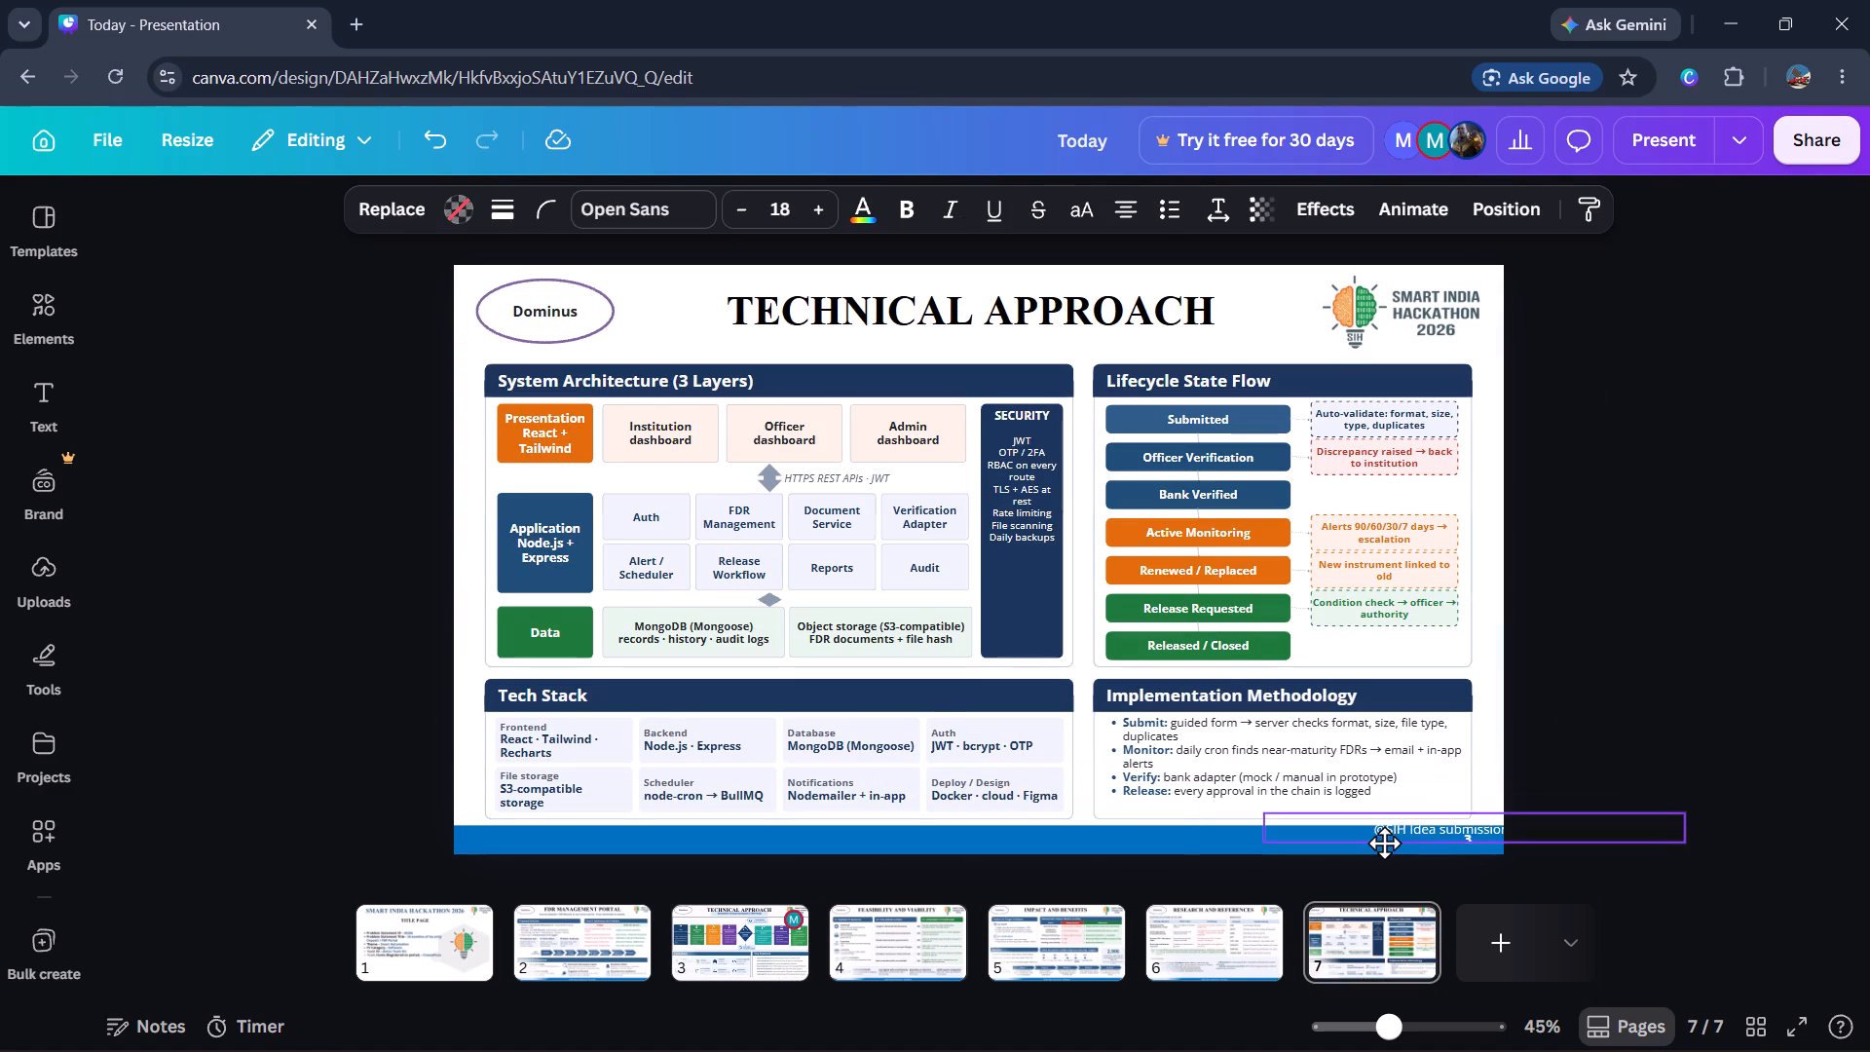
pyautogui.moveTo(1384, 843); pyautogui.dragTo(1383, 844)
pyautogui.hotkey('ctrl', 'z')
pyautogui.moveTo(1594, 845); pyautogui.dragTo(837, 833)
pyautogui.hotkey('ctrl', 'c')
pyautogui.click(728, 940)
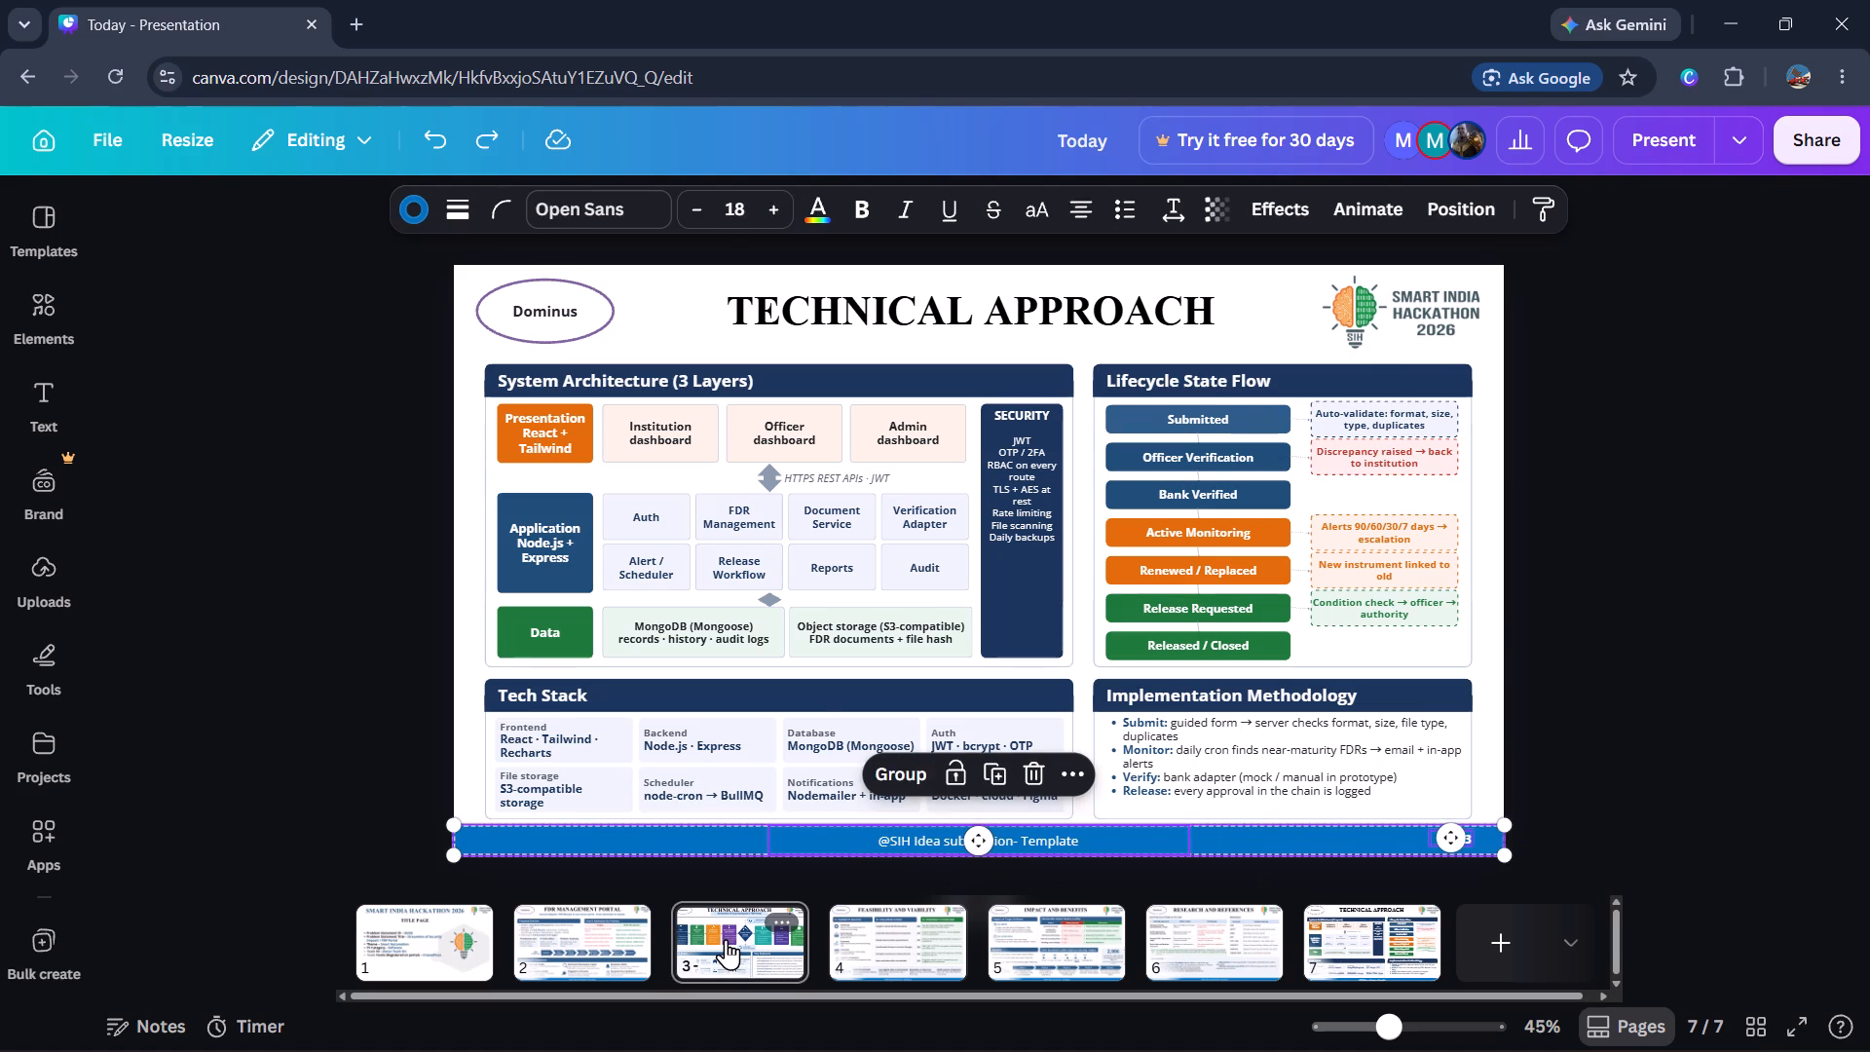
pyautogui.hotkey('ctrl', 'v')
pyautogui.click(377, 791)
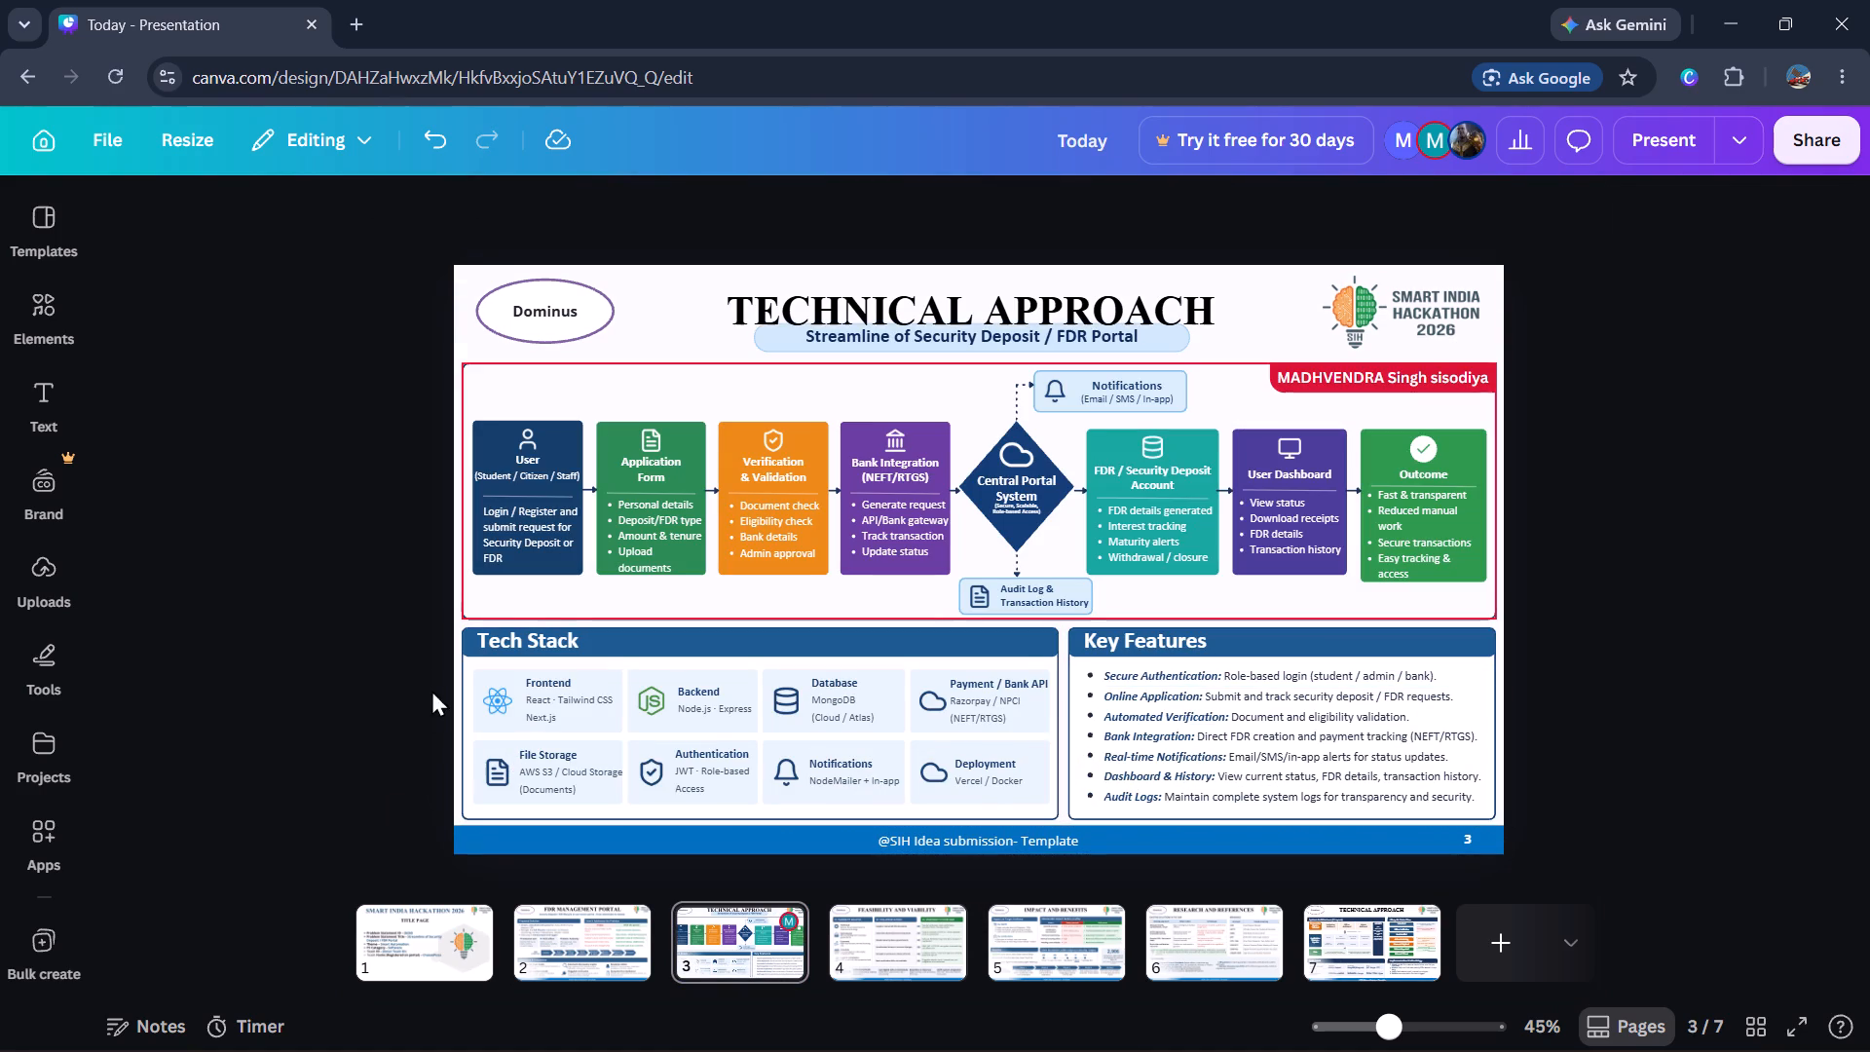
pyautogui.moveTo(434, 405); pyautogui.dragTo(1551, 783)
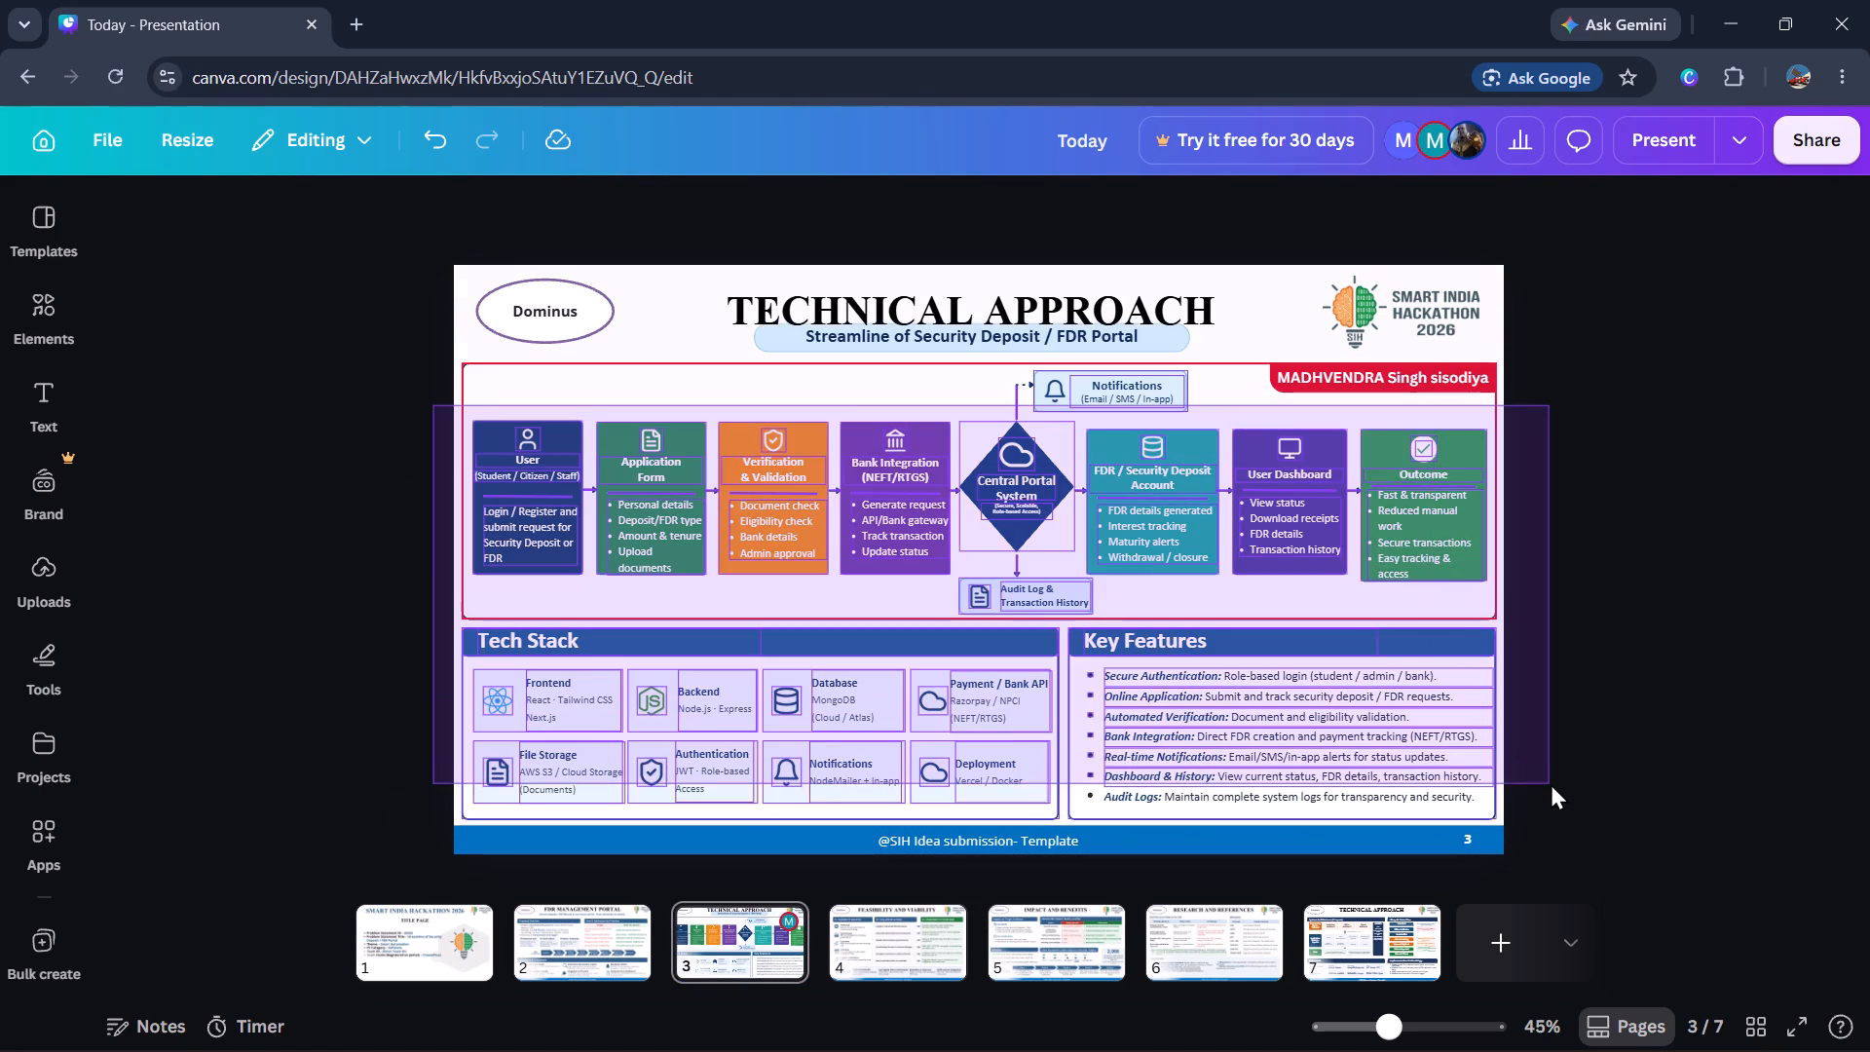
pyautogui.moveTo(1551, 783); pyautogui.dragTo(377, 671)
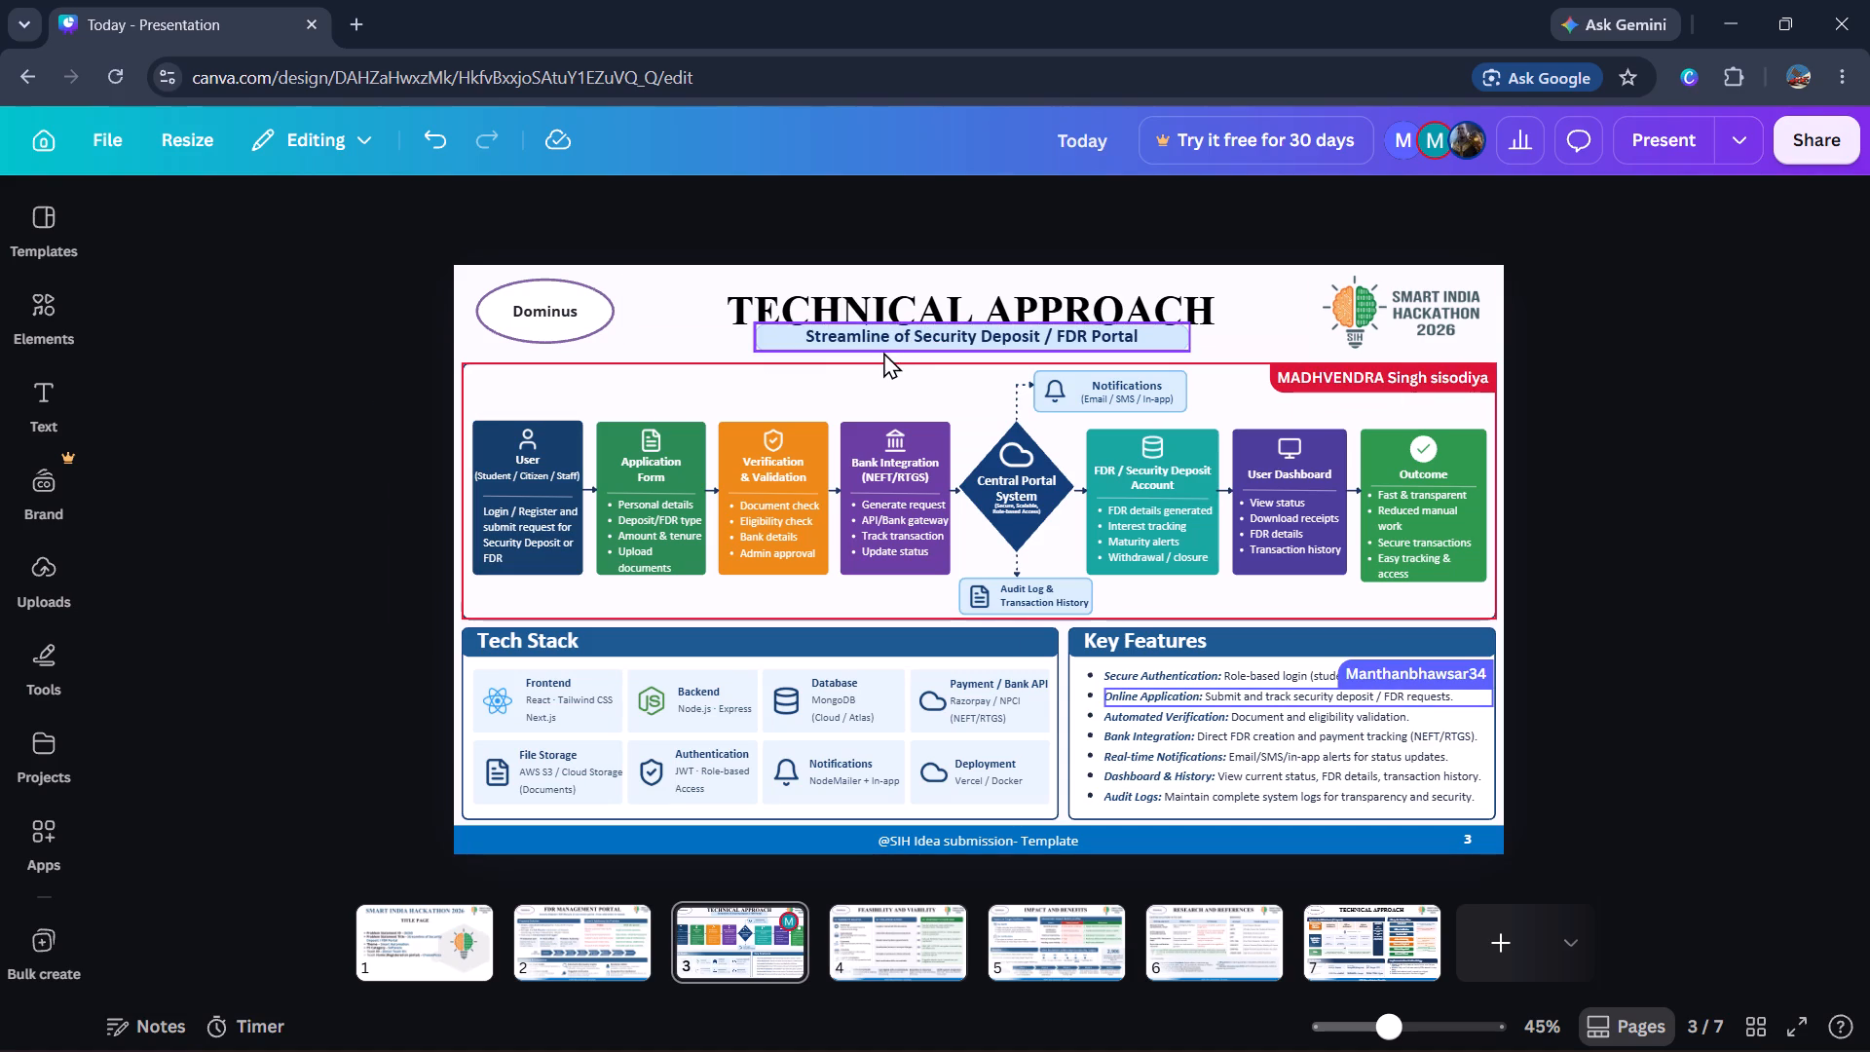
# Nudge slide 3's pasted TECHNICAL APPROACH title slightly up and a touch right, away from the subtitle.
pyautogui.click(920, 318)
pyautogui.press('Up')
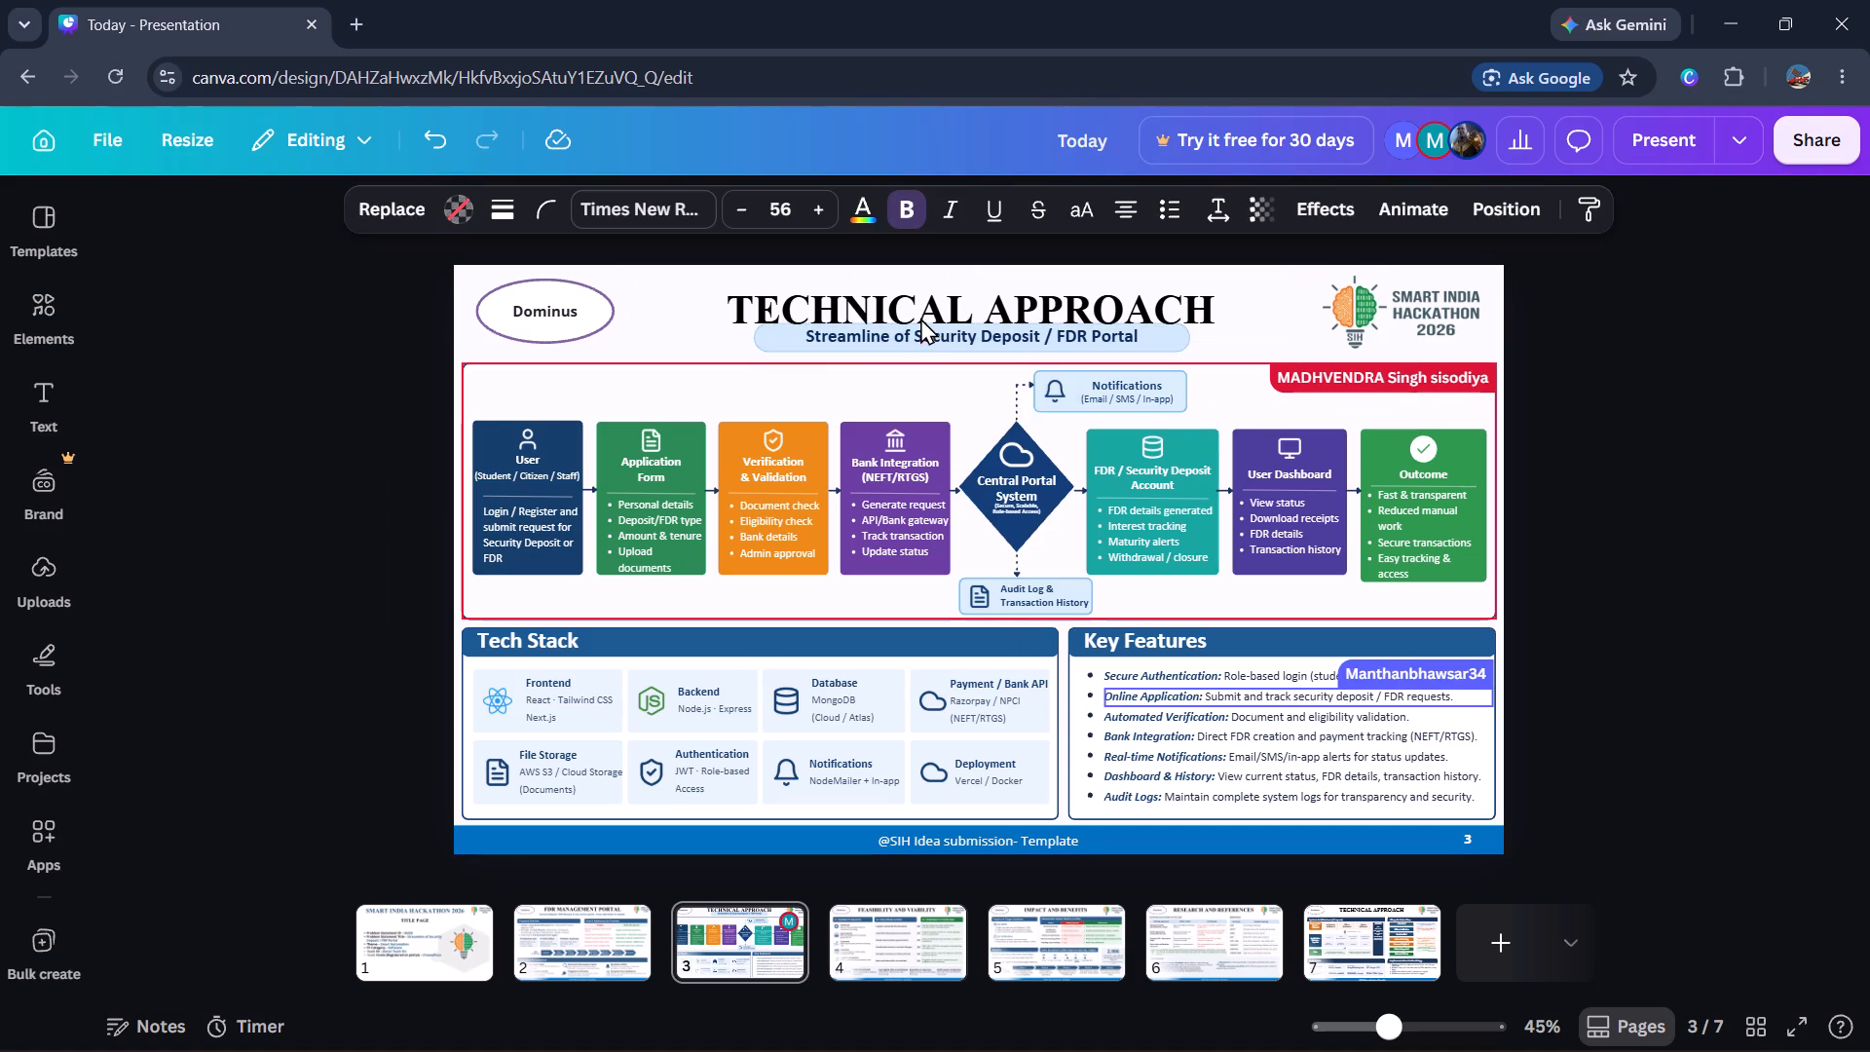
pyautogui.press('Up')
pyautogui.press('Up')
pyautogui.press('Up')
pyautogui.press('Right')
pyautogui.press('Up')
pyautogui.press('Up')
pyautogui.press('Up')
# Nudge the "Streamline of Security Deposit / FDR Portal" subtitle pill slightly down so it clears the title.
pyautogui.click(929, 335)
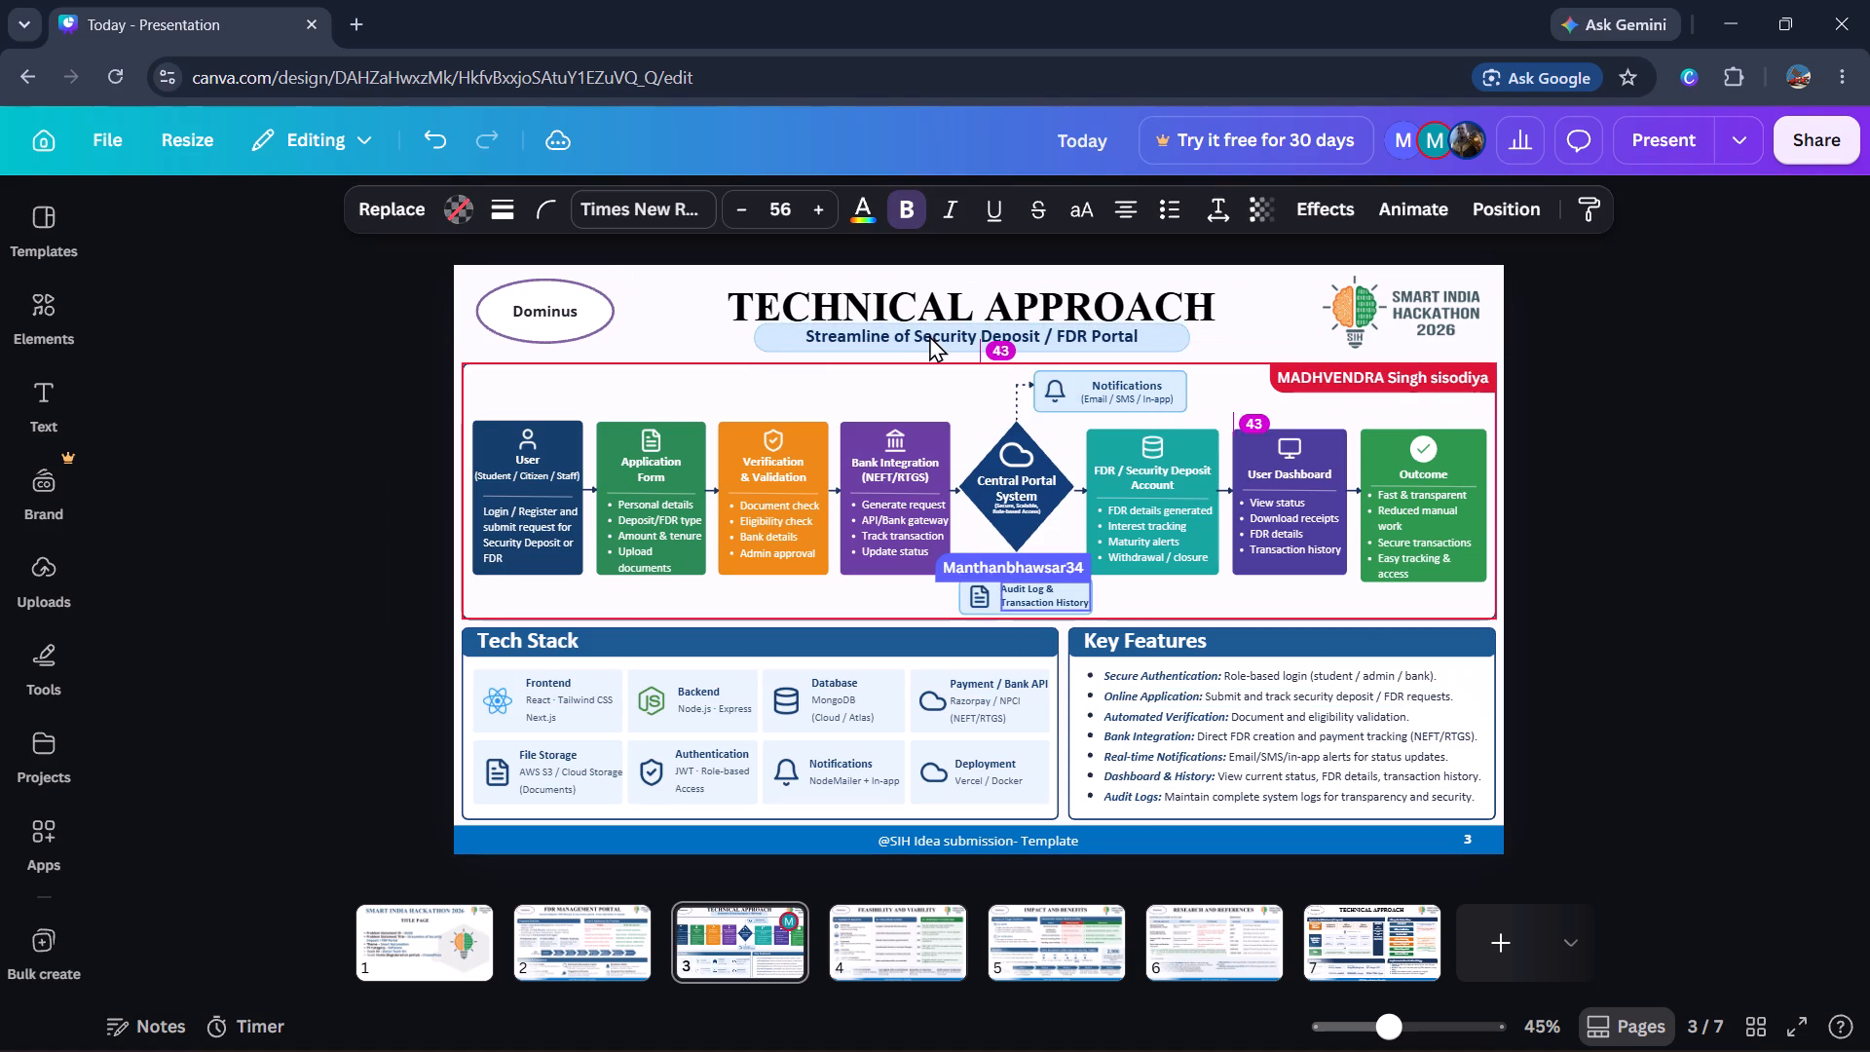
pyautogui.click(729, 349)
pyautogui.moveTo(732, 341); pyautogui.dragTo(842, 319)
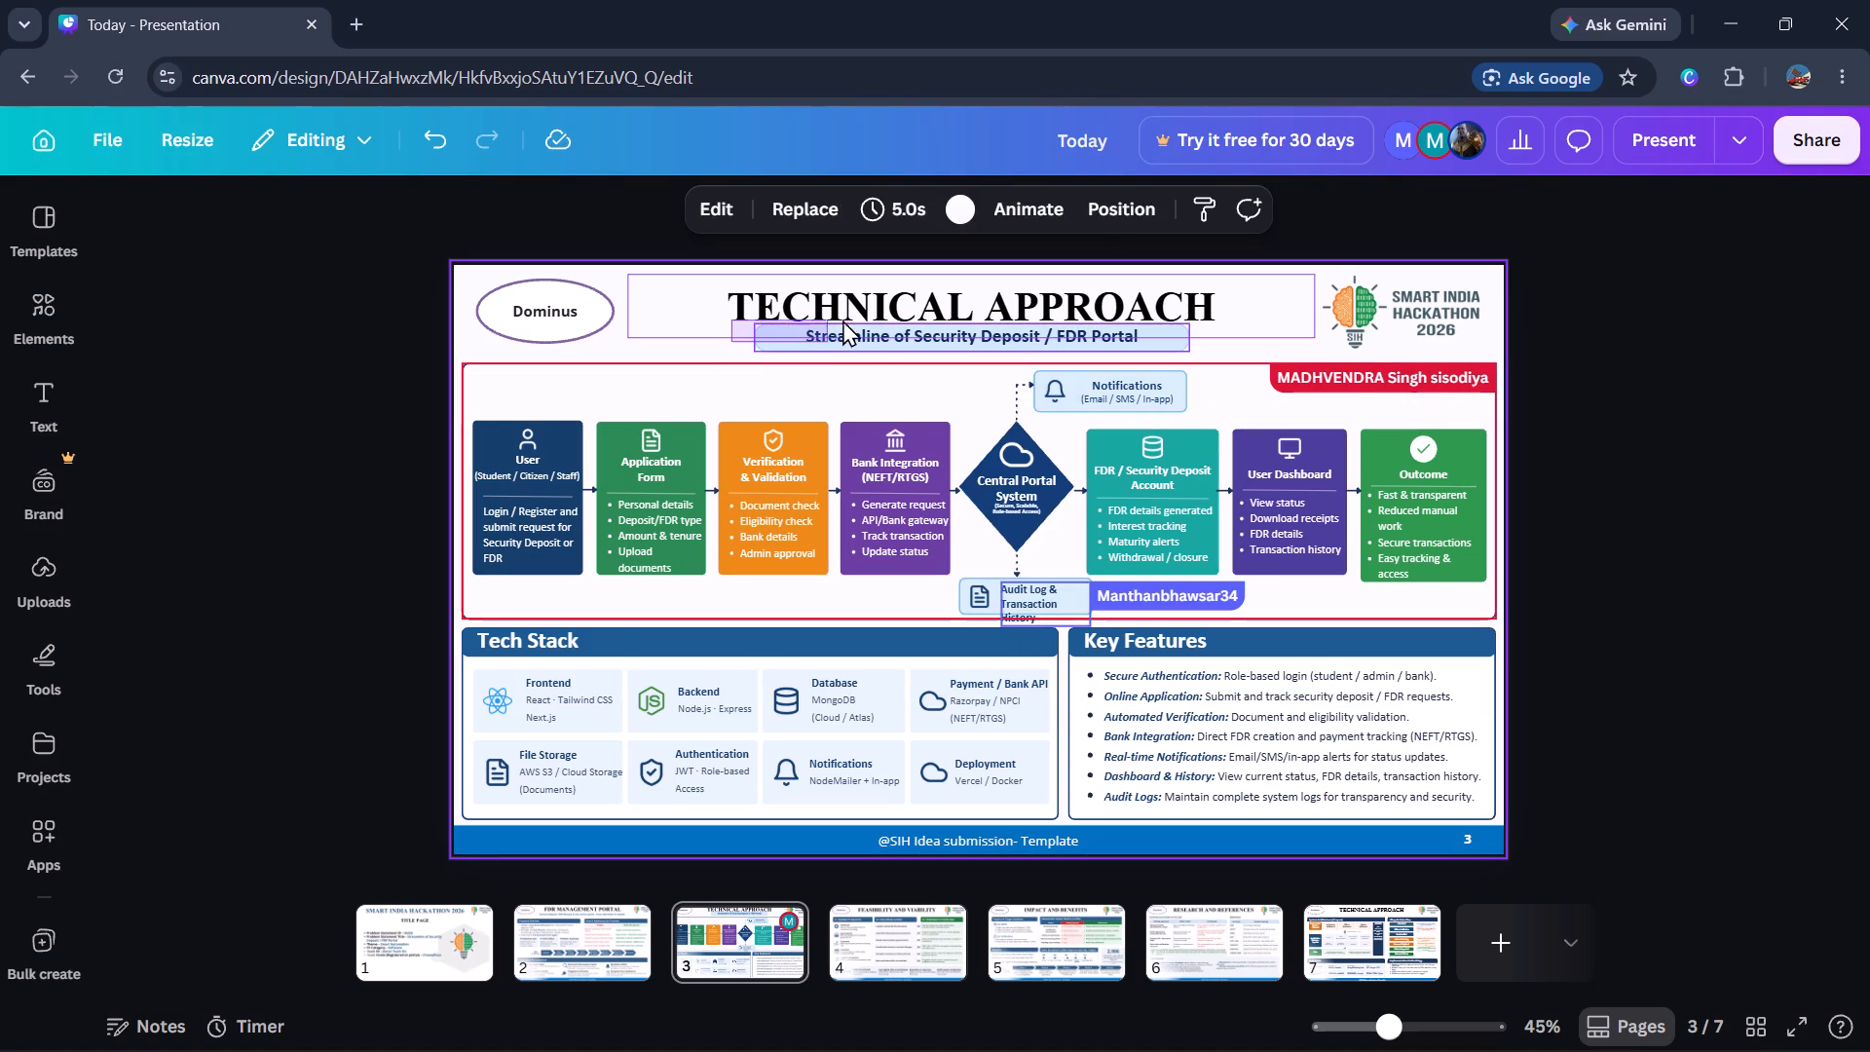
pyautogui.moveTo(842, 319); pyautogui.dragTo(889, 341)
pyautogui.press('Down')
pyautogui.press('Down')
pyautogui.press('Down')
pyautogui.press('Down')
pyautogui.press('Down')
pyautogui.press('Down')
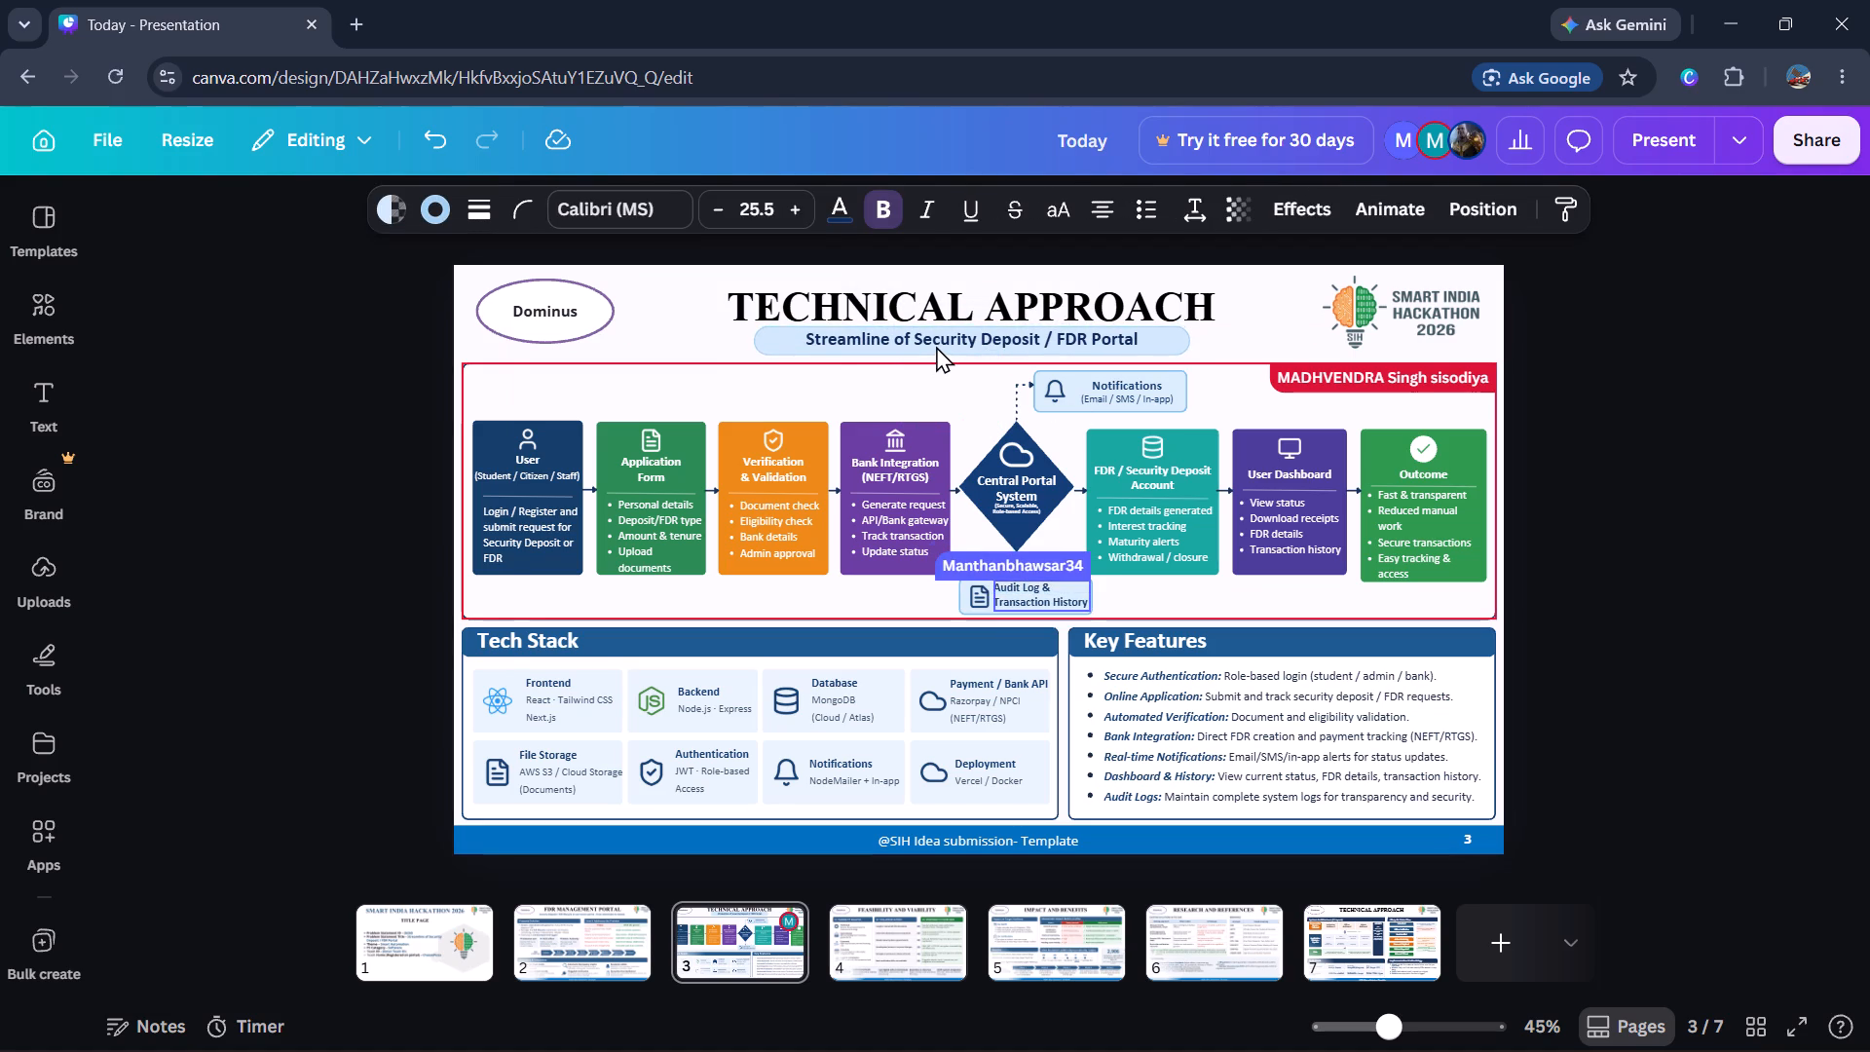
pyautogui.press('Down')
pyautogui.click(1712, 391)
pyautogui.click(1711, 392)
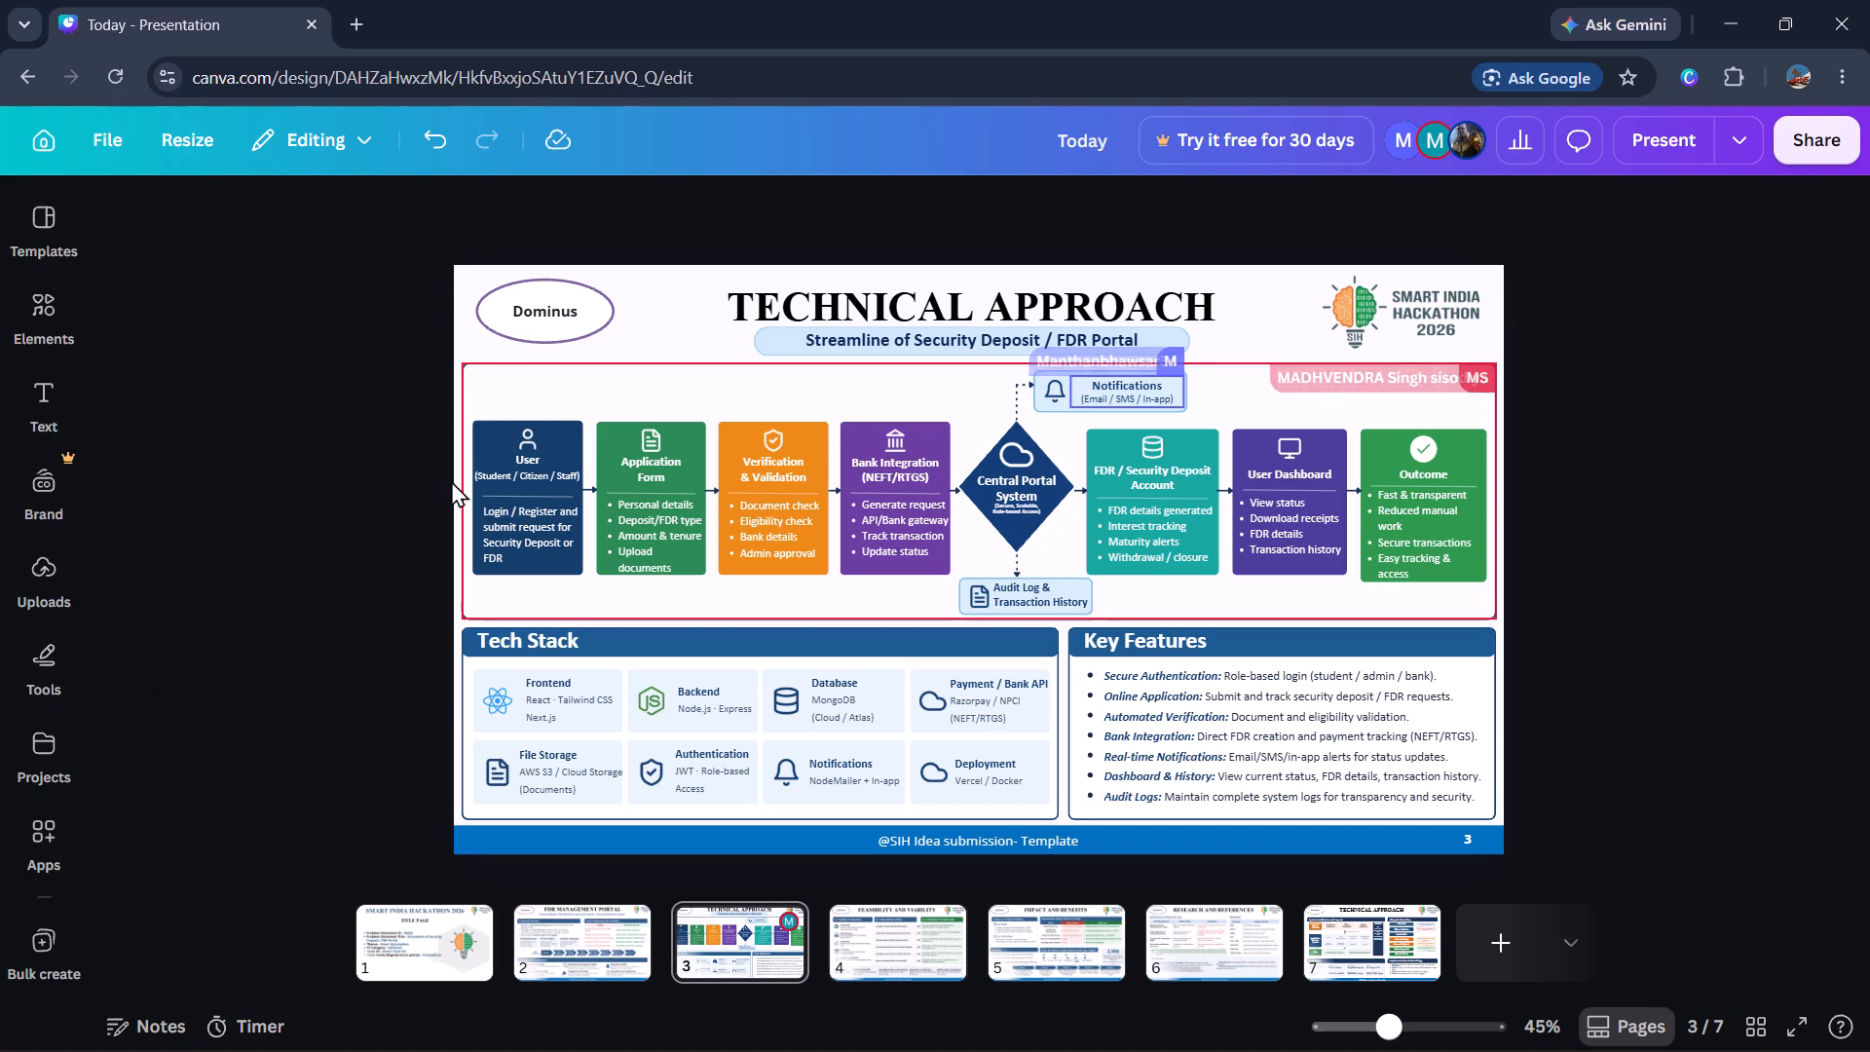
# Open slide 1, the title page.
pyautogui.click(427, 924)
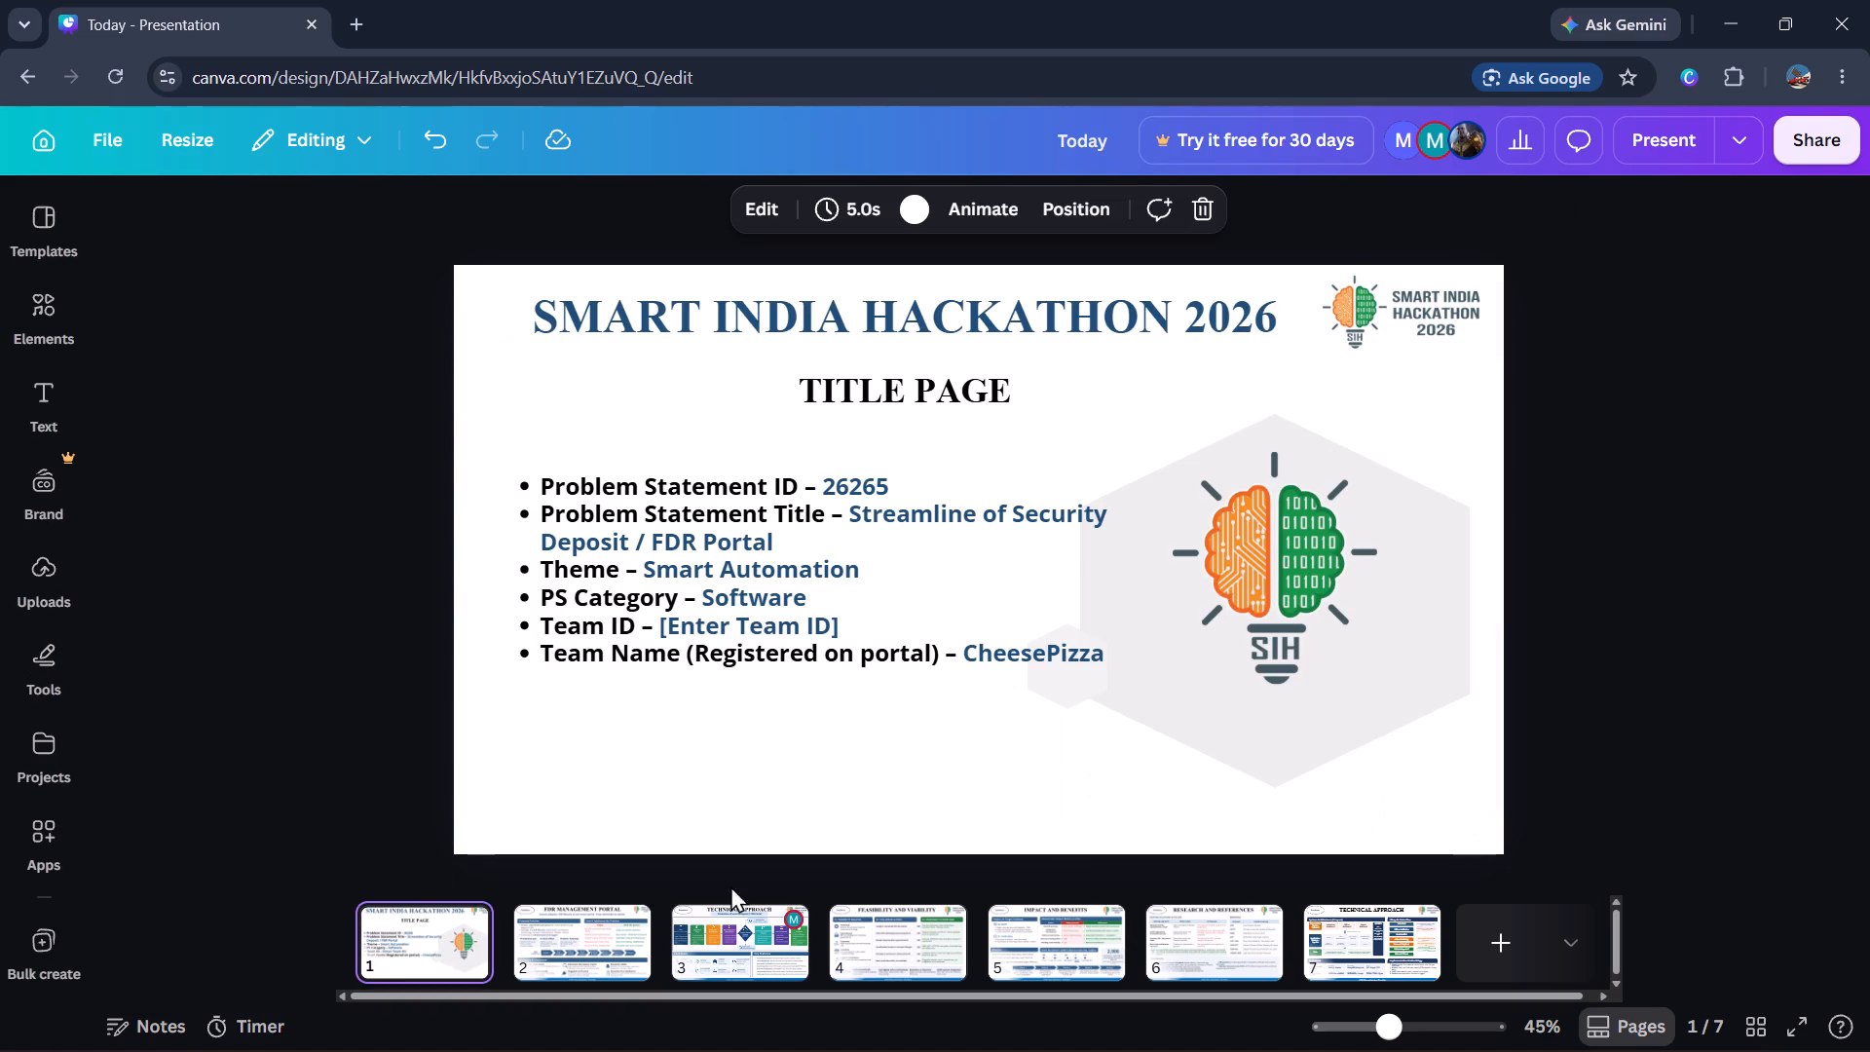
# Replace the team name CheesePizza with "Dominus" in the title page's Team Name bullet.
pyautogui.doubleClick(1035, 660)
pyautogui.doubleClick(1013, 658)
pyautogui.moveTo(1013, 658); pyautogui.dragTo(1020, 657)
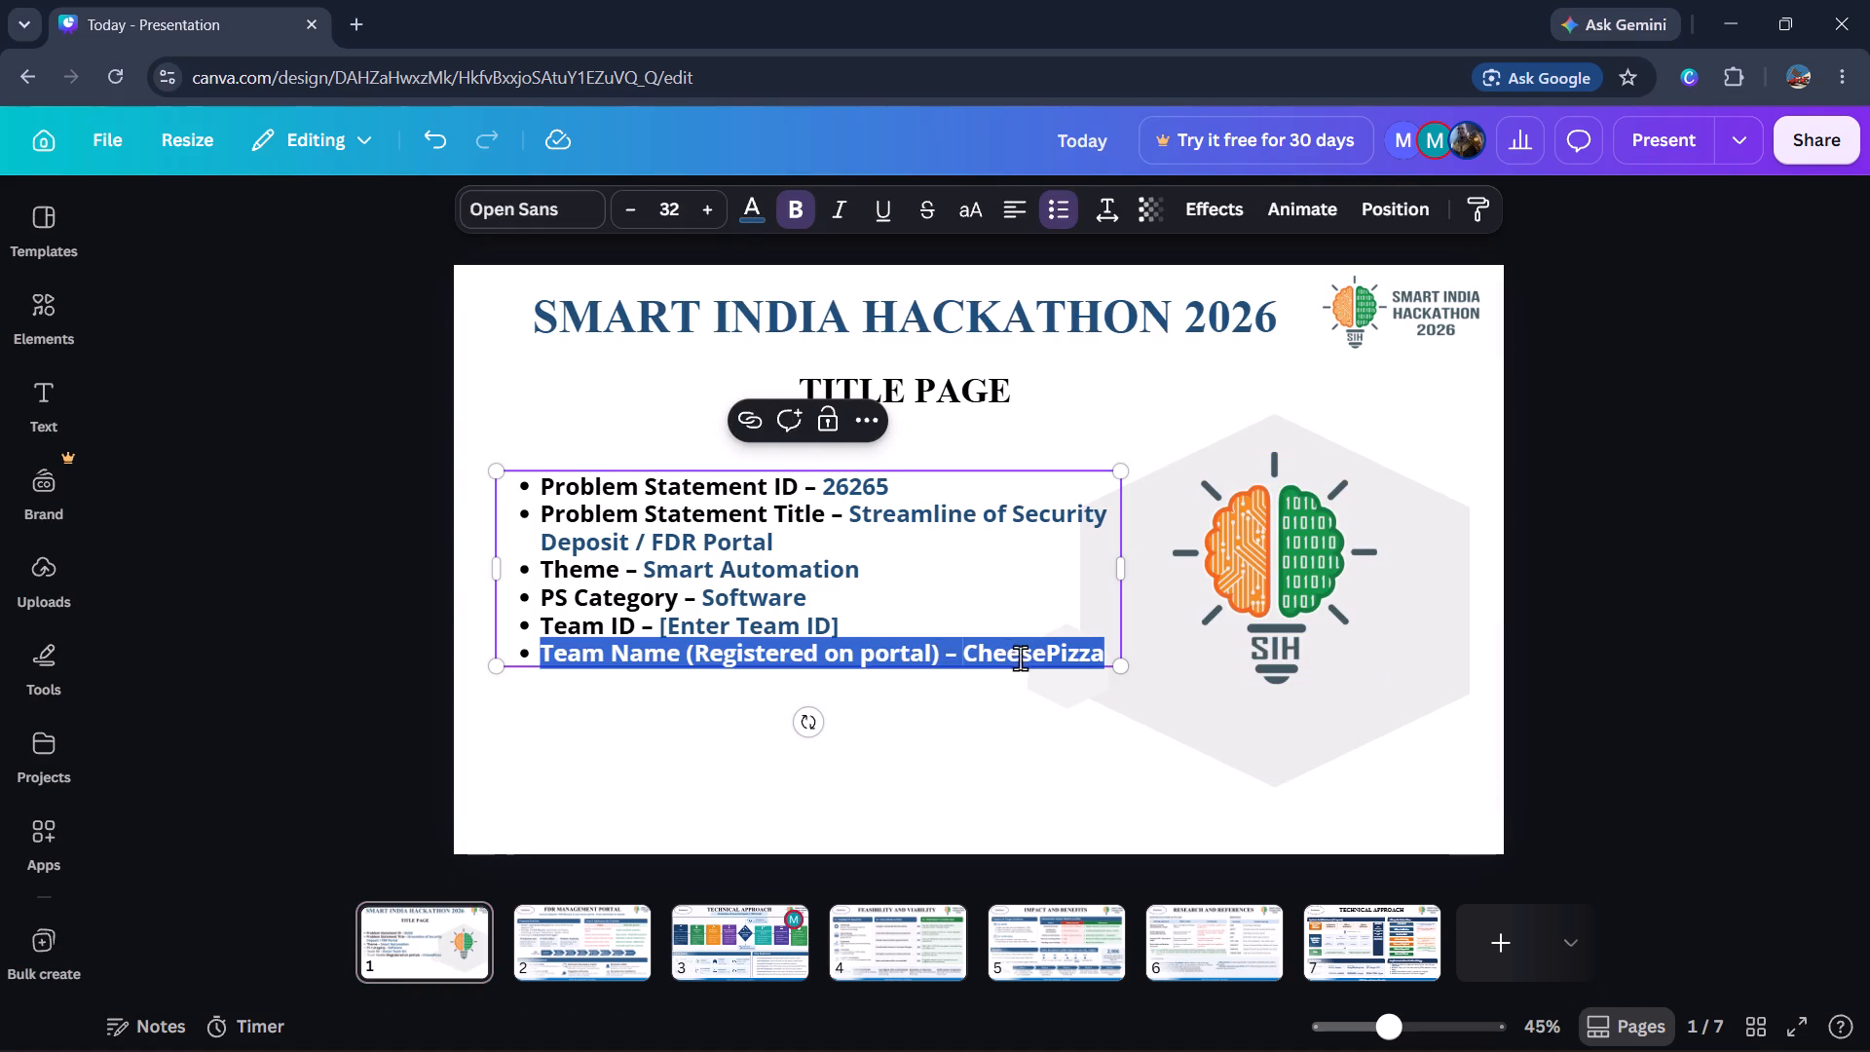
pyautogui.moveTo(1020, 657); pyautogui.dragTo(1028, 655)
pyautogui.click(1028, 655)
pyautogui.moveTo(1028, 655); pyautogui.dragTo(1050, 653)
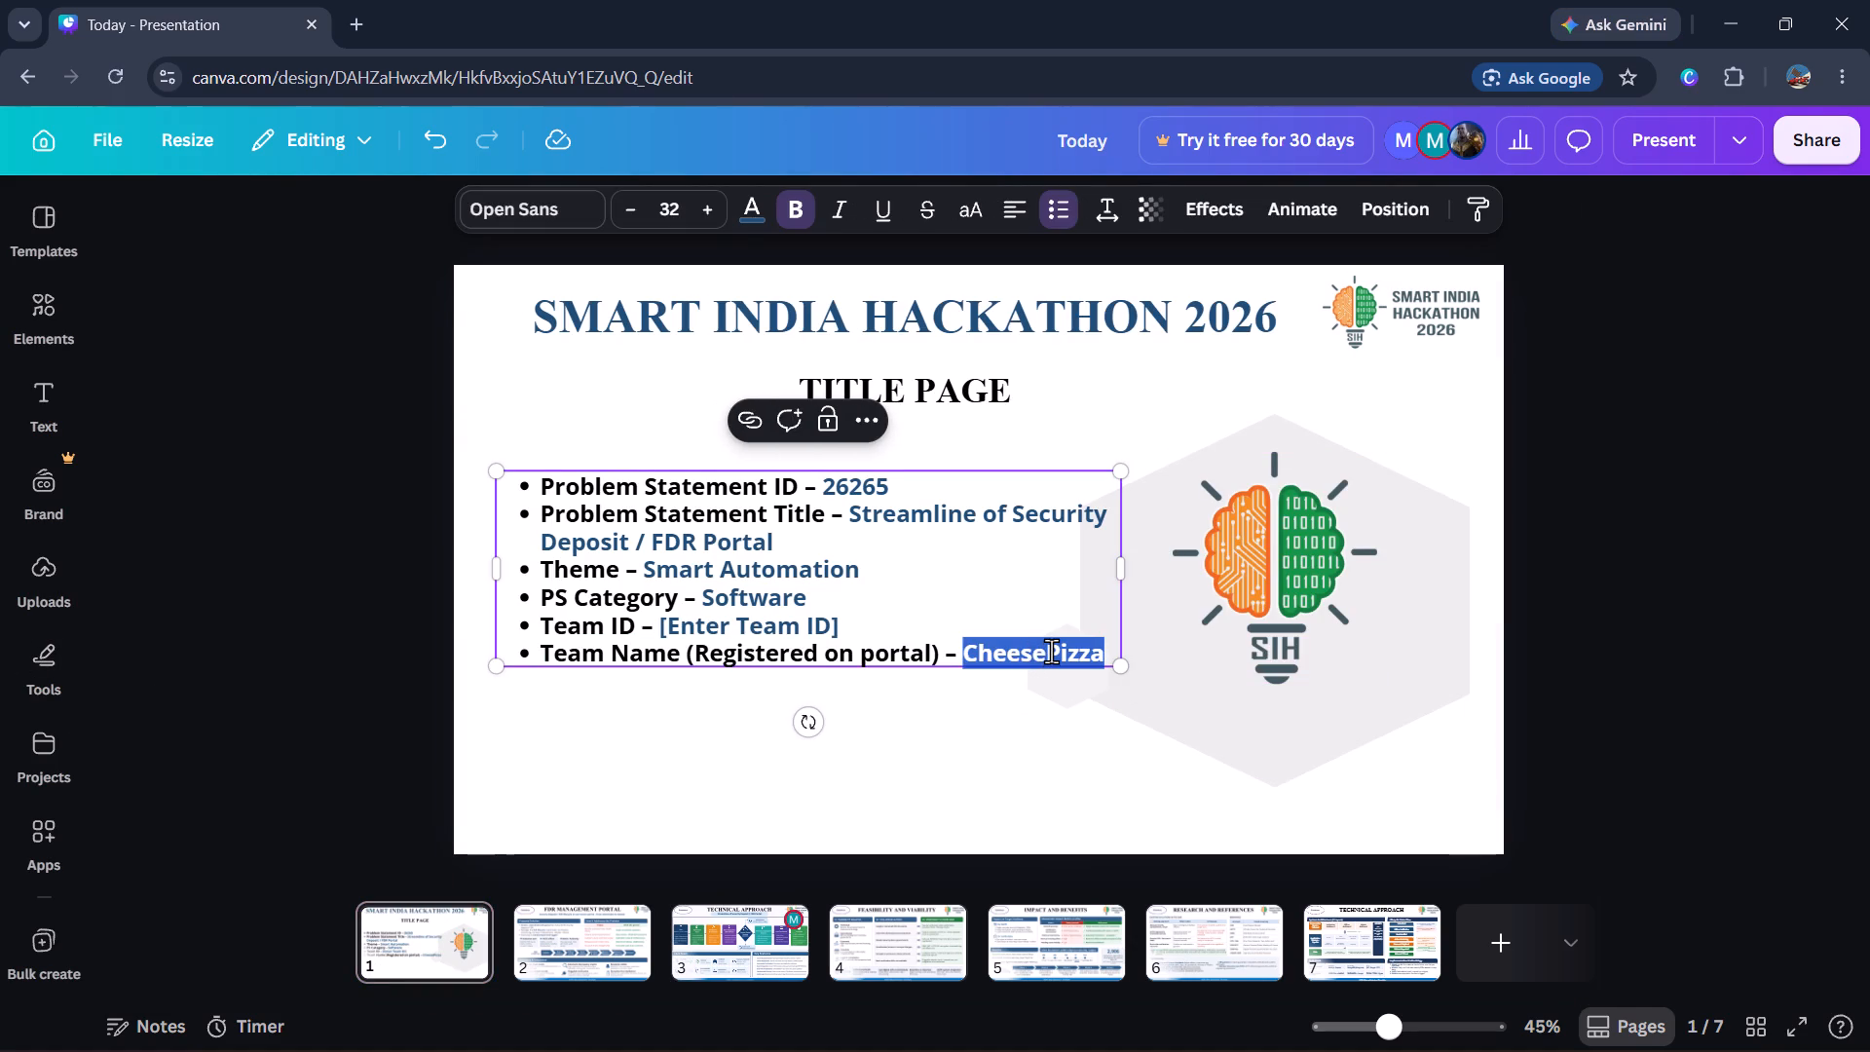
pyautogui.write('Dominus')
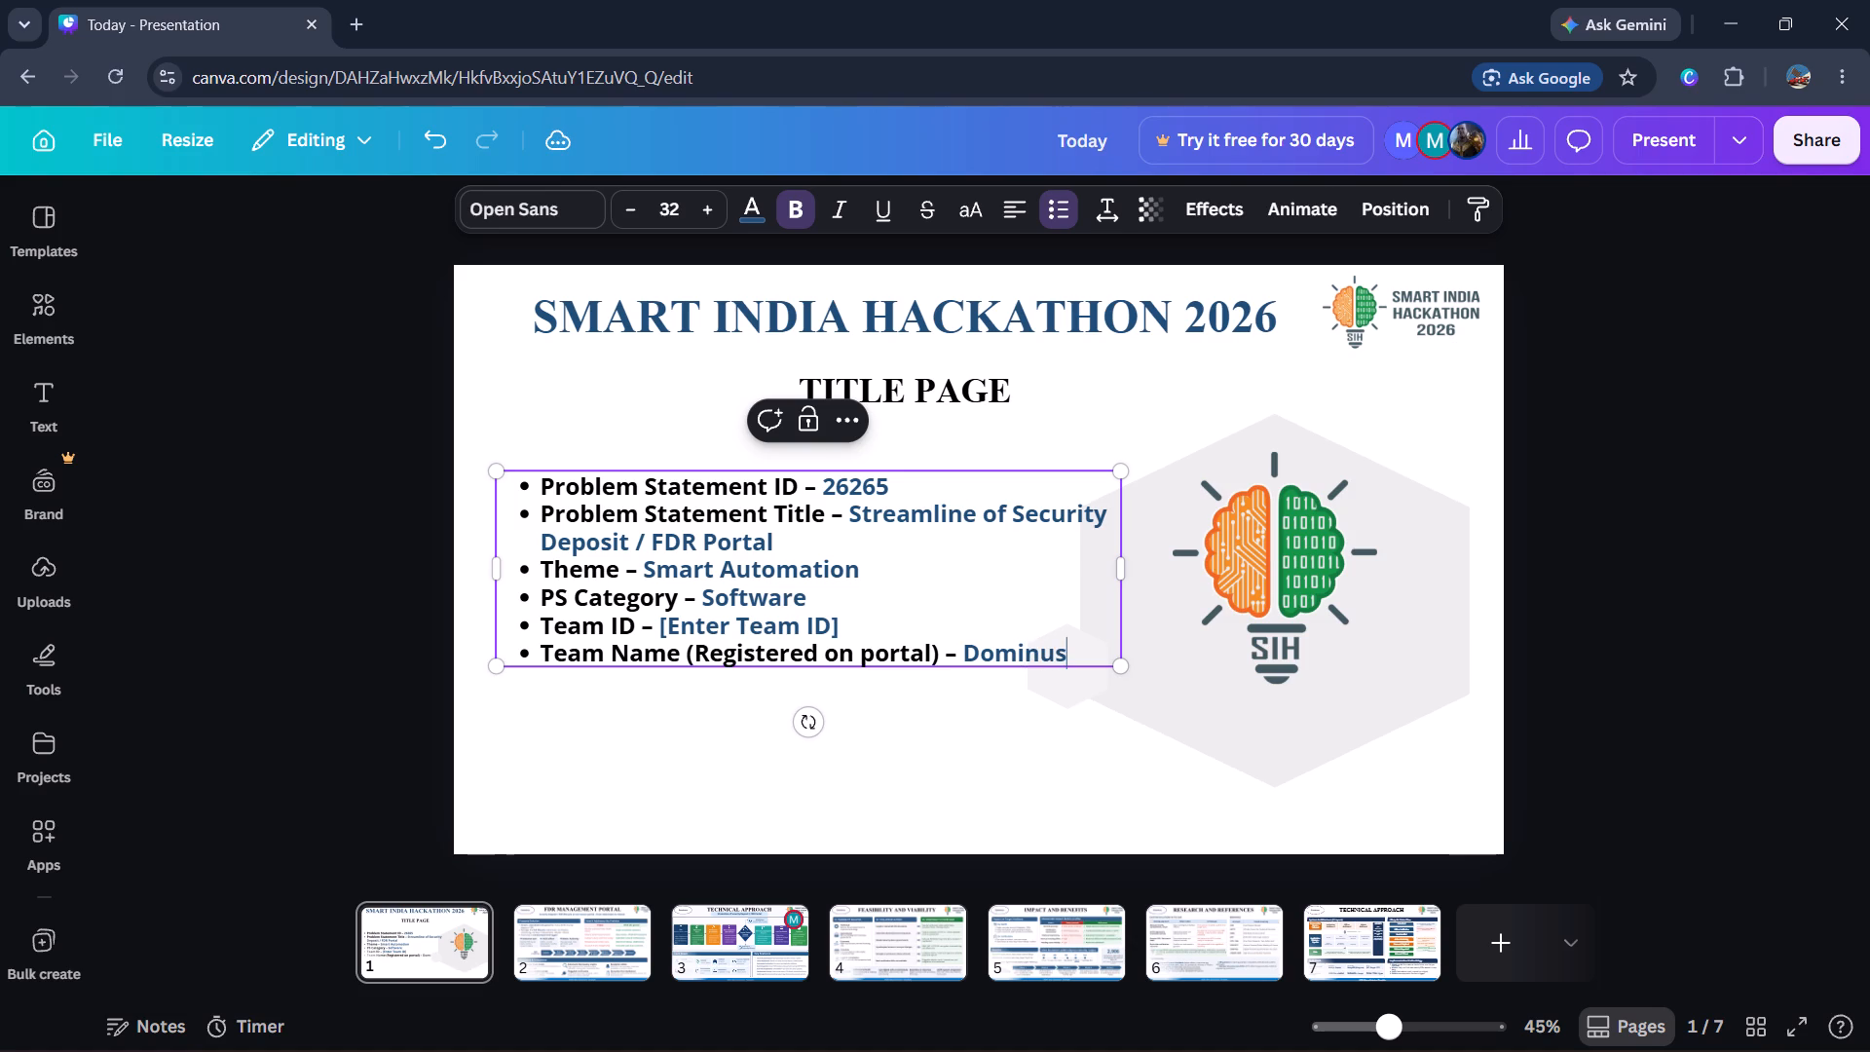
pyautogui.click(1694, 544)
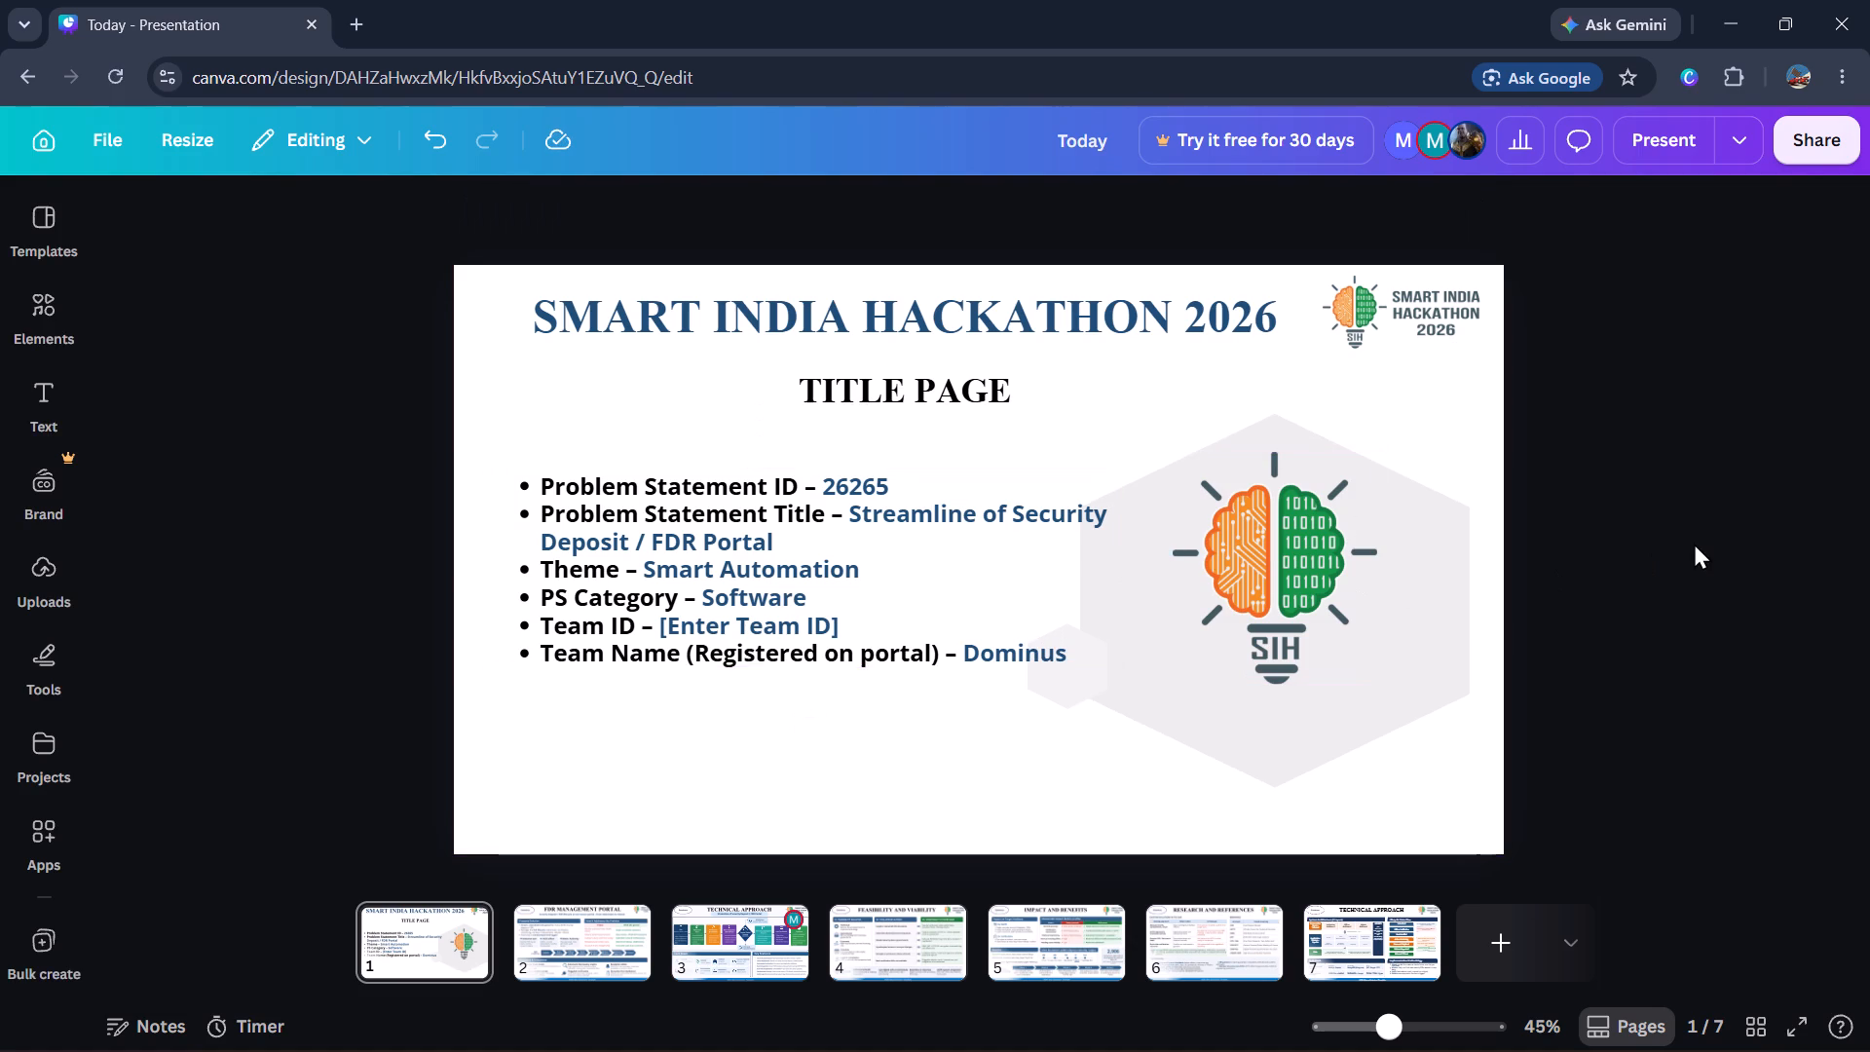
# Look through the slides after the title page to review their content, then return to slide 3, Technical Approach.
pyautogui.press('Right')
pyautogui.press('Right')
pyautogui.press('Right')
pyautogui.press('Right')
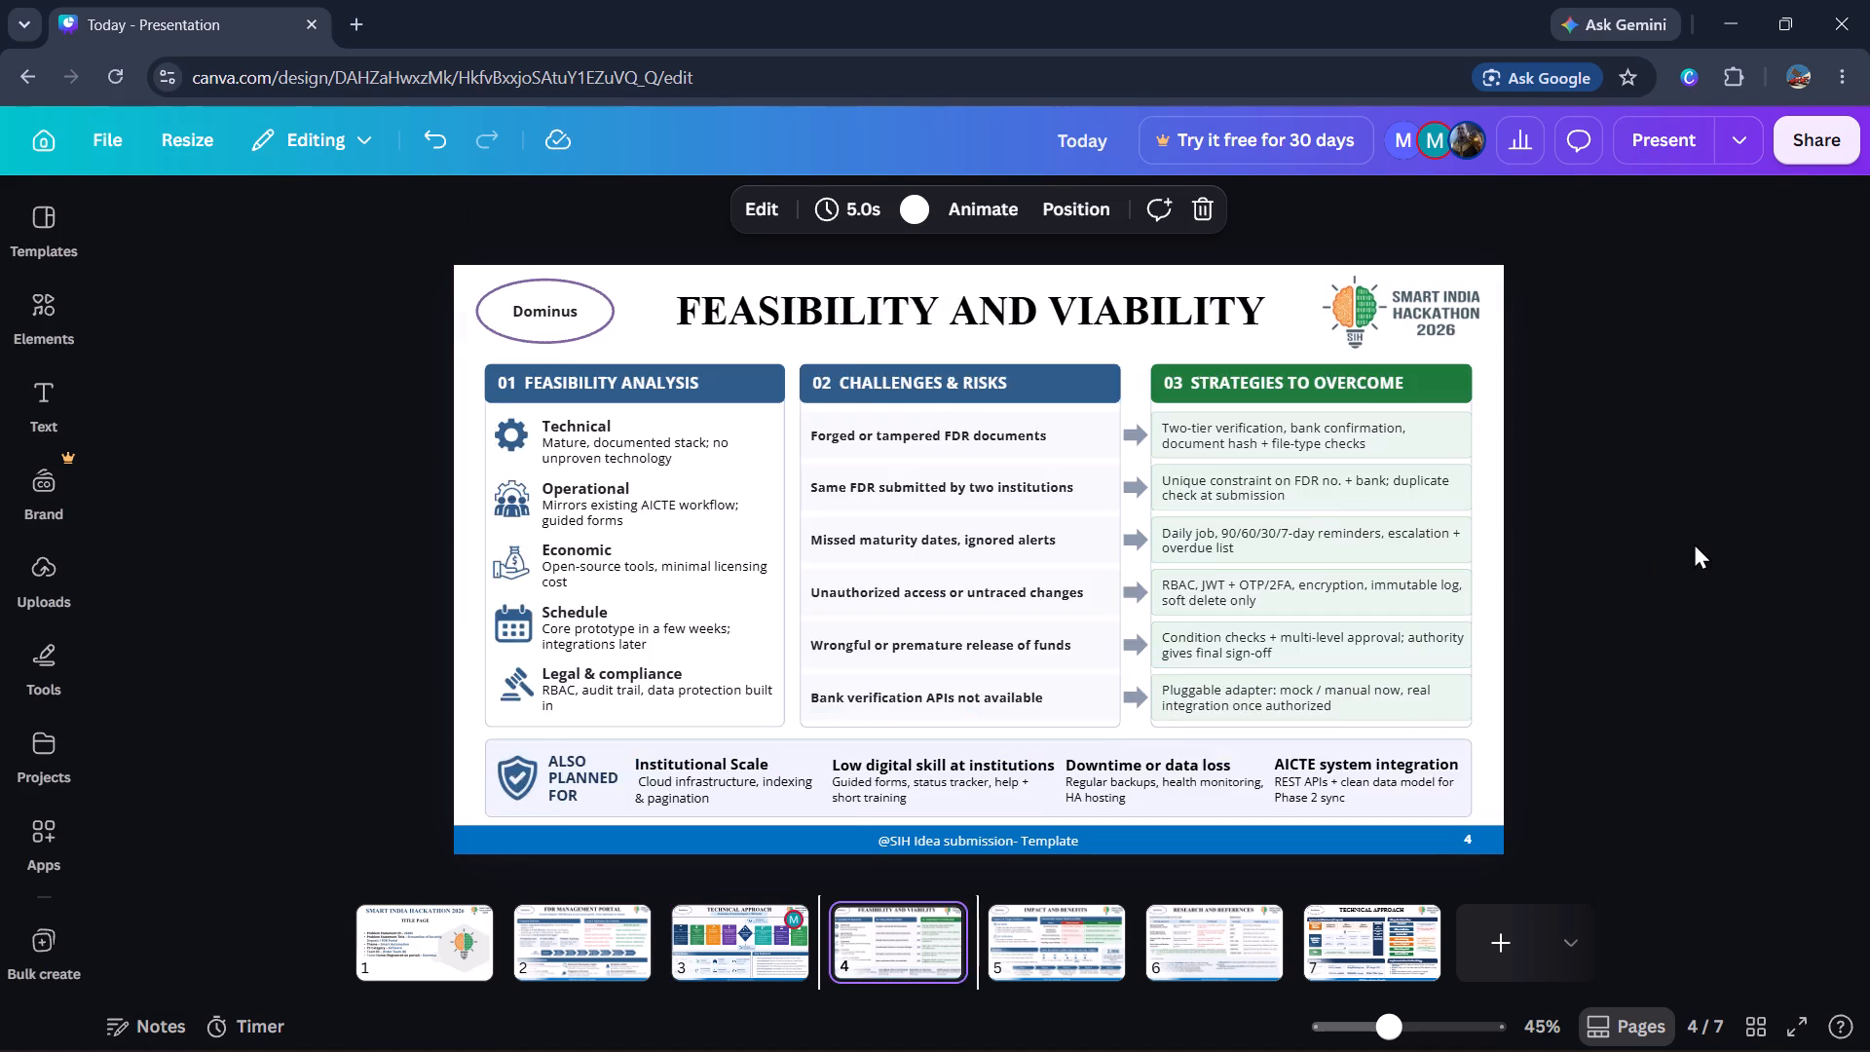
pyautogui.press('Right')
pyautogui.press('Right')
pyautogui.press('Right')
pyautogui.press('Right')
pyautogui.press('Right')
pyautogui.press('Left')
pyautogui.press('Left')
pyautogui.press('Left')
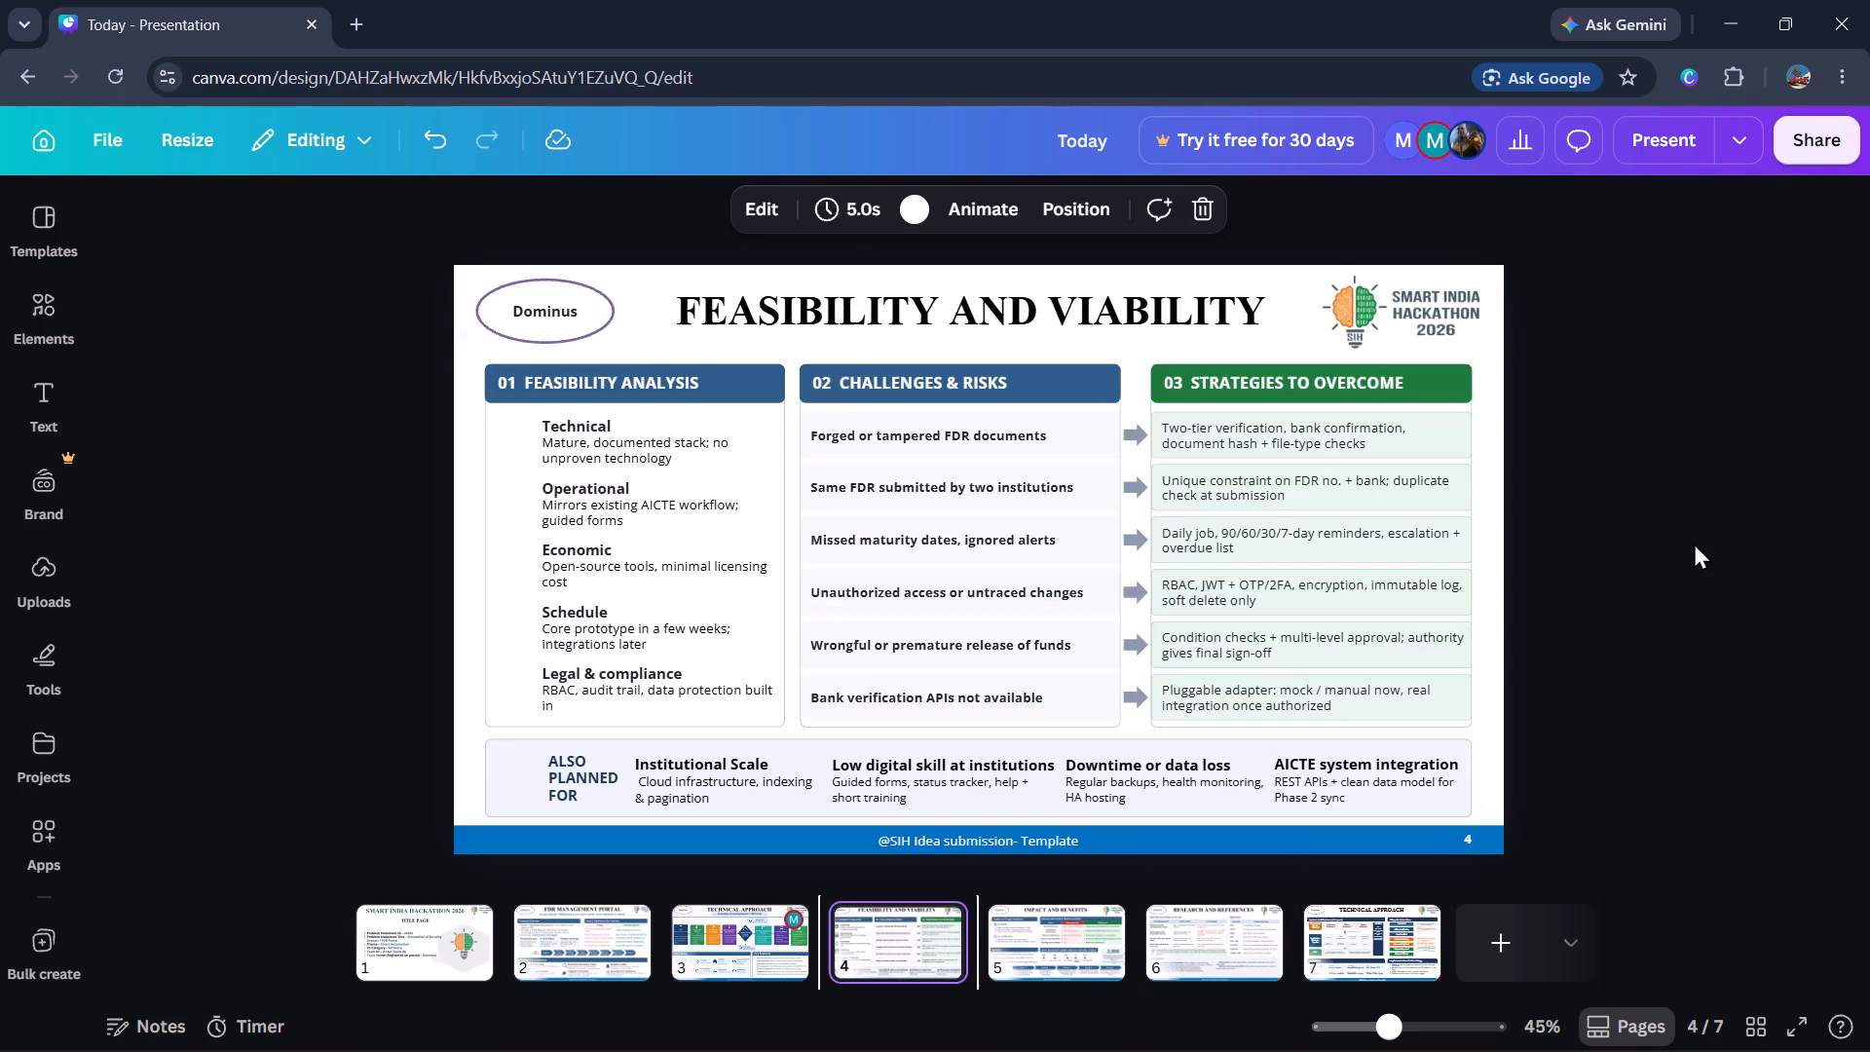
pyautogui.press('Left')
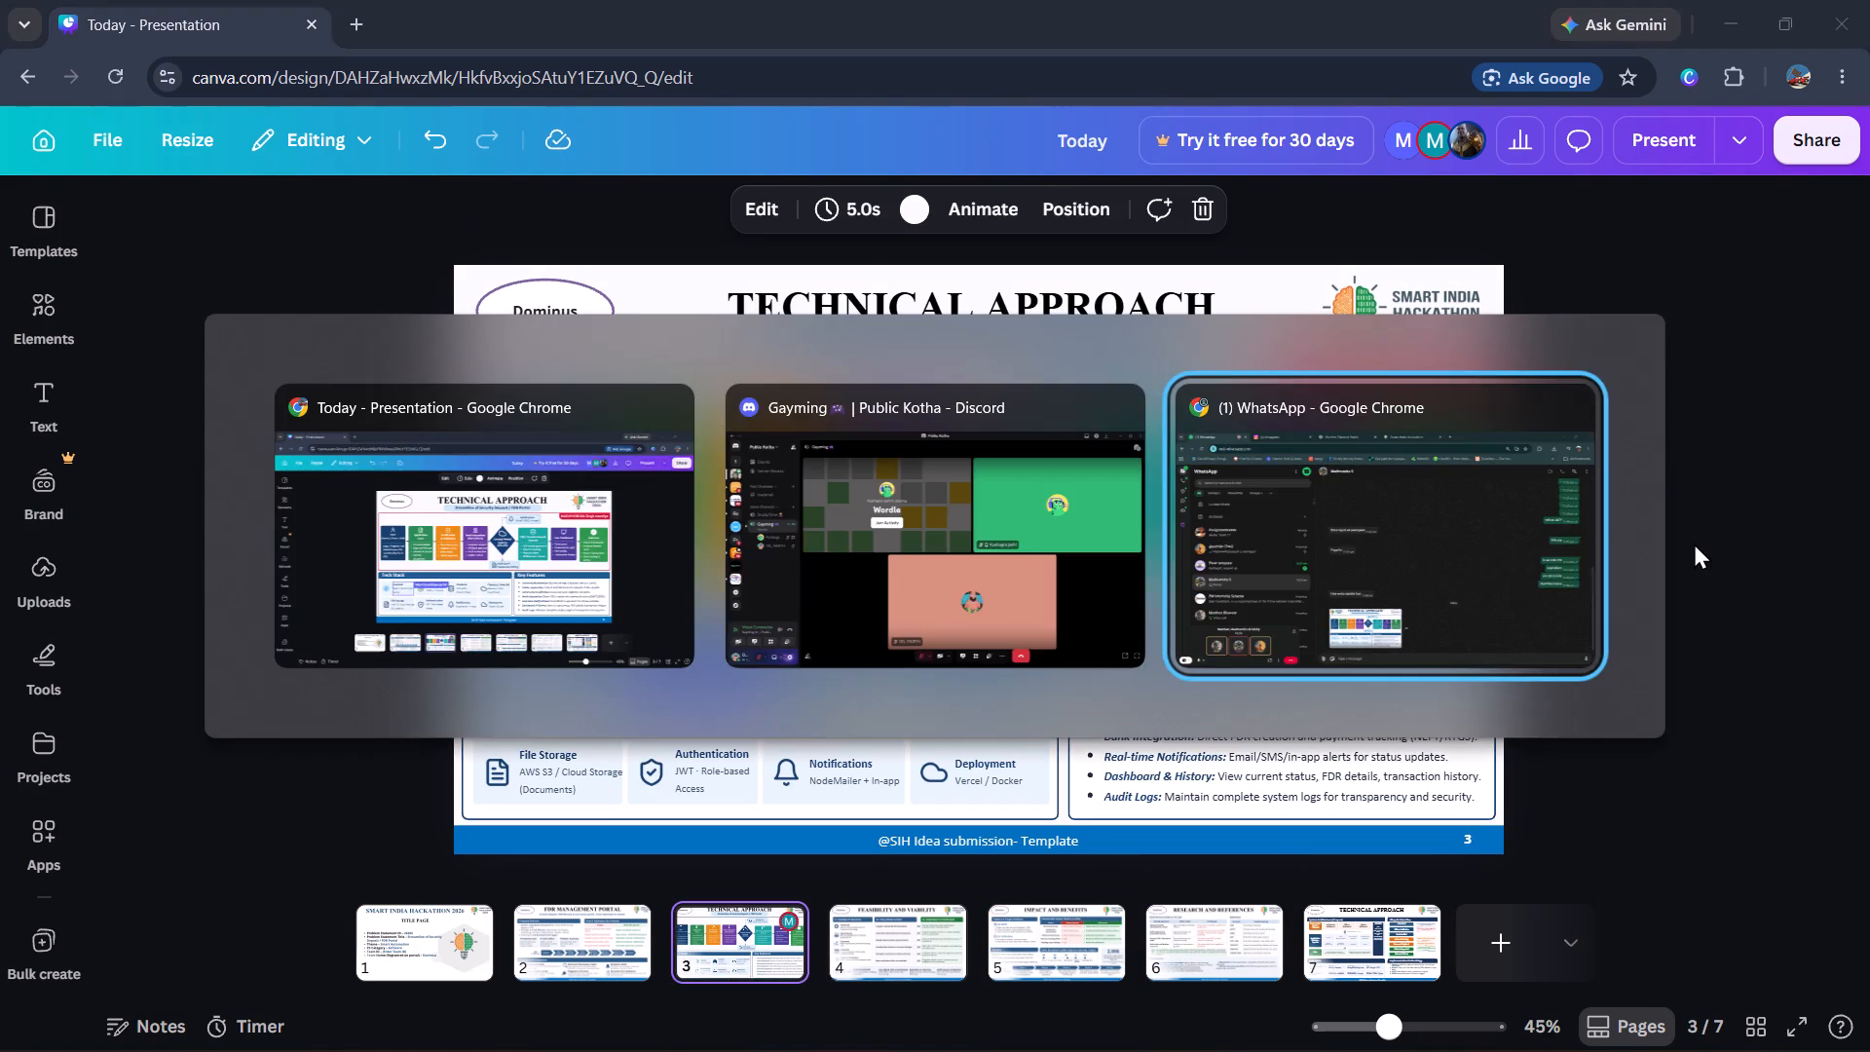
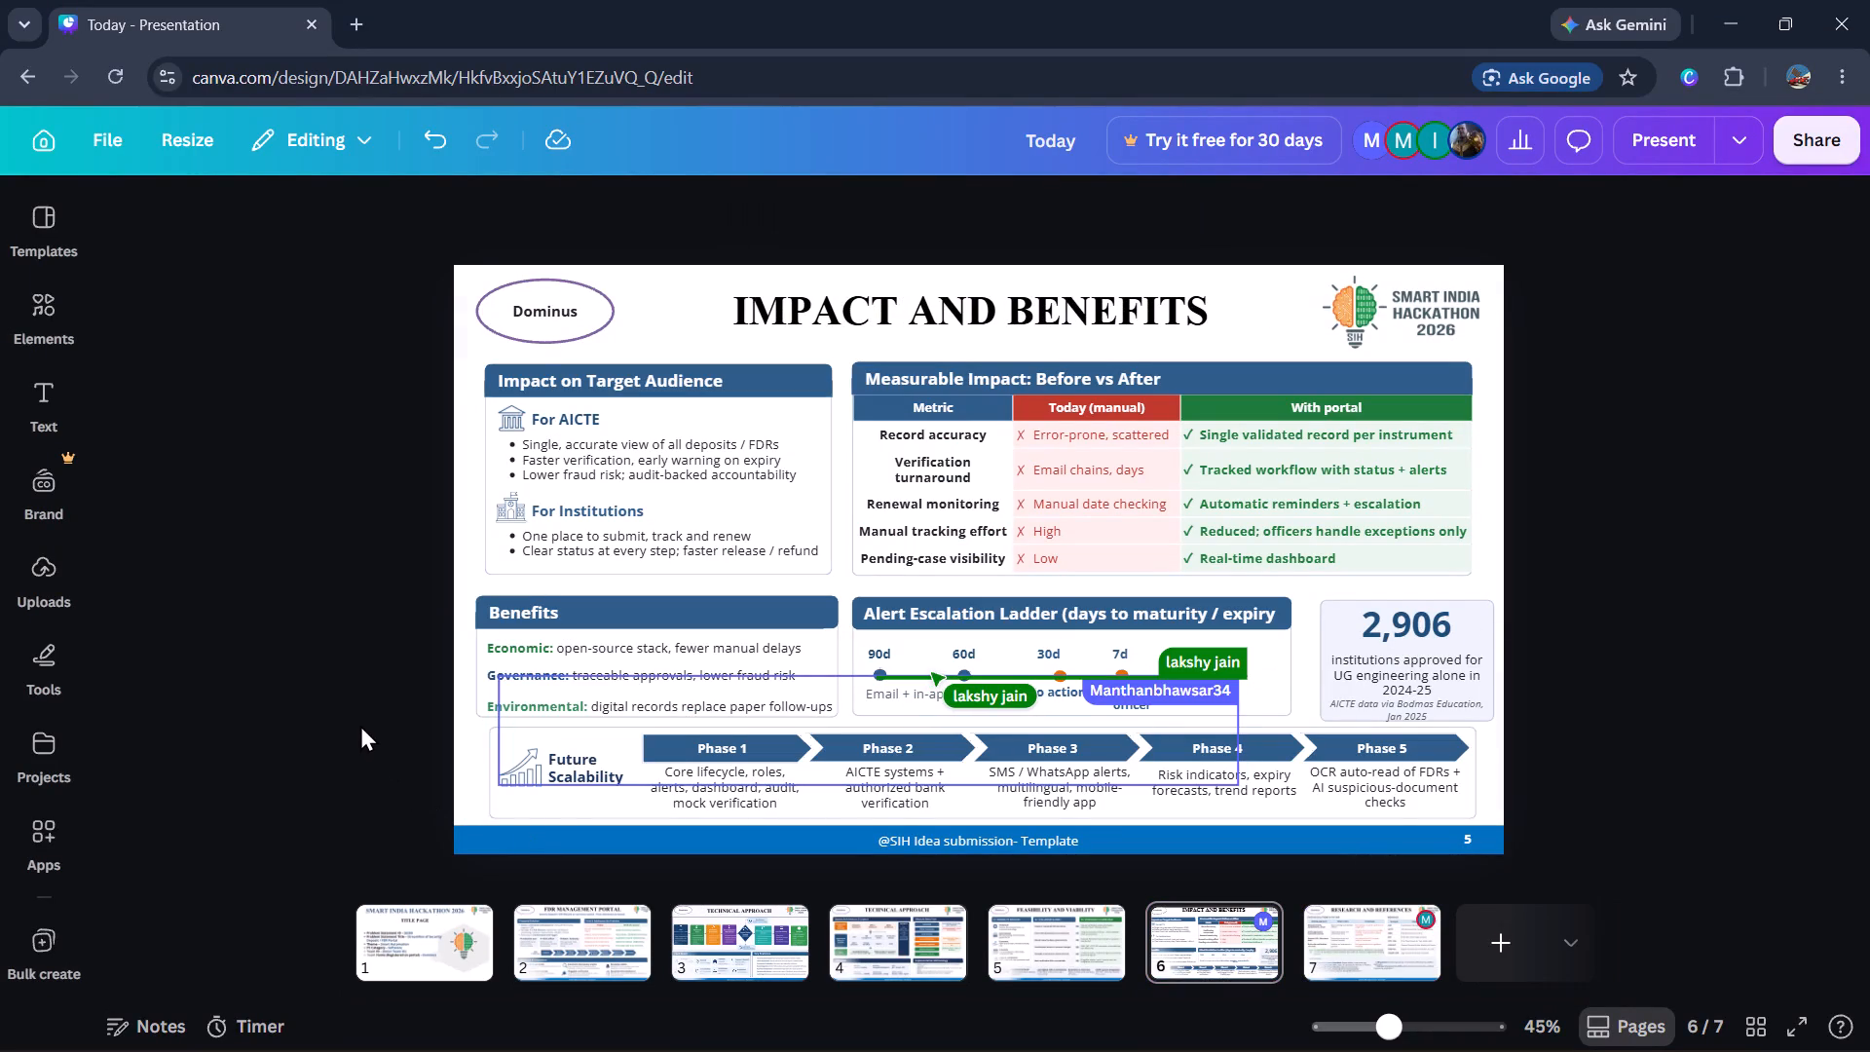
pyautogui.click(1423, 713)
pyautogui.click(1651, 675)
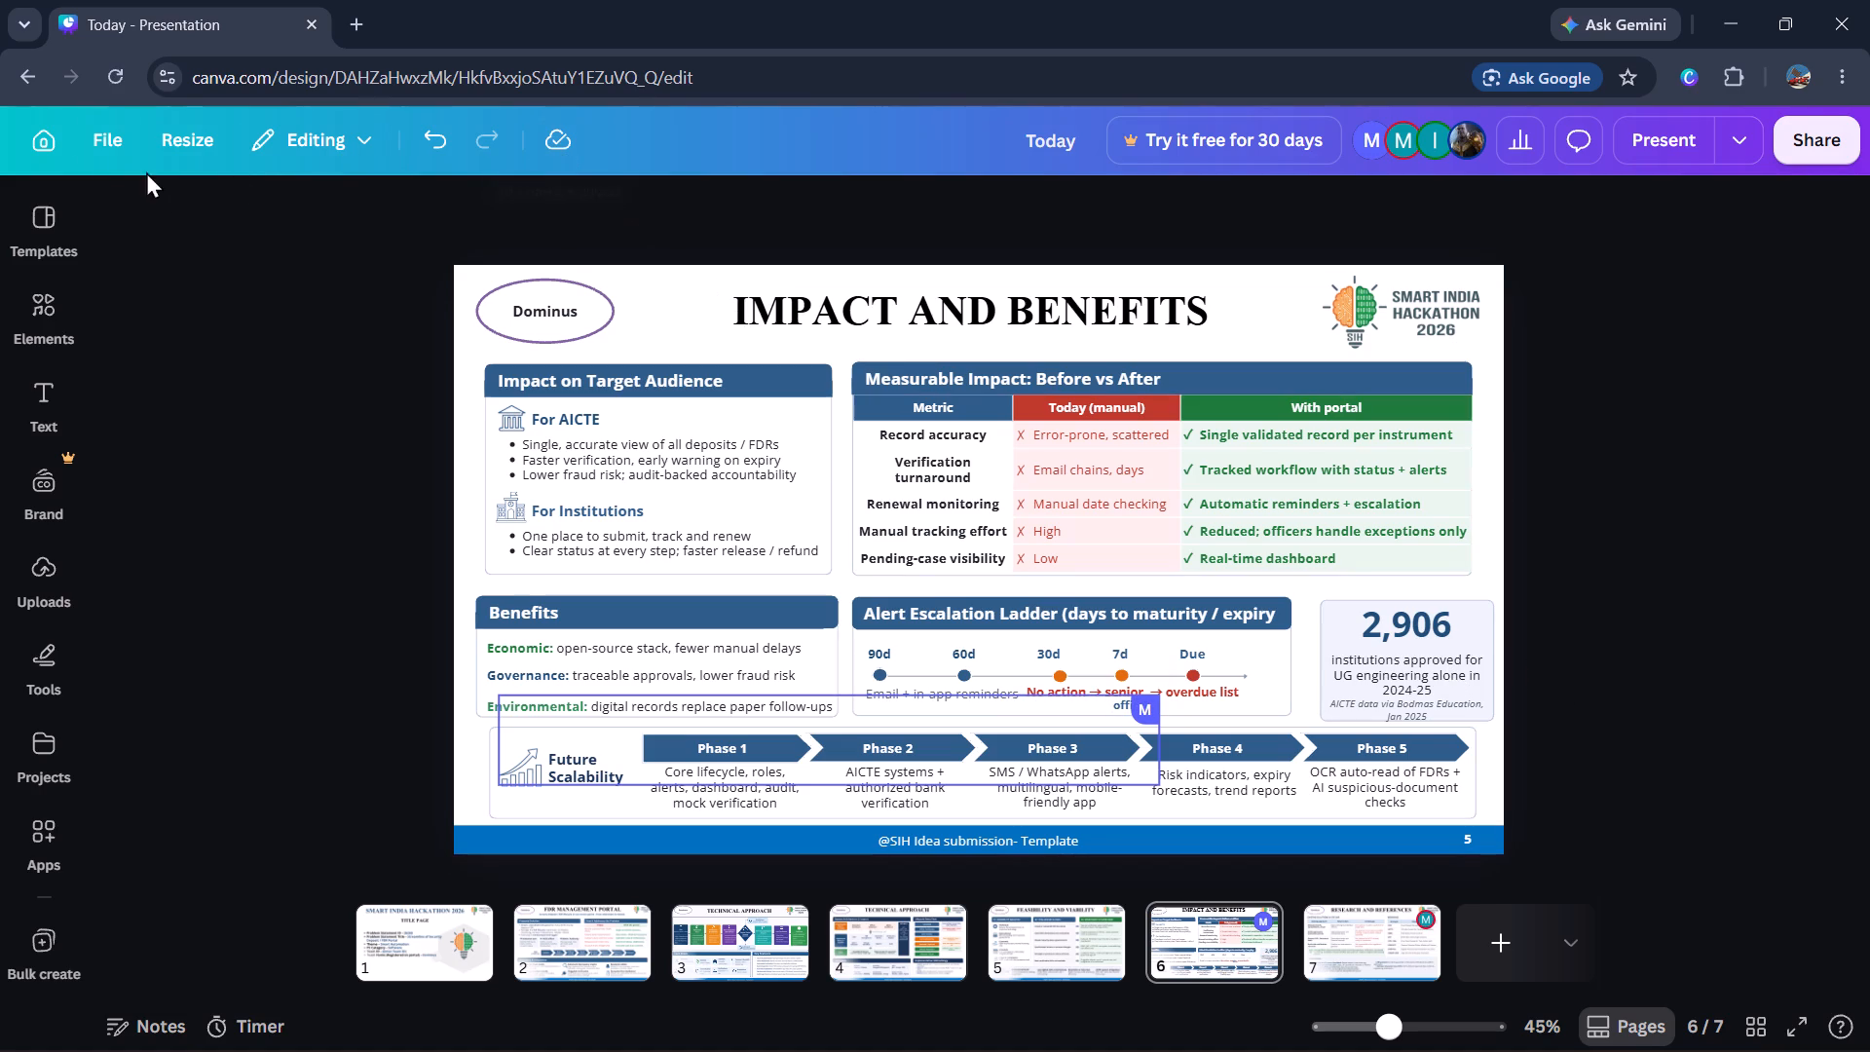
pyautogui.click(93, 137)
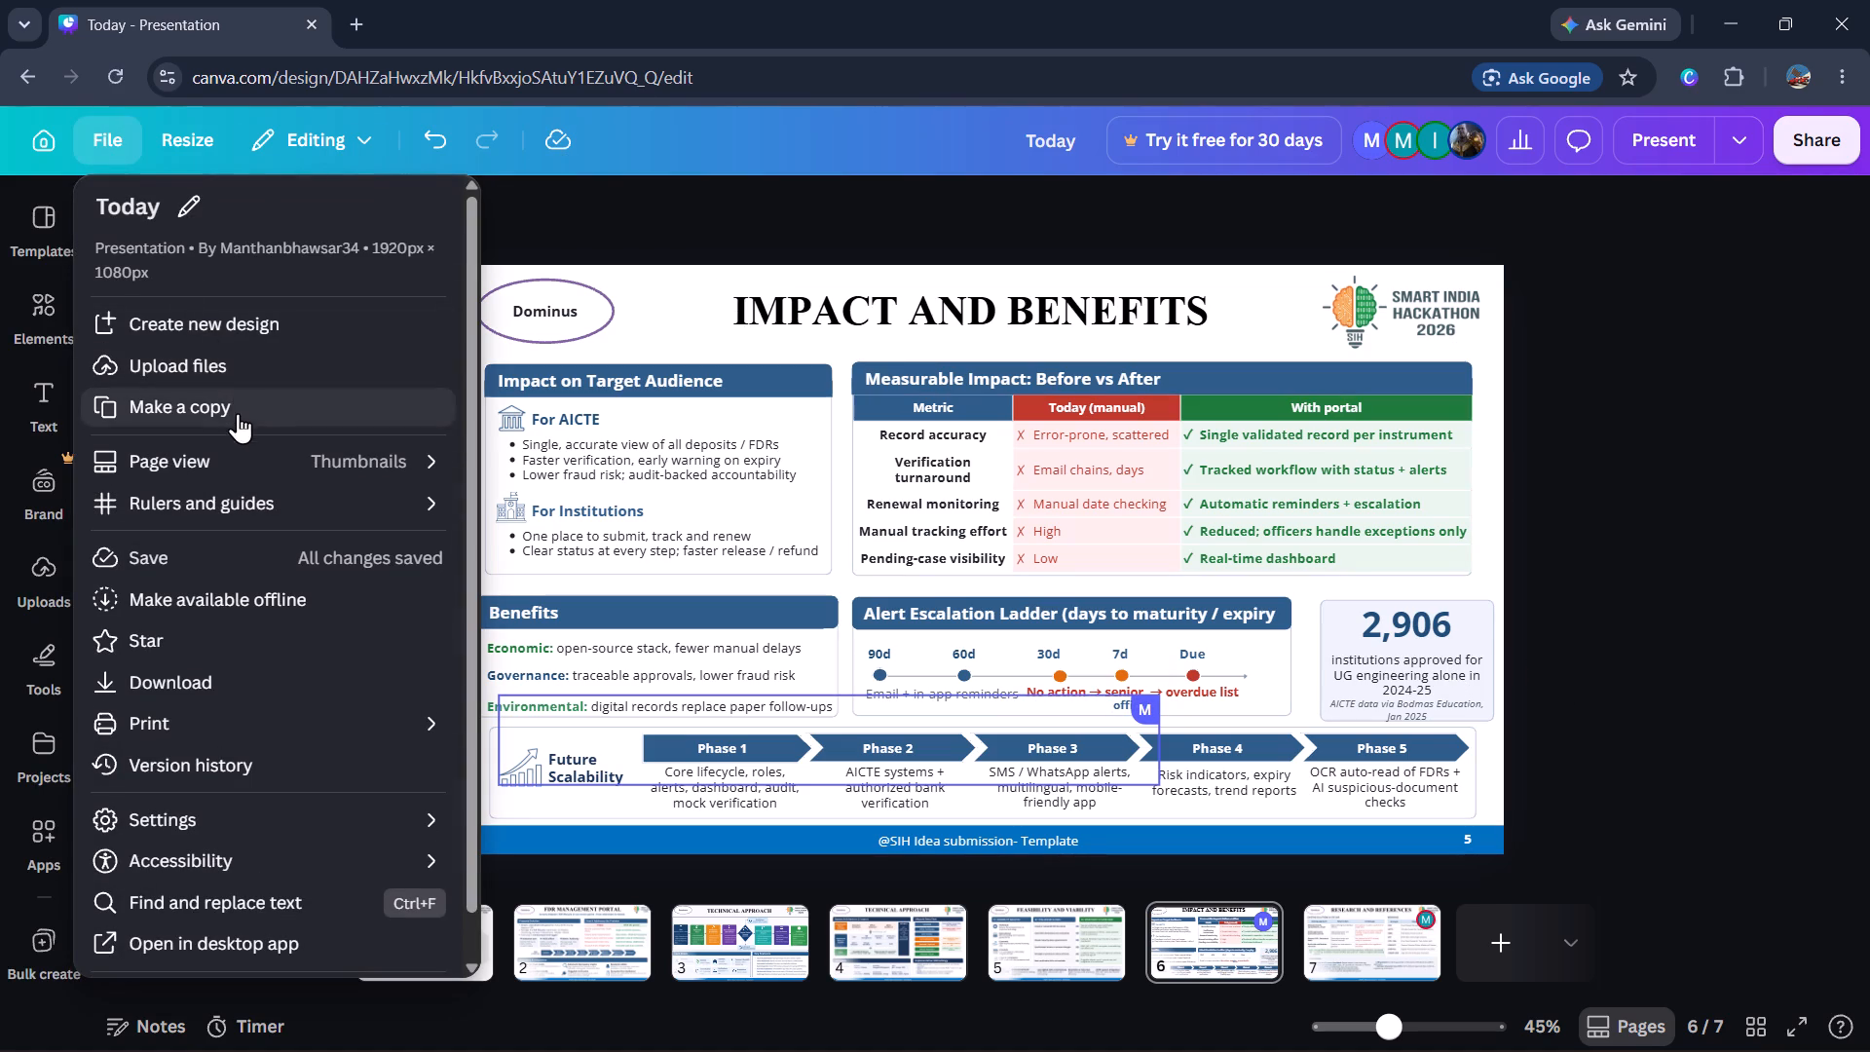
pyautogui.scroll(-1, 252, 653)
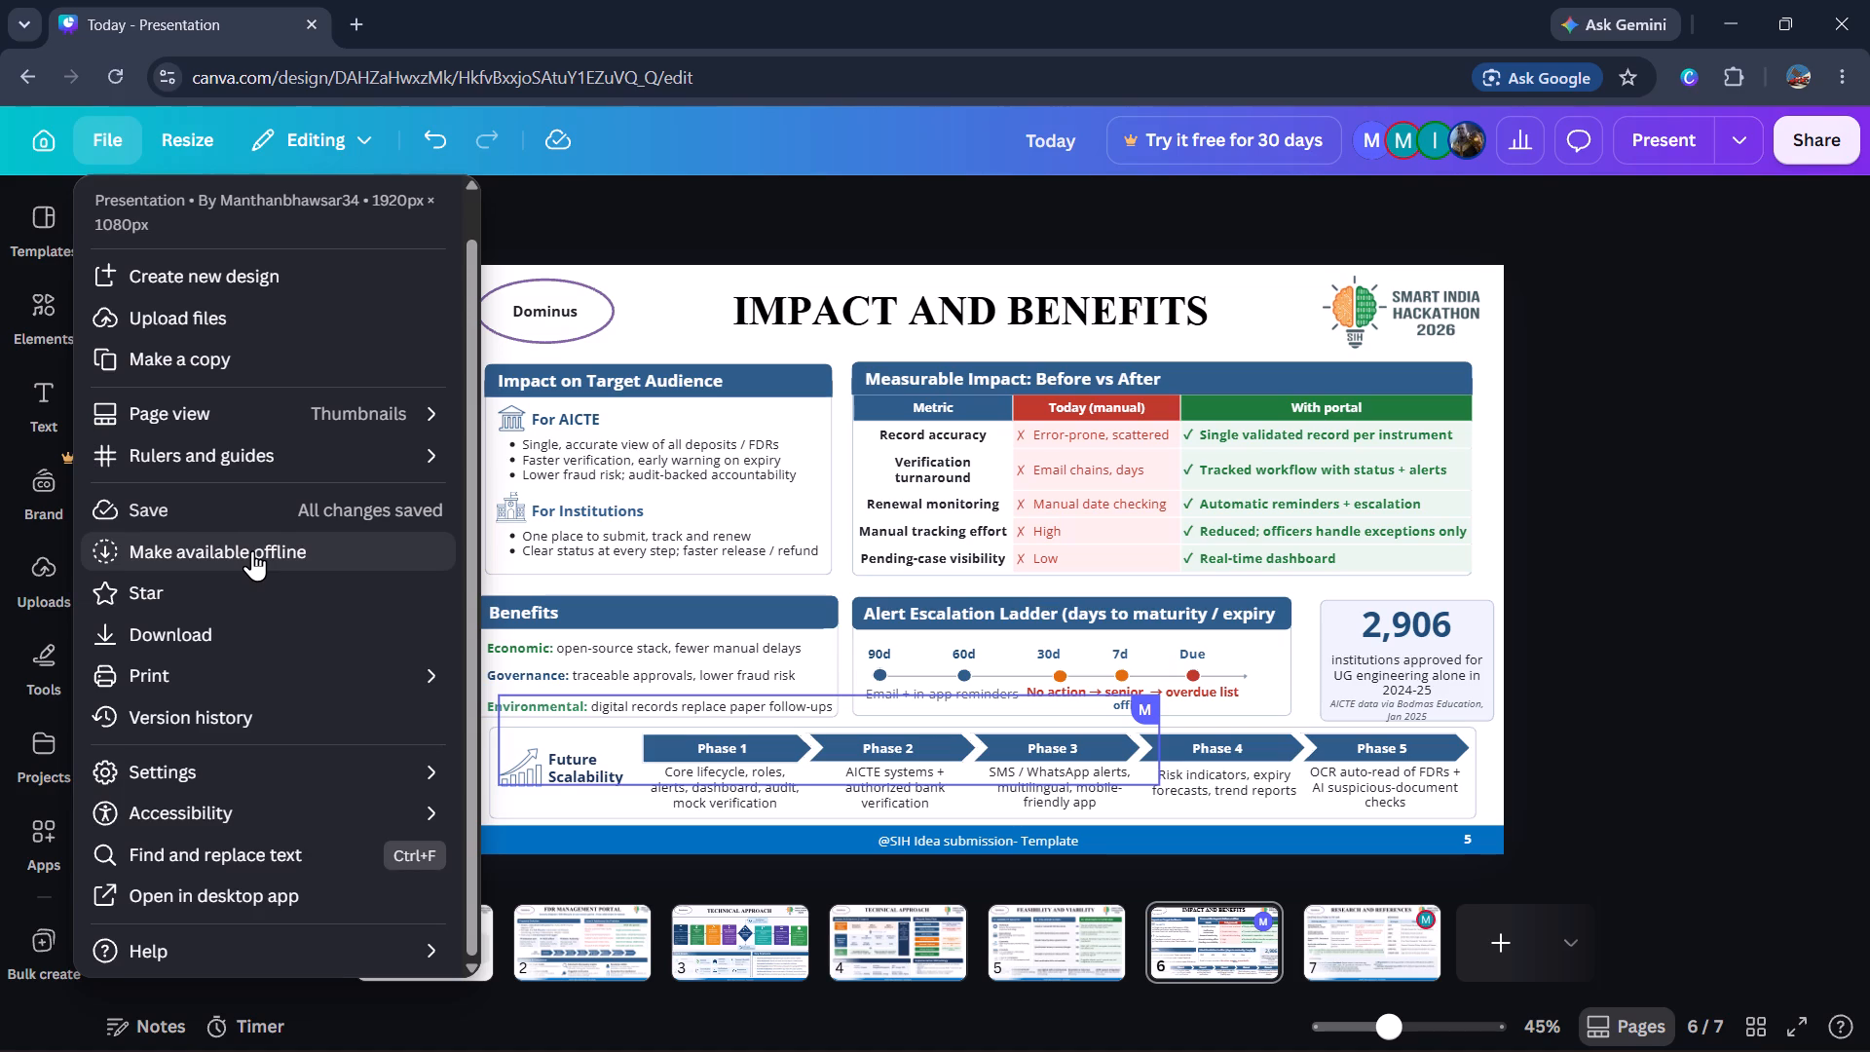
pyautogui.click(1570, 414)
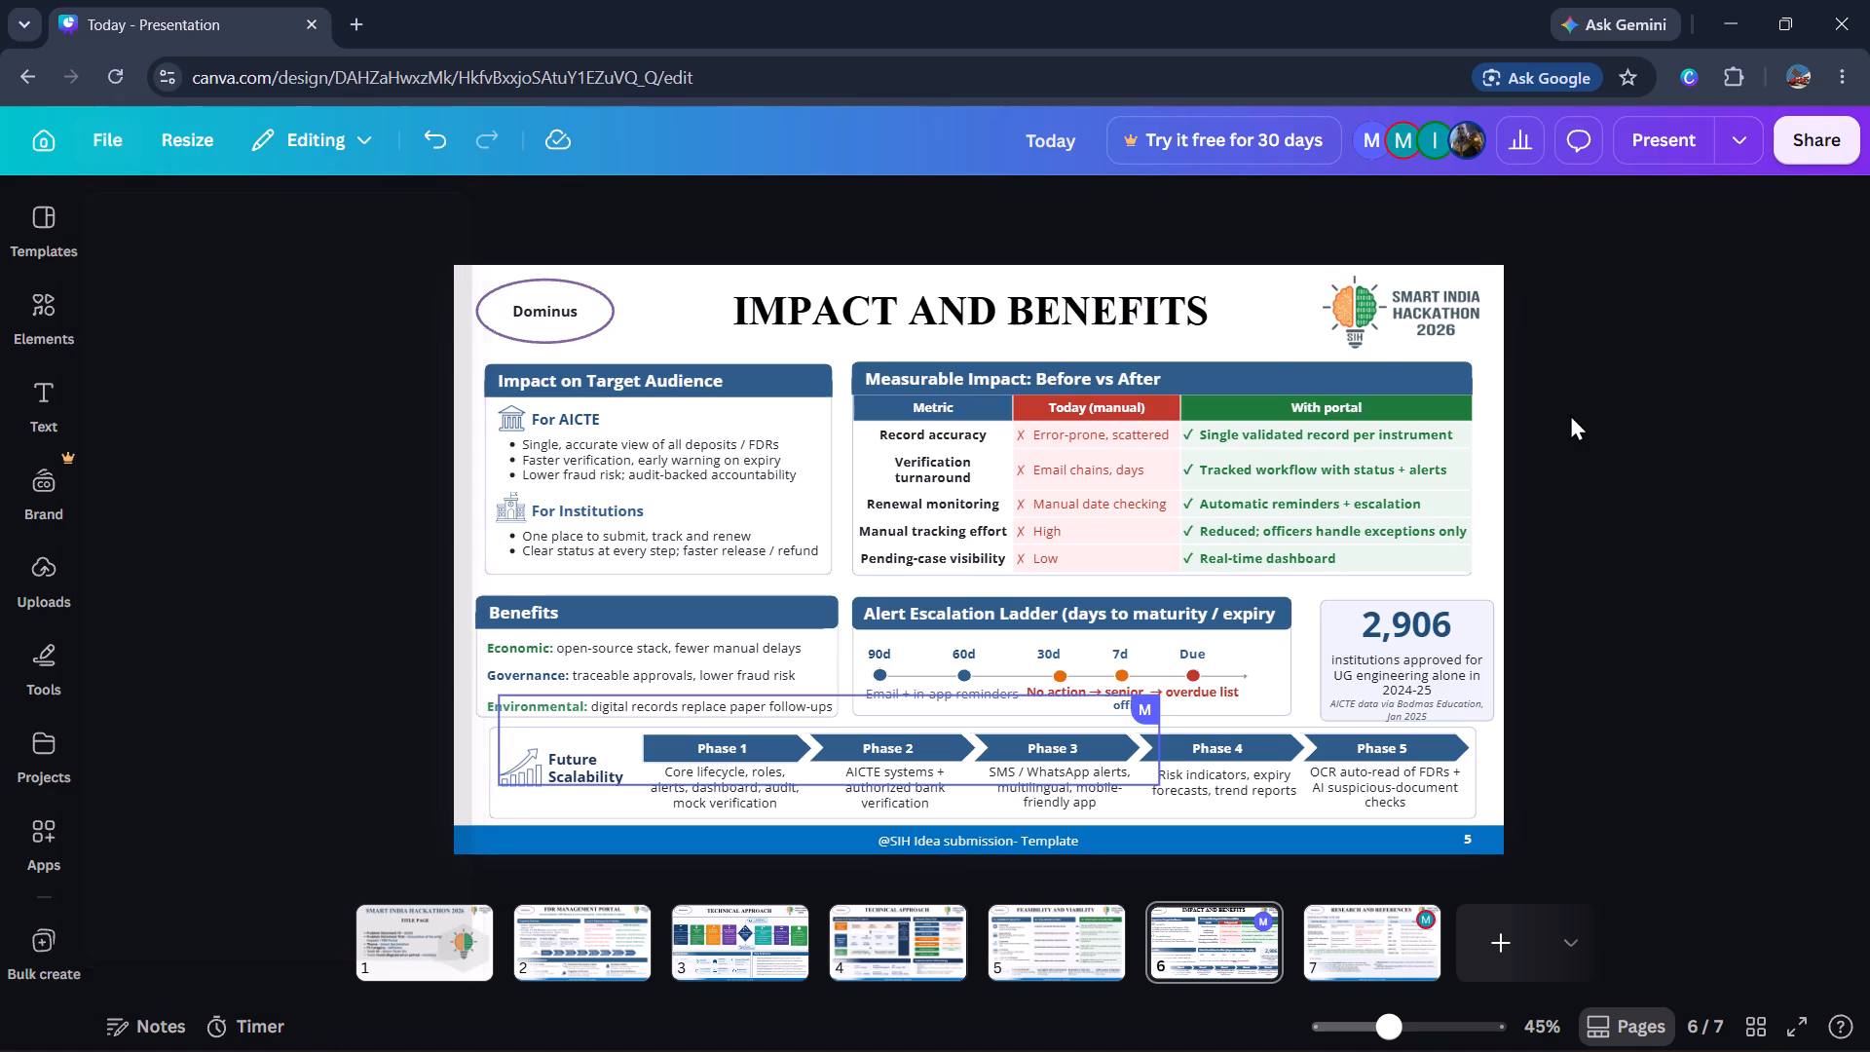